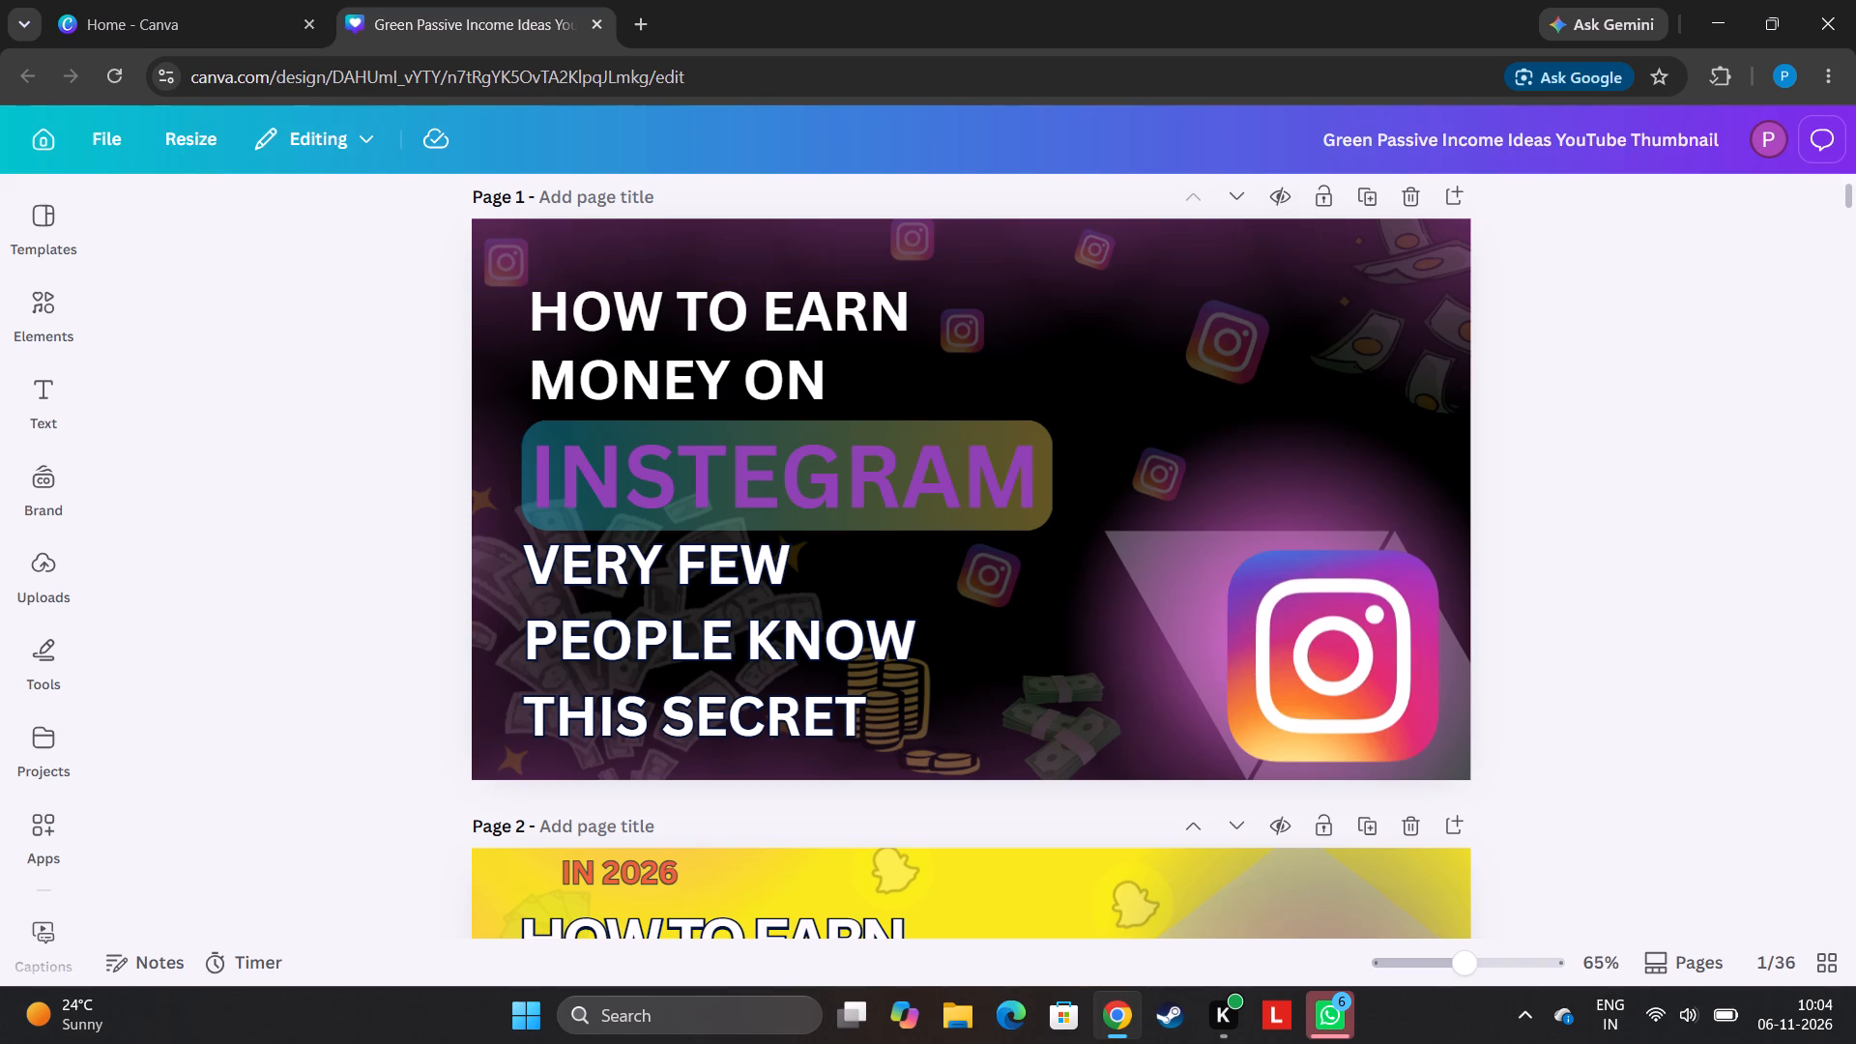
Delete the Instagram and Snapchat money-earning thumbnail pages at the start of the design.
click(1400, 196)
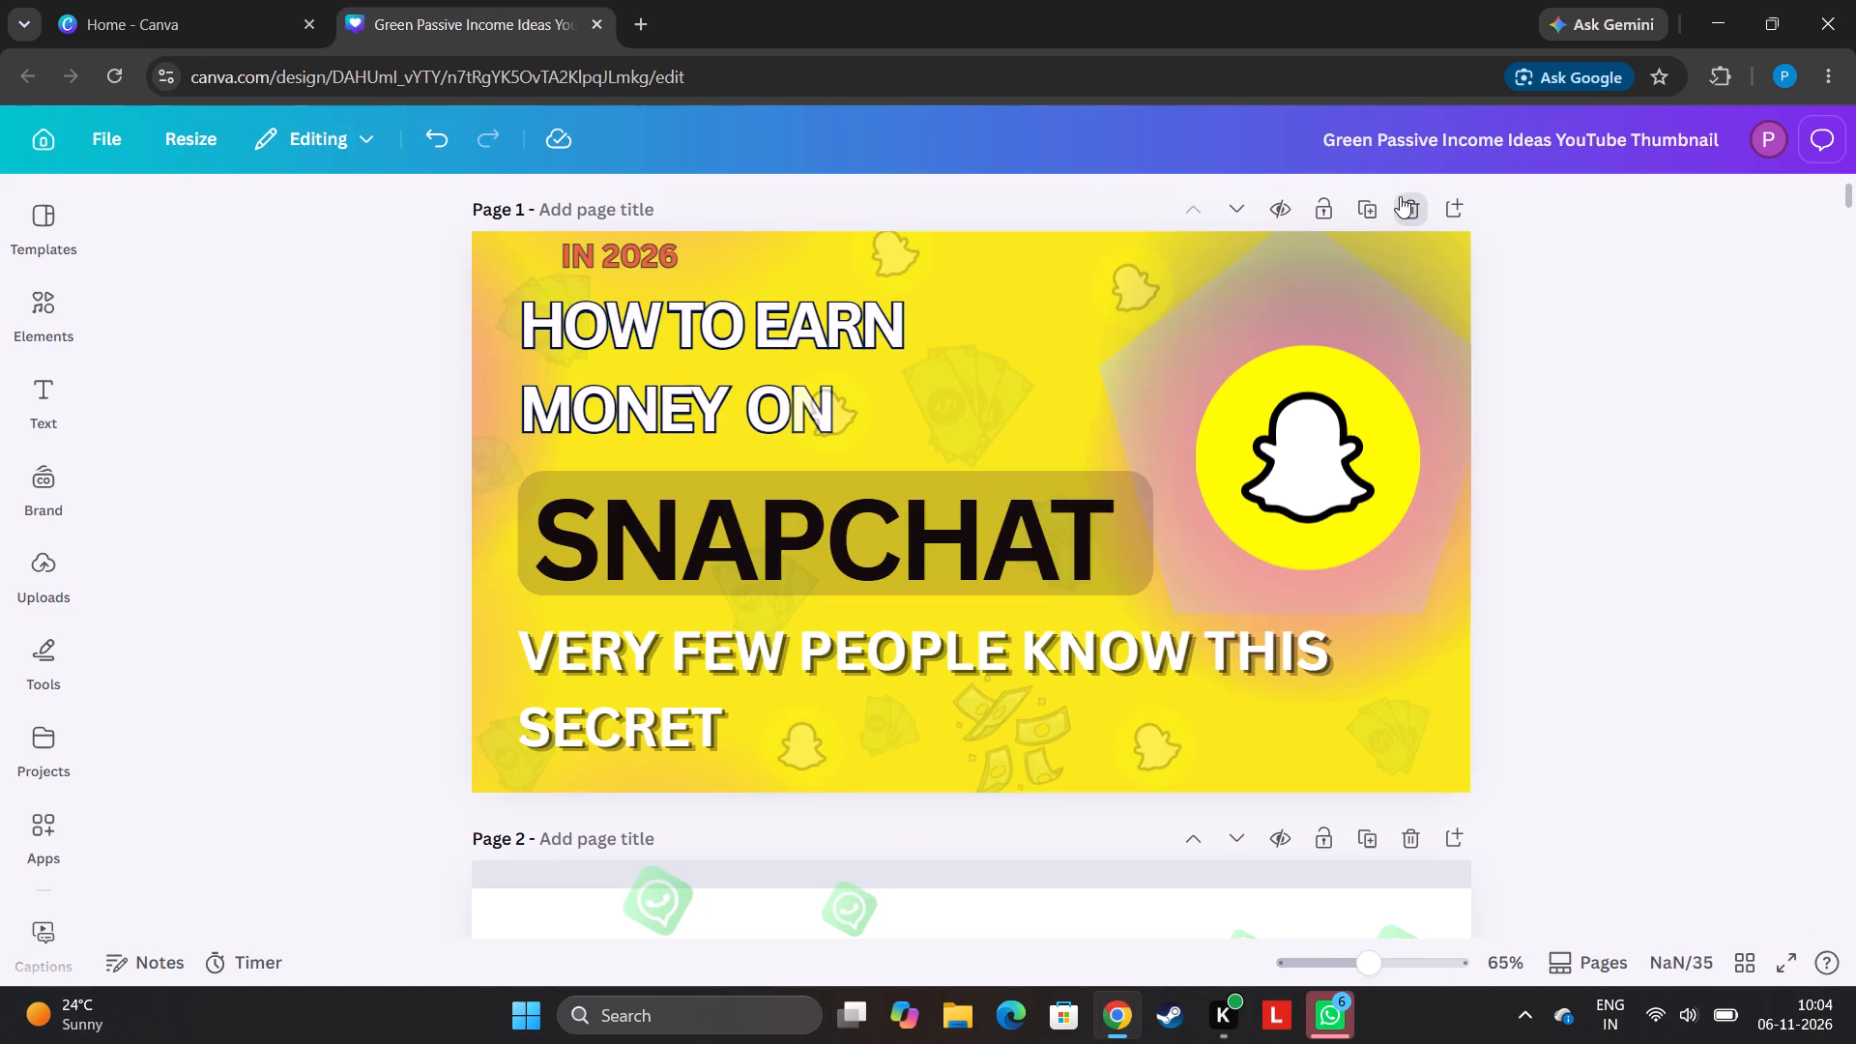
click(1408, 210)
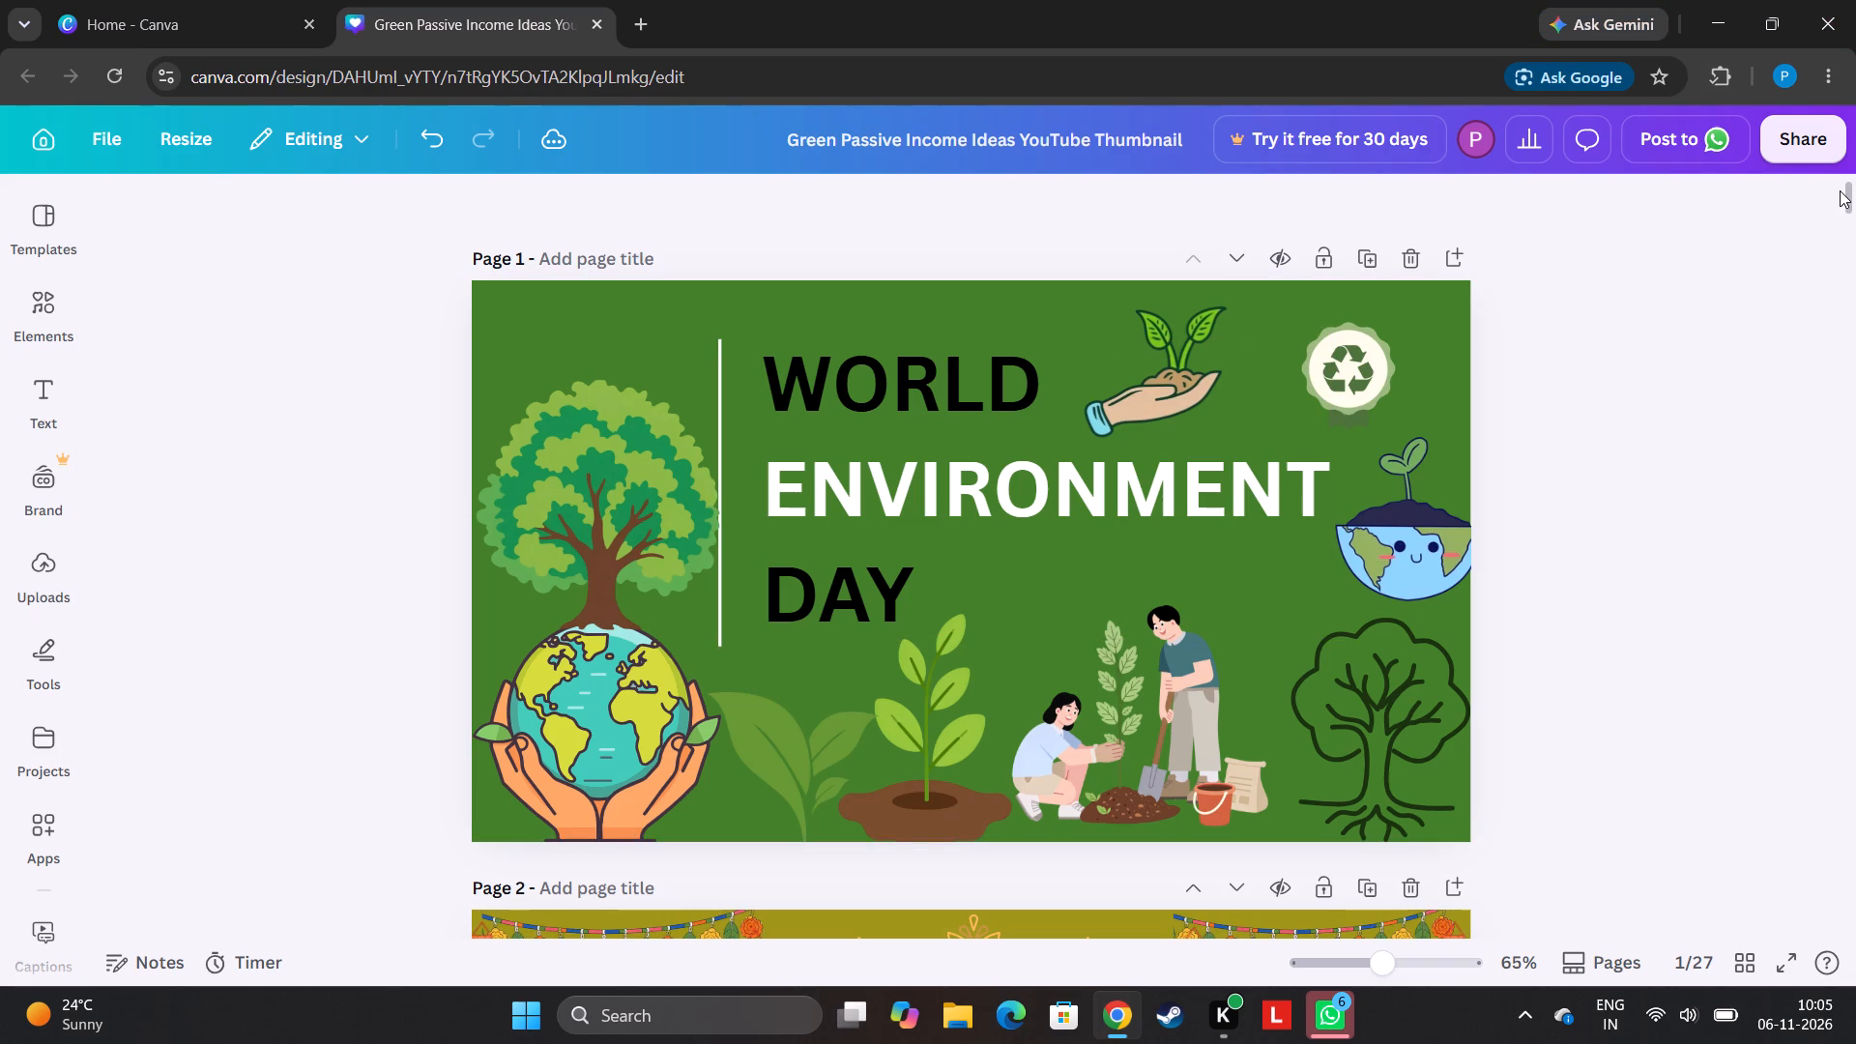
drag(1855, 190, 1855, 279)
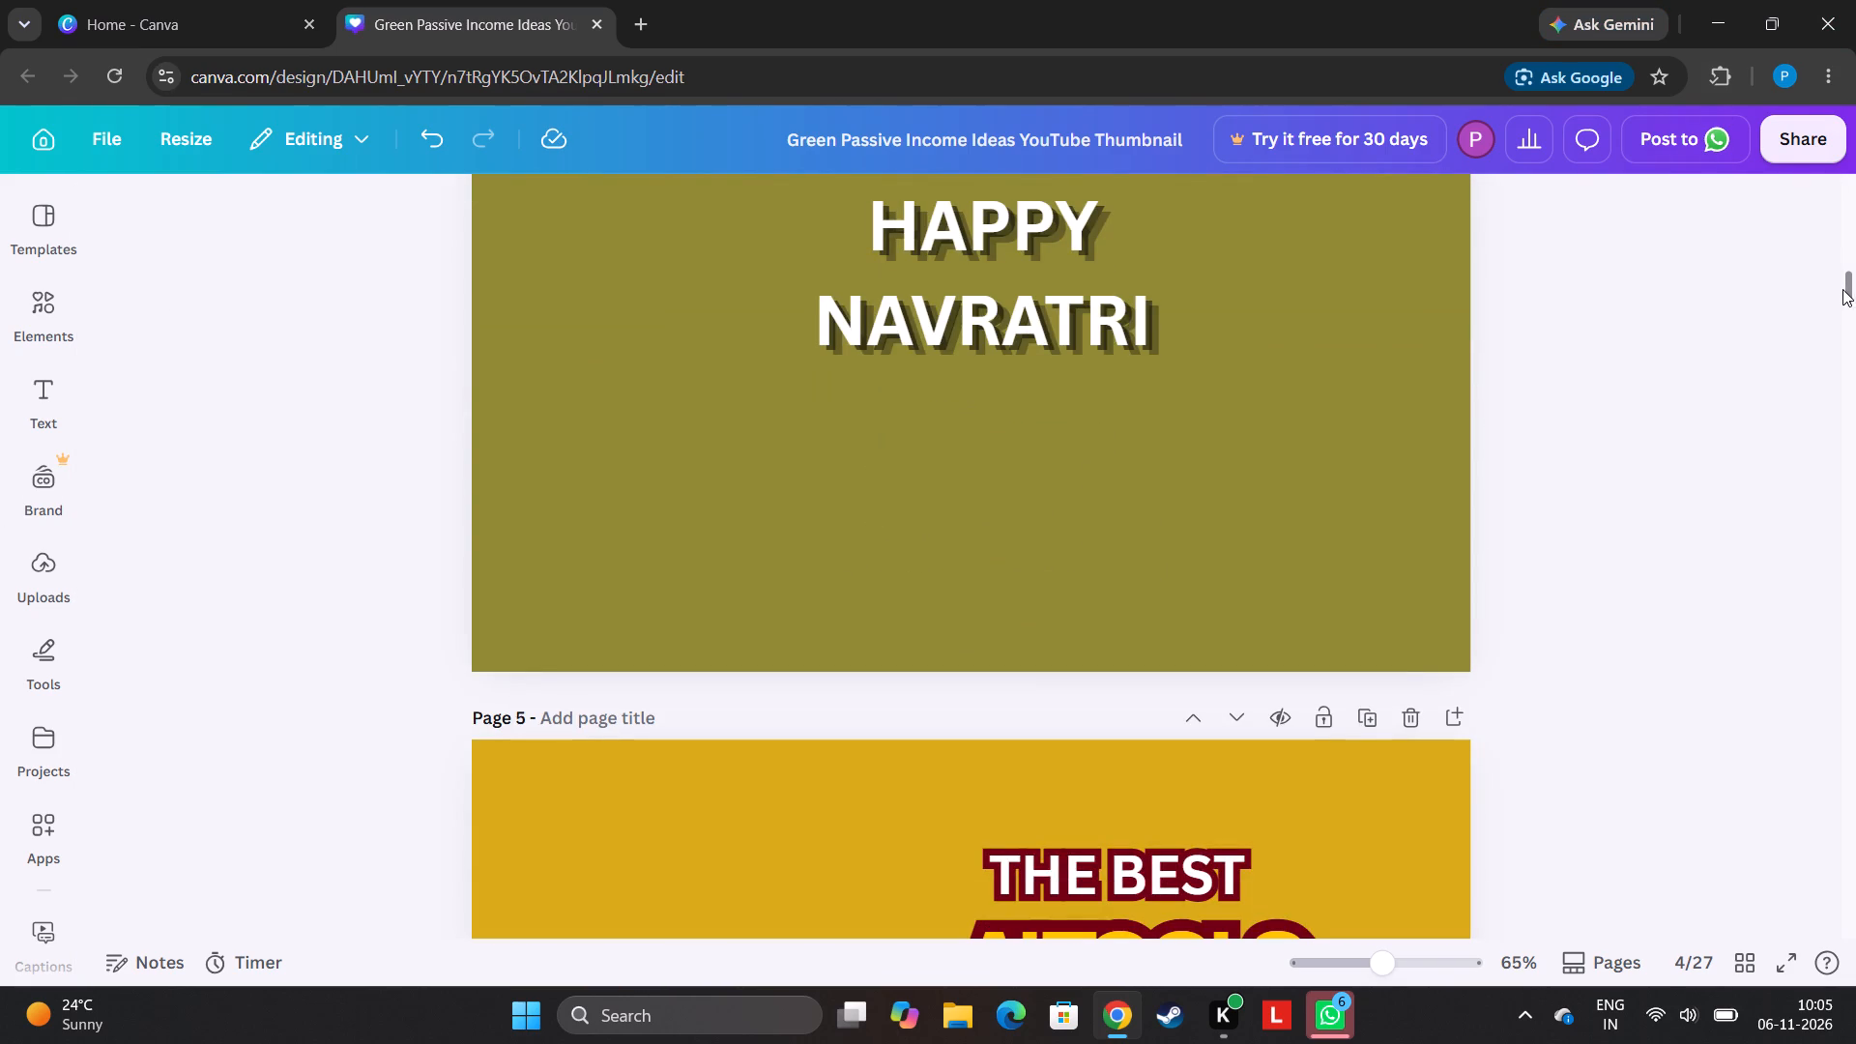
drag(1847, 292, 1841, 283)
drag(1836, 275, 1823, 241)
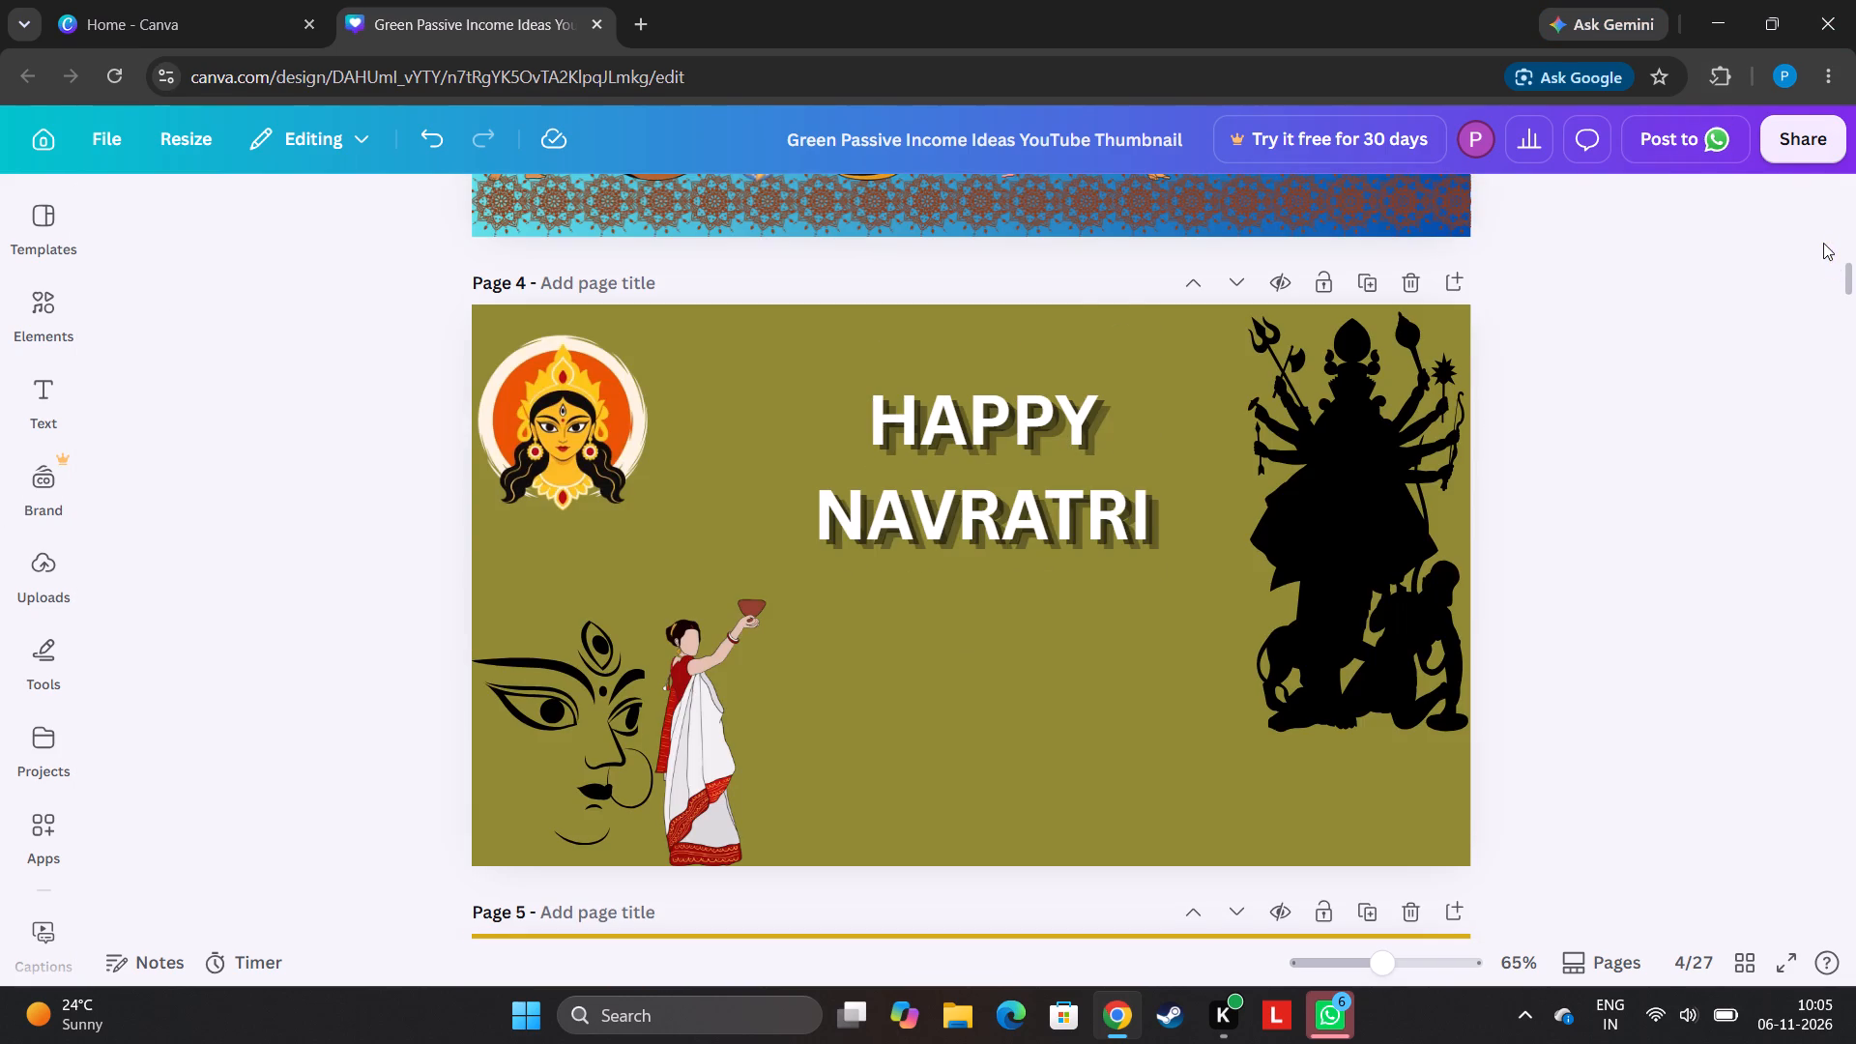
drag(1850, 289, 1838, 261)
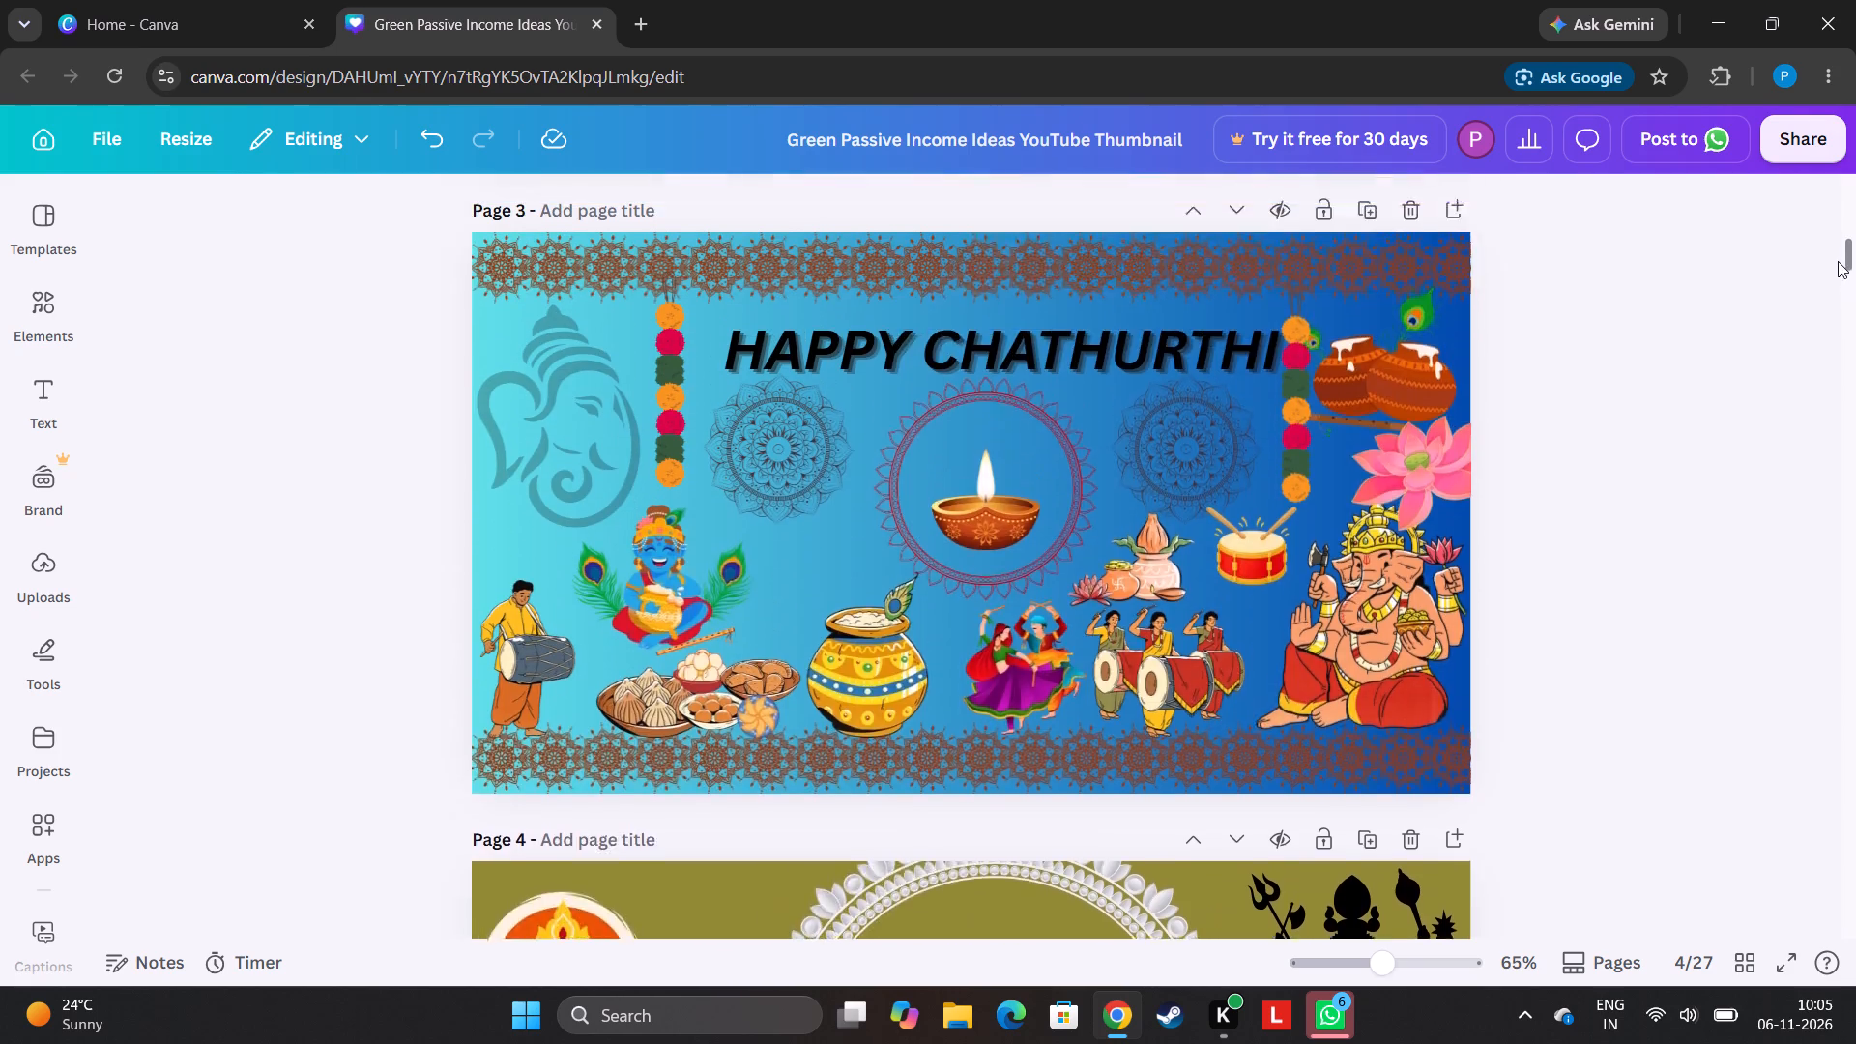
drag(1838, 261, 1850, 331)
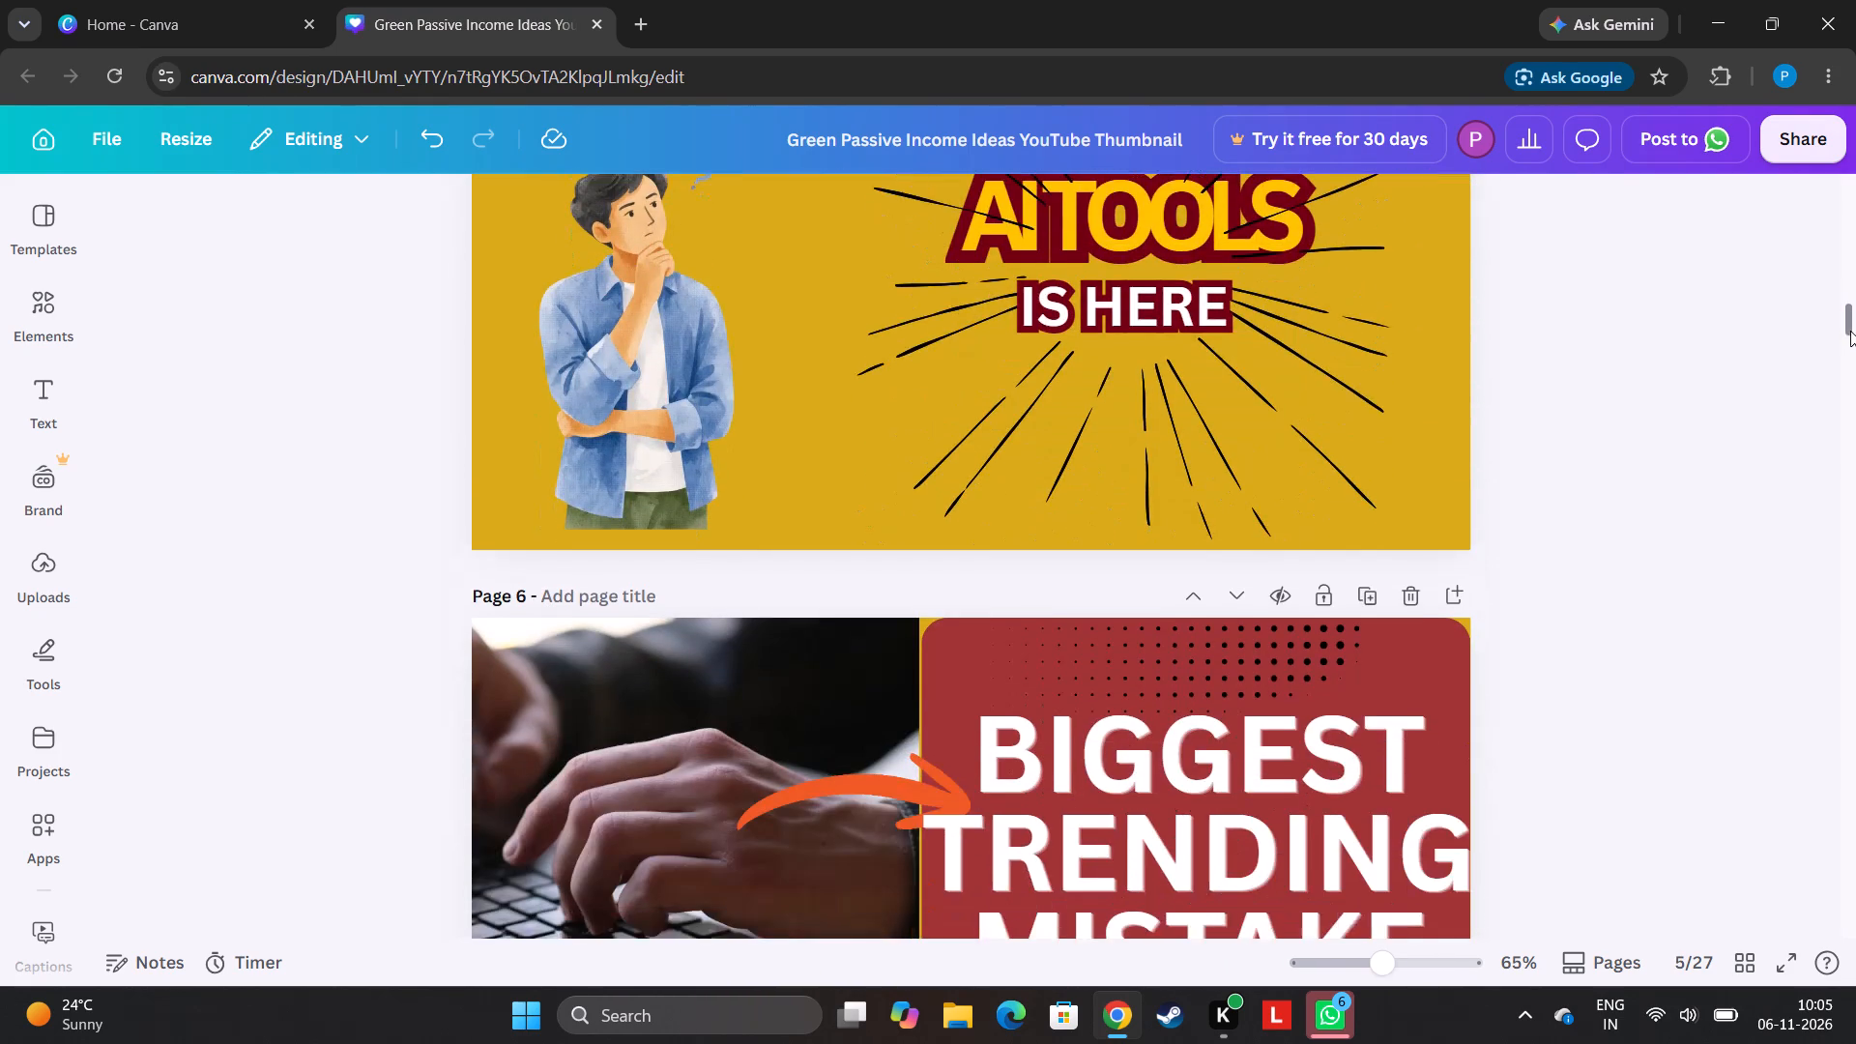
drag(1850, 331, 1855, 382)
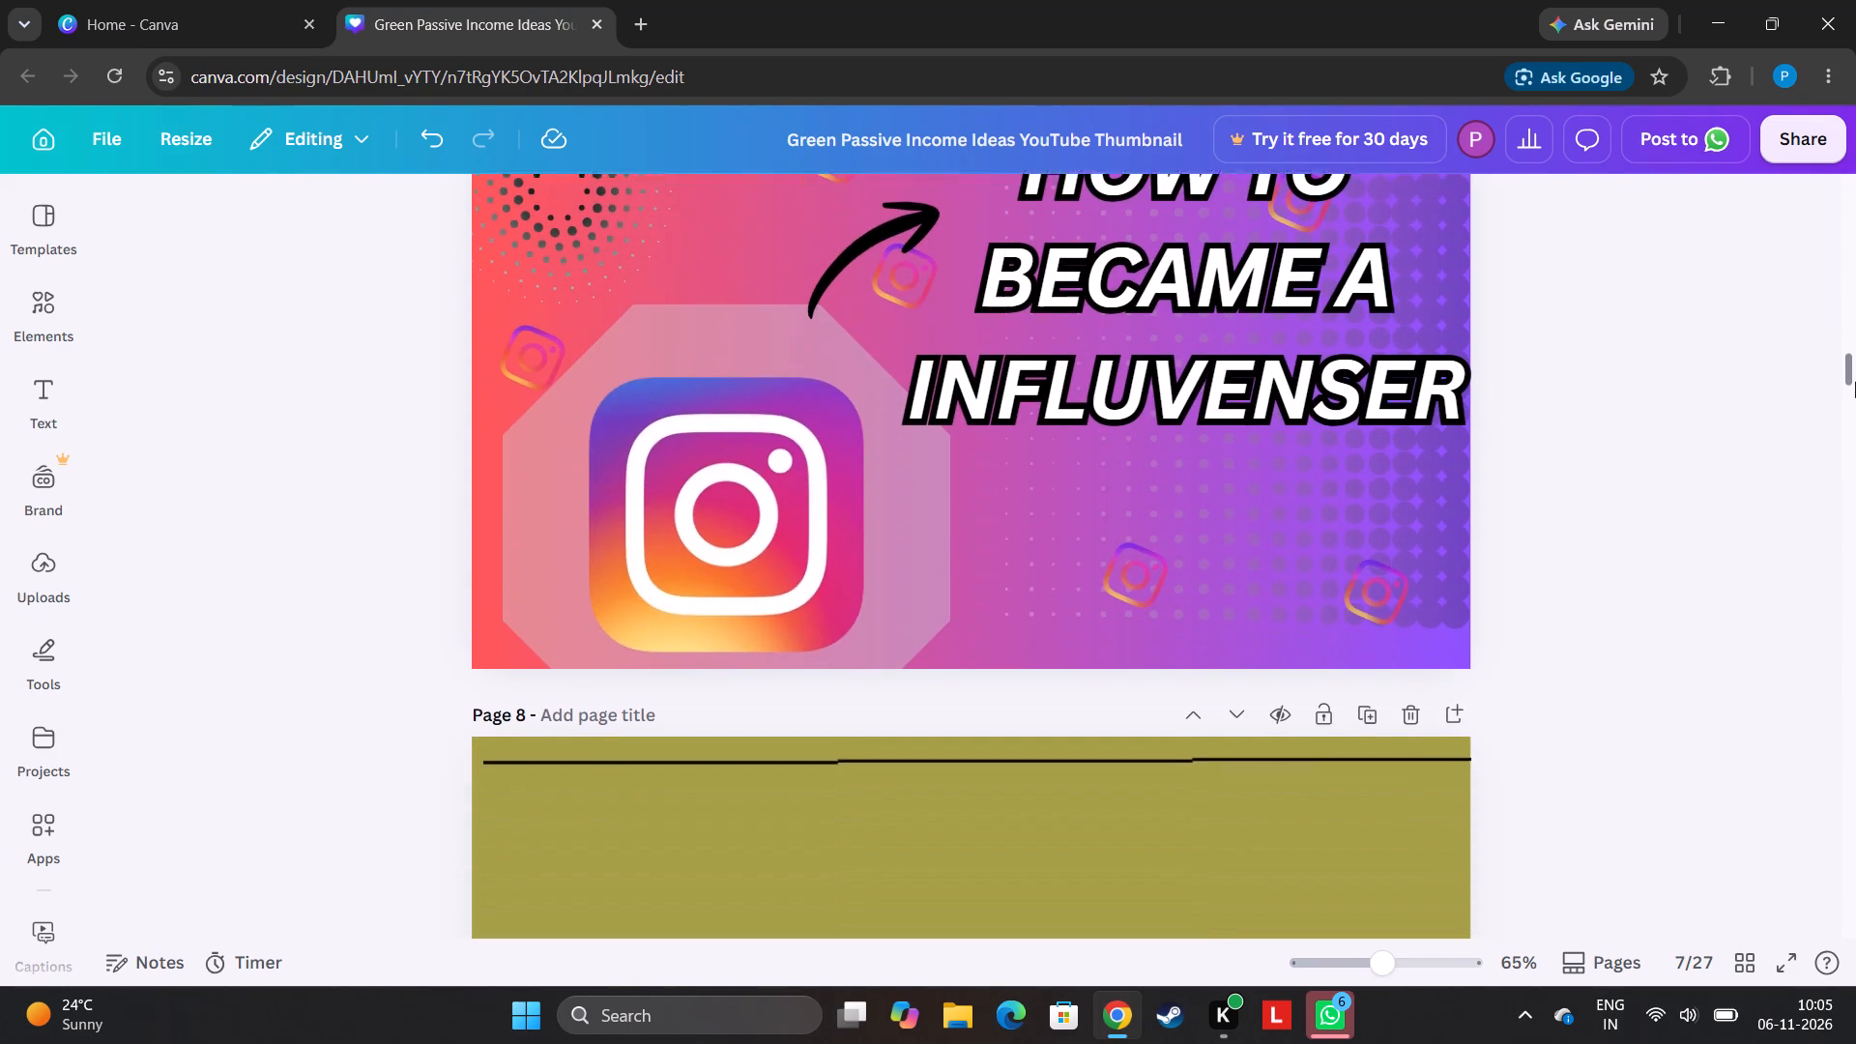
drag(1855, 382, 1777, 223)
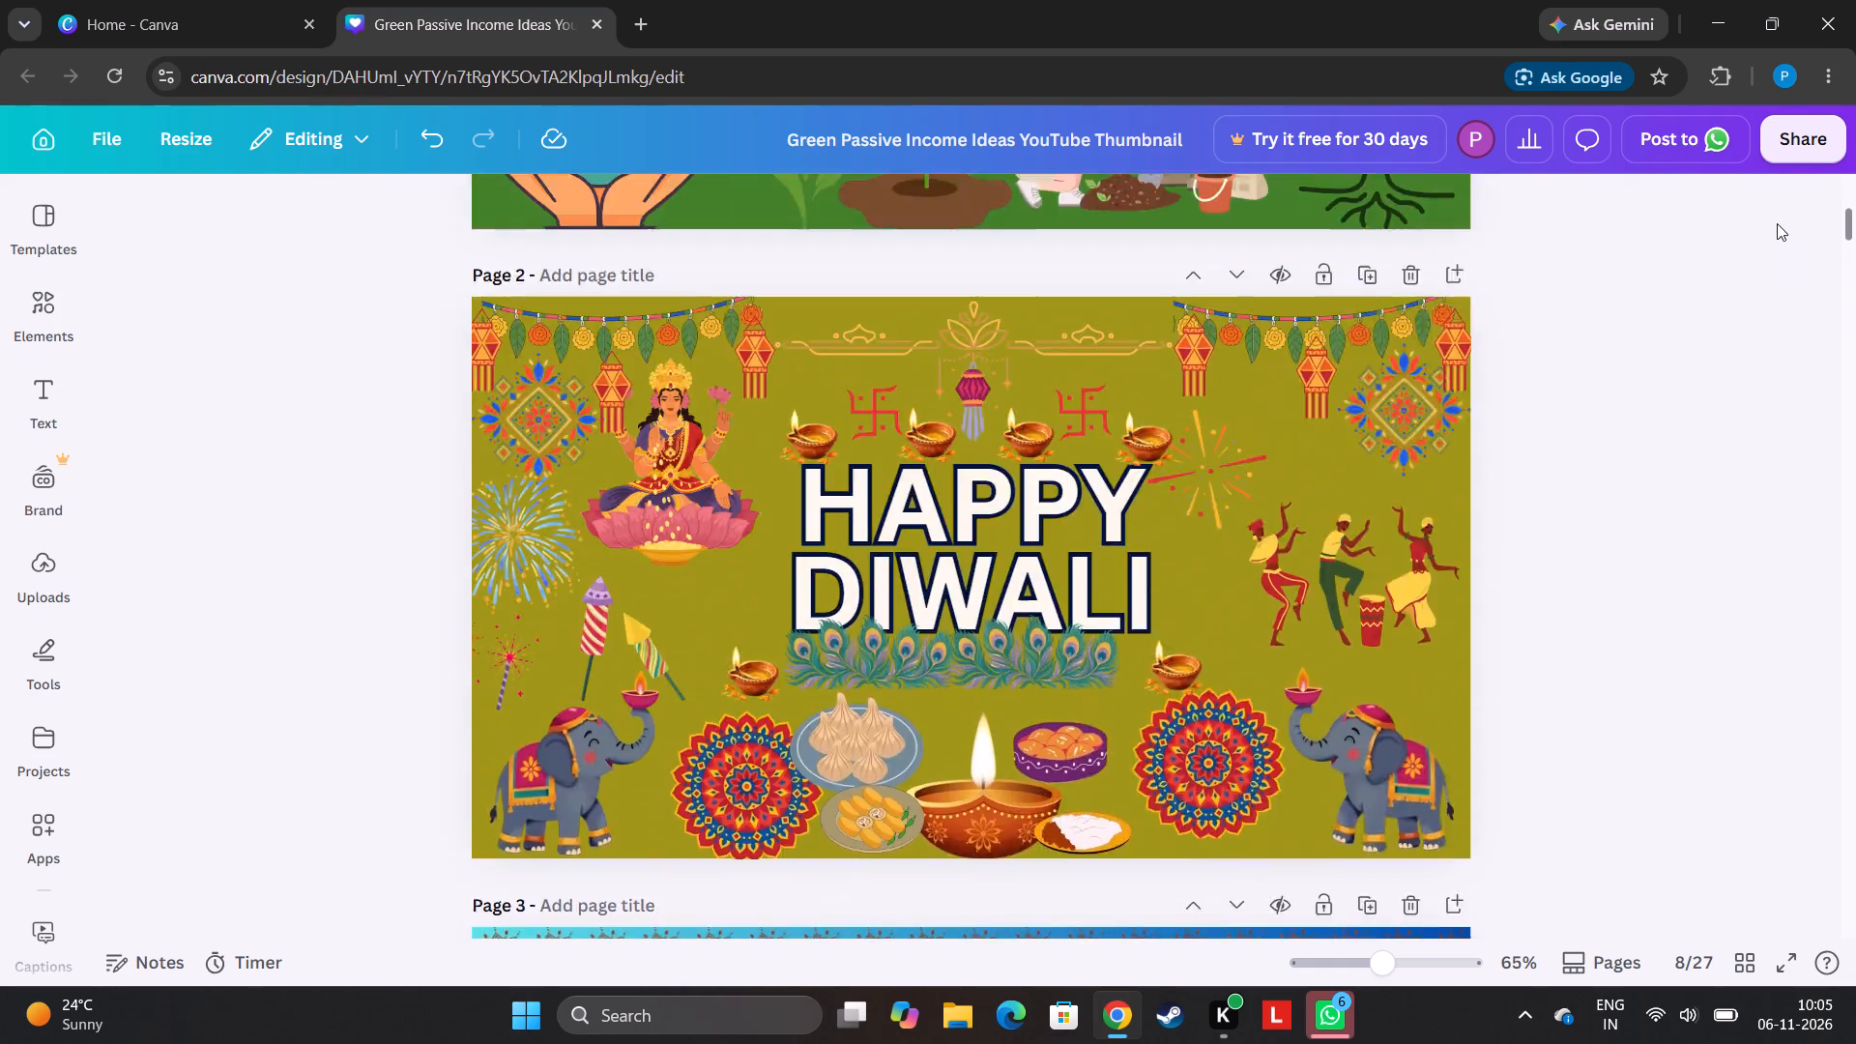
drag(1777, 223, 1752, 187)
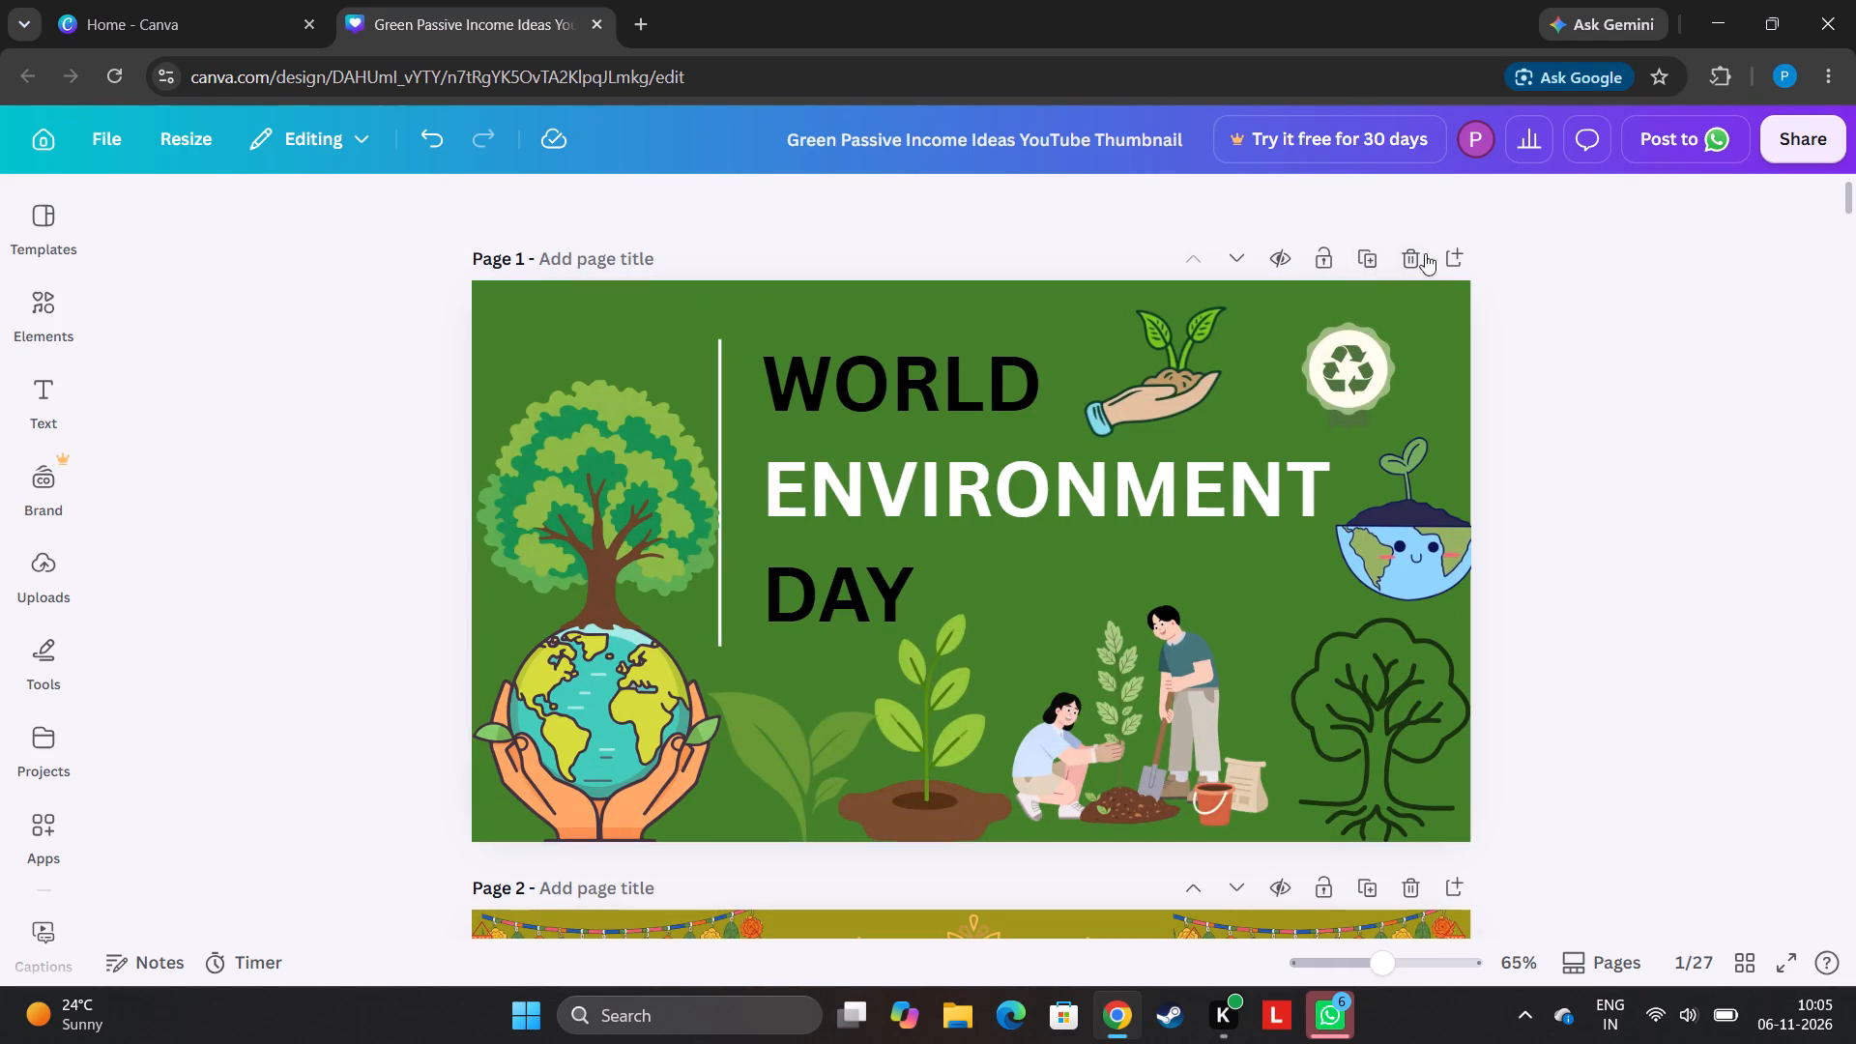
click(1407, 272)
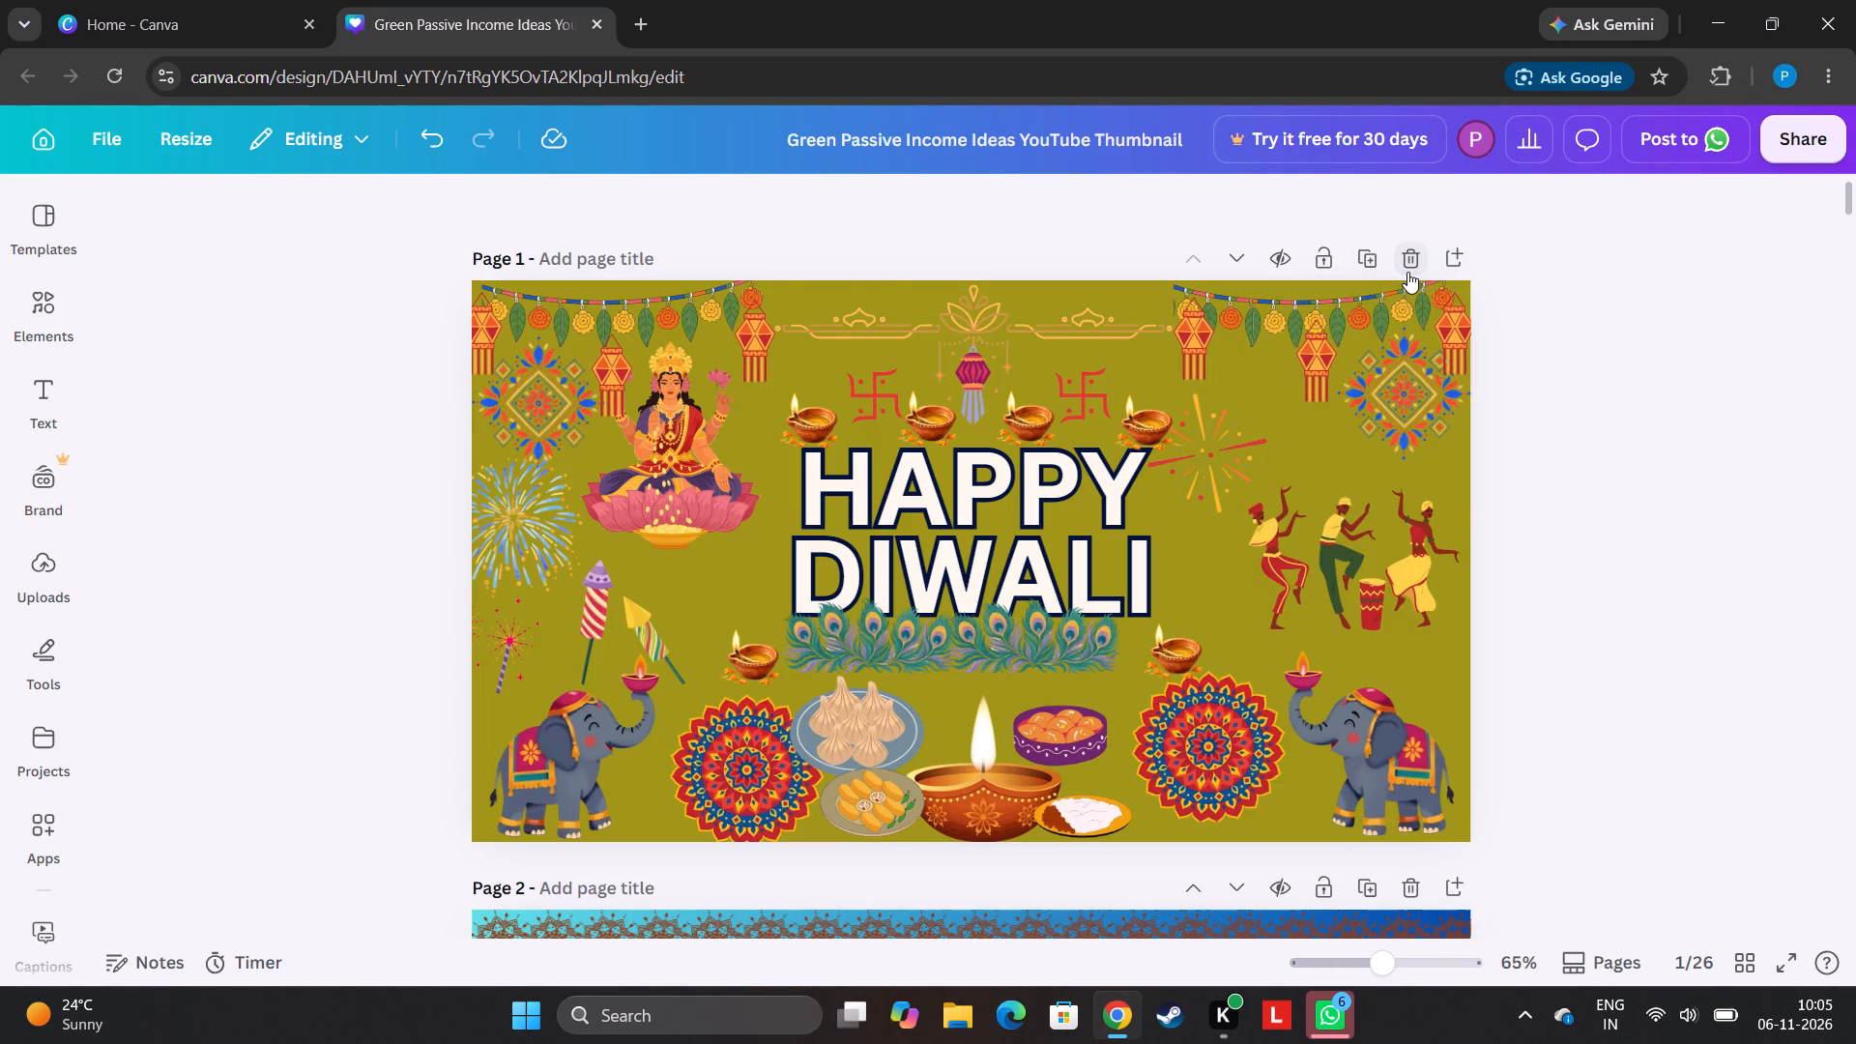
Delete the first seven pages of the design, from the Happy Diwali page through the blank olive page with black lines.
click(1407, 272)
click(1407, 272)
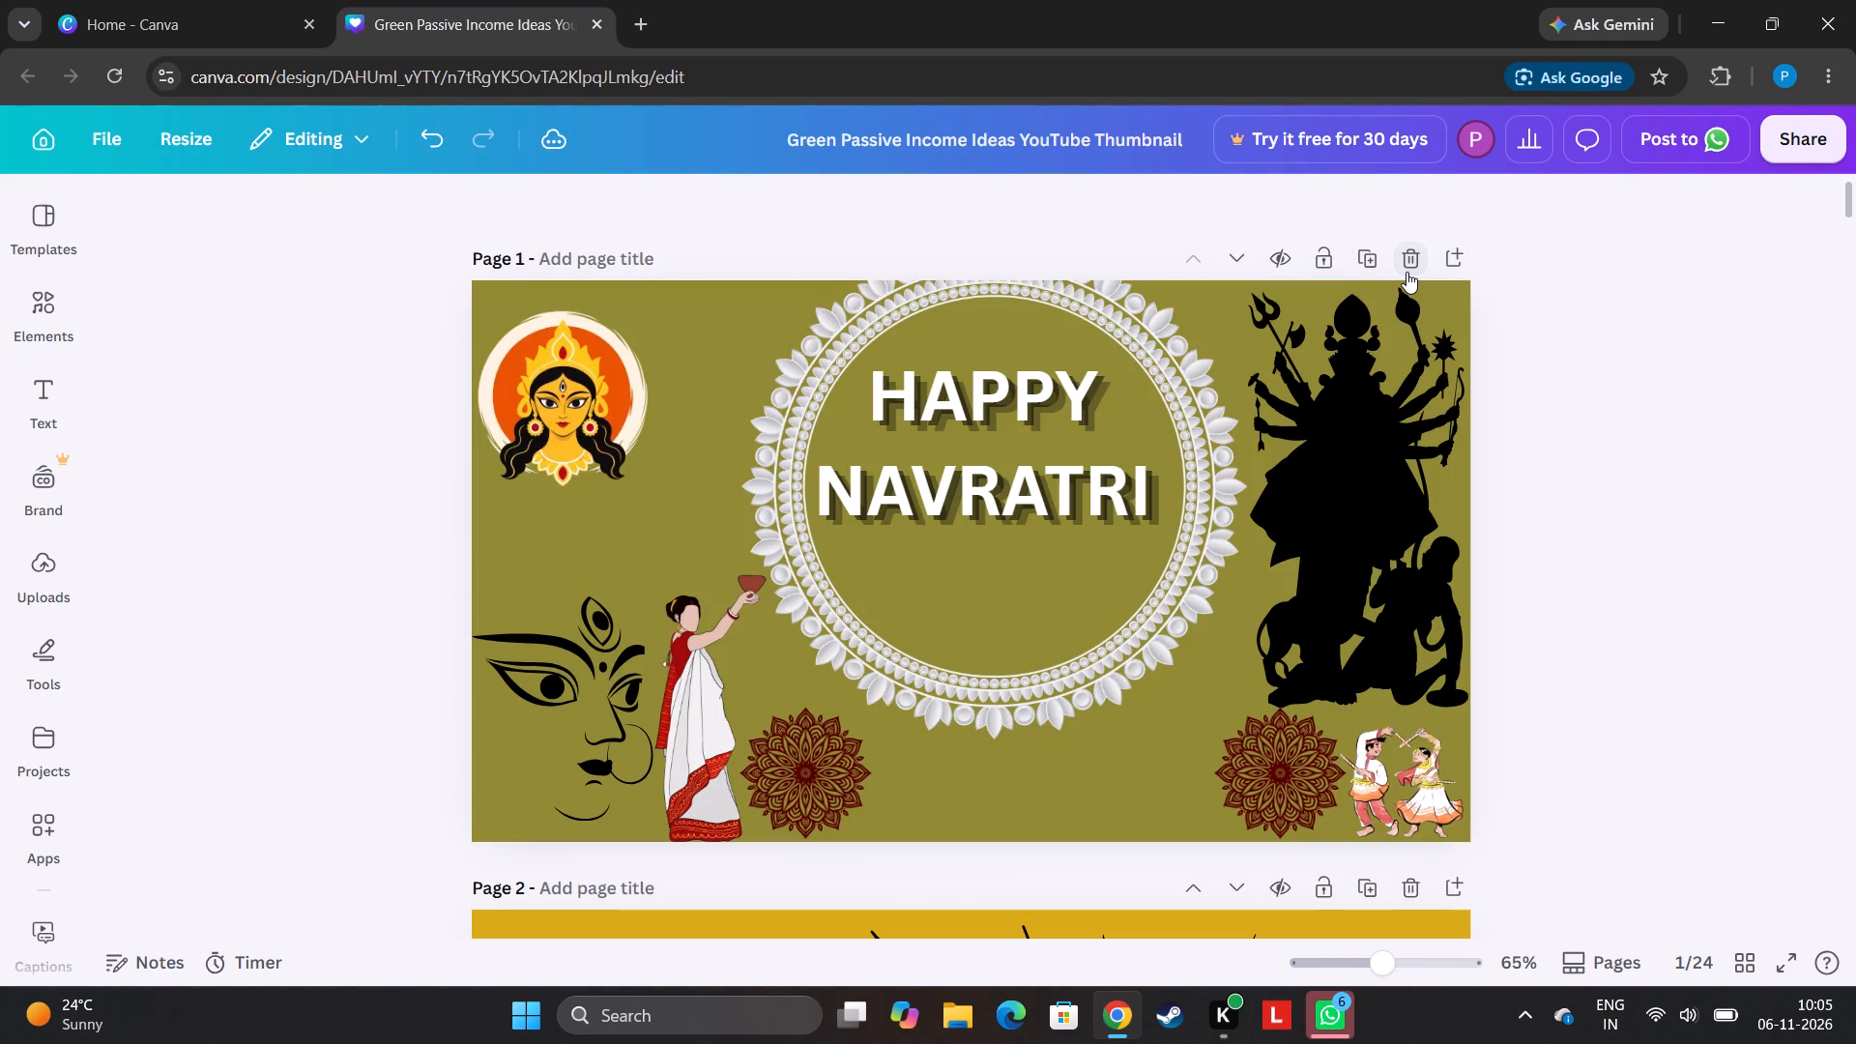
click(1406, 272)
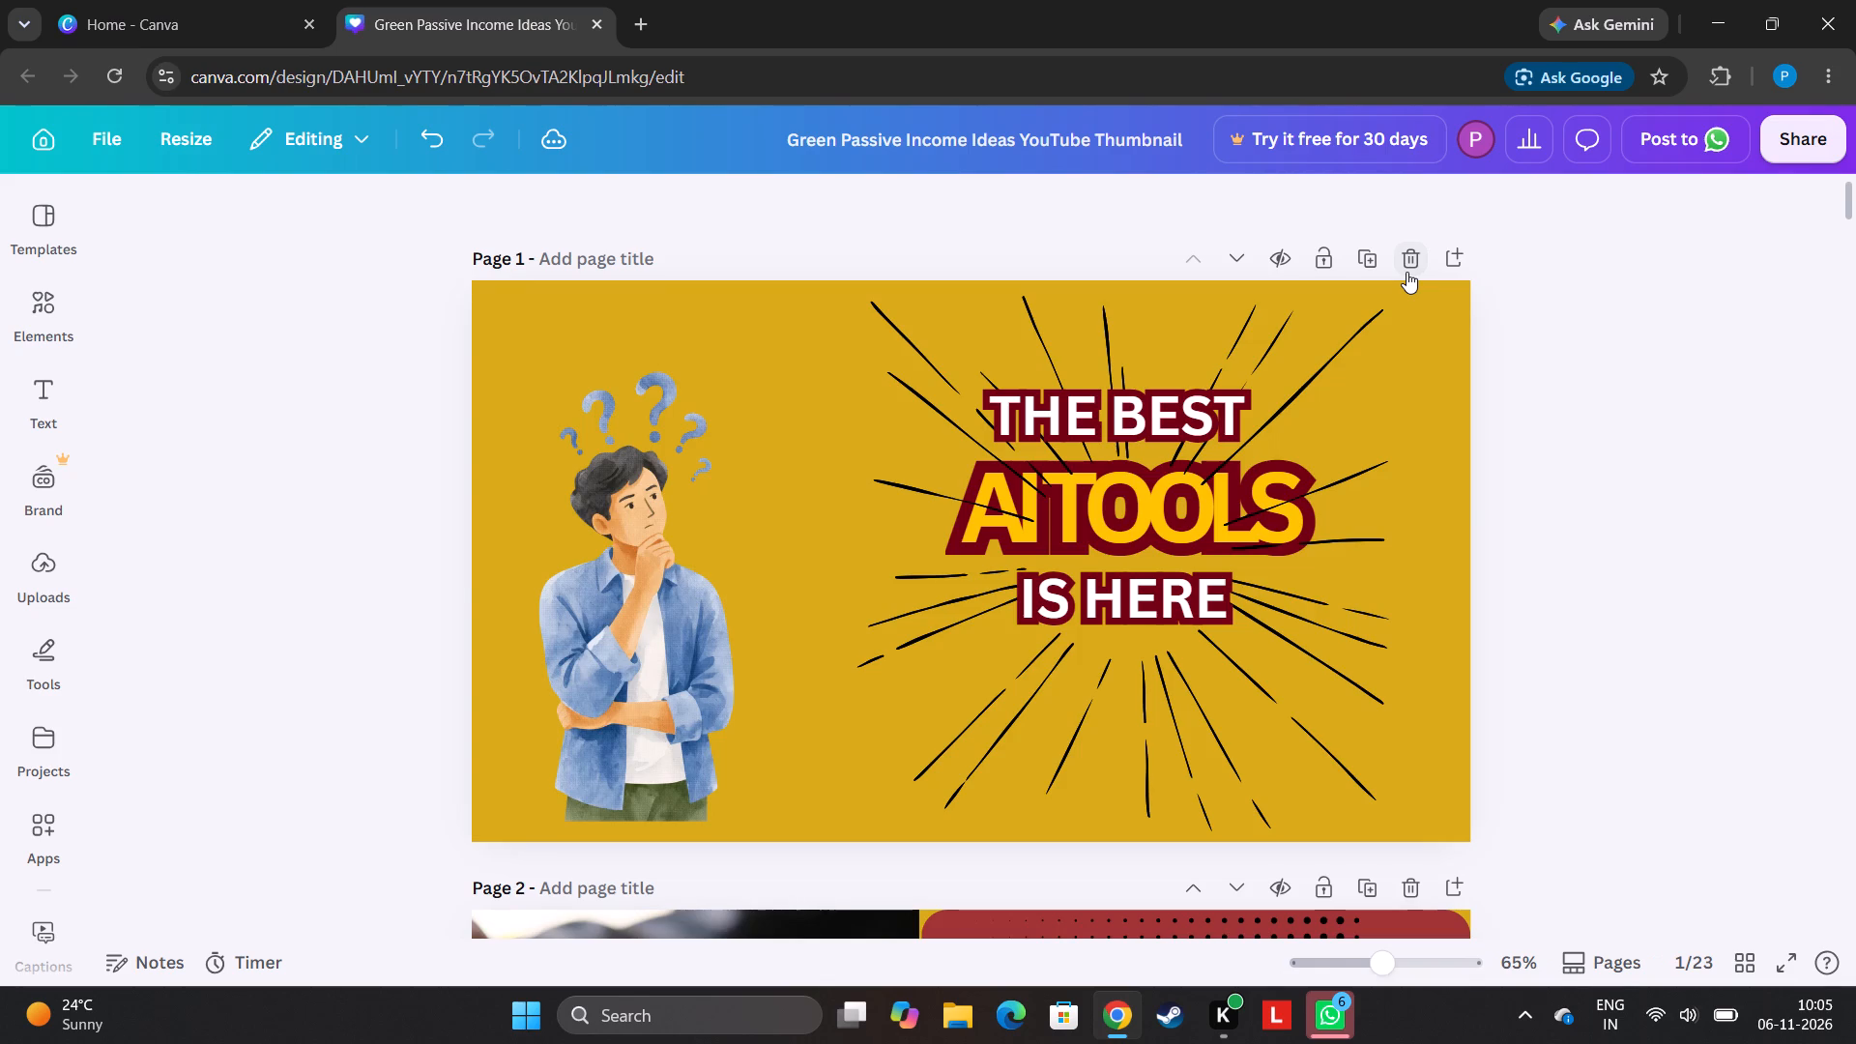
click(1406, 272)
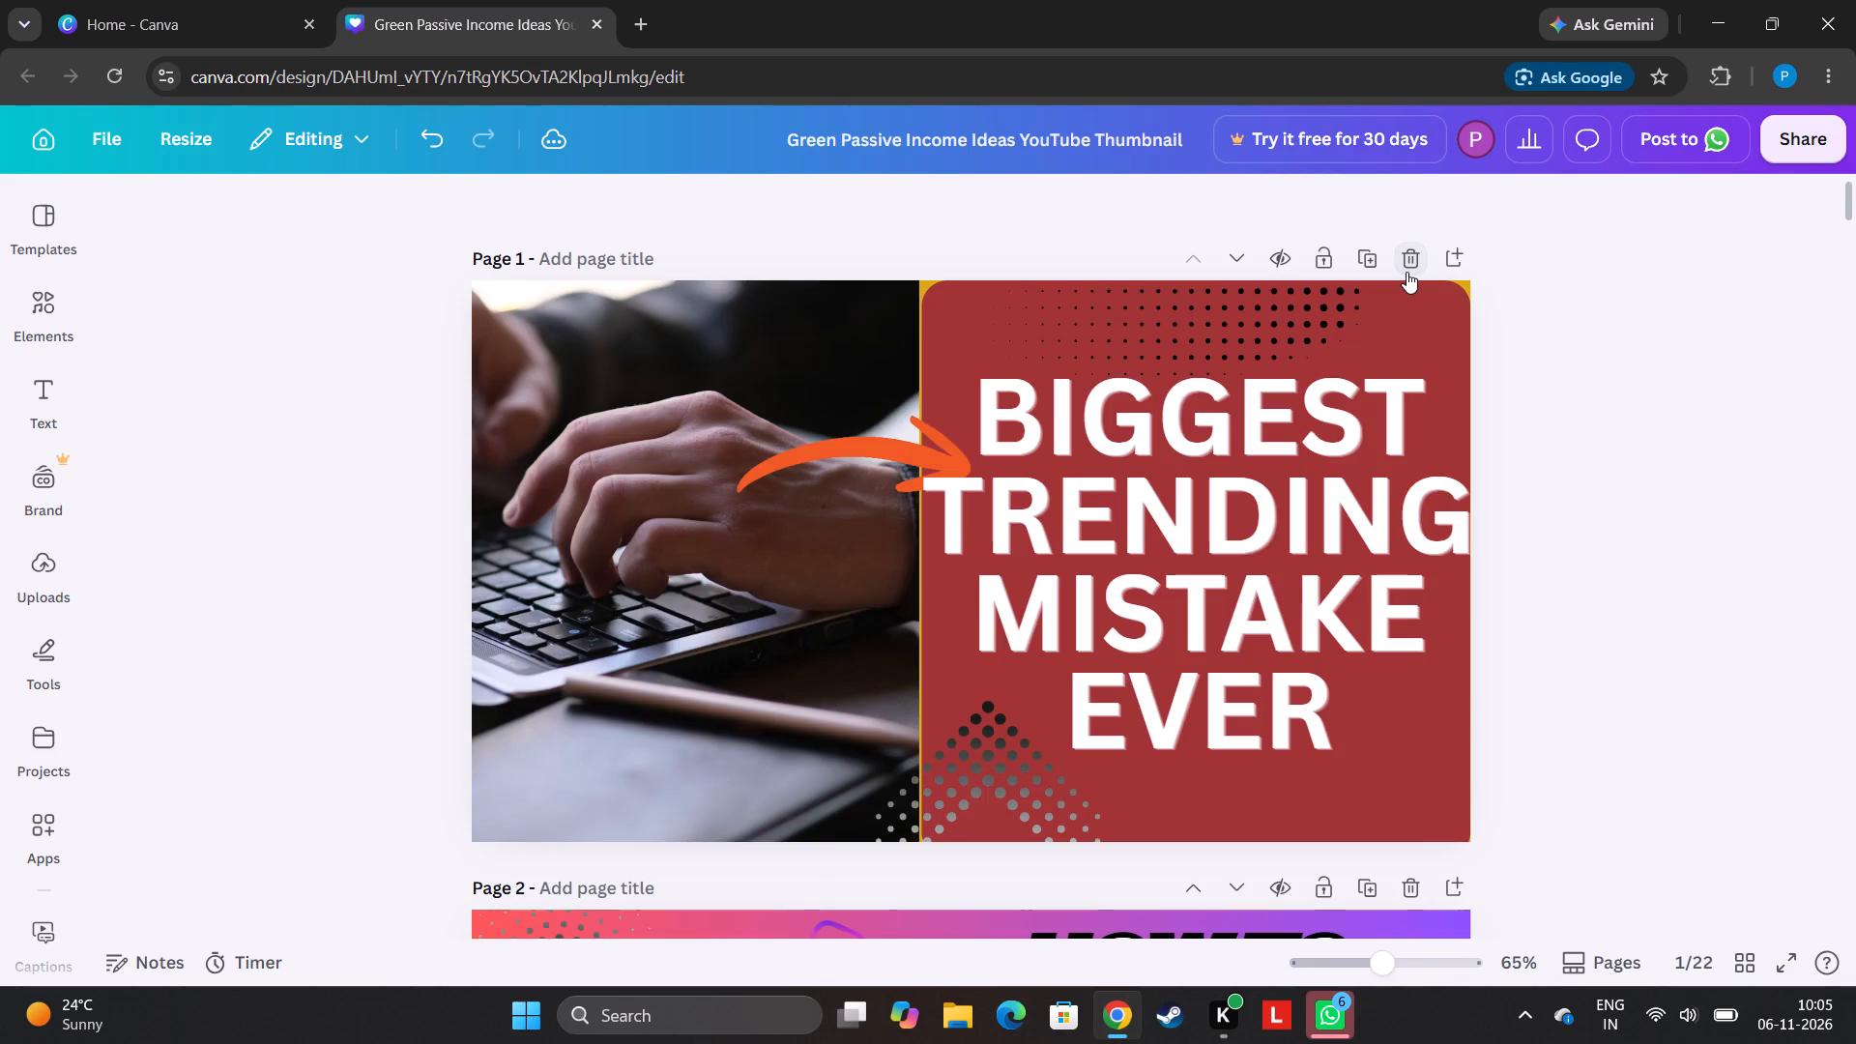
click(1405, 265)
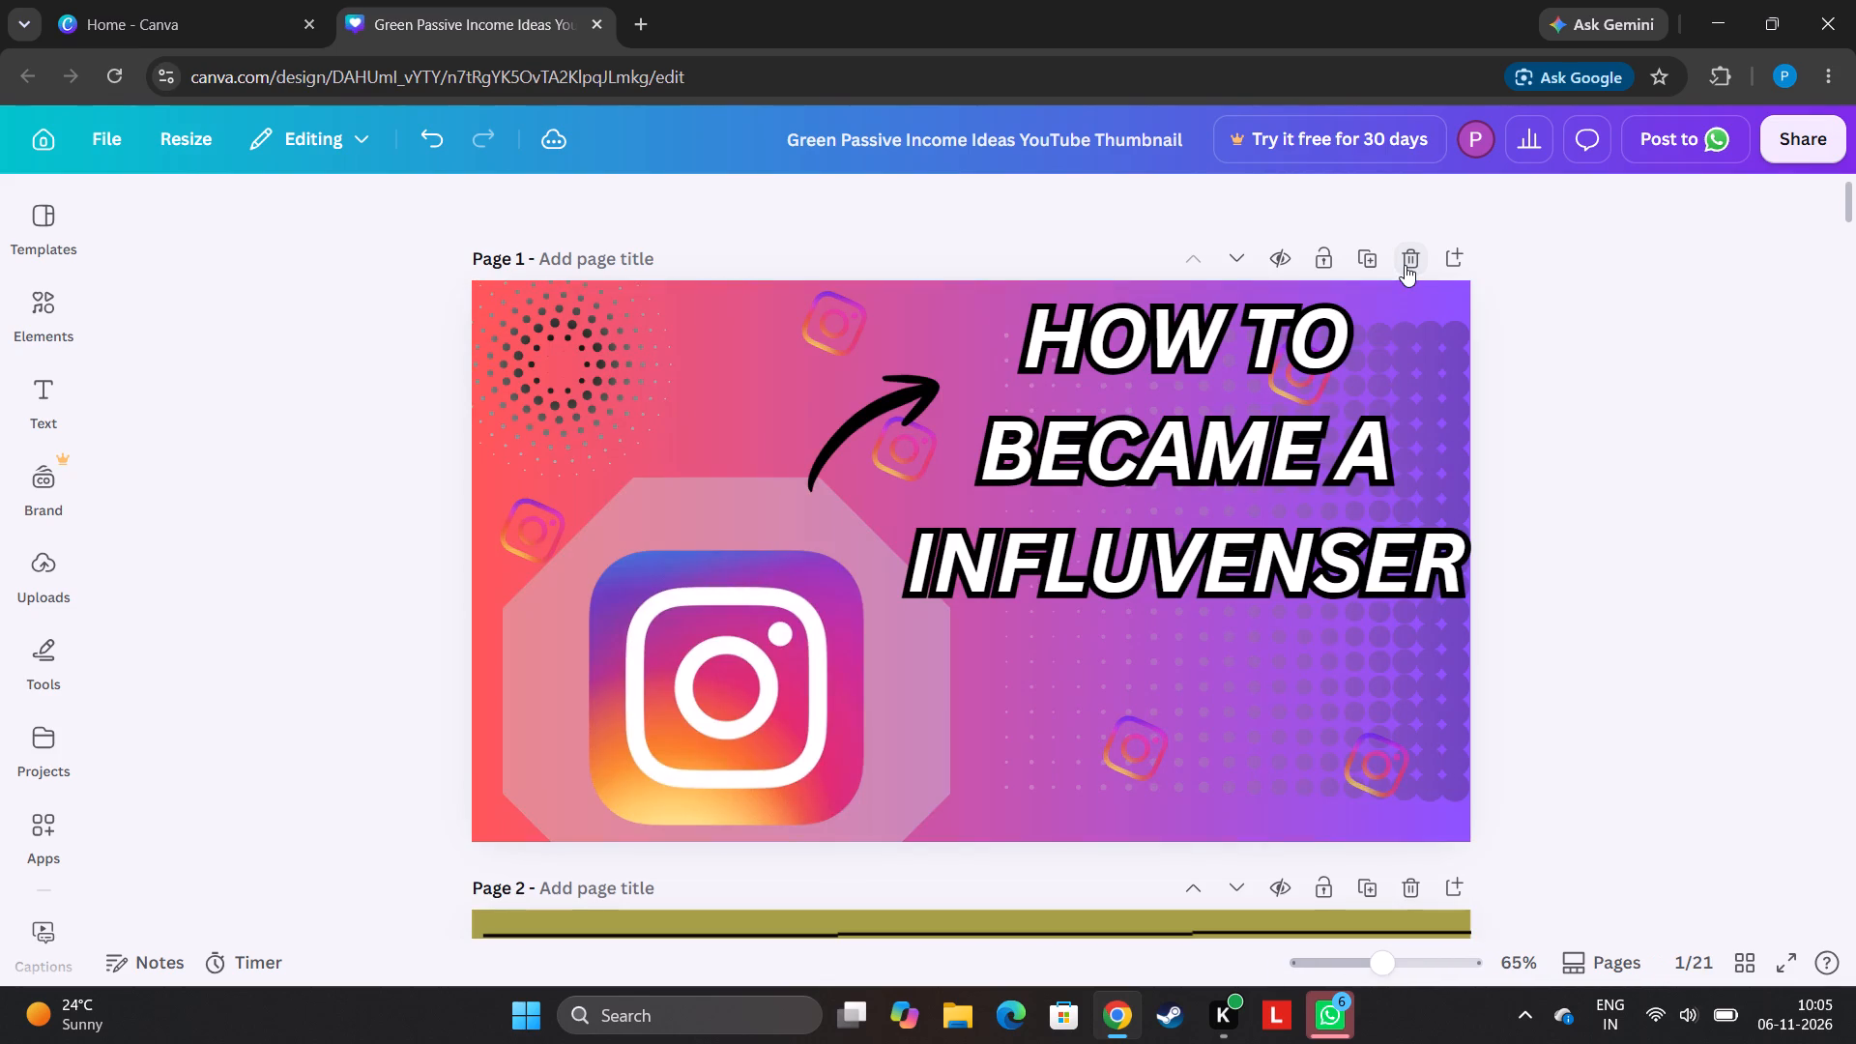
click(1403, 261)
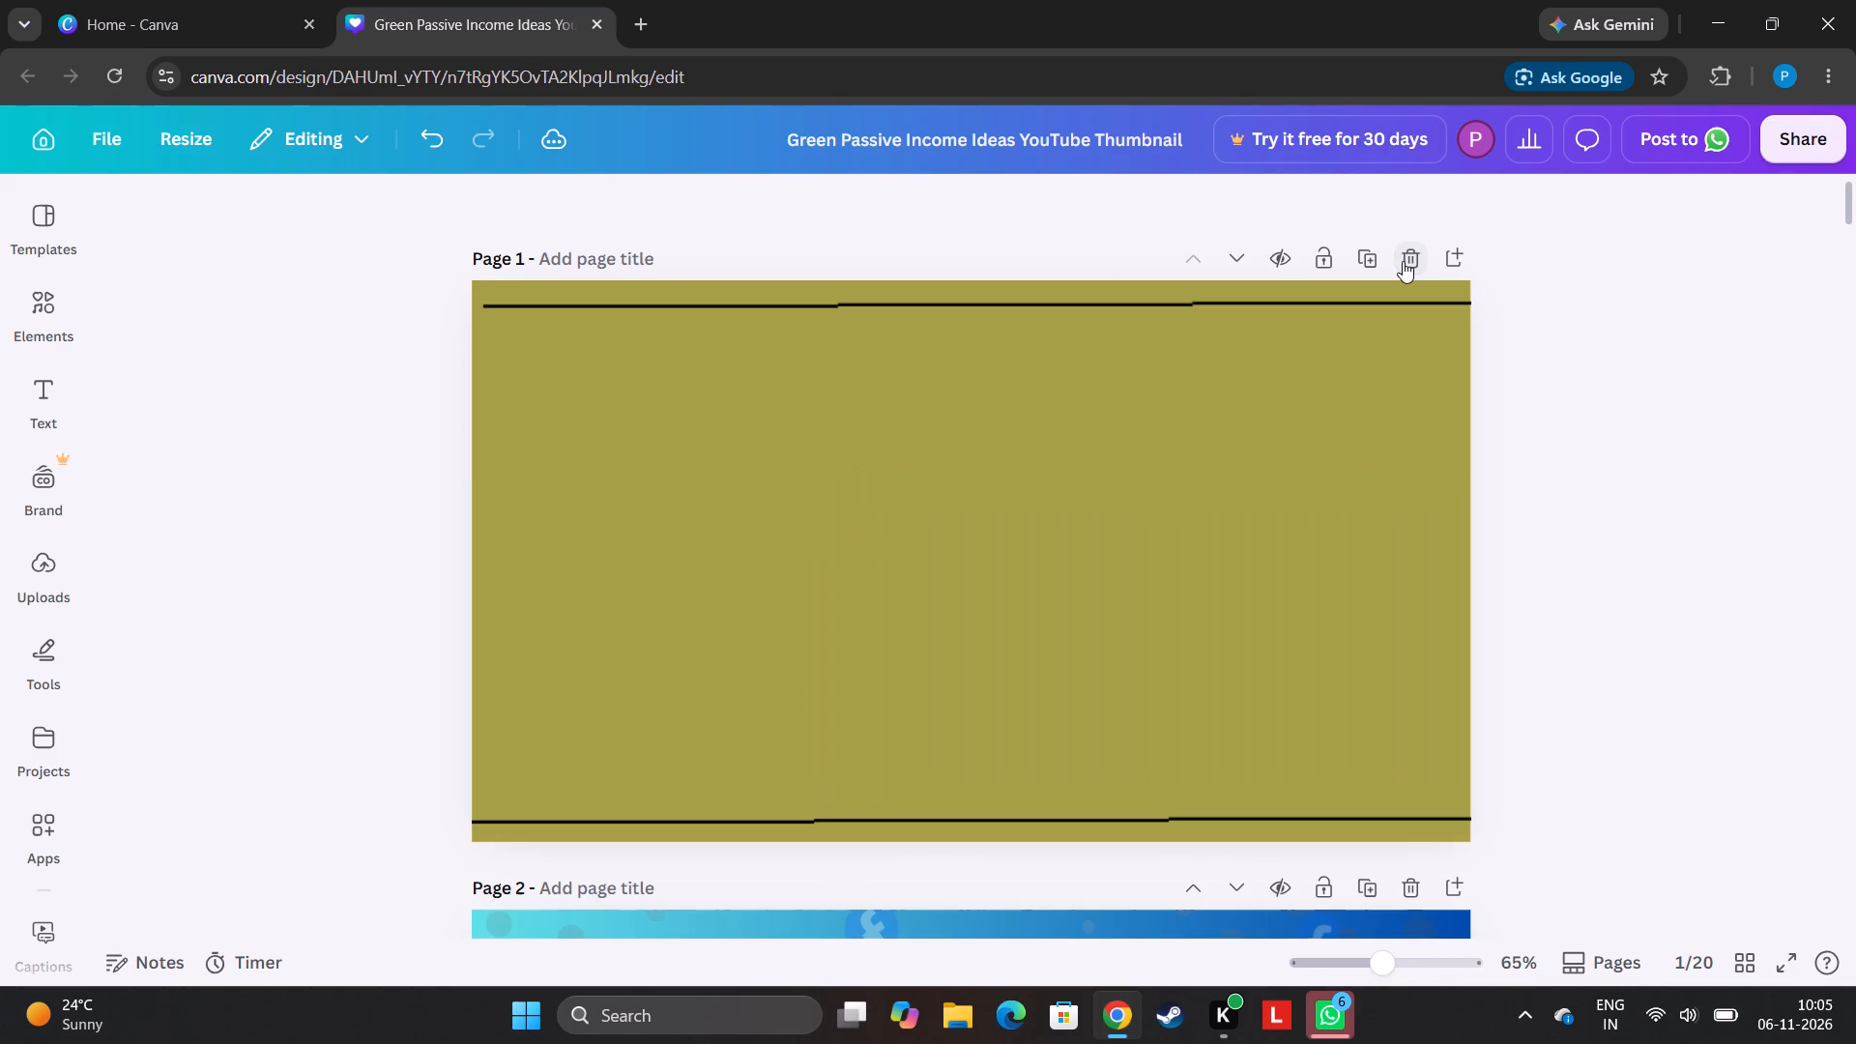
click(1402, 261)
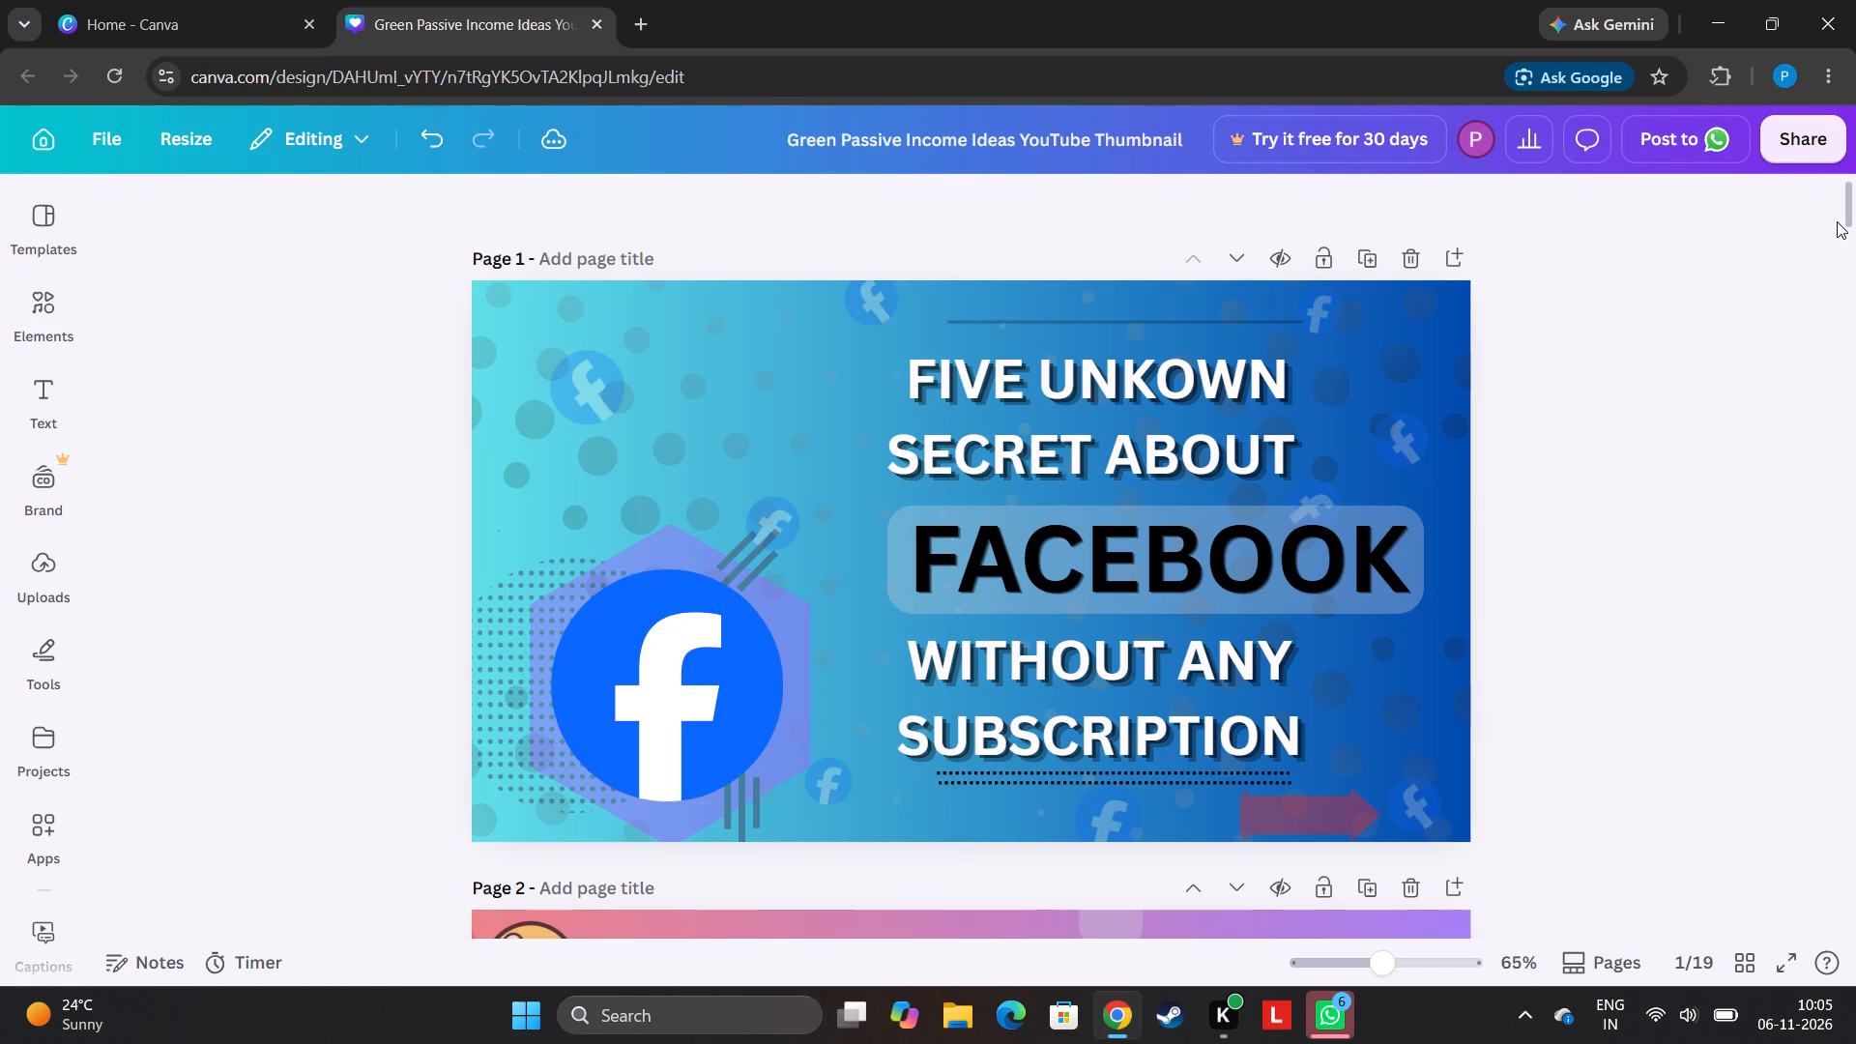
Look through the remaining pages, from the Facebook secrets thumbnail down to the Yoga Day page.
drag(1850, 204, 1814, 278)
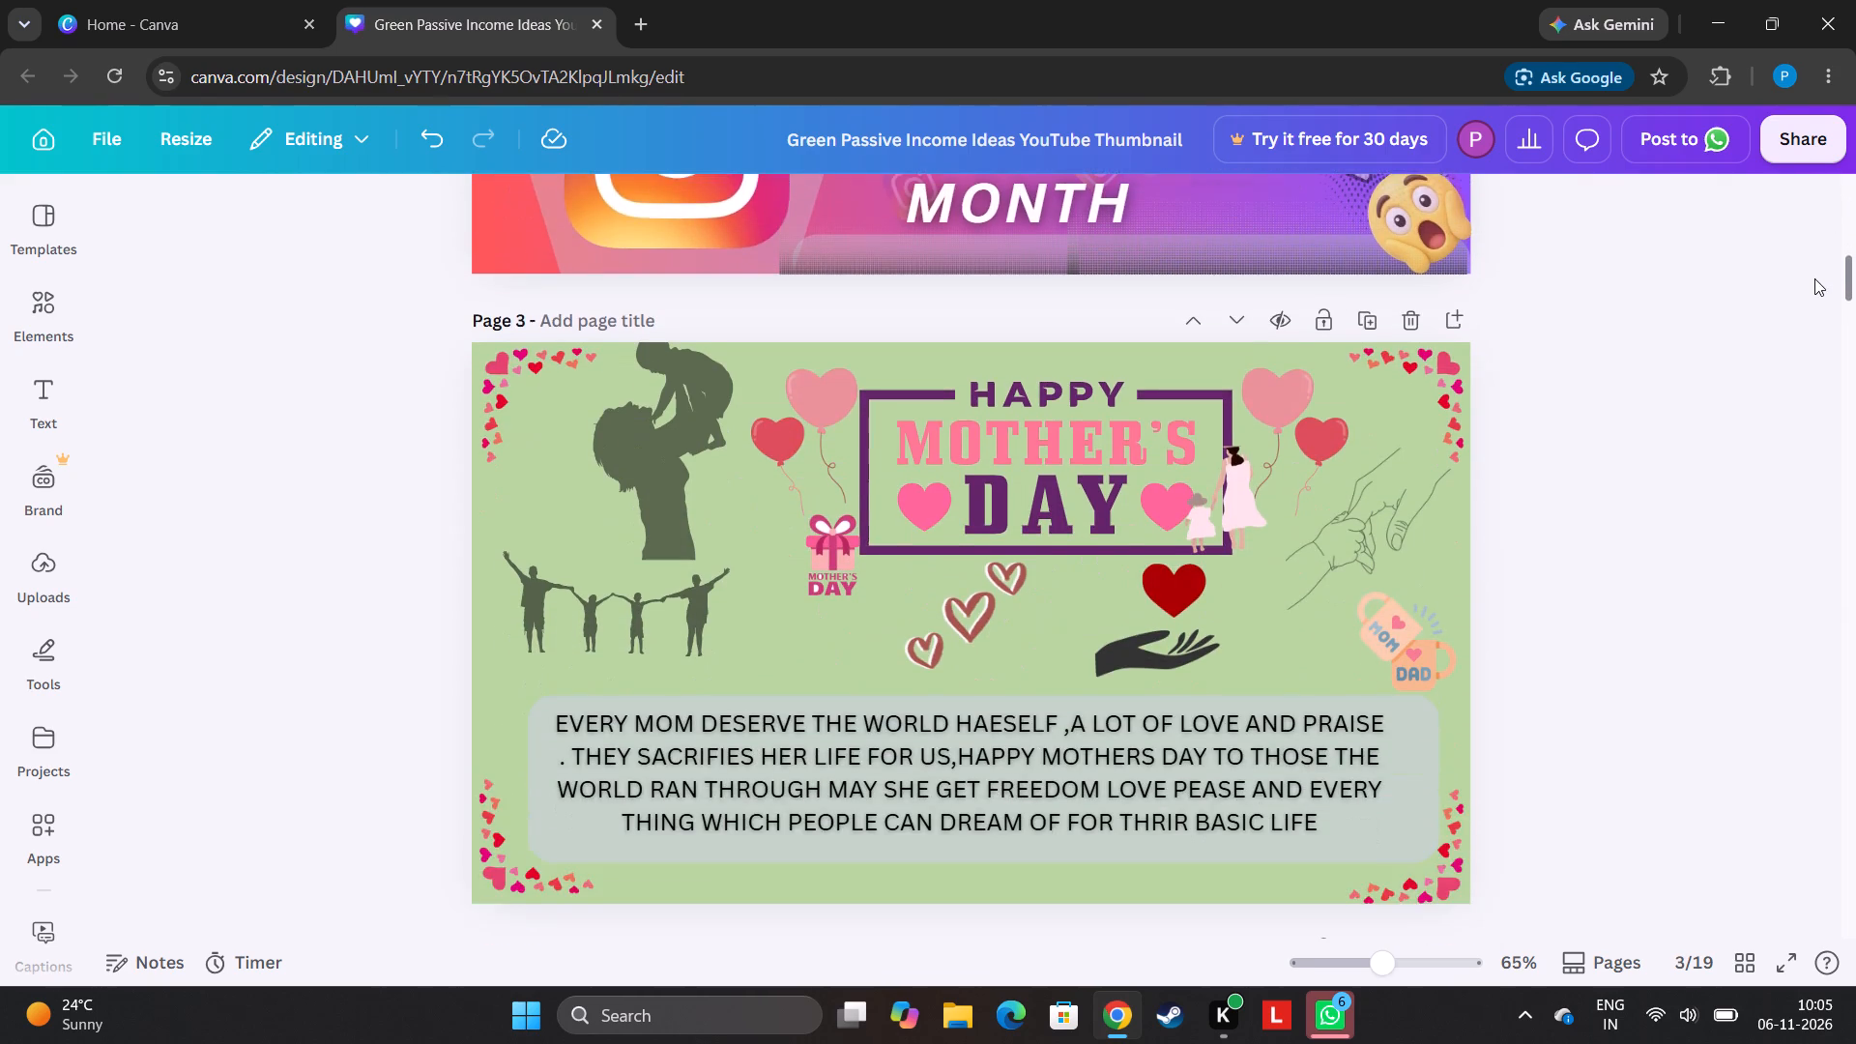
drag(1814, 278, 1783, 374)
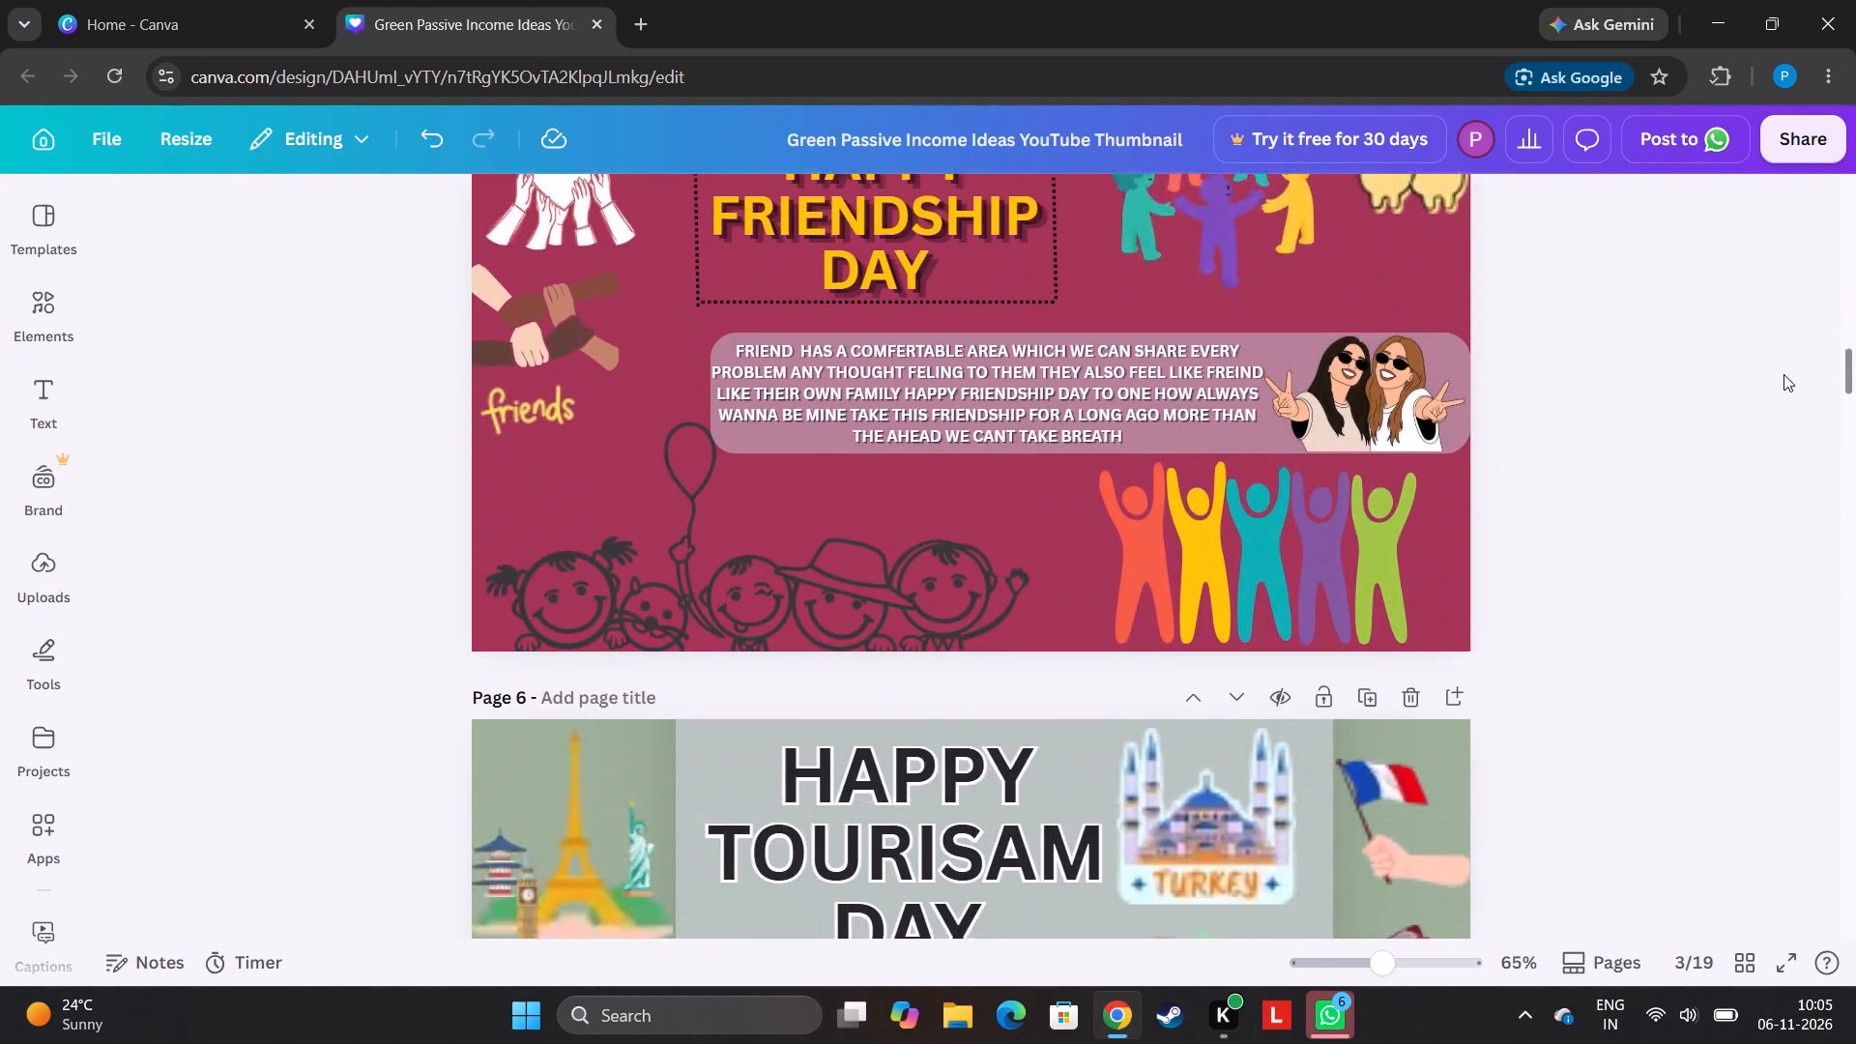
drag(1783, 374, 1780, 411)
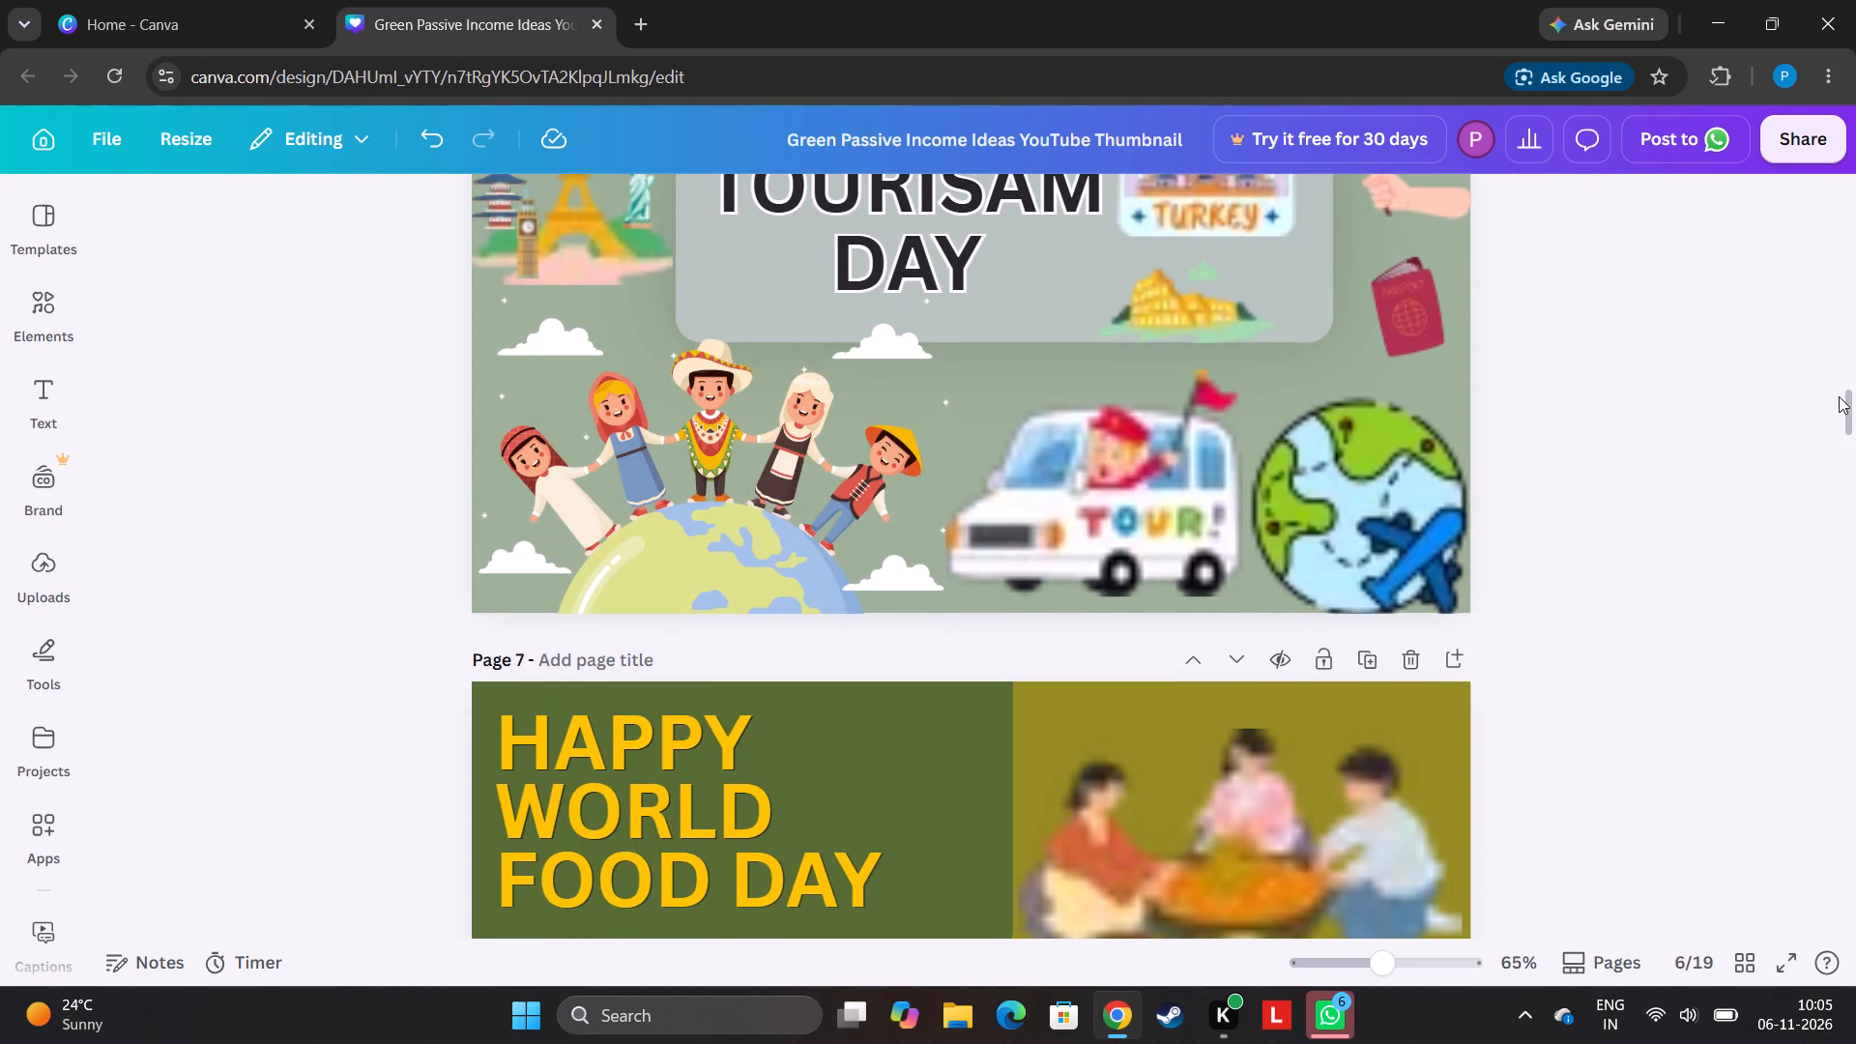
drag(1852, 399, 1855, 507)
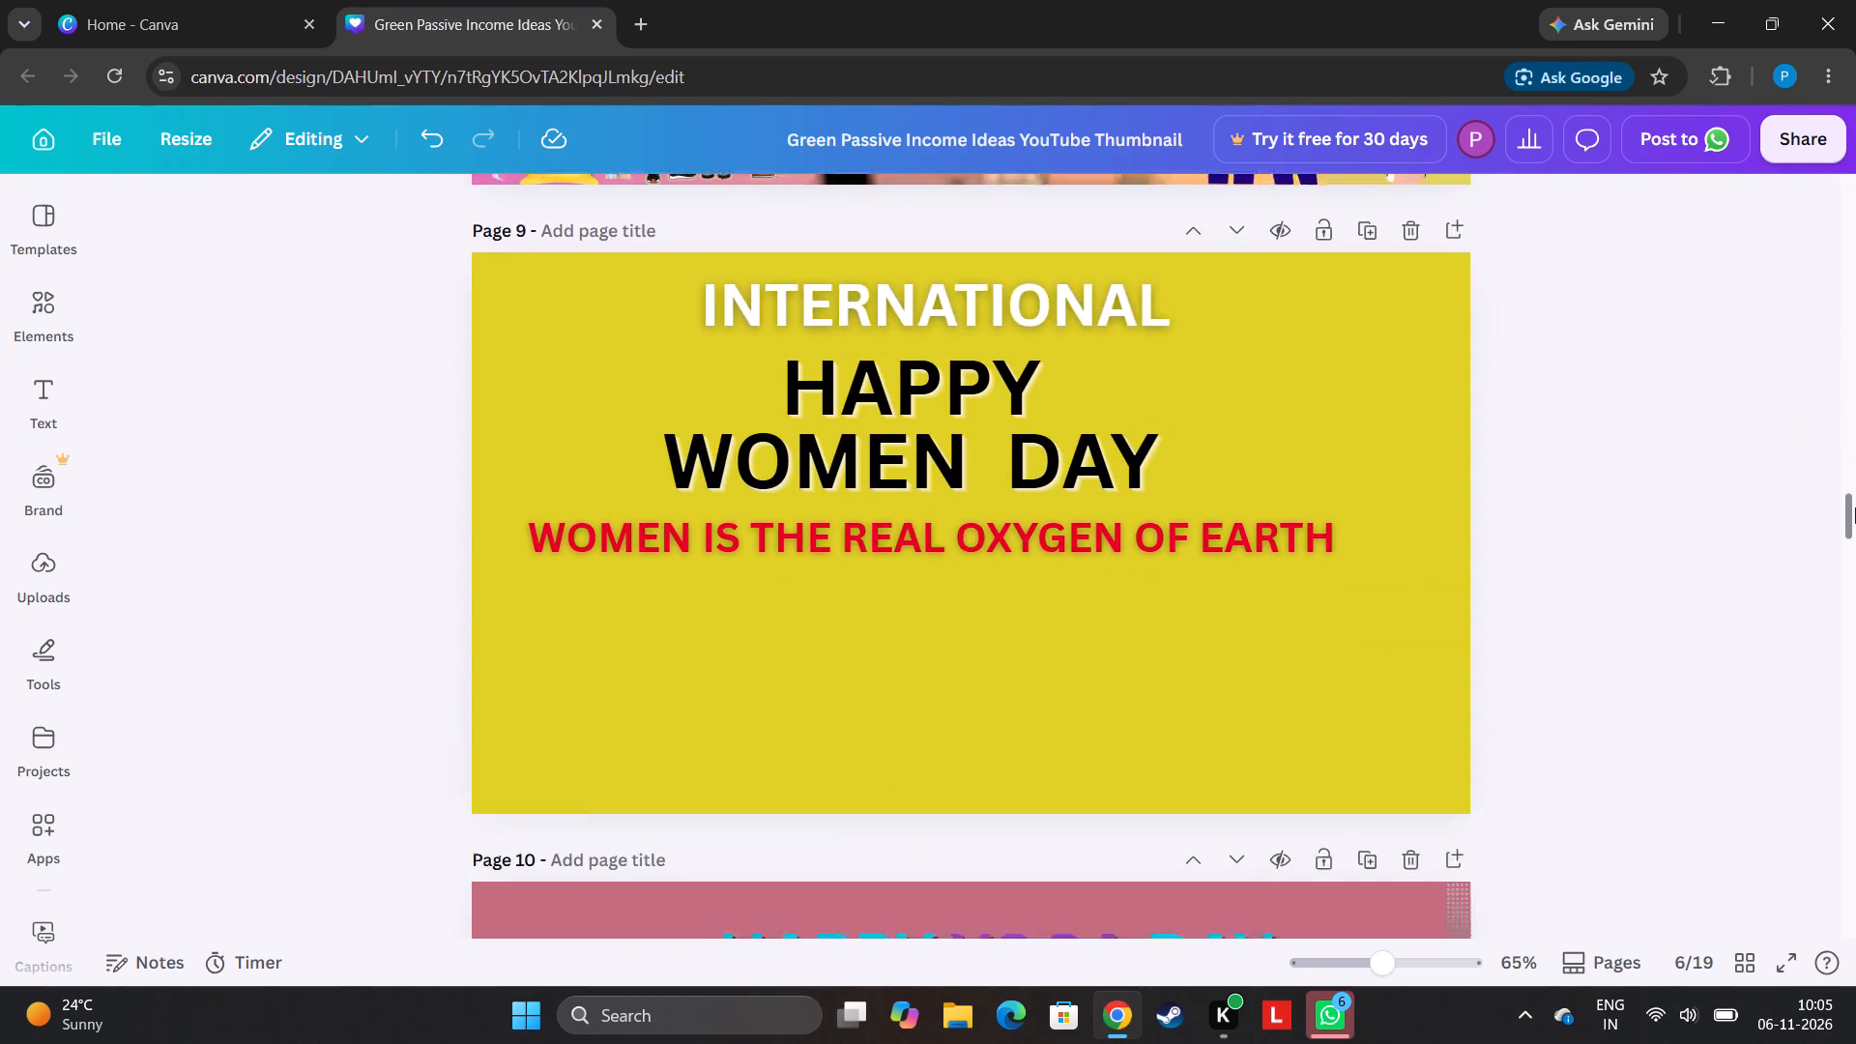
drag(1855, 507, 1855, 513)
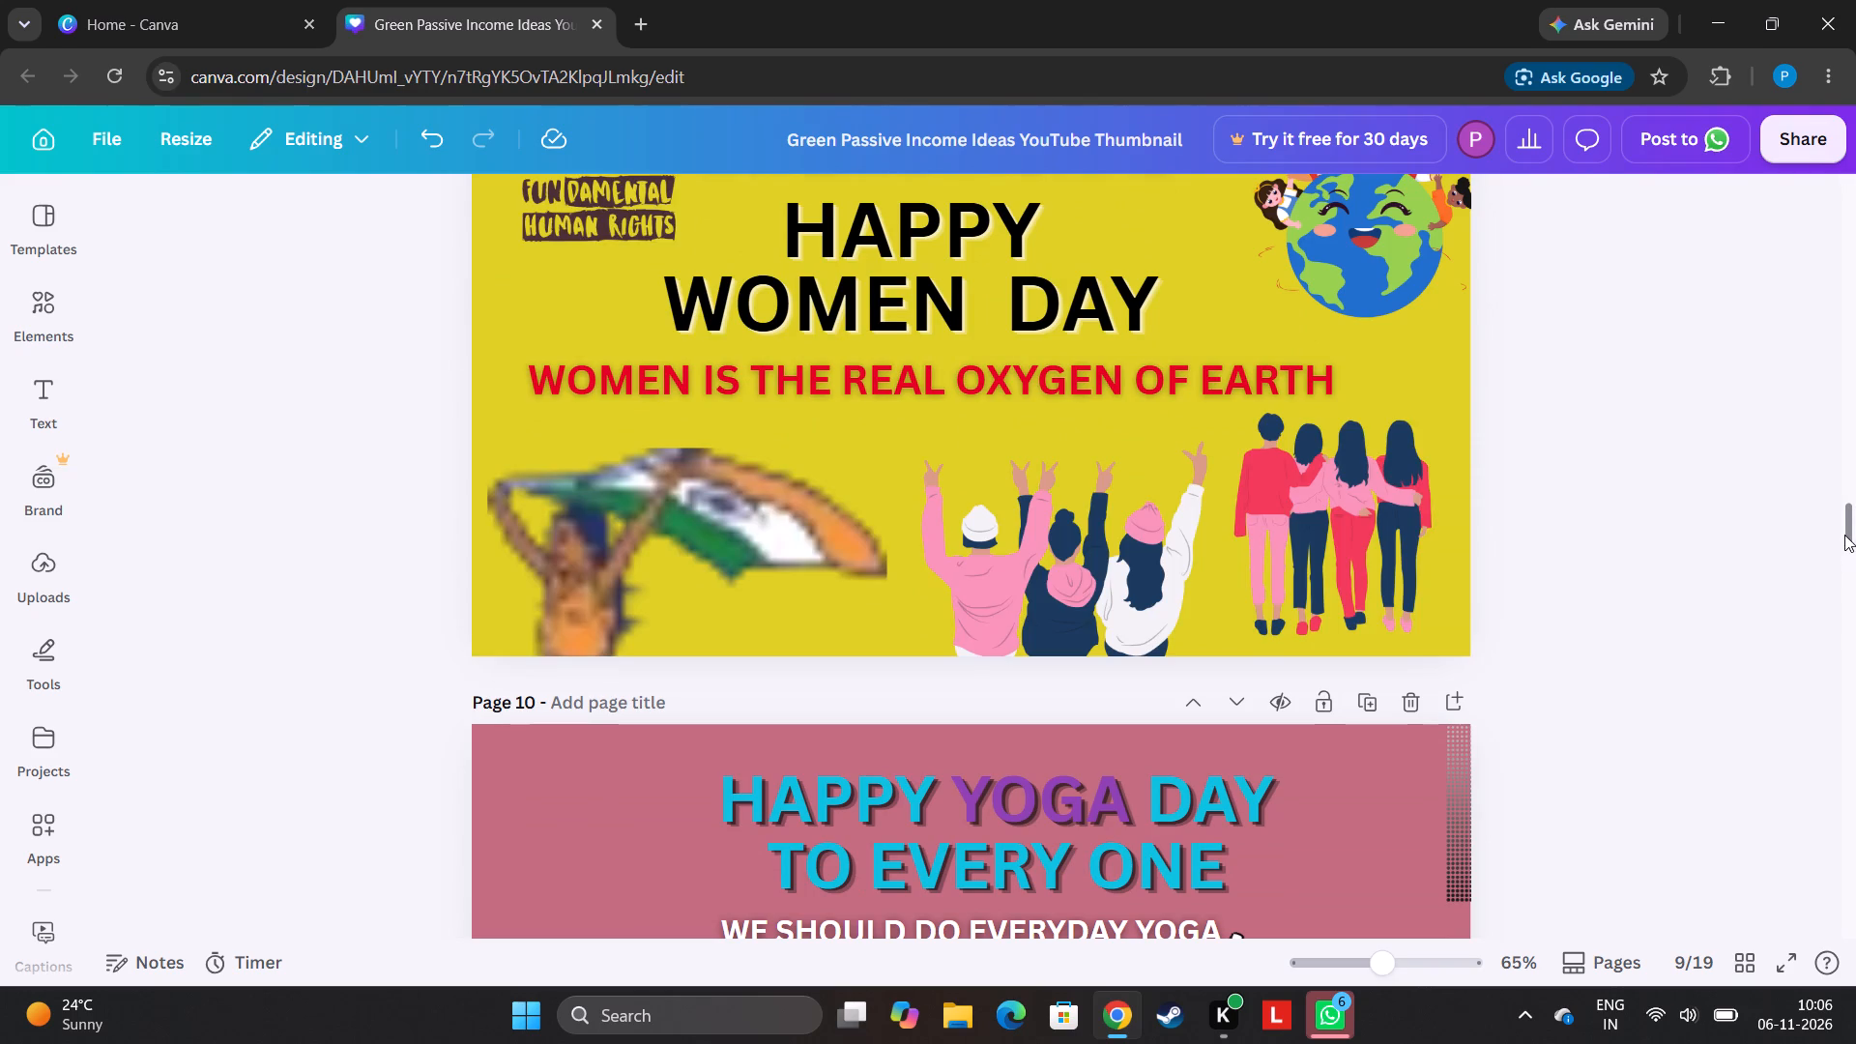
Move the "Work Work" sticky note on the Happy Labours Day page up, clear of the two workers in purple overalls.
drag(1843, 534, 1821, 478)
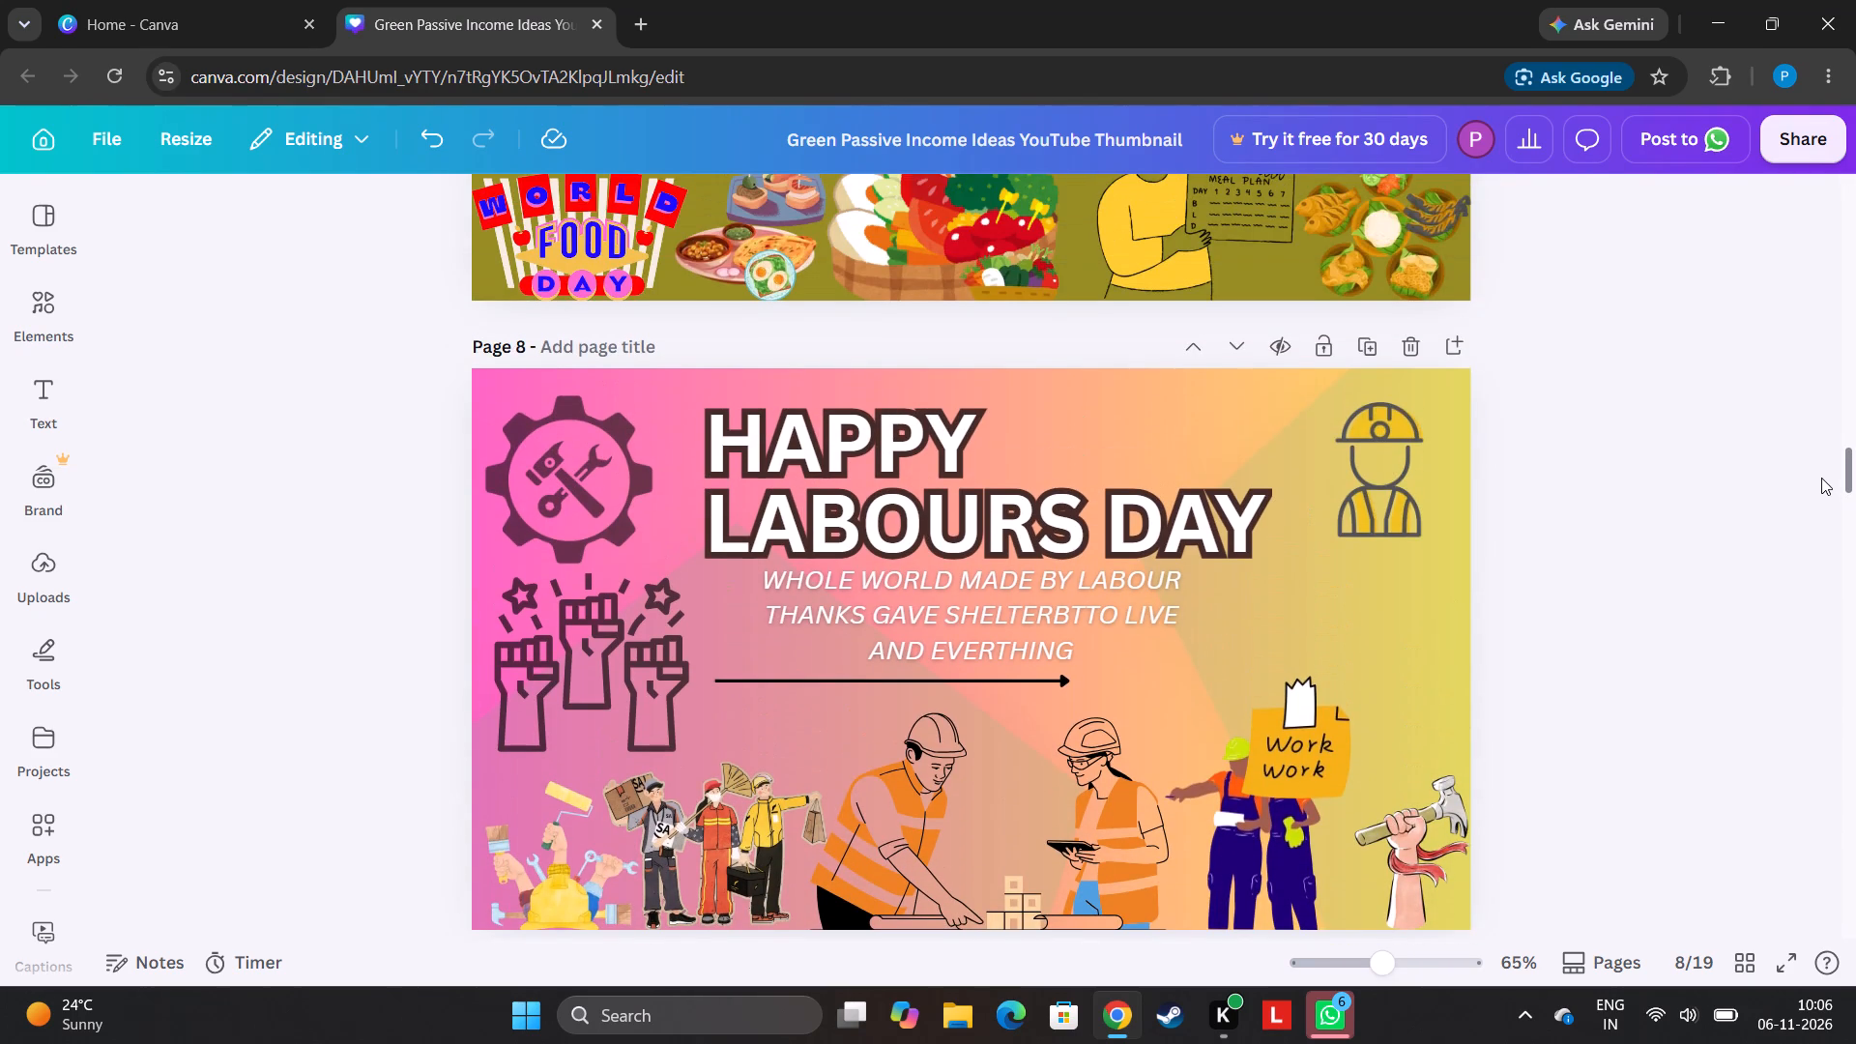
drag(1821, 478, 1819, 492)
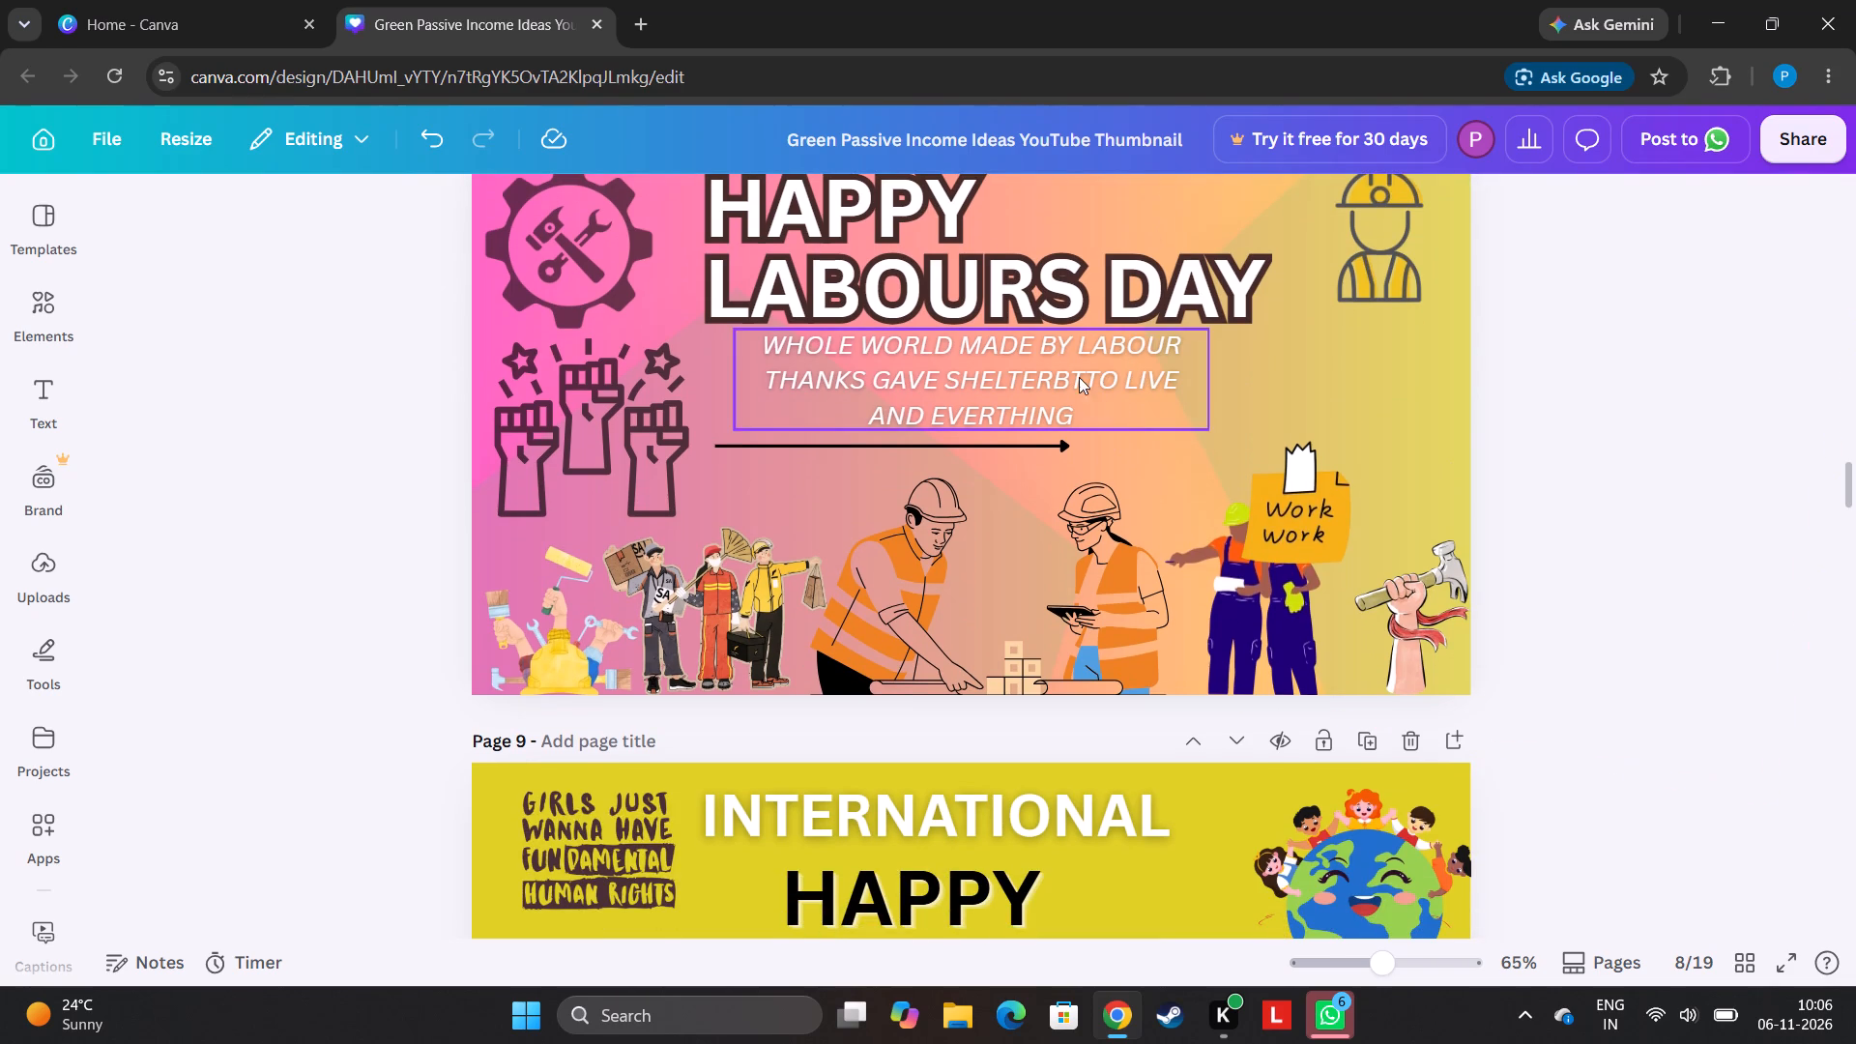
drag(1329, 490, 1346, 371)
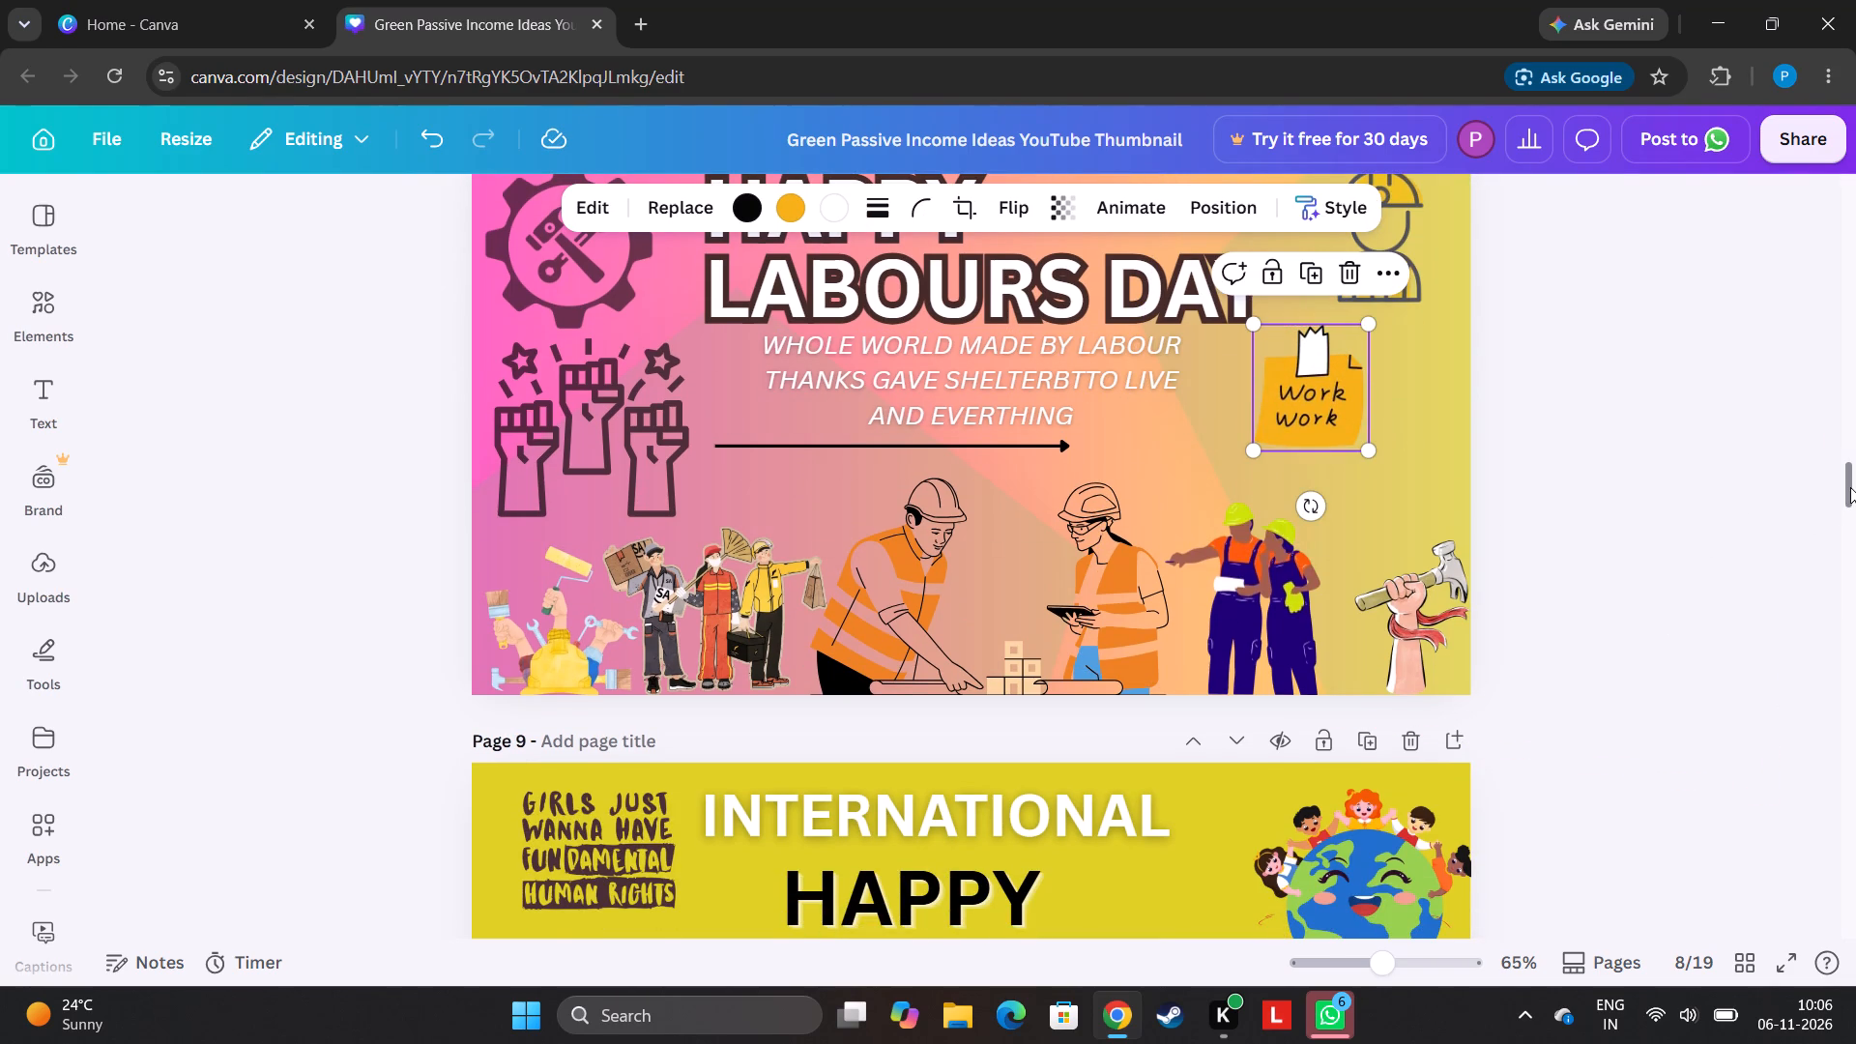
Add a new page at the end of the design, after page 19.
drag(1850, 487, 1830, 634)
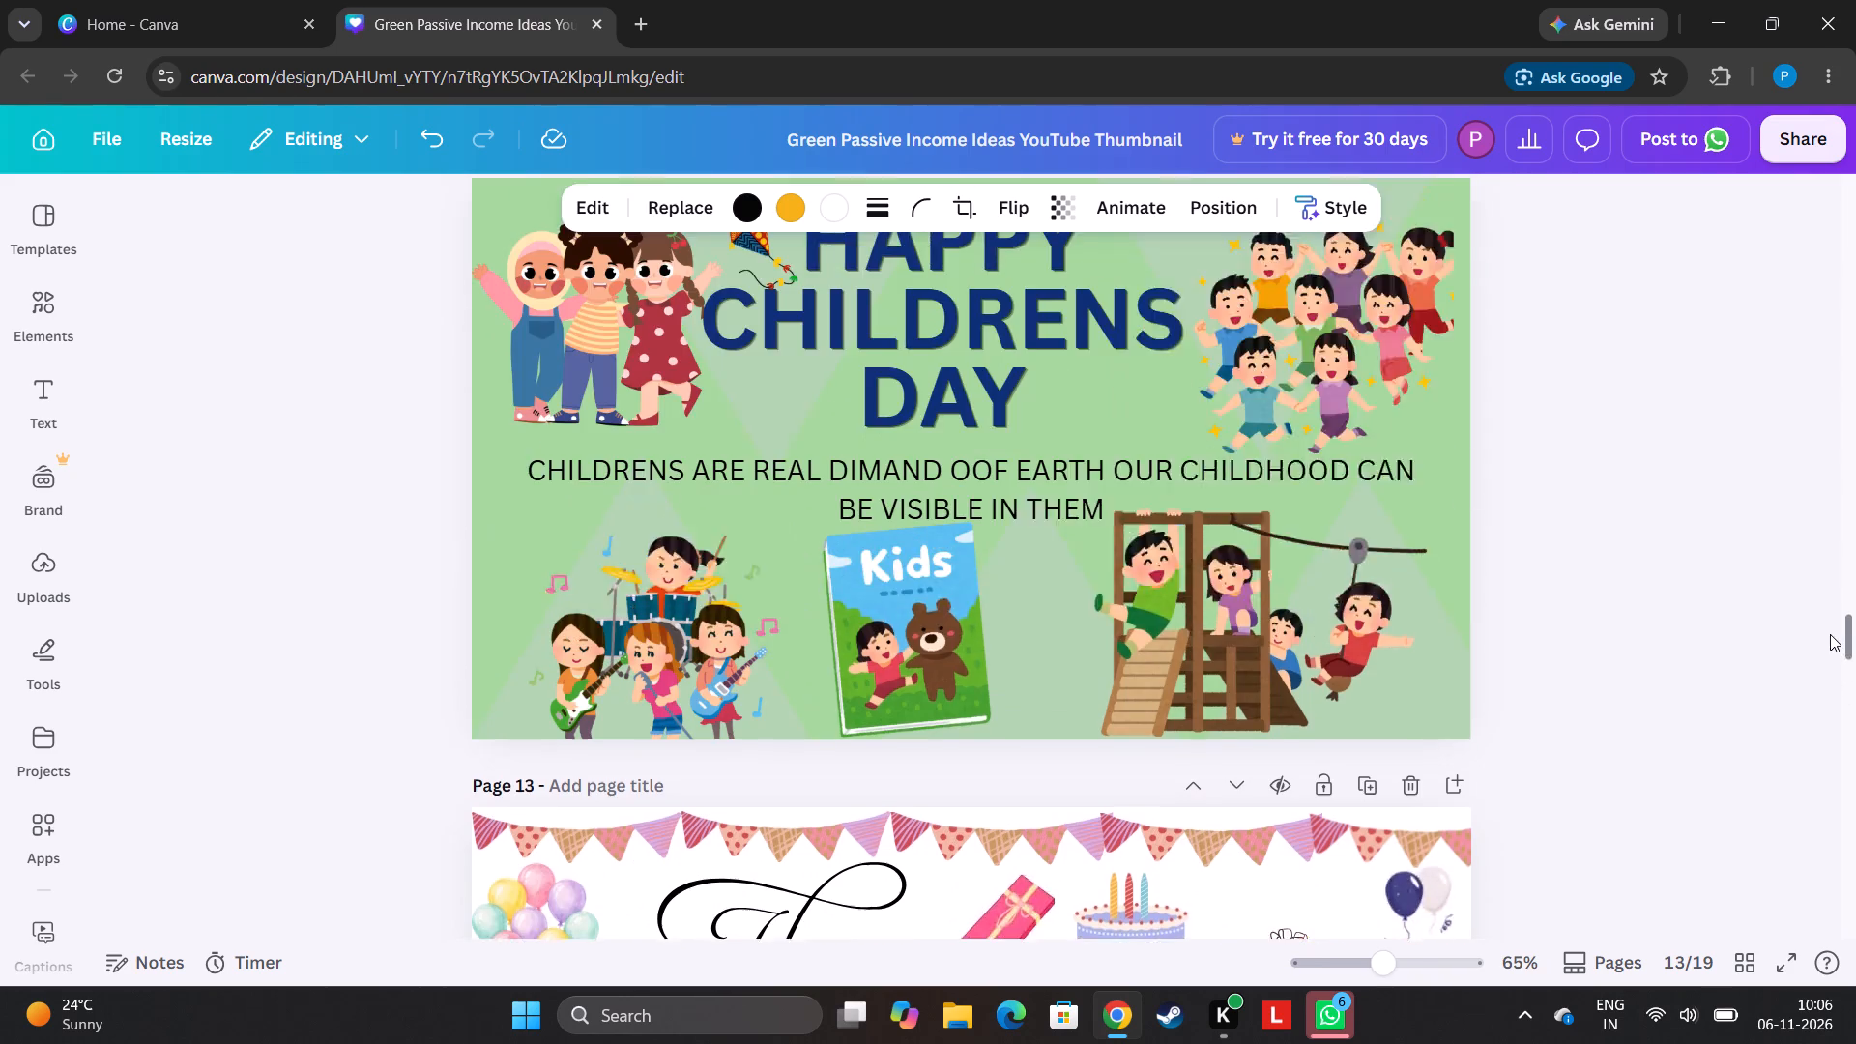
drag(1830, 634, 1828, 655)
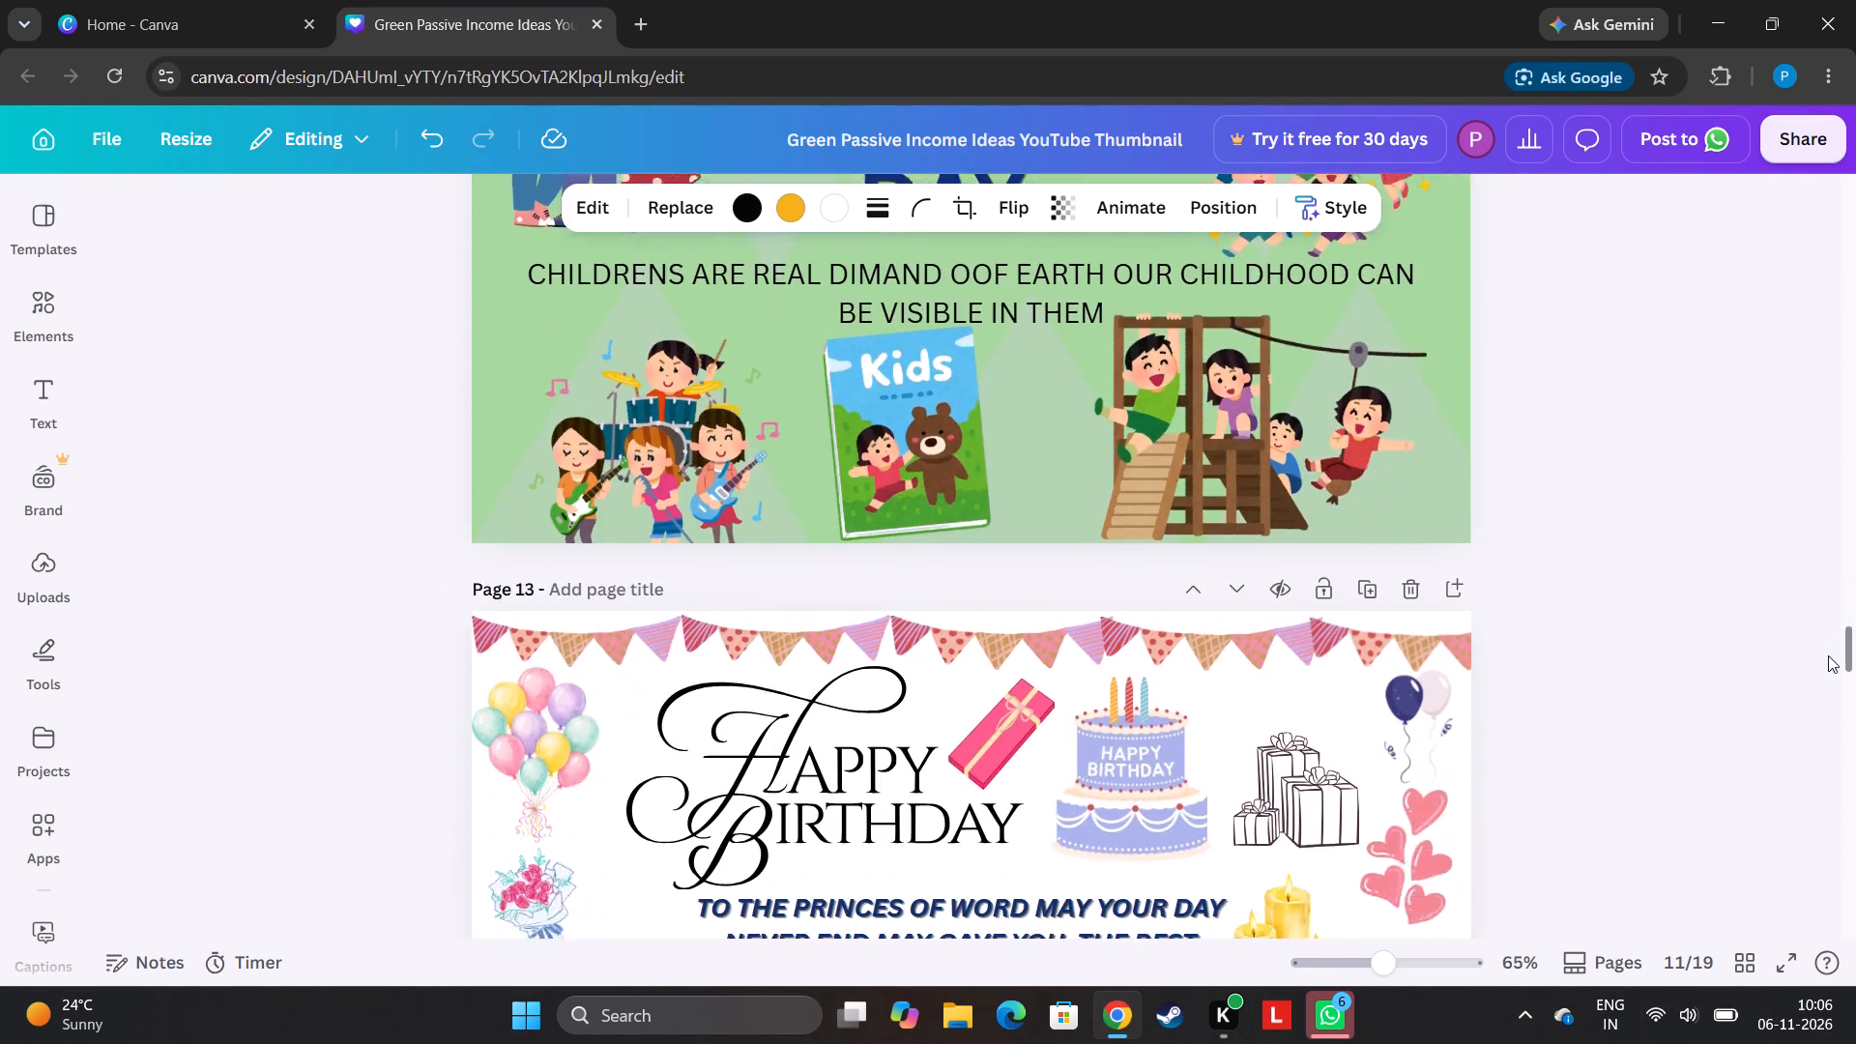
drag(1828, 655, 1828, 702)
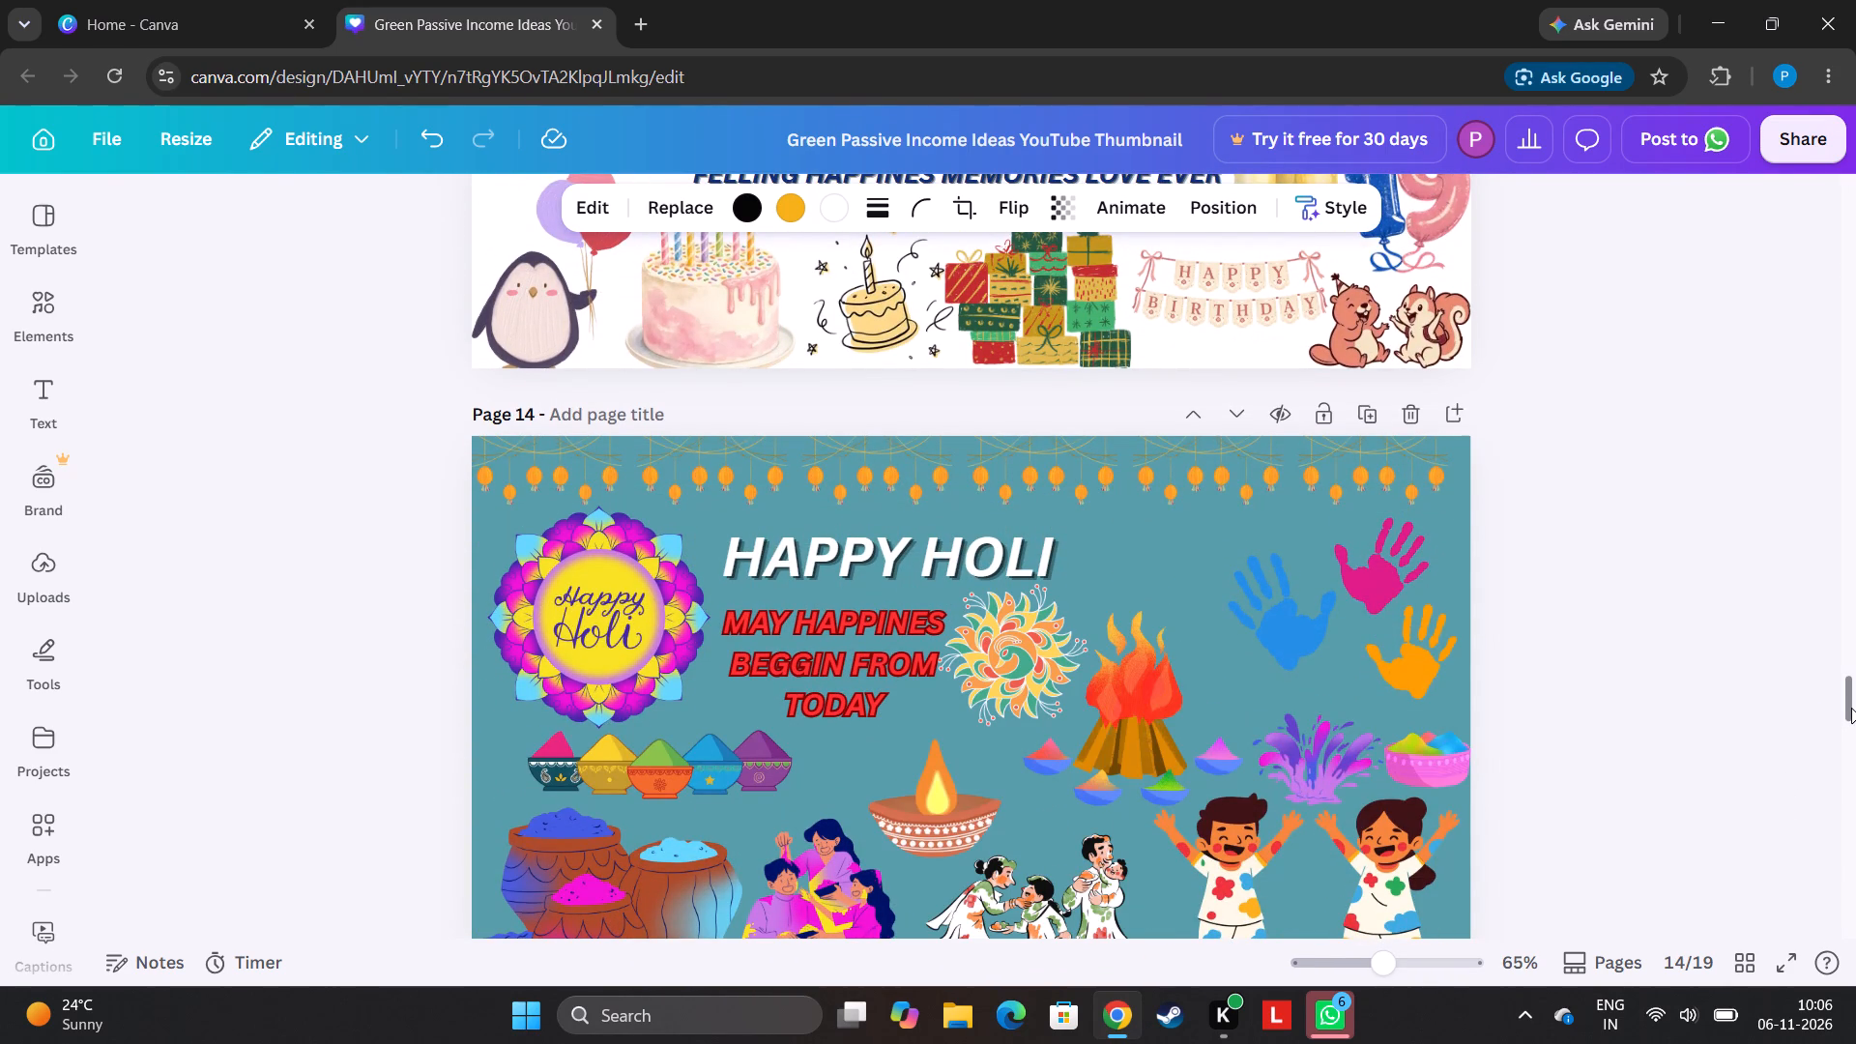
drag(1847, 702, 1847, 738)
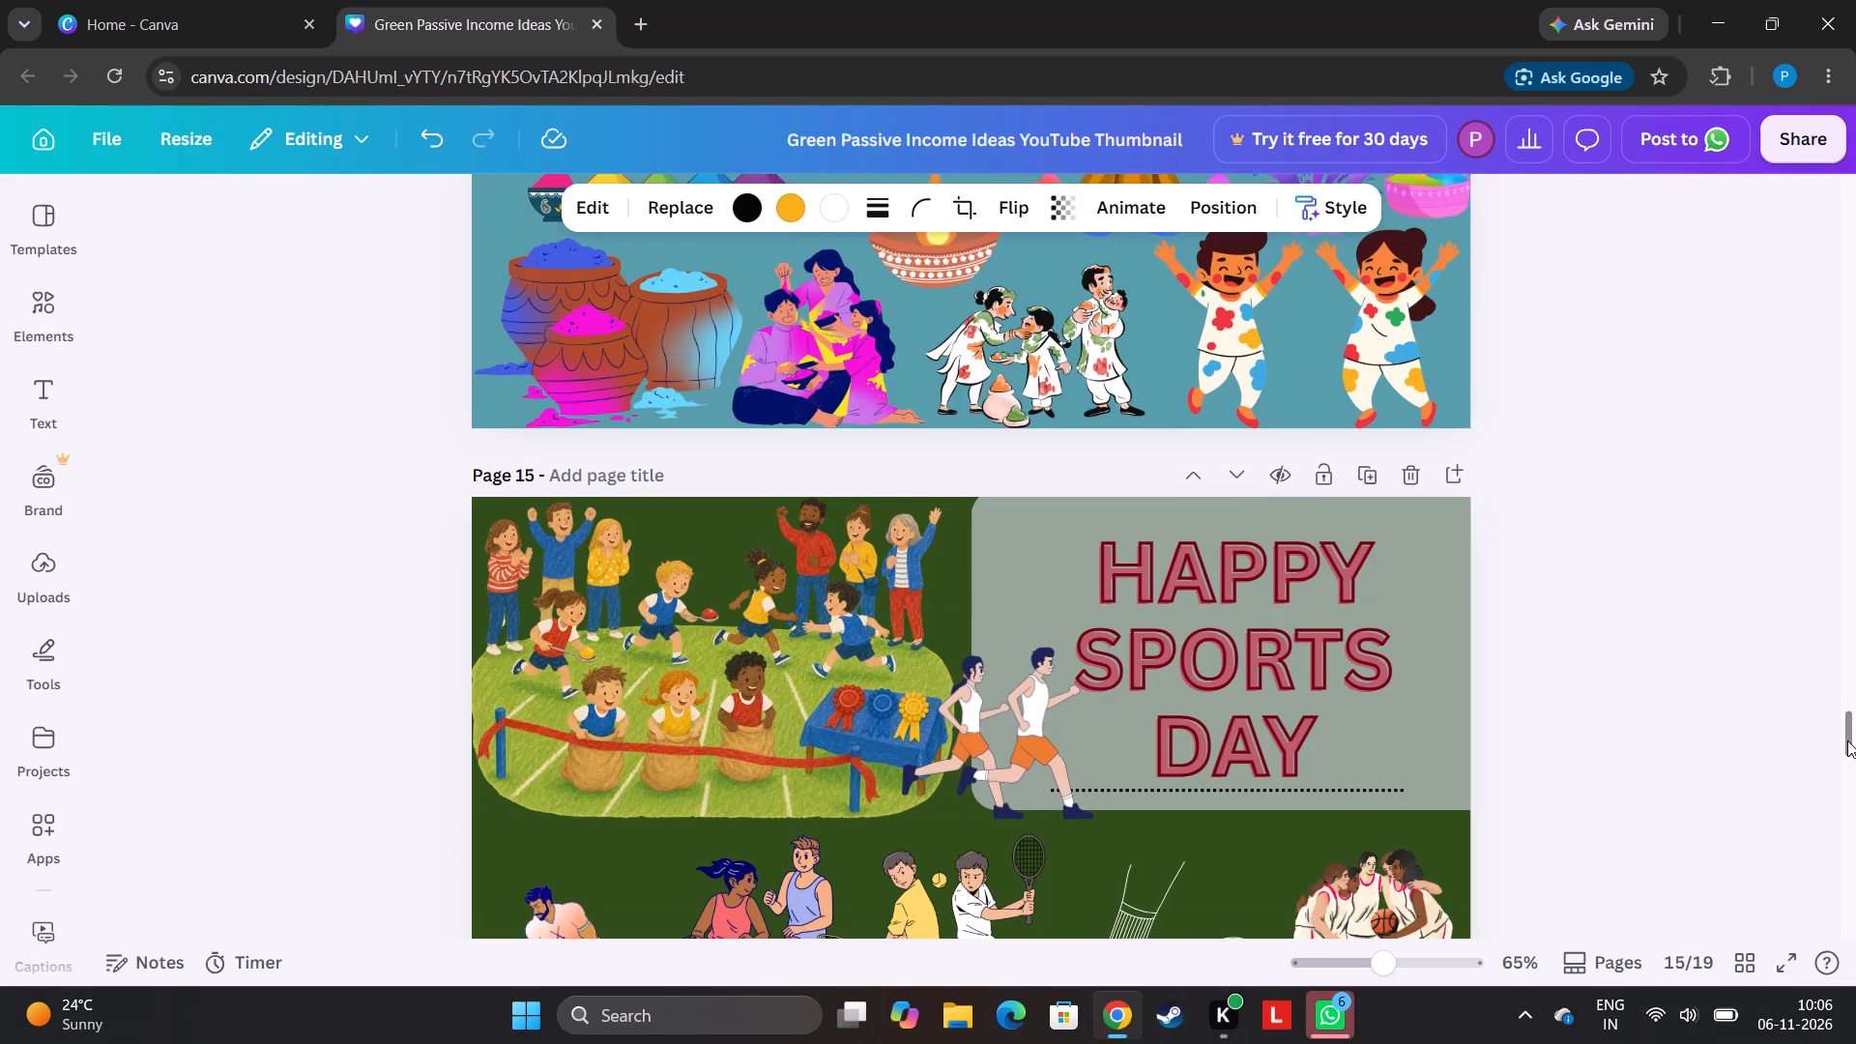
drag(1847, 740, 1815, 748)
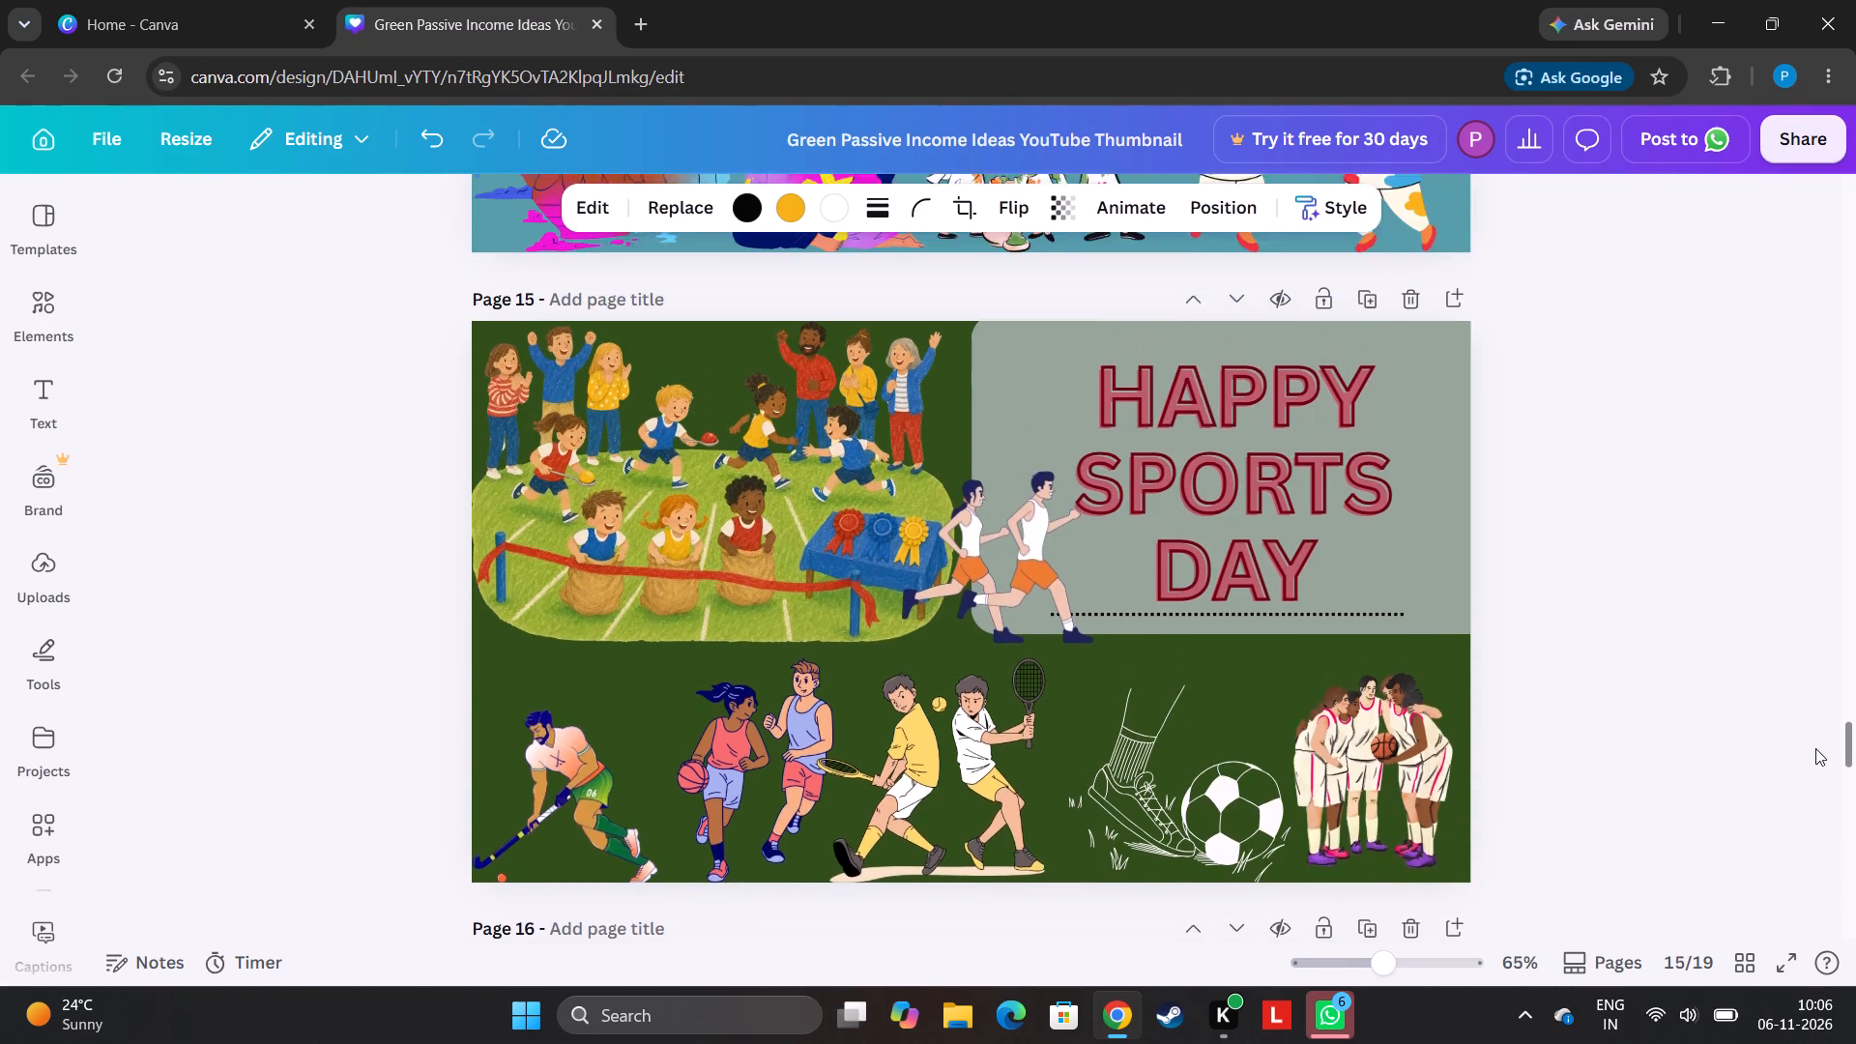
drag(1815, 748, 1814, 797)
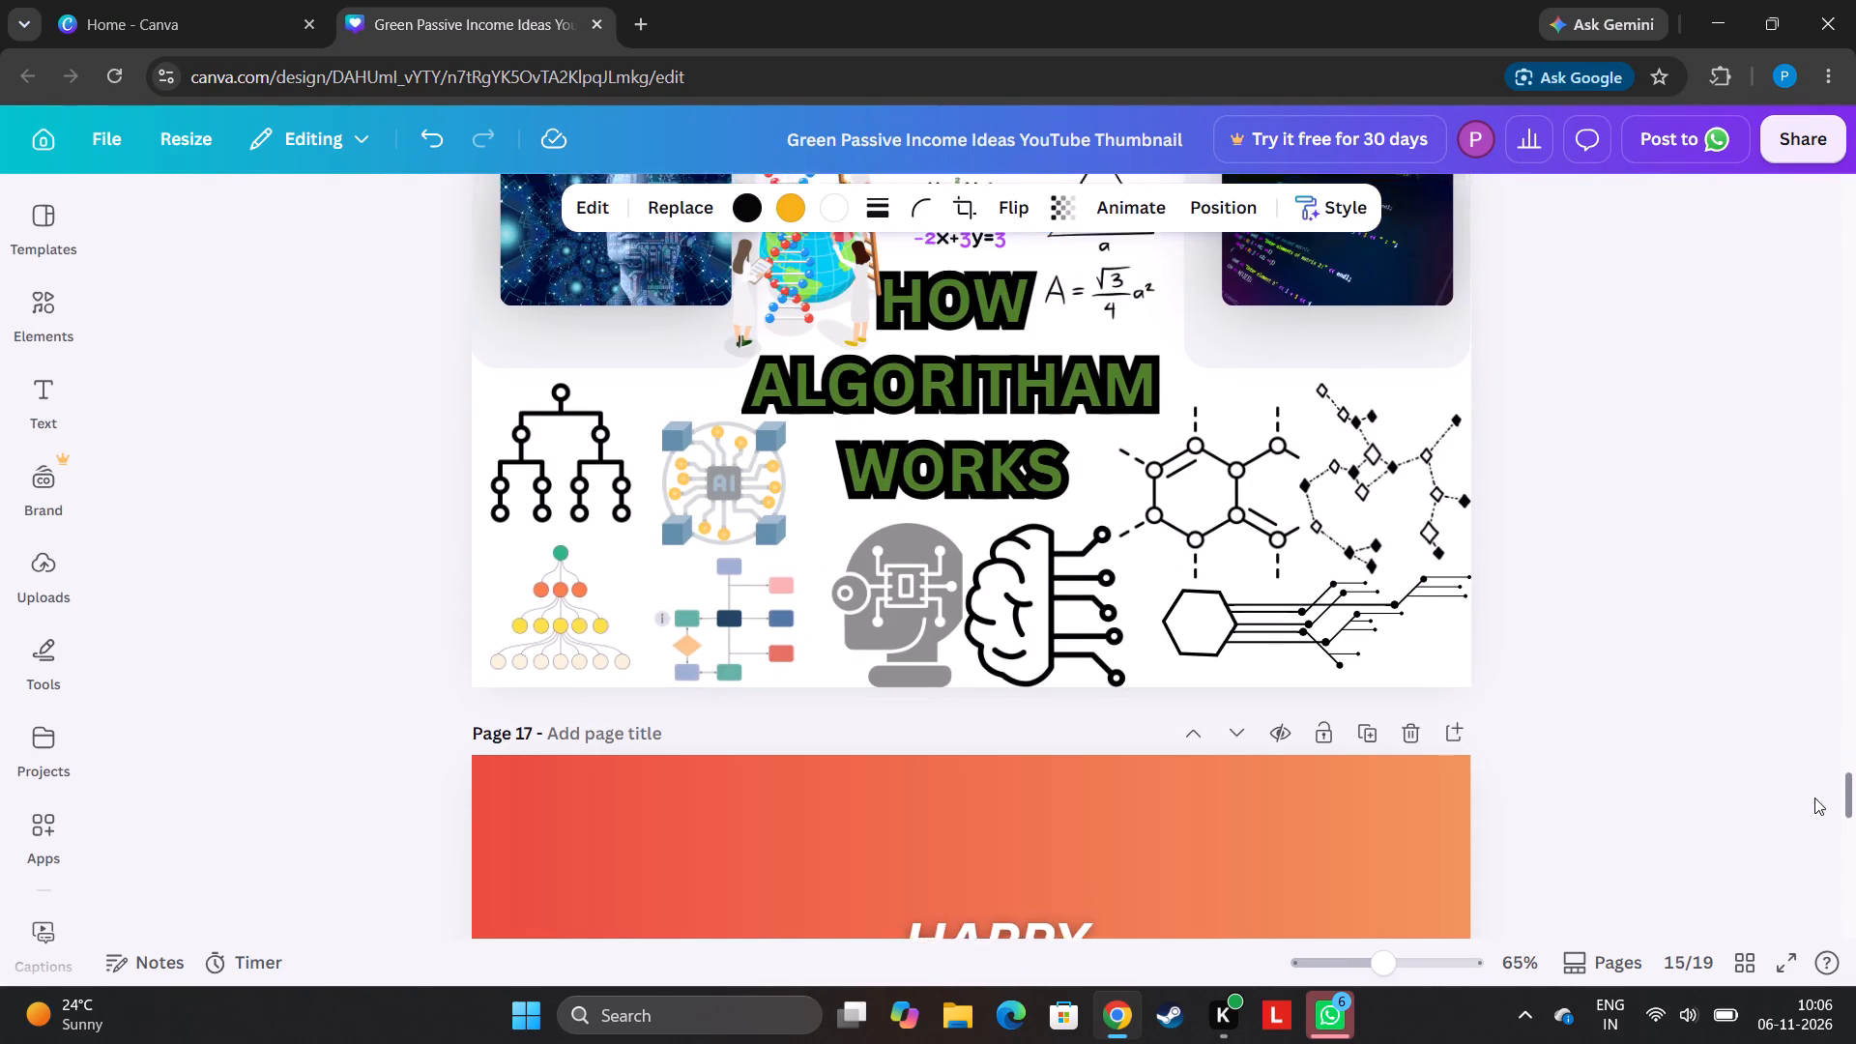
drag(1814, 797, 1813, 859)
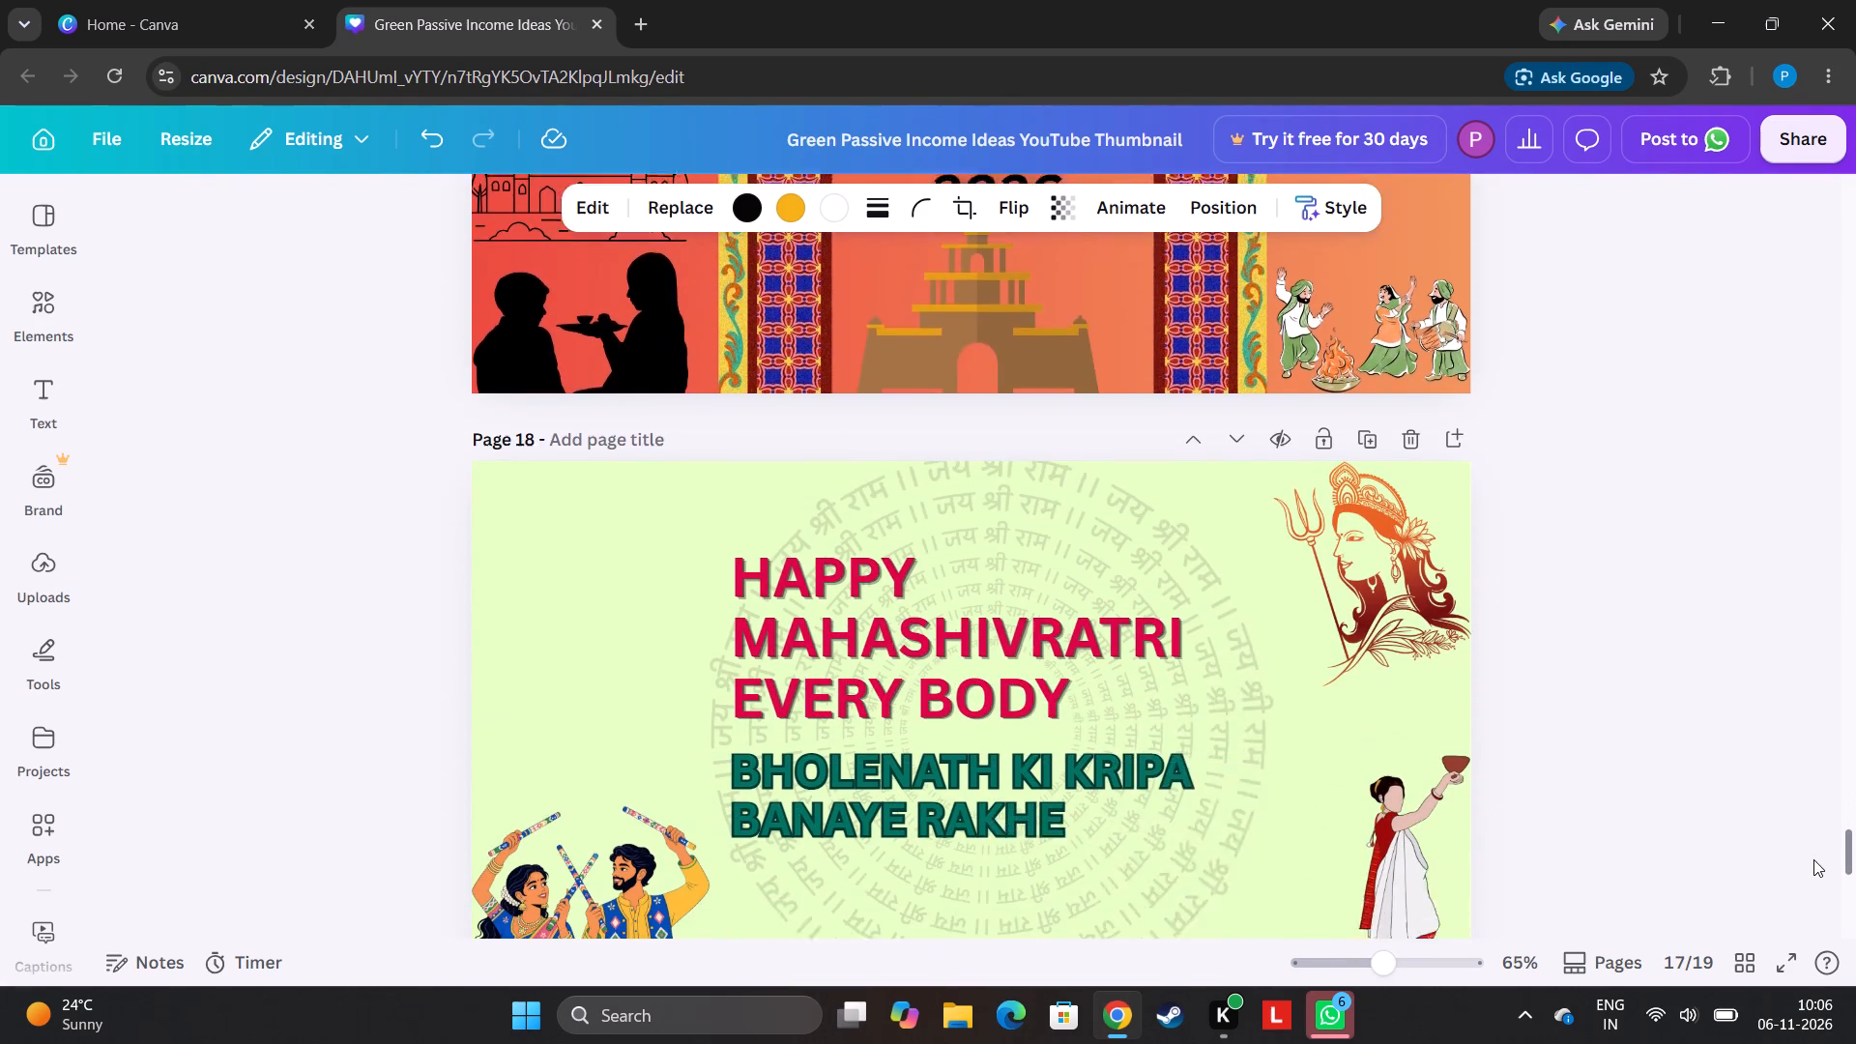
drag(1813, 859, 1814, 872)
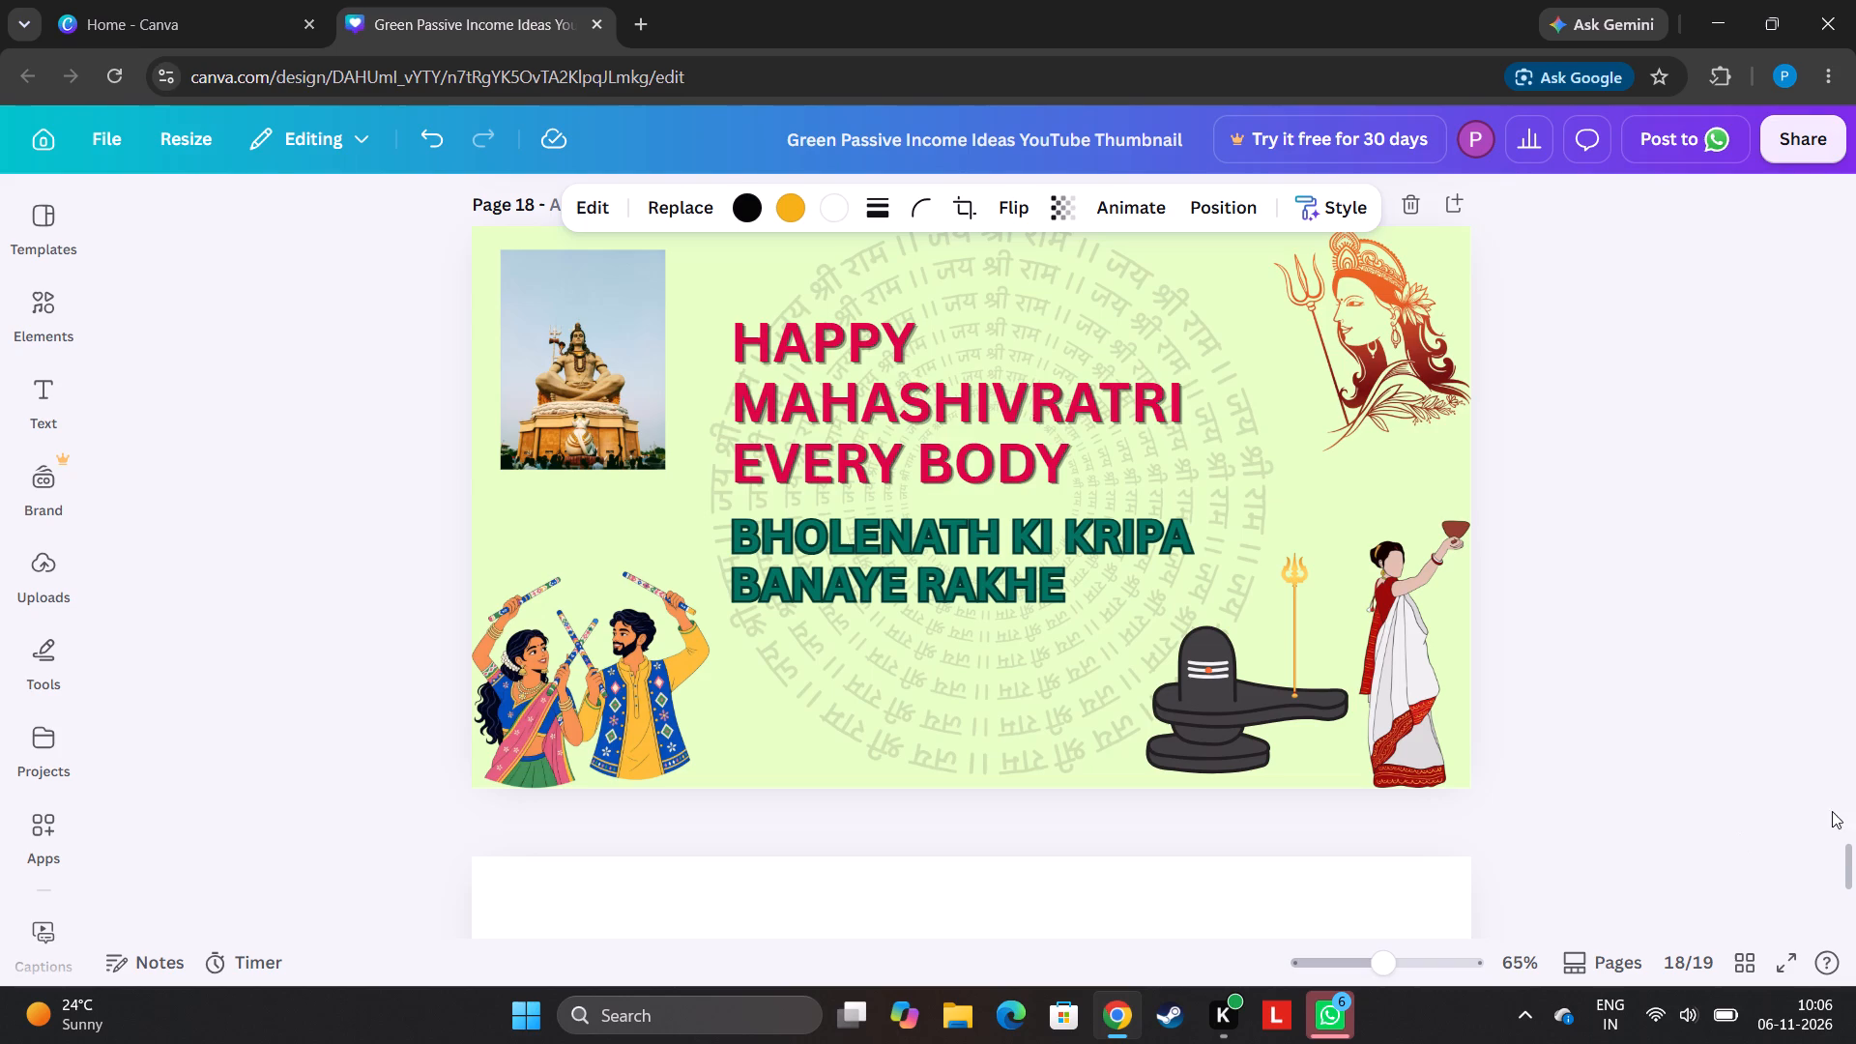
drag(1847, 855, 1837, 895)
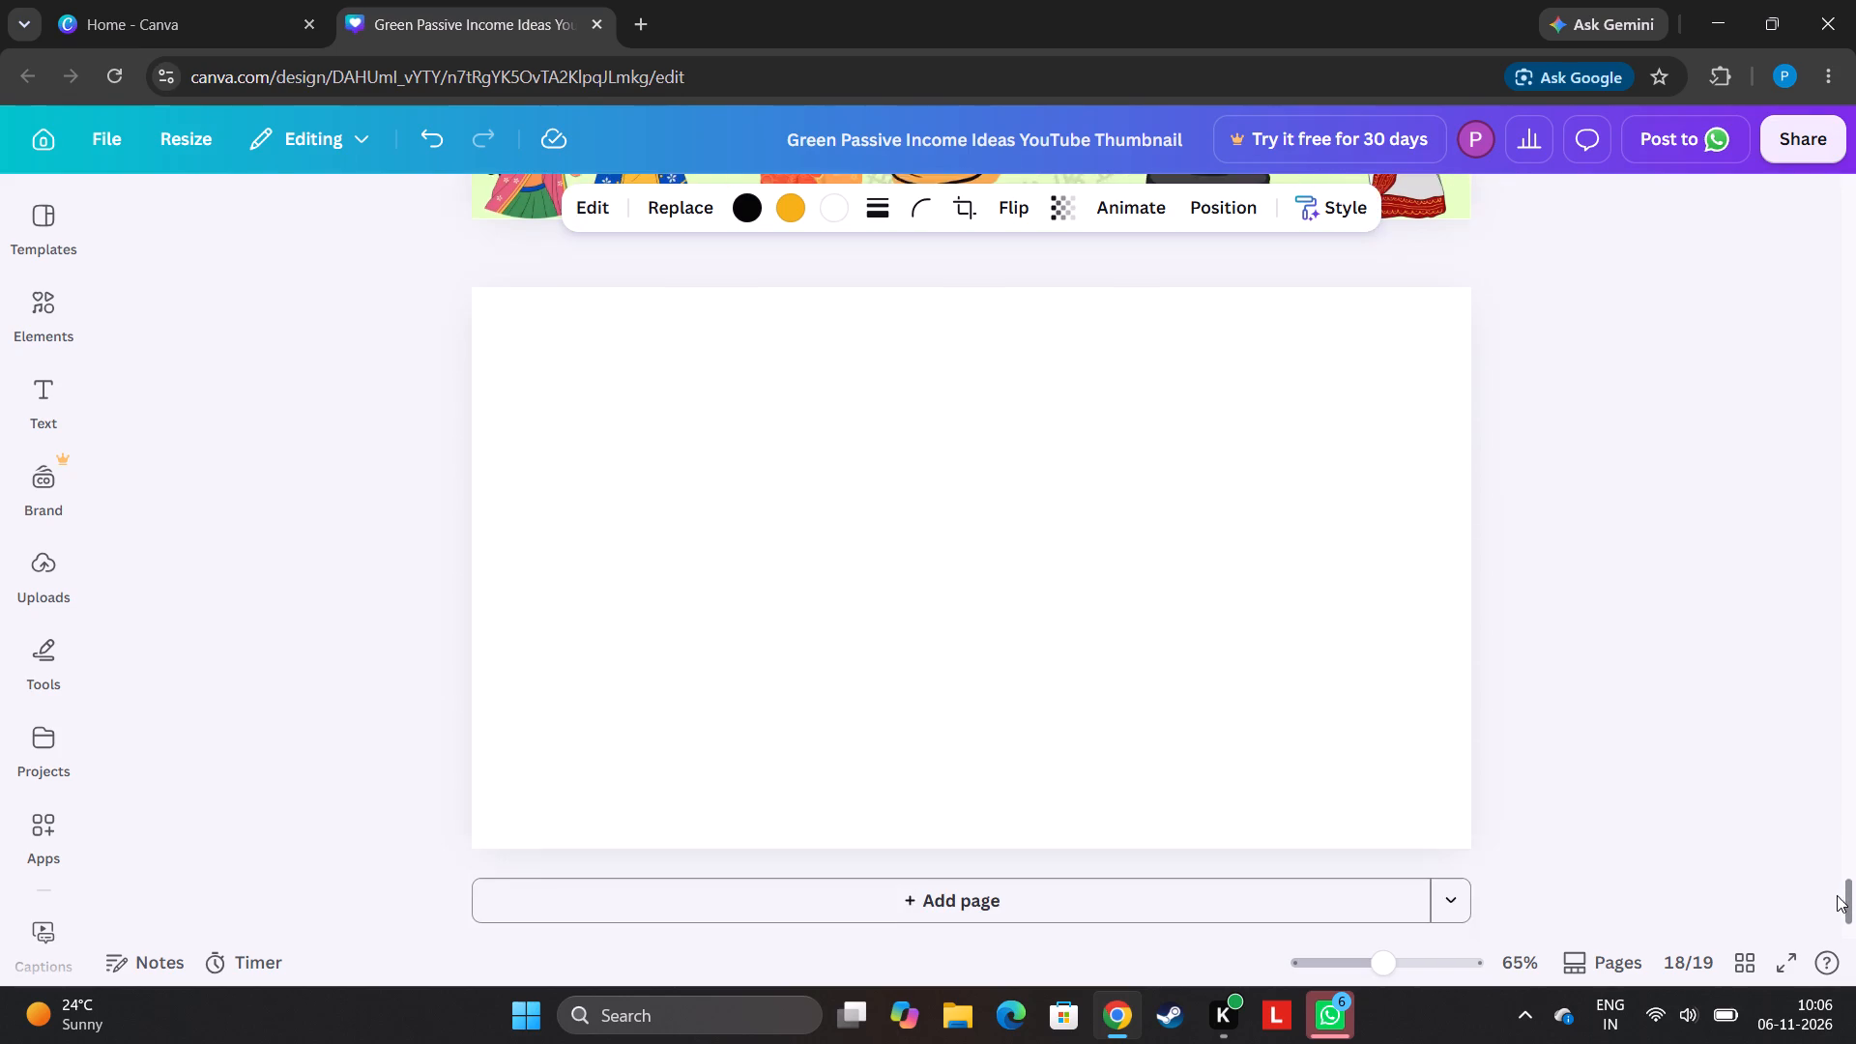
drag(1837, 895, 1832, 917)
click(640, 650)
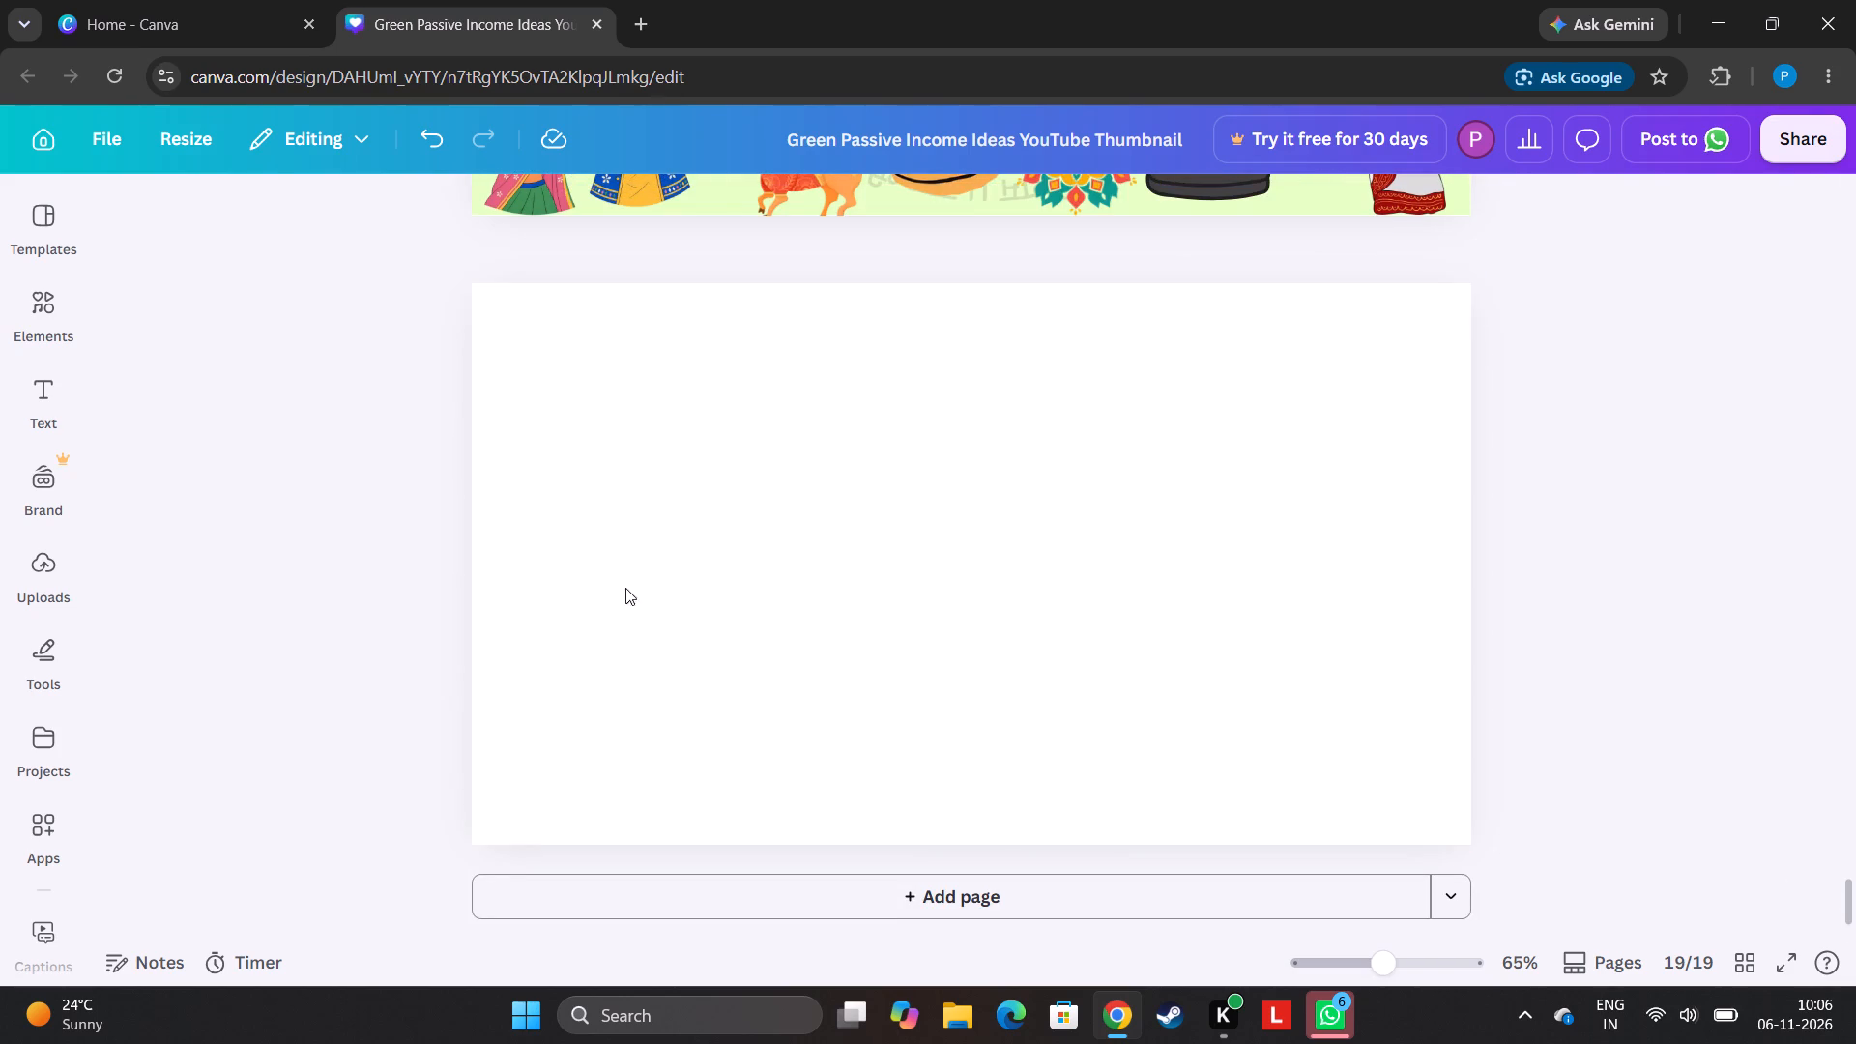
click(654, 582)
click(615, 489)
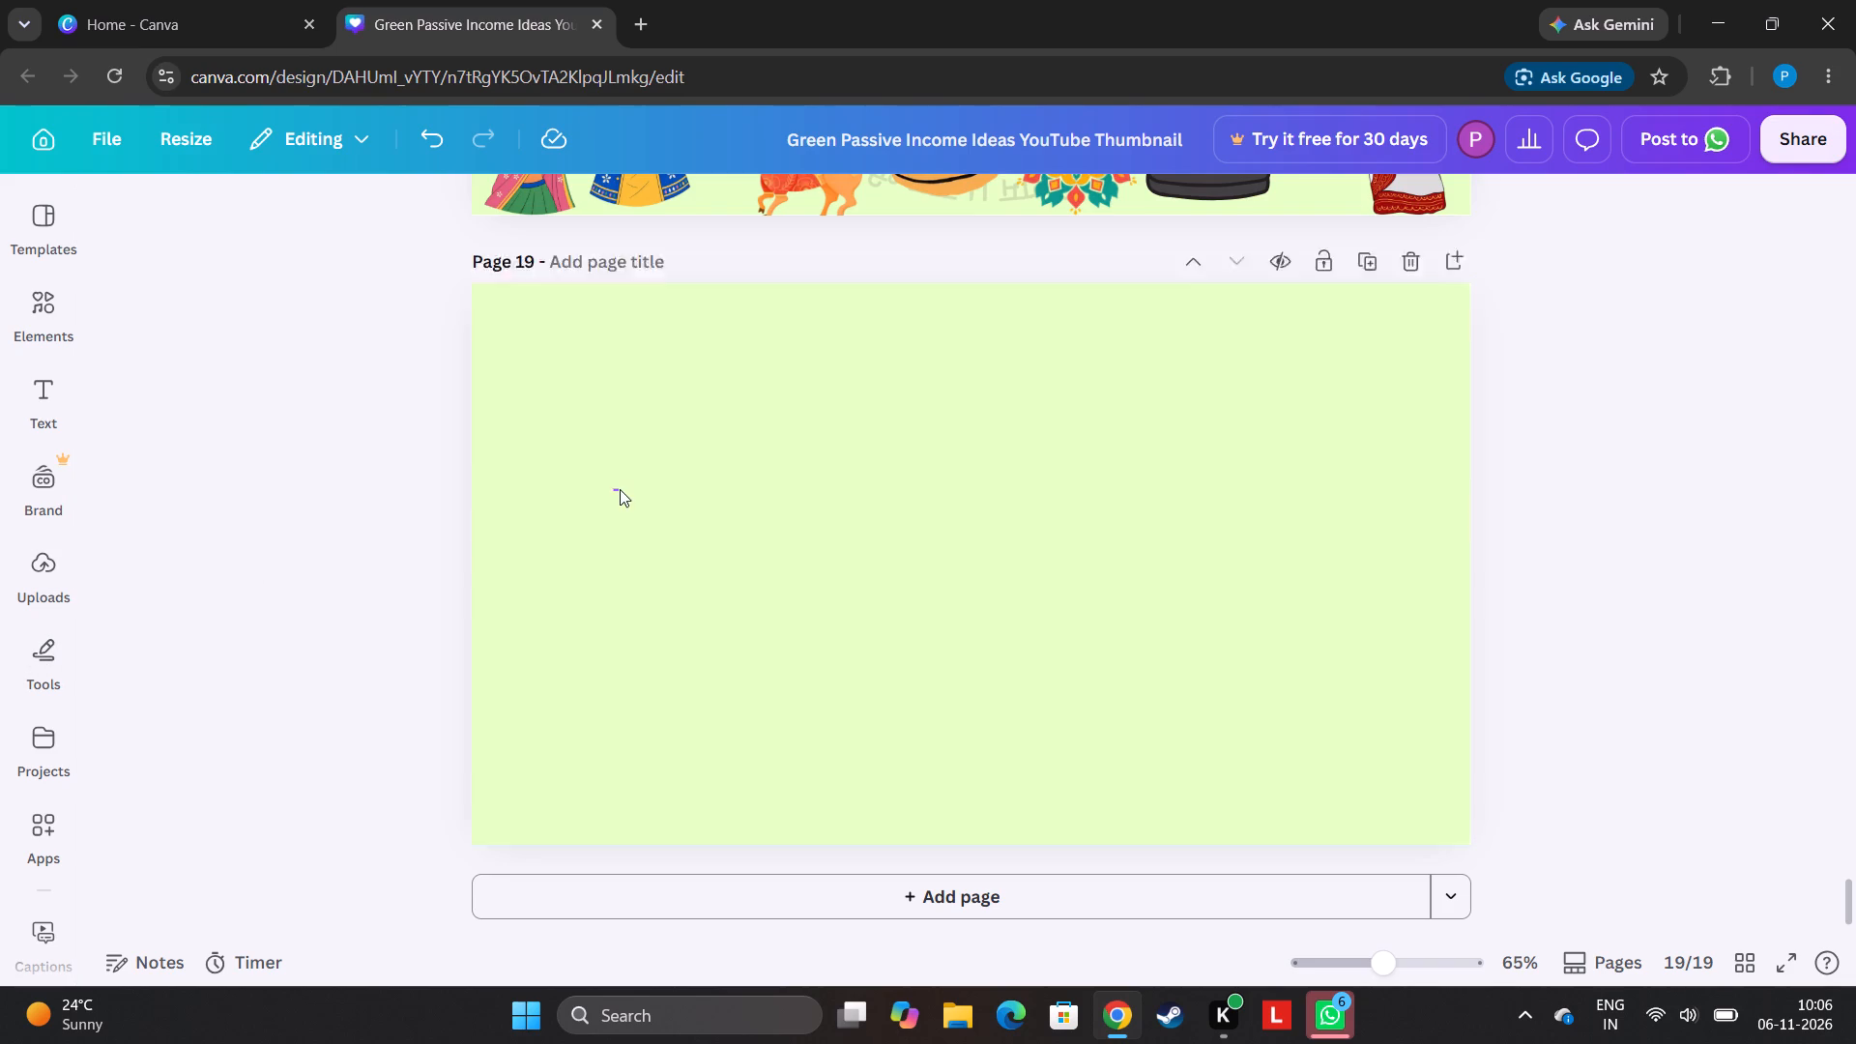
click(872, 897)
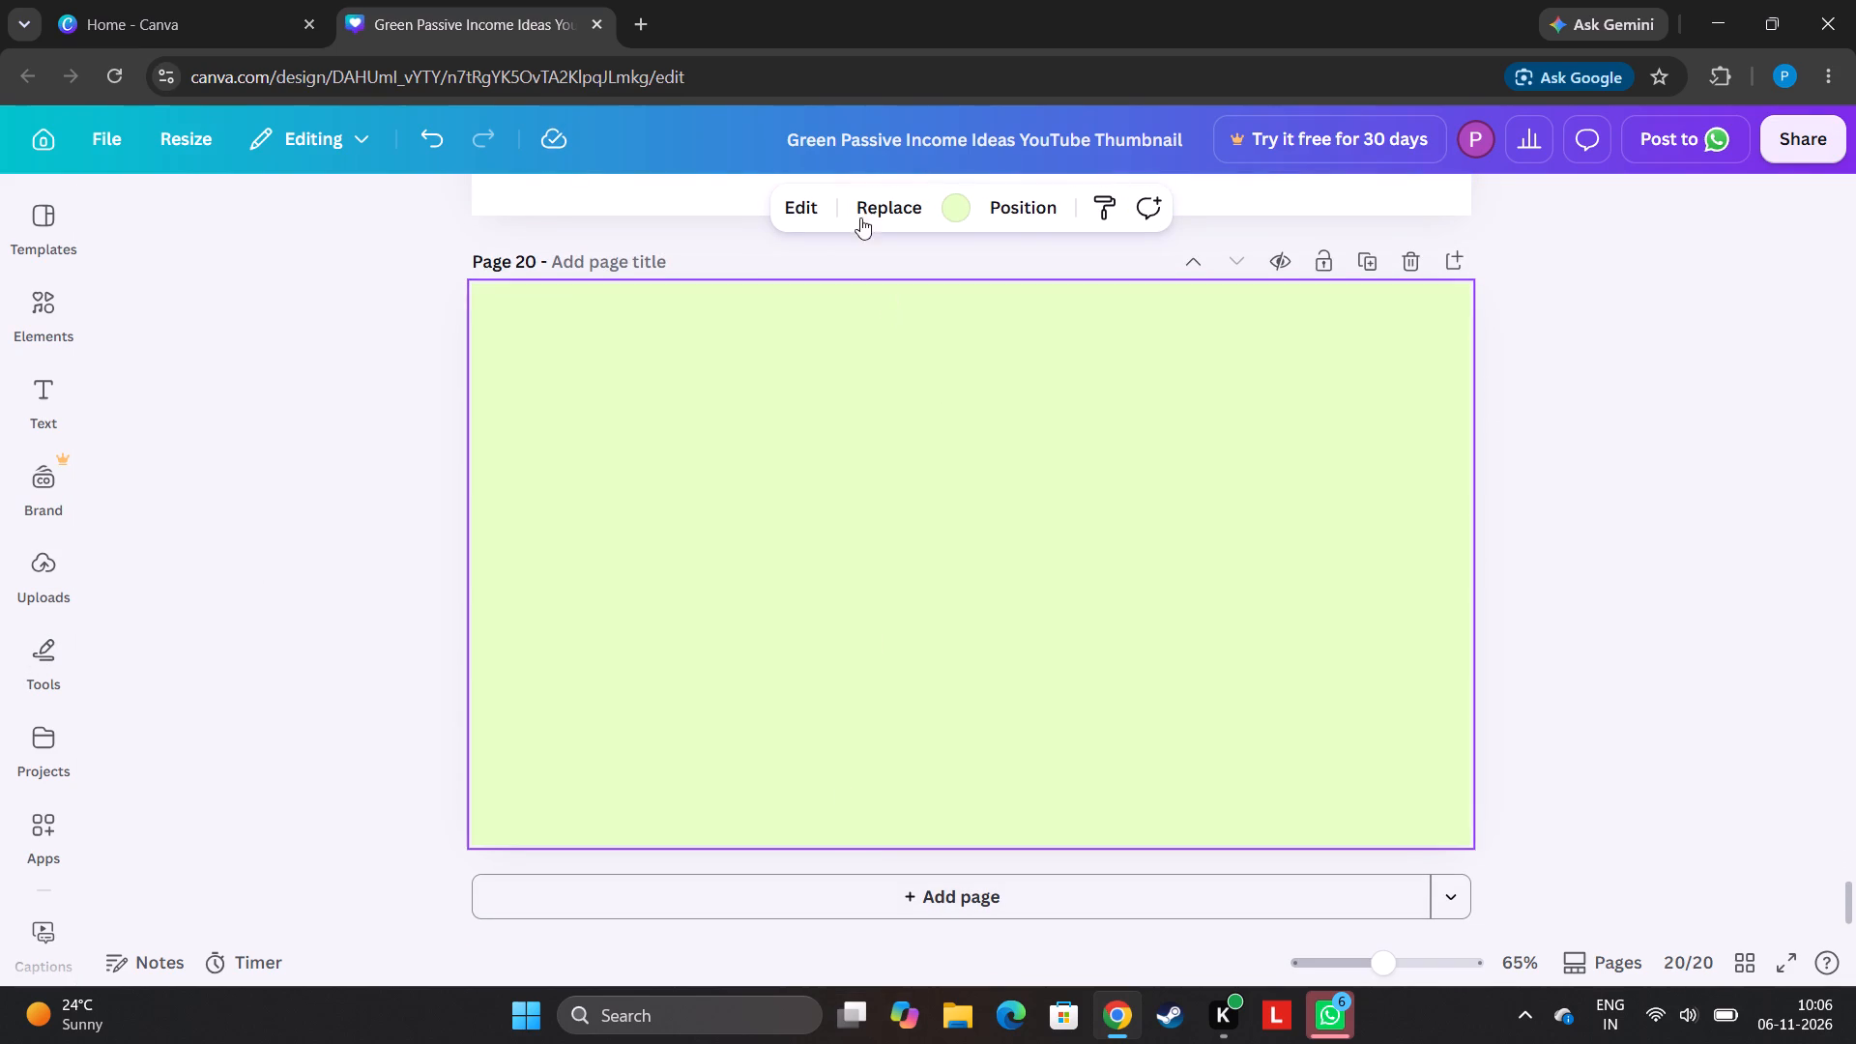
Change page 20's background to a custom solid muted mustard yellow, adjusted from the bright yellow swatch.
click(957, 218)
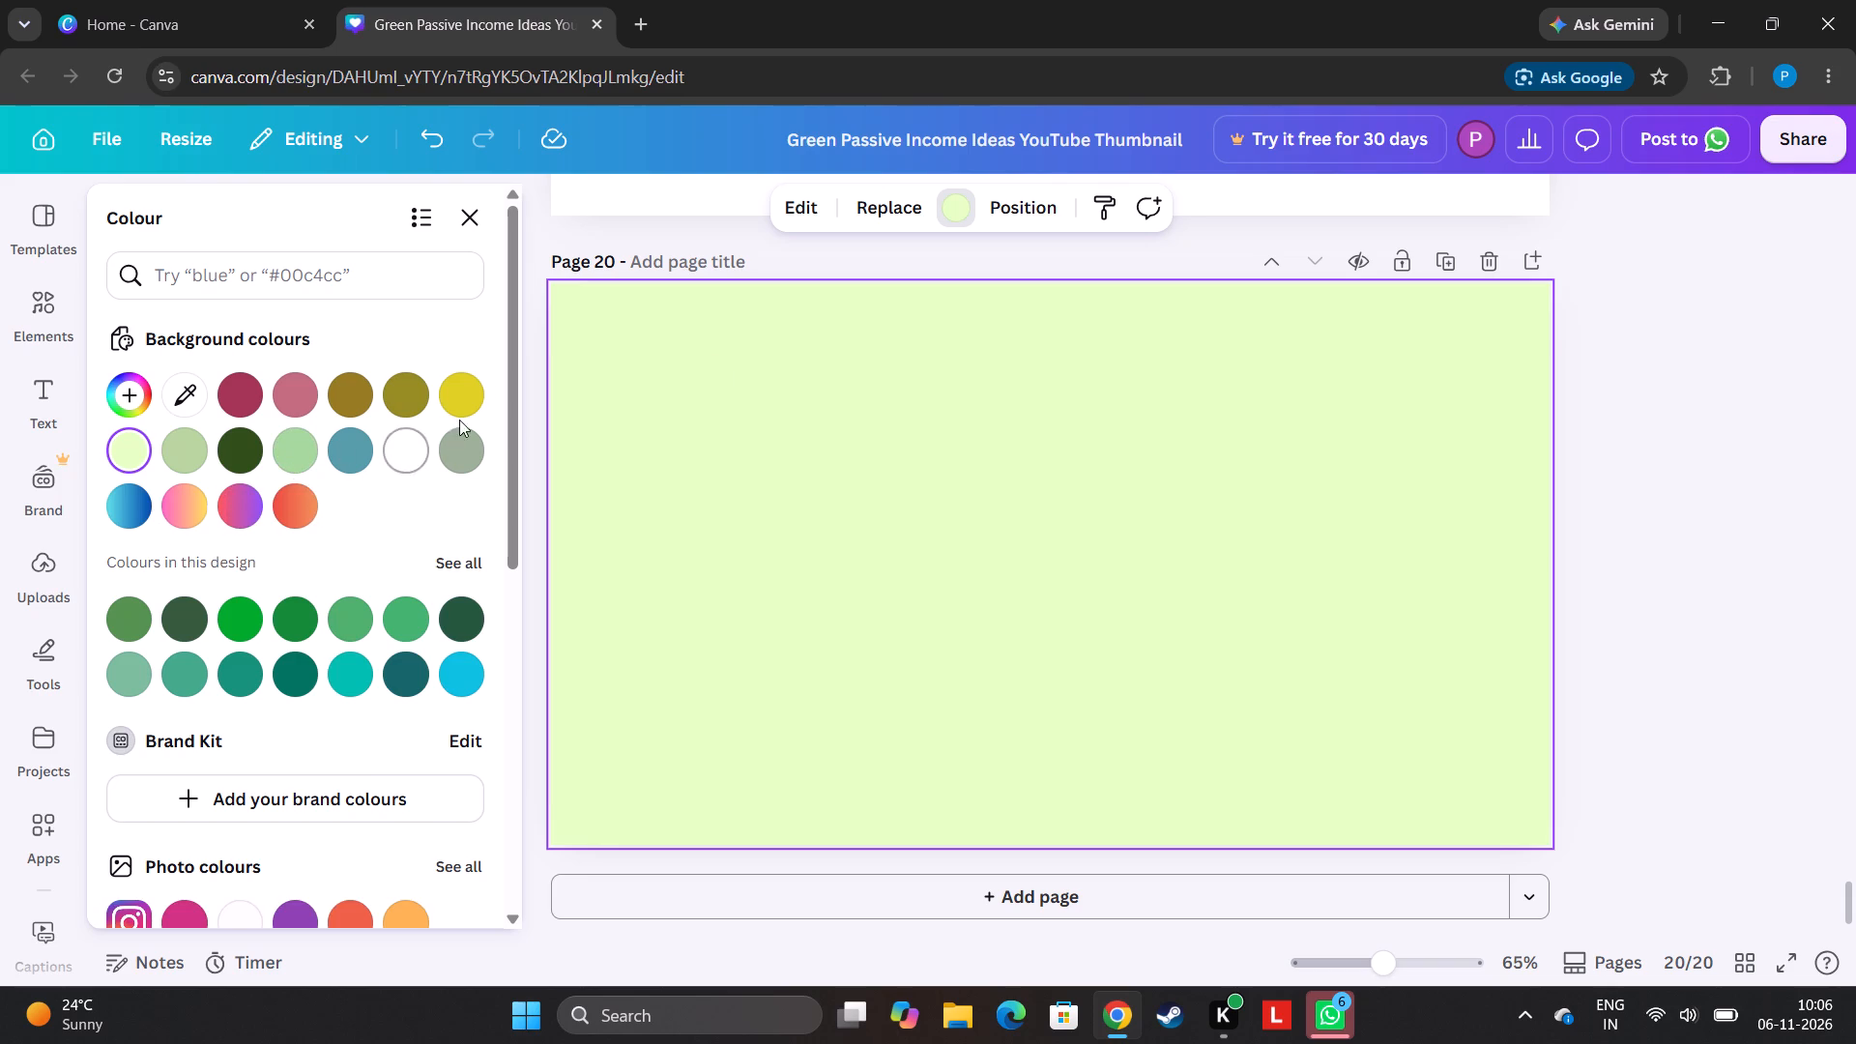
click(468, 389)
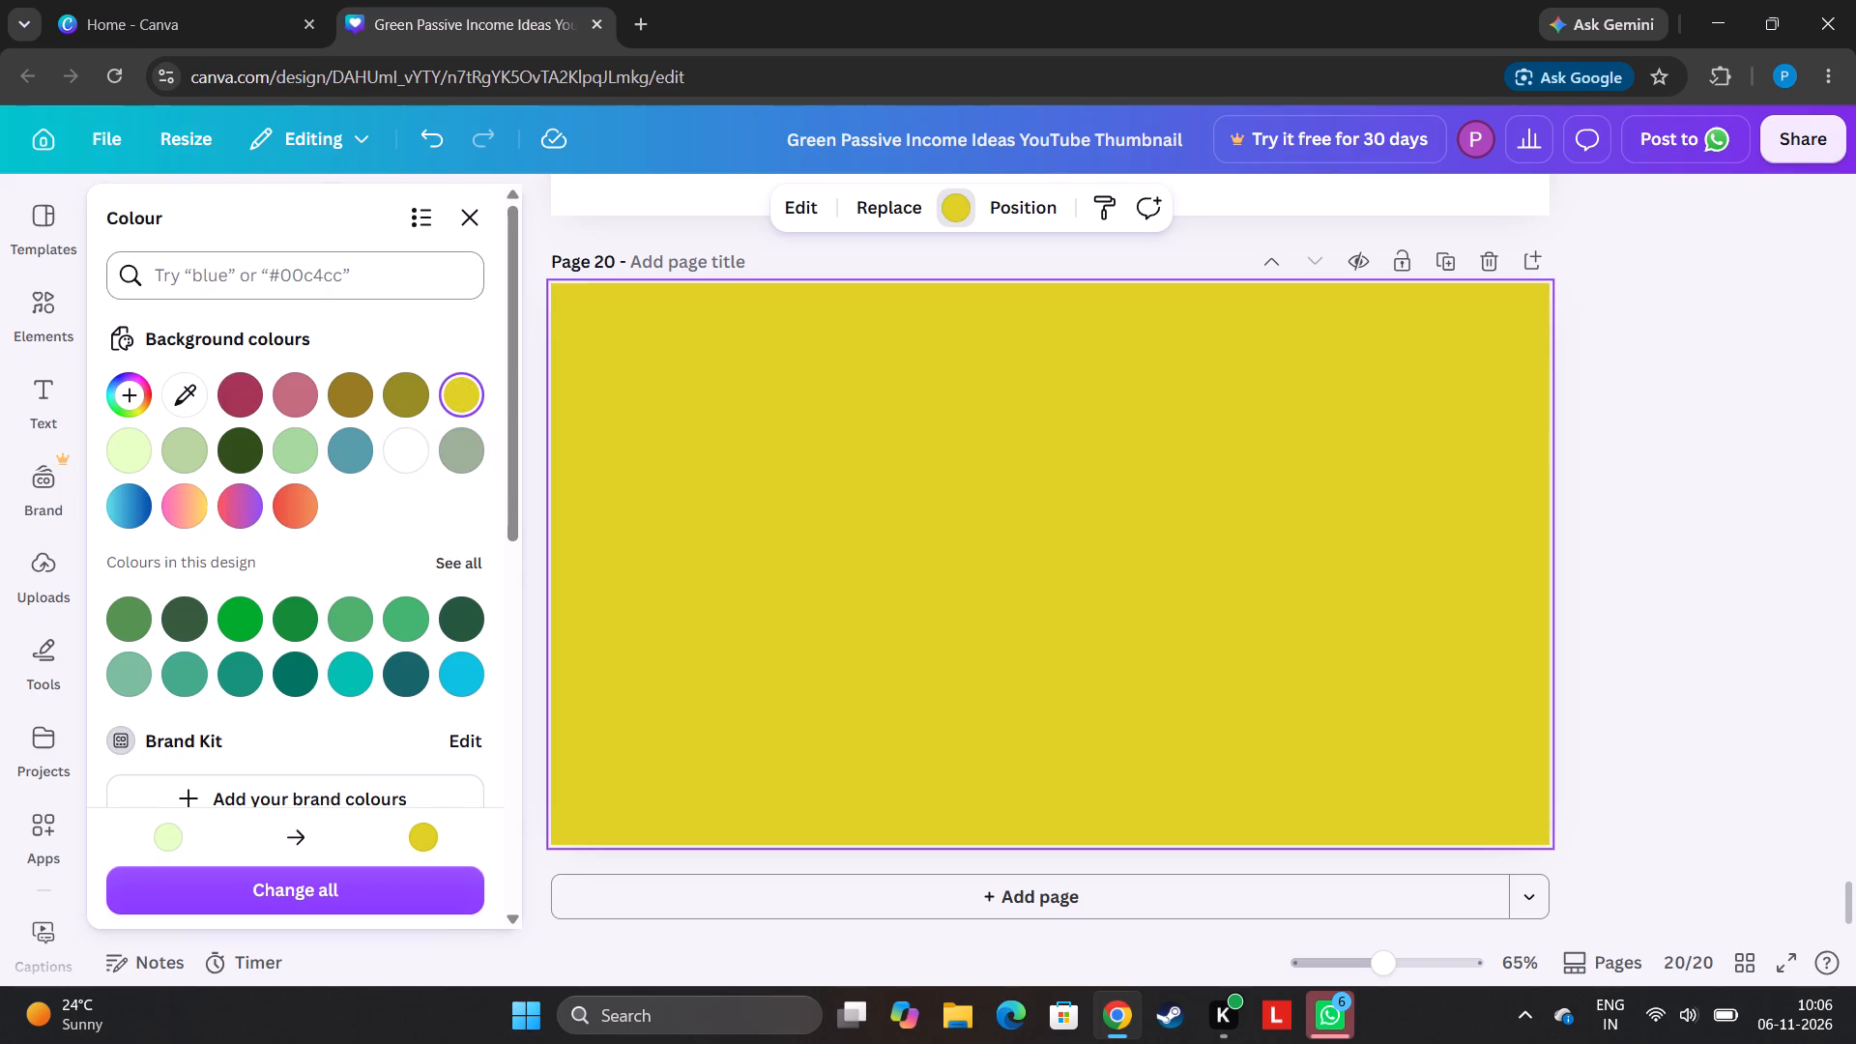
click(127, 381)
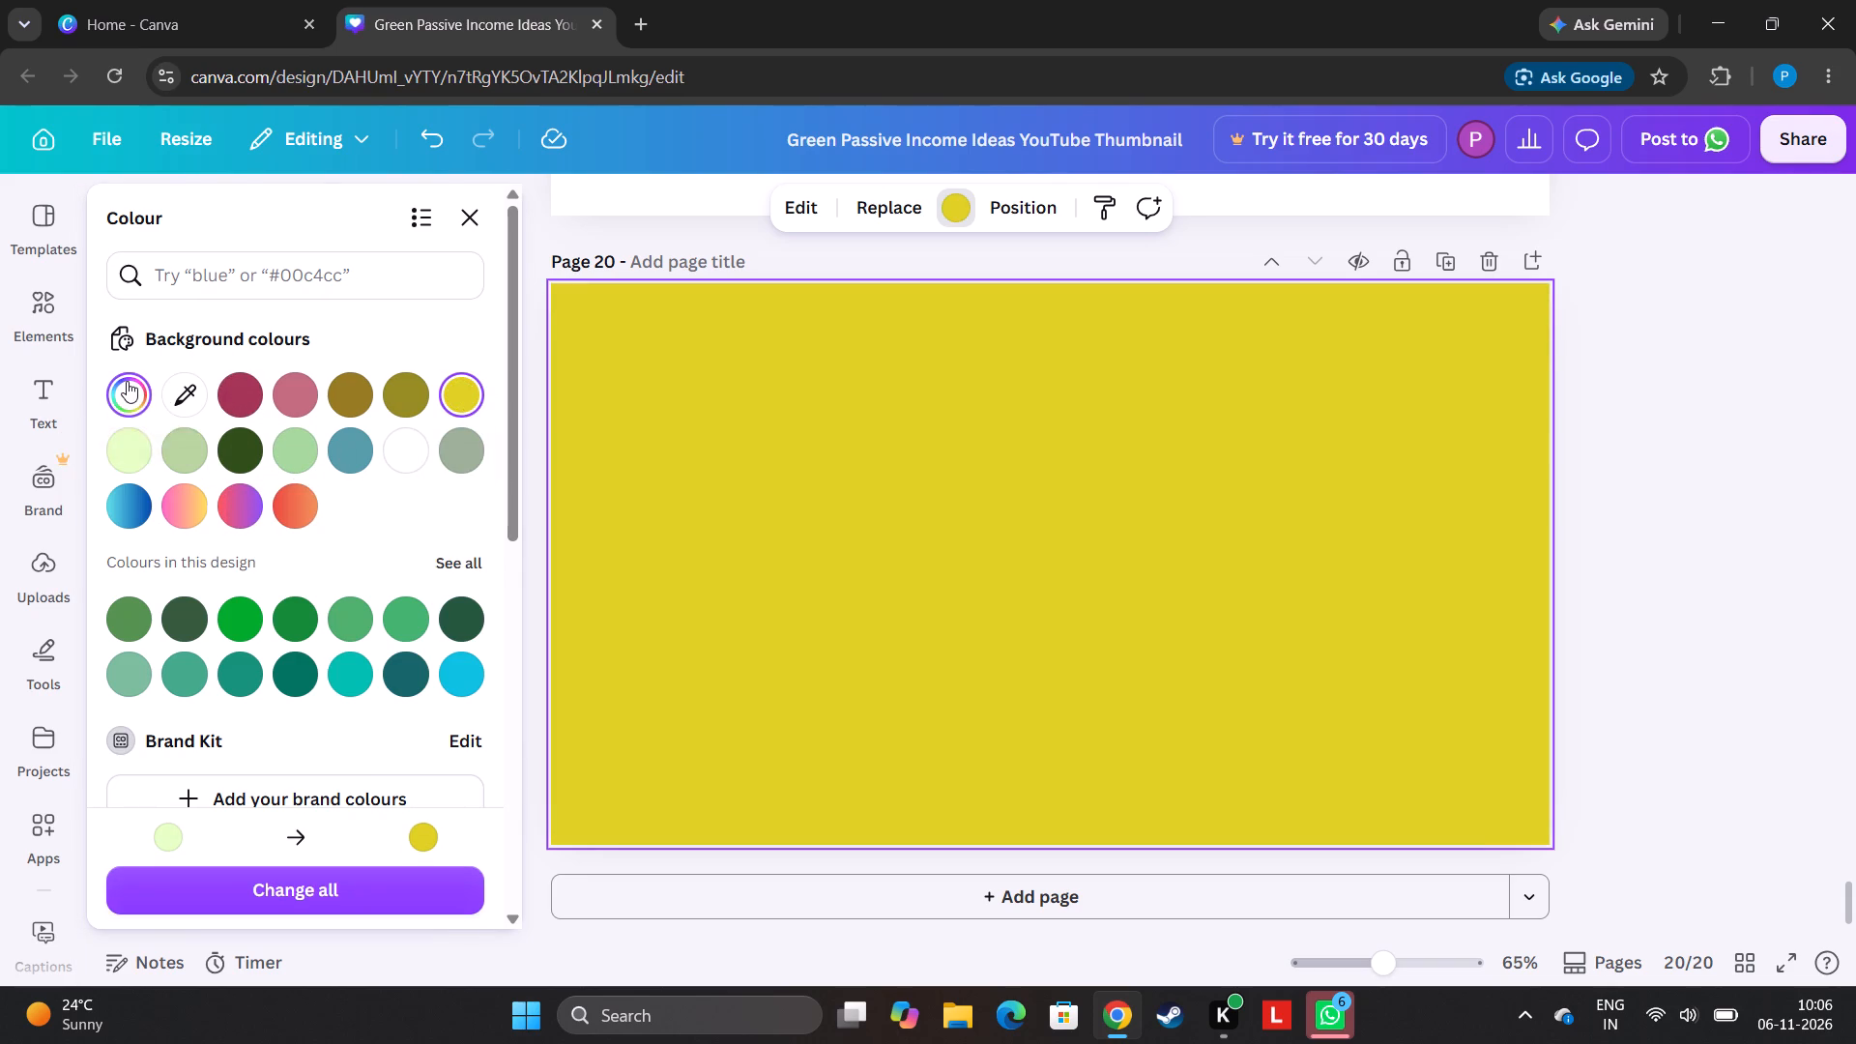
drag(420, 522, 391, 532)
drag(388, 532, 387, 532)
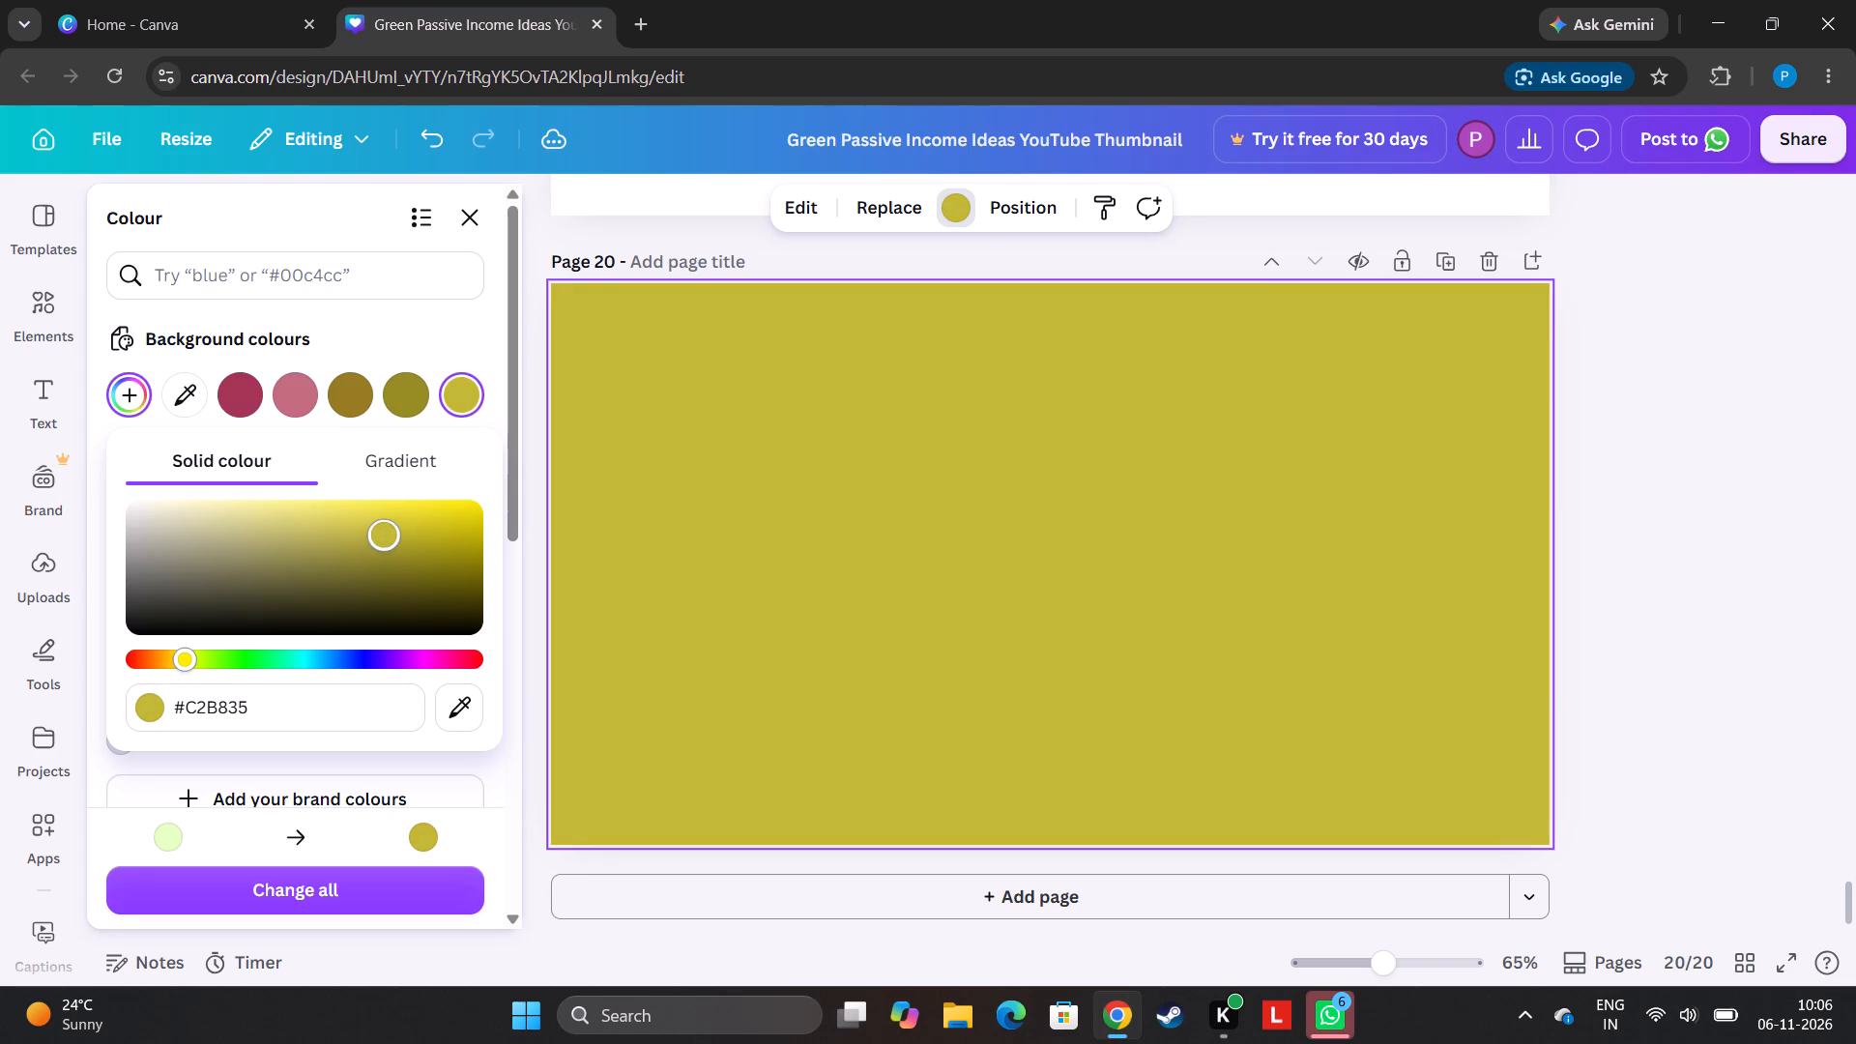
drag(387, 532, 380, 518)
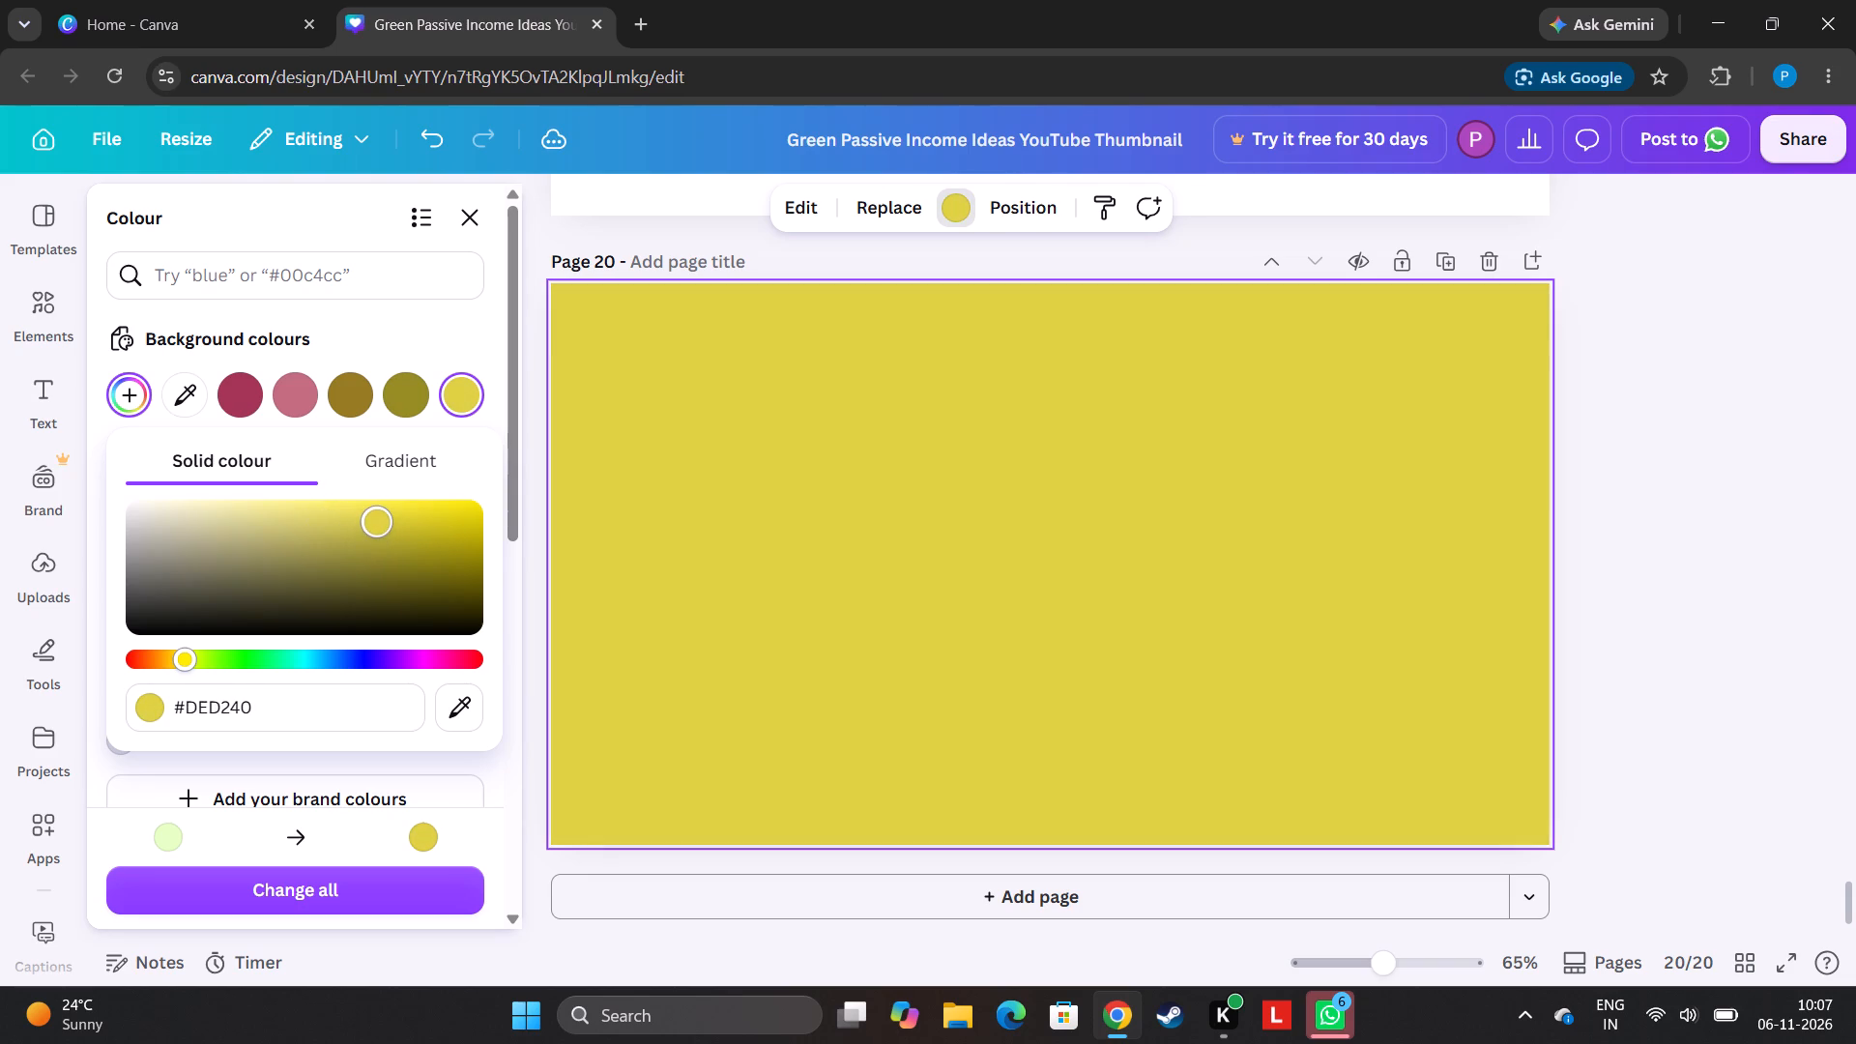
drag(380, 518, 354, 531)
click(1771, 403)
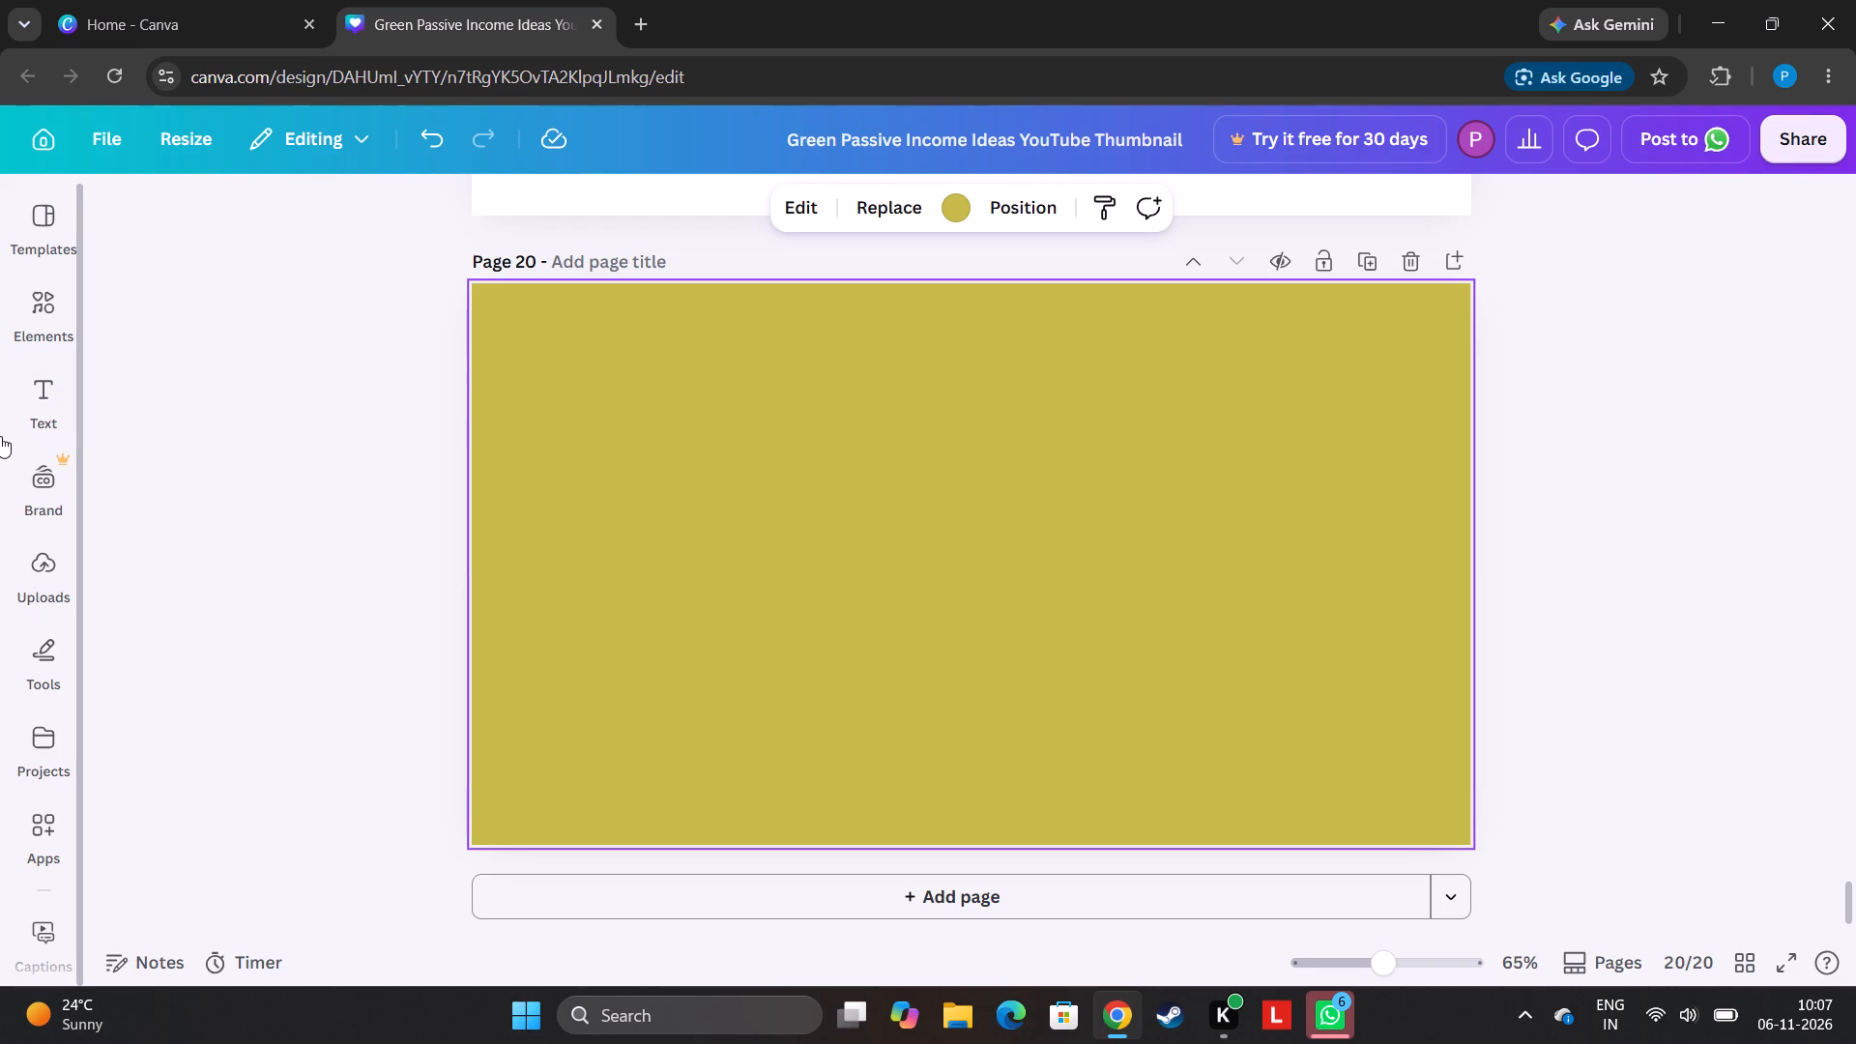
Add a heading text to page 20 reading "how to edit".
click(57, 419)
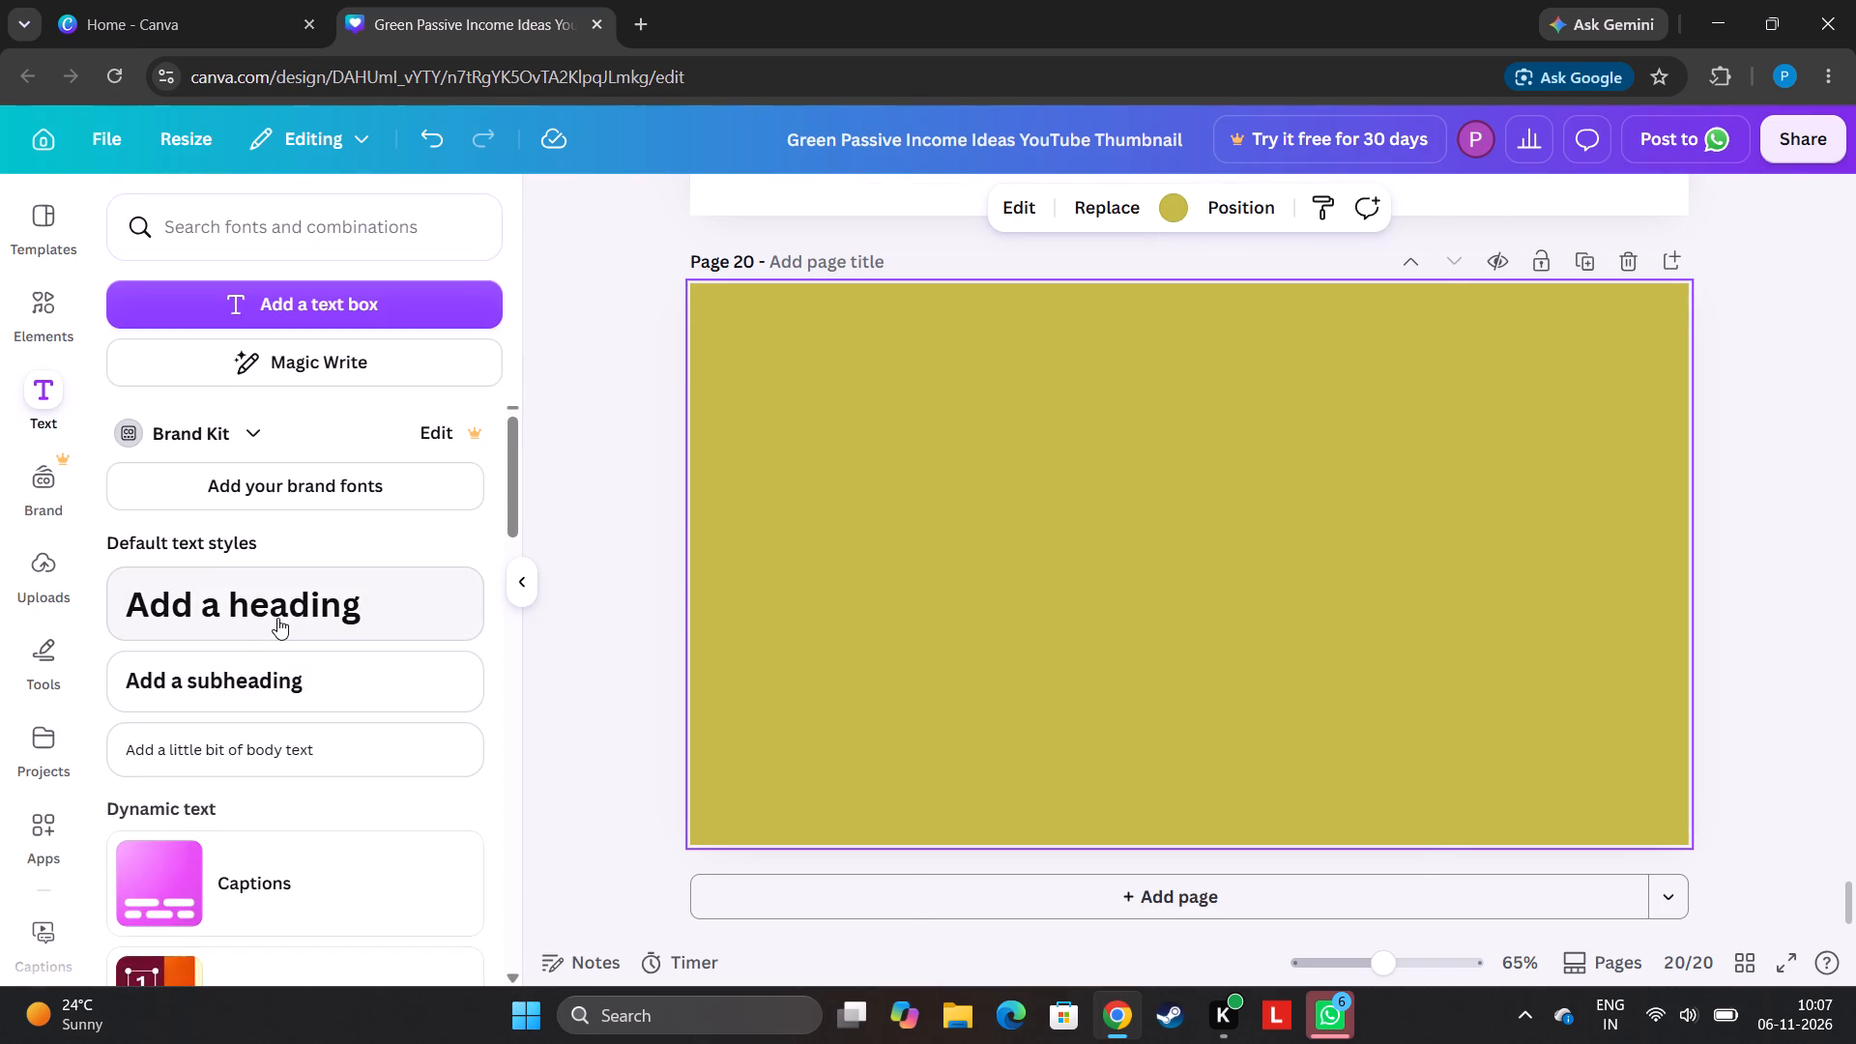
click(277, 618)
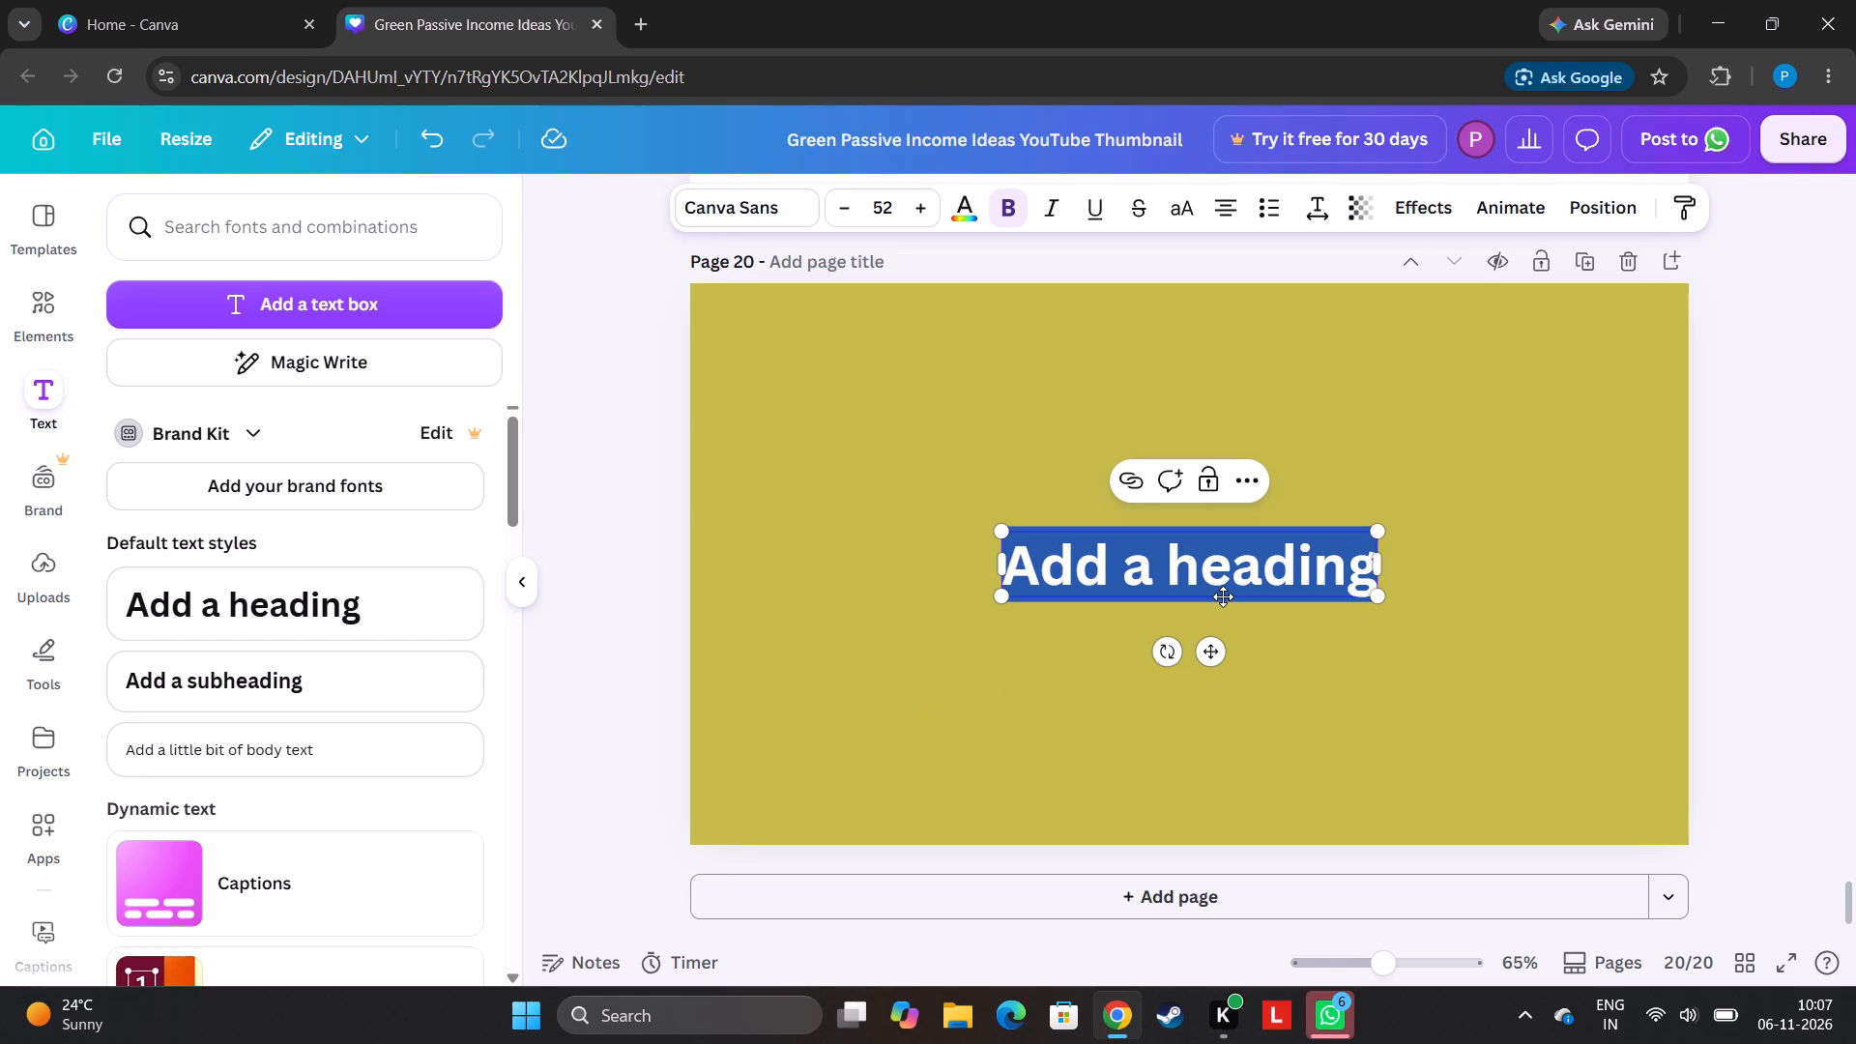
key(BackSpace)
key(h)
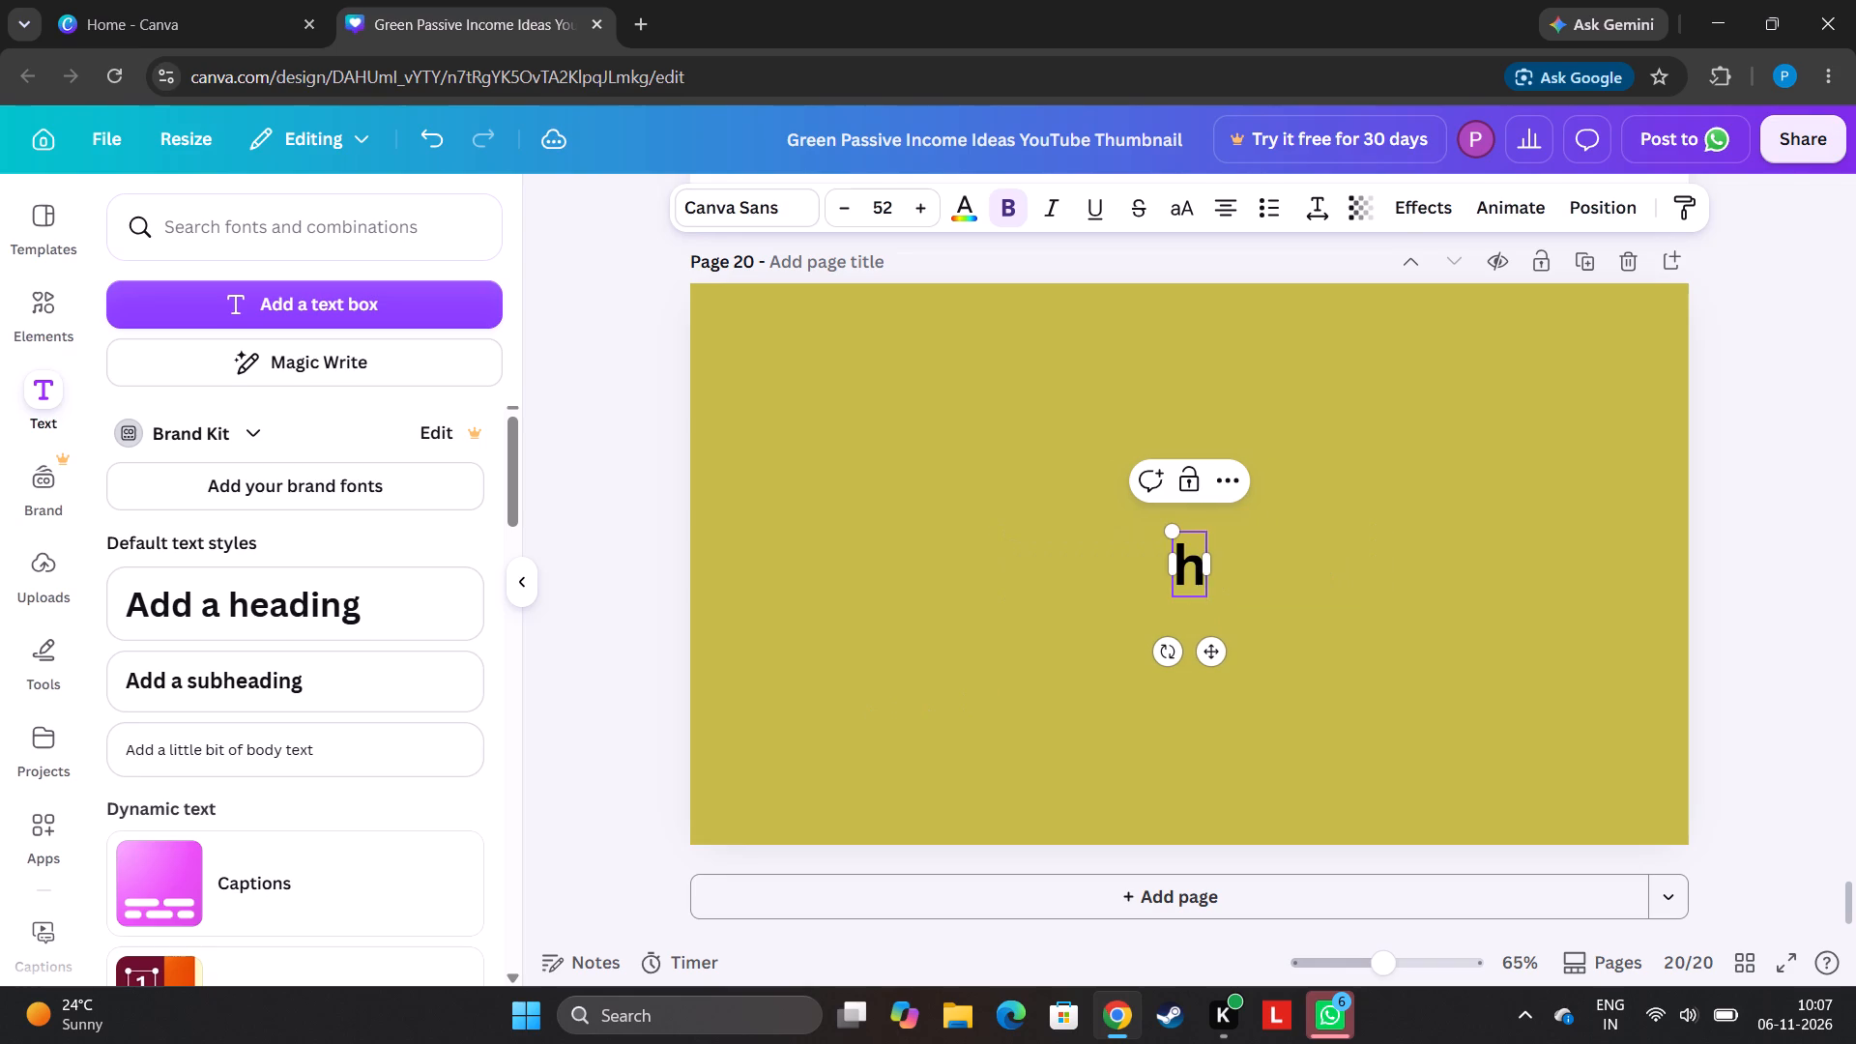
text(ow)
key(space)
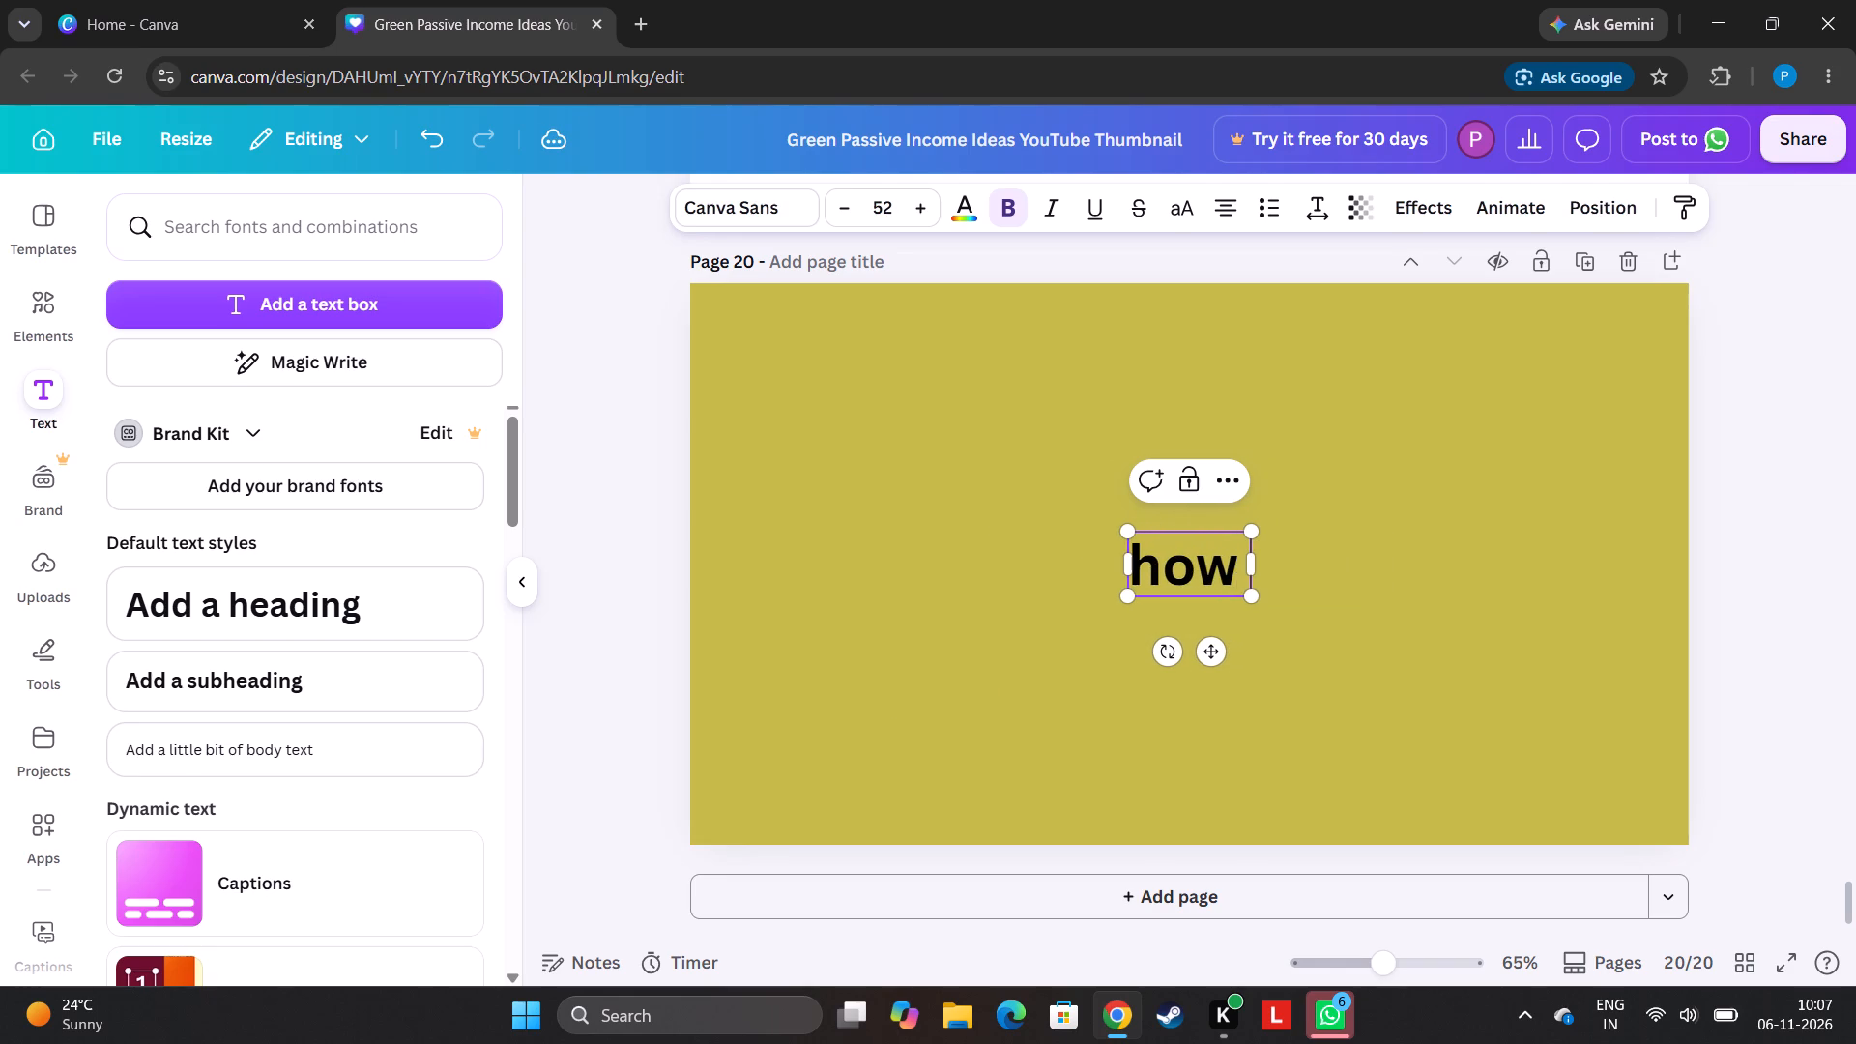
text(to e)
text(dit)
key(space)
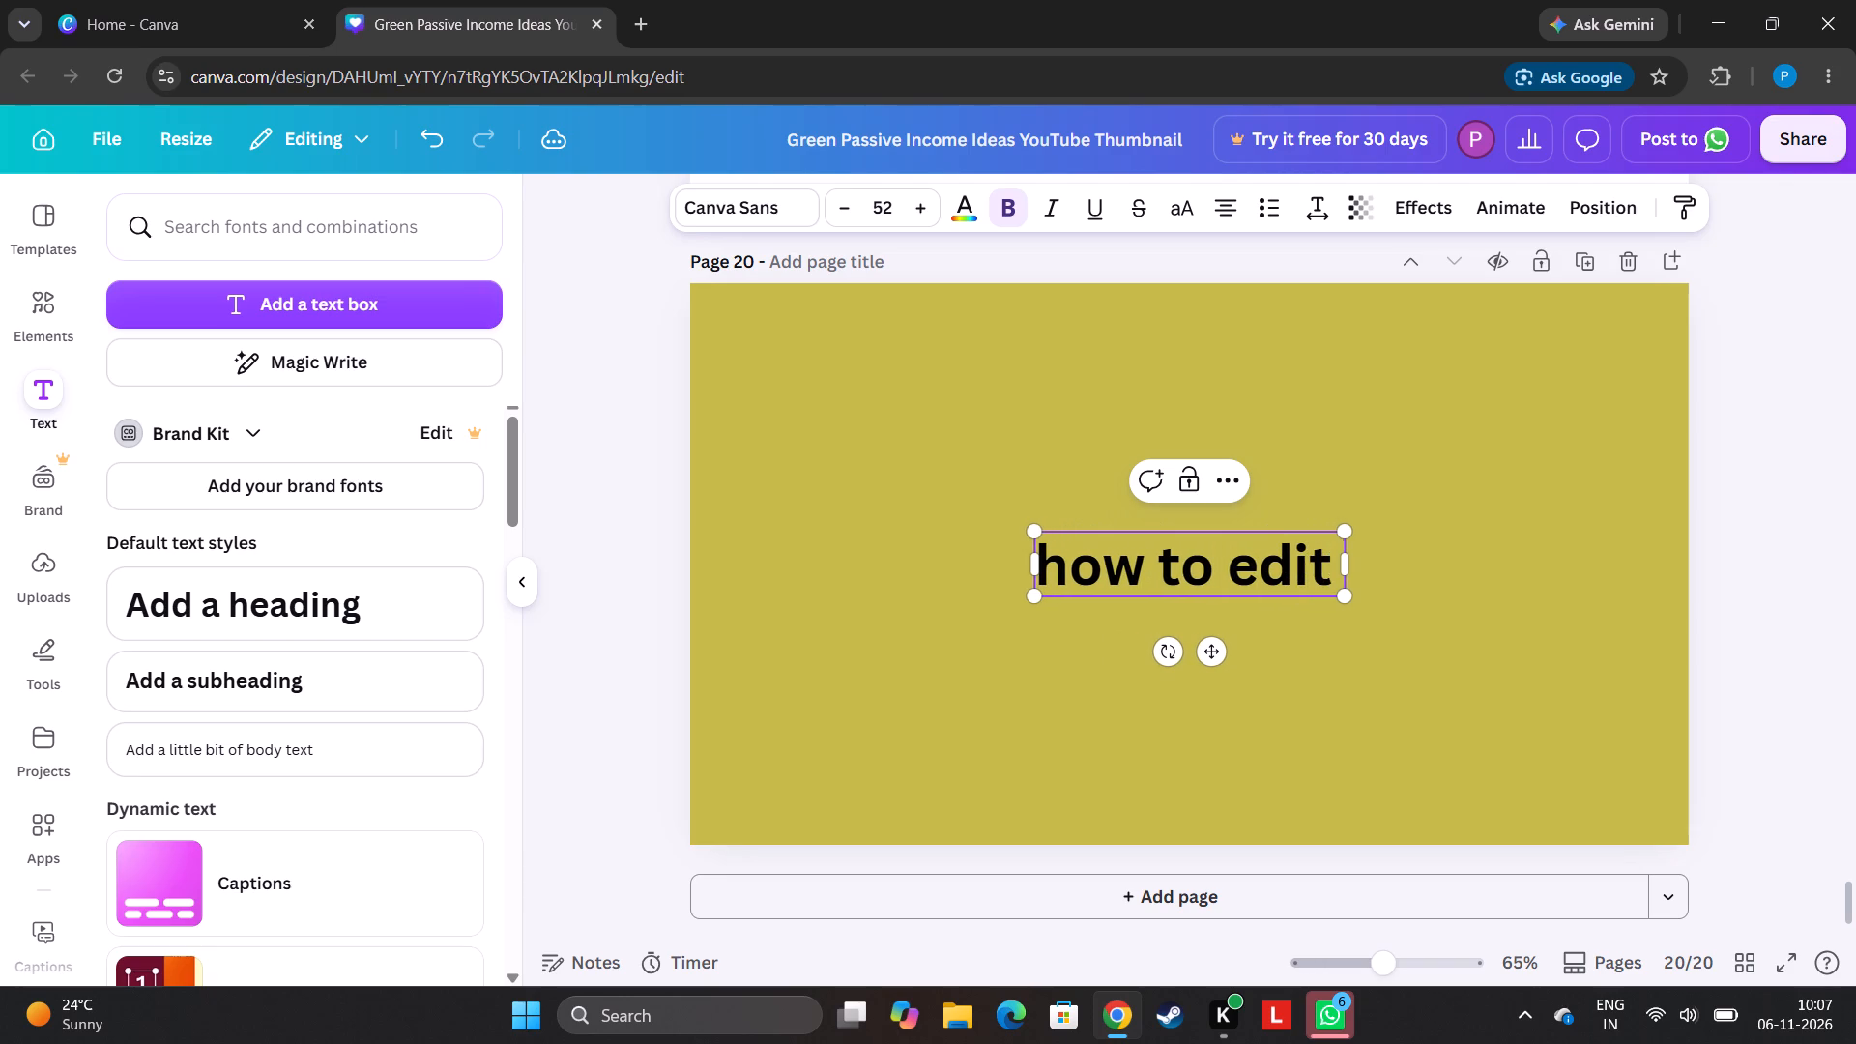
key(c)
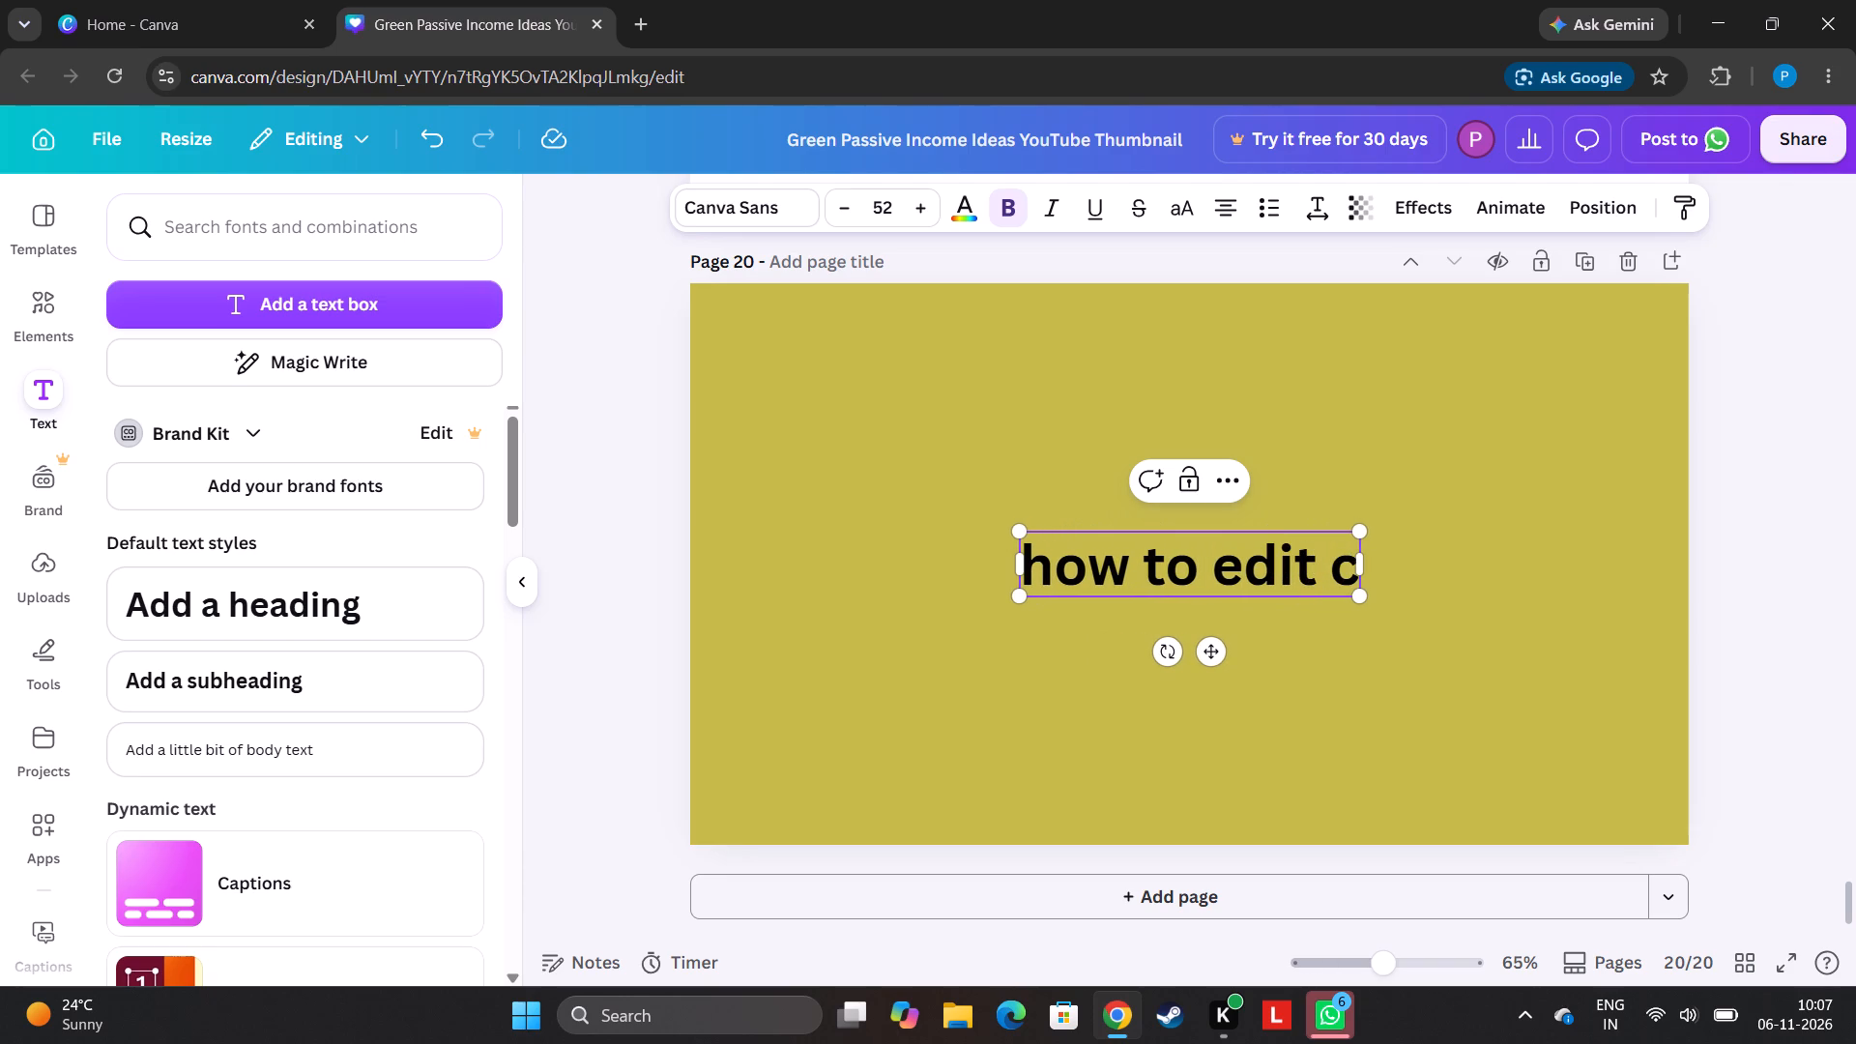
key(BackSpace)
key(f)
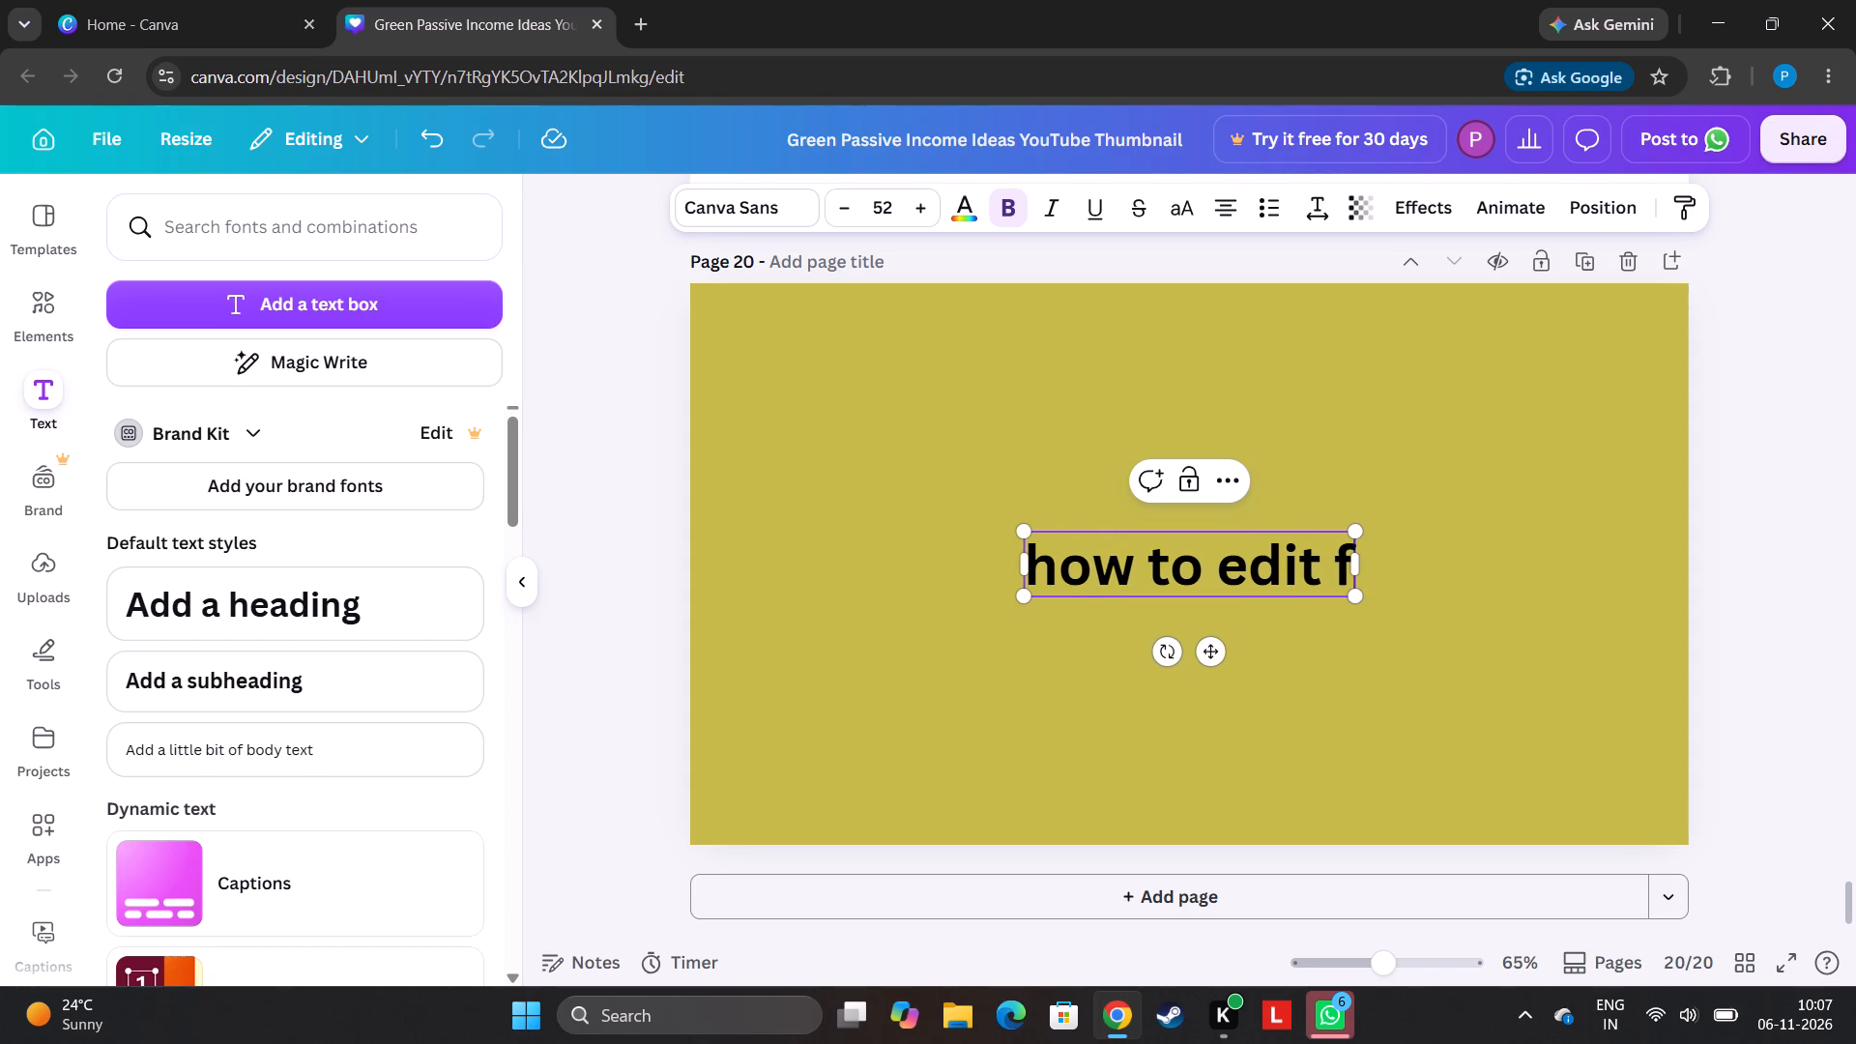
key(r)
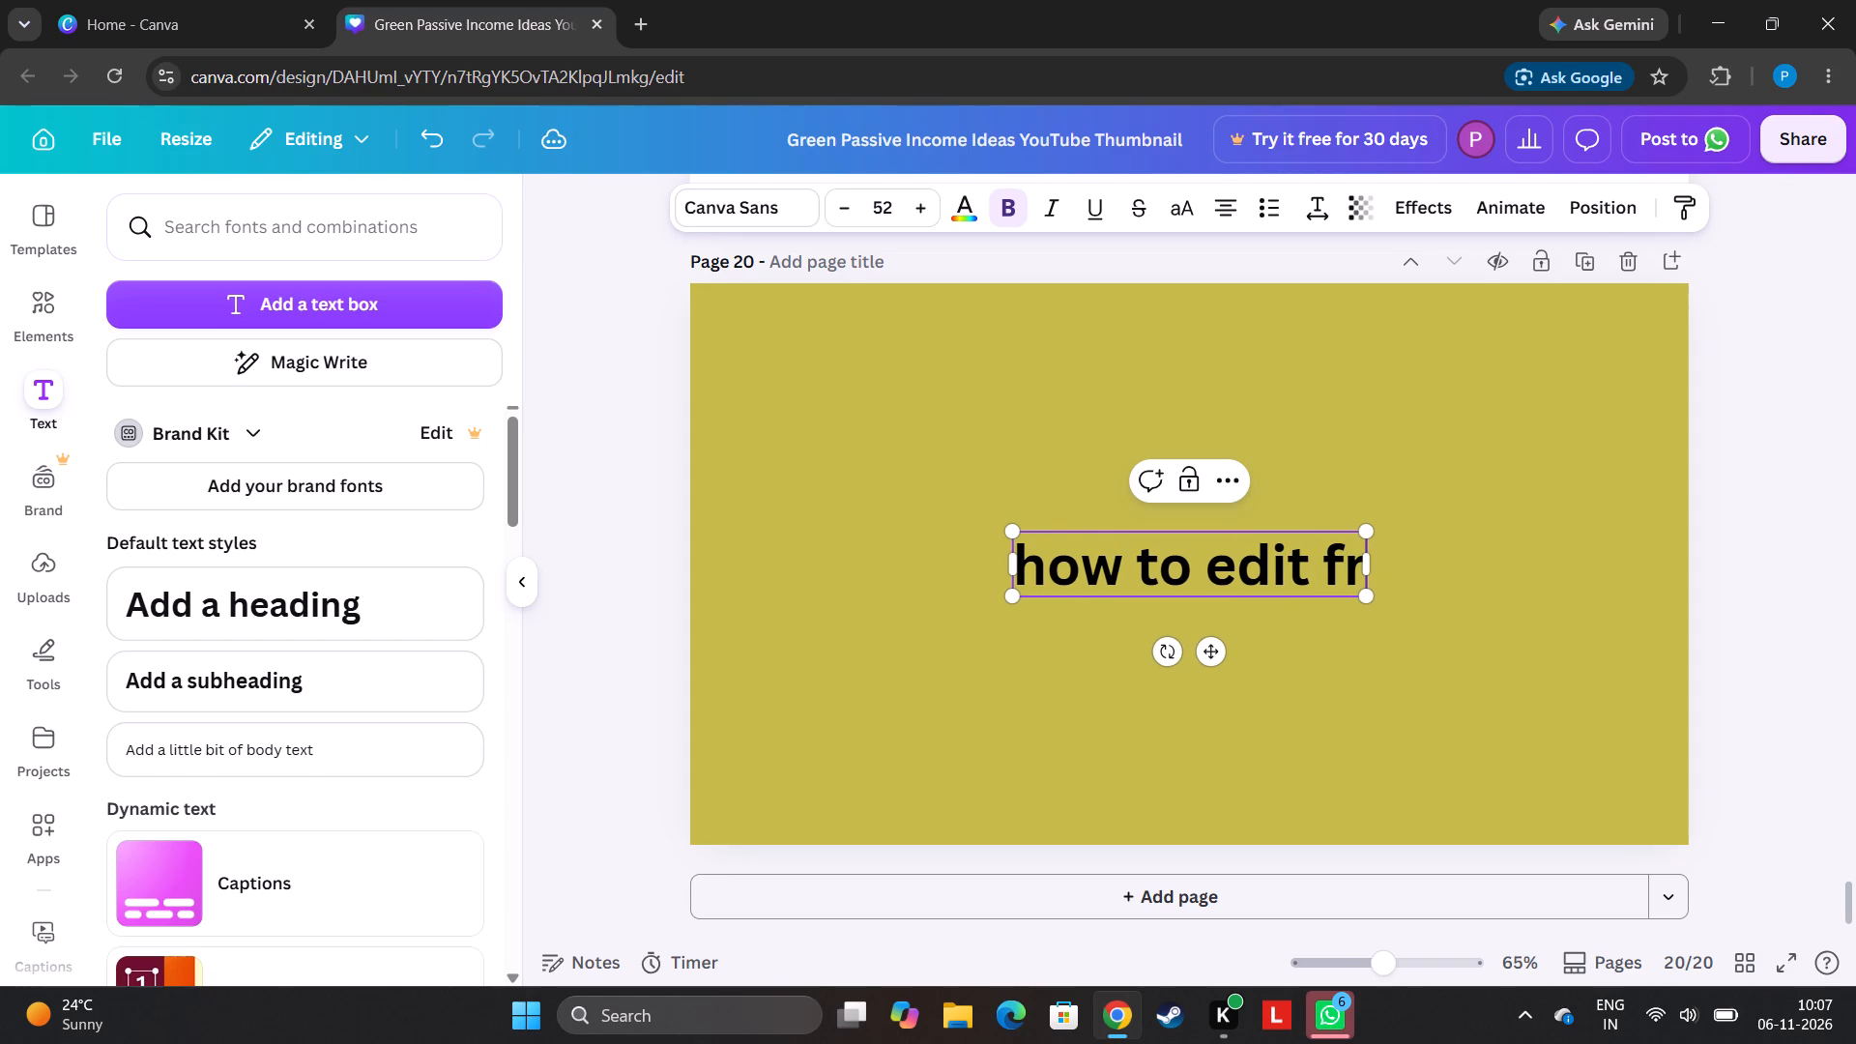
key(BackSpace)
key(BackSpace)
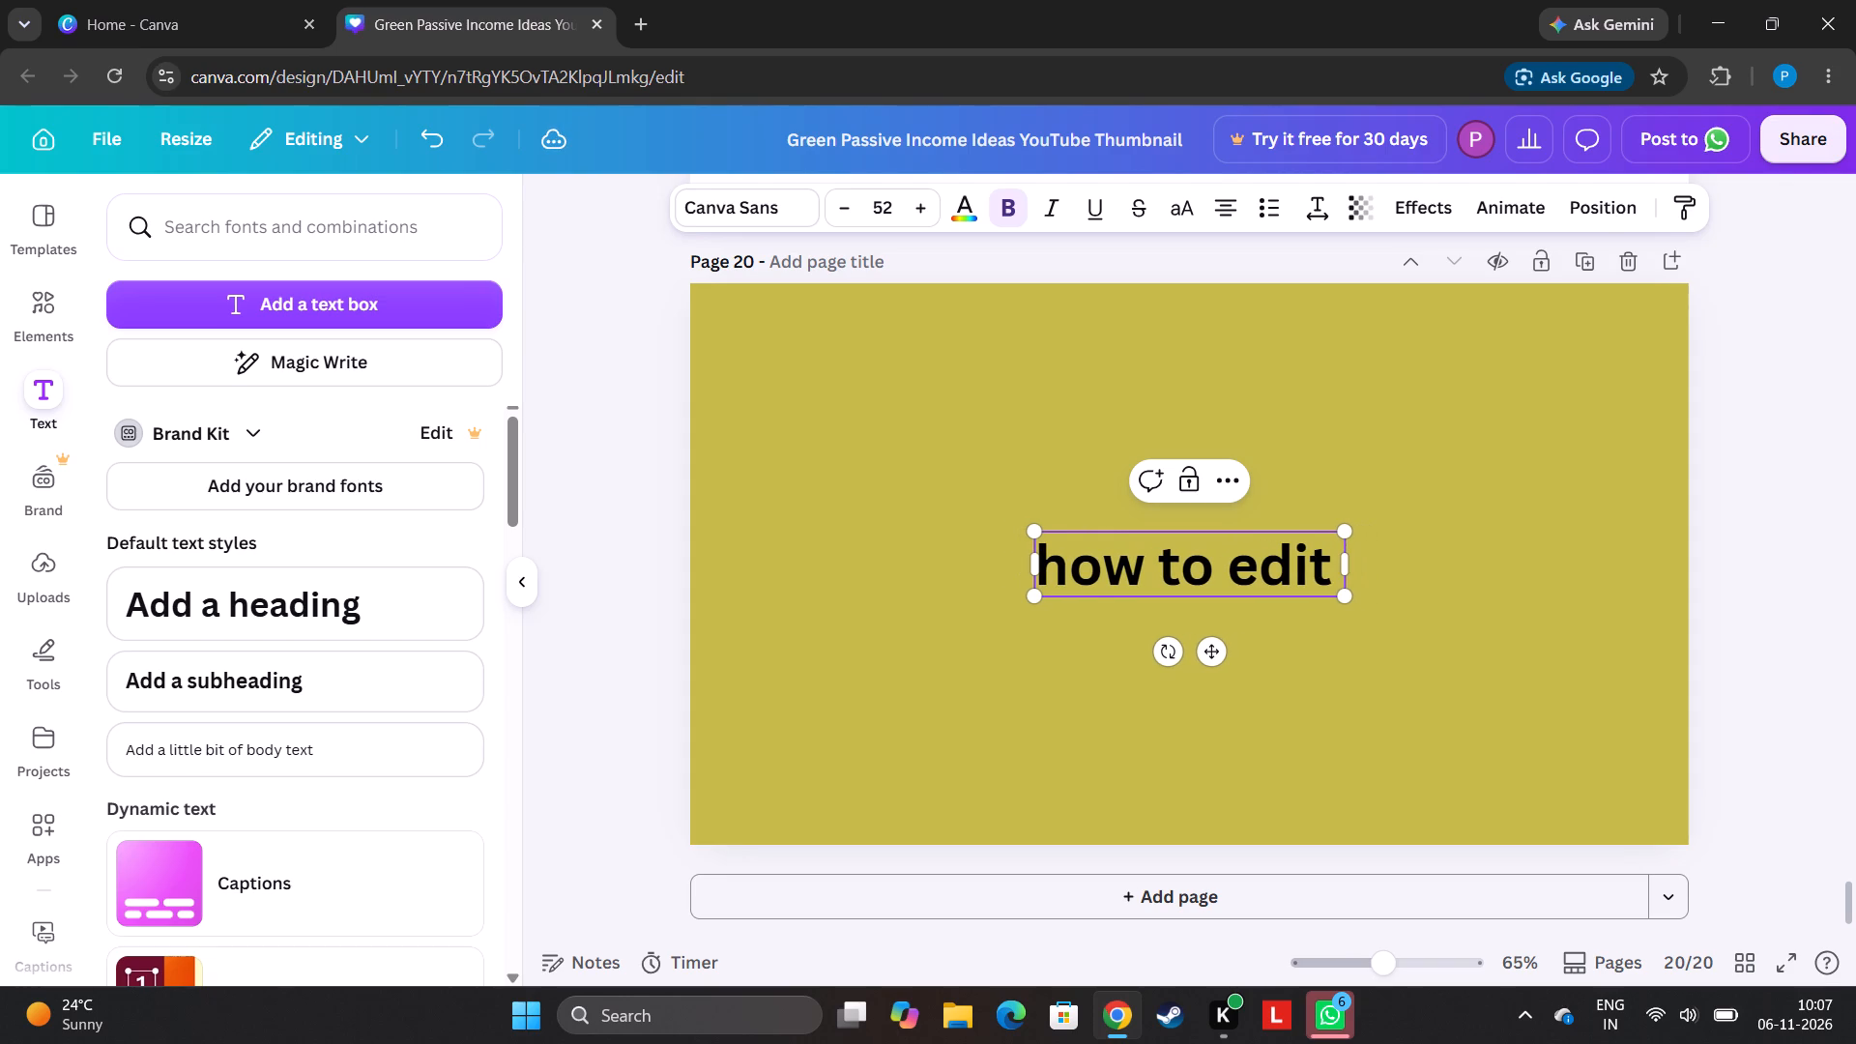
Rewrite the heading after "how to" so it reads "how to get a edit video from canva".
key(BackSpace)
key(BackSpace)
key(BackSpace)
key(BackSpace)
key(BackSpace)
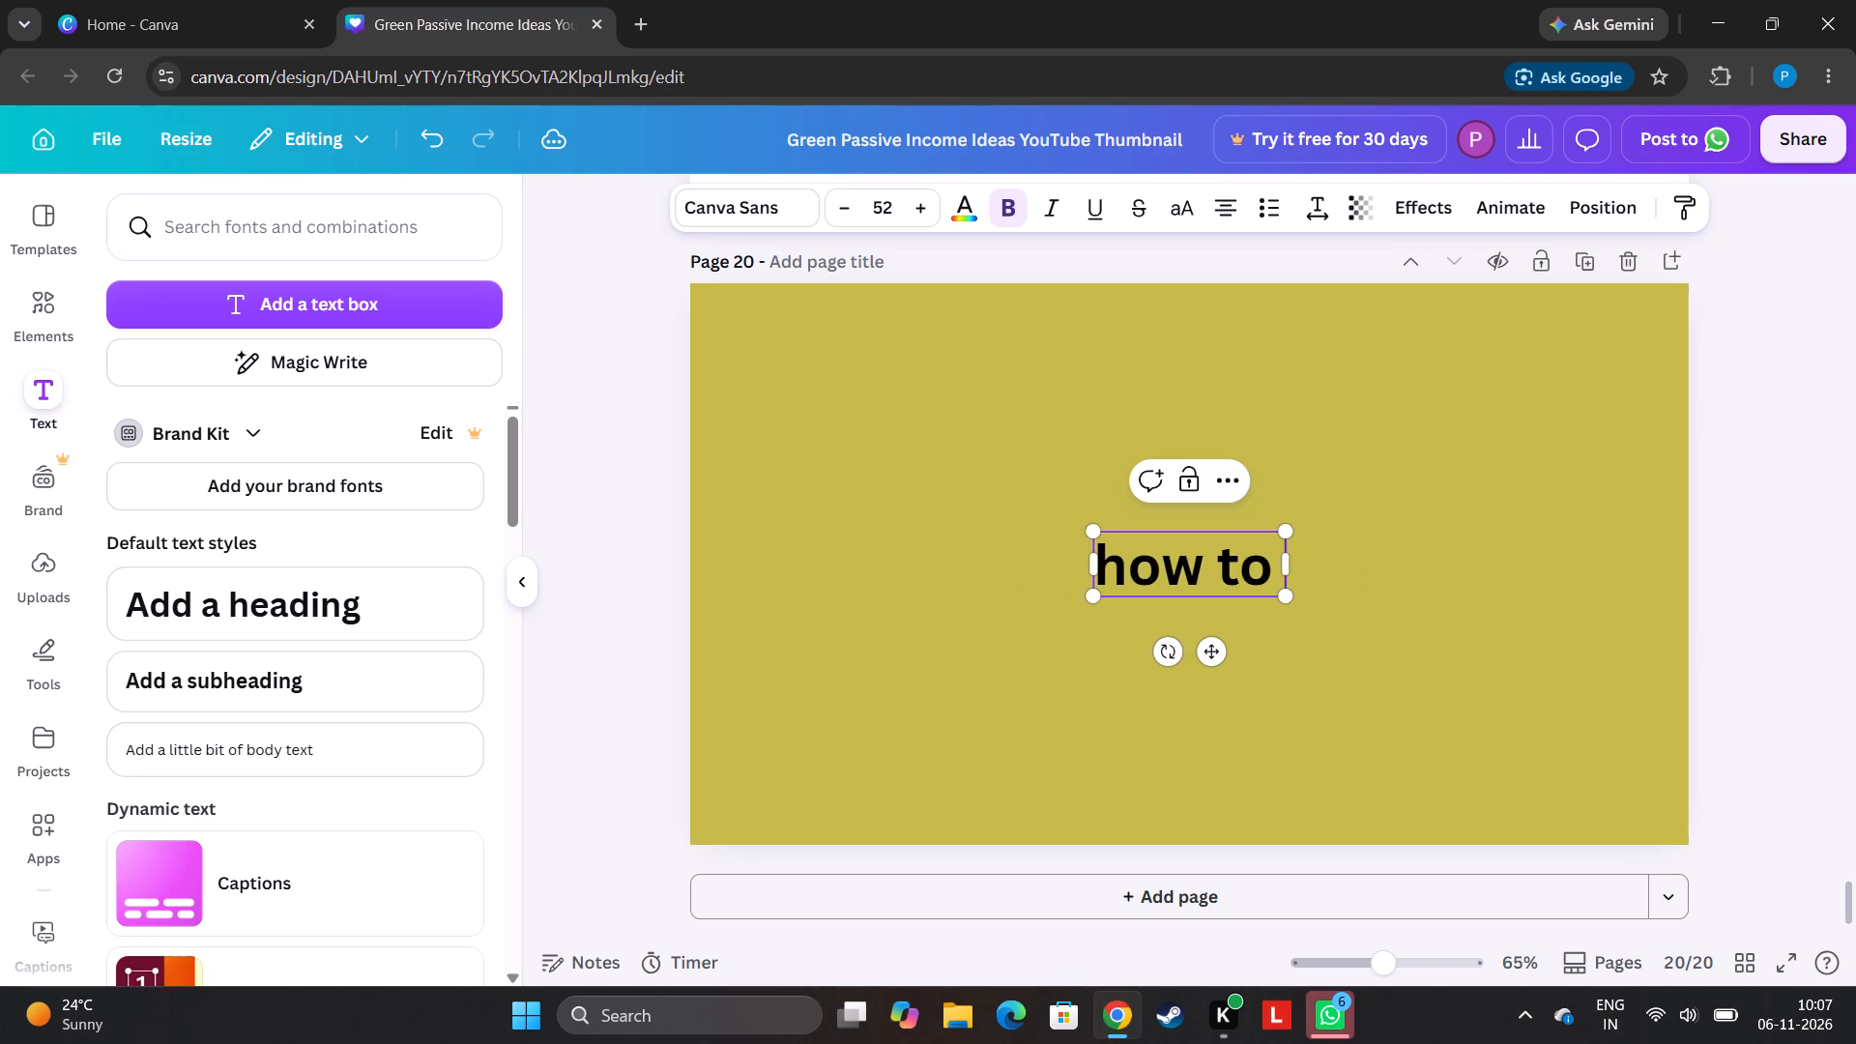
text(get a edi)
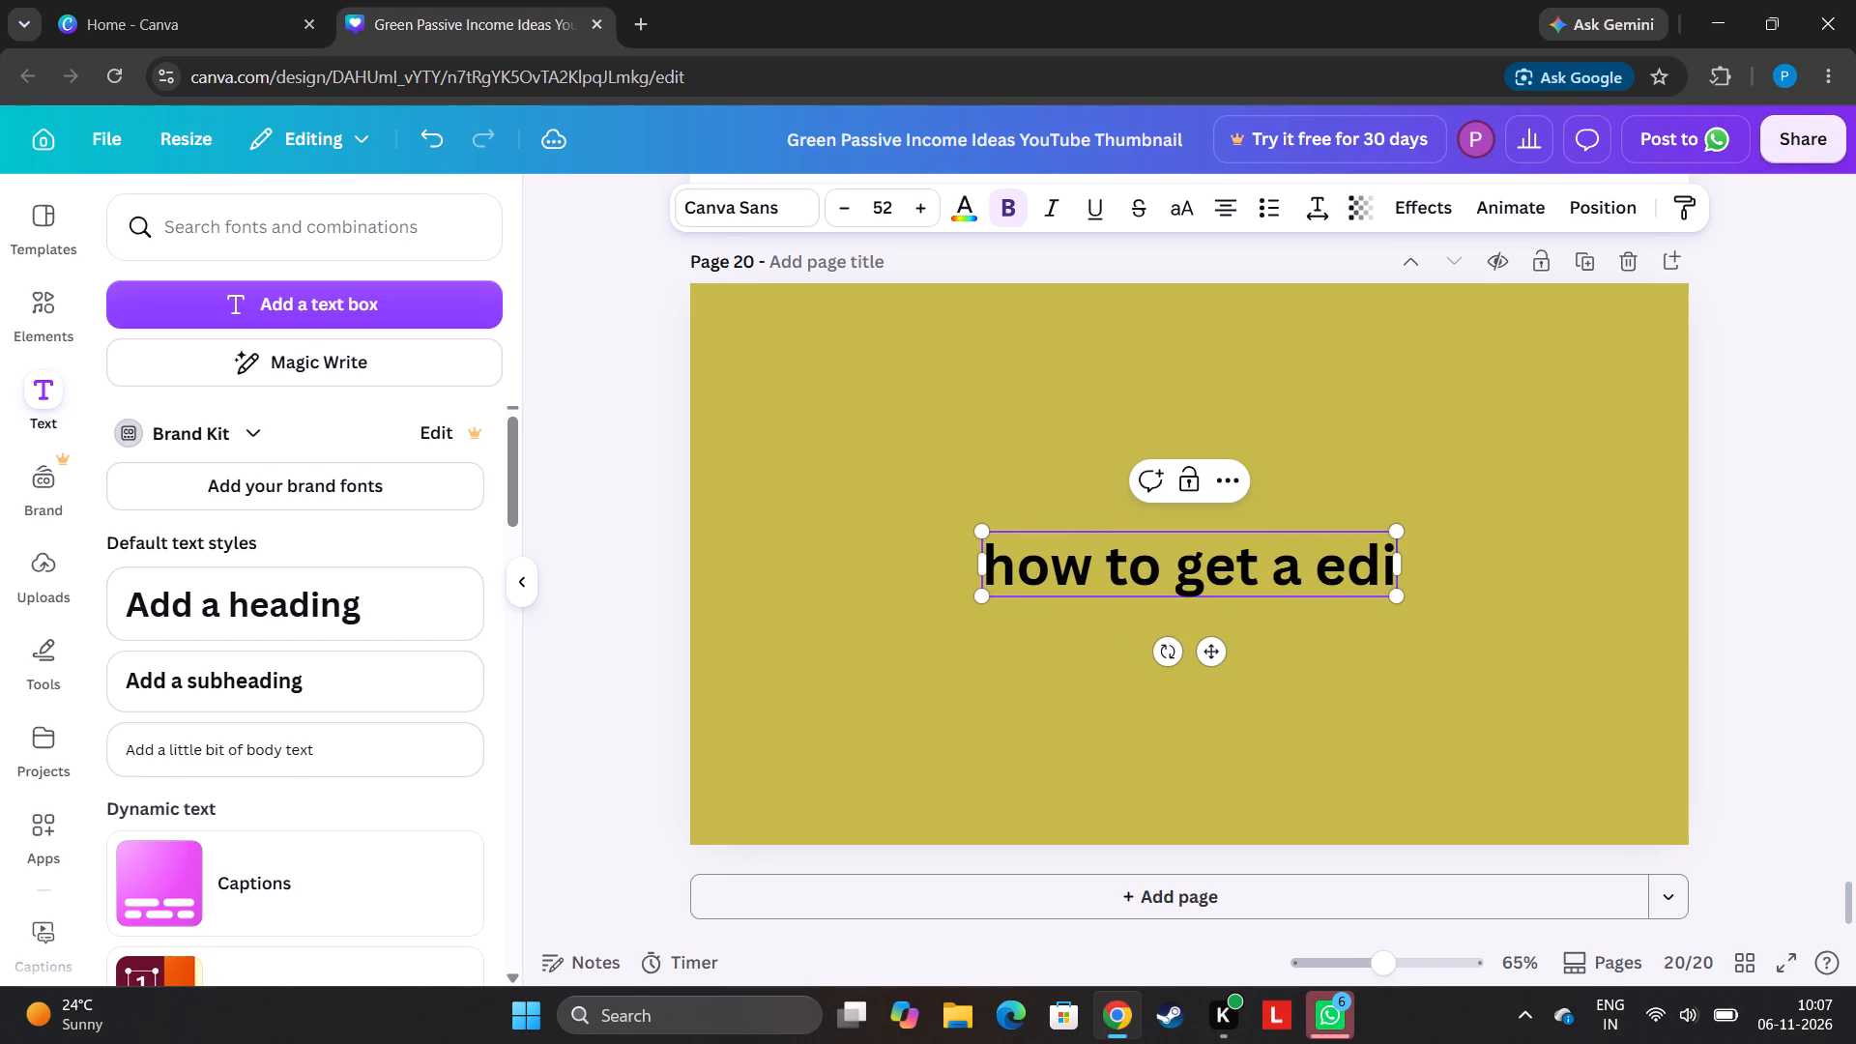
text(t)
key(space)
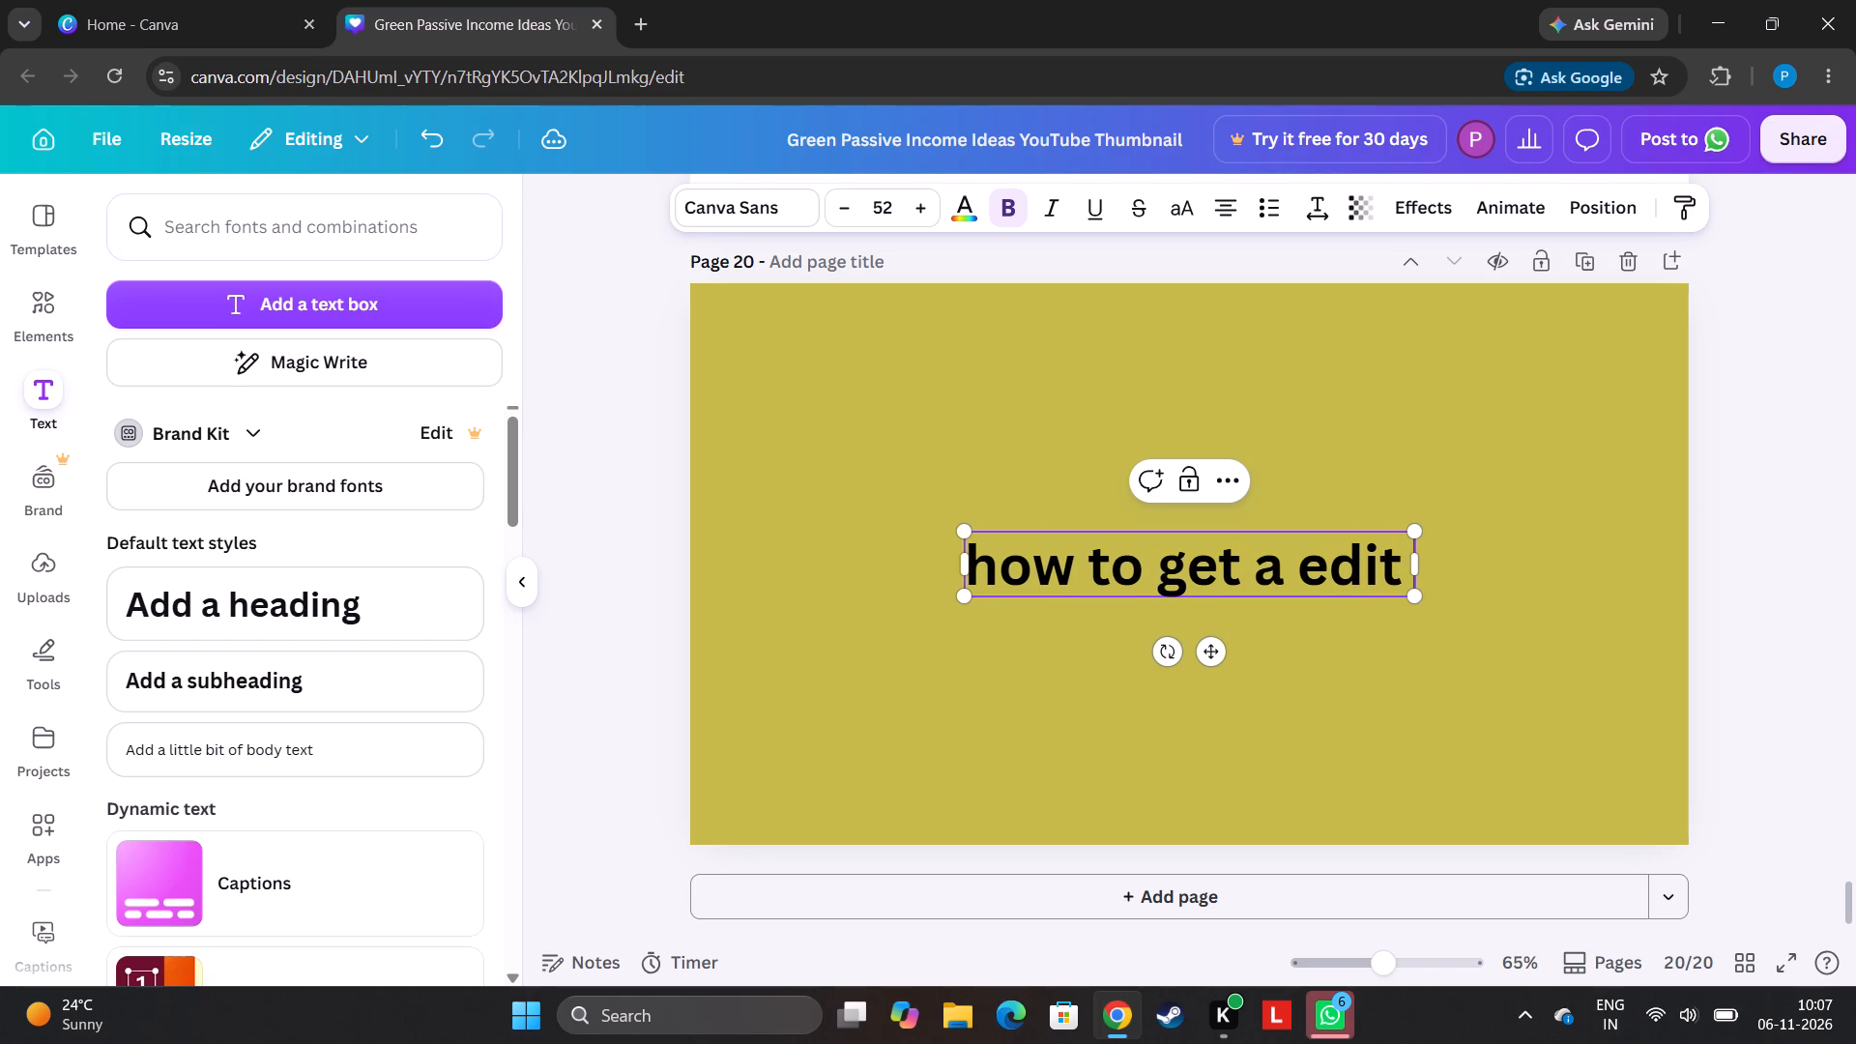
key(v)
key(i)
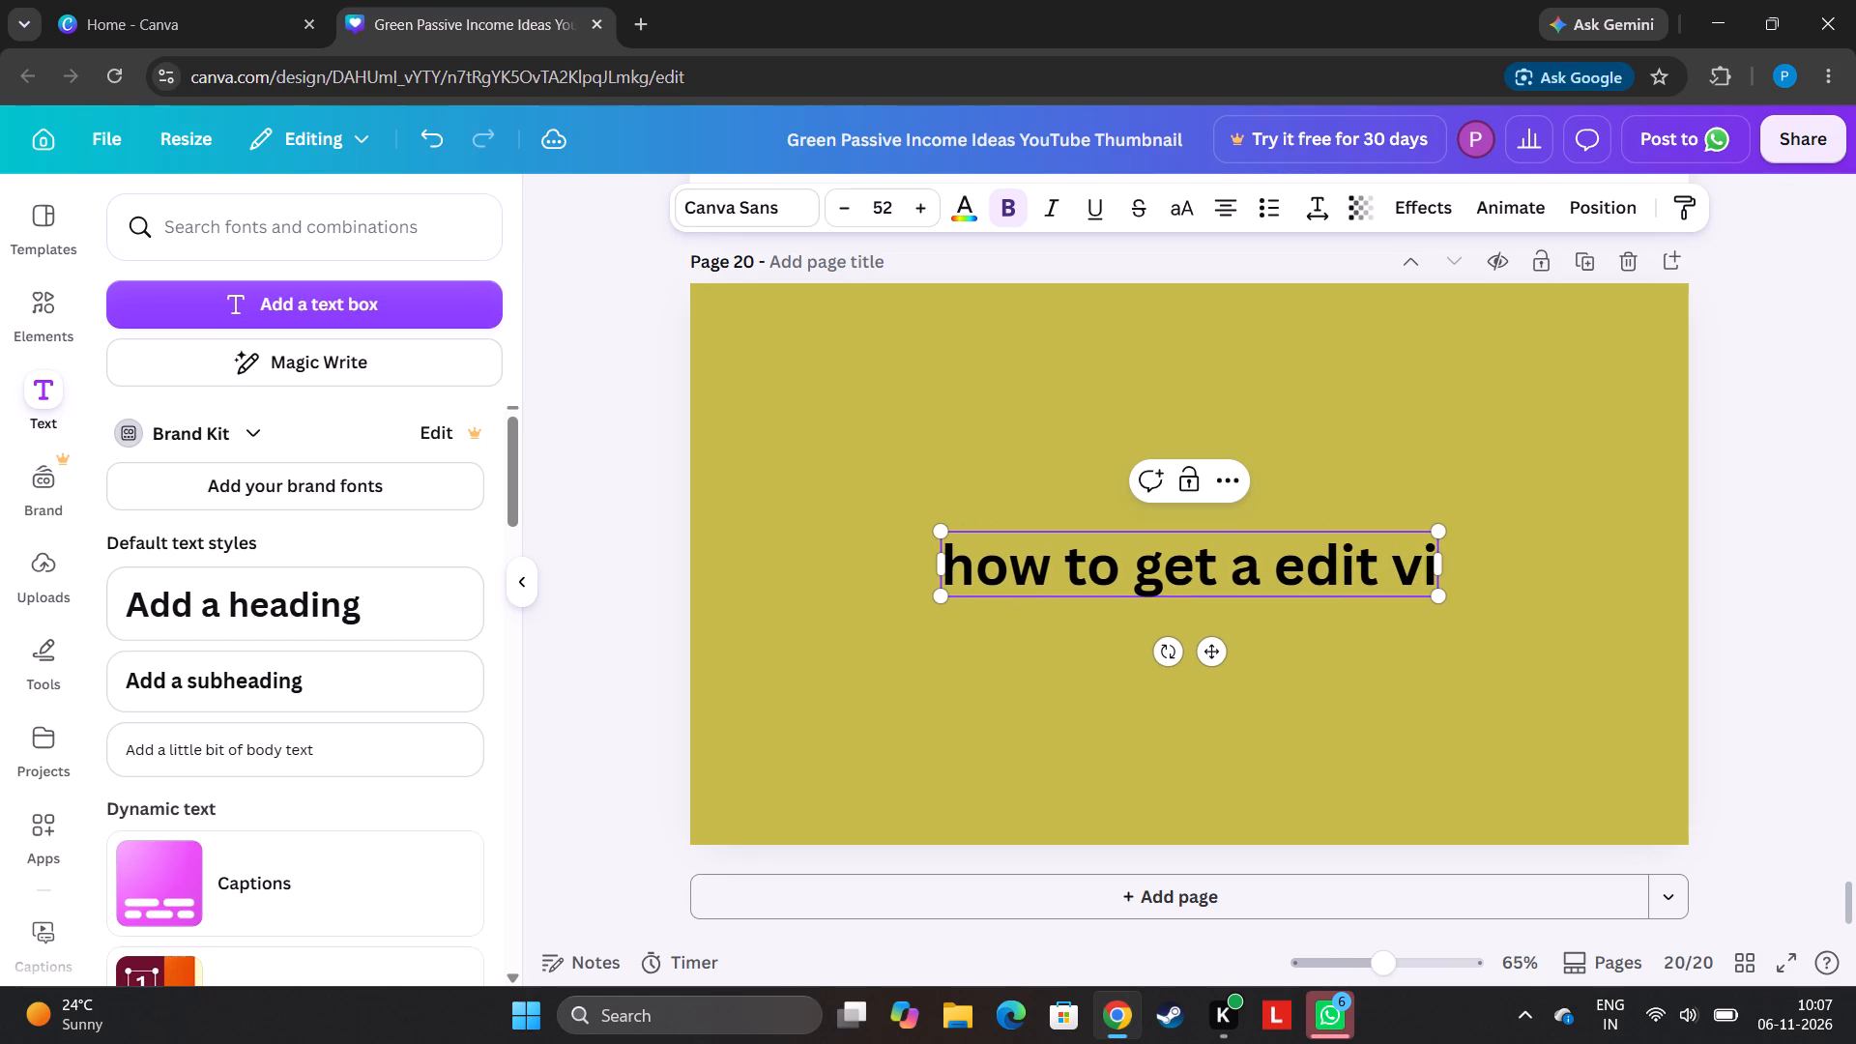
text(deo)
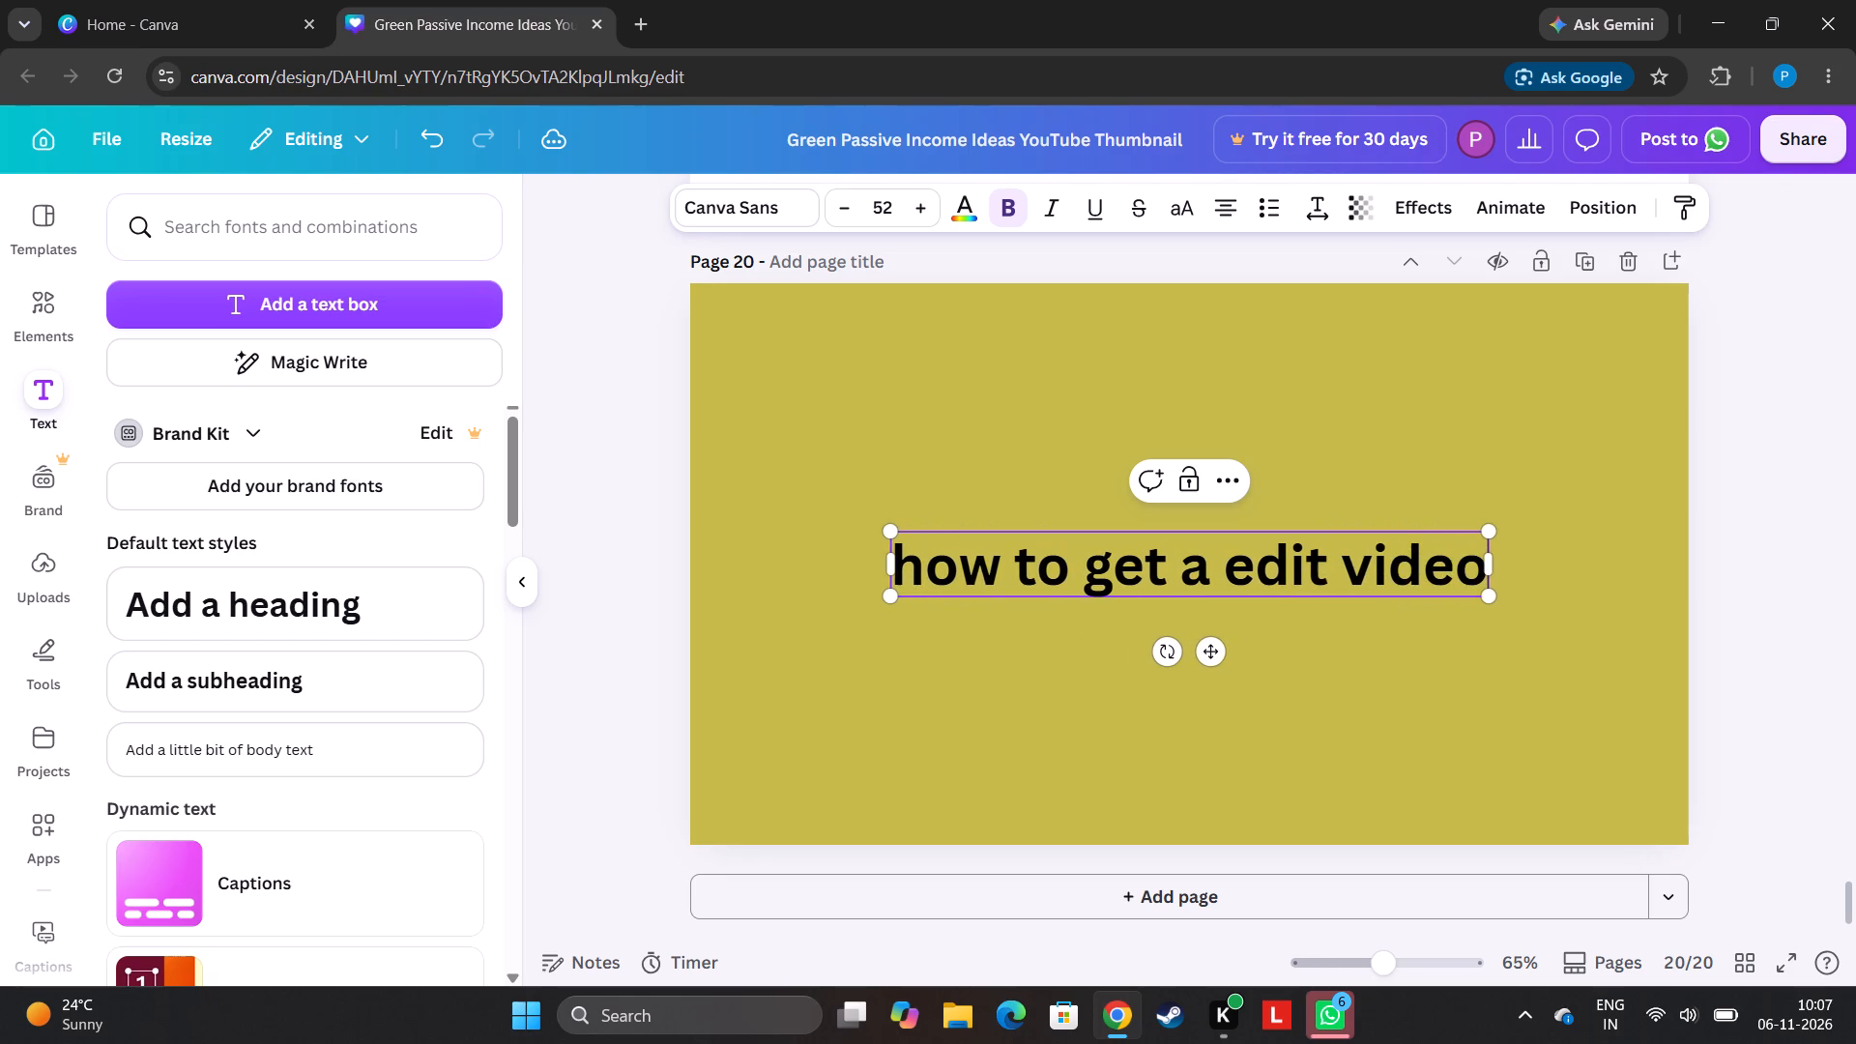
key(space)
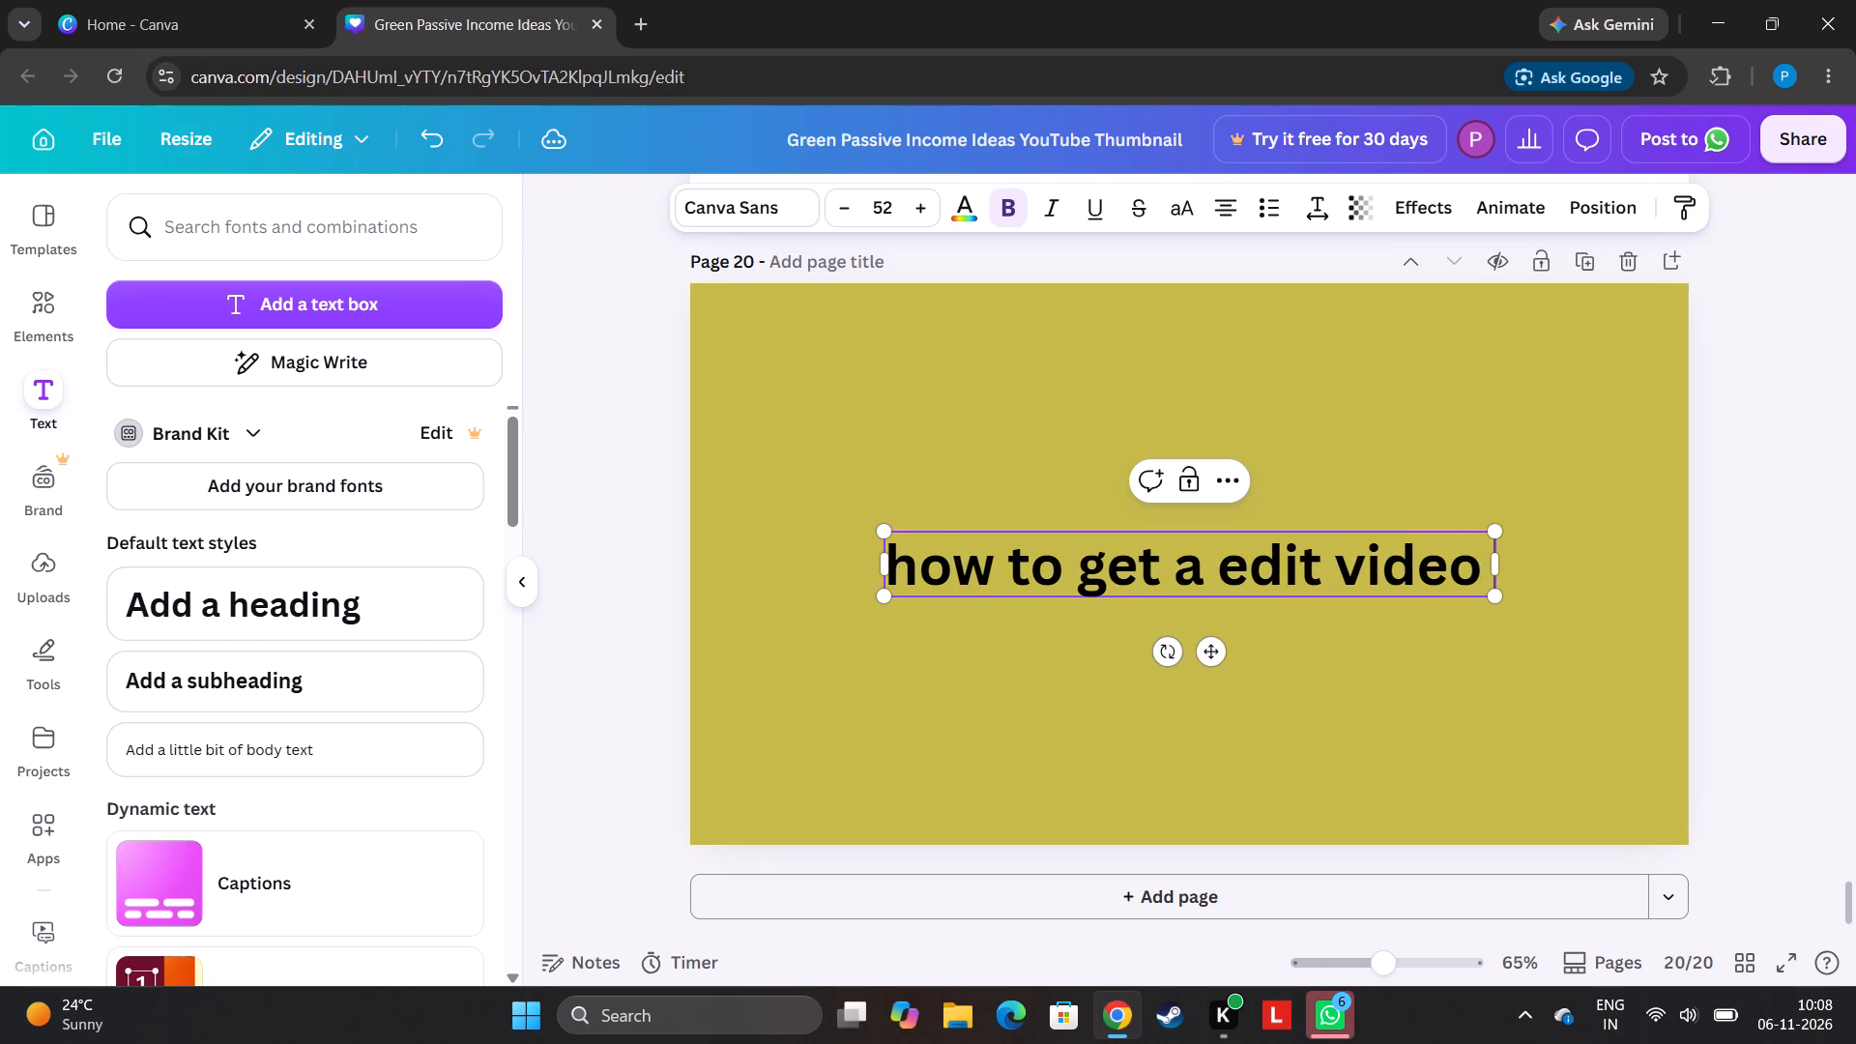
text(from)
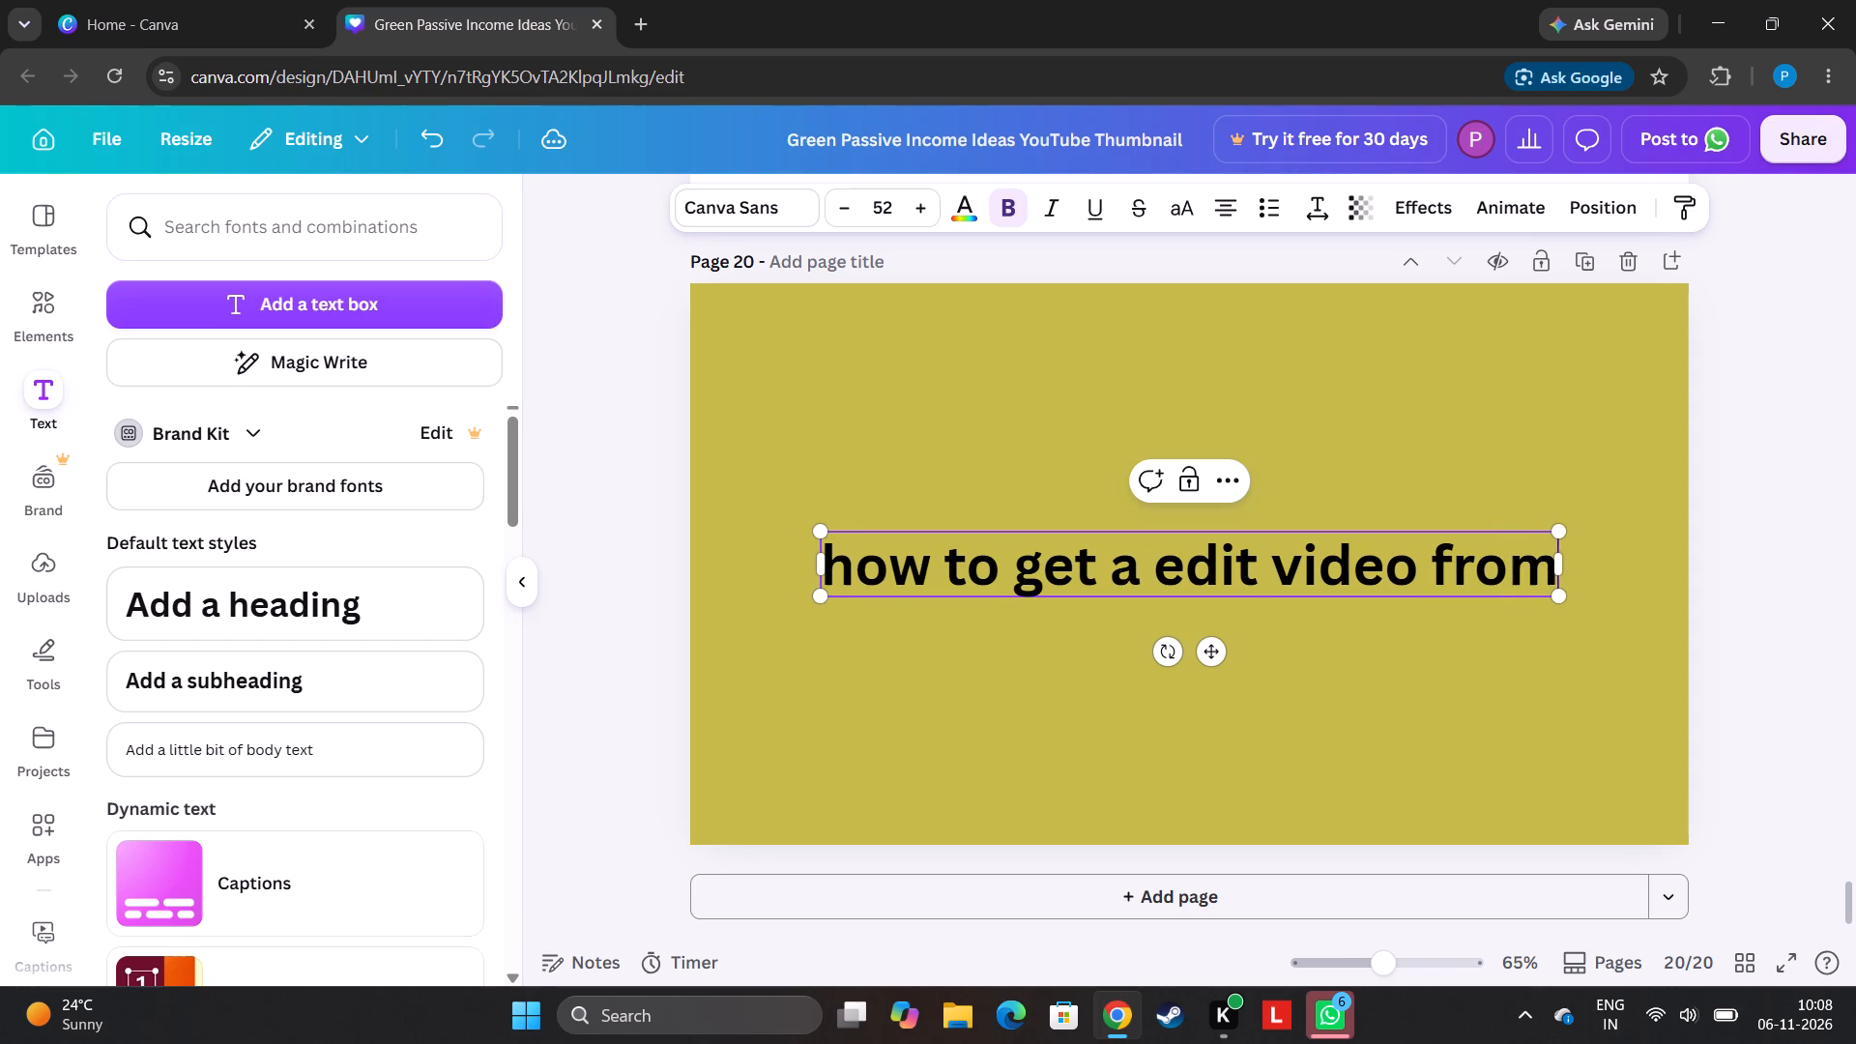
key(space)
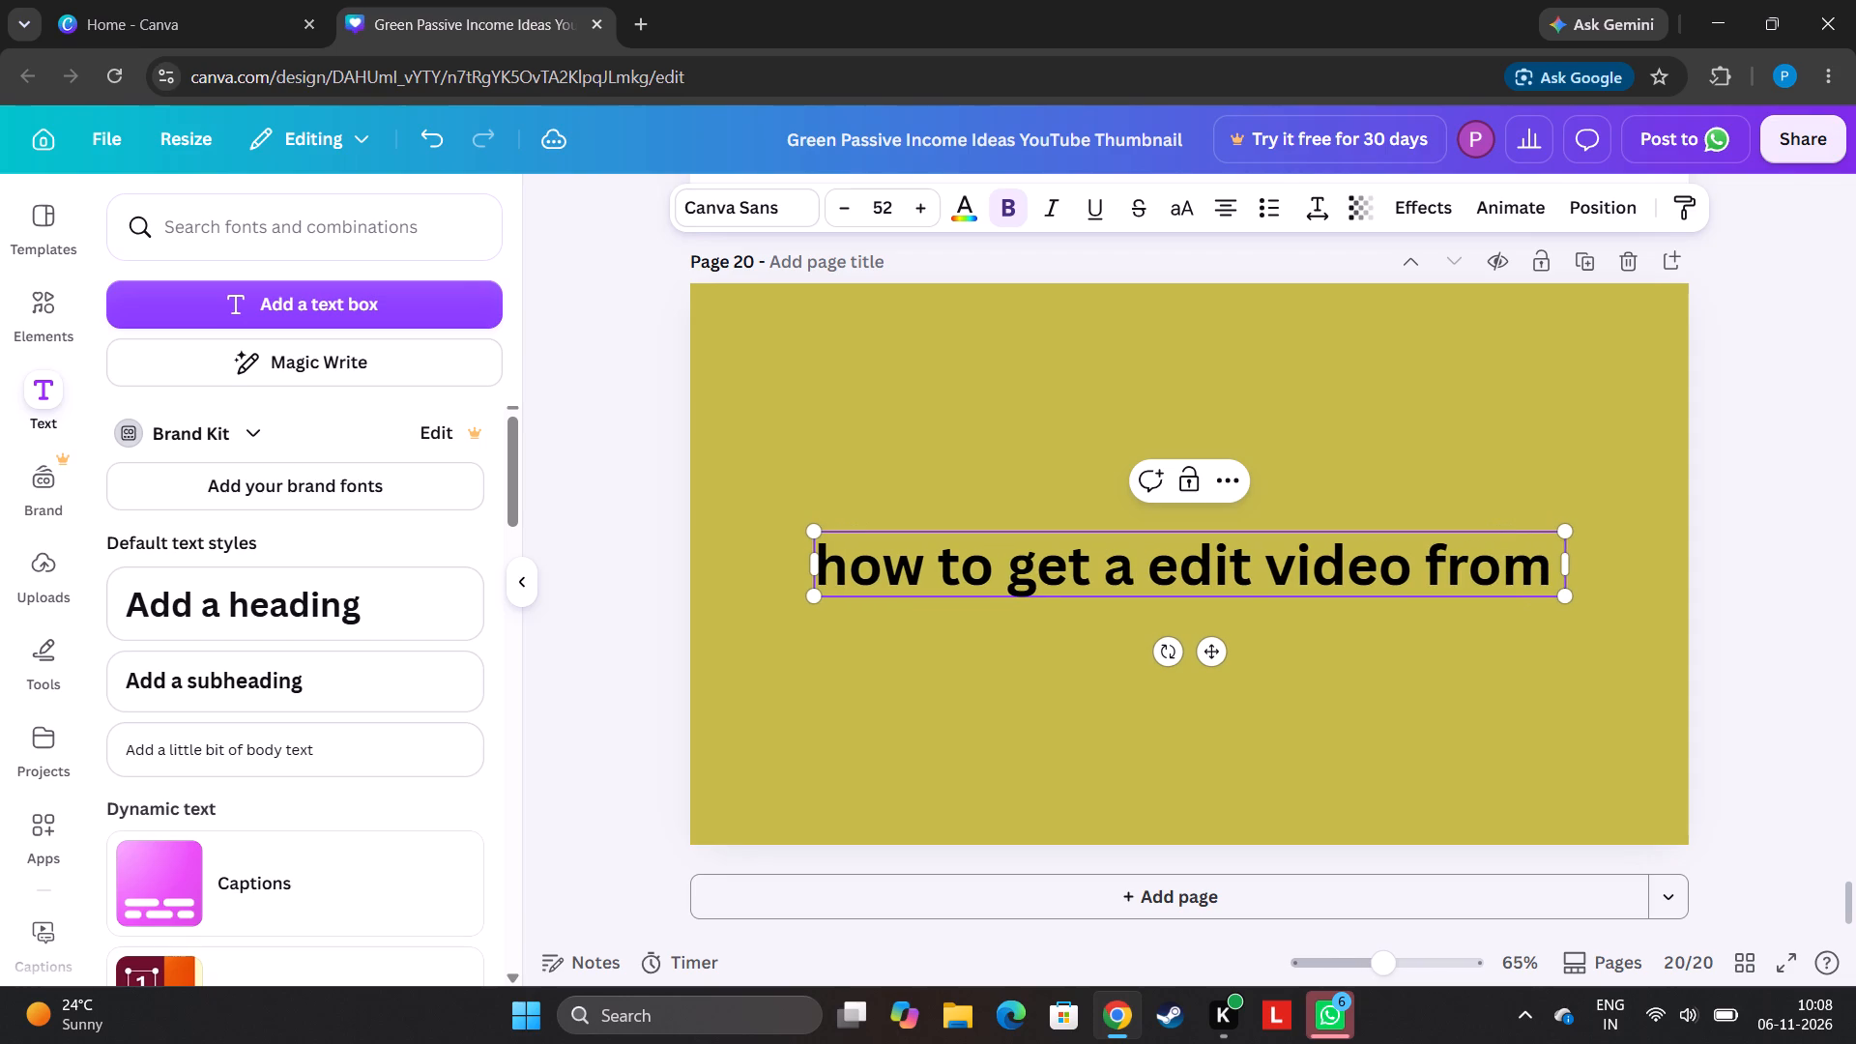
text(ca)
text(nva)
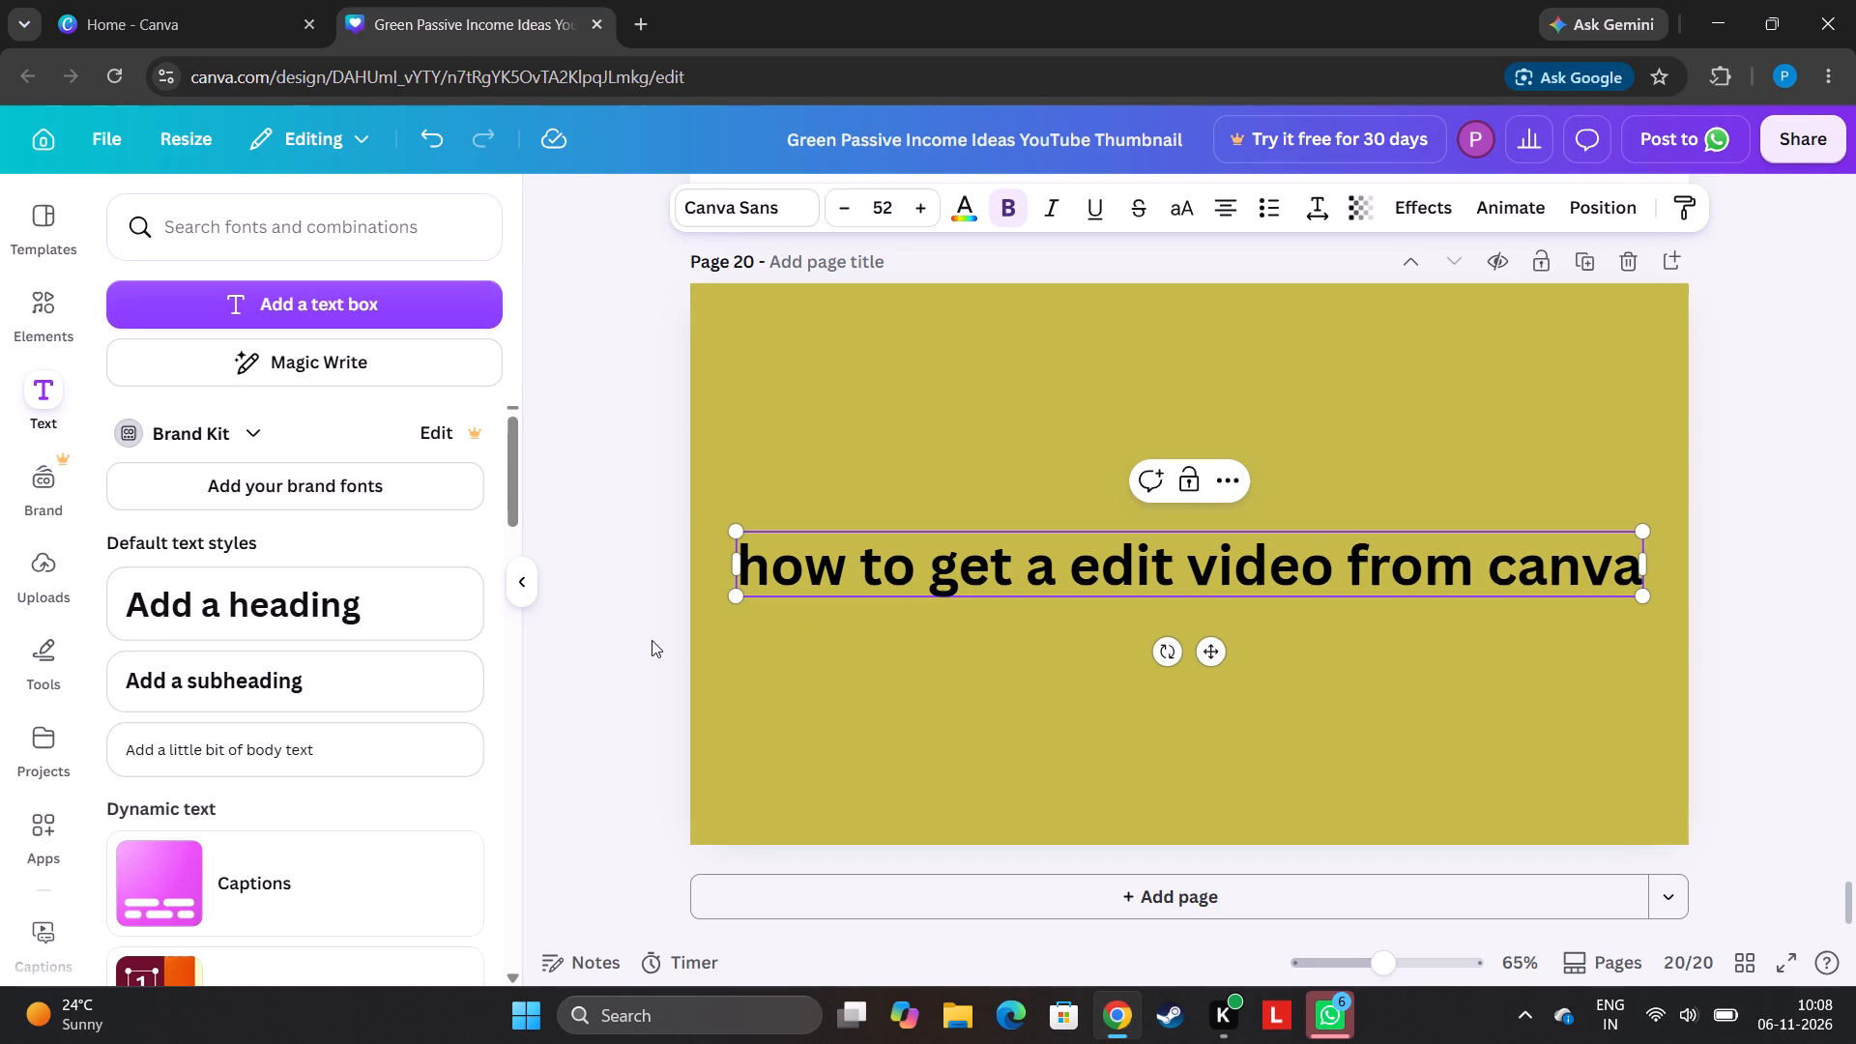
Replace the word "video" in the heading with "thambnail".
click(1331, 569)
key(BackSpace)
key(BackSpace)
key(BackSpace)
key(BackSpace)
key(BackSpace)
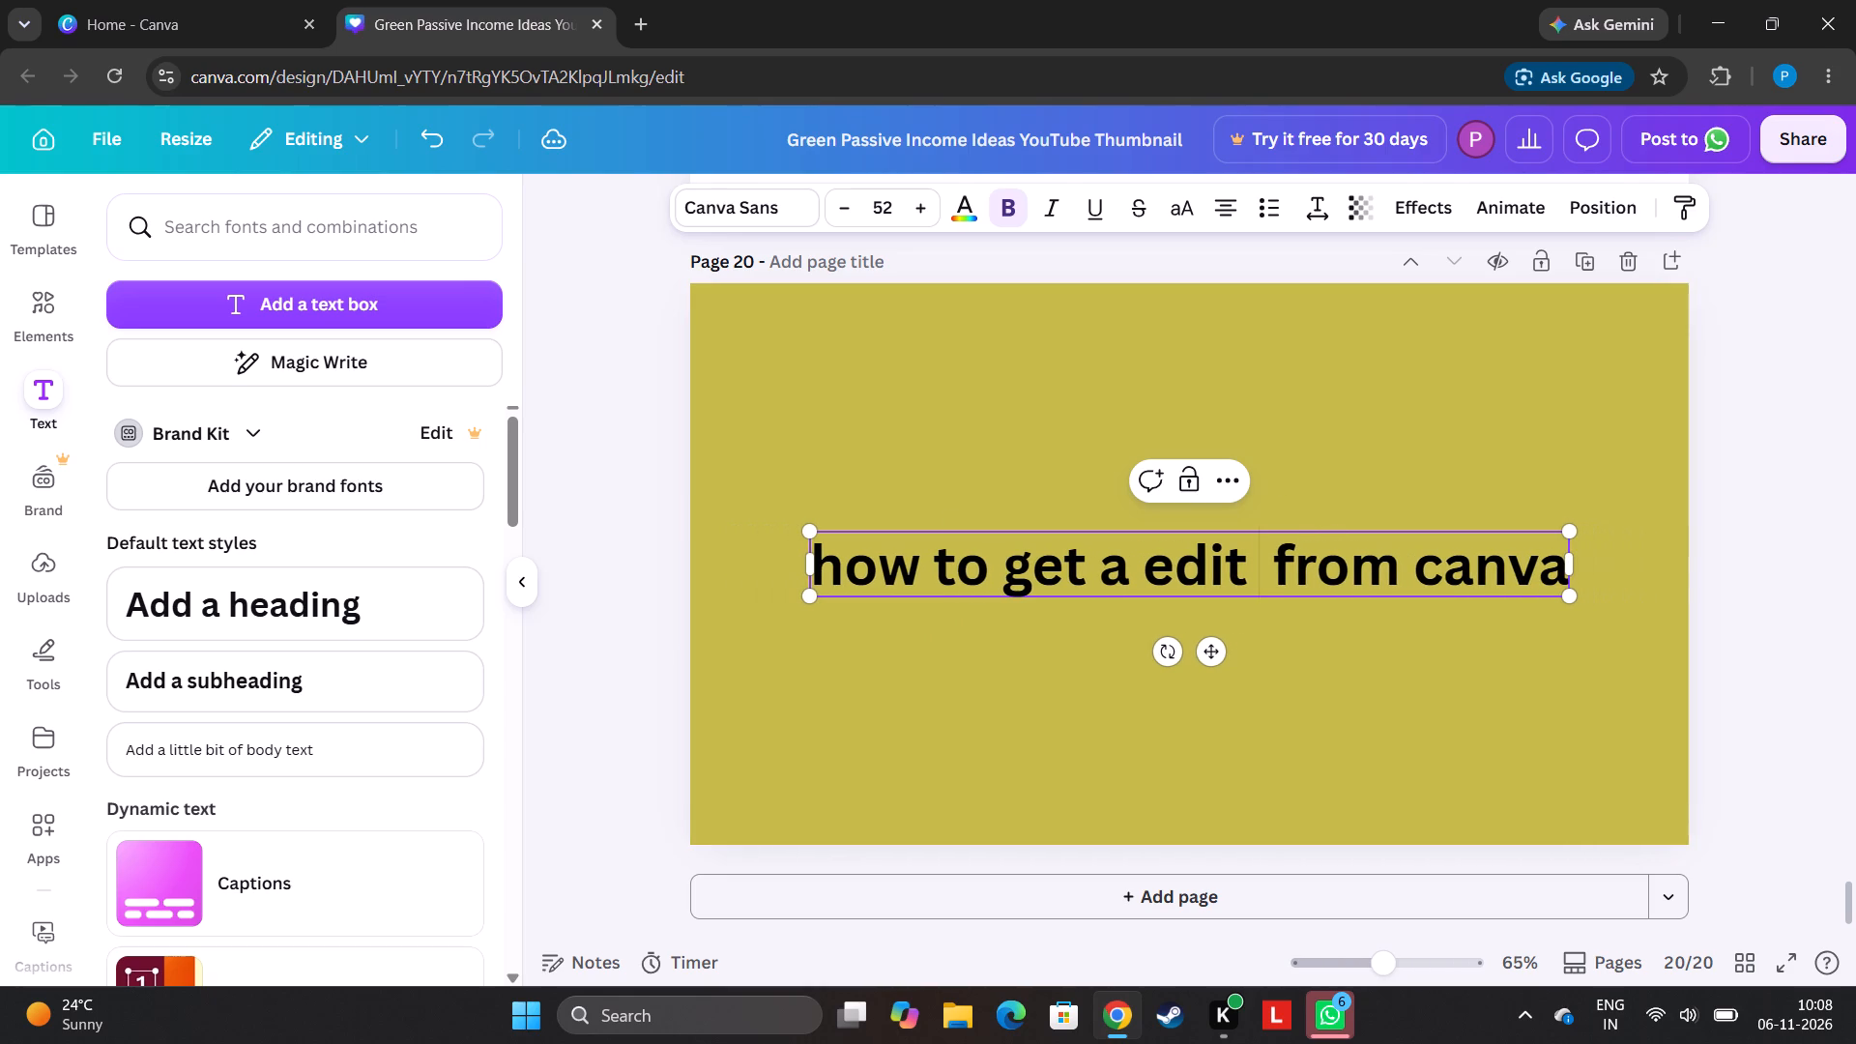
text(tha)
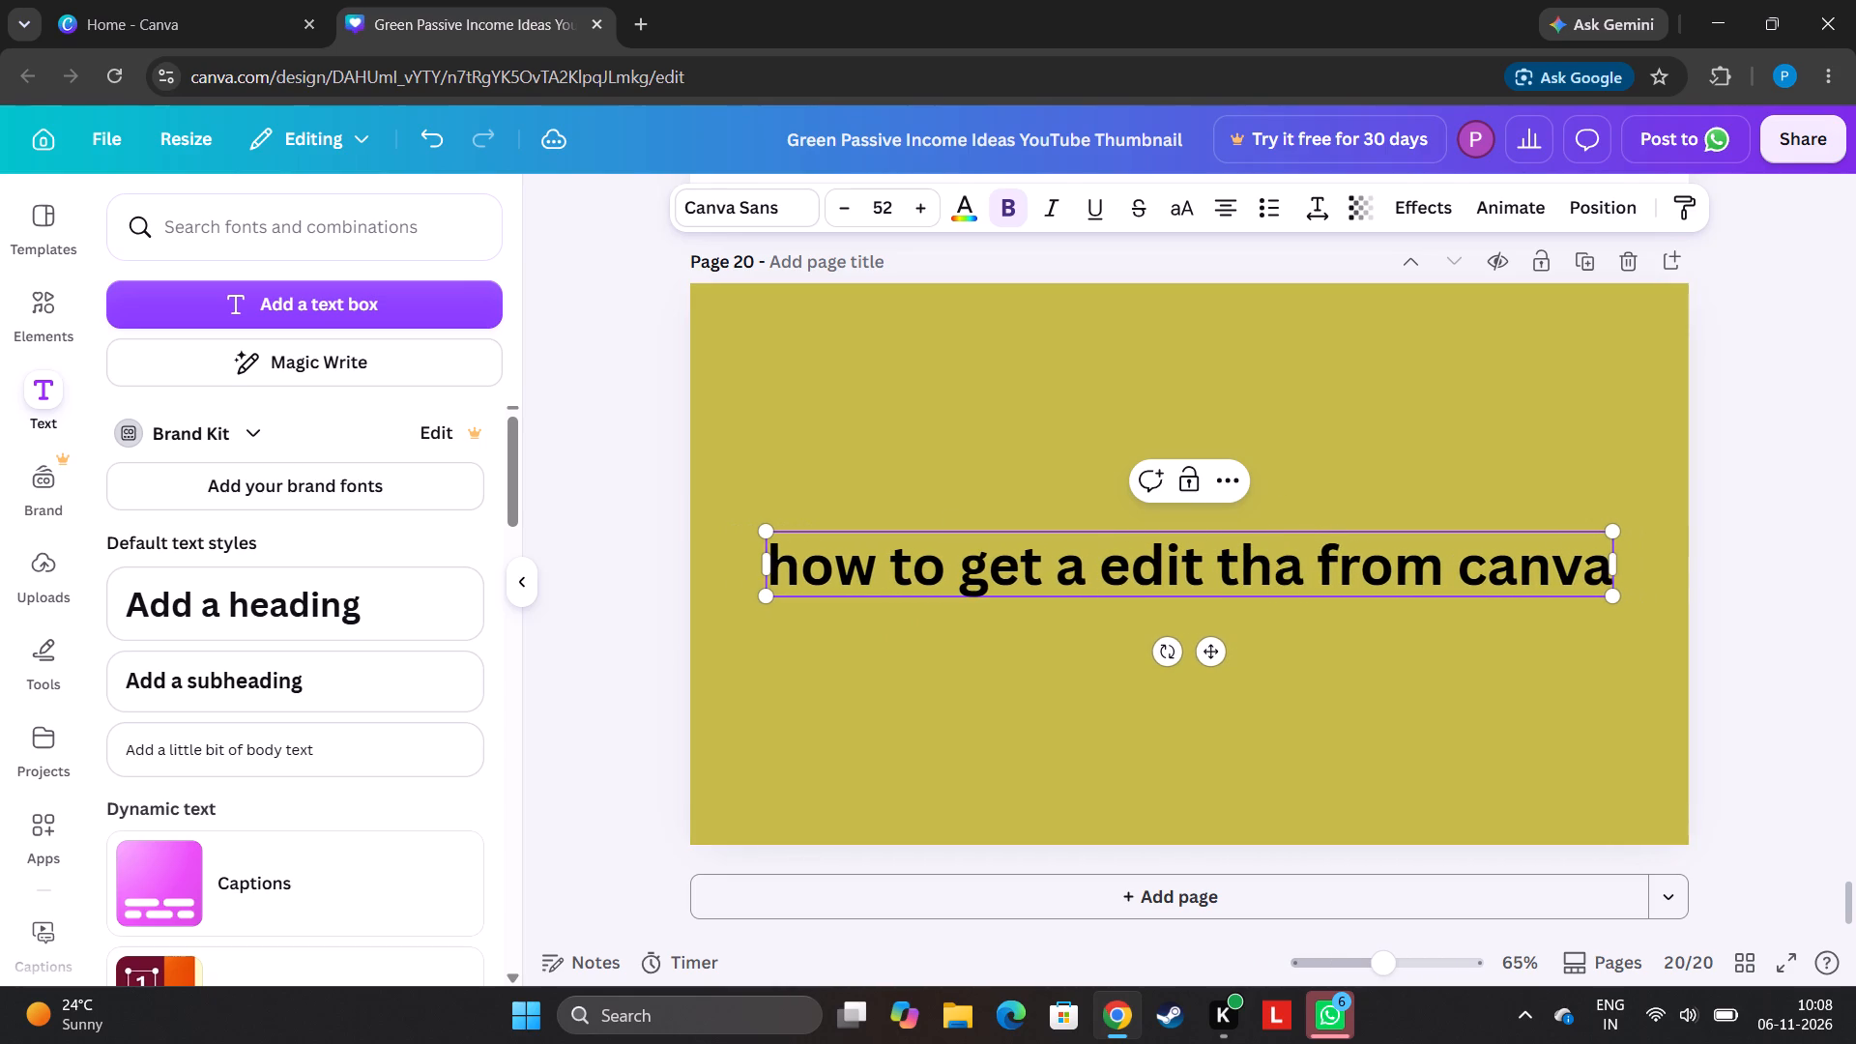
text(mb)
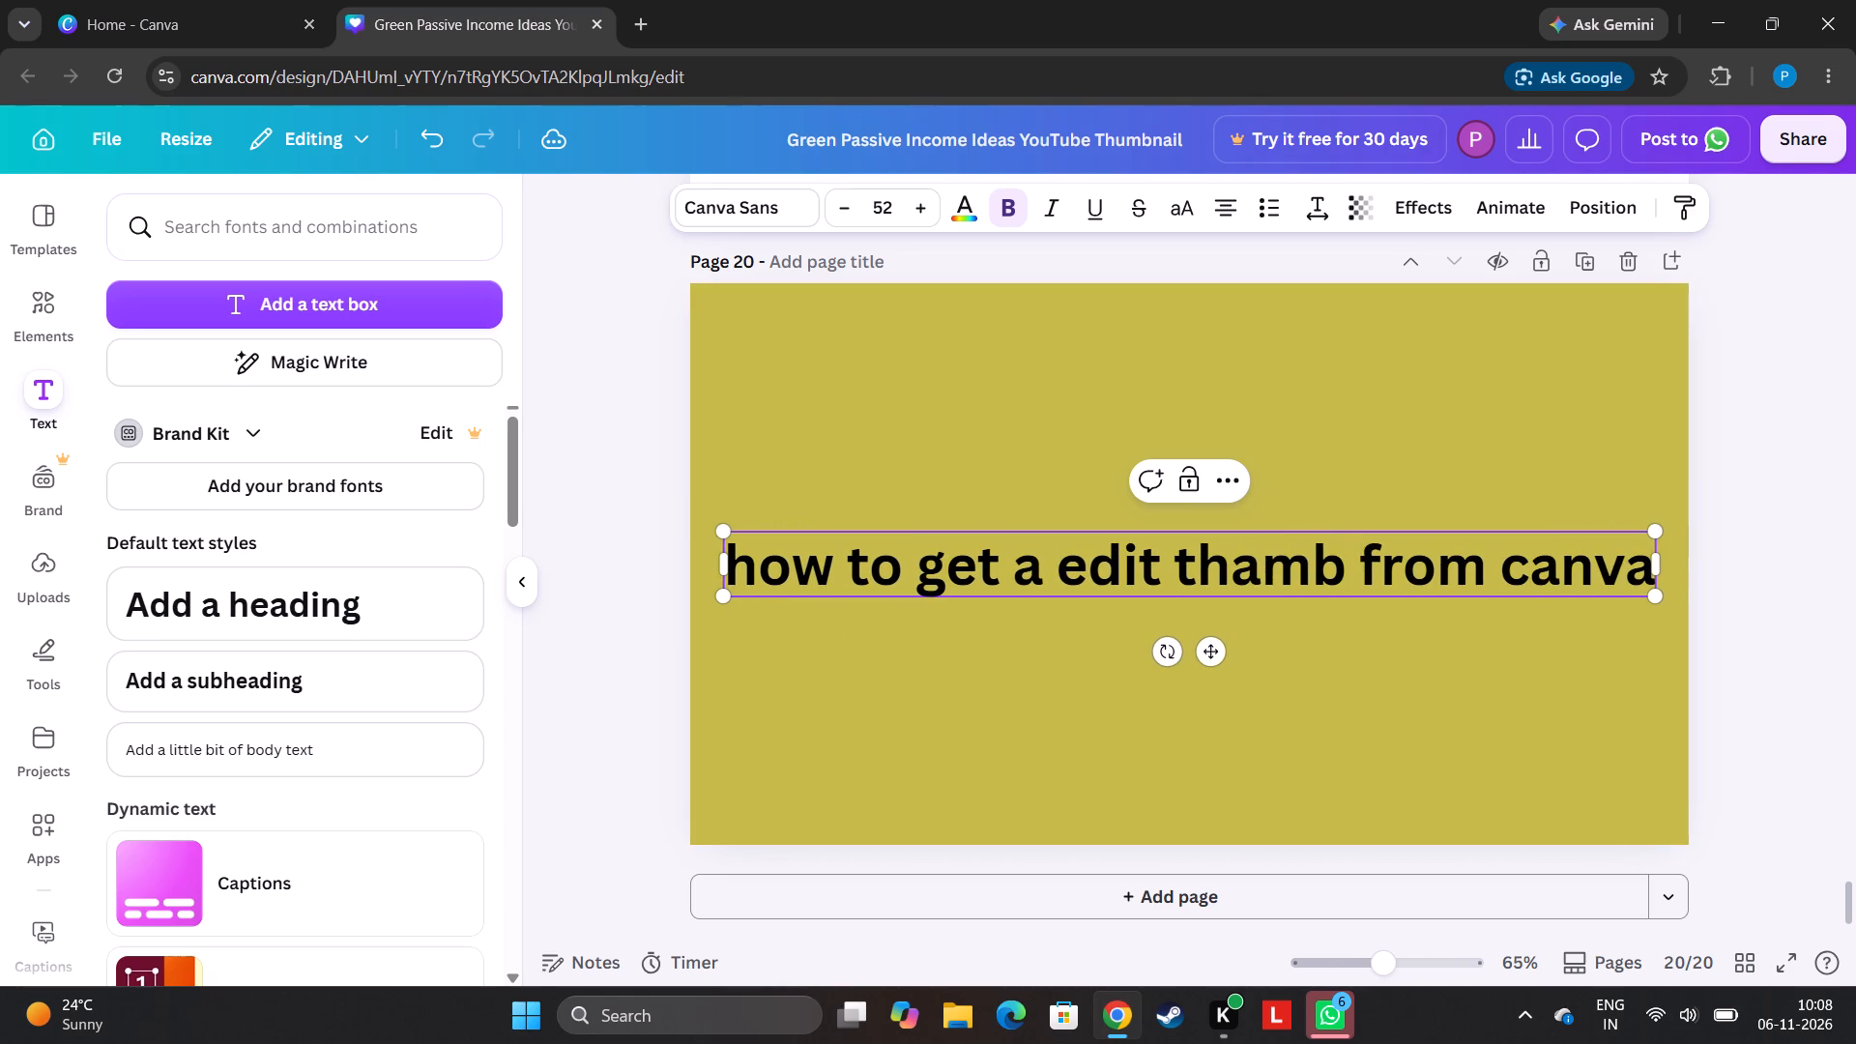
text(nail)
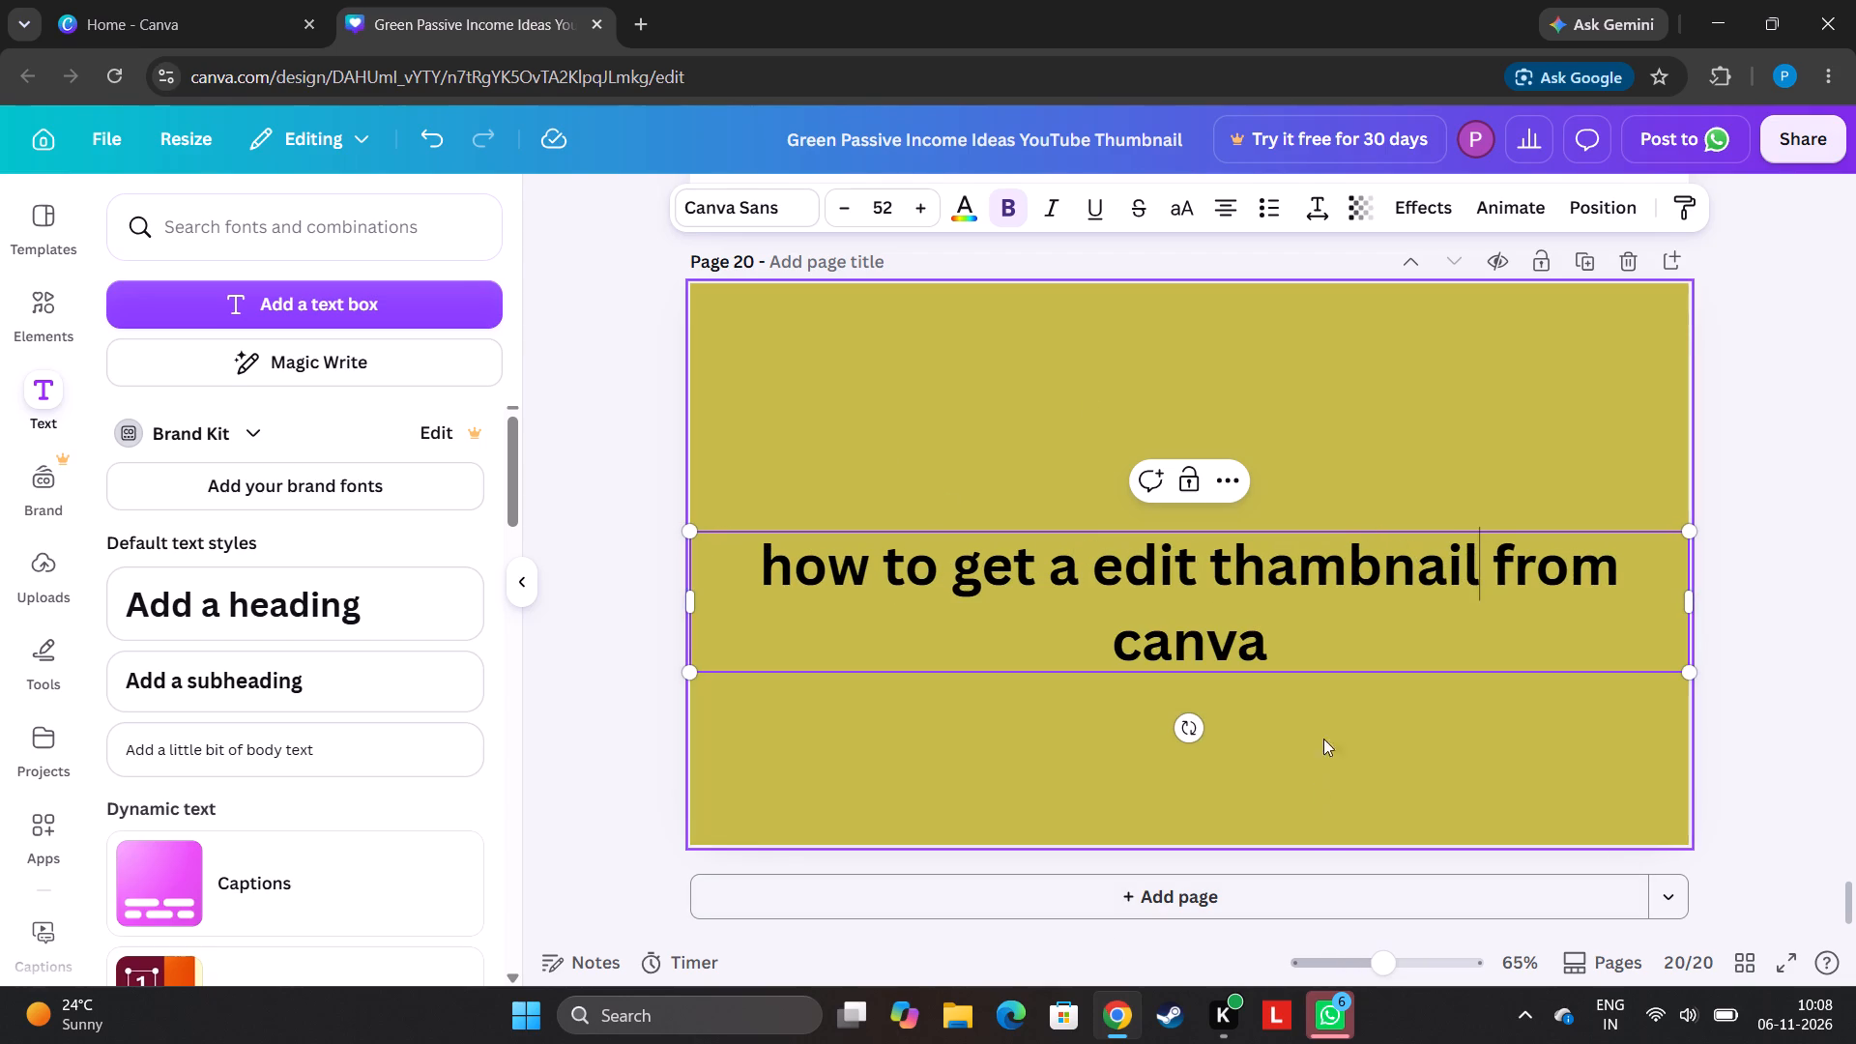
Append "without any subscription" to the end of the heading.
click(1298, 664)
key(space)
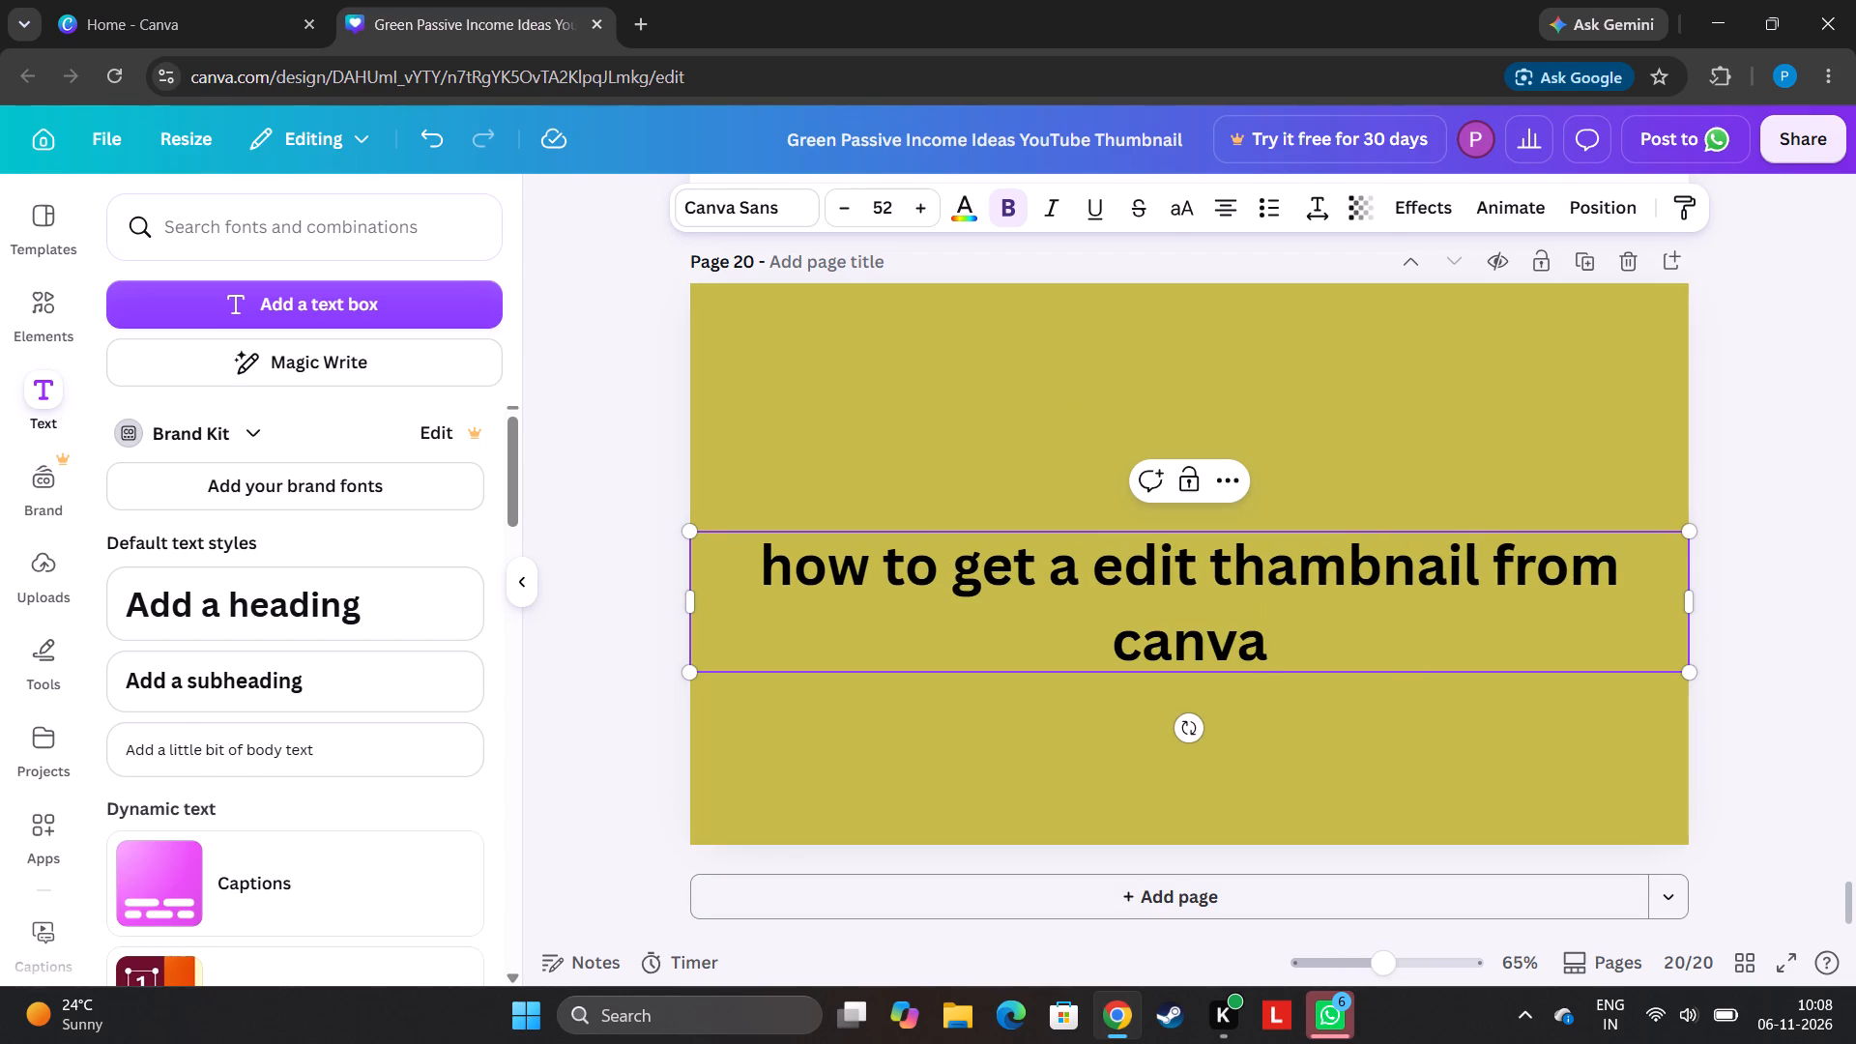
text(with)
text(out an)
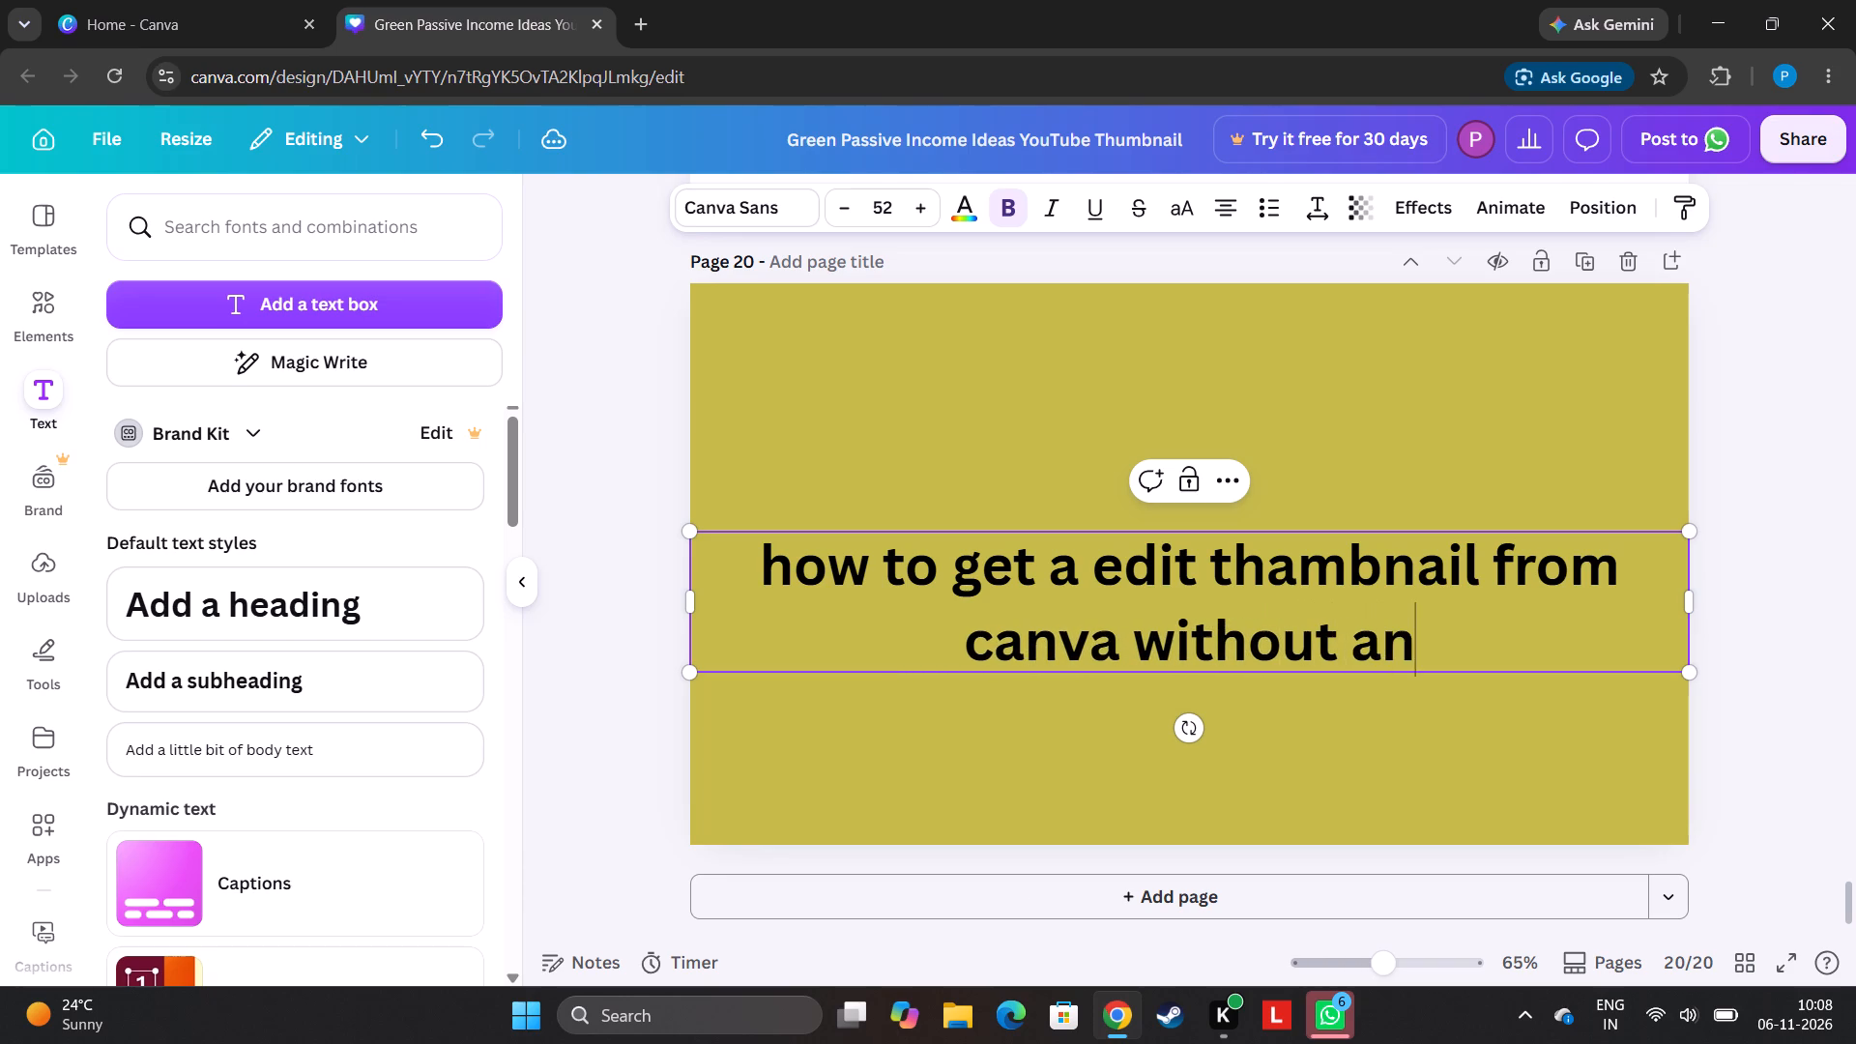
text(y s)
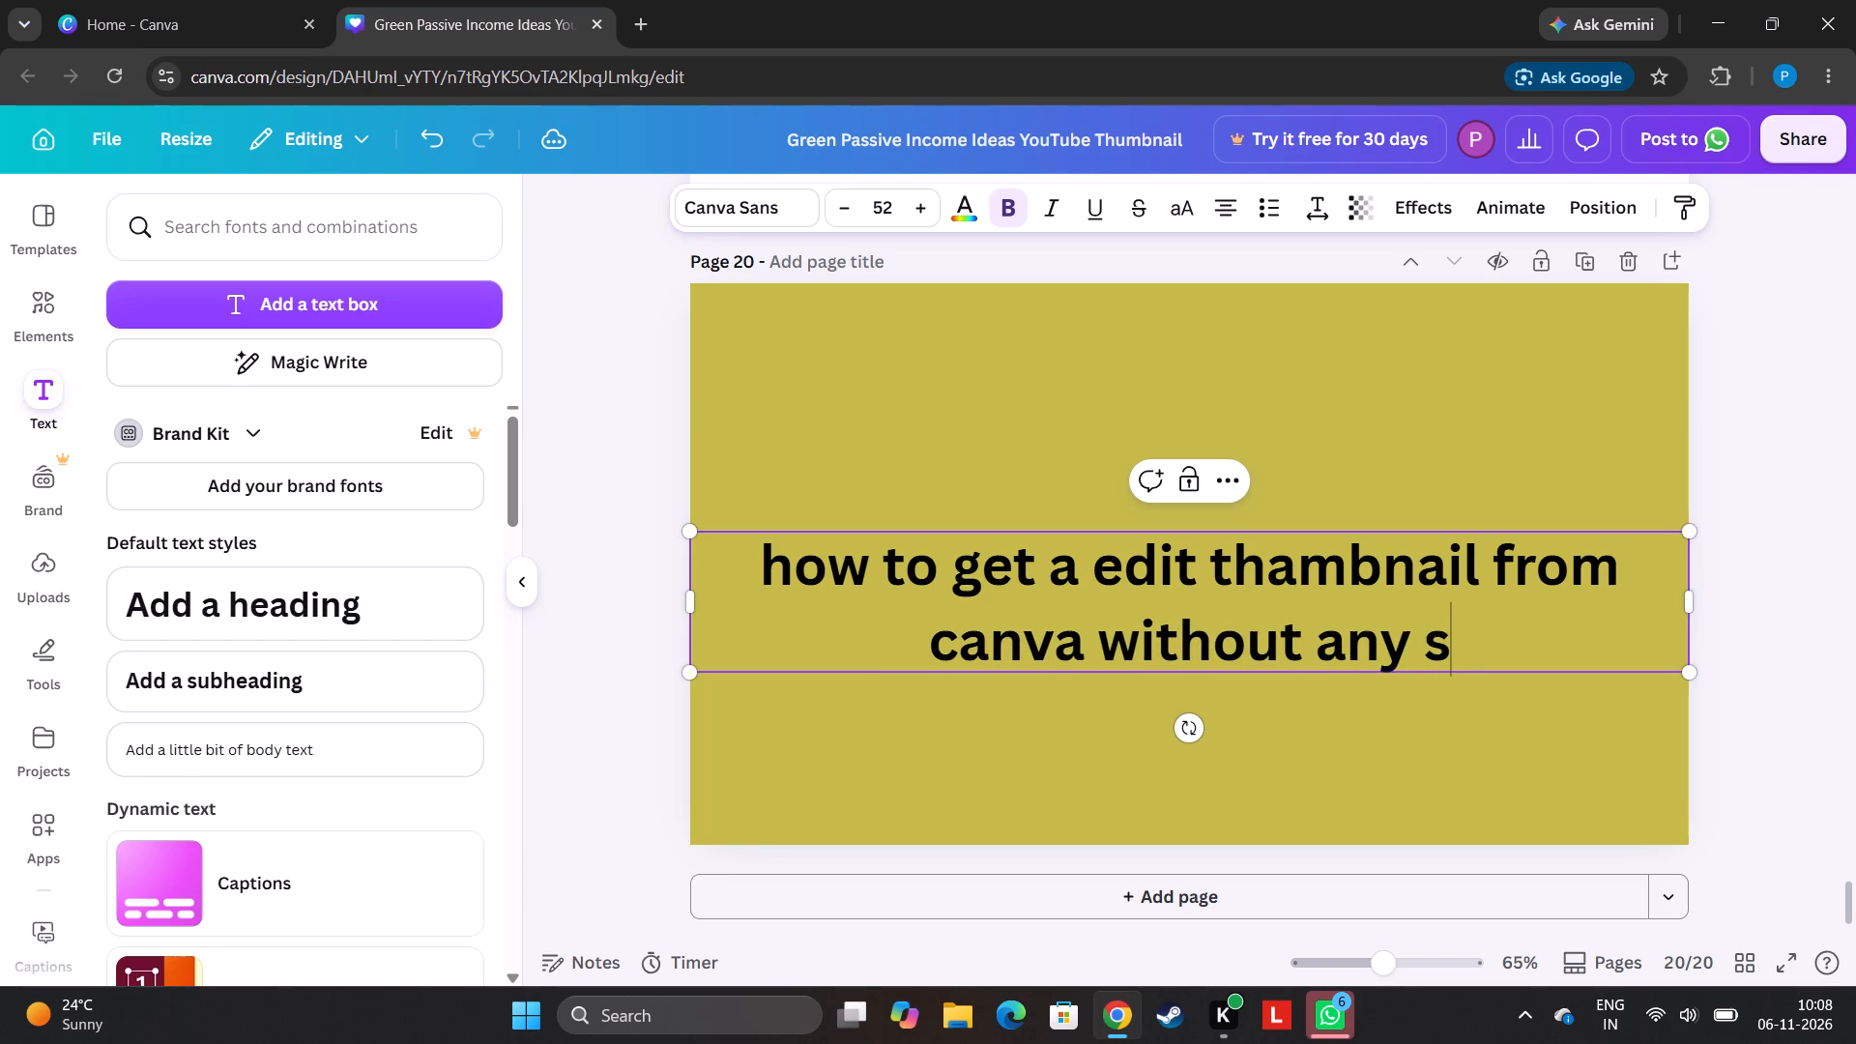
text(ubs)
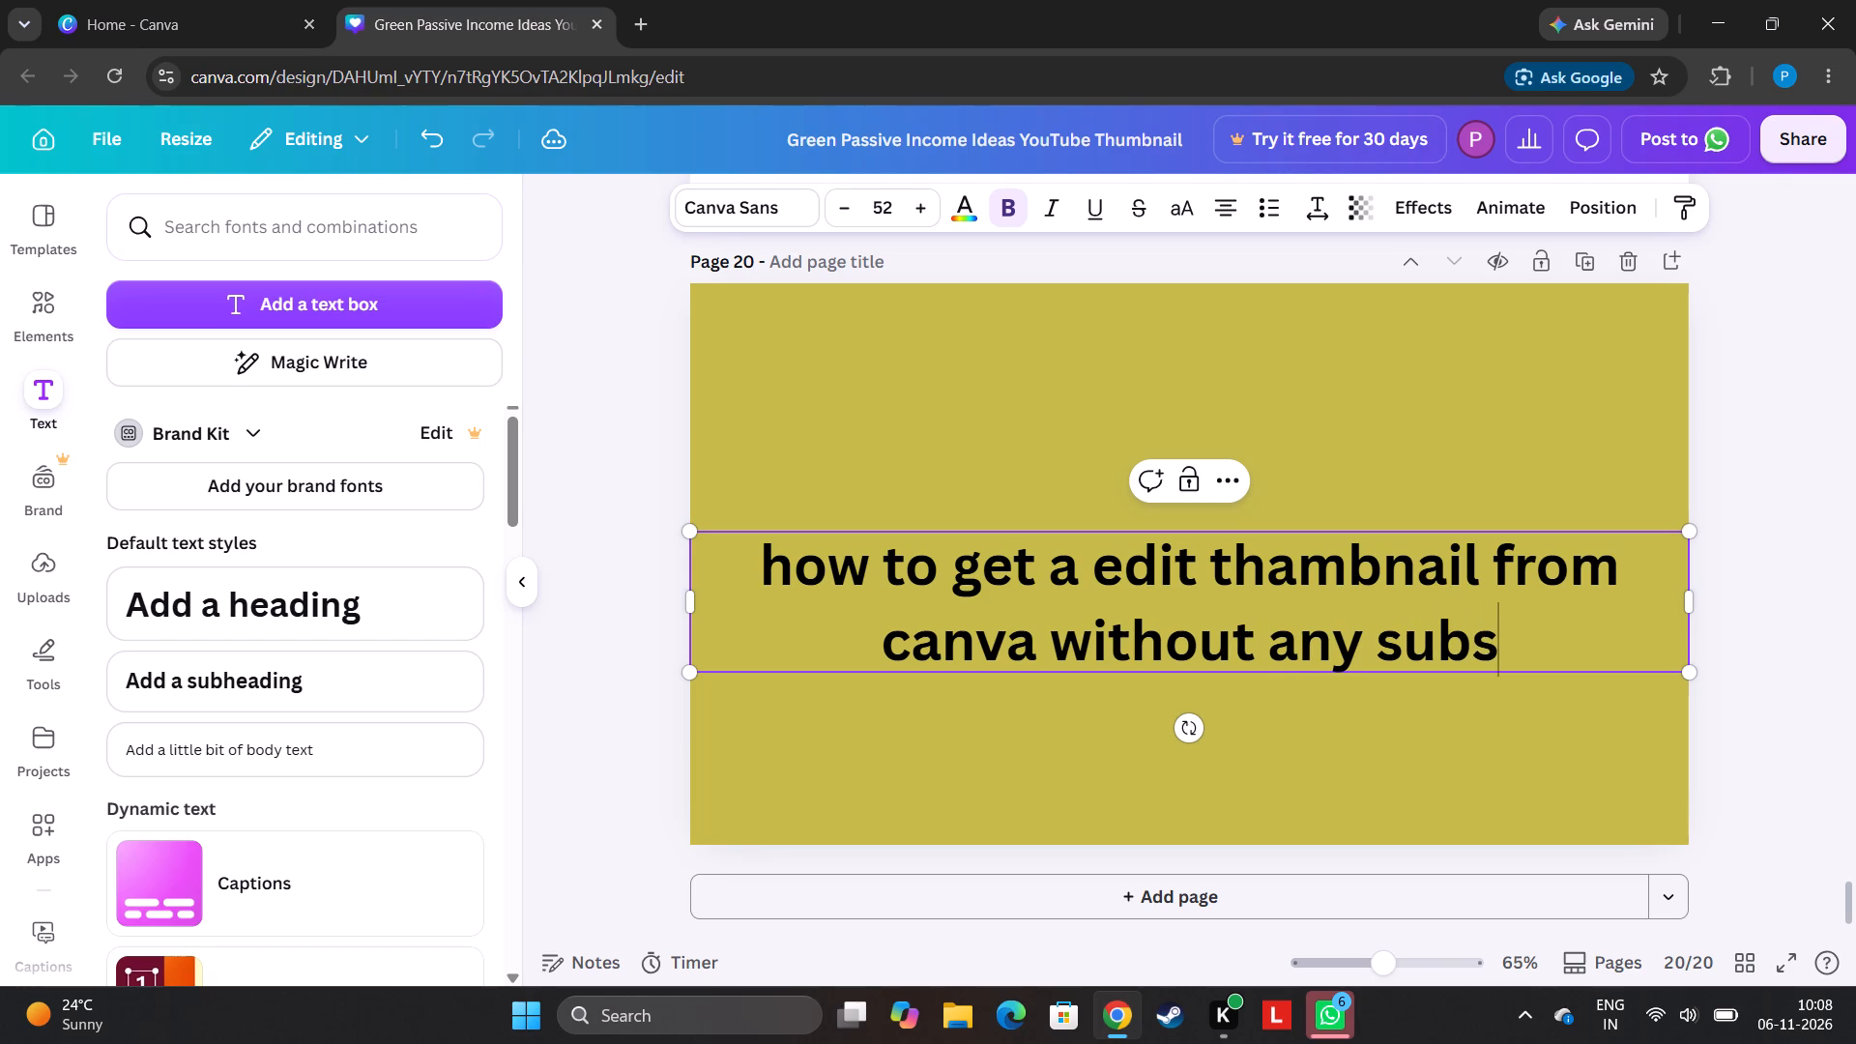
text(cri)
key(p)
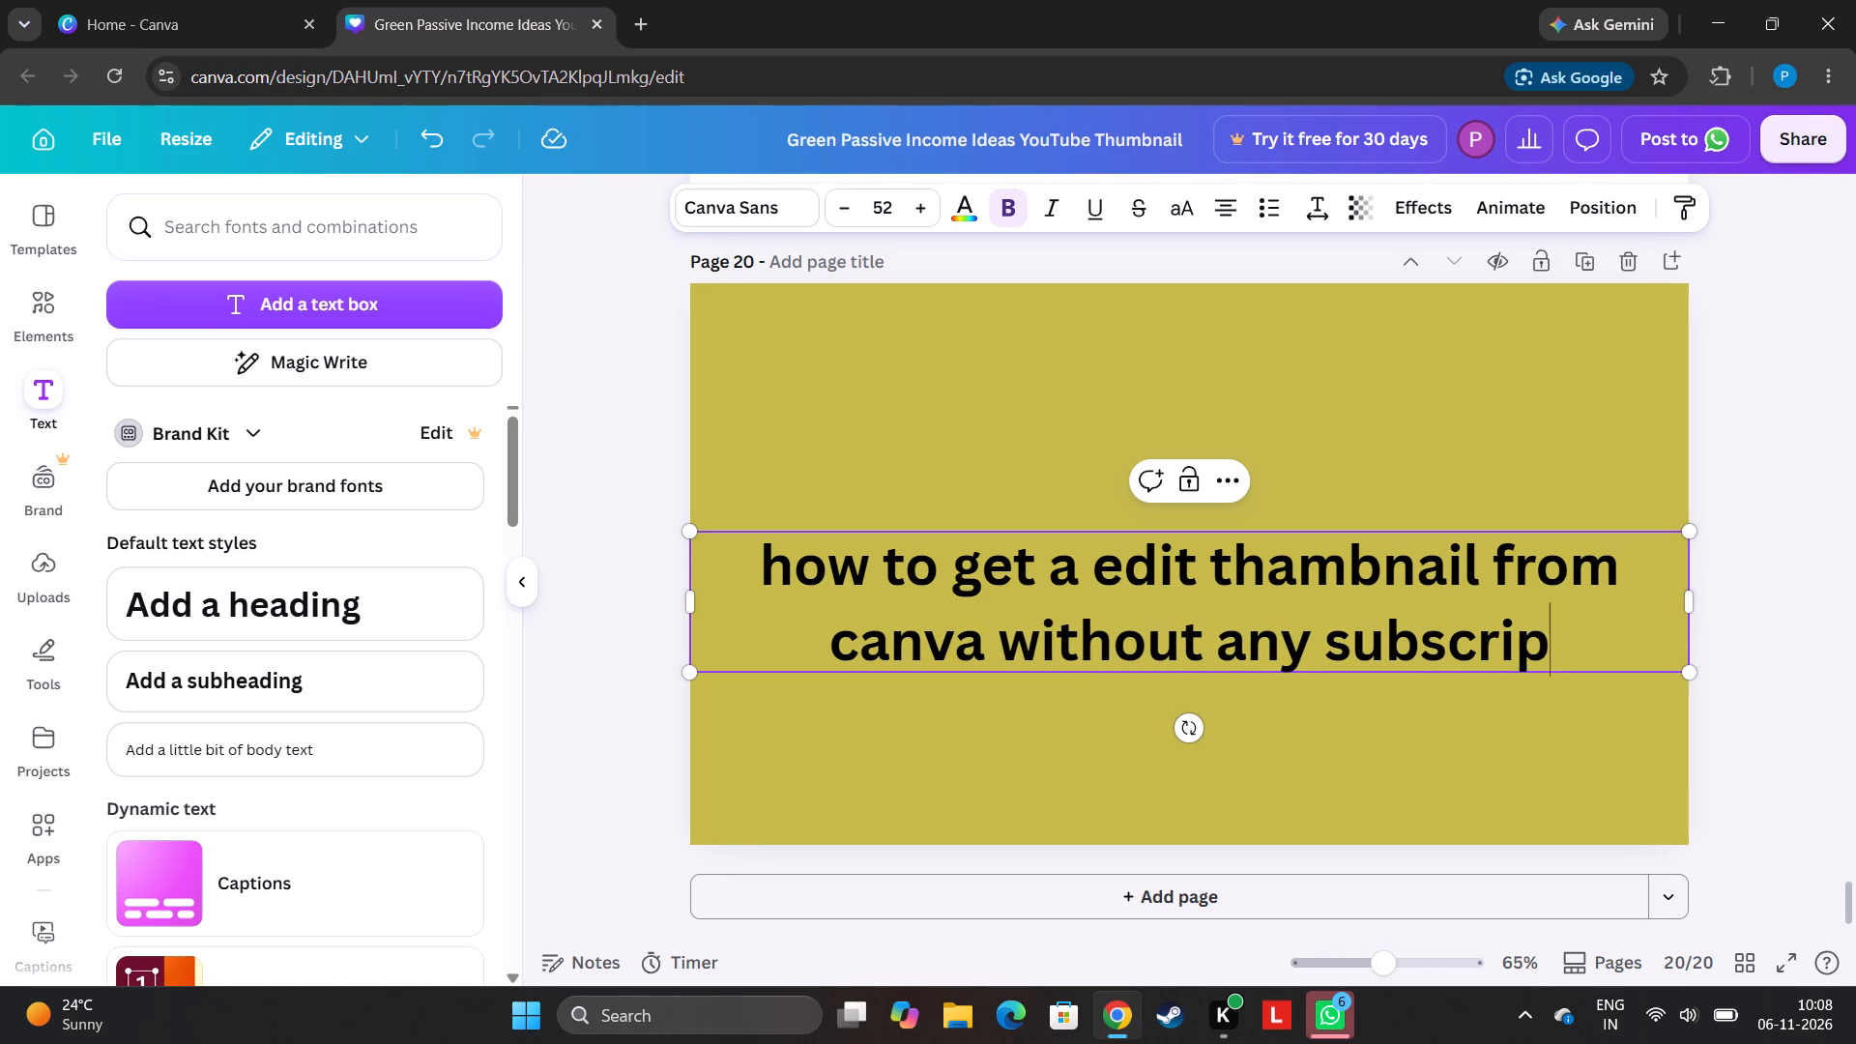
key(t)
text(ion)
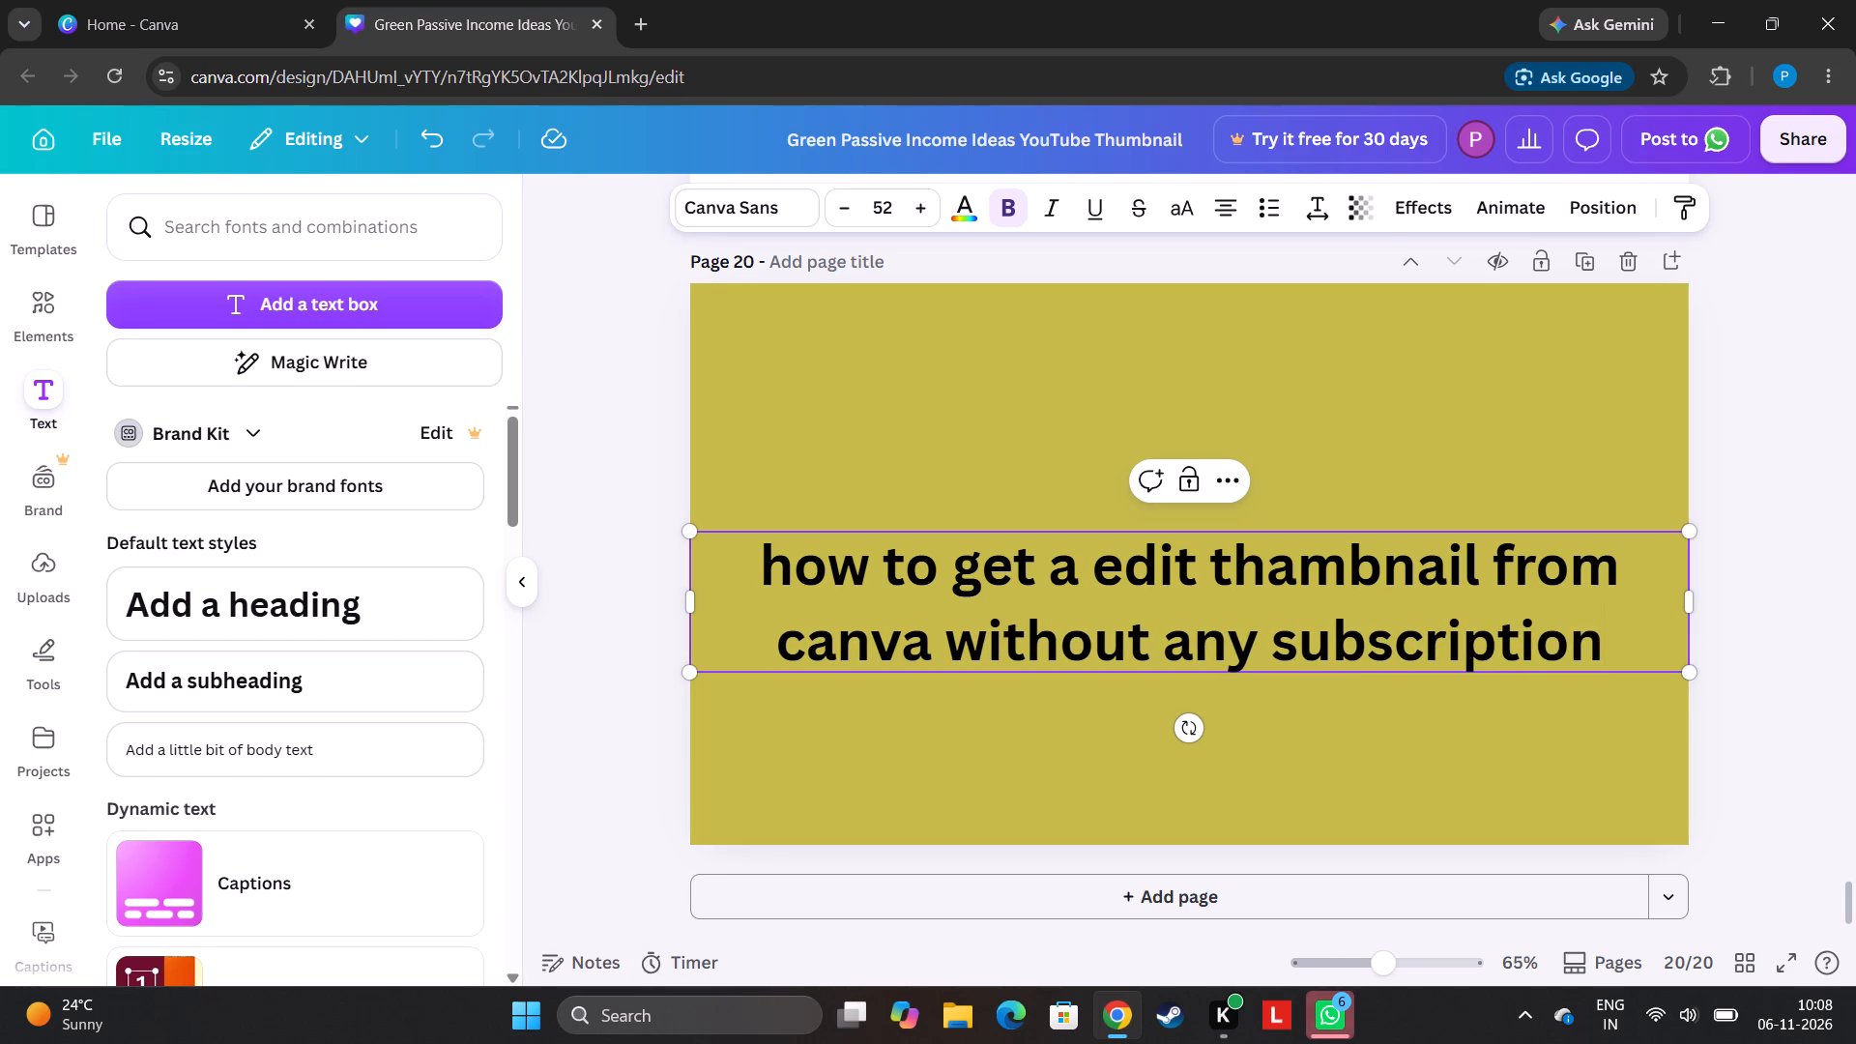
Set the whole heading in uppercase.
click(1194, 214)
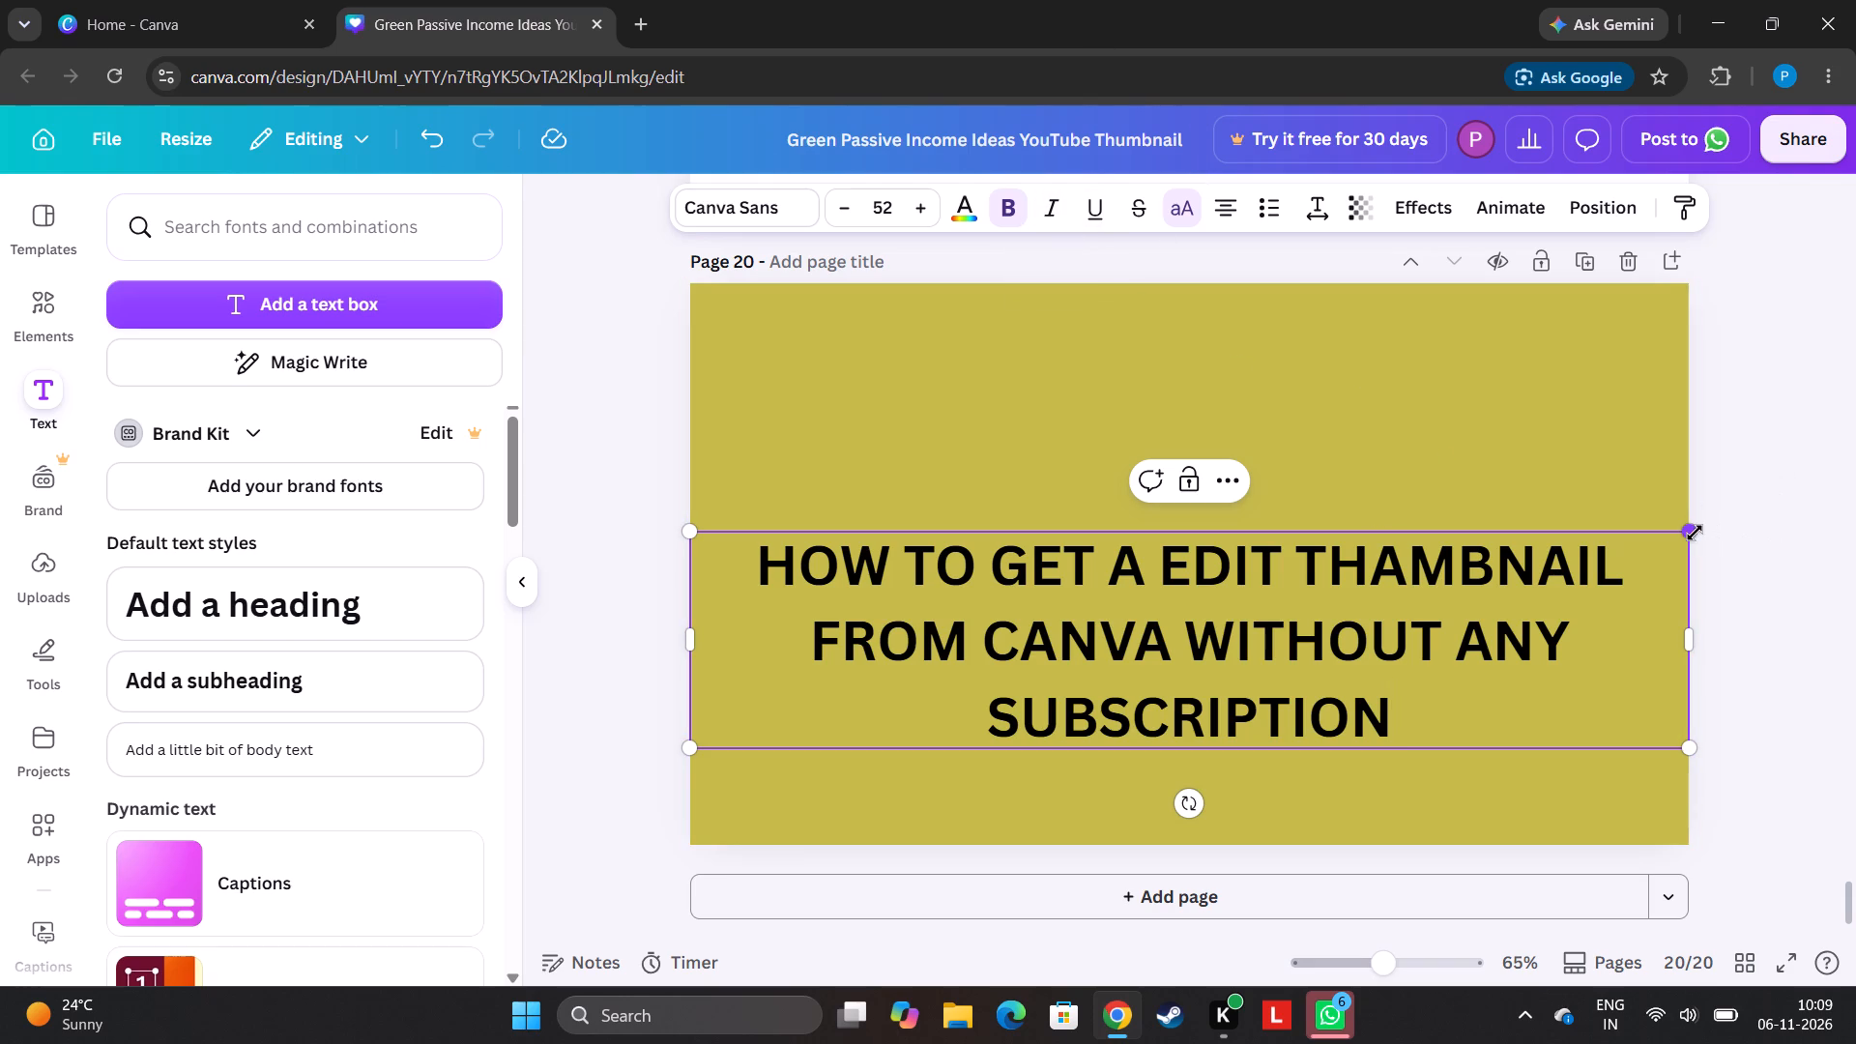
Scale the heading down proportionally to font size 46.
drag(1695, 533, 1644, 559)
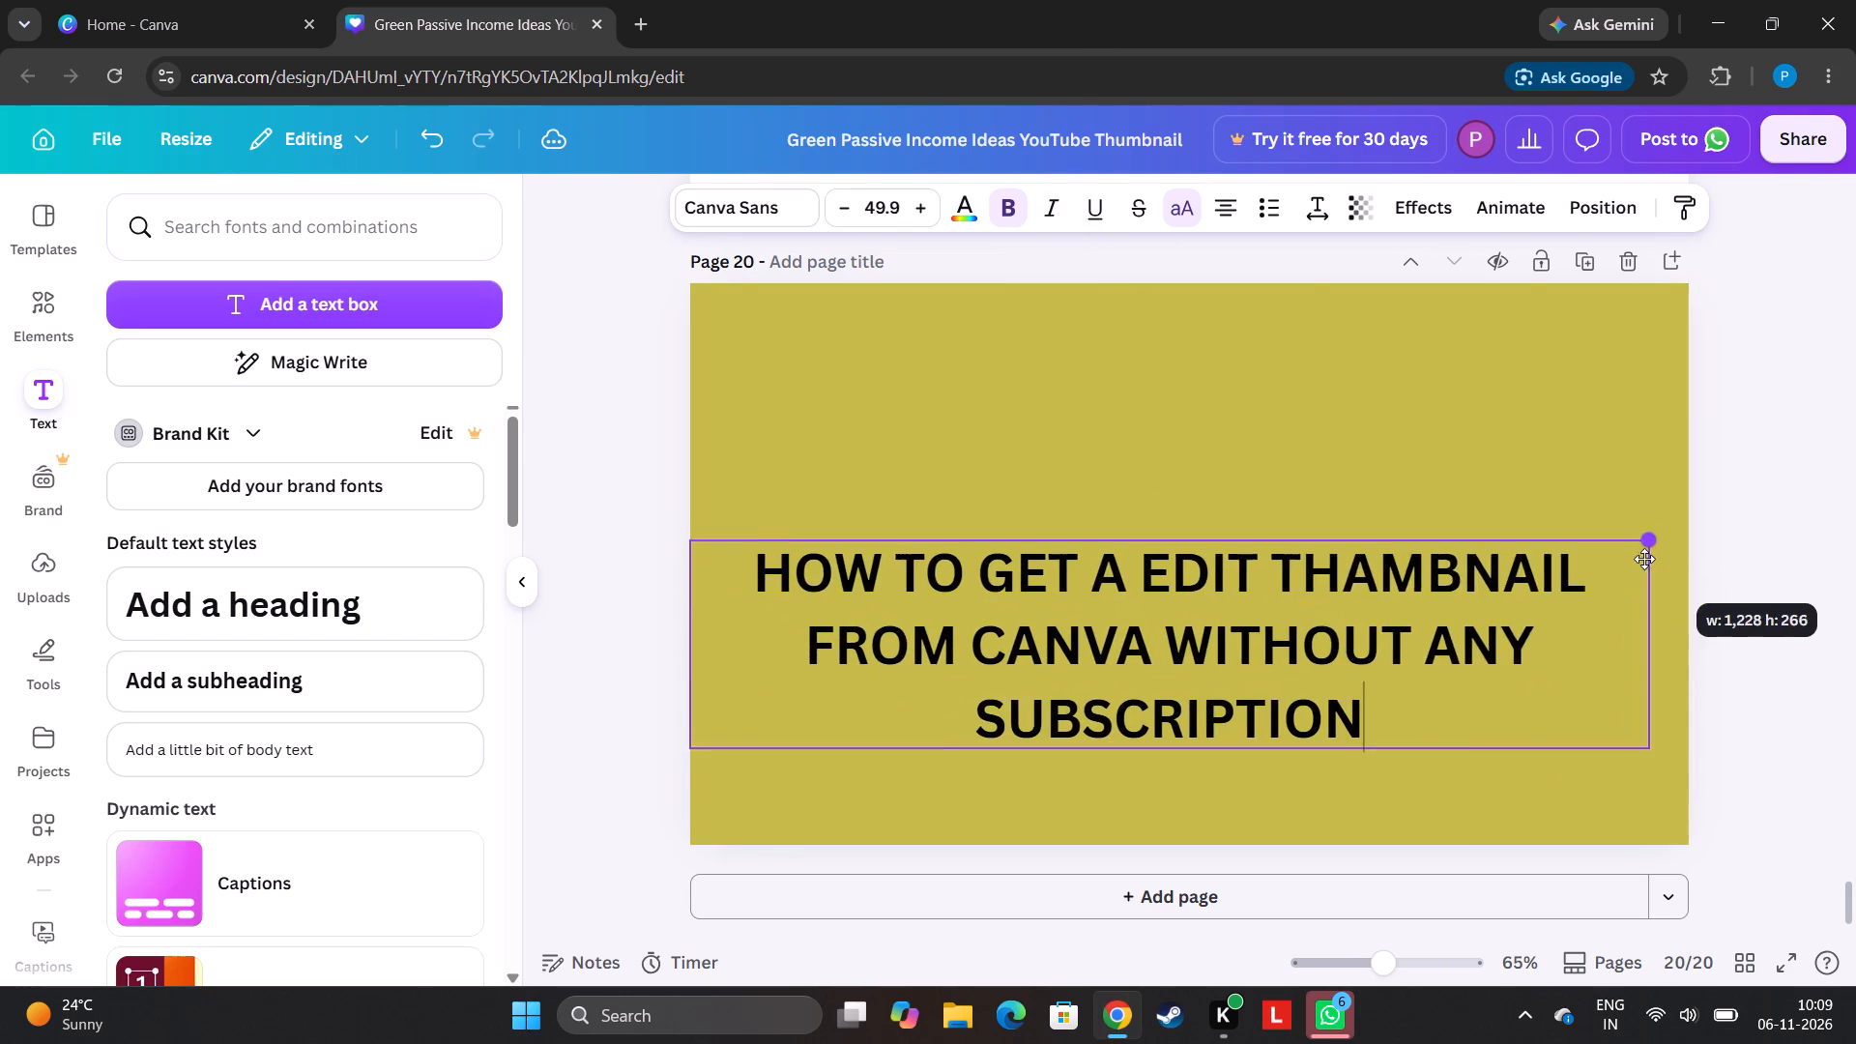
drag(1644, 559, 1581, 564)
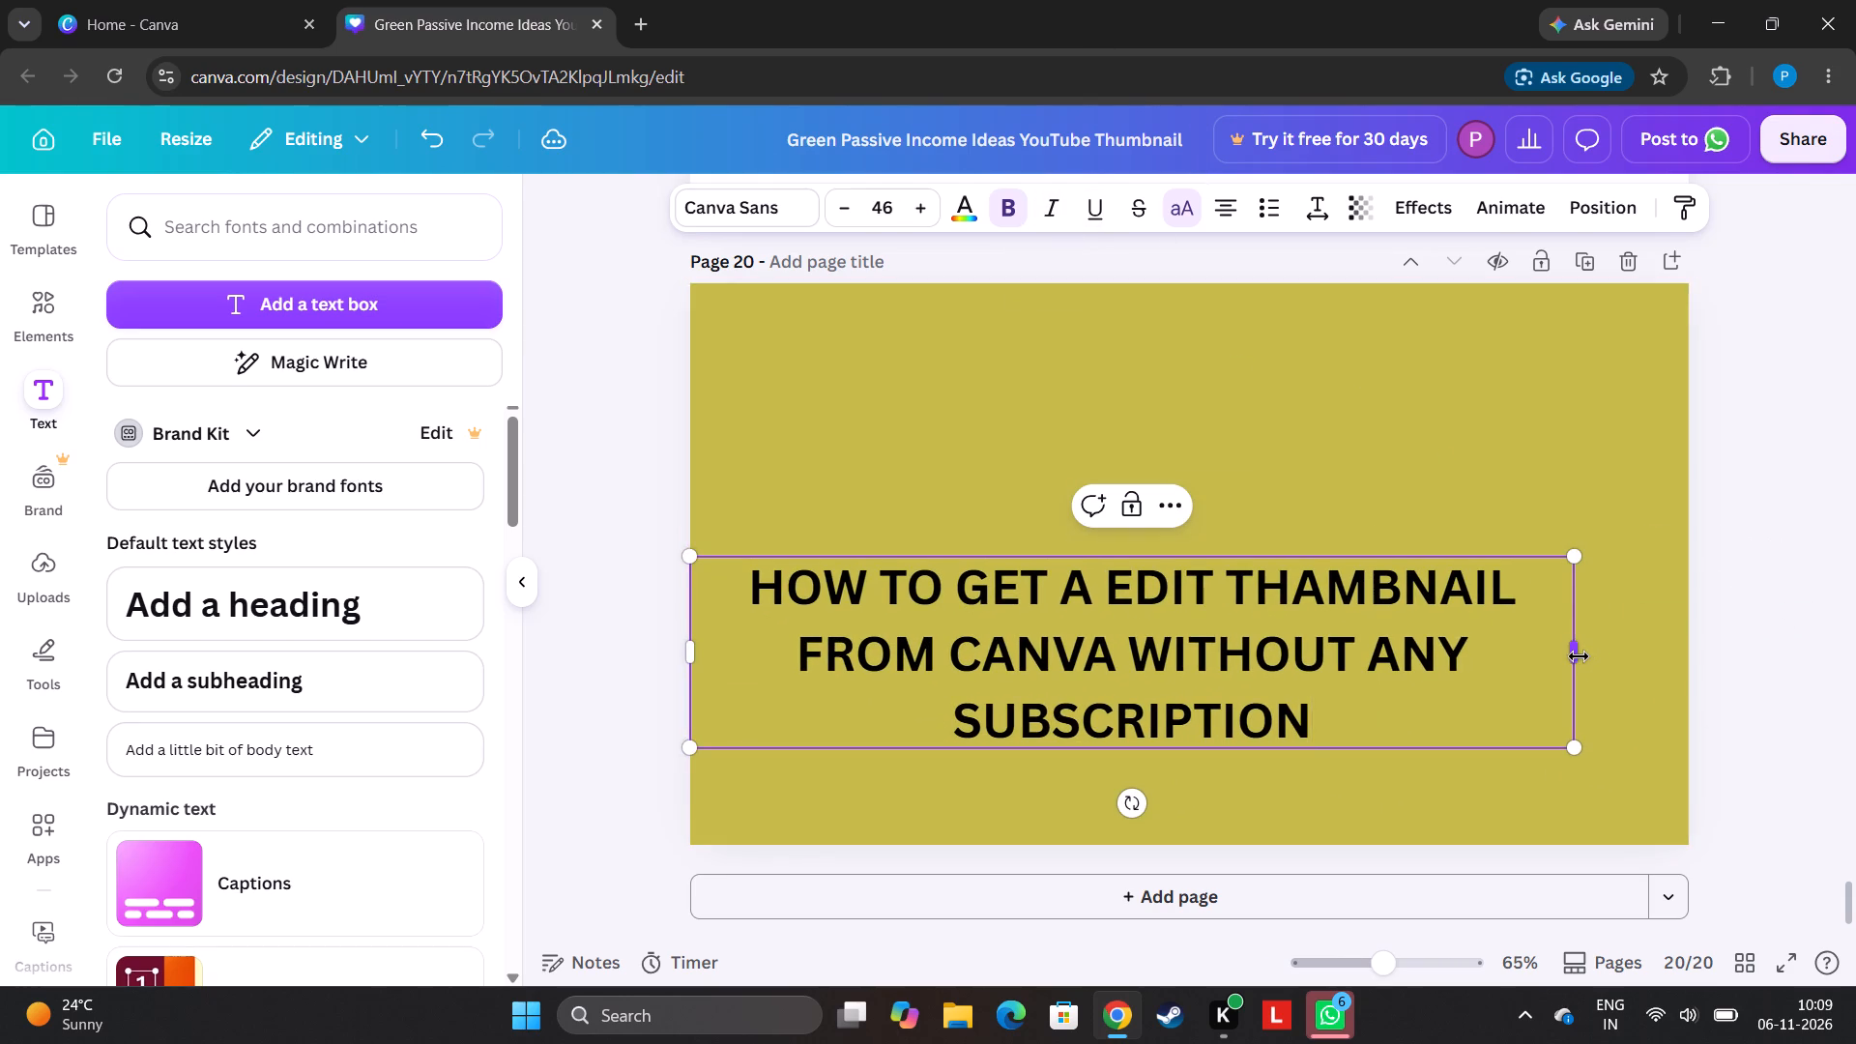
Narrow the heading's text box to about 490 wide, wrapping the text onto six lines, and deselect it.
drag(1580, 656, 1176, 658)
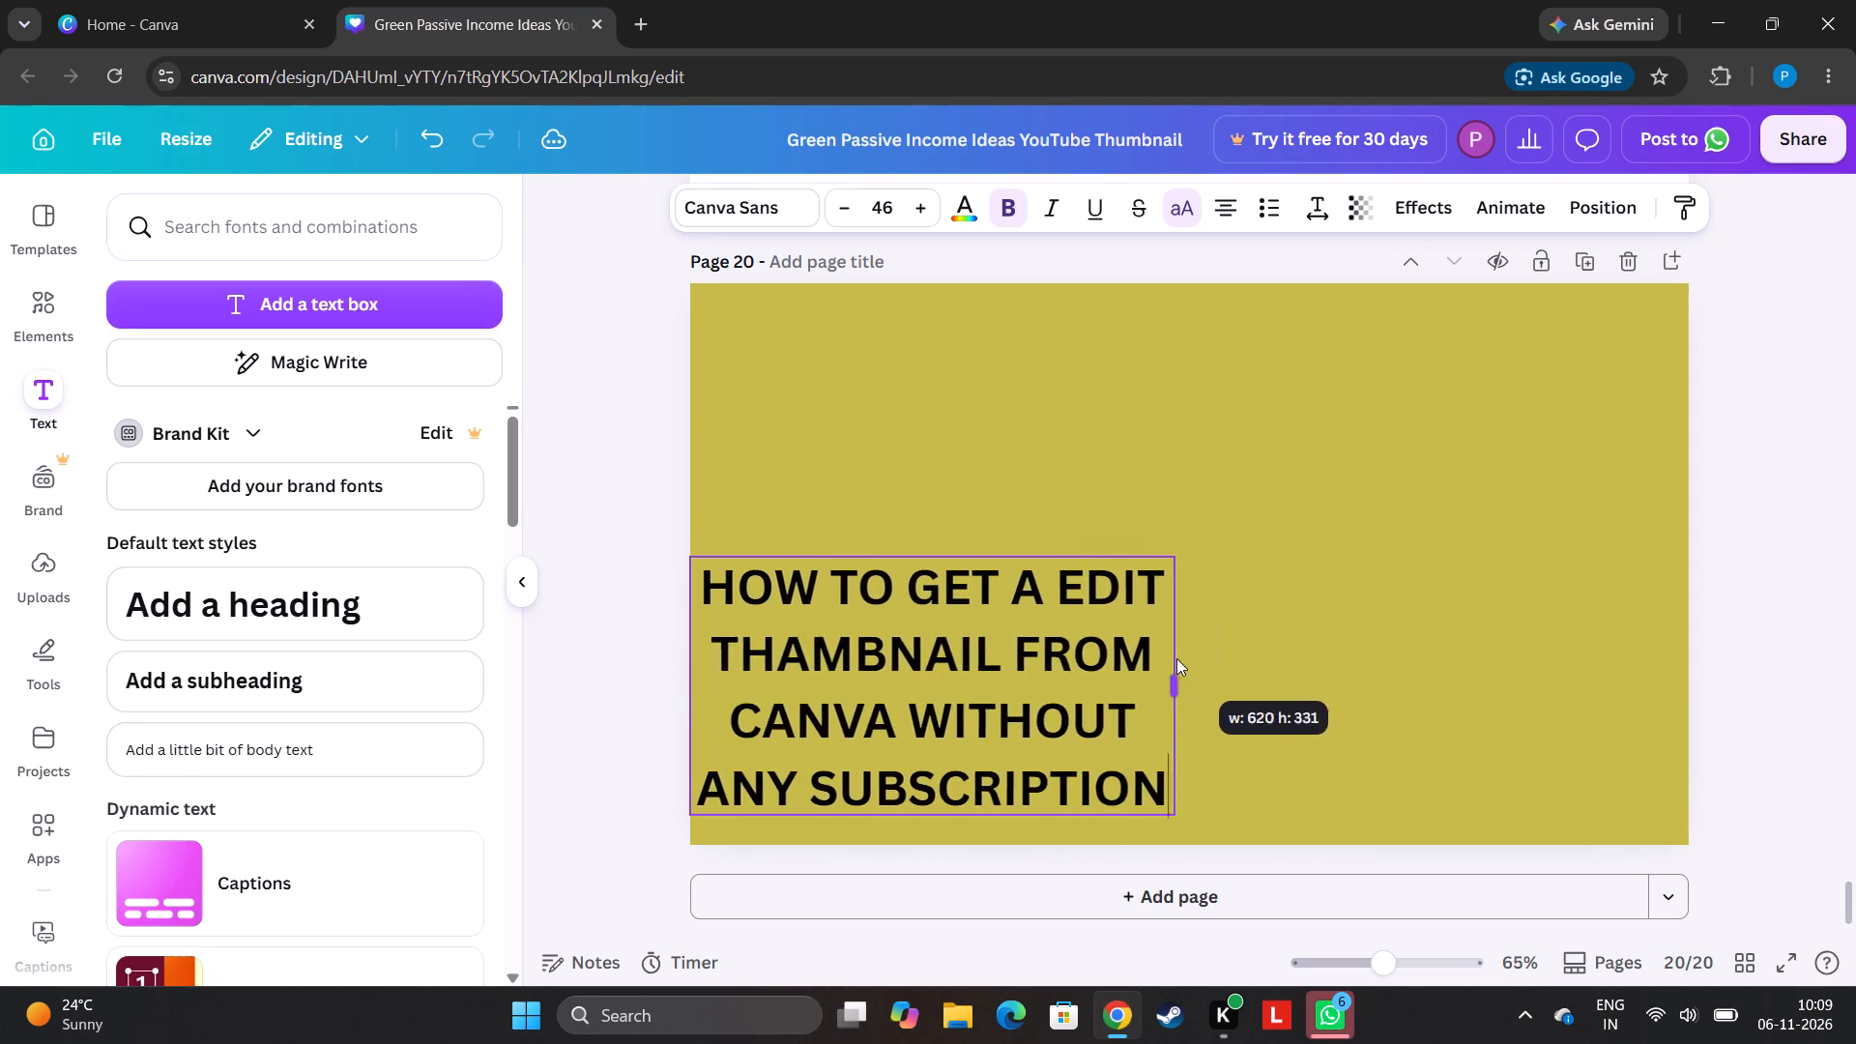
drag(1176, 658, 1085, 657)
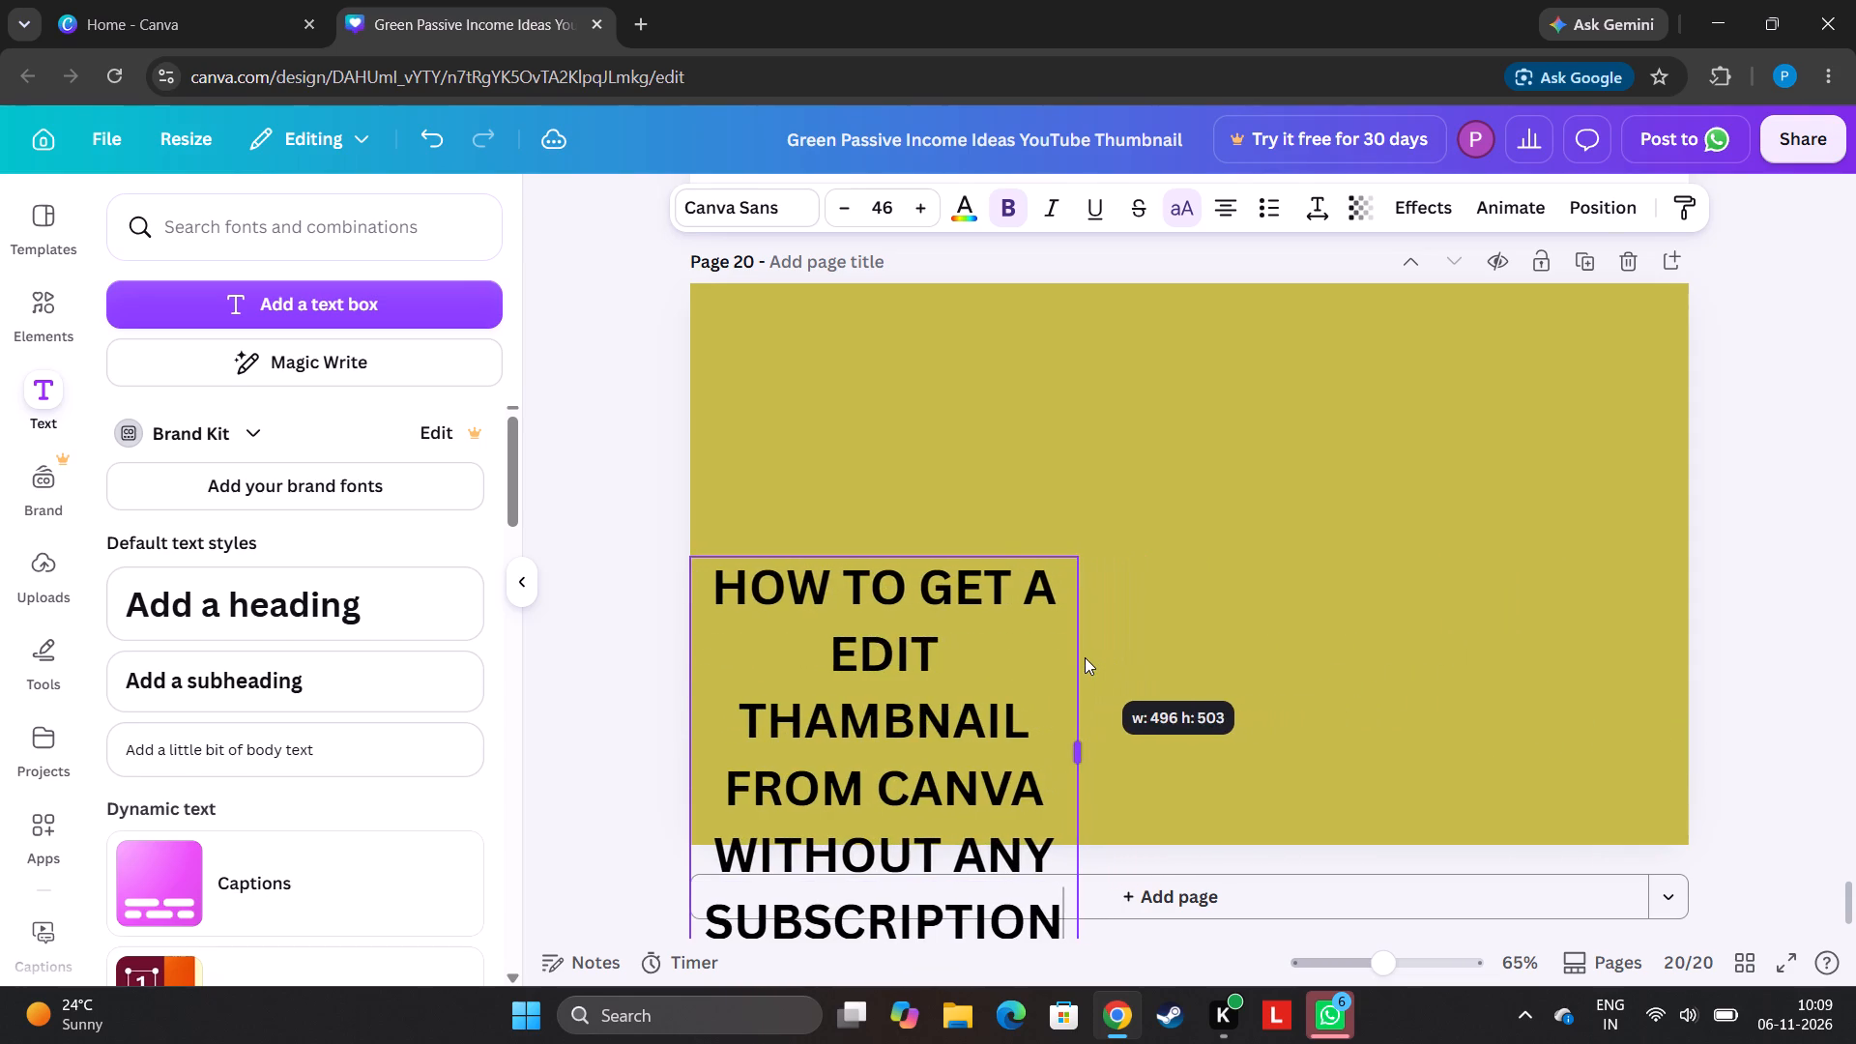
drag(1085, 657, 1080, 657)
click(602, 505)
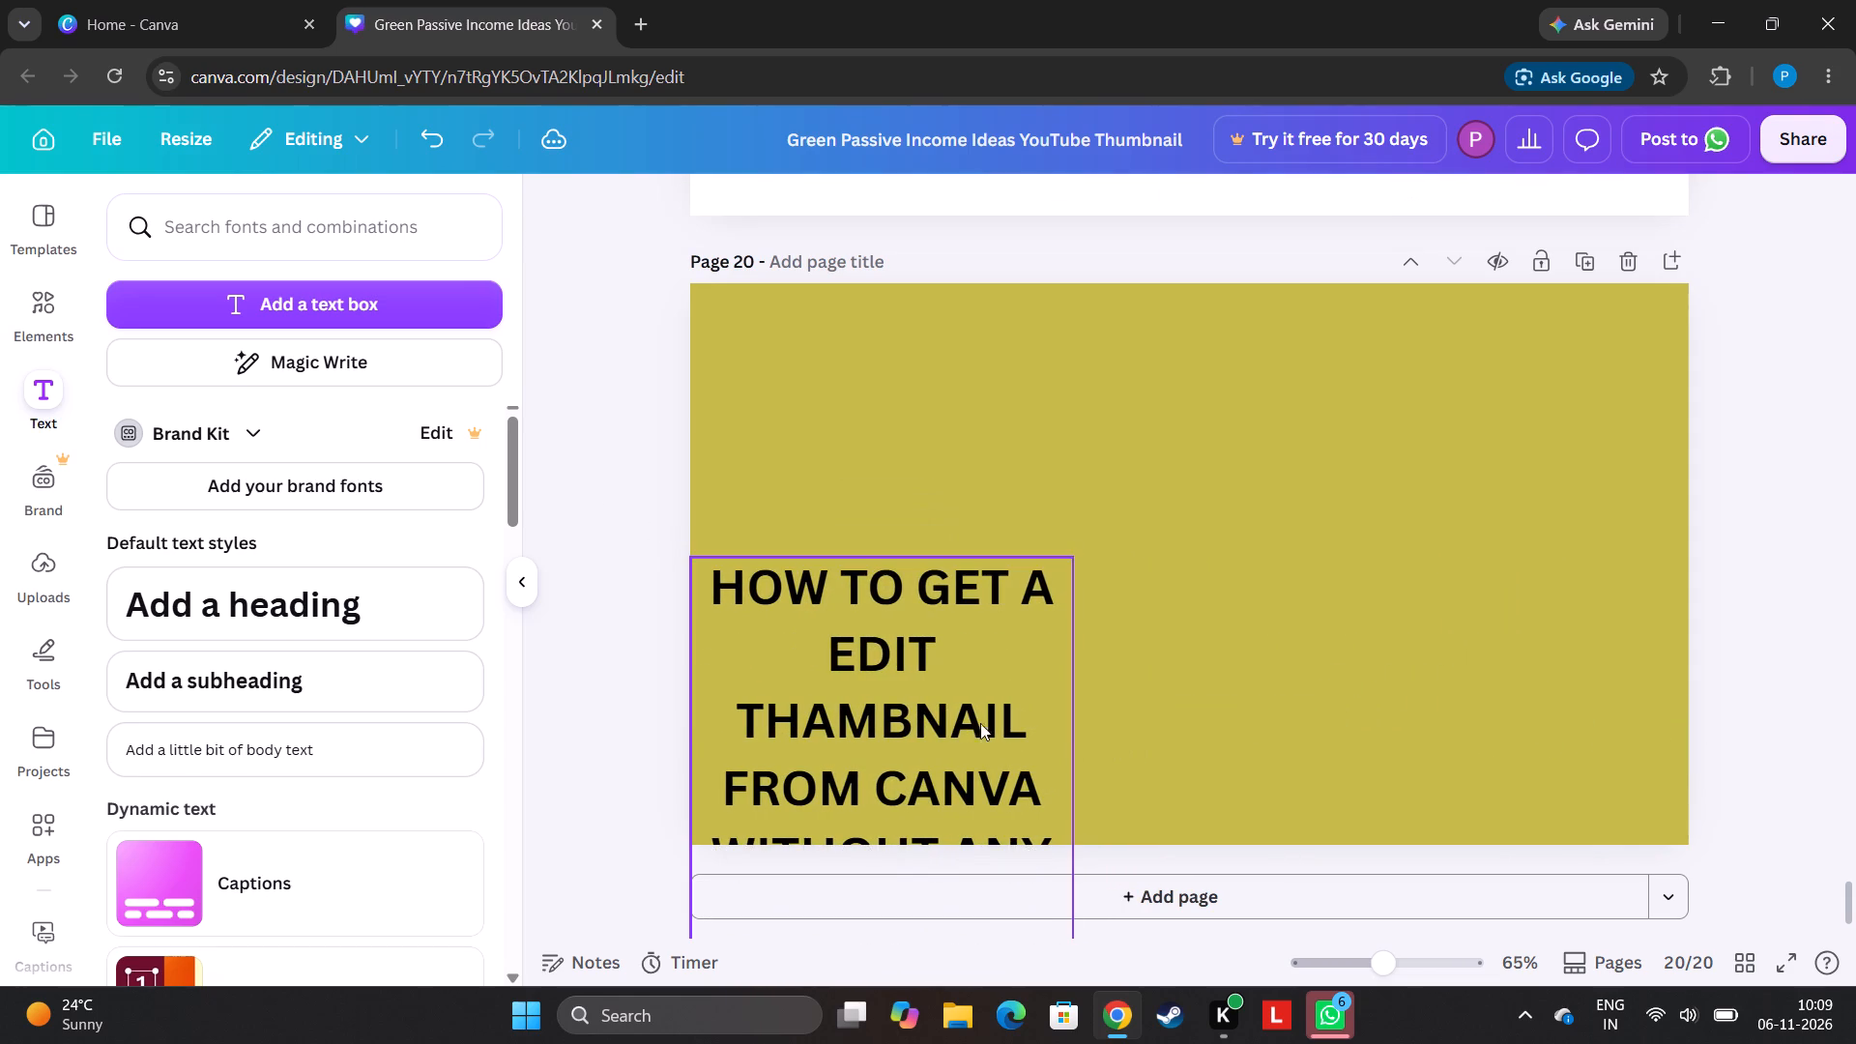
Move the heading to the right half of page 20 and scale it up proportionally to font size 50.2.
drag(988, 747, 1556, 484)
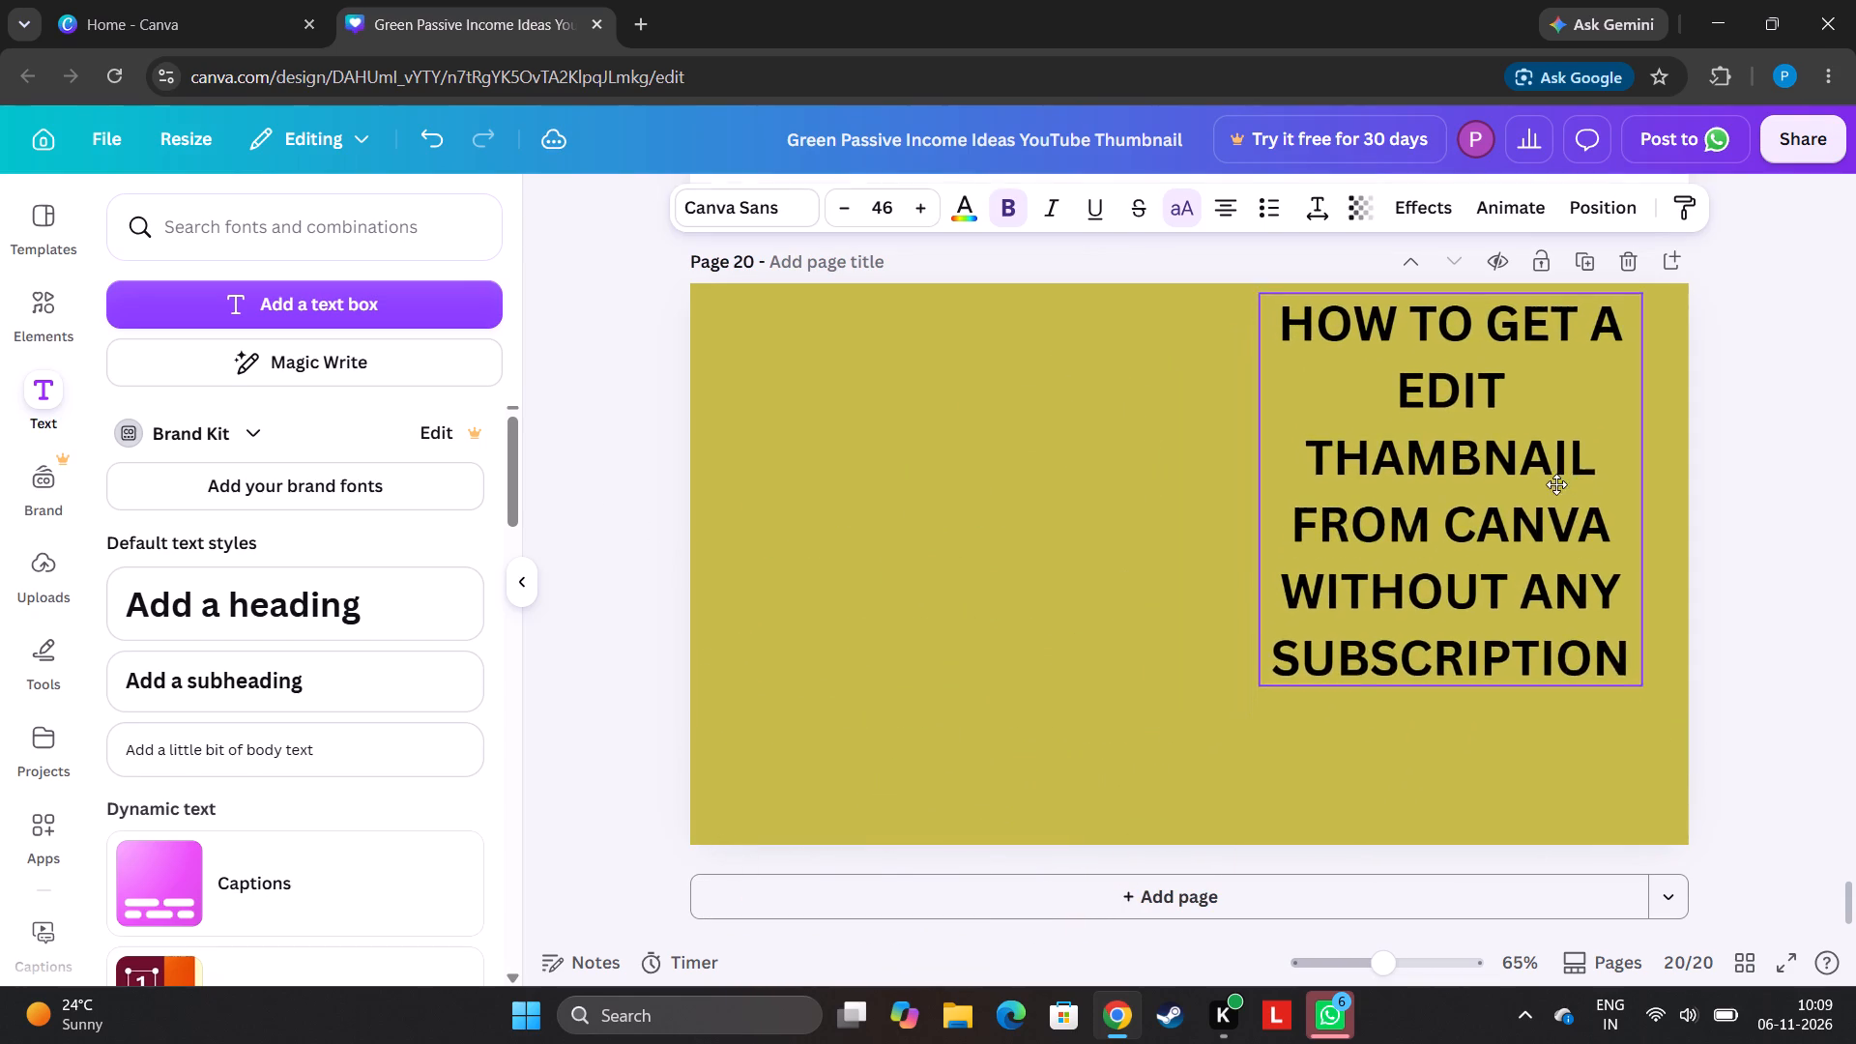
drag(1556, 484, 1552, 507)
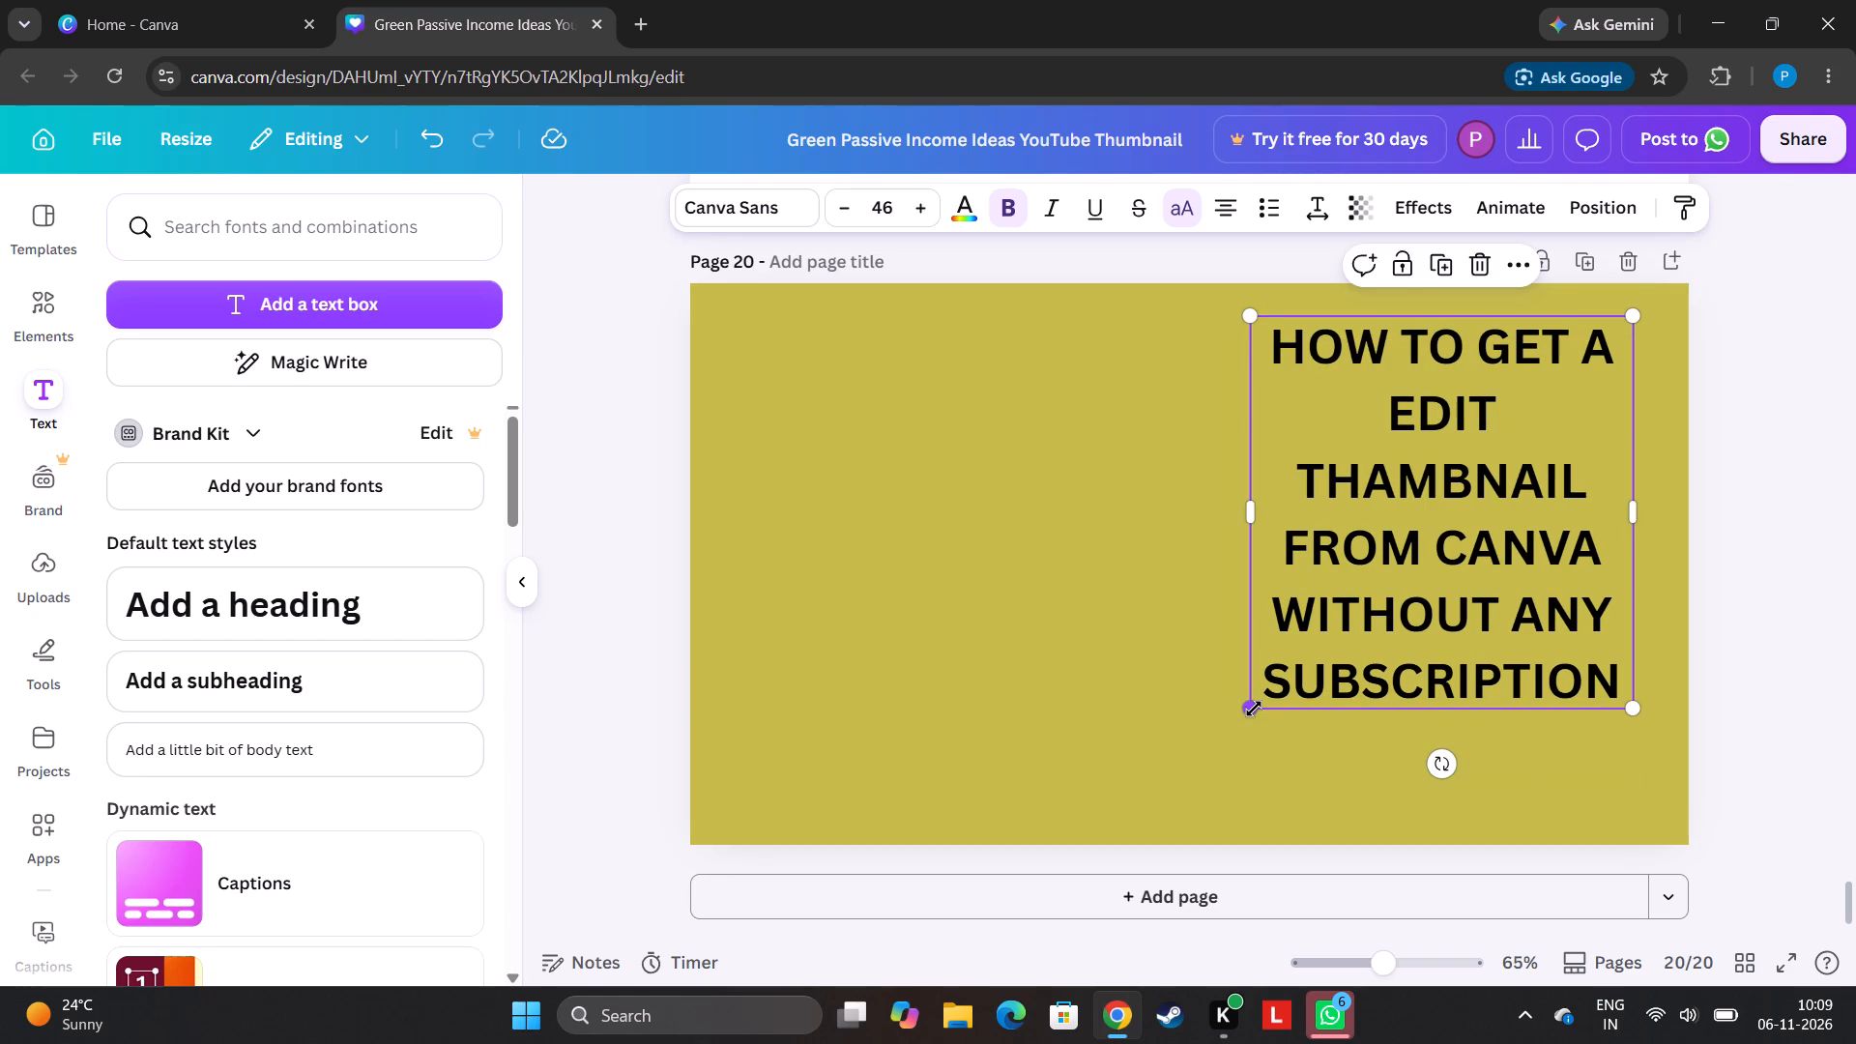
drag(1253, 709, 1235, 743)
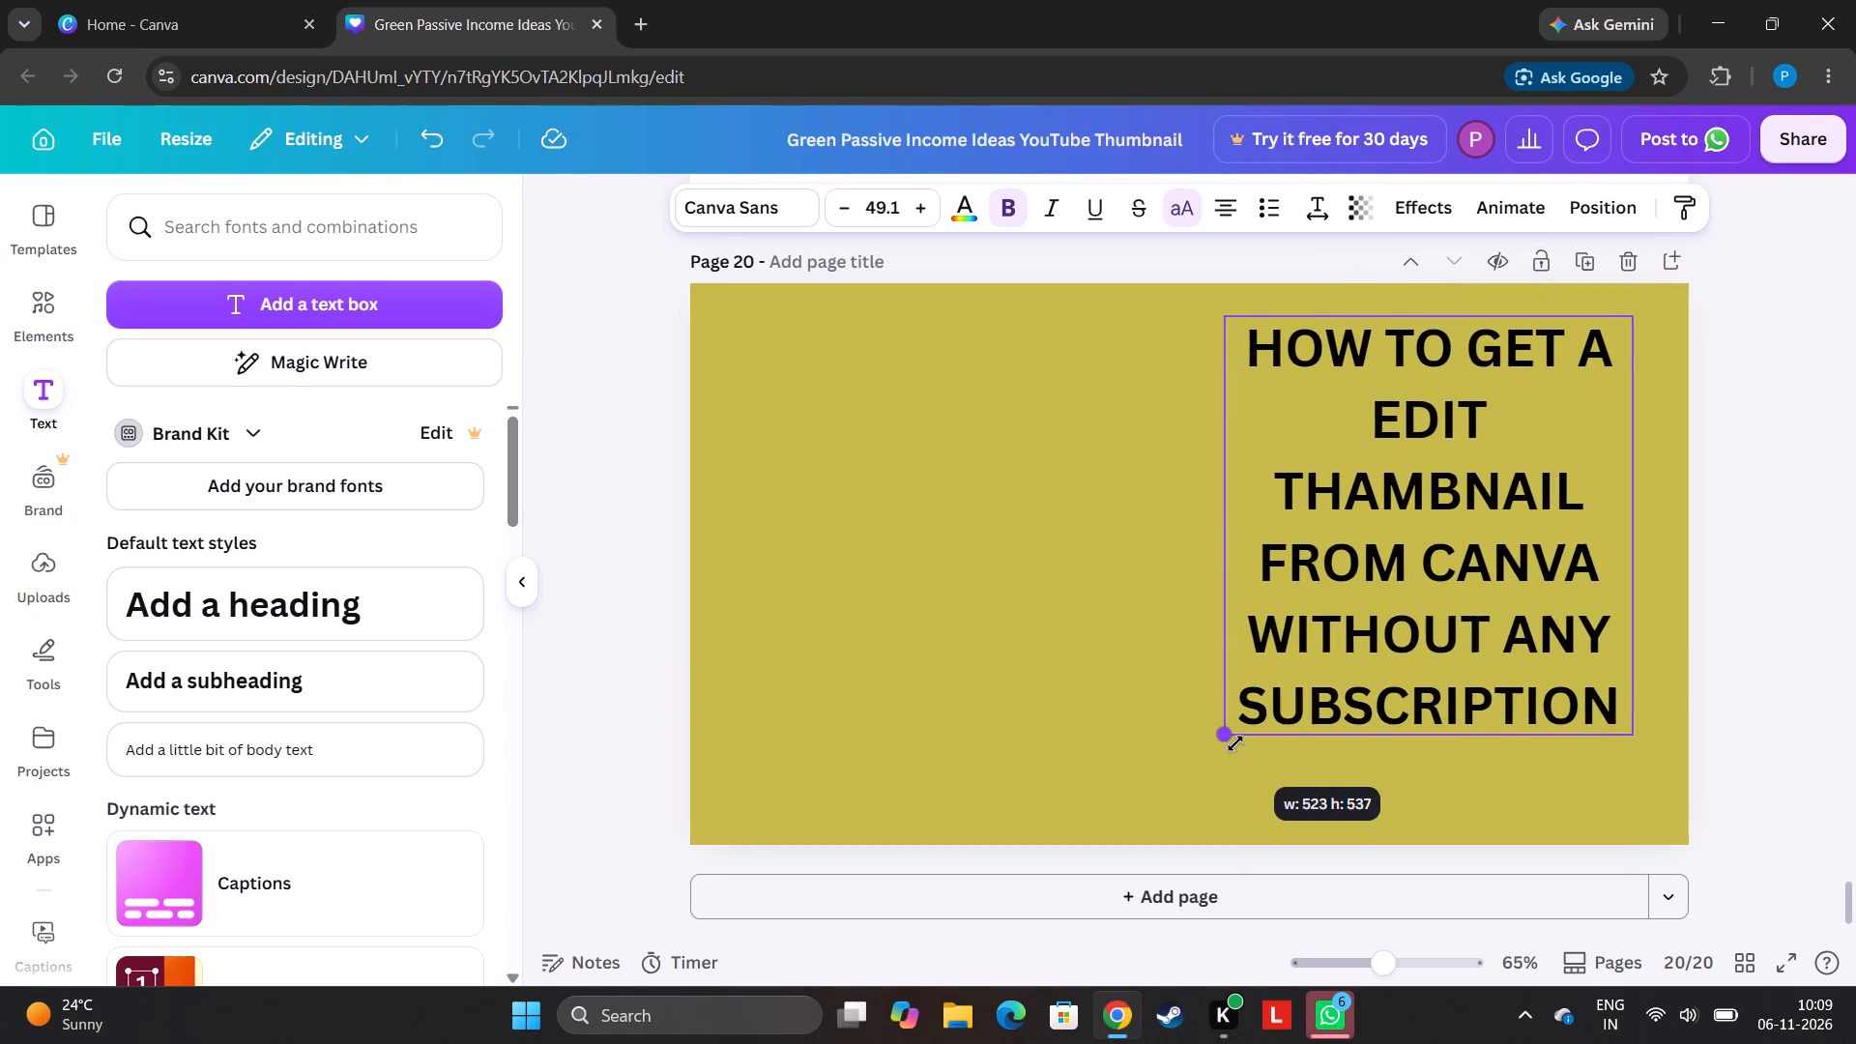
drag(1235, 743, 1212, 739)
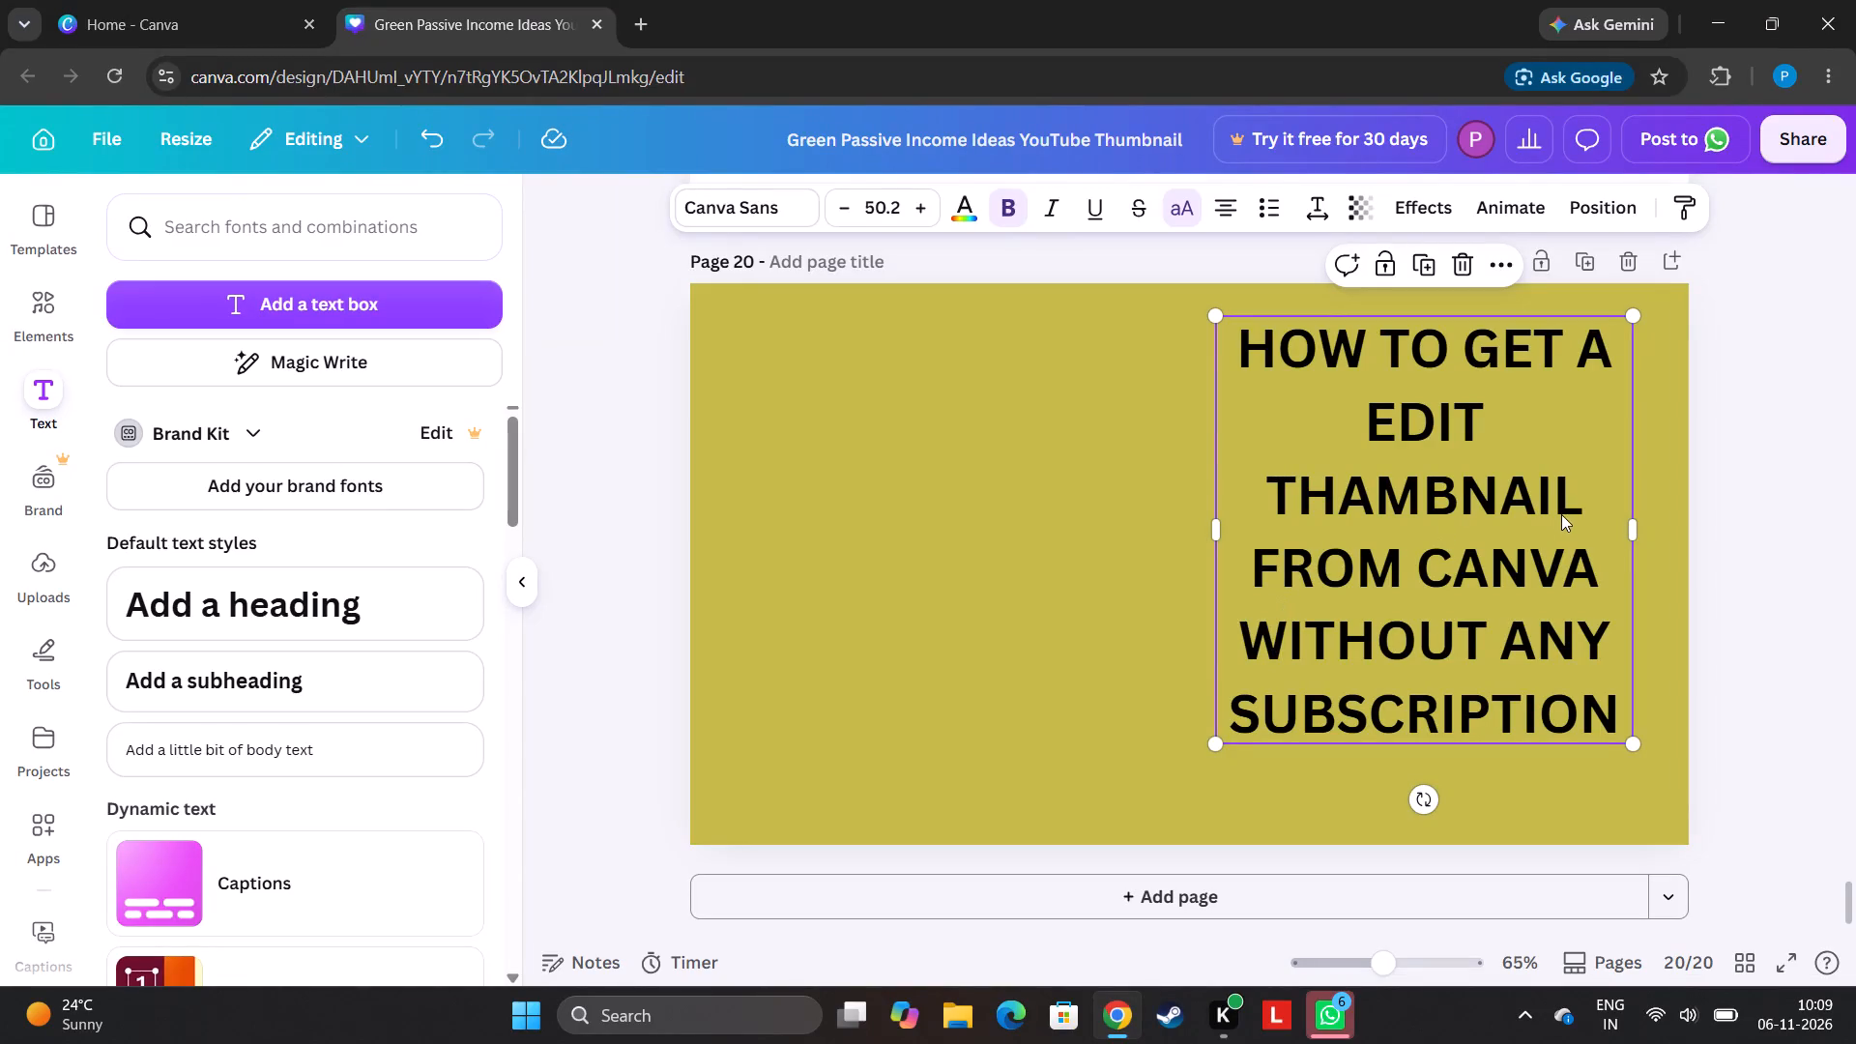
Try white, grey-green, light blue, teal and green on the heading text, settling on deep pink.
click(971, 220)
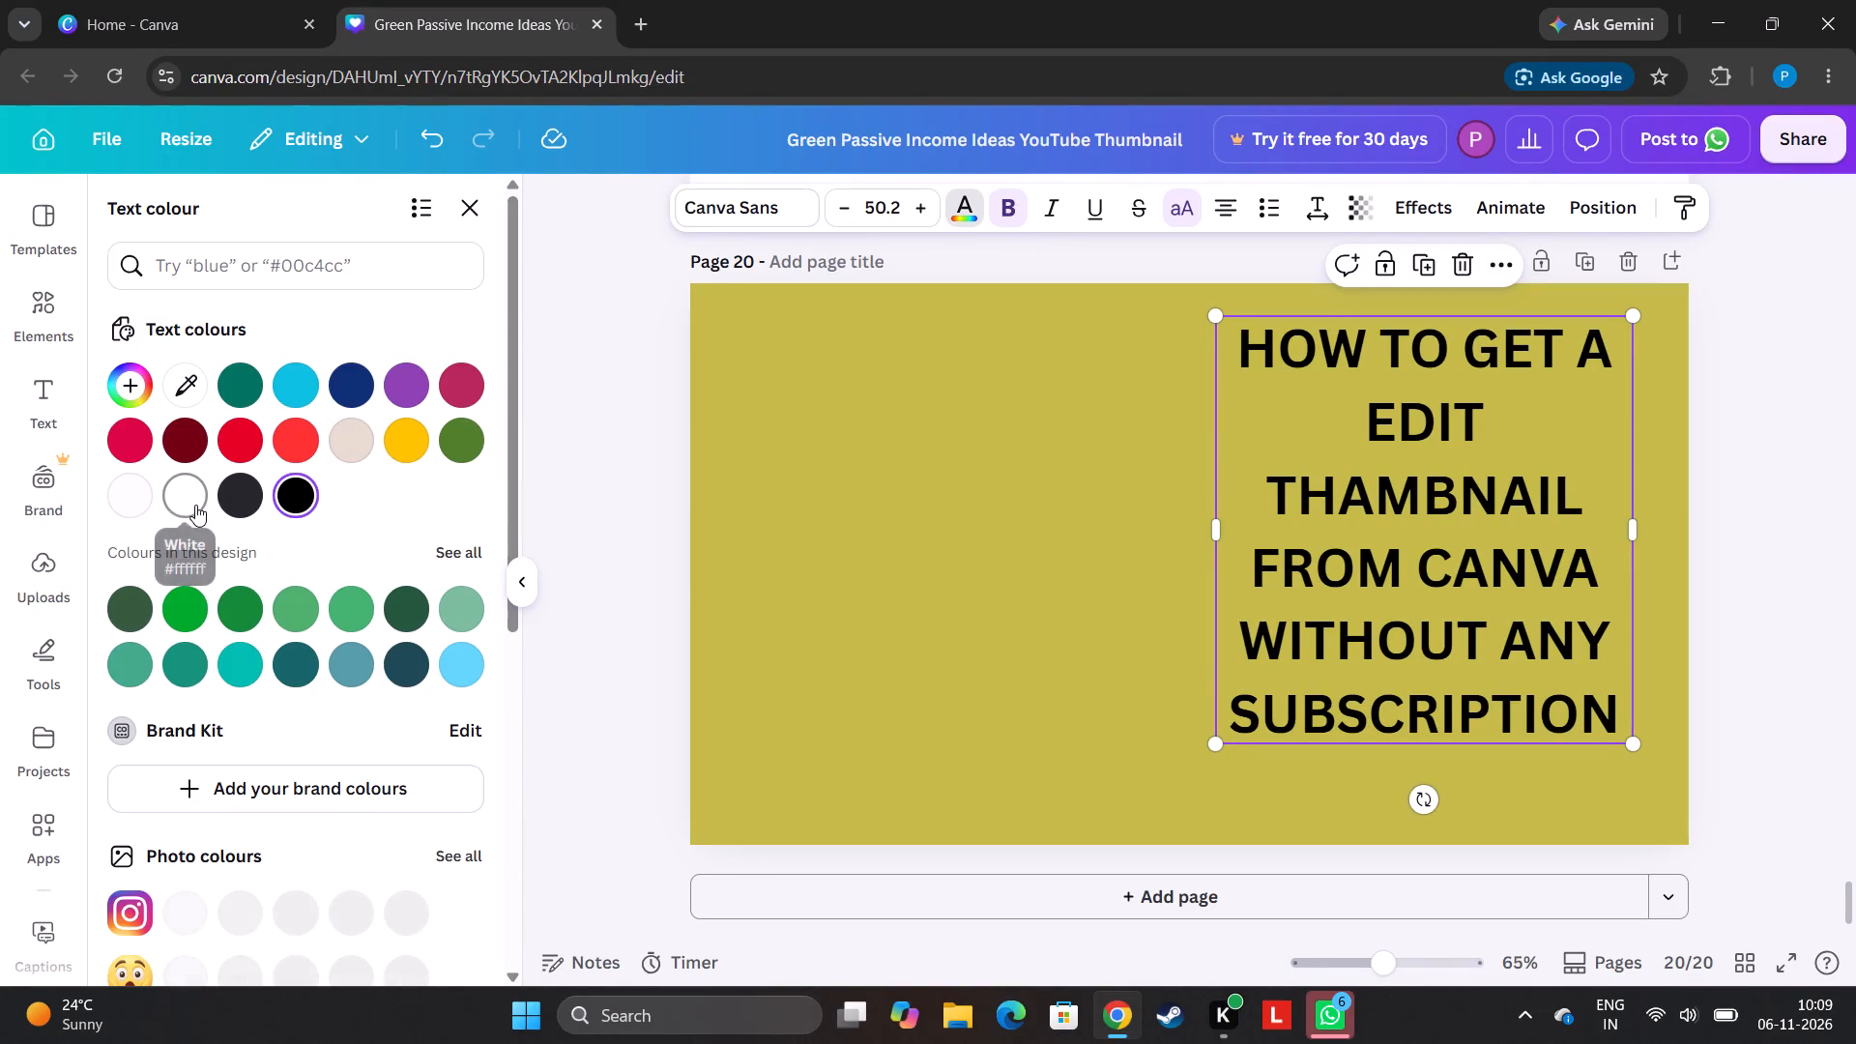
click(191, 509)
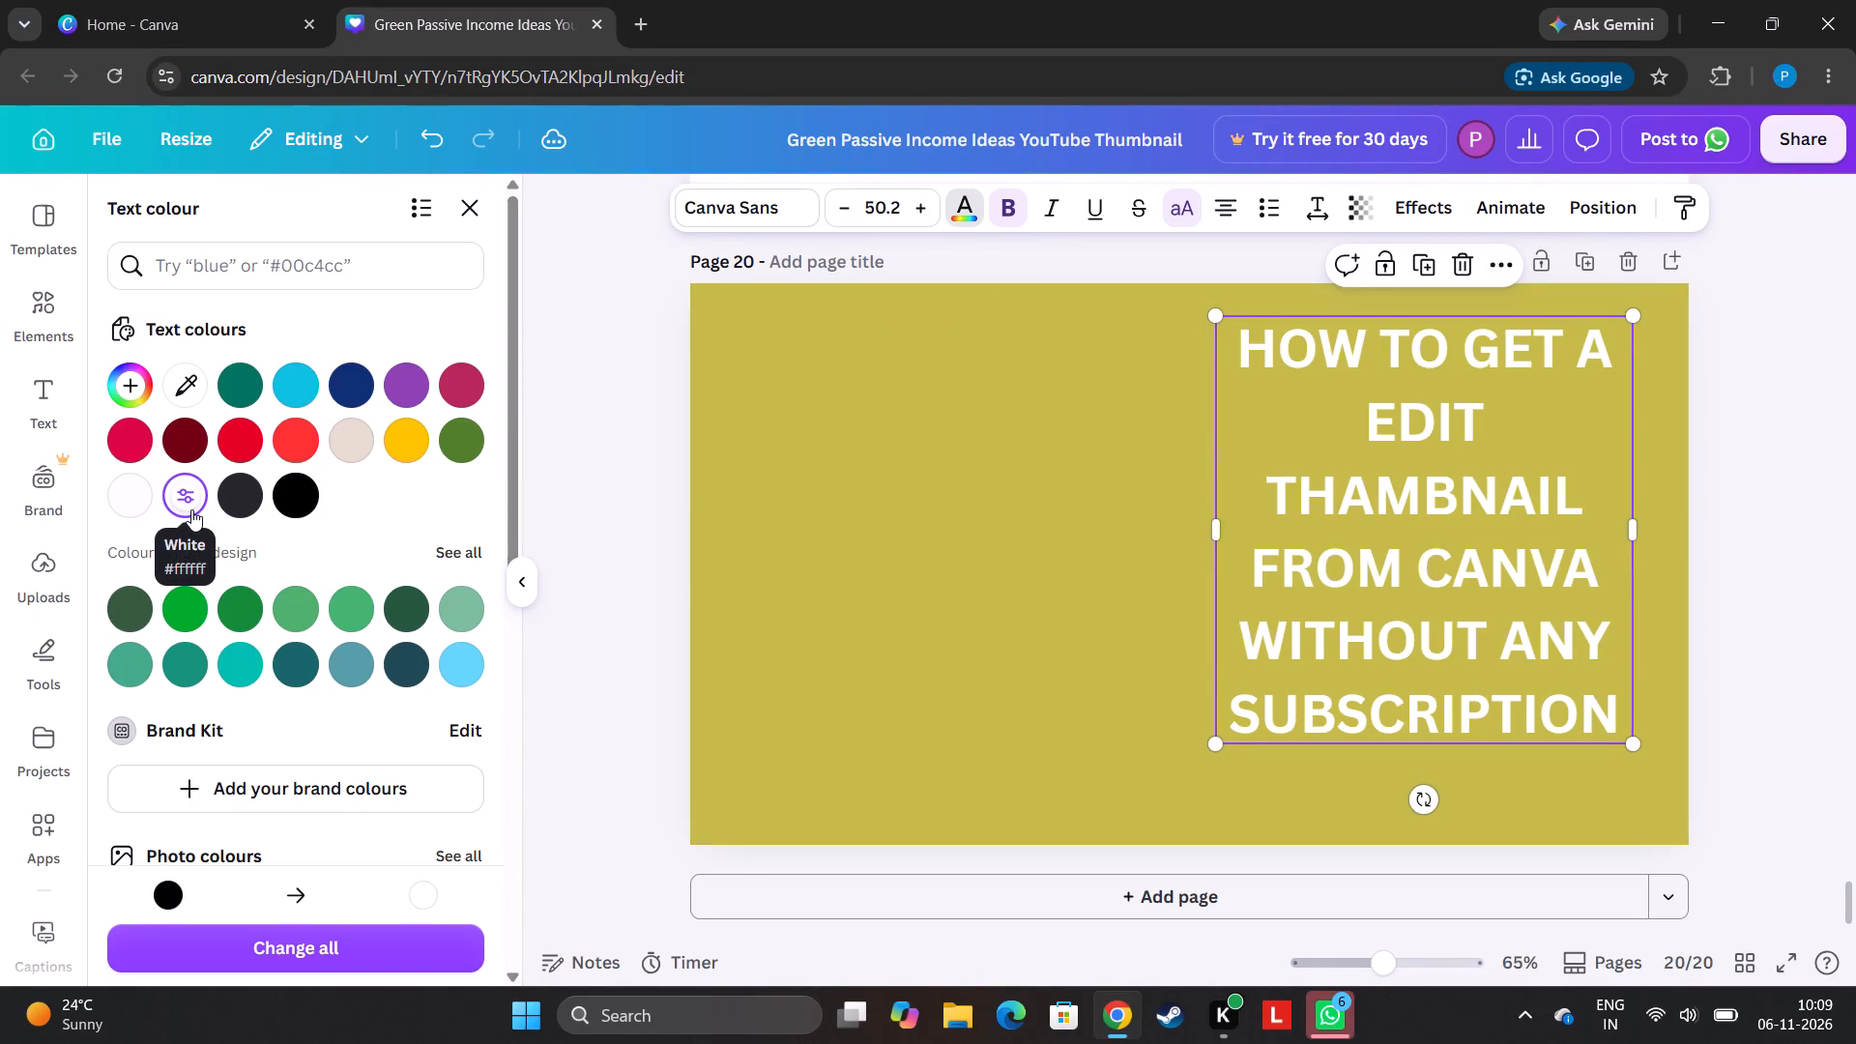
click(451, 616)
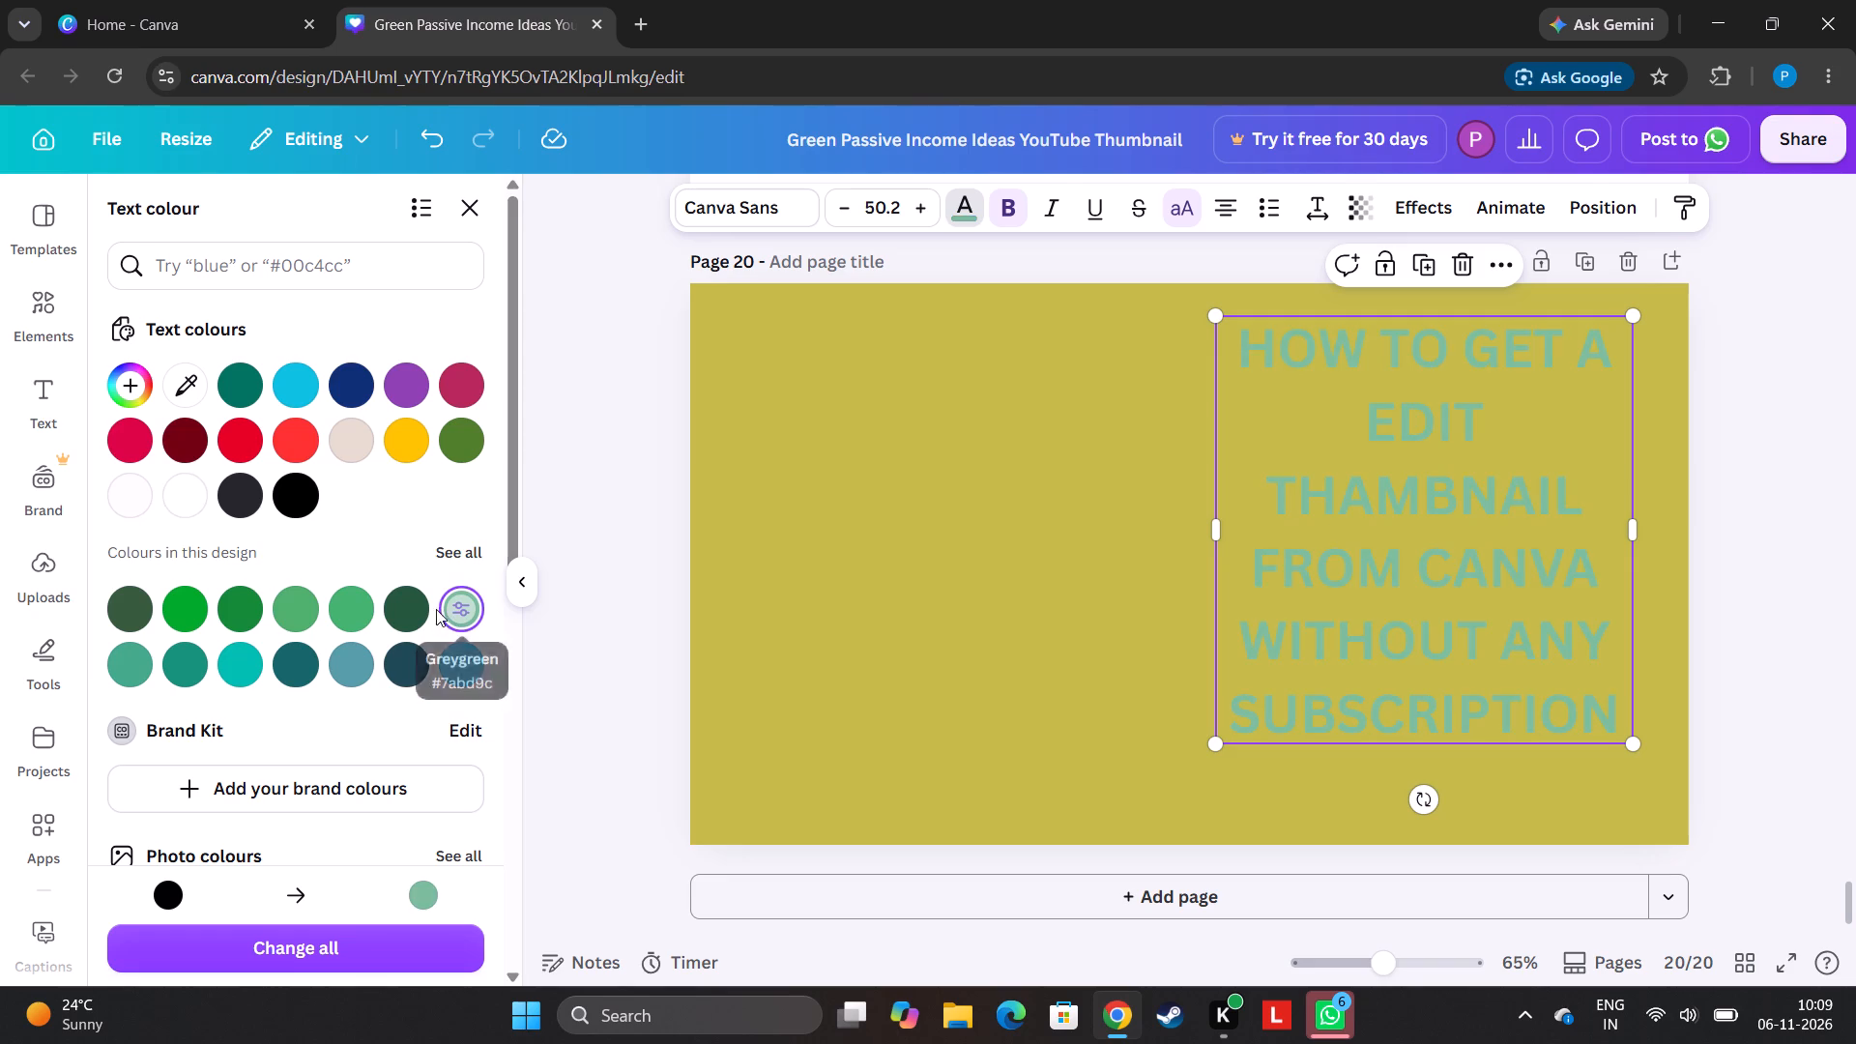
click(461, 656)
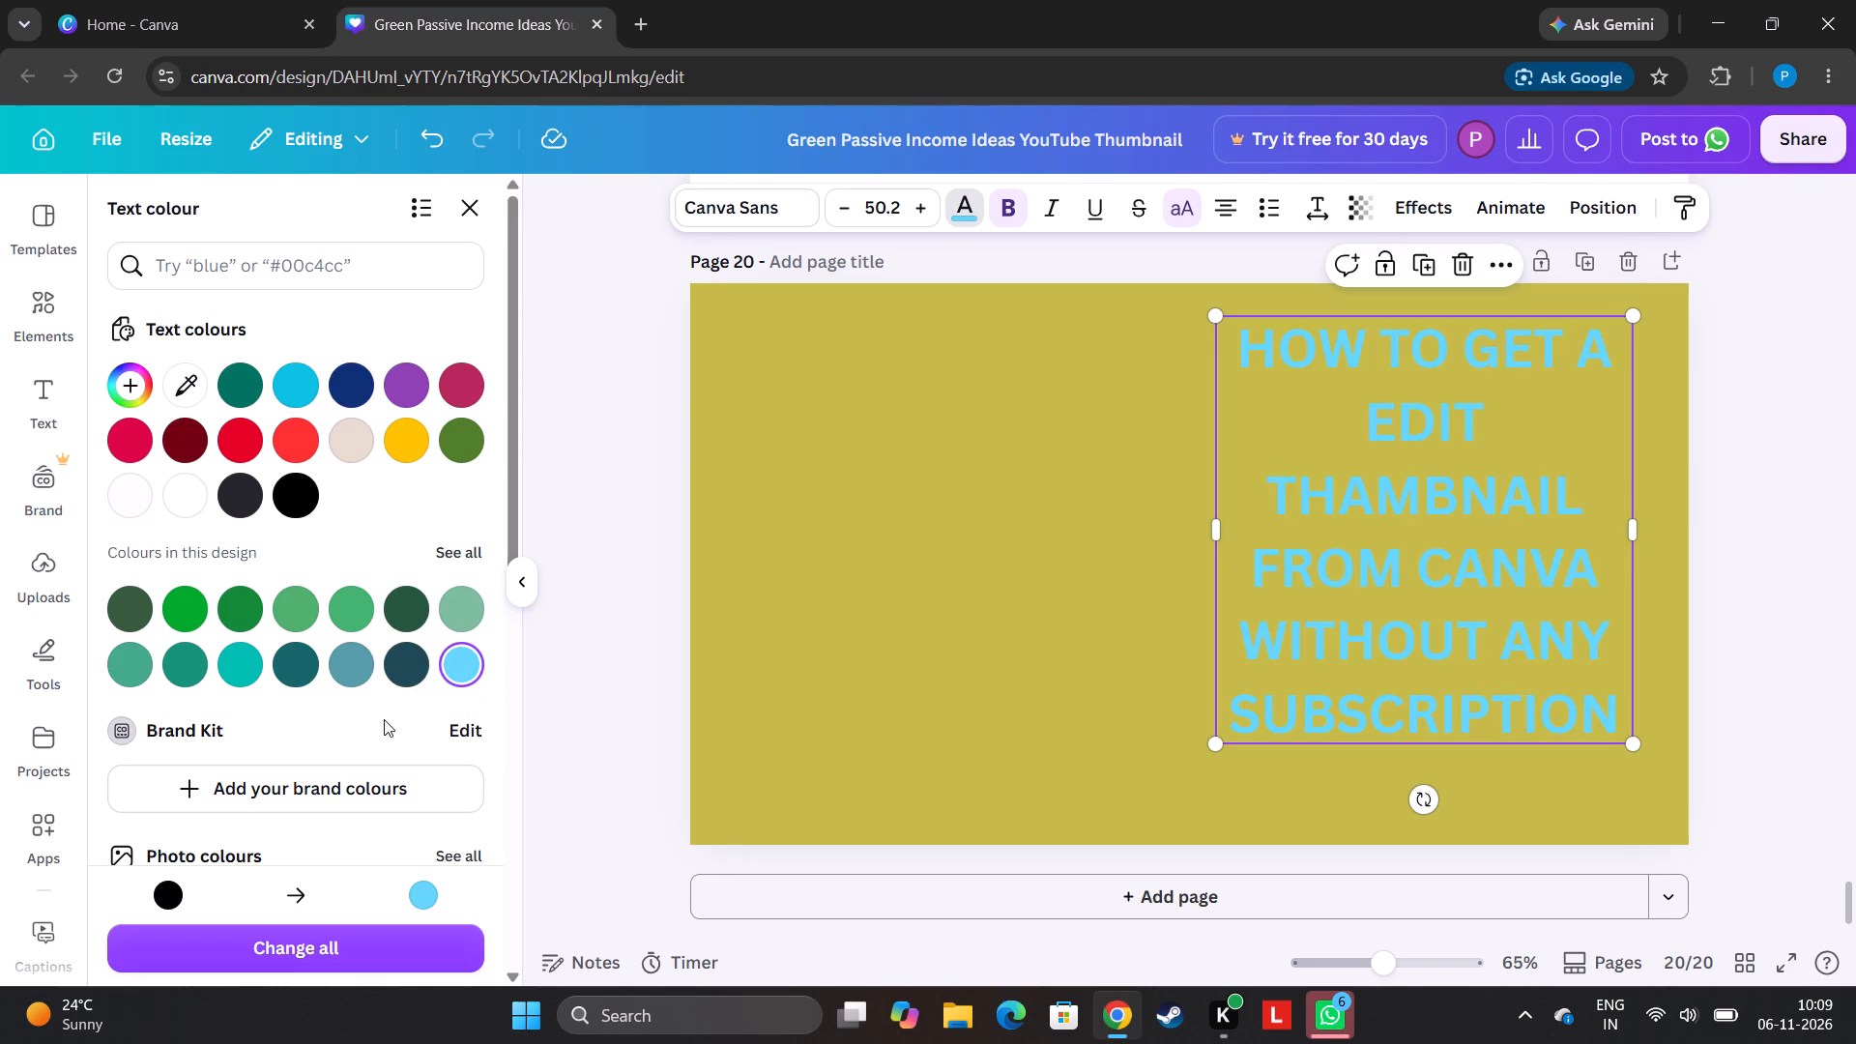
click(234, 656)
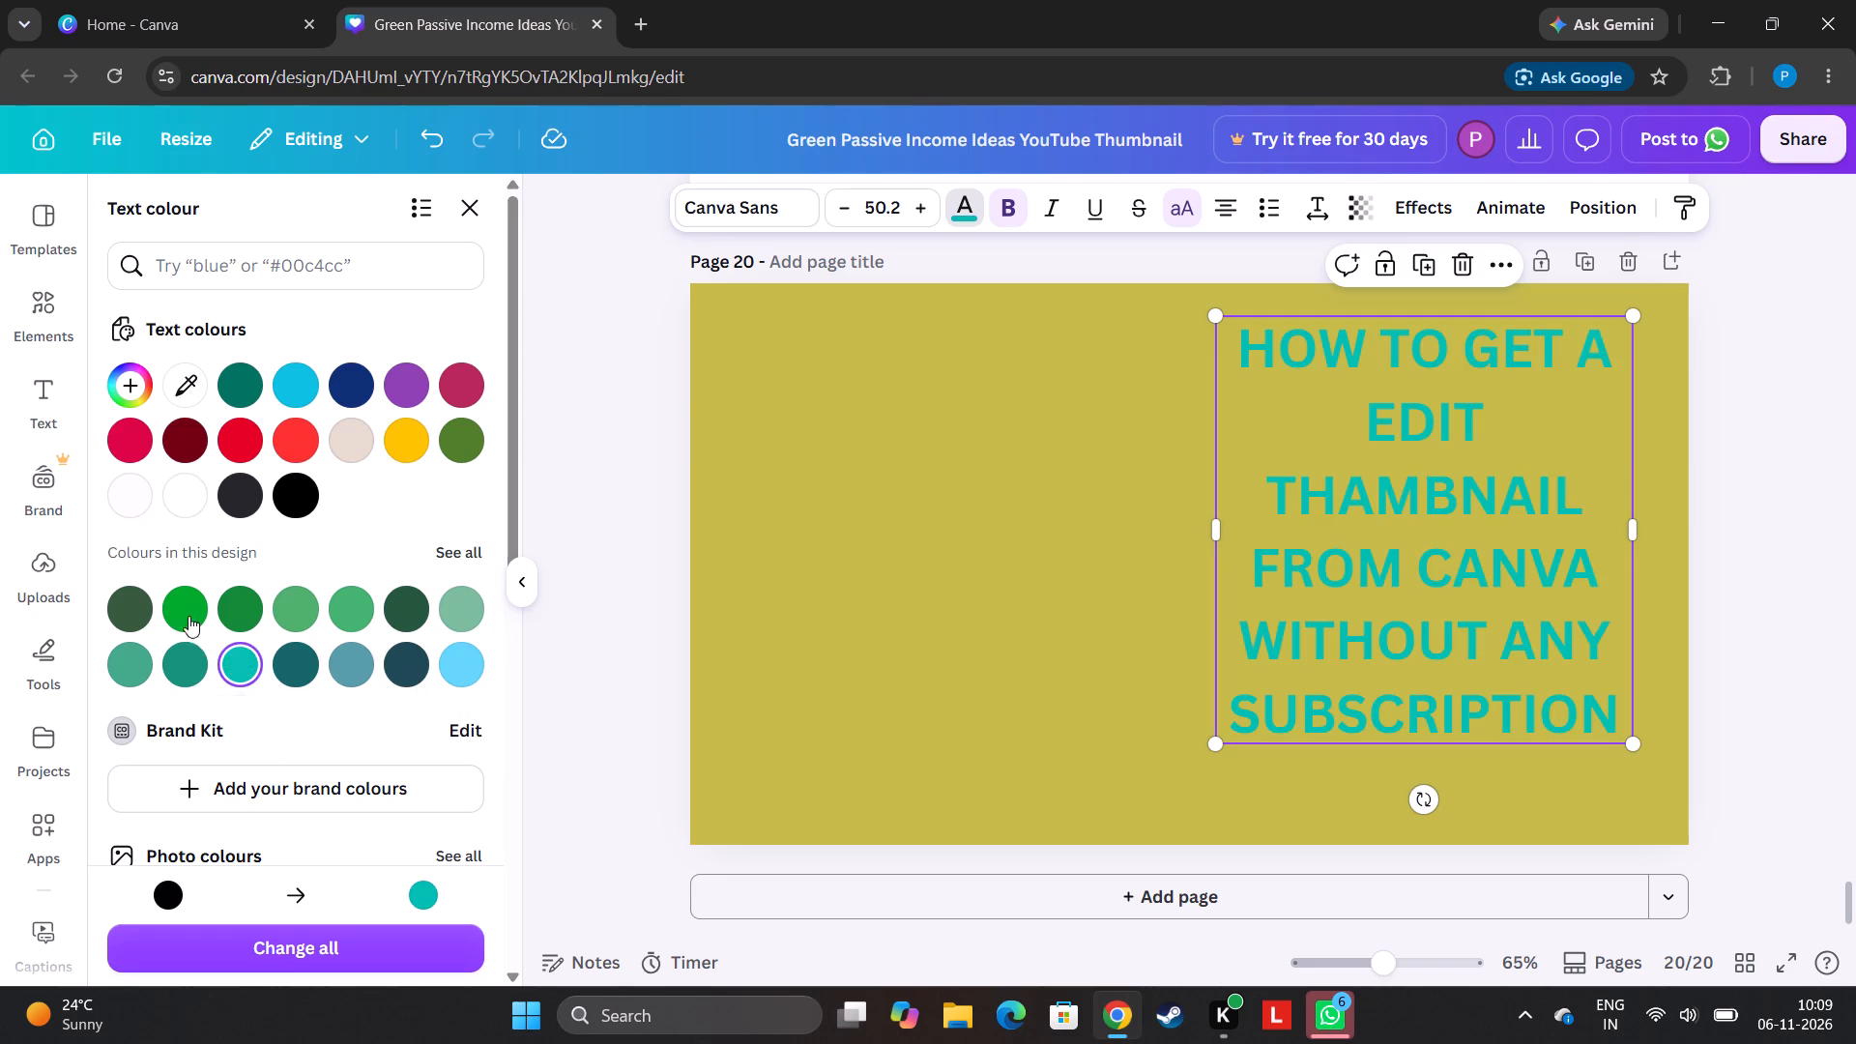
click(228, 609)
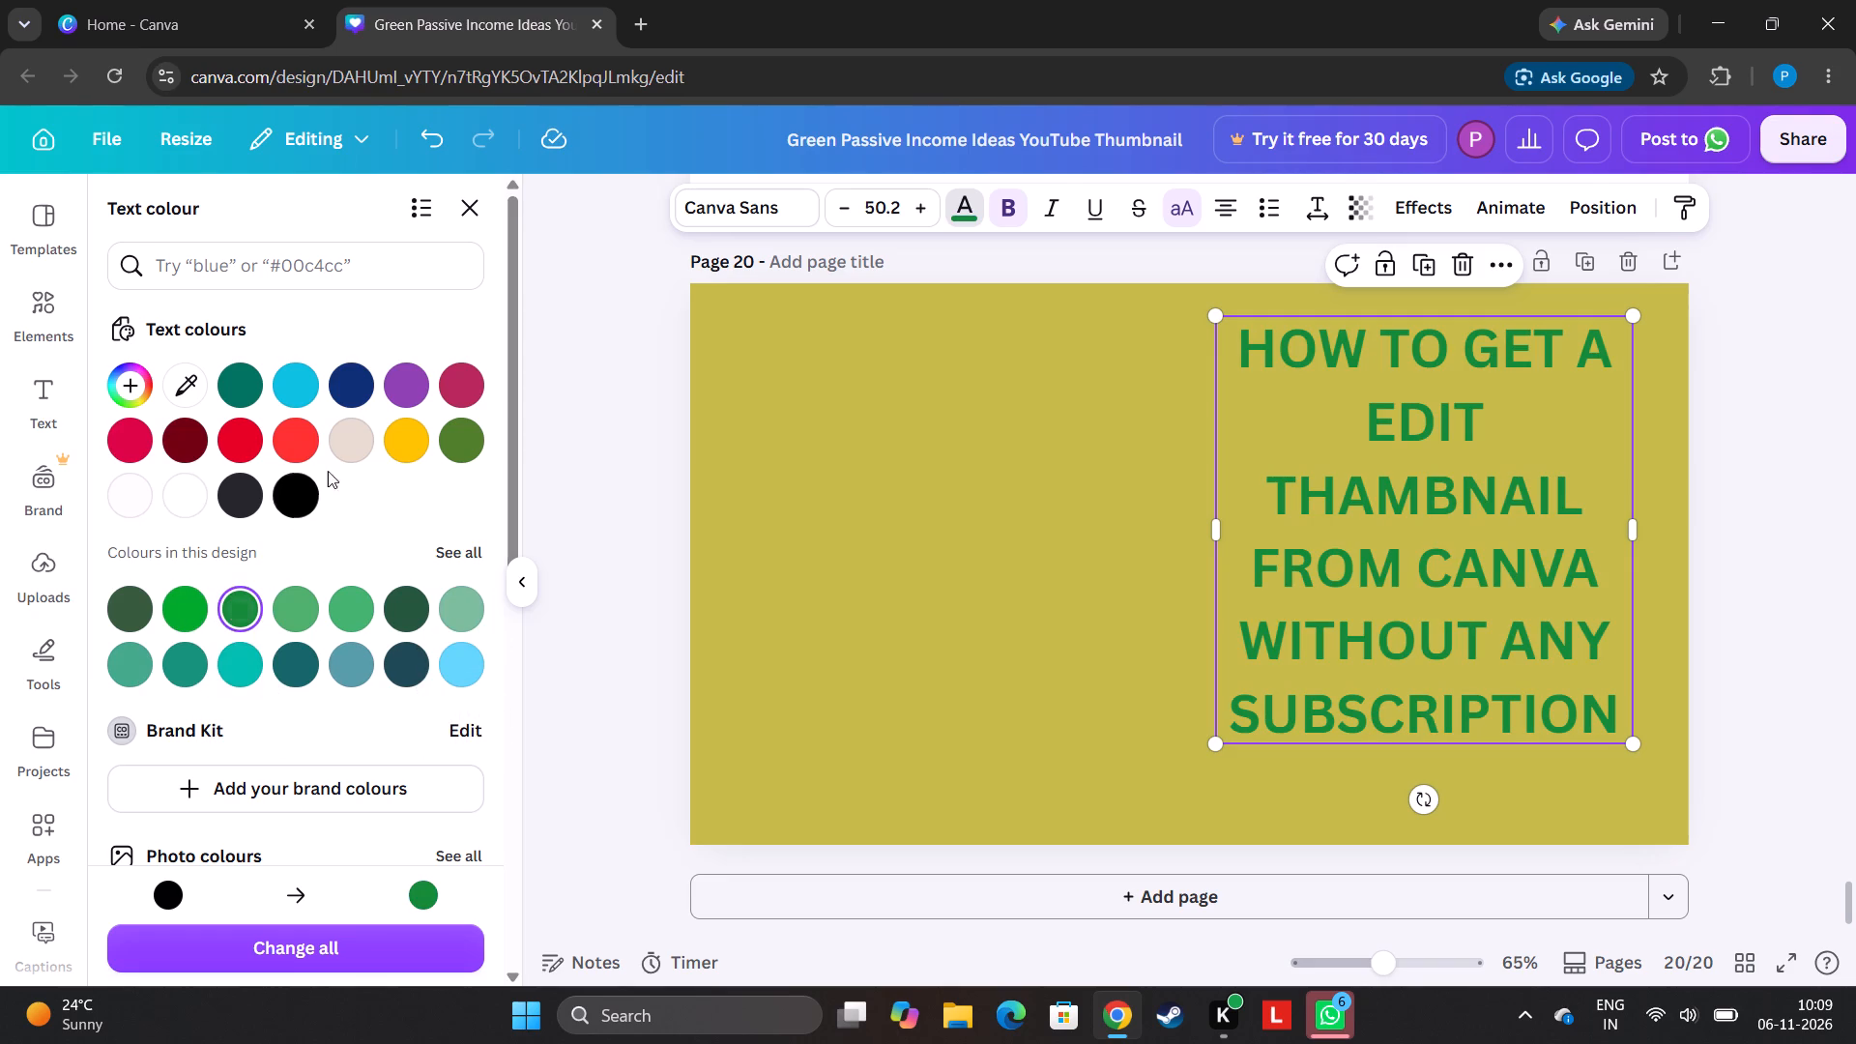
click(472, 389)
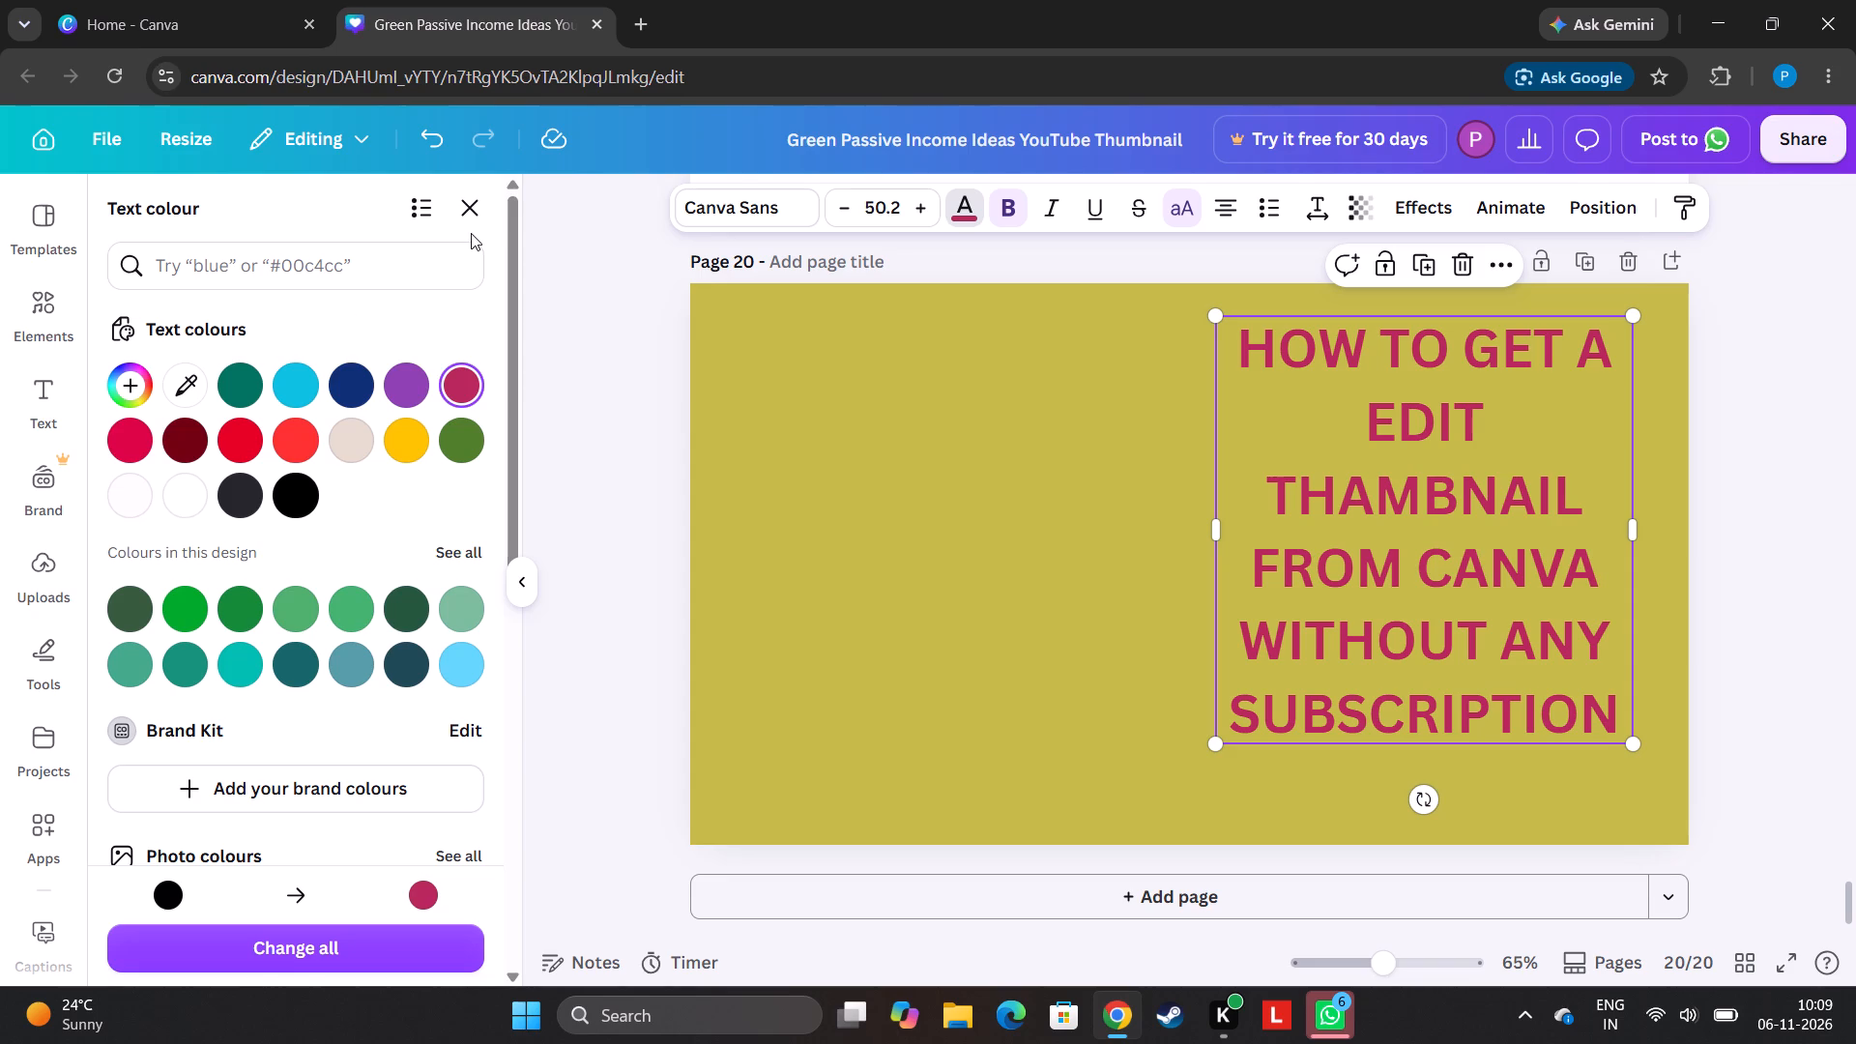
Apply a black Echo effect to the heading with an offset of 53, after trying Glow.
click(1421, 208)
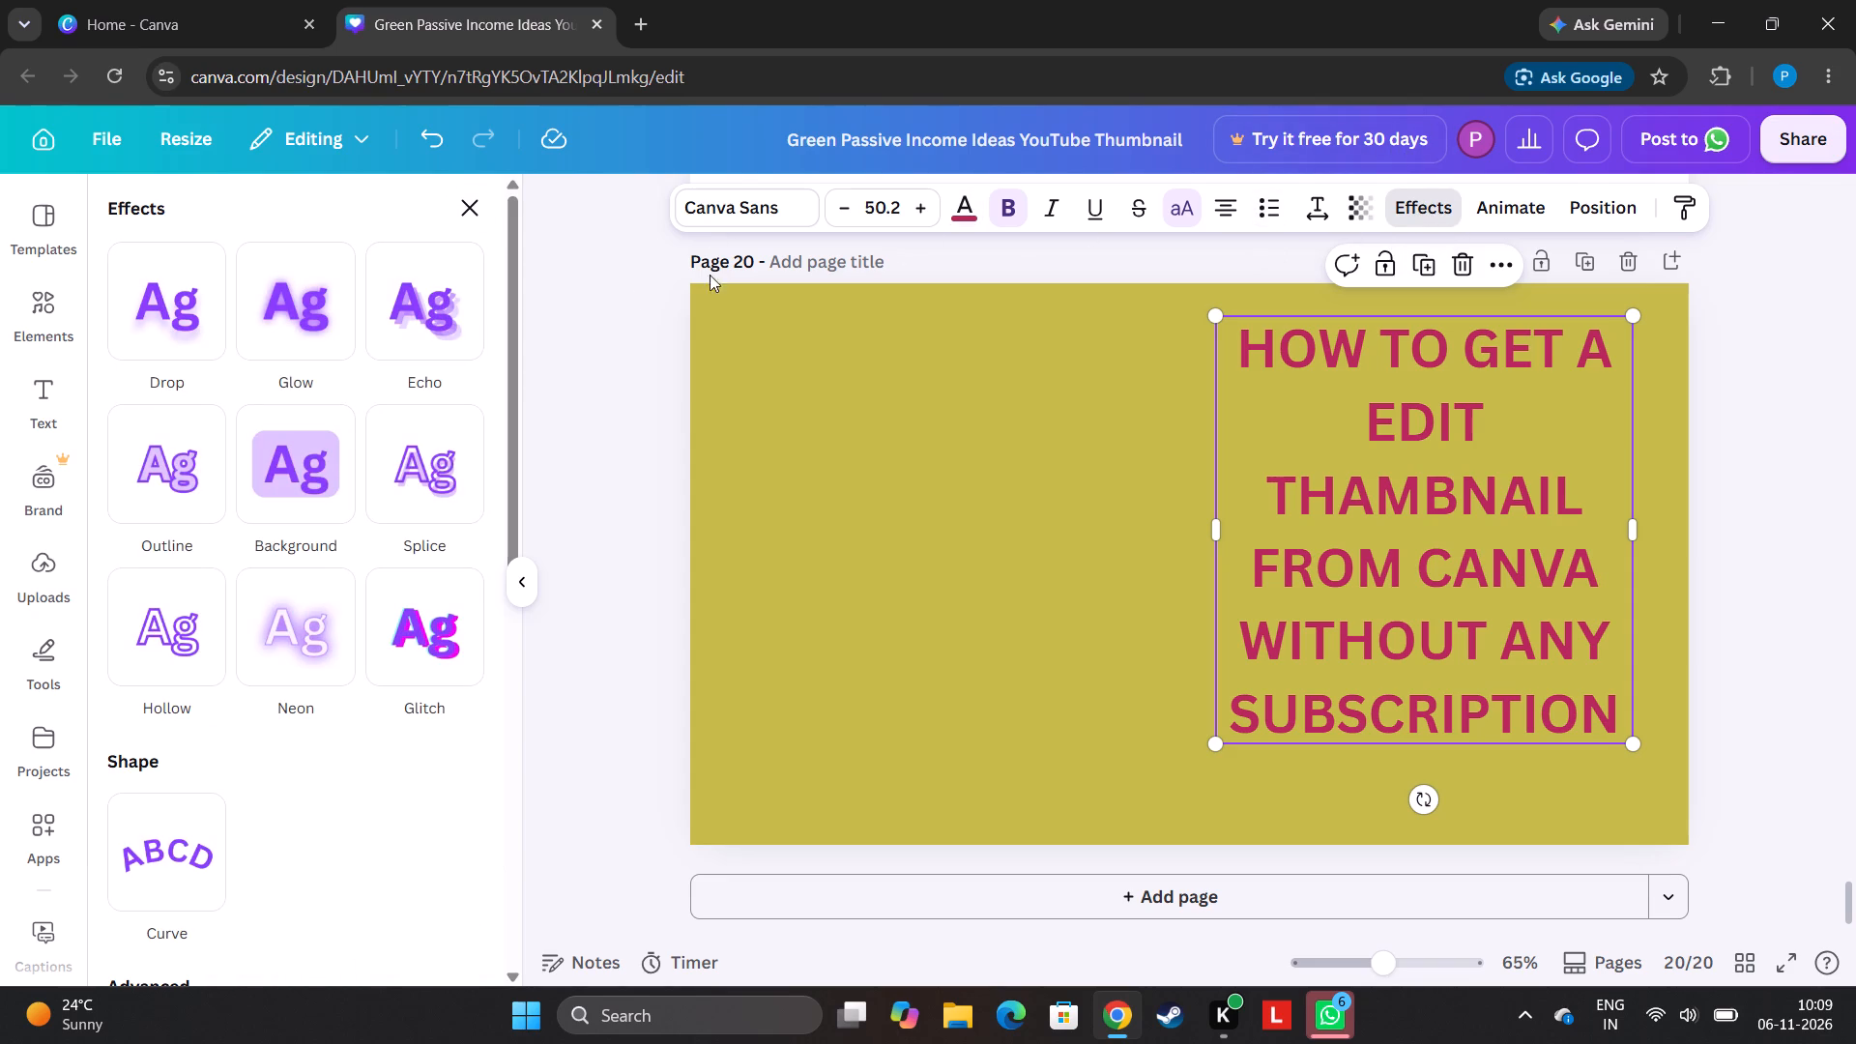
click(279, 350)
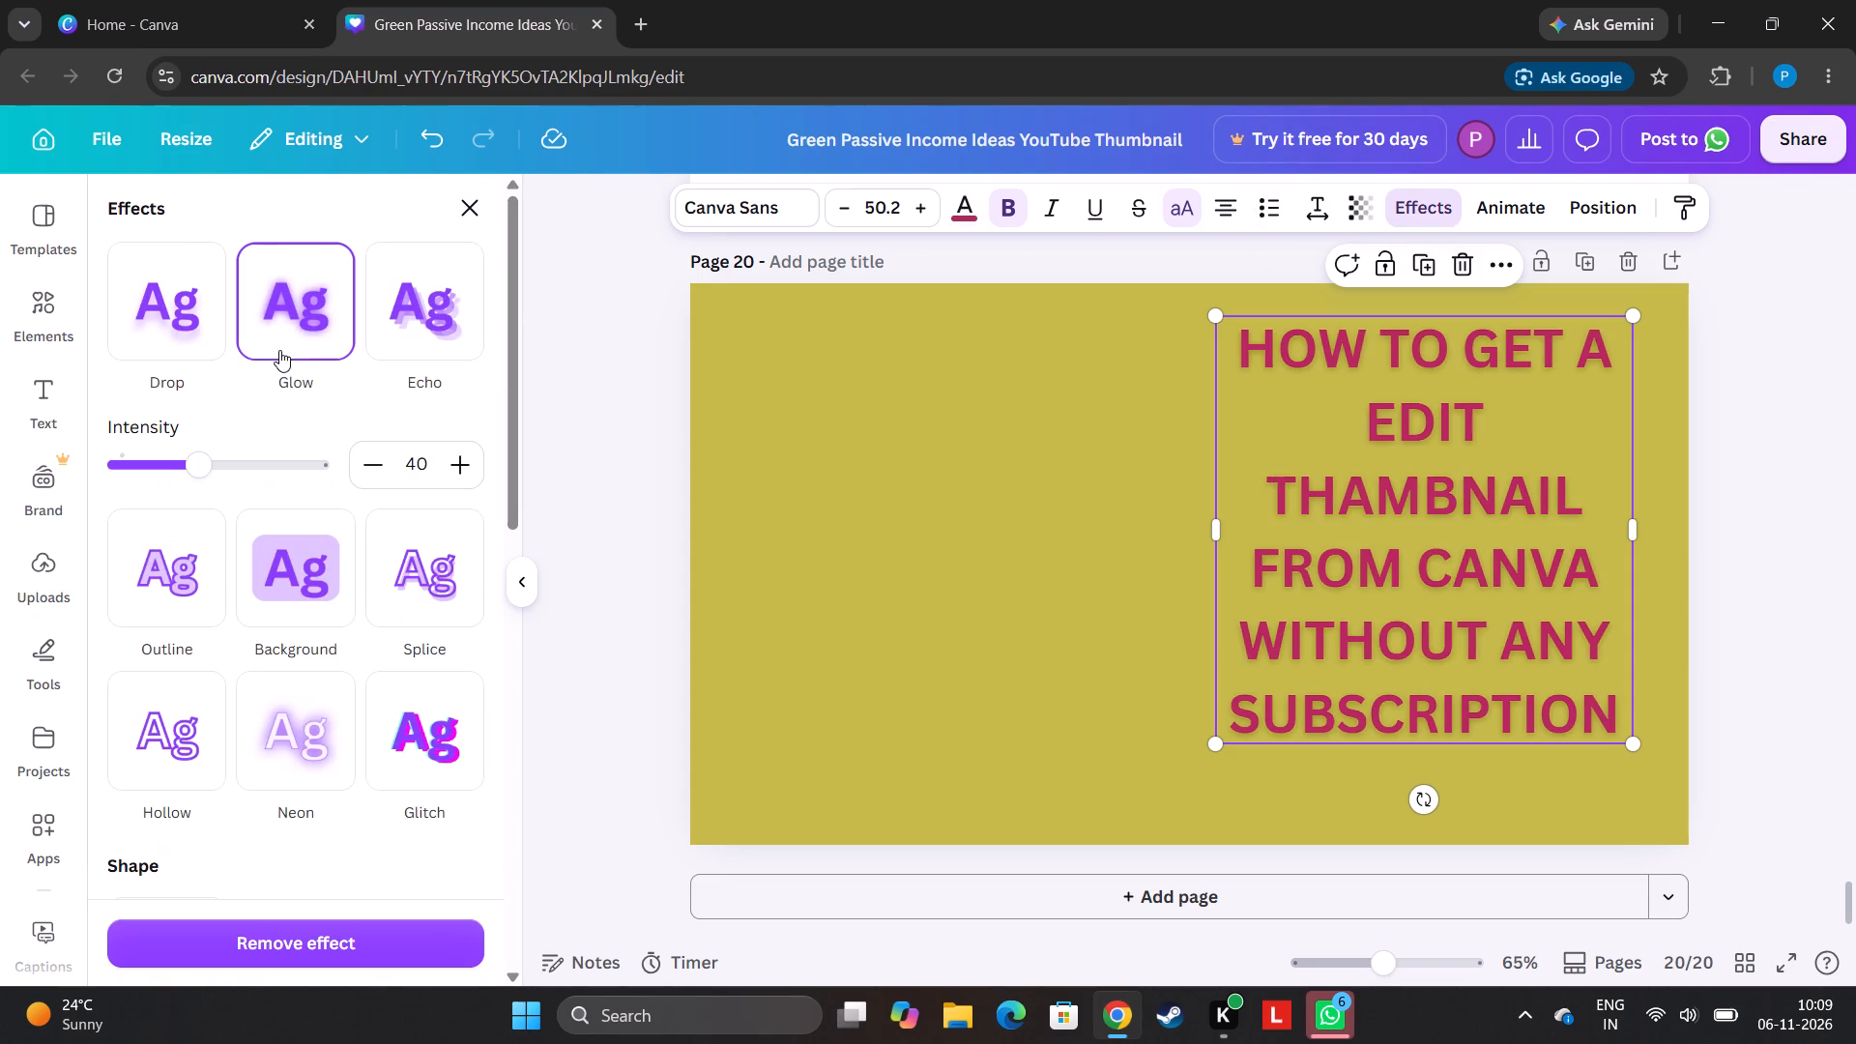
click(398, 334)
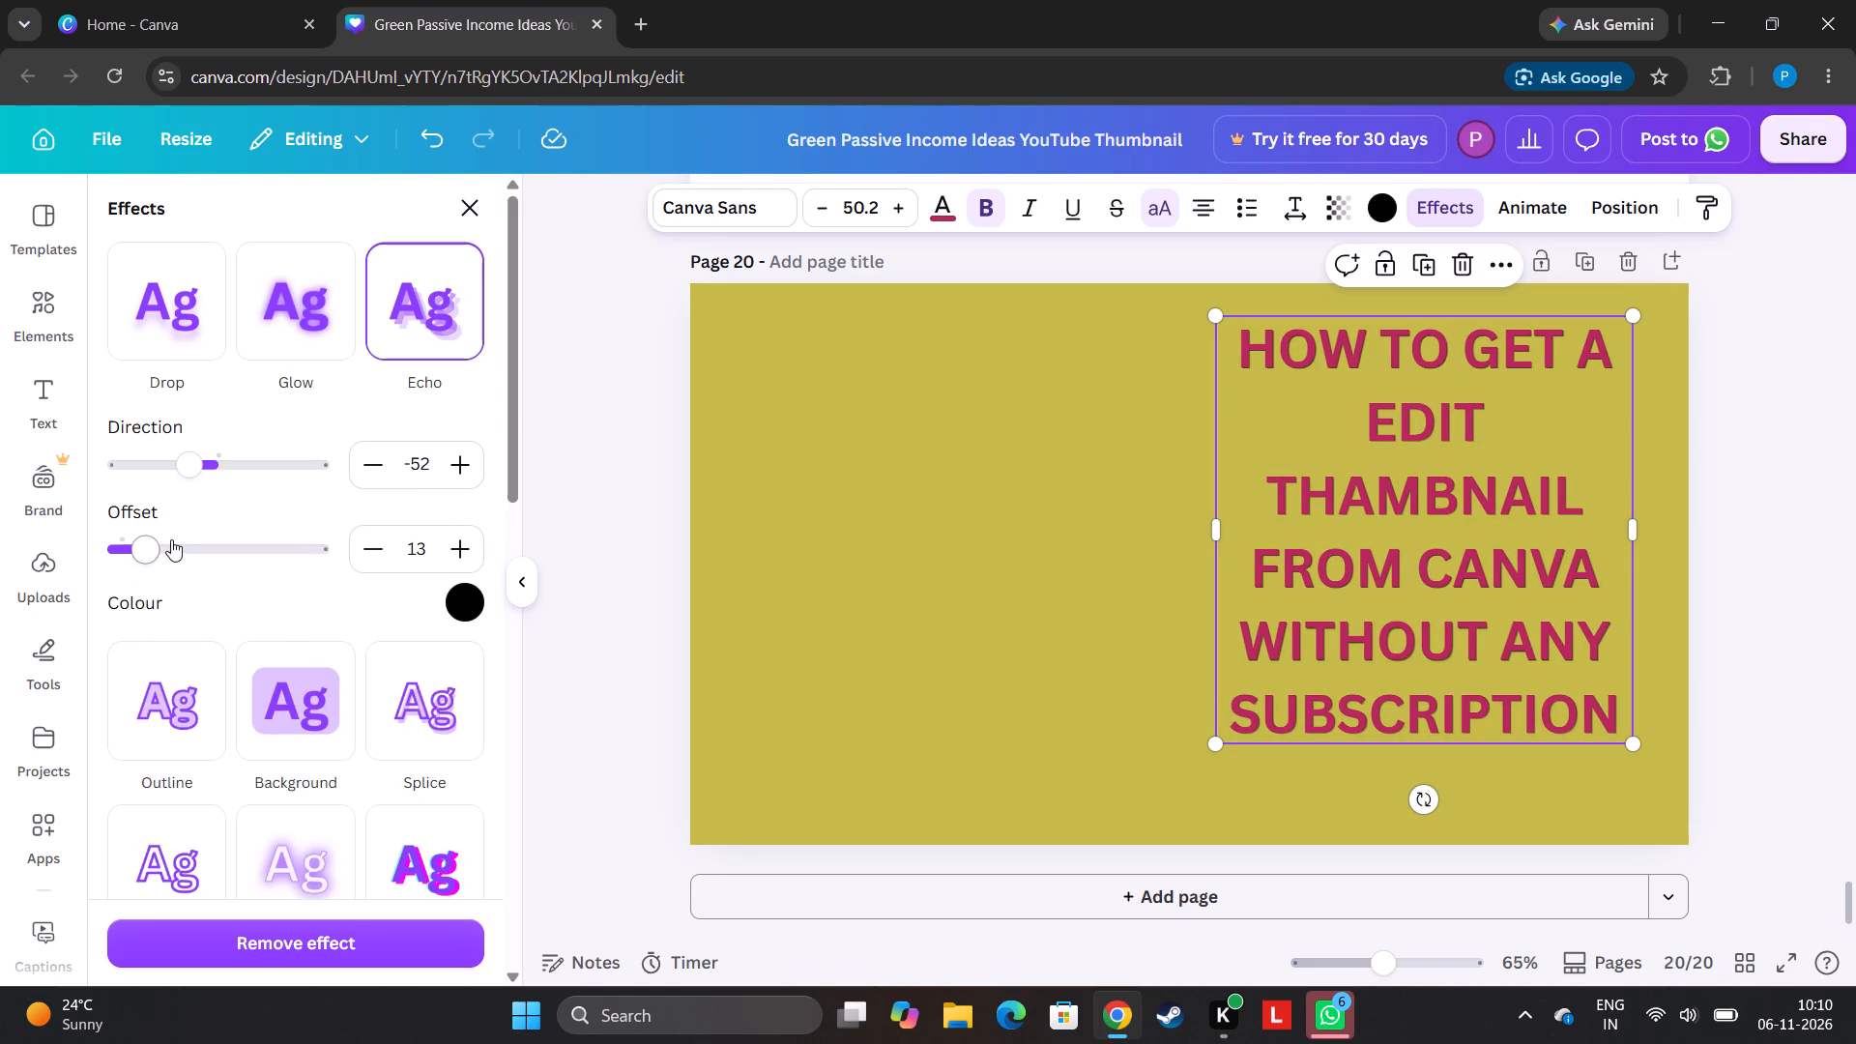
drag(151, 554, 159, 562)
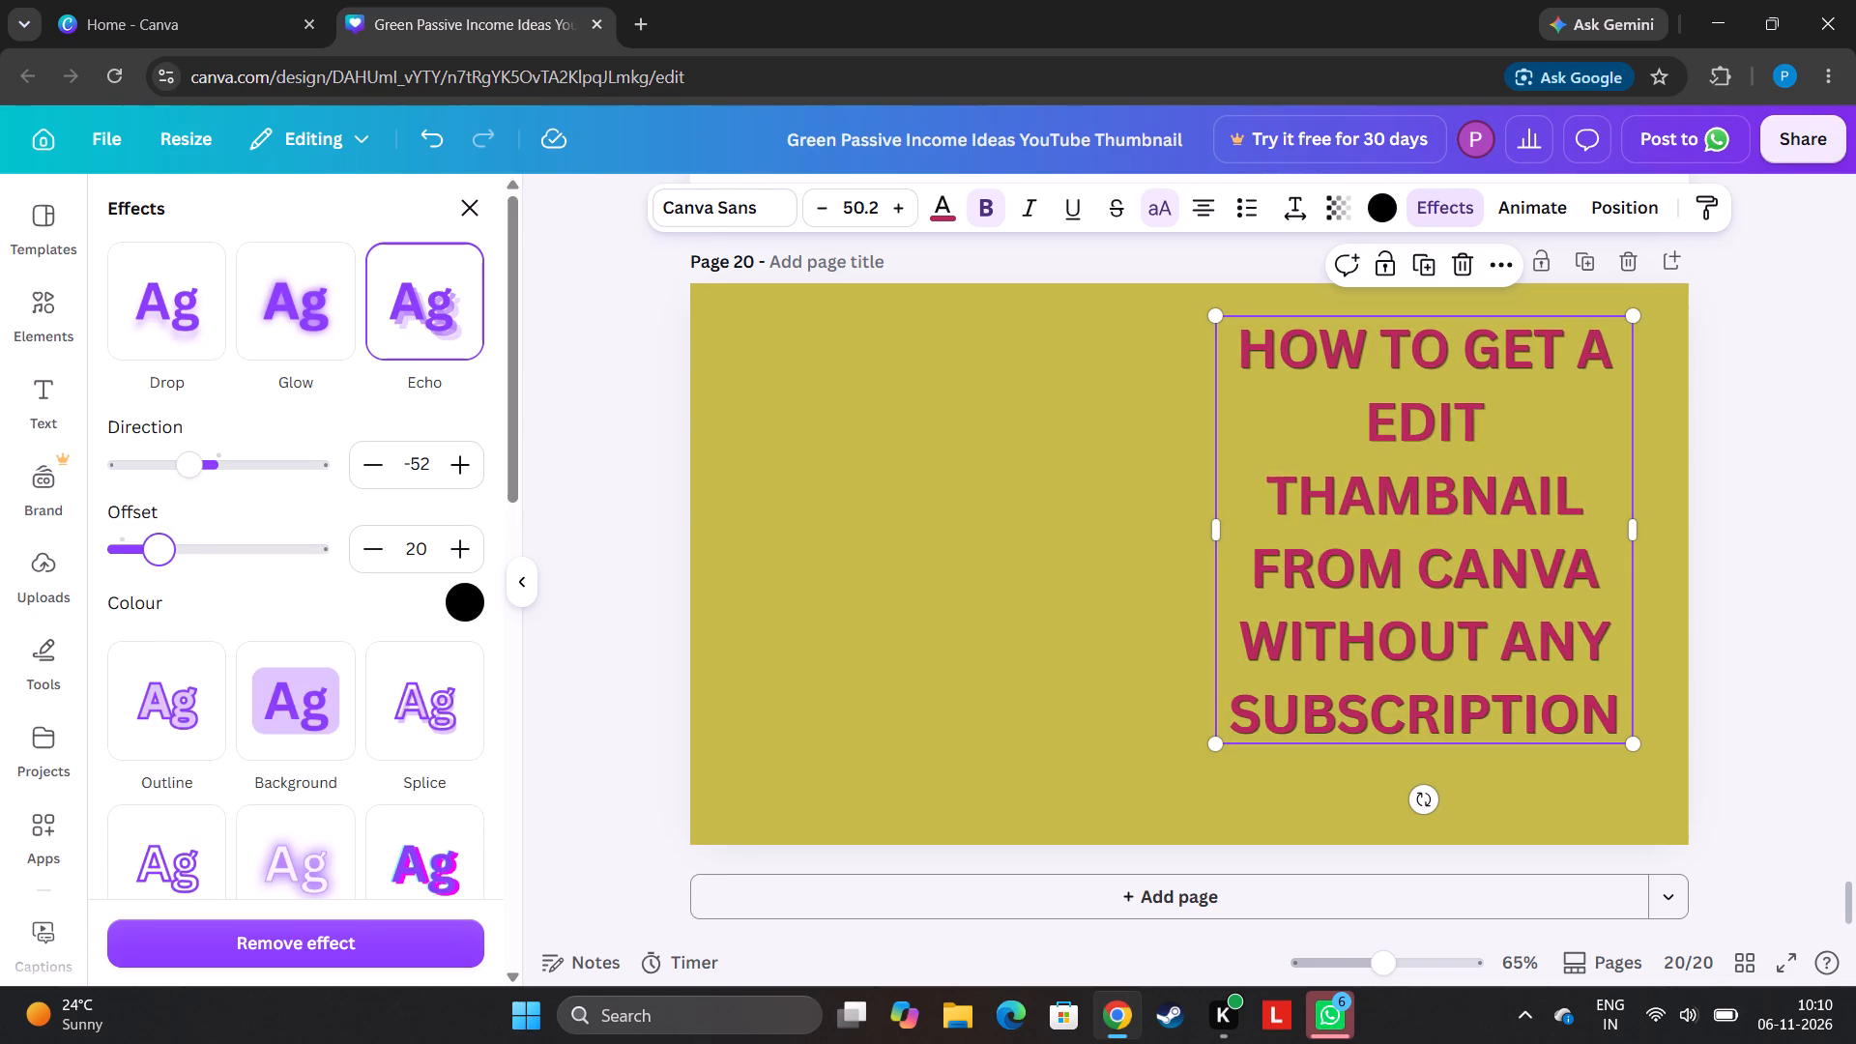
drag(159, 562, 165, 565)
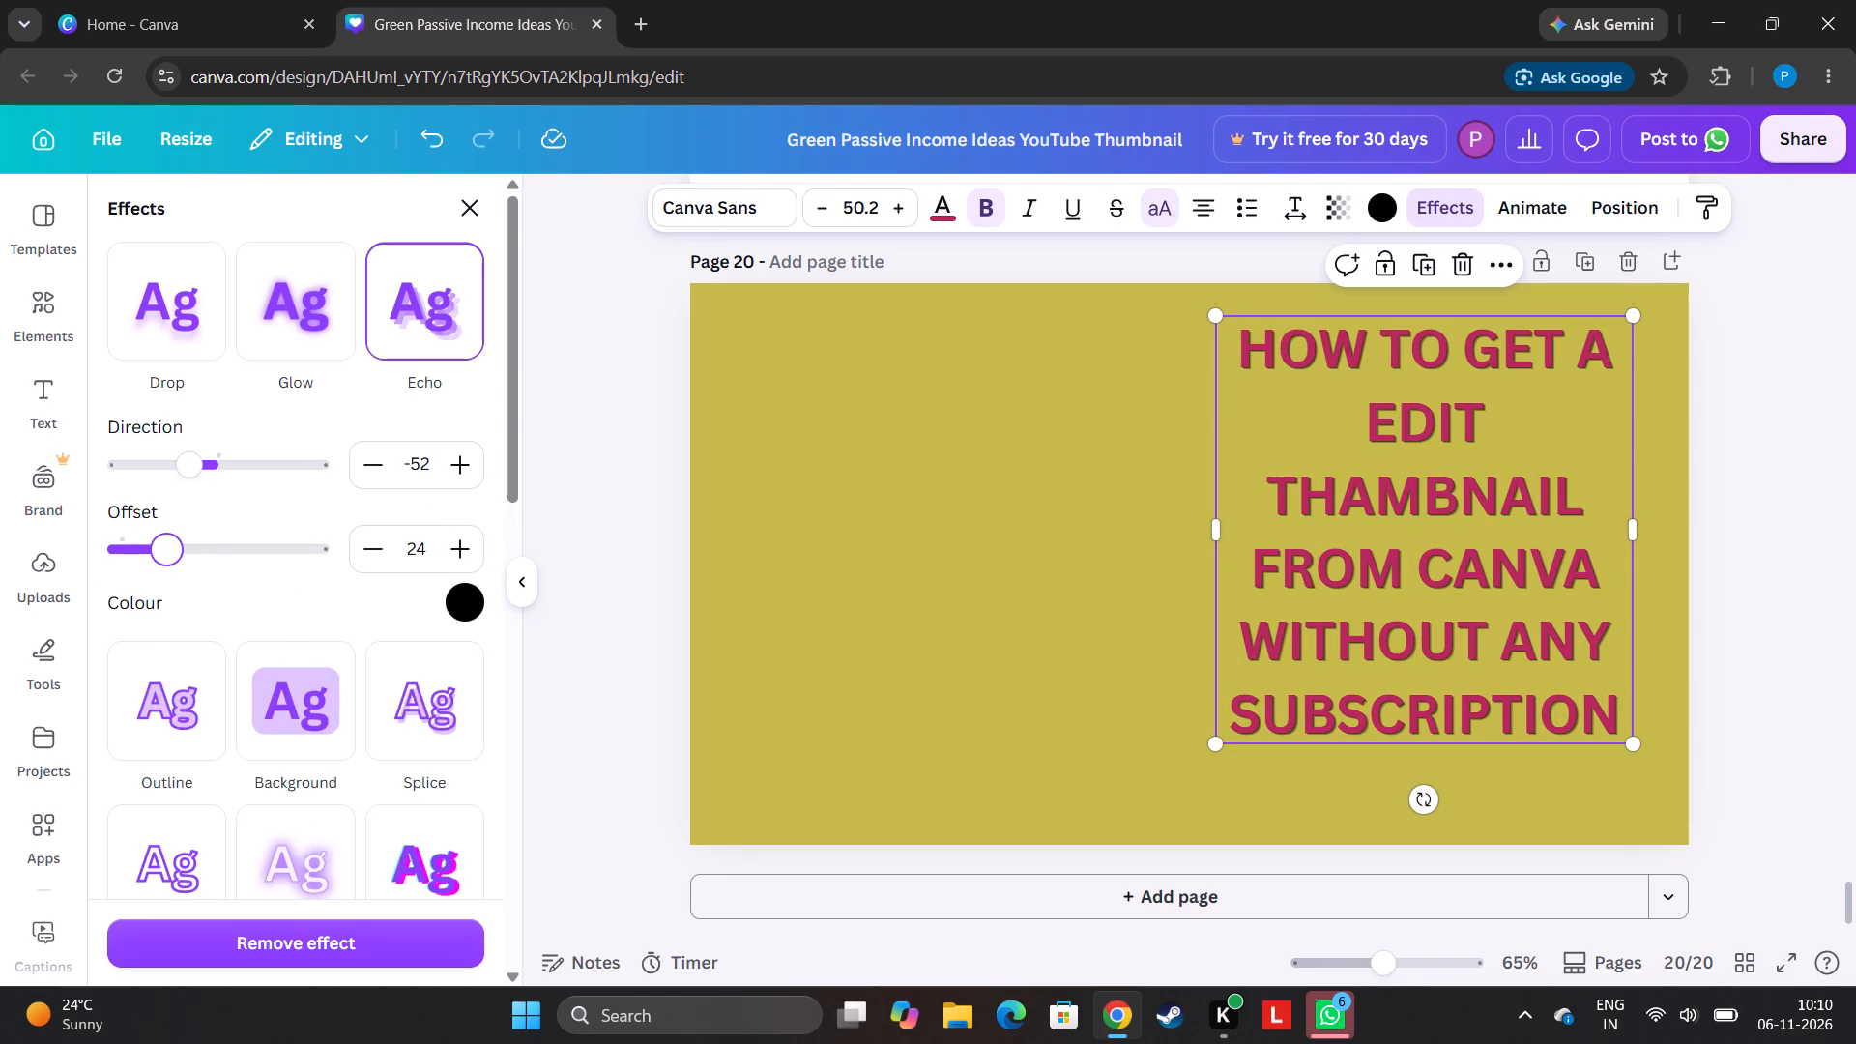
drag(166, 555, 478, 543)
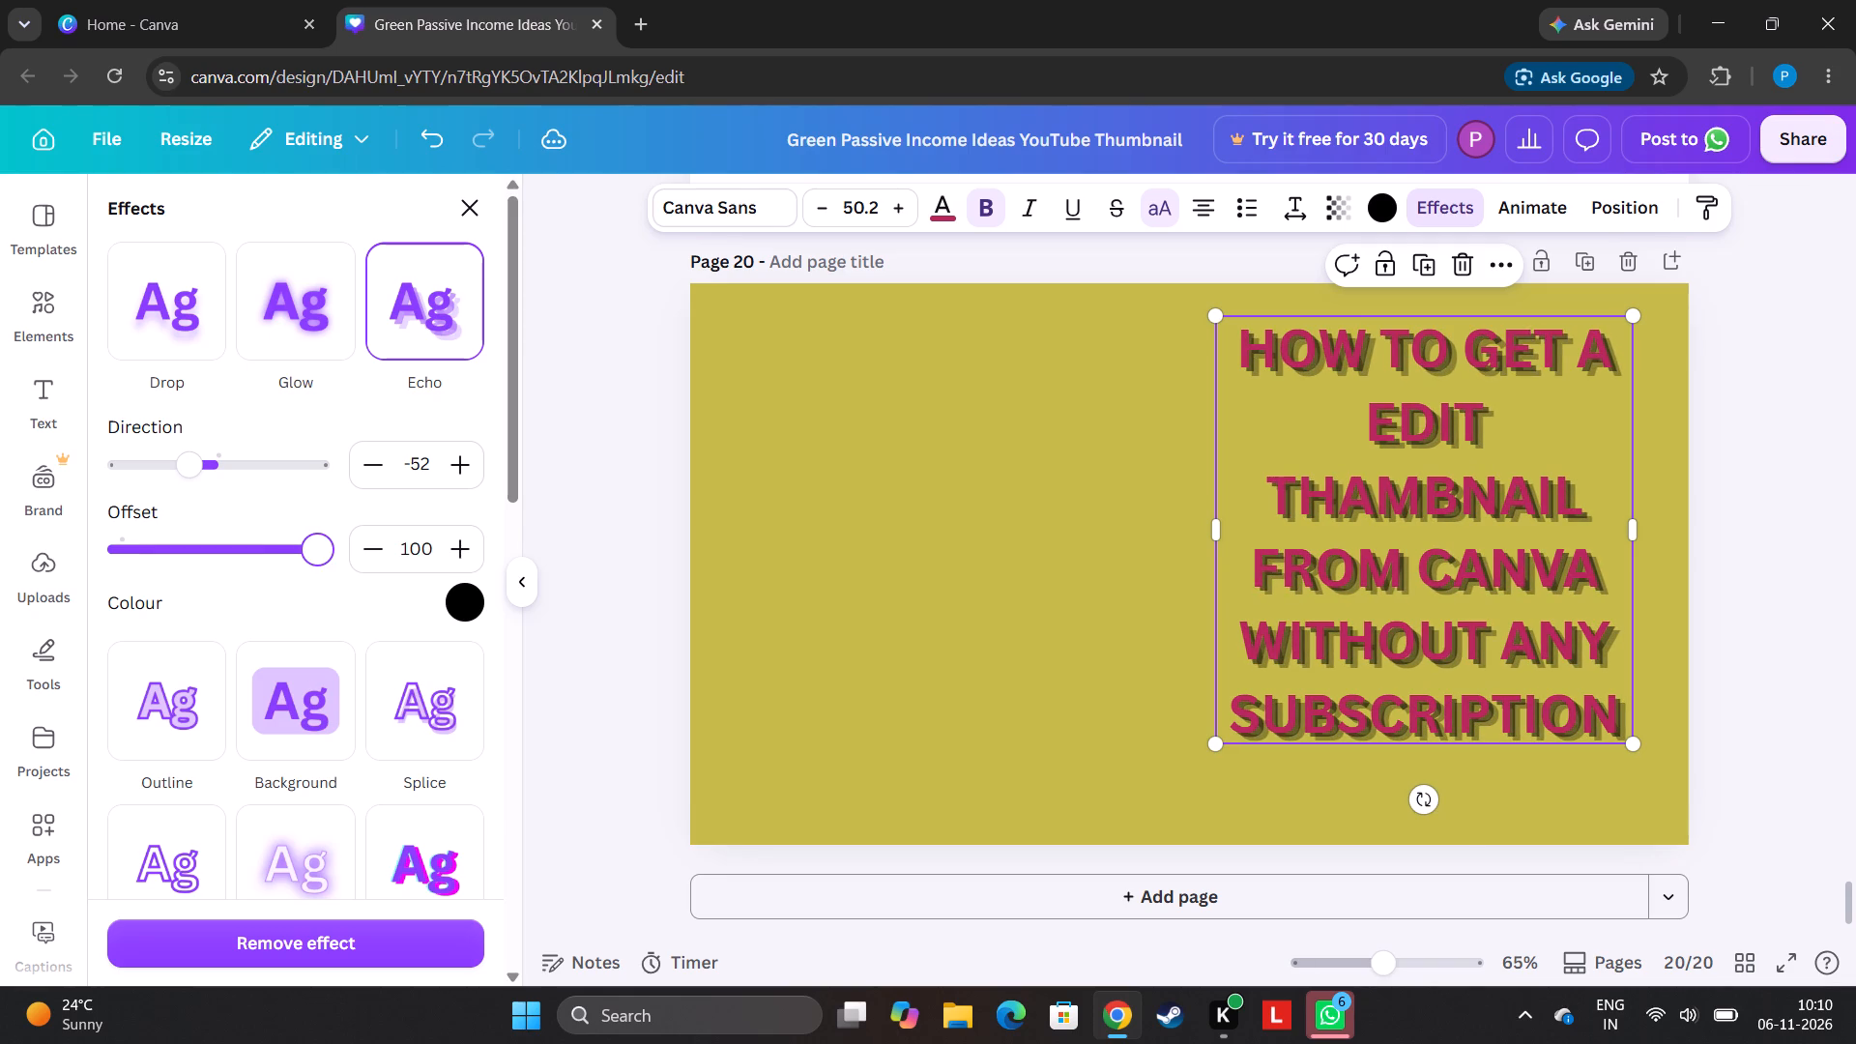
drag(478, 543, 370, 550)
drag(319, 548, 322, 550)
drag(322, 550, 235, 554)
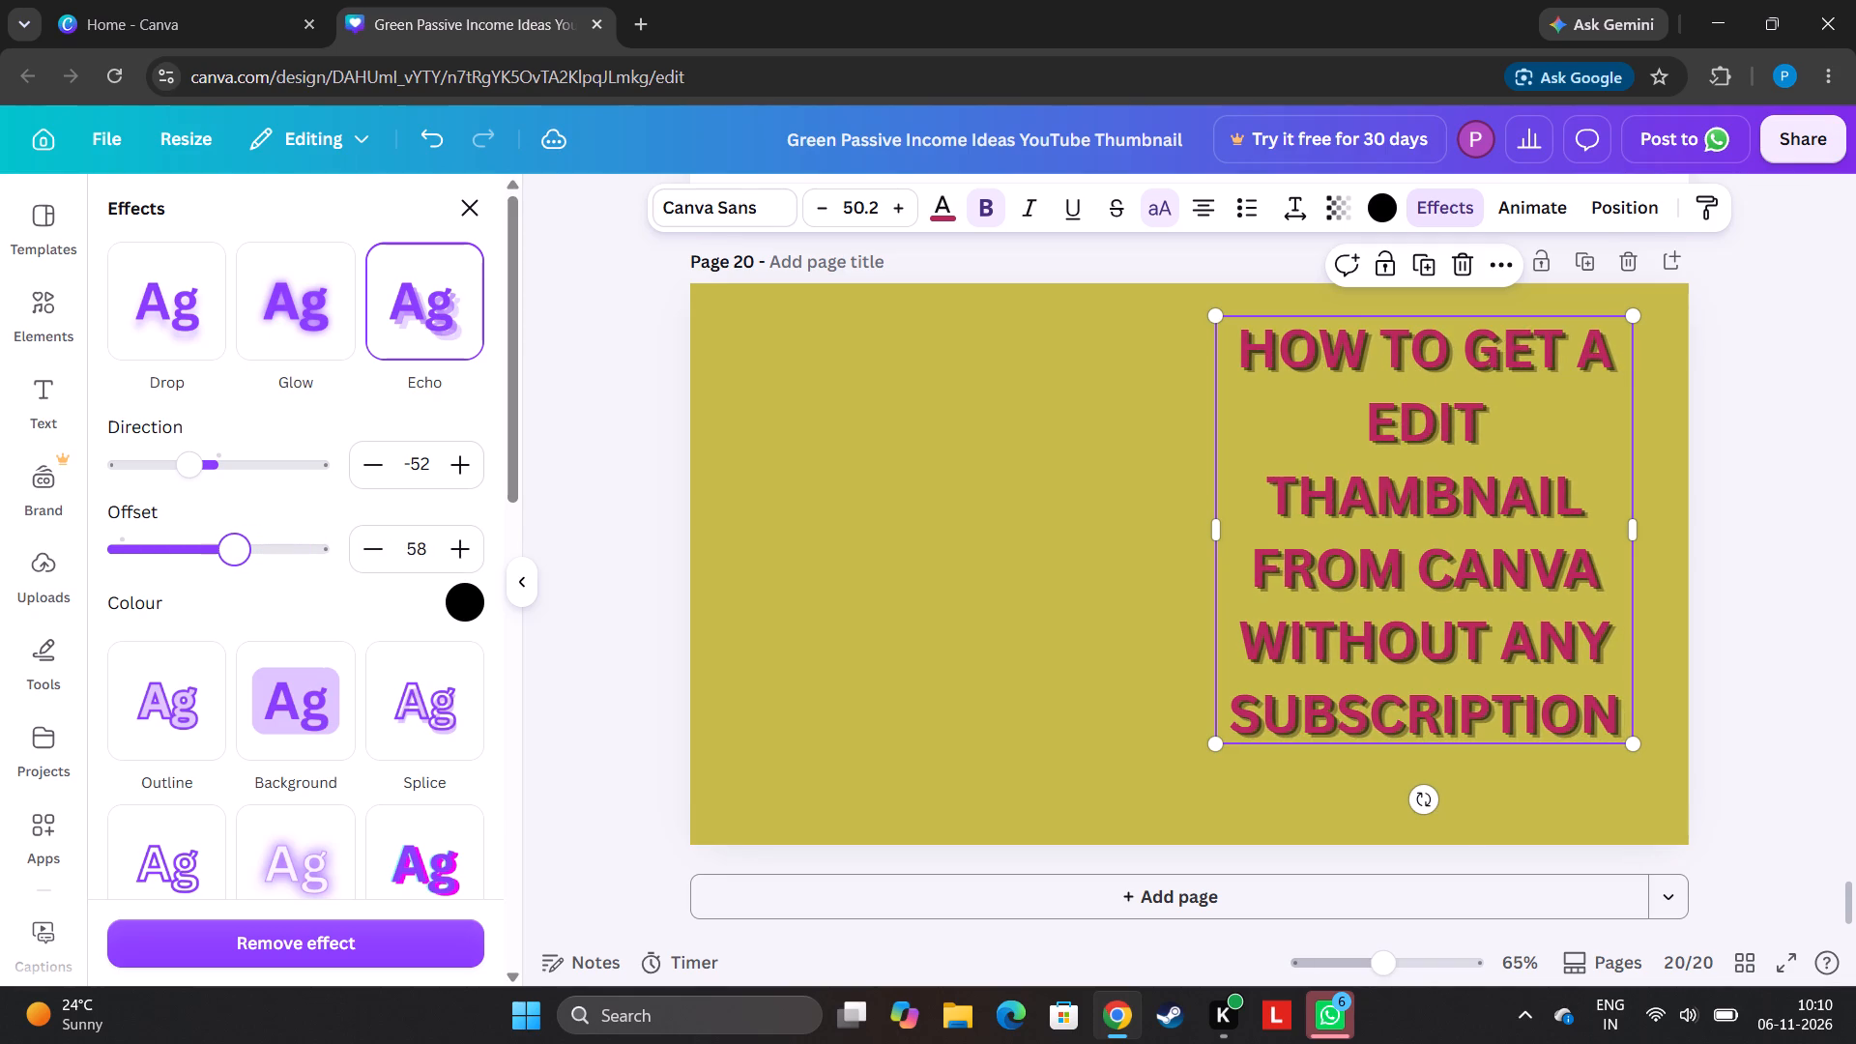
drag(235, 554, 225, 560)
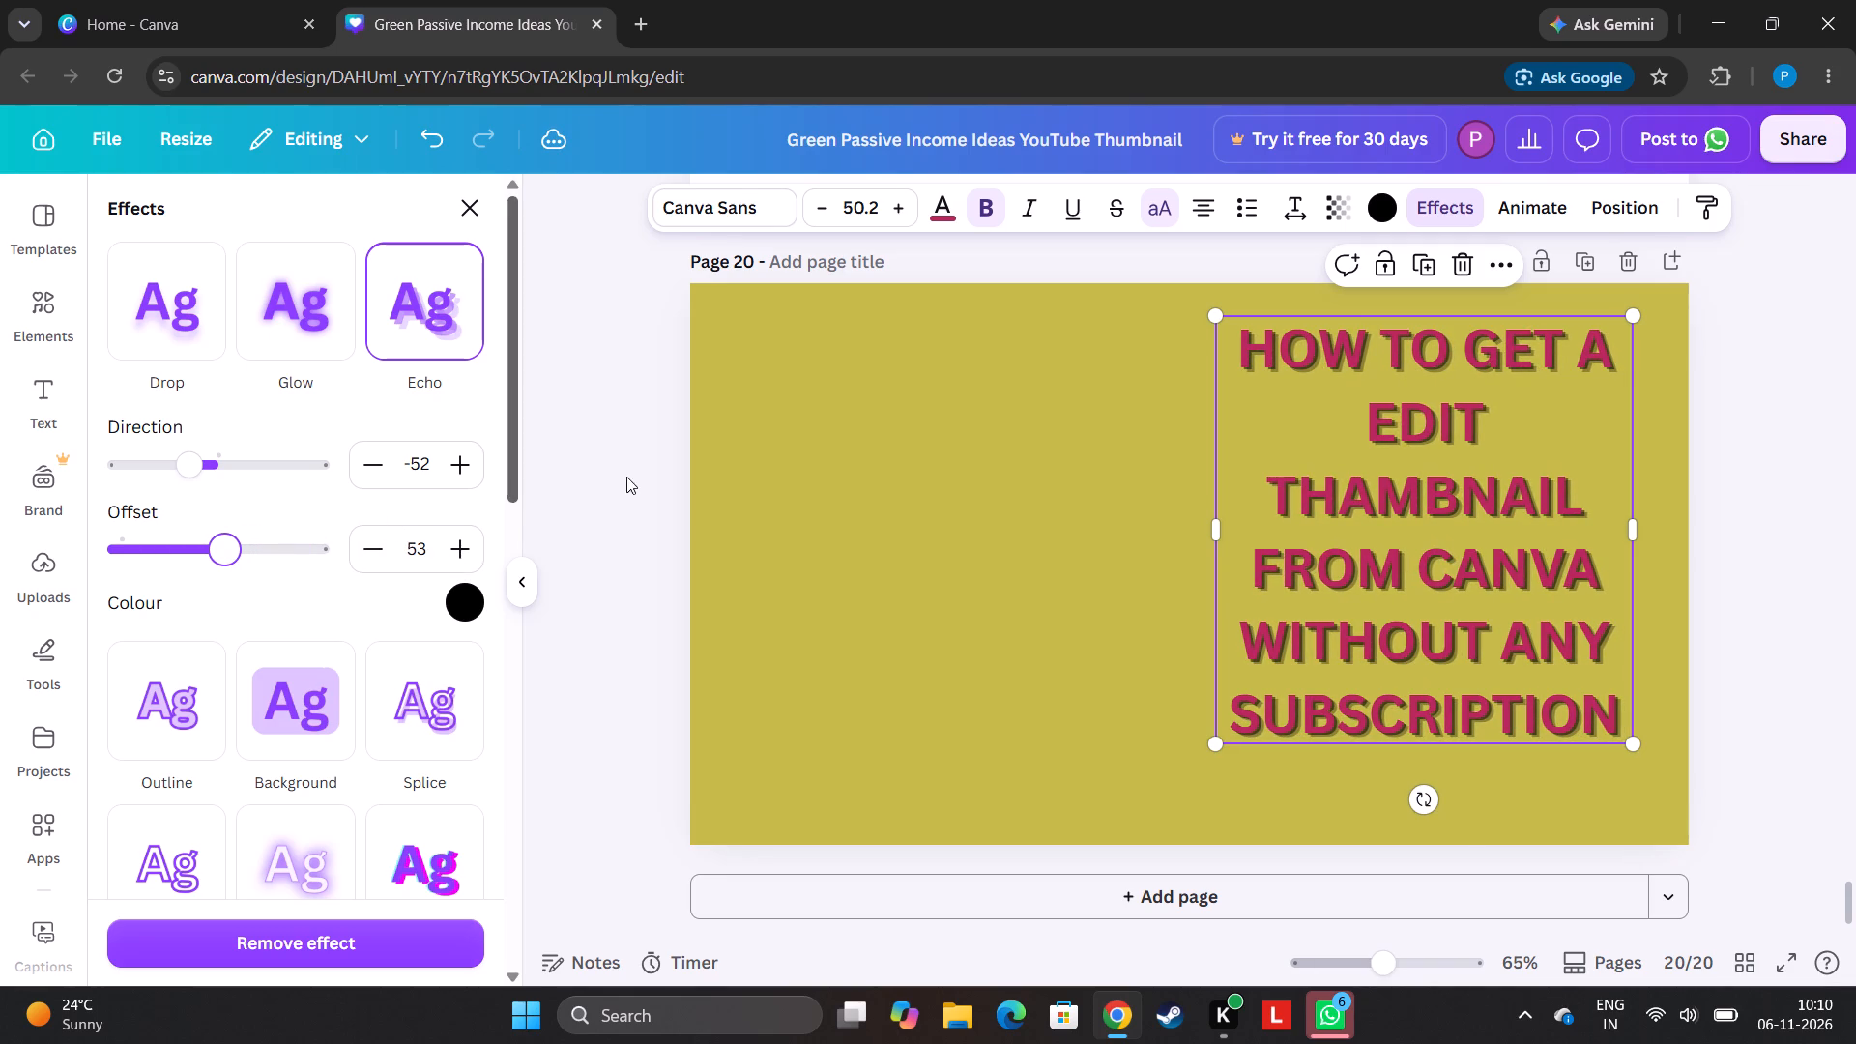
click(602, 462)
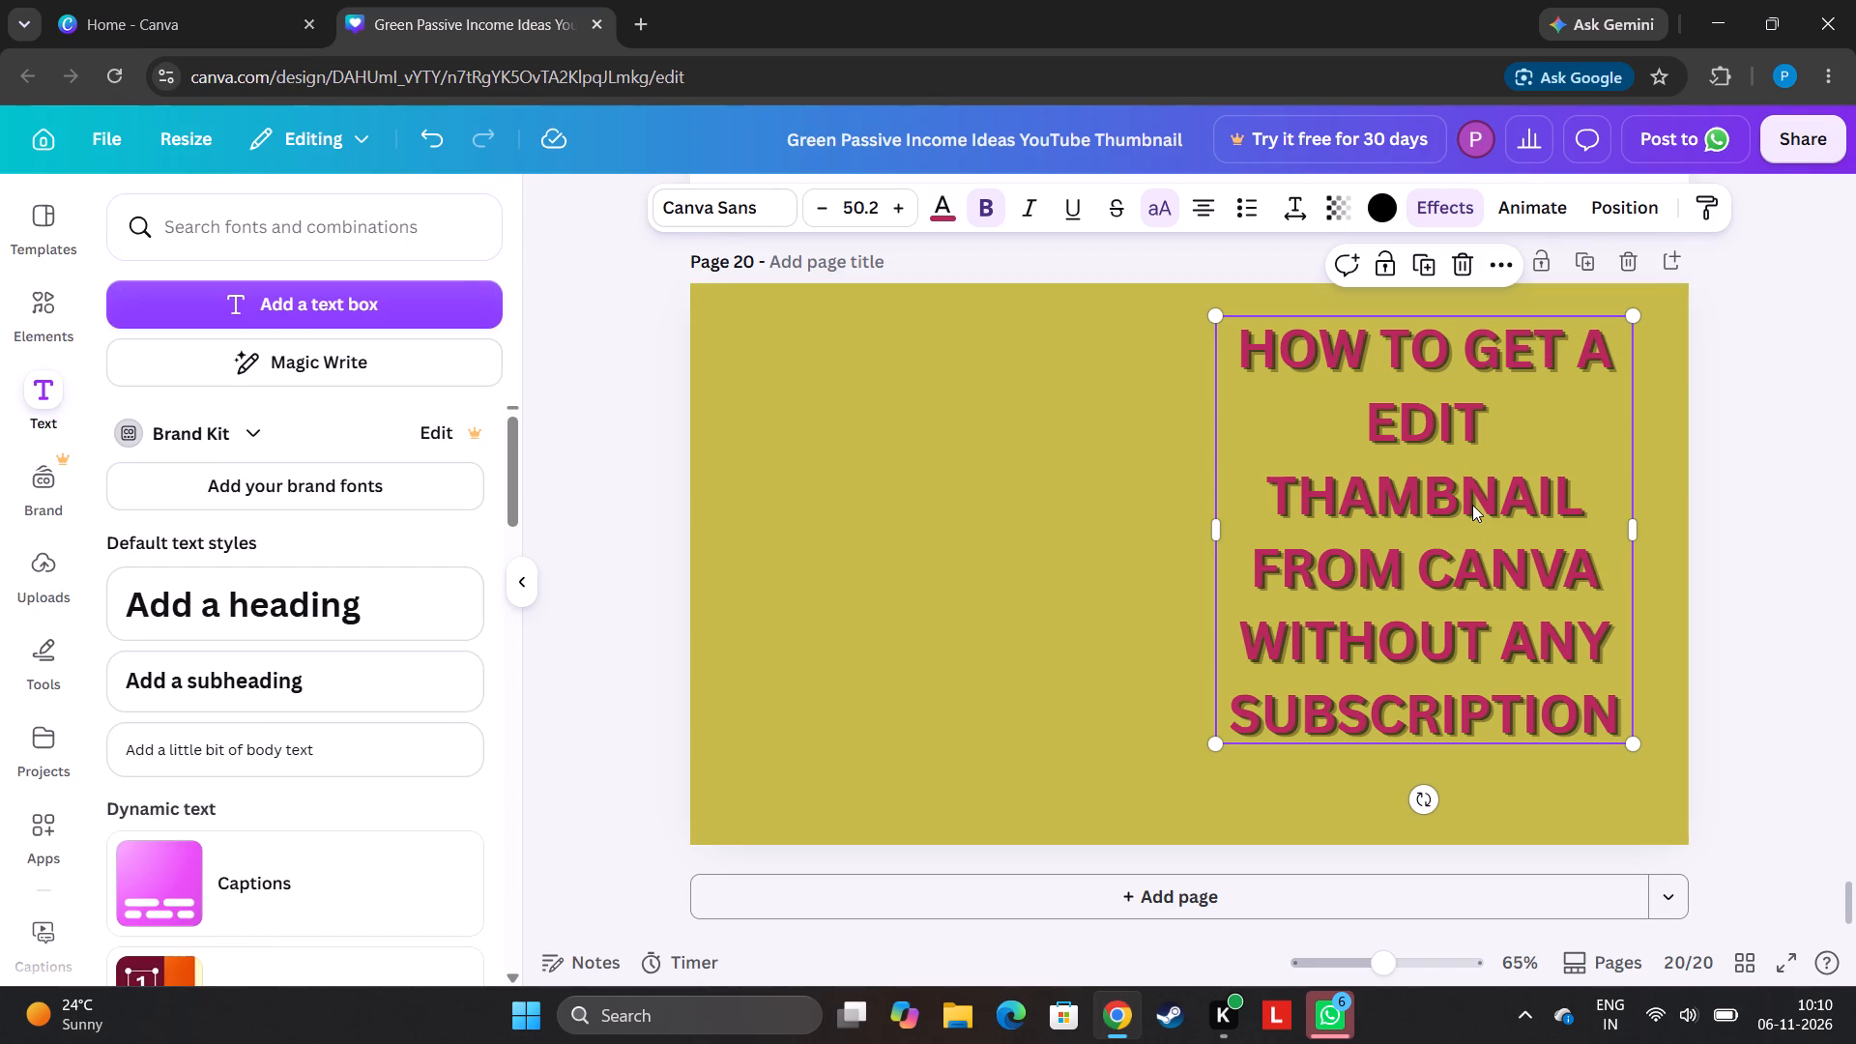
Colour only the word "CANVA" in the heading white and deselect the text.
click(1410, 565)
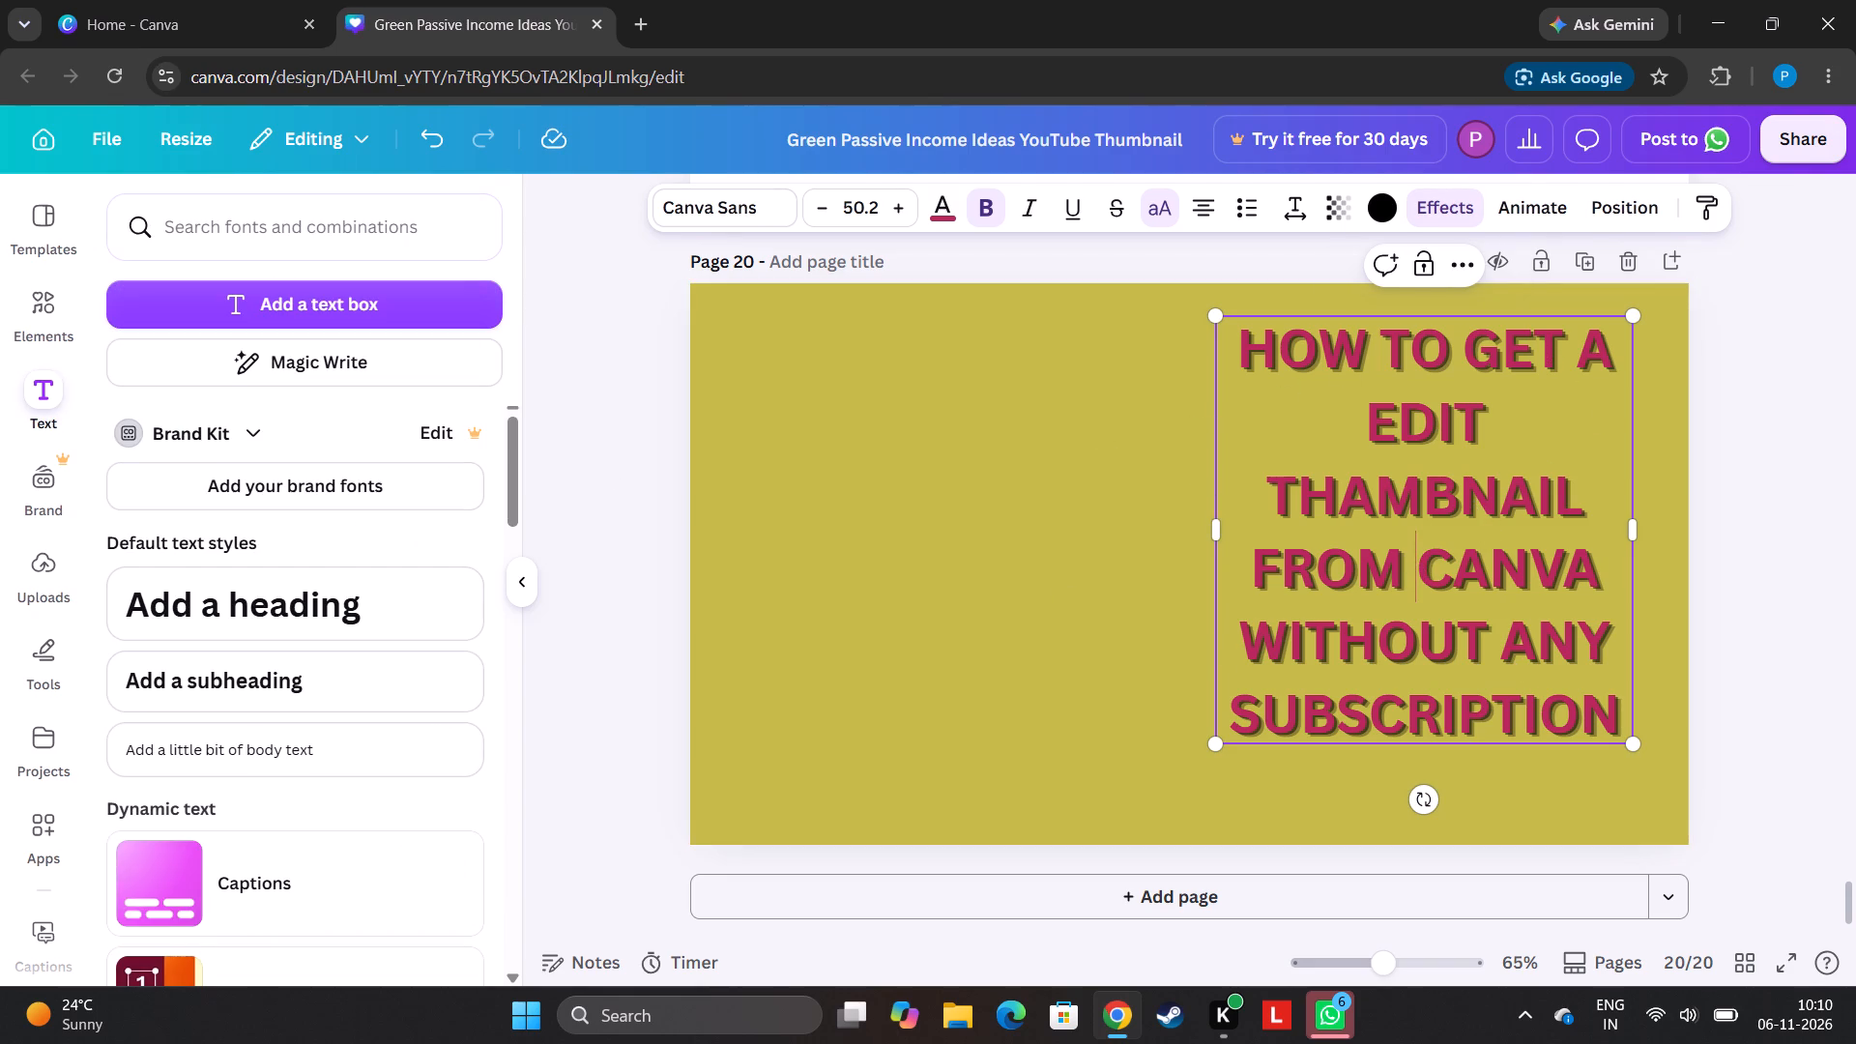
drag(1410, 565, 1598, 589)
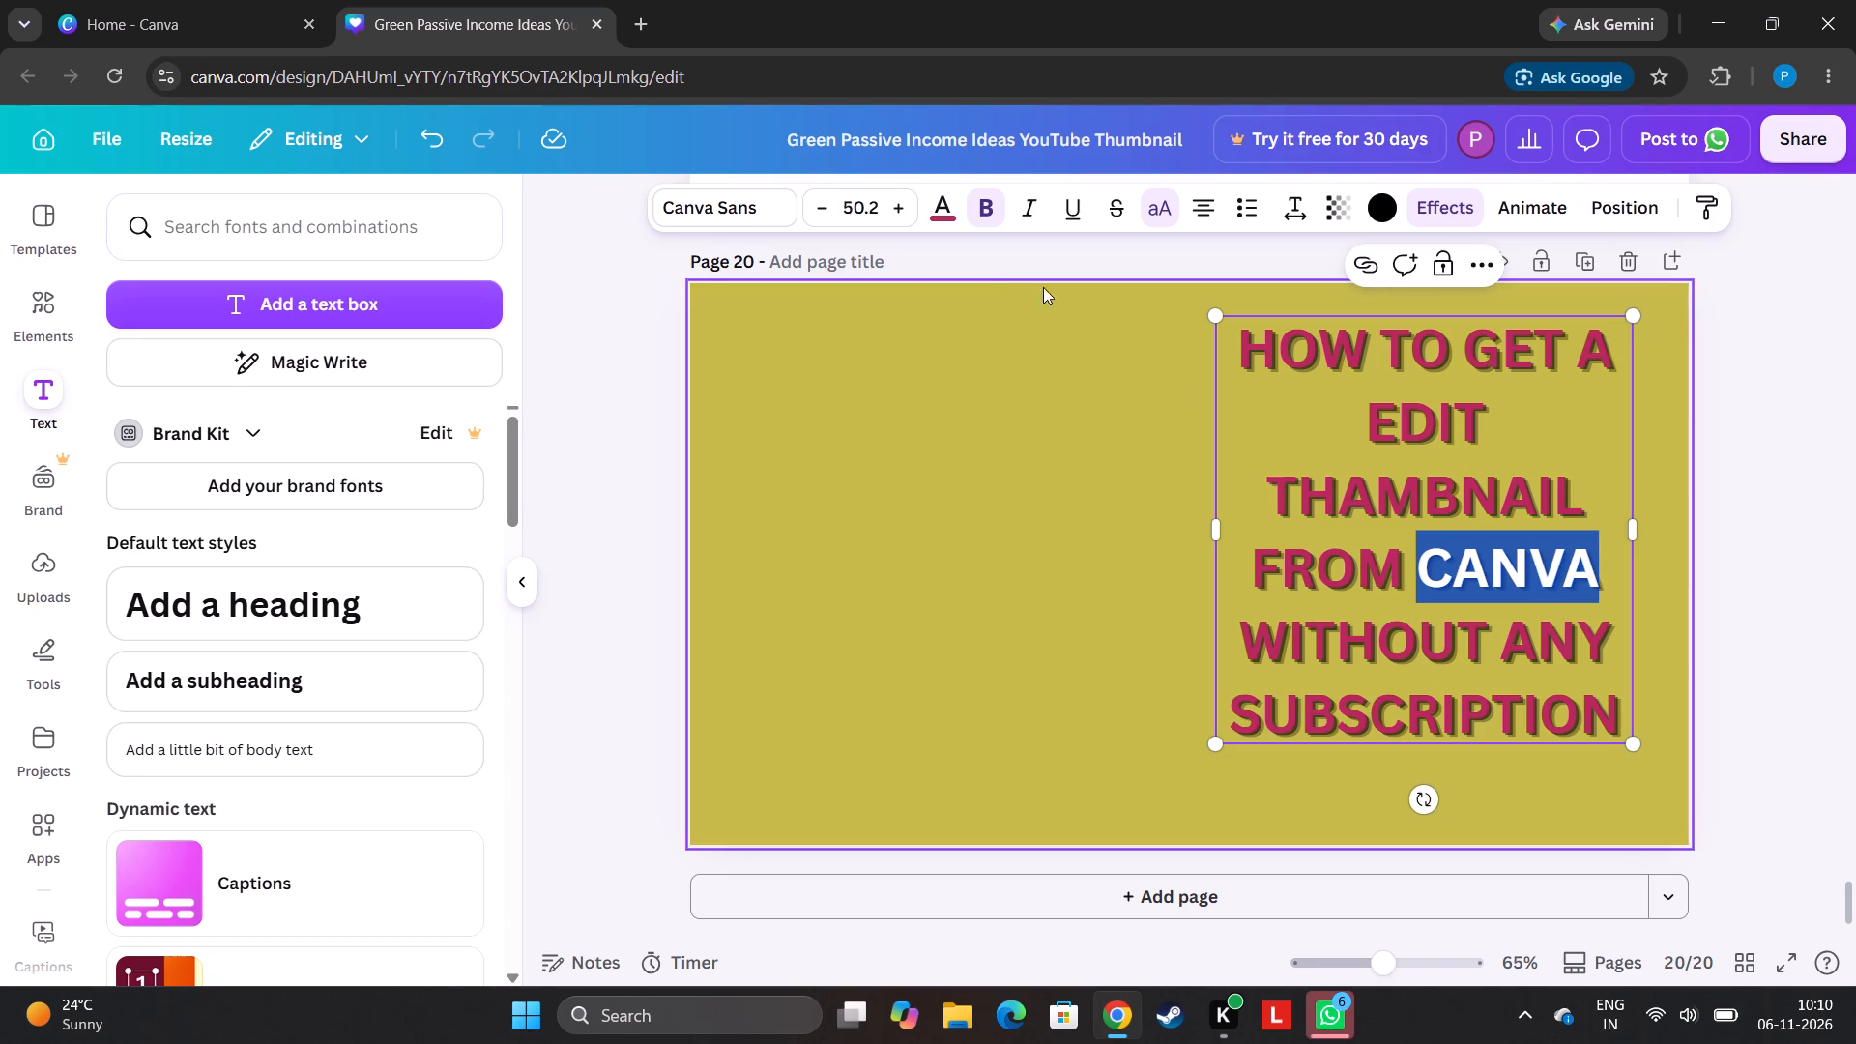
click(930, 208)
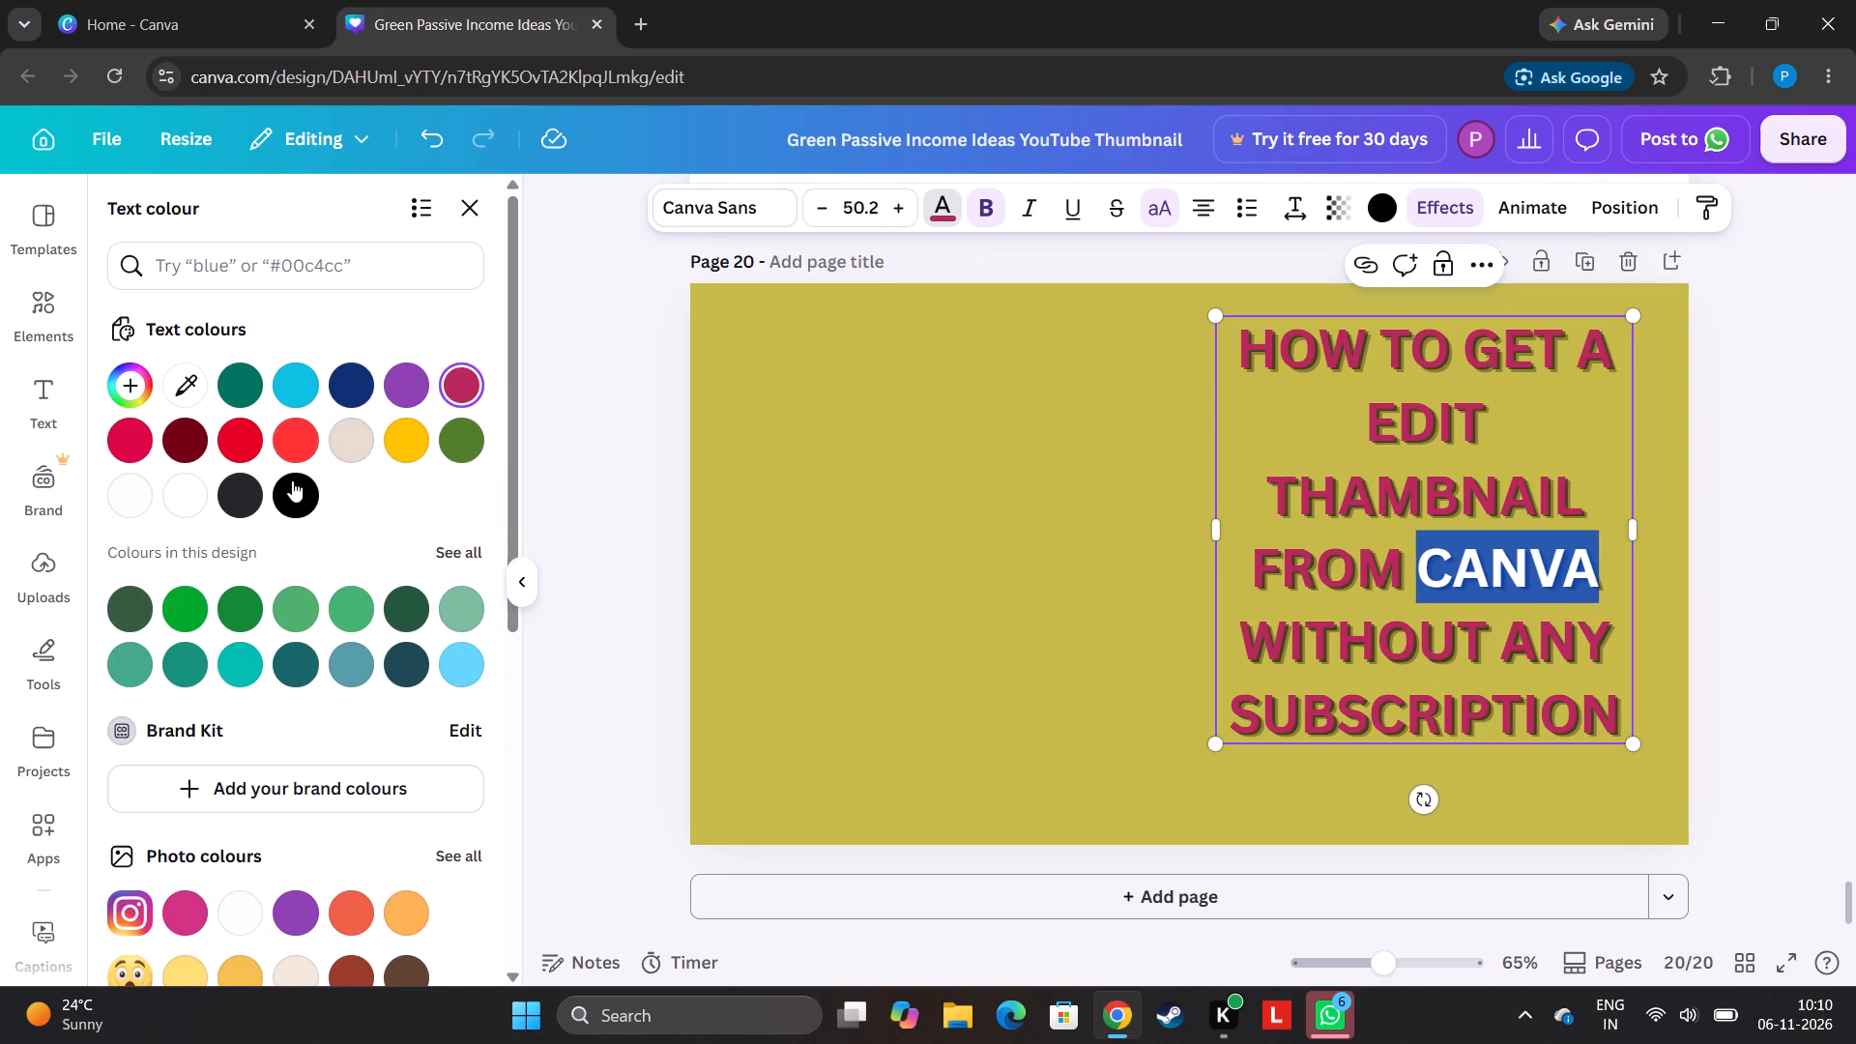
click(190, 499)
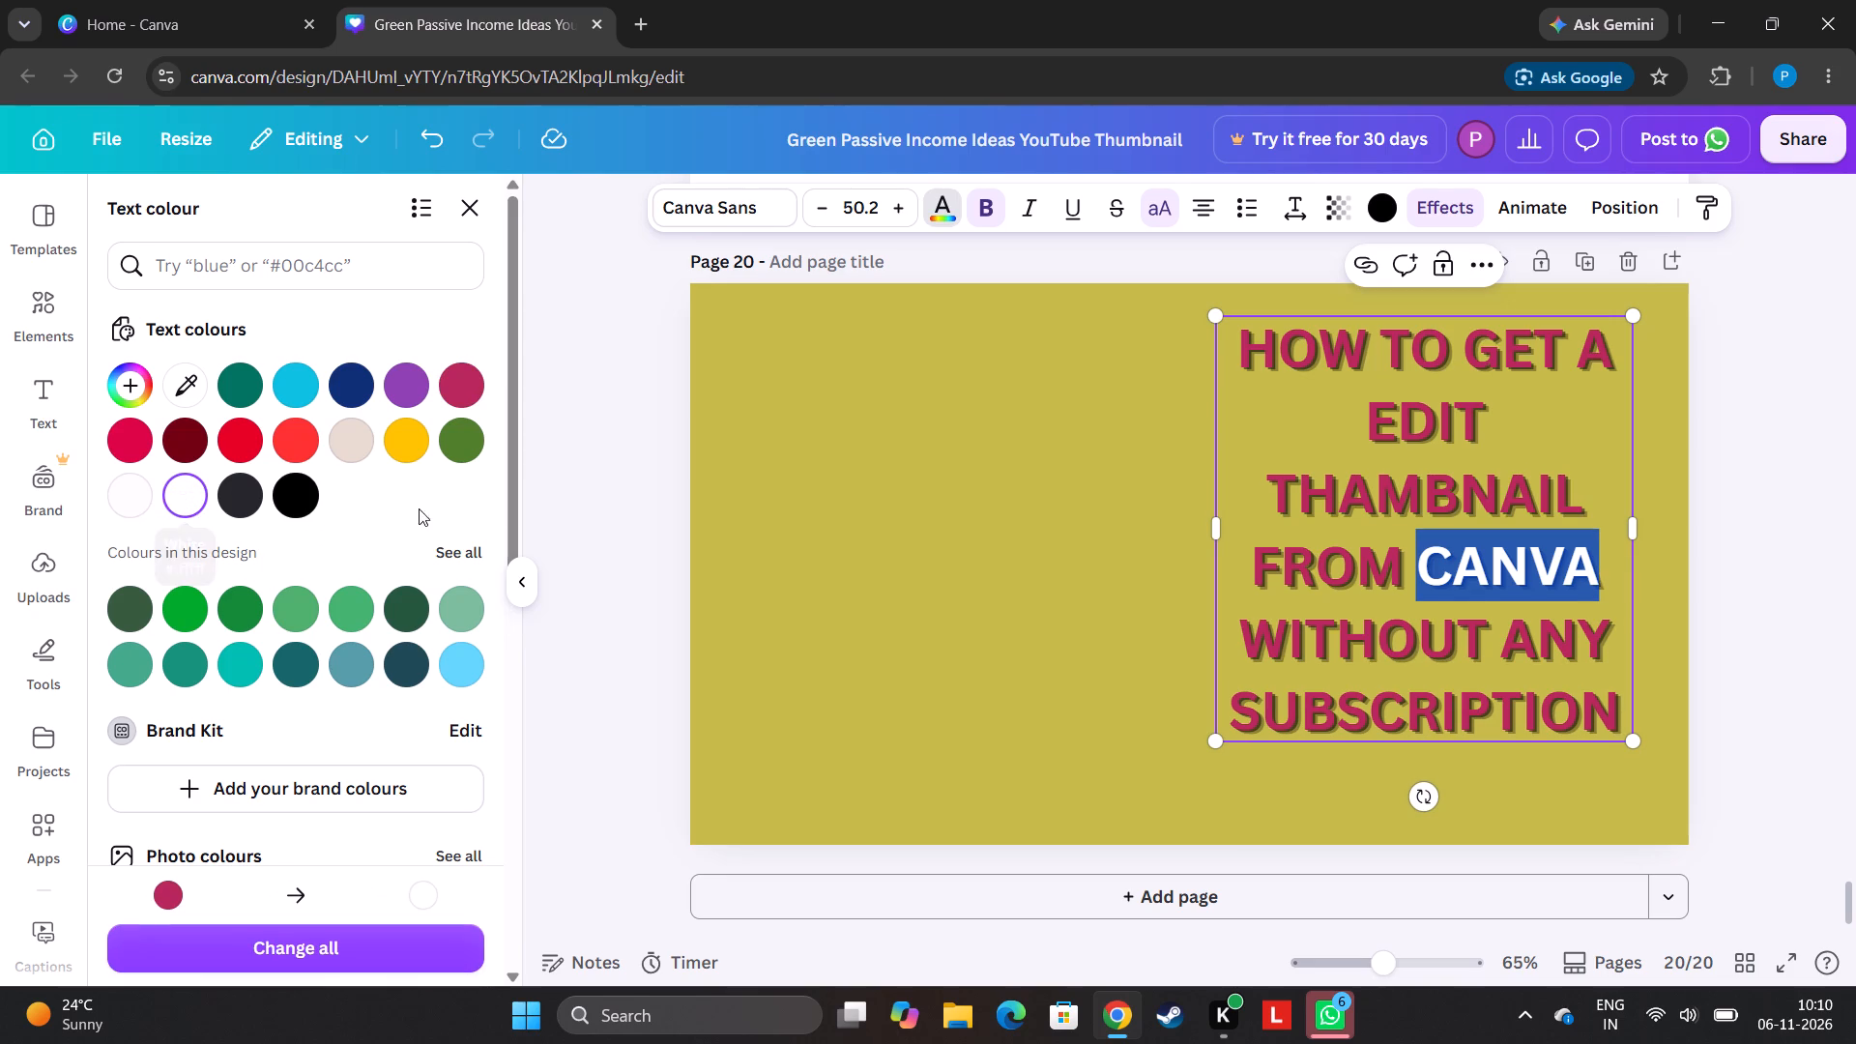
click(611, 482)
click(608, 480)
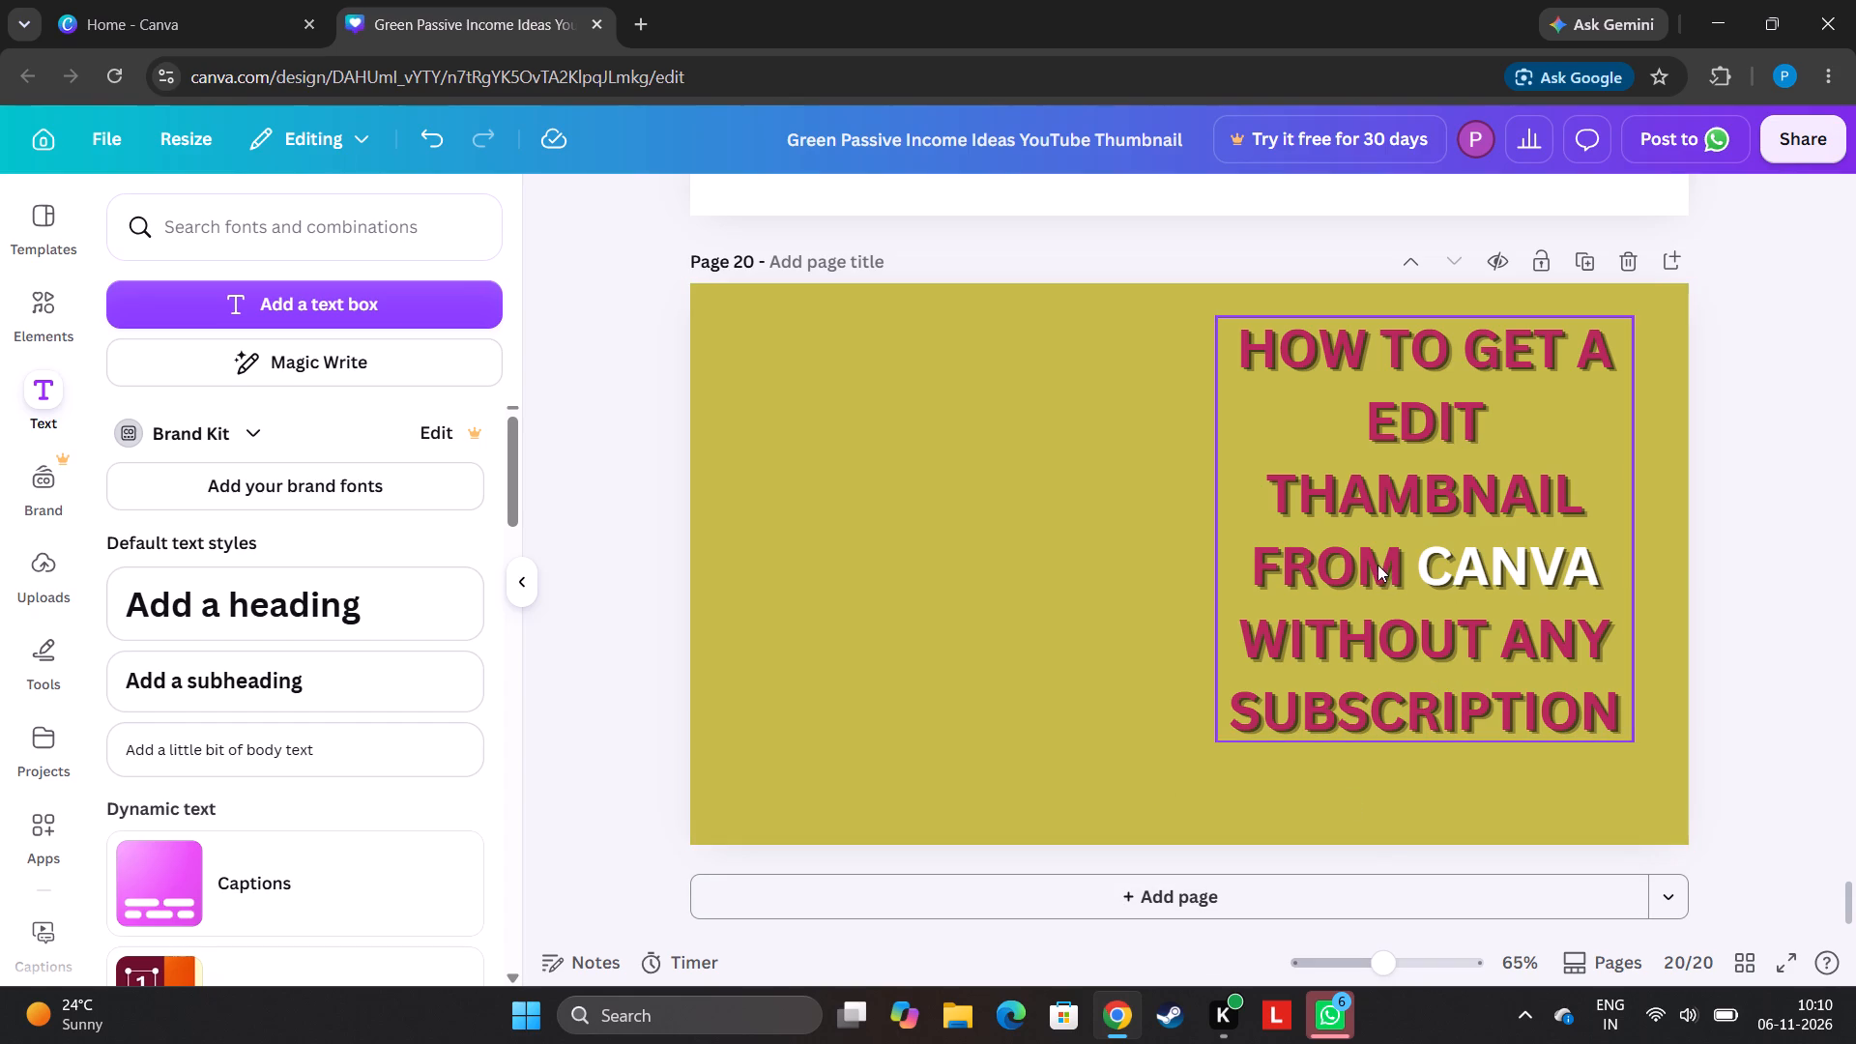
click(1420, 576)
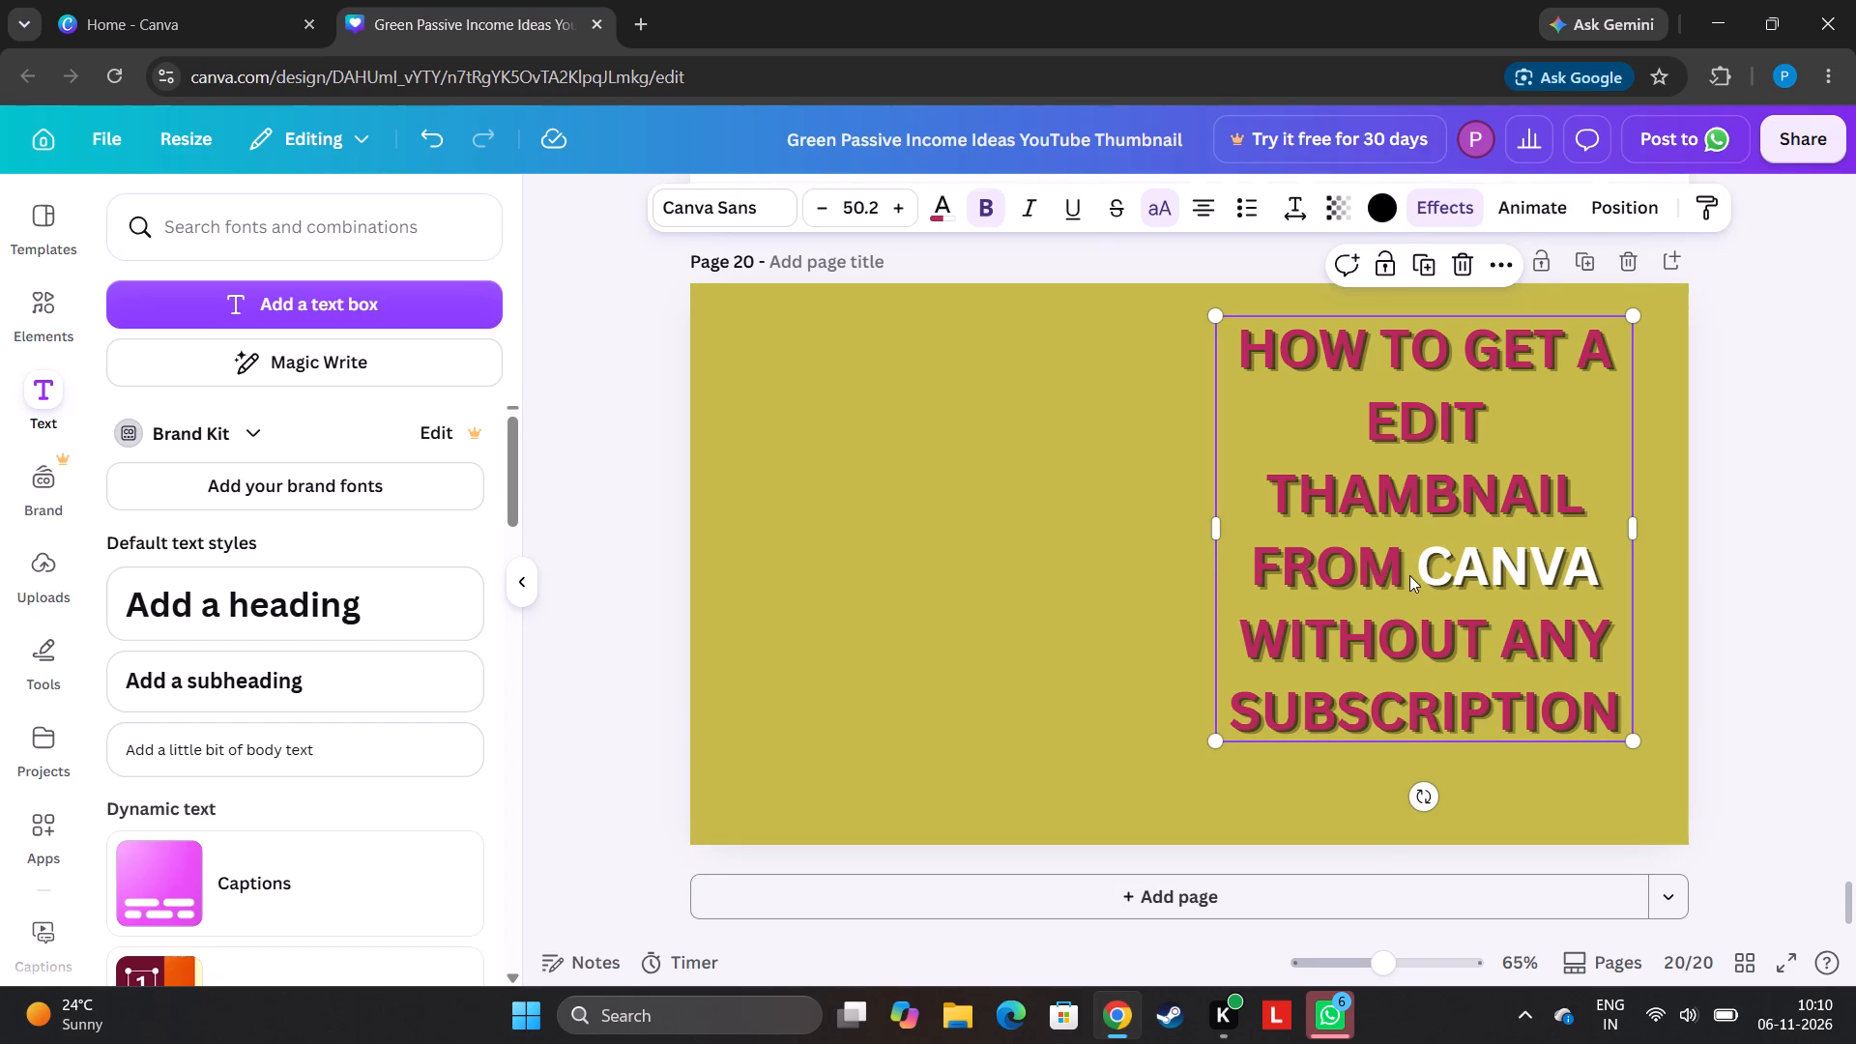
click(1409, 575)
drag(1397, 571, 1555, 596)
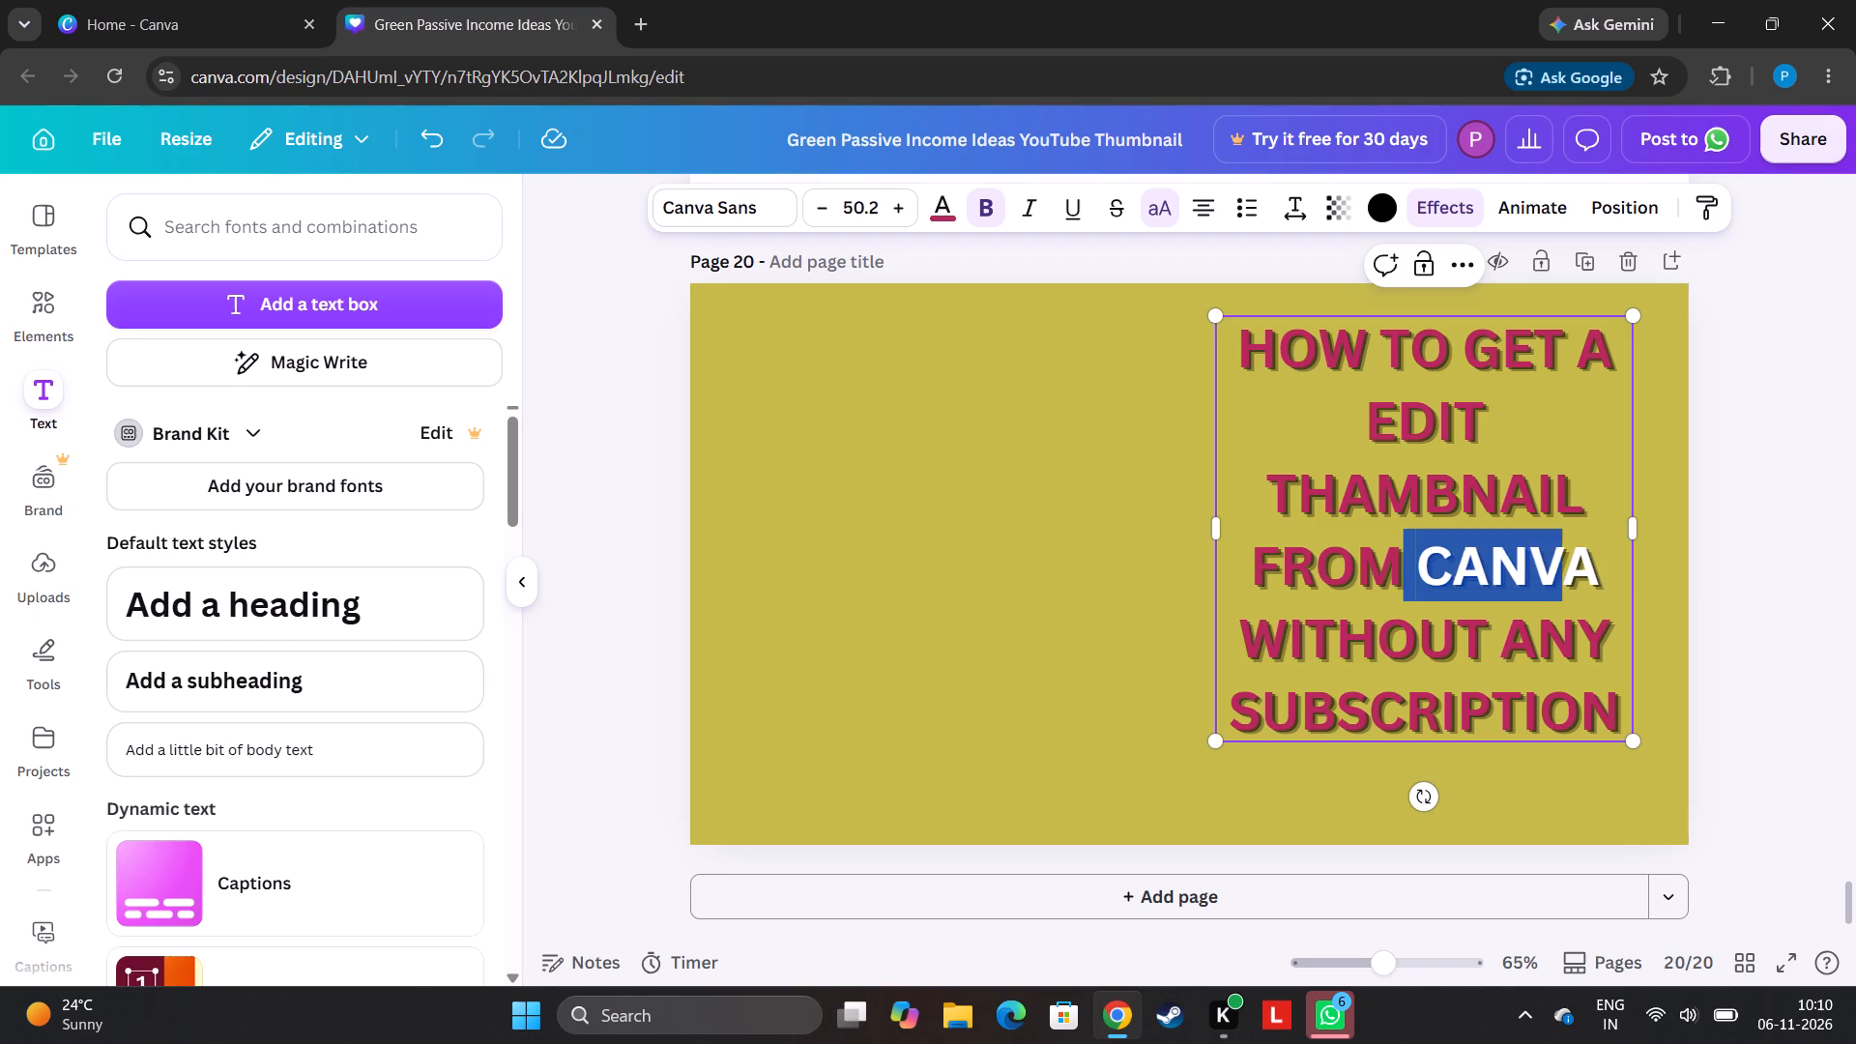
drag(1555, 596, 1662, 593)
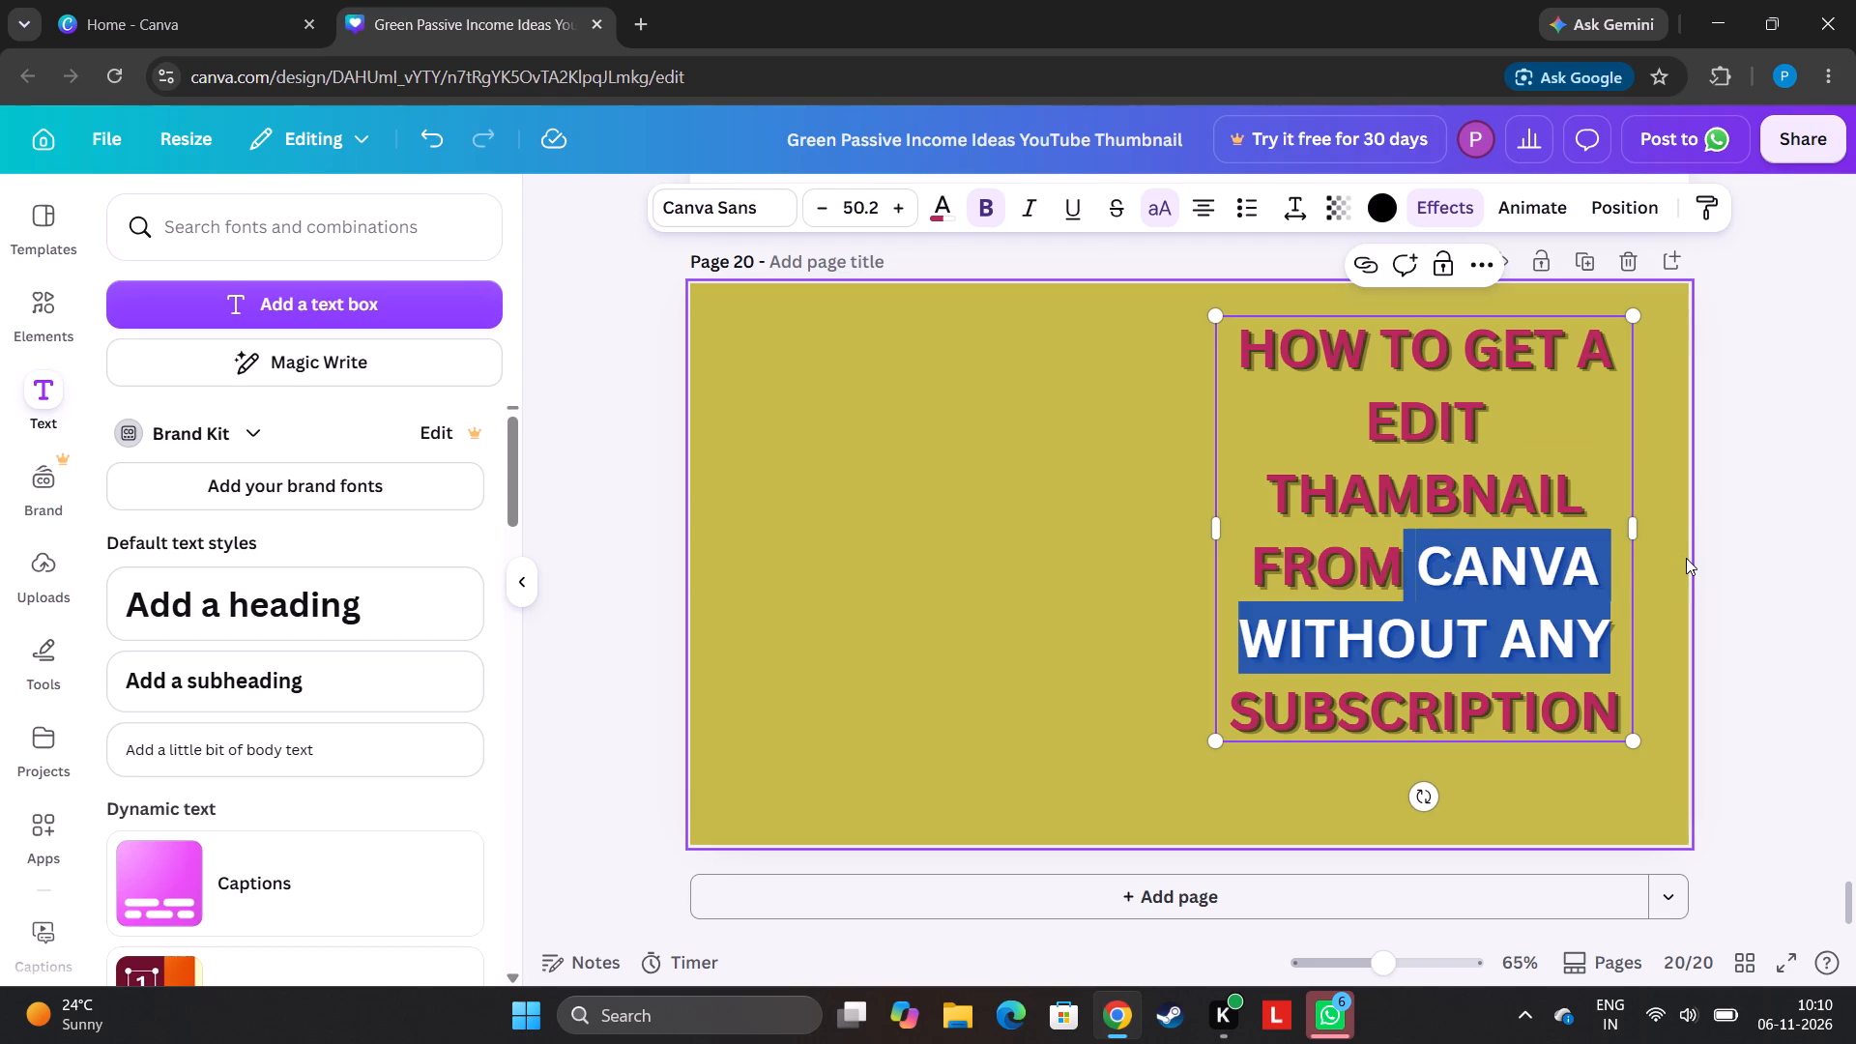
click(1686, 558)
Nudge the heading slightly to the left and scale it up proportionally to font size 52.6.
click(1420, 574)
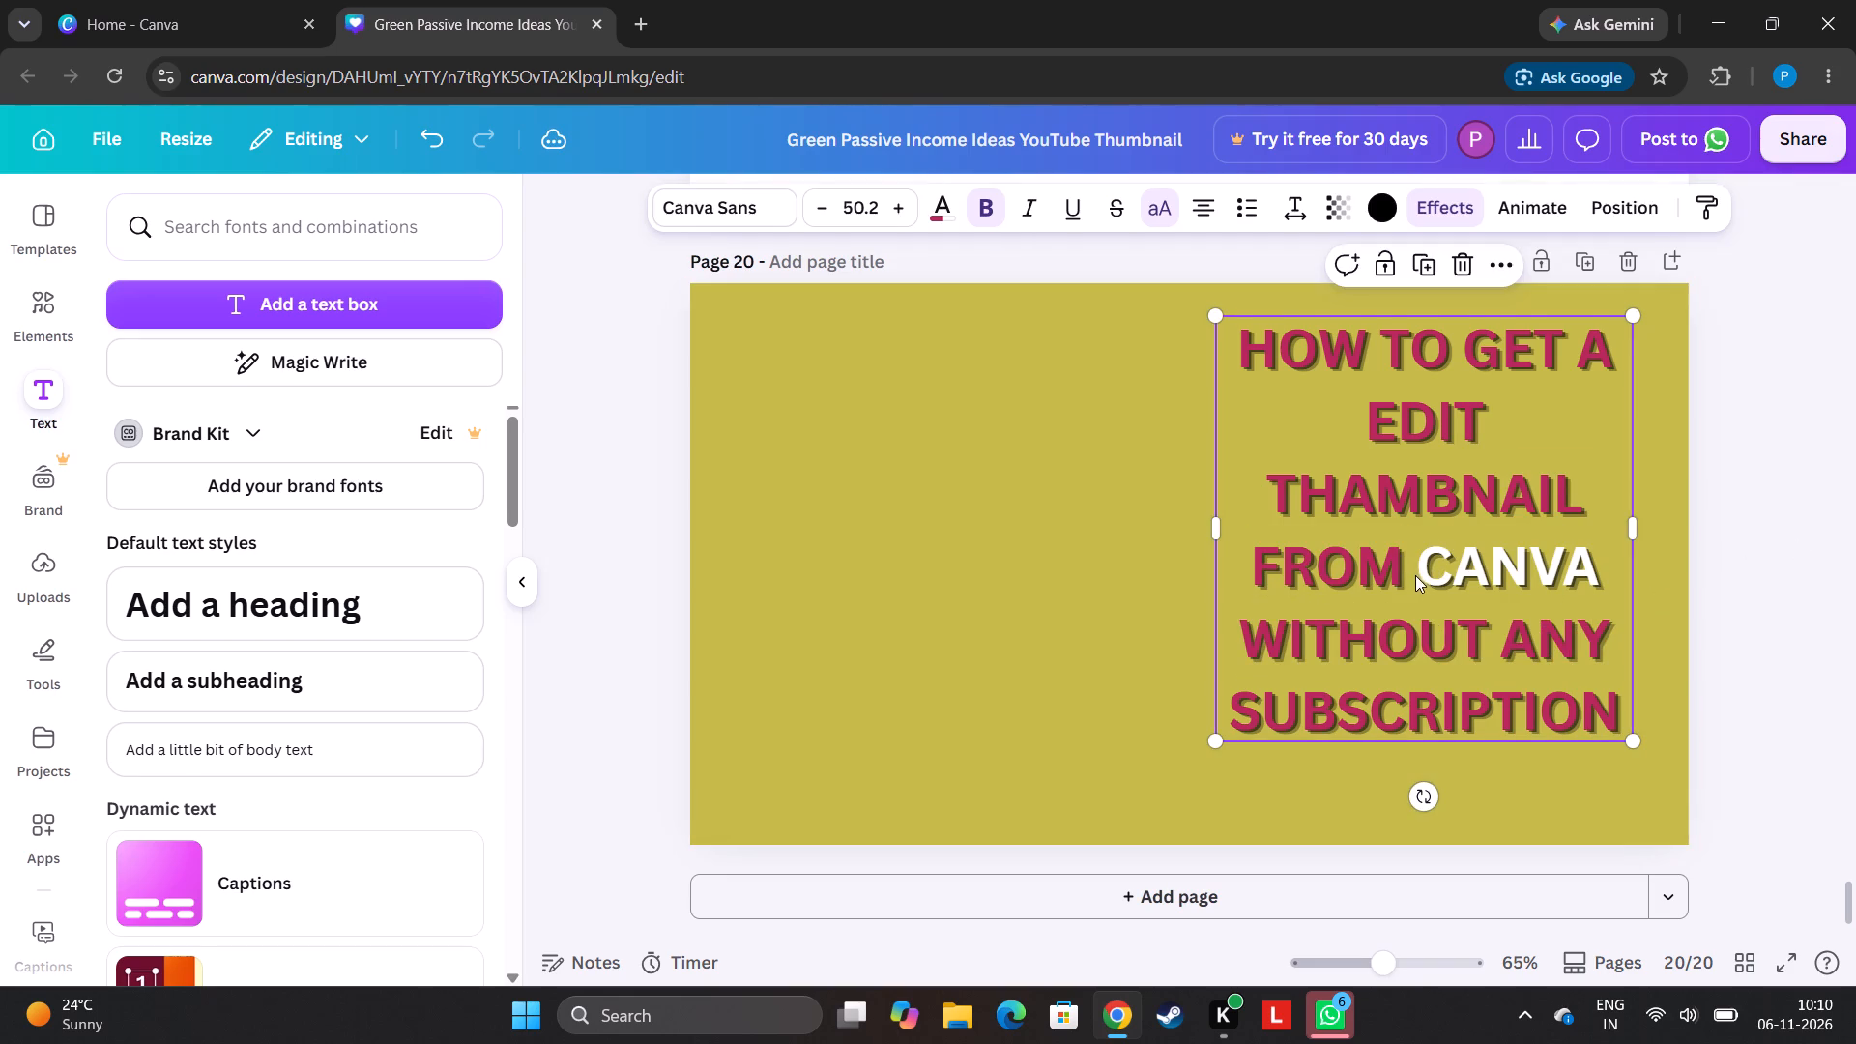
drag(1414, 576, 1414, 588)
drag(1407, 584, 1398, 569)
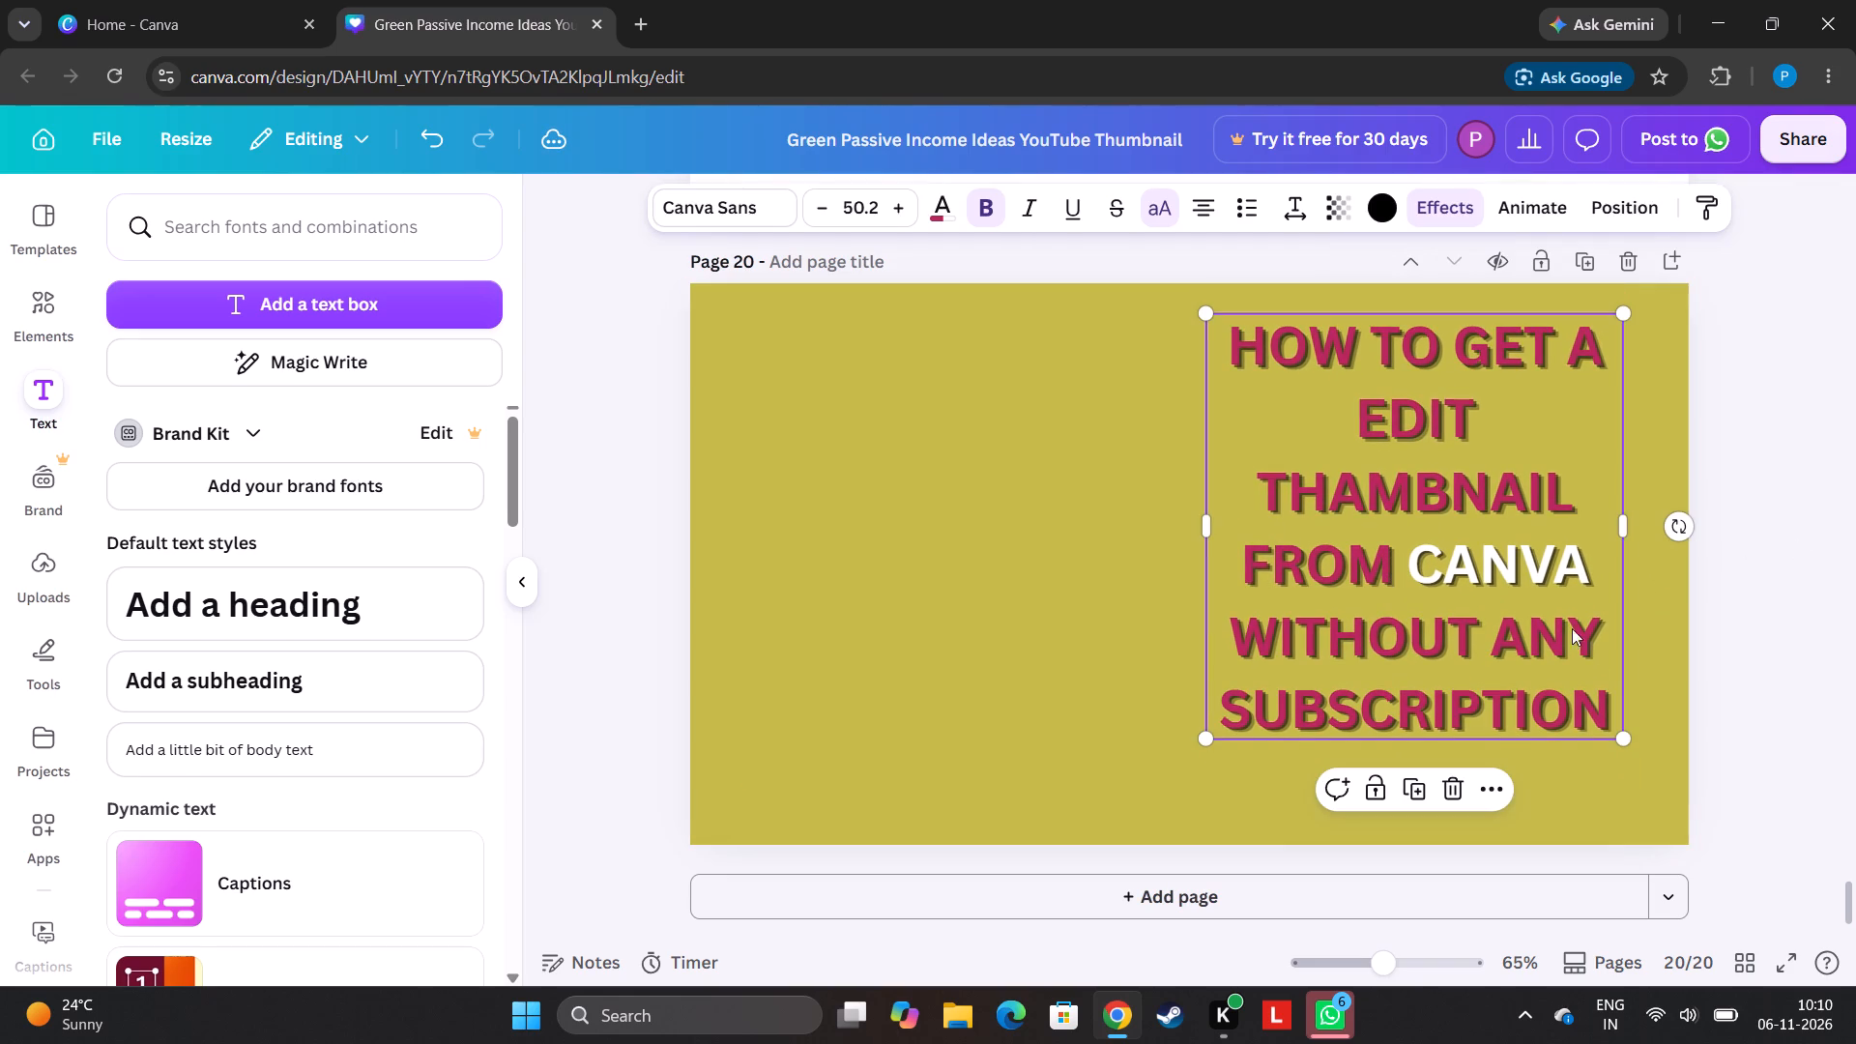
drag(1620, 739, 1639, 804)
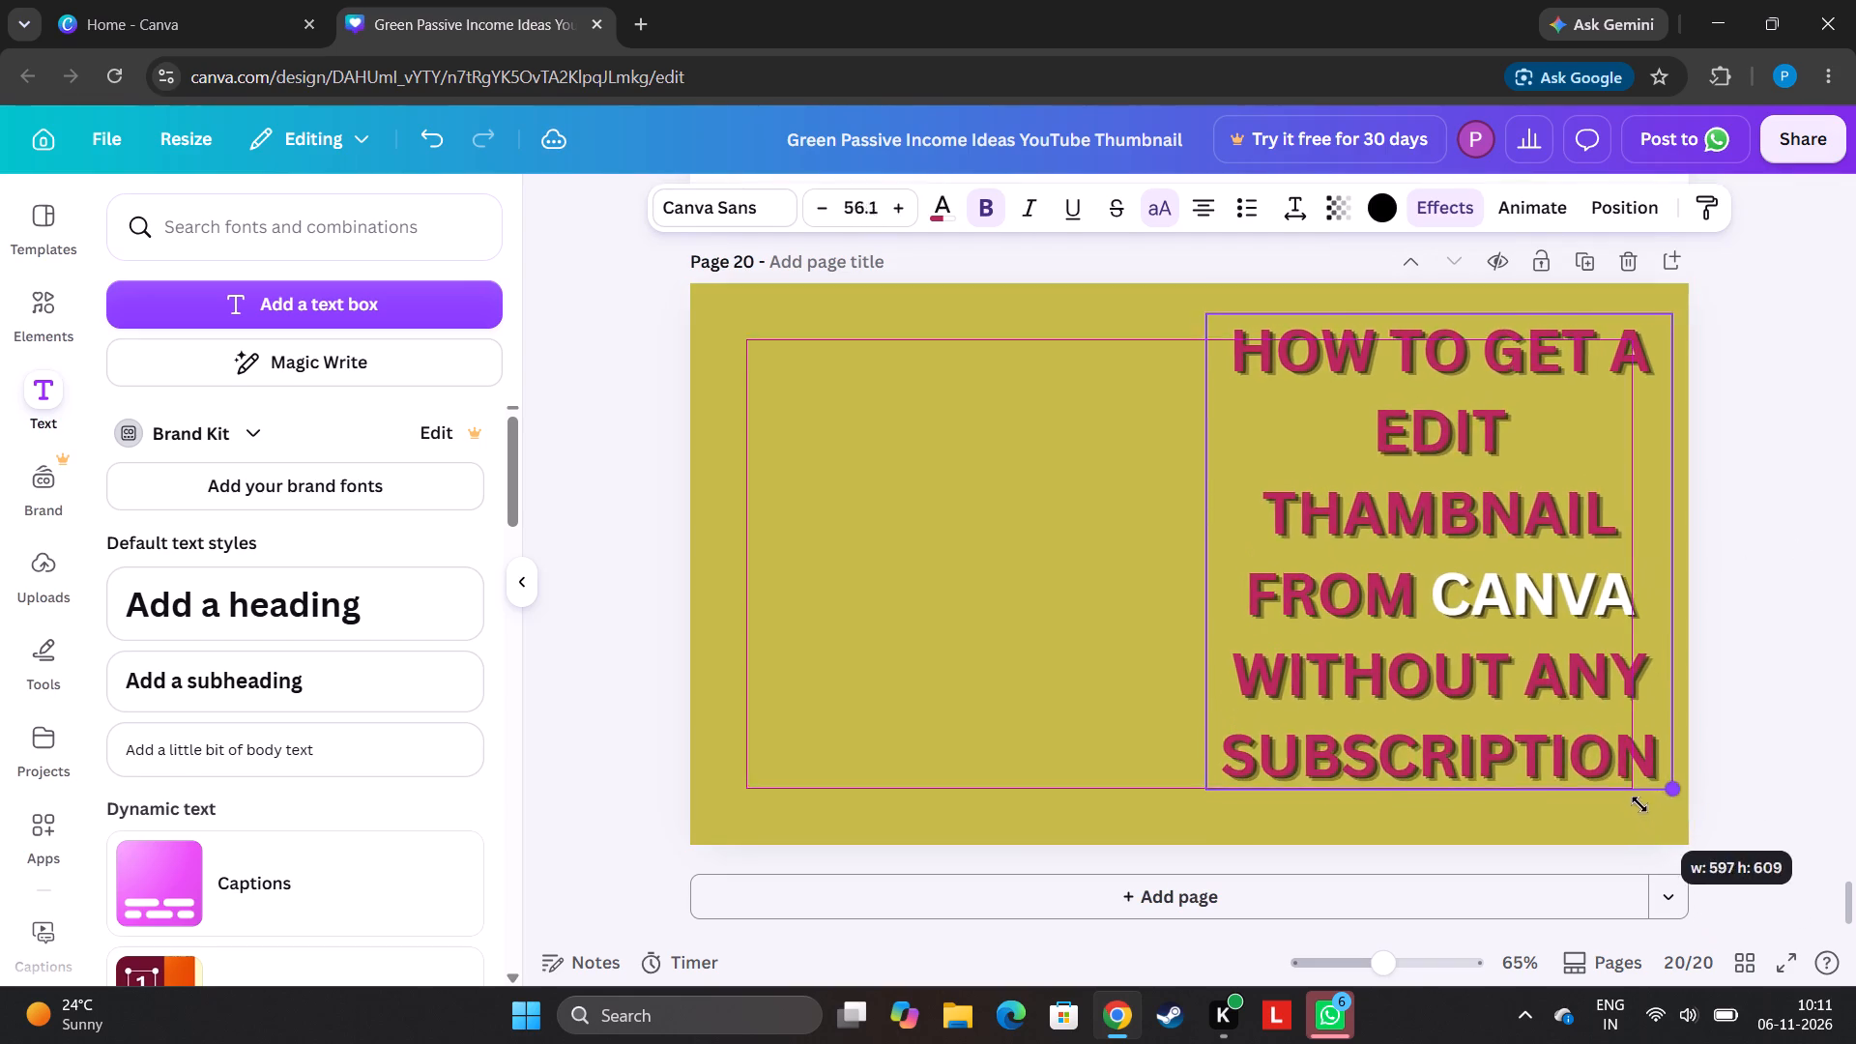
drag(1639, 804, 1600, 797)
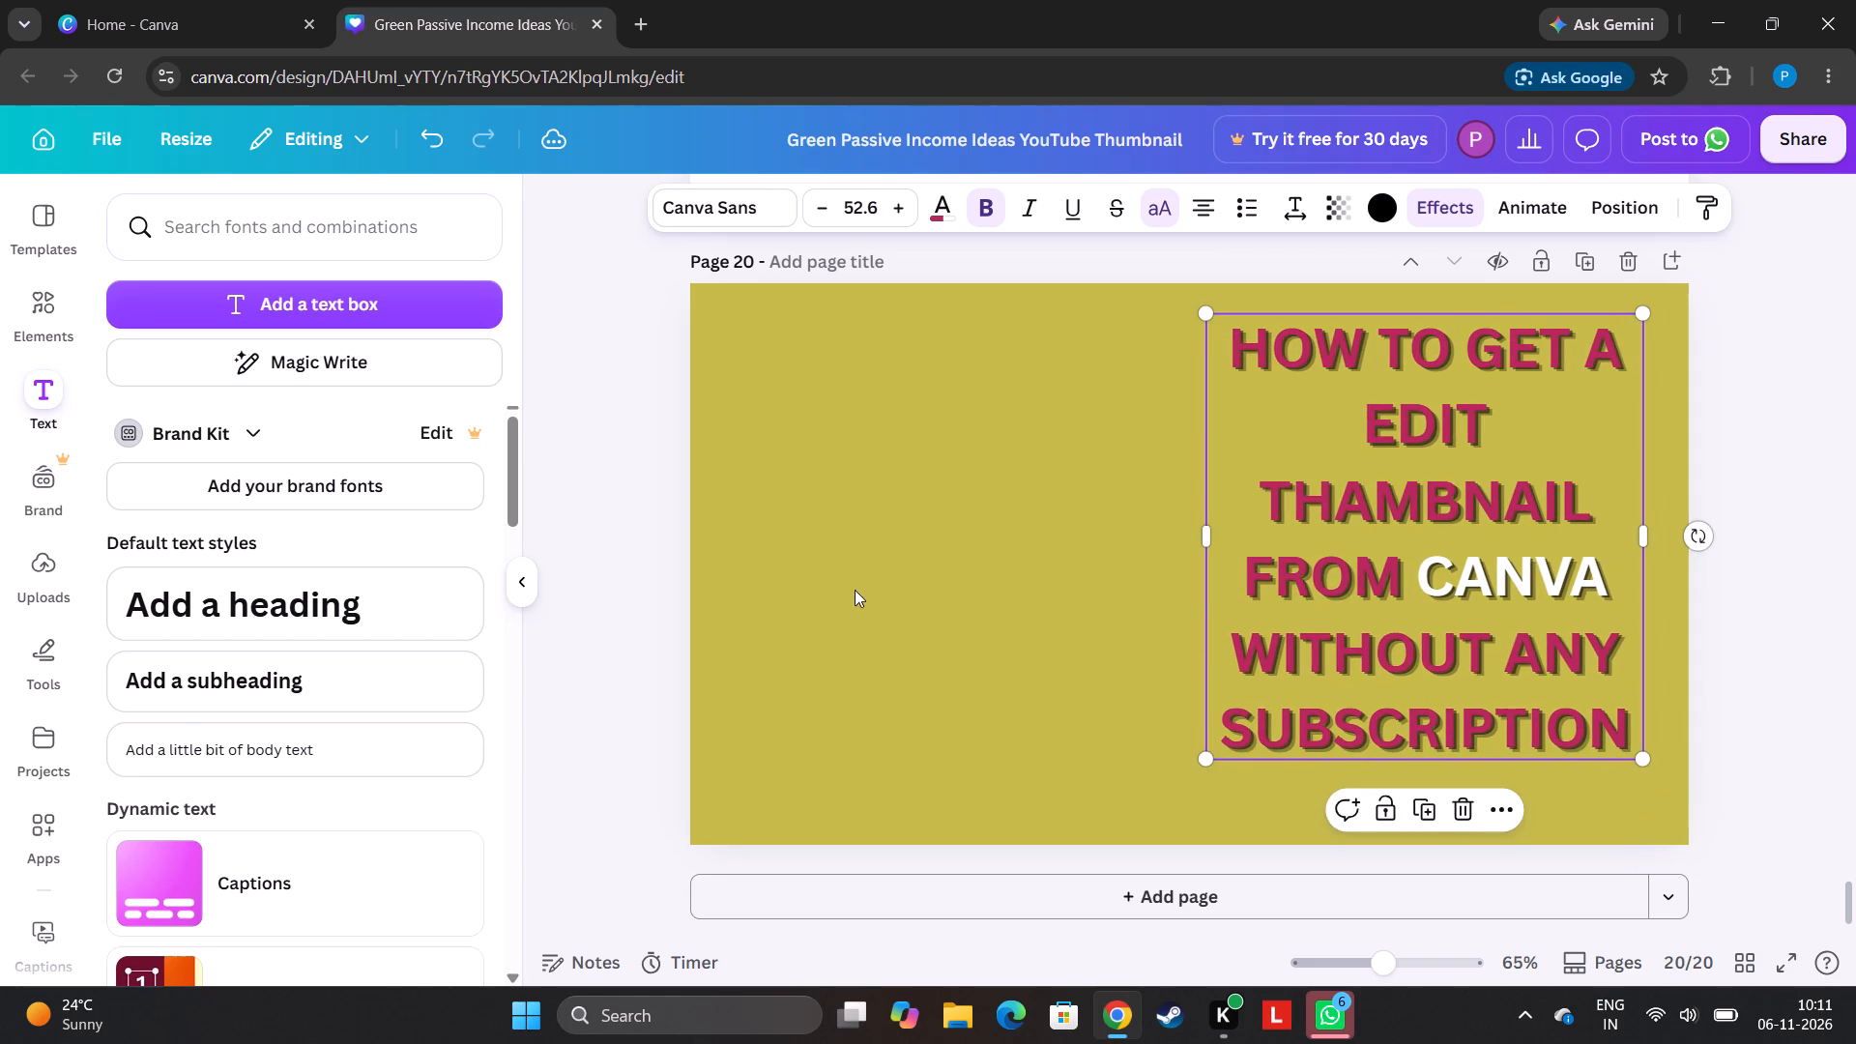
Look through the full collection of recently used elements for a graphic to place beside the heading.
click(64, 332)
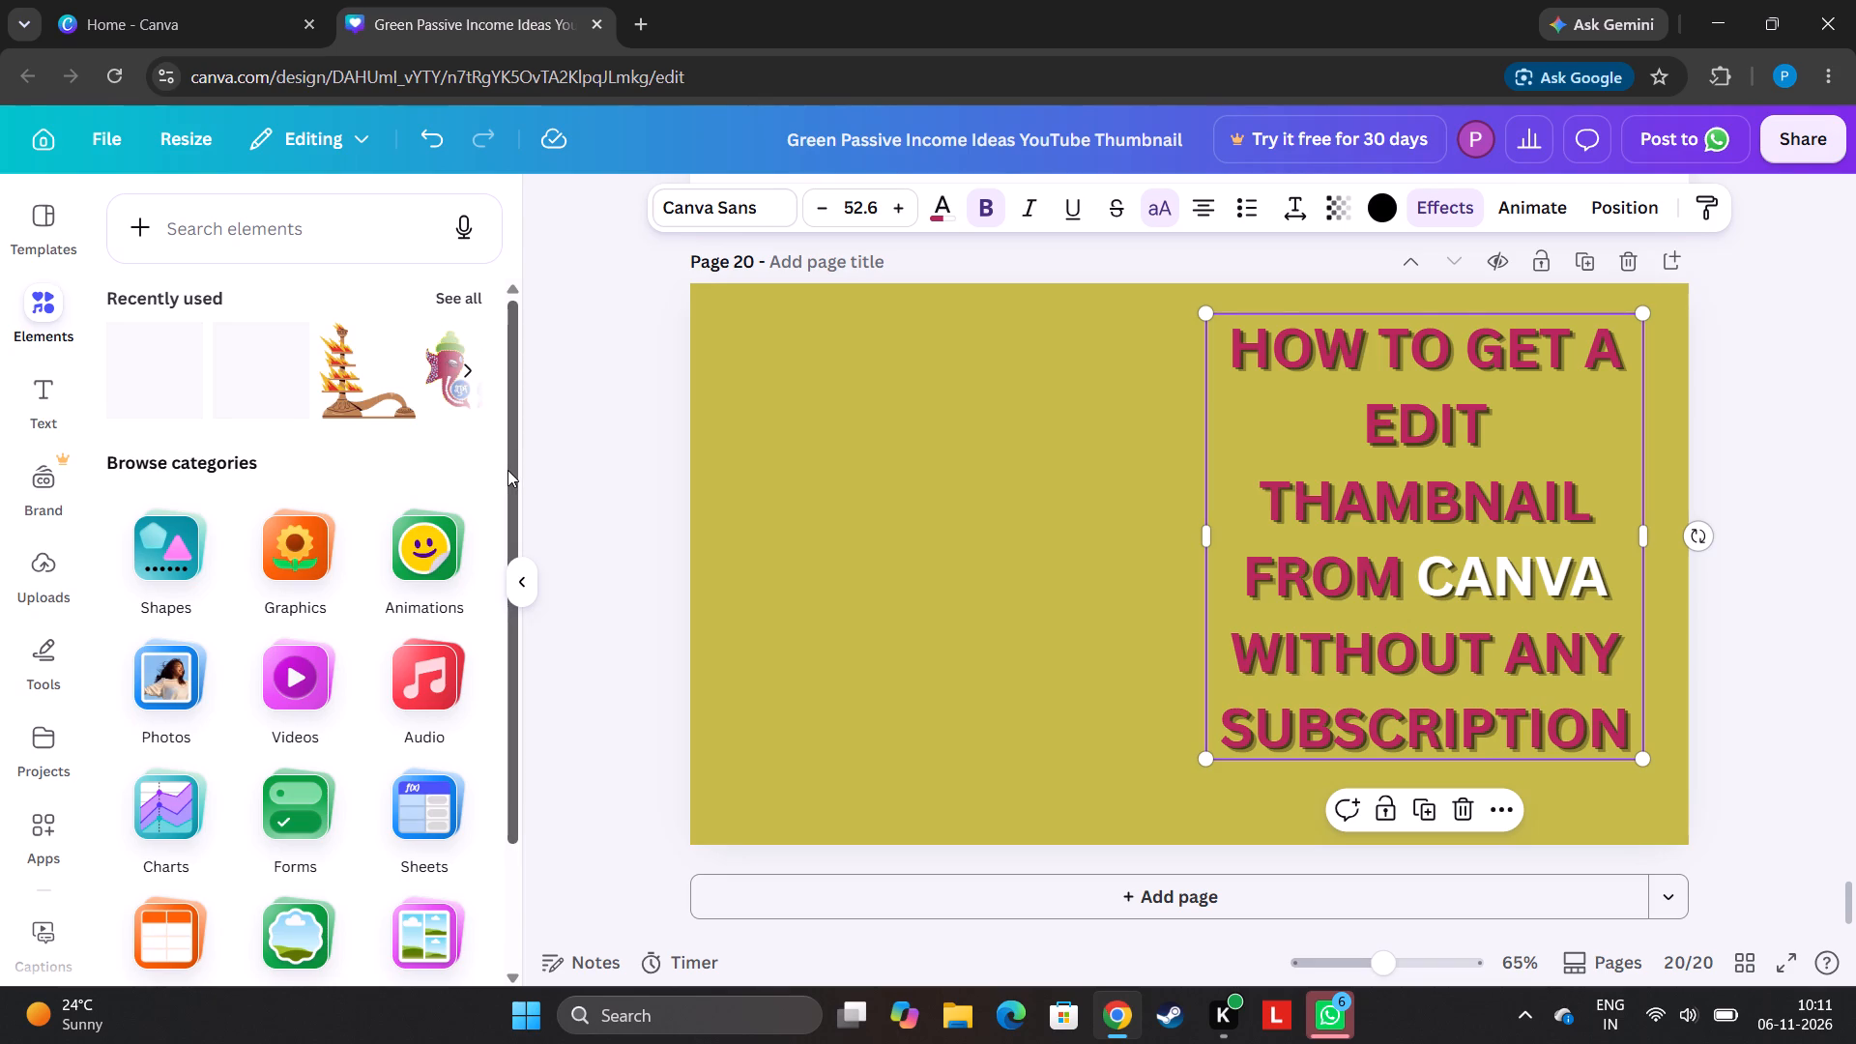
drag(507, 470, 610, 911)
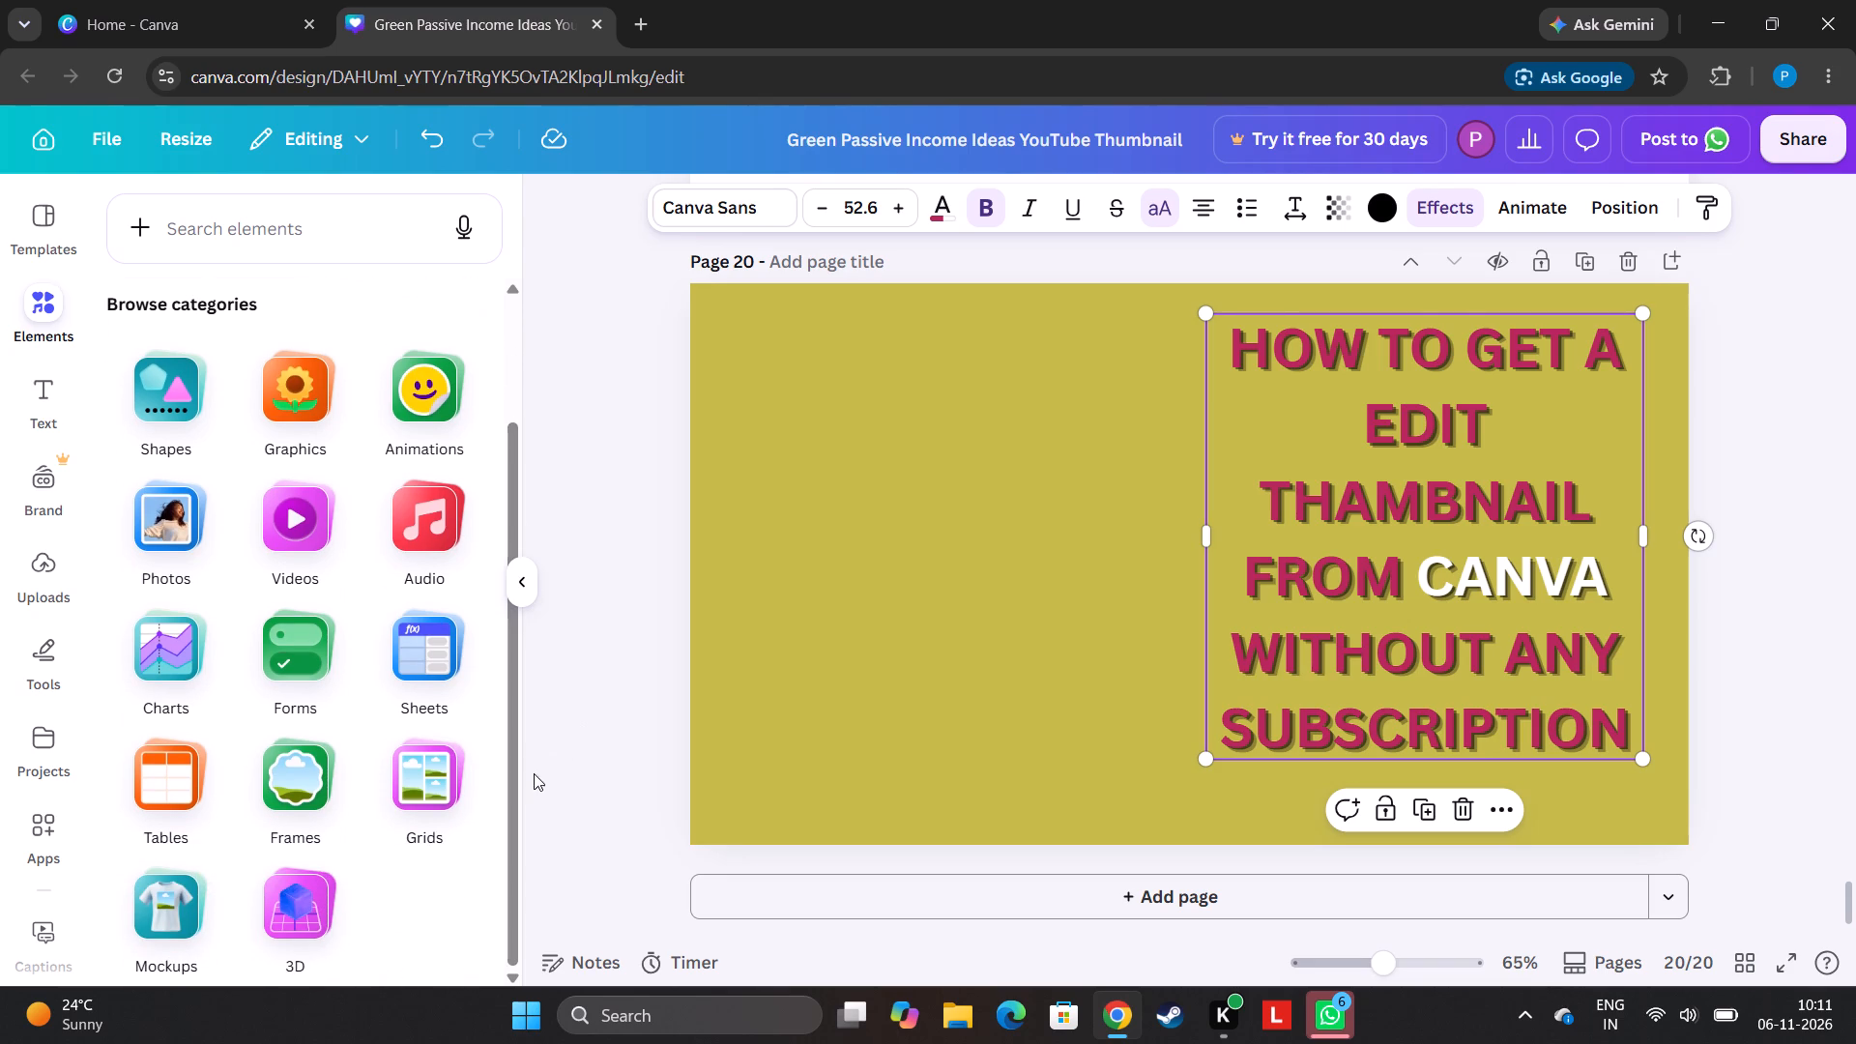
drag(510, 800, 466, 461)
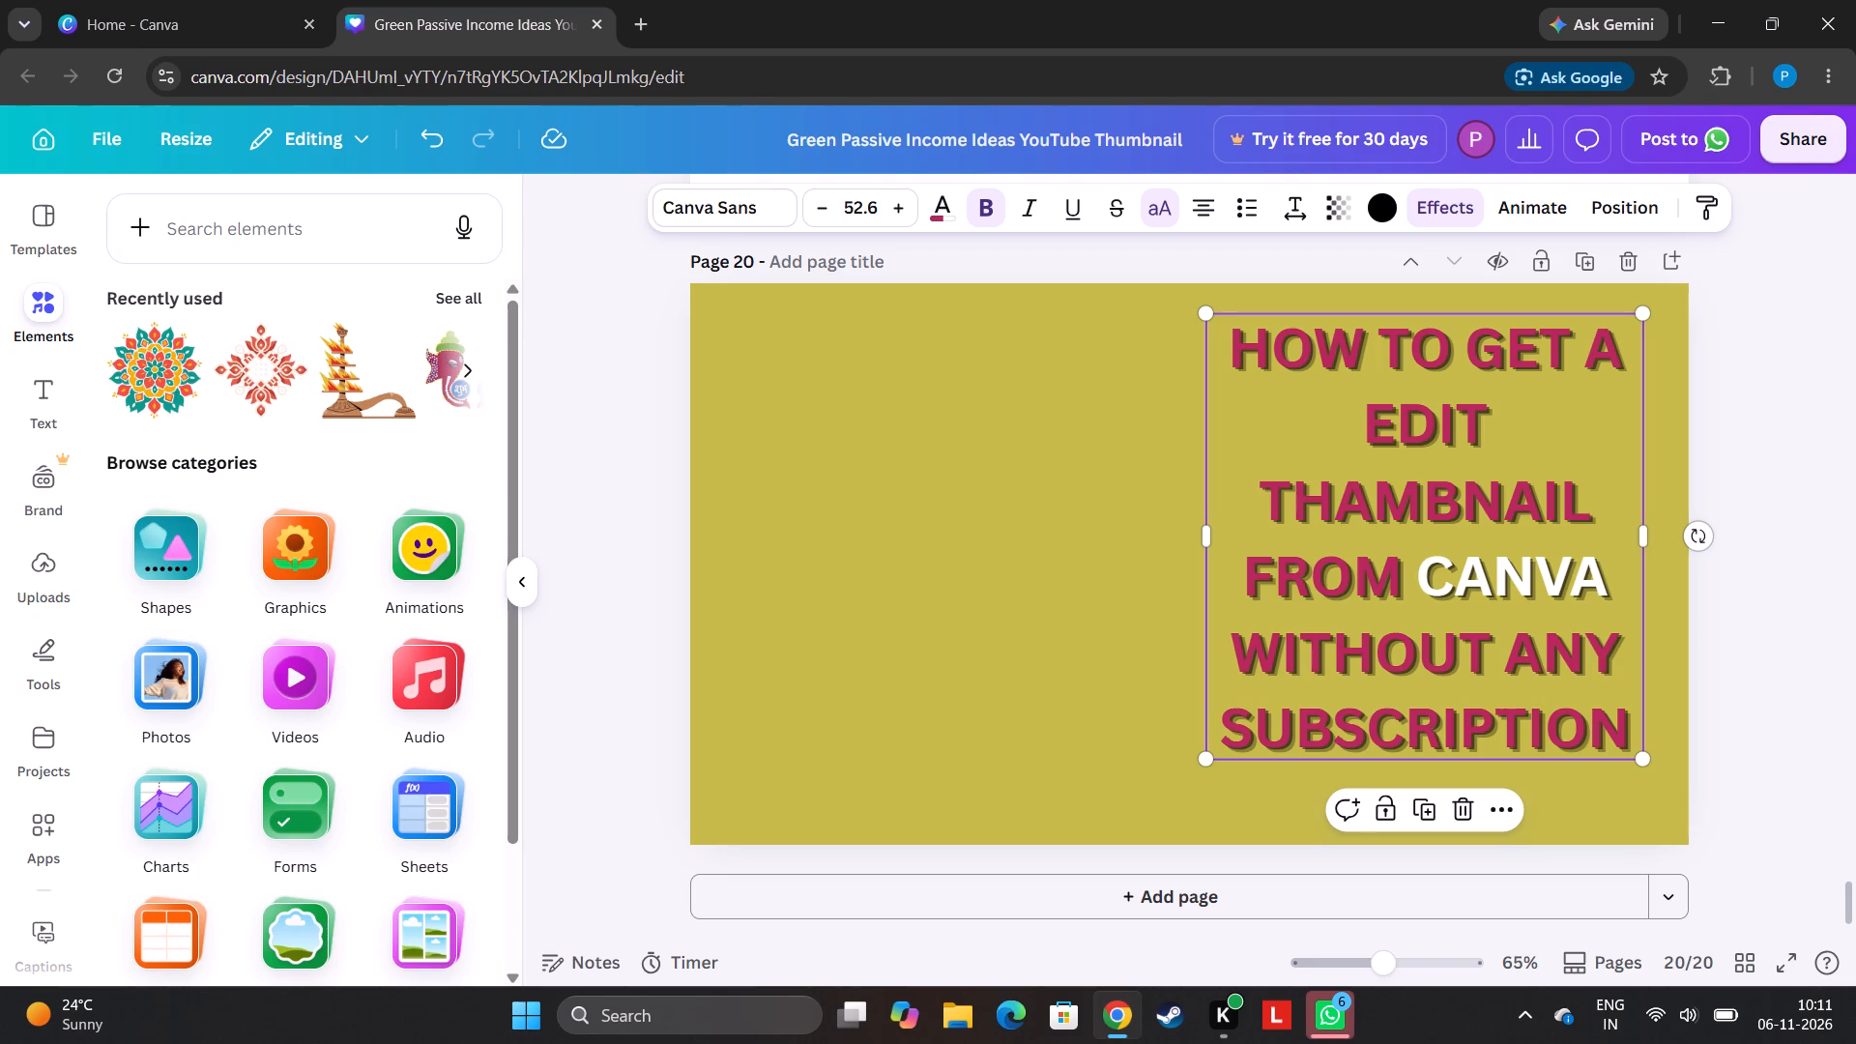
click(445, 295)
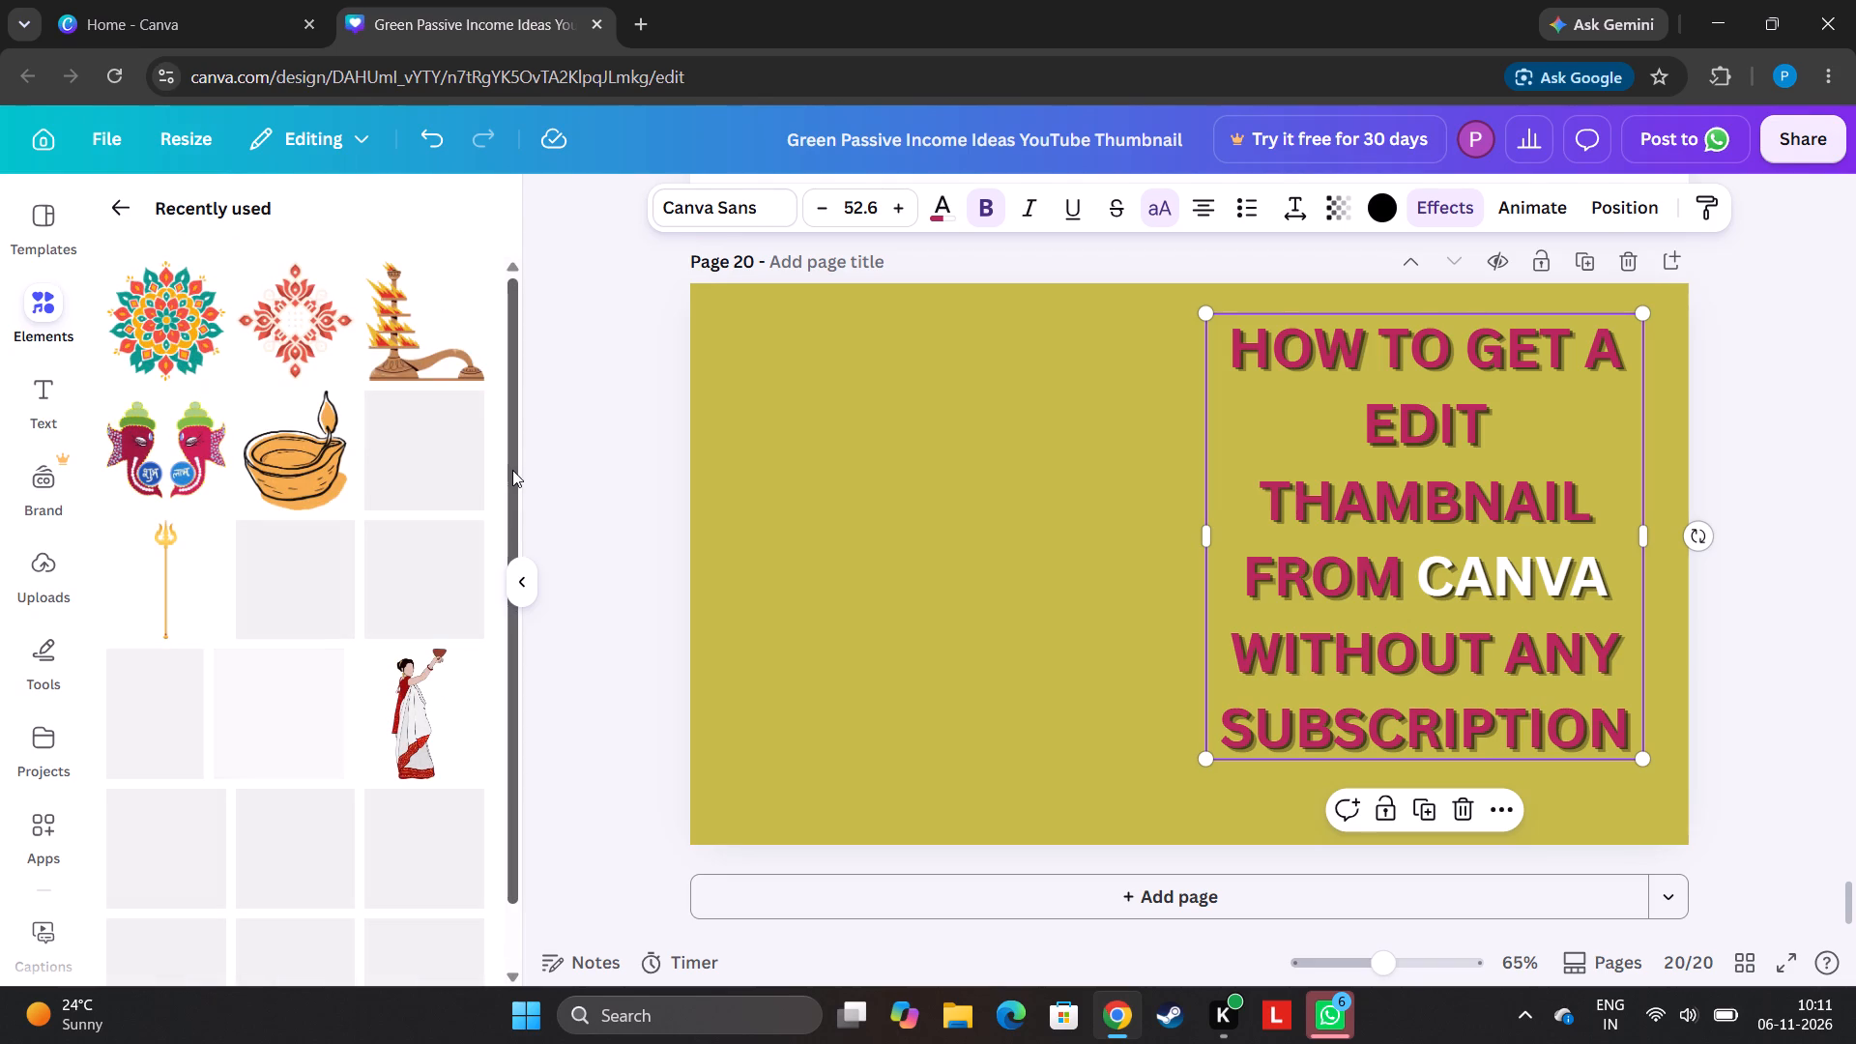
drag(516, 479, 406, 1043)
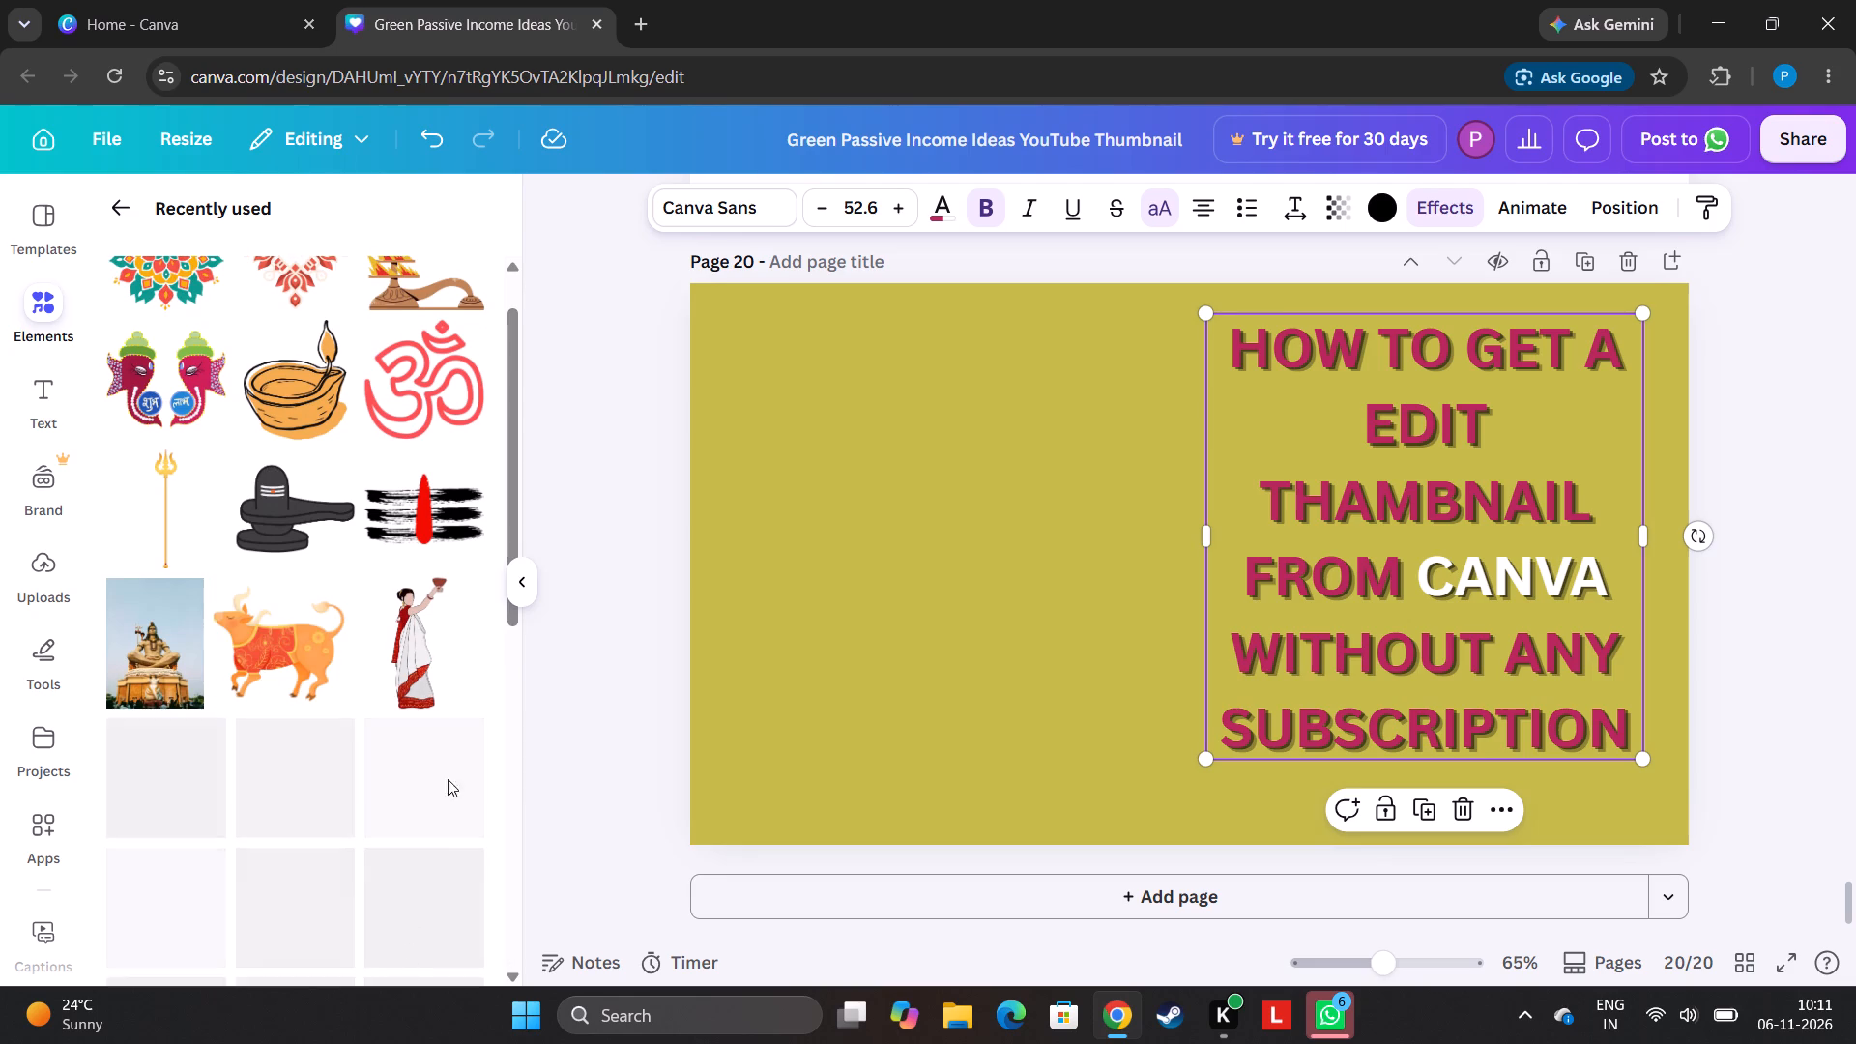
drag(513, 543, 543, 1043)
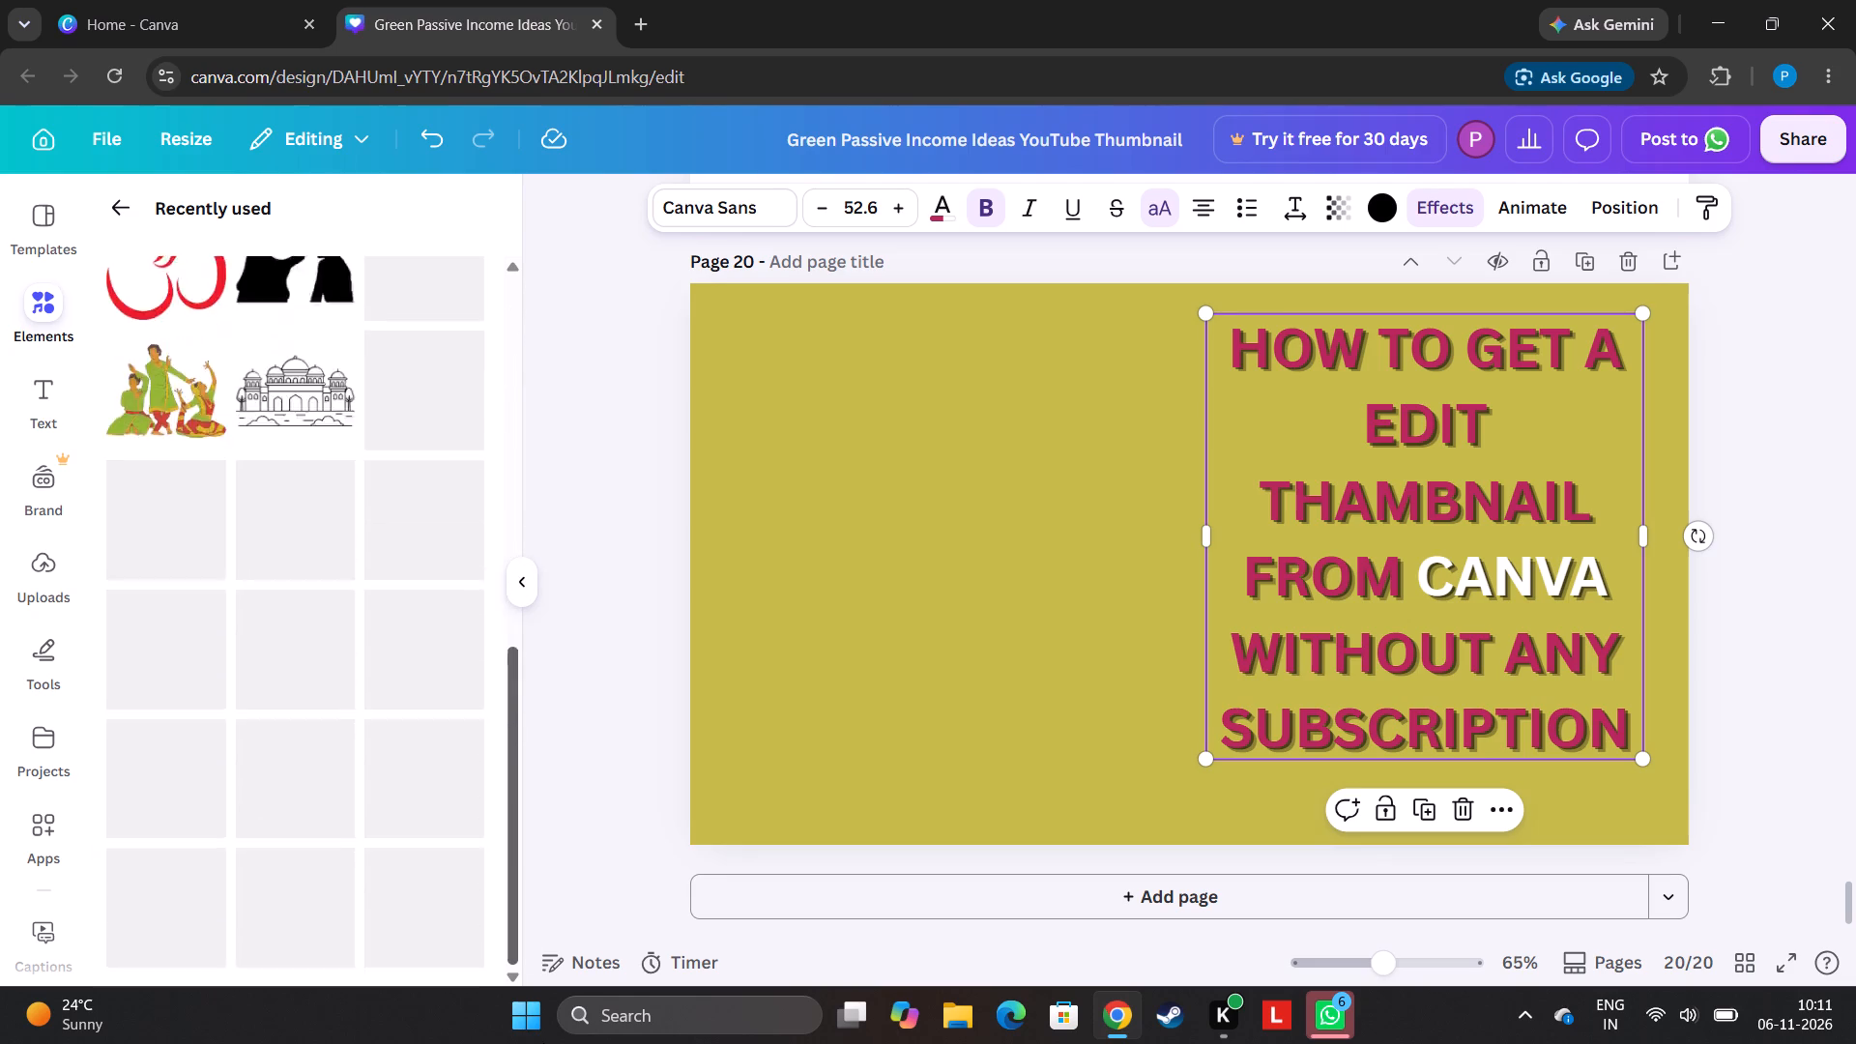
drag(543, 1043, 518, 934)
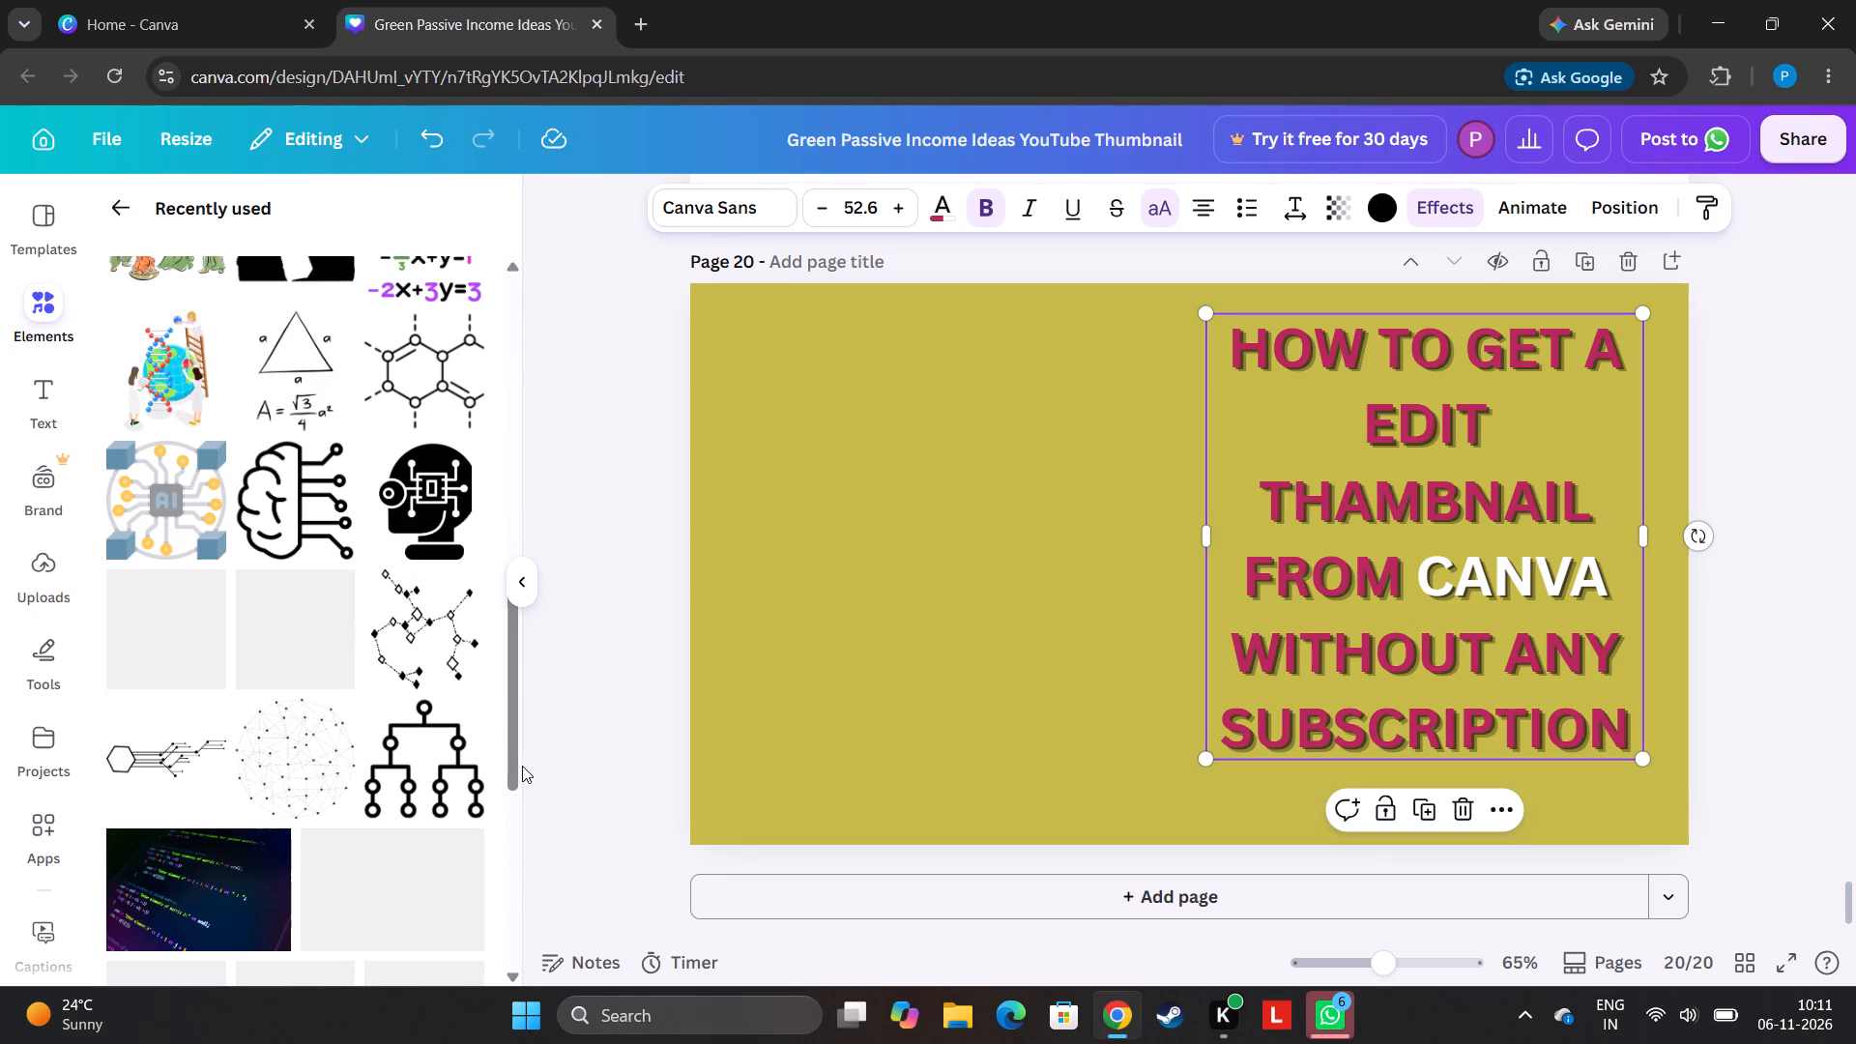
drag(515, 755, 493, 705)
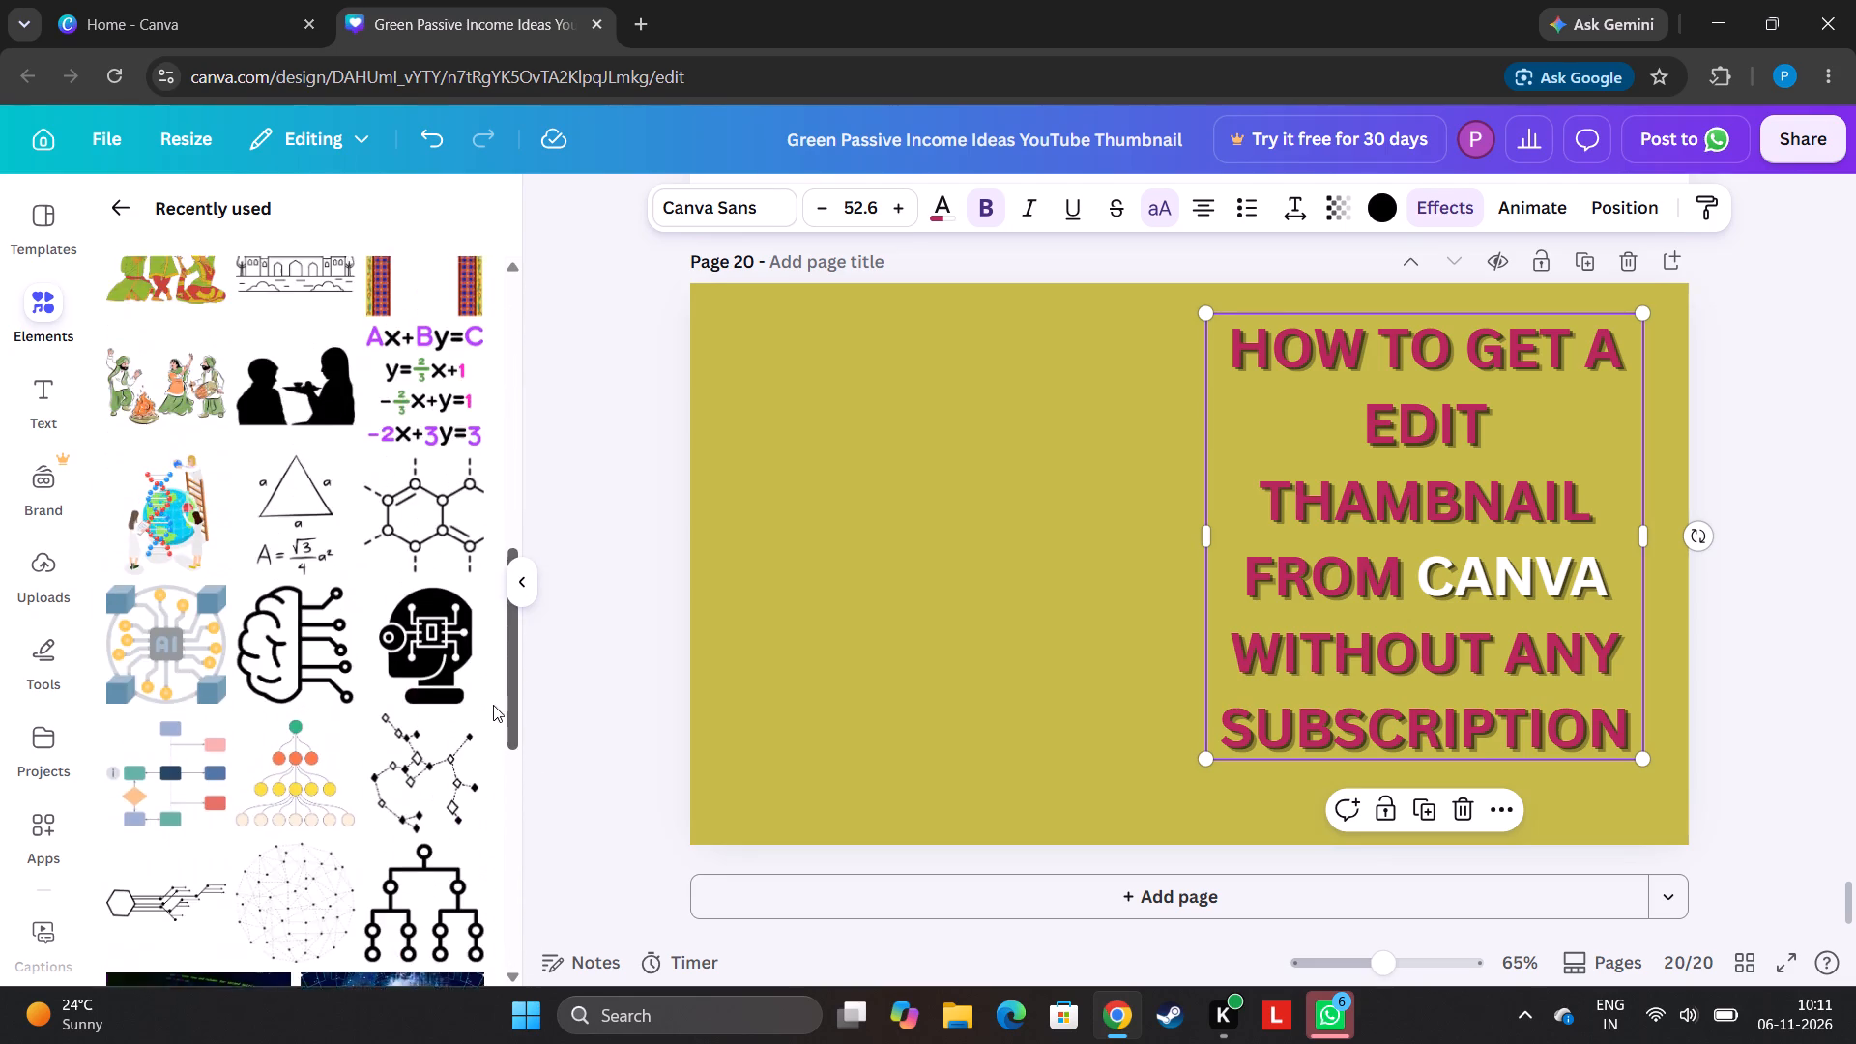
drag(493, 705, 472, 1043)
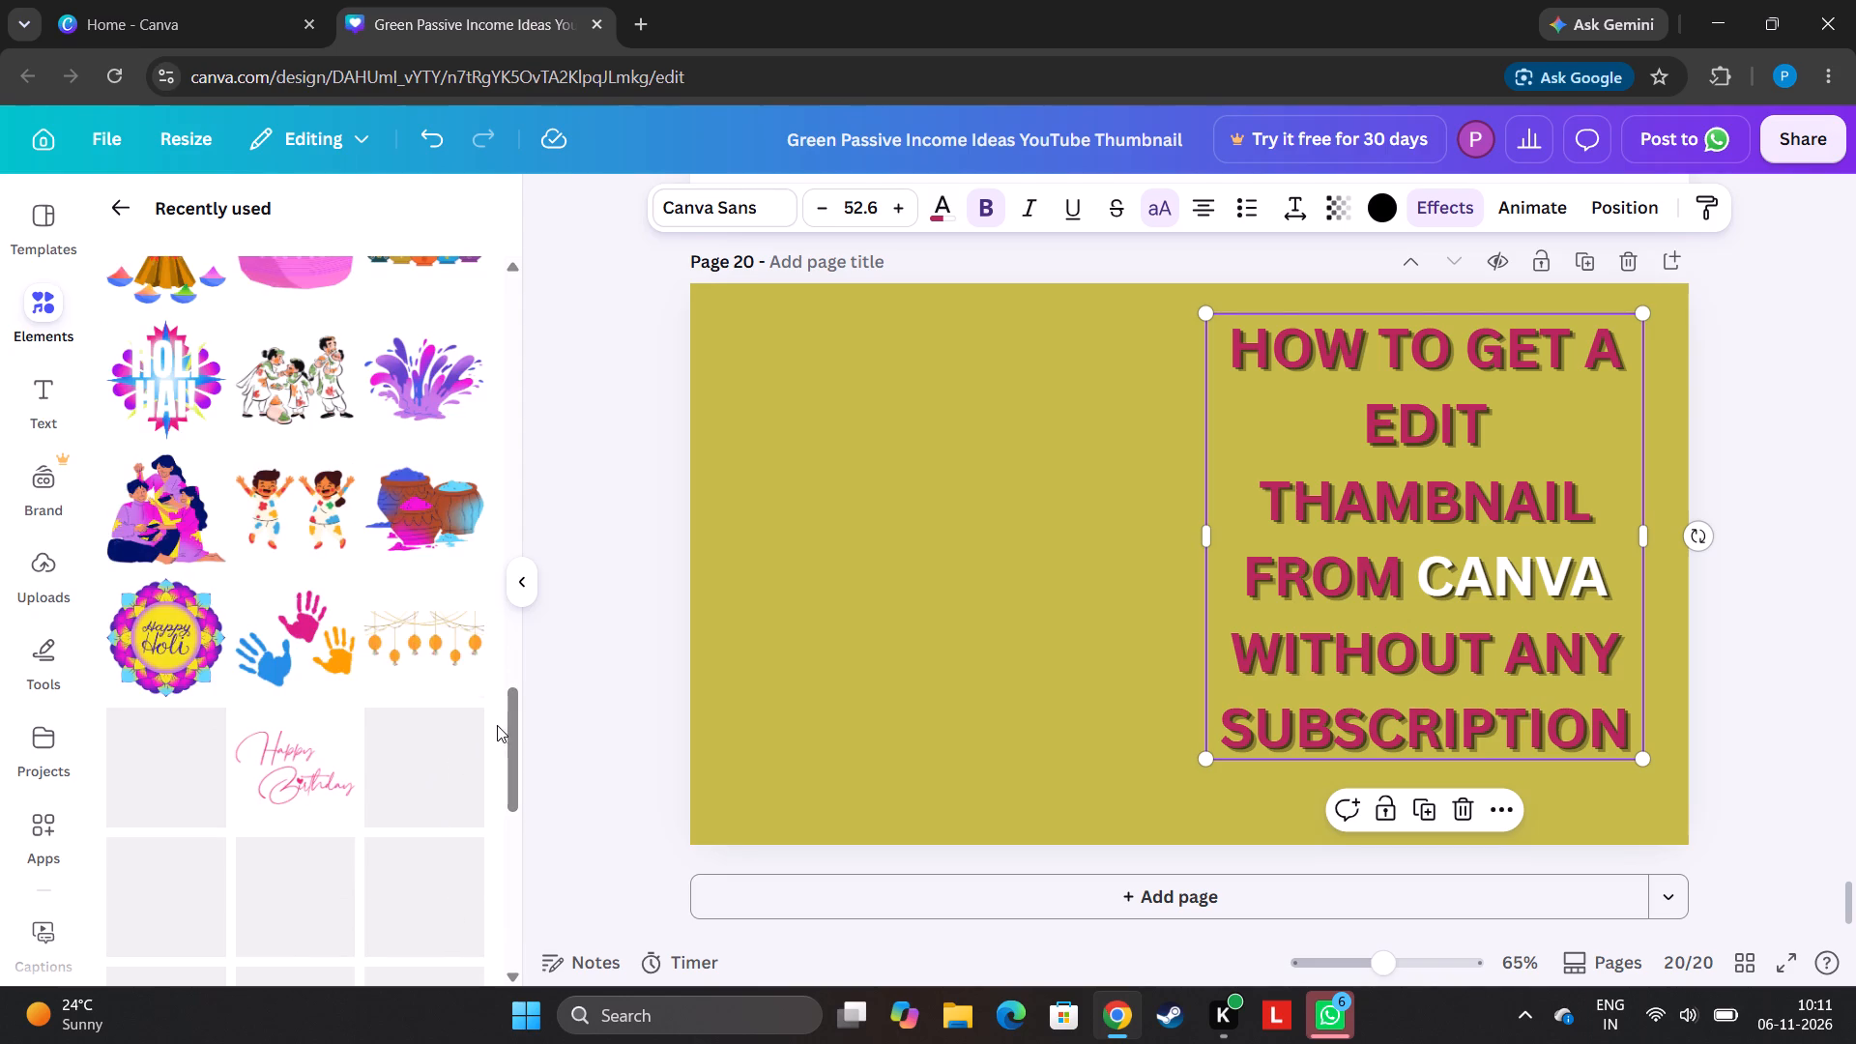
drag(497, 725, 623, 1042)
drag(514, 783, 519, 1043)
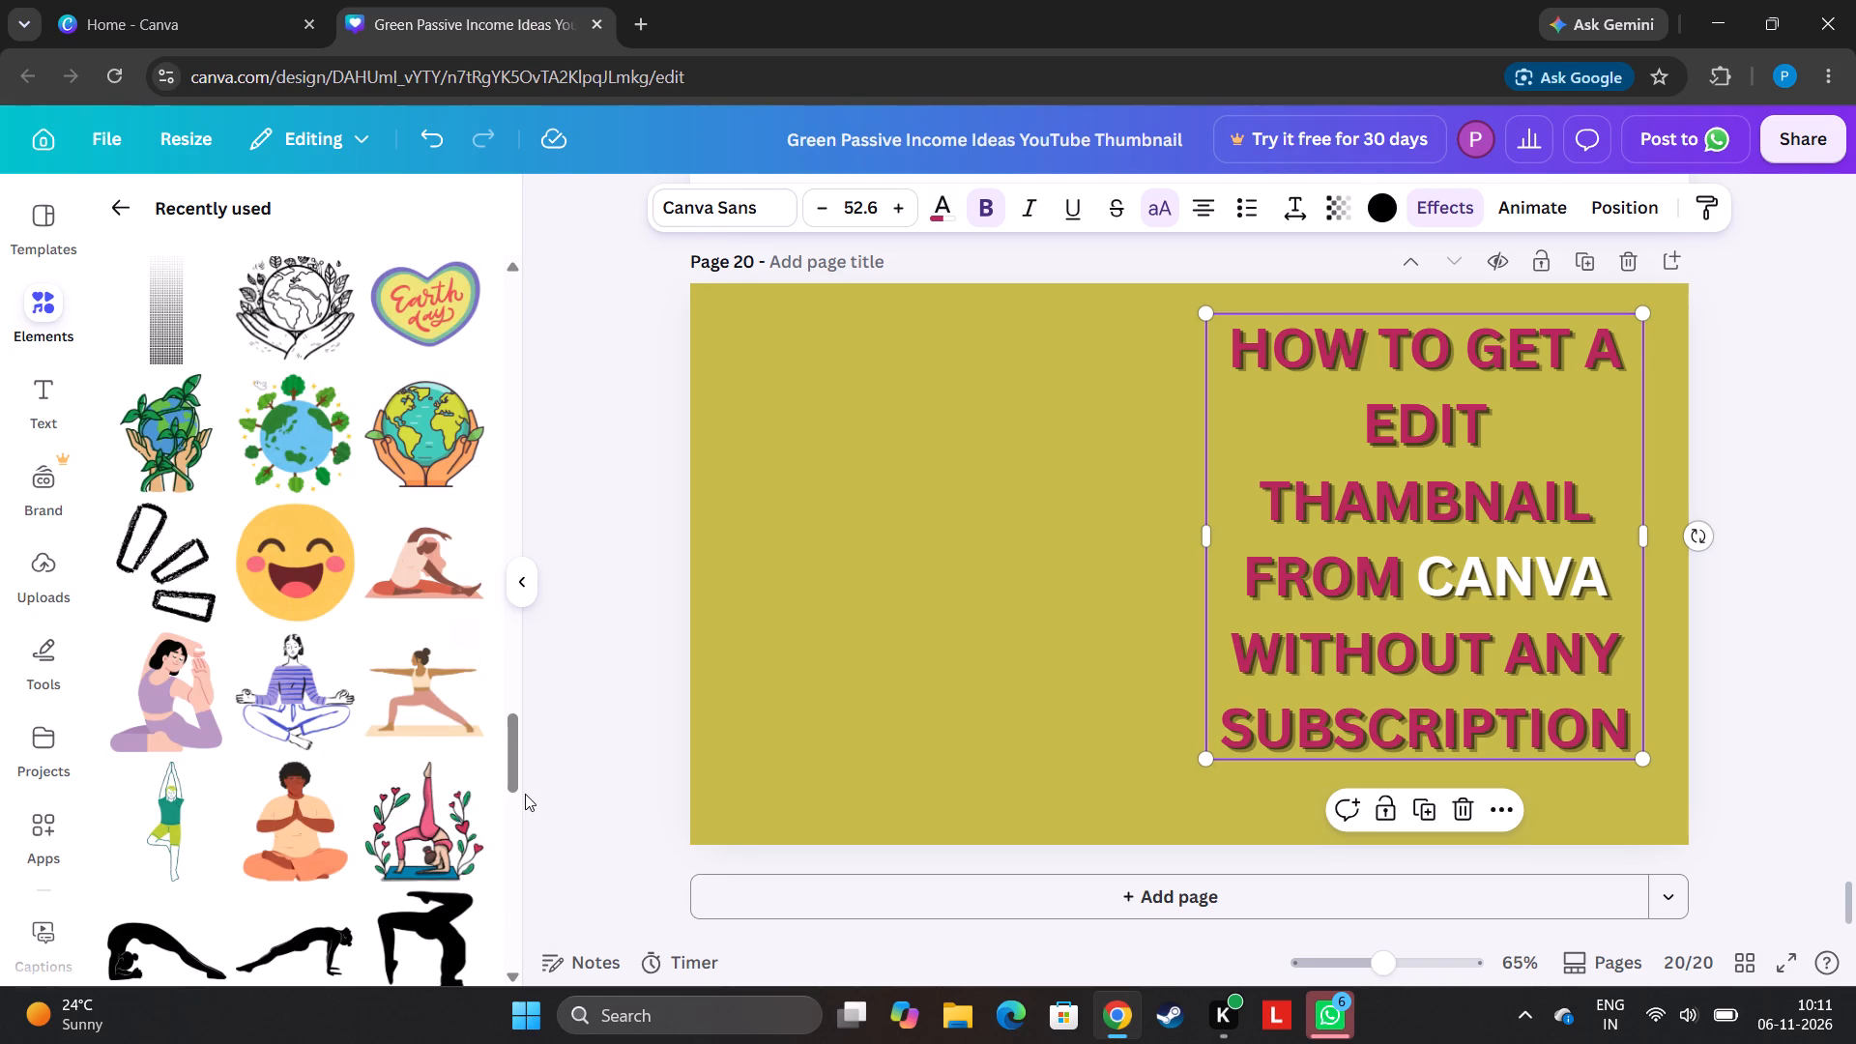
drag(517, 777, 553, 924)
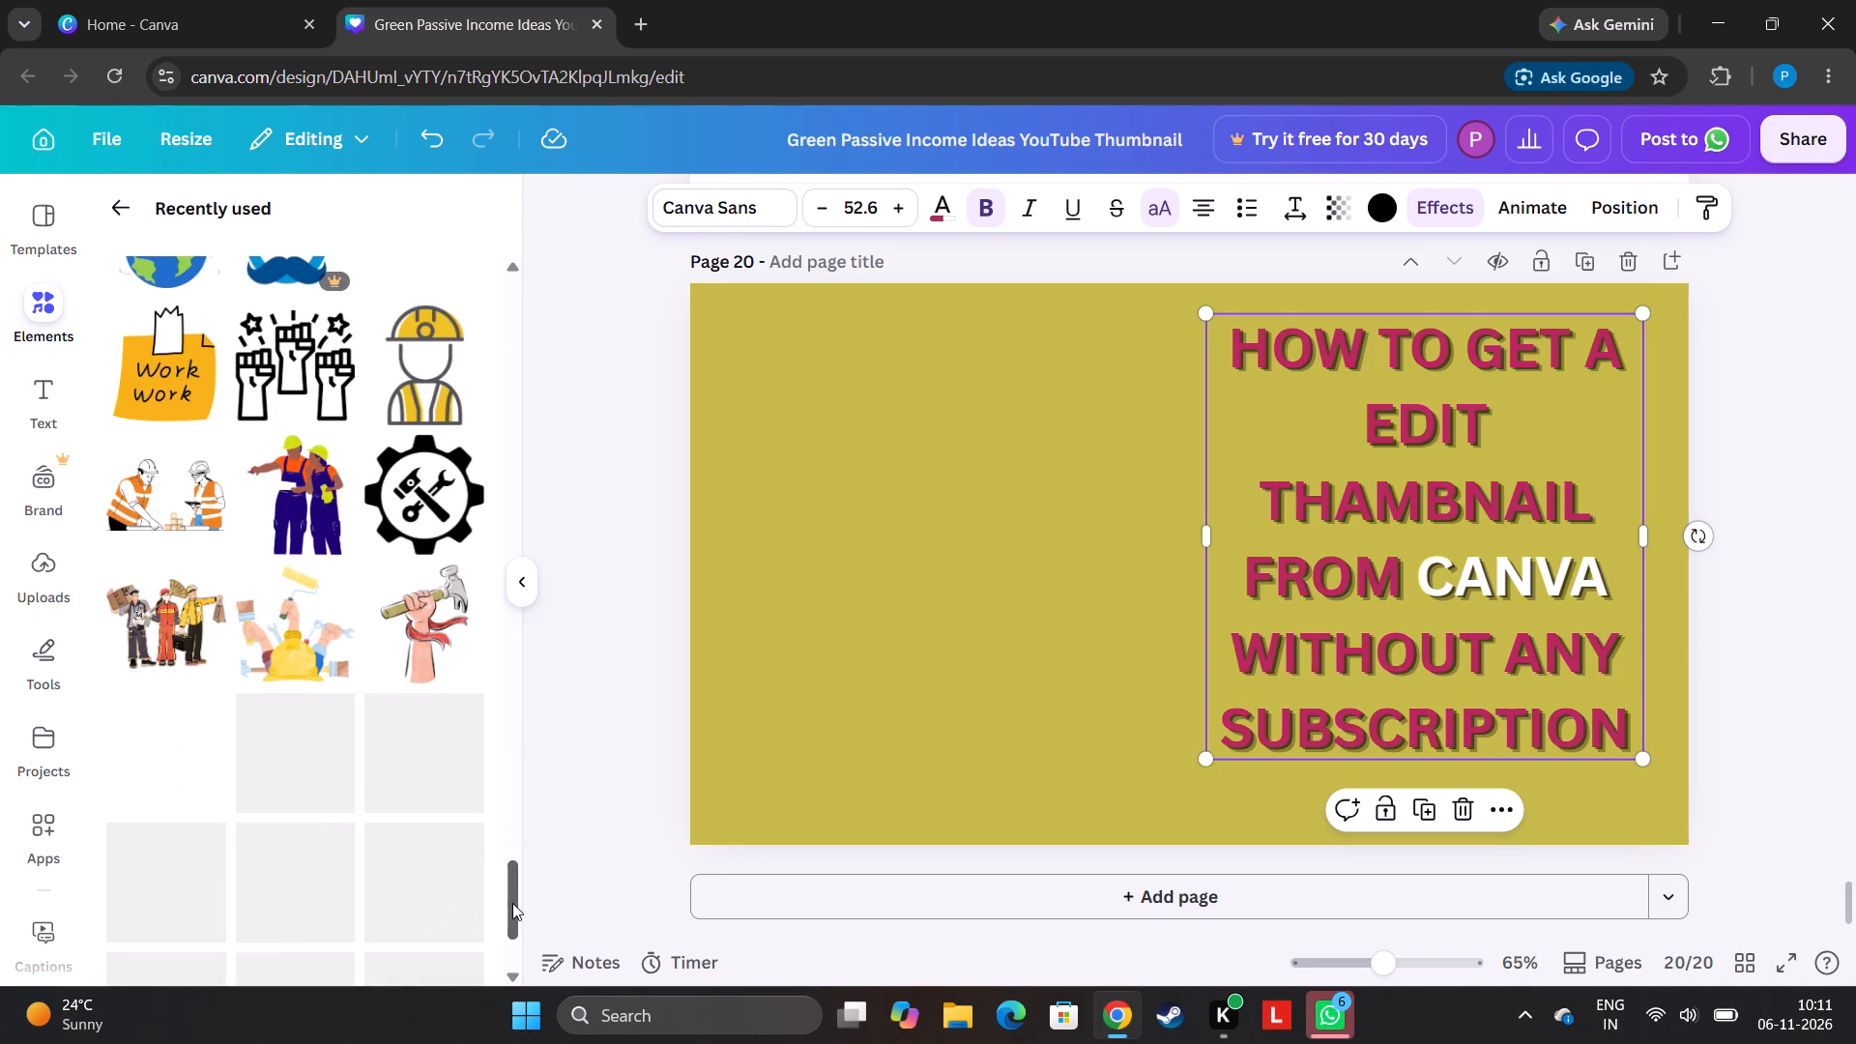
drag(512, 903, 524, 988)
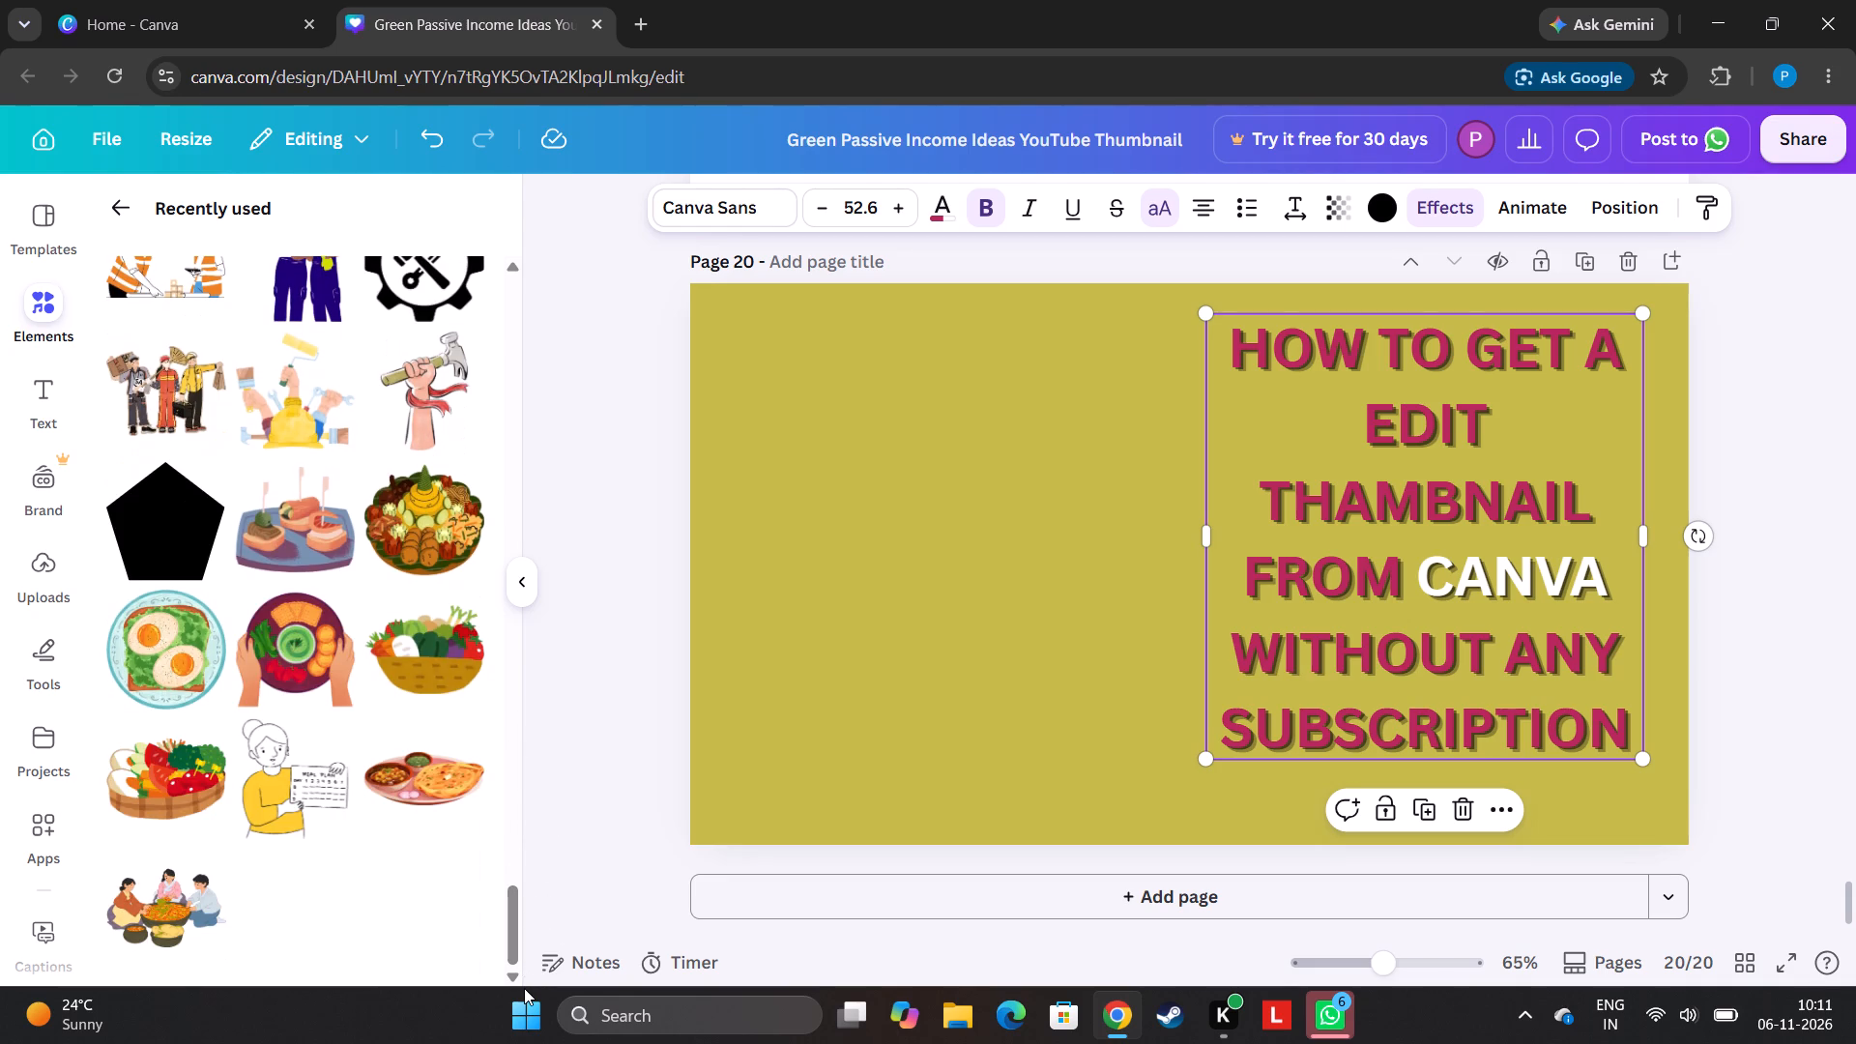
drag(520, 930, 520, 971)
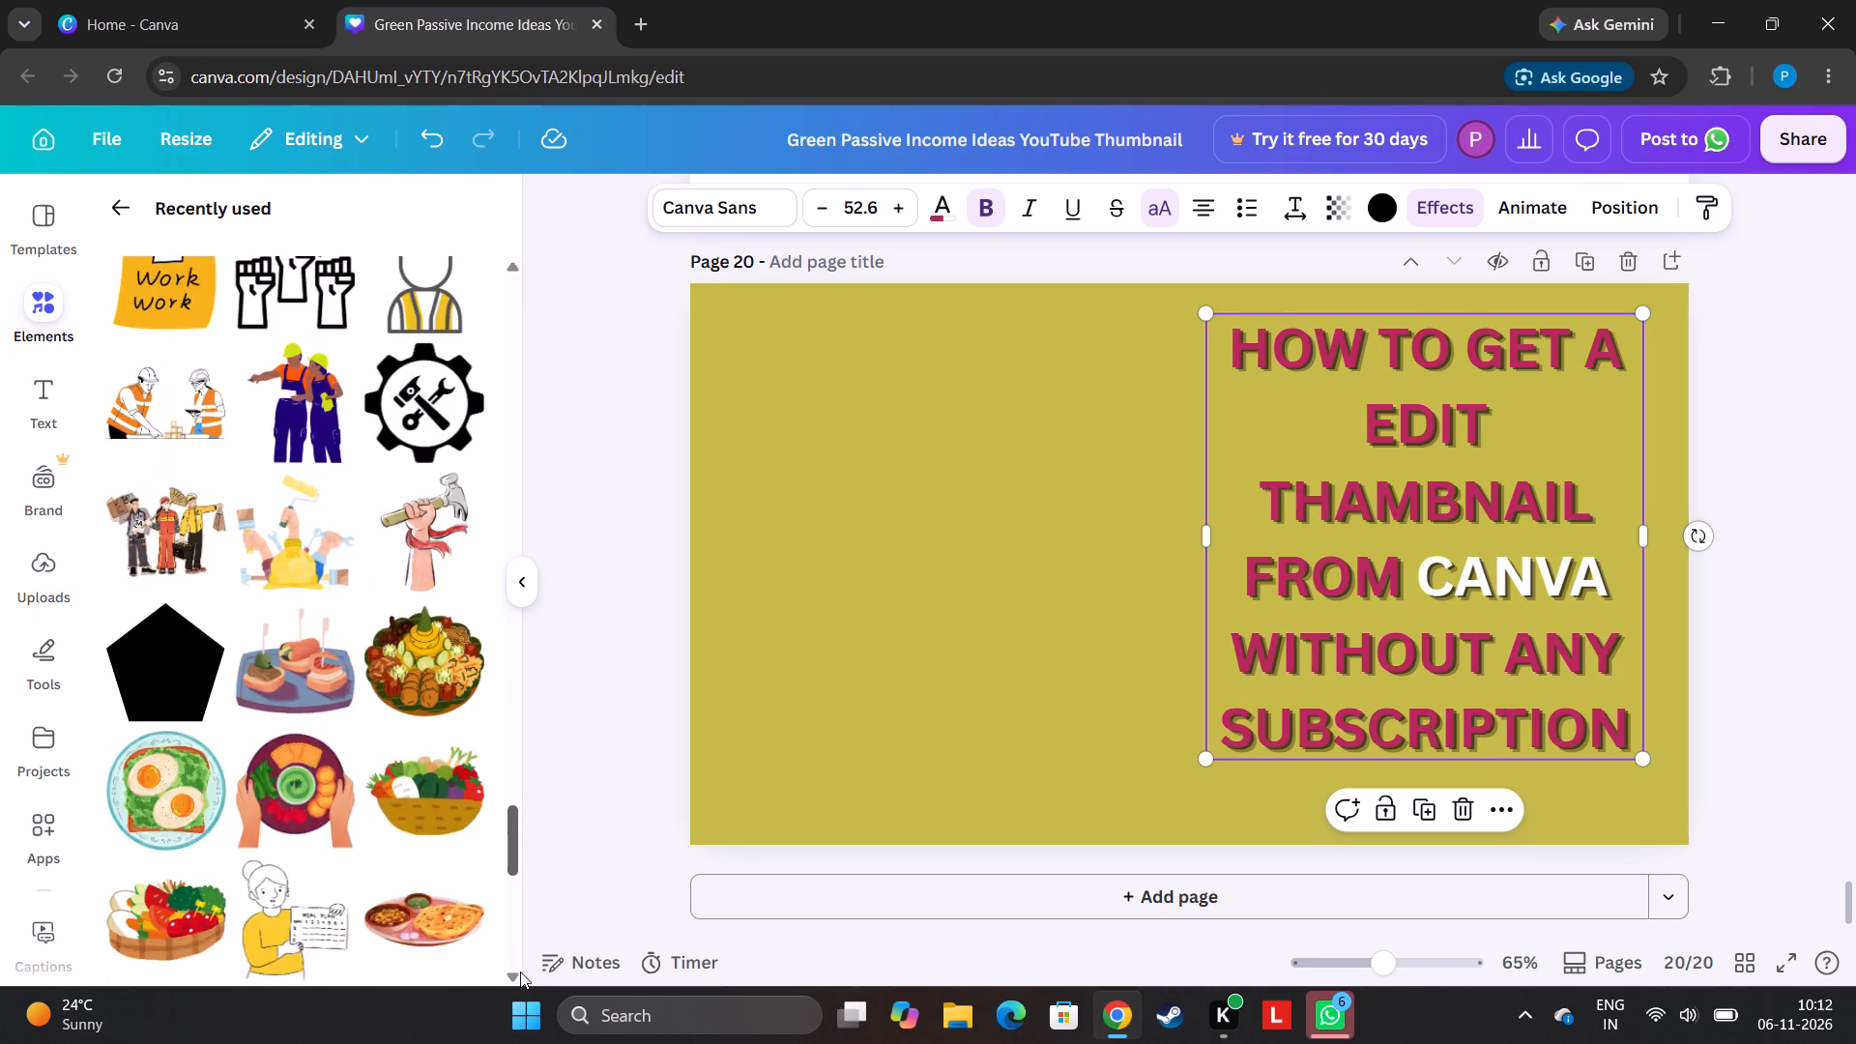
drag(520, 971, 566, 1043)
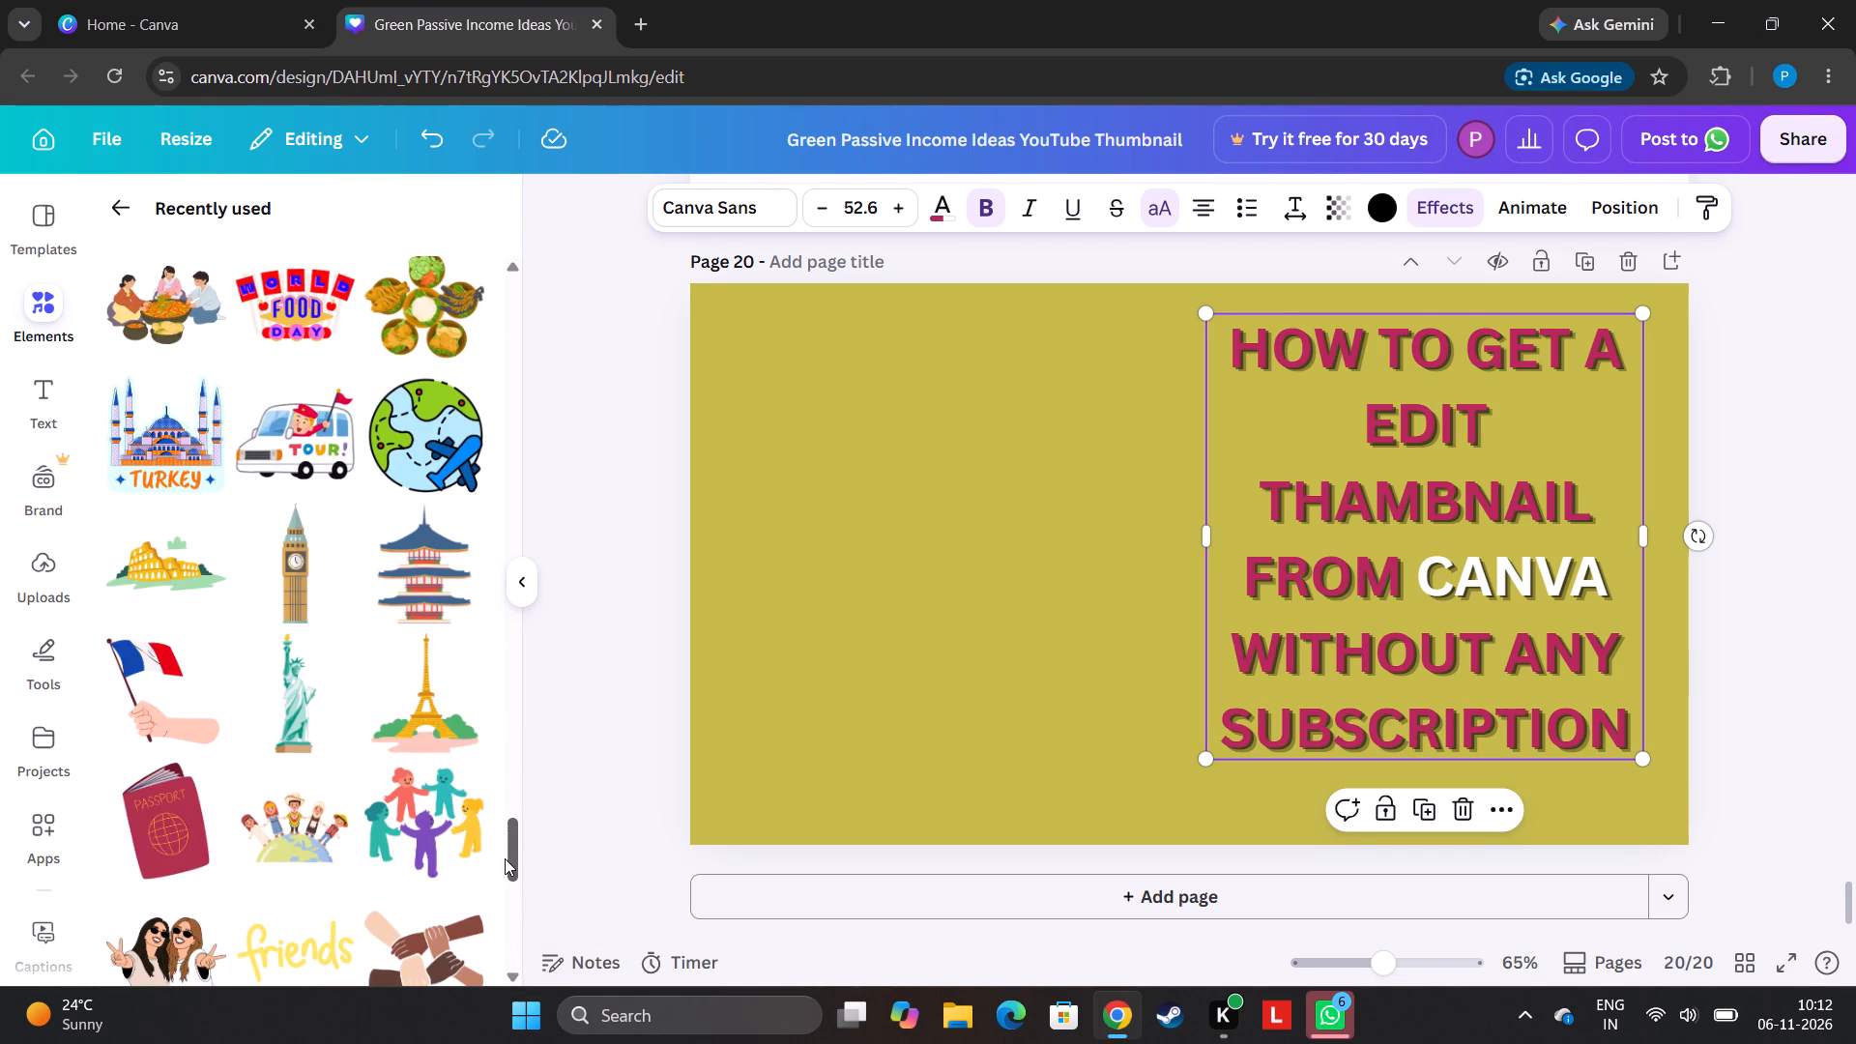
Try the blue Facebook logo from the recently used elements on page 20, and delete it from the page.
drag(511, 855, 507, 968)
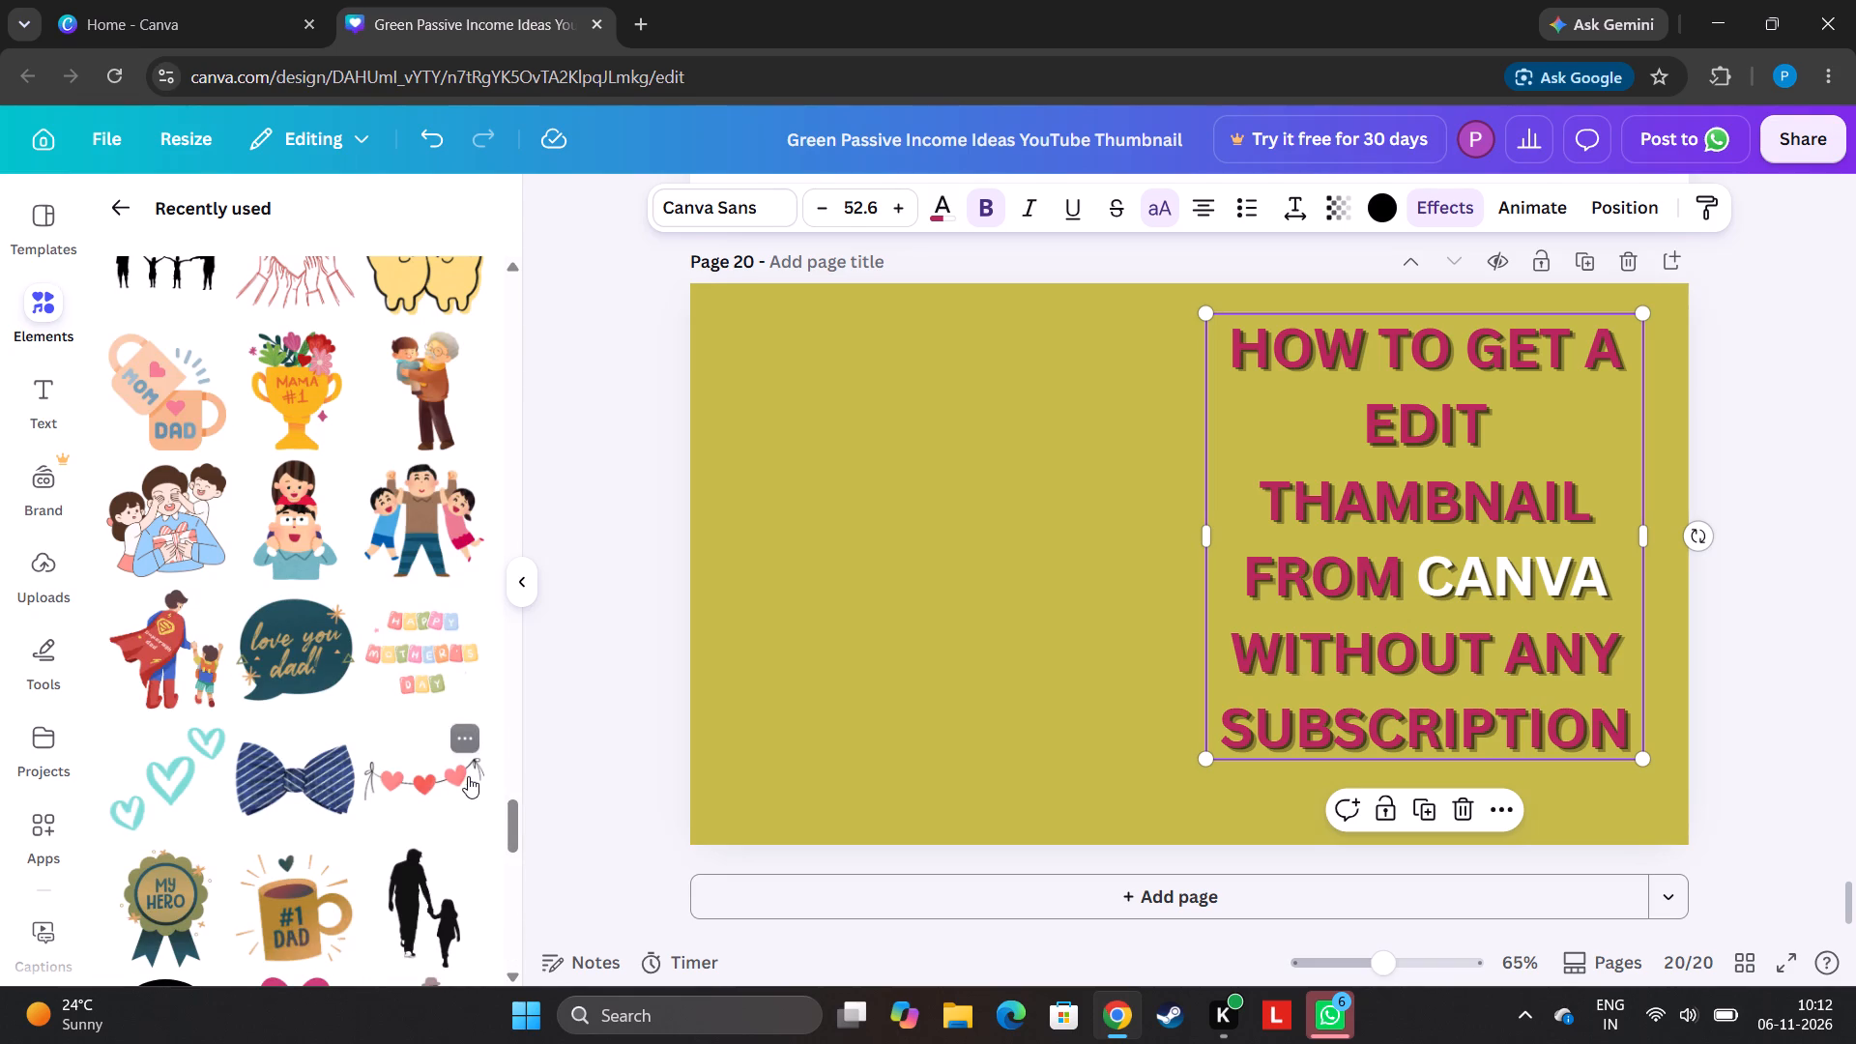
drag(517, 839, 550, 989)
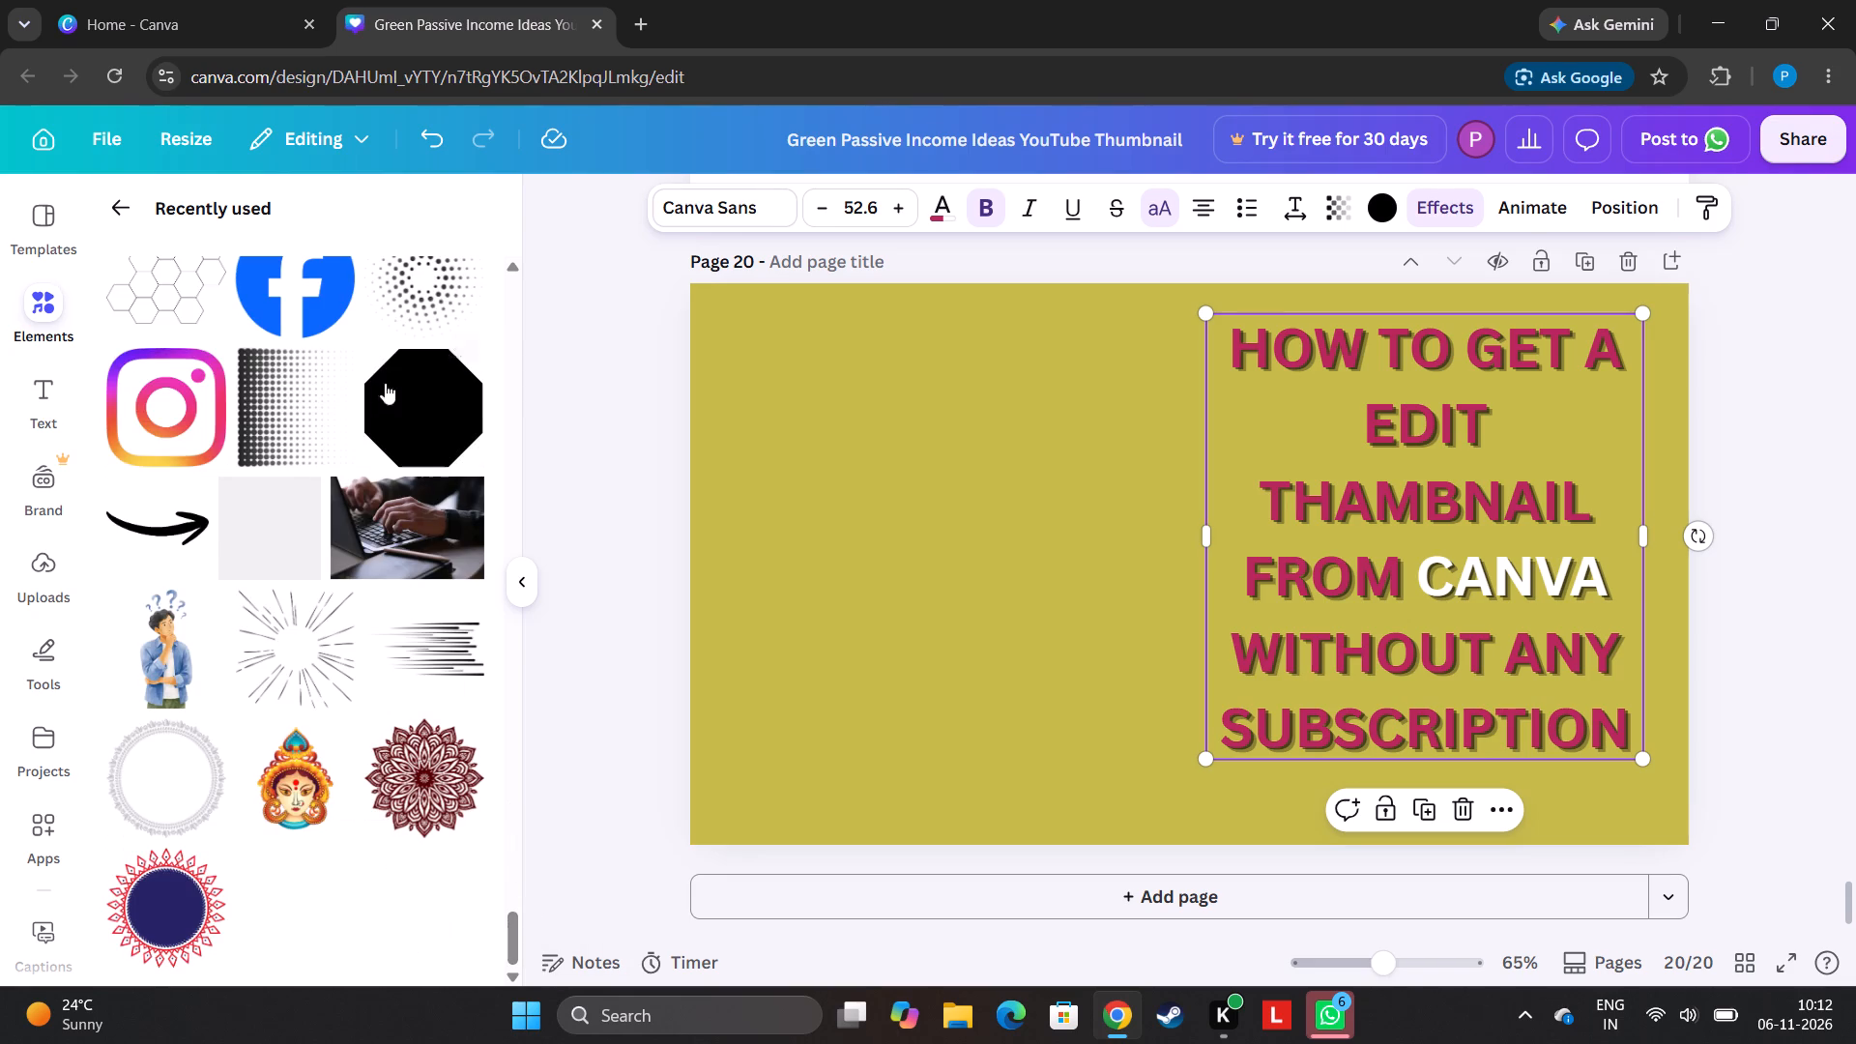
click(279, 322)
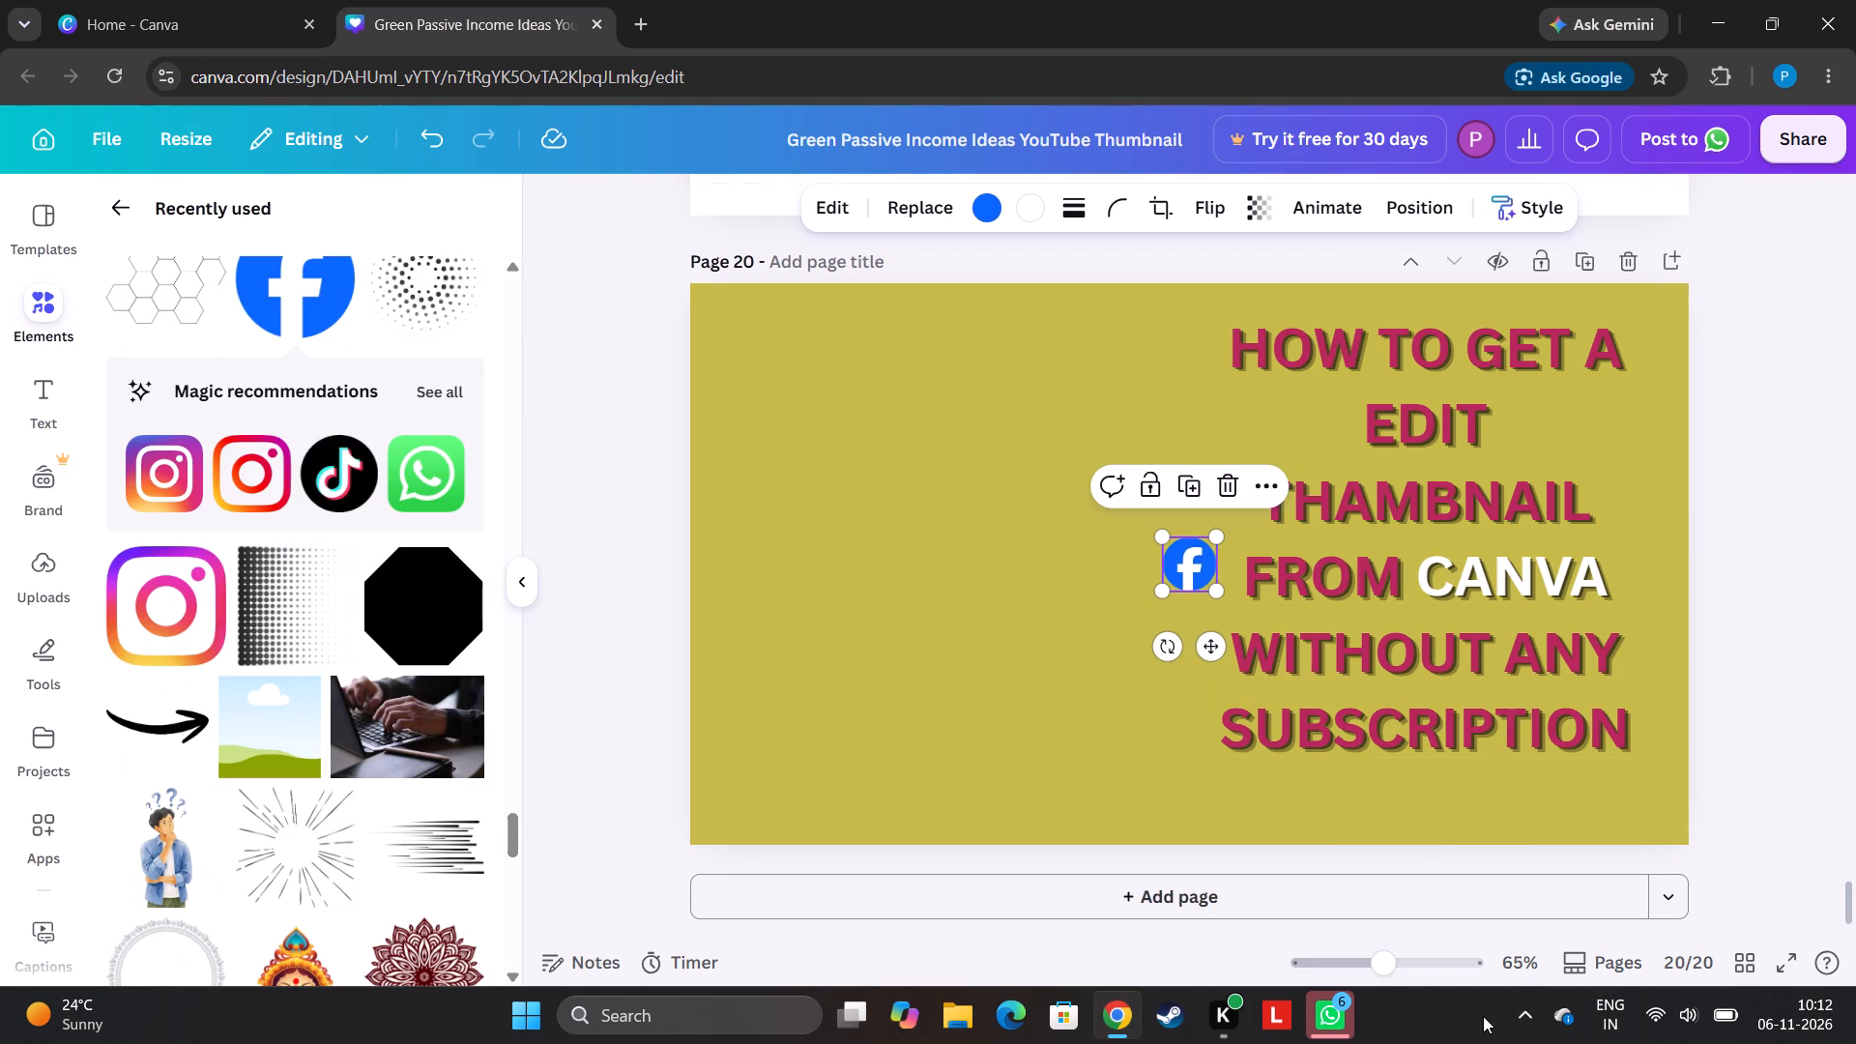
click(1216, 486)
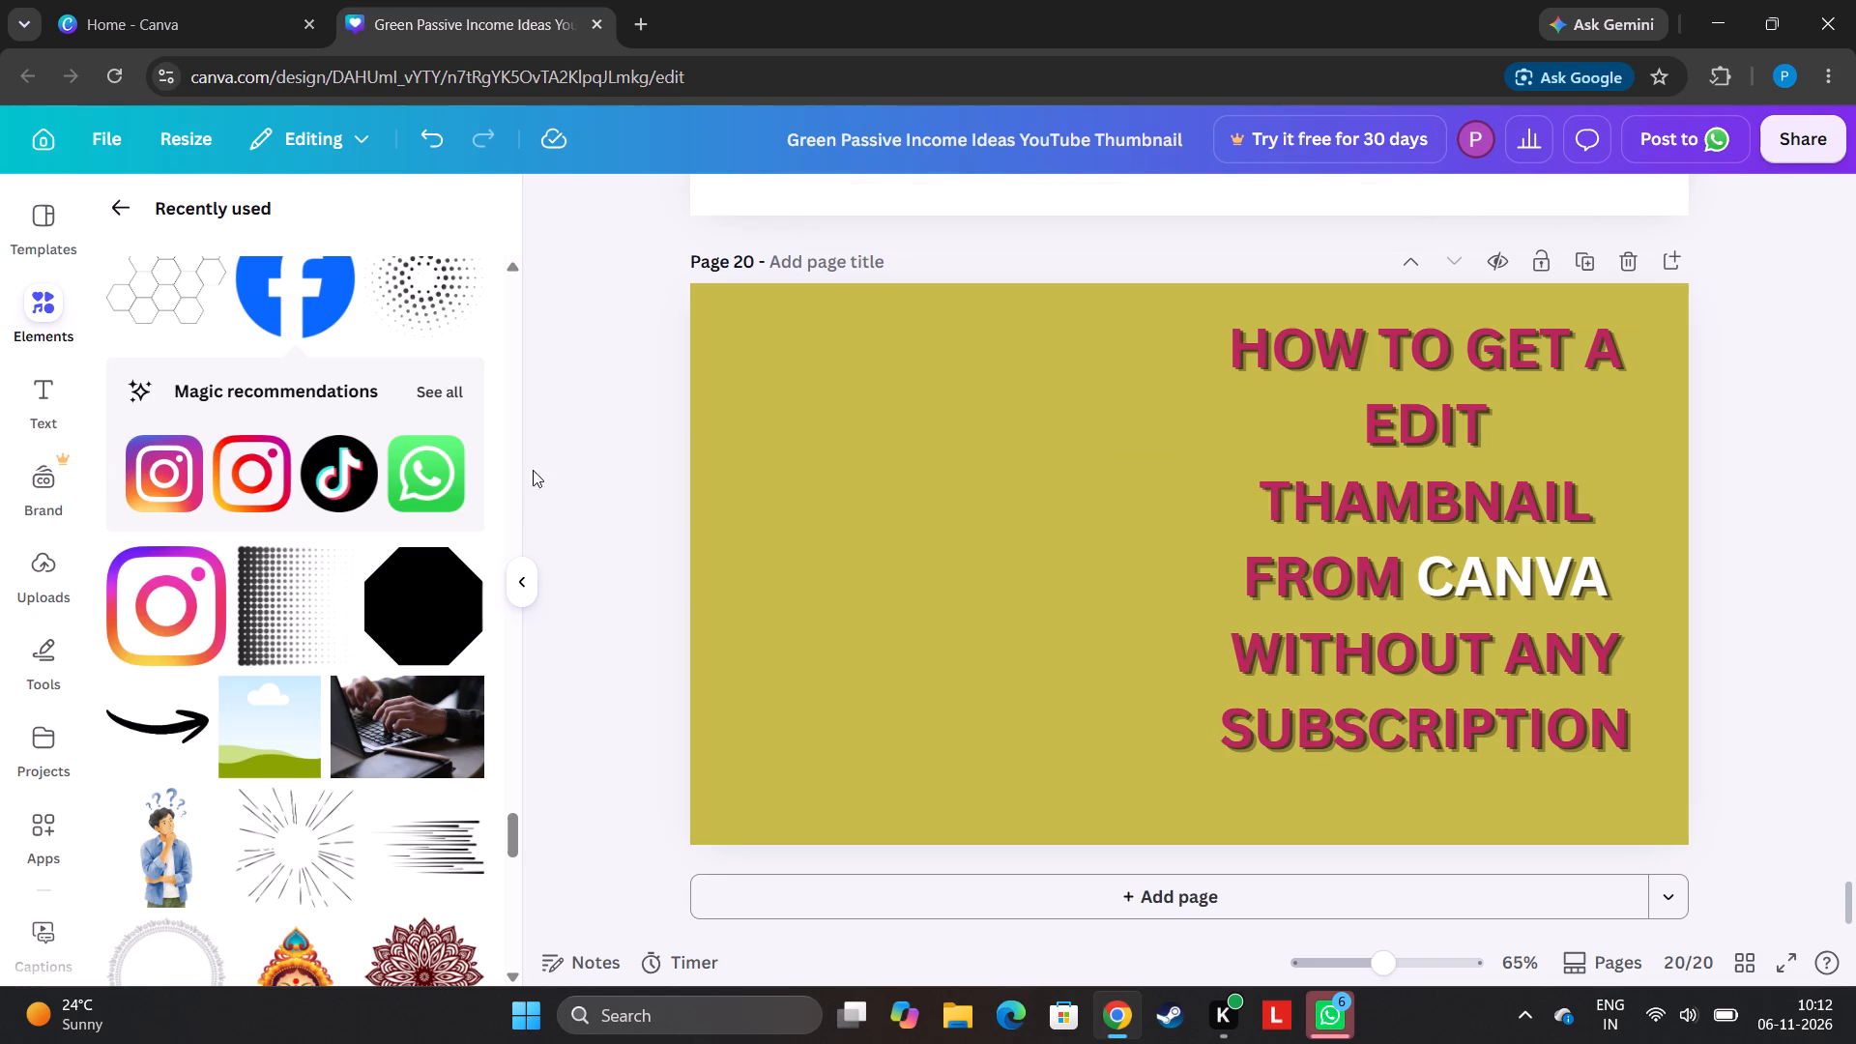
Look through the full set of Magic recommendations related to the Facebook logo for a graphic to place beside the heading.
click(420, 406)
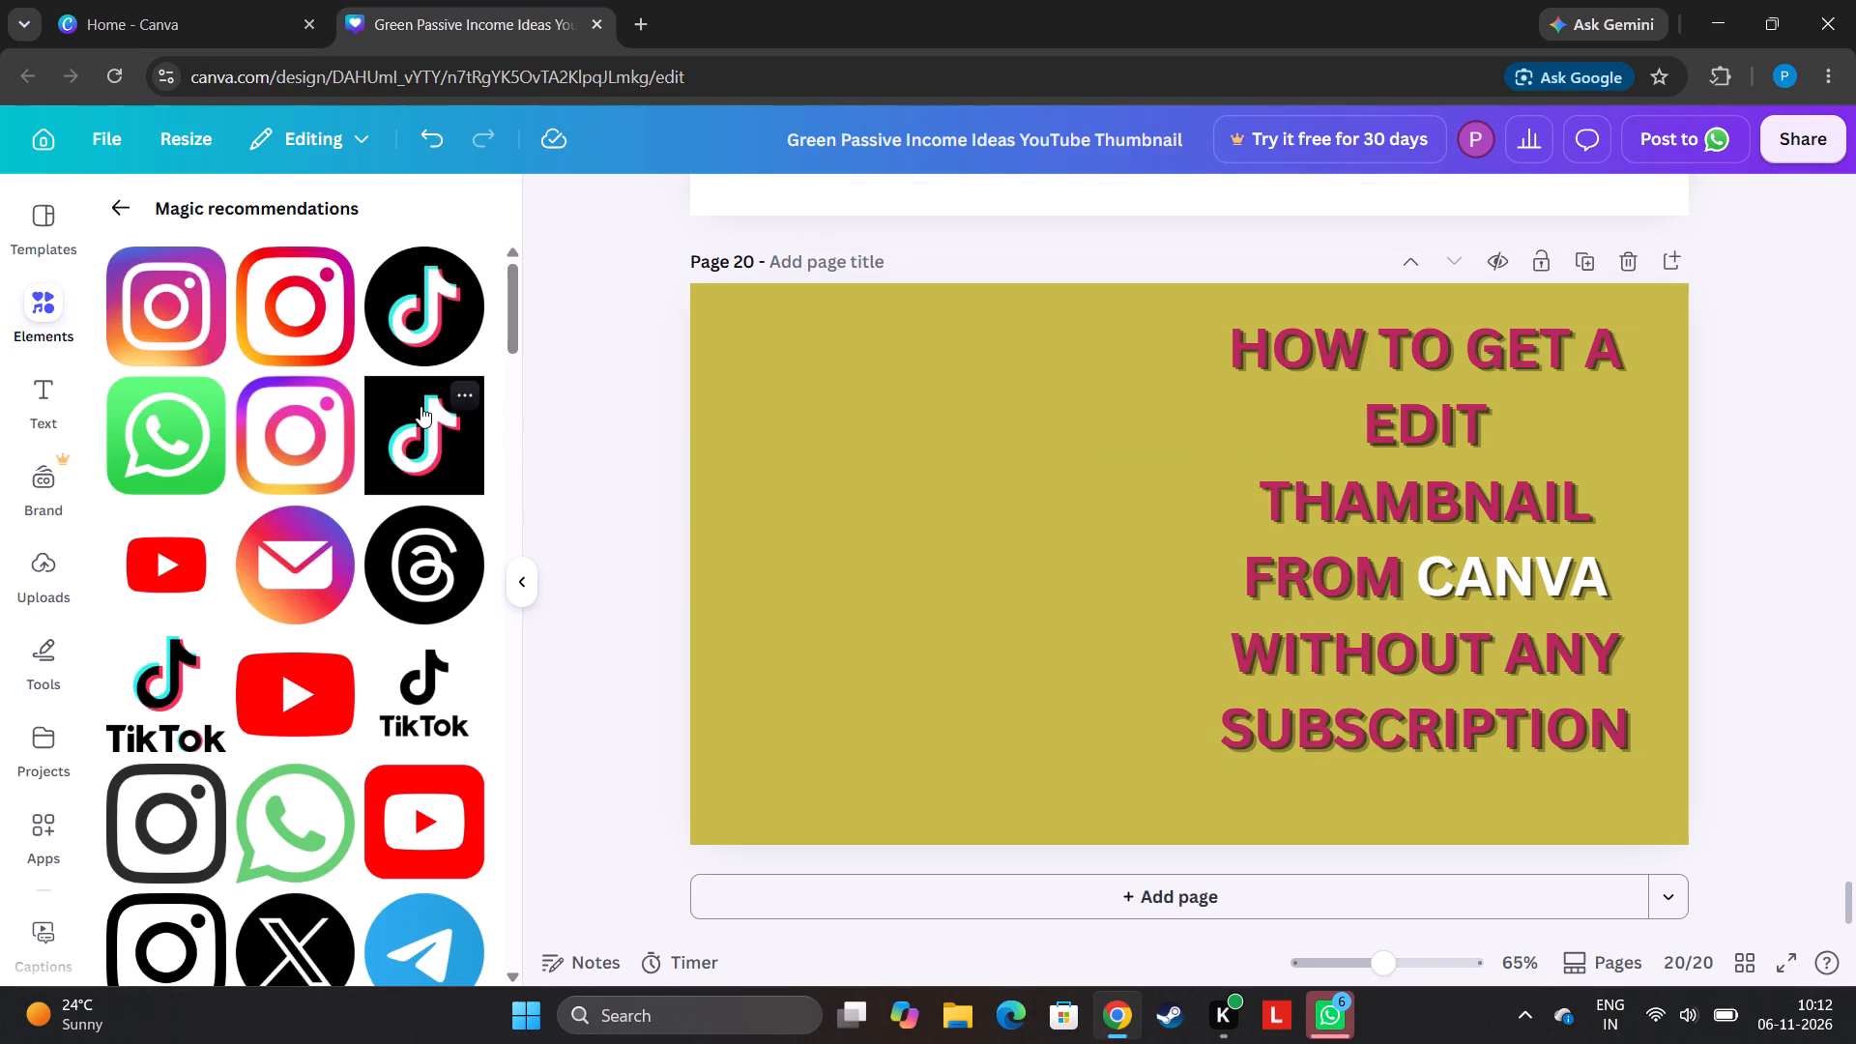
drag(513, 350, 510, 434)
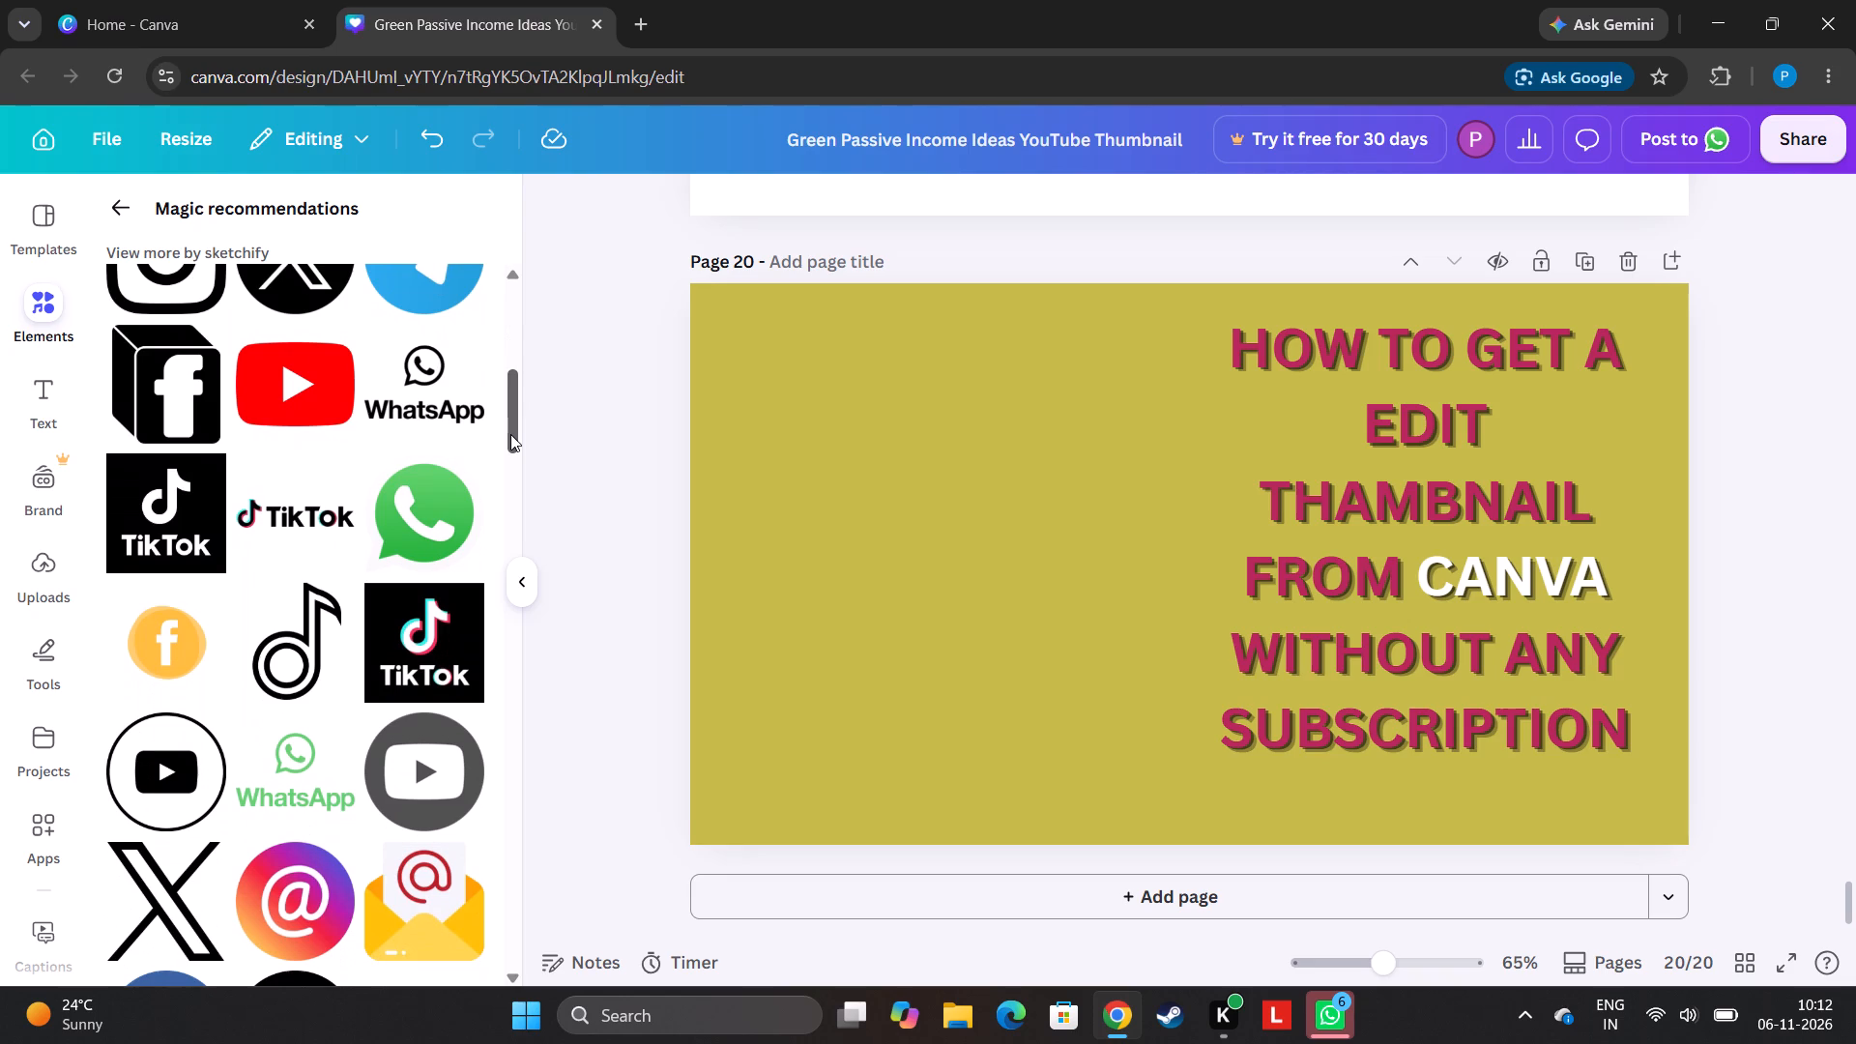
Browse the magic recommendations of social media logos and return to the main elements overview.
drag(510, 434, 592, 533)
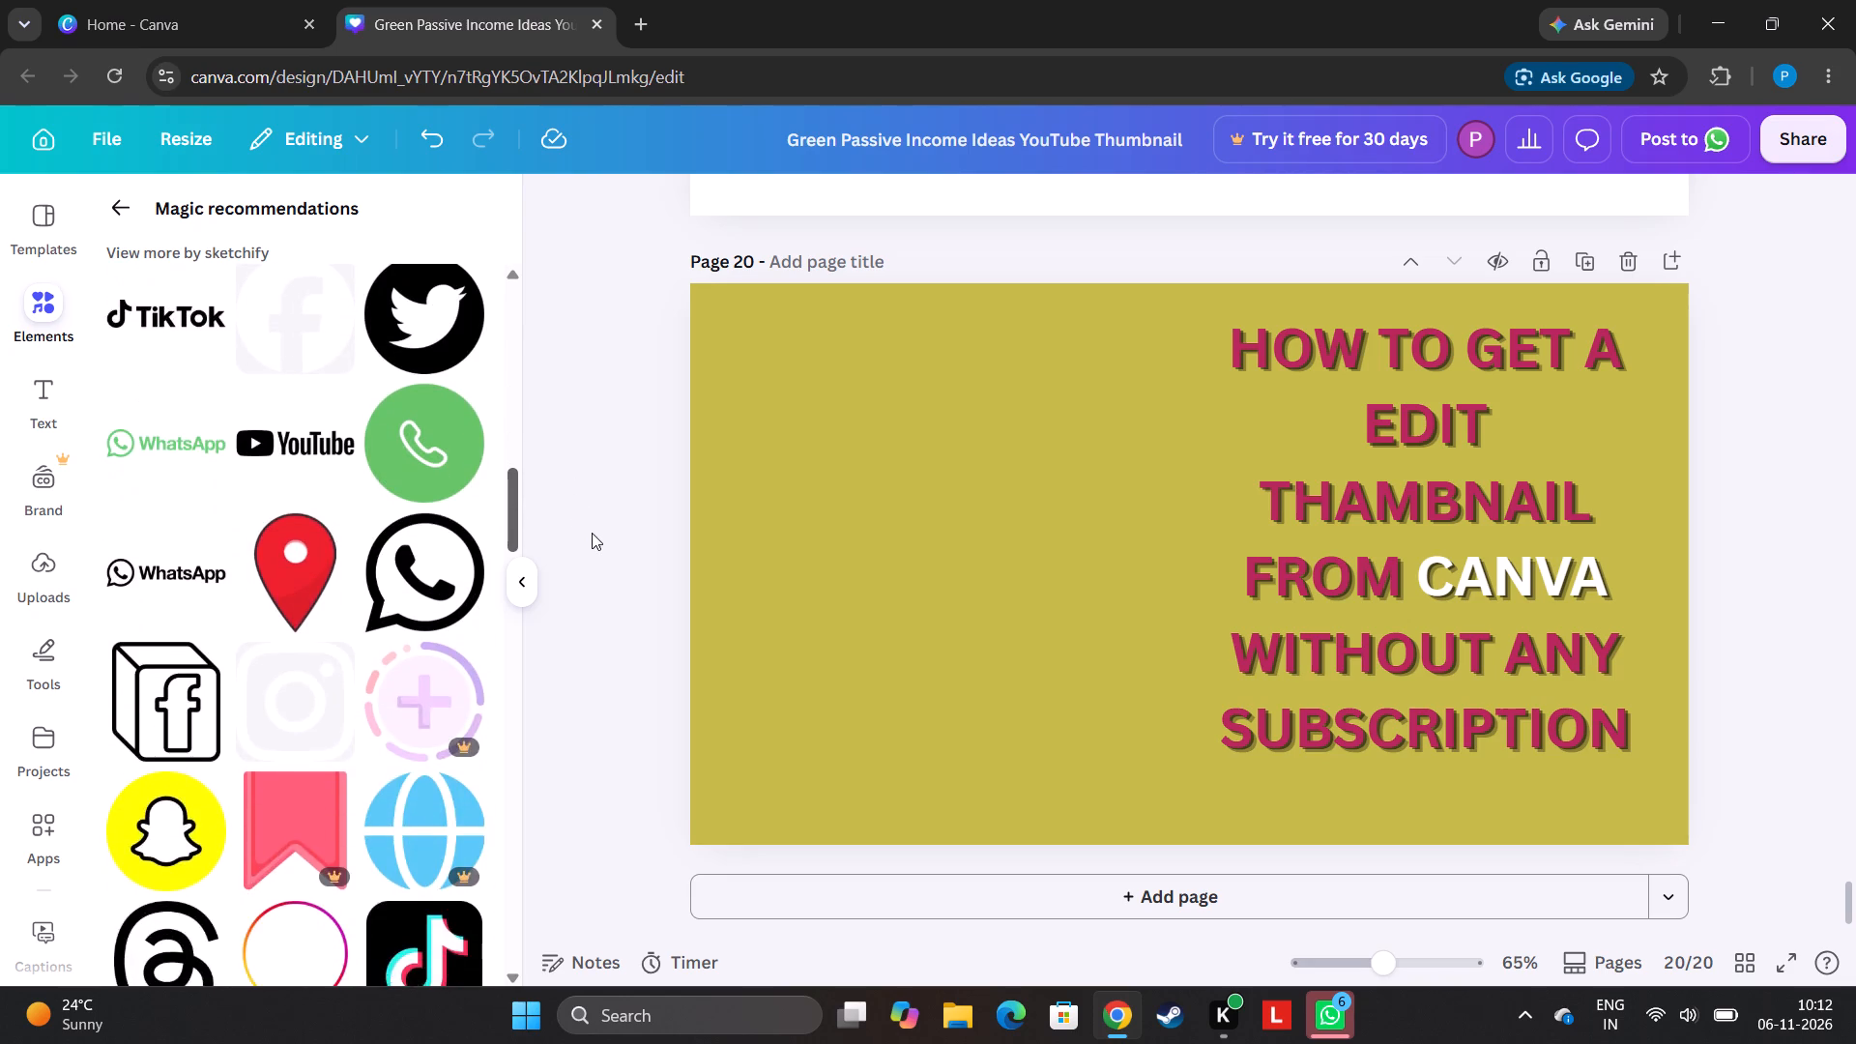
drag(592, 533, 593, 590)
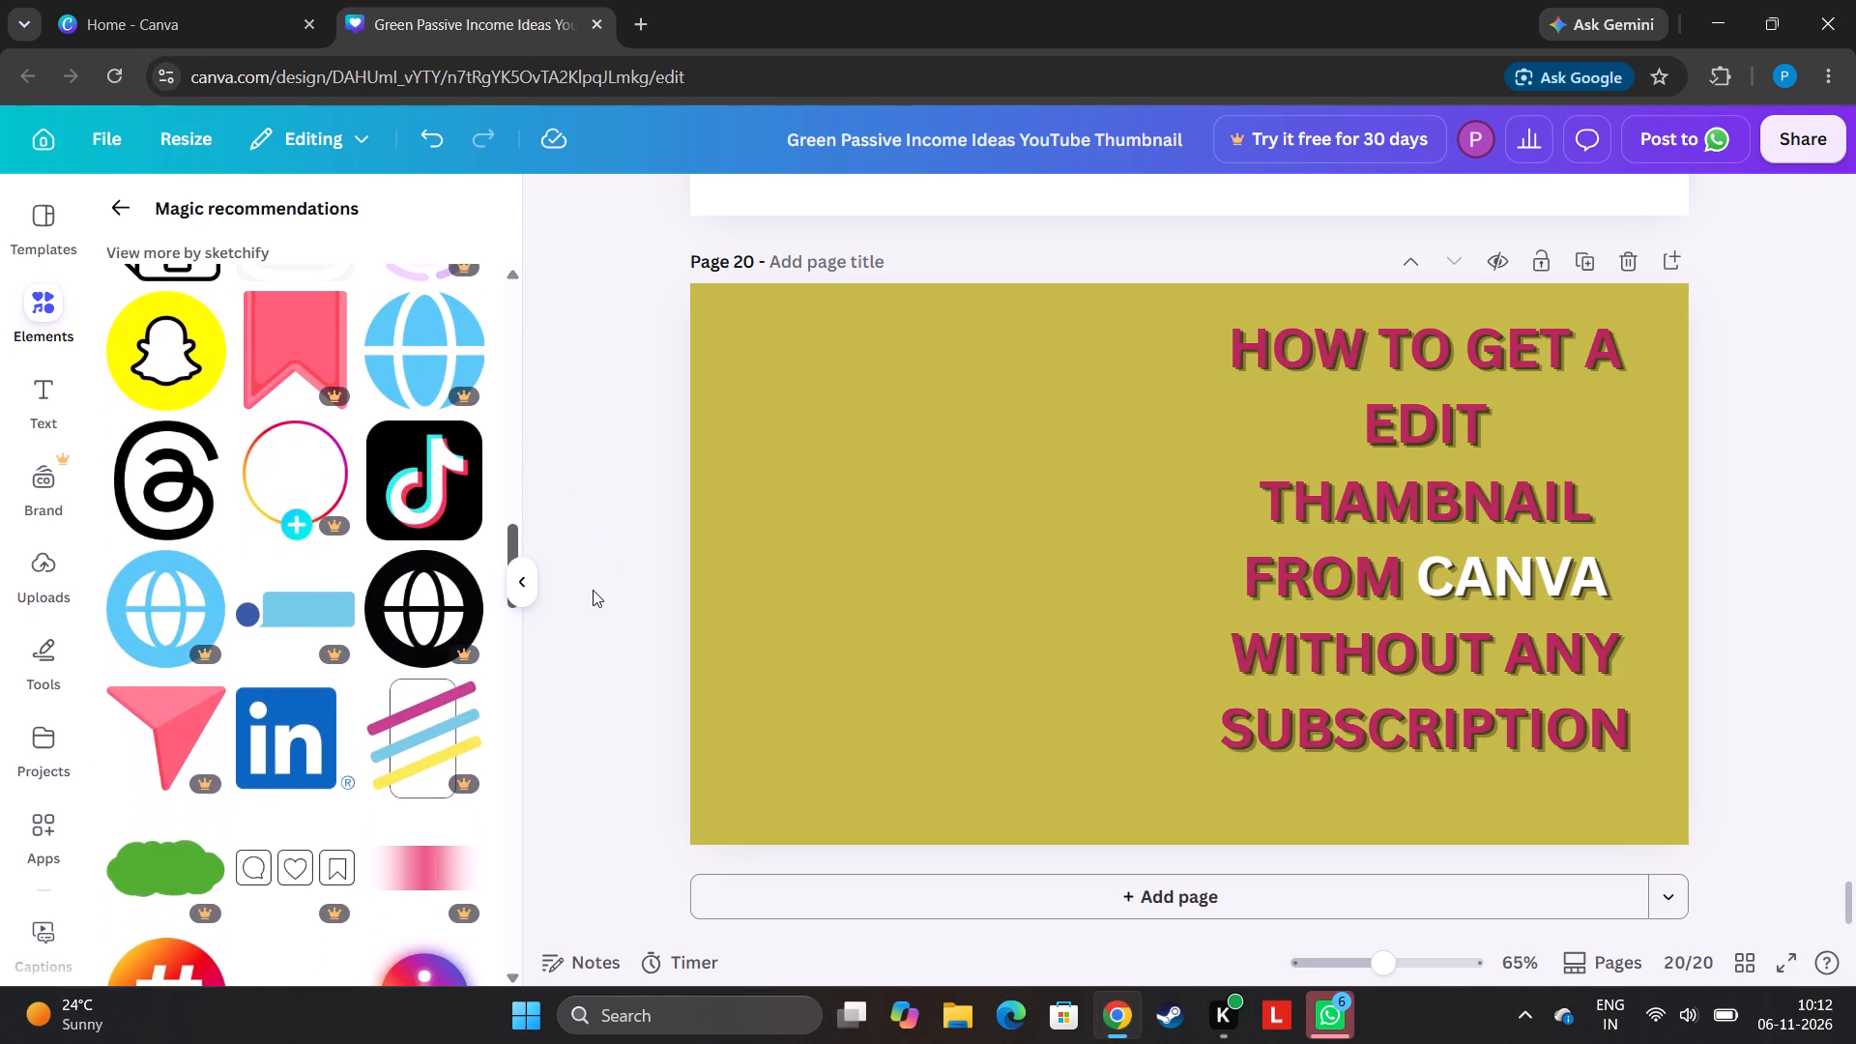
drag(593, 590, 556, 705)
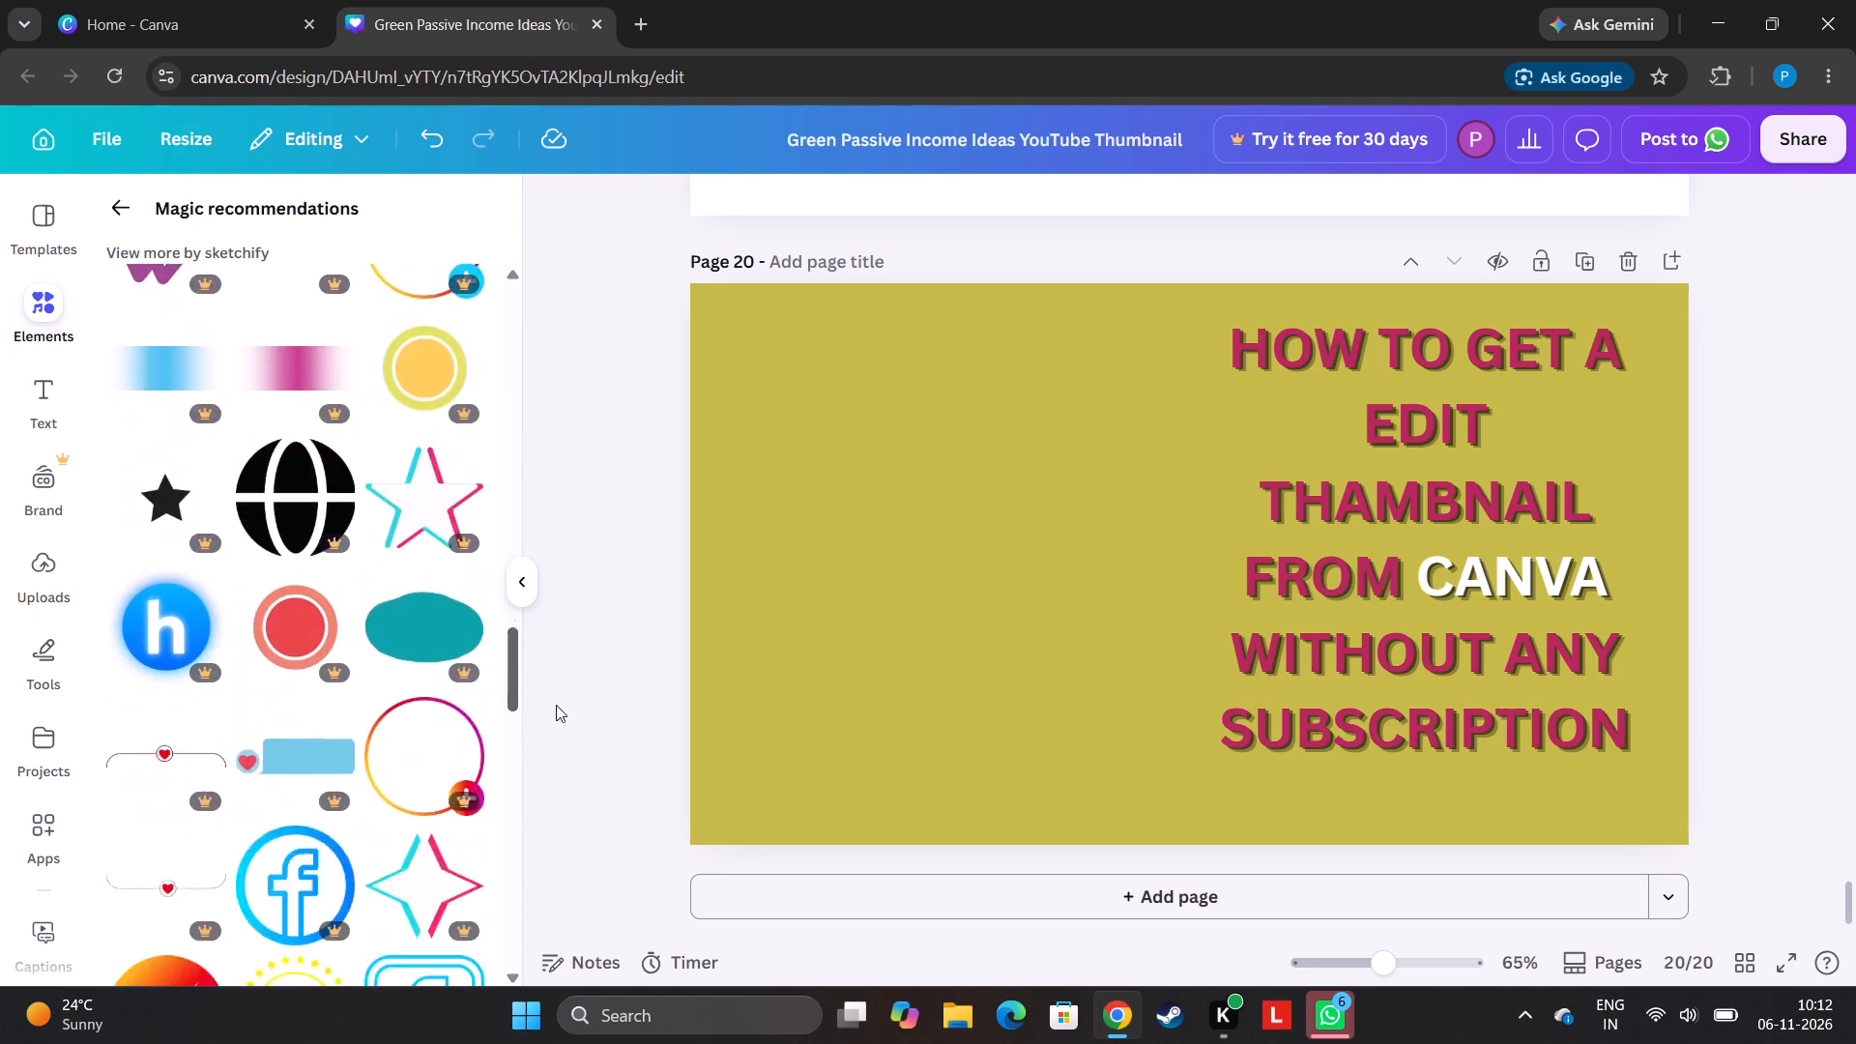
drag(556, 705, 491, 932)
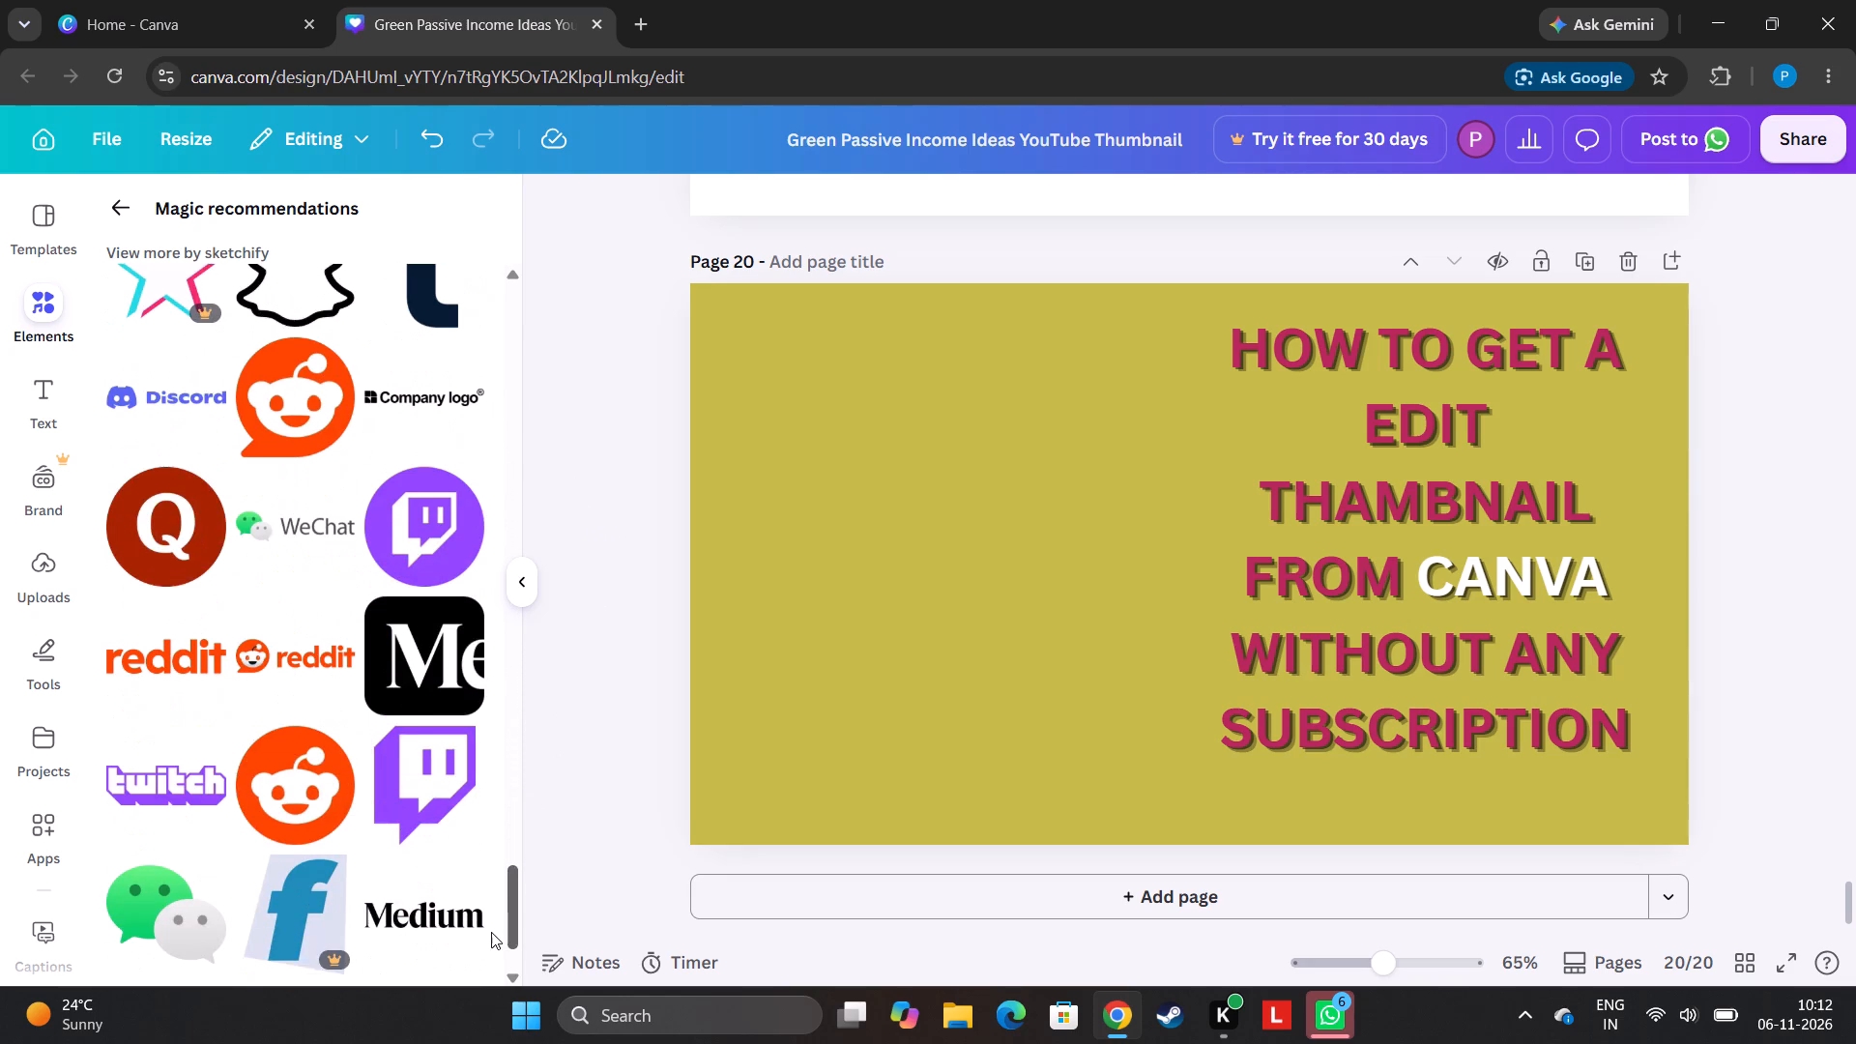
drag(491, 932, 463, 1026)
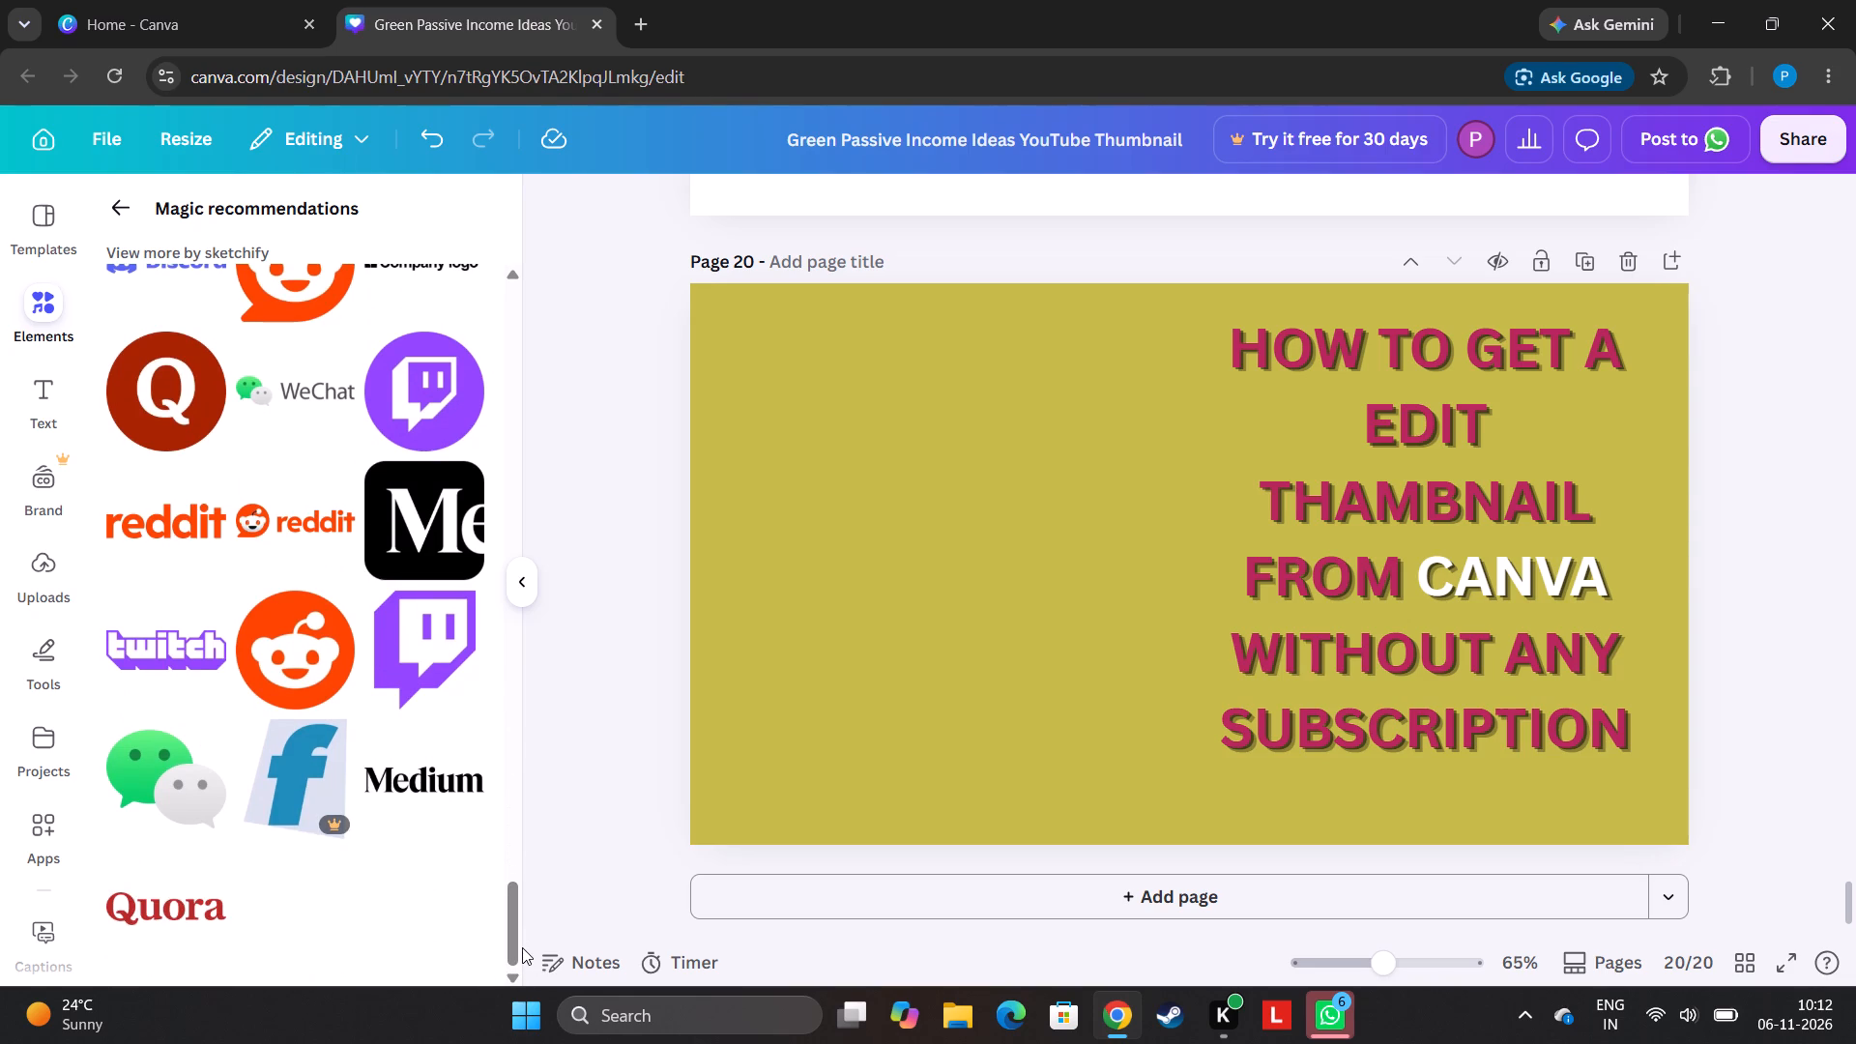
drag(520, 951, 515, 935)
click(515, 935)
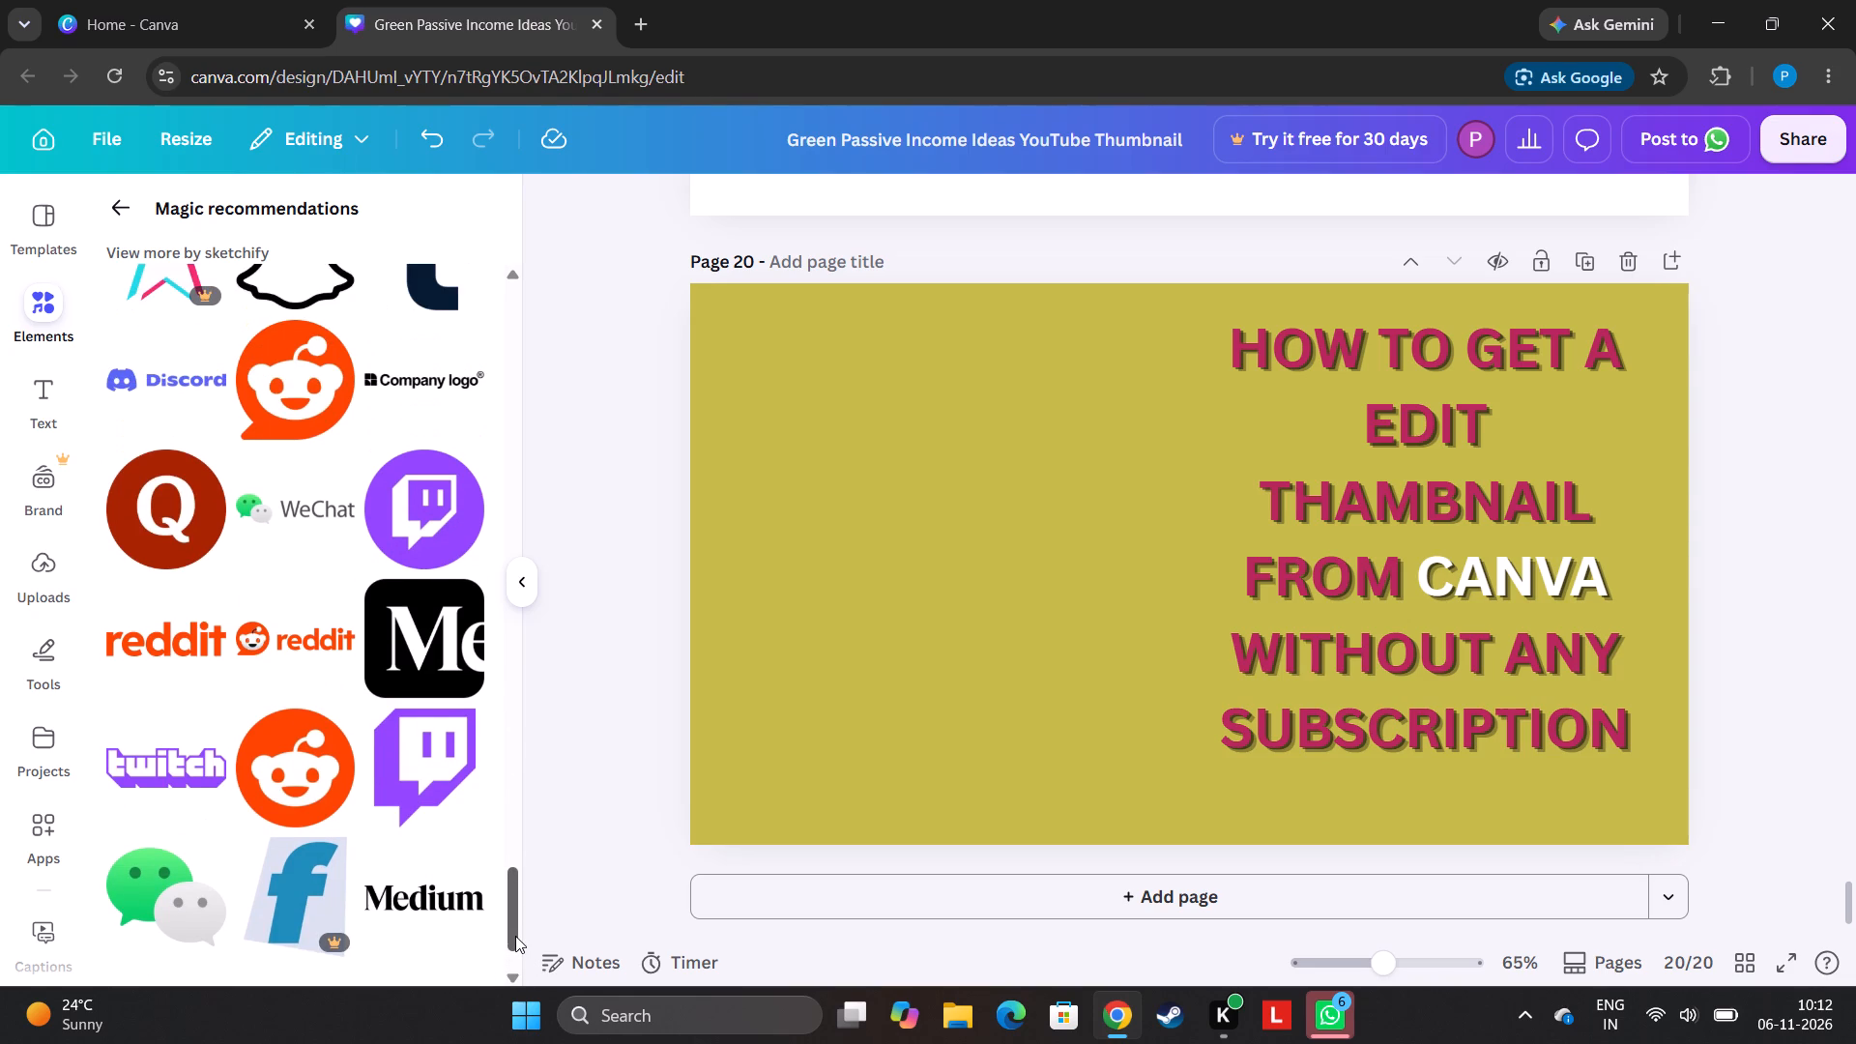
drag(506, 933, 504, 912)
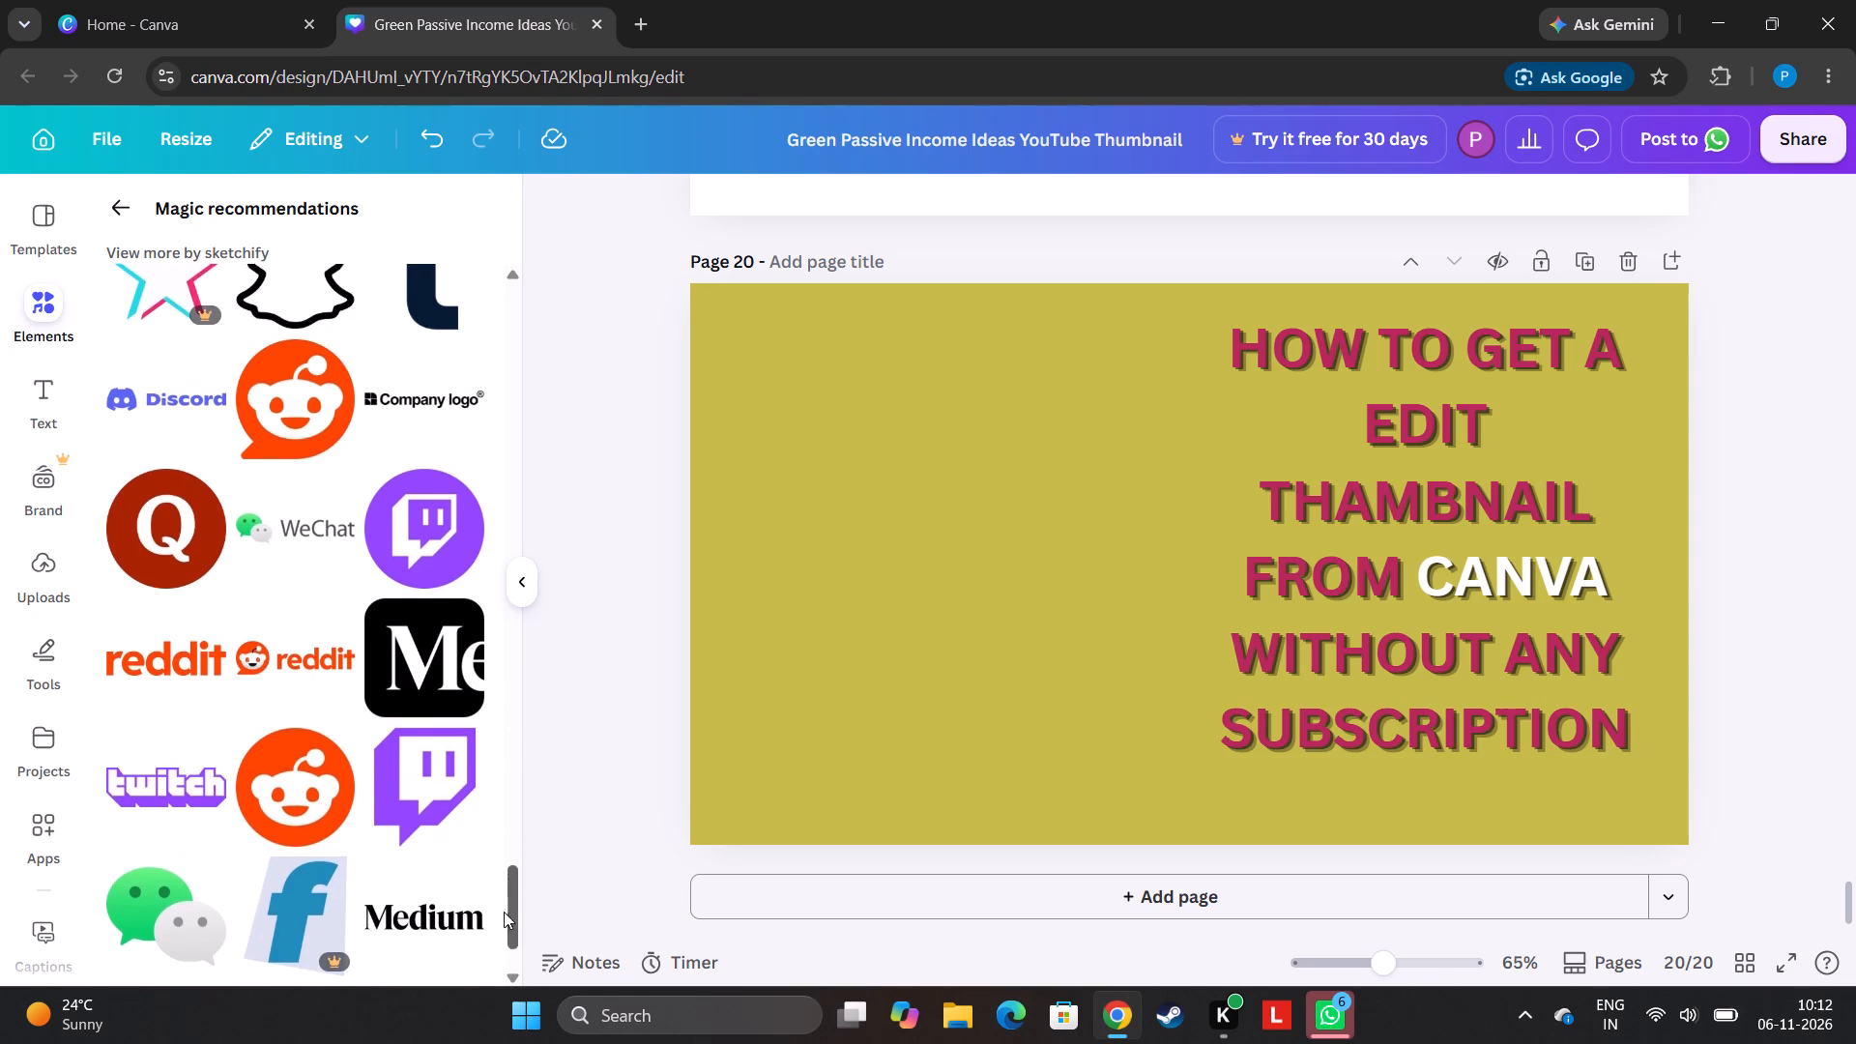
drag(504, 912, 447, 618)
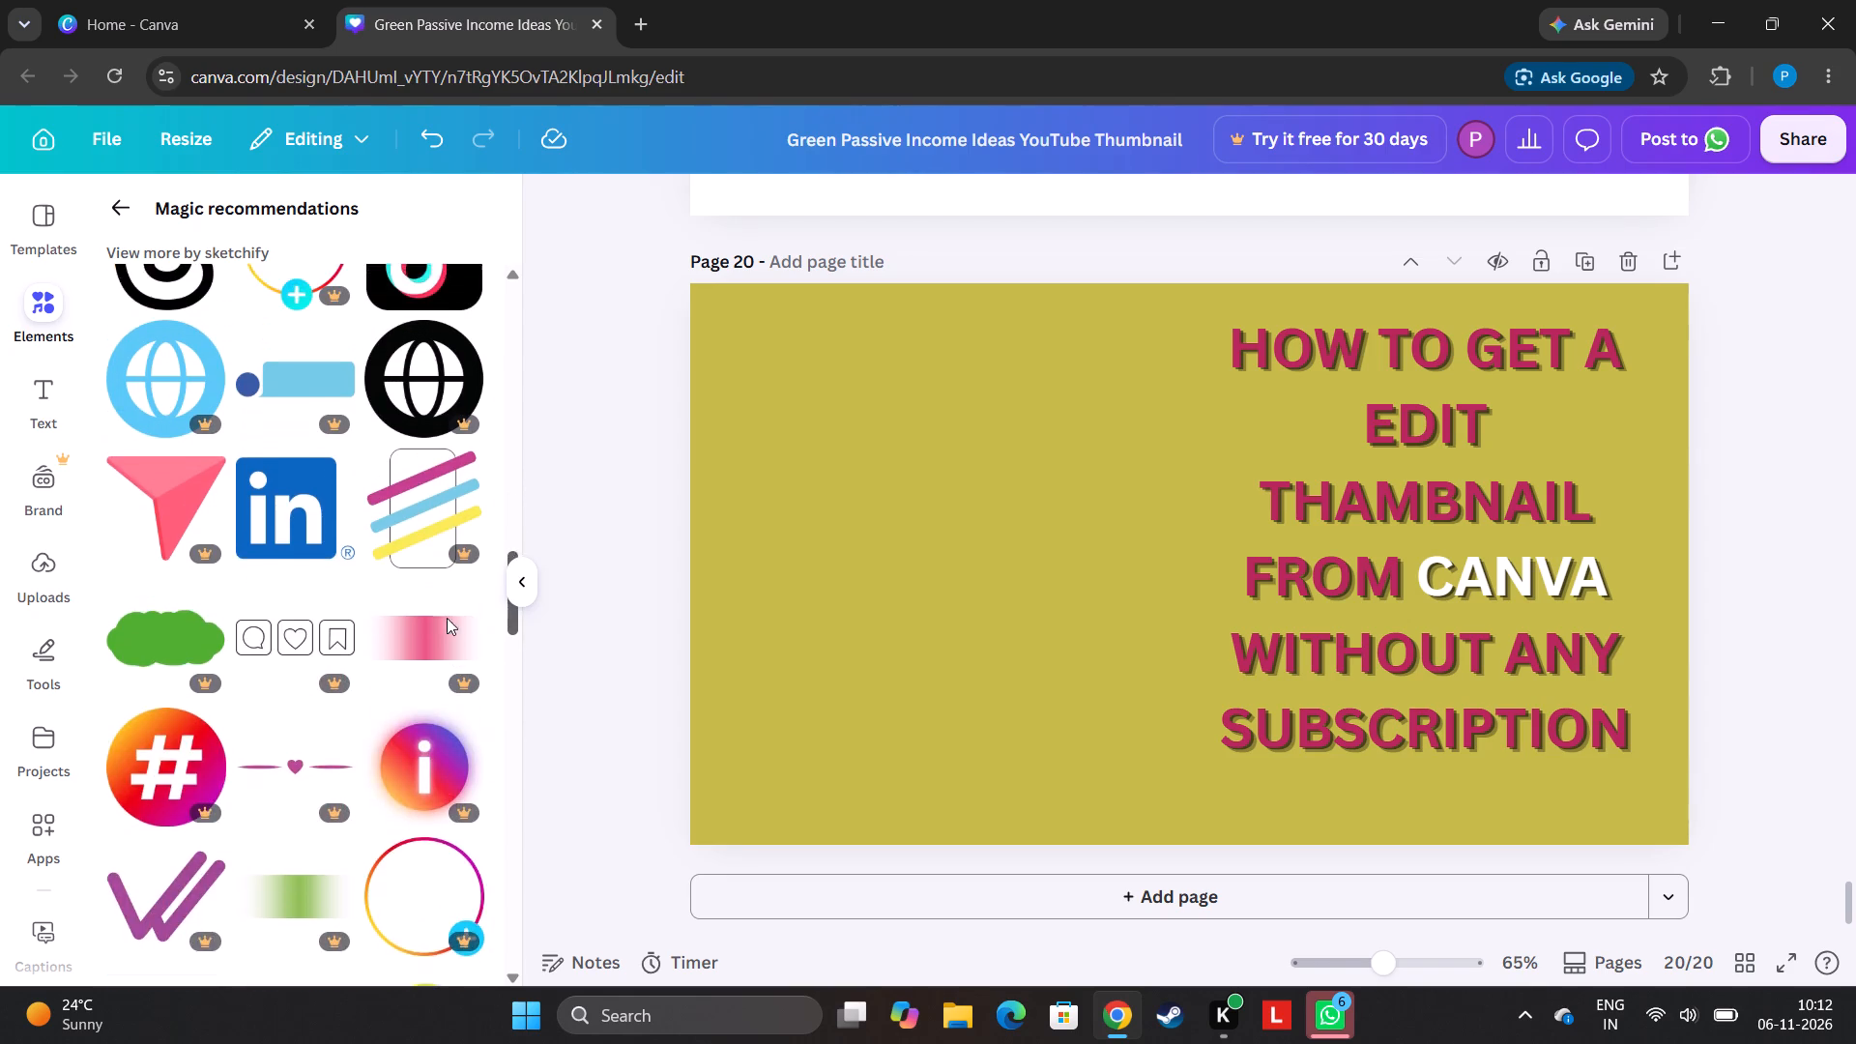
drag(447, 618, 455, 434)
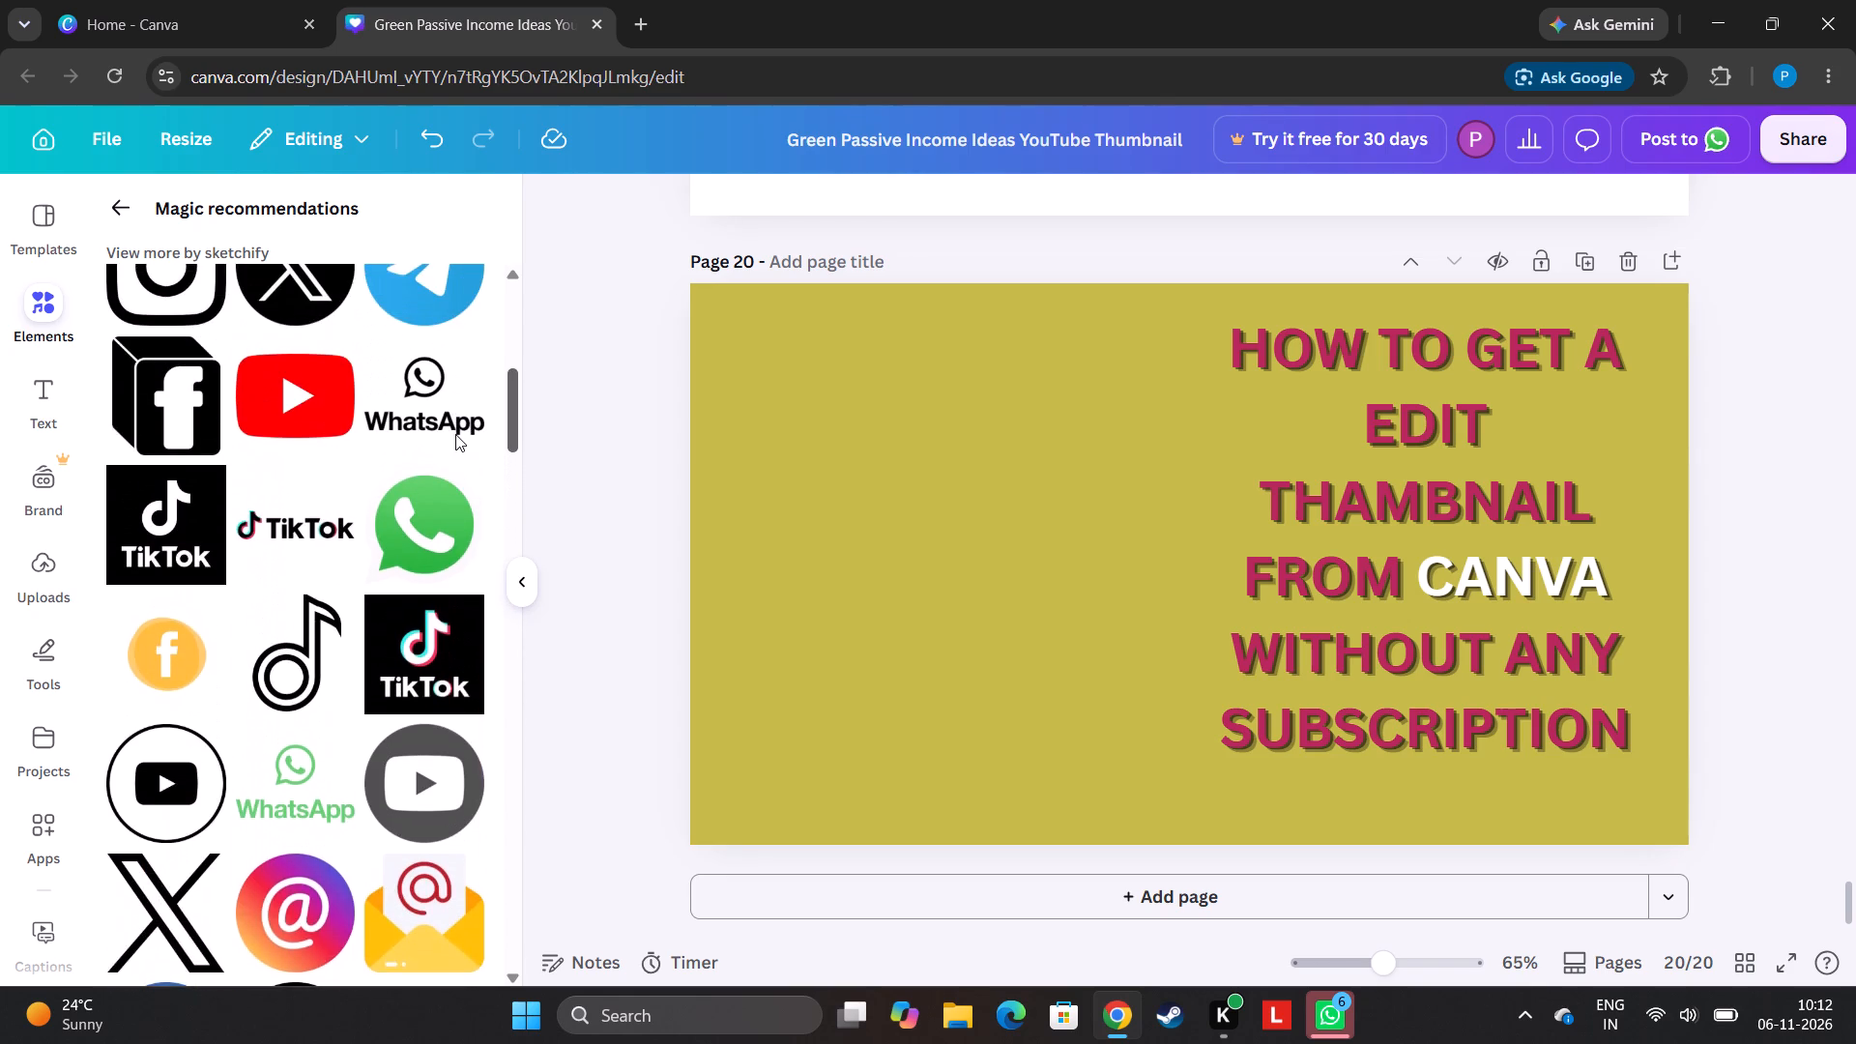
drag(455, 434, 482, 333)
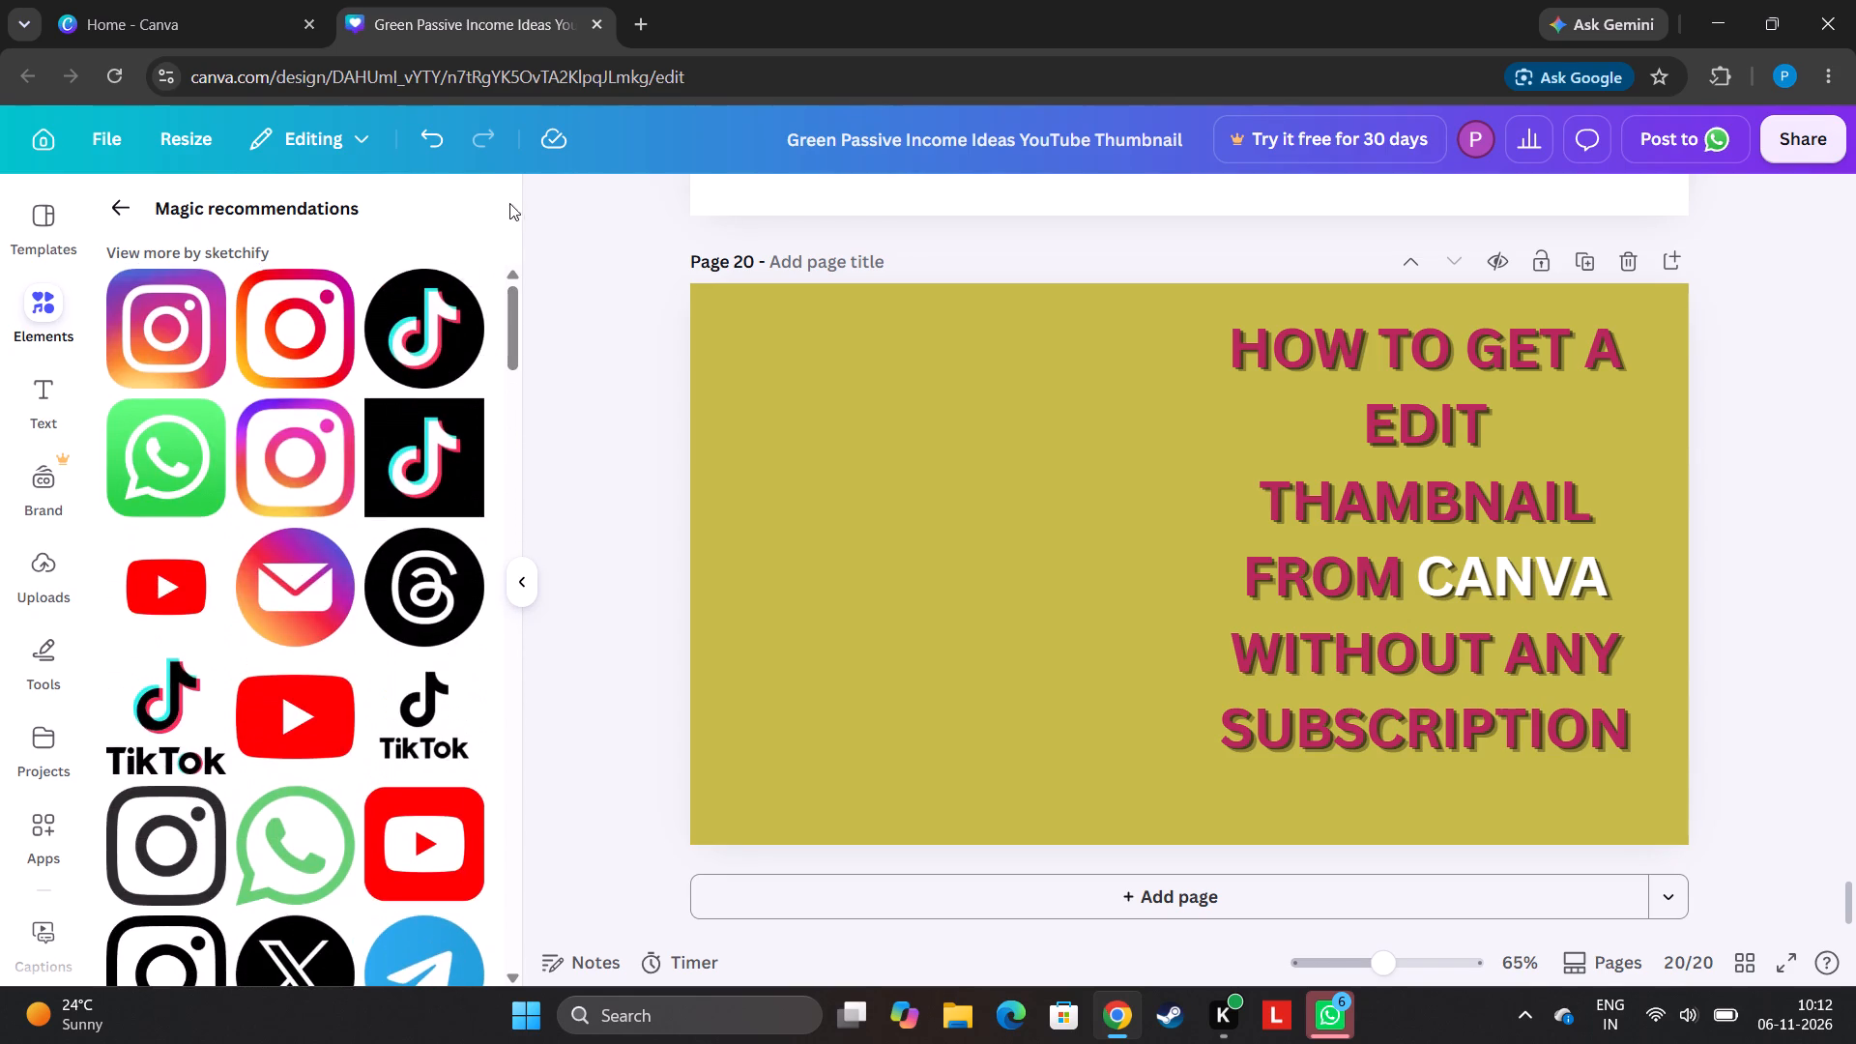
click(109, 188)
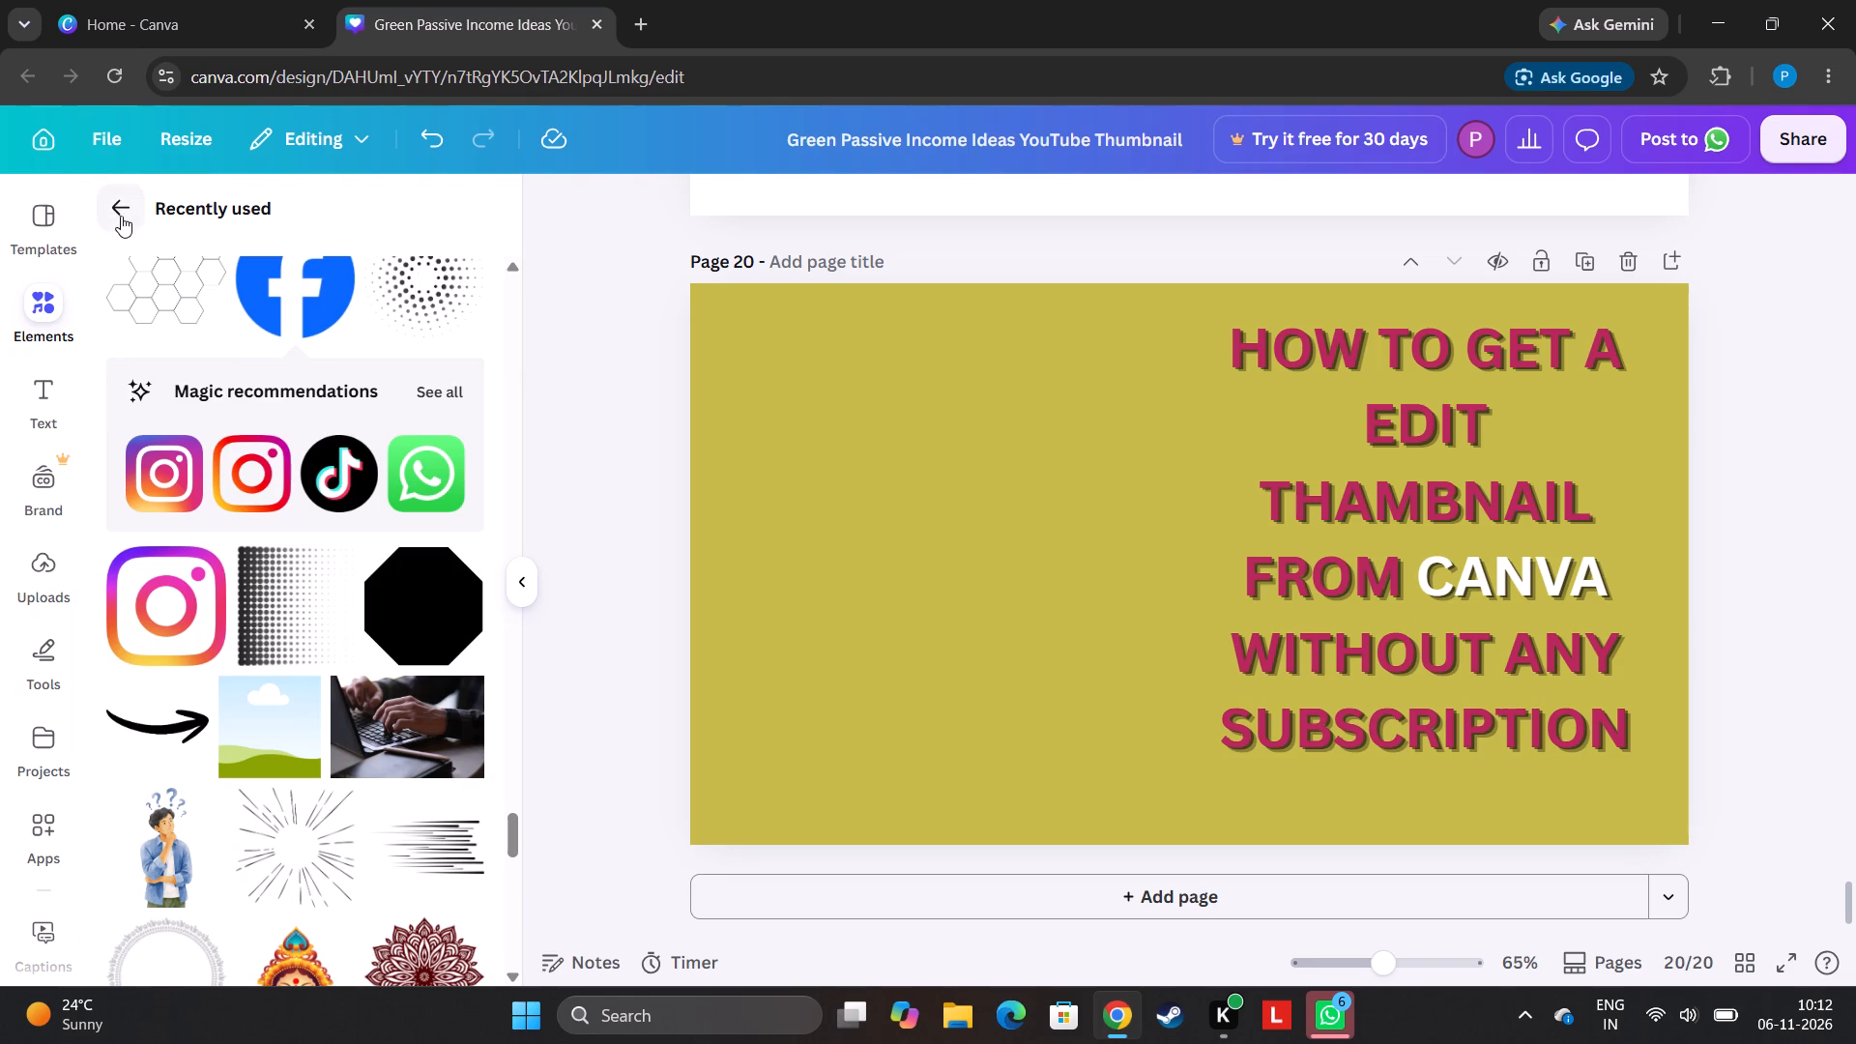
click(121, 216)
Add a dark green circle to page 20 and set its transparency to 53.
click(179, 245)
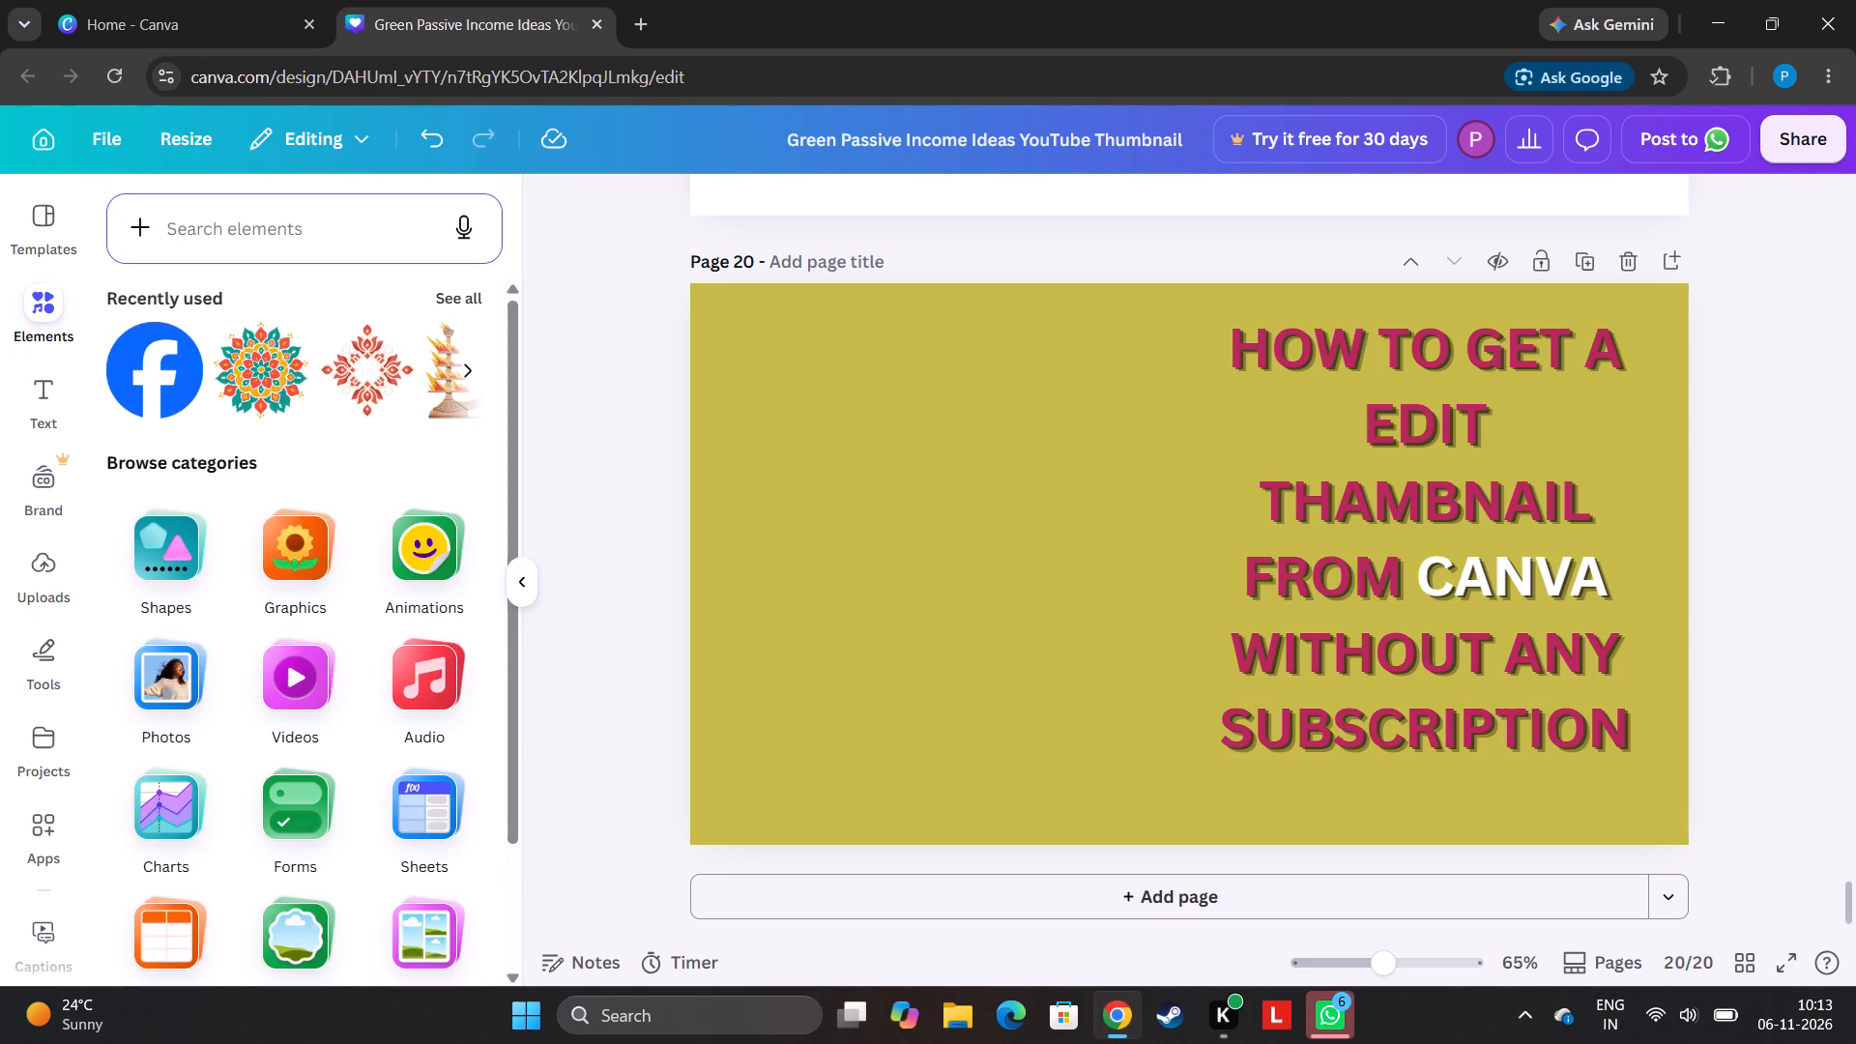
key(c)
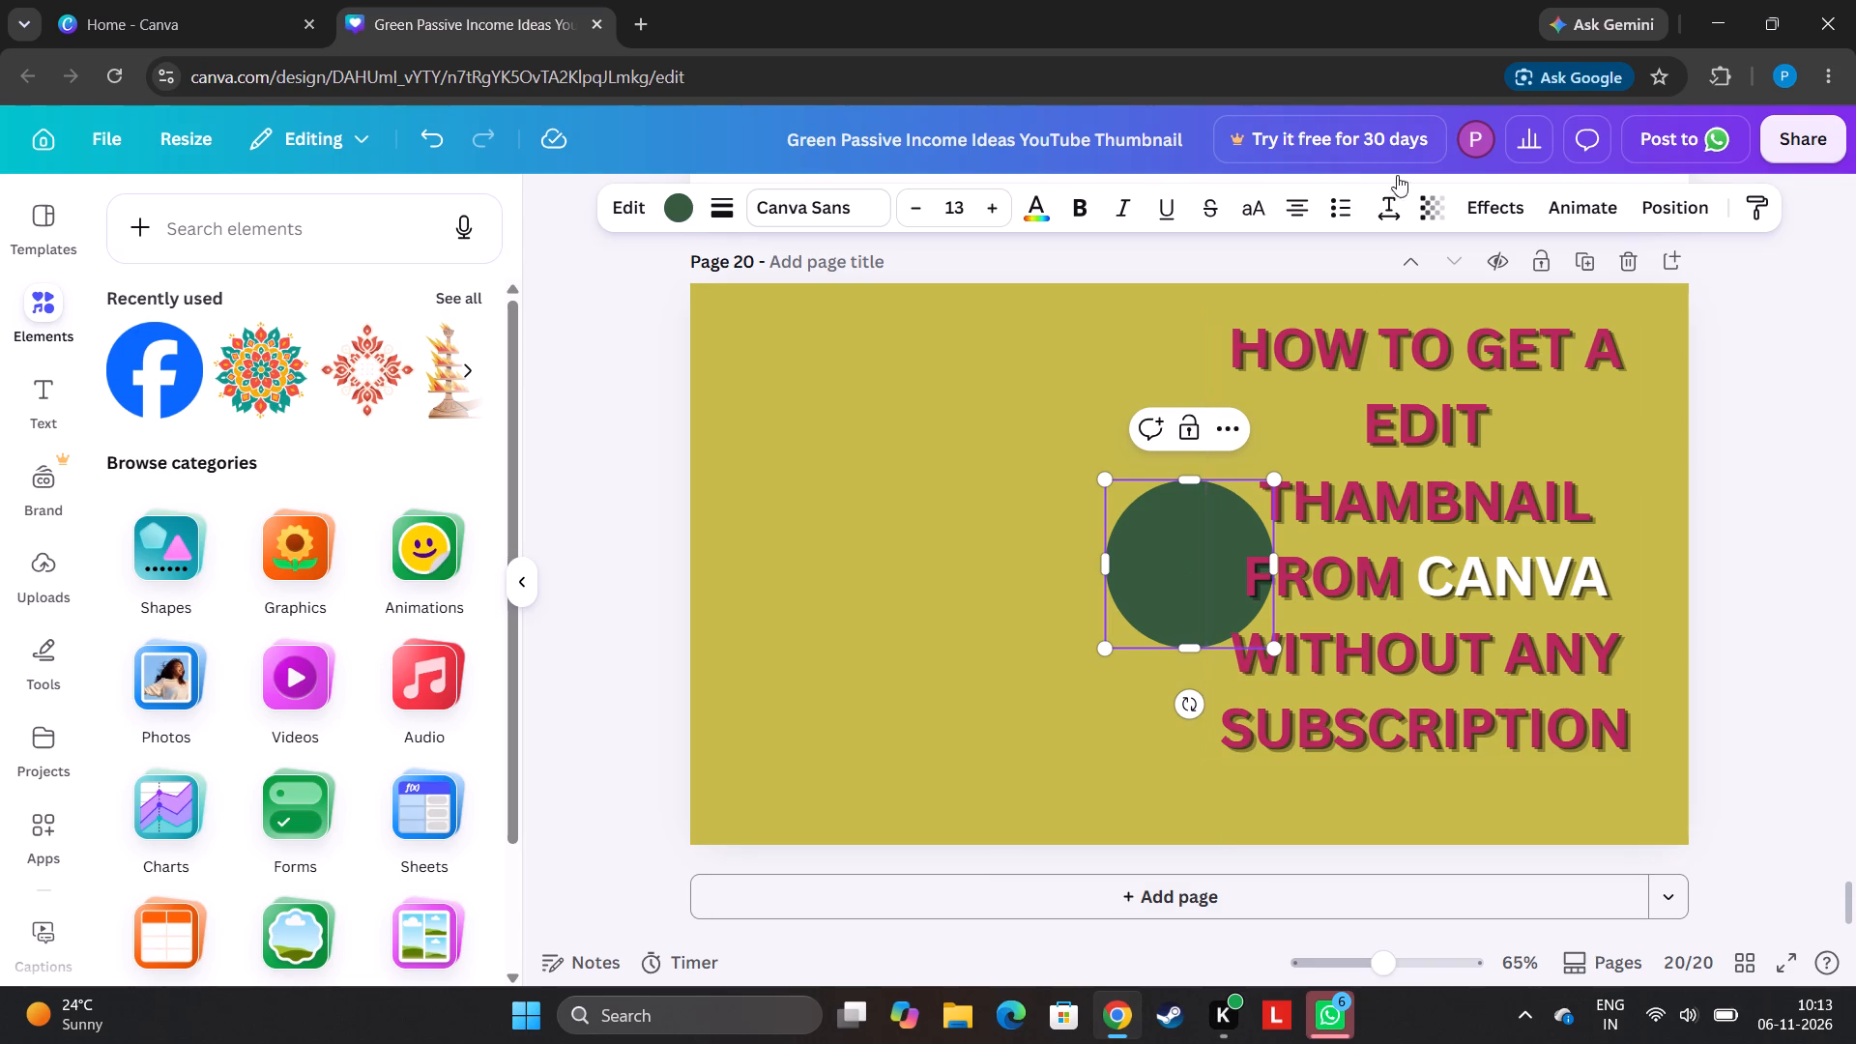
click(1438, 215)
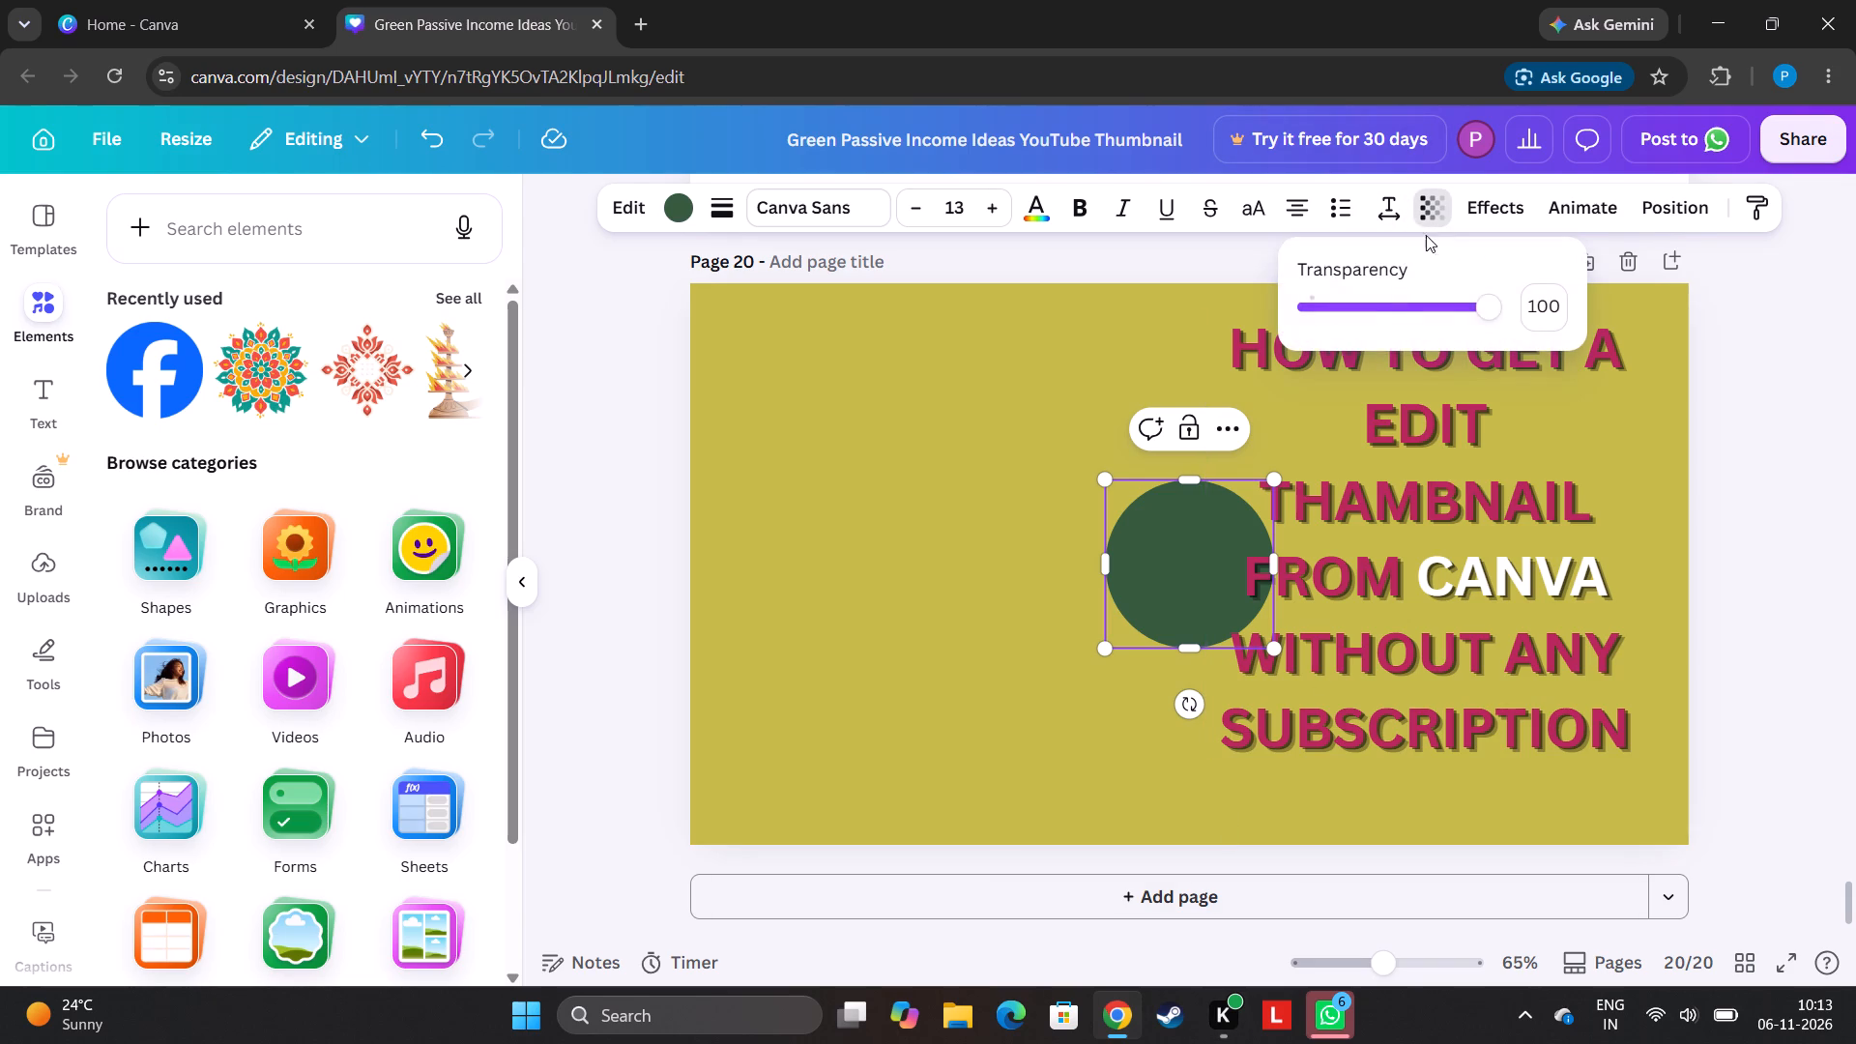
click(1405, 295)
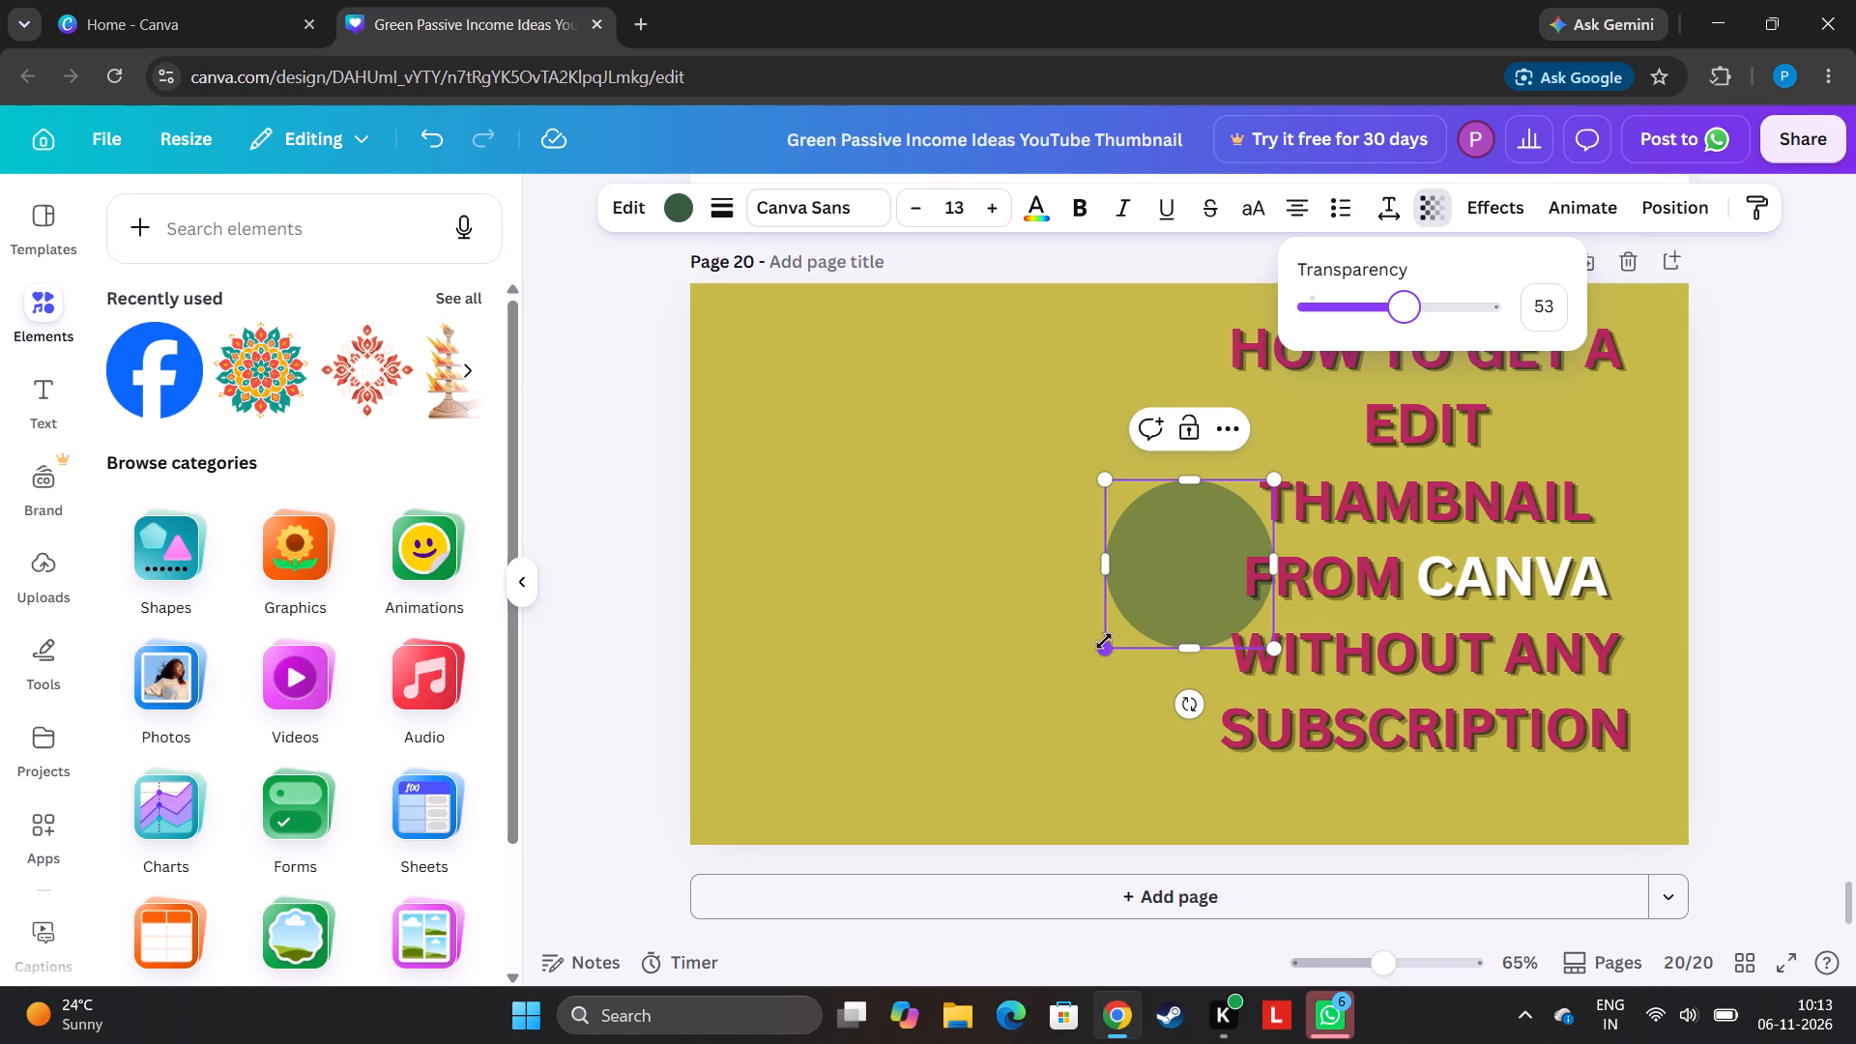
Enlarge the green circle to nearly the full page height and place it against the page's left edge, beside the heading.
drag(1104, 641, 888, 715)
drag(1140, 699, 1354, 625)
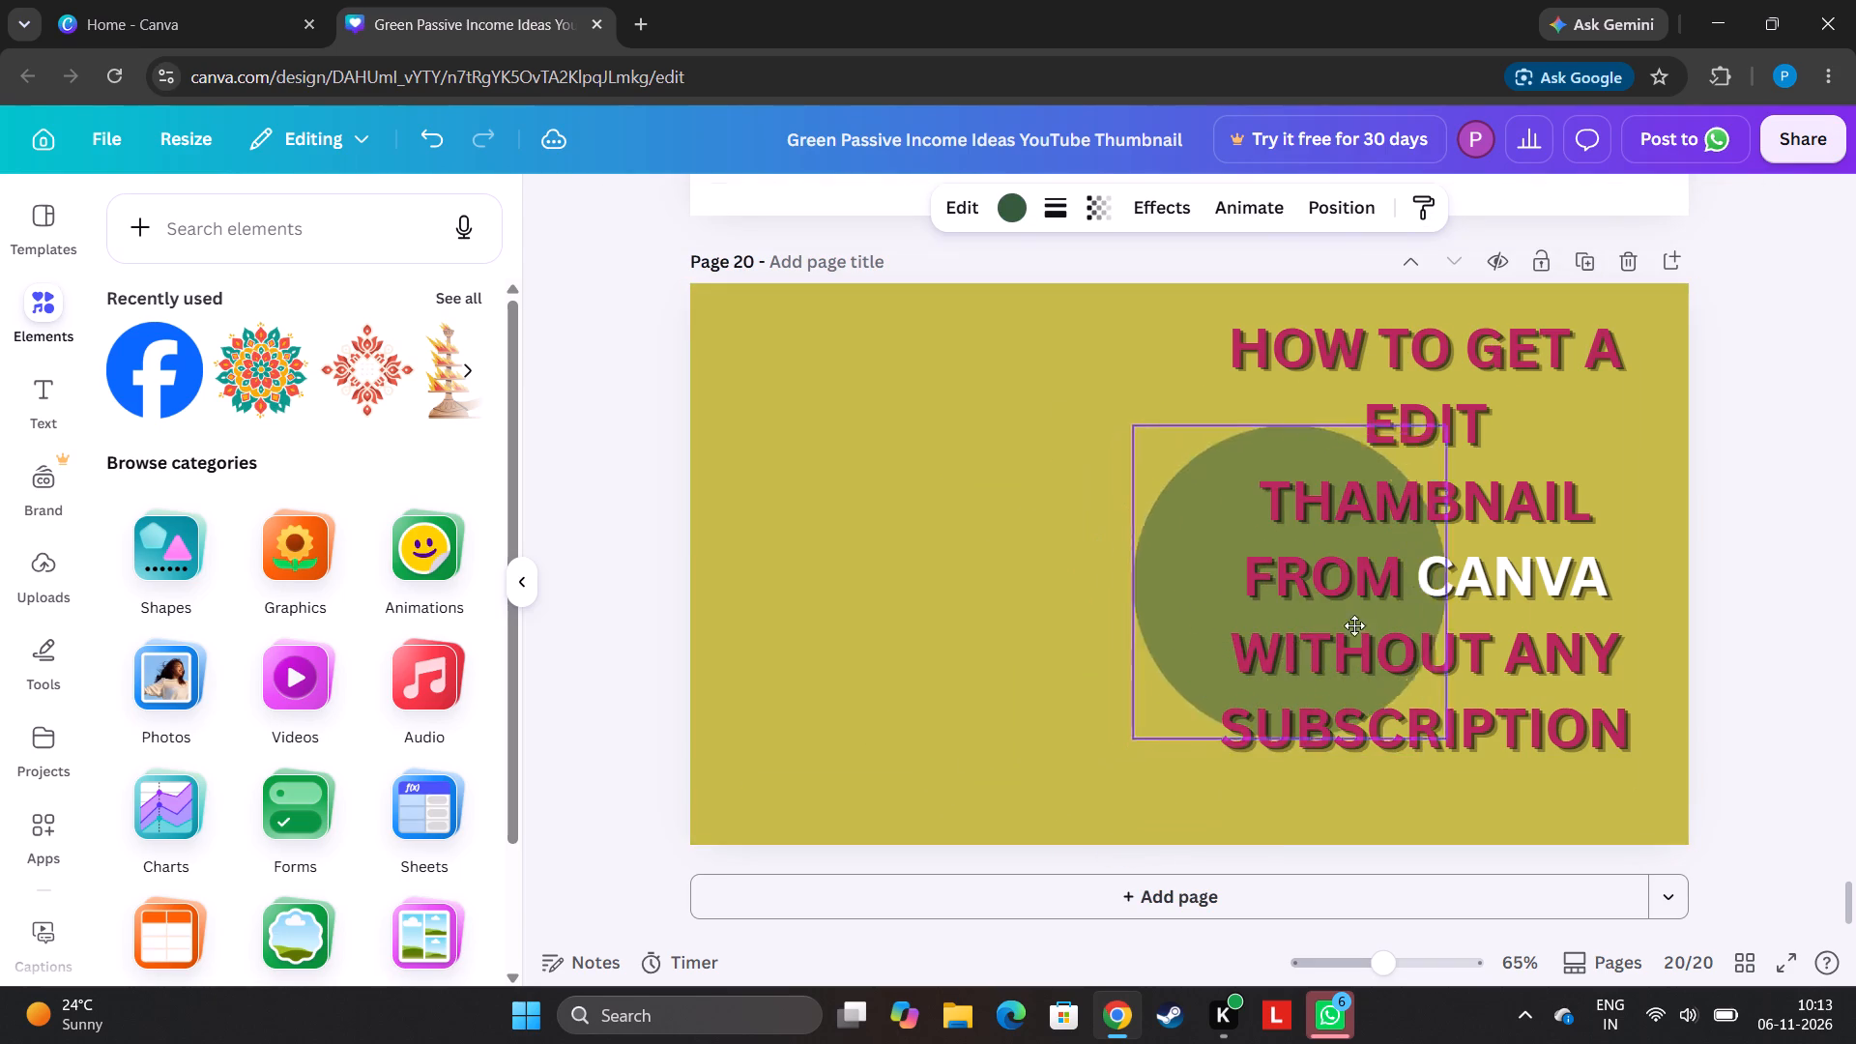
drag(1354, 625, 1469, 566)
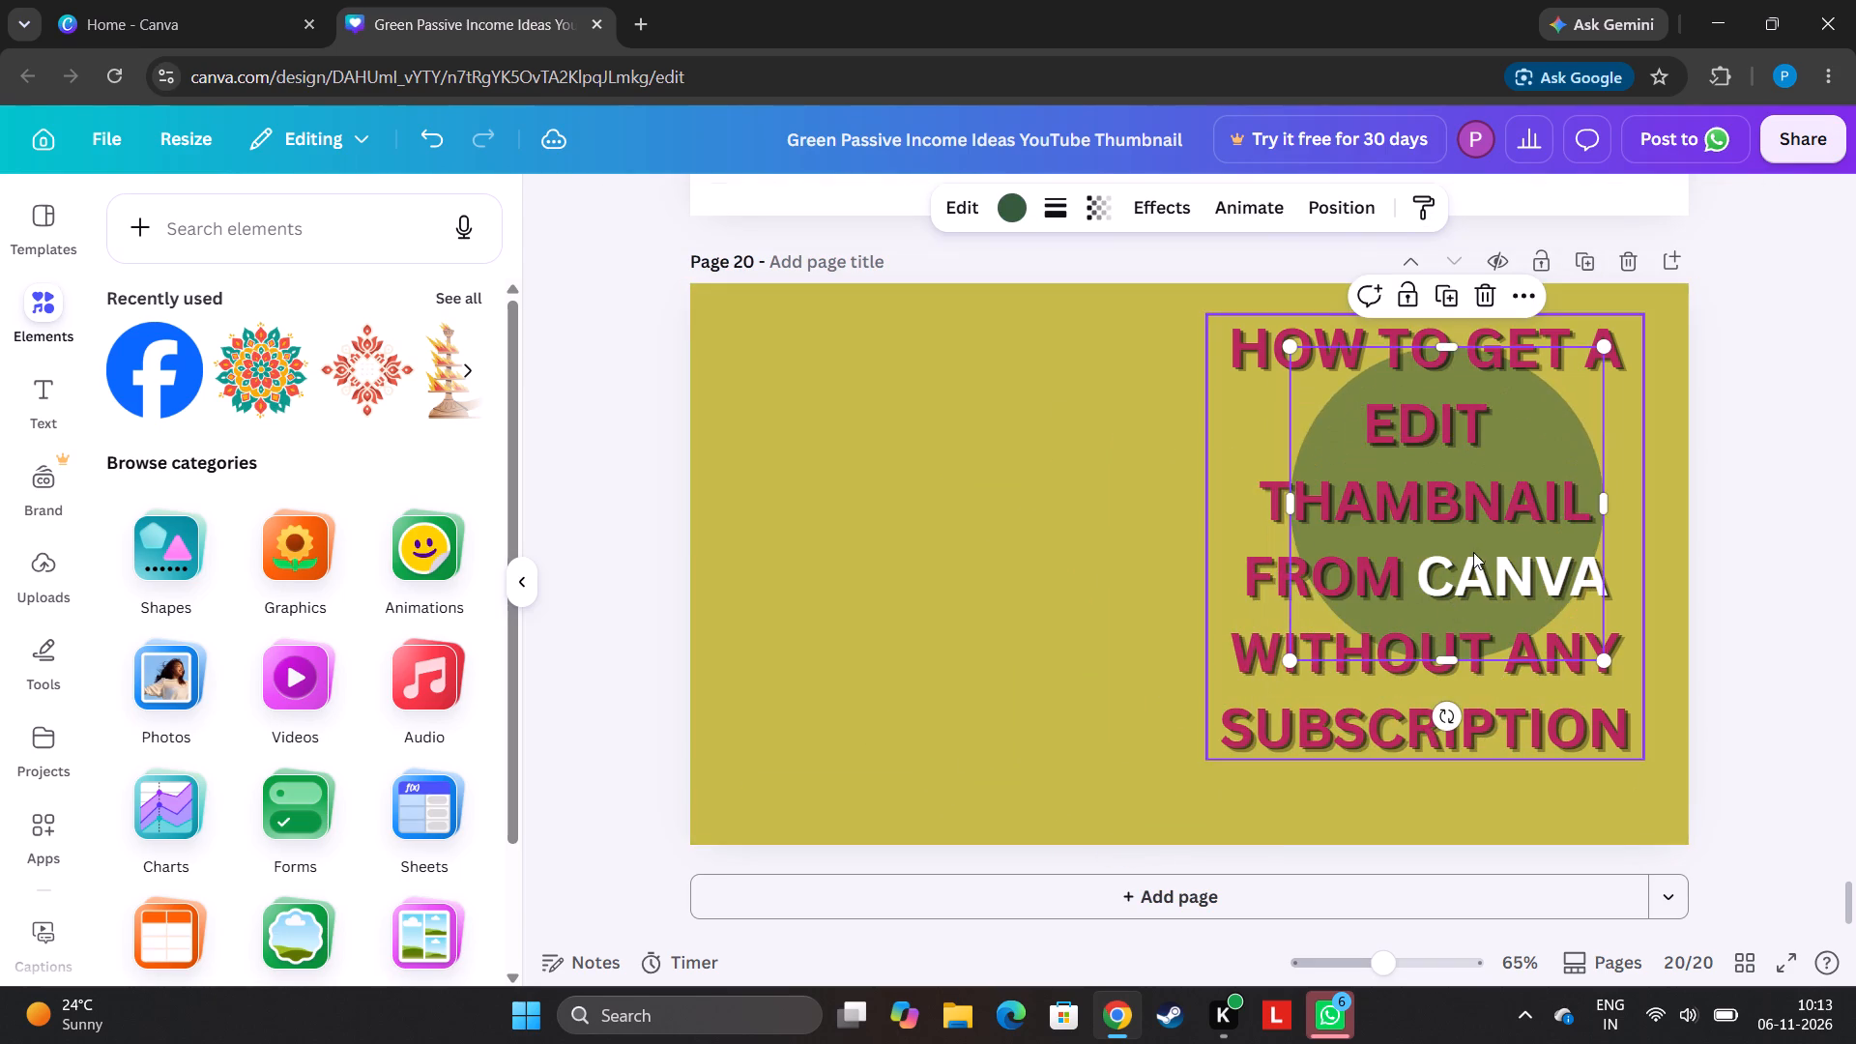
drag(1474, 550, 1246, 429)
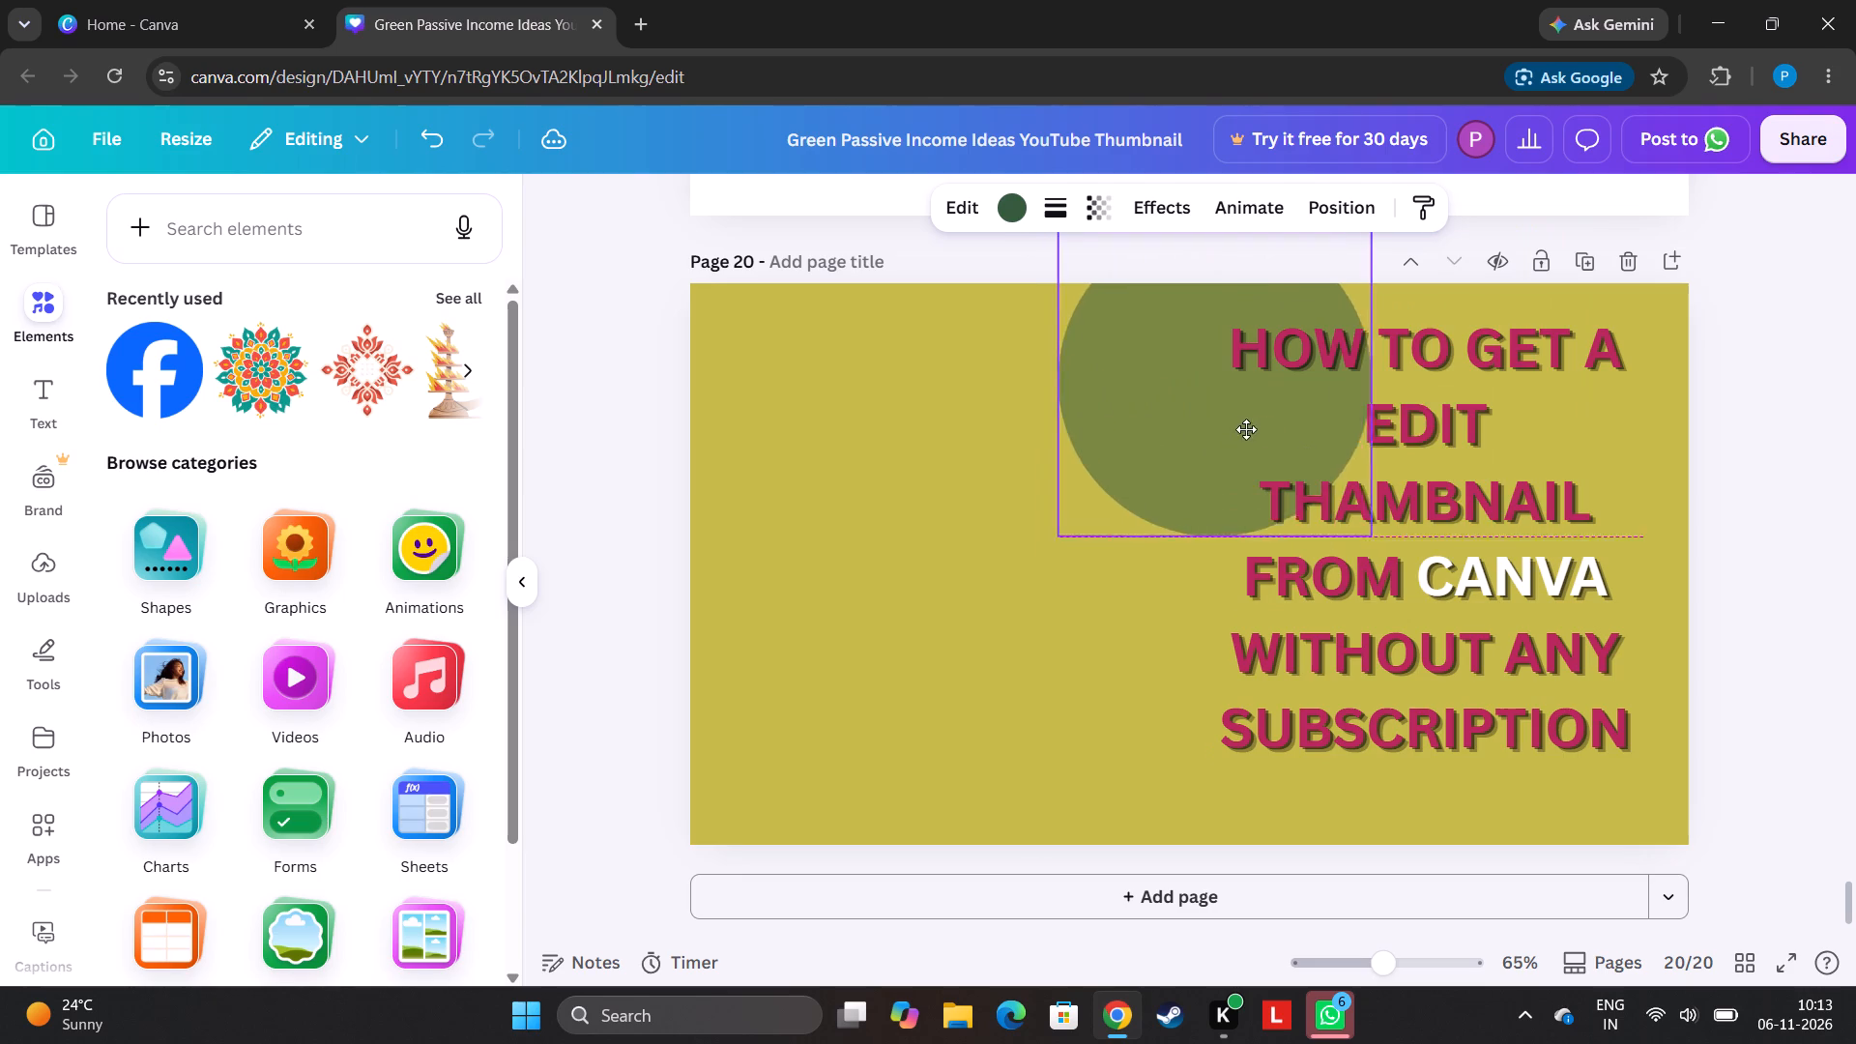
drag(1246, 429, 957, 505)
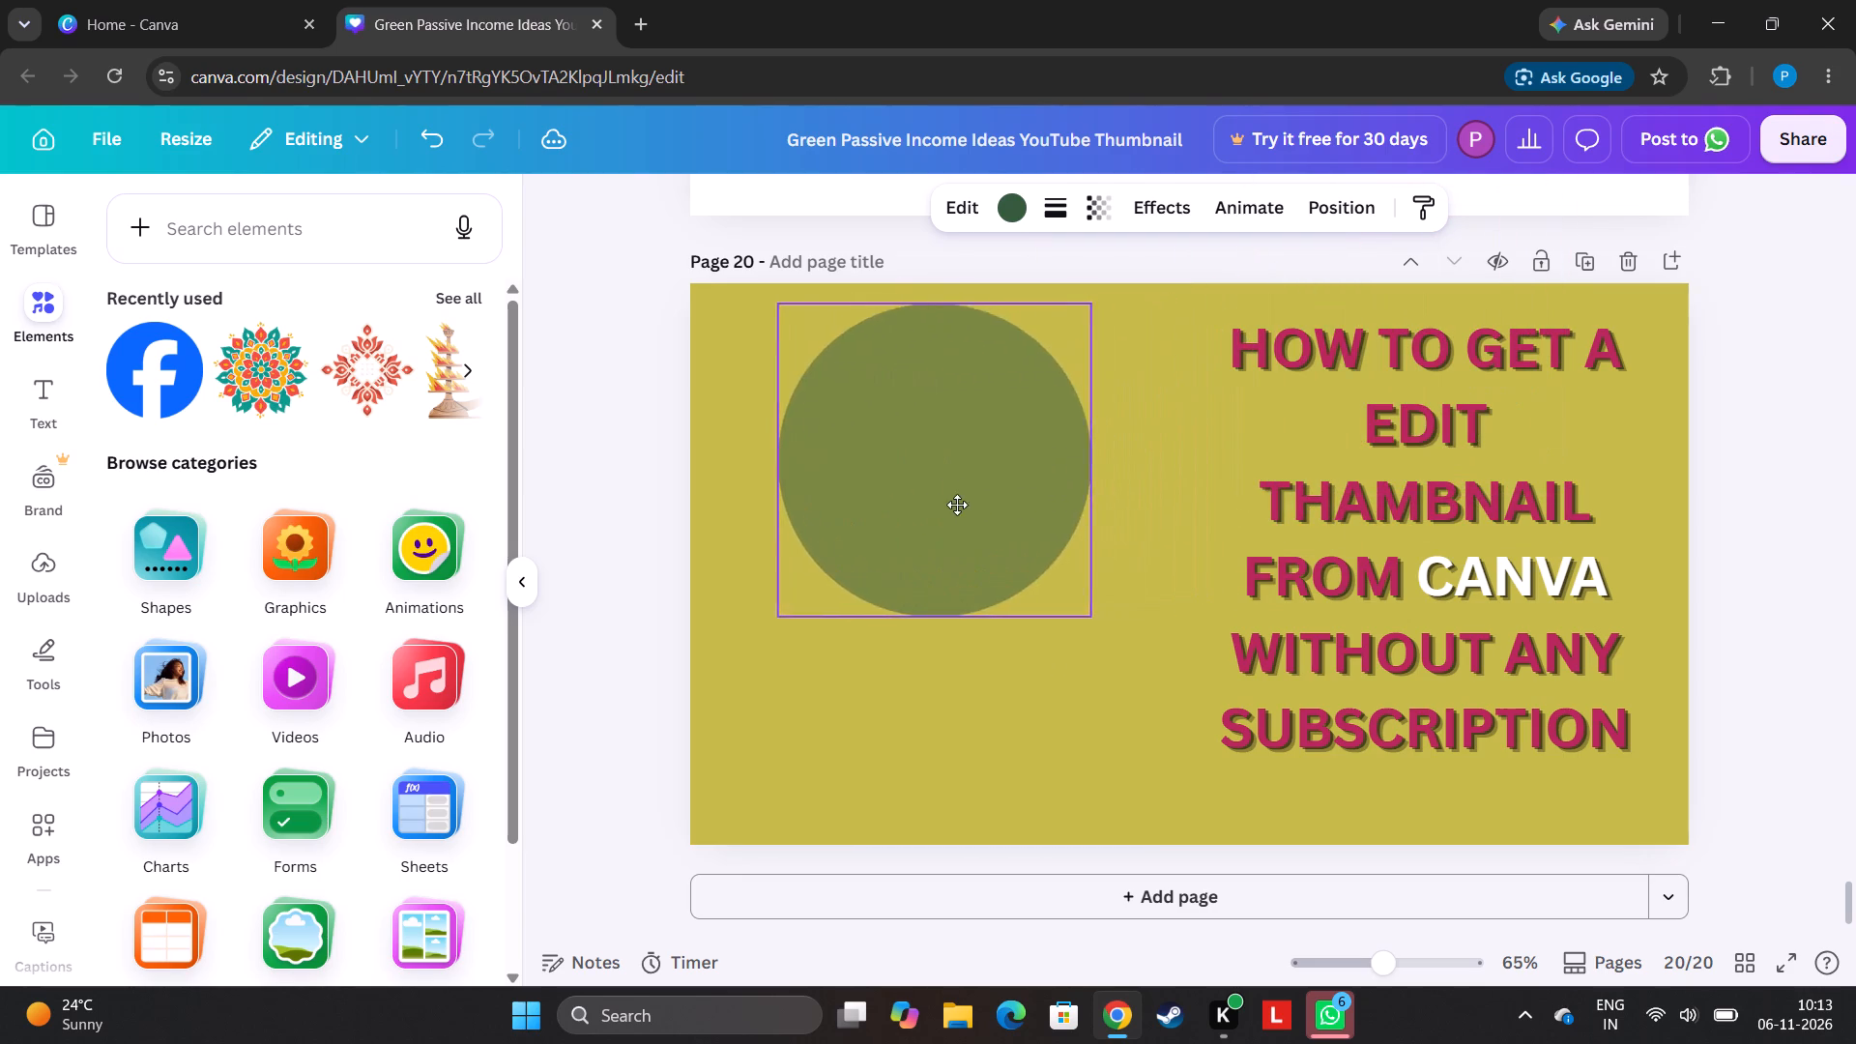
drag(957, 505, 888, 501)
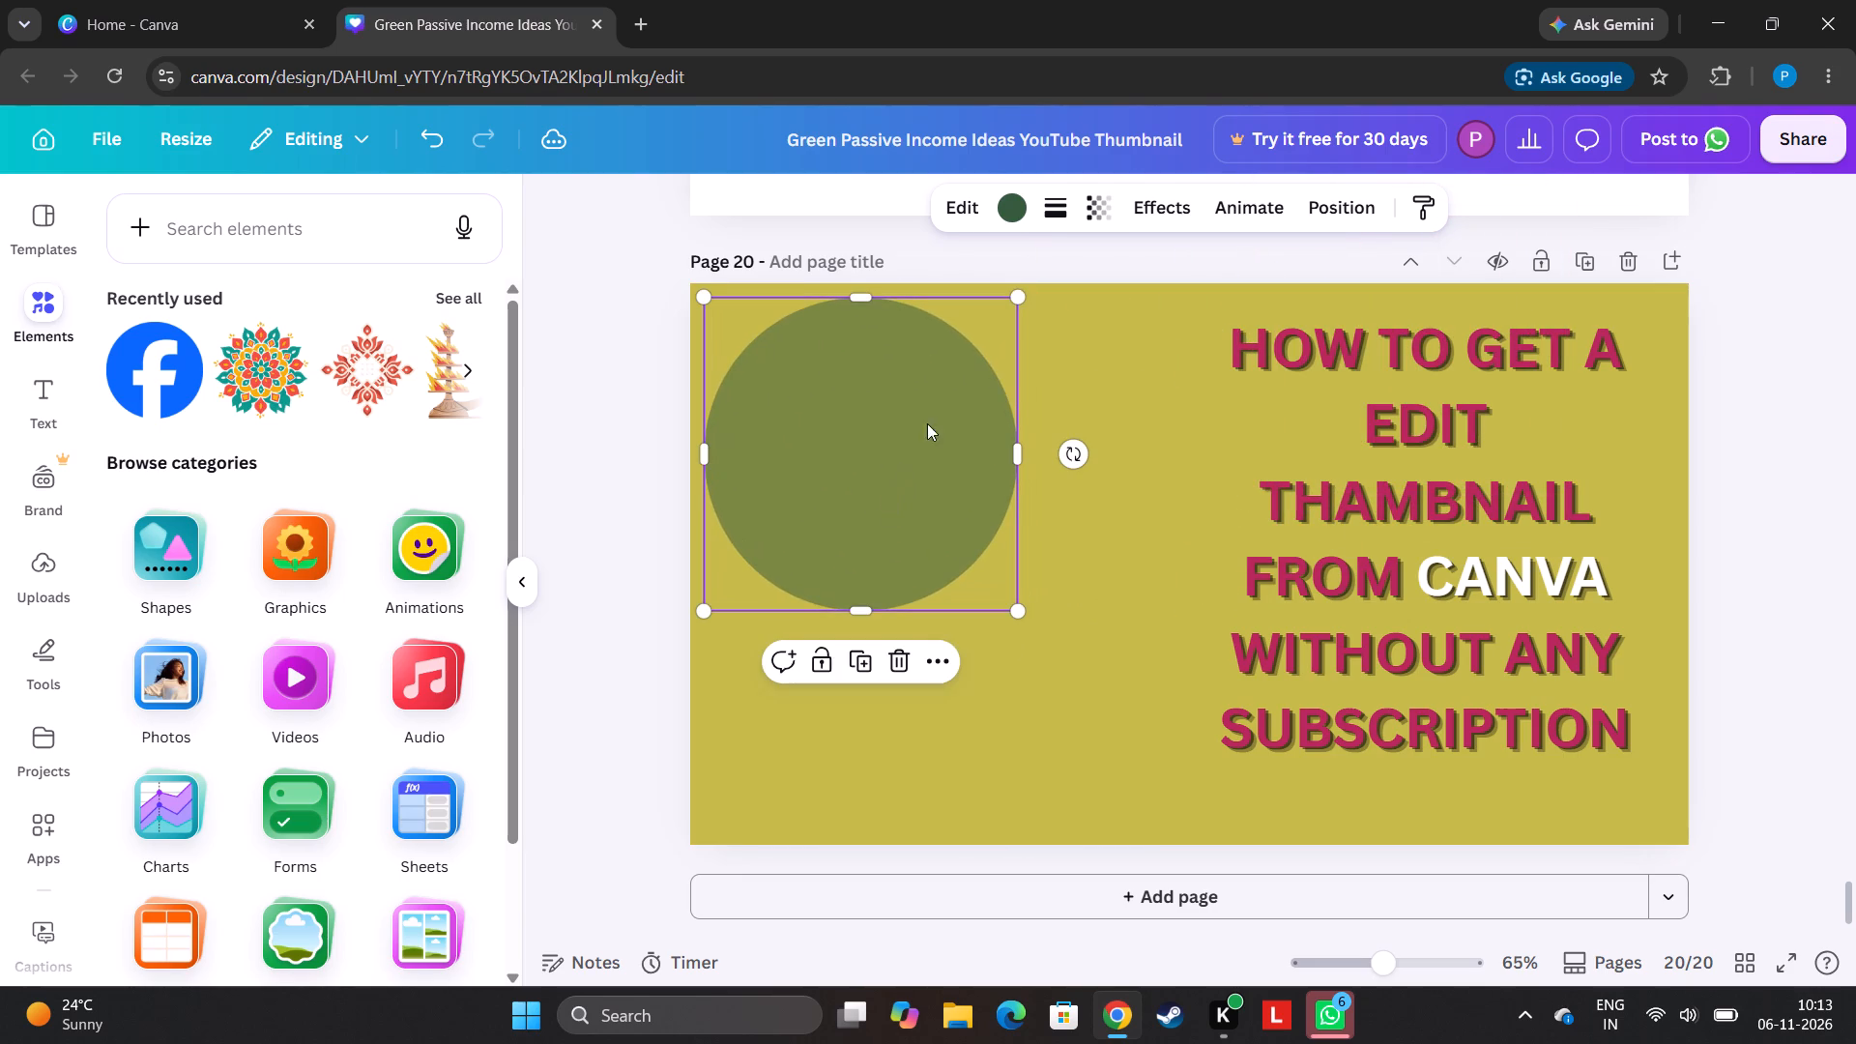
drag(1020, 610, 1150, 825)
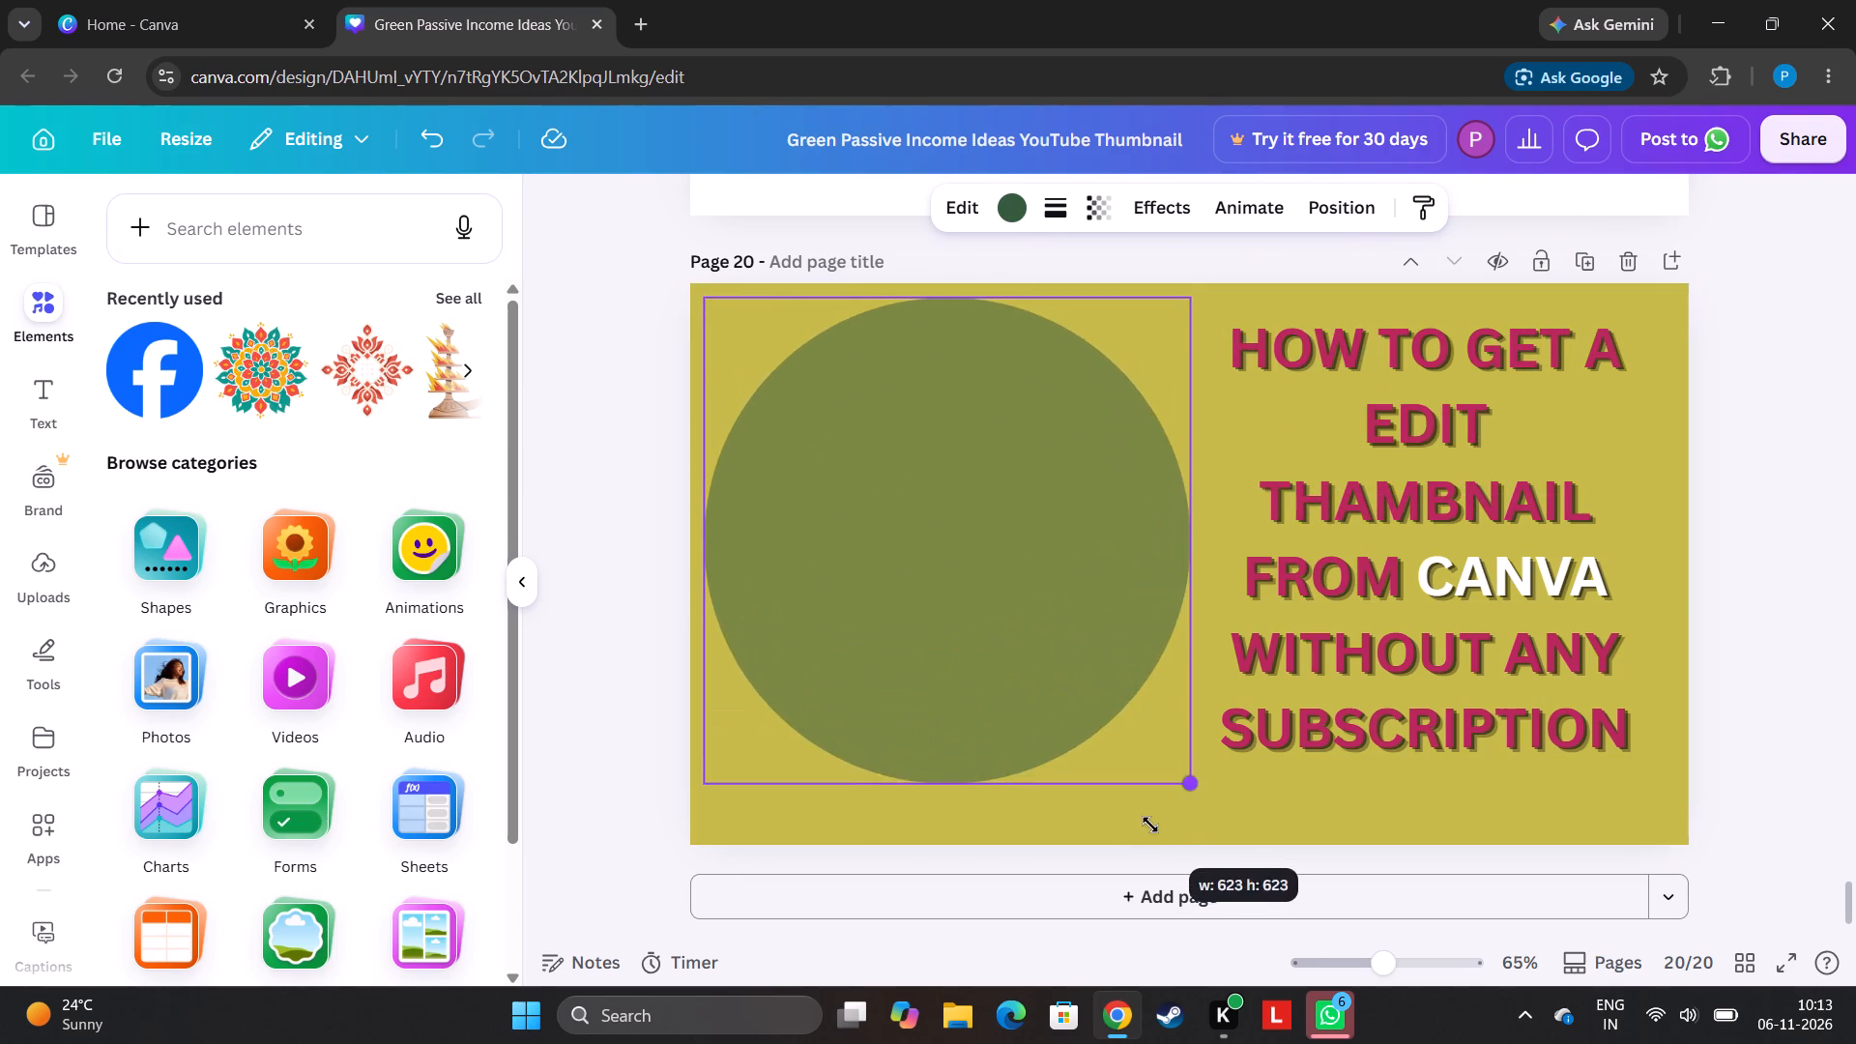
drag(1150, 825, 1184, 896)
drag(1083, 707, 1066, 695)
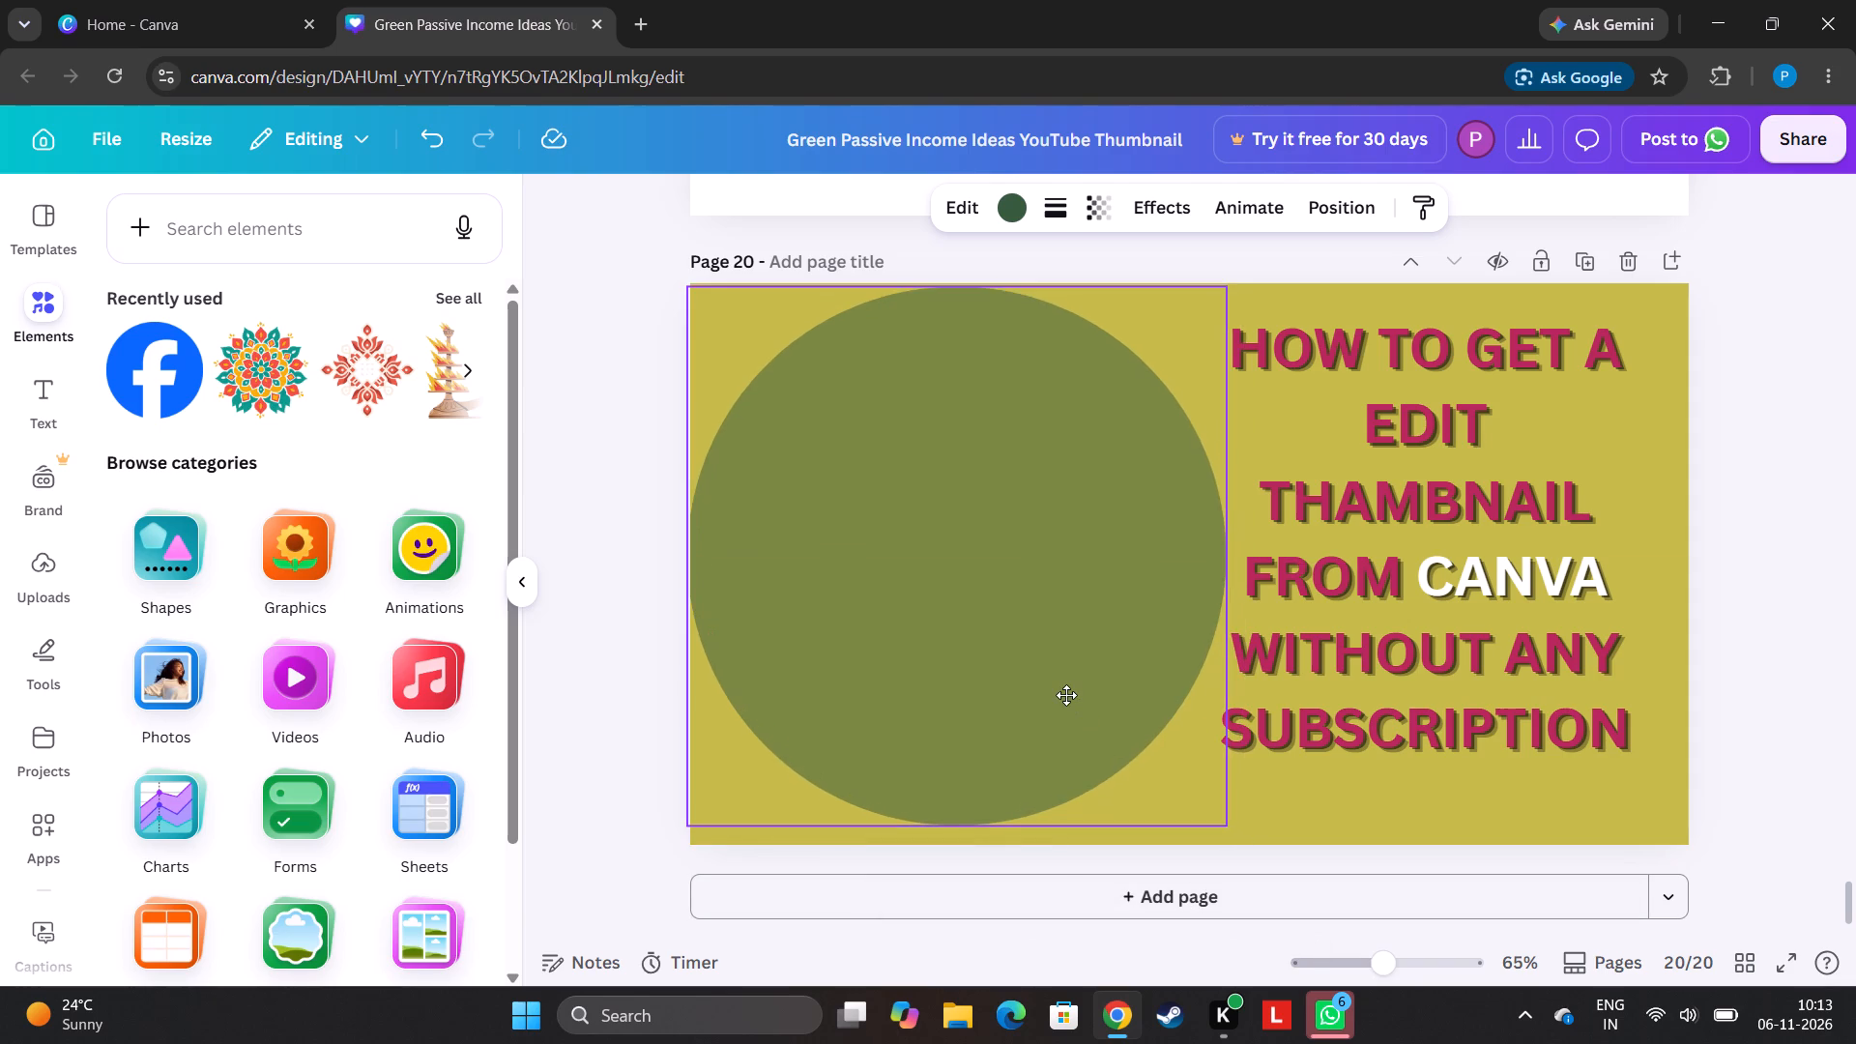
drag(1066, 695, 1068, 692)
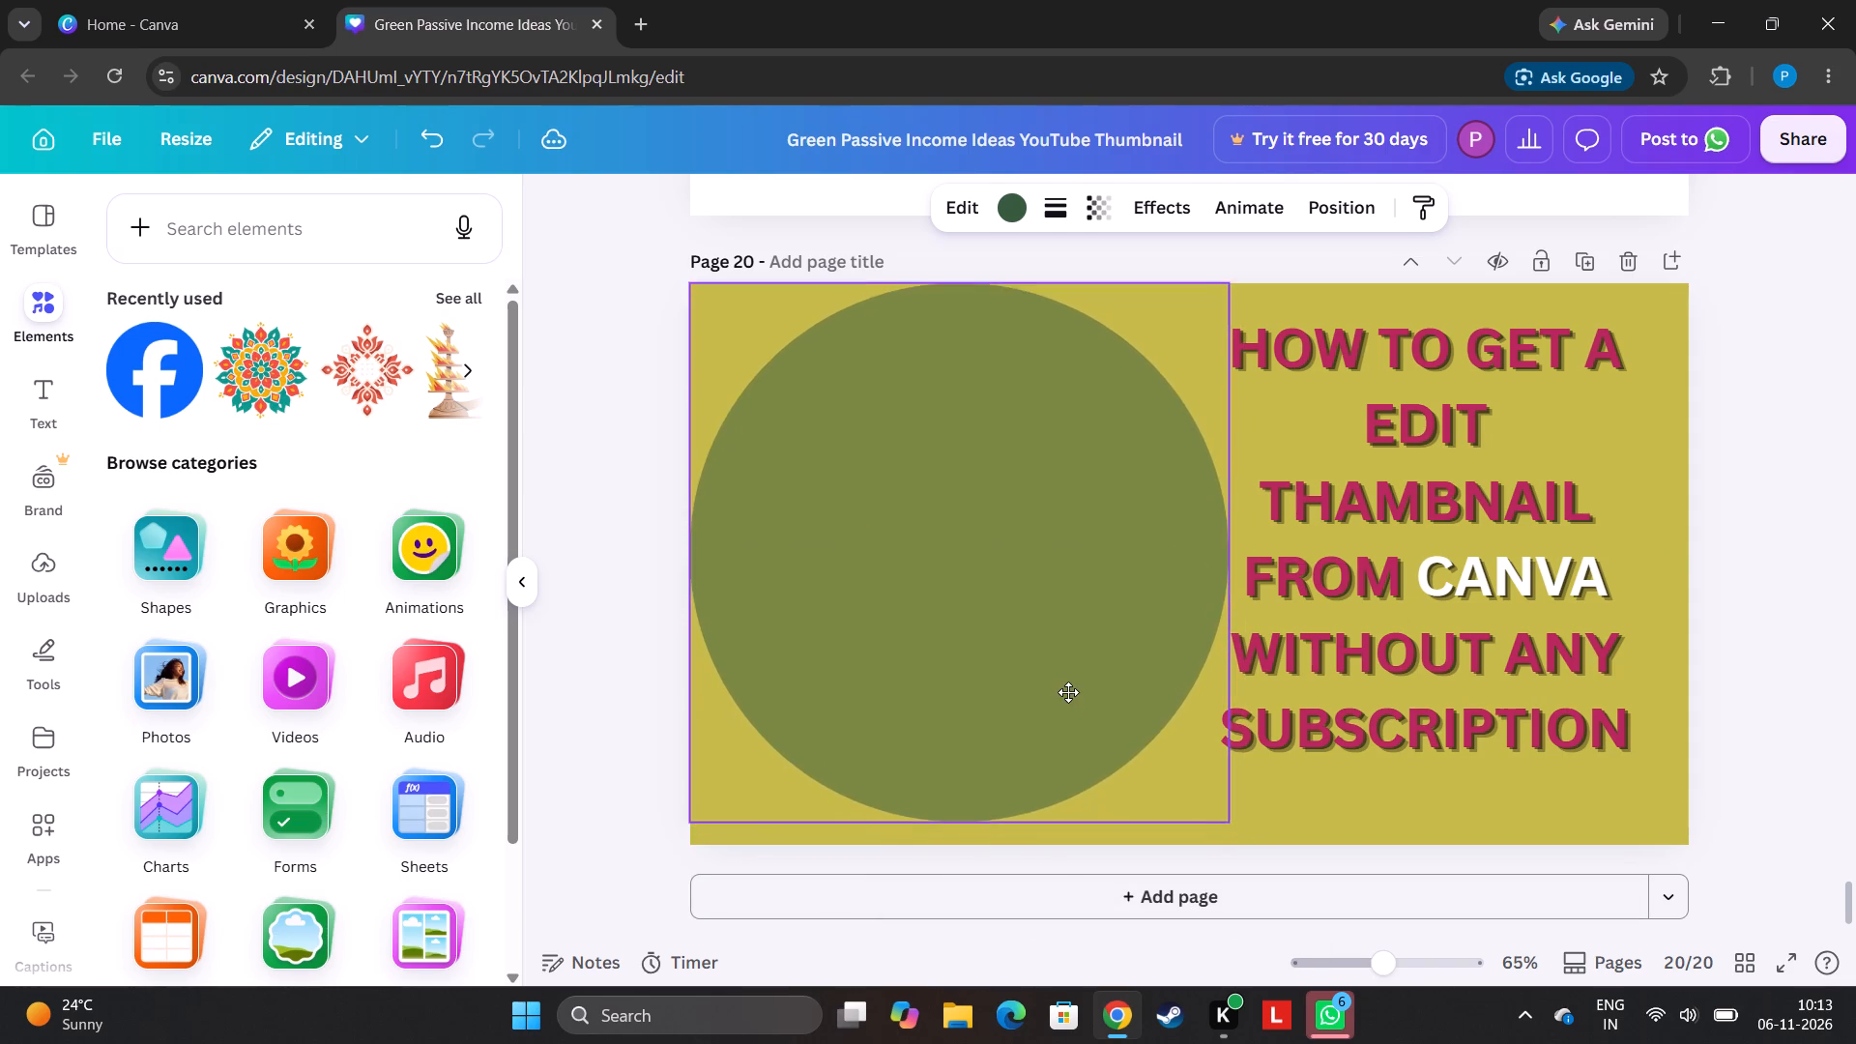
drag(1068, 692, 1070, 701)
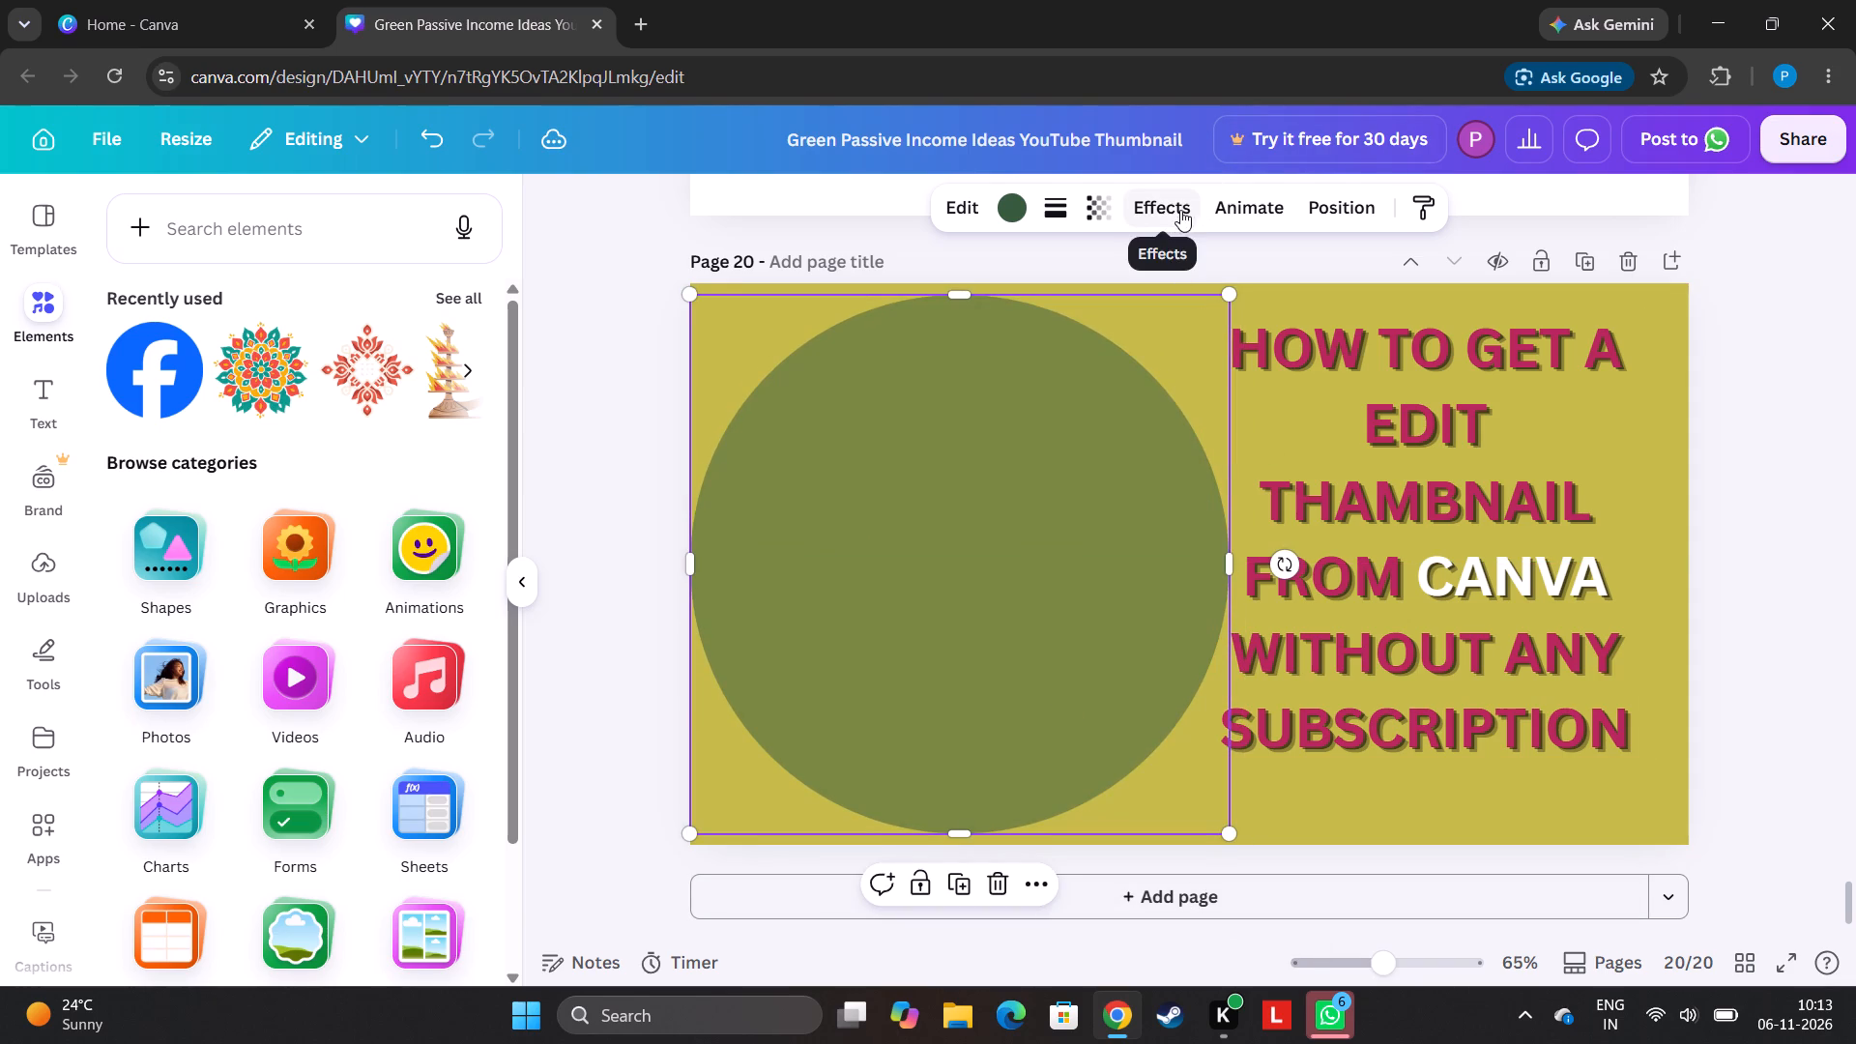
Lower the large circle's transparency value so that it looks fainter against the mustard background.
click(1110, 217)
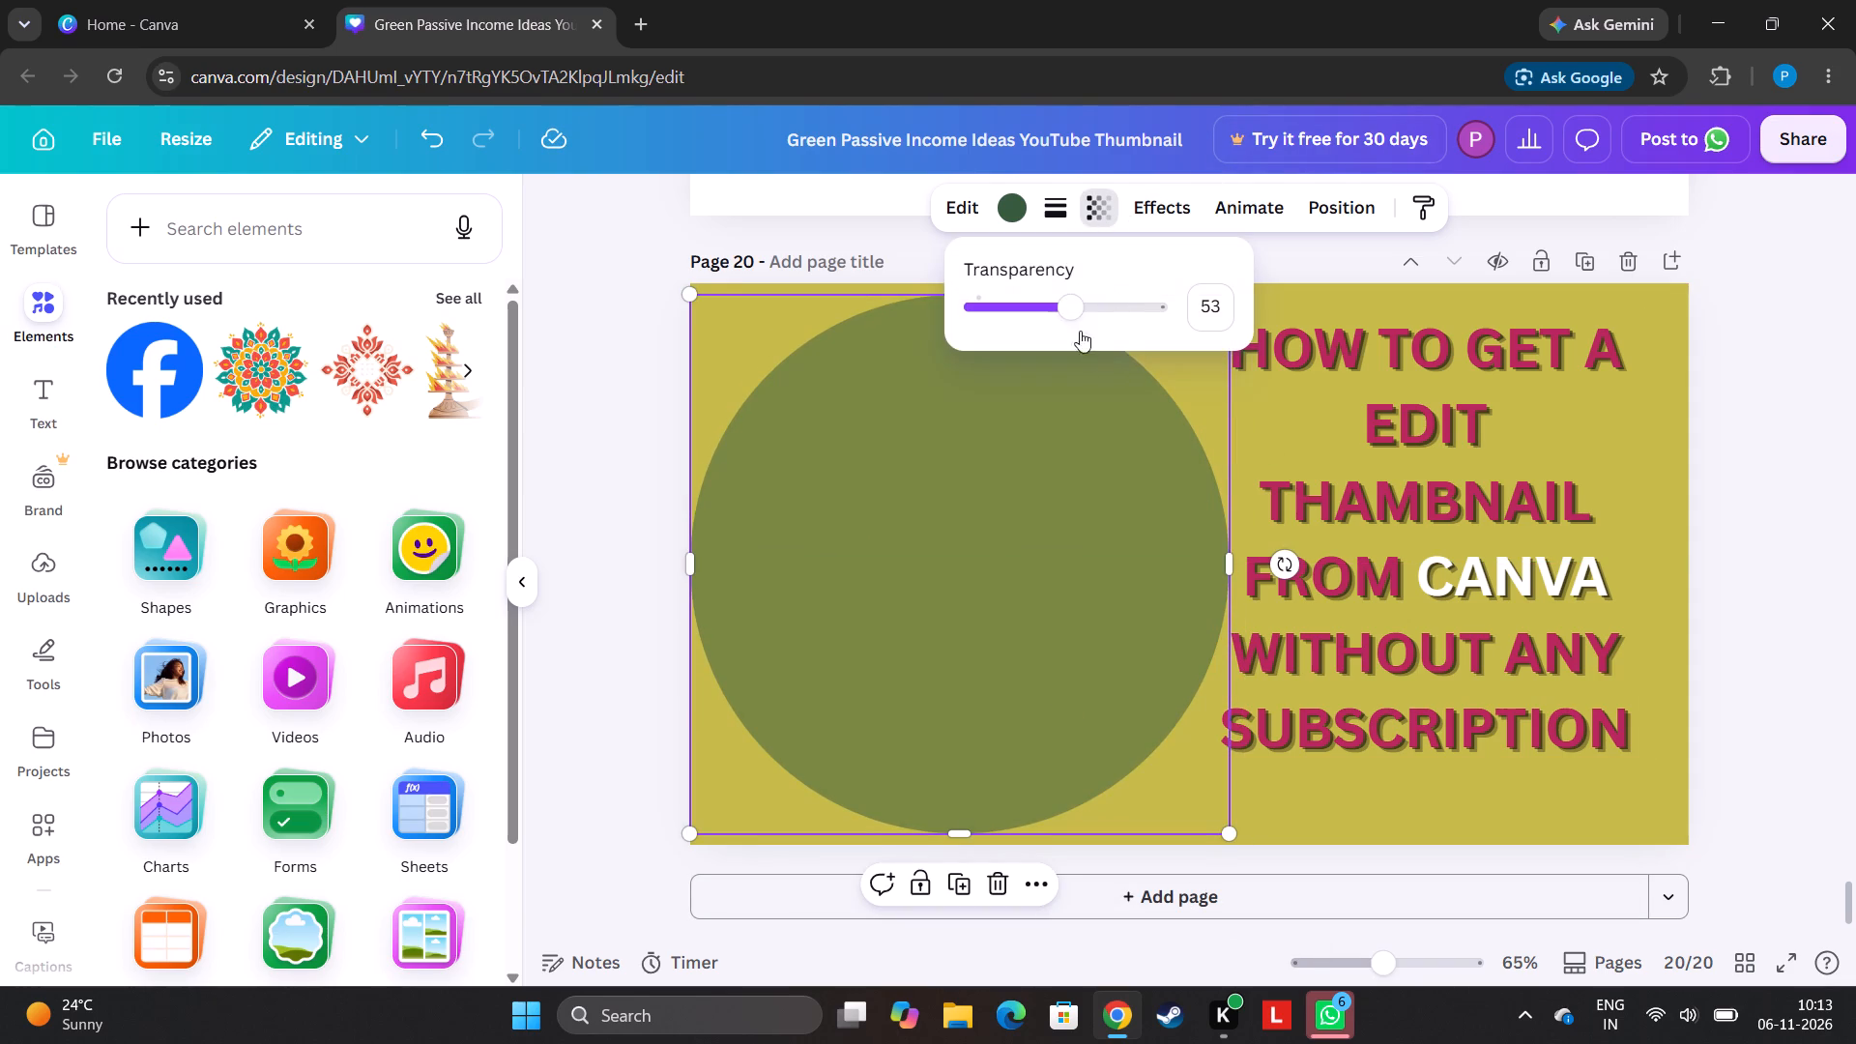
drag(1063, 323, 1034, 333)
click(1812, 498)
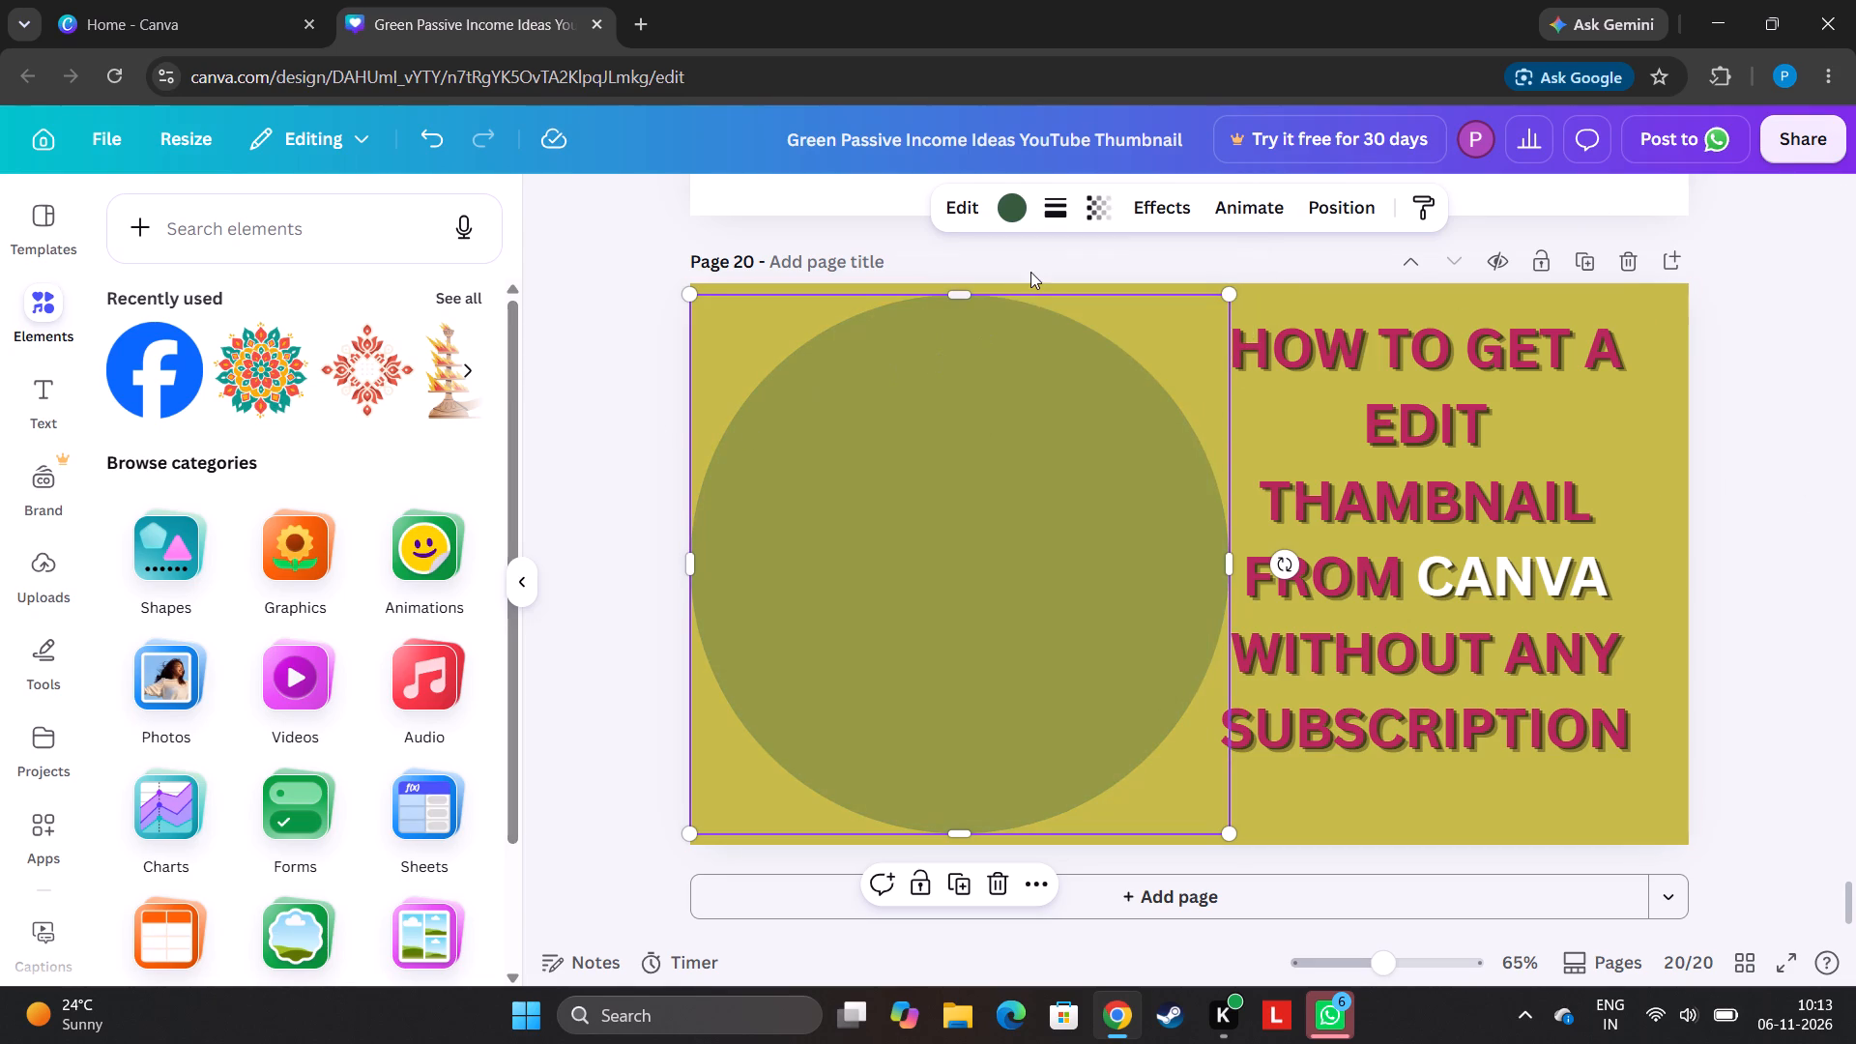
Add a rounded square from the basic shapes to page 20 and return to the main elements overview.
click(172, 585)
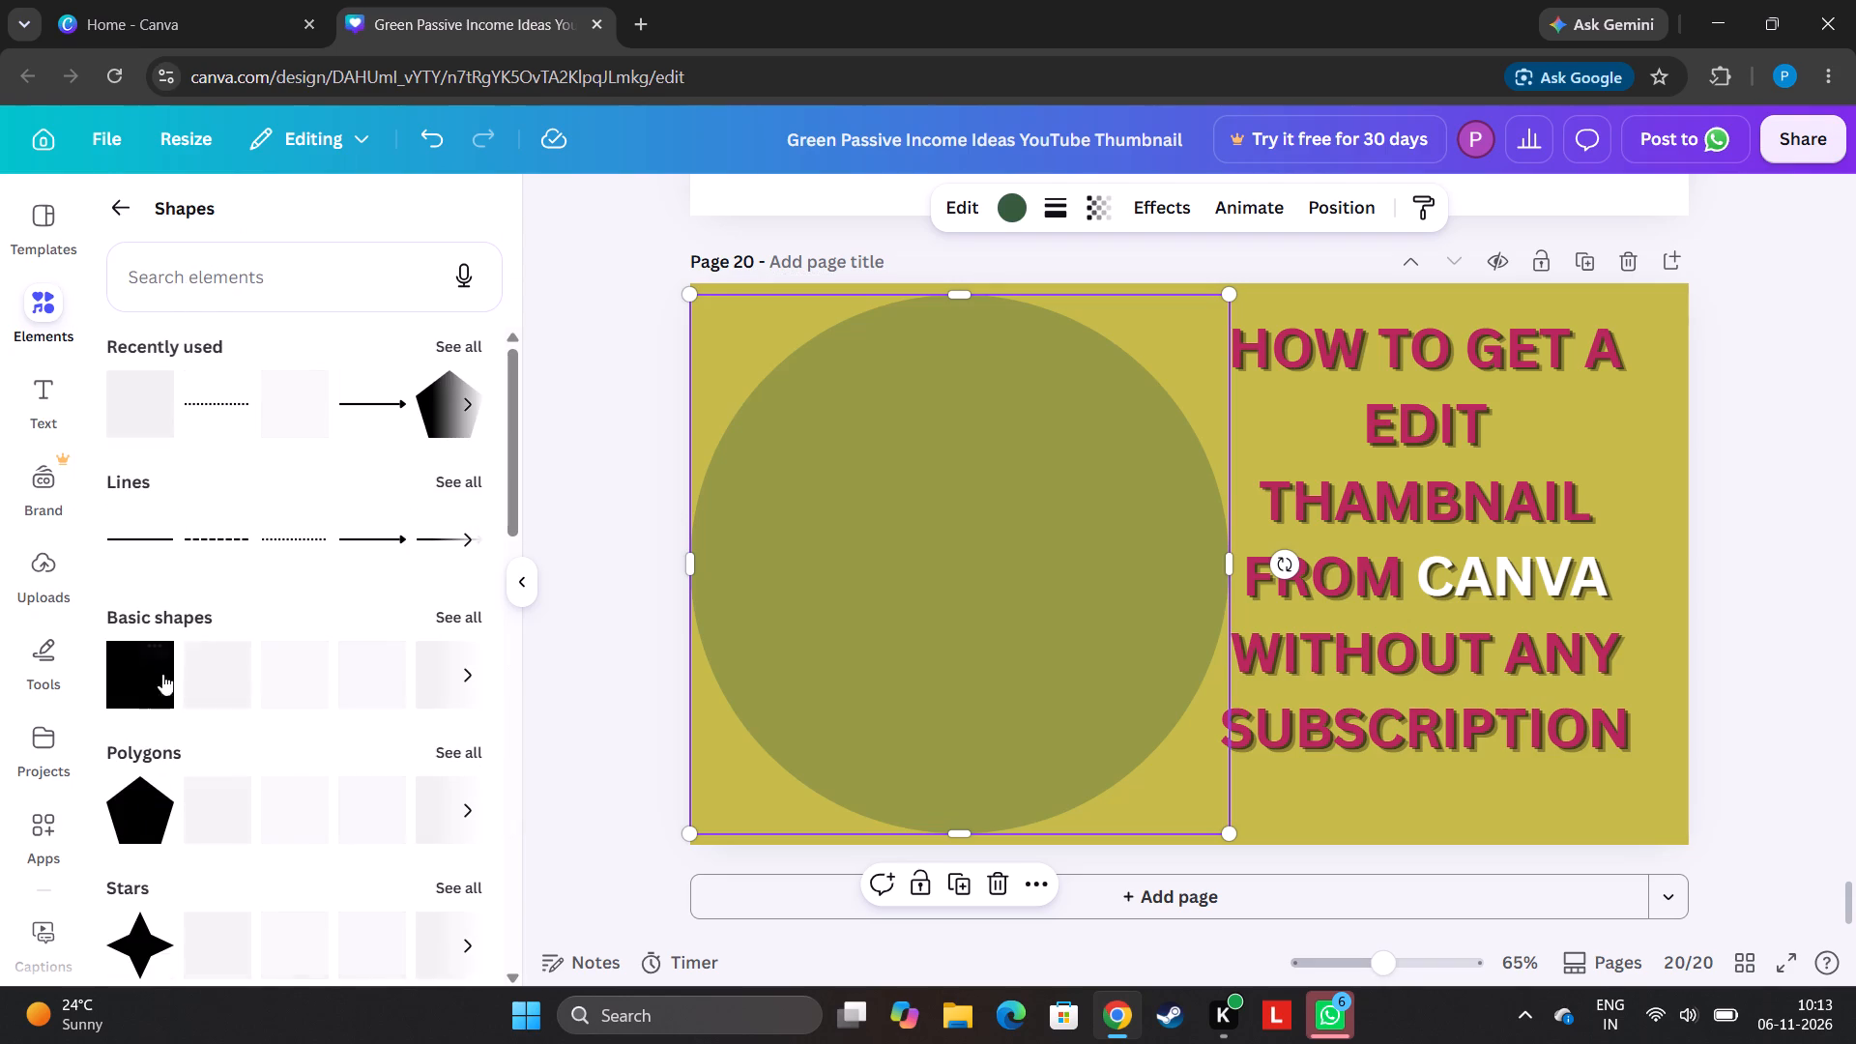
click(194, 681)
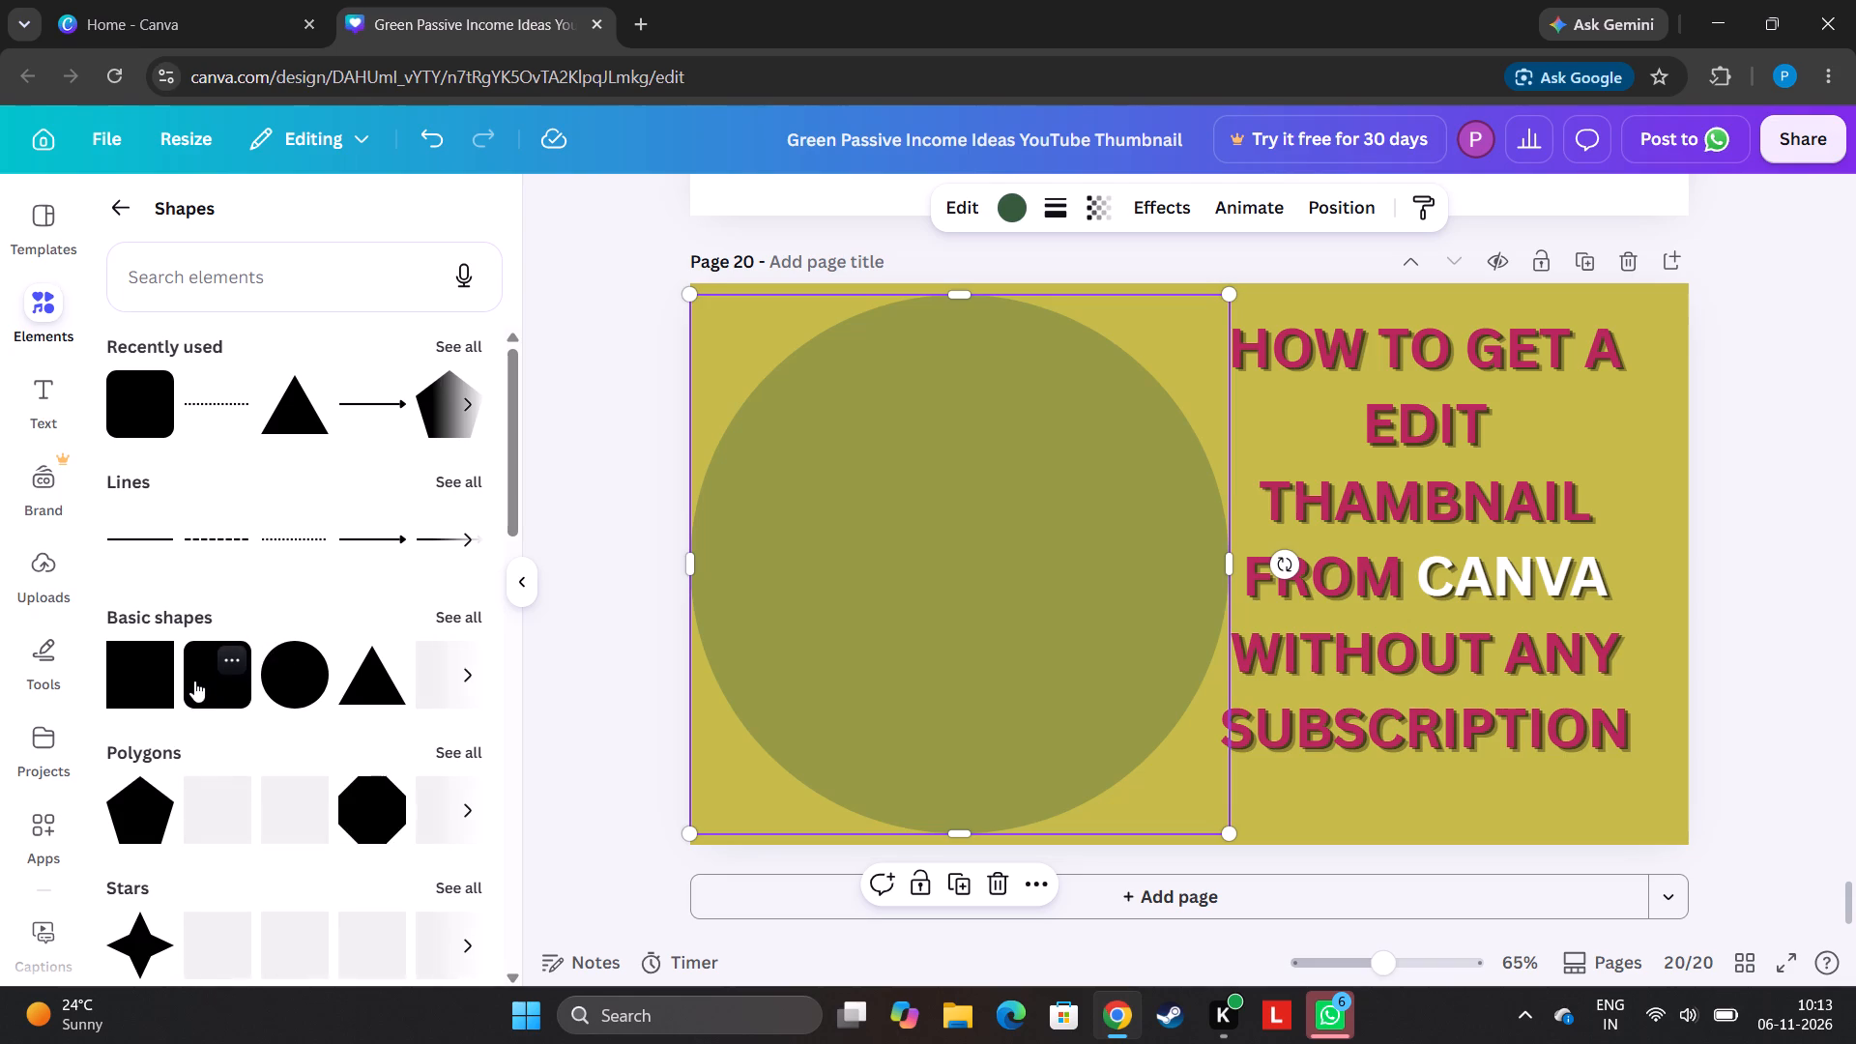
click(126, 202)
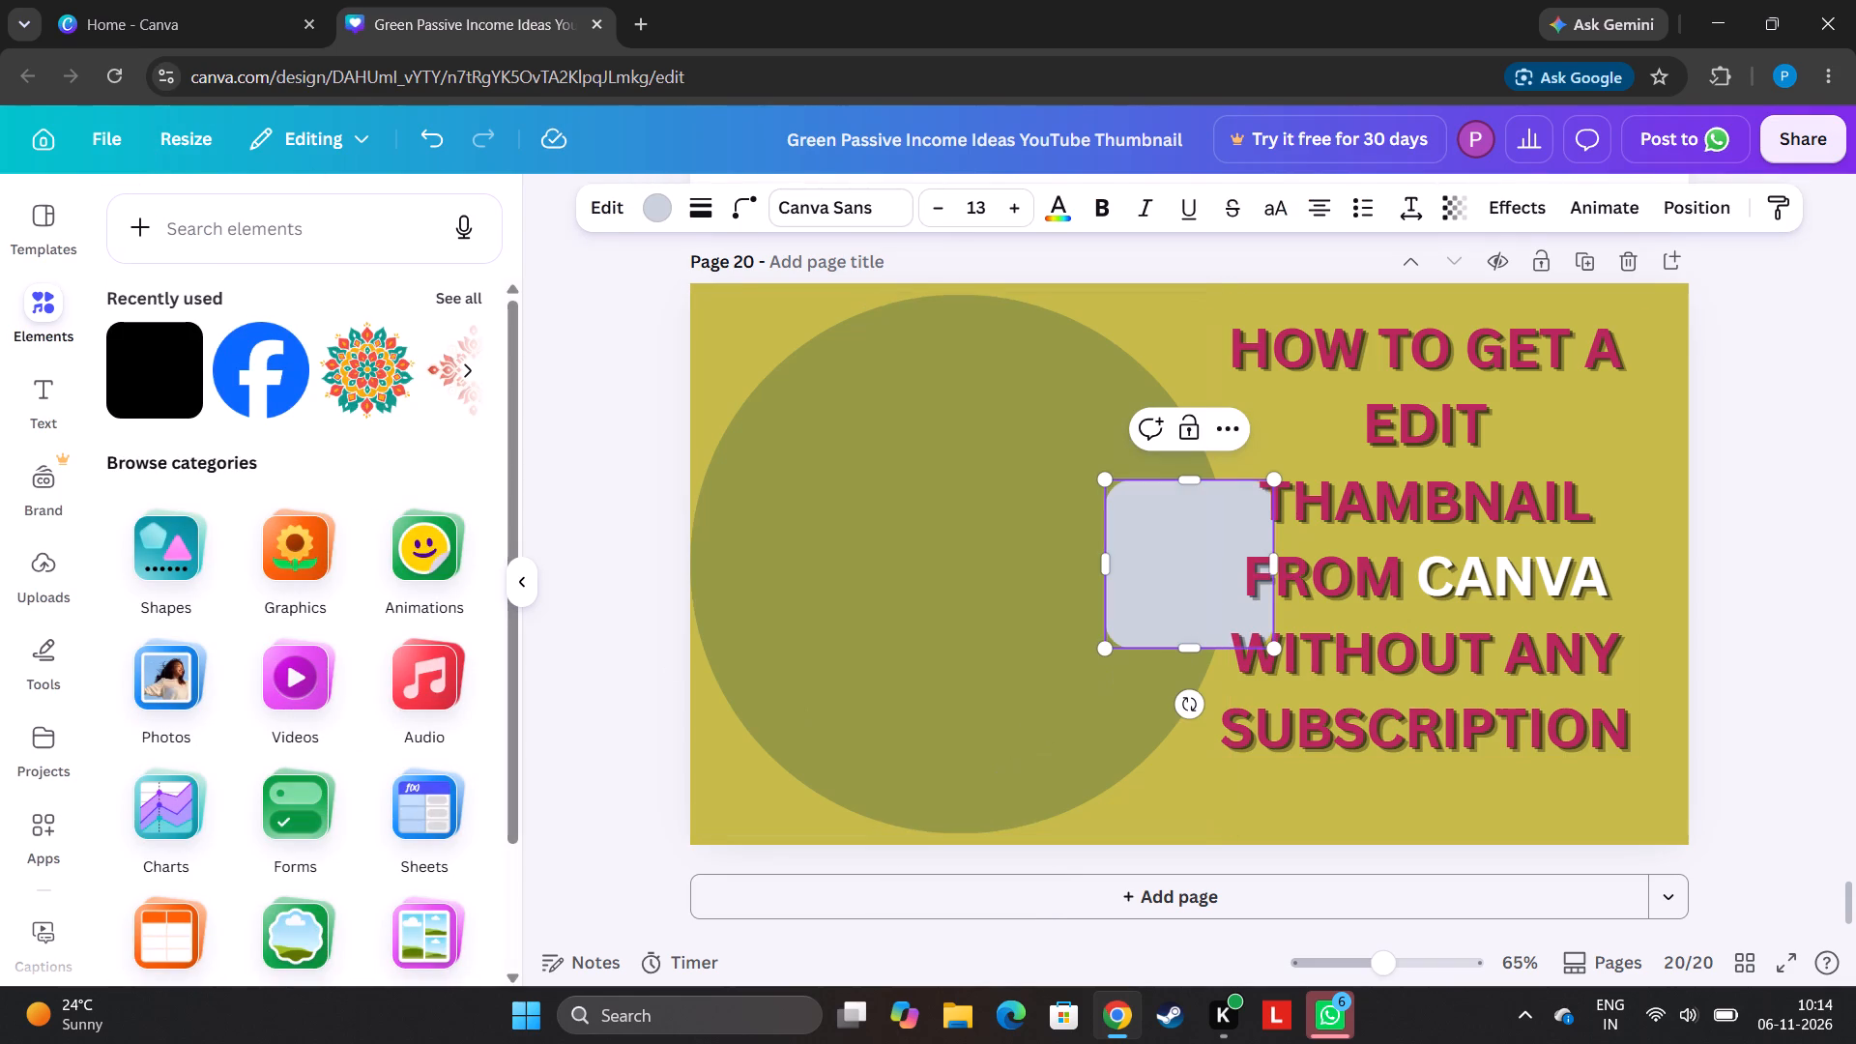
Stretch the rounded square into a panel behind the whole heading, about 562 wide and reaching down to its last line.
drag(1279, 481, 1427, 483)
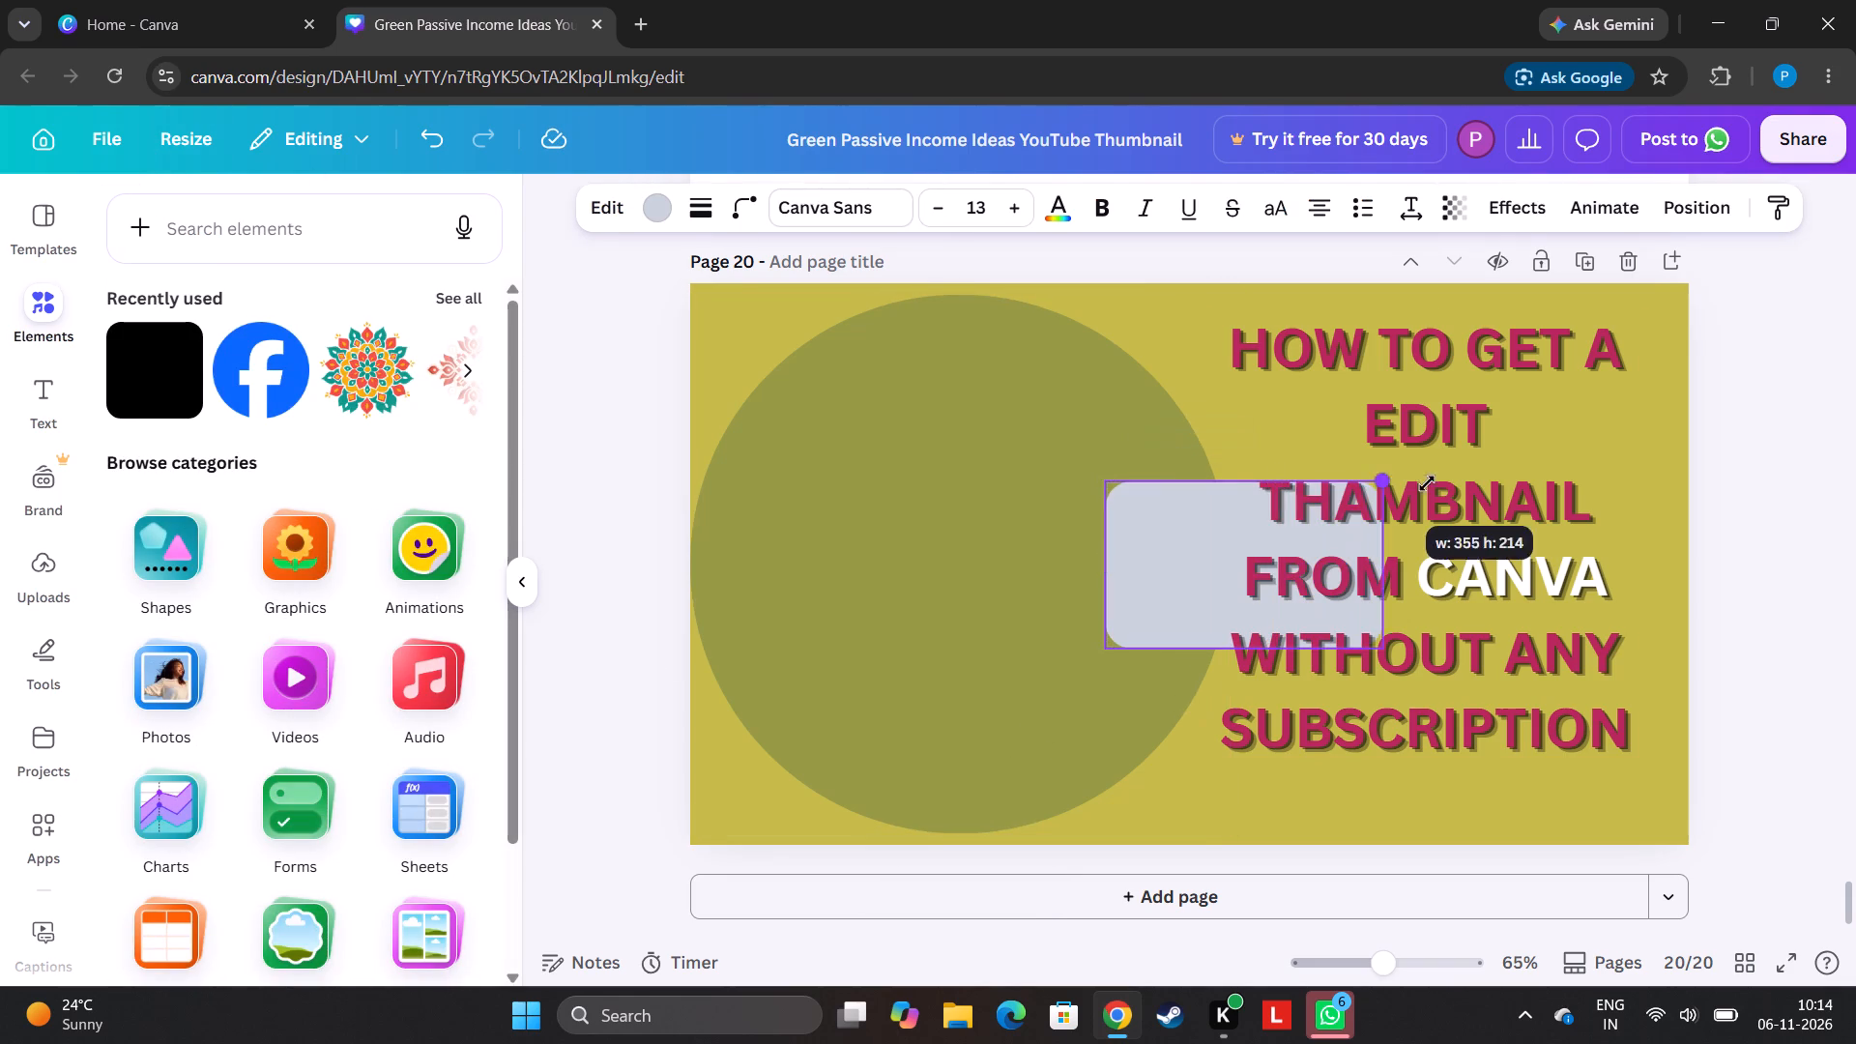
drag(1427, 483, 1735, 238)
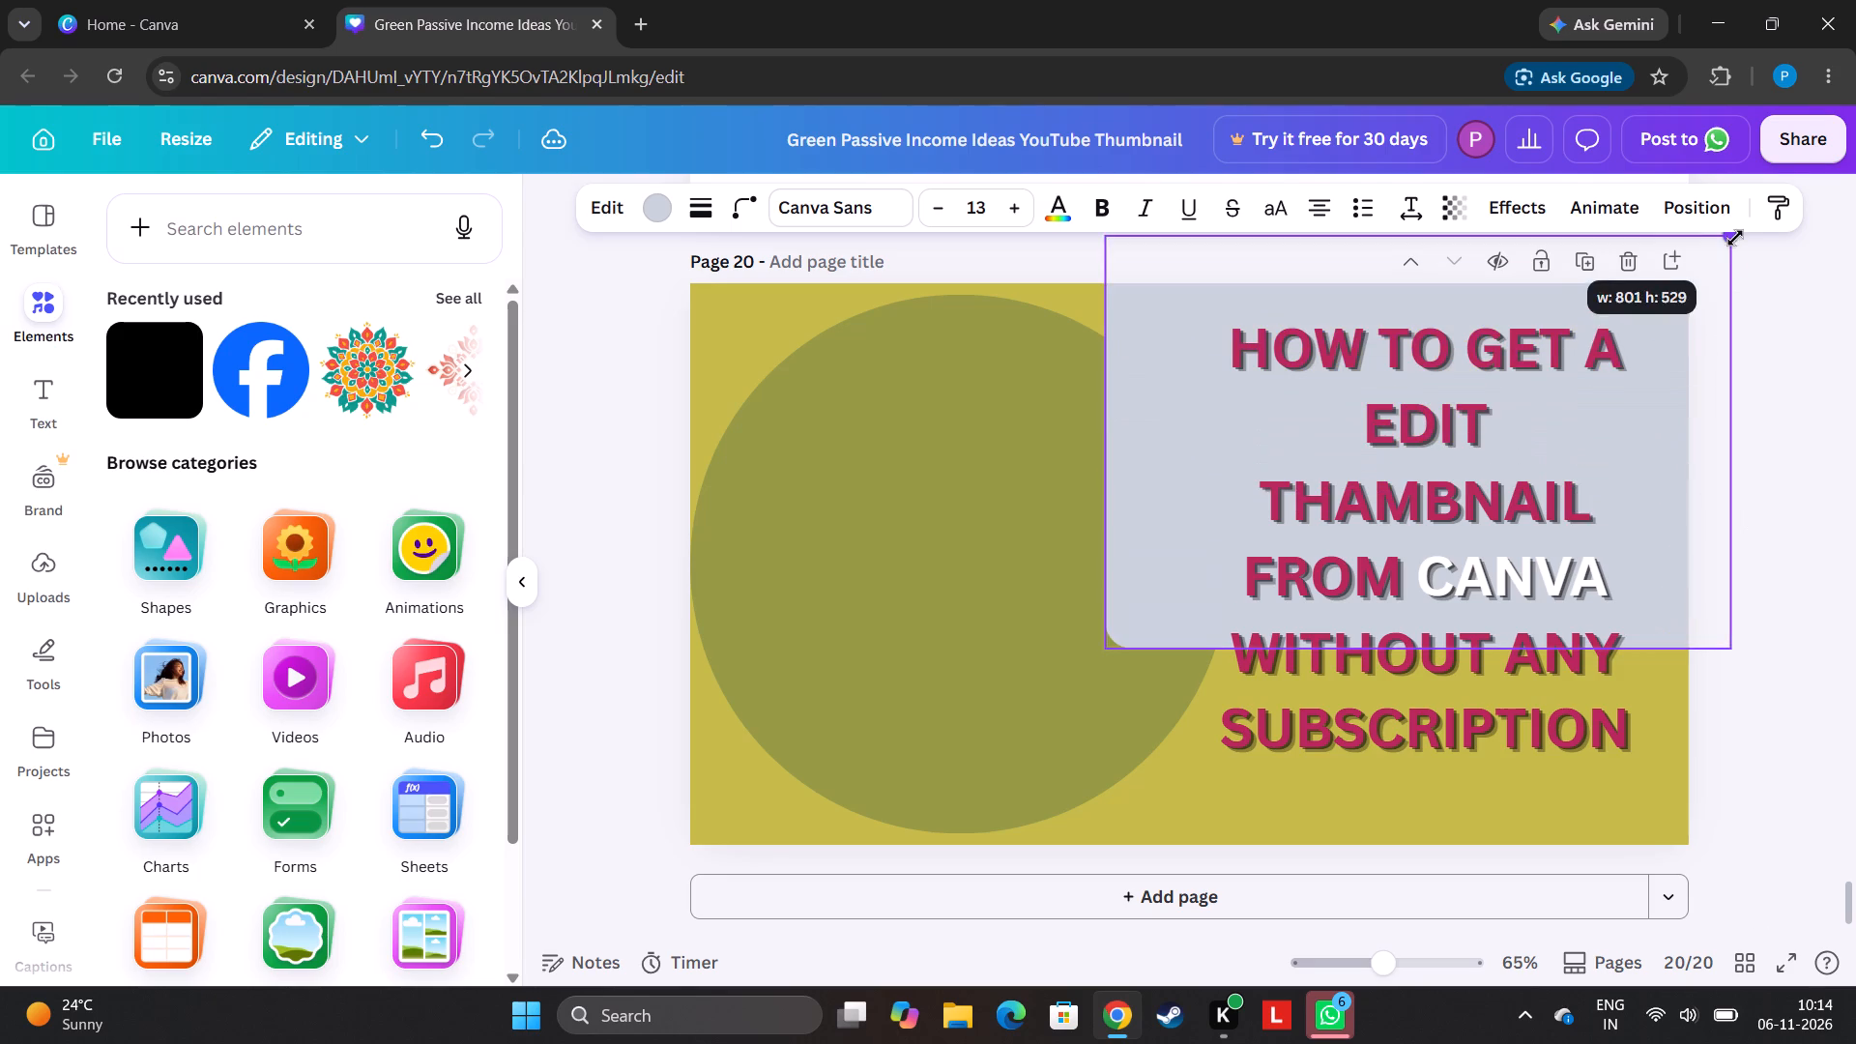
drag(1735, 238, 1689, 320)
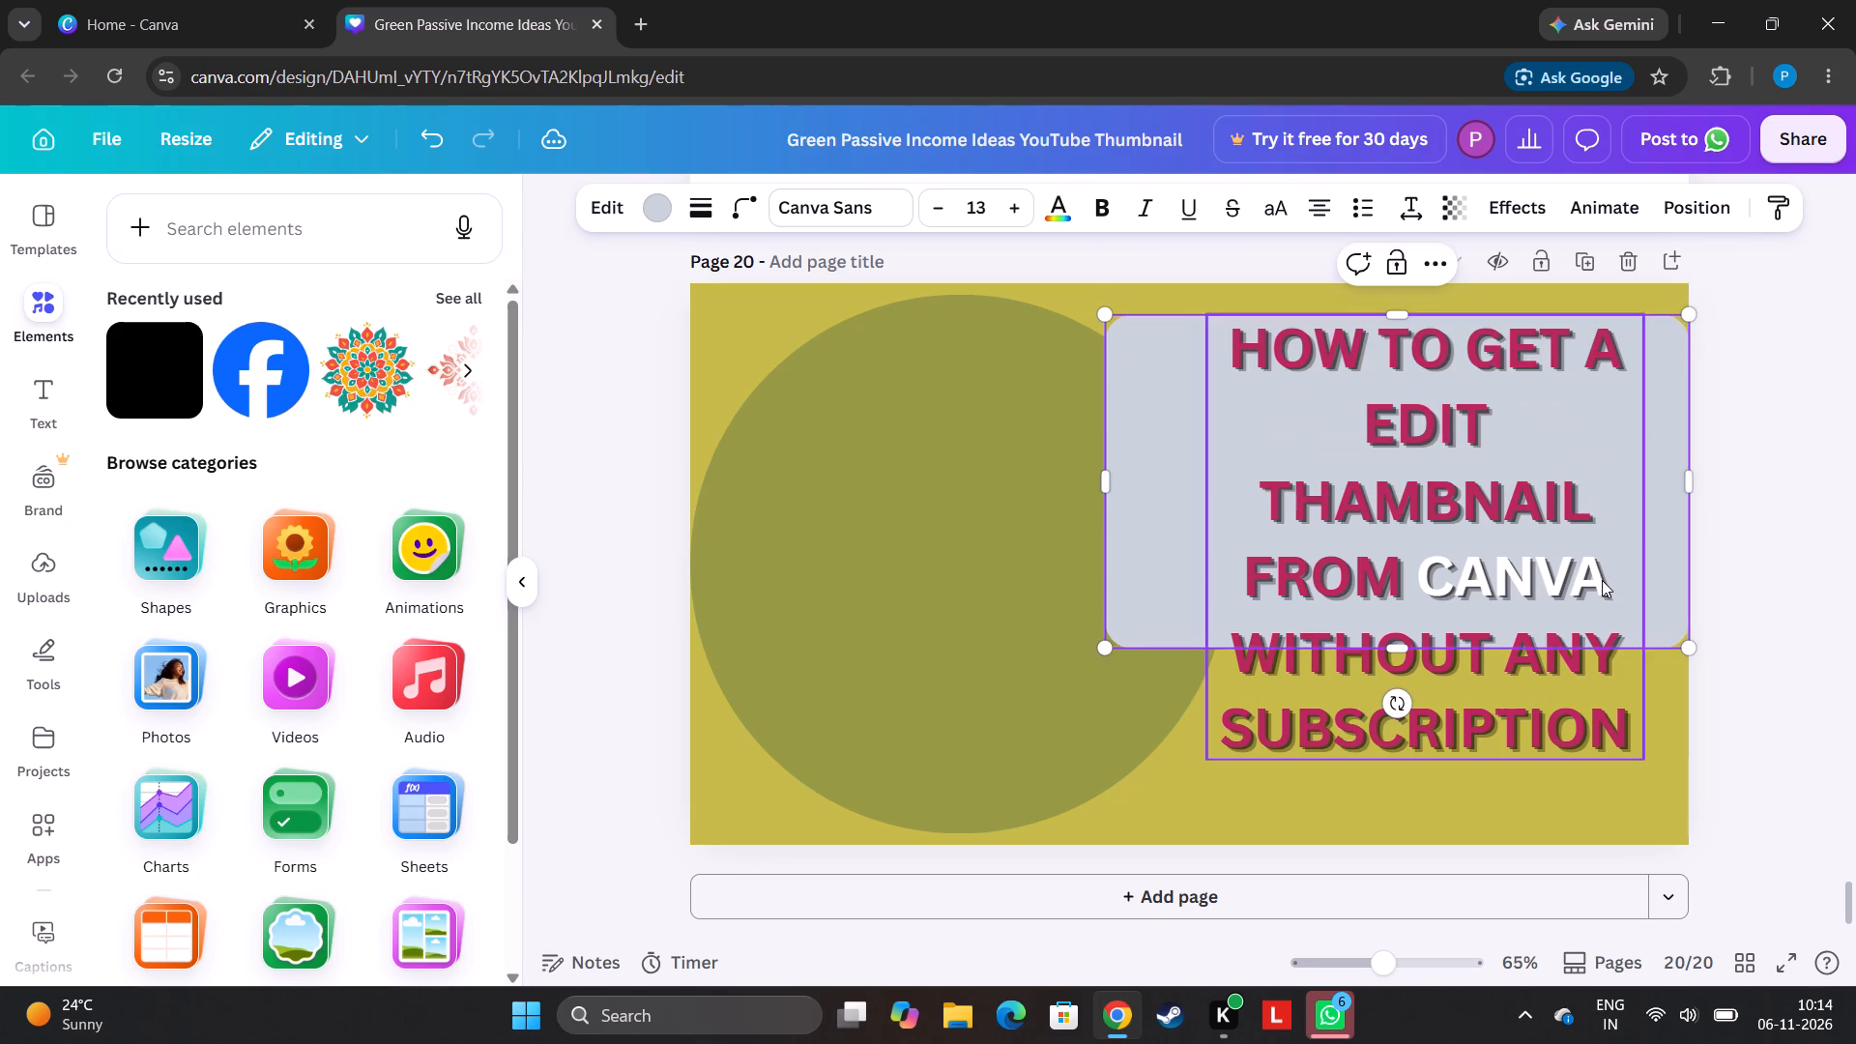
drag(1101, 498, 1103, 497)
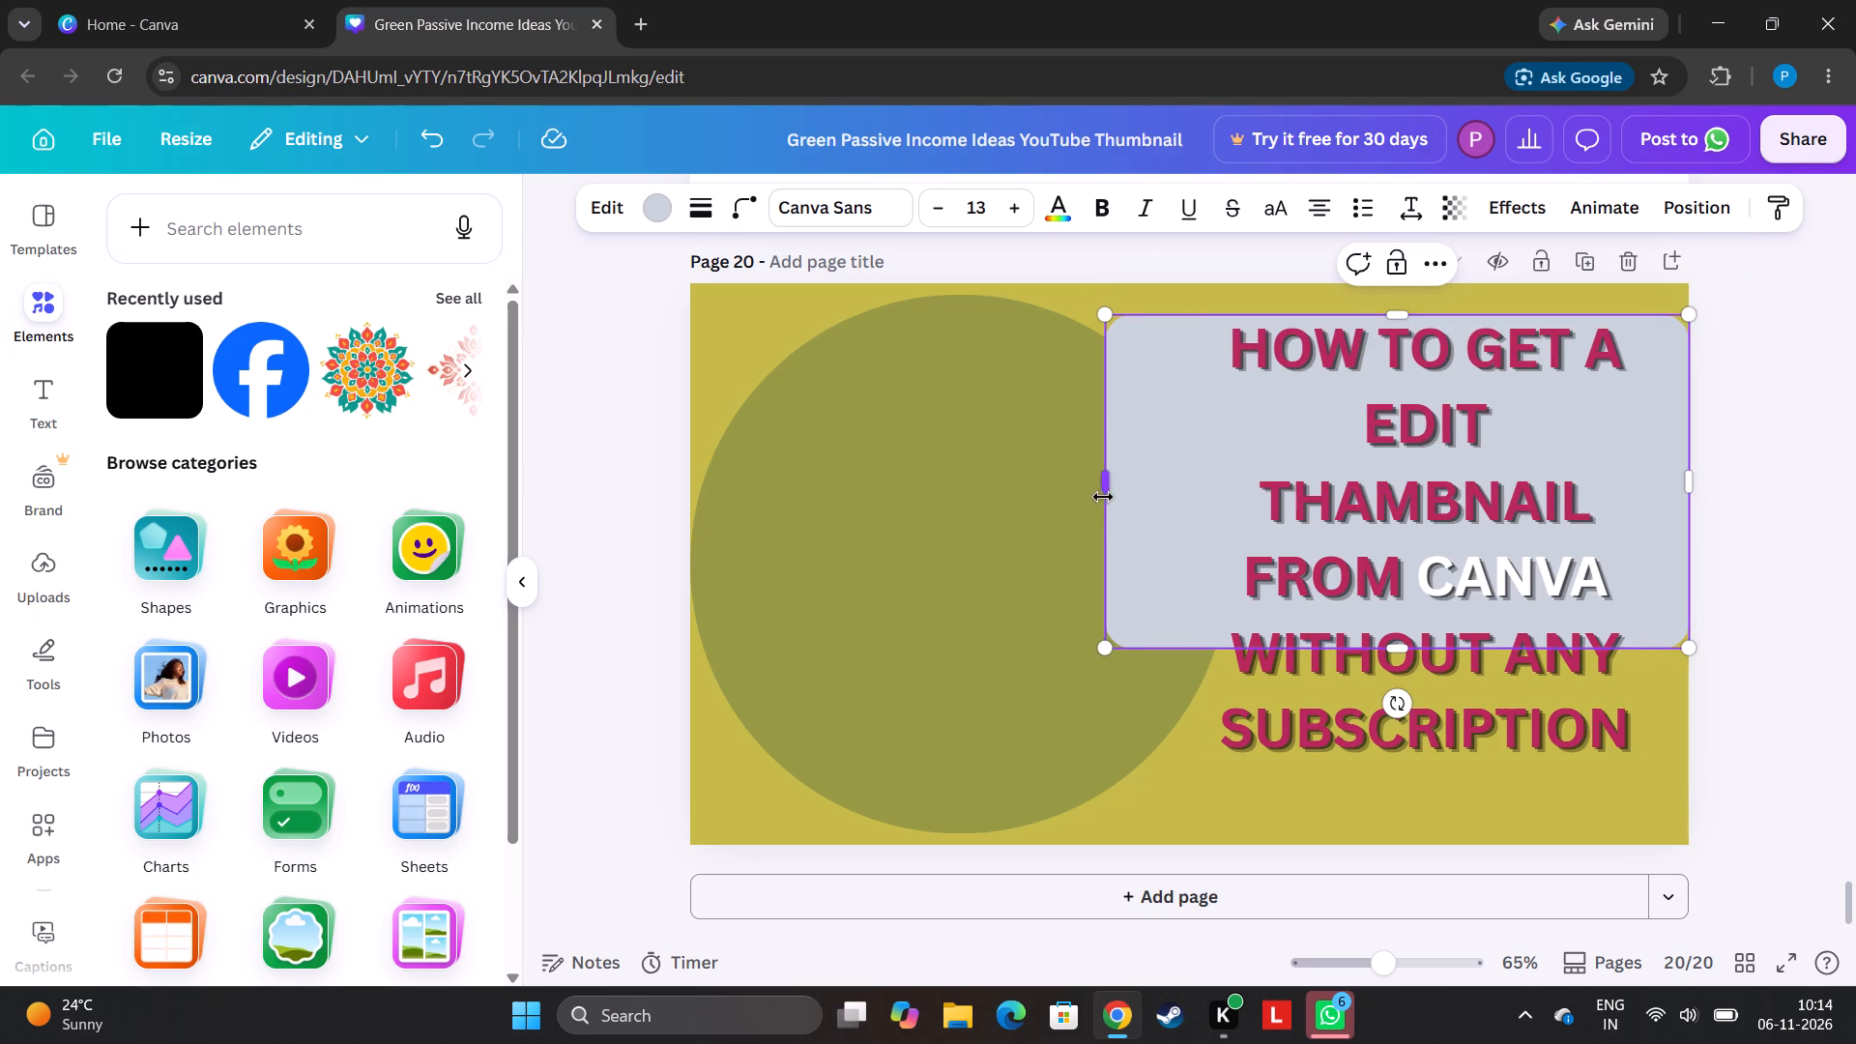
drag(1103, 497, 1226, 477)
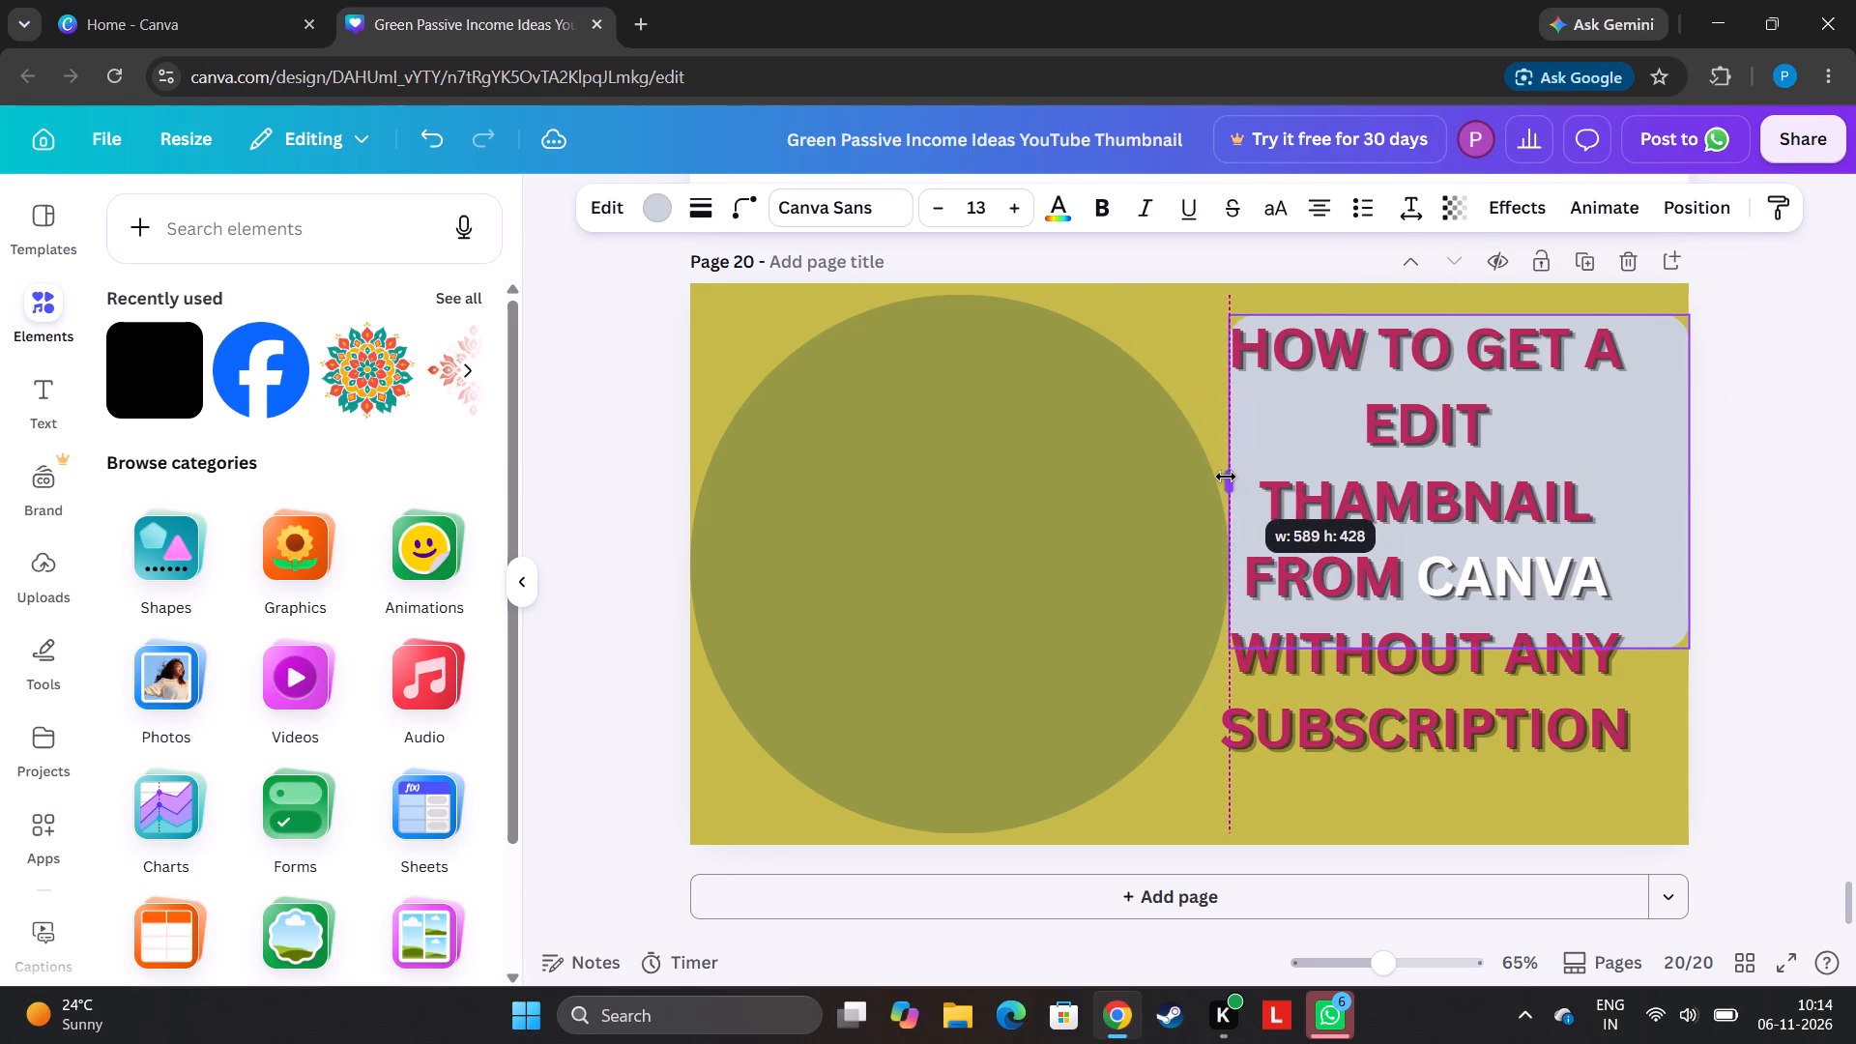
drag(1226, 477, 1222, 477)
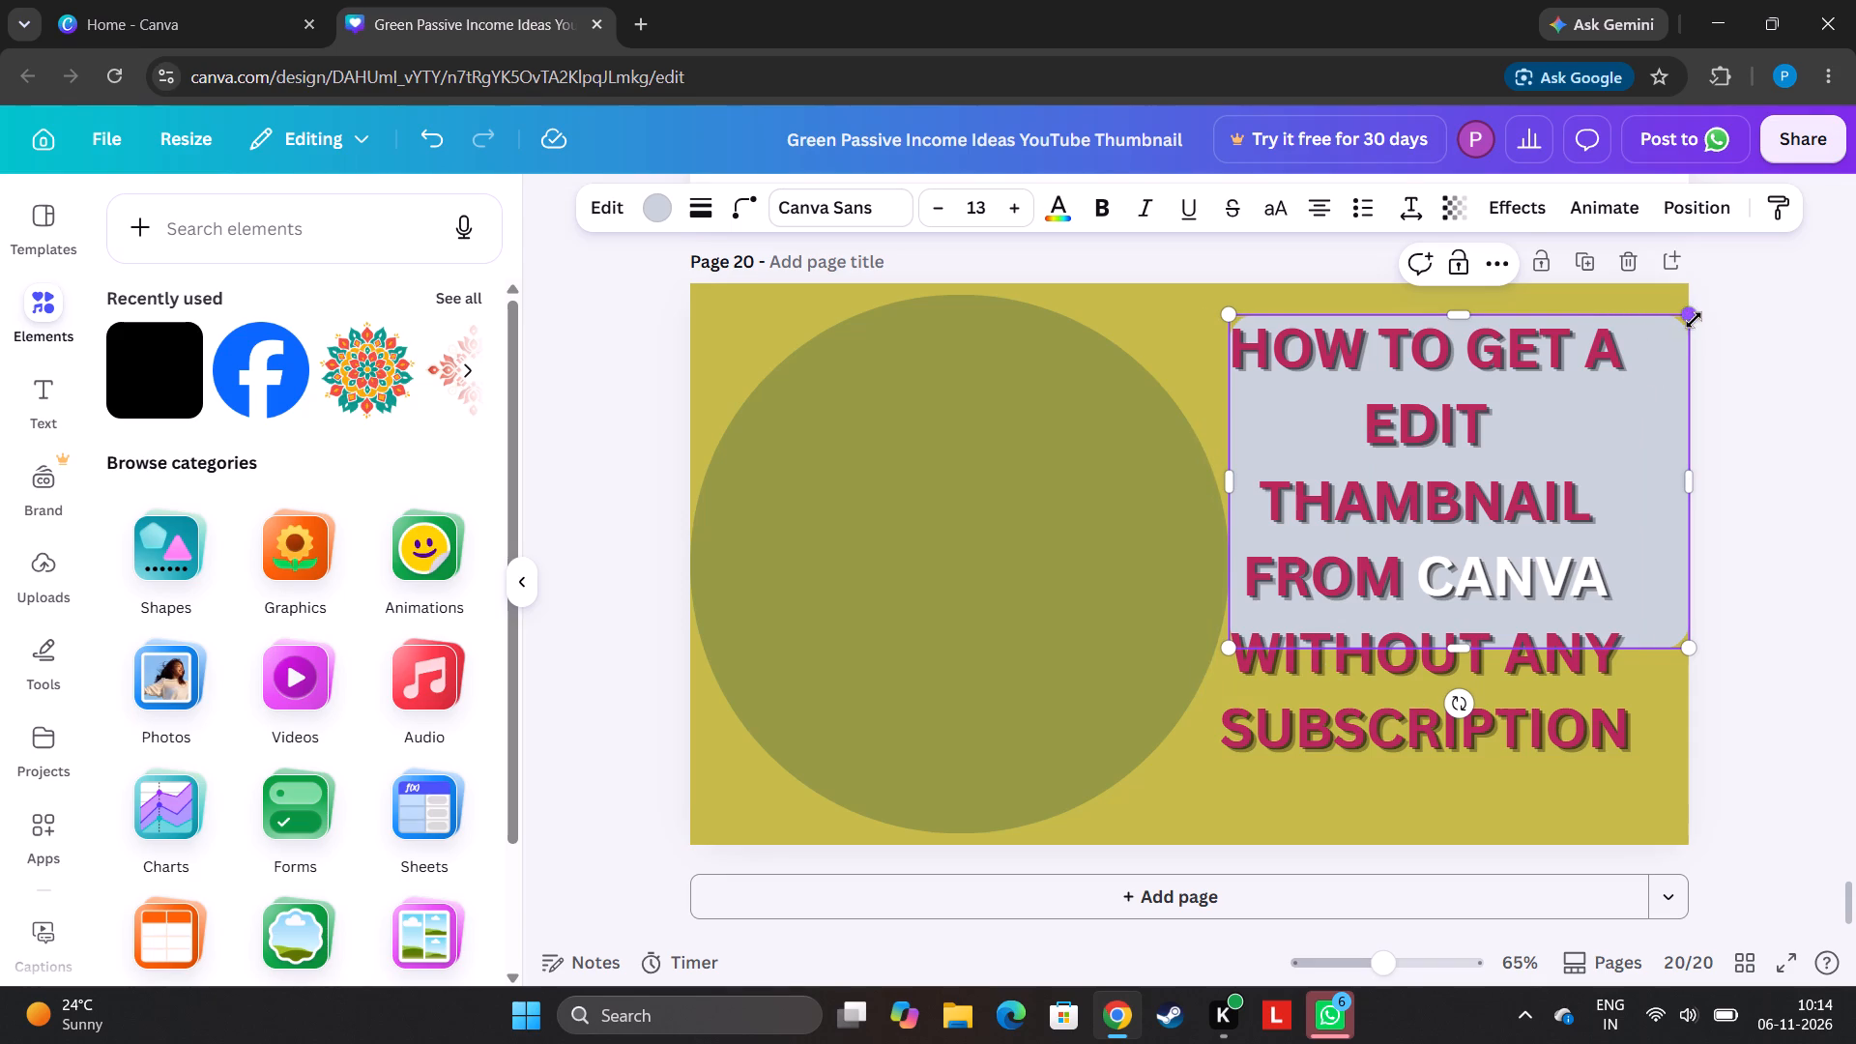
drag(1694, 326, 1678, 327)
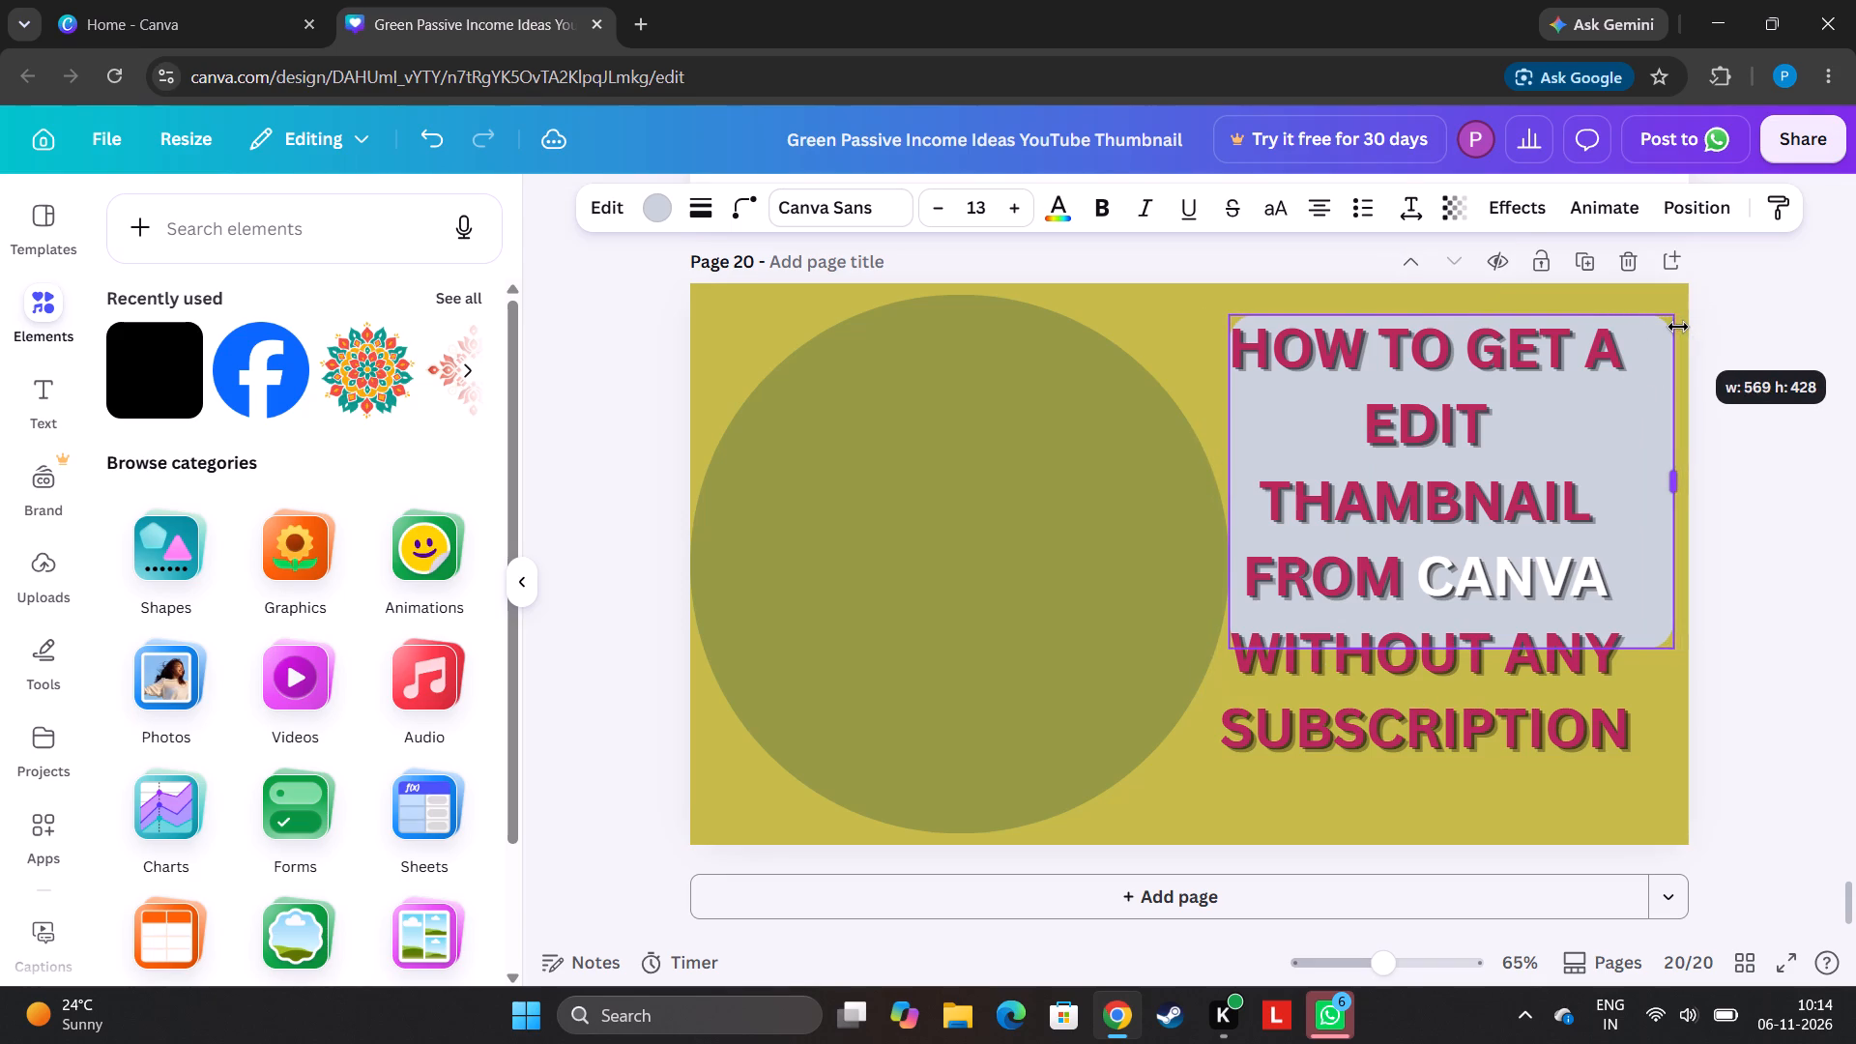
drag(1678, 327, 1671, 327)
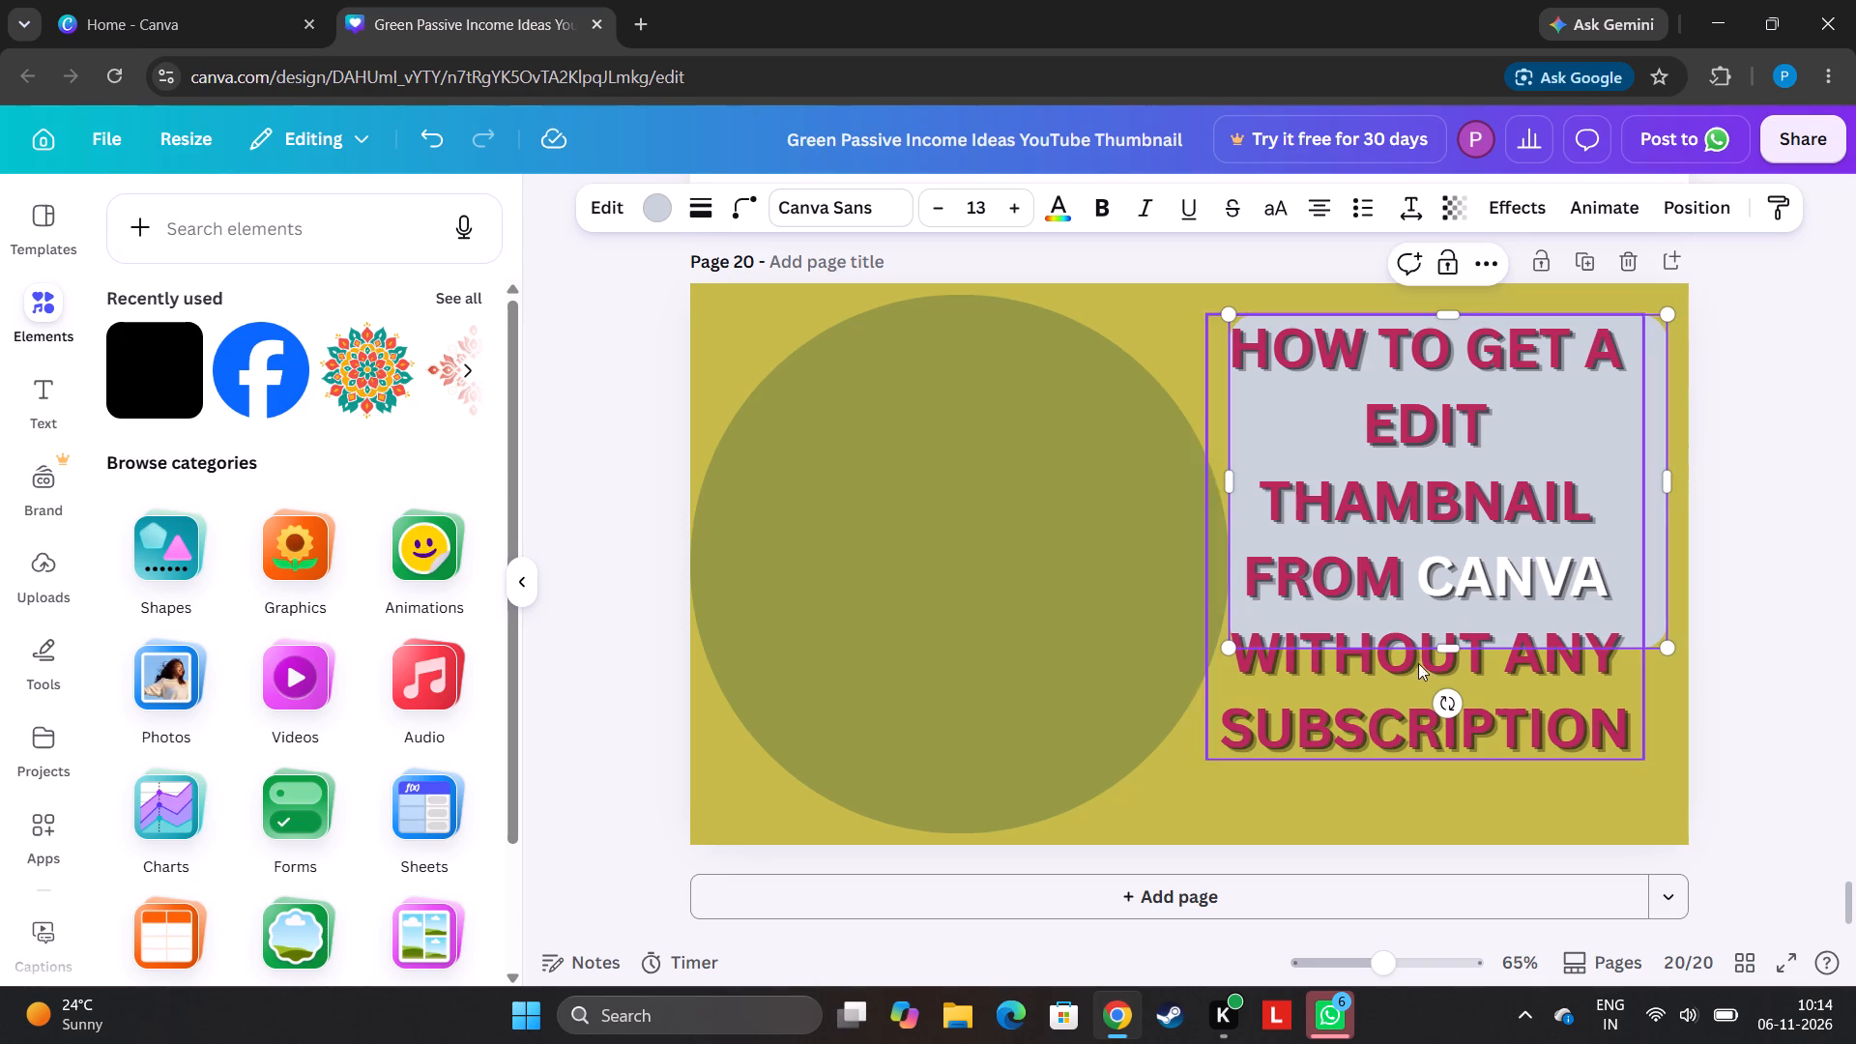
drag(1444, 653, 1481, 526)
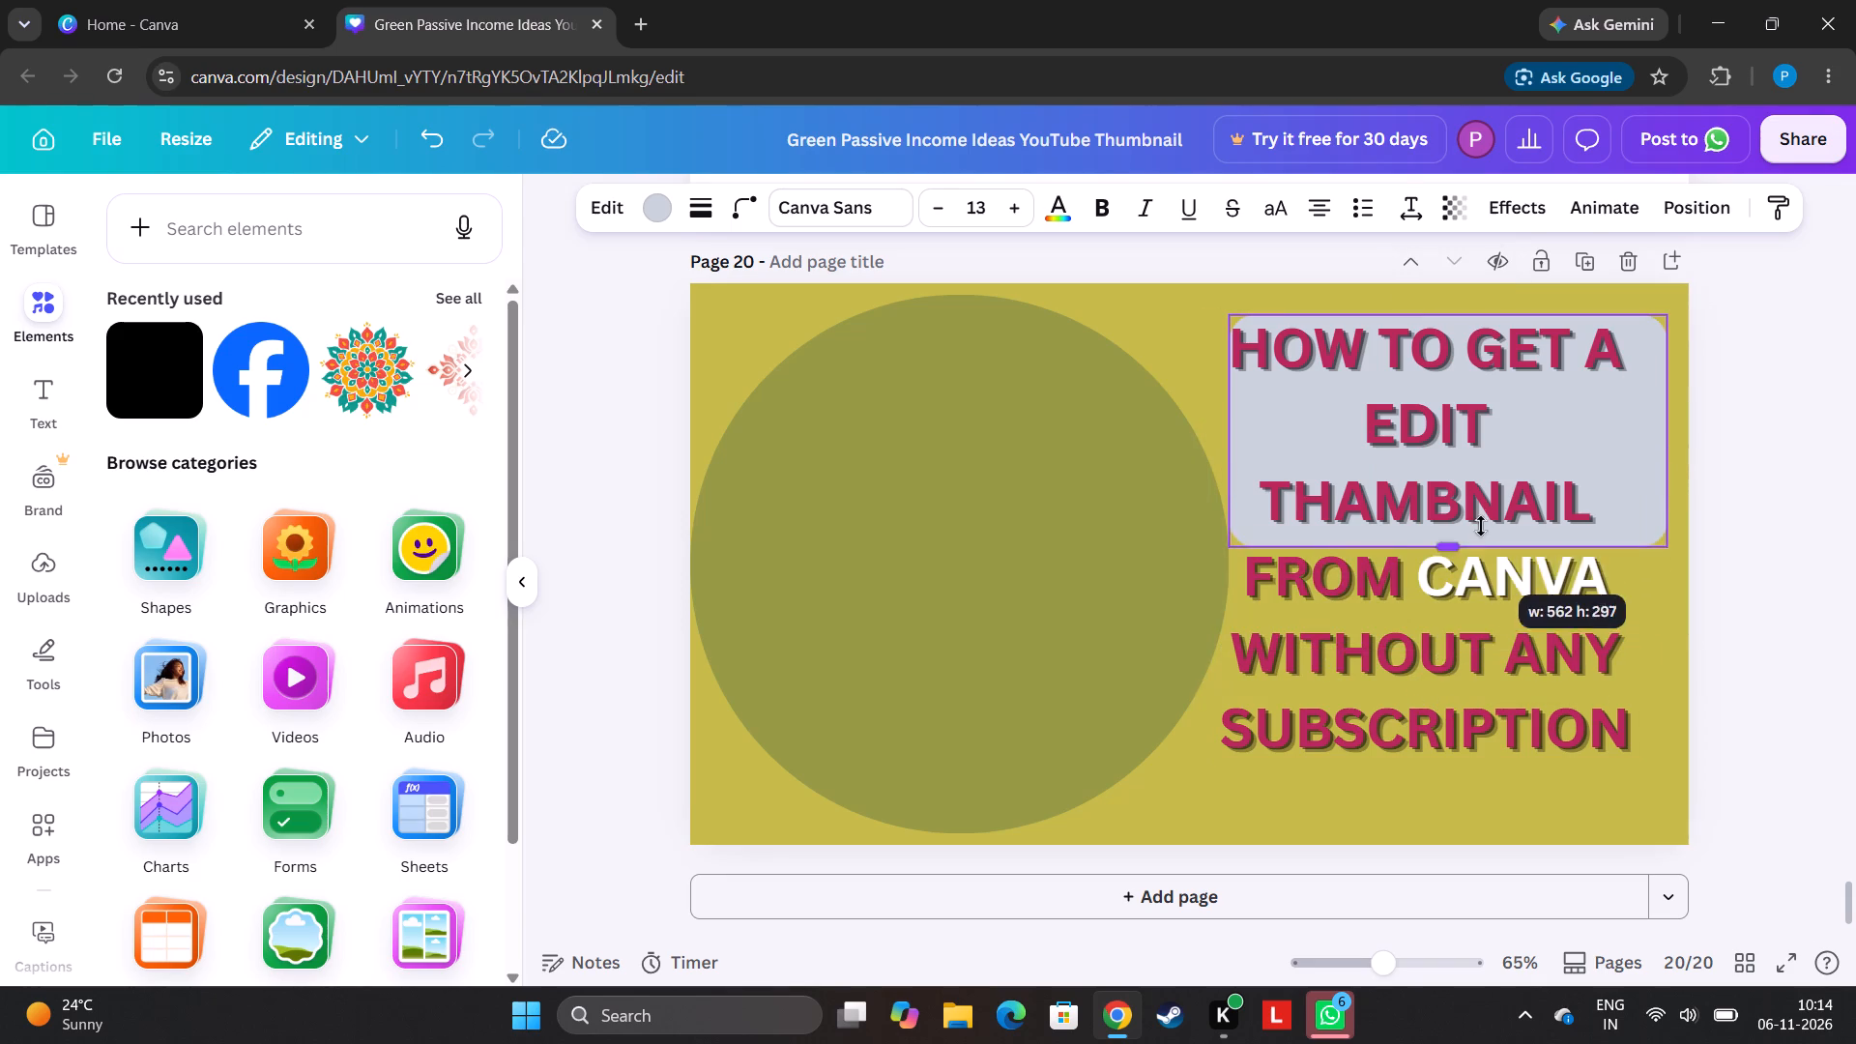
drag(1481, 526, 1468, 426)
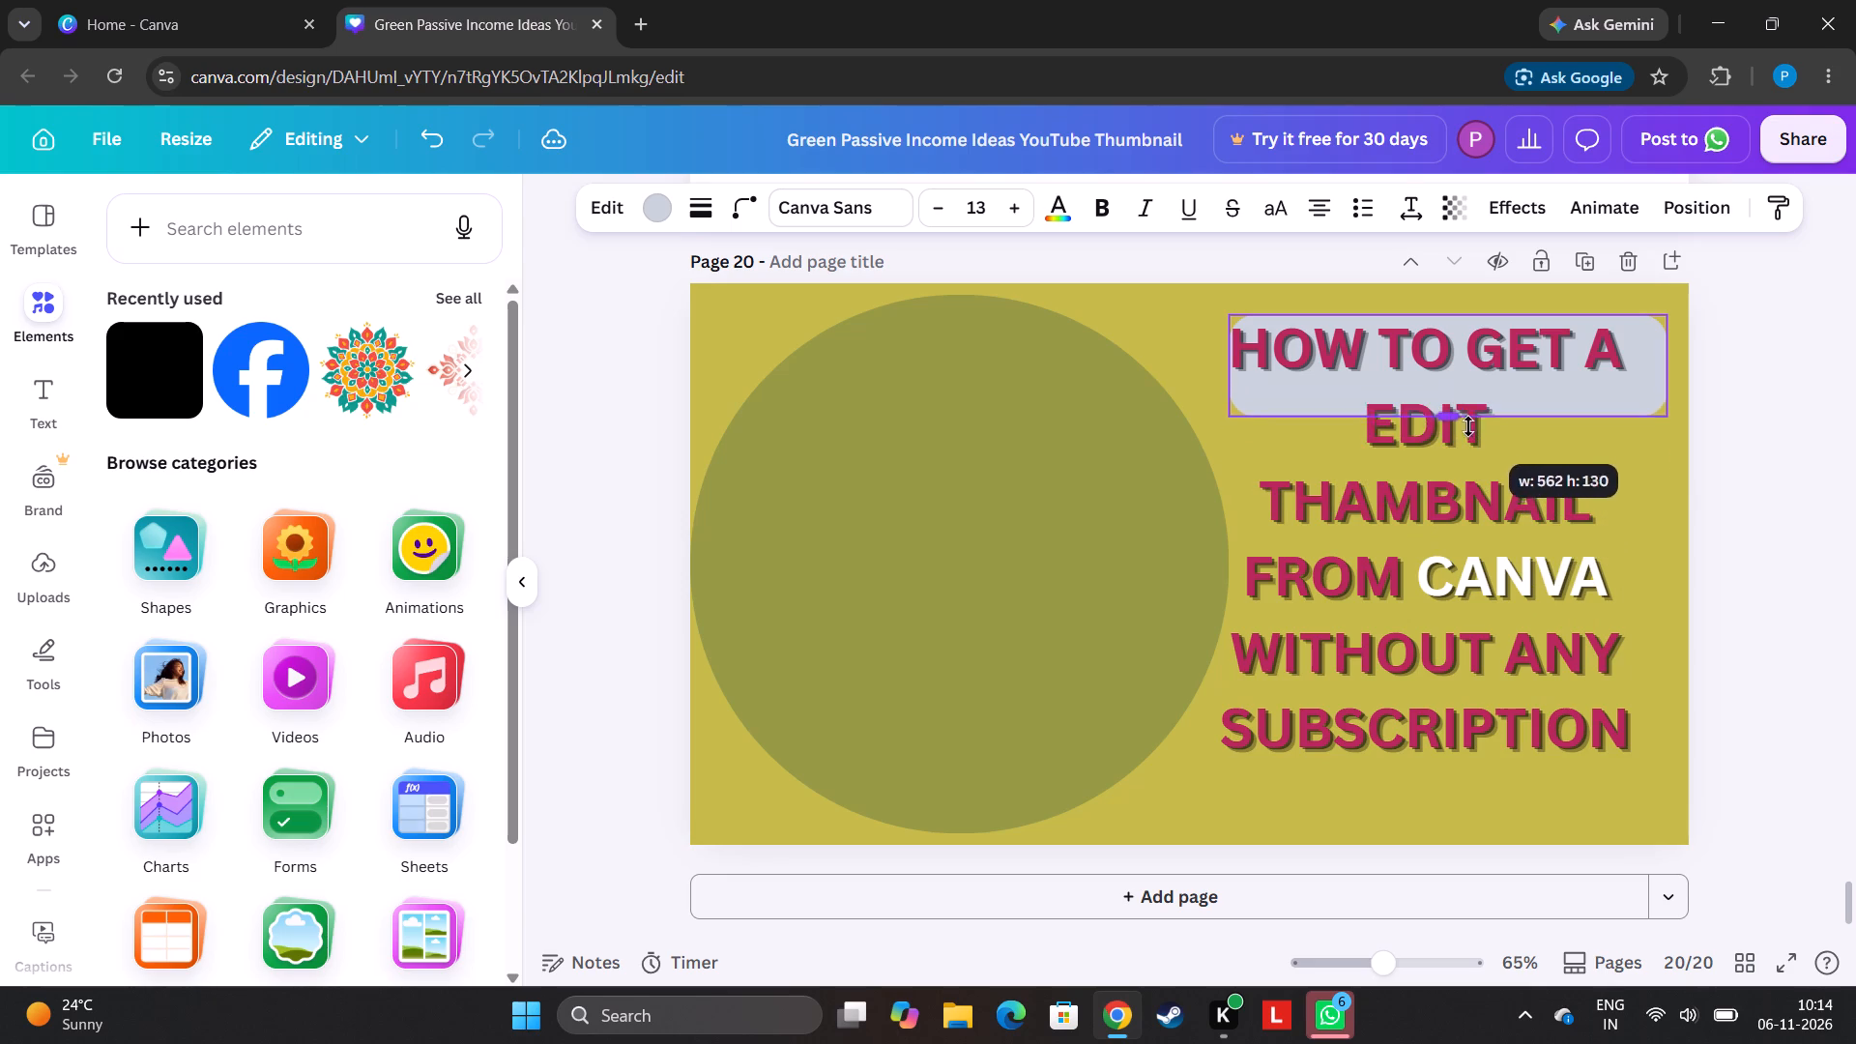
drag(1468, 426, 1505, 768)
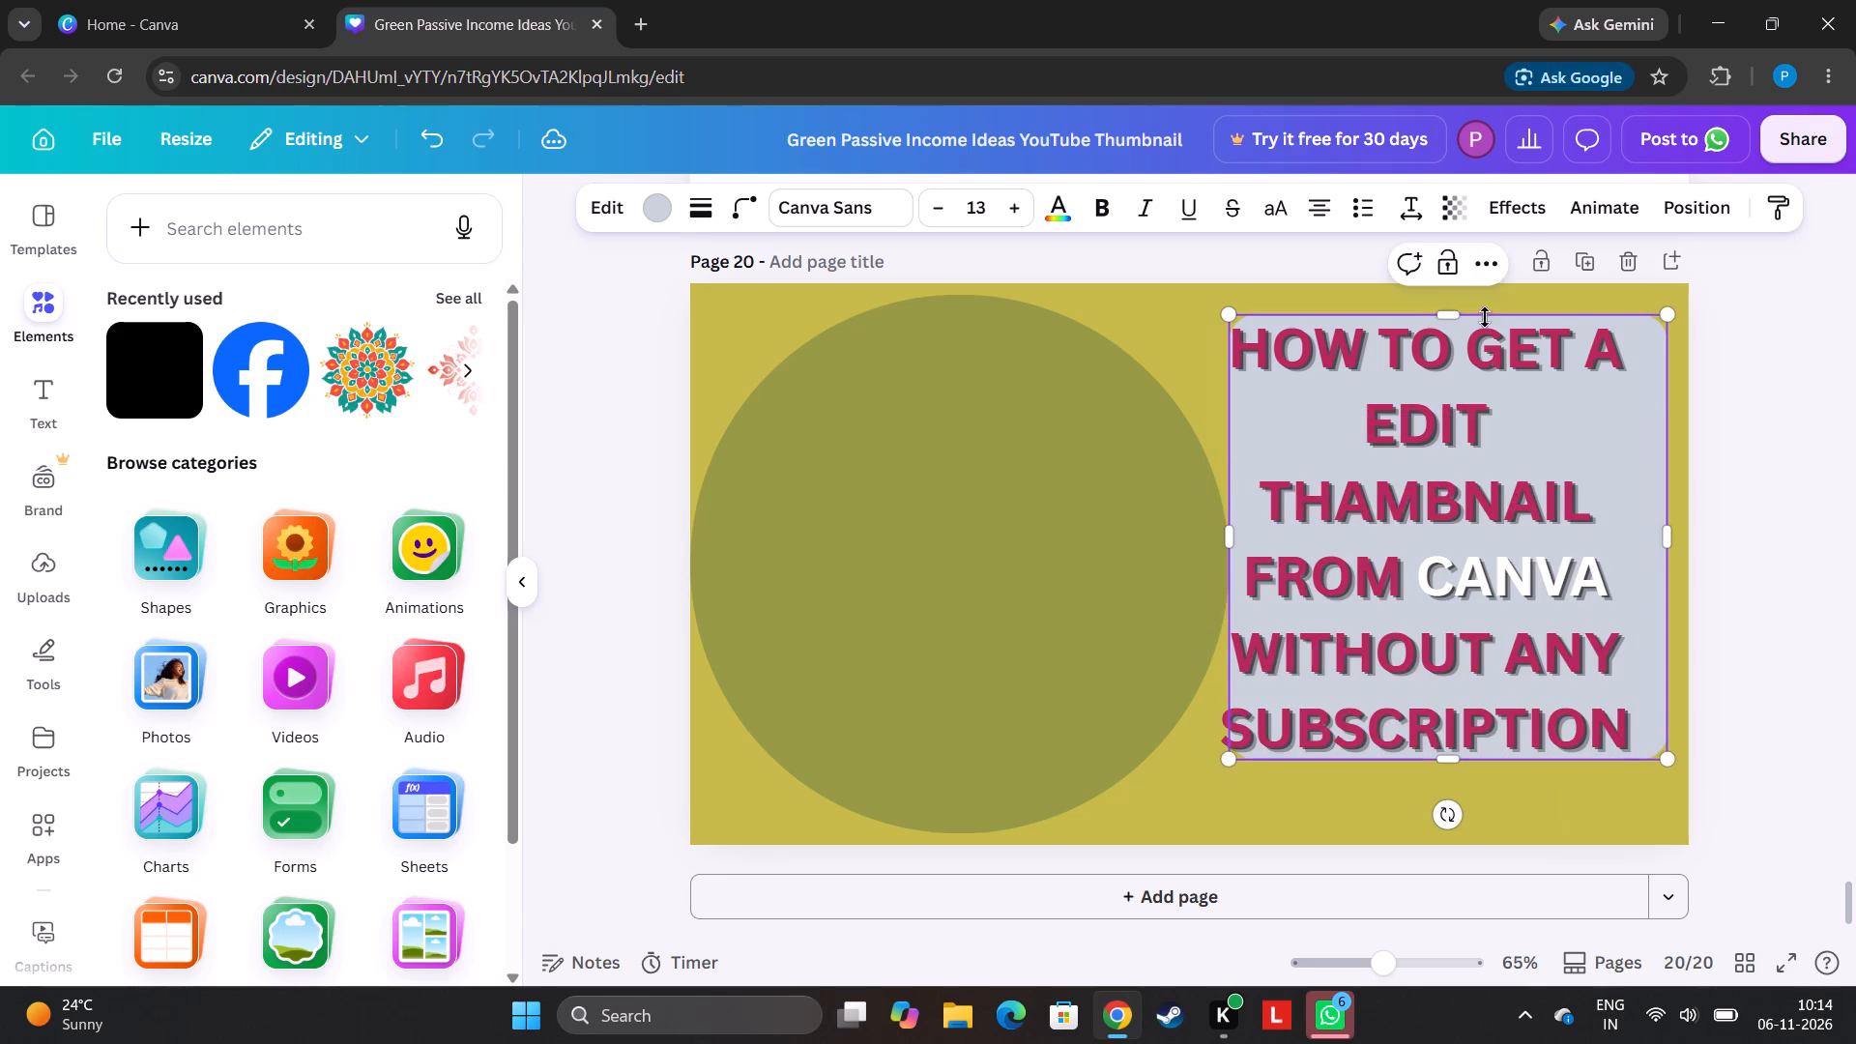
Reduce the panel to about 169 high behind "WITHOUT ANY SUBSCRIPTION" and extend its left edge to the start of the text.
drag(1434, 313, 1442, 518)
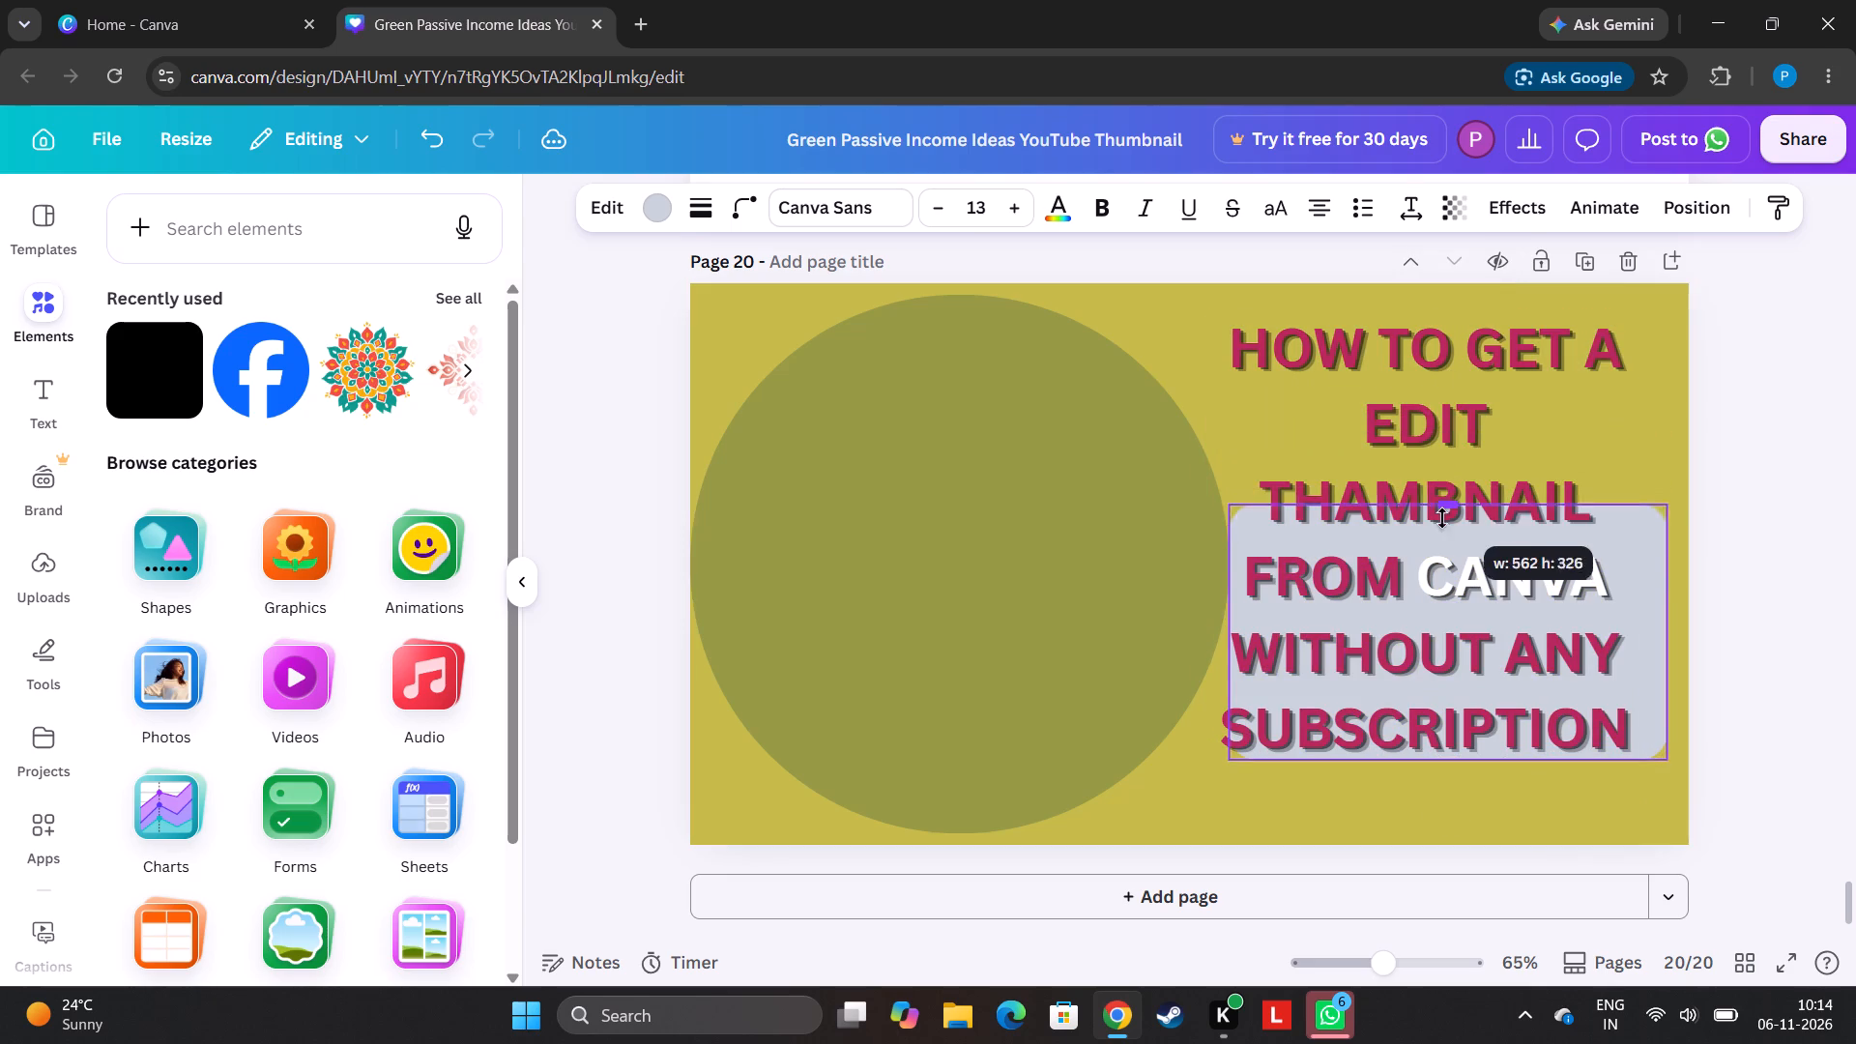
drag(1442, 518, 1448, 543)
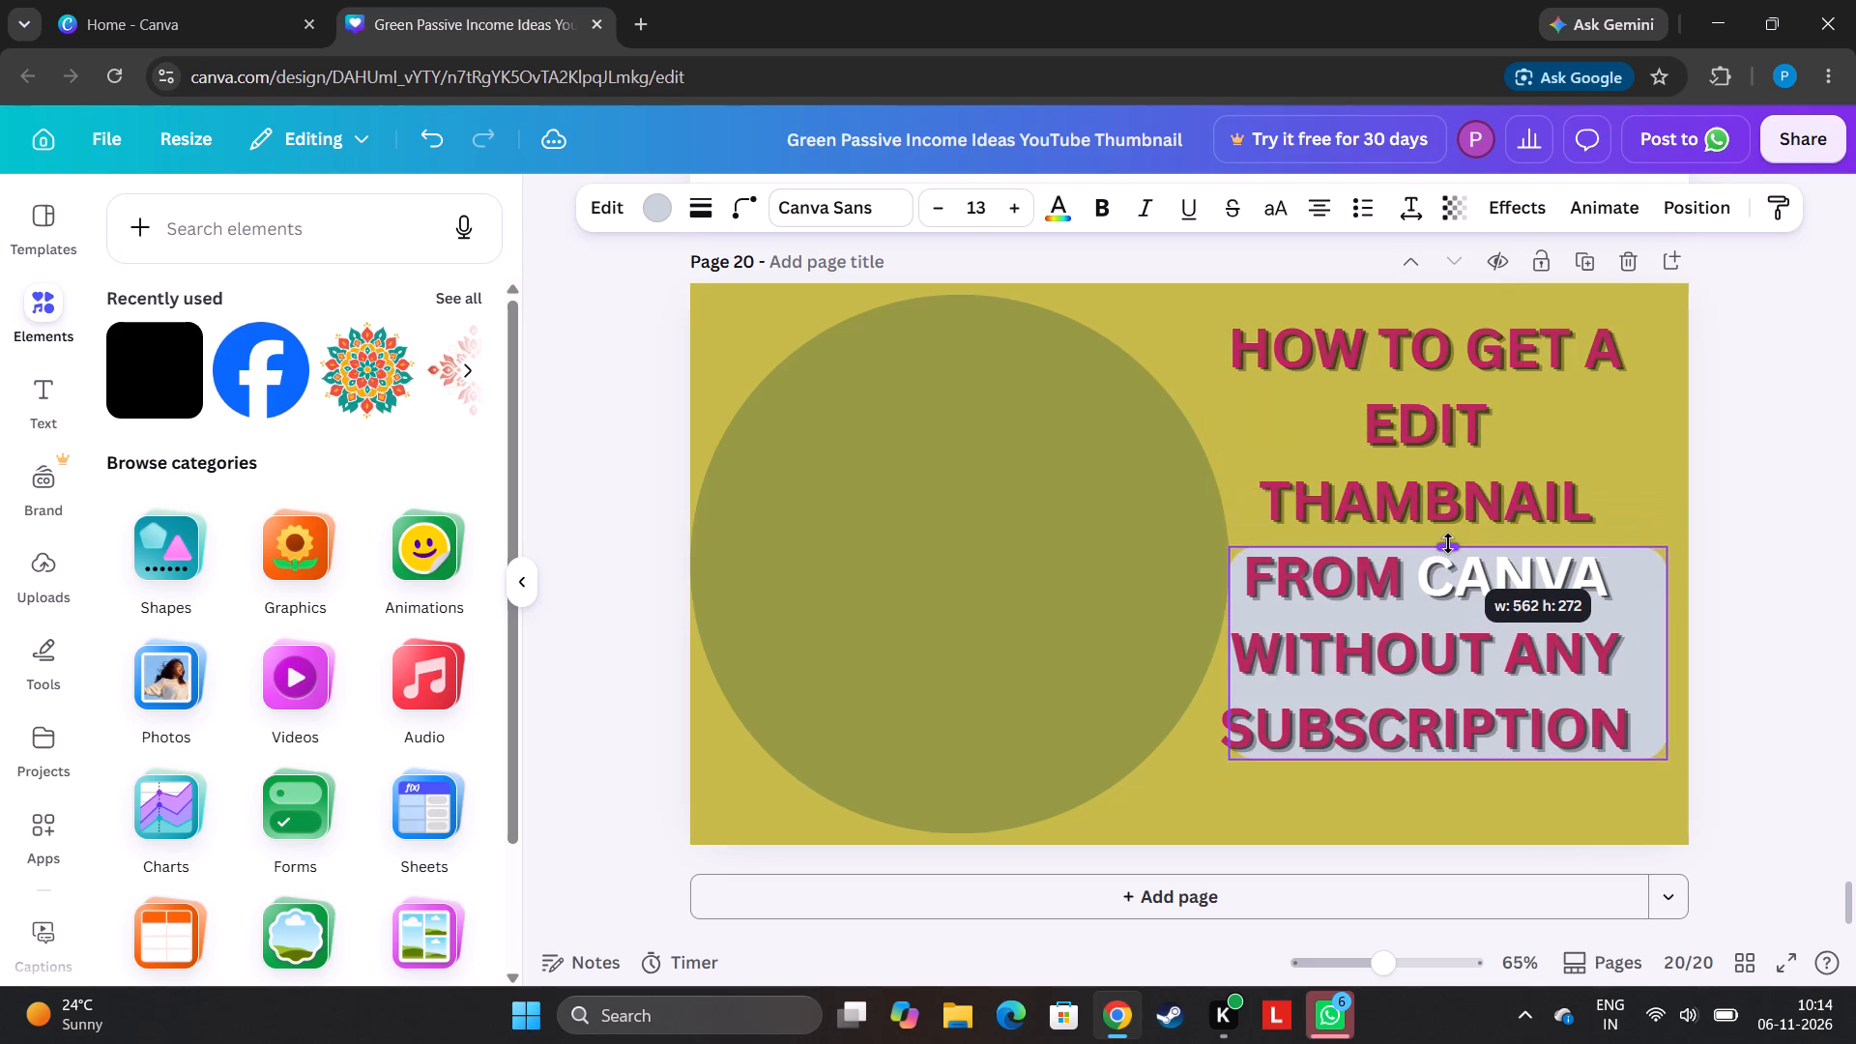
drag(1448, 543, 1474, 519)
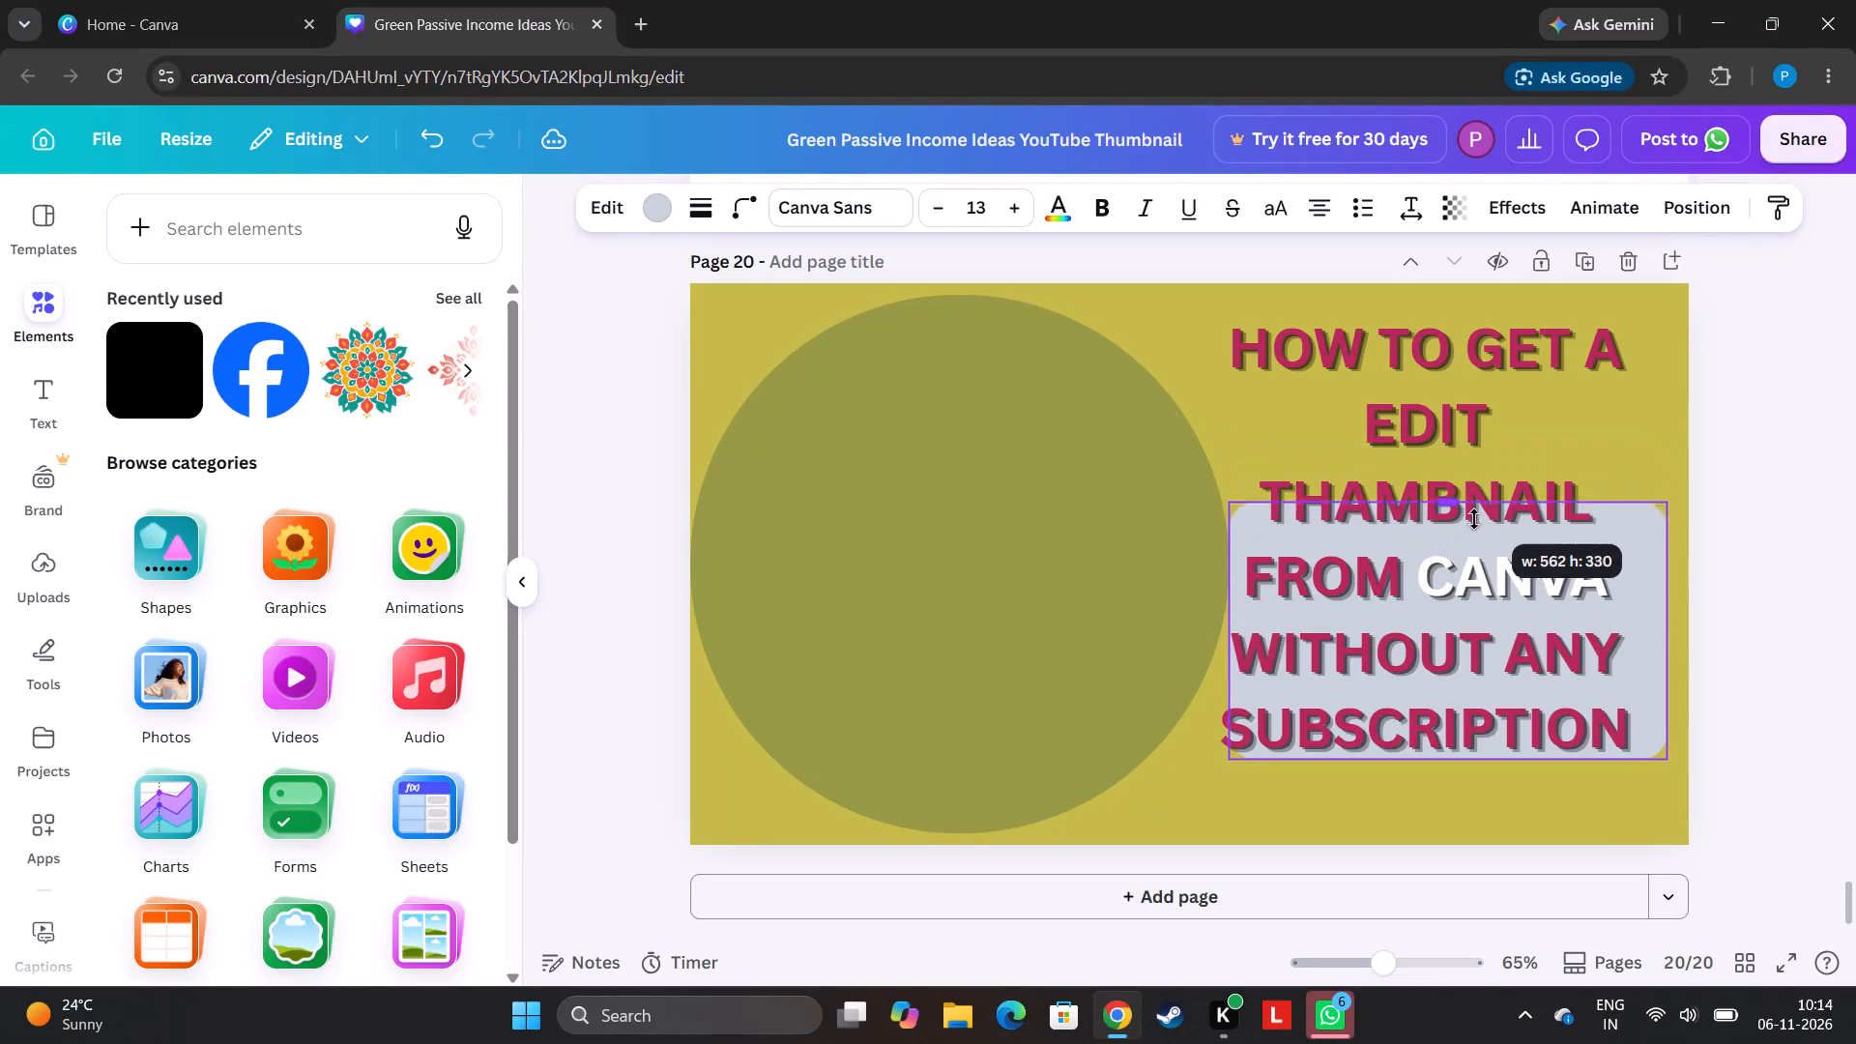
drag(1474, 519, 1477, 626)
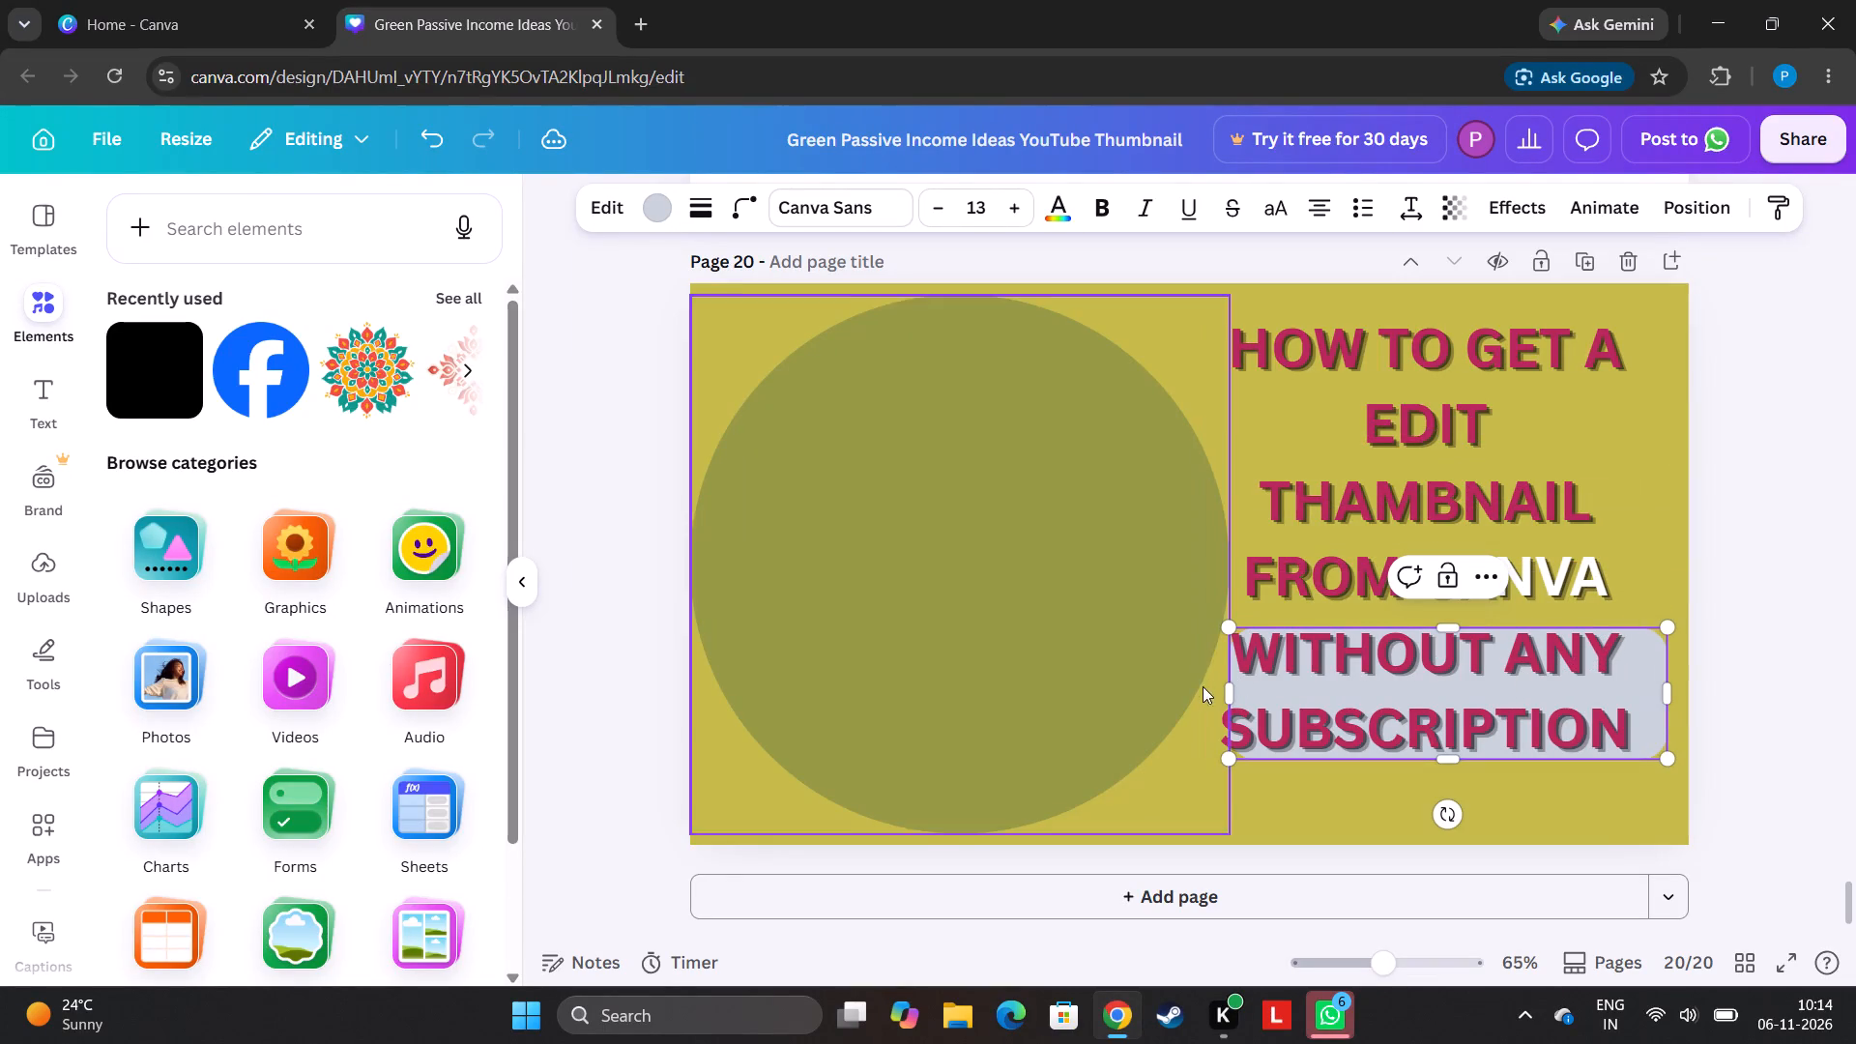
drag(1229, 689, 1208, 697)
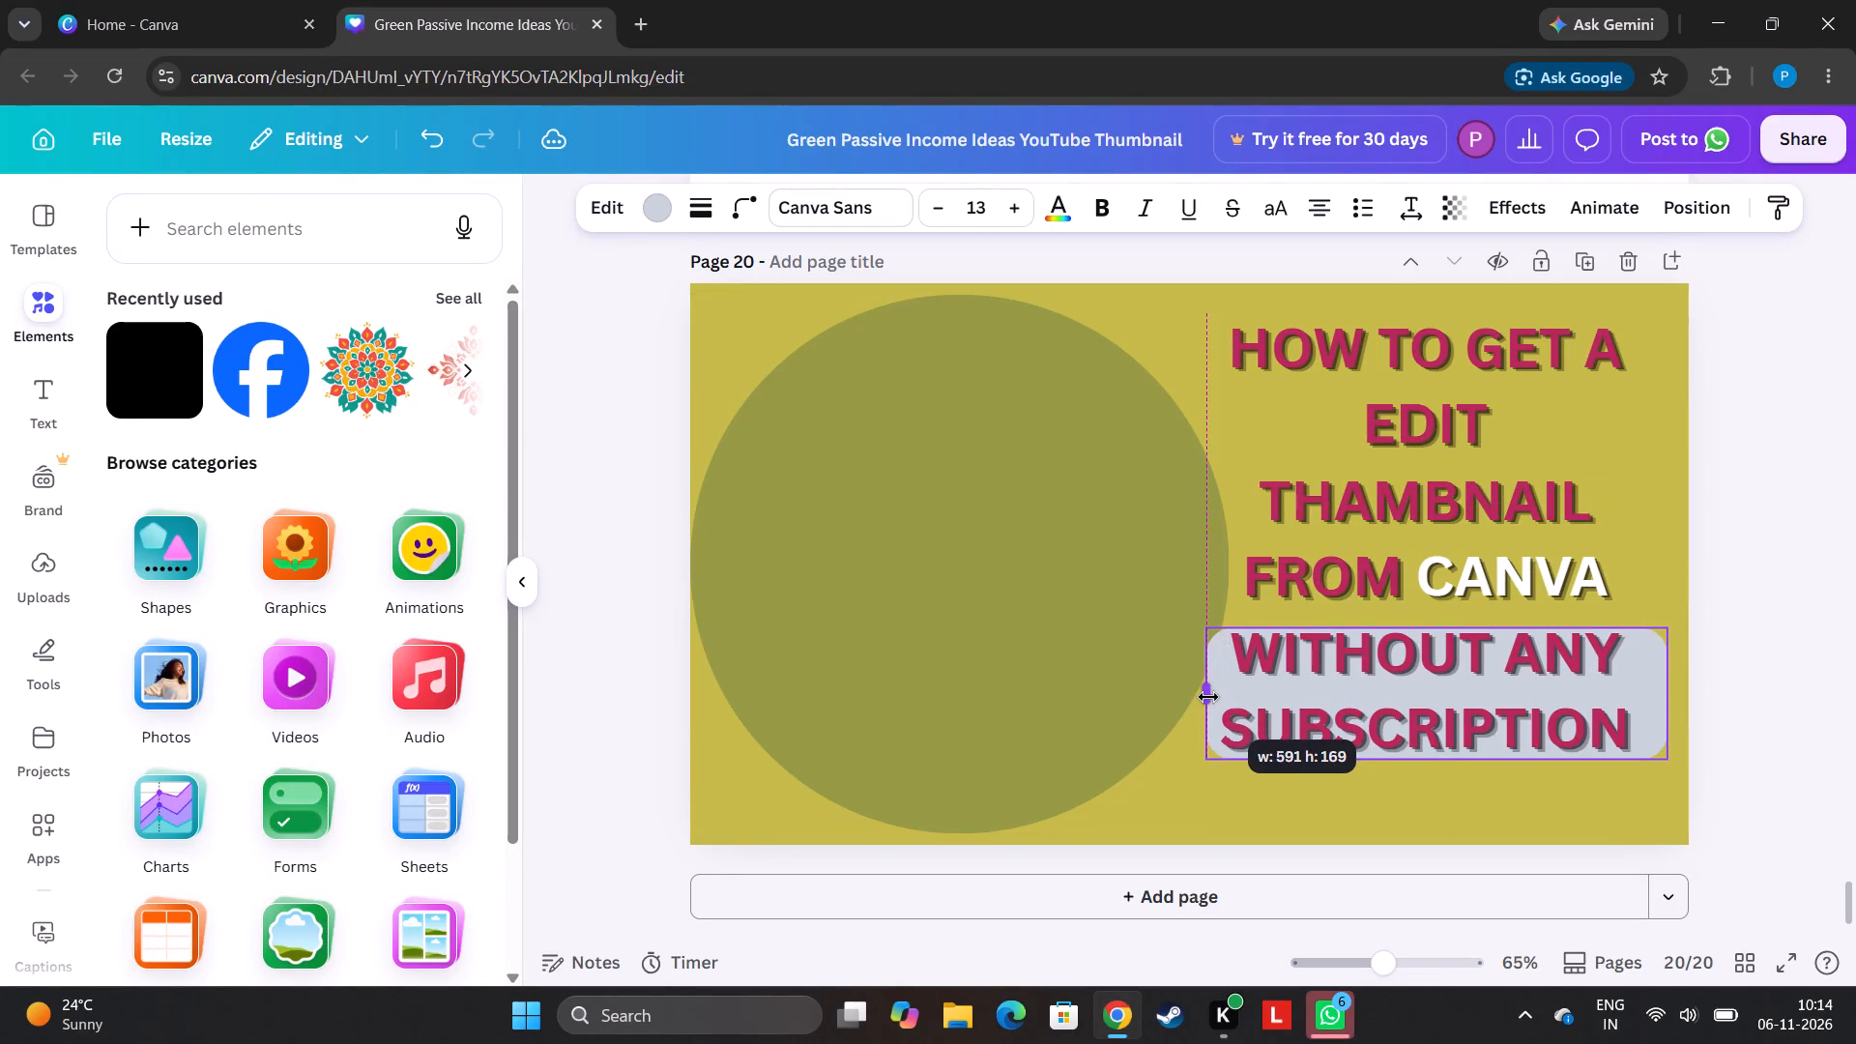
drag(1208, 697, 1216, 694)
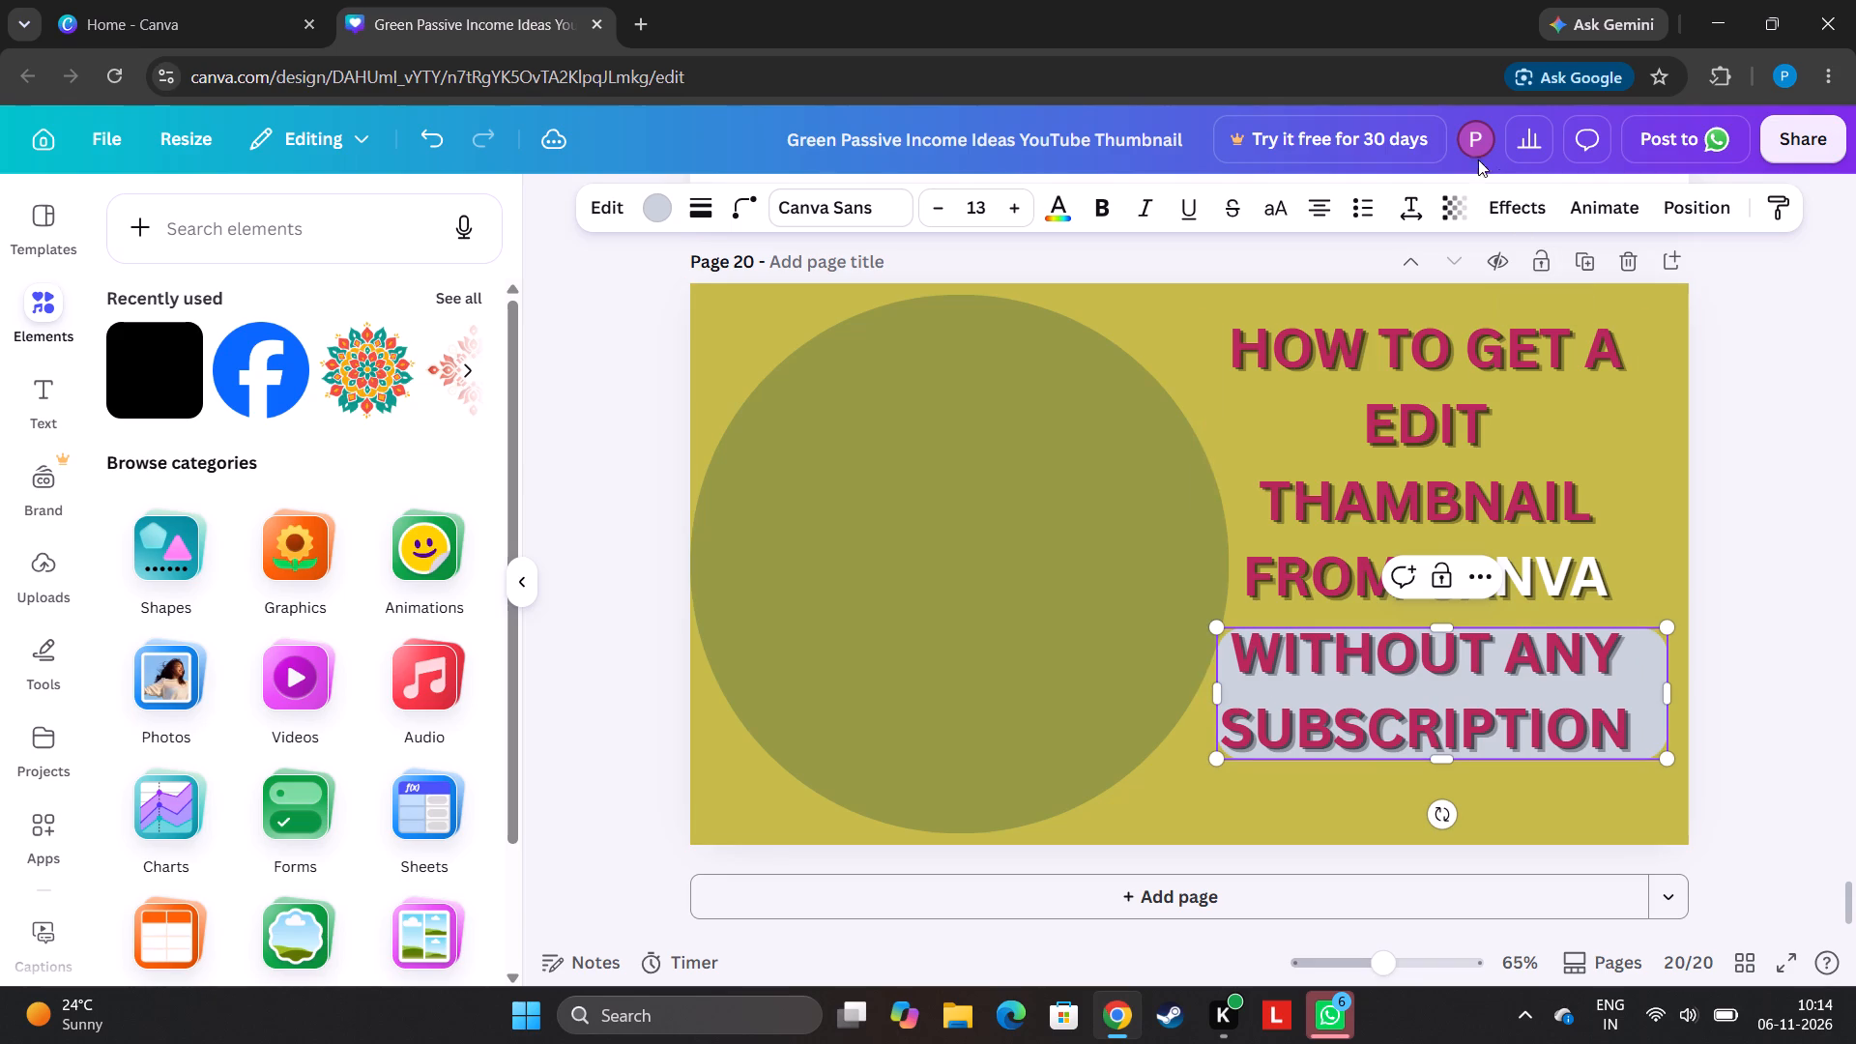
Set the transparency of the rounded panel behind "WITHOUT ANY SUBSCRIPTION" to 66 and deselect it.
click(1464, 204)
click(1421, 316)
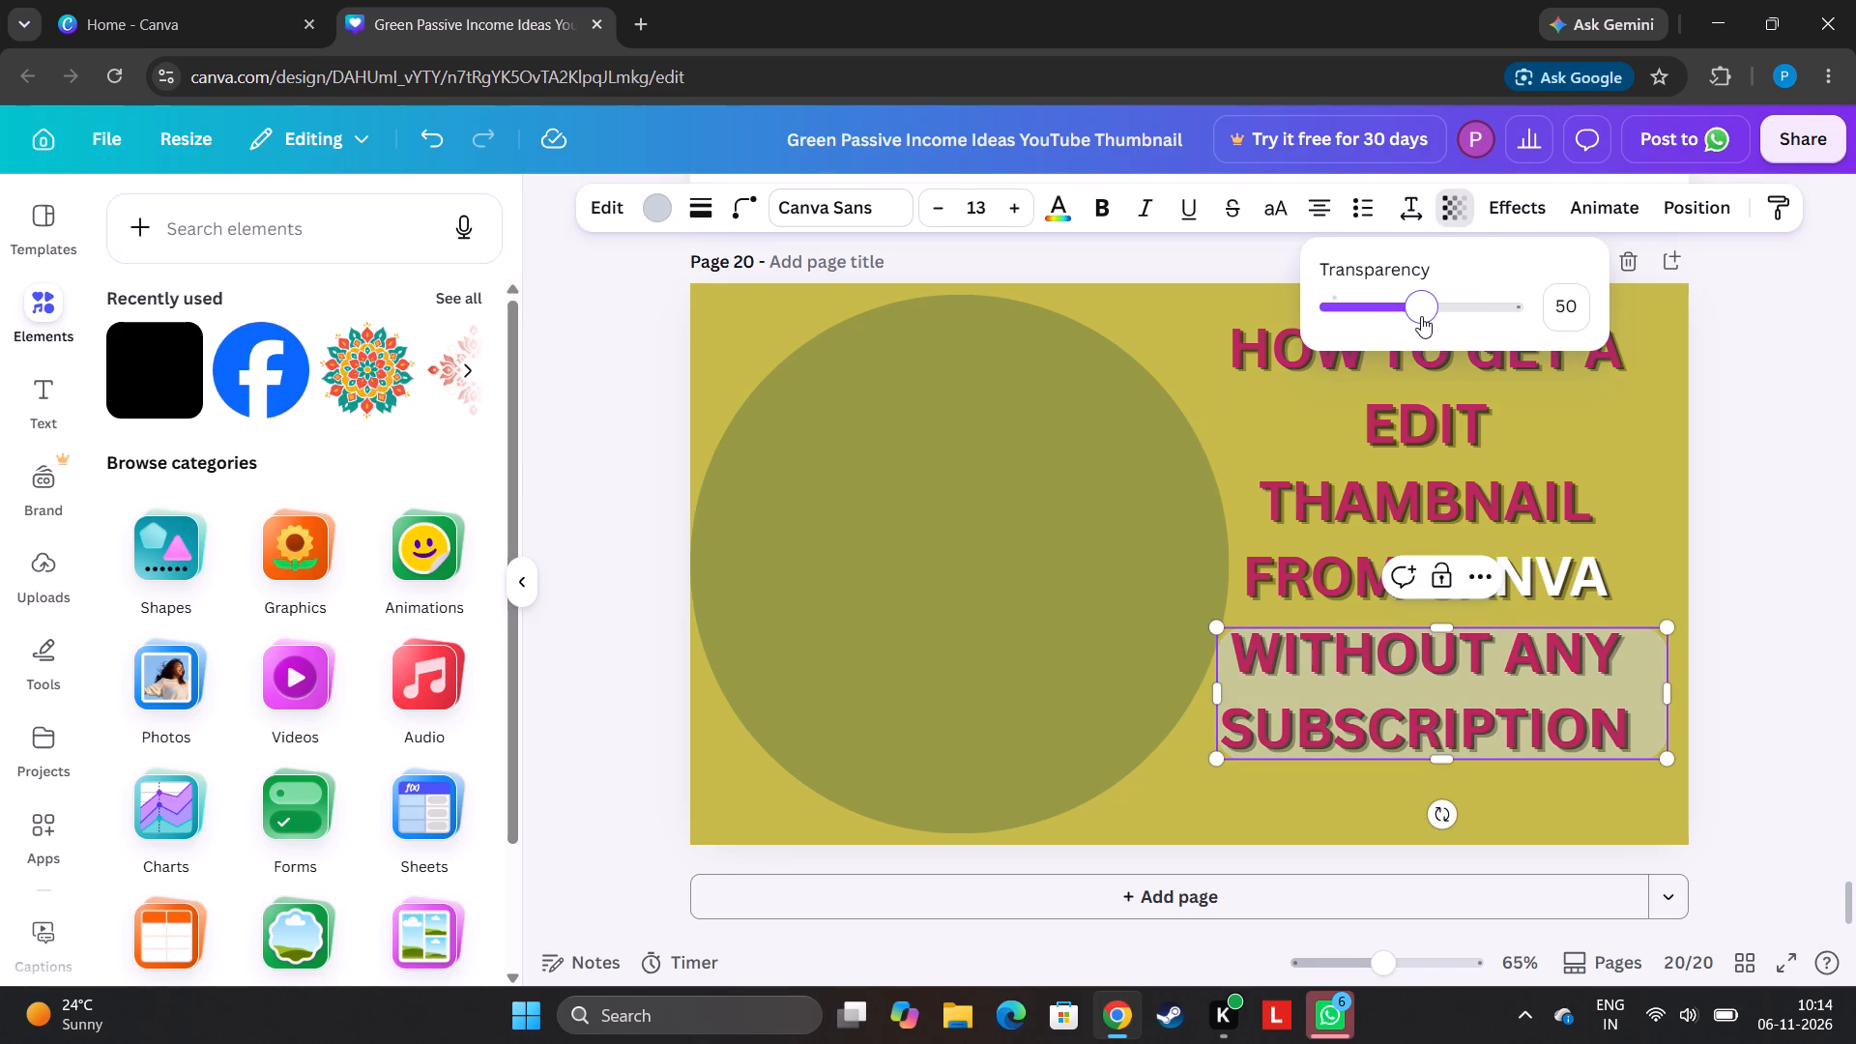
click(1435, 312)
drag(1435, 312, 1450, 315)
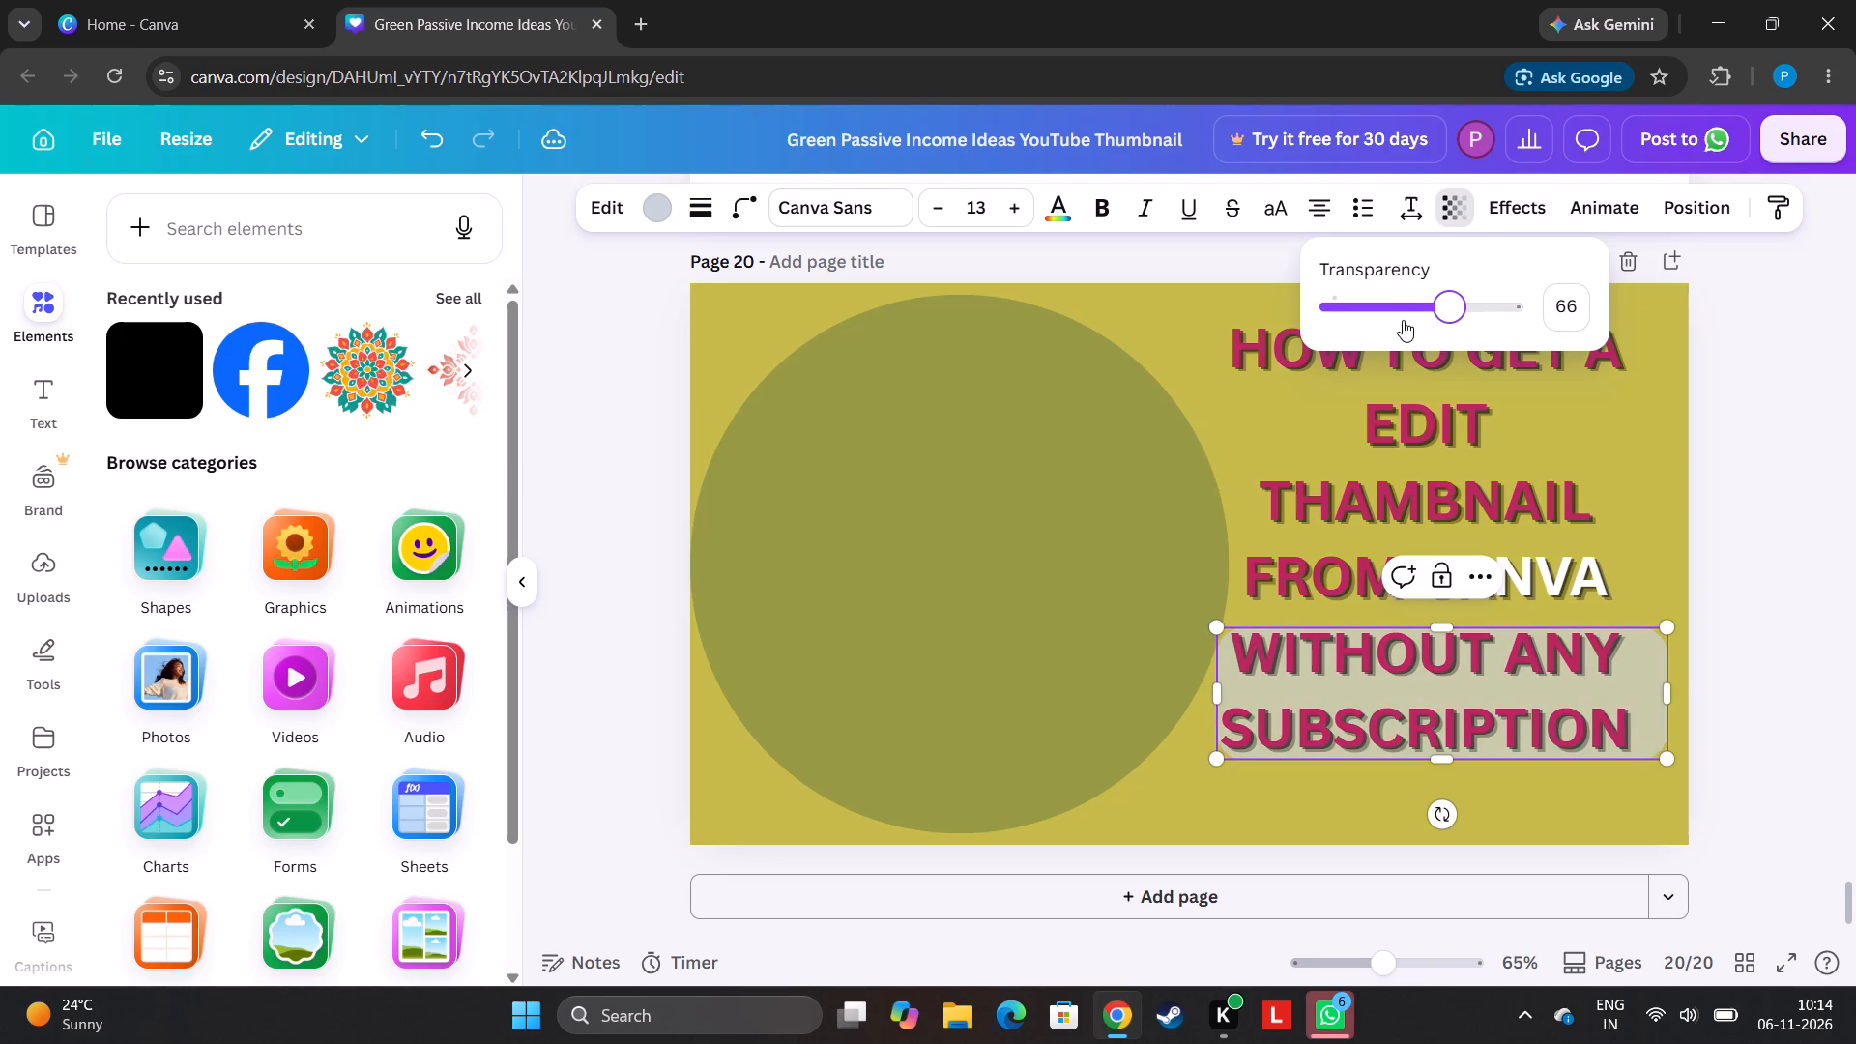
click(1710, 772)
click(1710, 772)
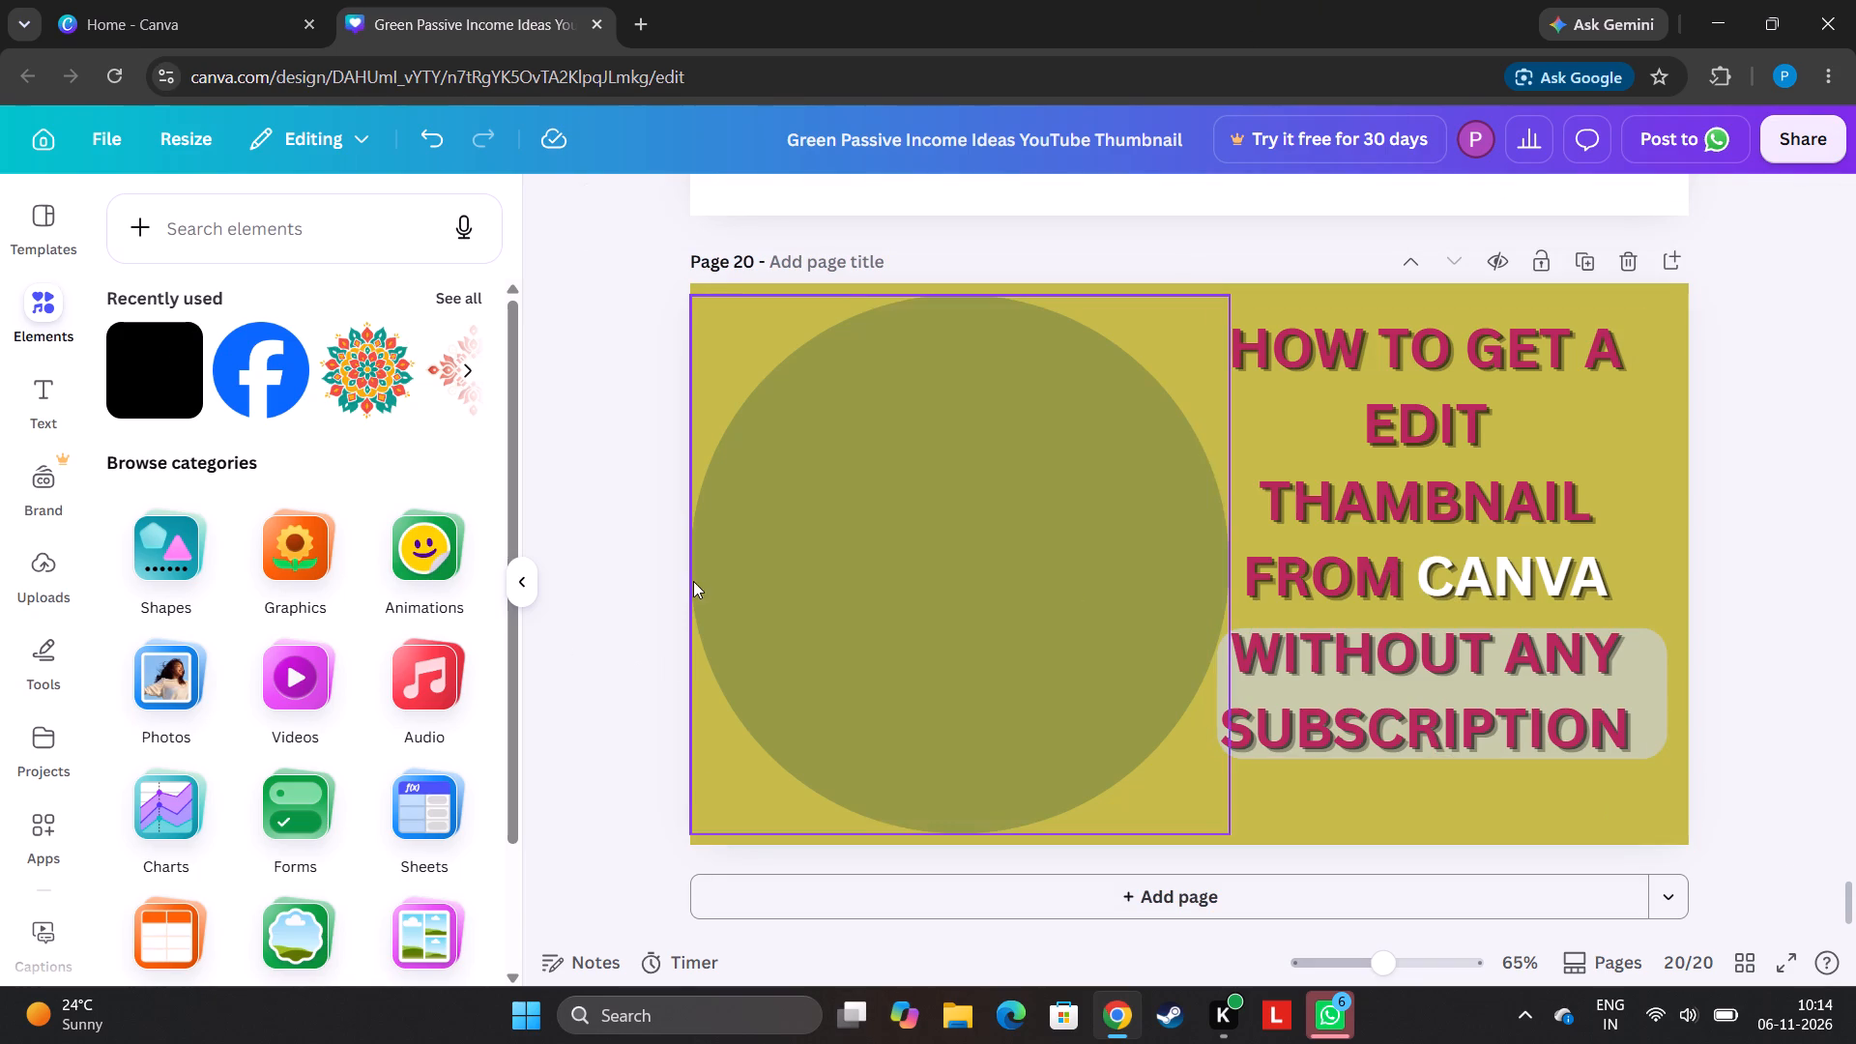
Look through the elements overview and the recently used elements for graphics that suit the thumbnail.
drag(502, 509, 382, 885)
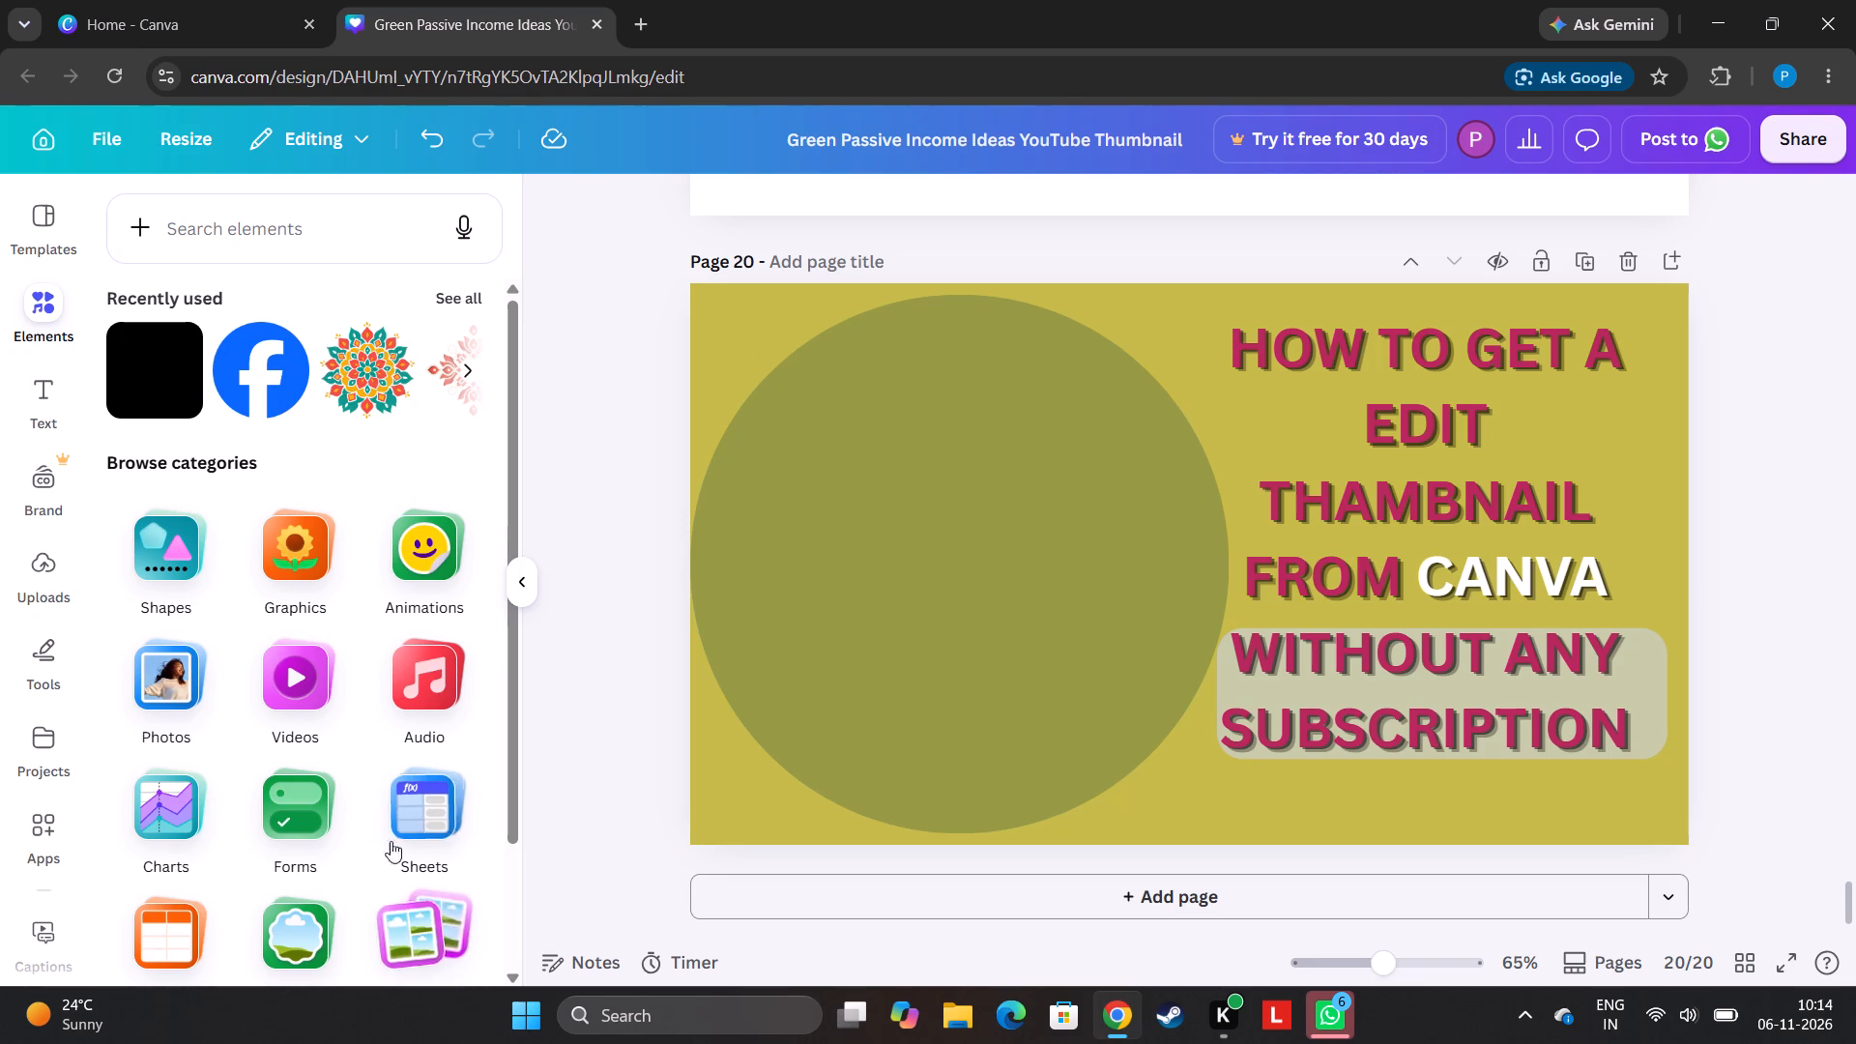
drag(502, 787, 427, 979)
drag(513, 826, 346, 1043)
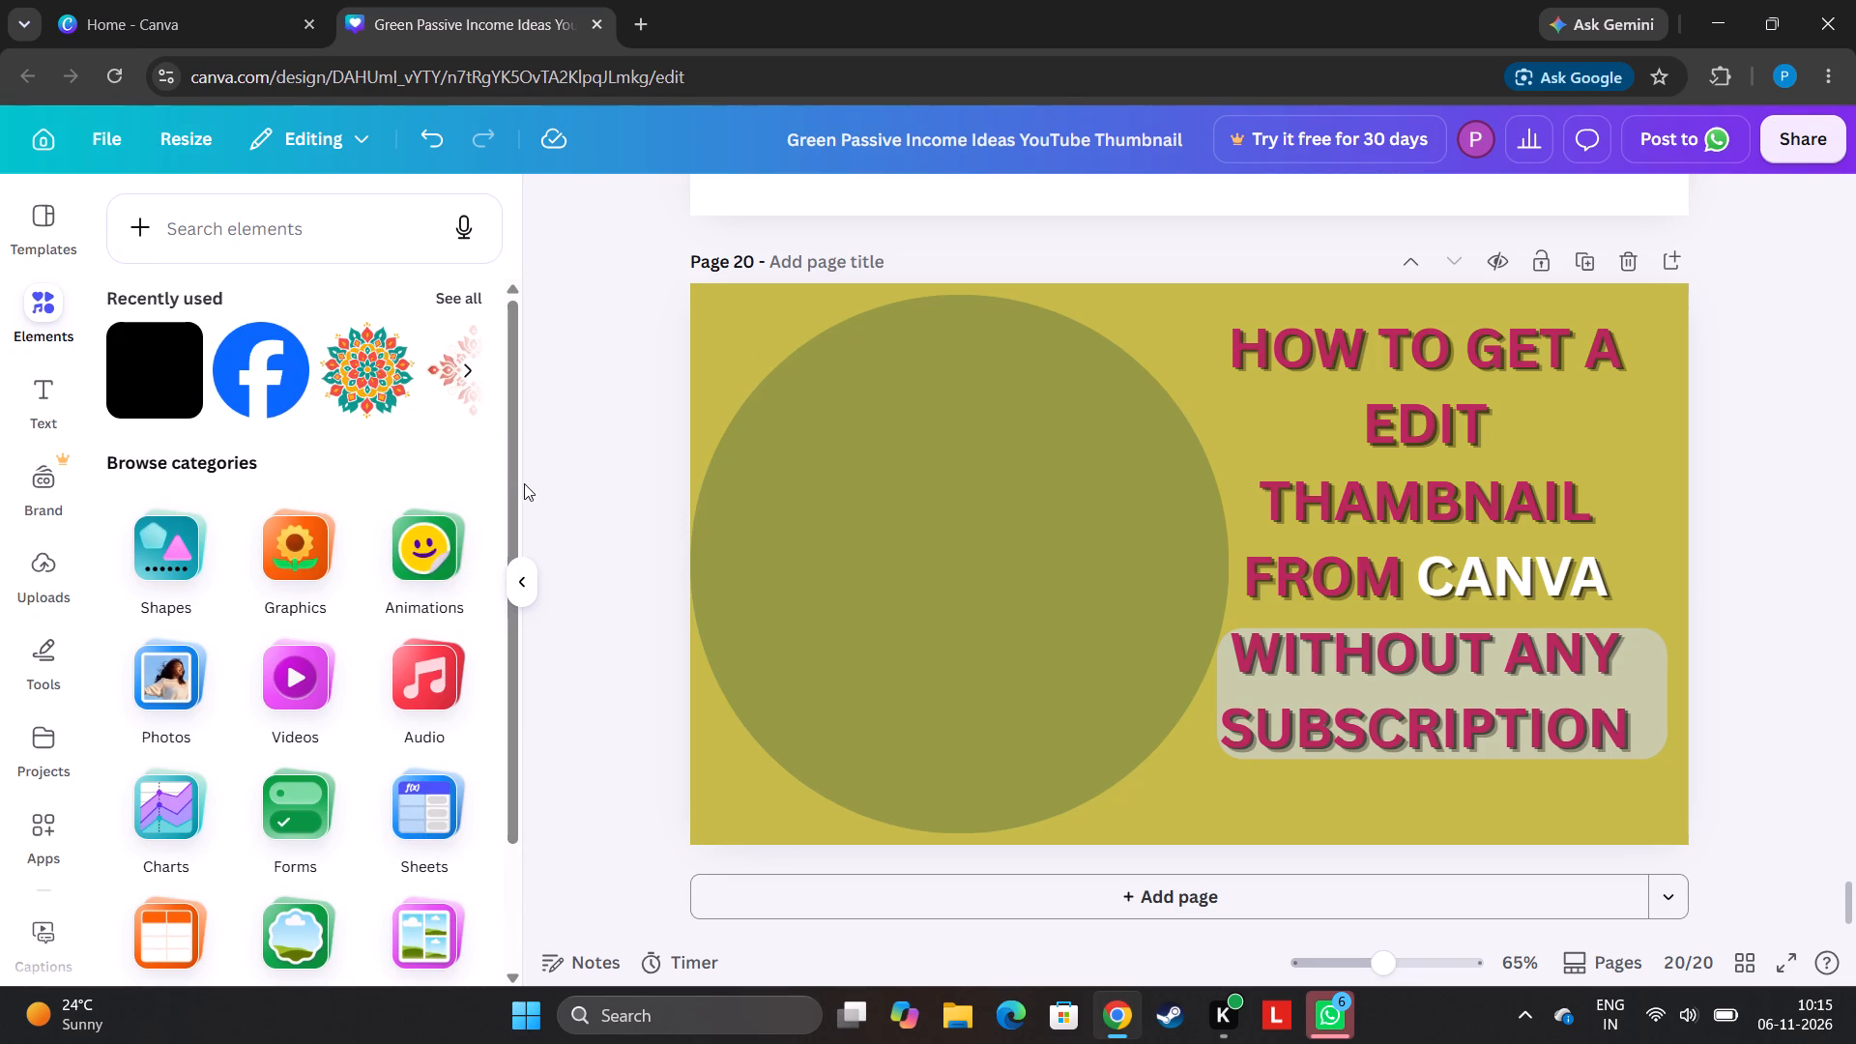
drag(510, 501, 501, 306)
click(467, 294)
drag(511, 314, 508, 479)
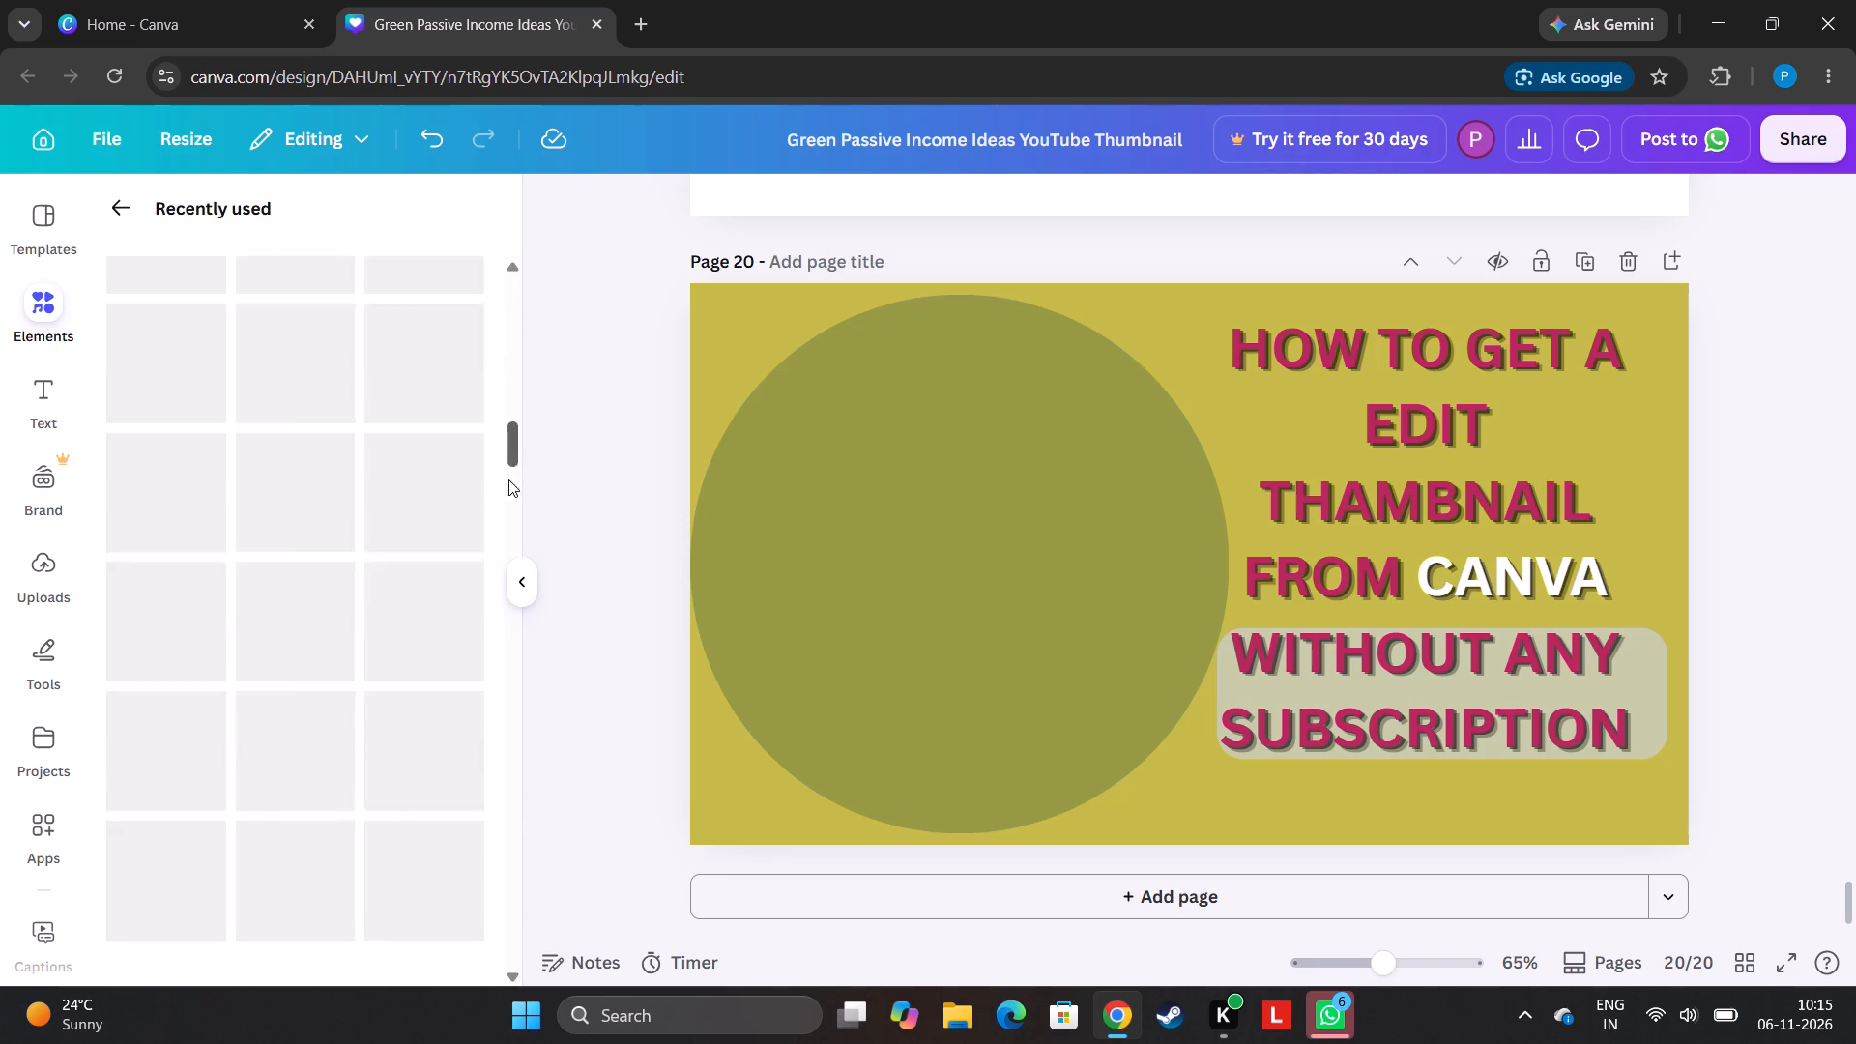
drag(508, 479, 568, 151)
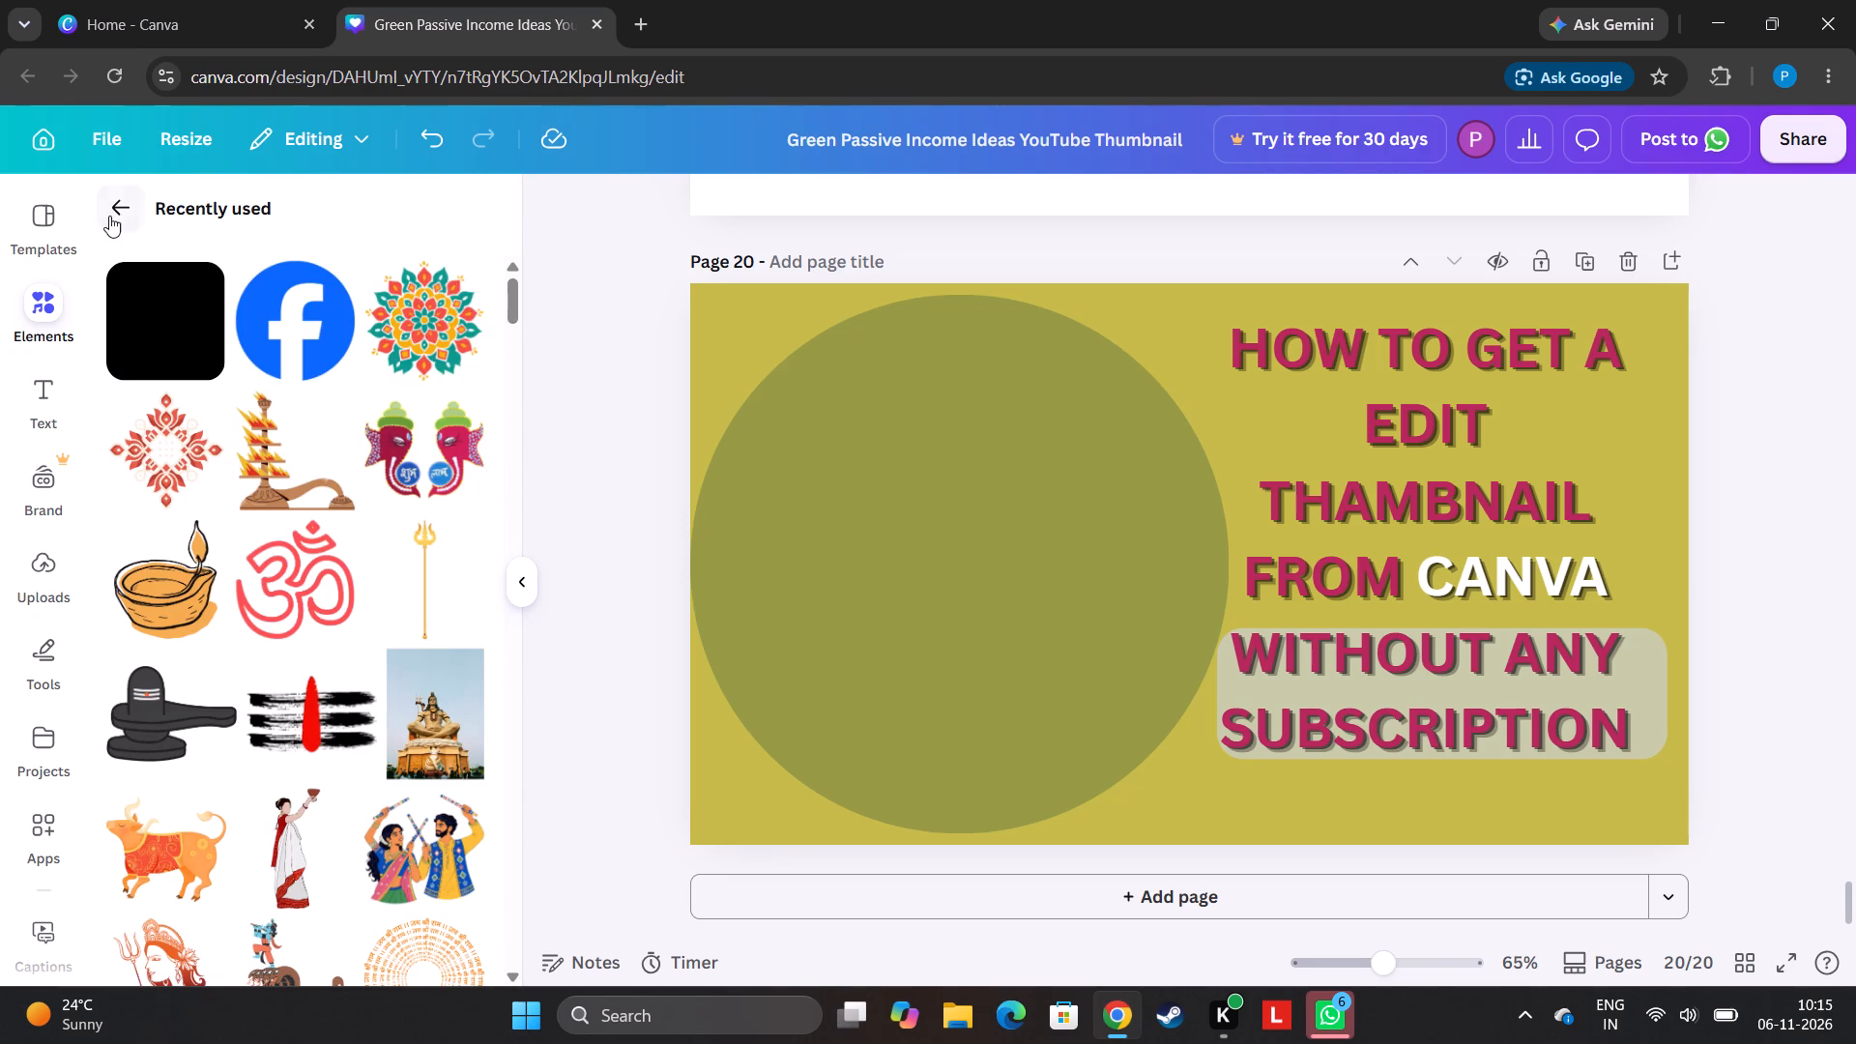
click(130, 200)
Search the elements for "canva logo" and add the round Canva wordmark logo to page 20.
click(254, 225)
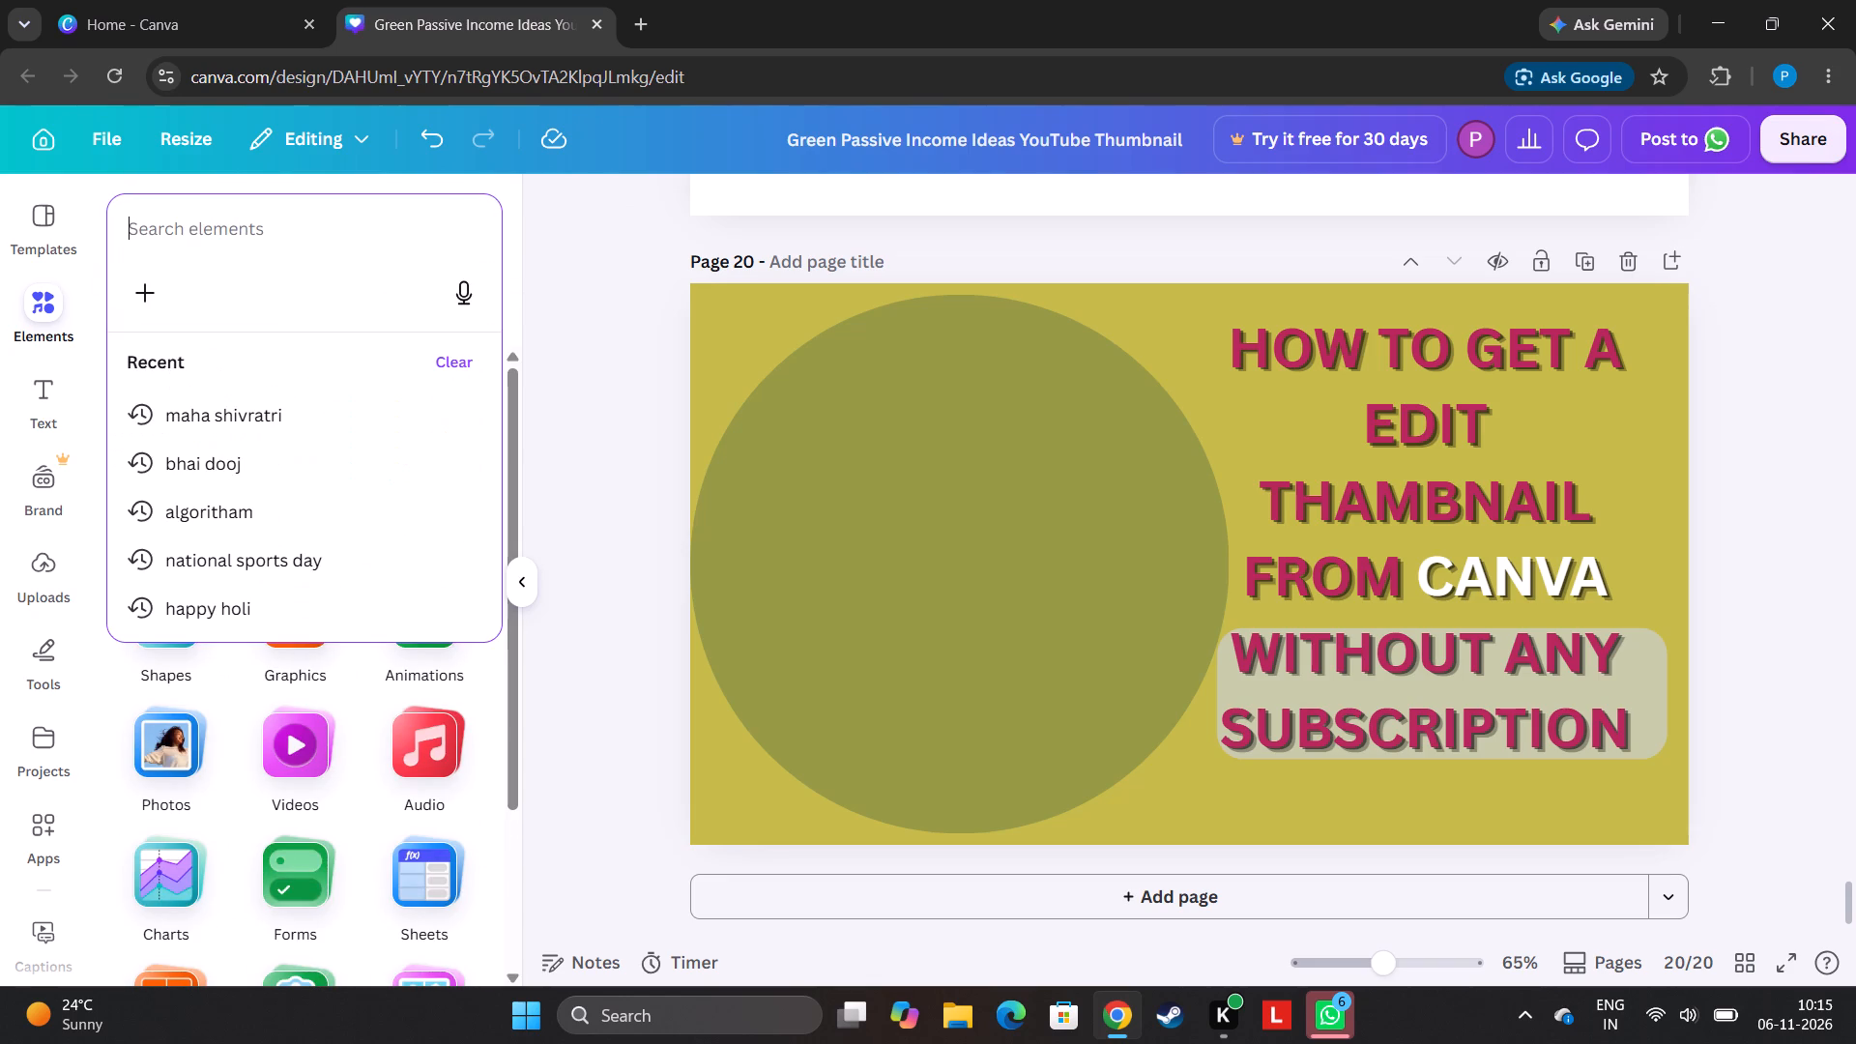
key(c)
key(a)
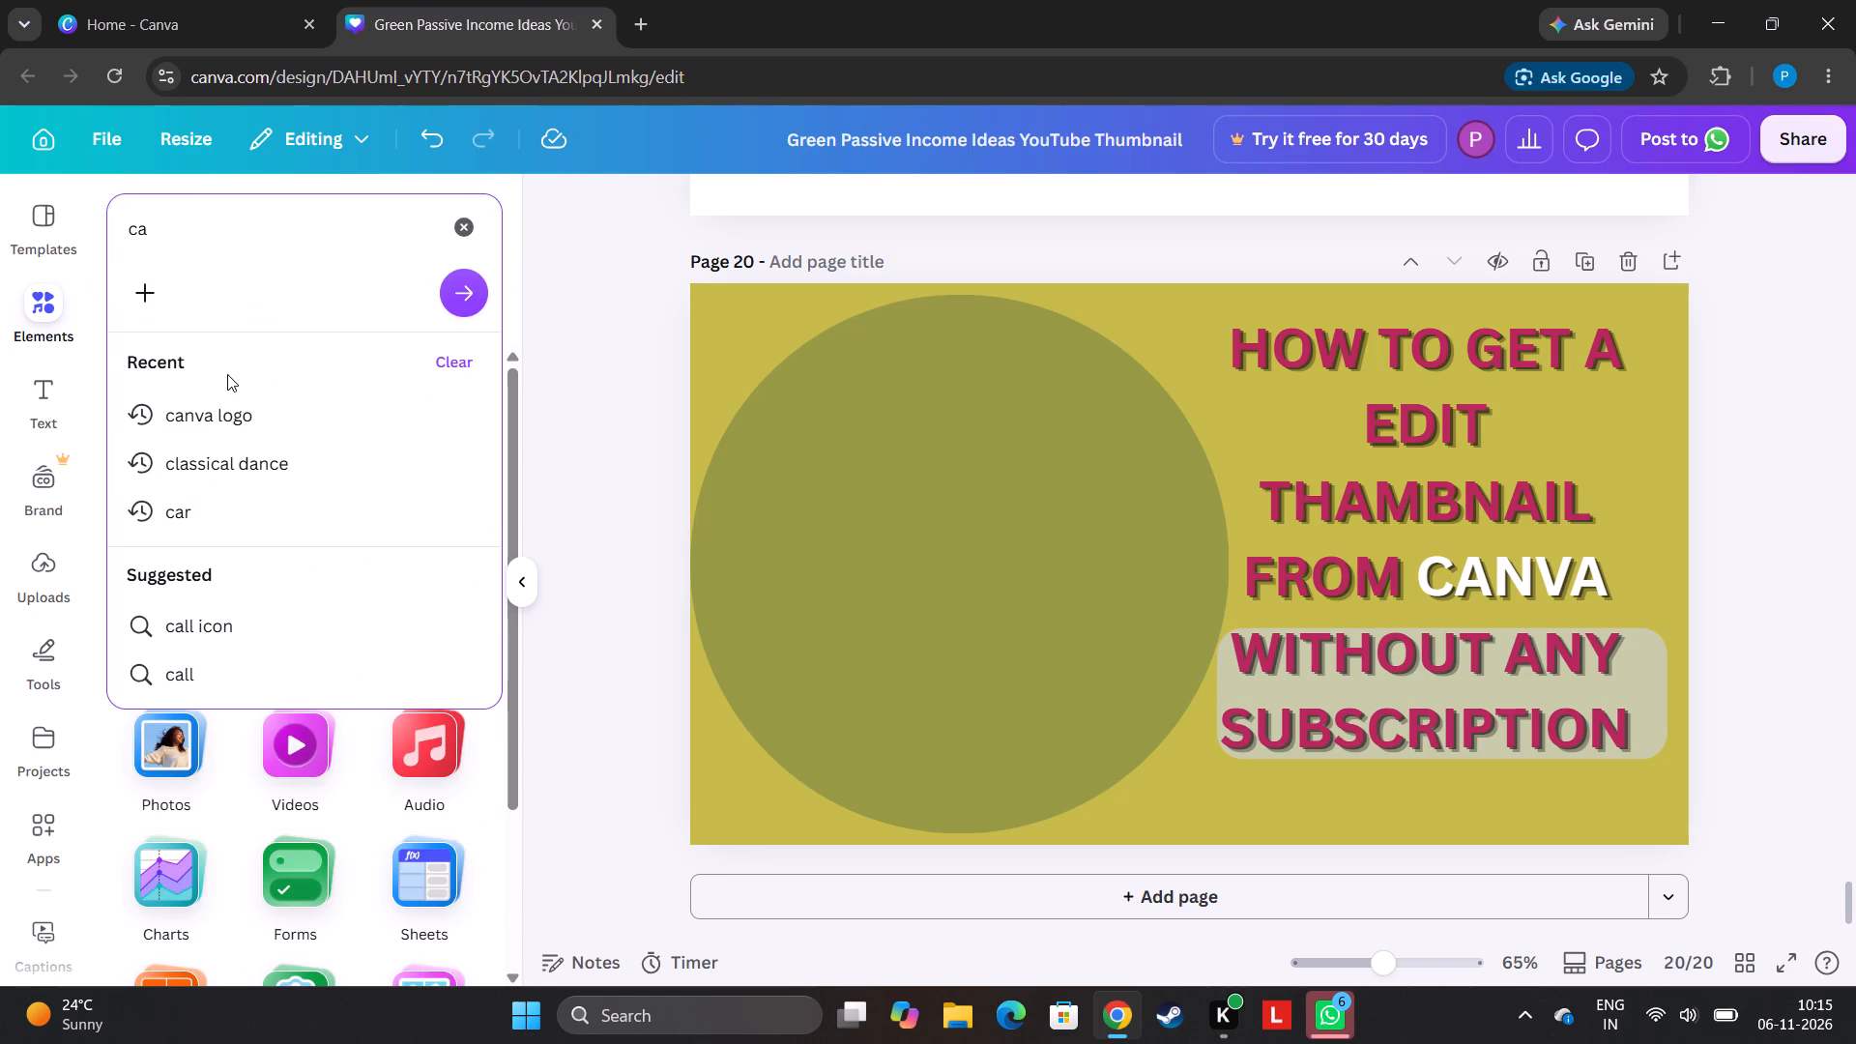
click(239, 417)
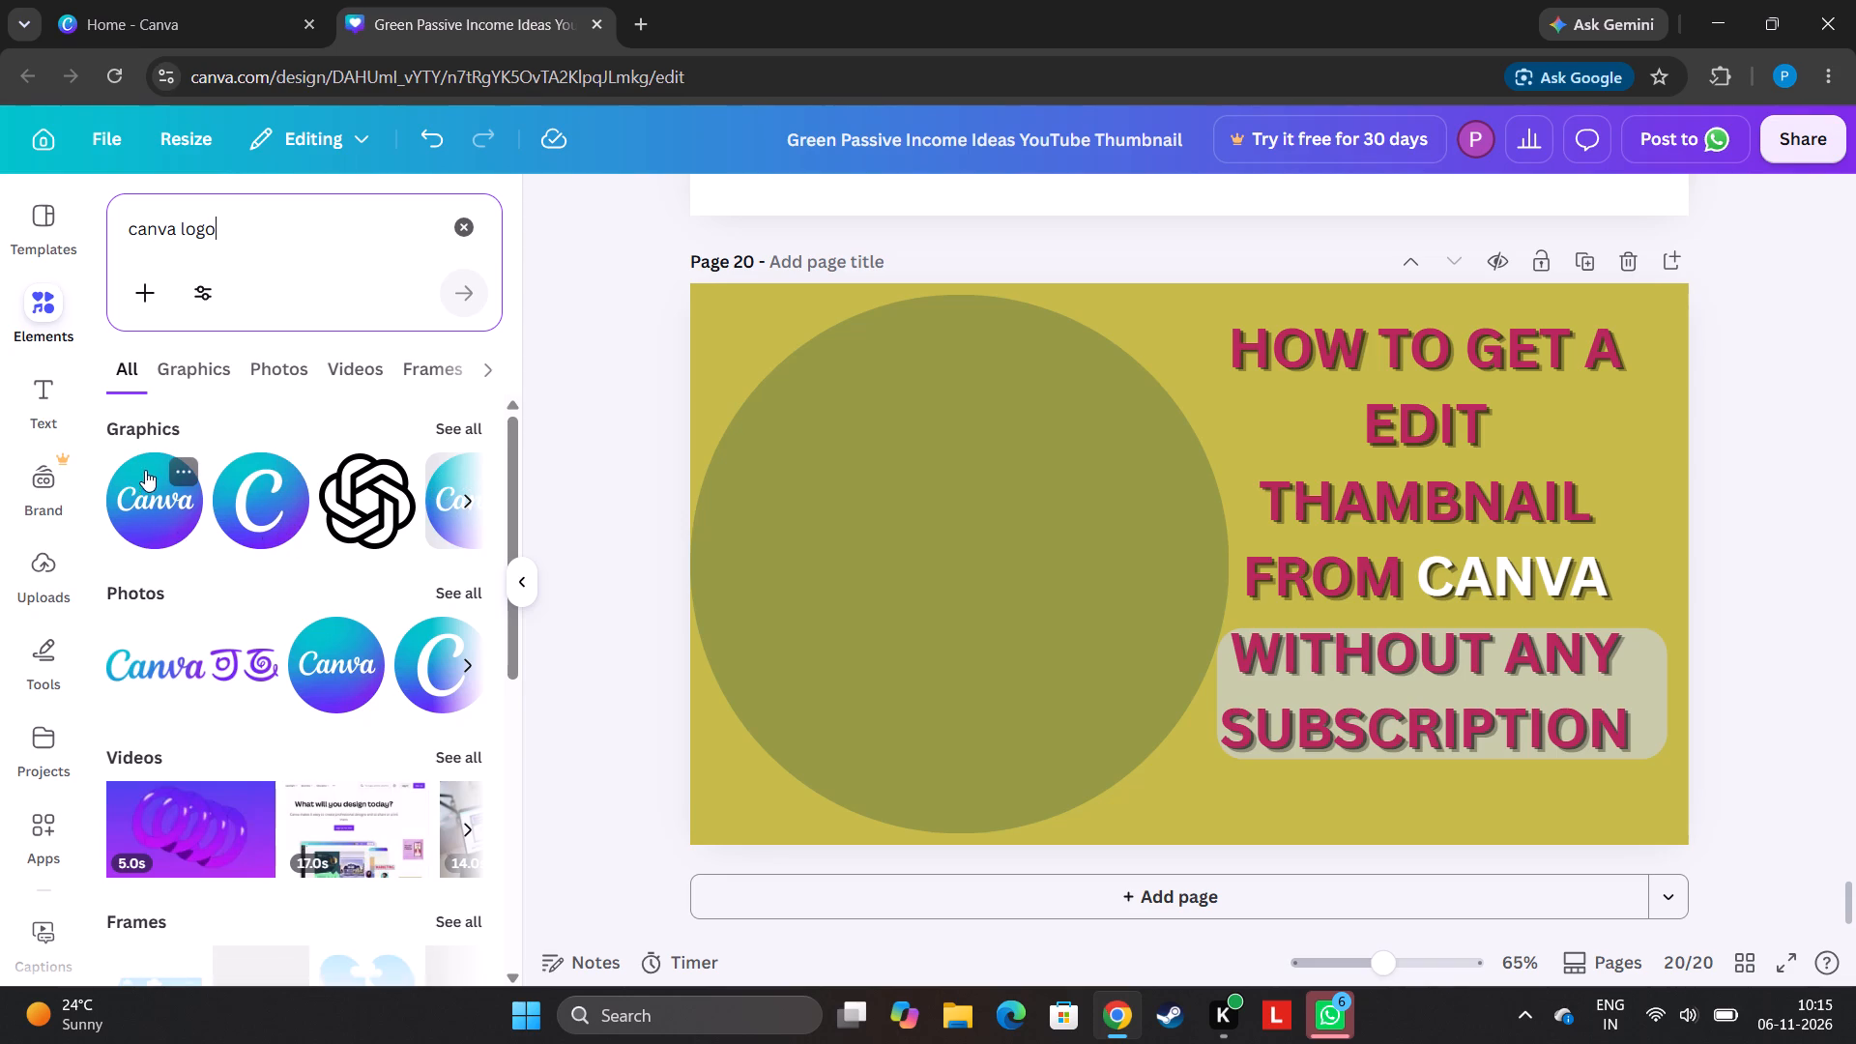
drag(150, 480, 226, 522)
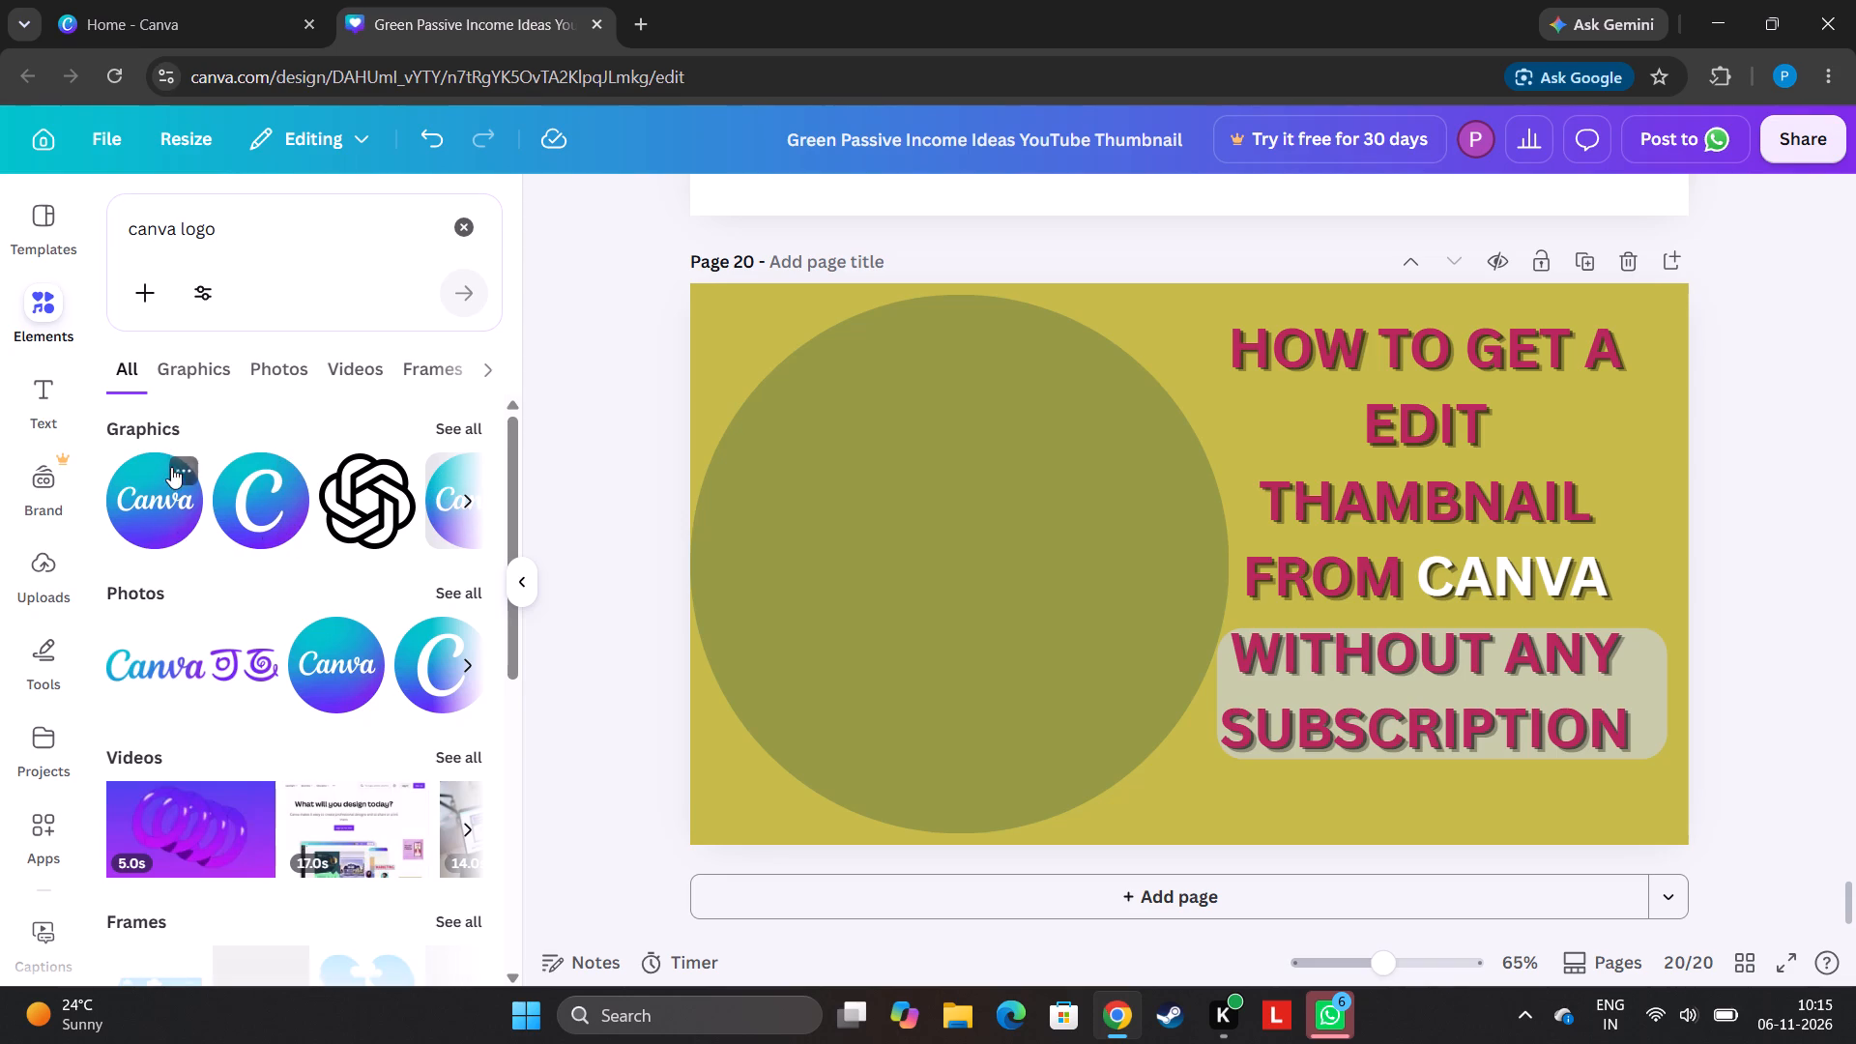
click(128, 507)
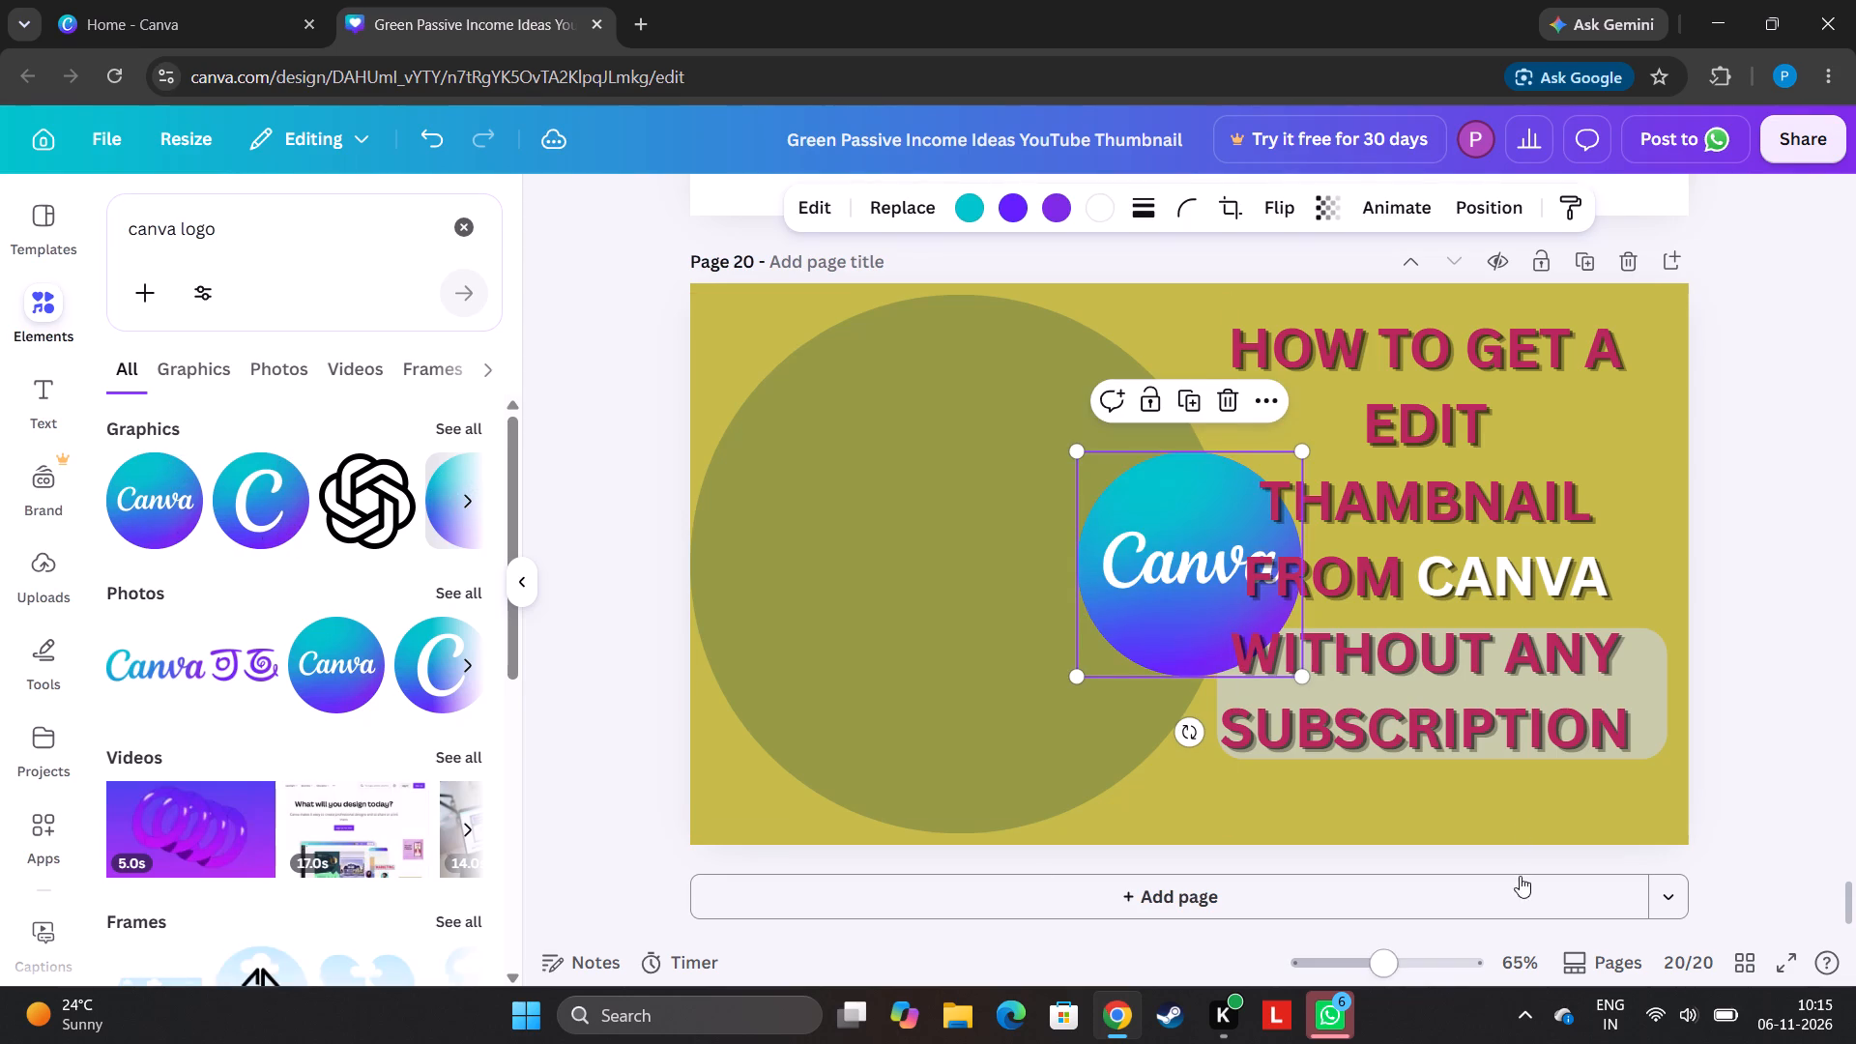
Enlarge the Canva logo slightly and place it near the centre of the large semi-transparent circle.
drag(1121, 577, 911, 682)
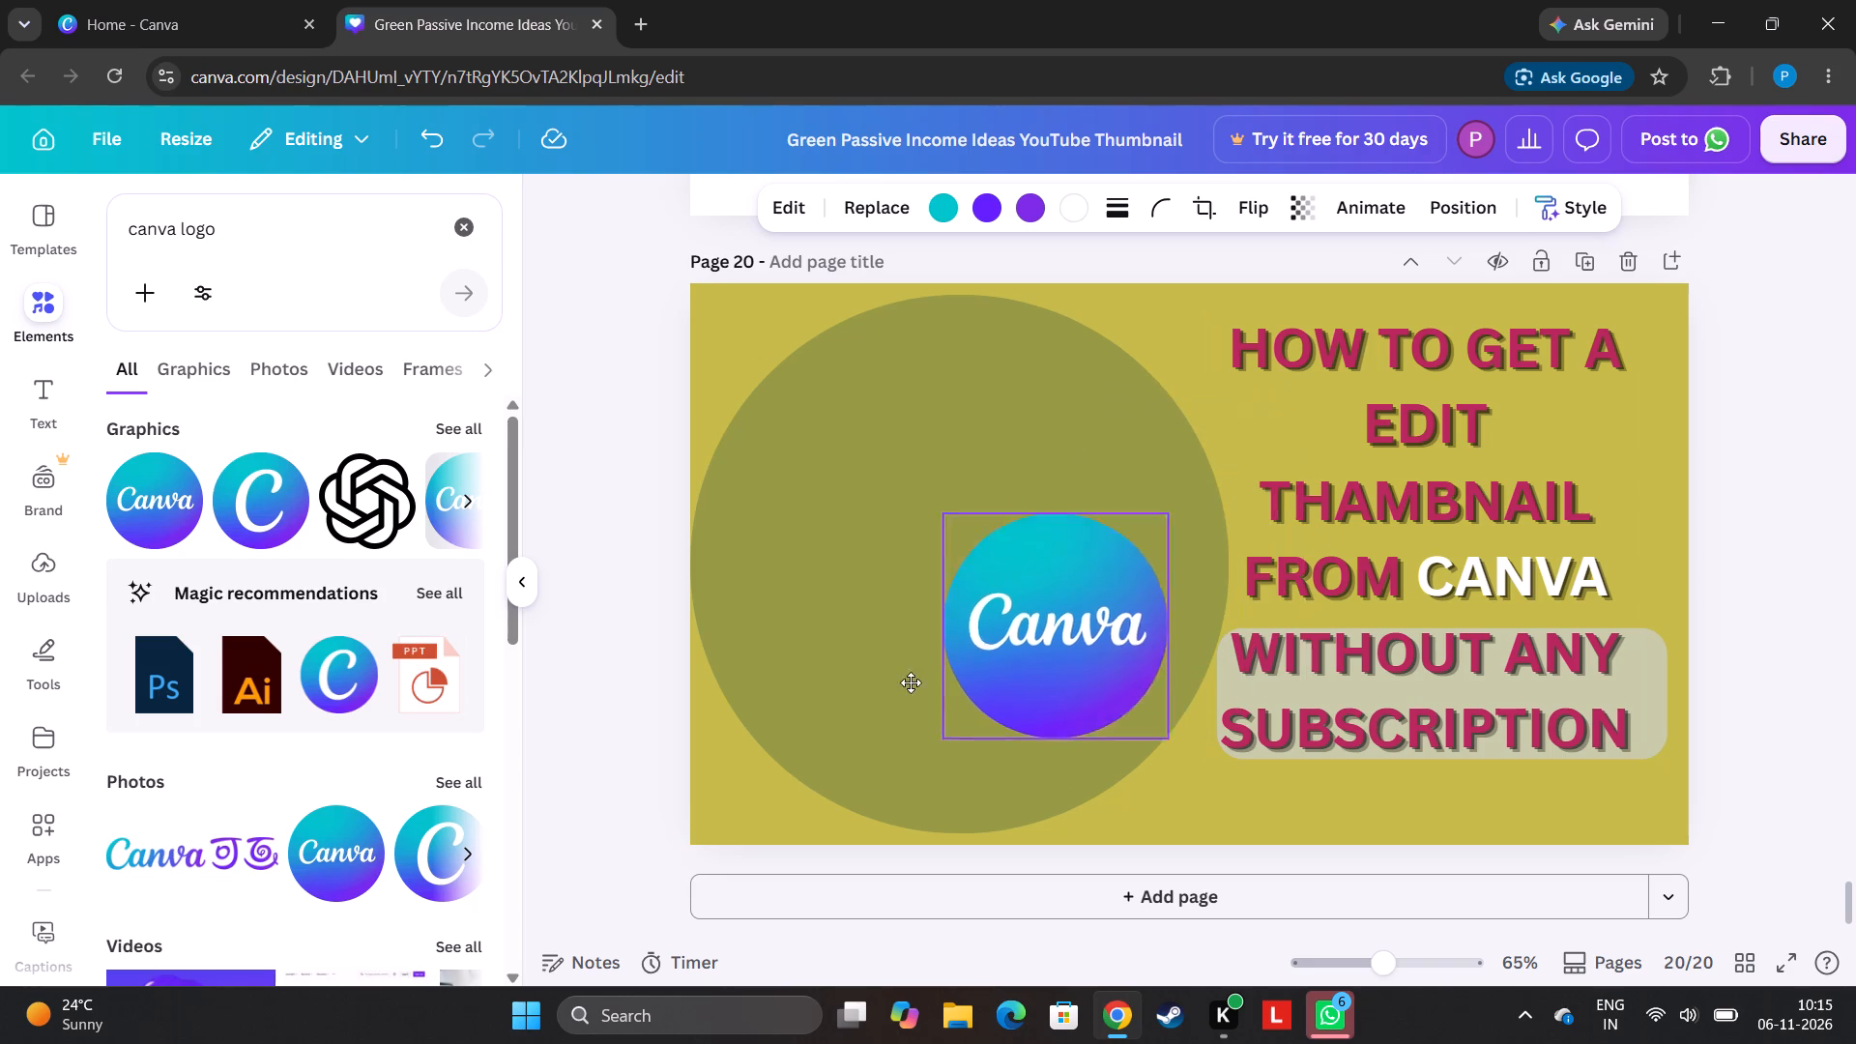
drag(911, 682, 846, 574)
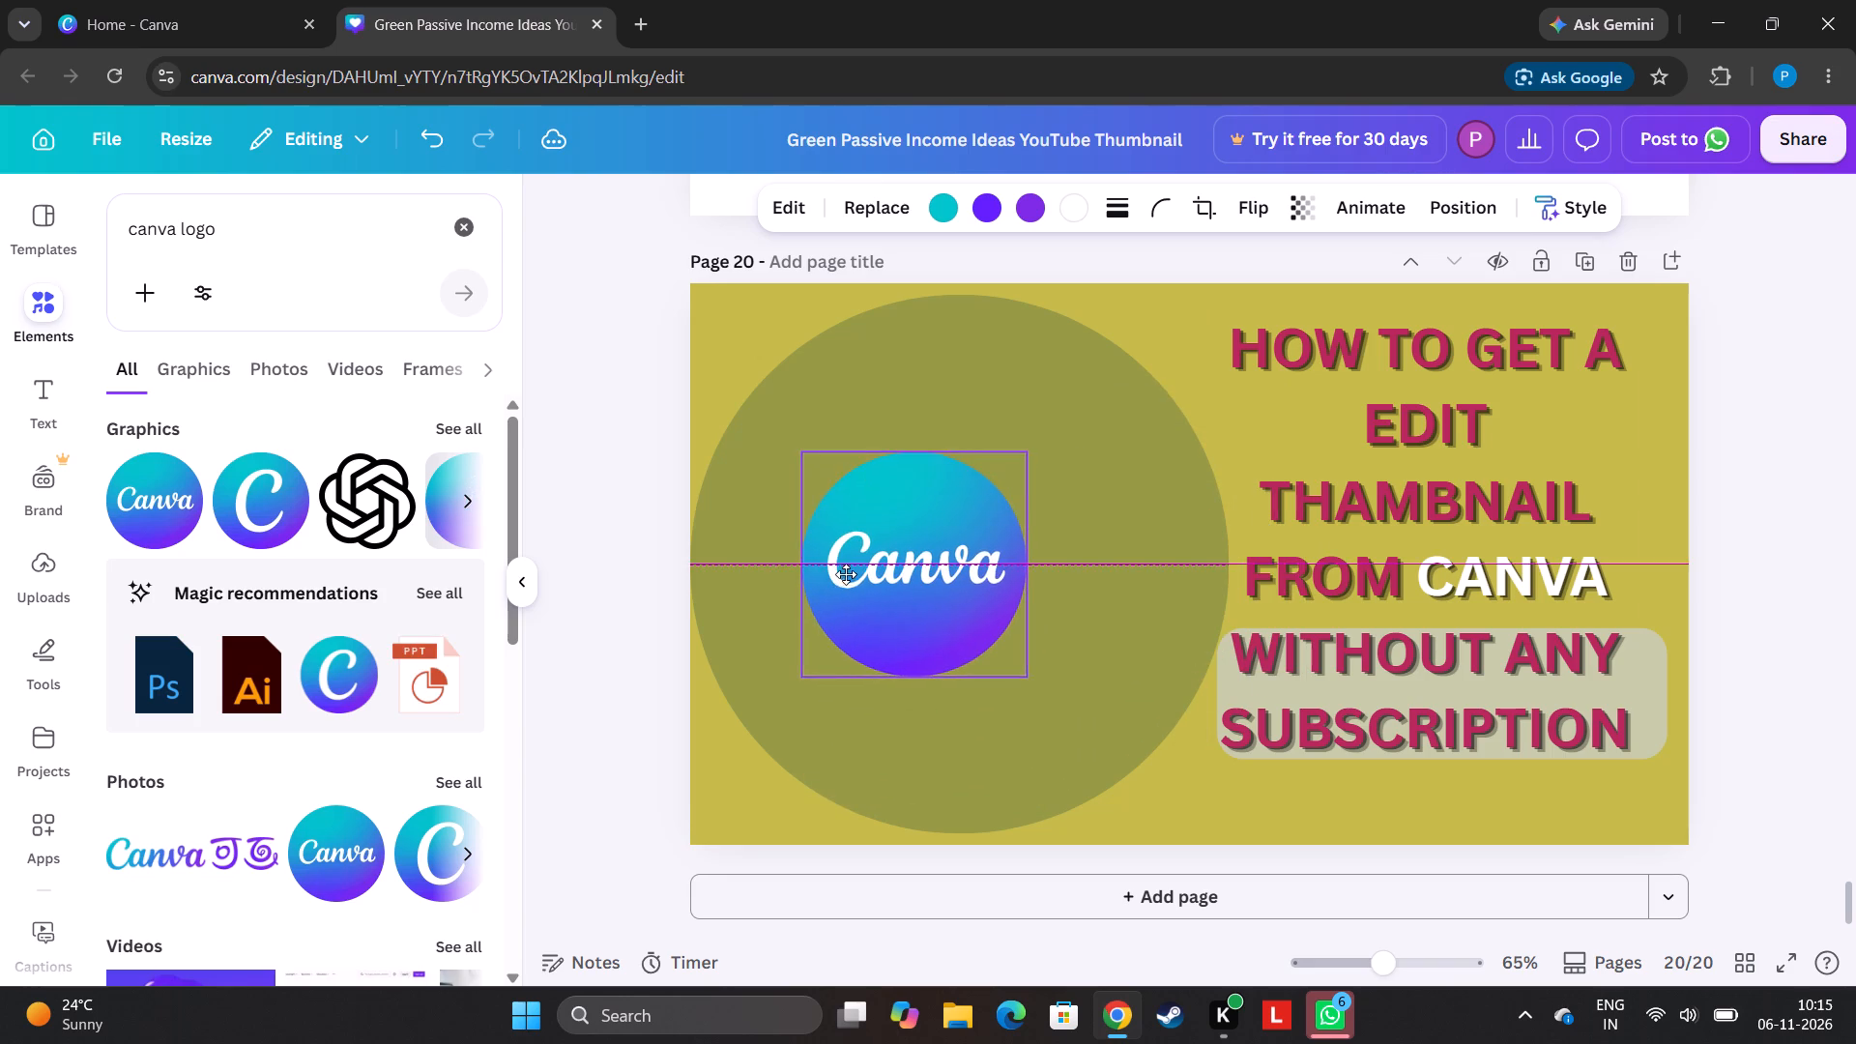
drag(846, 574, 854, 544)
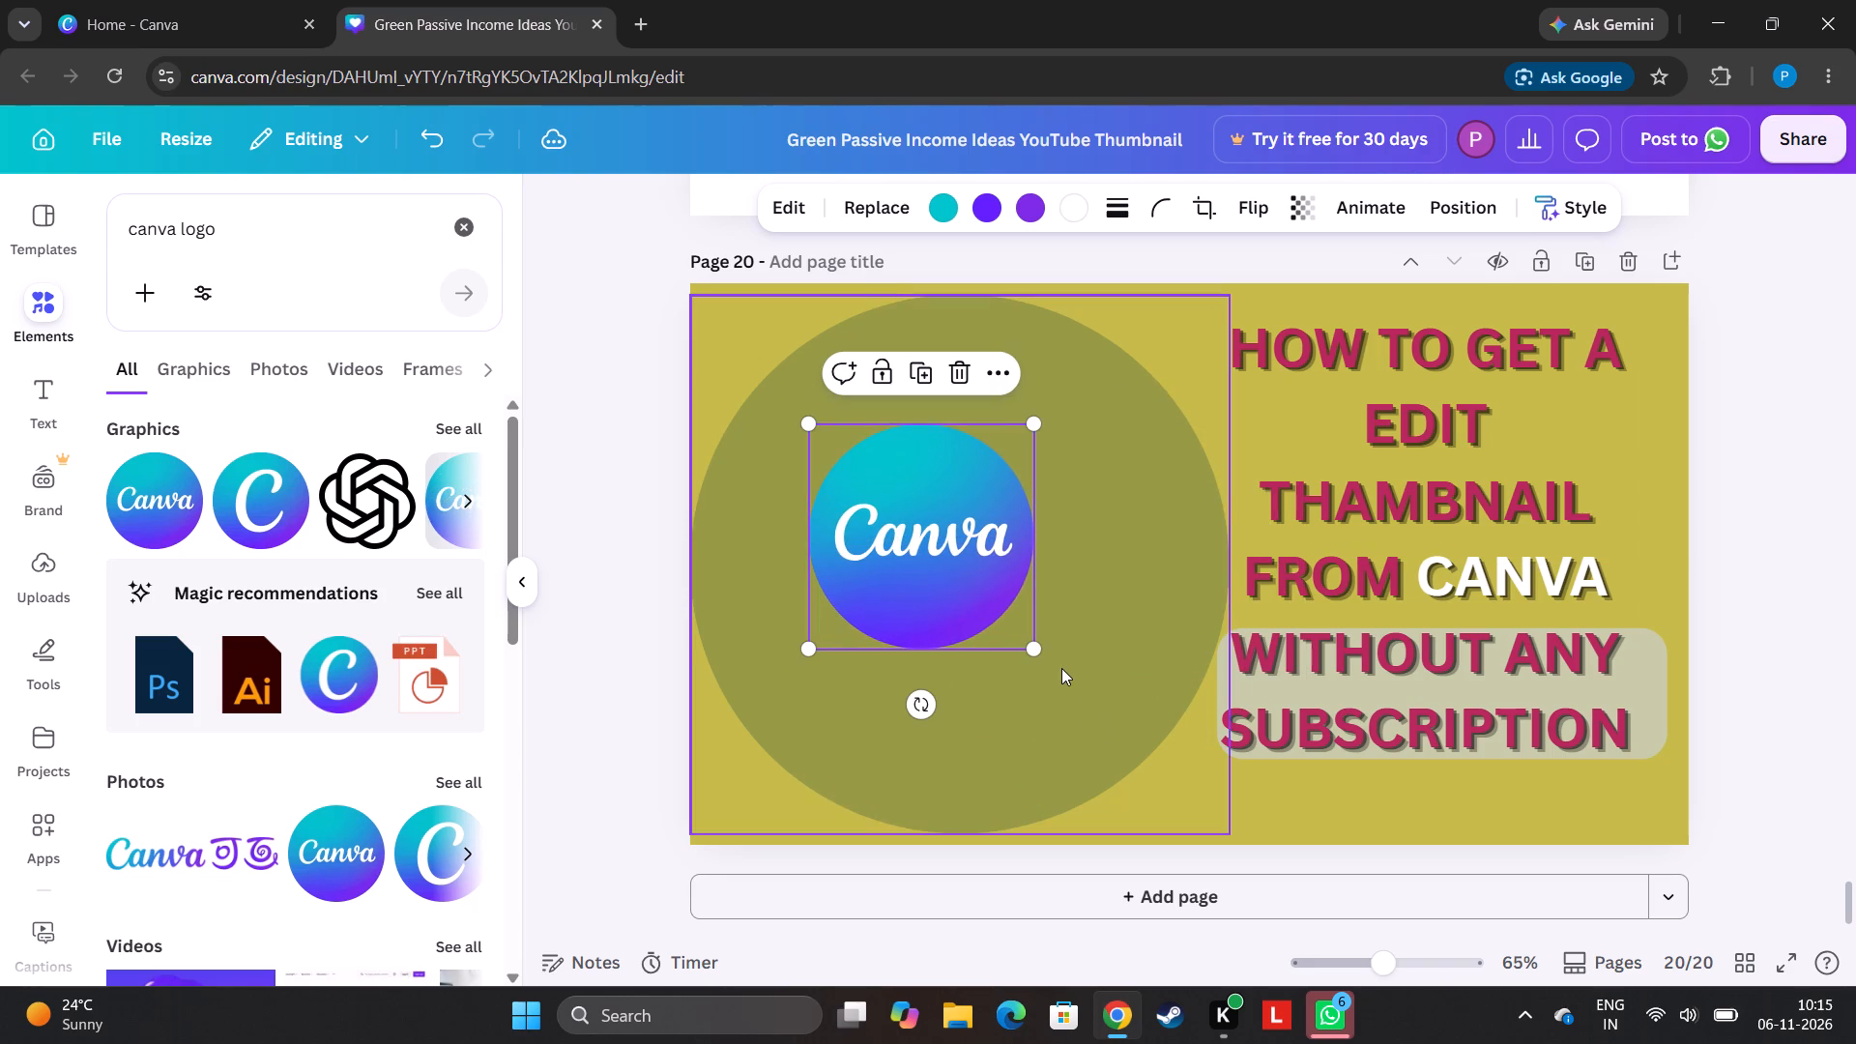
drag(1037, 650, 1126, 832)
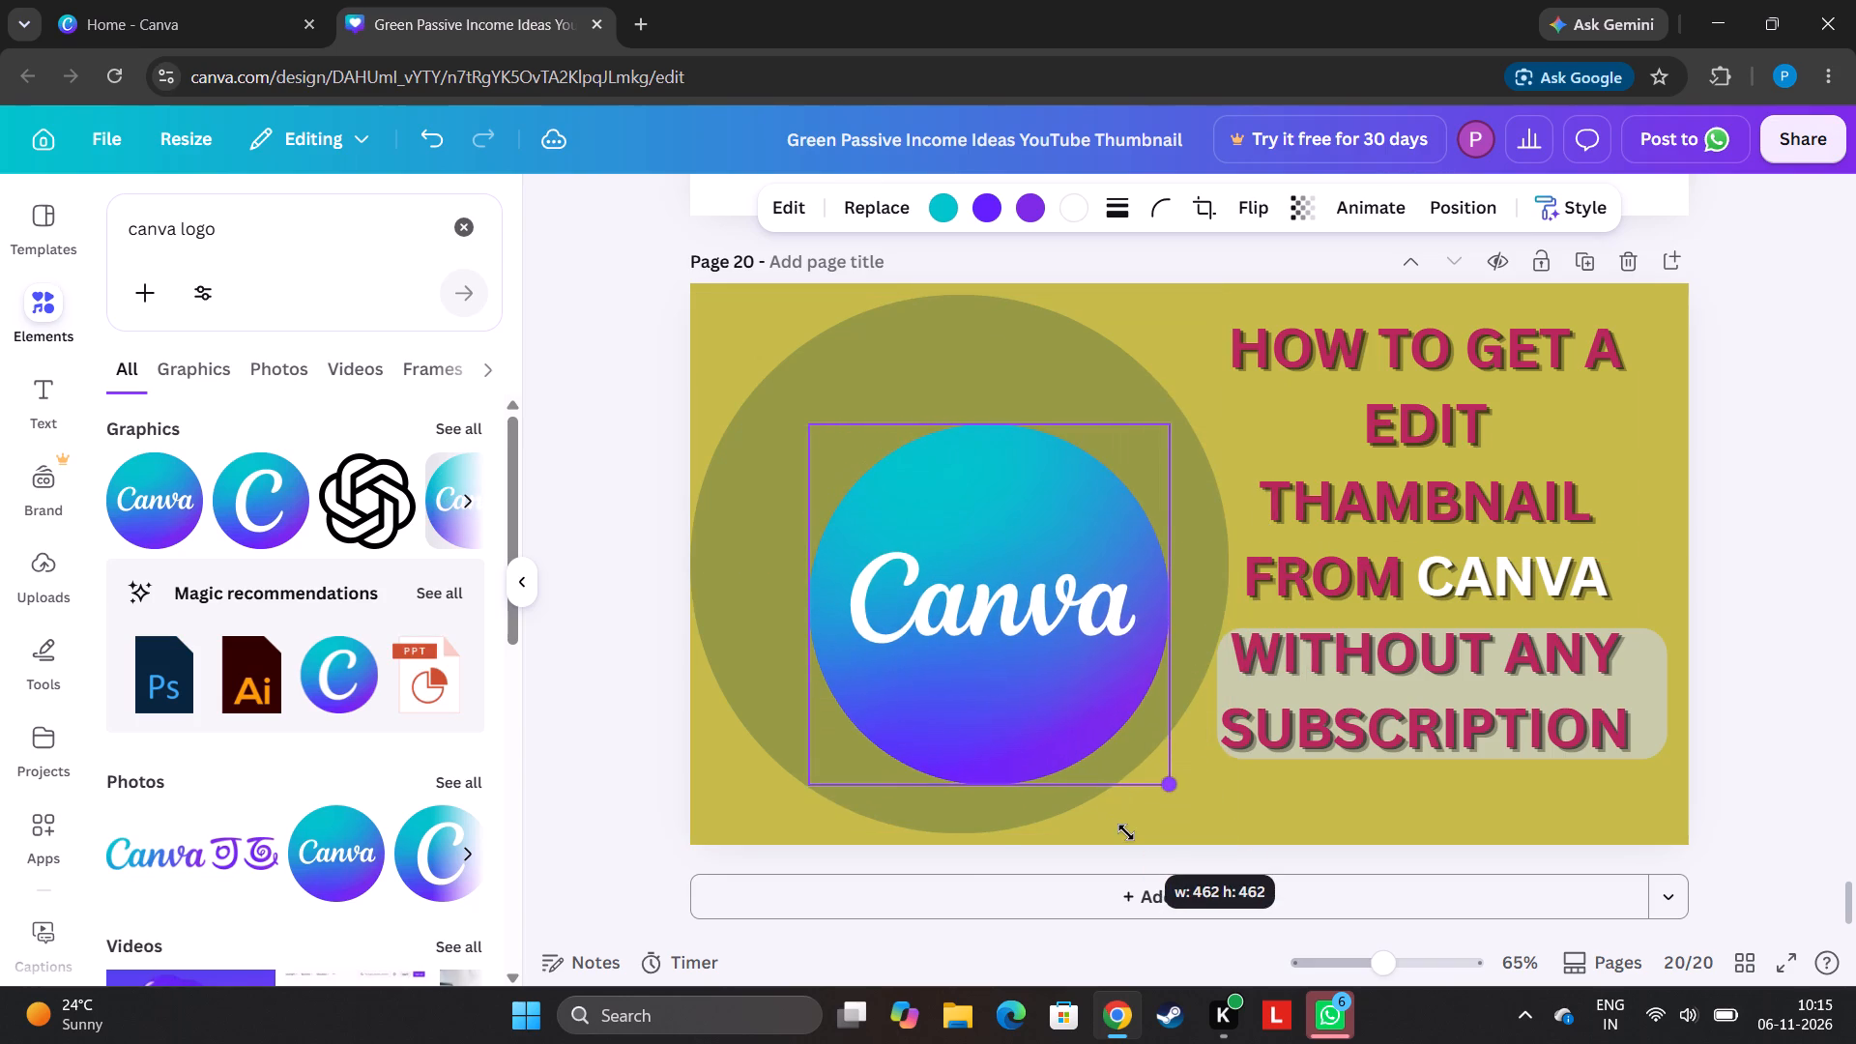
drag(1126, 832, 1127, 832)
drag(1098, 735, 1058, 683)
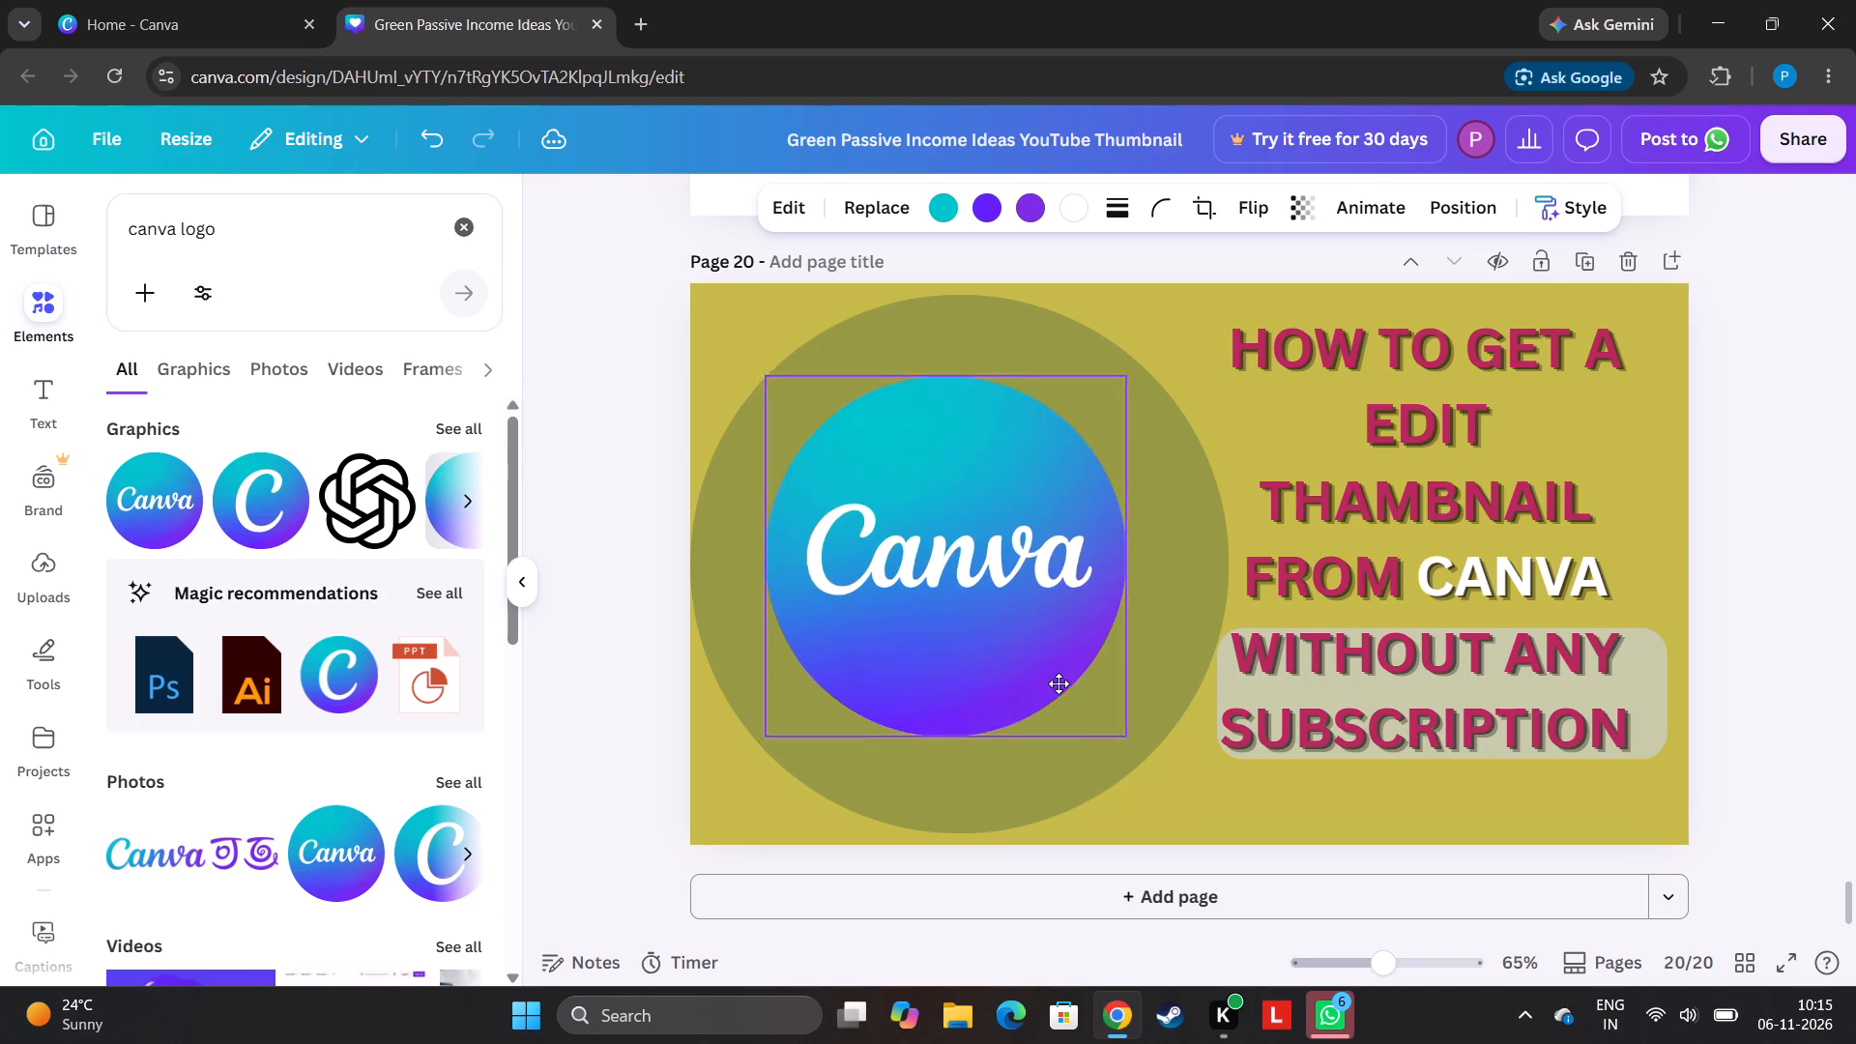
drag(1058, 683, 1055, 671)
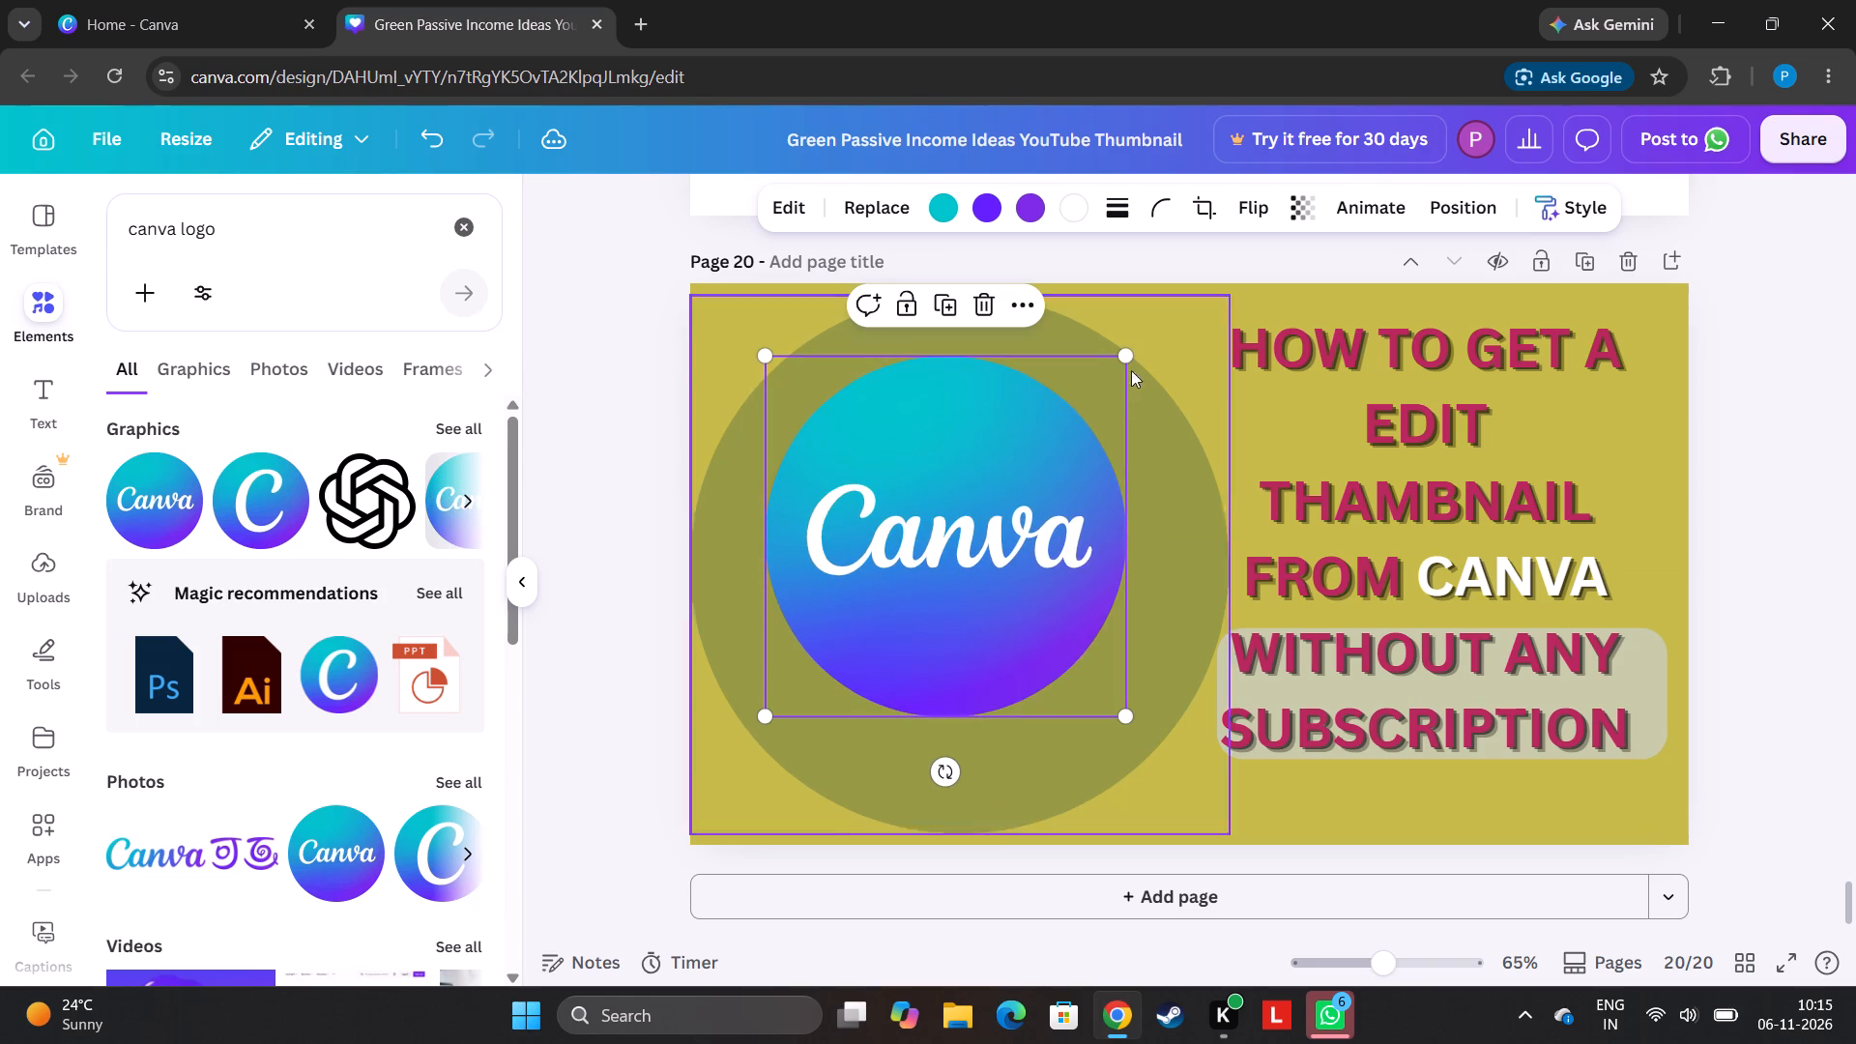
drag(1126, 362, 1051, 486)
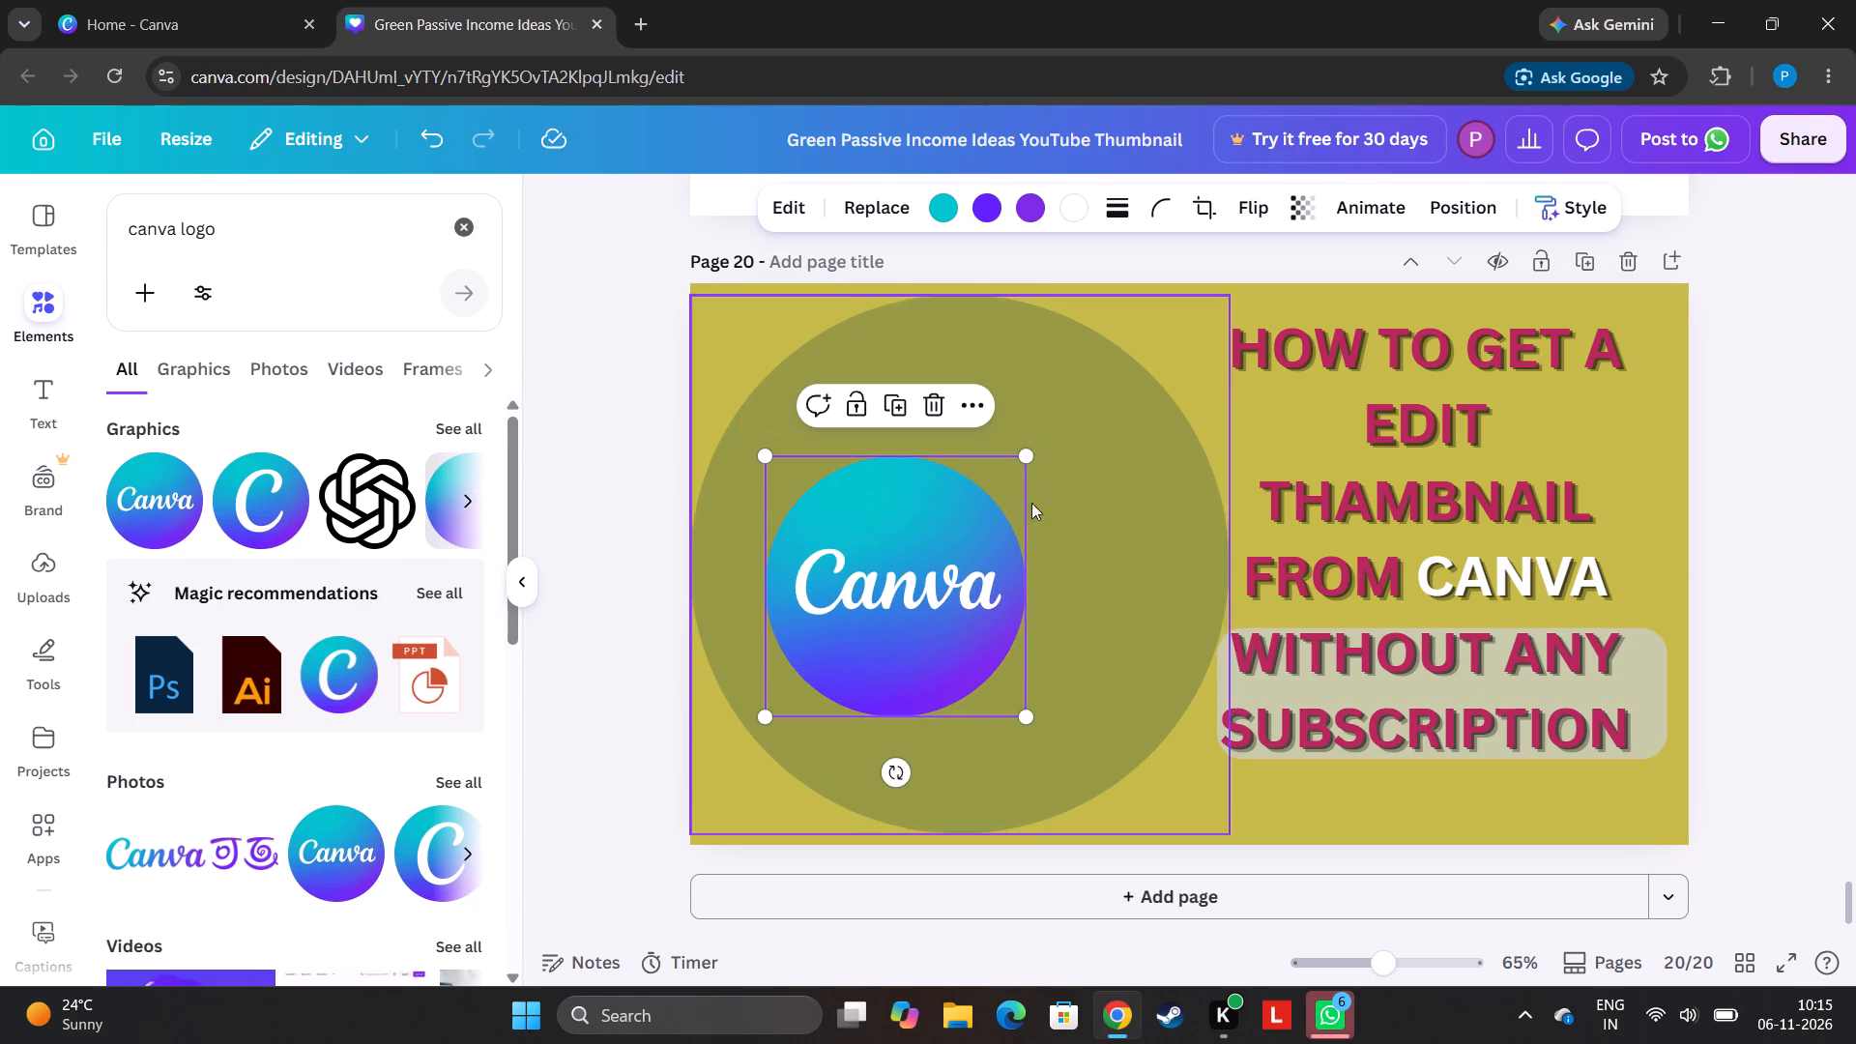
drag(940, 591, 993, 568)
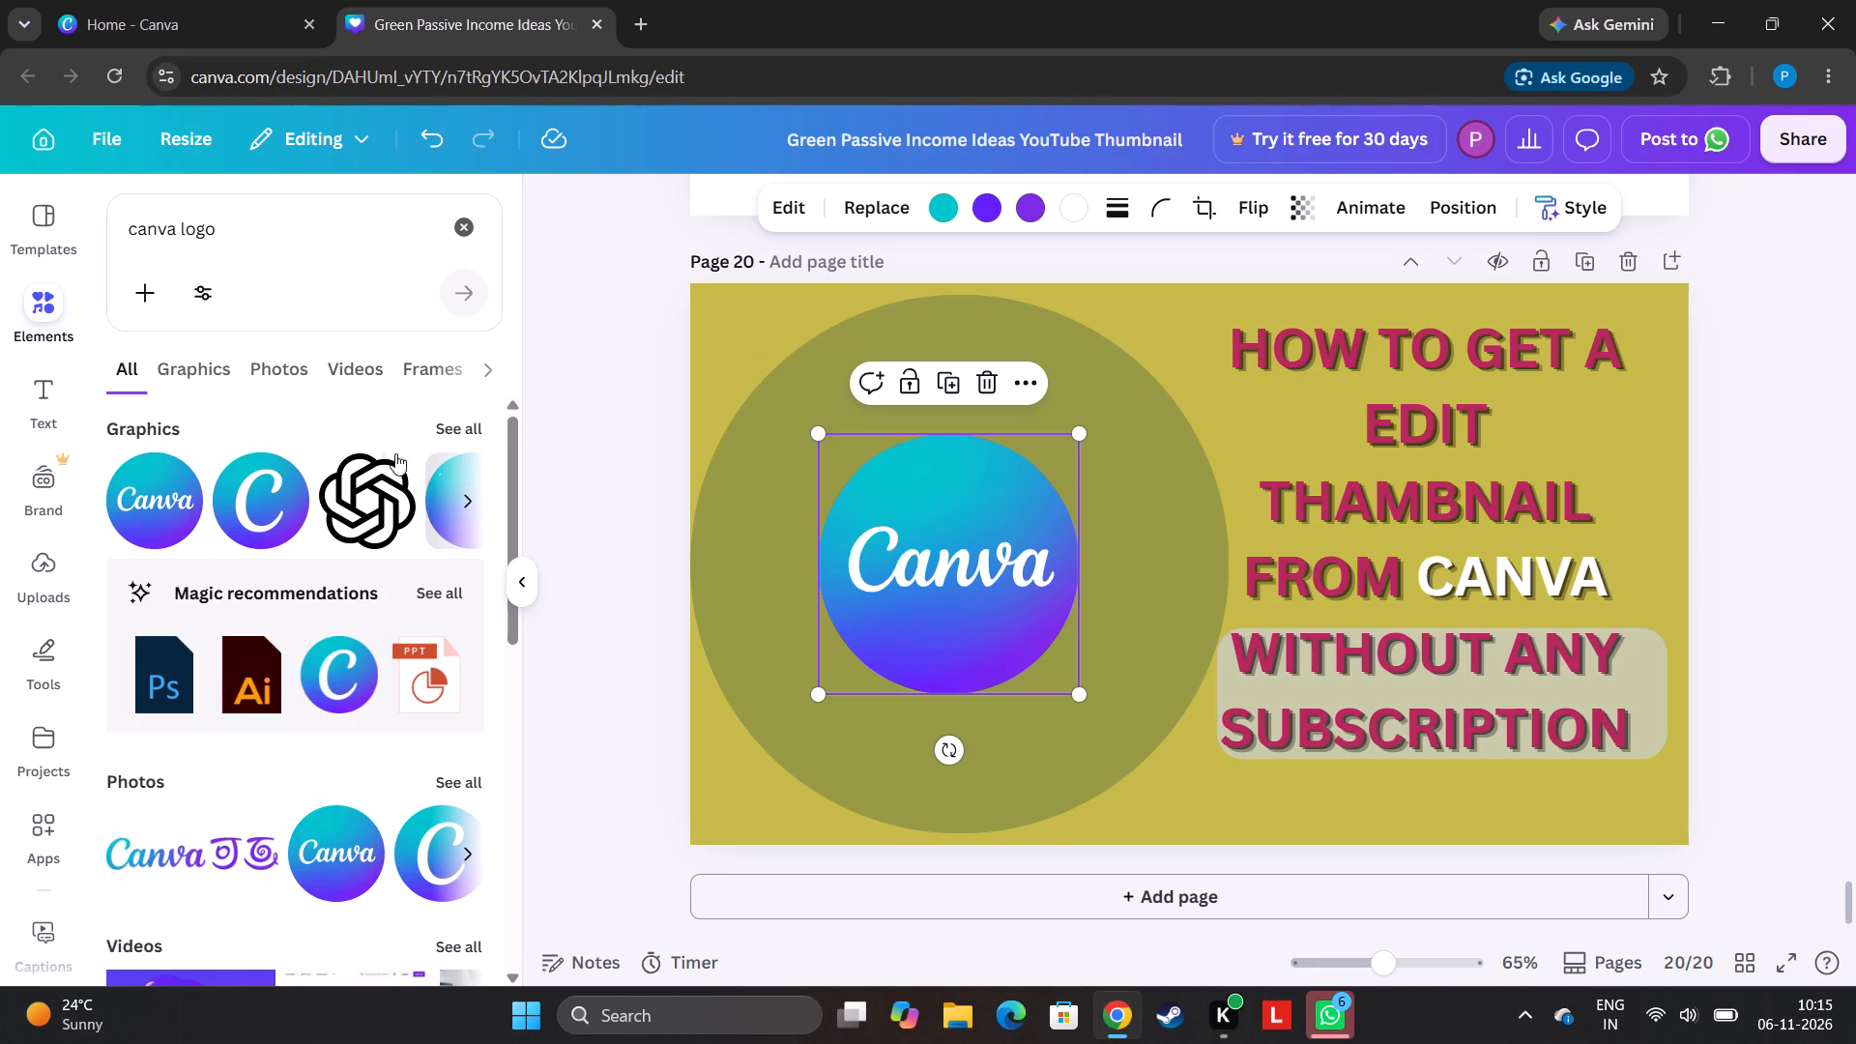
Add the multicoloured hexagonal graphic from the Canva logo's magic recommendations to page 20.
click(450, 587)
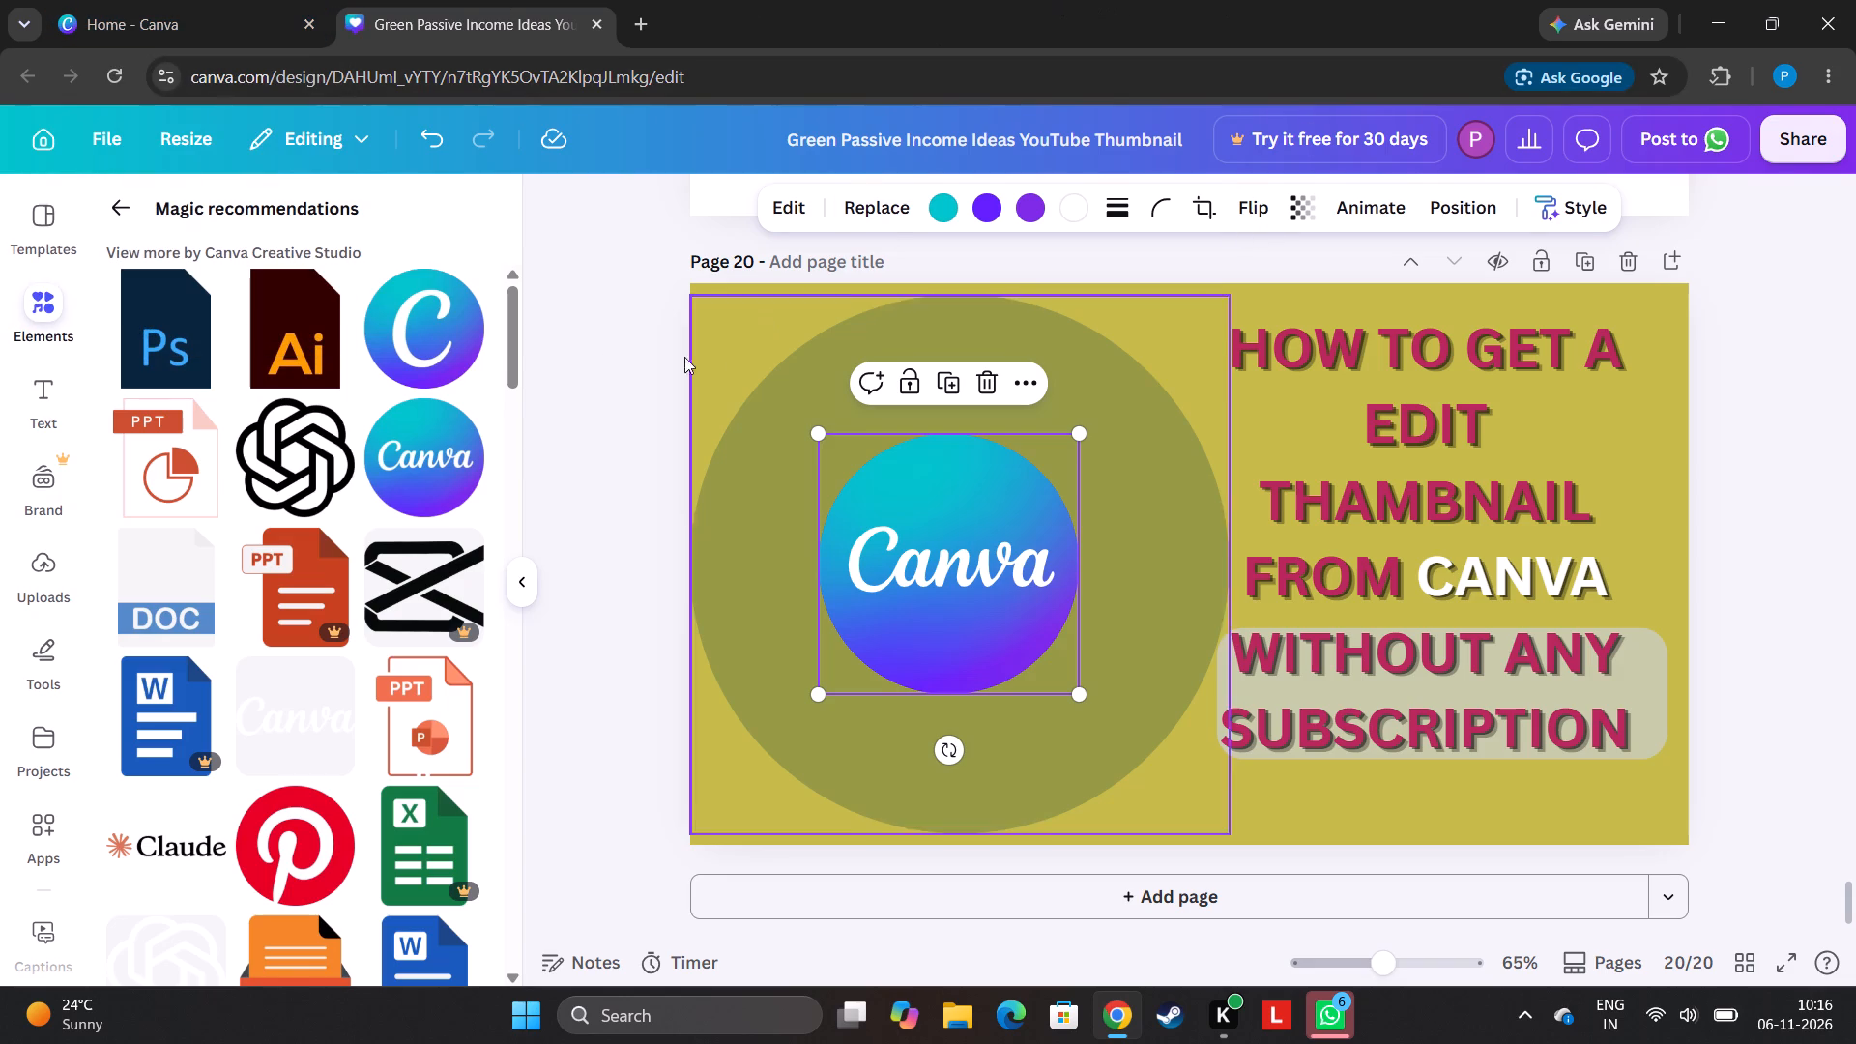
drag(511, 312, 518, 424)
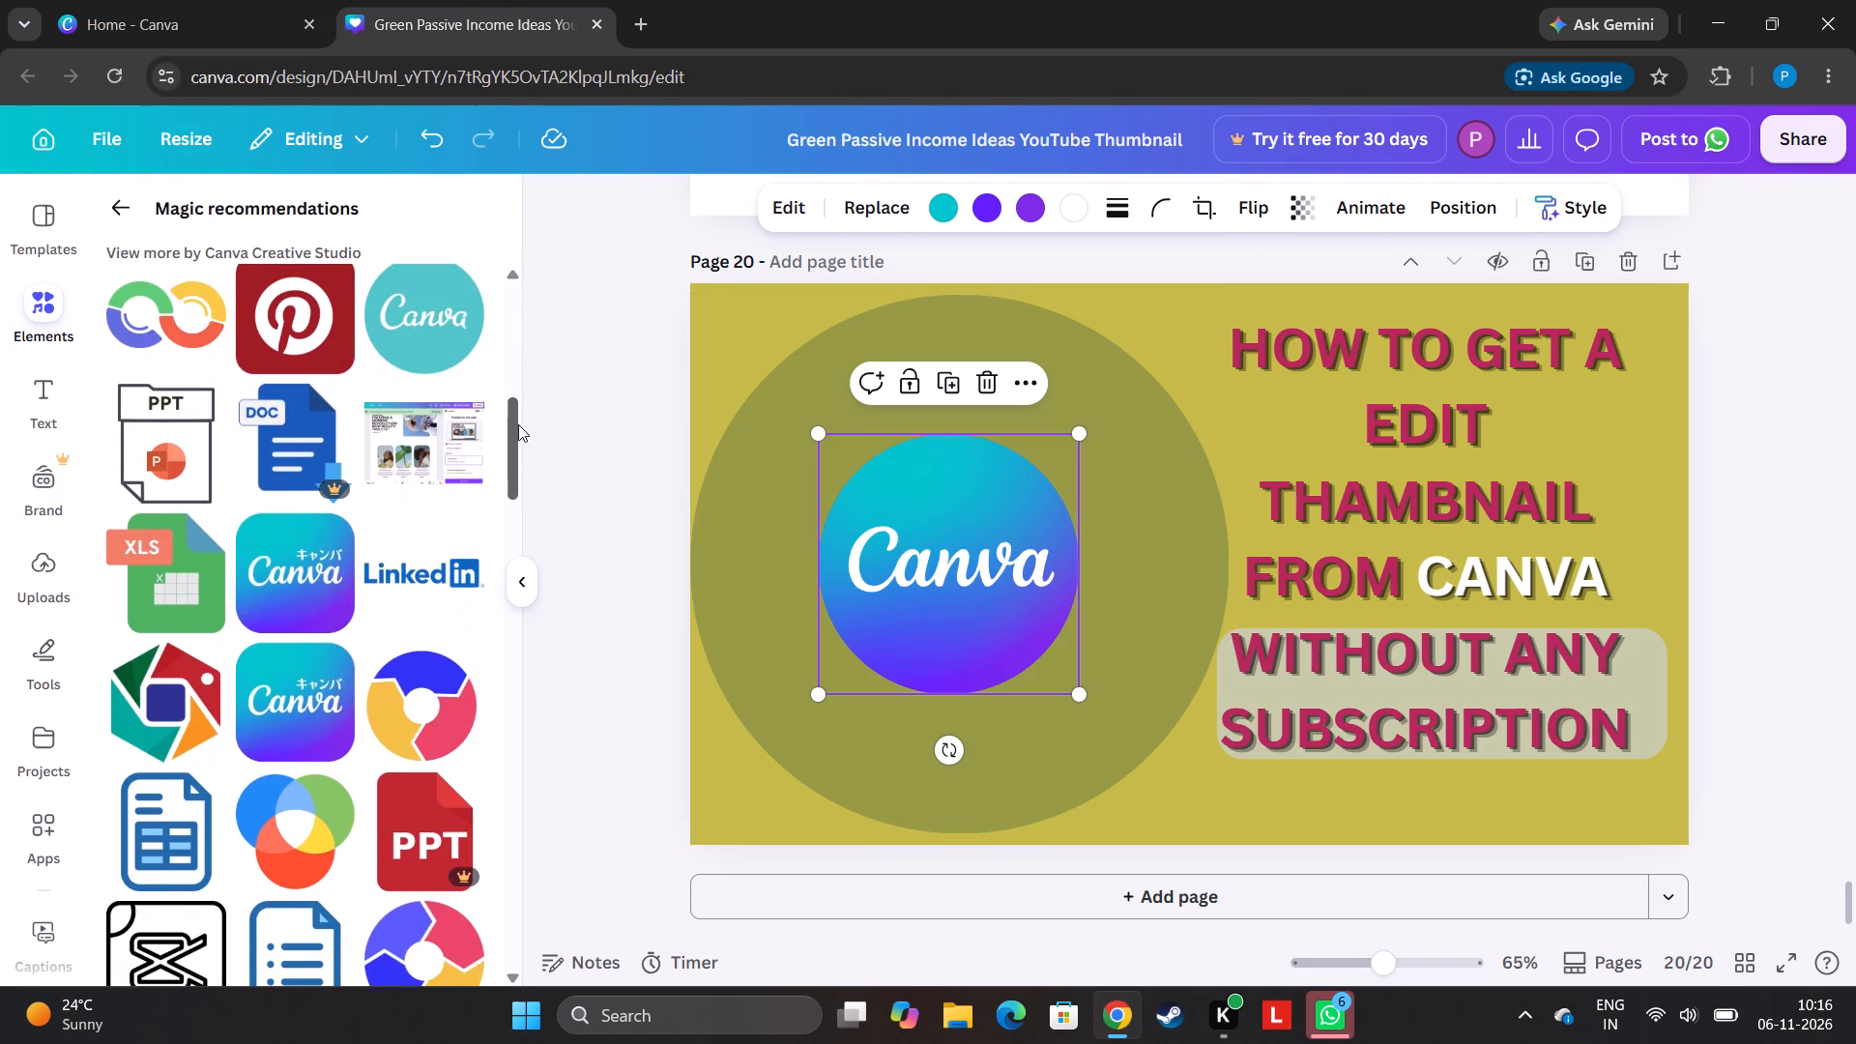
drag(518, 424, 501, 454)
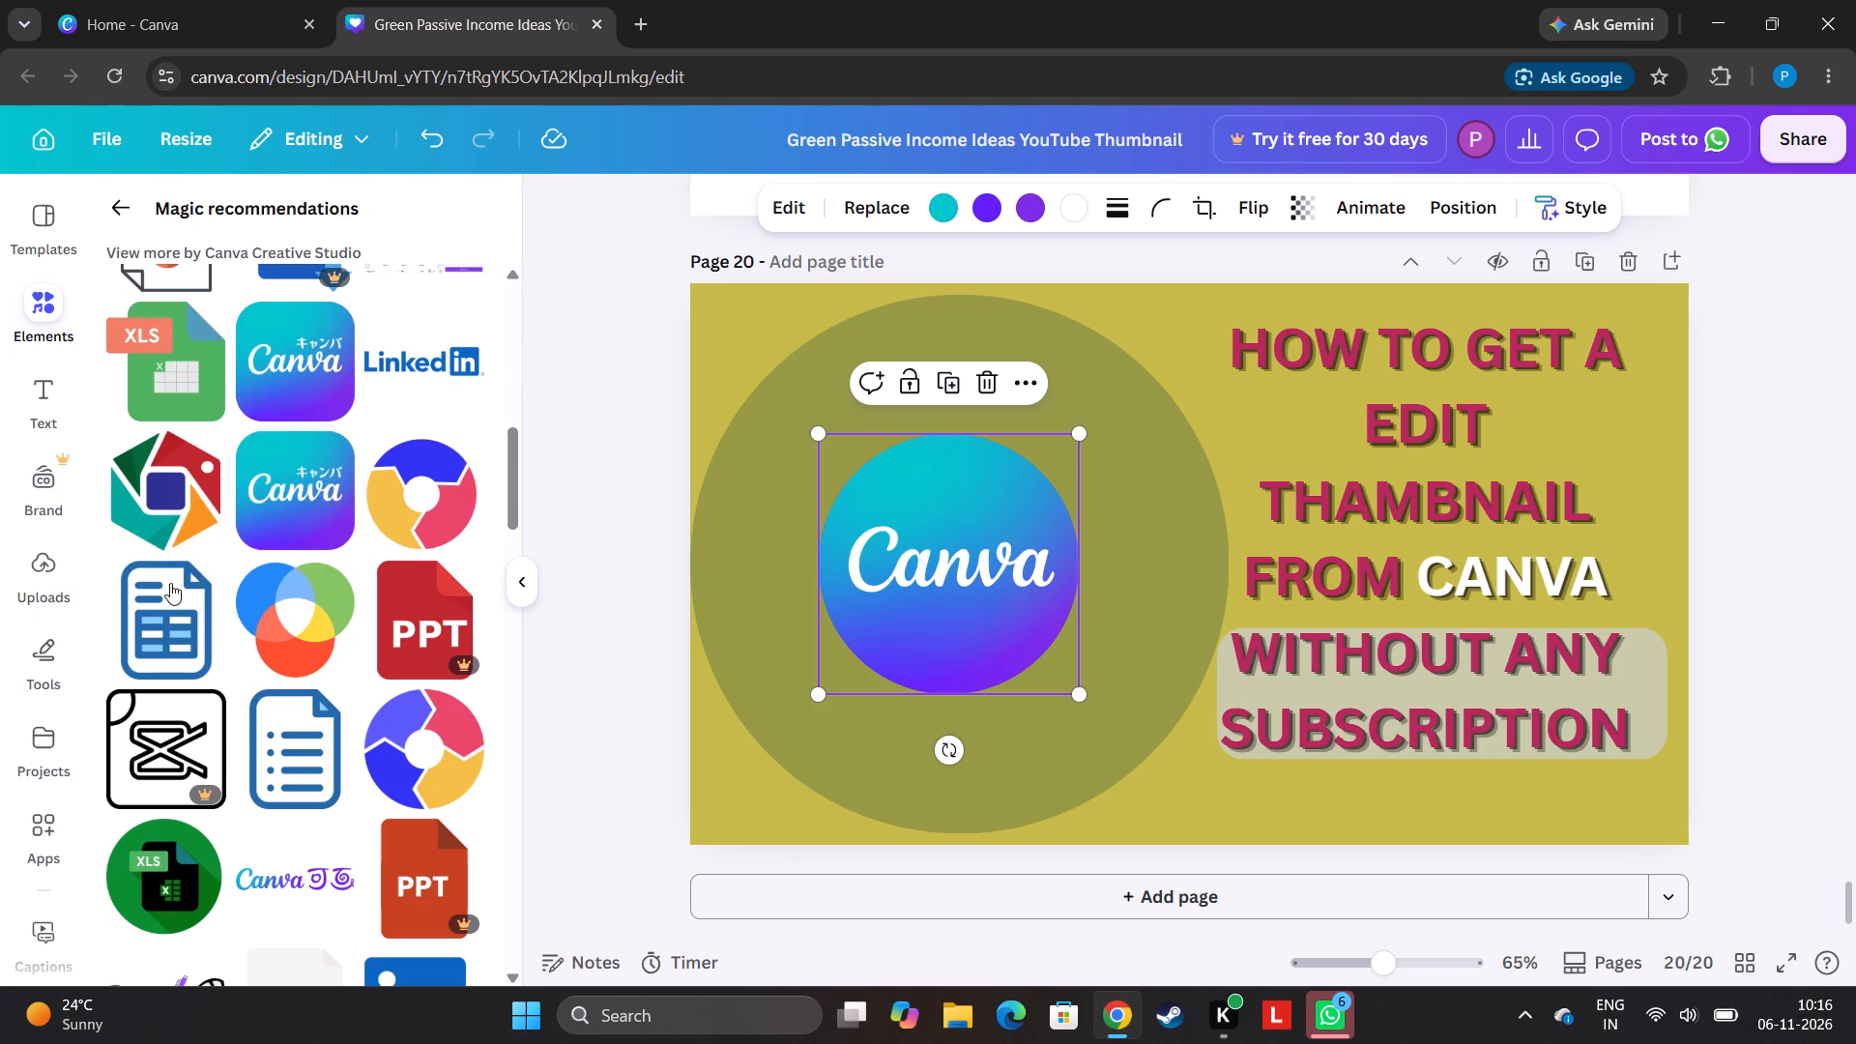
click(175, 514)
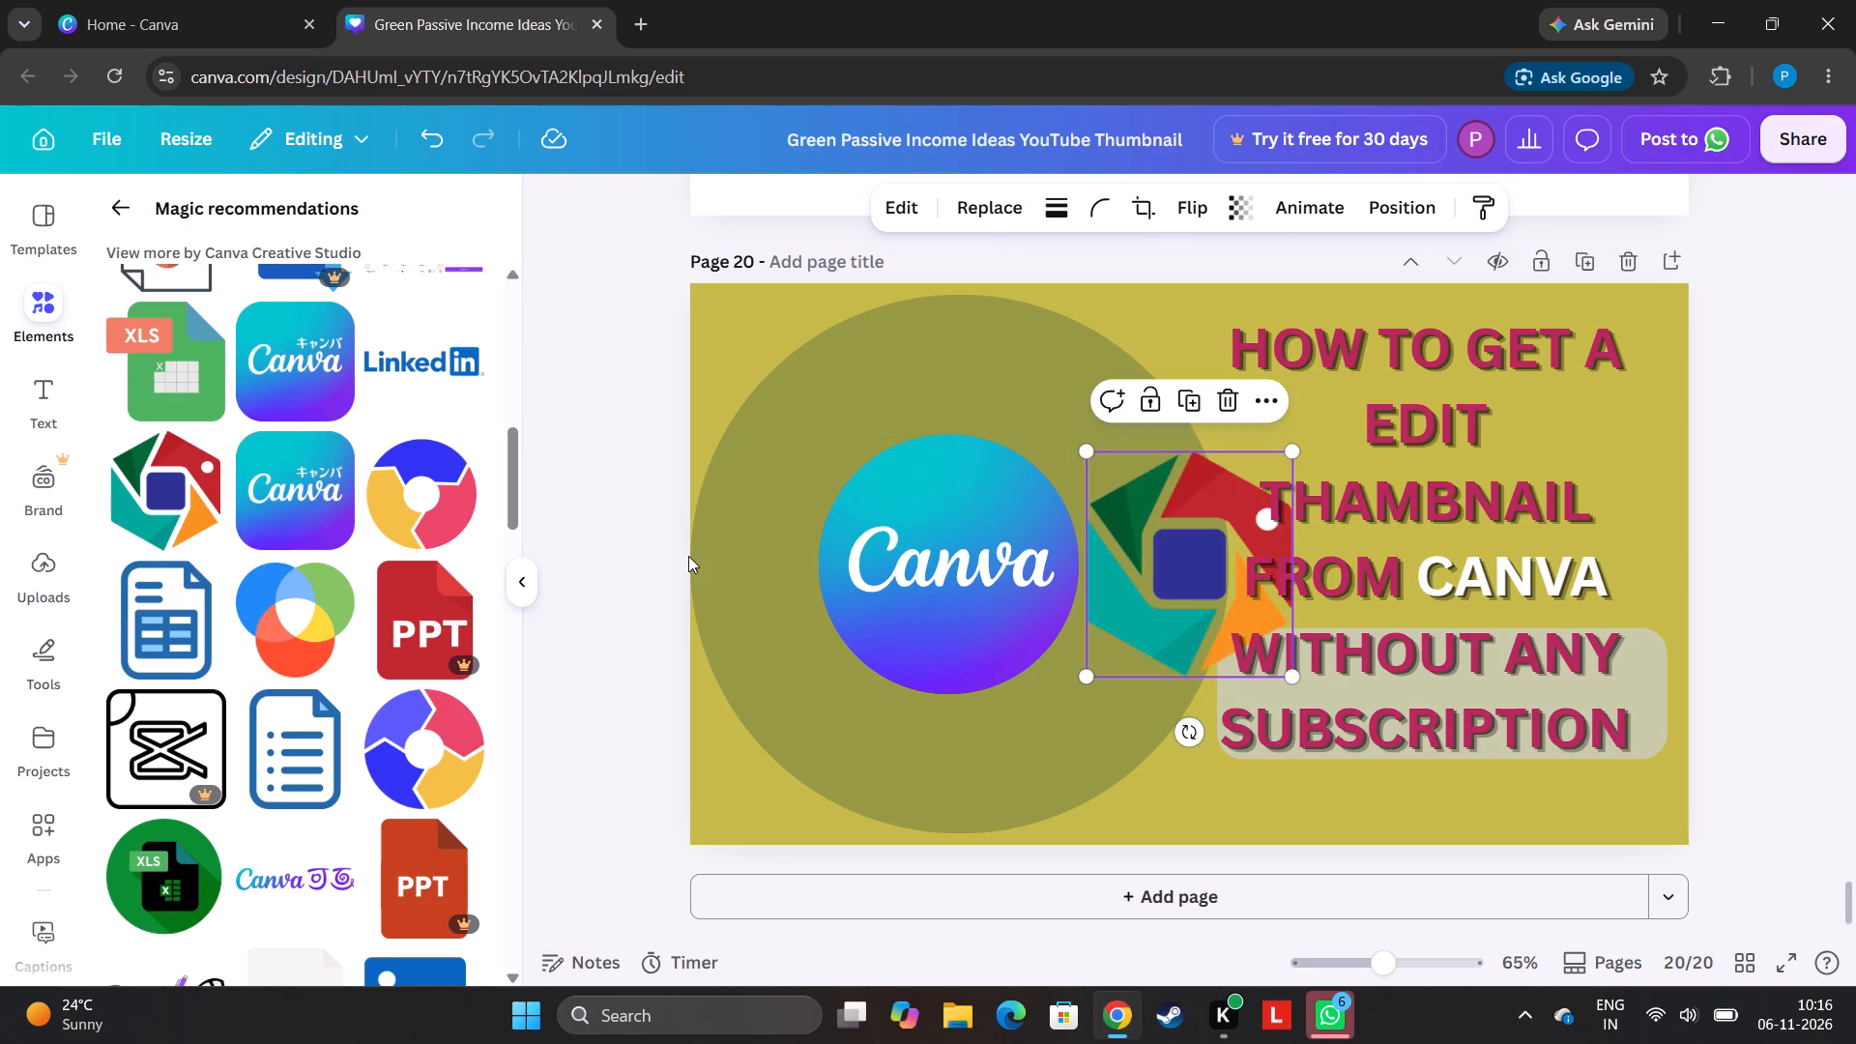
Add page 21 and move the multicoloured hexagonal graphic from page 20 onto it.
click(1092, 903)
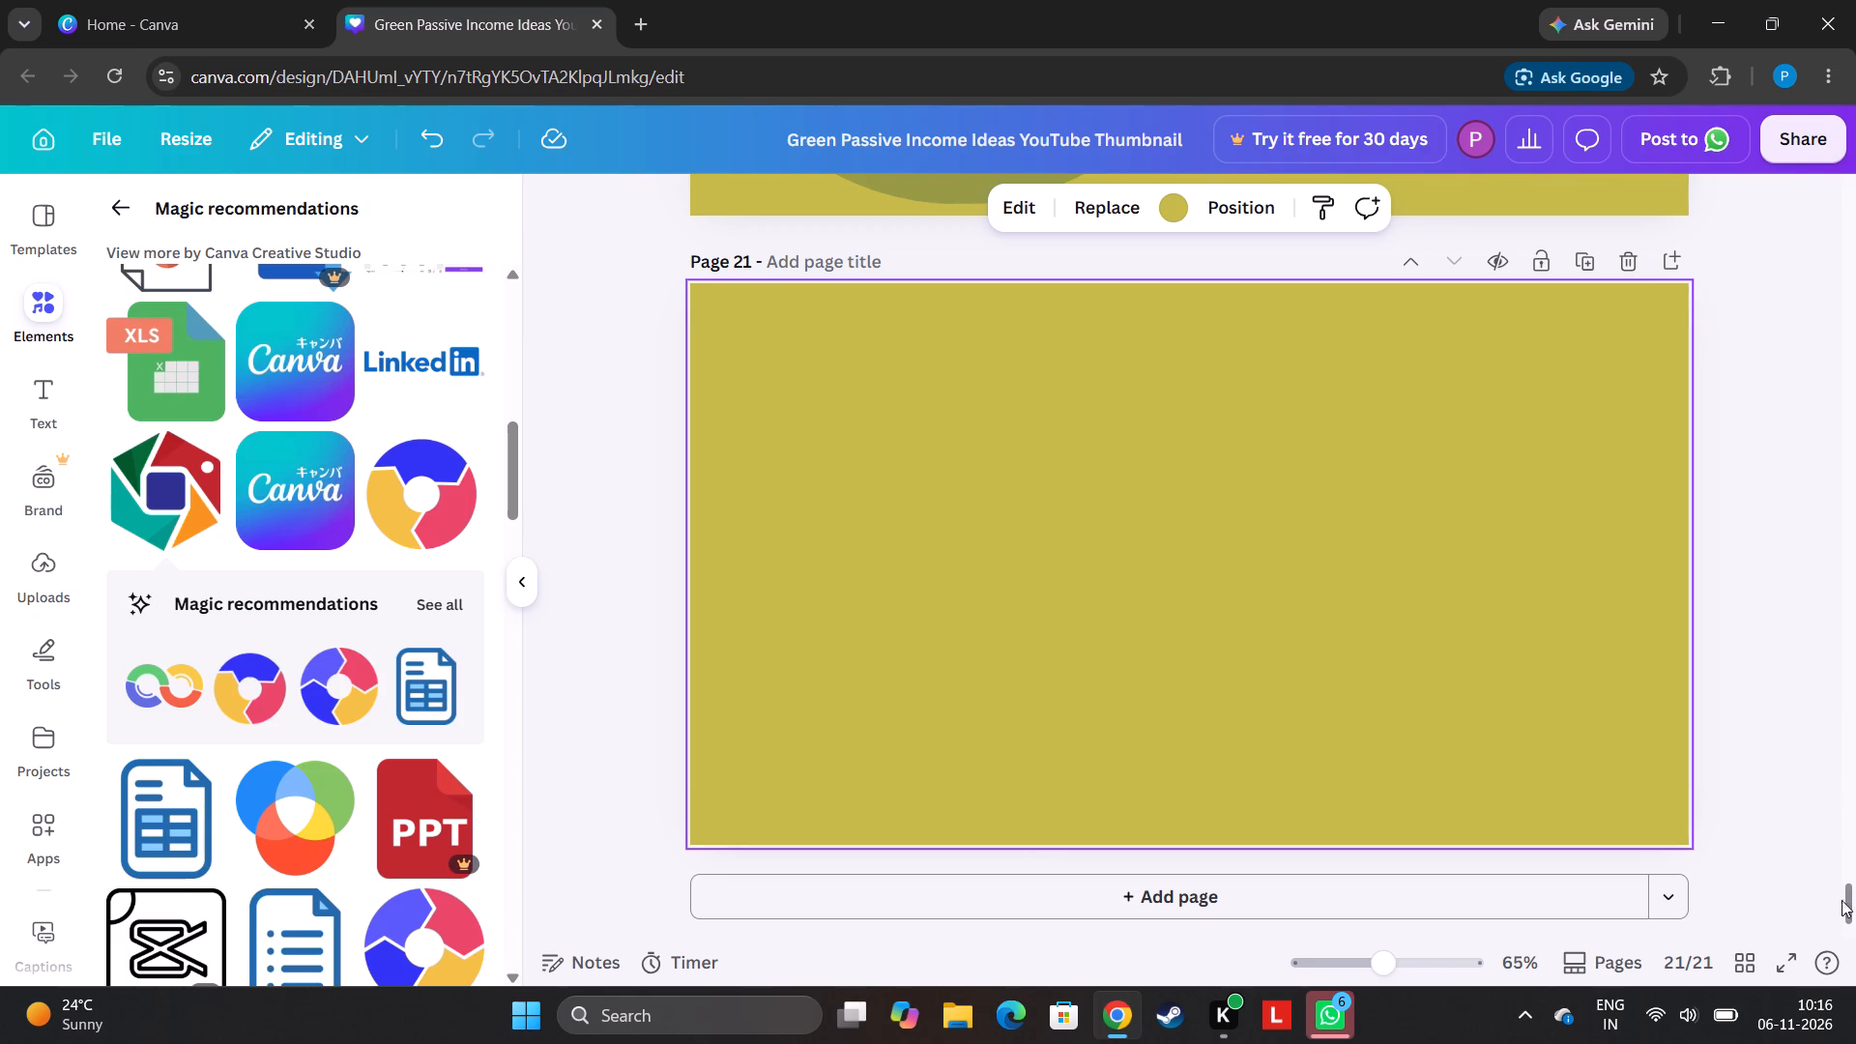
click(1833, 898)
drag(1845, 911, 1824, 869)
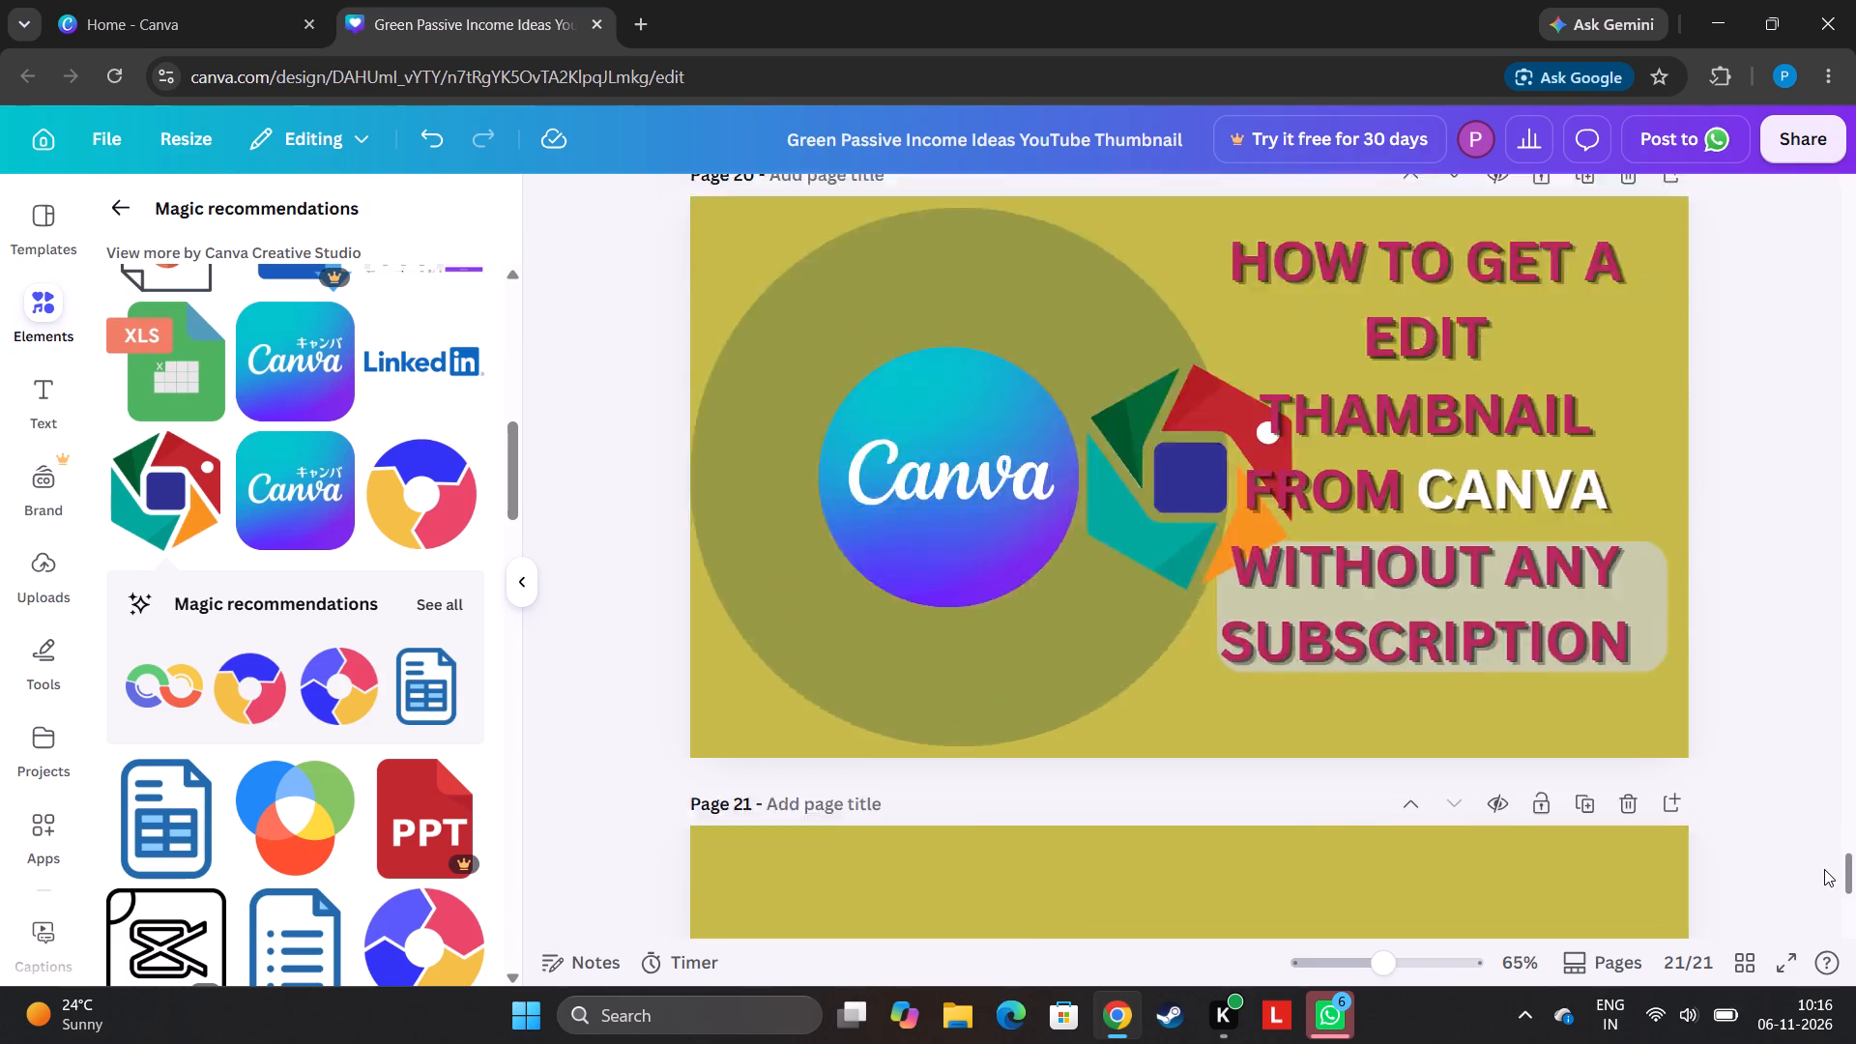
drag(1824, 869, 1827, 881)
drag(1182, 478, 1218, 997)
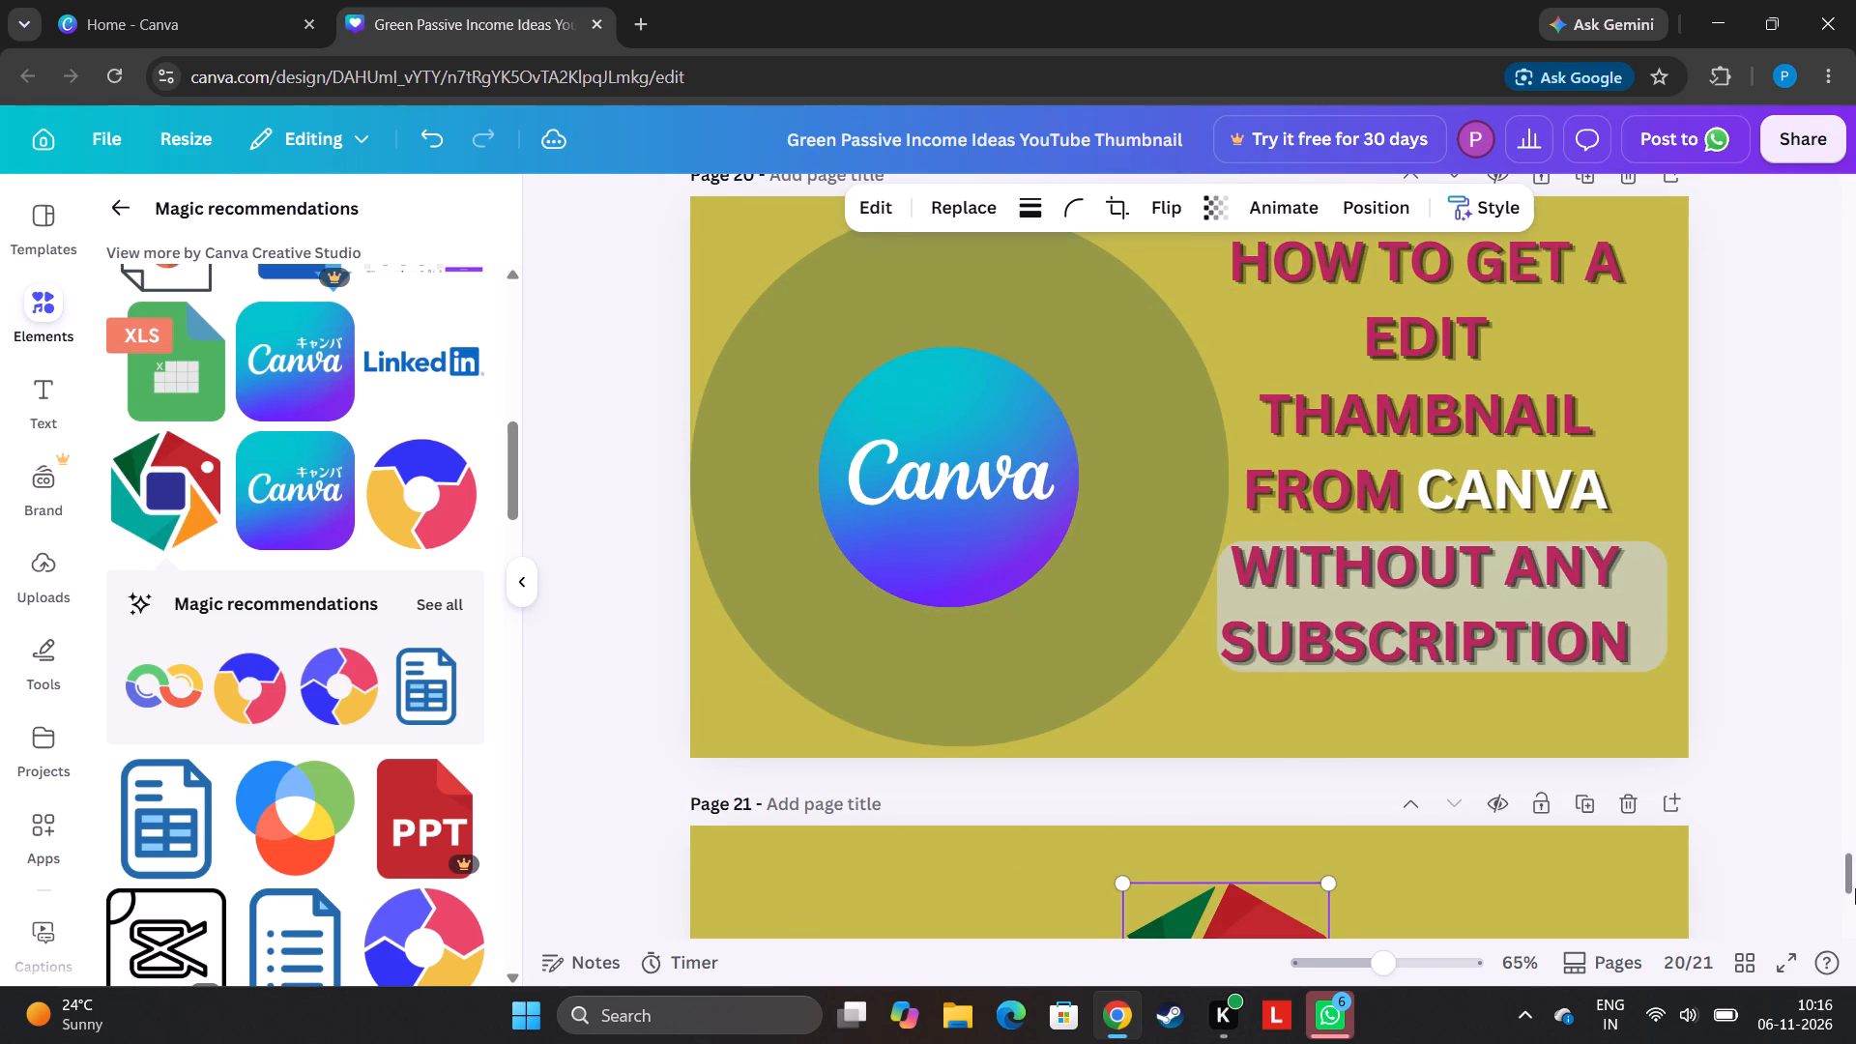
Nudge the large Canva logo on page 20 slightly upward within the circle and clear the "canva logo" search.
drag(1846, 882, 1844, 865)
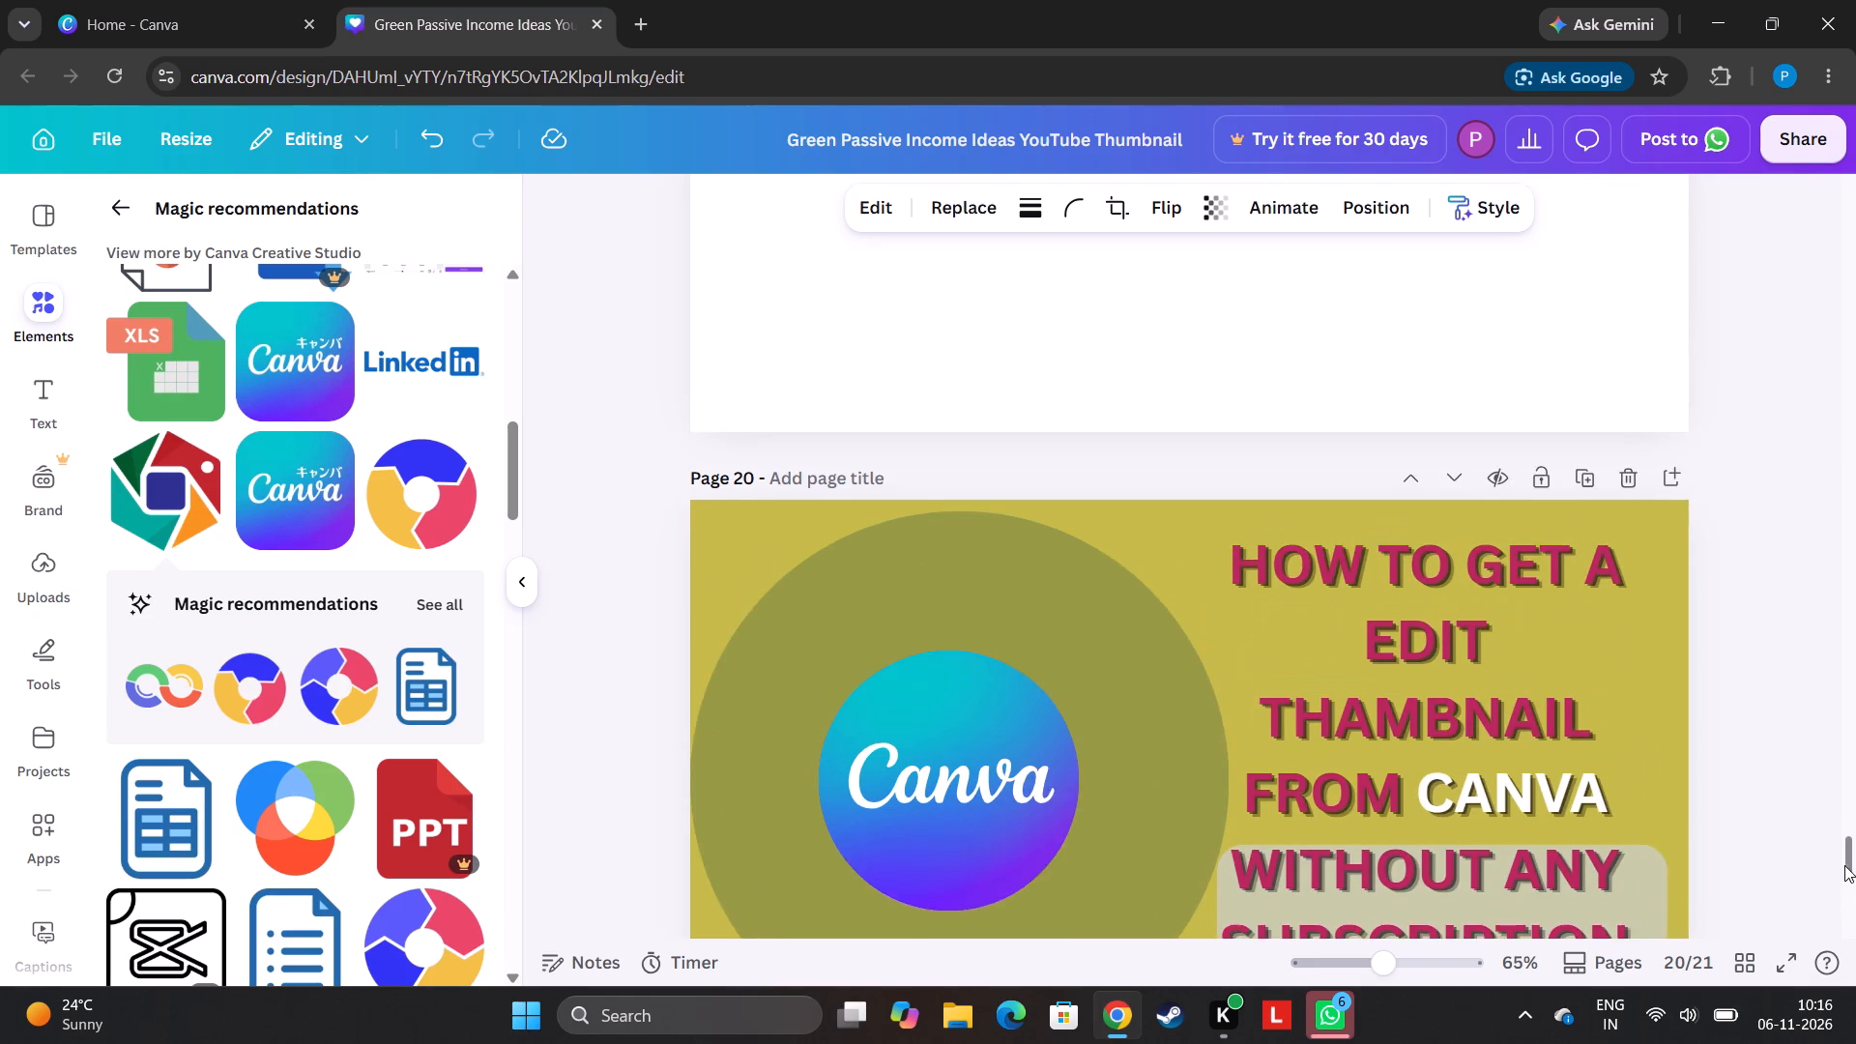
drag(1844, 865, 1848, 871)
drag(1848, 871, 1852, 882)
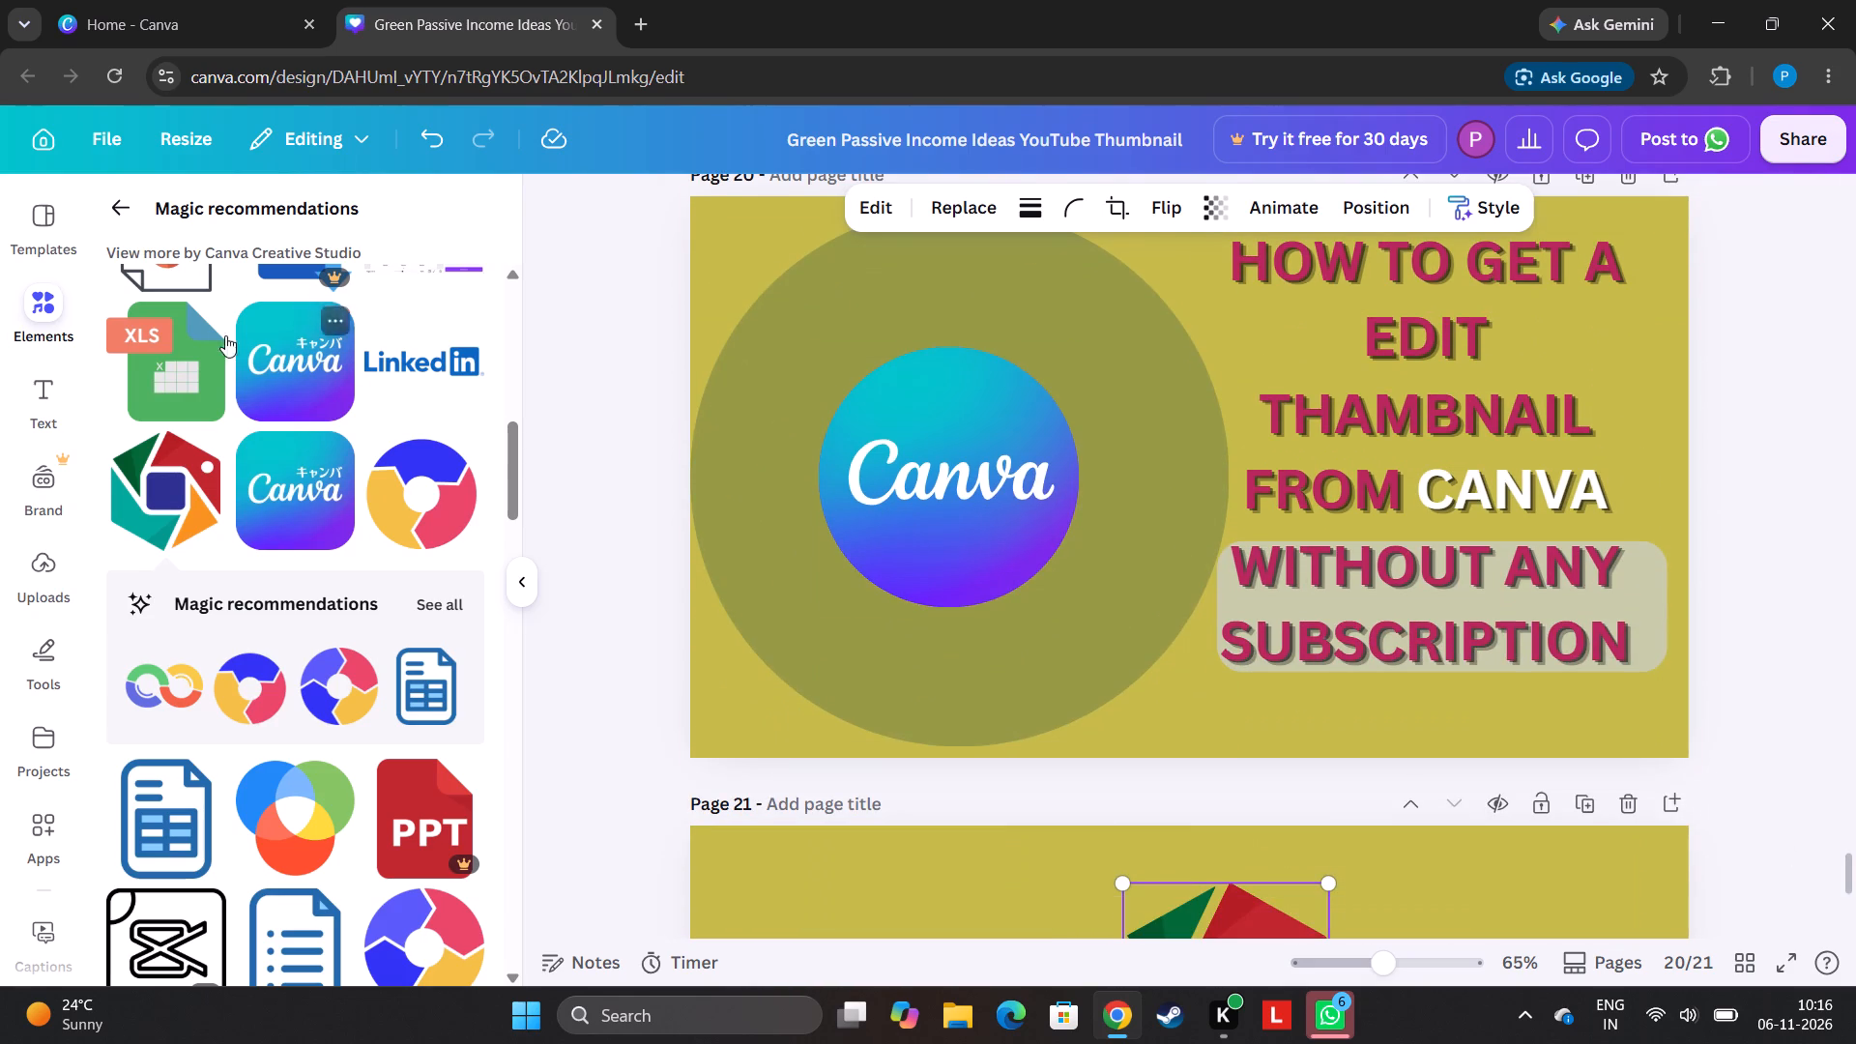
click(103, 214)
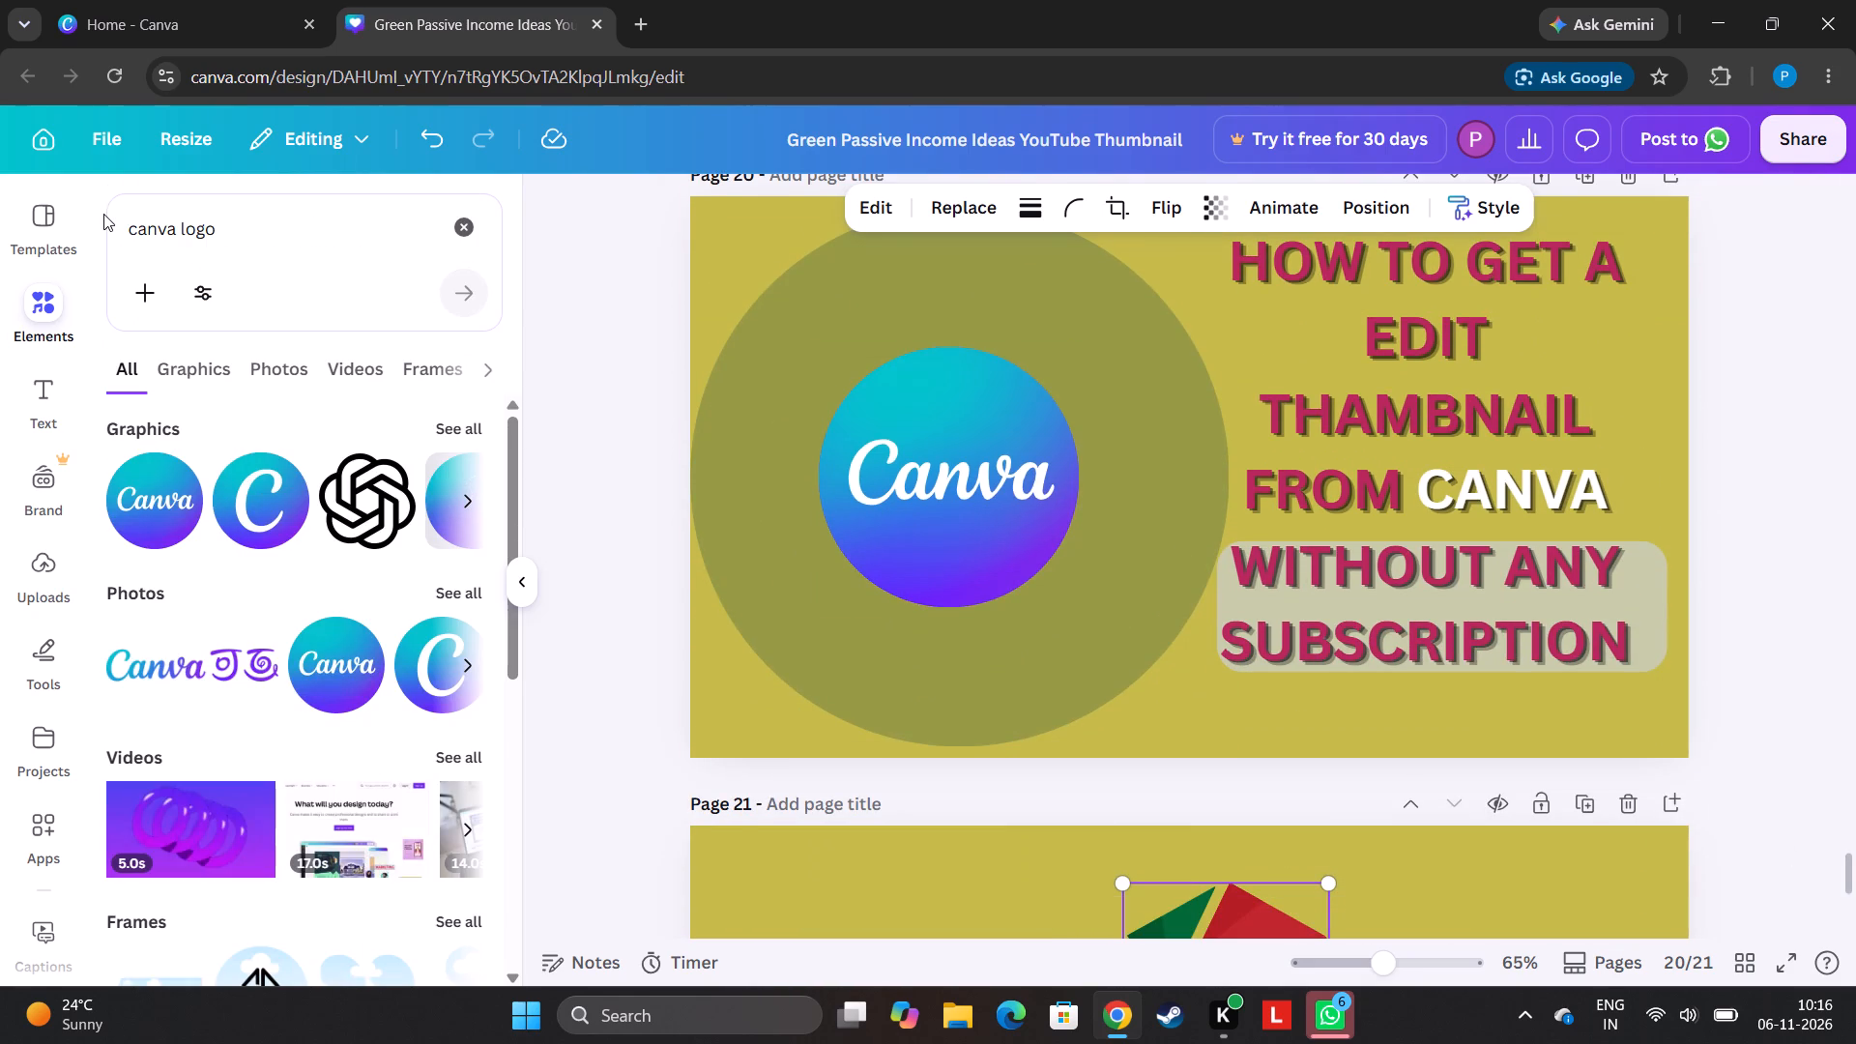
drag(921, 532, 924, 518)
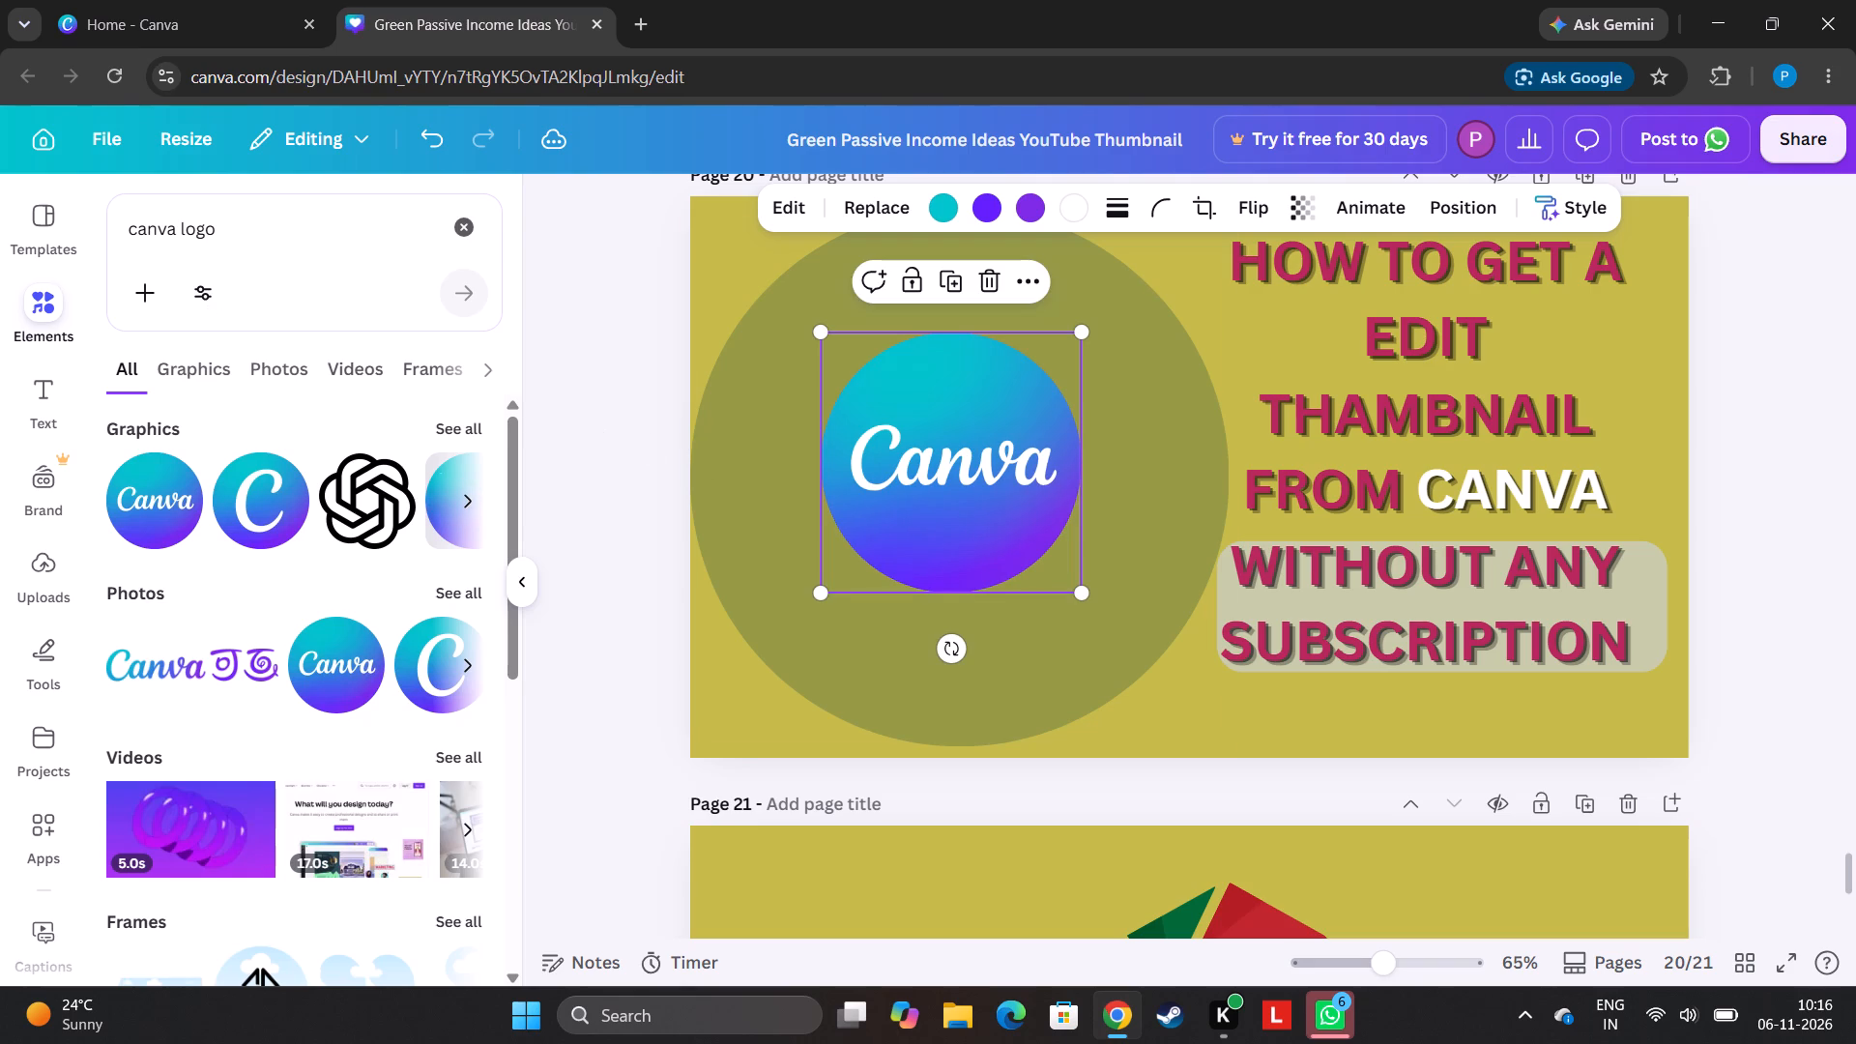
click(462, 243)
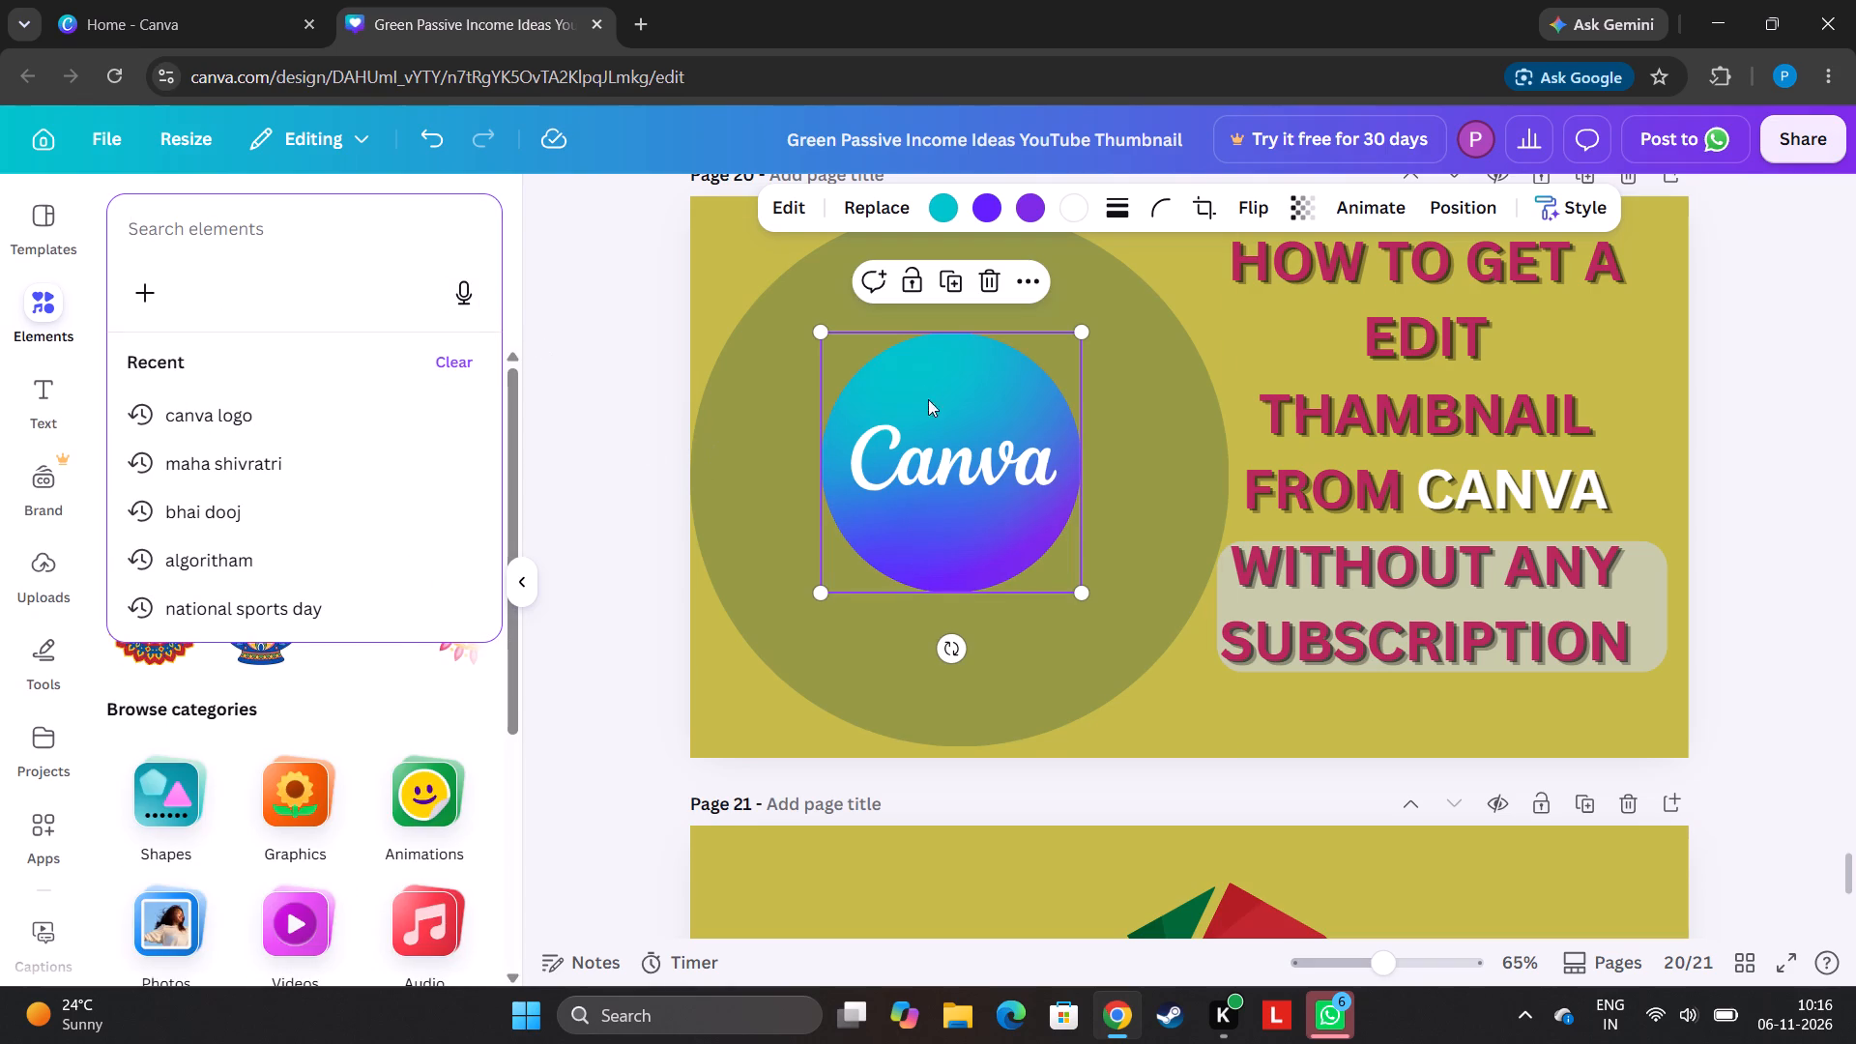
Duplicate the Canva logo, shrink the copy to a small badge and place it in page 20's top-right corner.
click(956, 291)
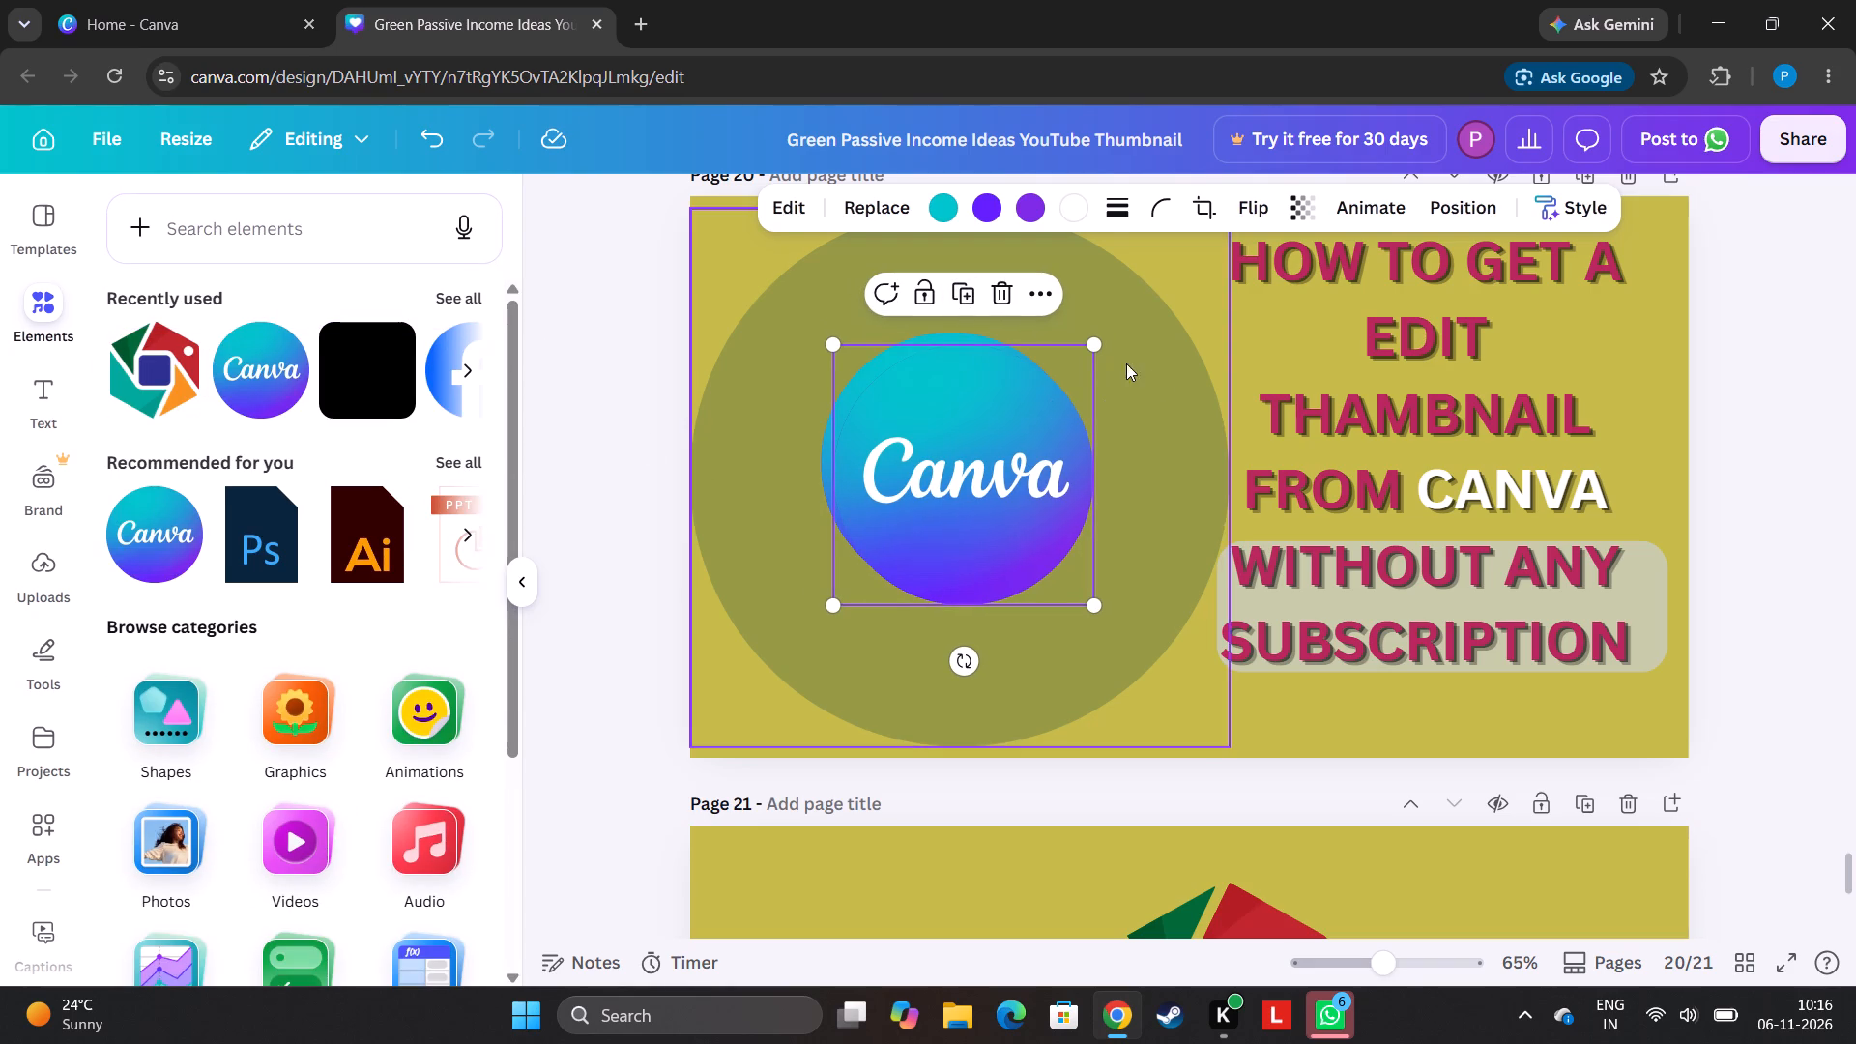
drag(1088, 349, 970, 588)
drag(884, 572, 1551, 331)
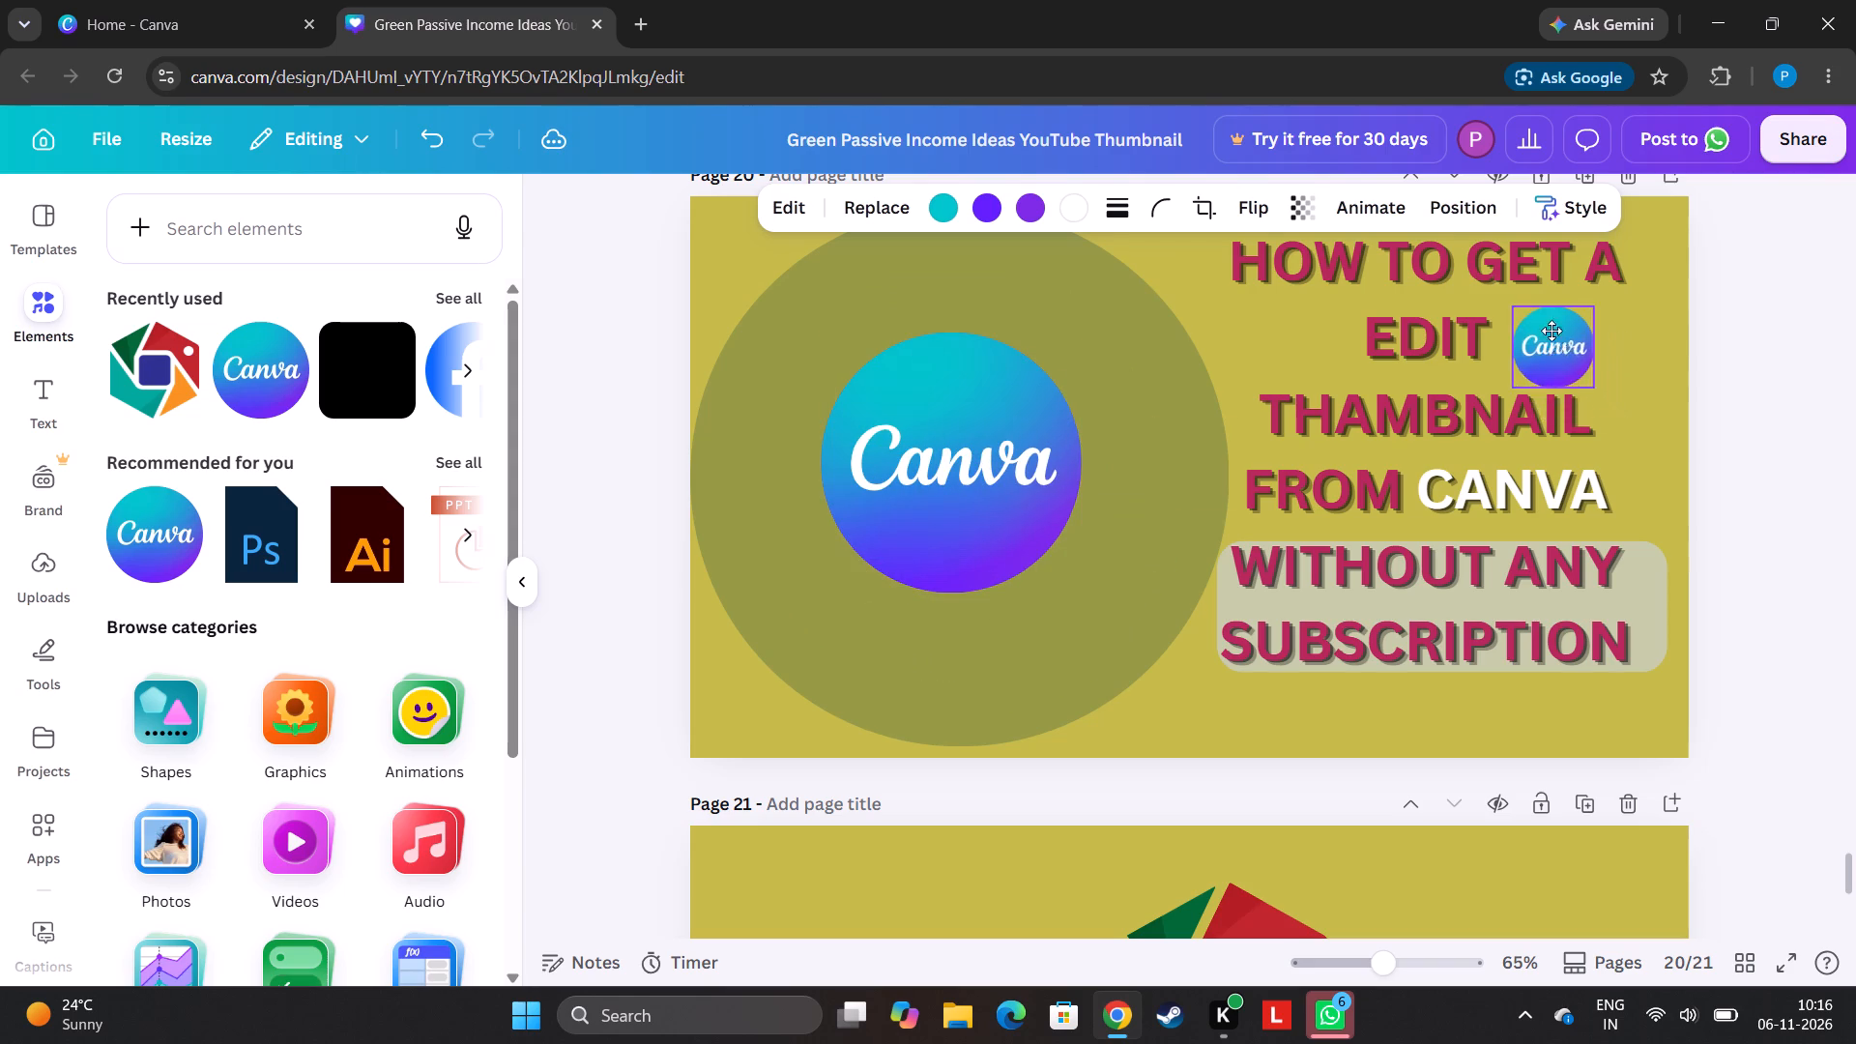
drag(1551, 331, 1668, 484)
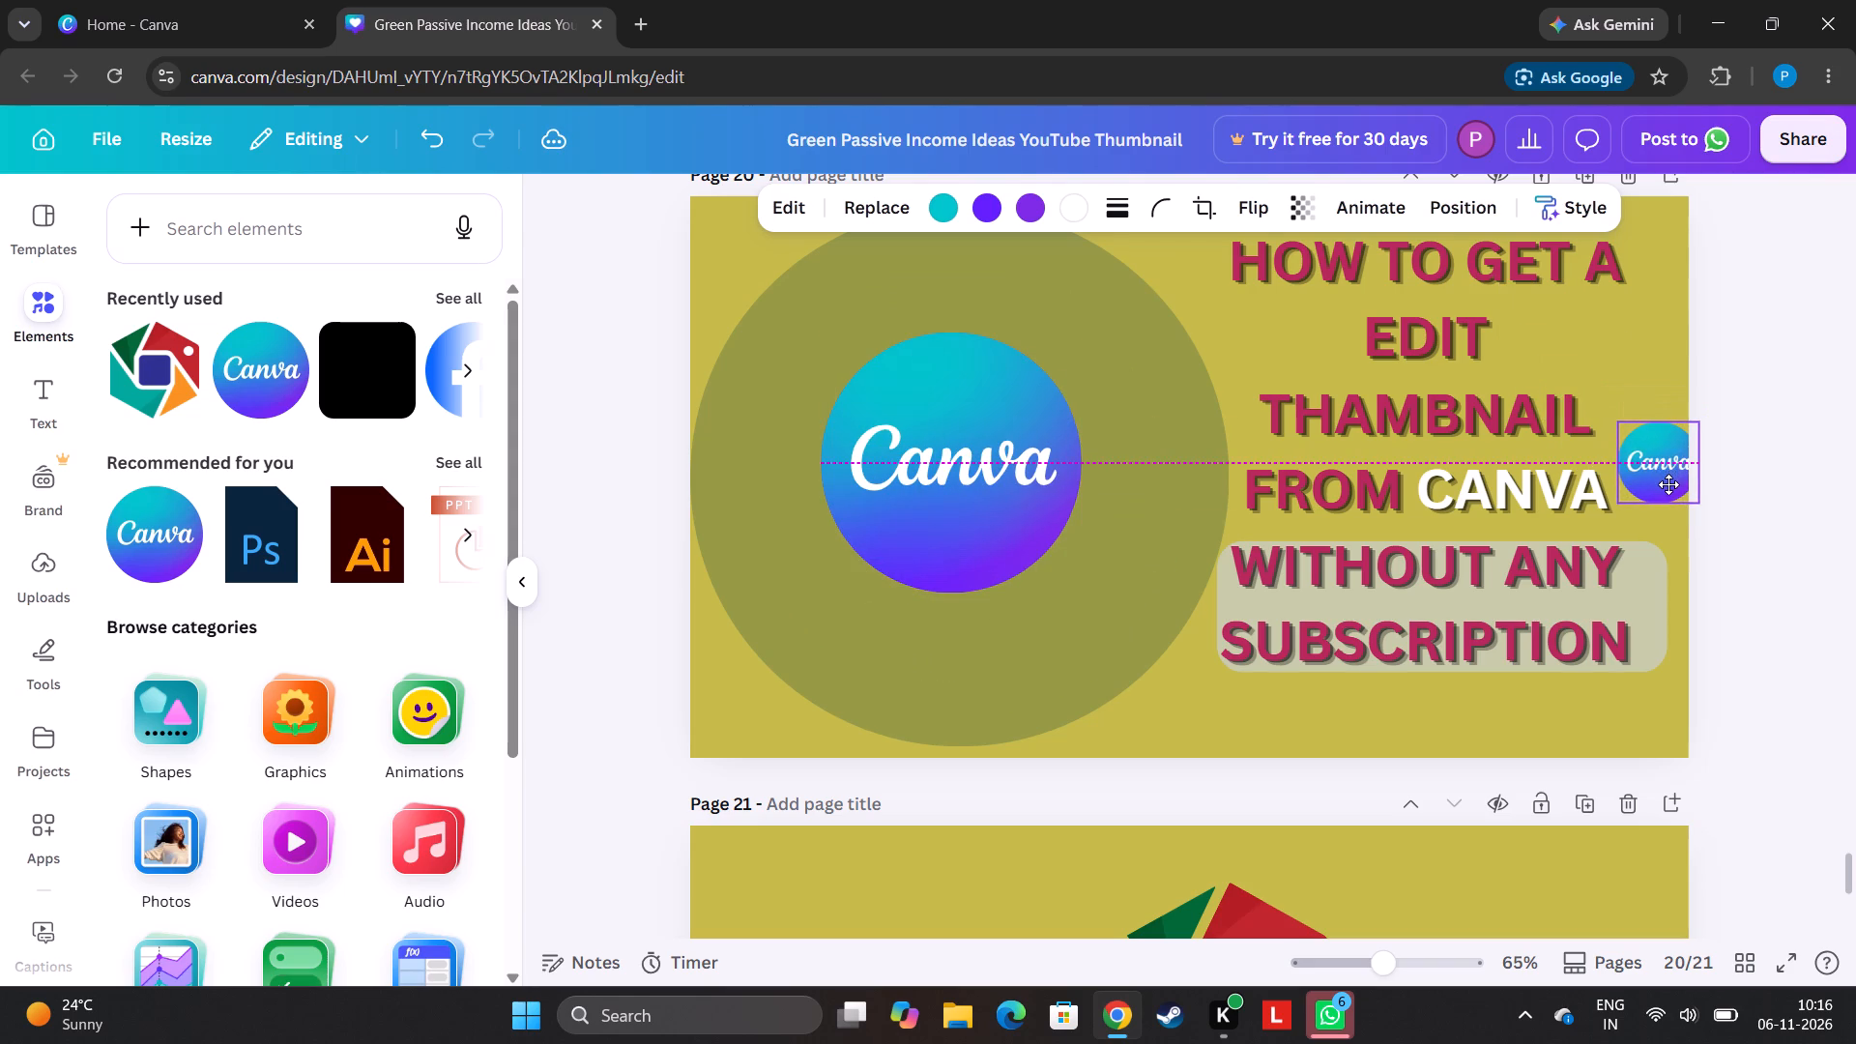
drag(1668, 484, 1653, 270)
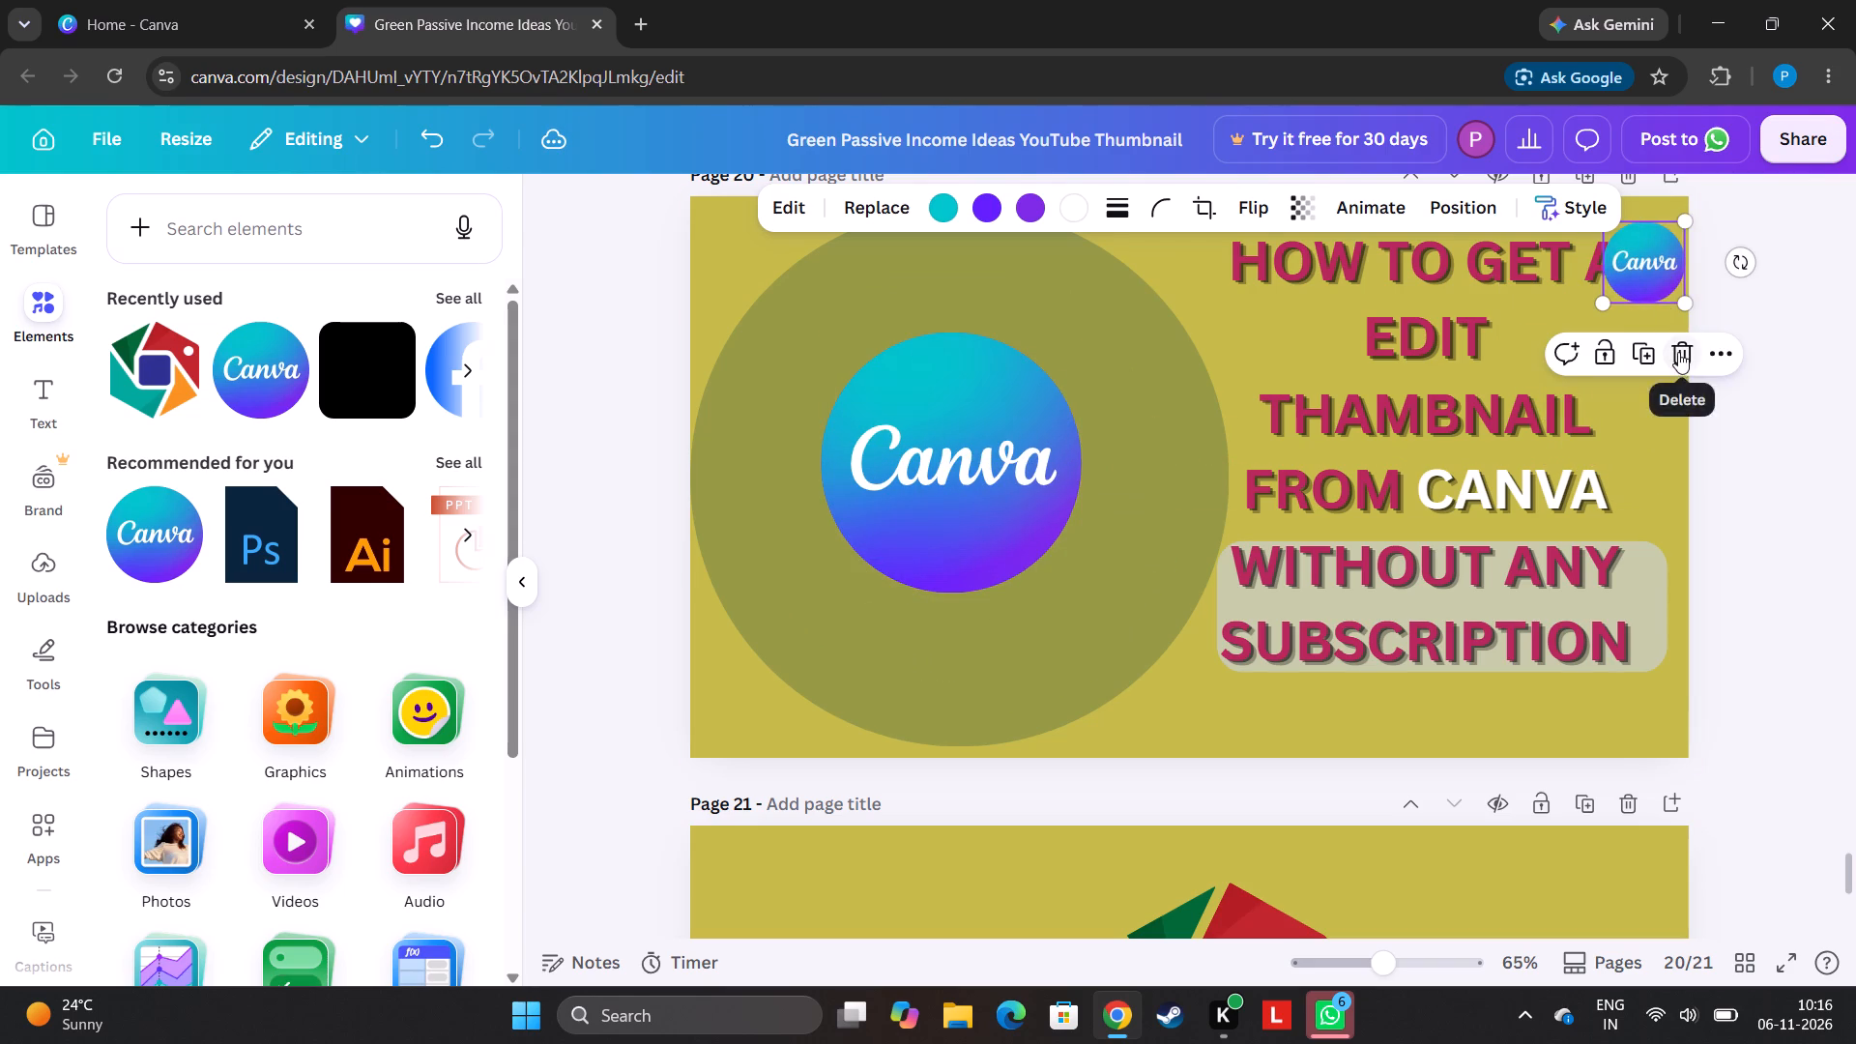
Delete the small Canva logo badge from page 20's top-right corner.
click(1678, 352)
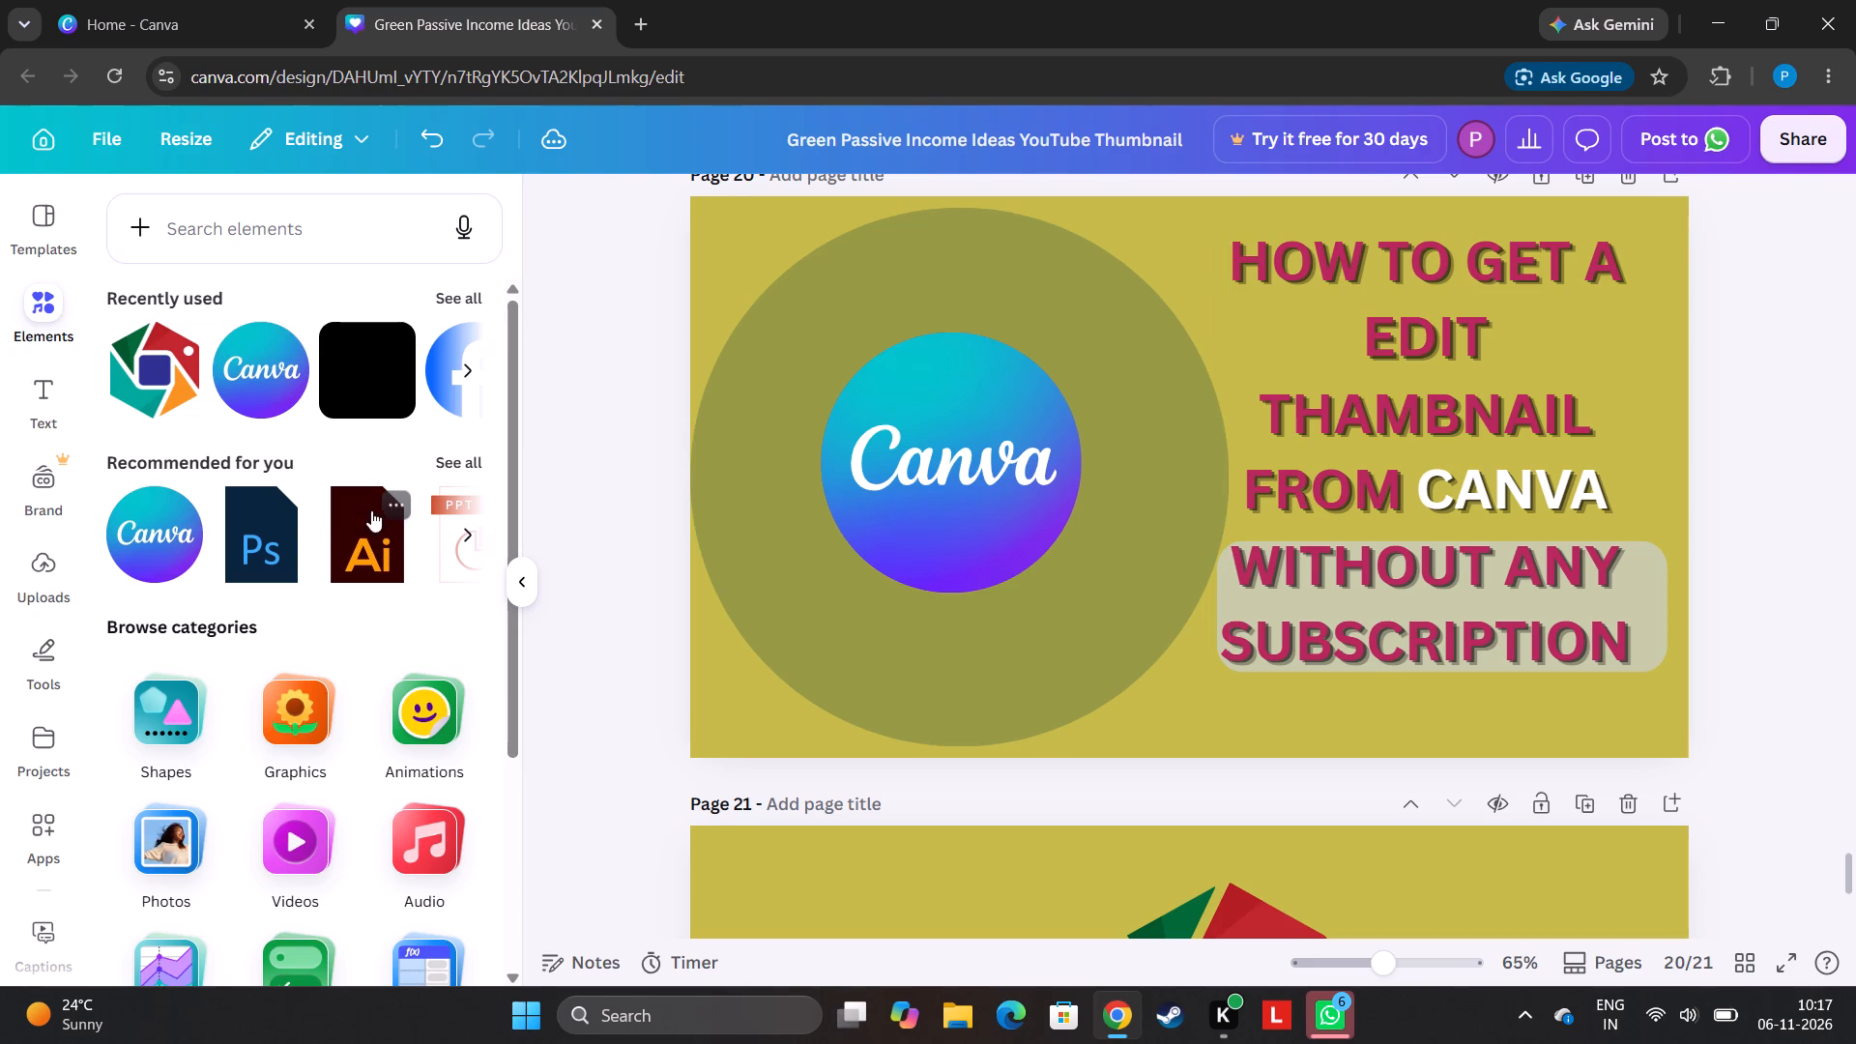
Add the dark outlined clicking-arrow graphic from the full set of recommended elements to page 20.
drag(508, 701, 524, 770)
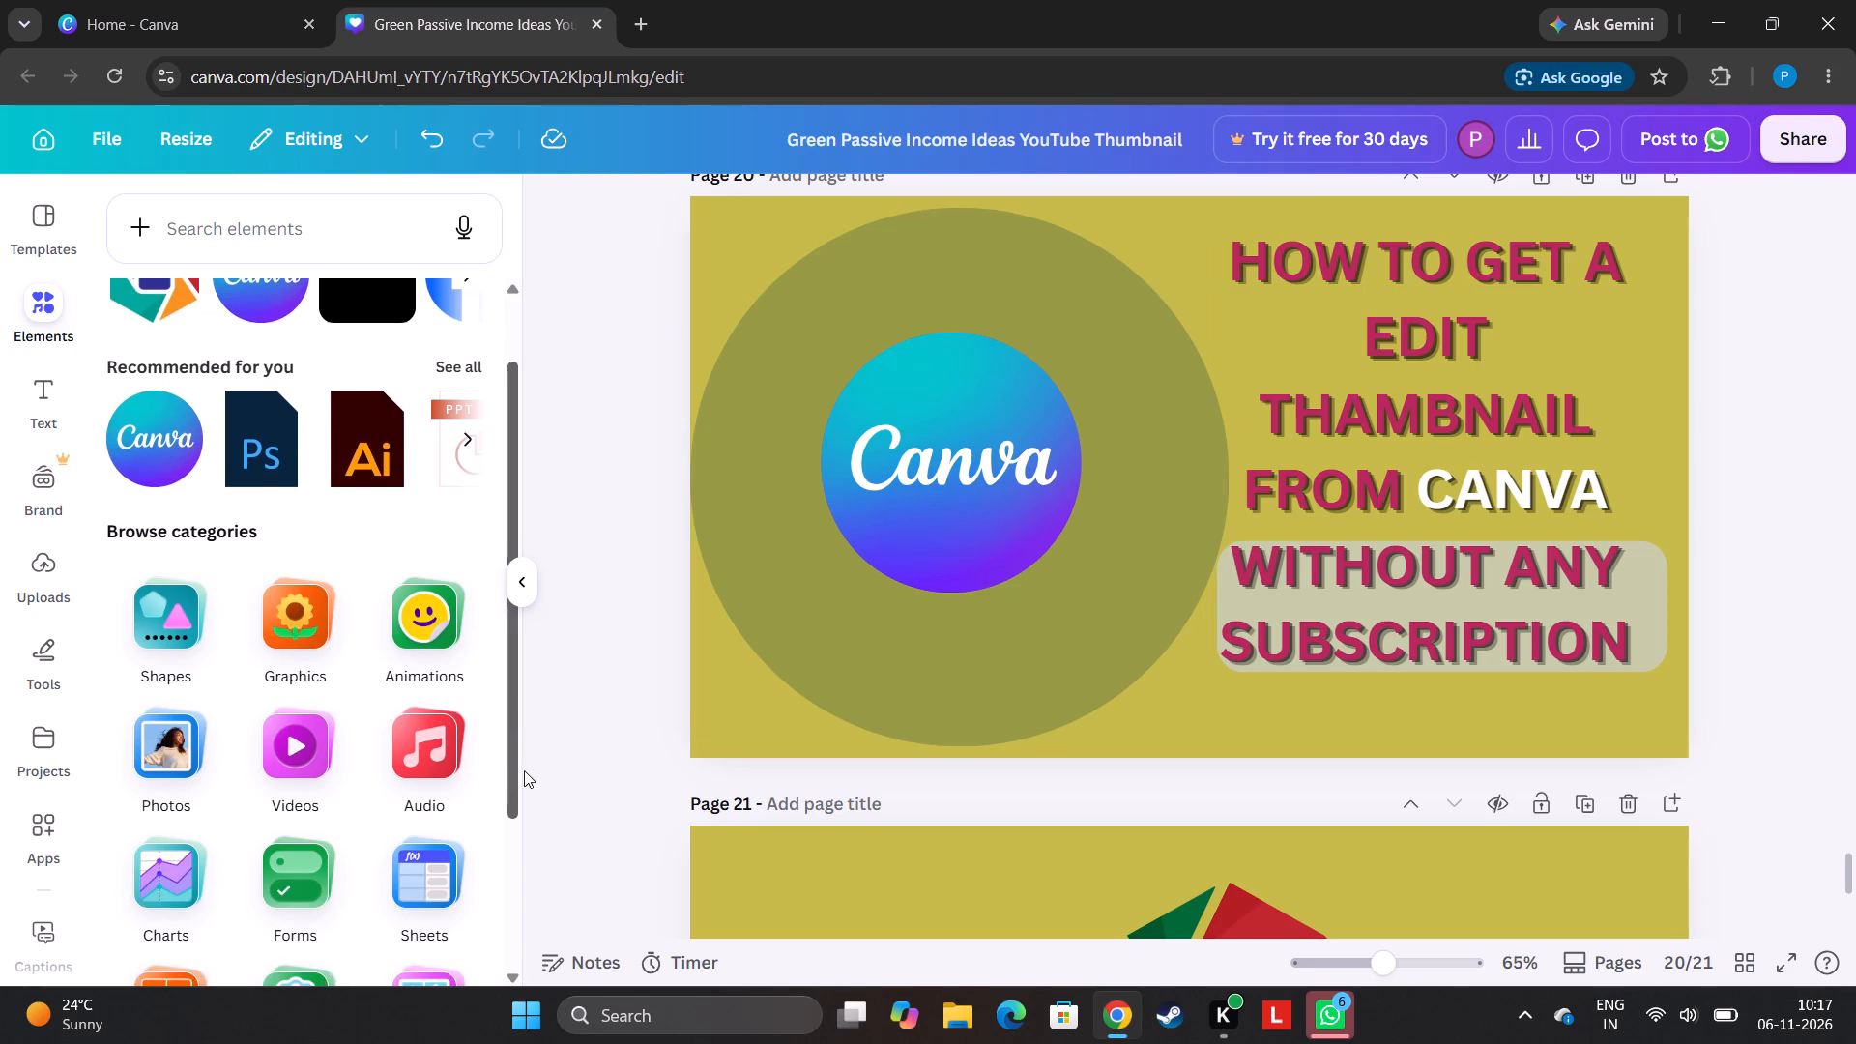
drag(524, 770, 524, 892)
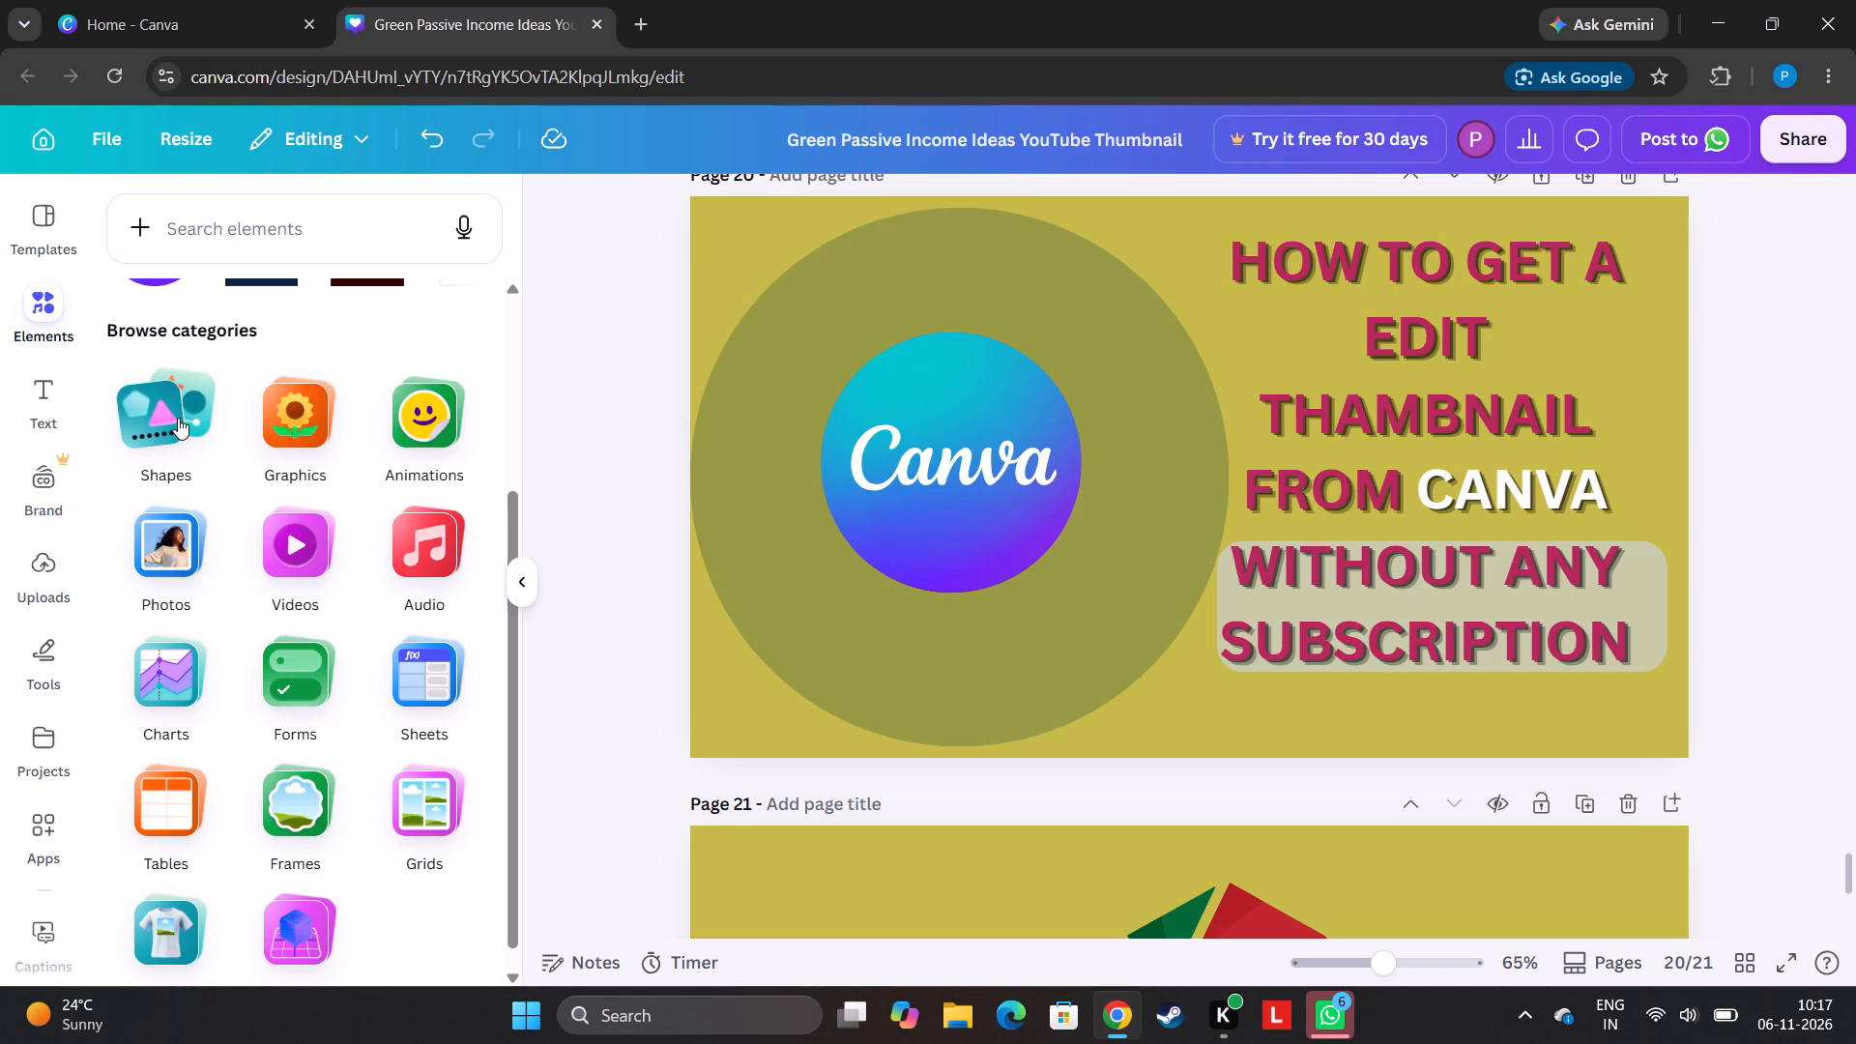
drag(511, 693, 510, 688)
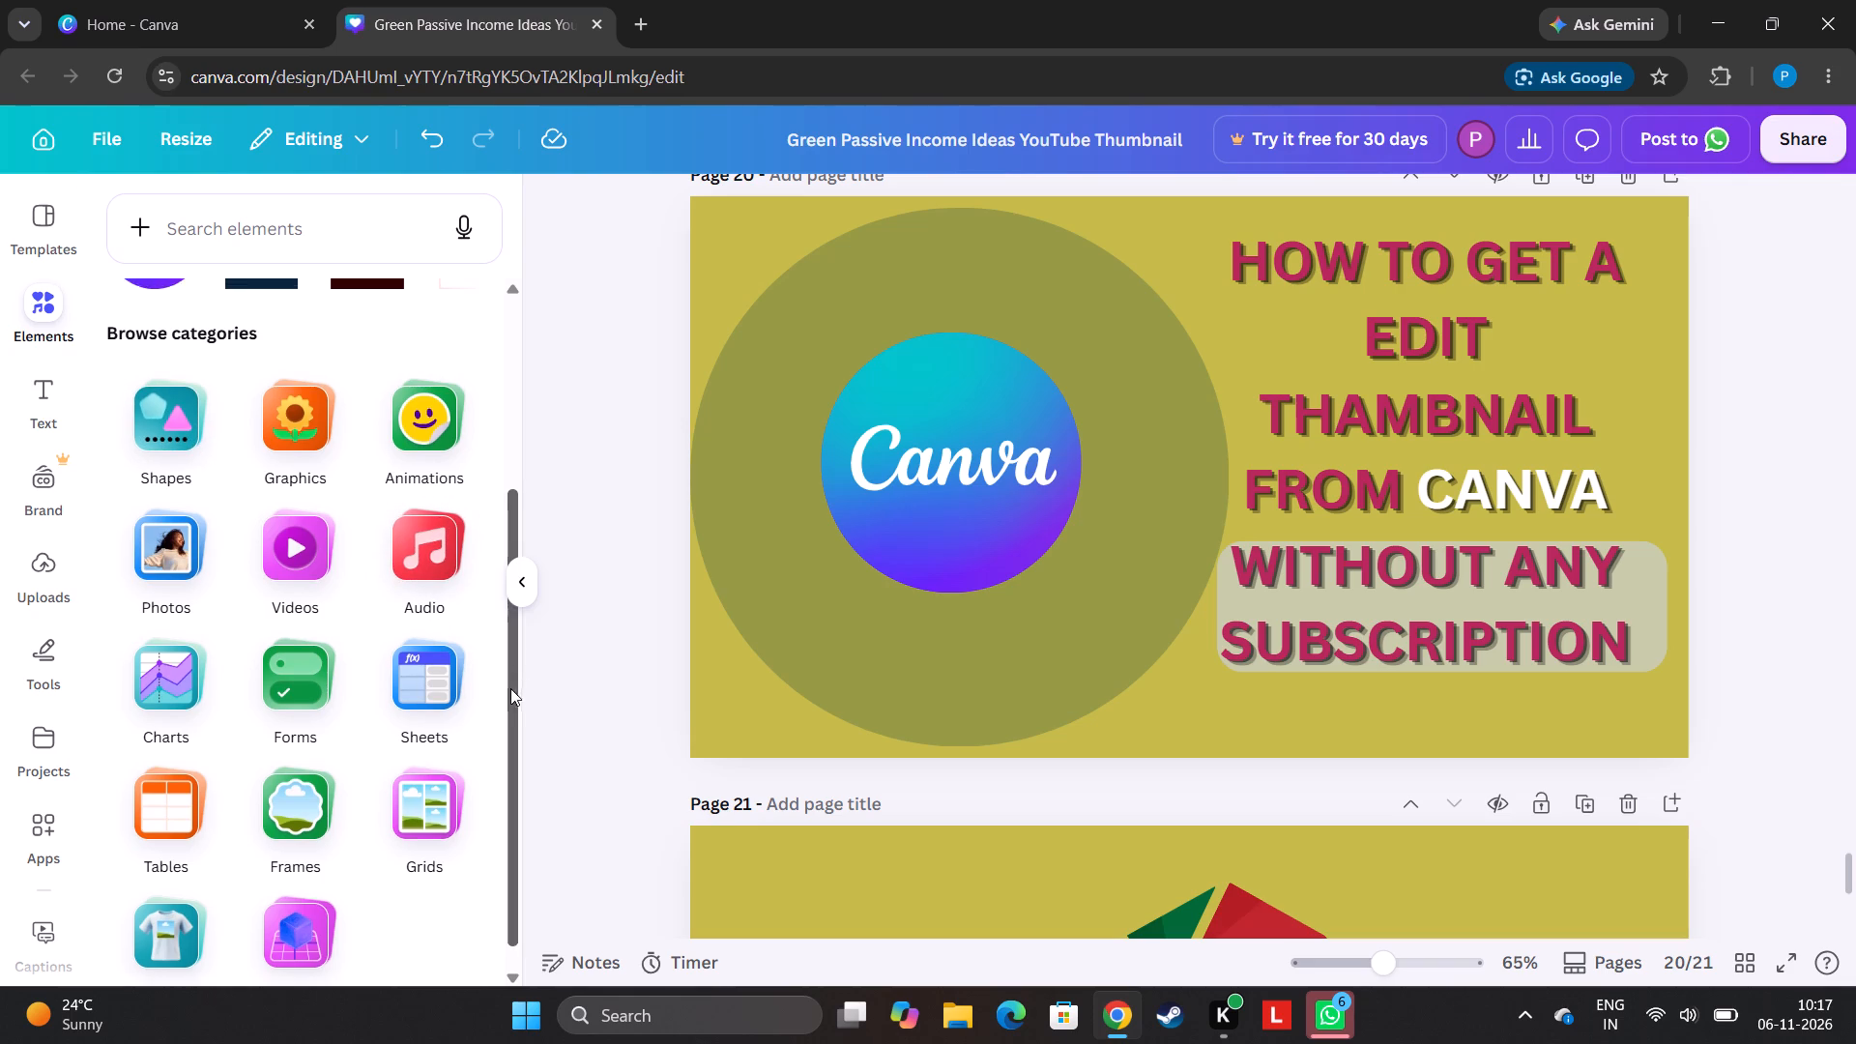
drag(510, 688, 497, 575)
drag(506, 542, 512, 456)
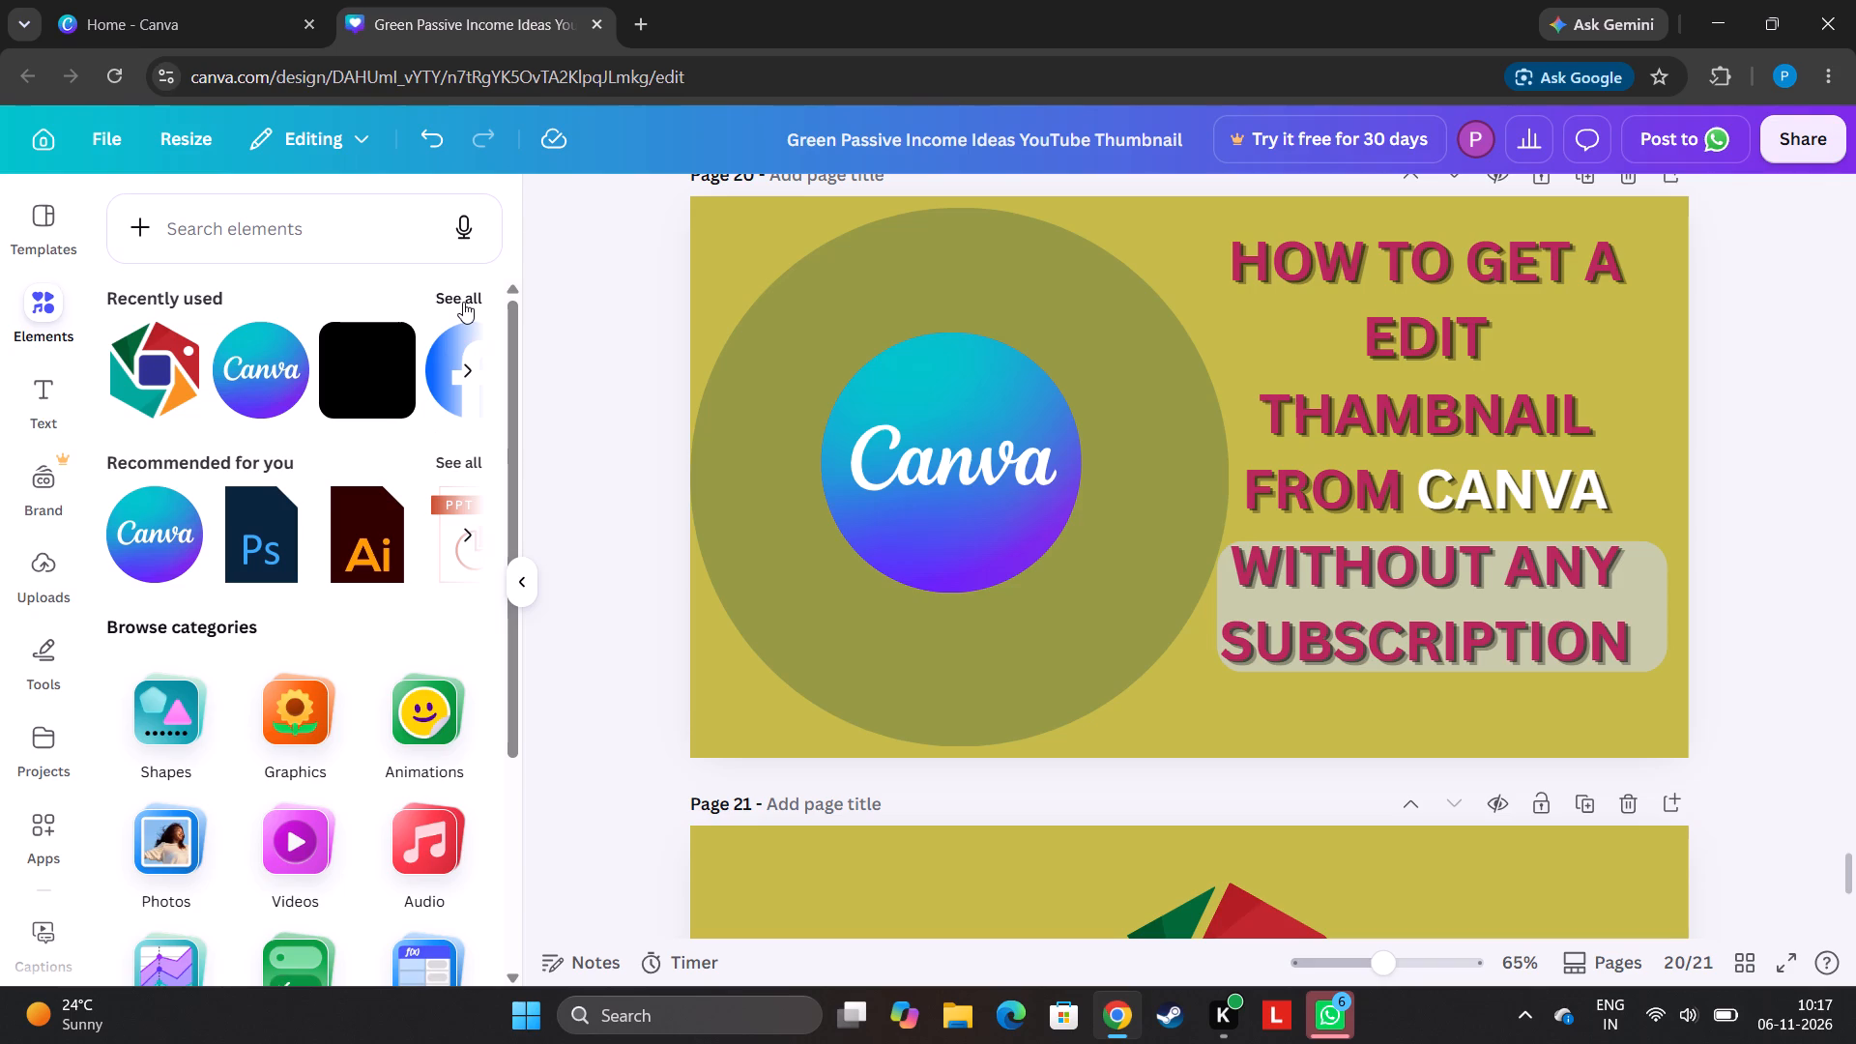
click(475, 453)
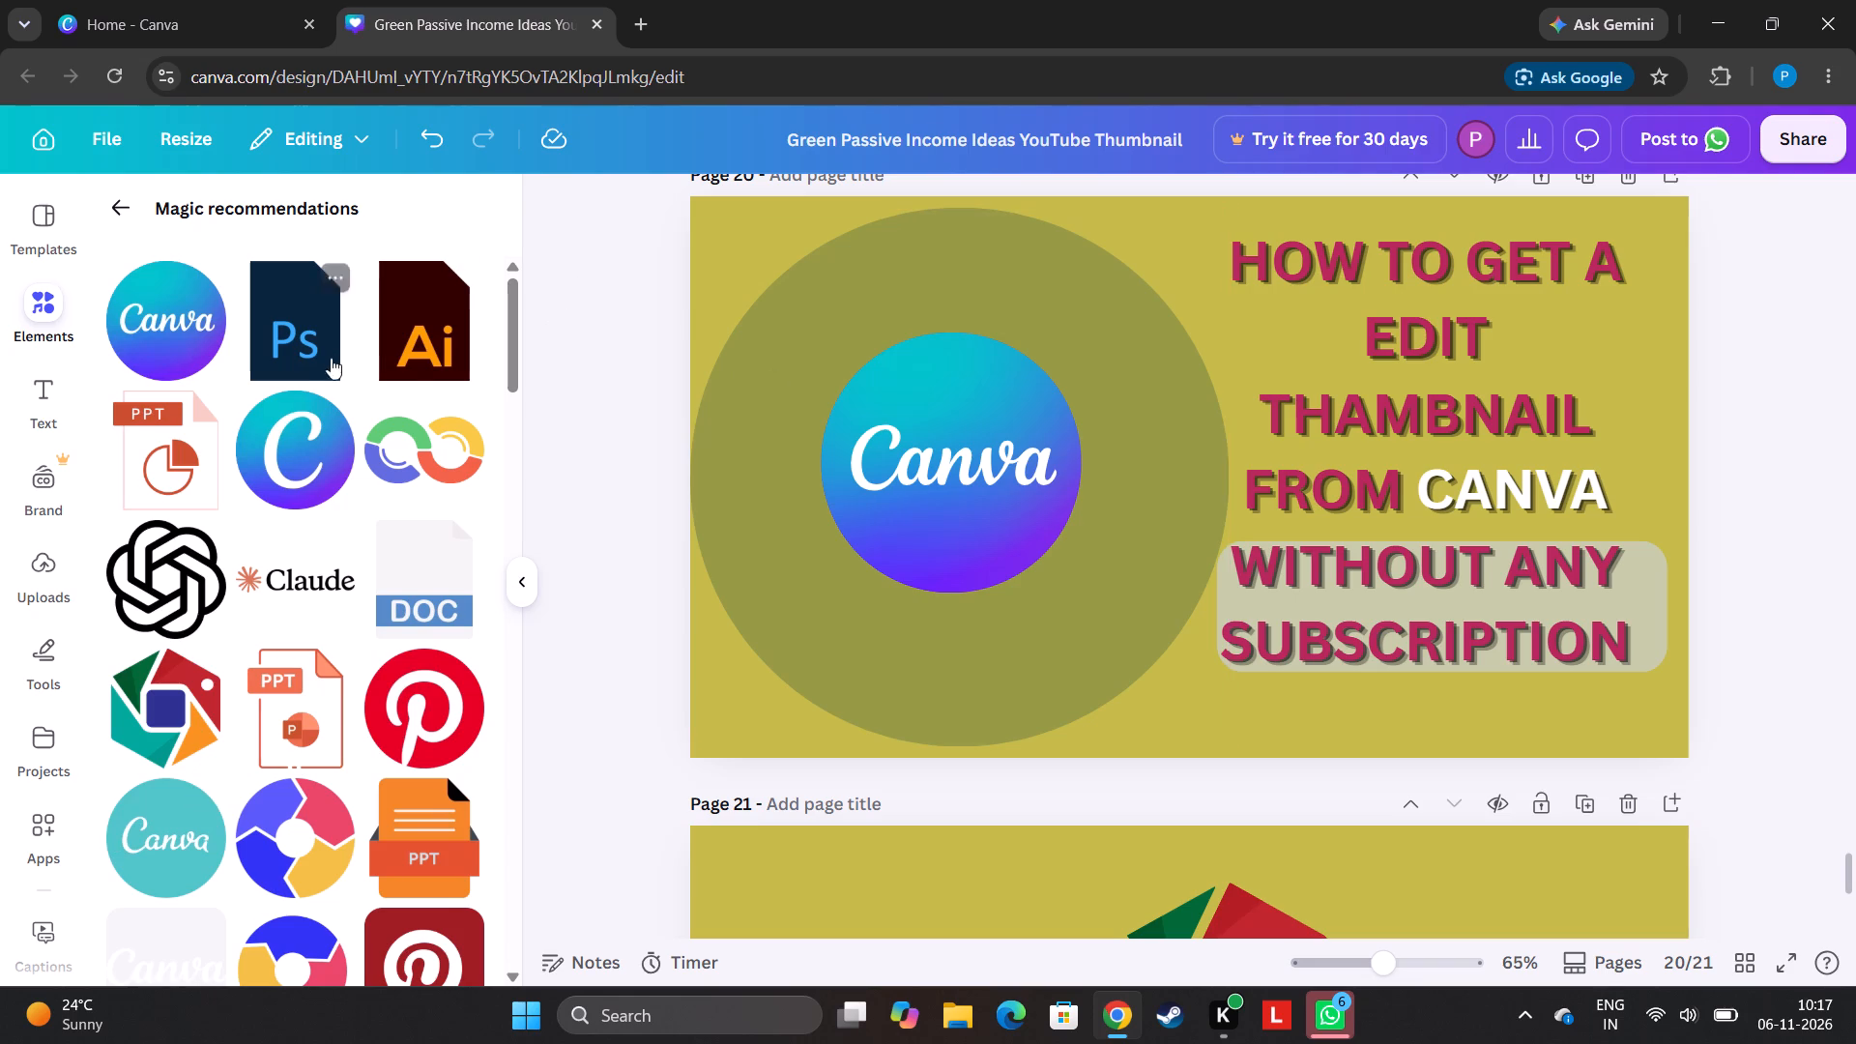
drag(514, 346, 527, 423)
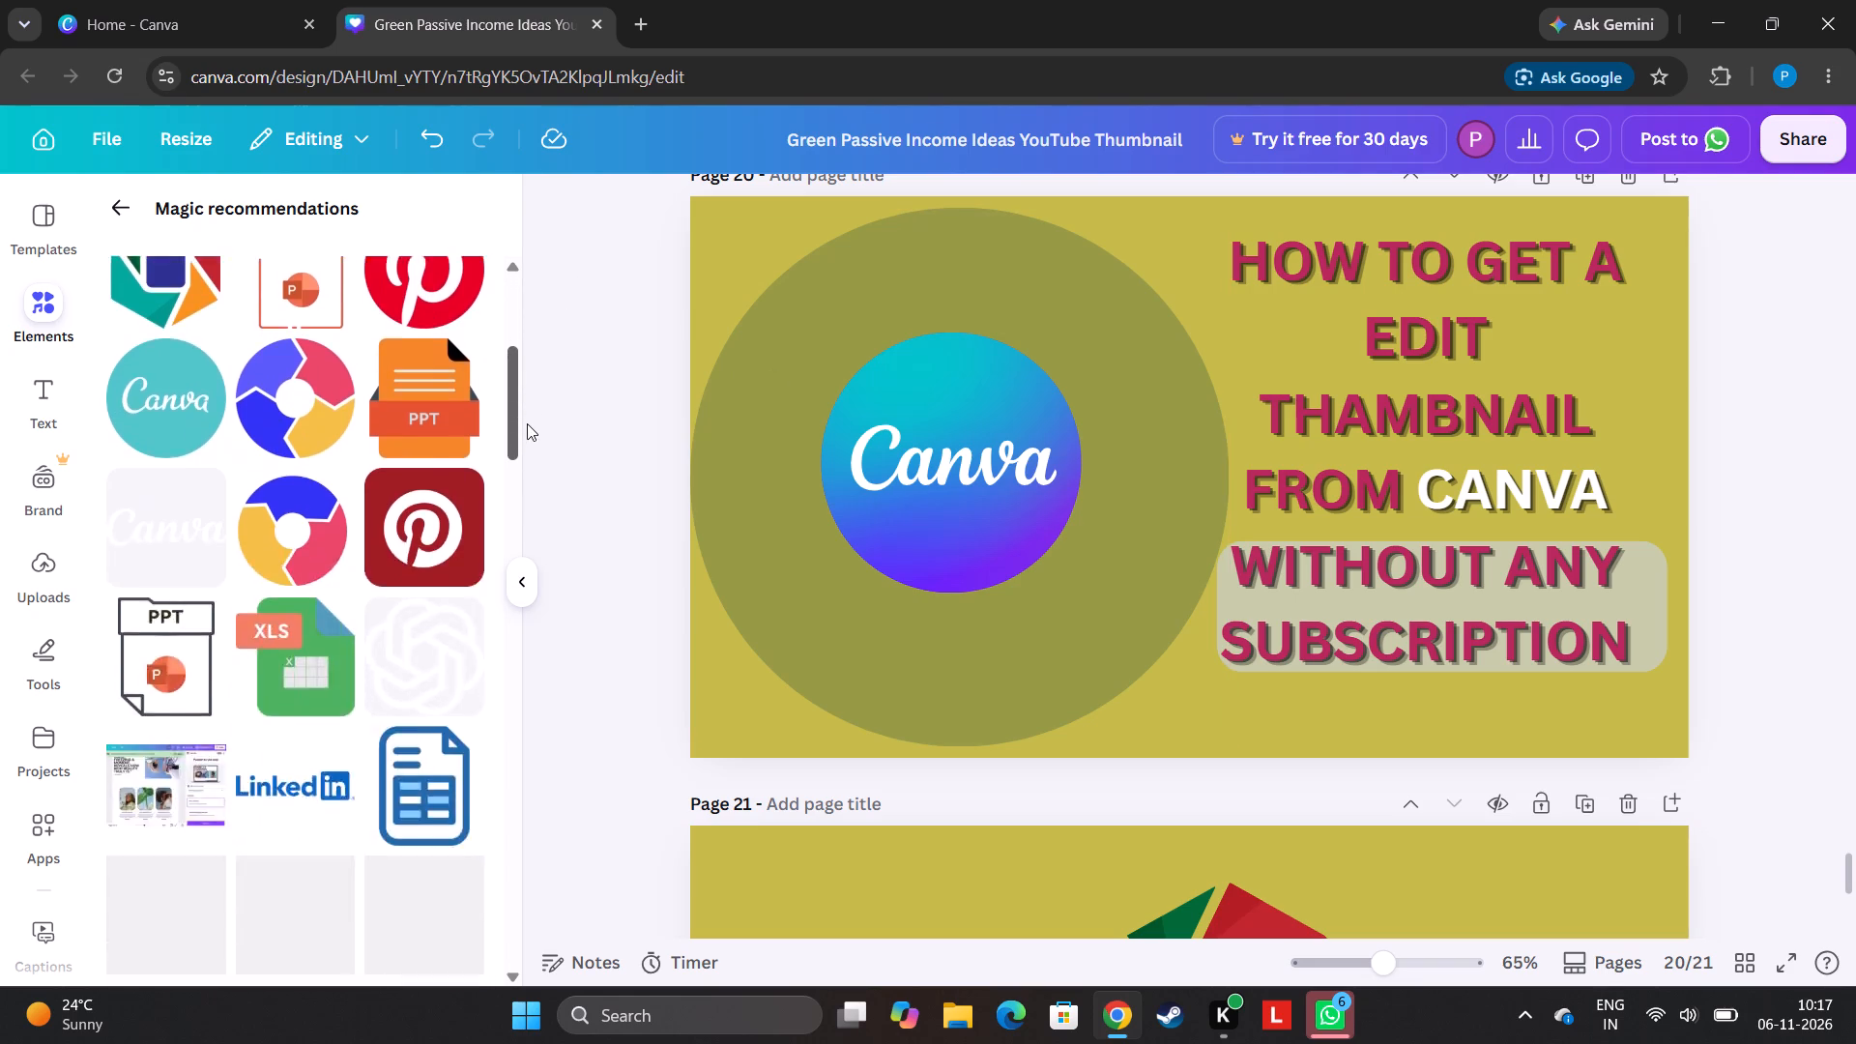
drag(527, 423, 525, 466)
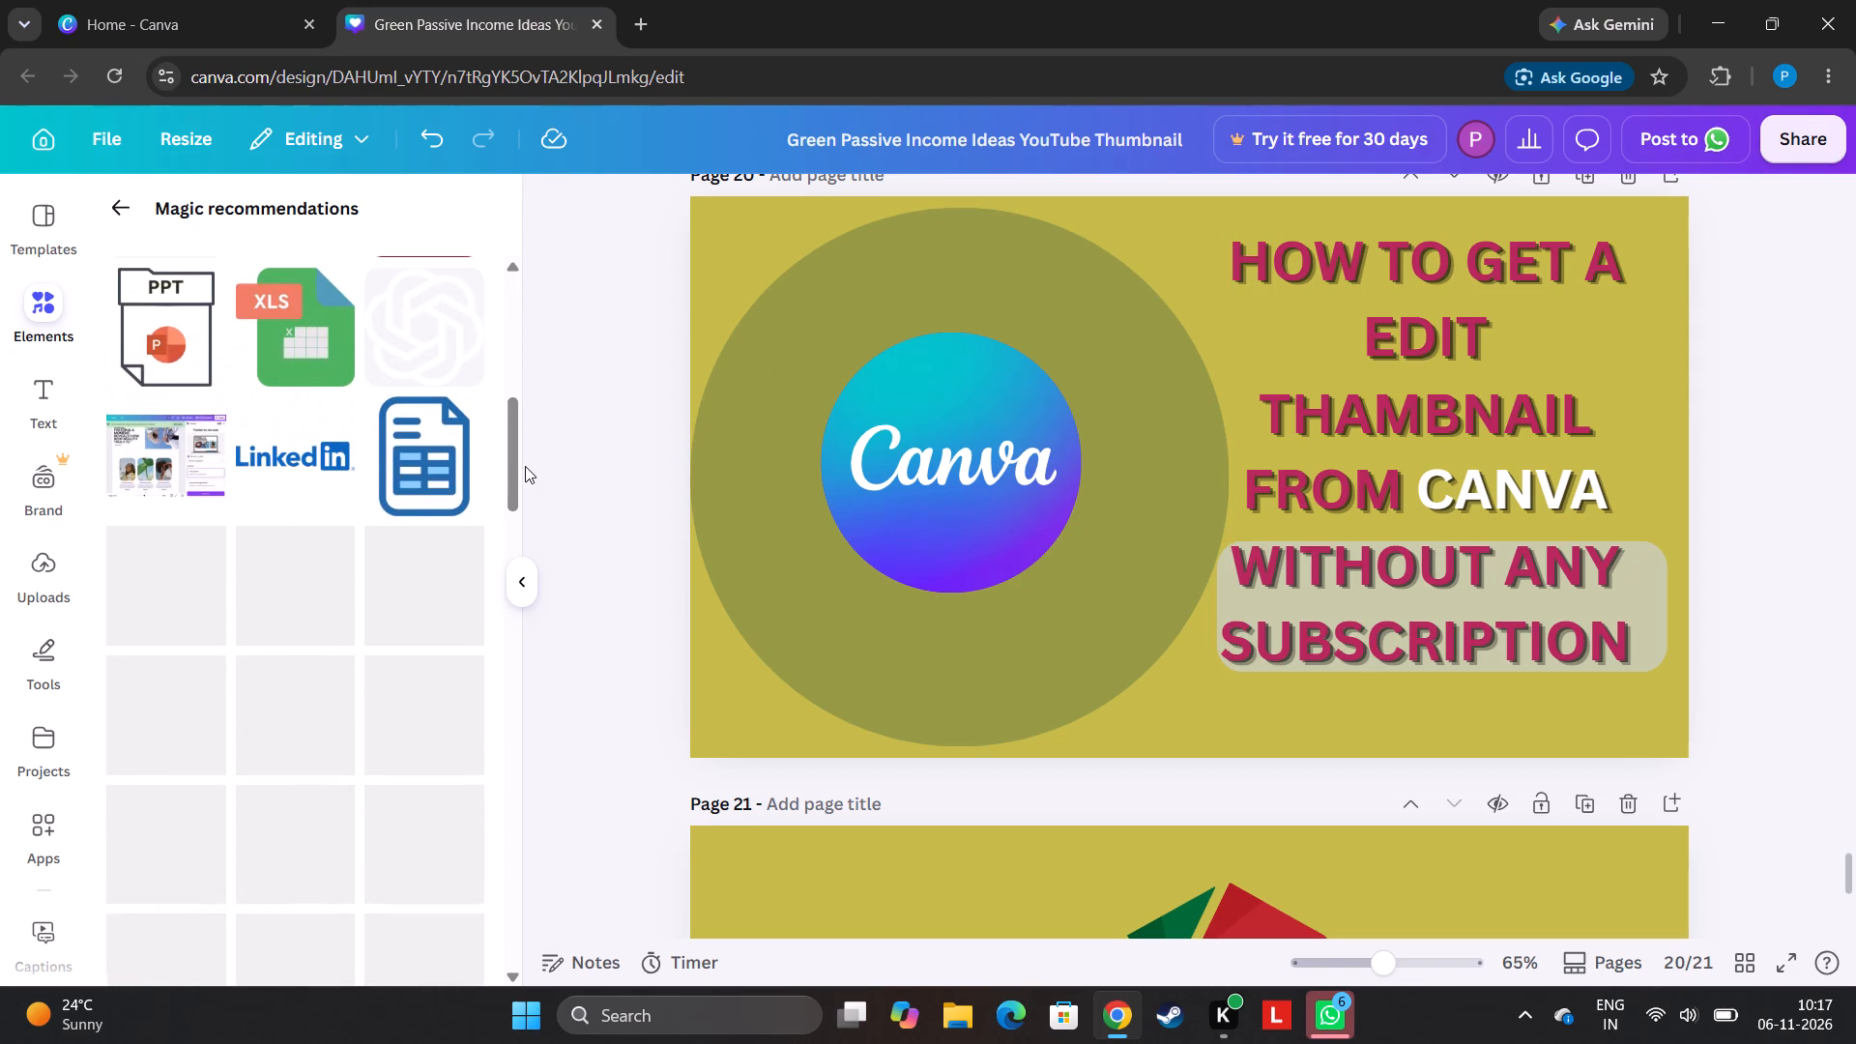
drag(507, 463, 500, 585)
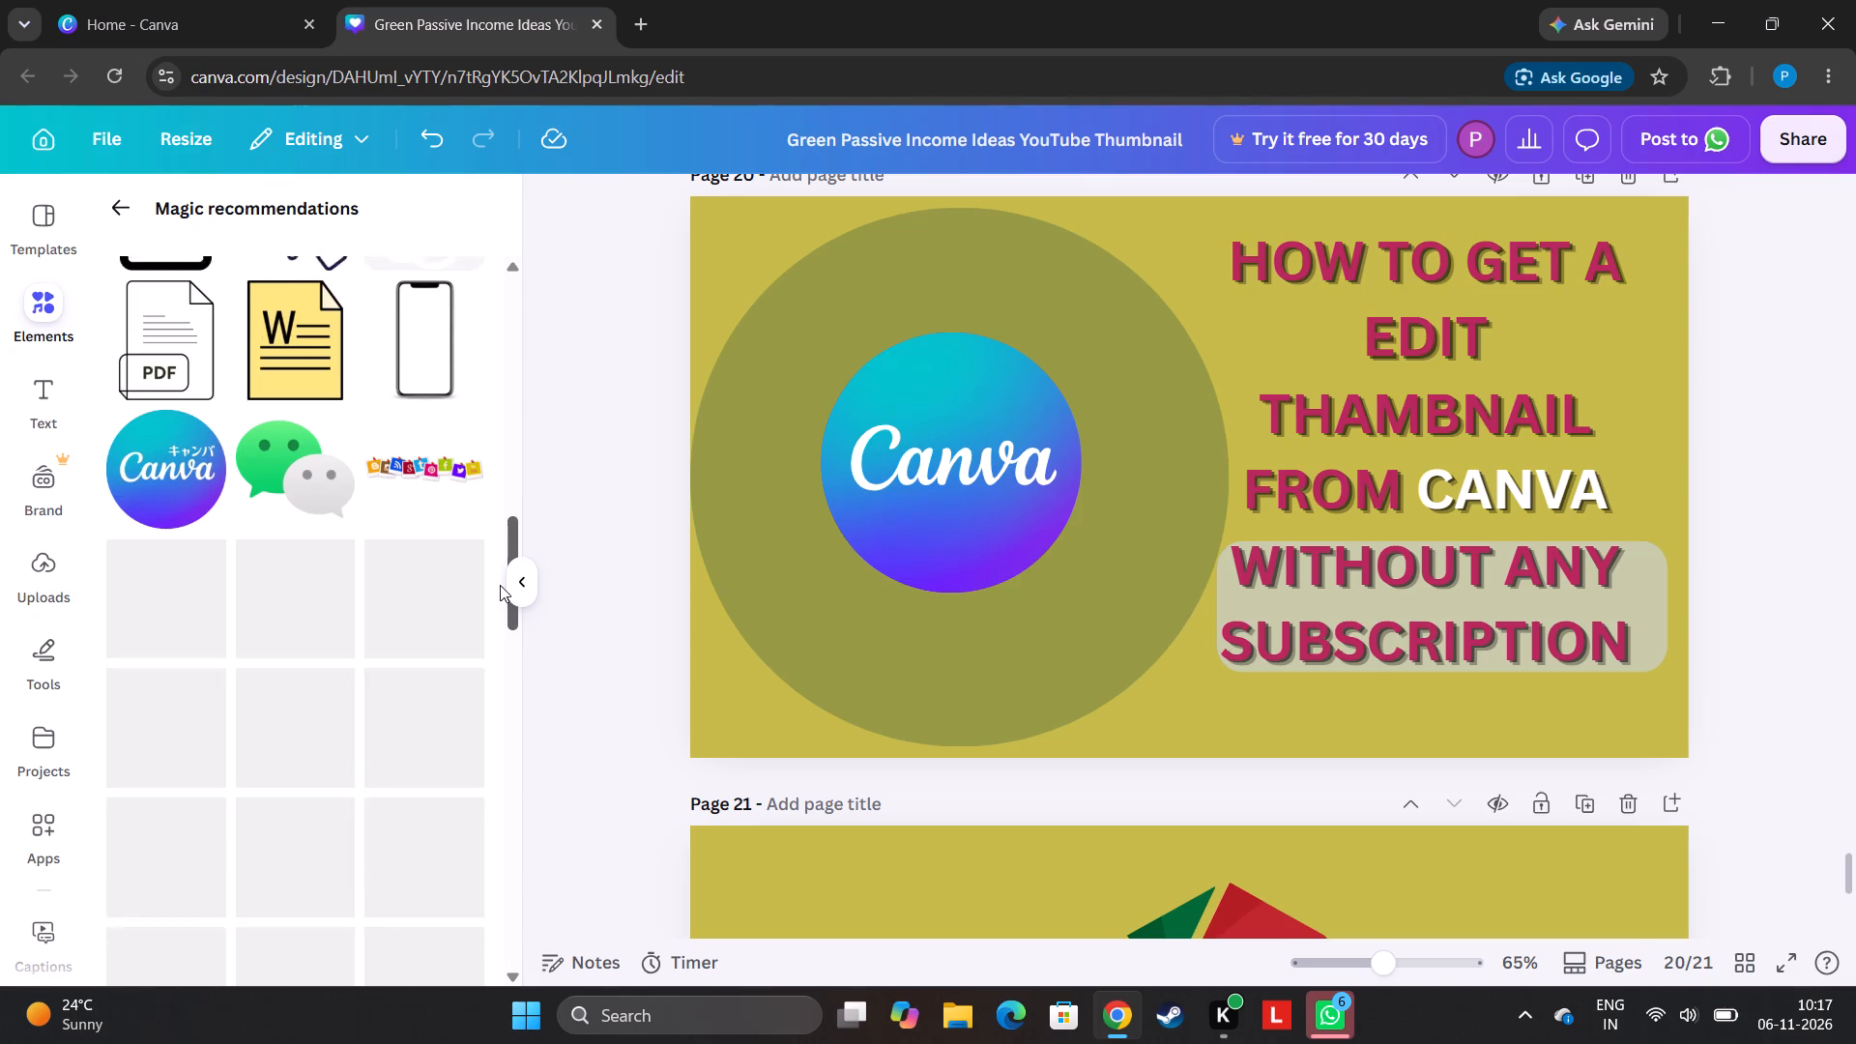
drag(500, 585, 469, 538)
click(294, 486)
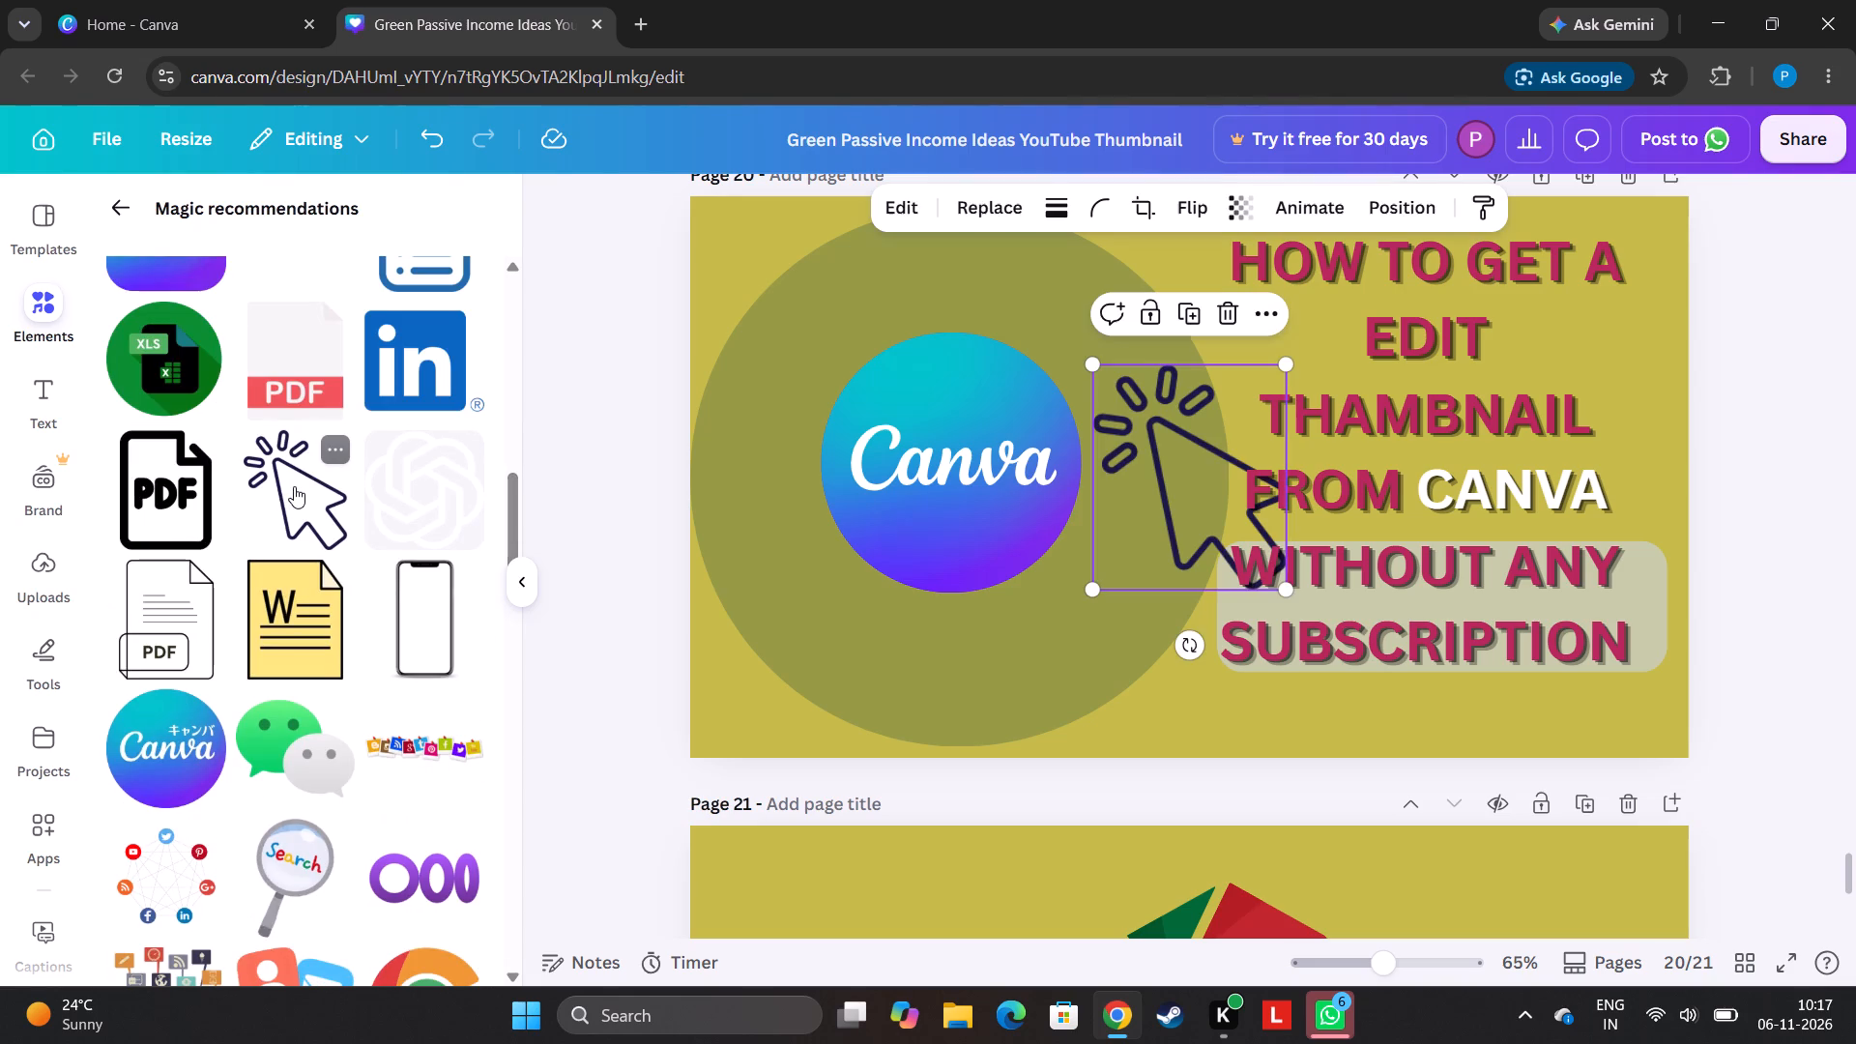
Shrink the clicking-arrow graphic and place it inside the translucent circle, just below the large Canva logo's lower-right edge.
drag(1167, 516, 980, 680)
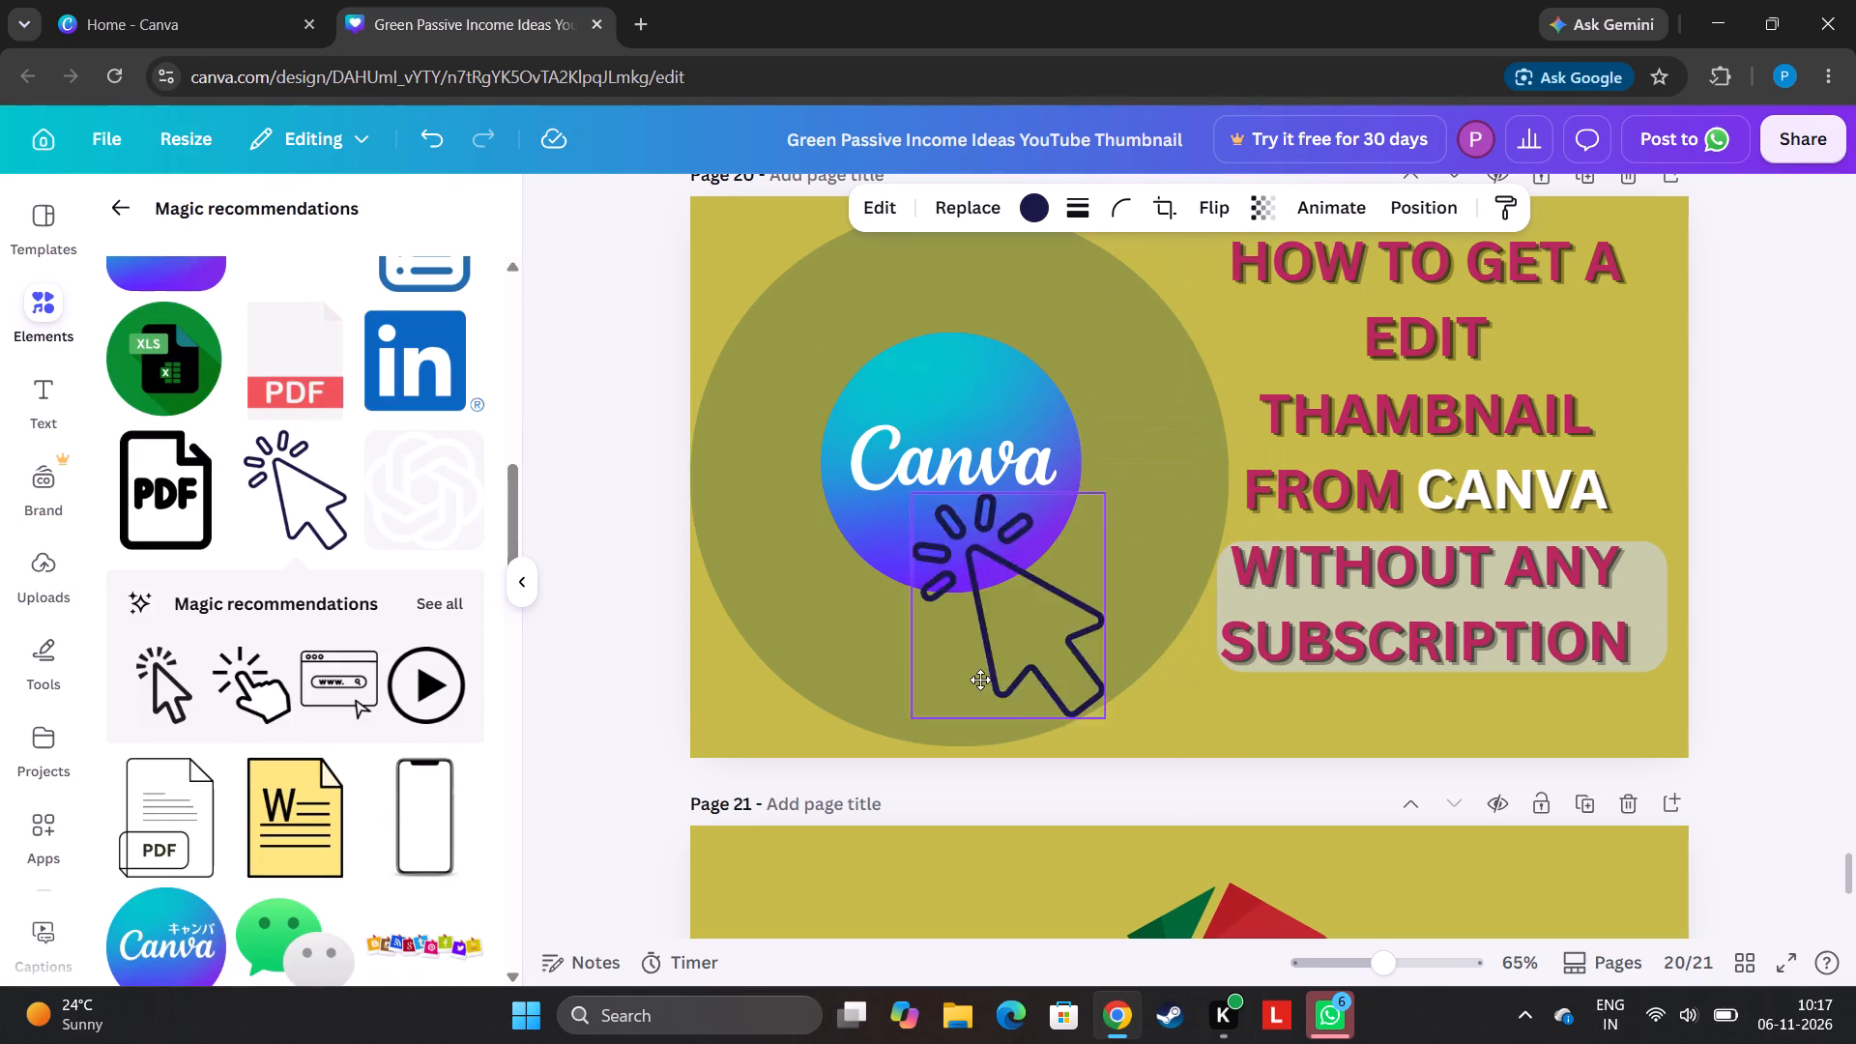
drag(980, 680, 1022, 654)
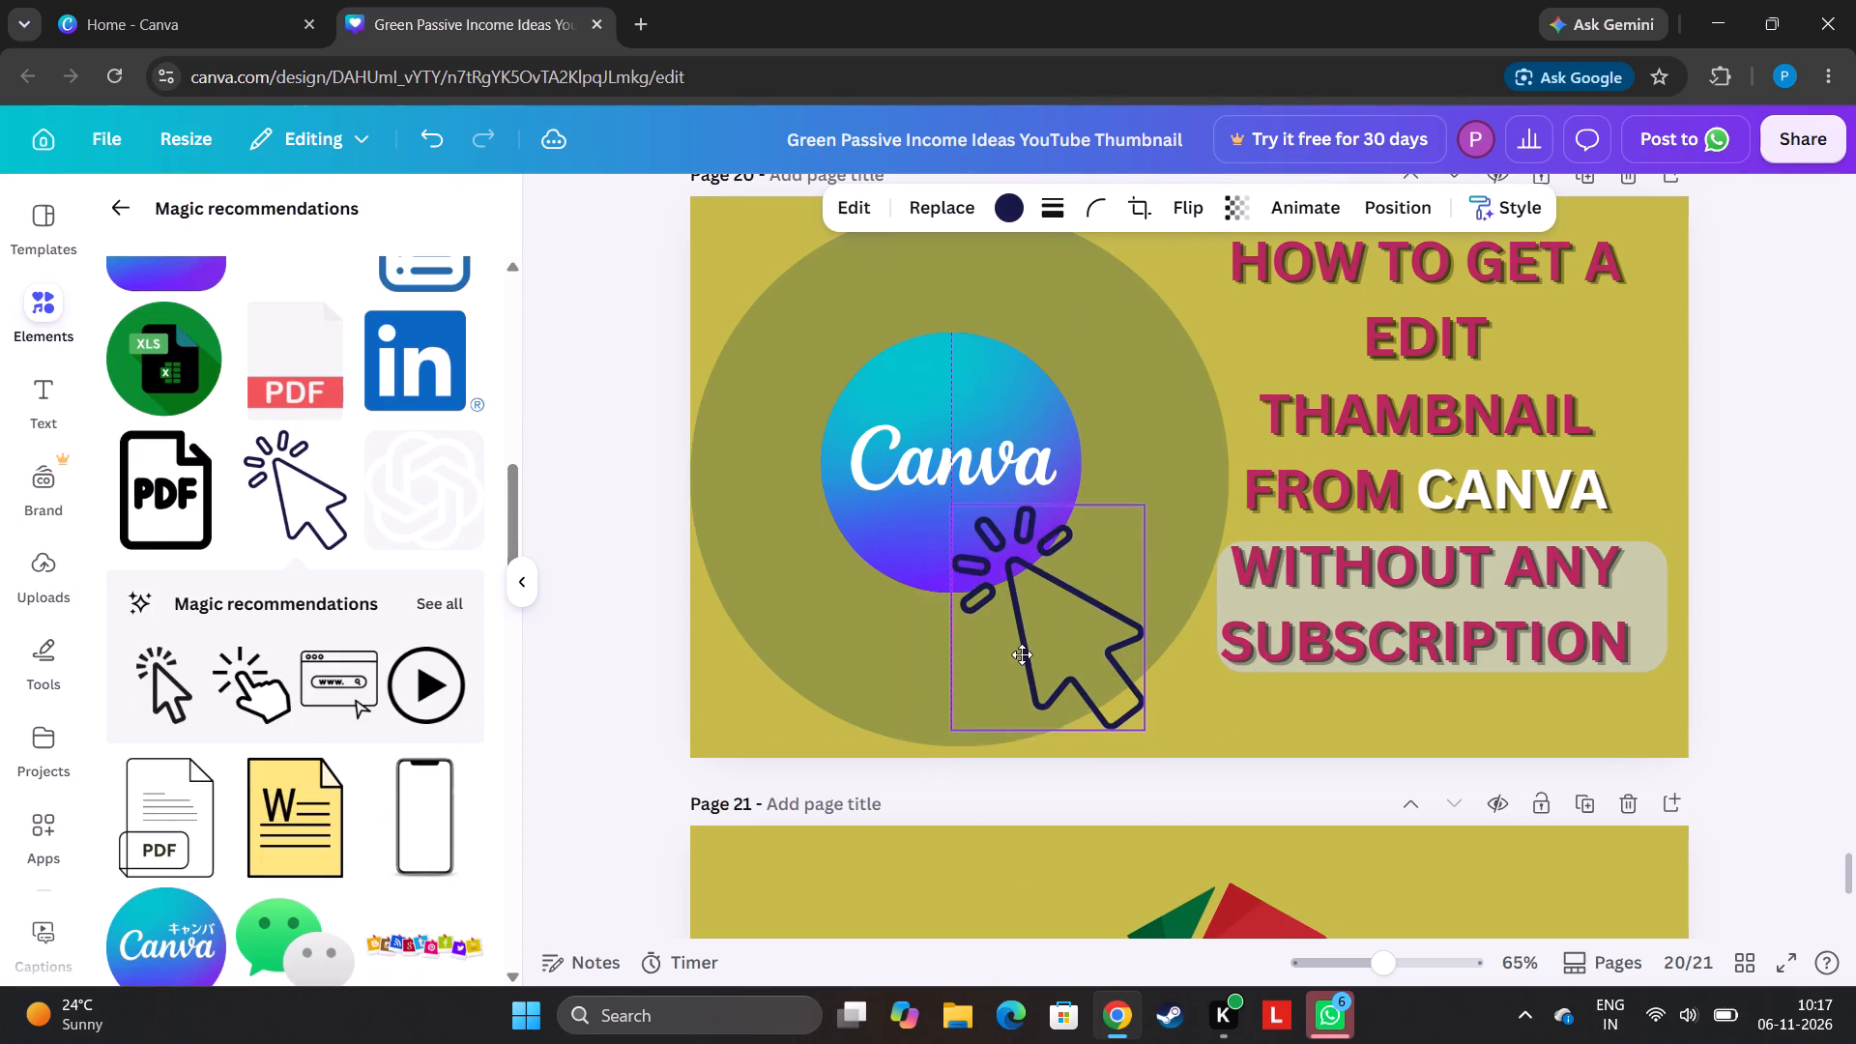
drag(1022, 654, 1066, 691)
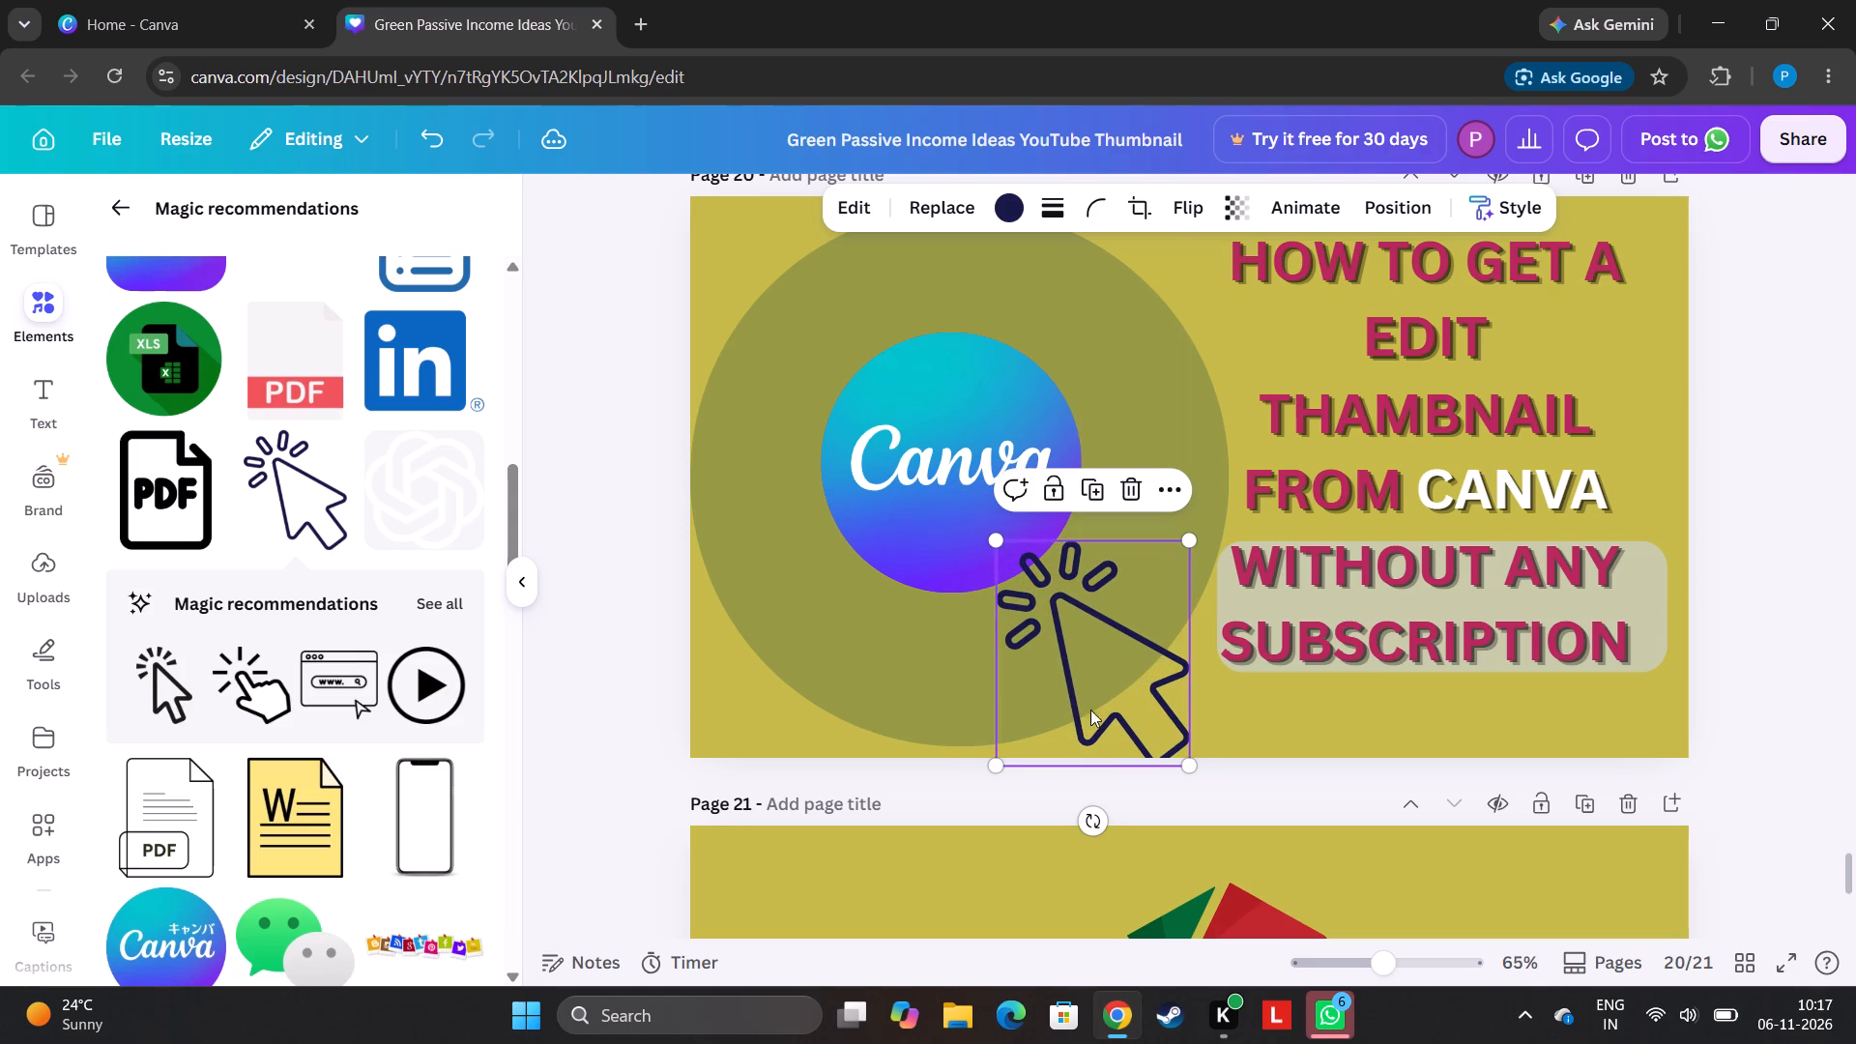
drag(1186, 762, 1156, 704)
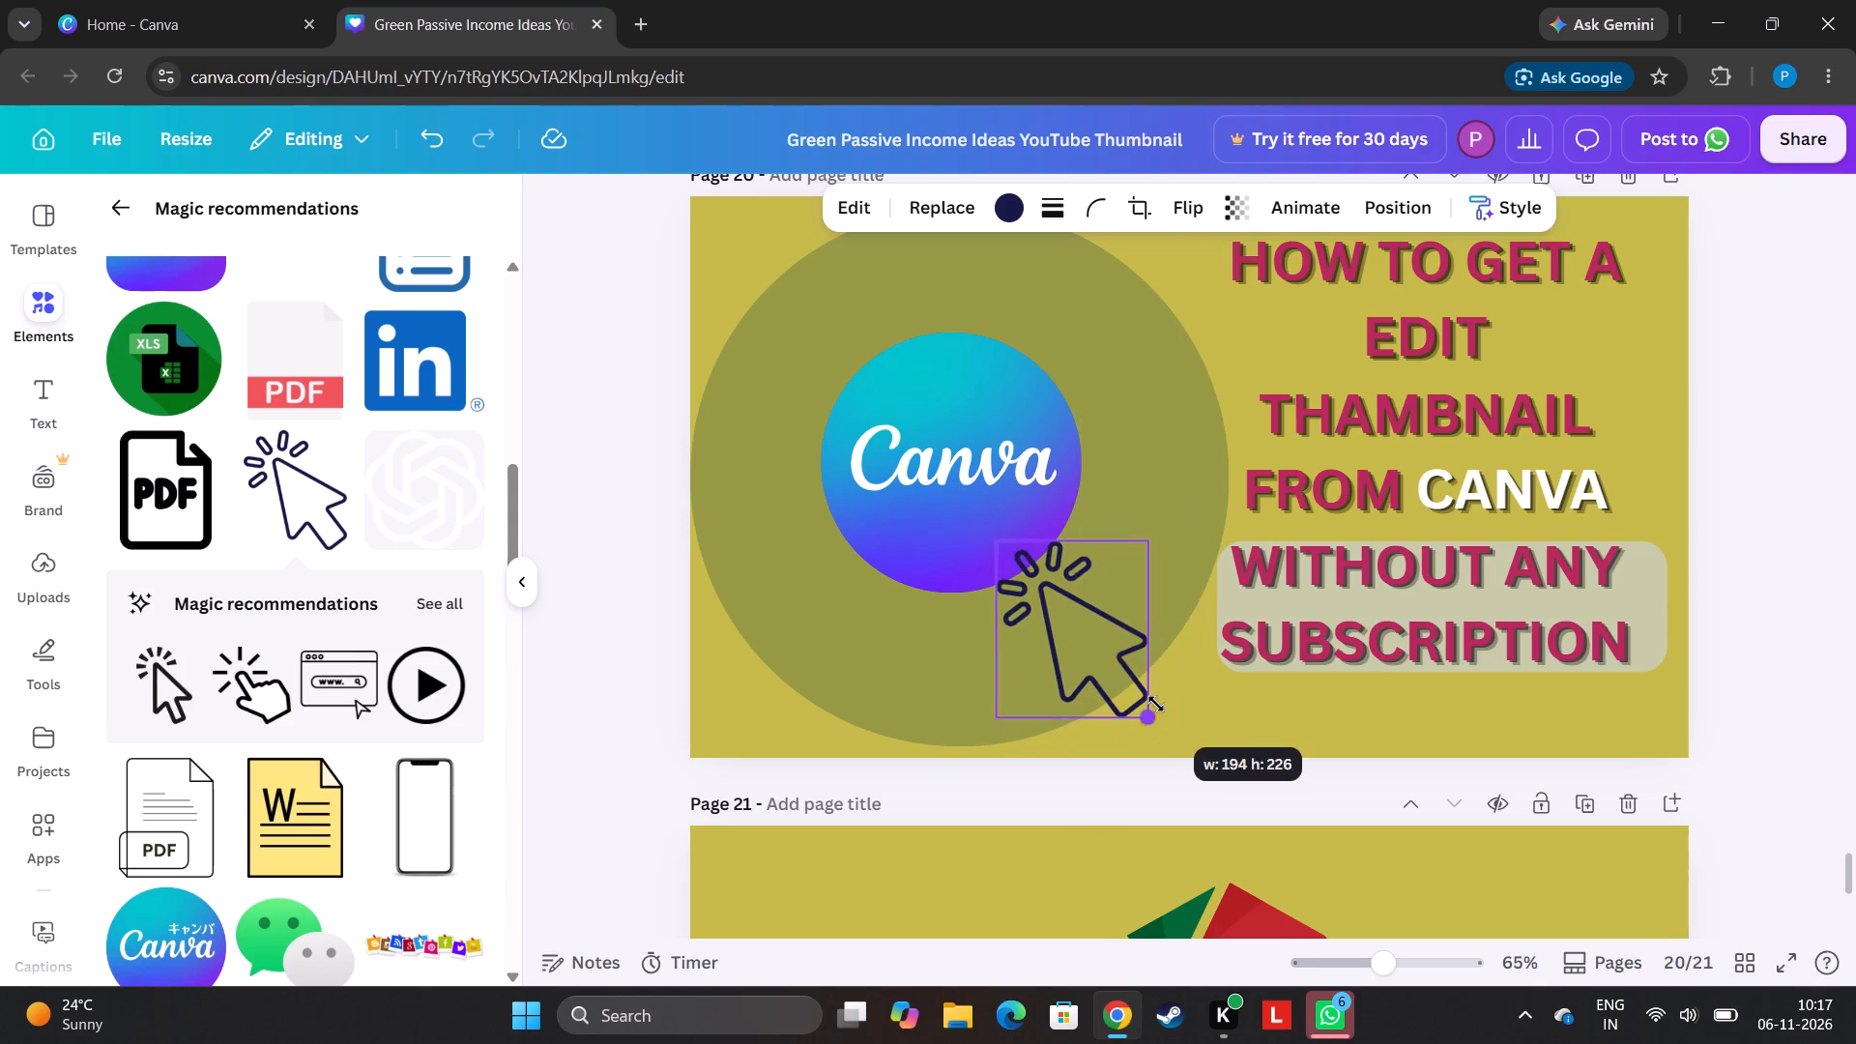
drag(1156, 704, 1118, 653)
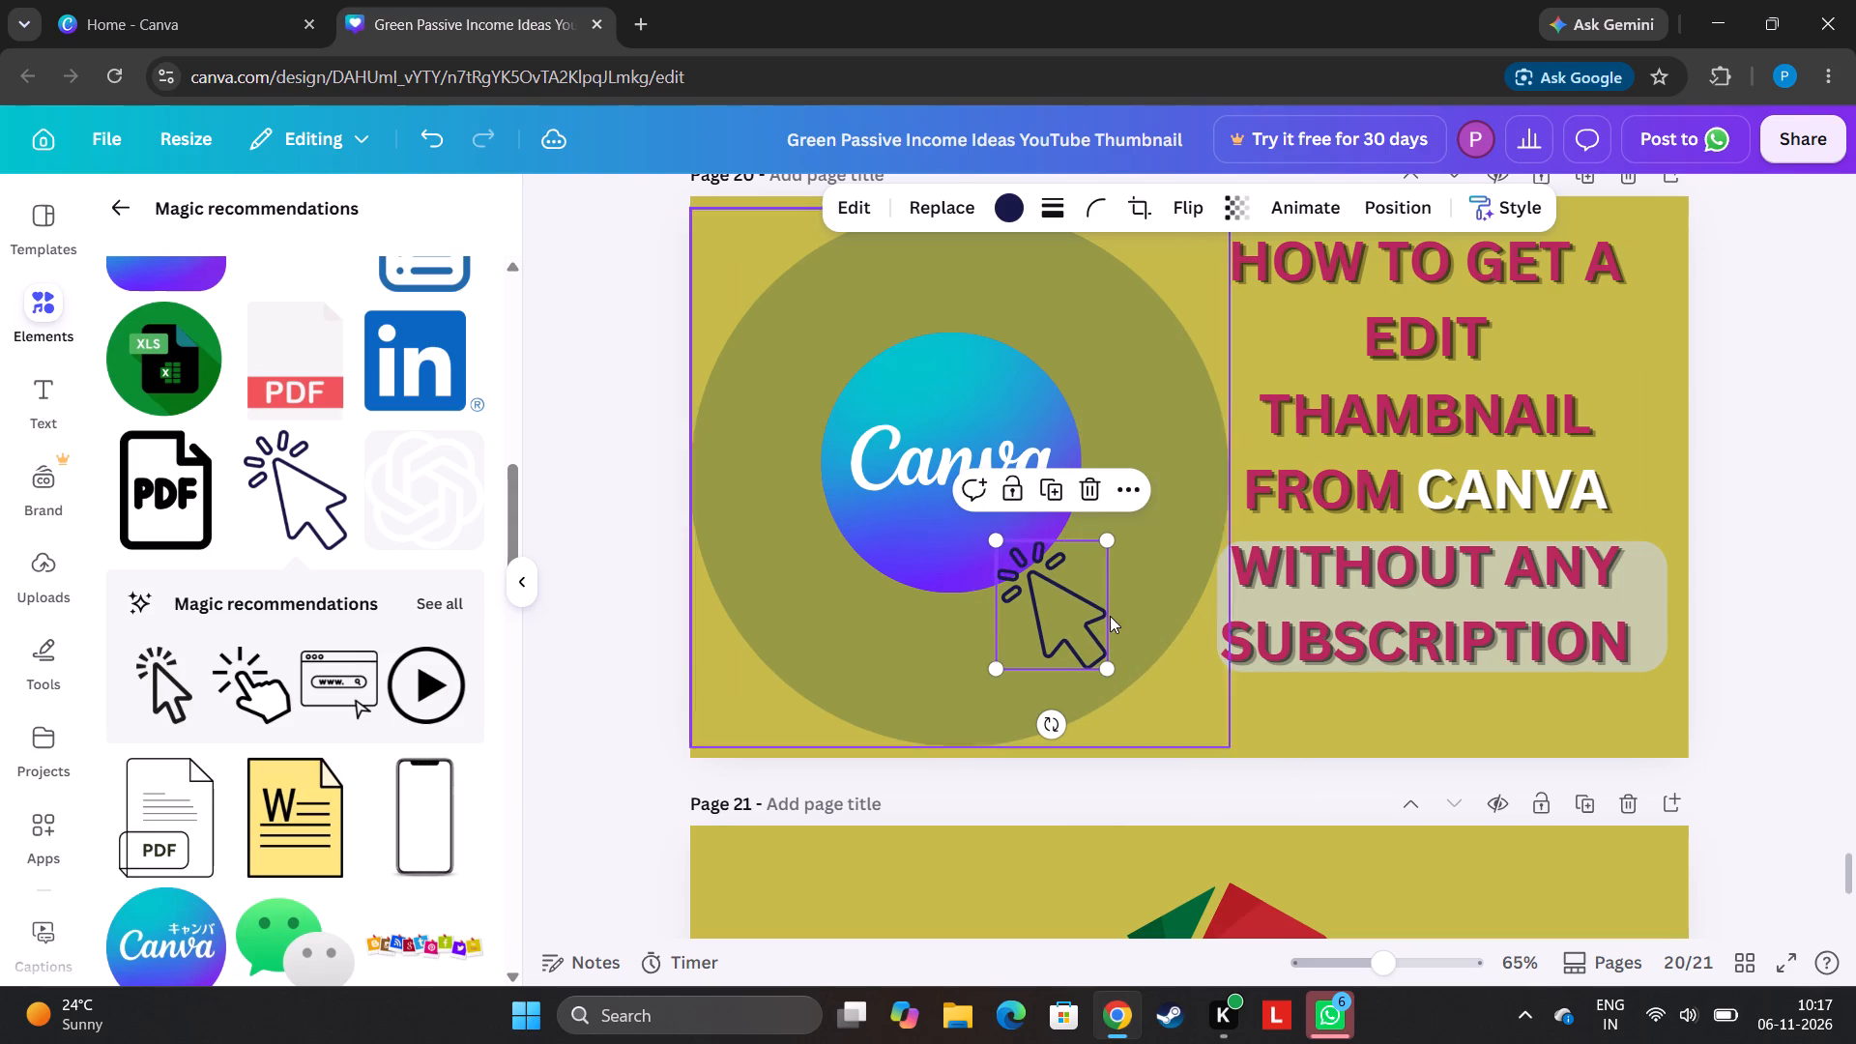
drag(1065, 614, 1182, 664)
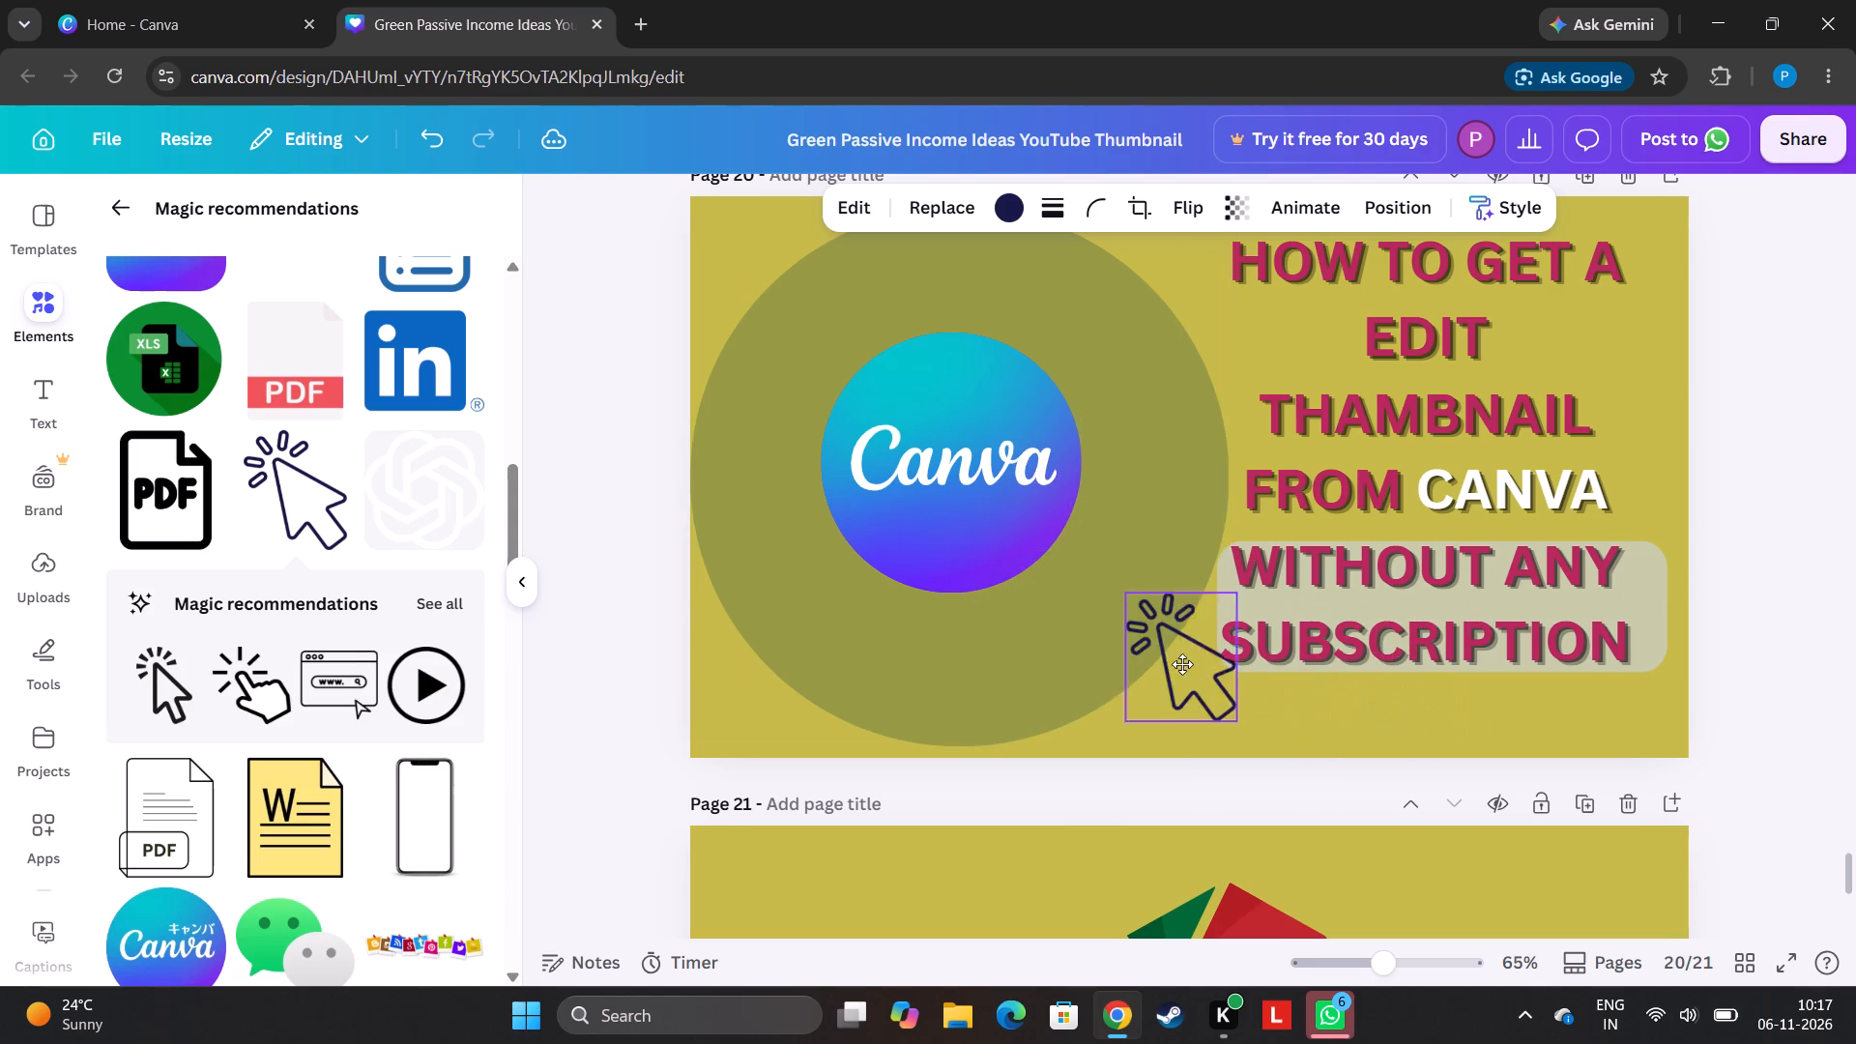
drag(1182, 664, 1066, 658)
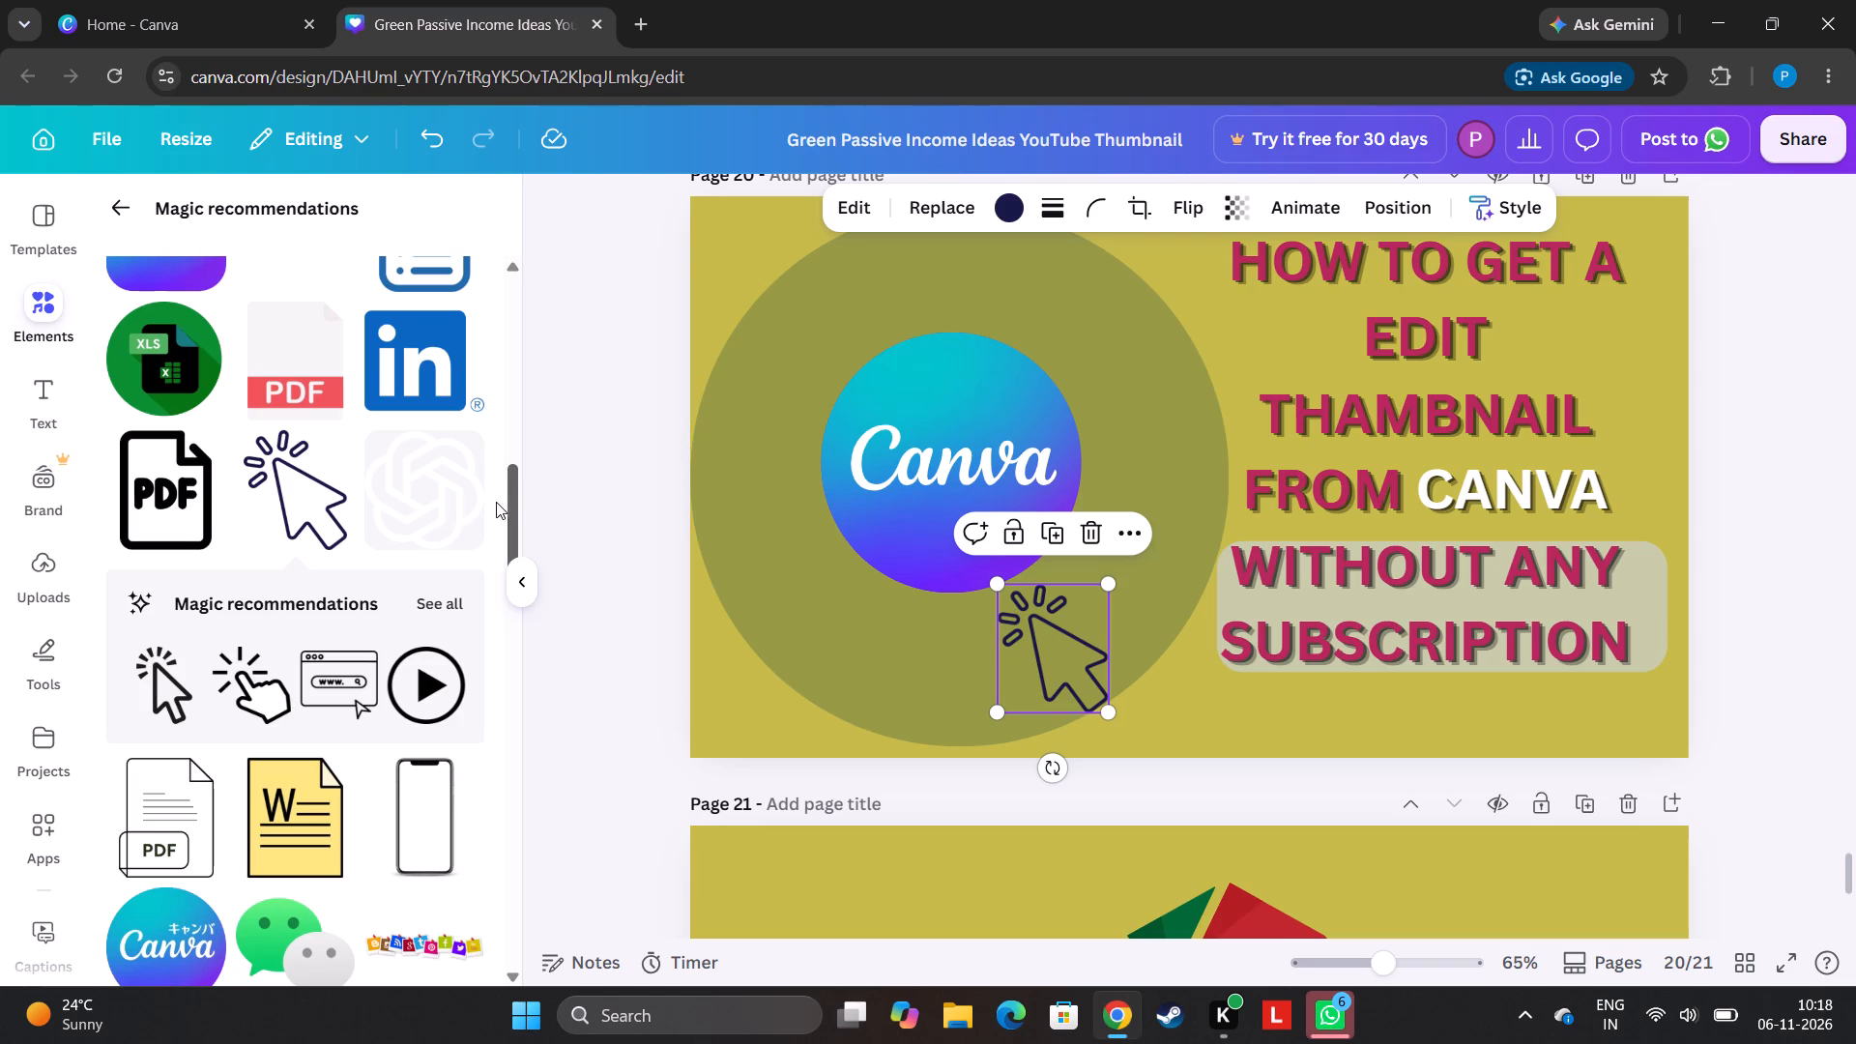
Add the laptop-and-devices graphic with floating app icons from the recommendations, shrink it and place it in page 20's bottom-left corner.
drag(508, 495, 512, 535)
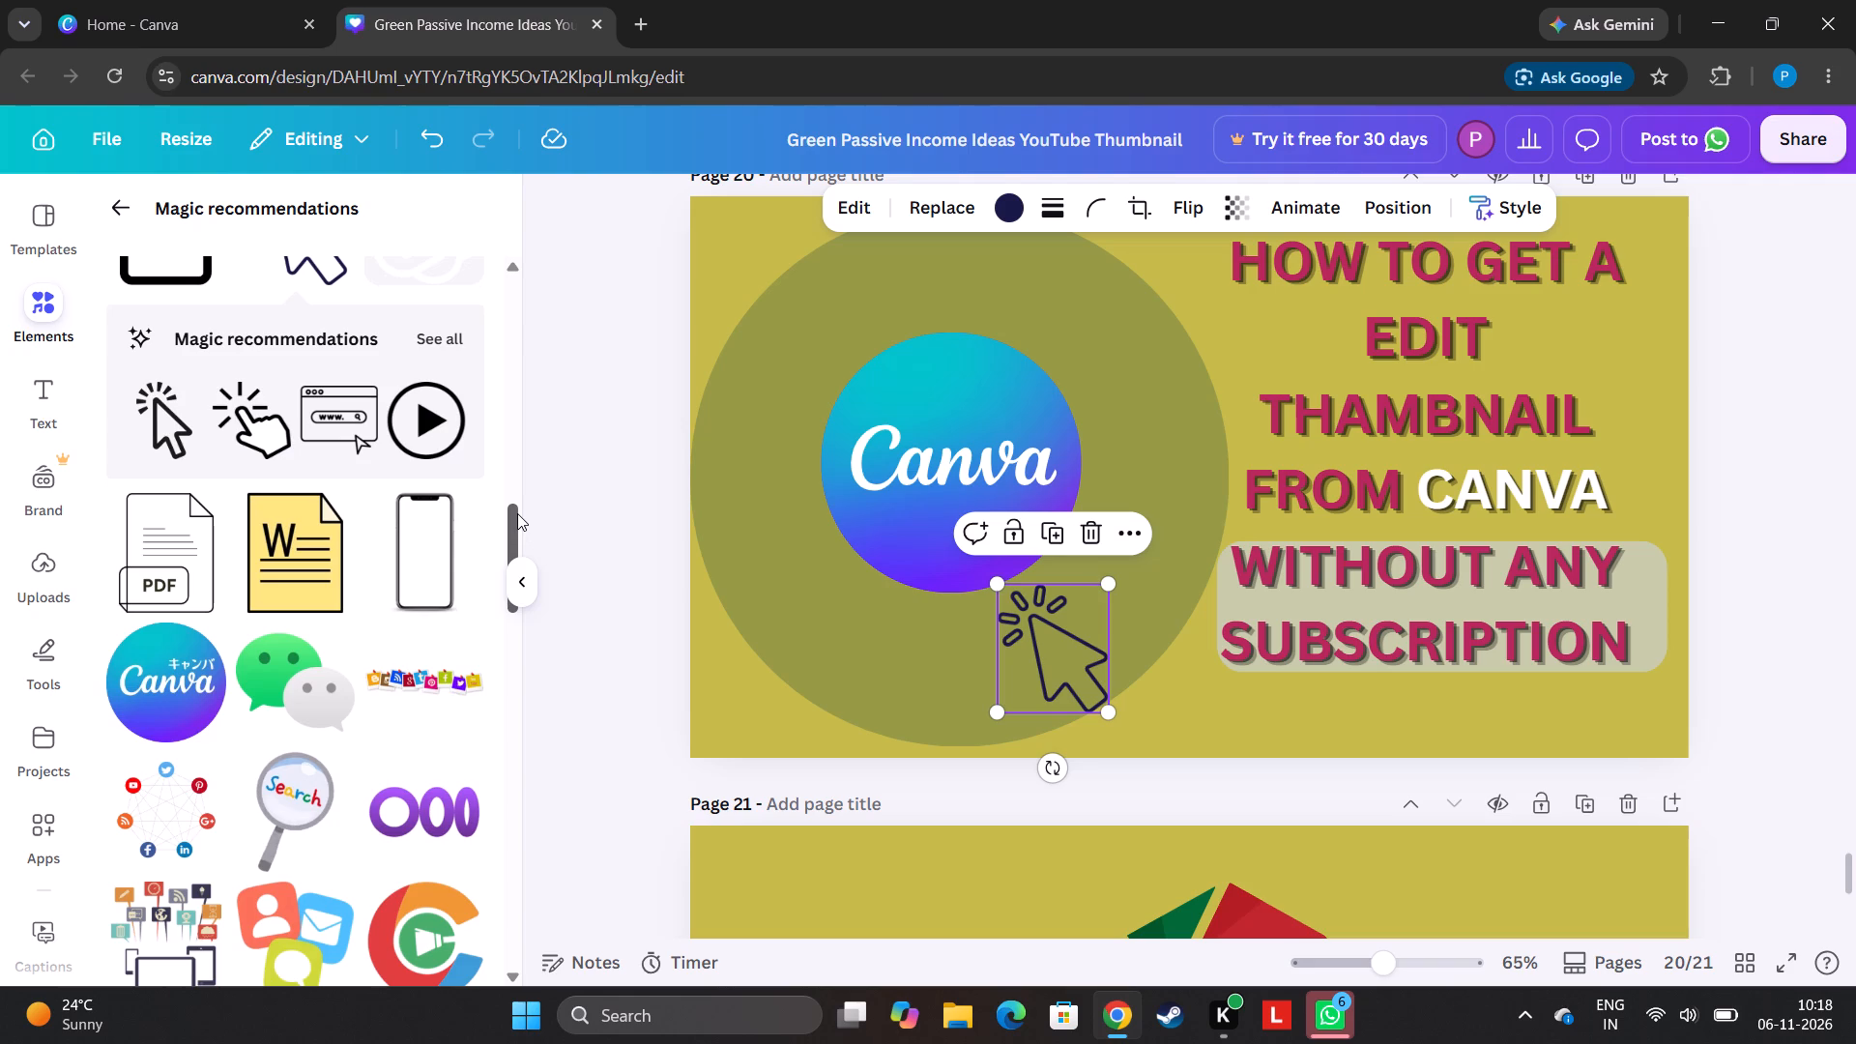
drag(517, 513, 513, 552)
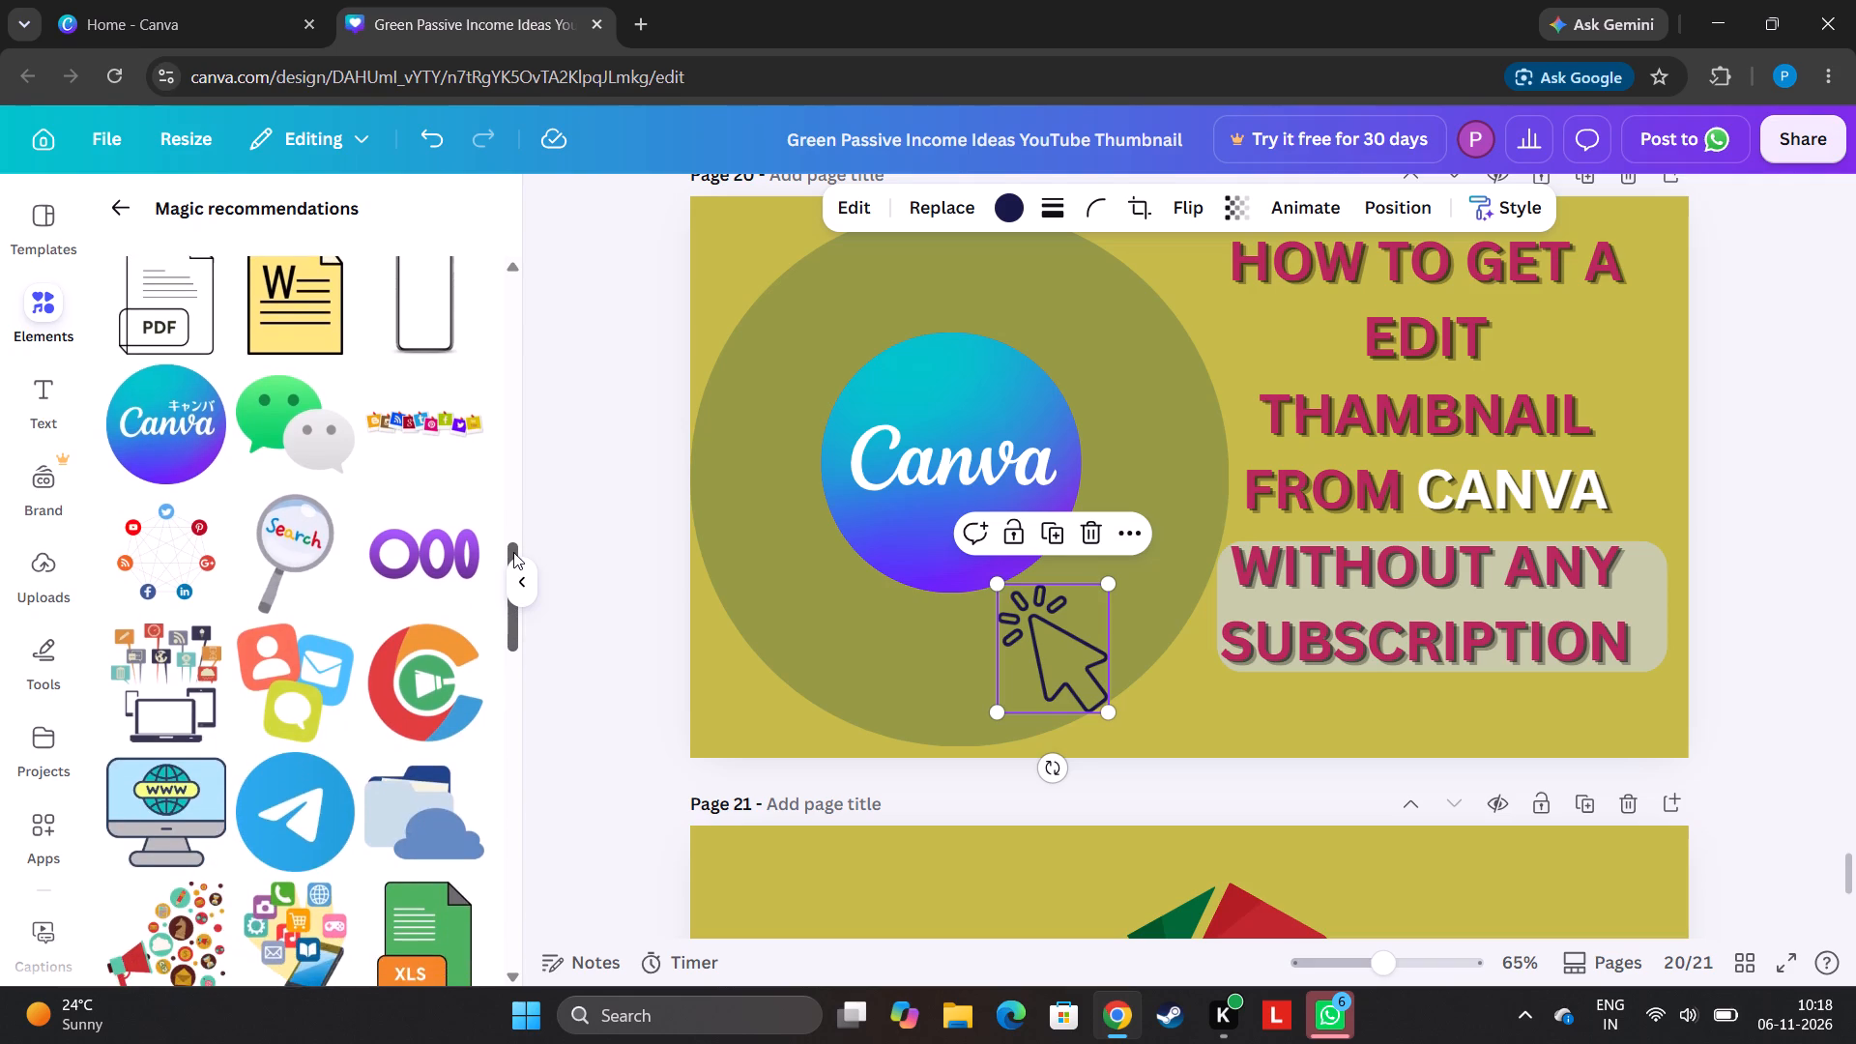
drag(513, 552, 513, 594)
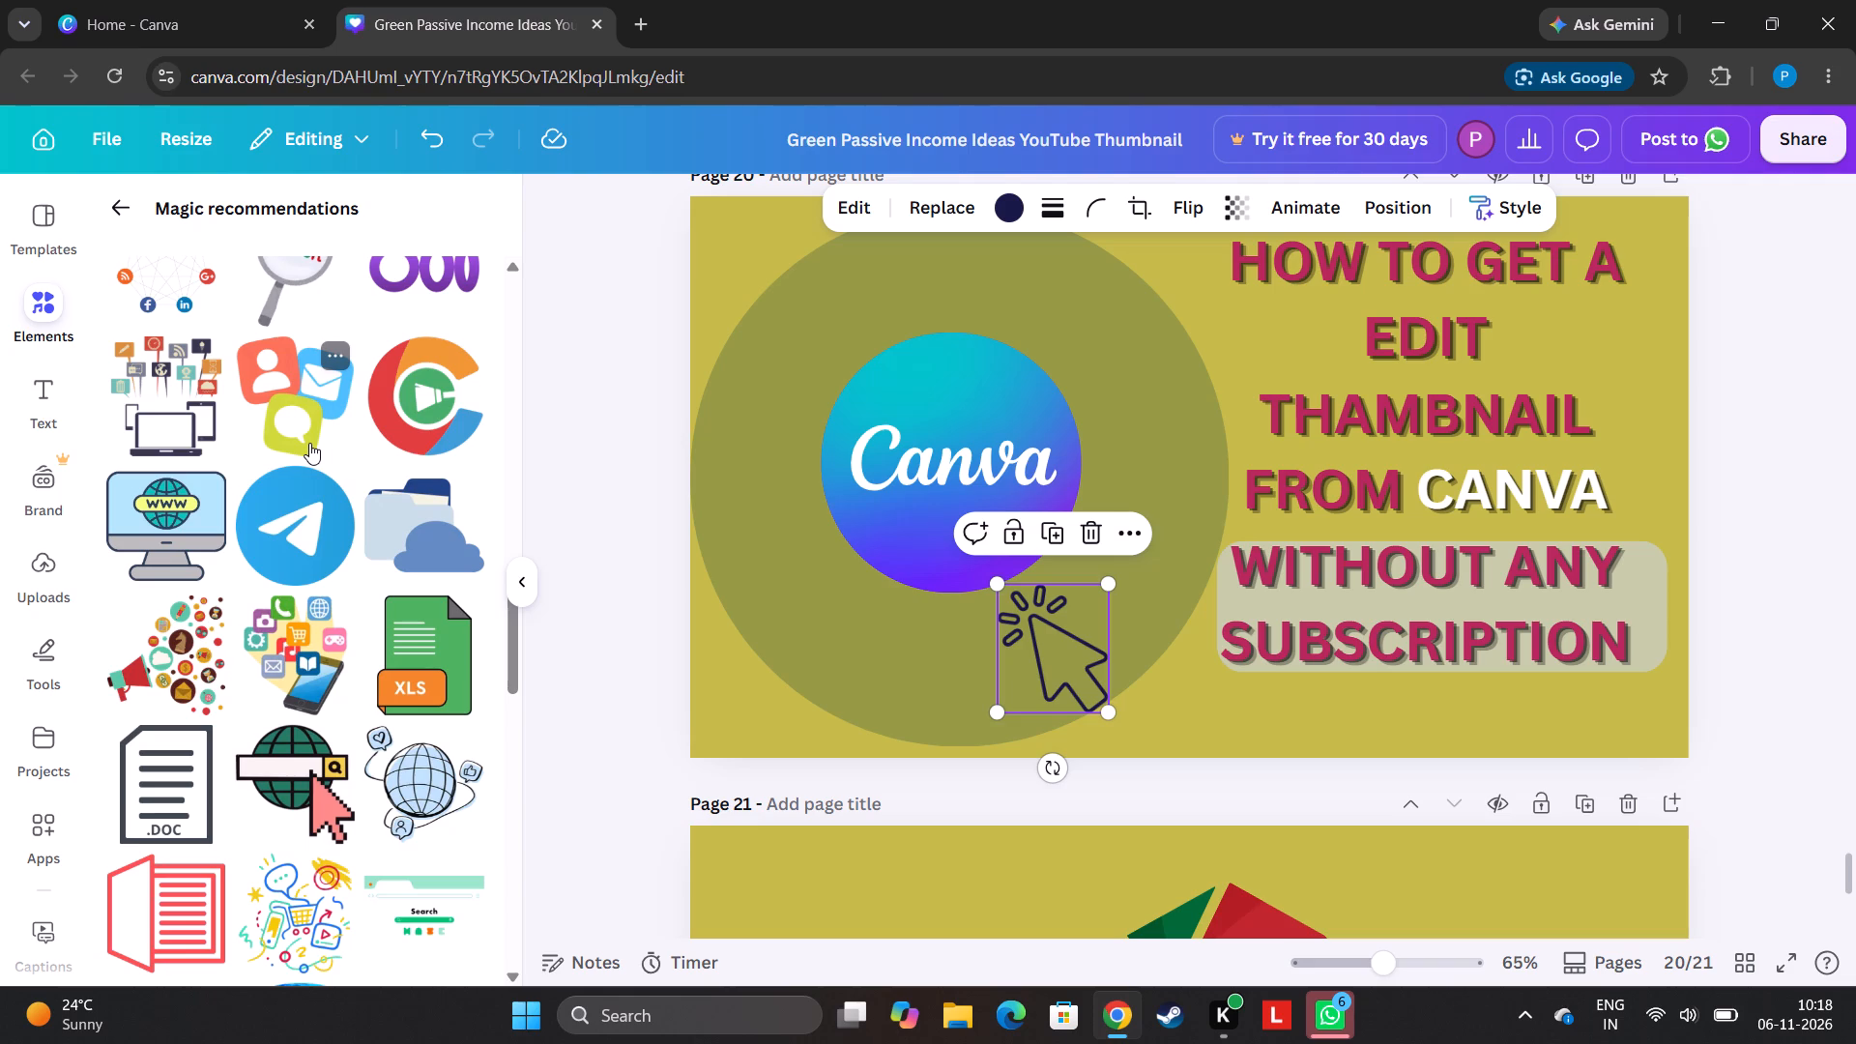
click(166, 390)
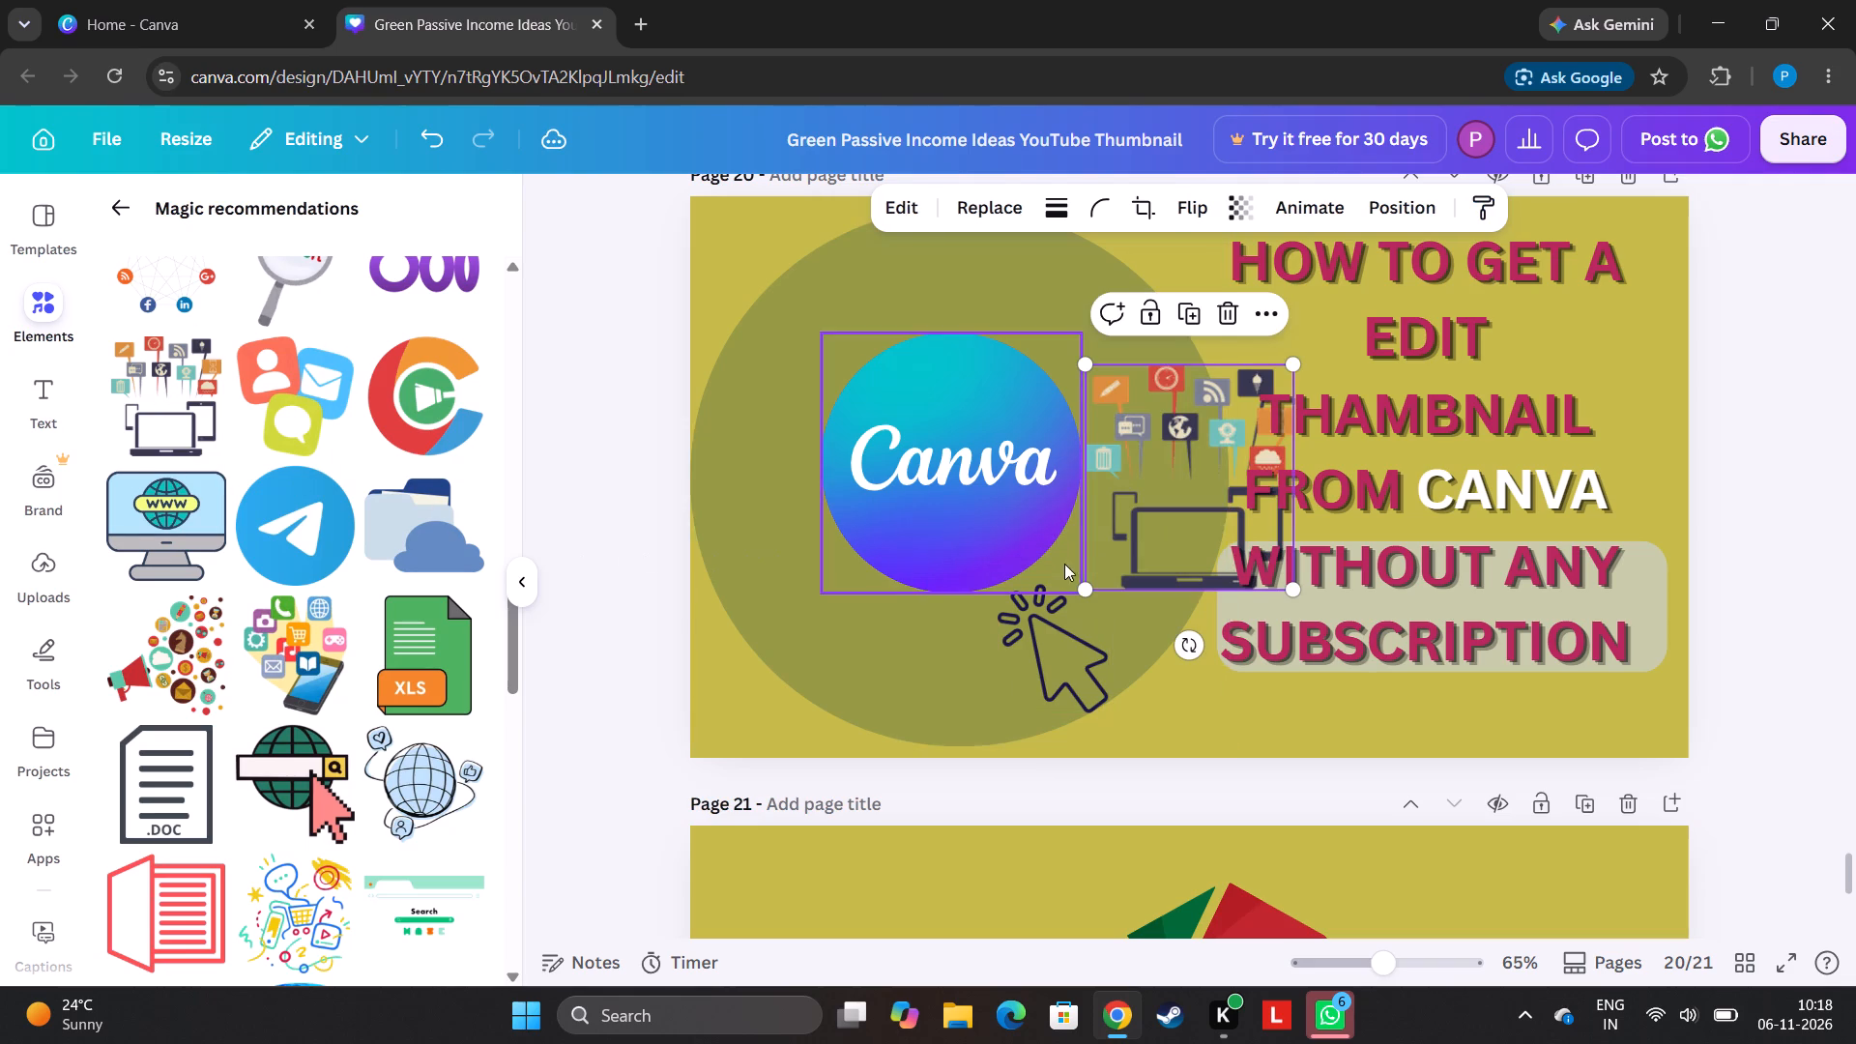
drag(1183, 534, 904, 671)
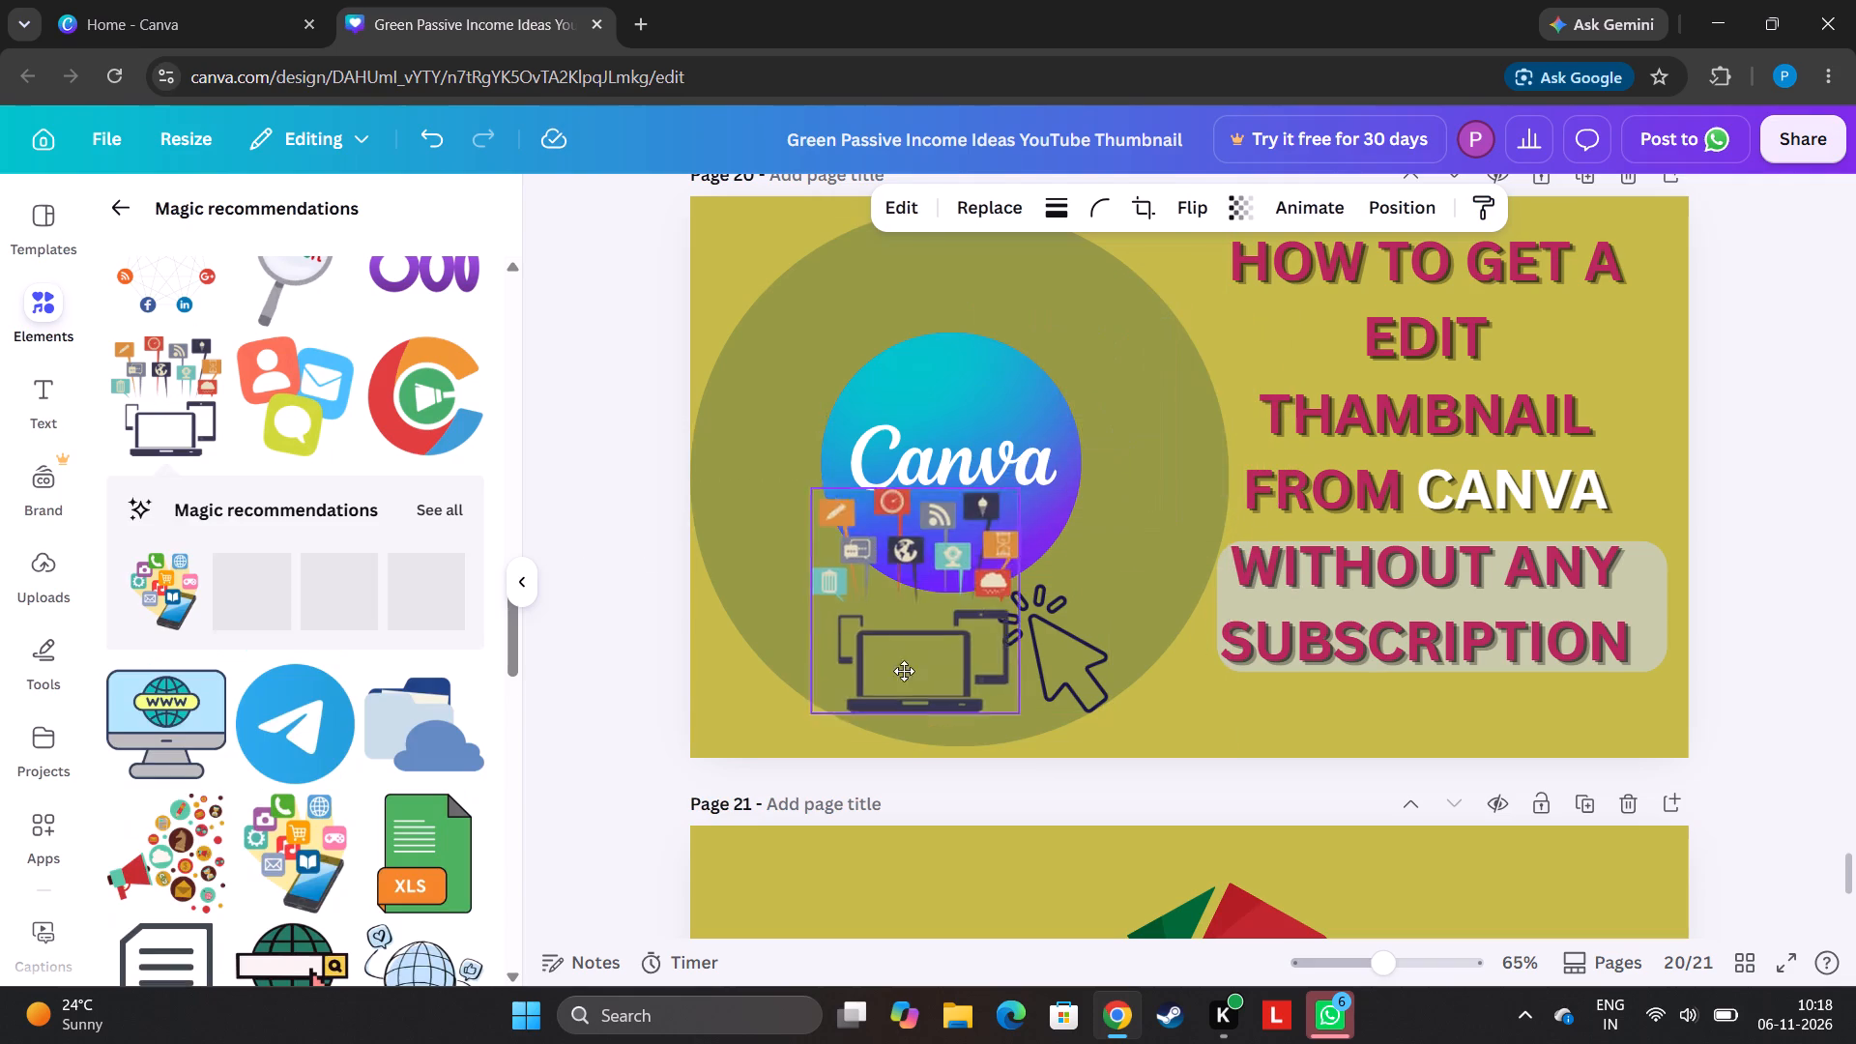
drag(904, 671, 810, 700)
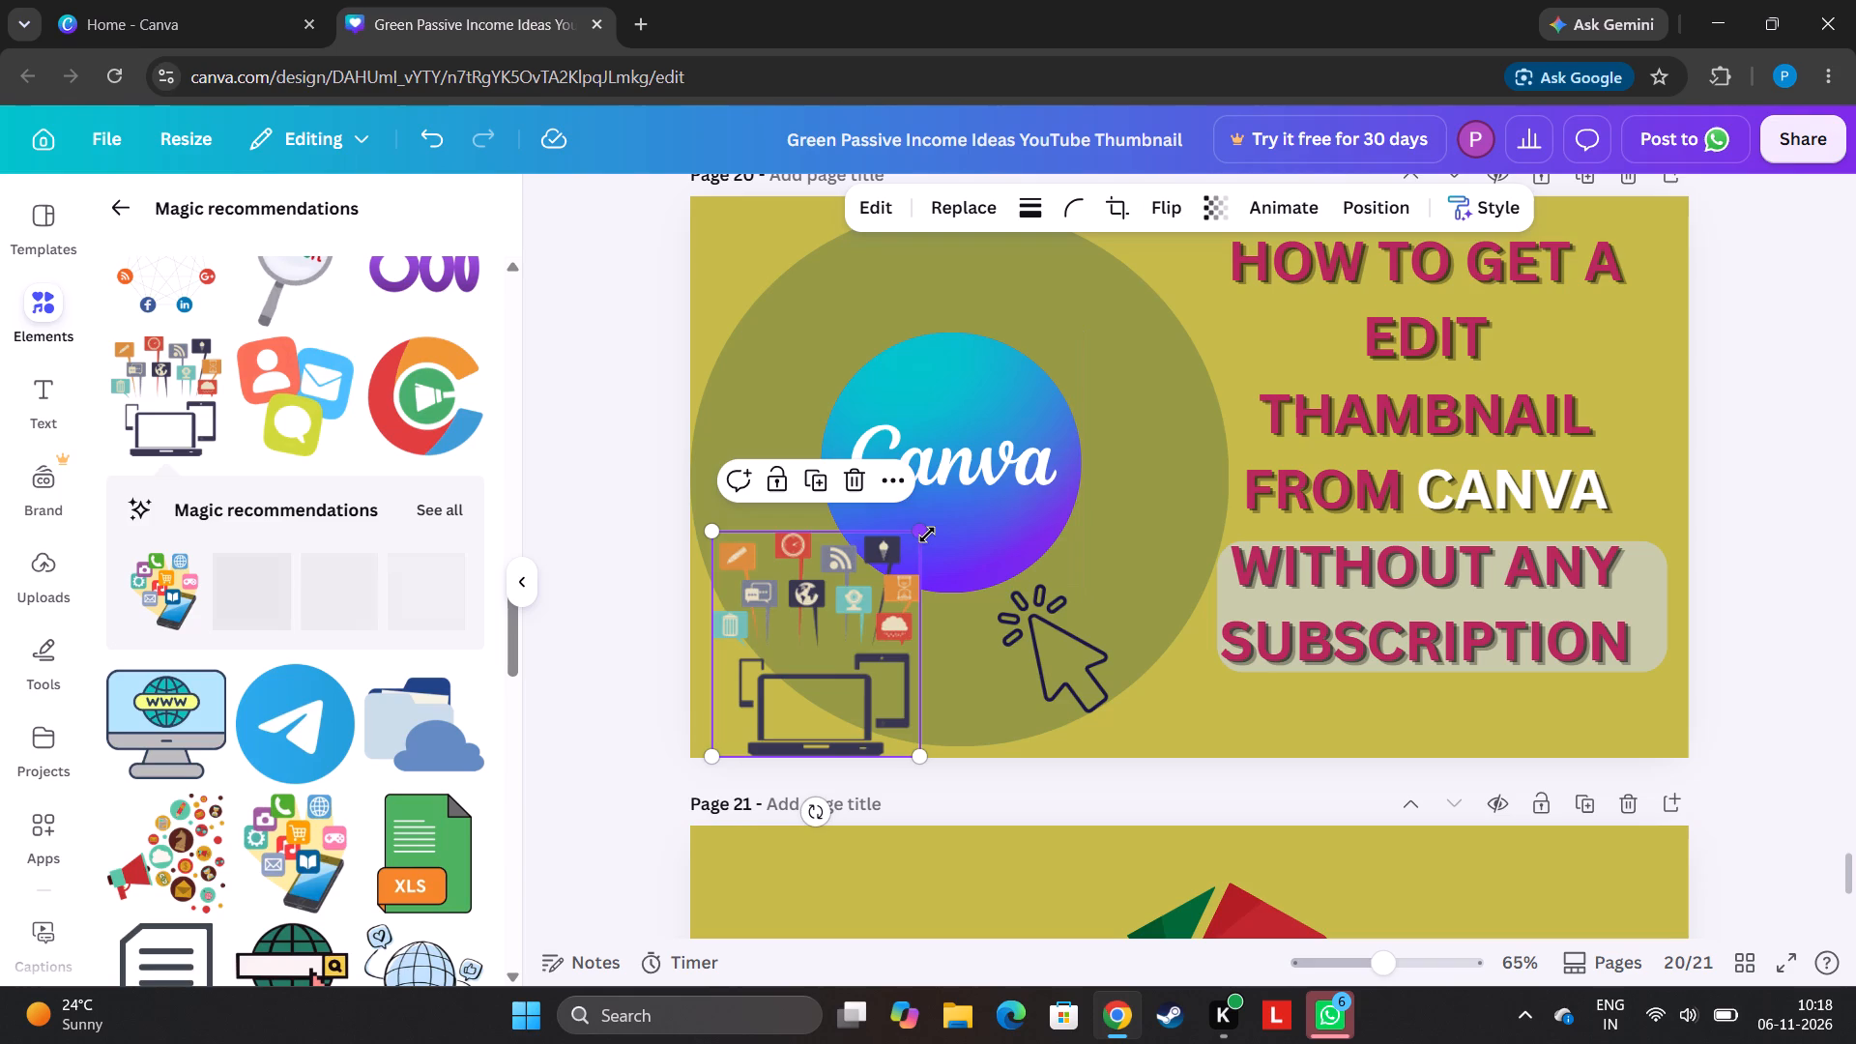
drag(927, 535, 844, 649)
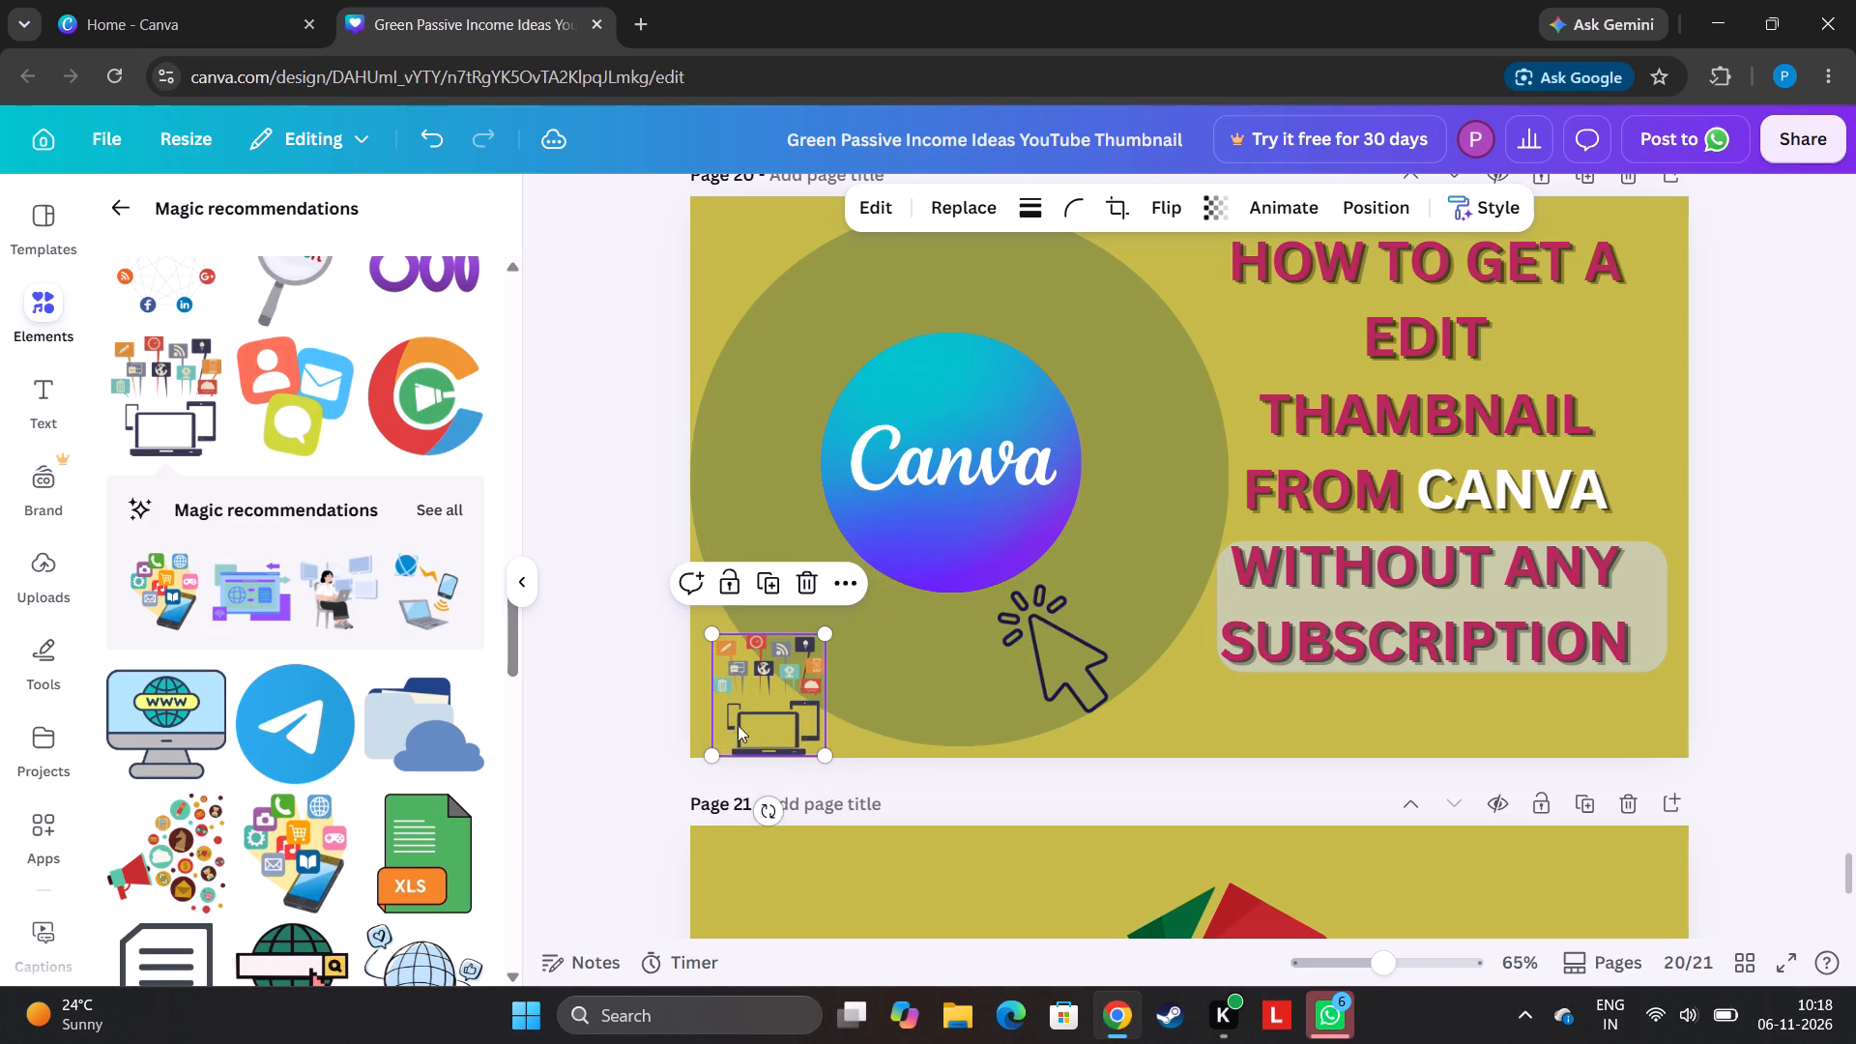
drag(752, 712, 769, 467)
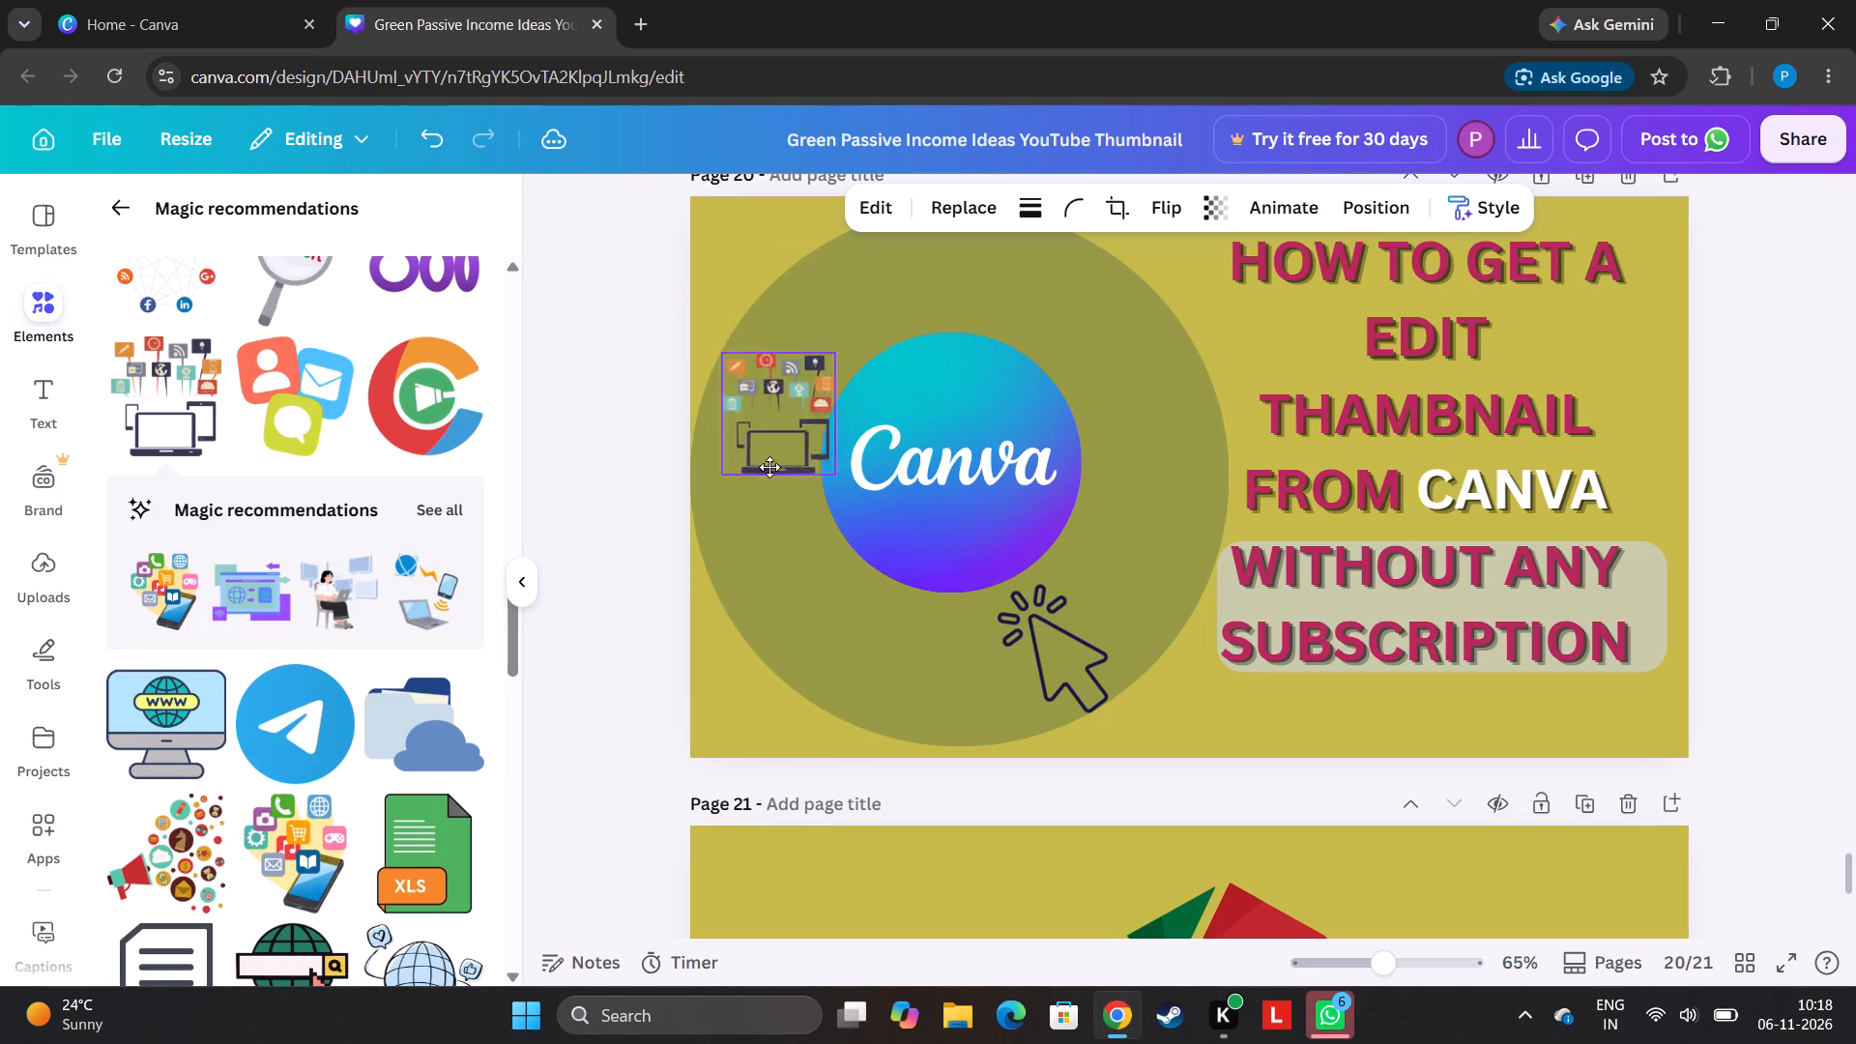
drag(769, 467, 719, 711)
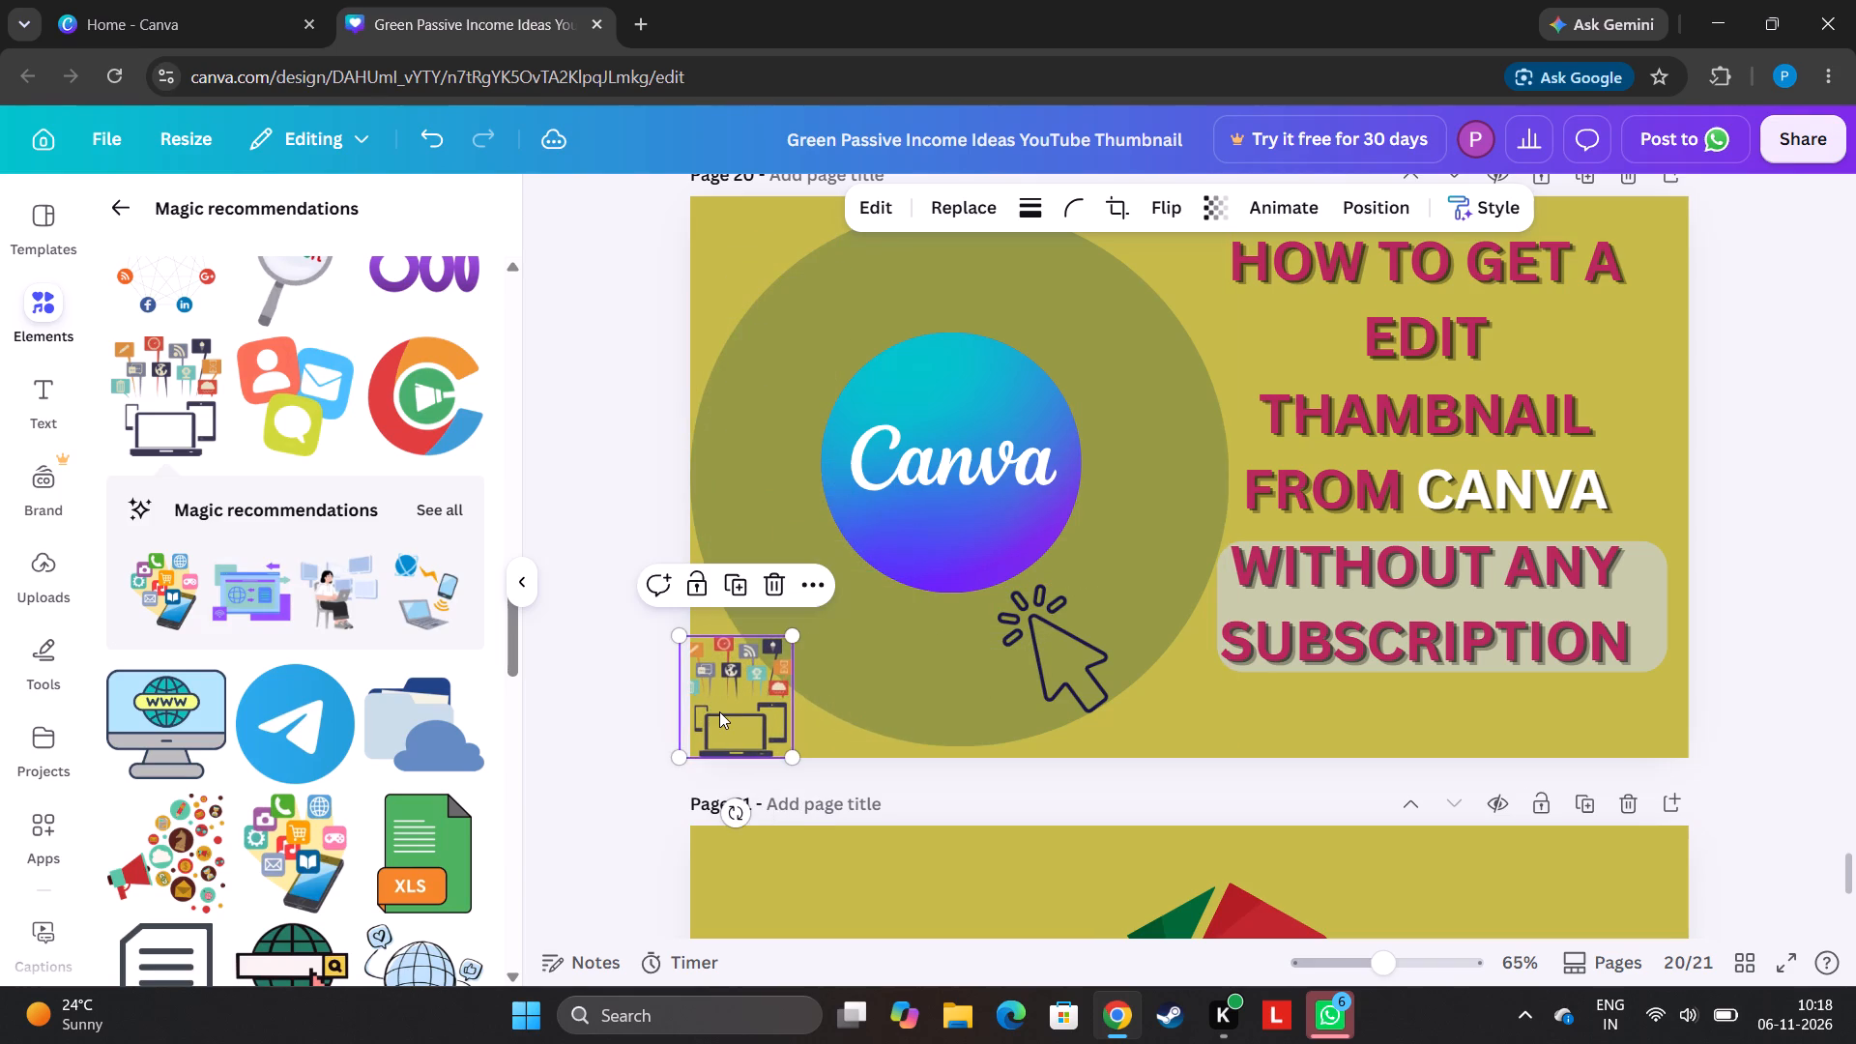
drag(719, 711, 729, 711)
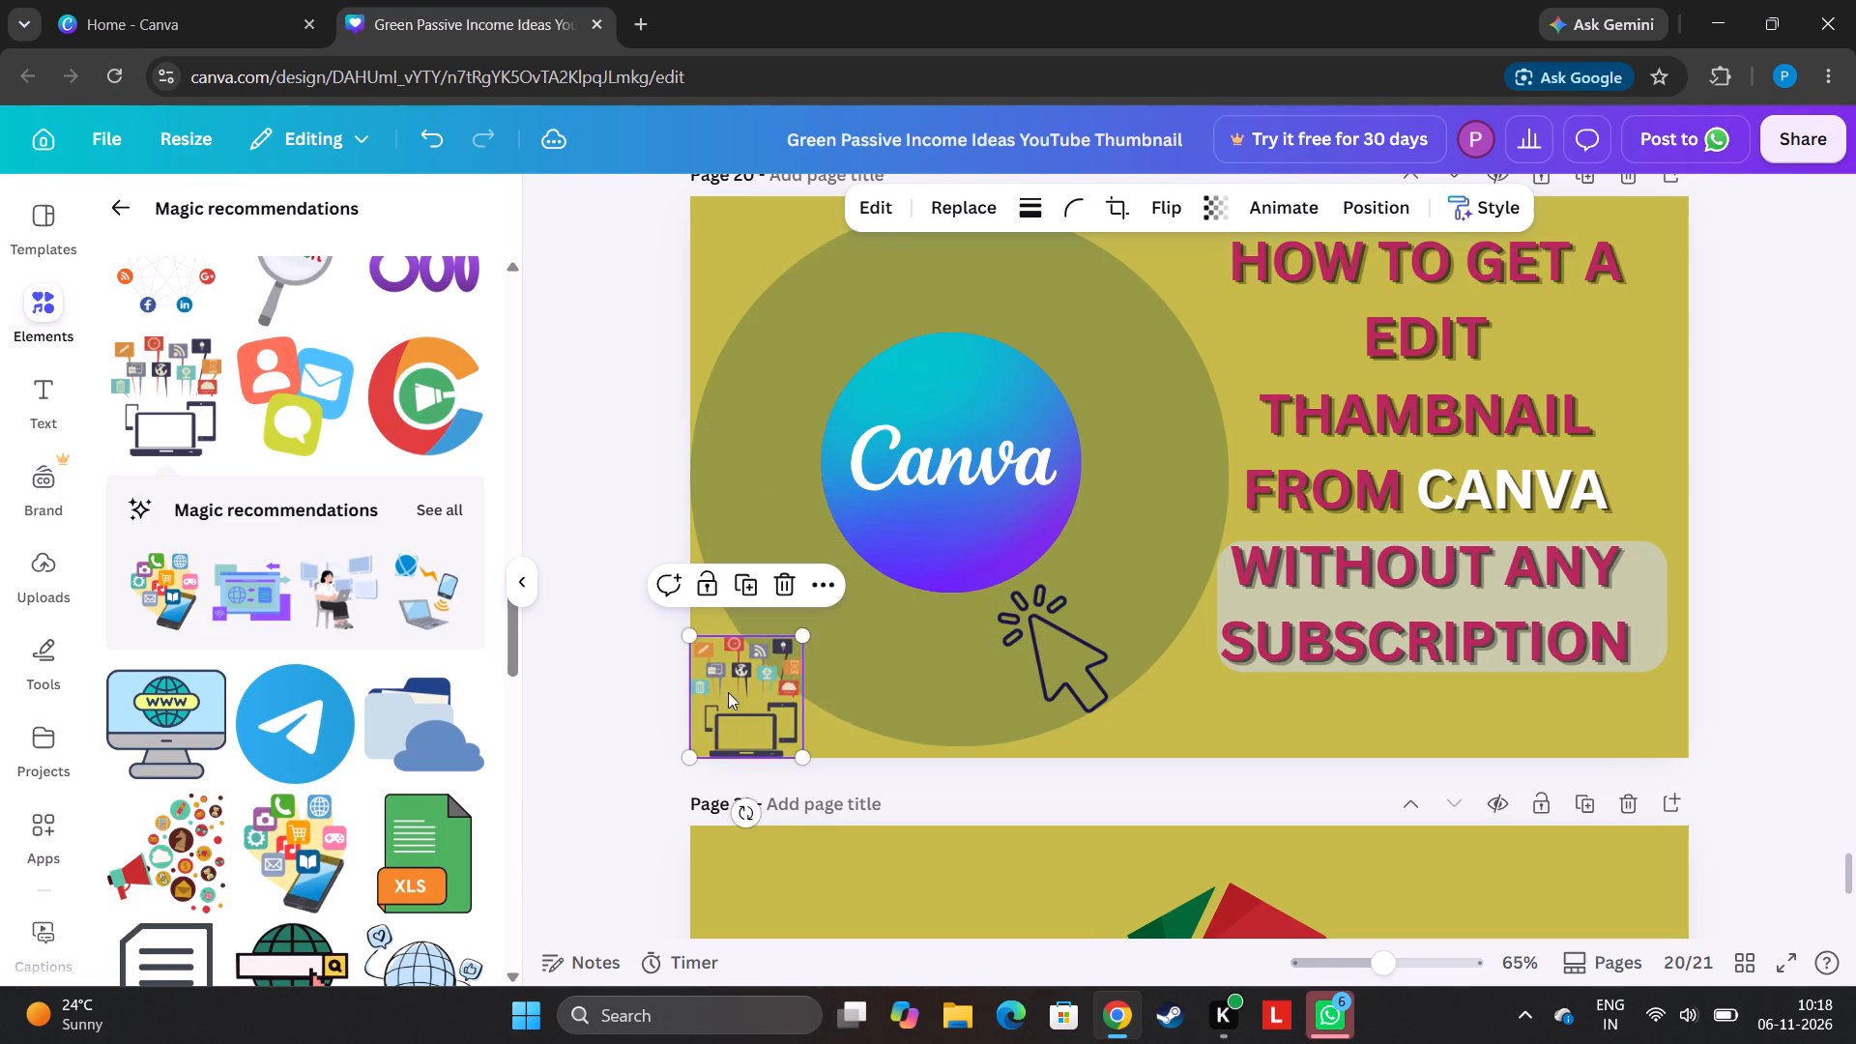
Add the megaphone graphic with colourful round icons, shrink it and place it at page 20's top edge, just left of the heading.
click(181, 846)
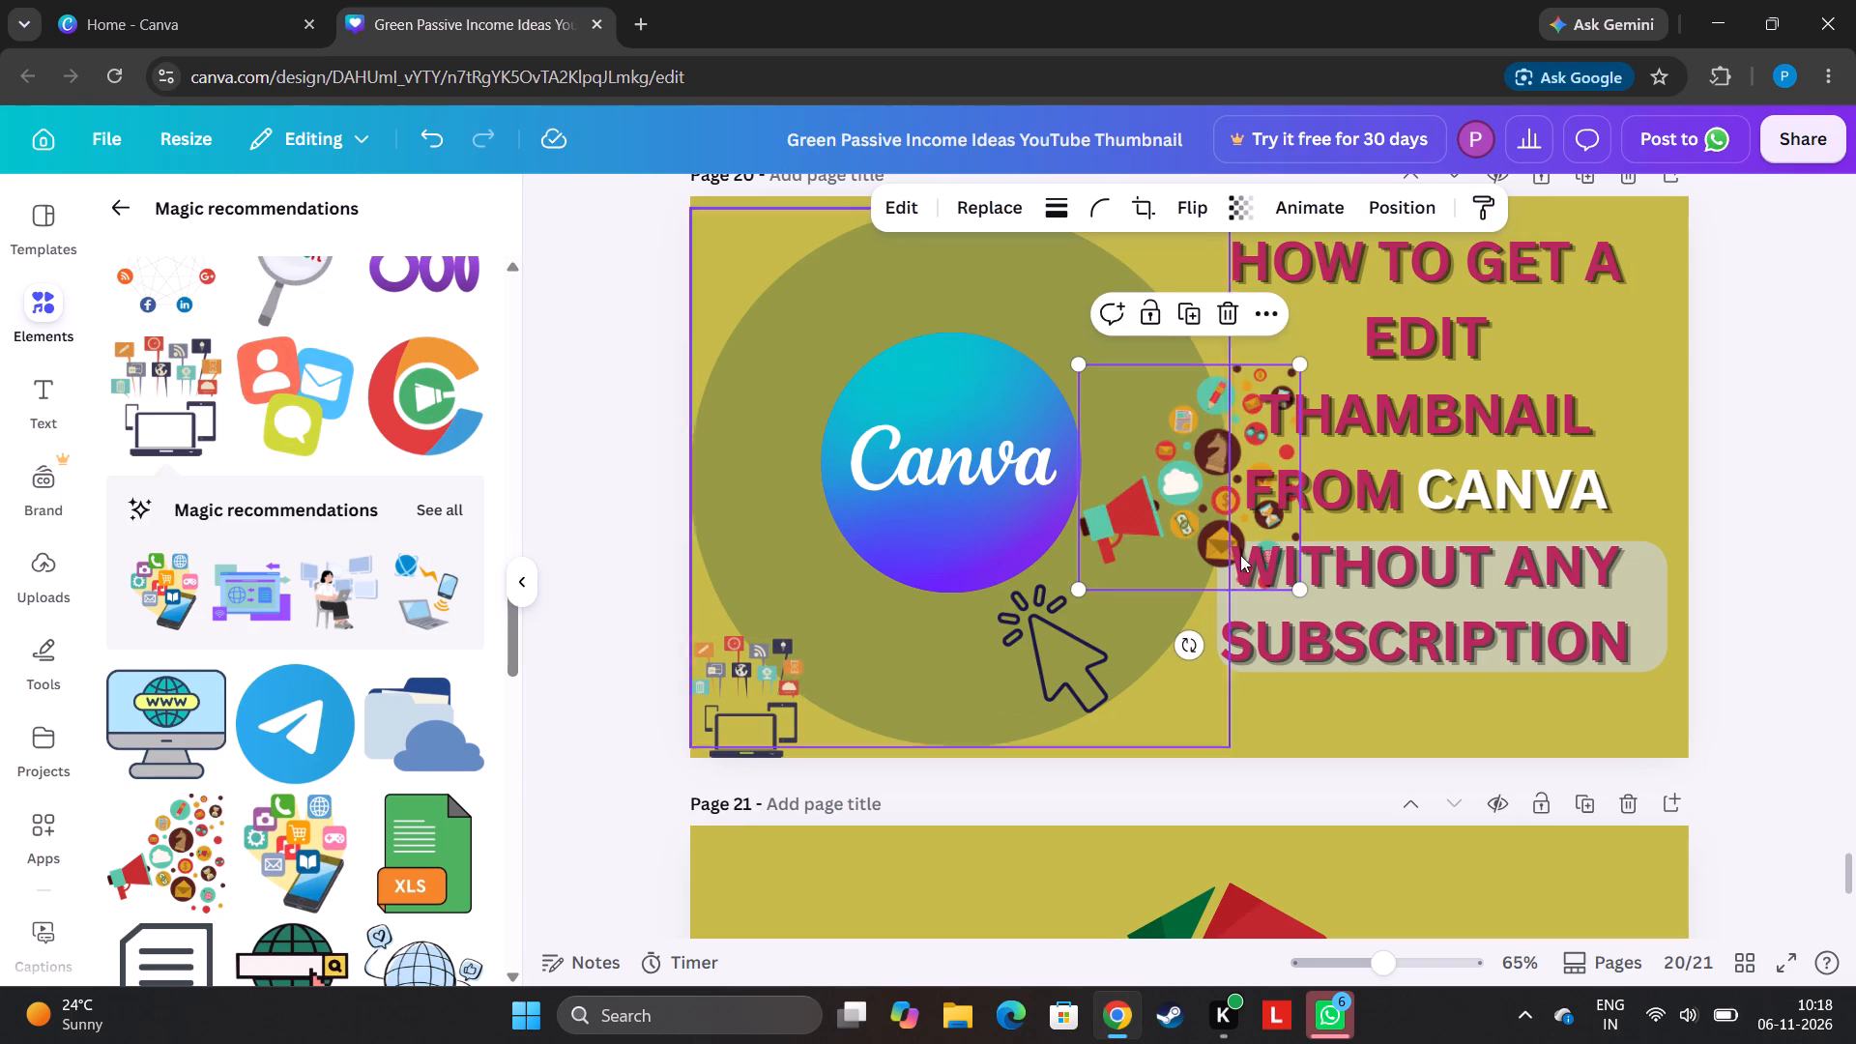
drag(1192, 506, 1048, 264)
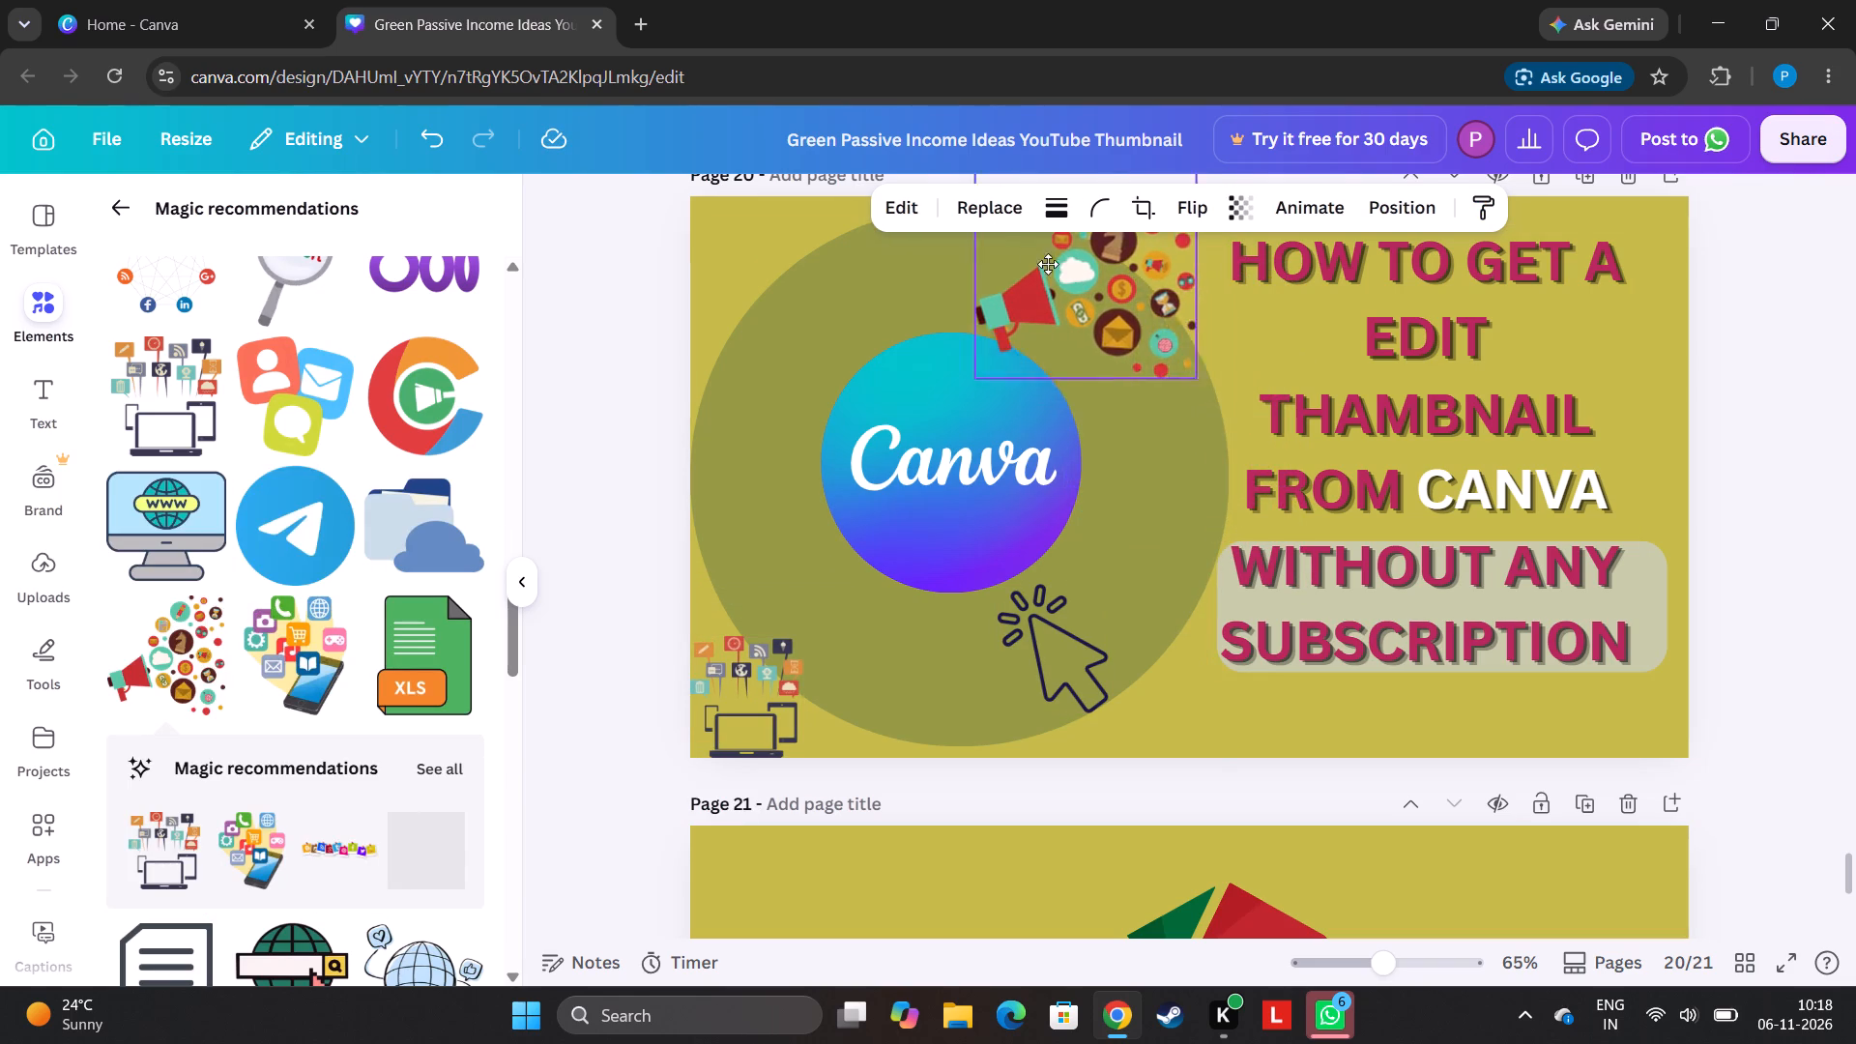
drag(1048, 264, 1046, 262)
drag(1045, 261, 855, 287)
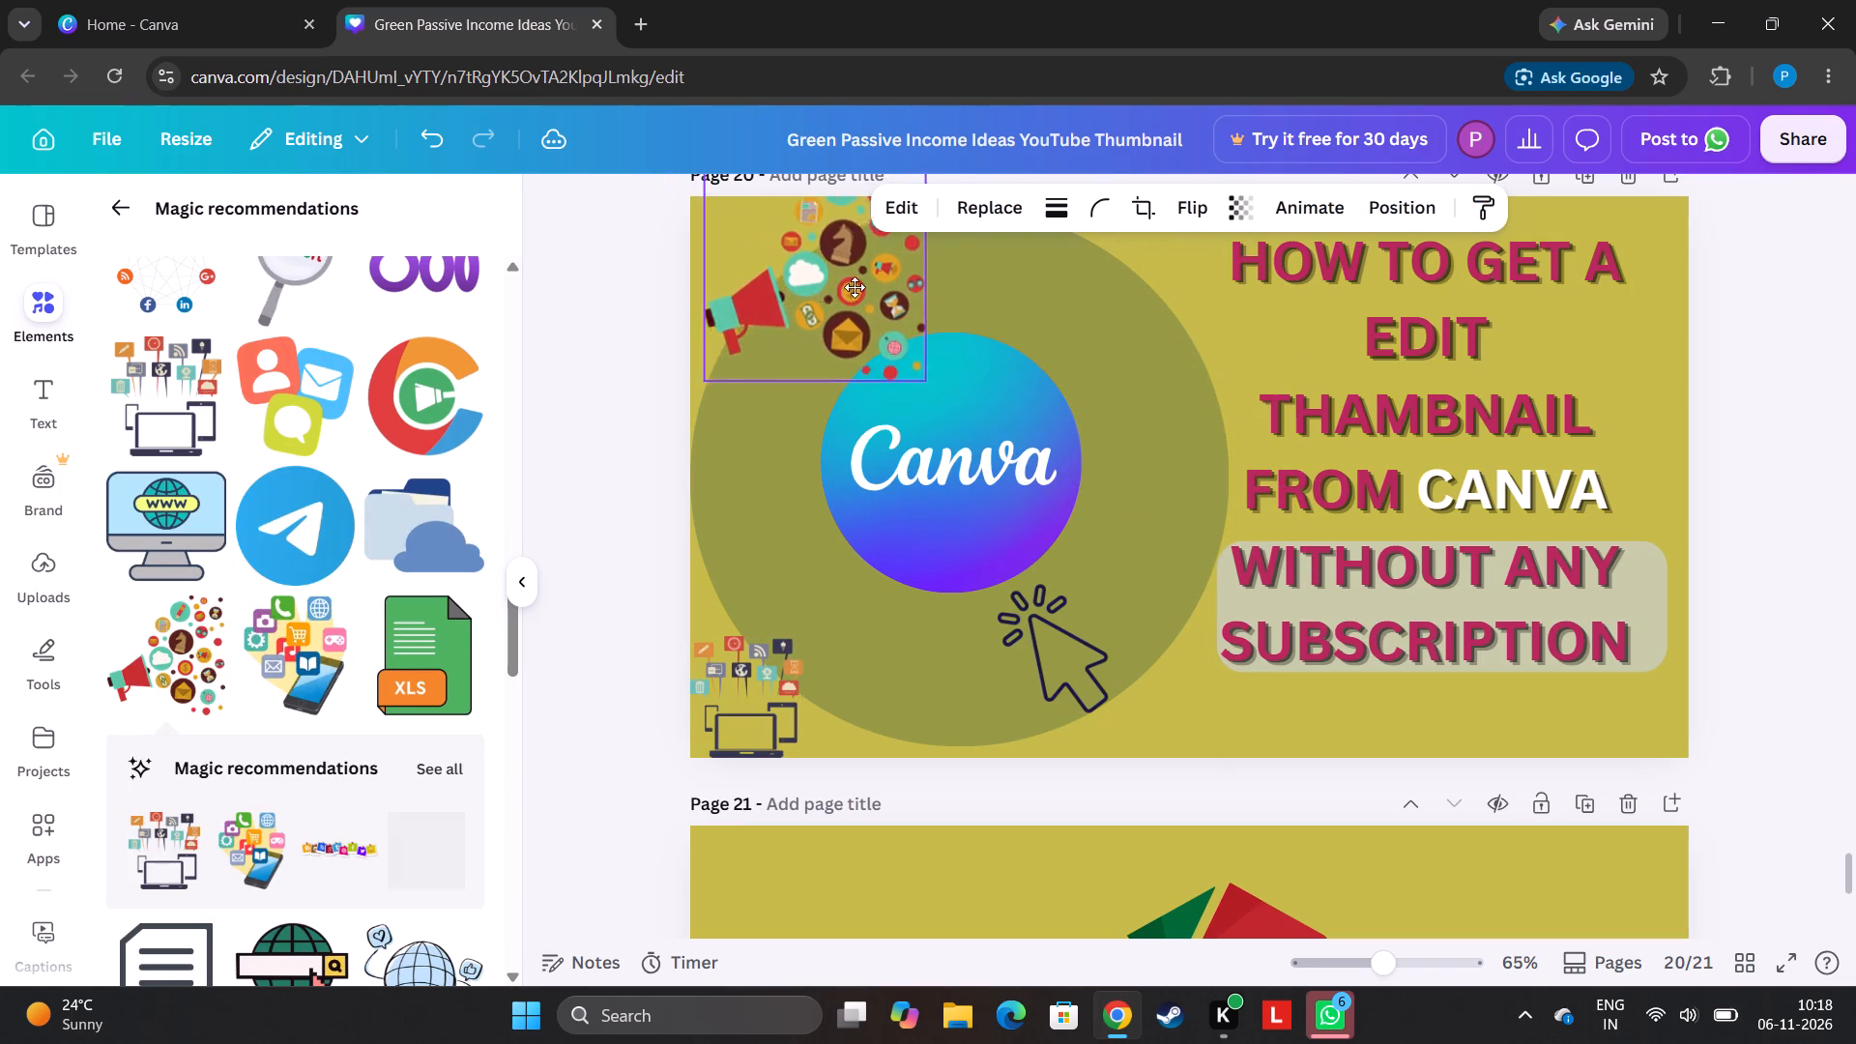
drag(855, 287, 1091, 275)
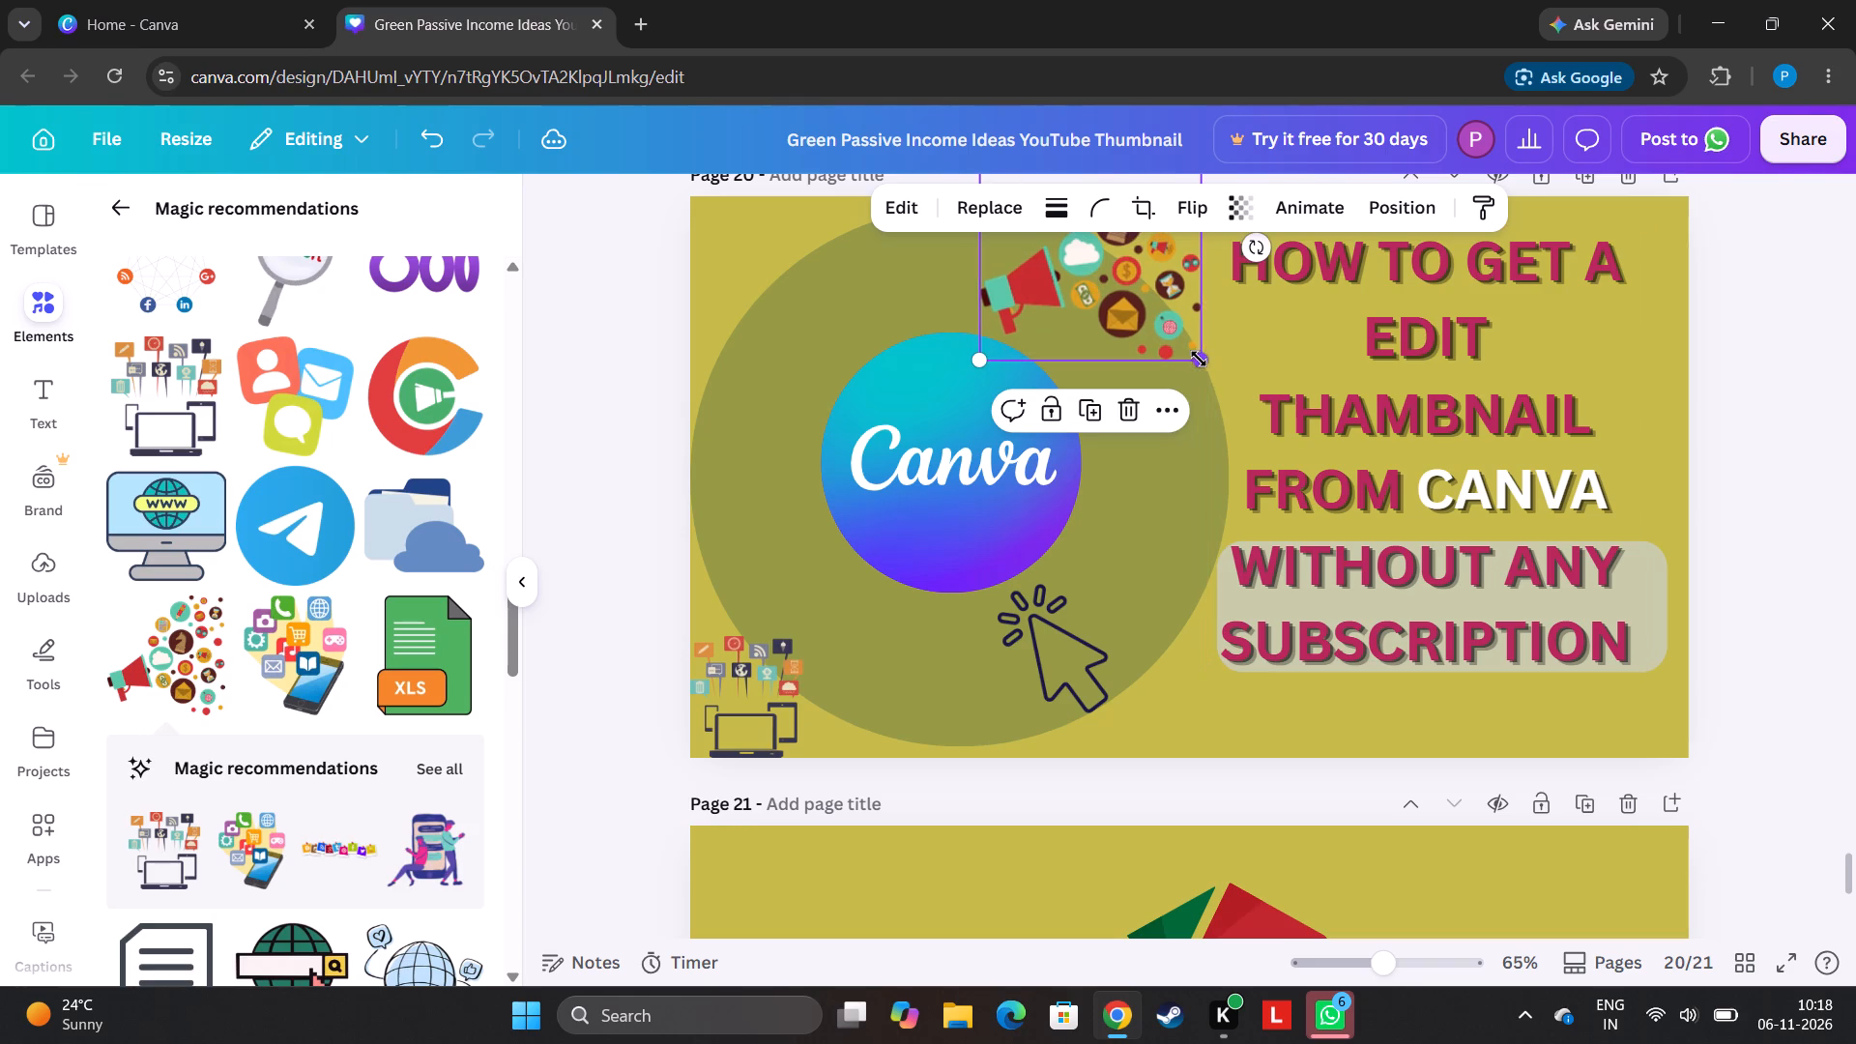
drag(1199, 359, 1141, 279)
drag(1069, 234, 1192, 380)
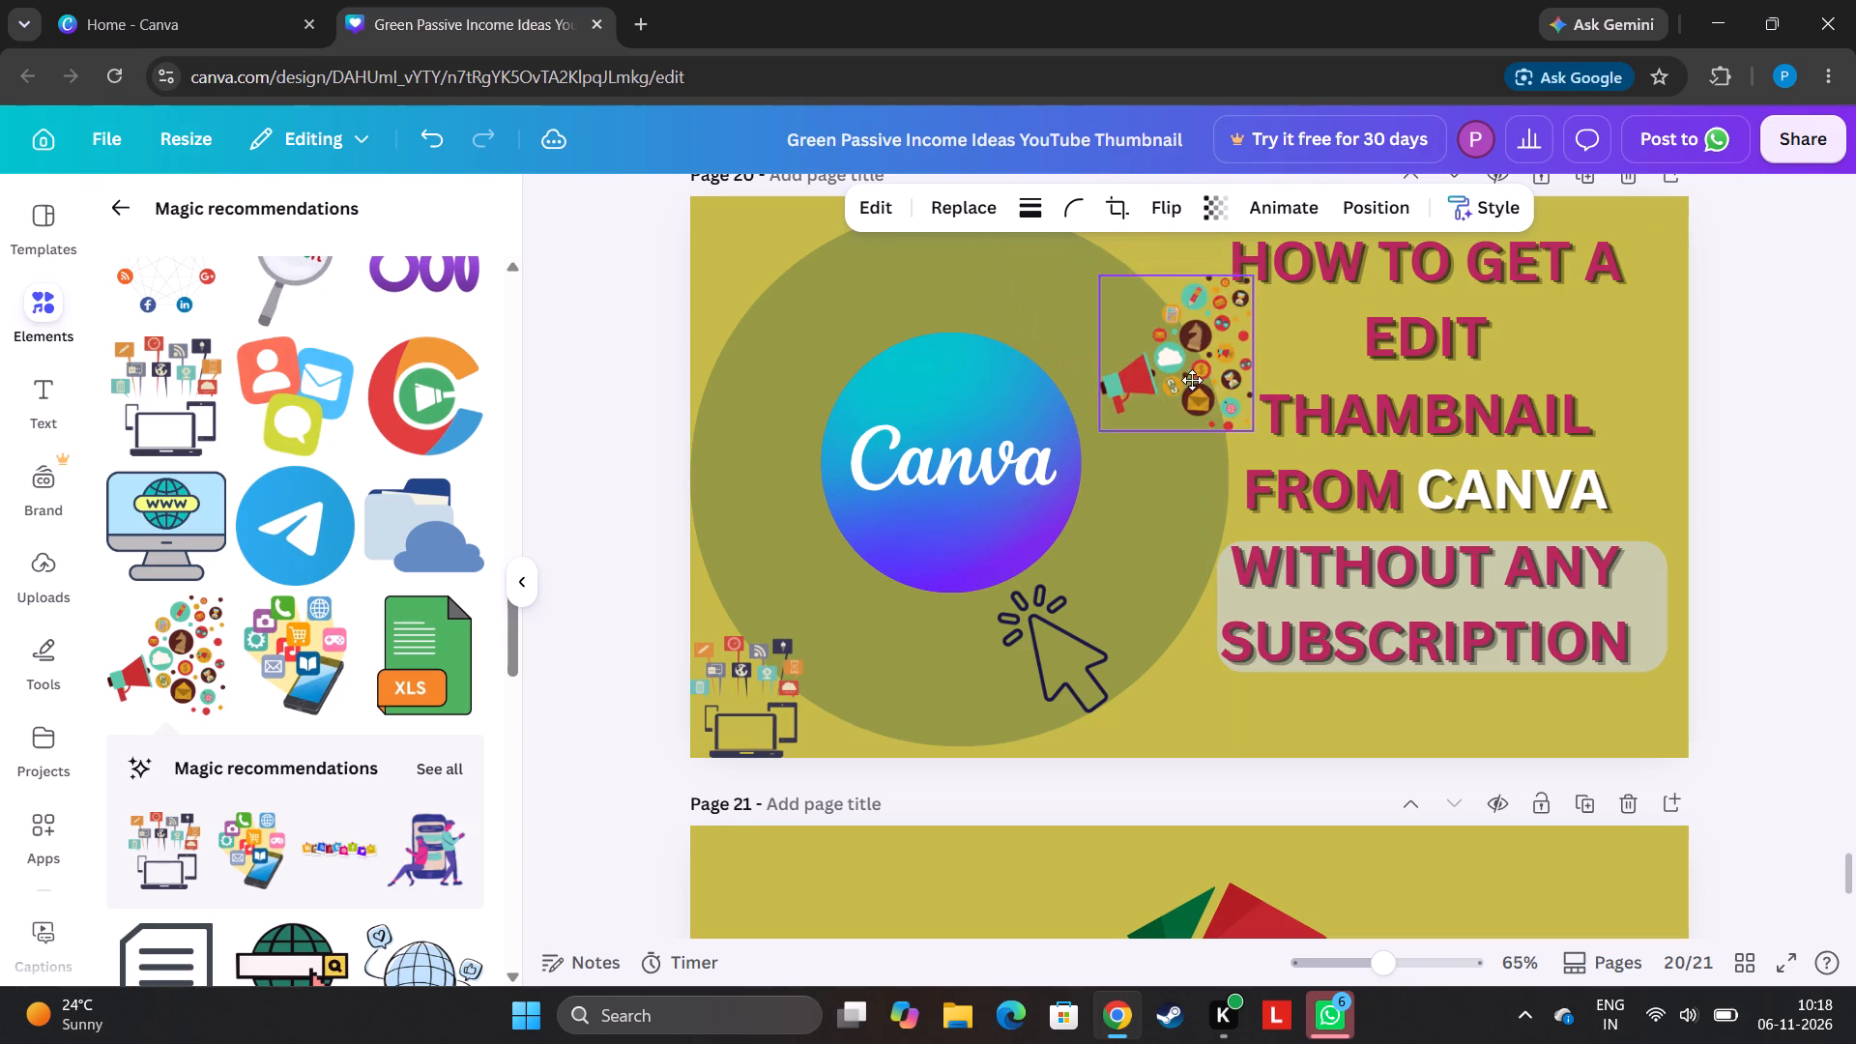
drag(1192, 380, 1572, 370)
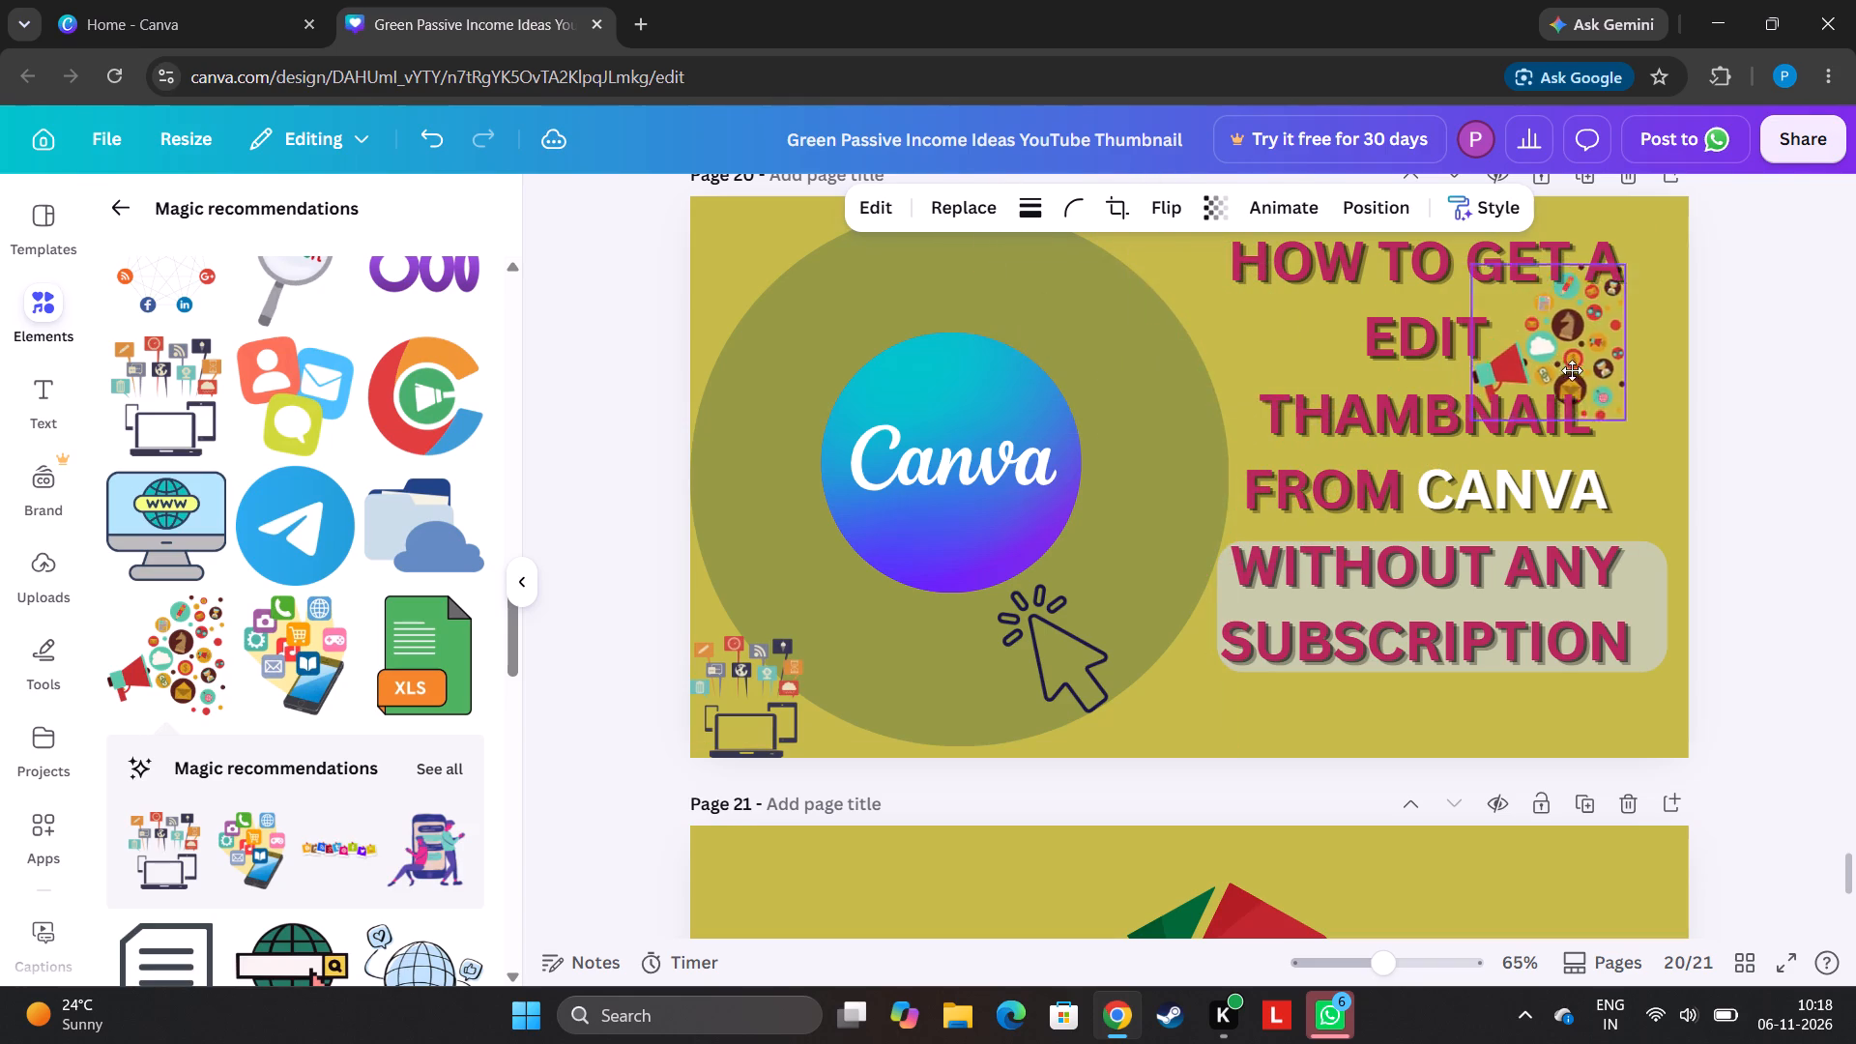
drag(1572, 370, 1154, 267)
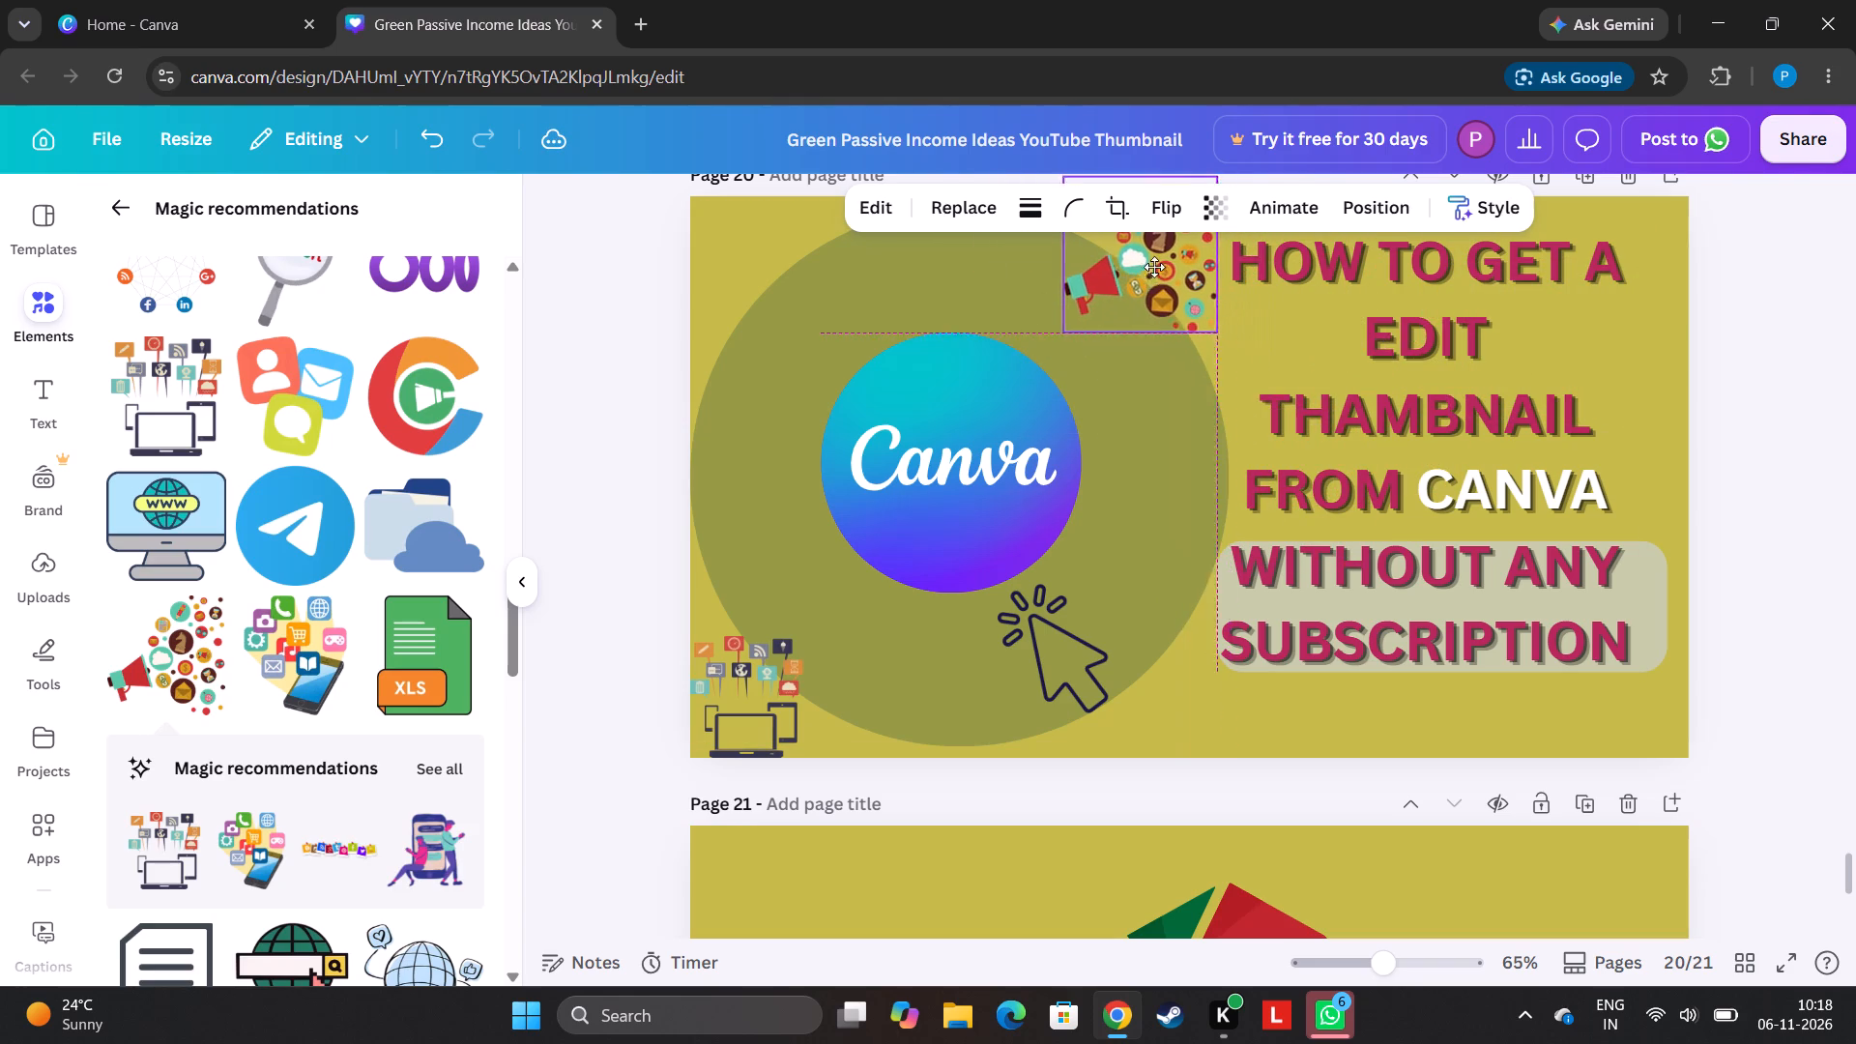
drag(1154, 267, 1148, 241)
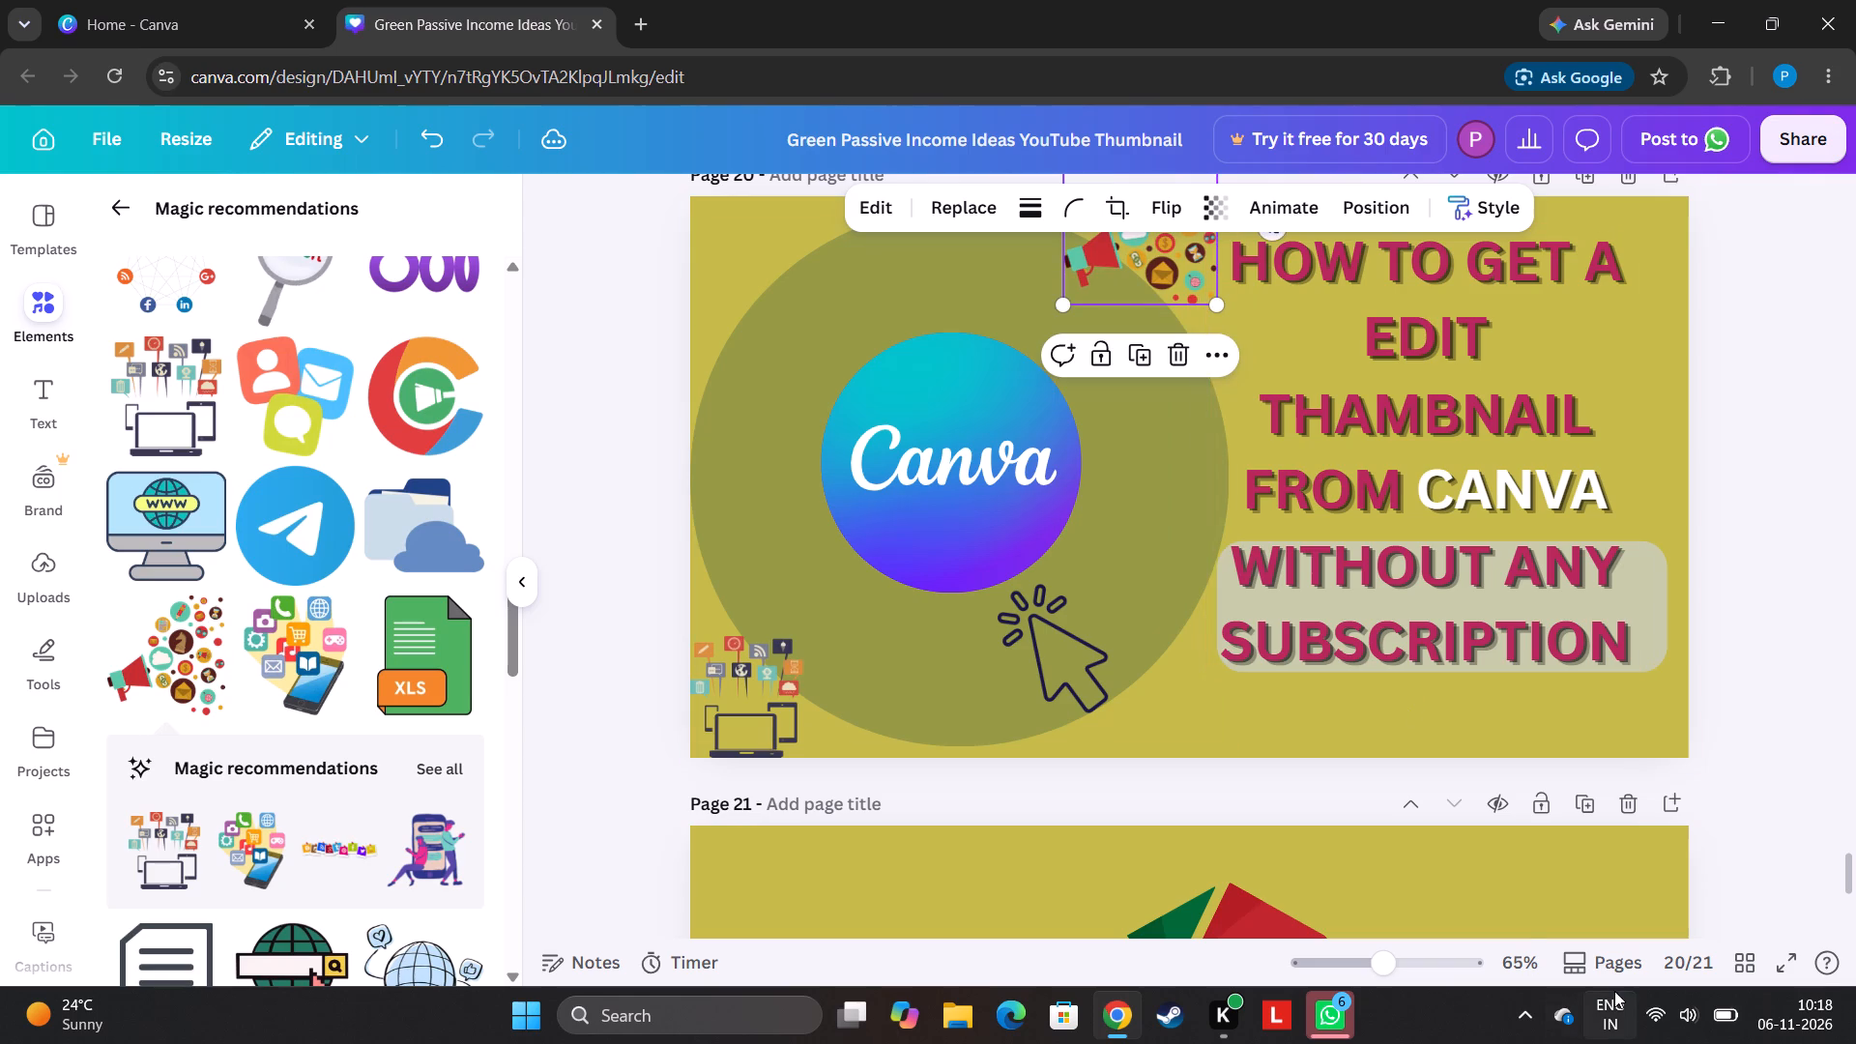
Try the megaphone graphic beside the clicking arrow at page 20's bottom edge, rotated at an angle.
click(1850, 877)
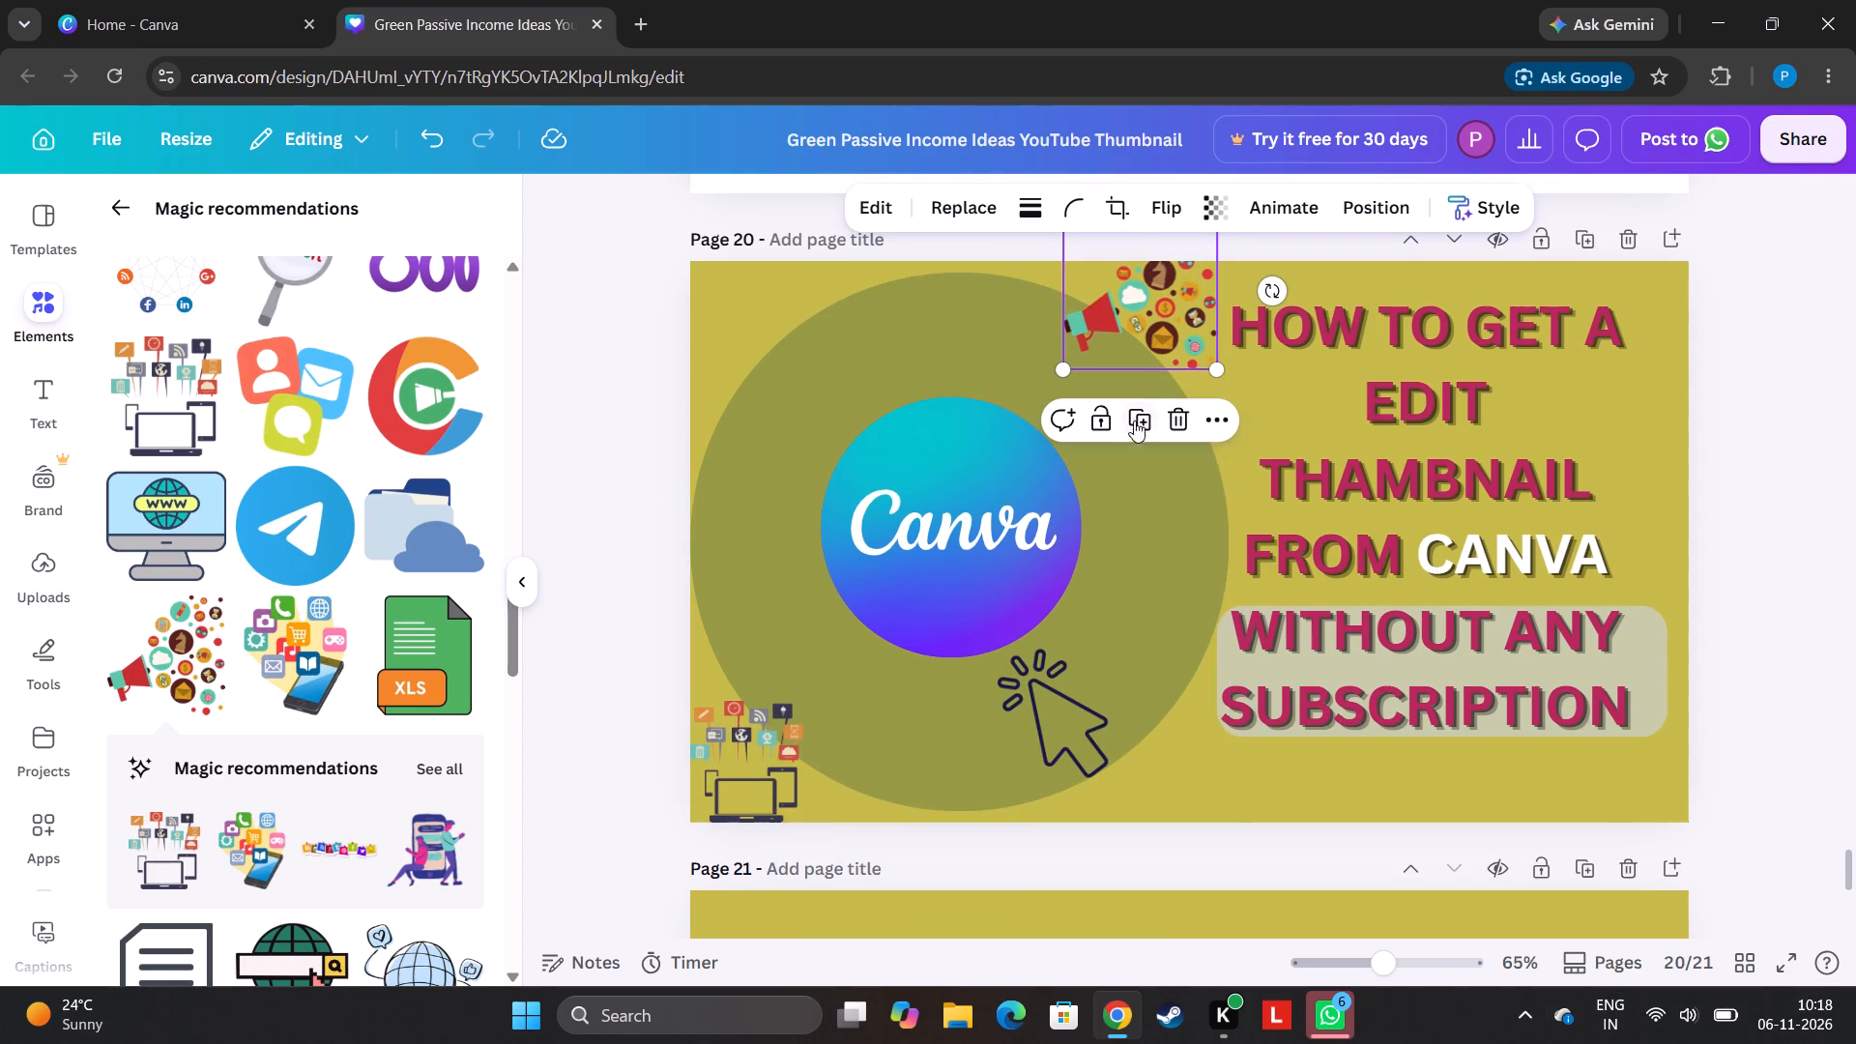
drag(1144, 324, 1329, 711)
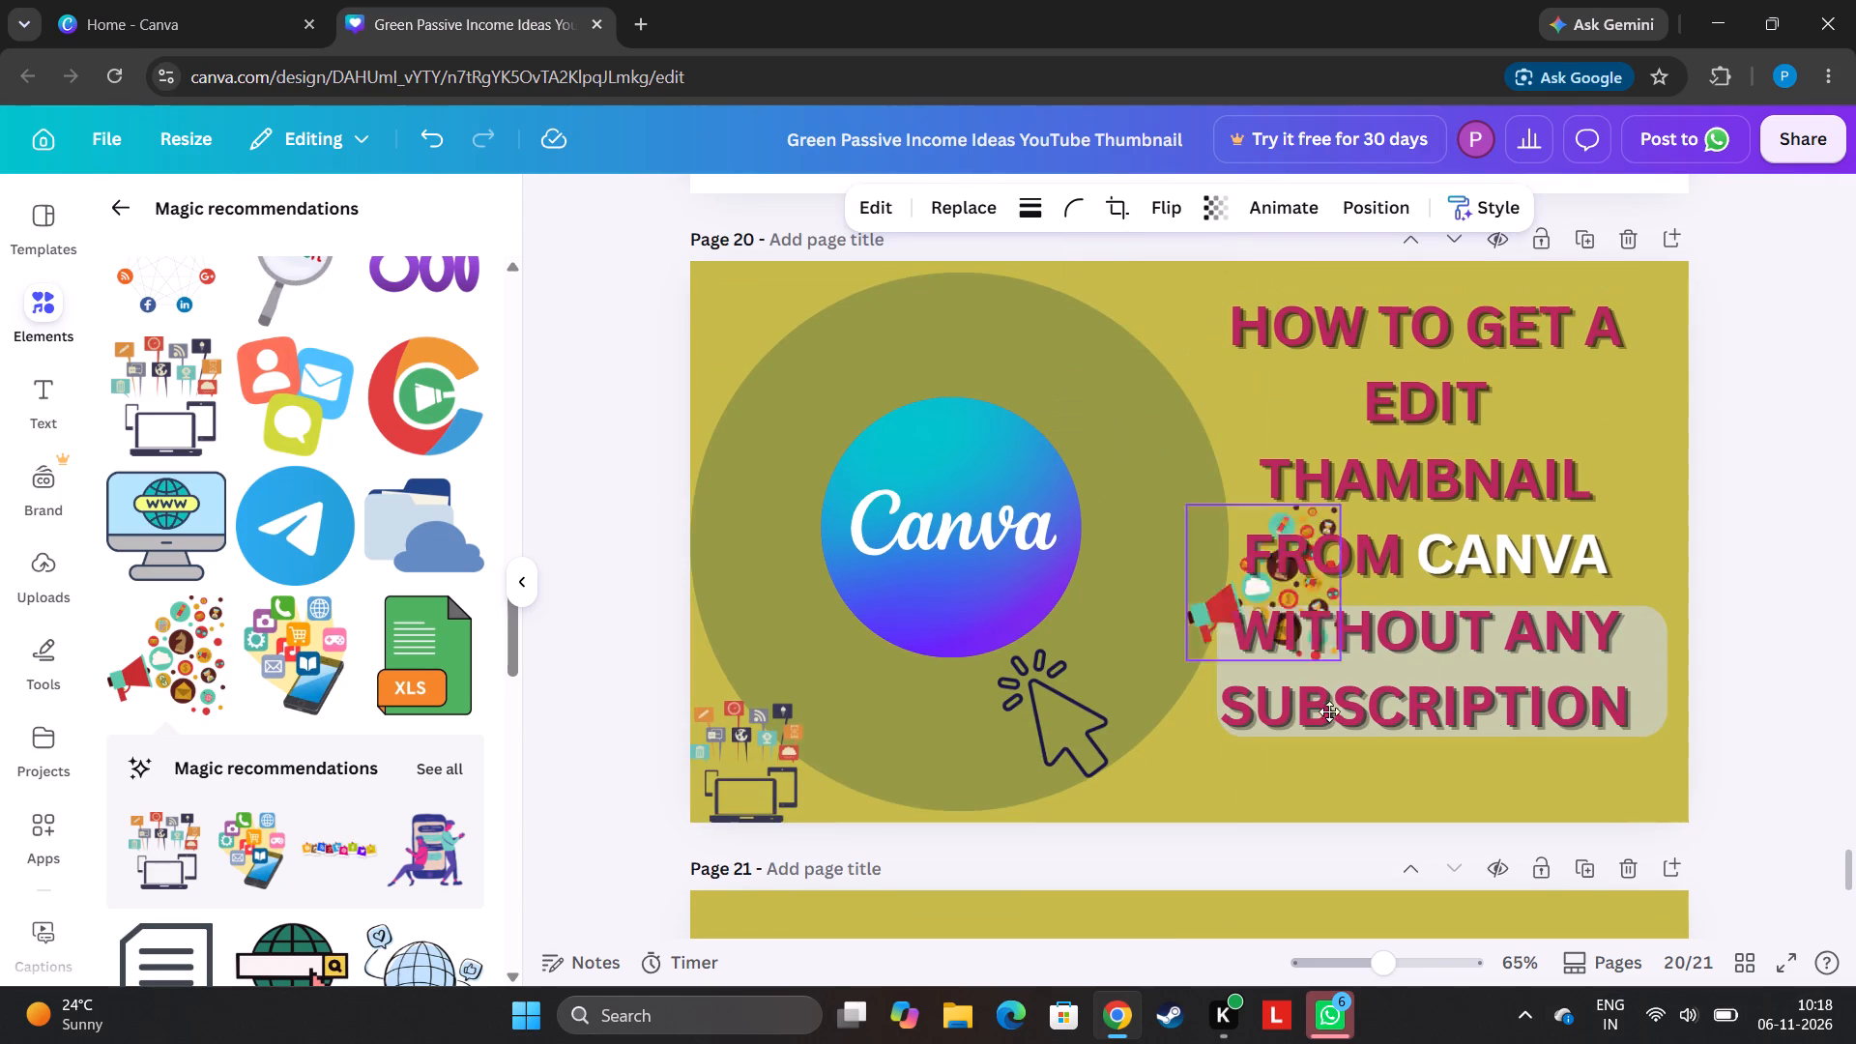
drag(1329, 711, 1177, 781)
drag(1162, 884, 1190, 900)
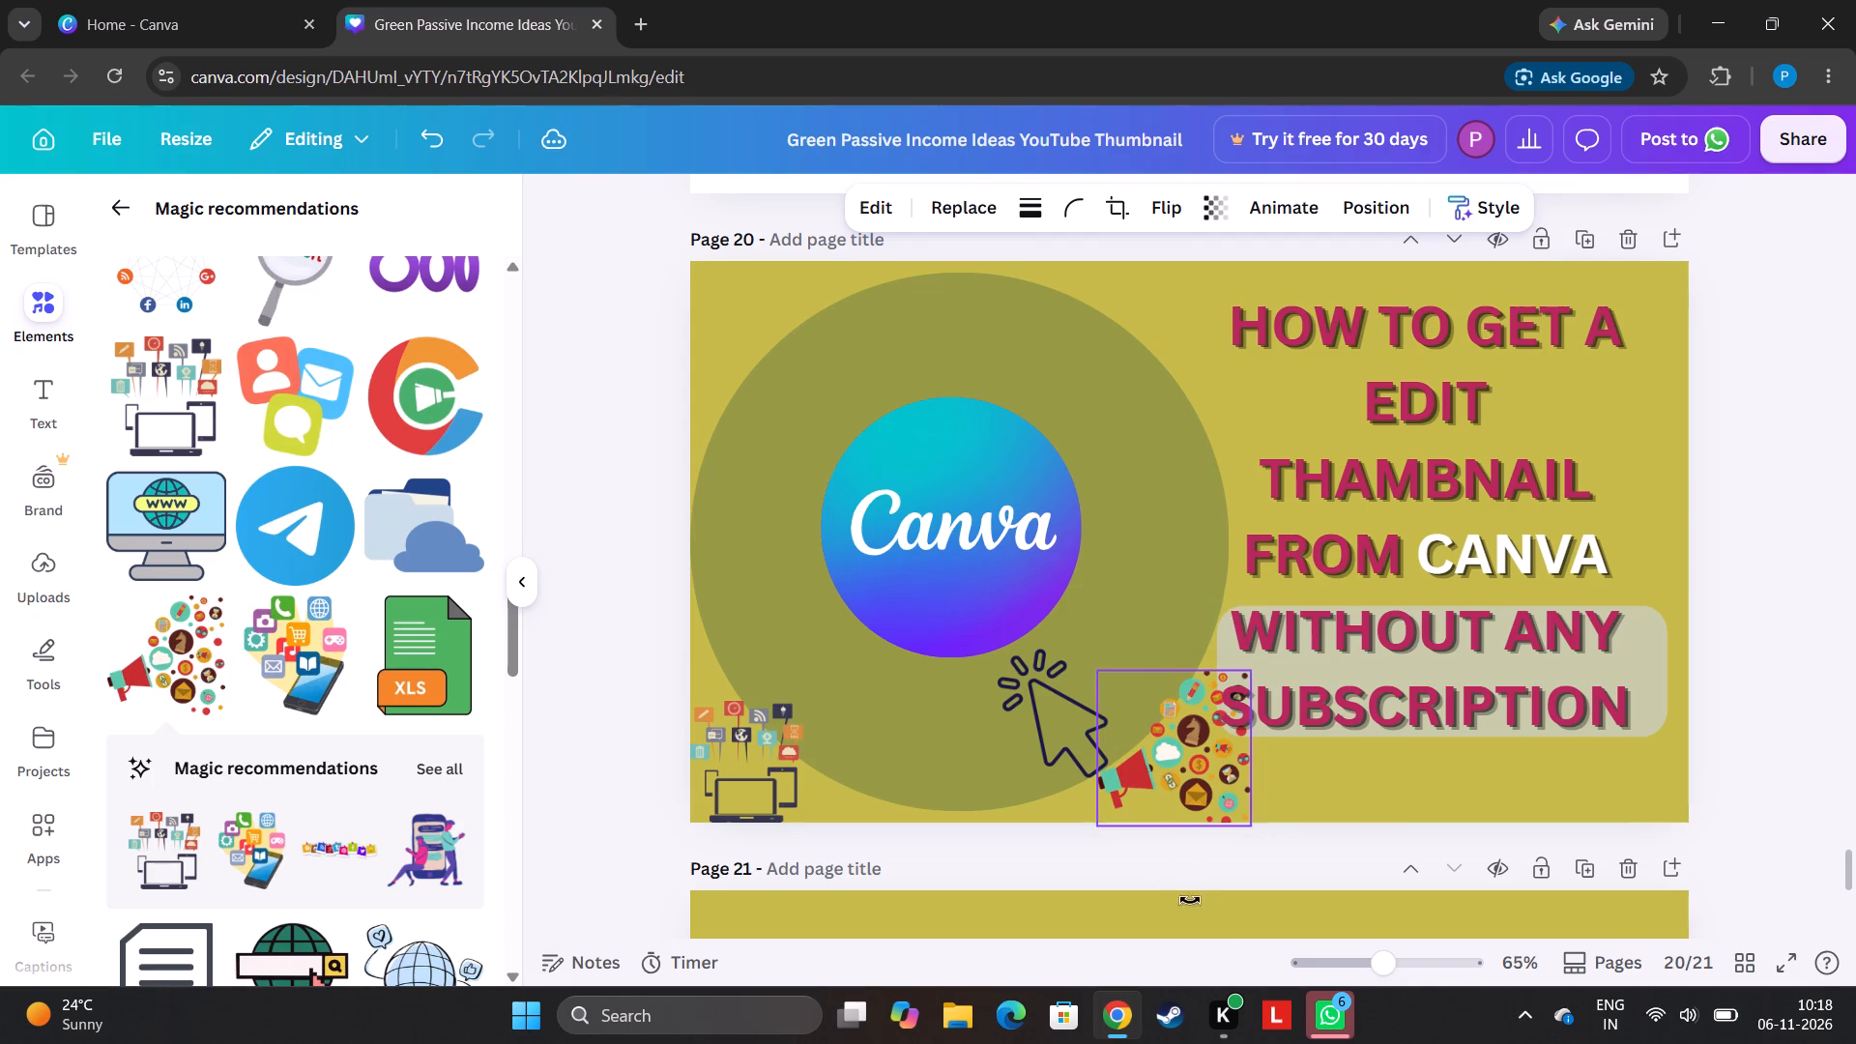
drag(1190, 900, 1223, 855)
Delete the megaphone graphic with colourful round icons from page 20.
click(1203, 745)
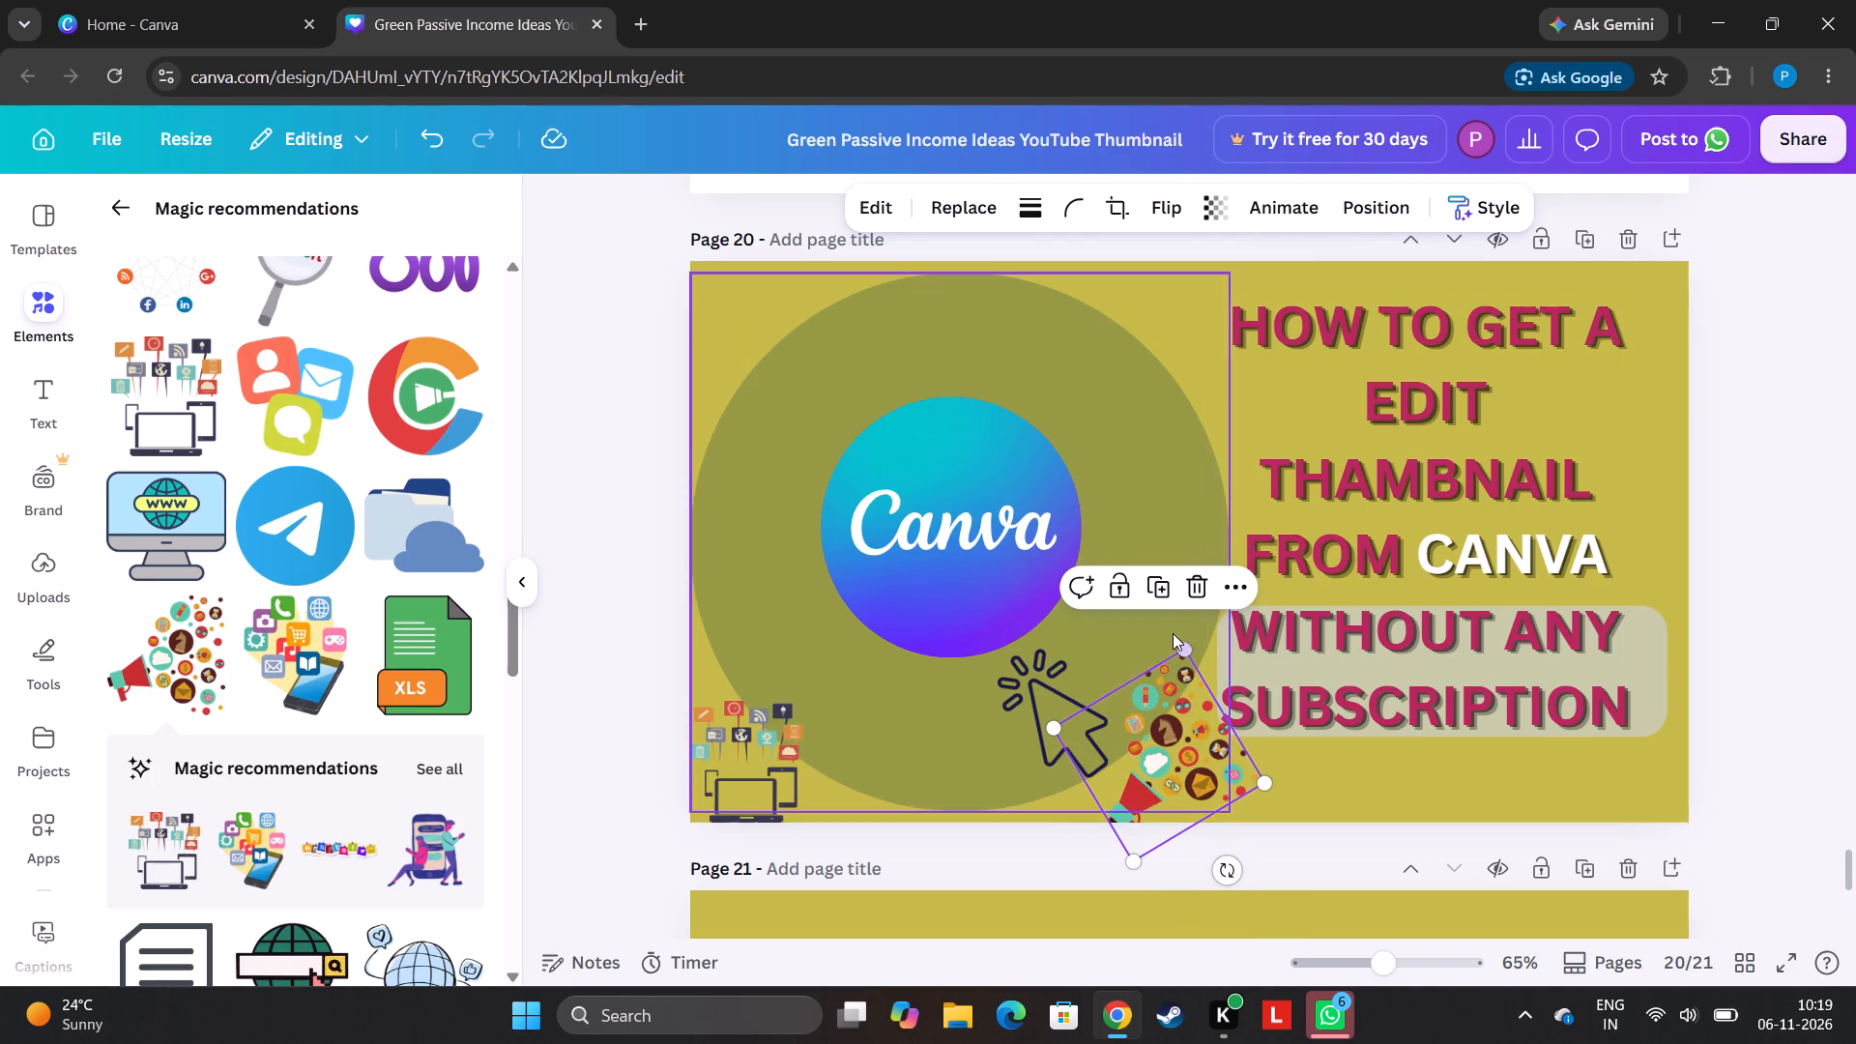
click(1198, 587)
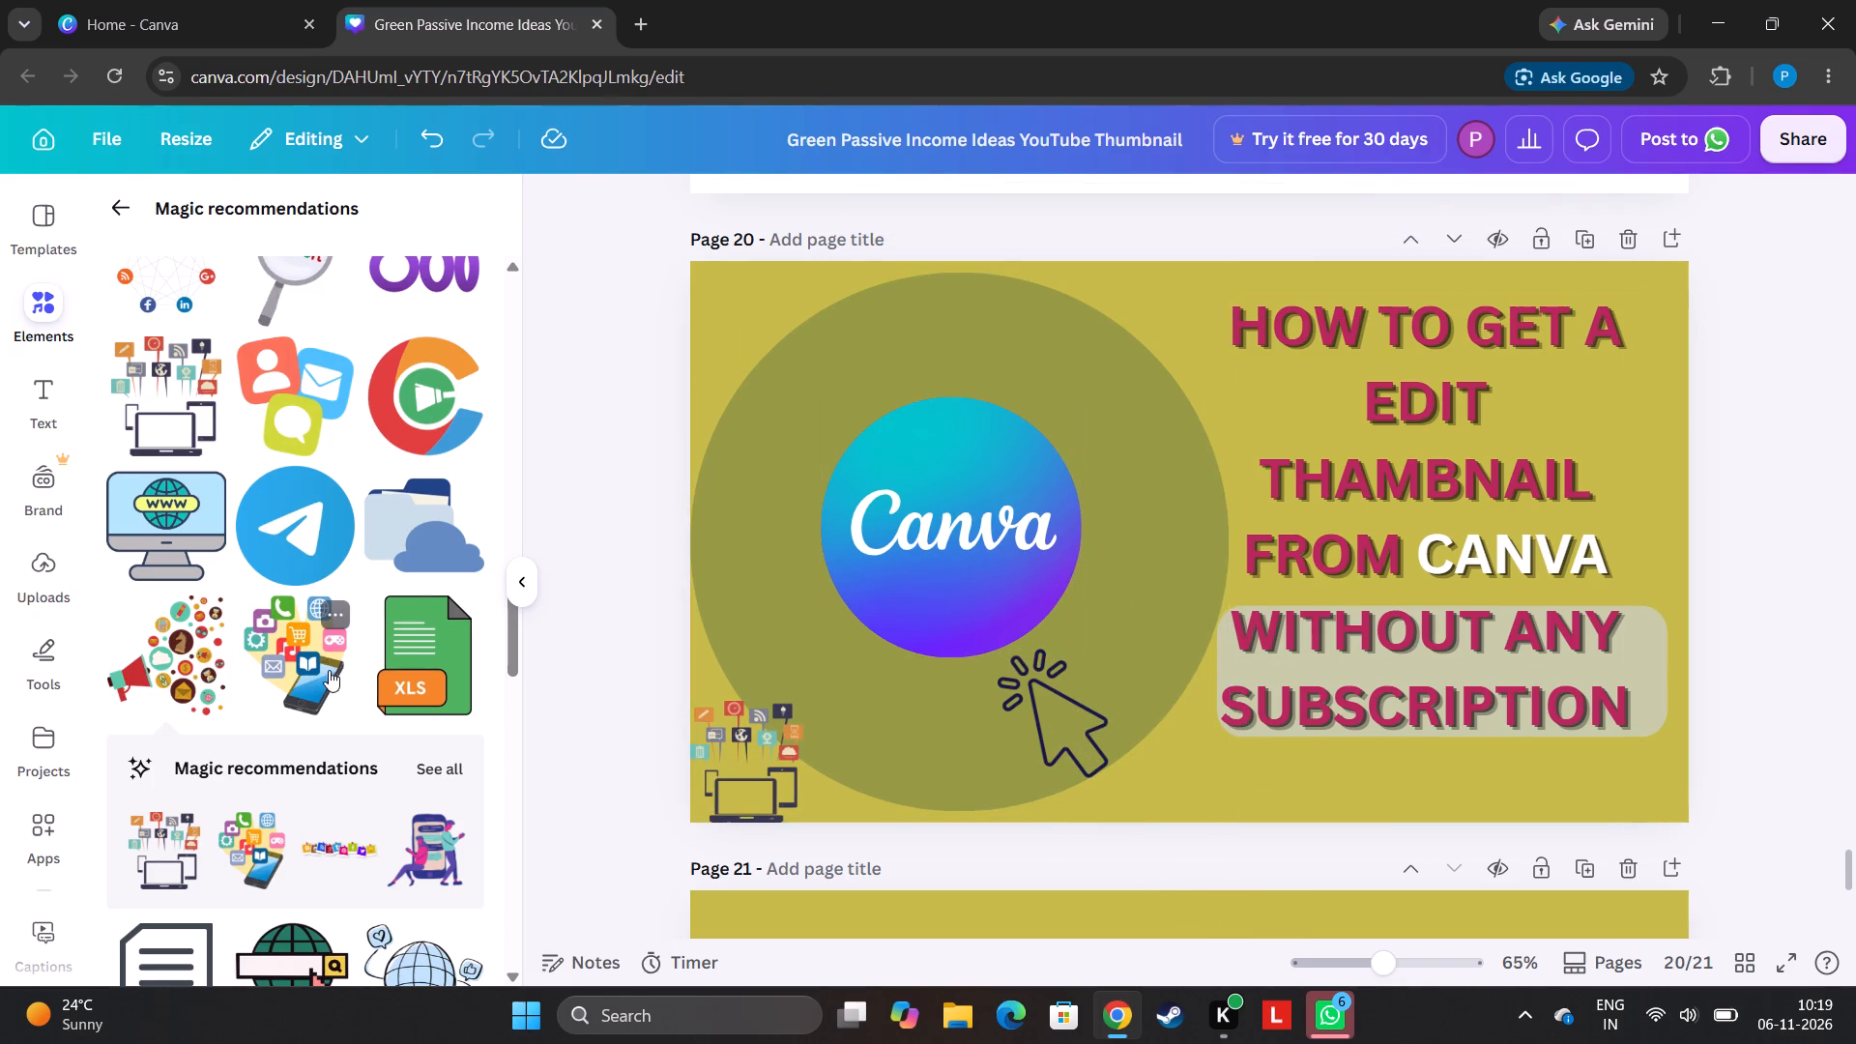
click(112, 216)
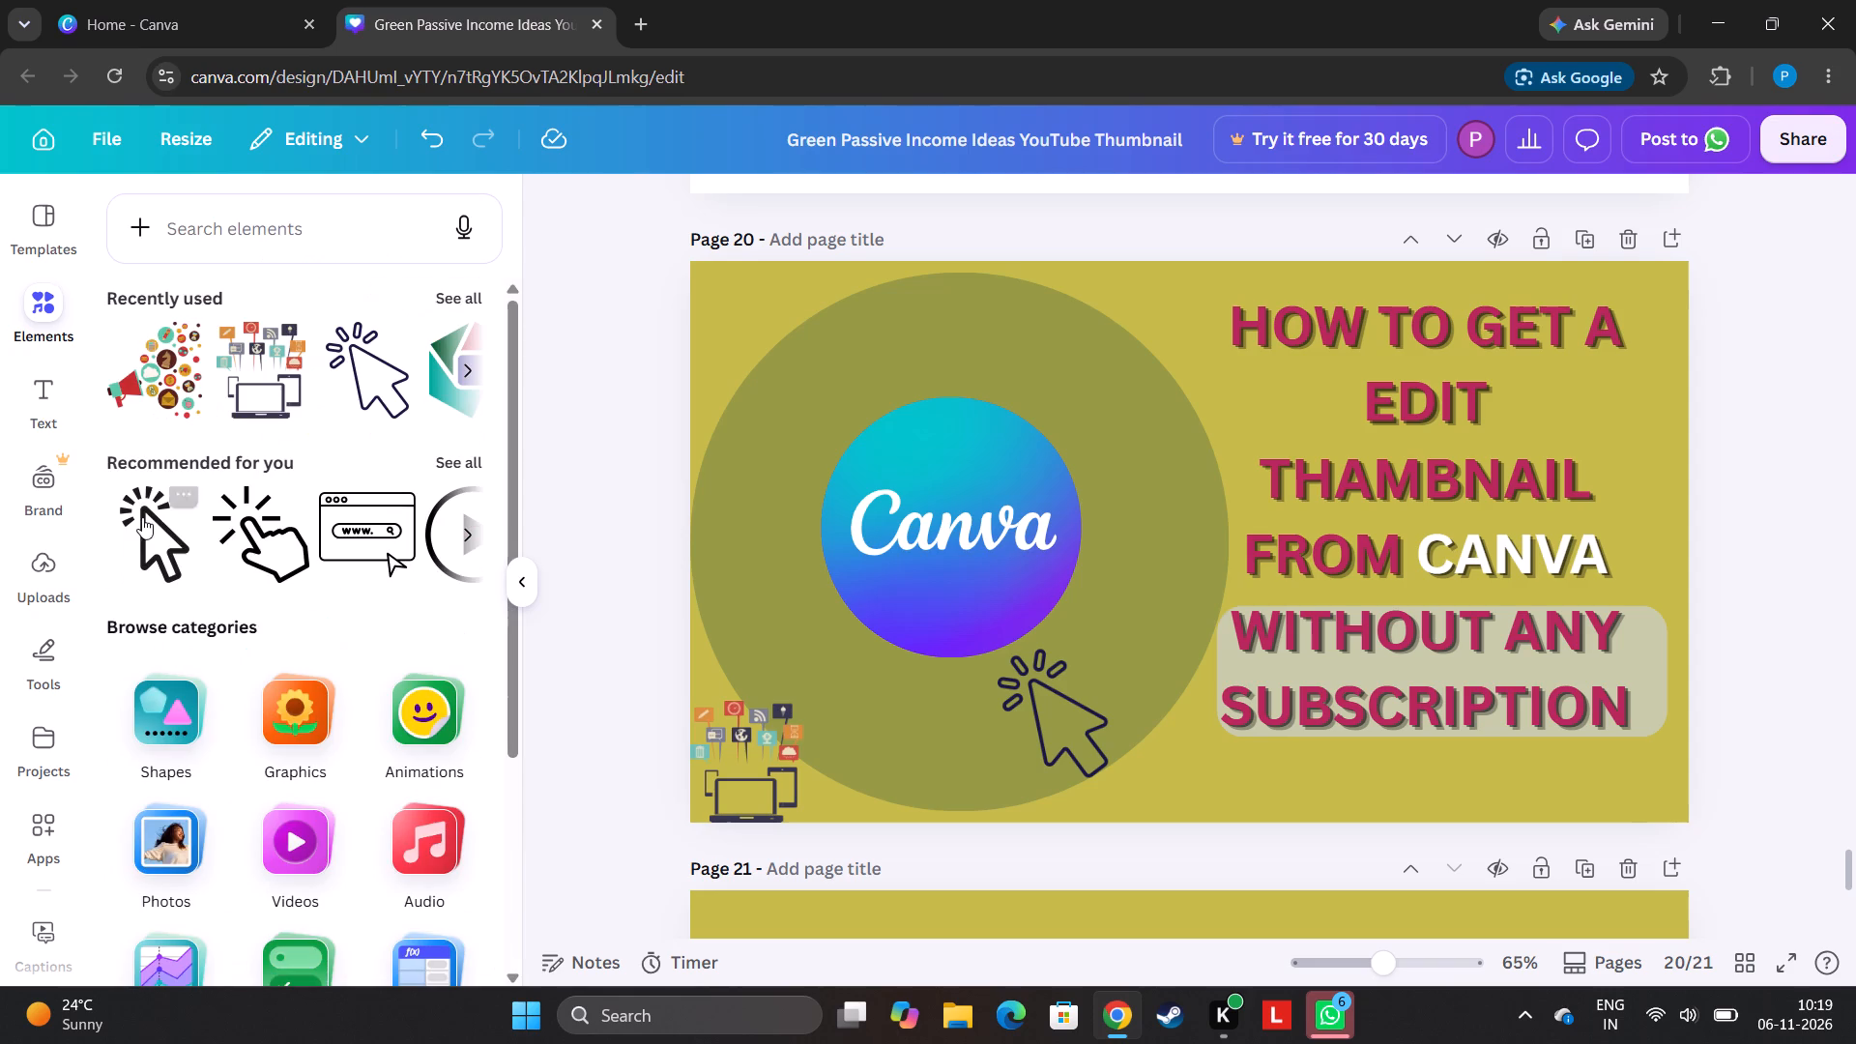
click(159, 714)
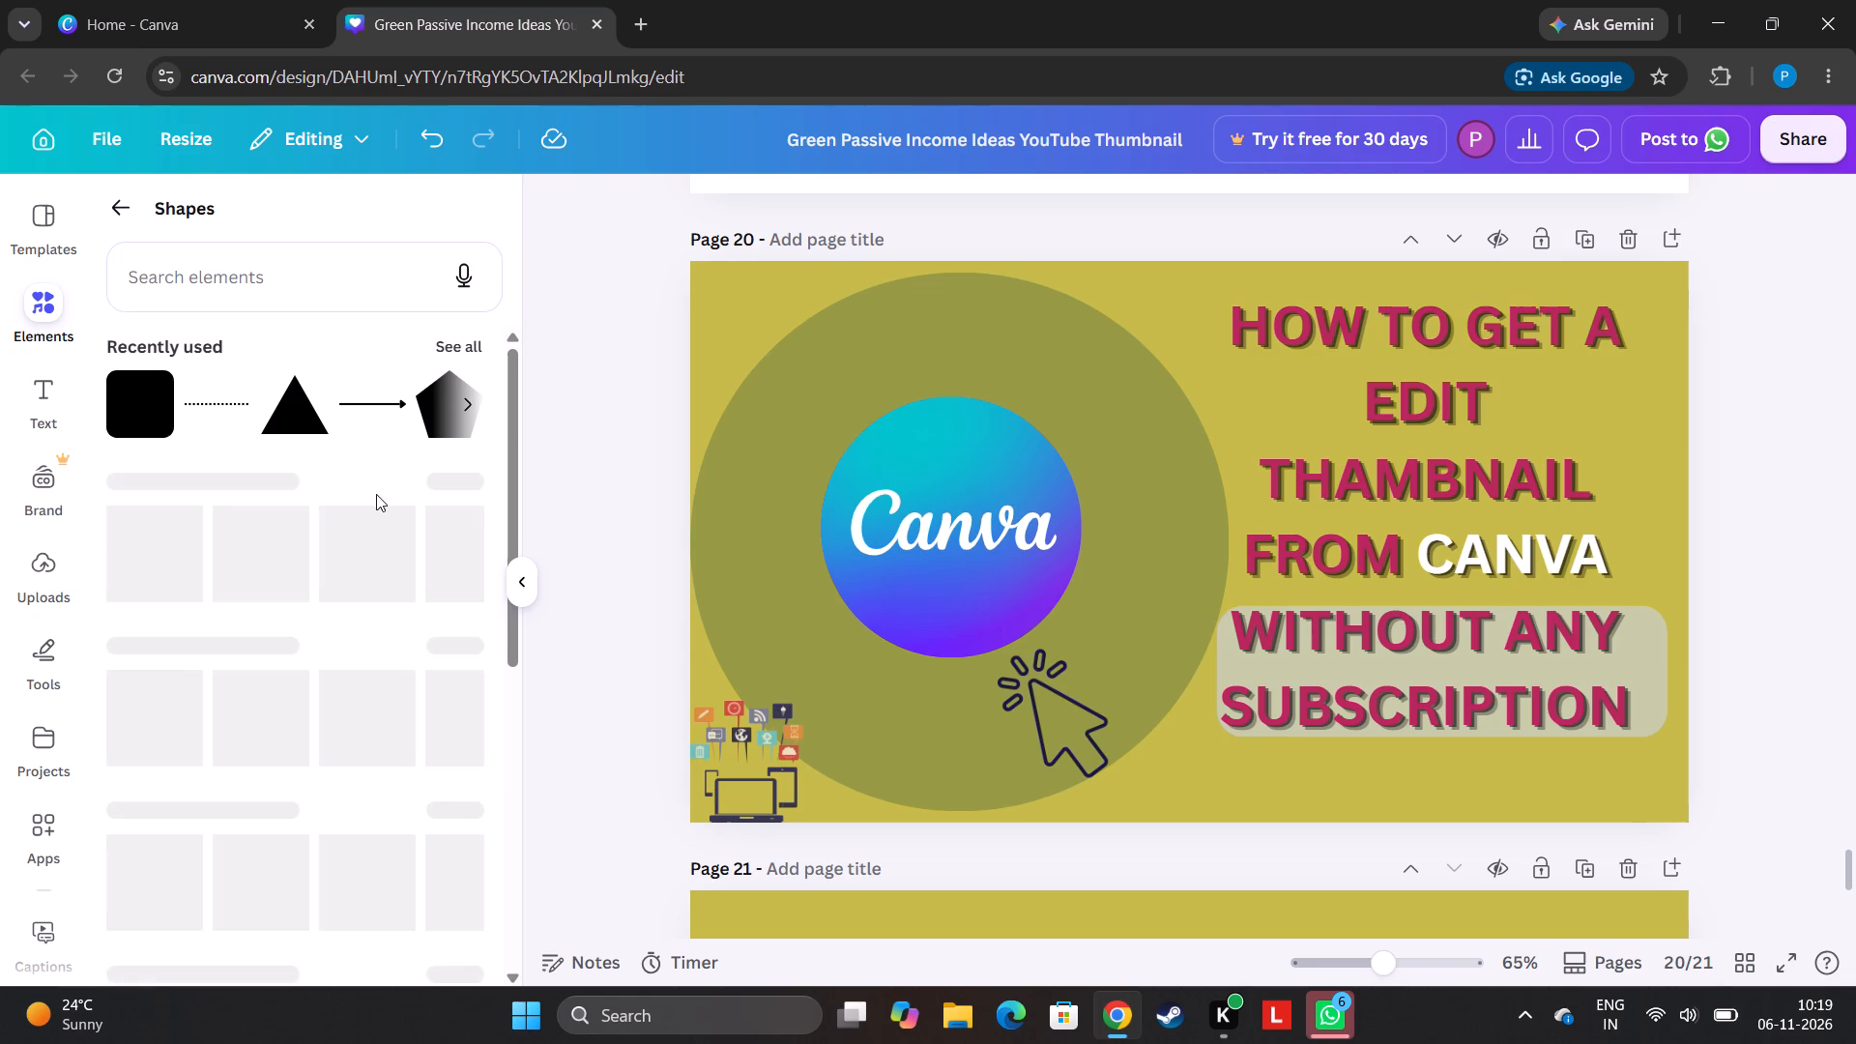
Duplicate the large translucent circle behind the Canva logo on page 20.
click(1094, 310)
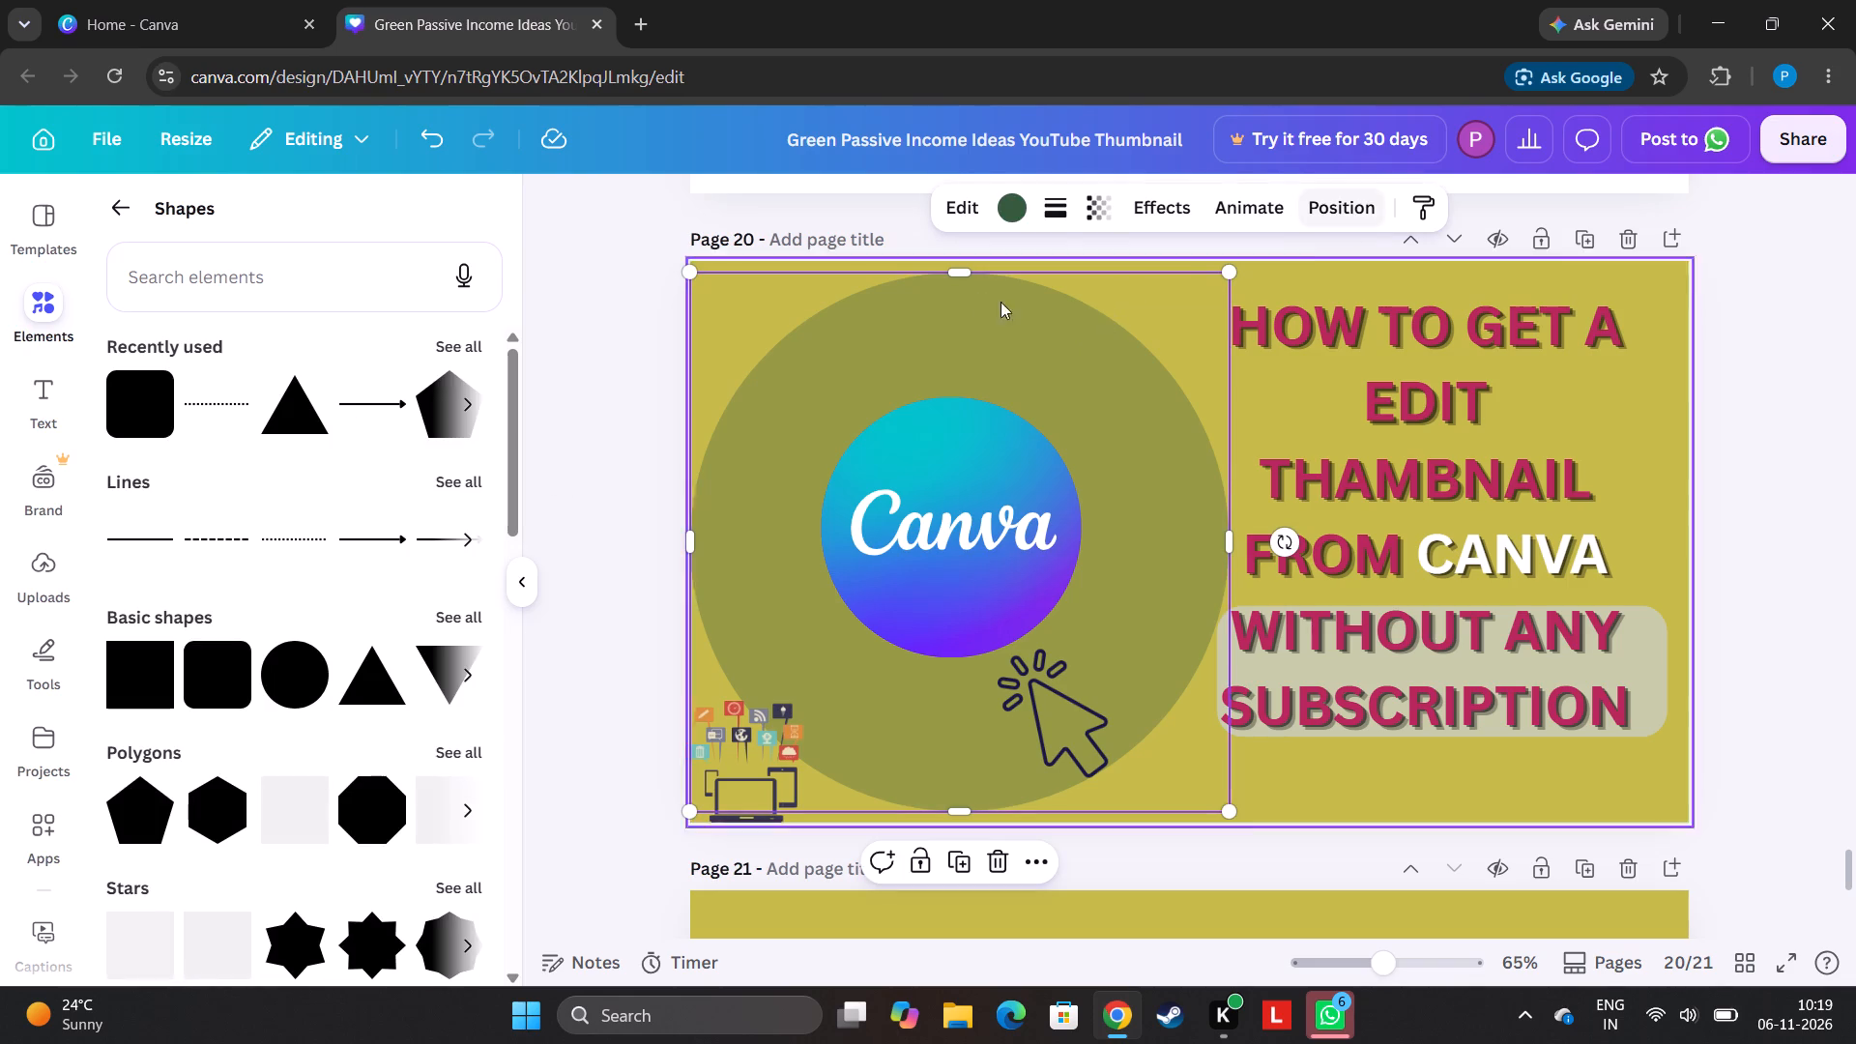
click(963, 871)
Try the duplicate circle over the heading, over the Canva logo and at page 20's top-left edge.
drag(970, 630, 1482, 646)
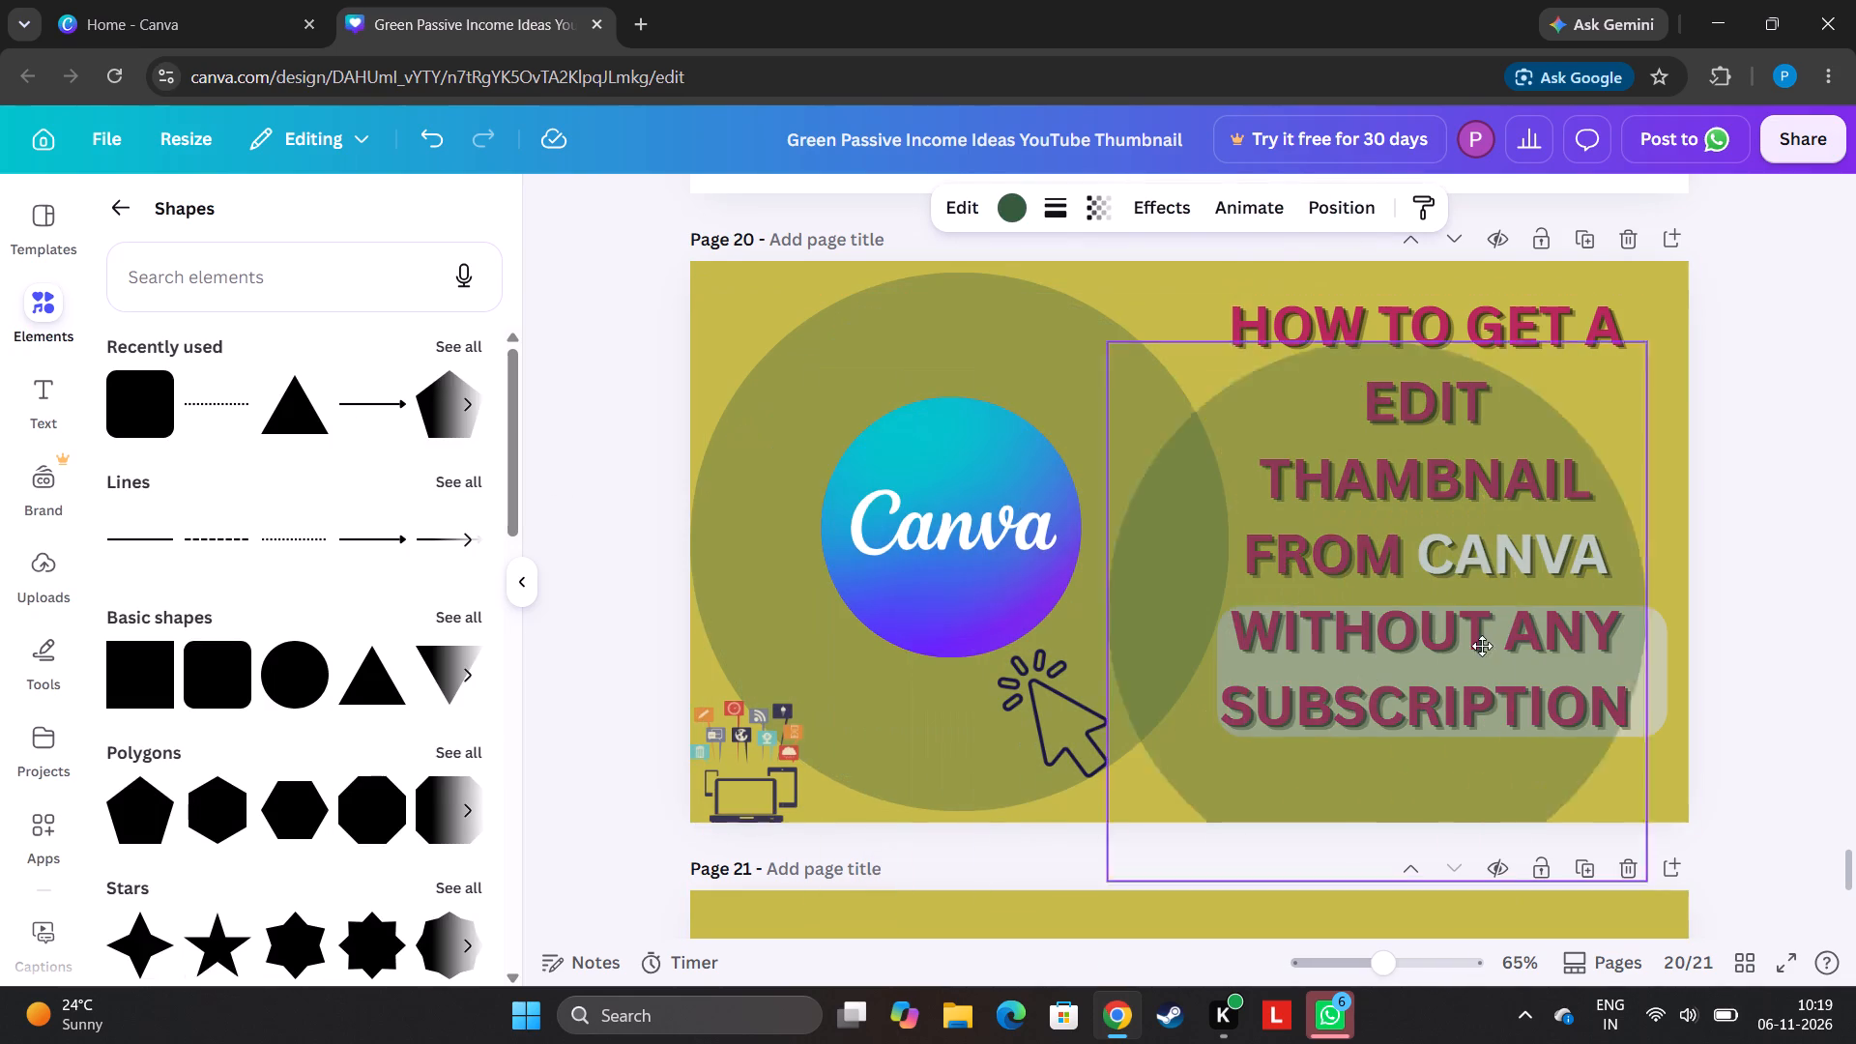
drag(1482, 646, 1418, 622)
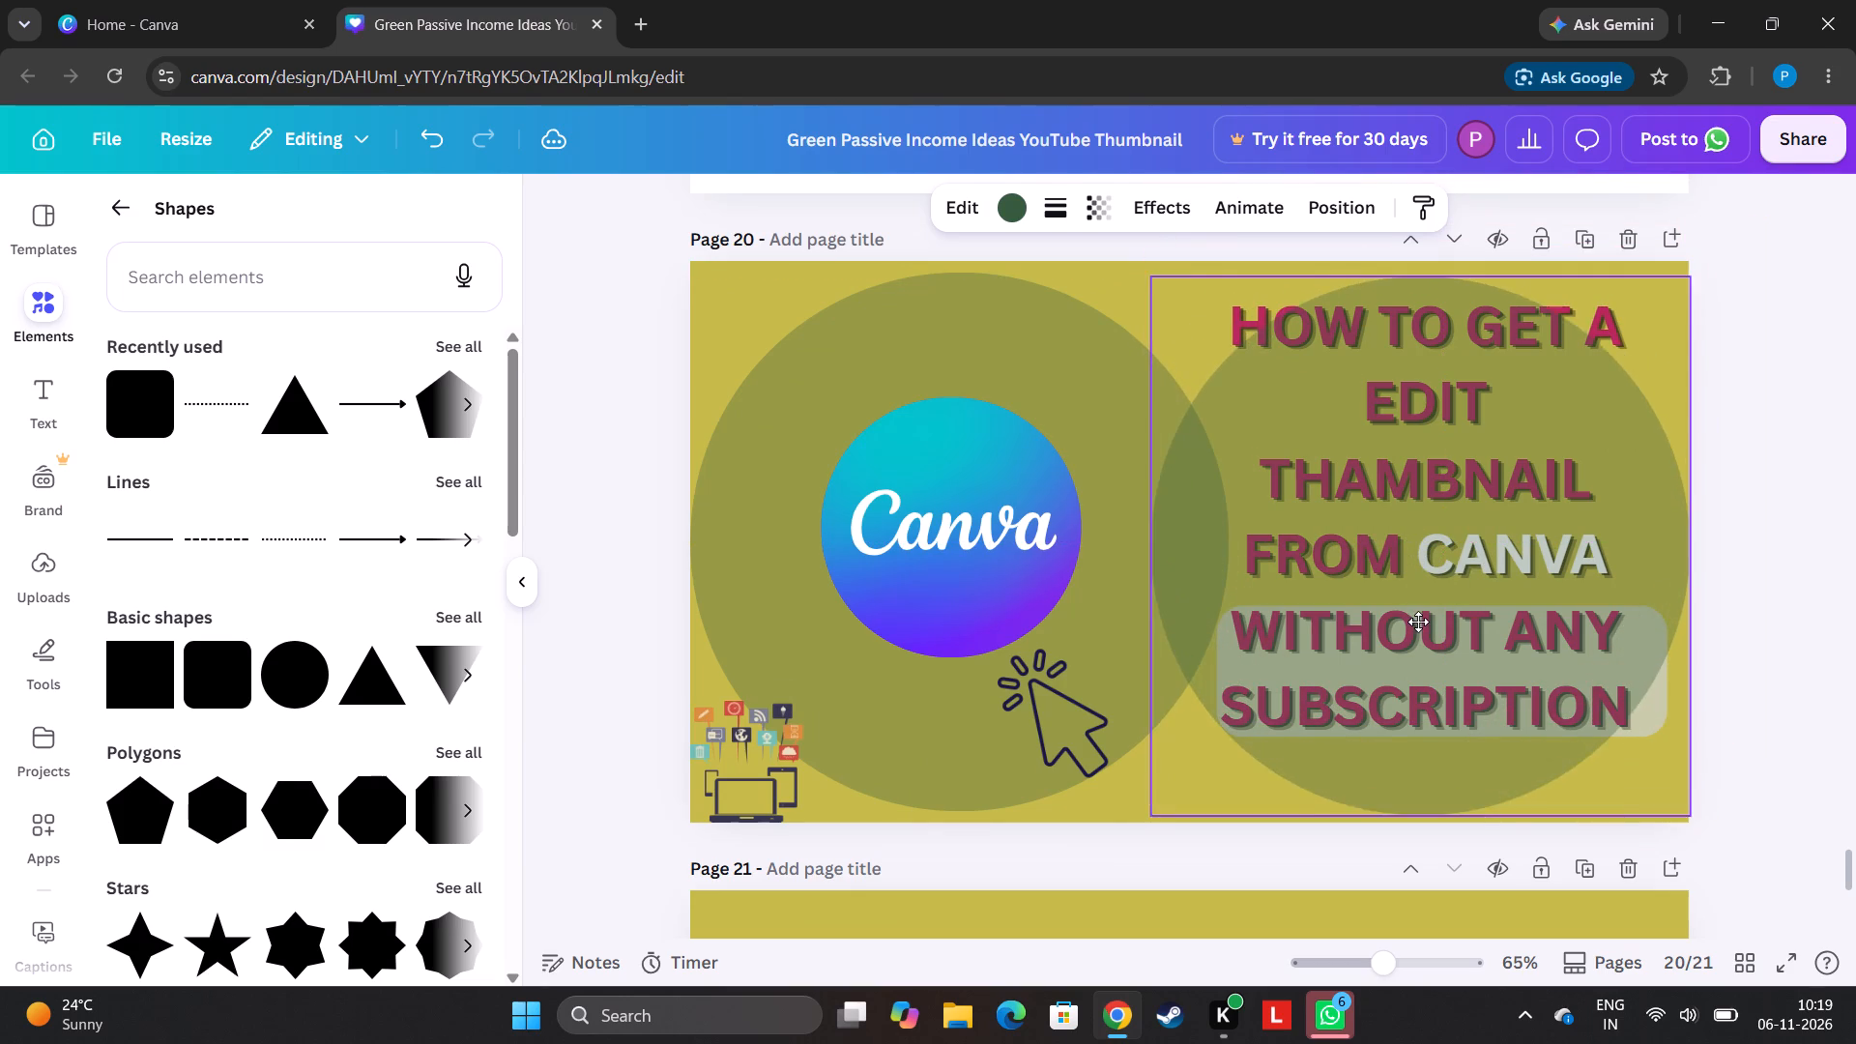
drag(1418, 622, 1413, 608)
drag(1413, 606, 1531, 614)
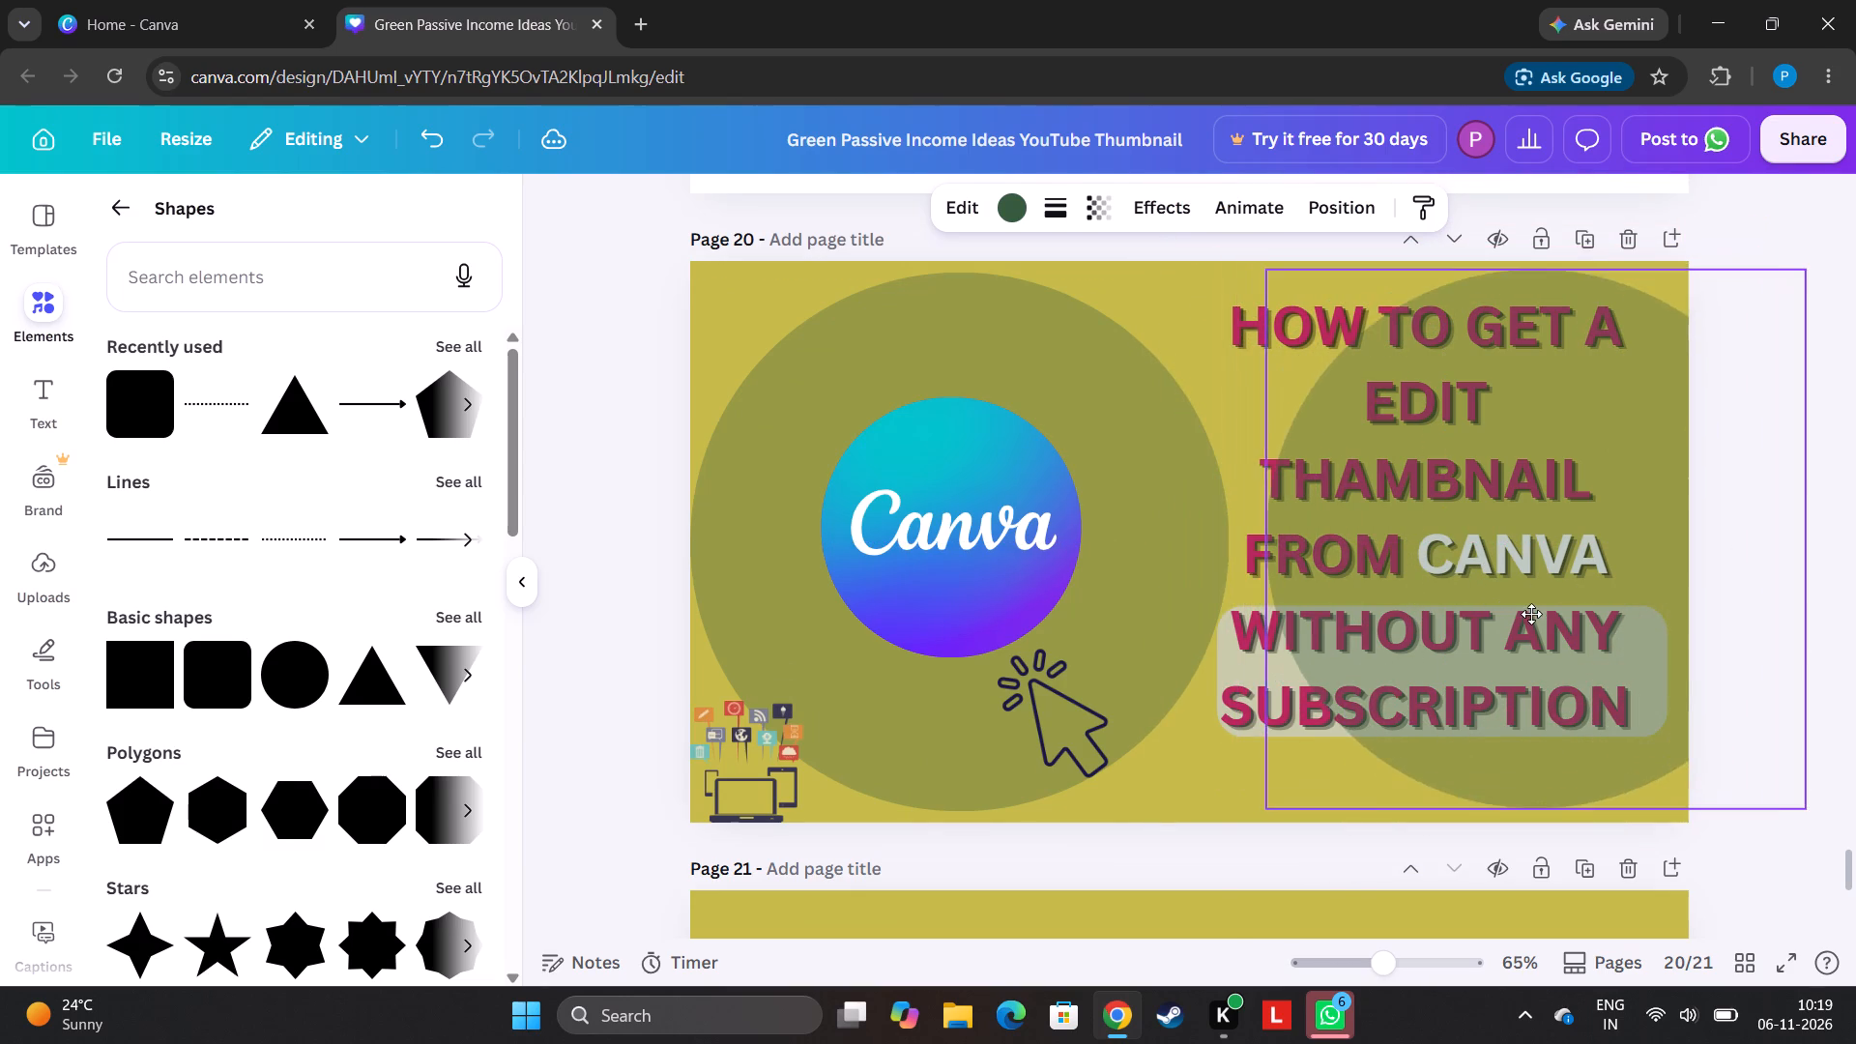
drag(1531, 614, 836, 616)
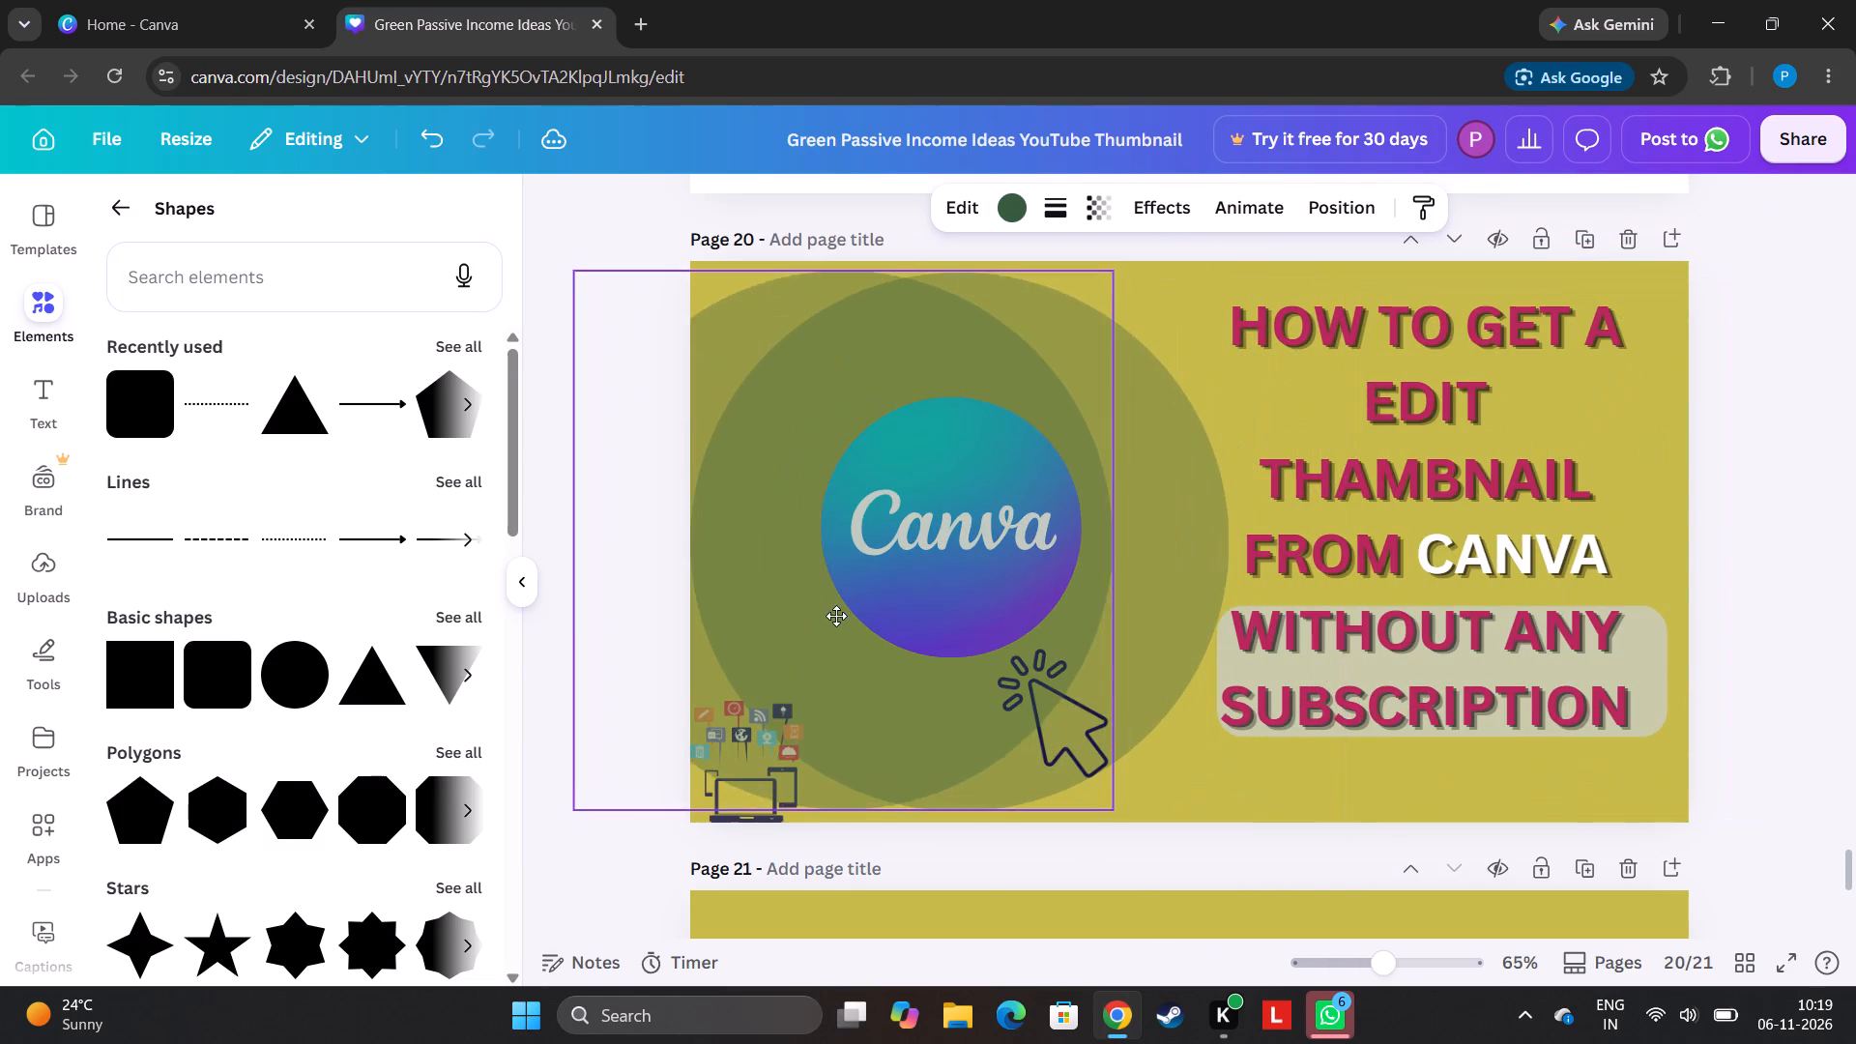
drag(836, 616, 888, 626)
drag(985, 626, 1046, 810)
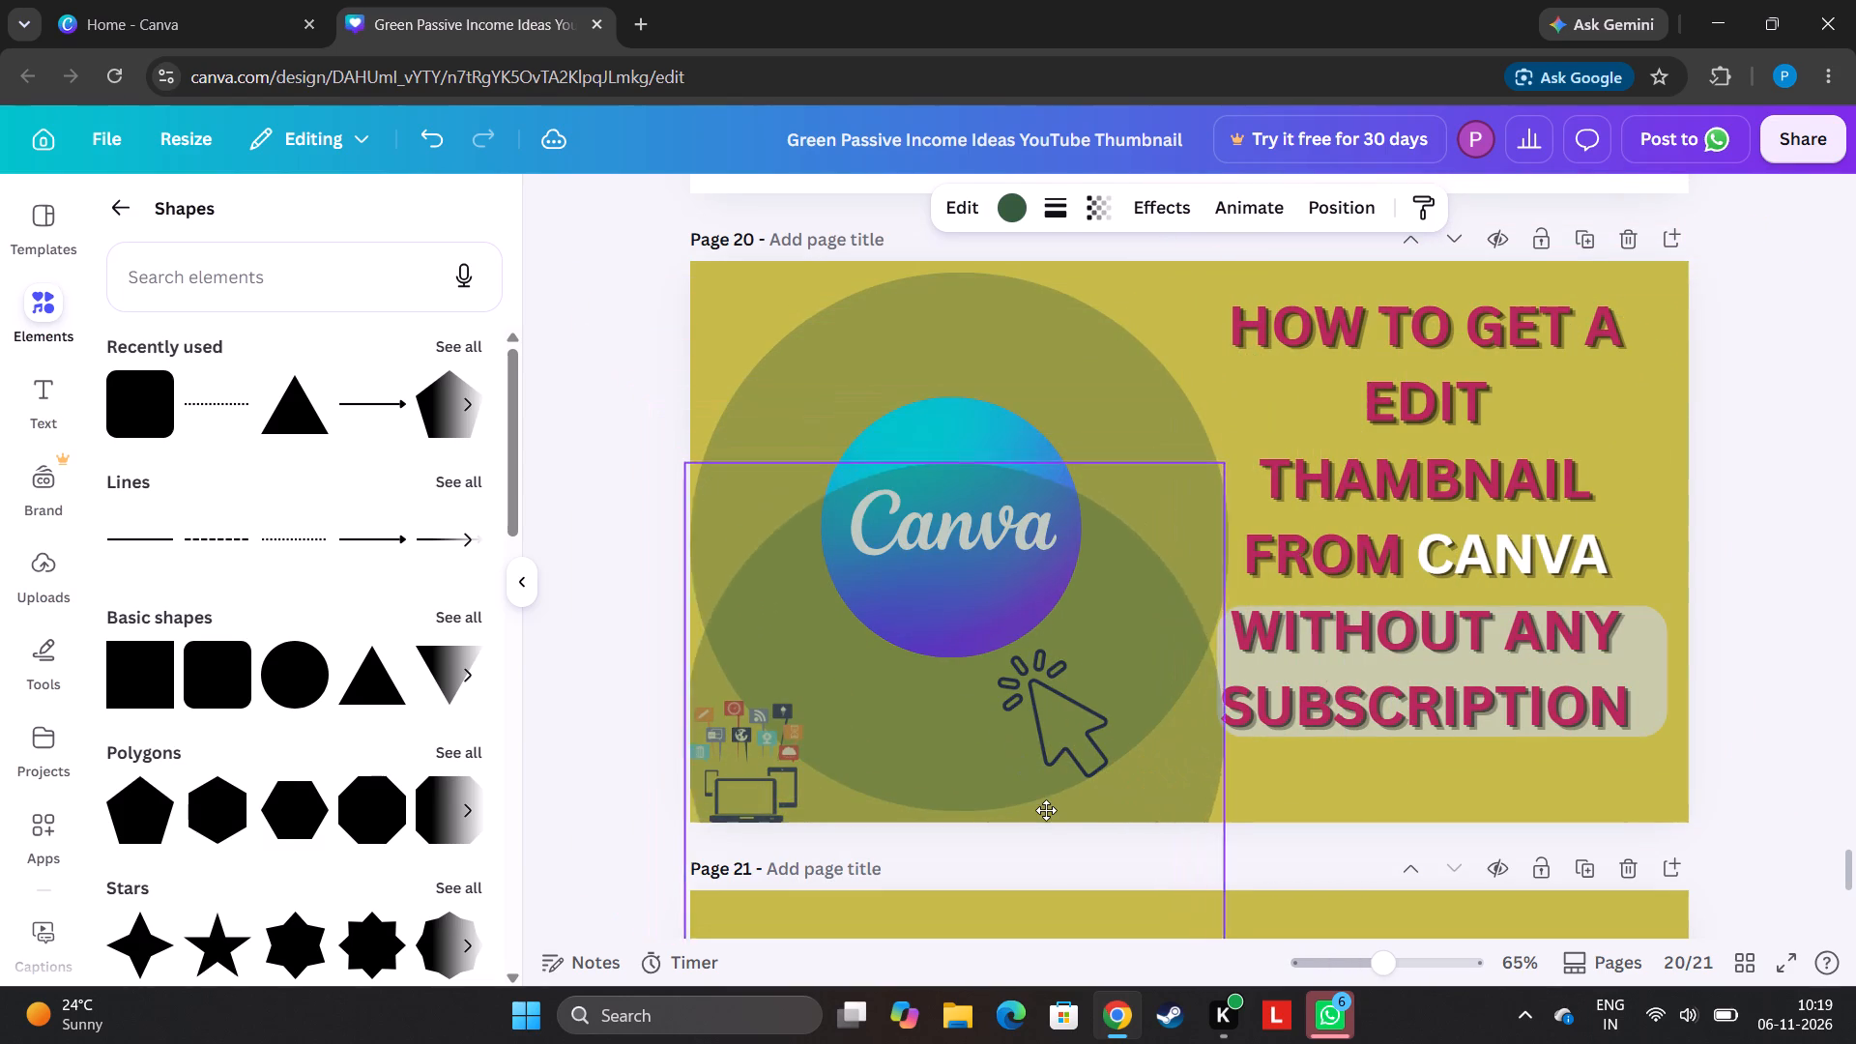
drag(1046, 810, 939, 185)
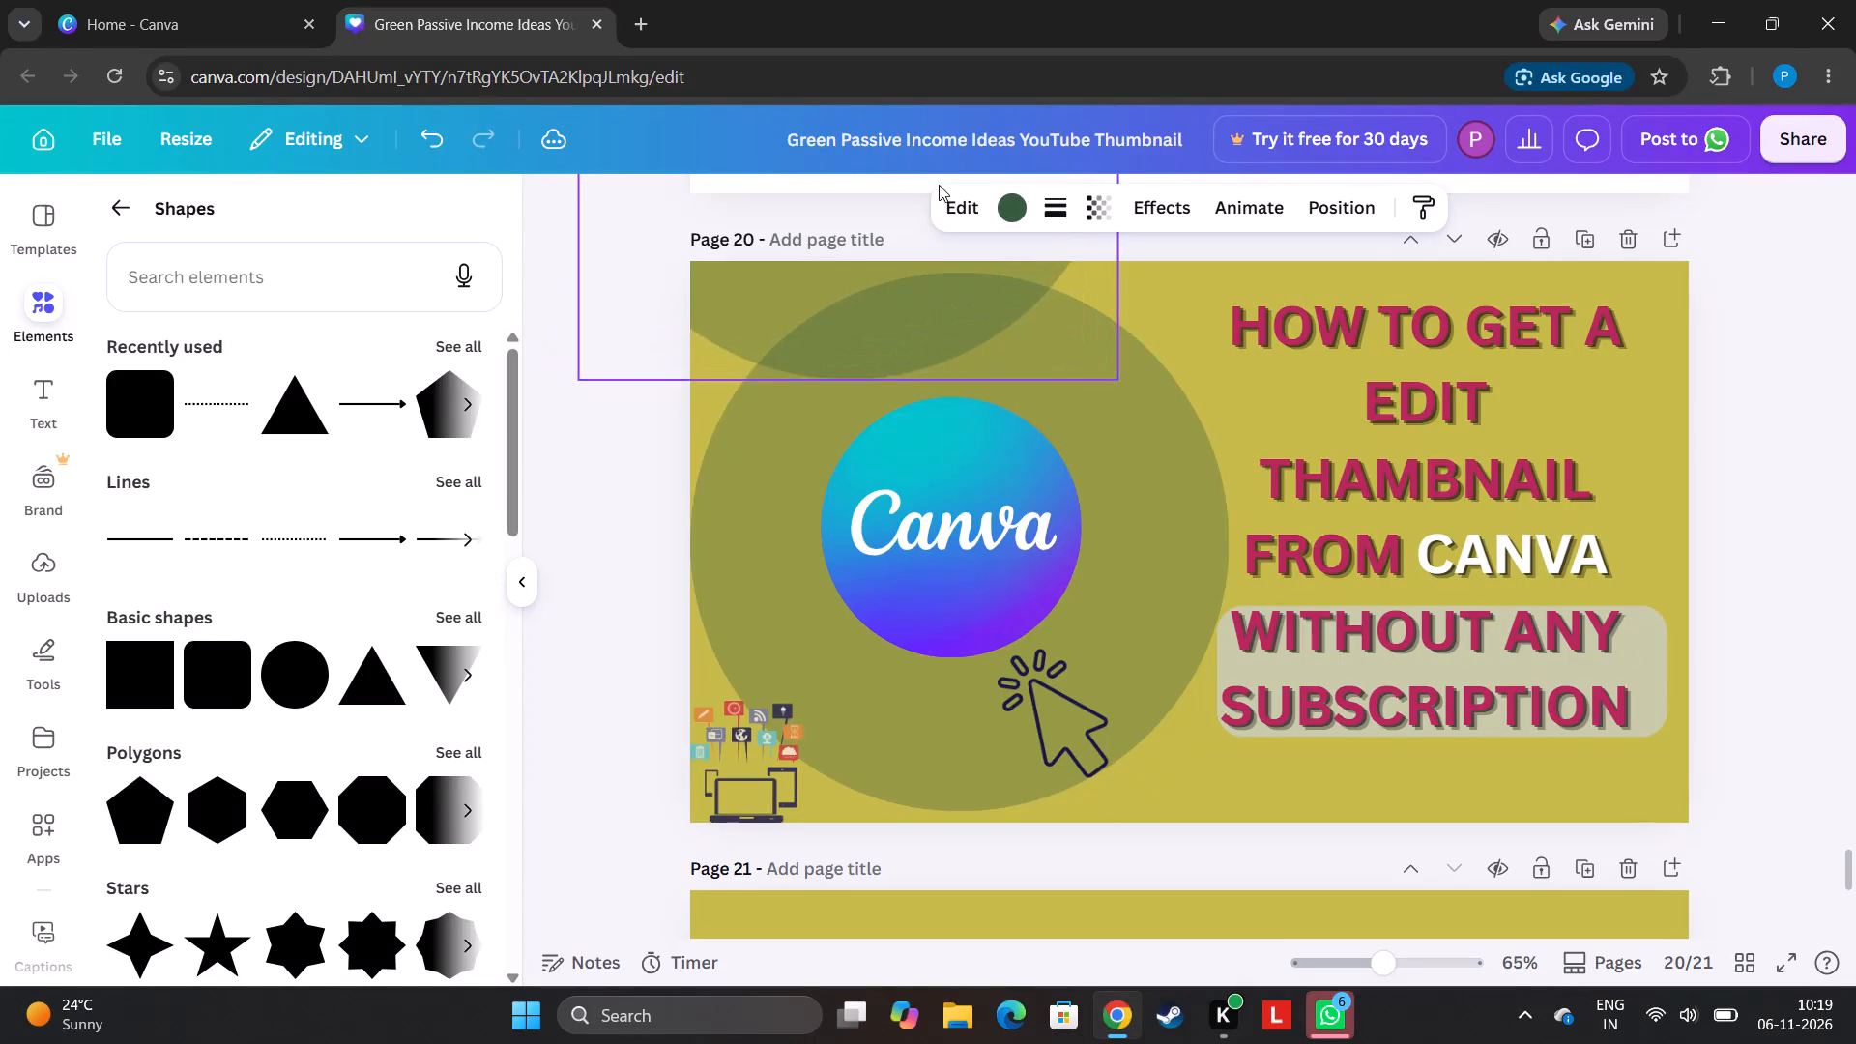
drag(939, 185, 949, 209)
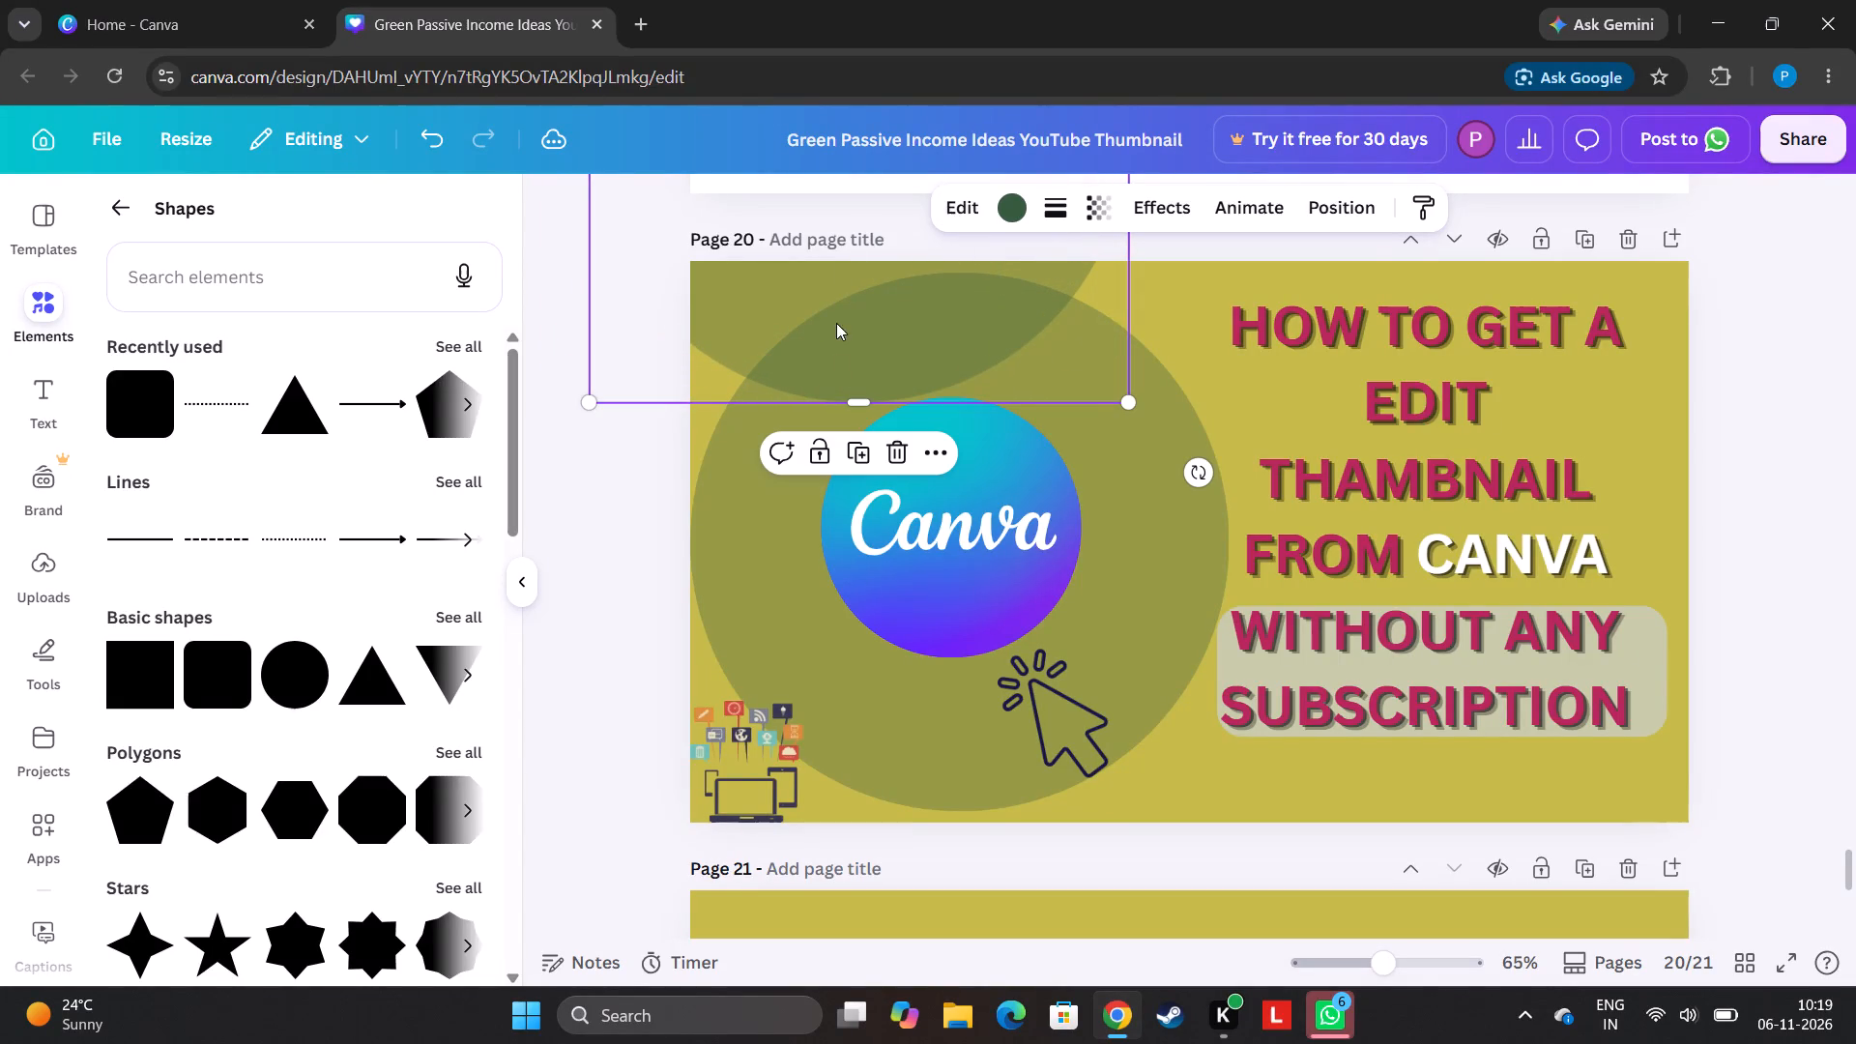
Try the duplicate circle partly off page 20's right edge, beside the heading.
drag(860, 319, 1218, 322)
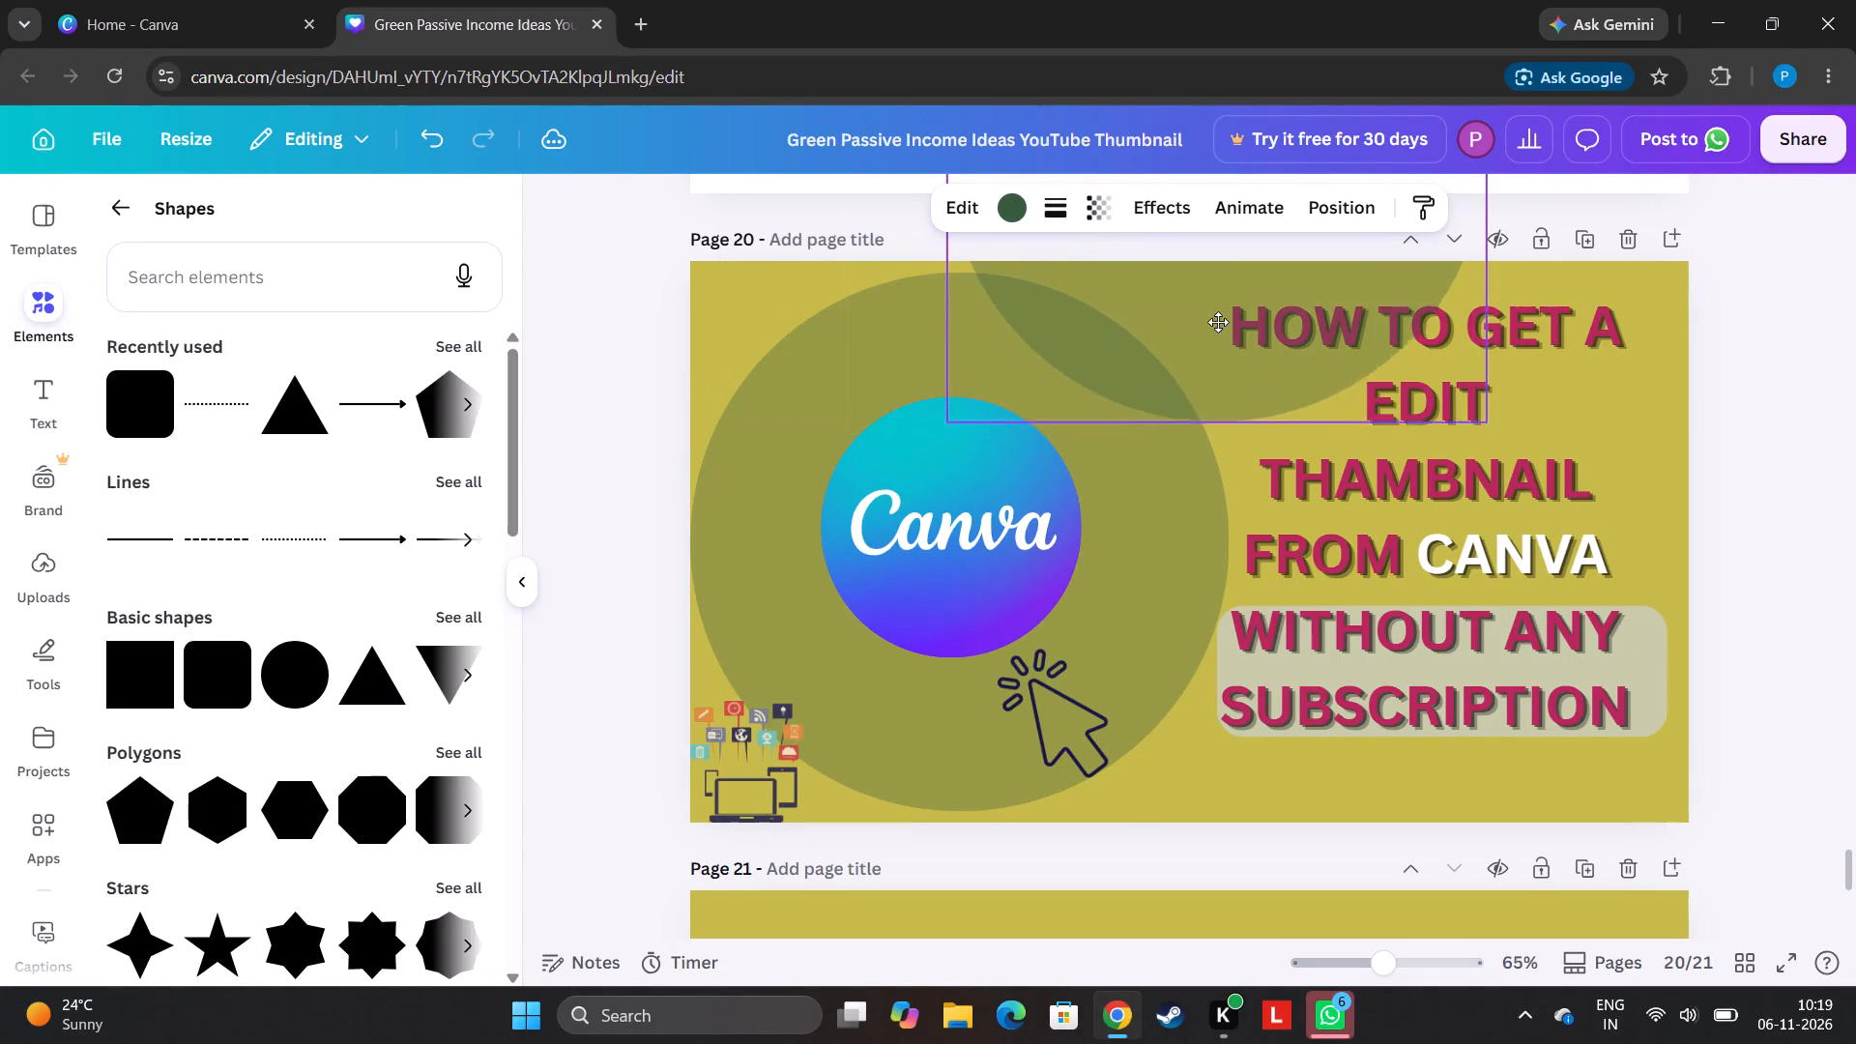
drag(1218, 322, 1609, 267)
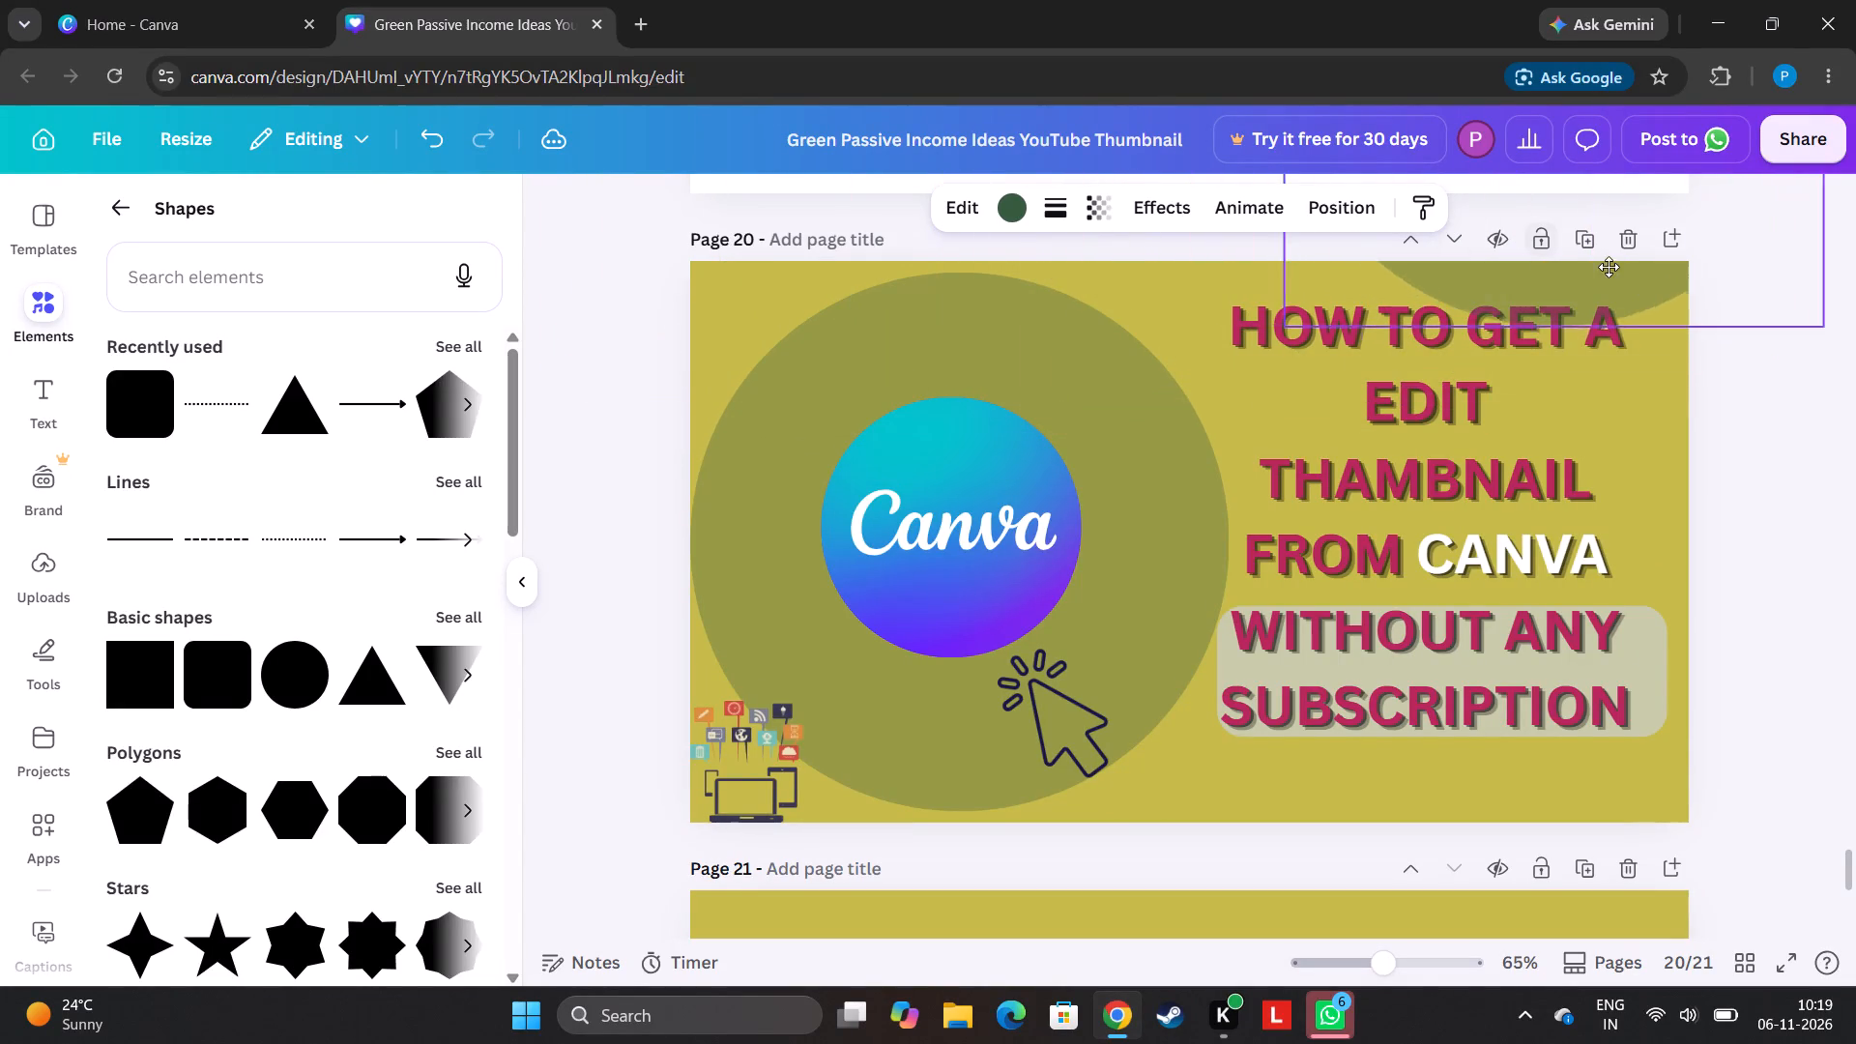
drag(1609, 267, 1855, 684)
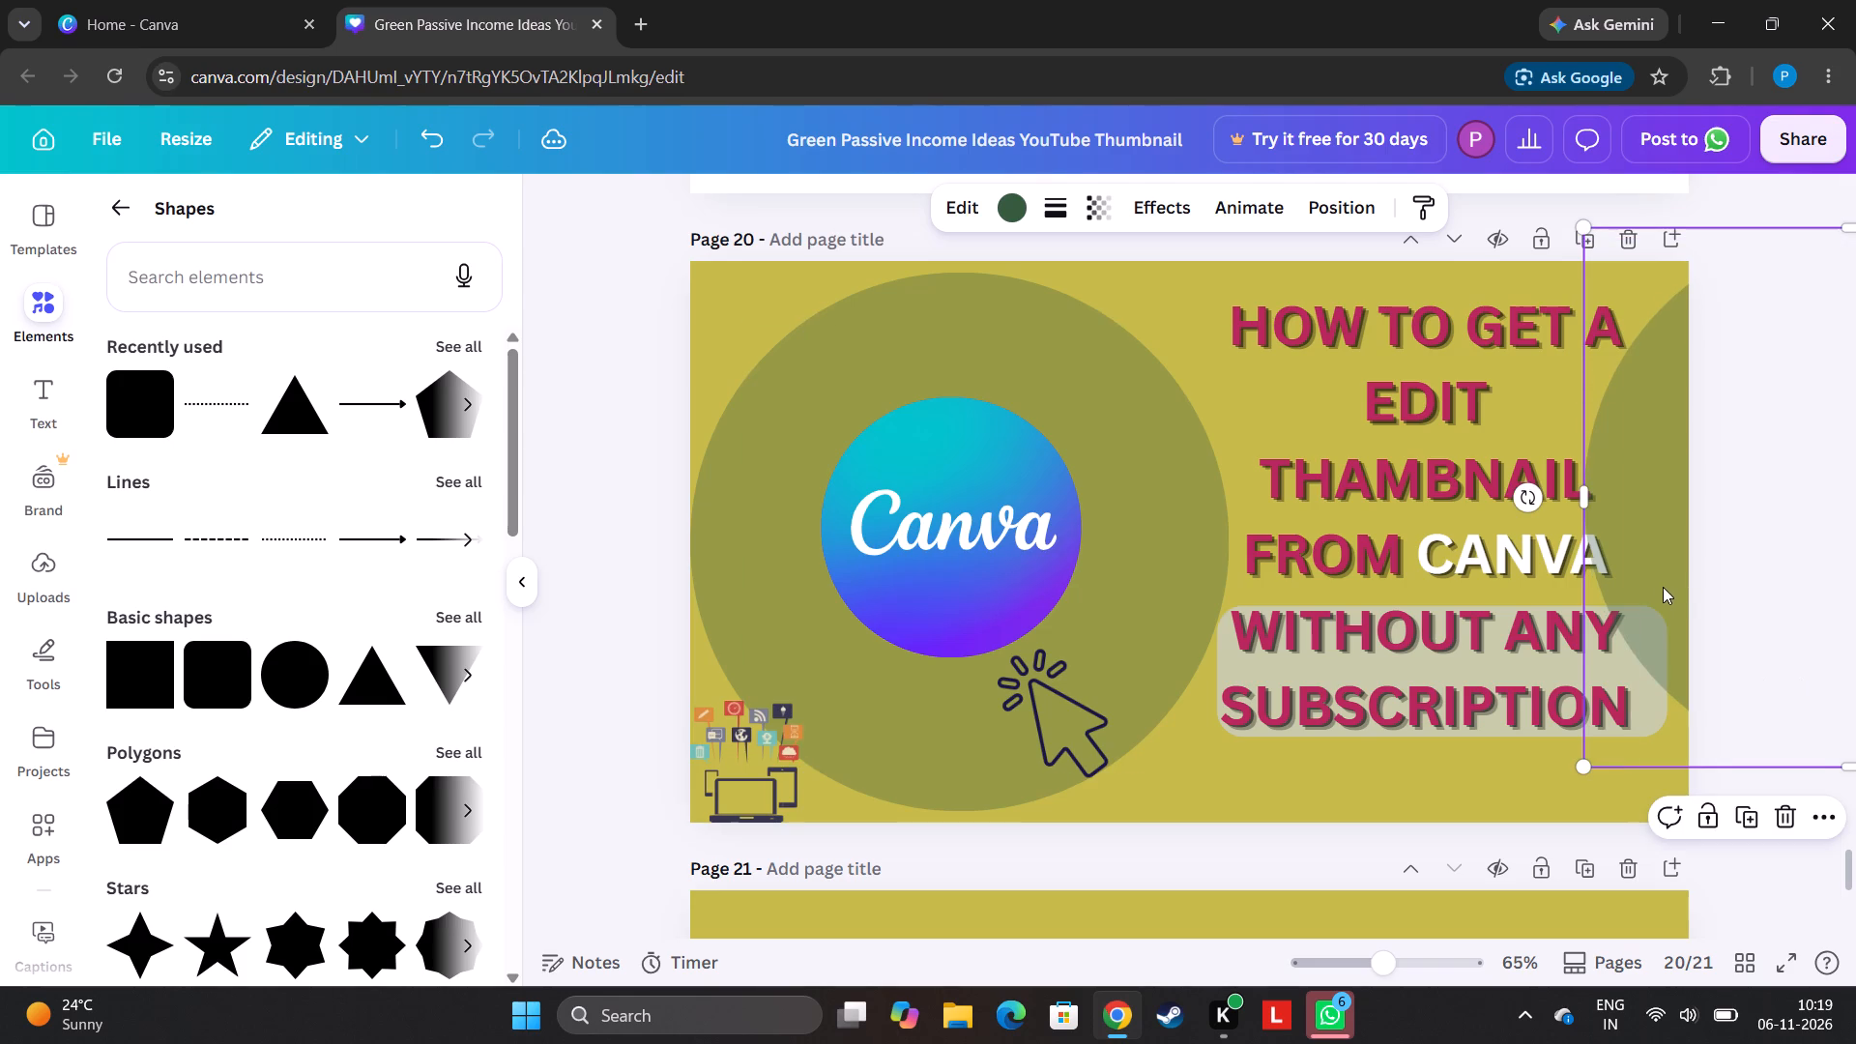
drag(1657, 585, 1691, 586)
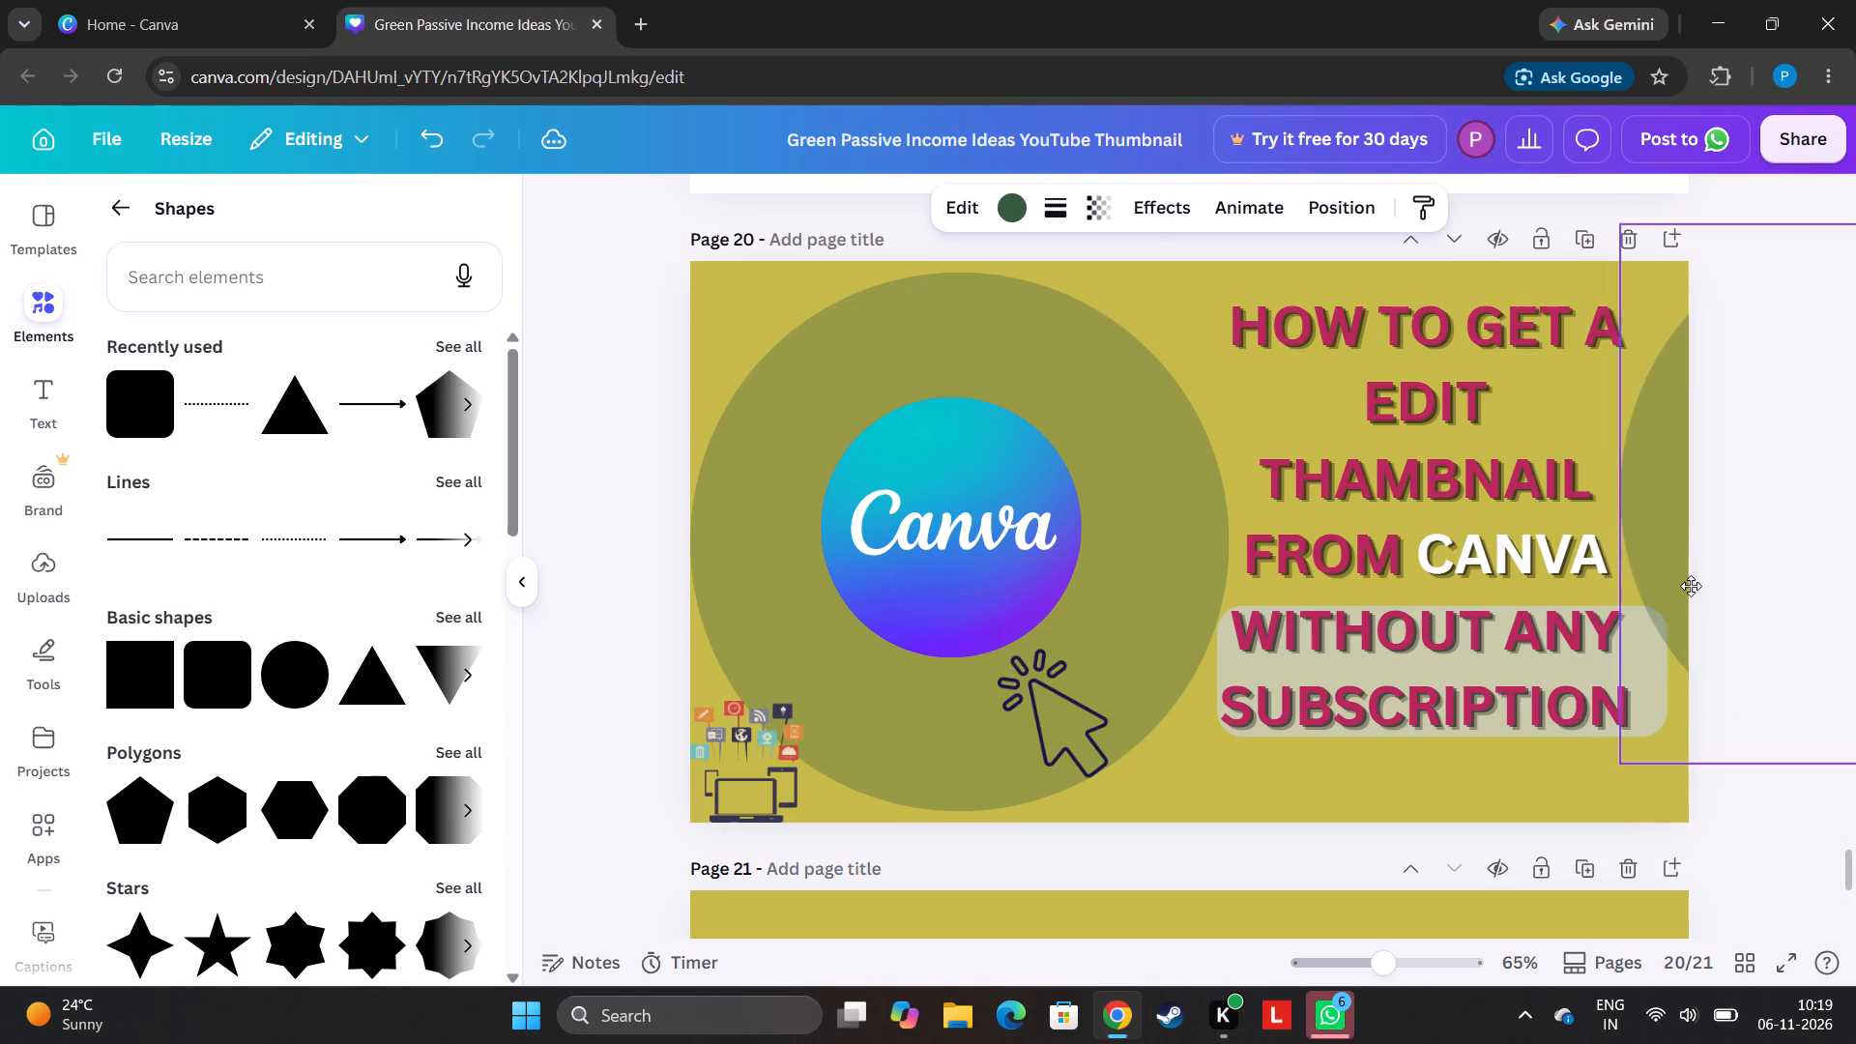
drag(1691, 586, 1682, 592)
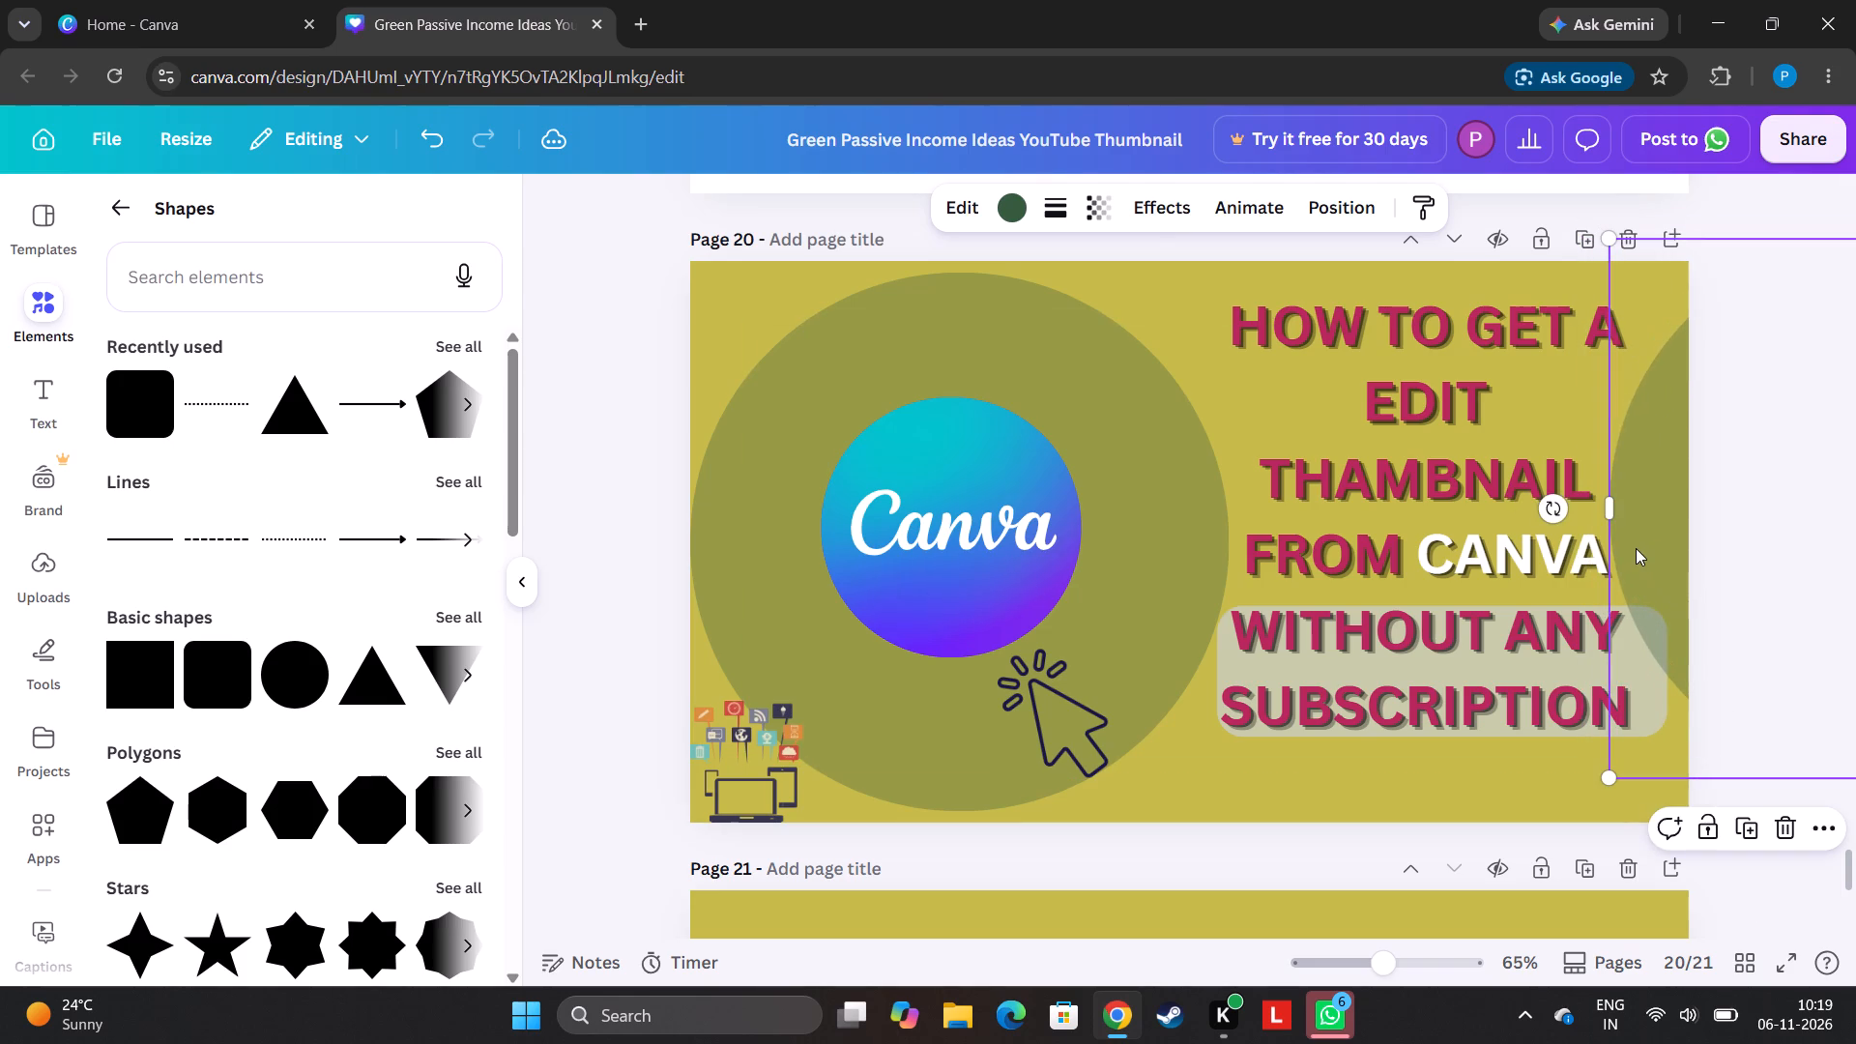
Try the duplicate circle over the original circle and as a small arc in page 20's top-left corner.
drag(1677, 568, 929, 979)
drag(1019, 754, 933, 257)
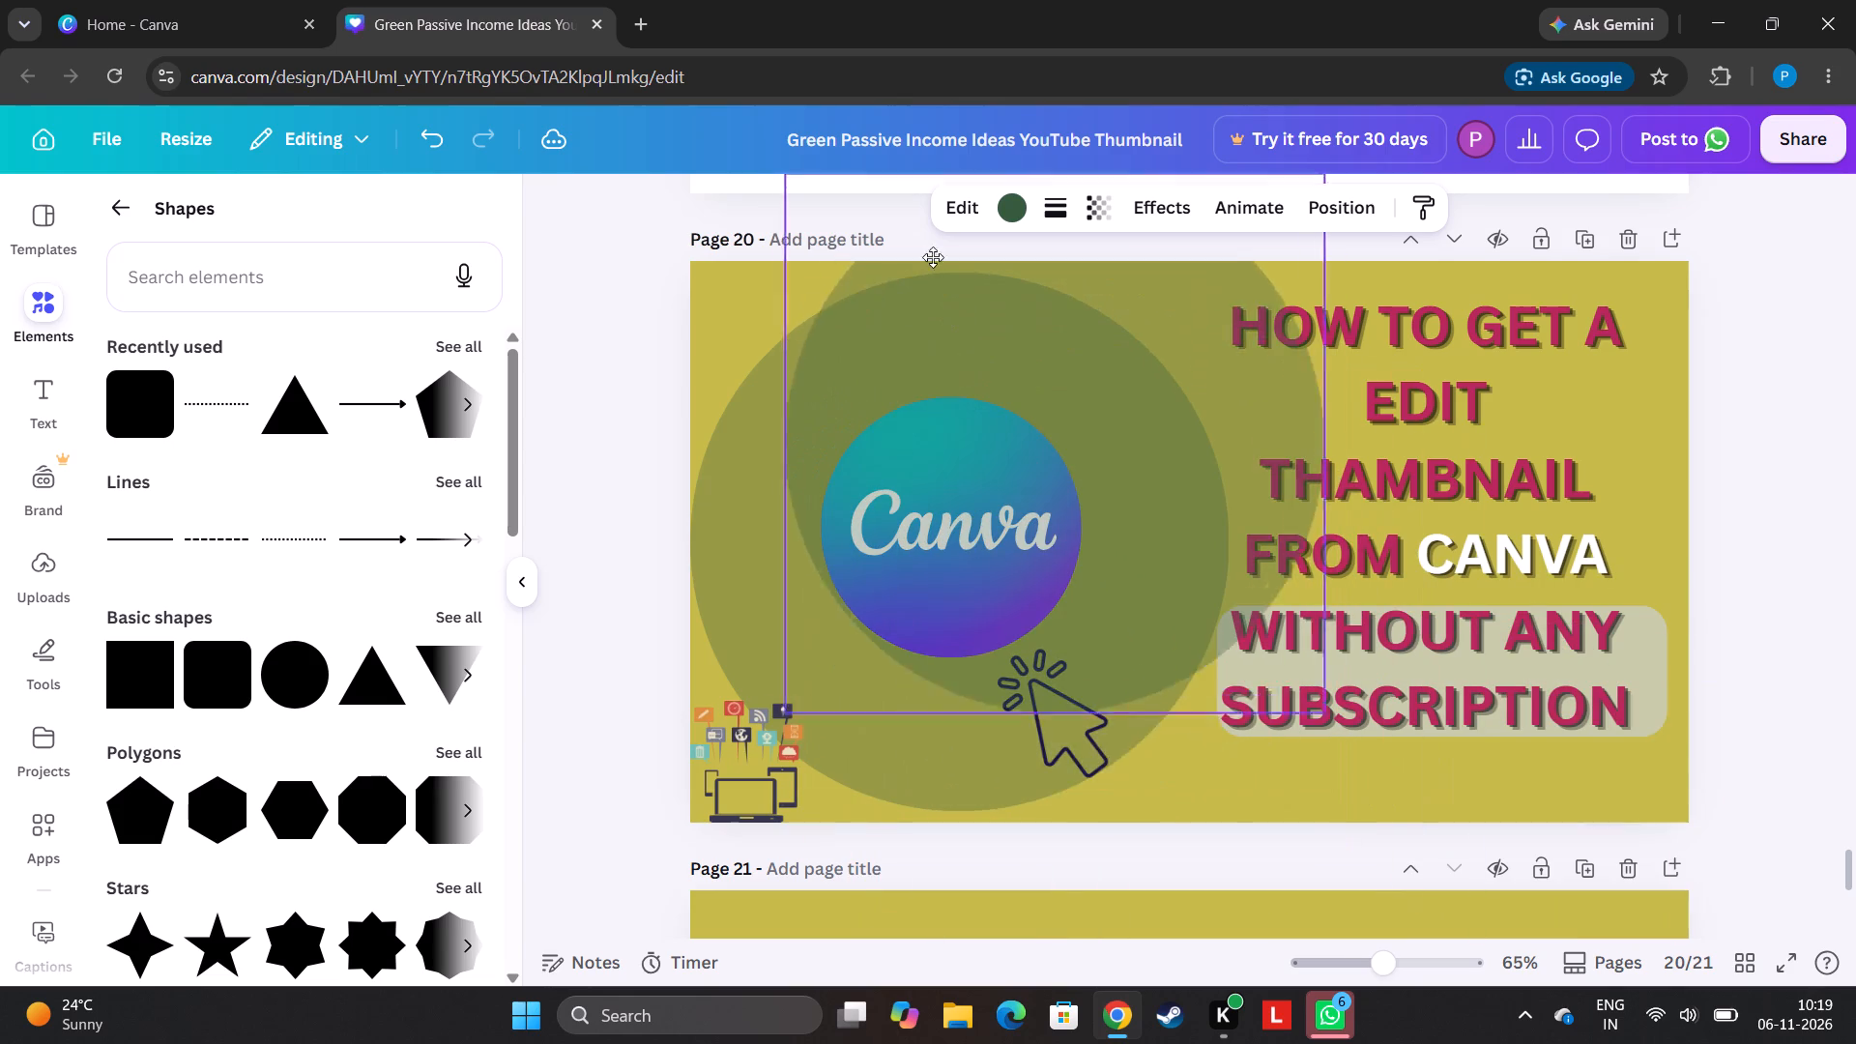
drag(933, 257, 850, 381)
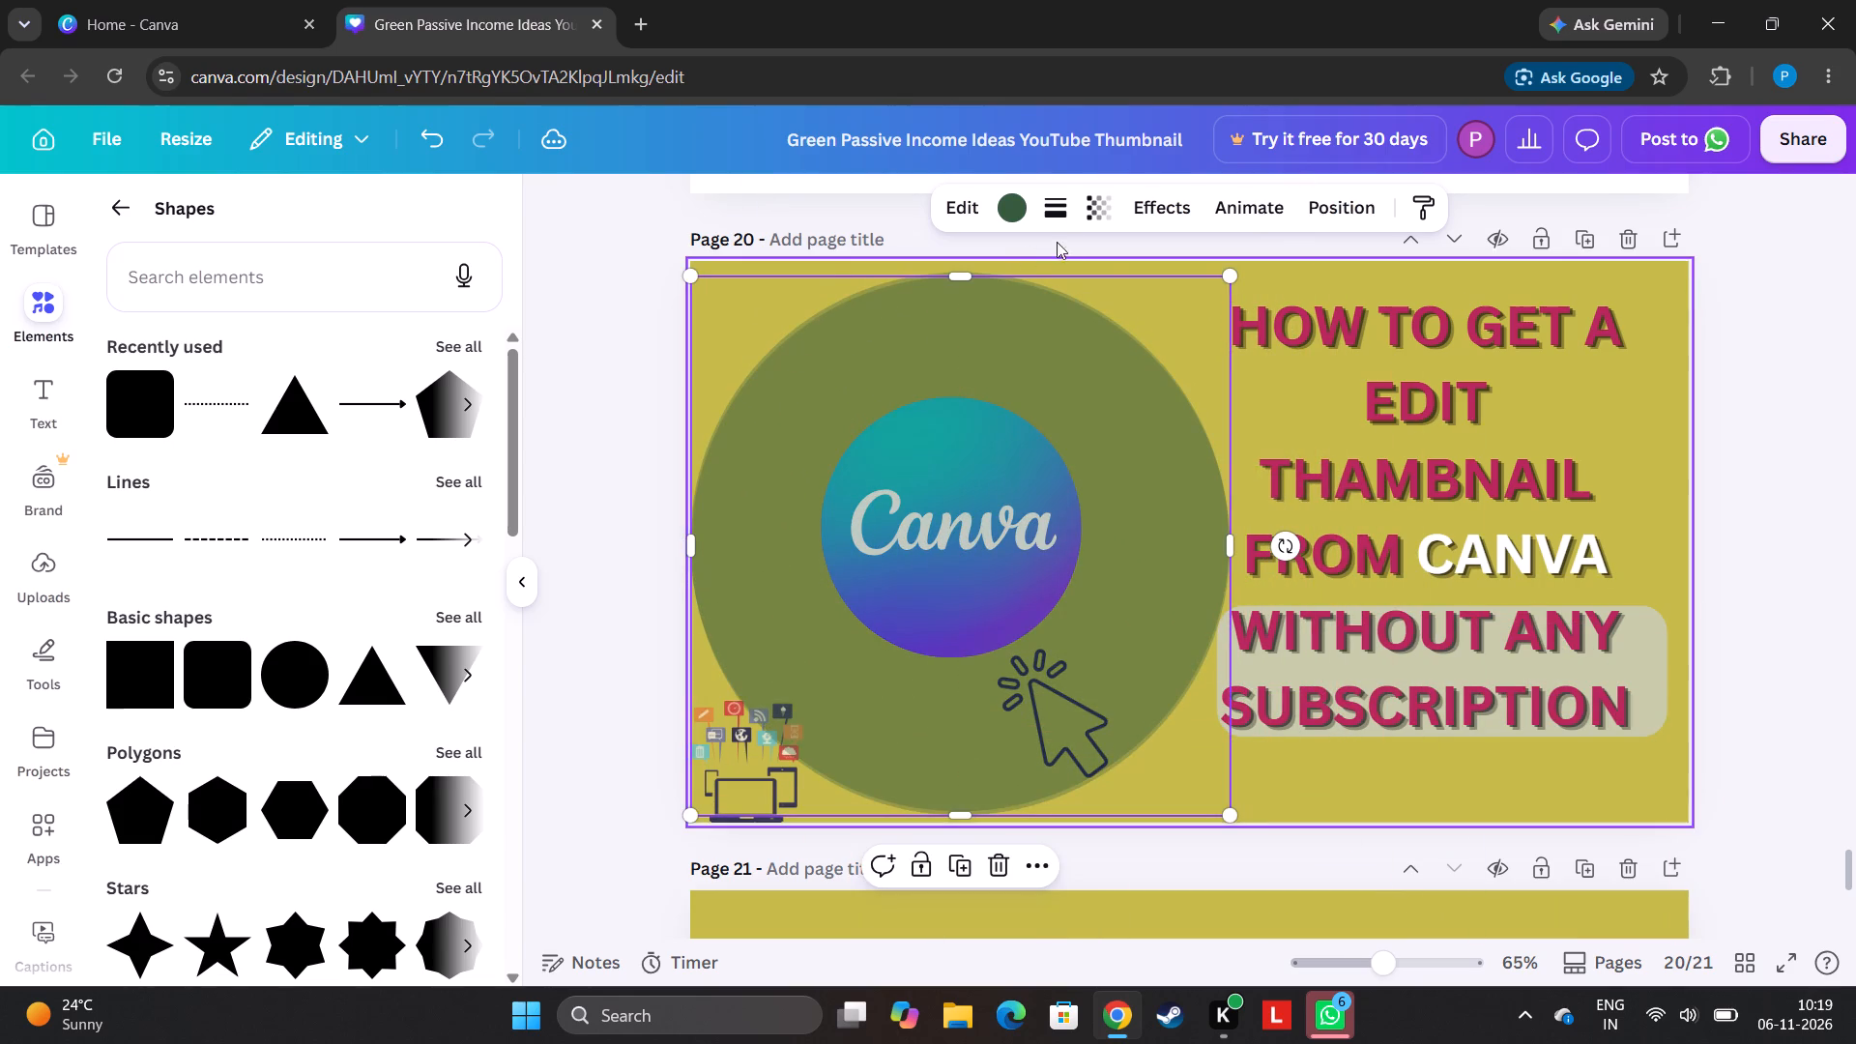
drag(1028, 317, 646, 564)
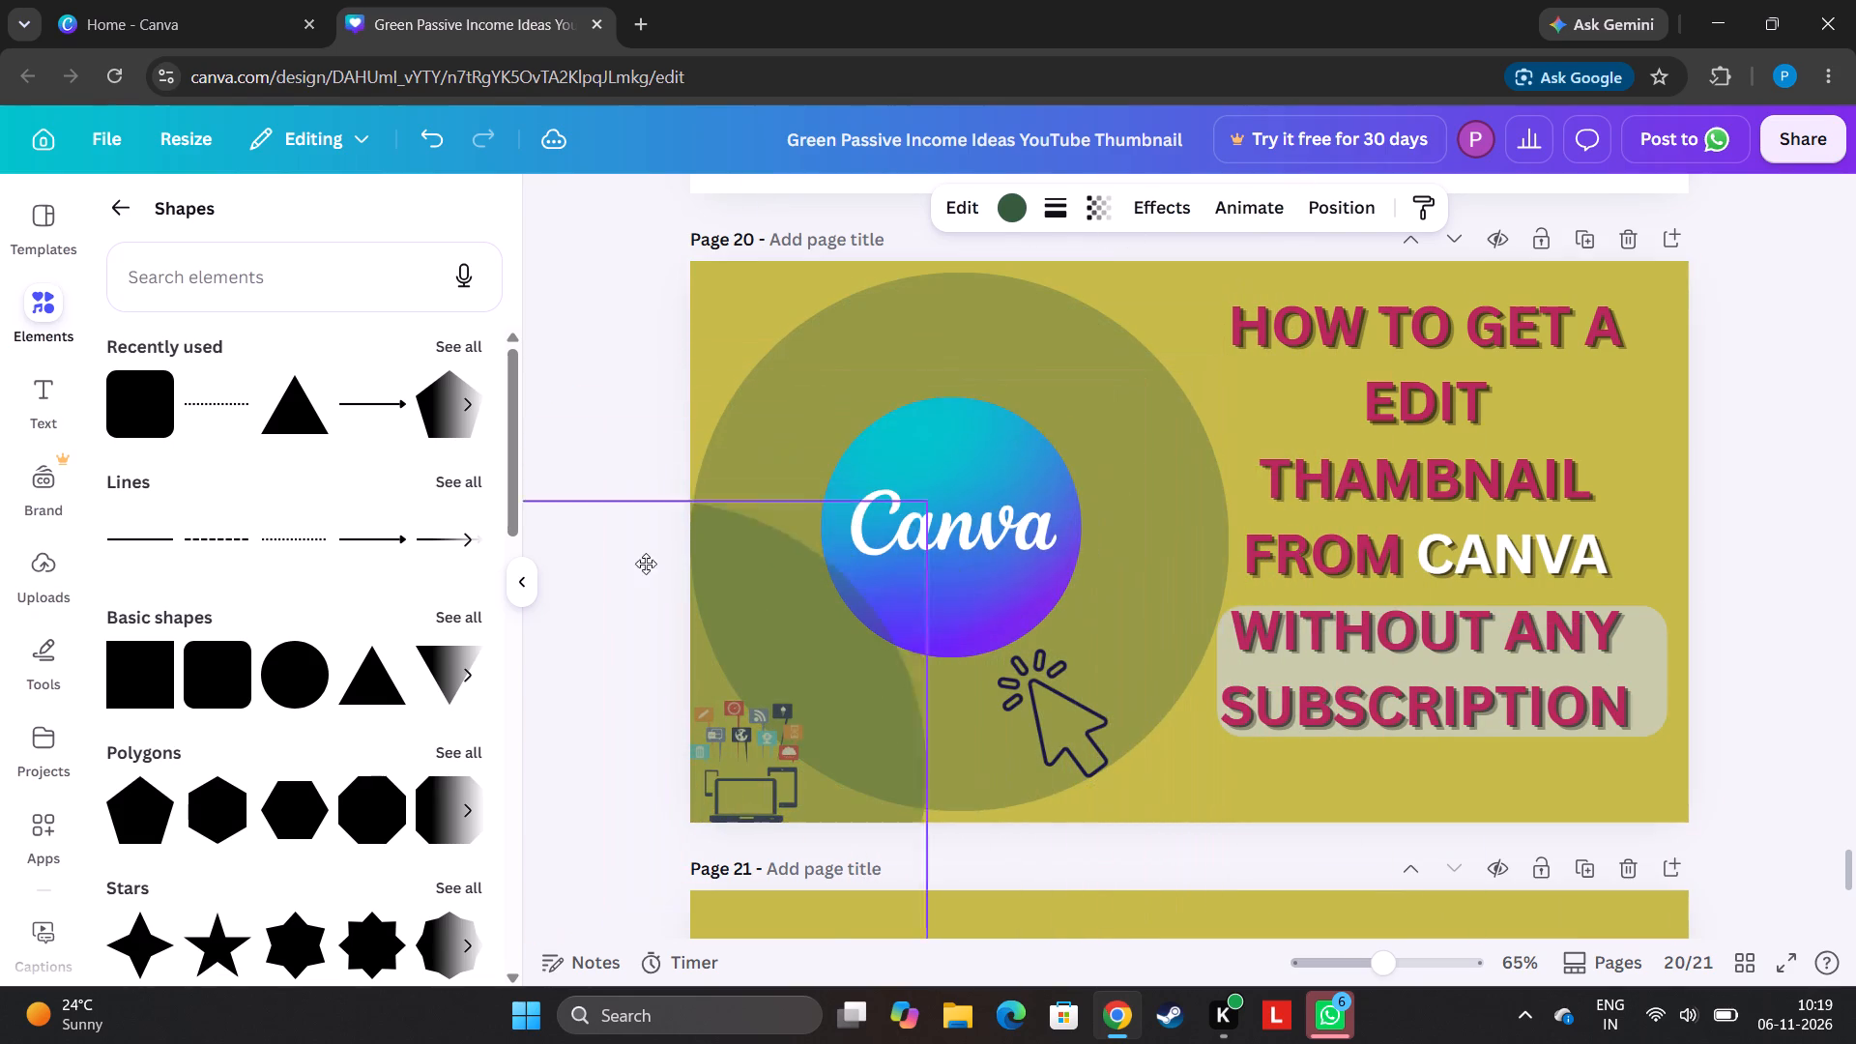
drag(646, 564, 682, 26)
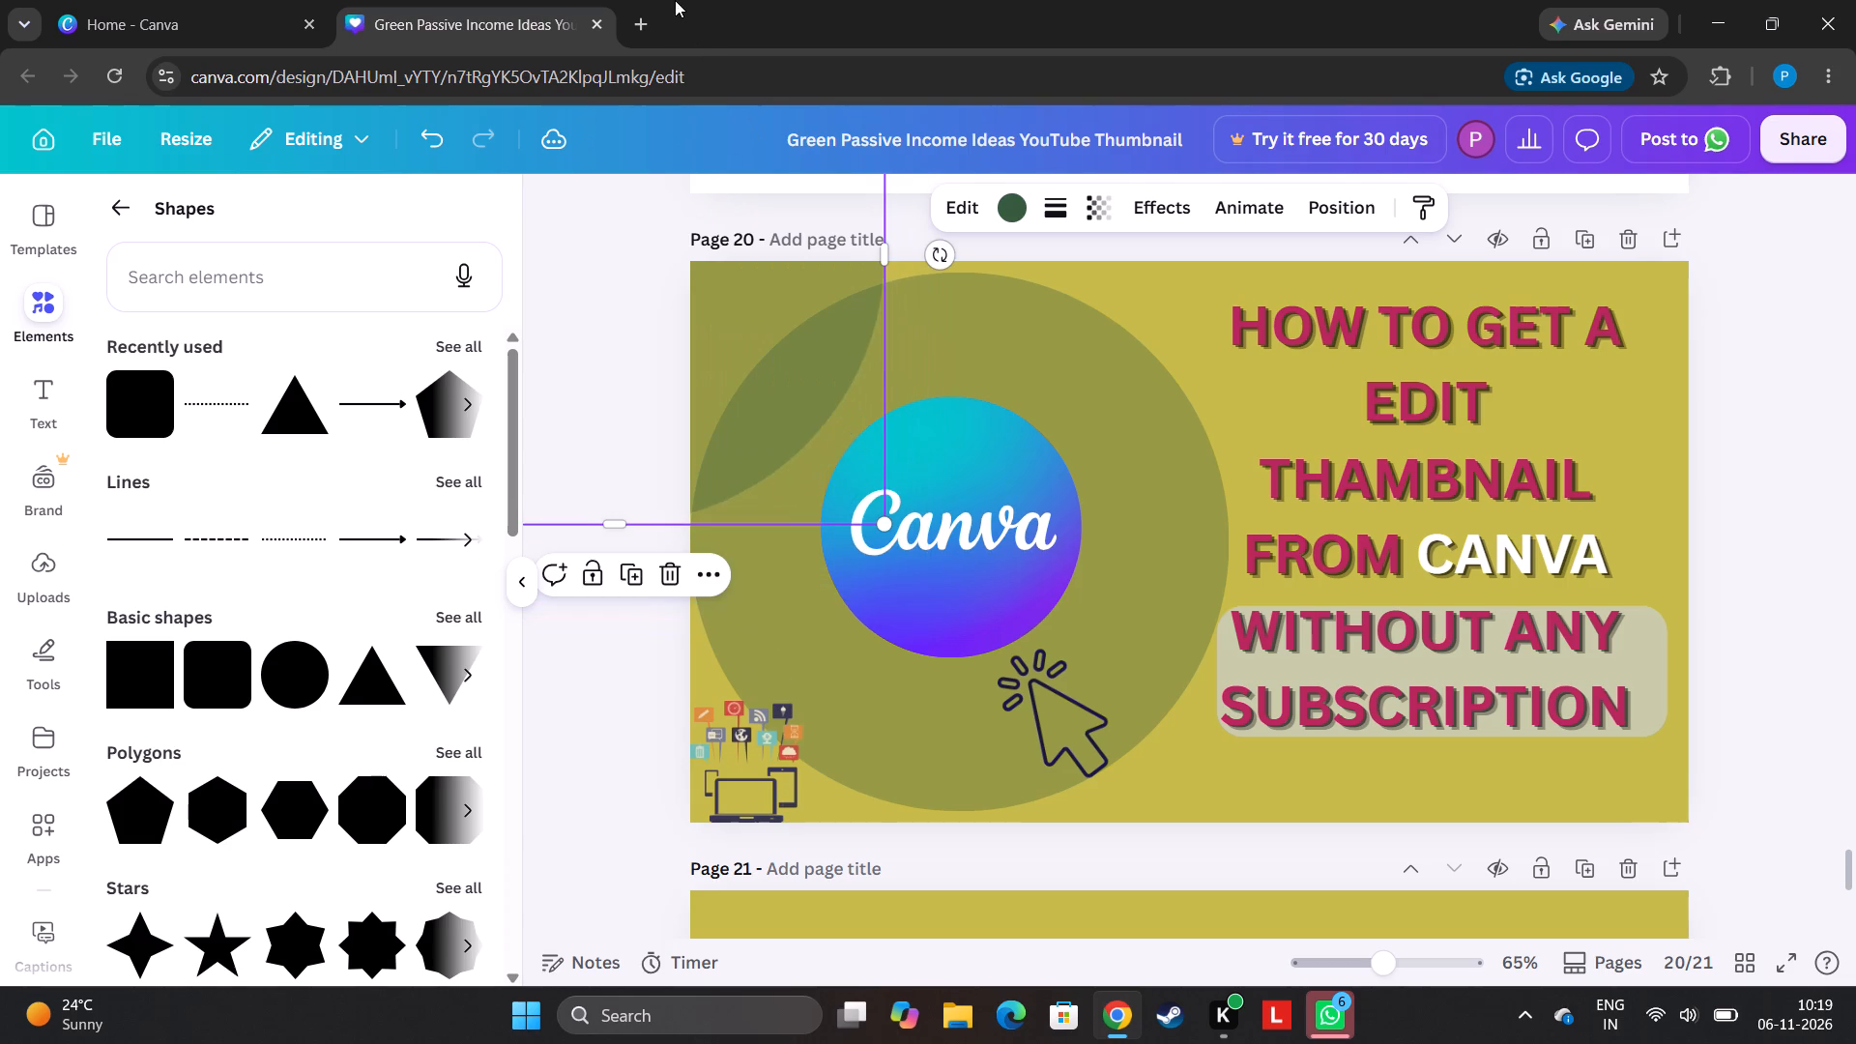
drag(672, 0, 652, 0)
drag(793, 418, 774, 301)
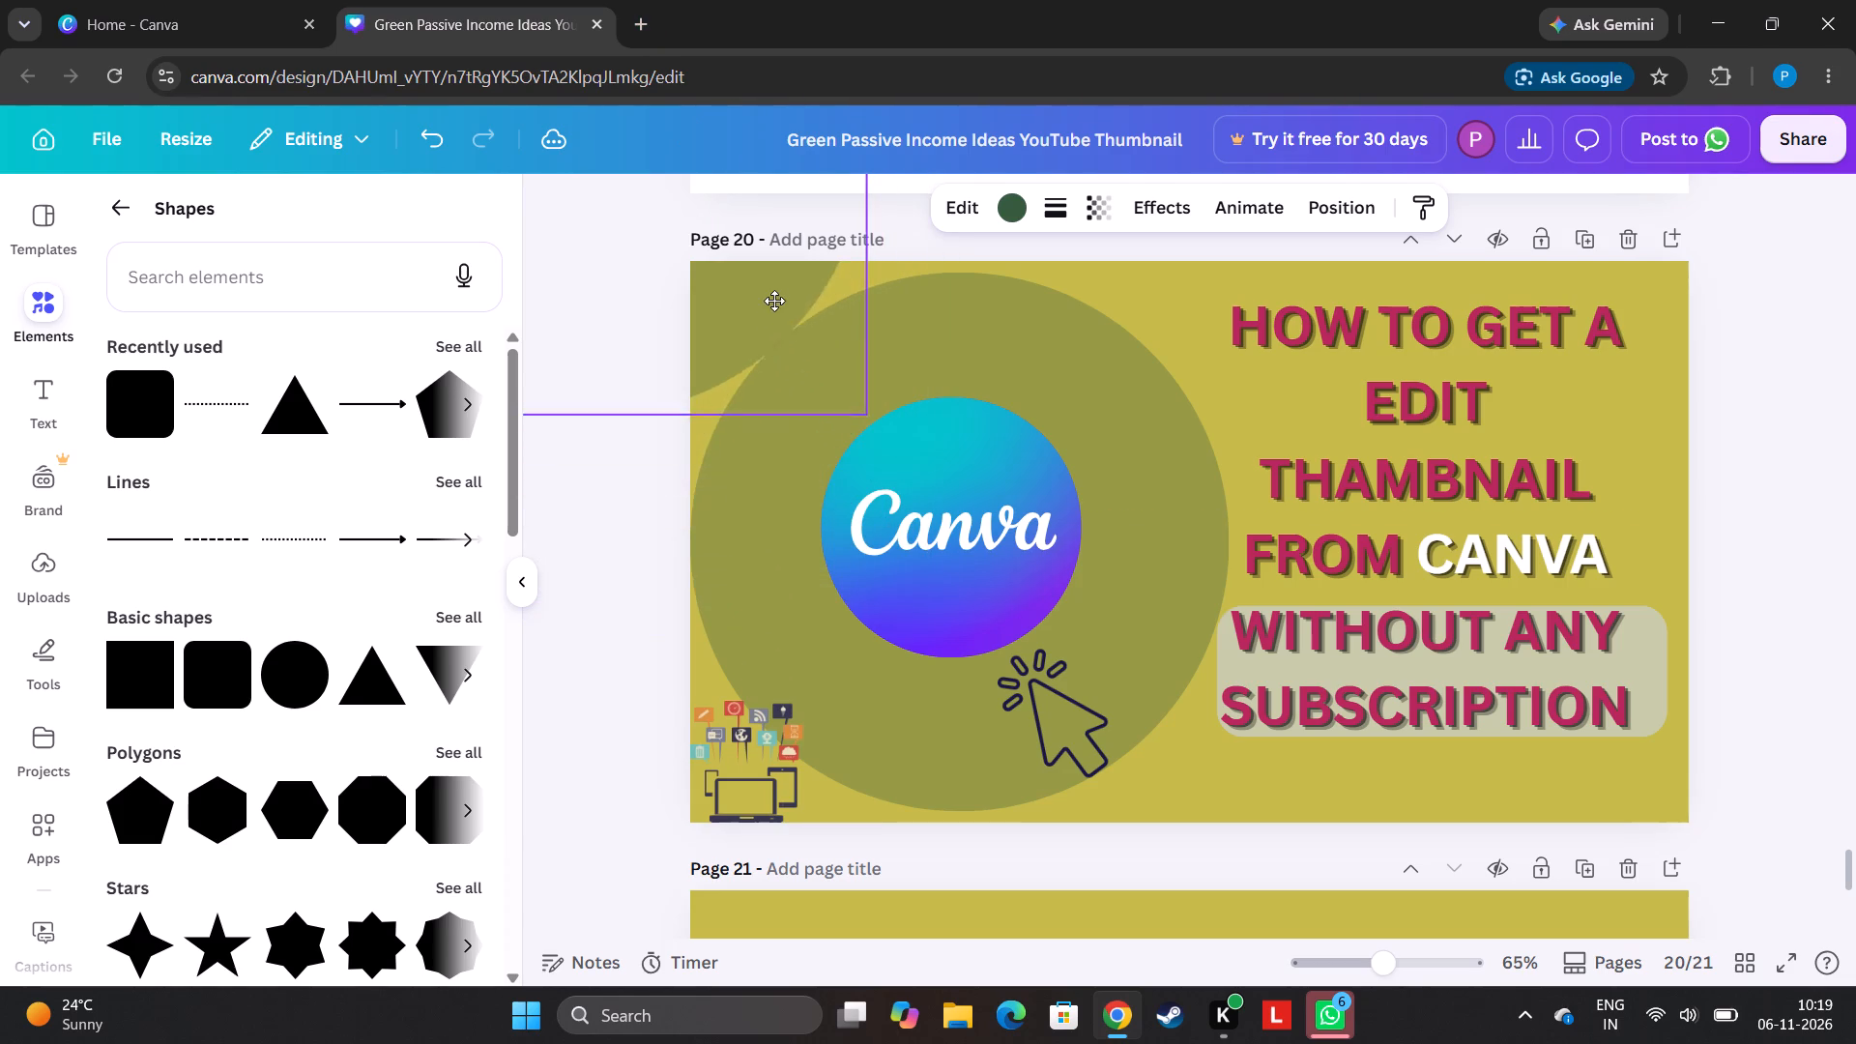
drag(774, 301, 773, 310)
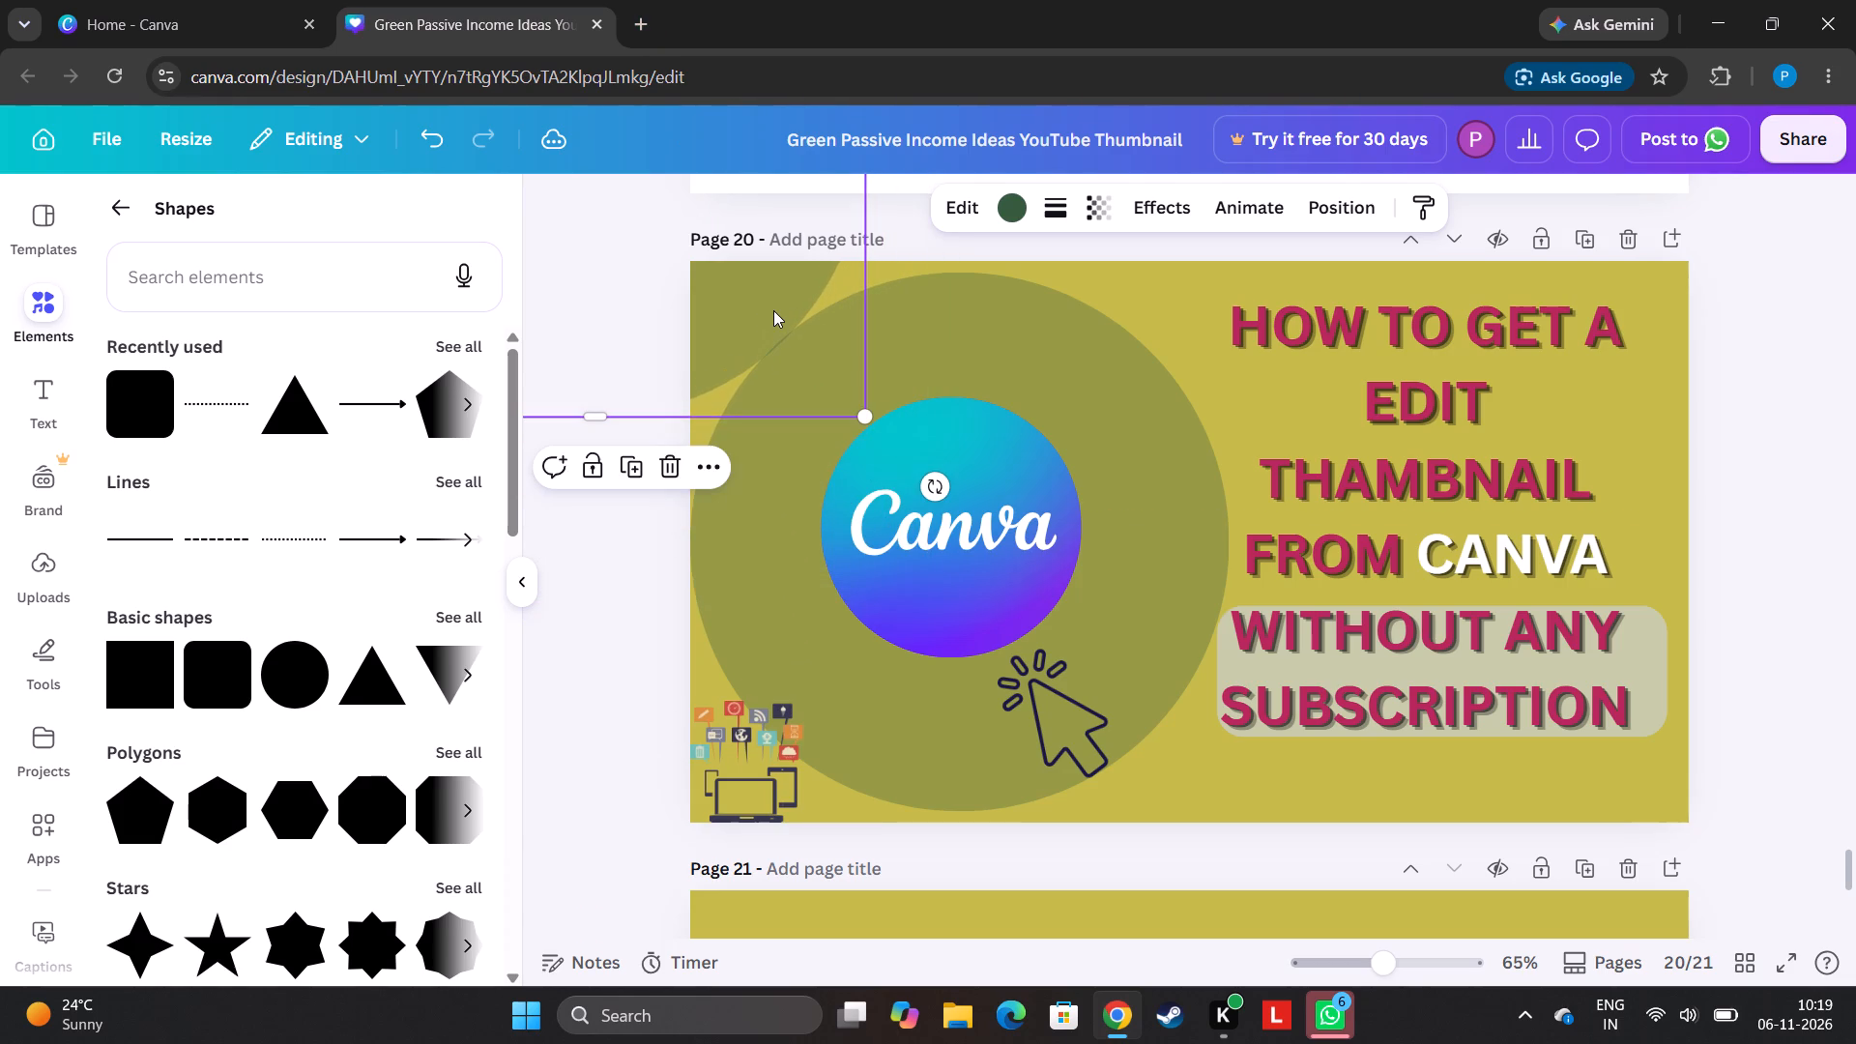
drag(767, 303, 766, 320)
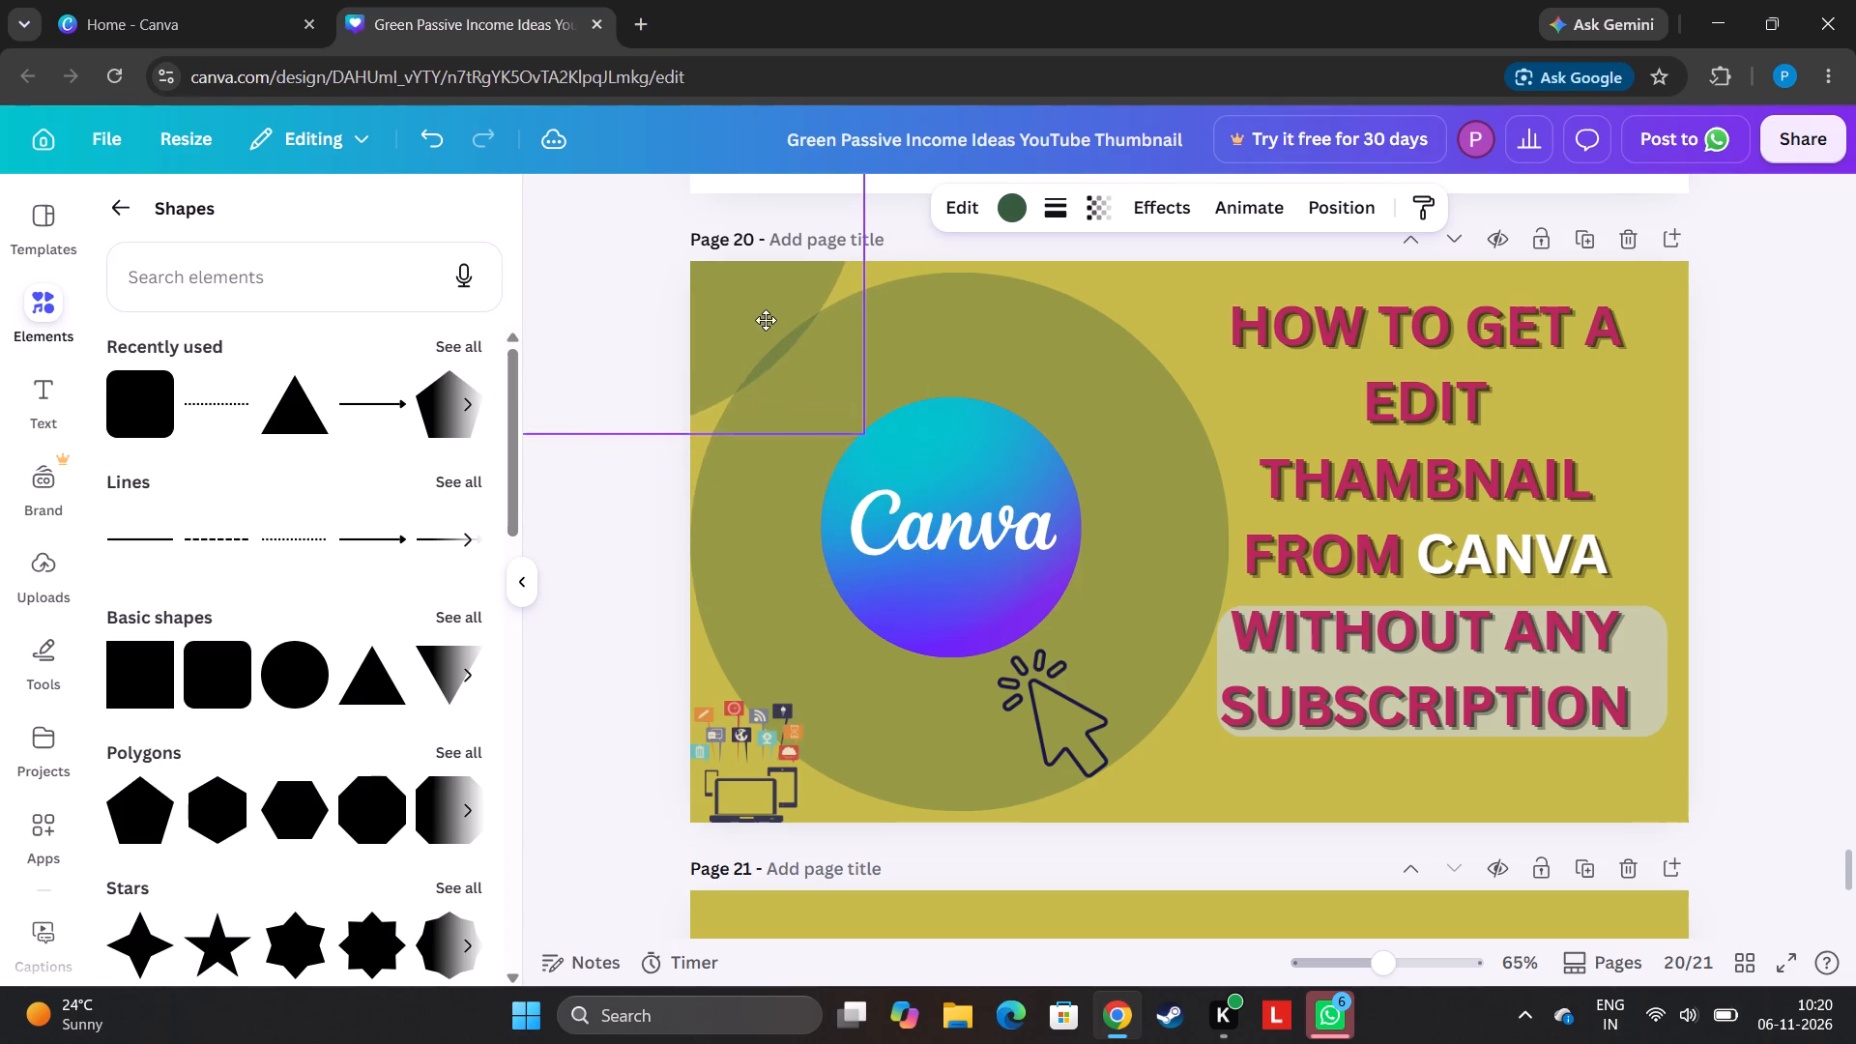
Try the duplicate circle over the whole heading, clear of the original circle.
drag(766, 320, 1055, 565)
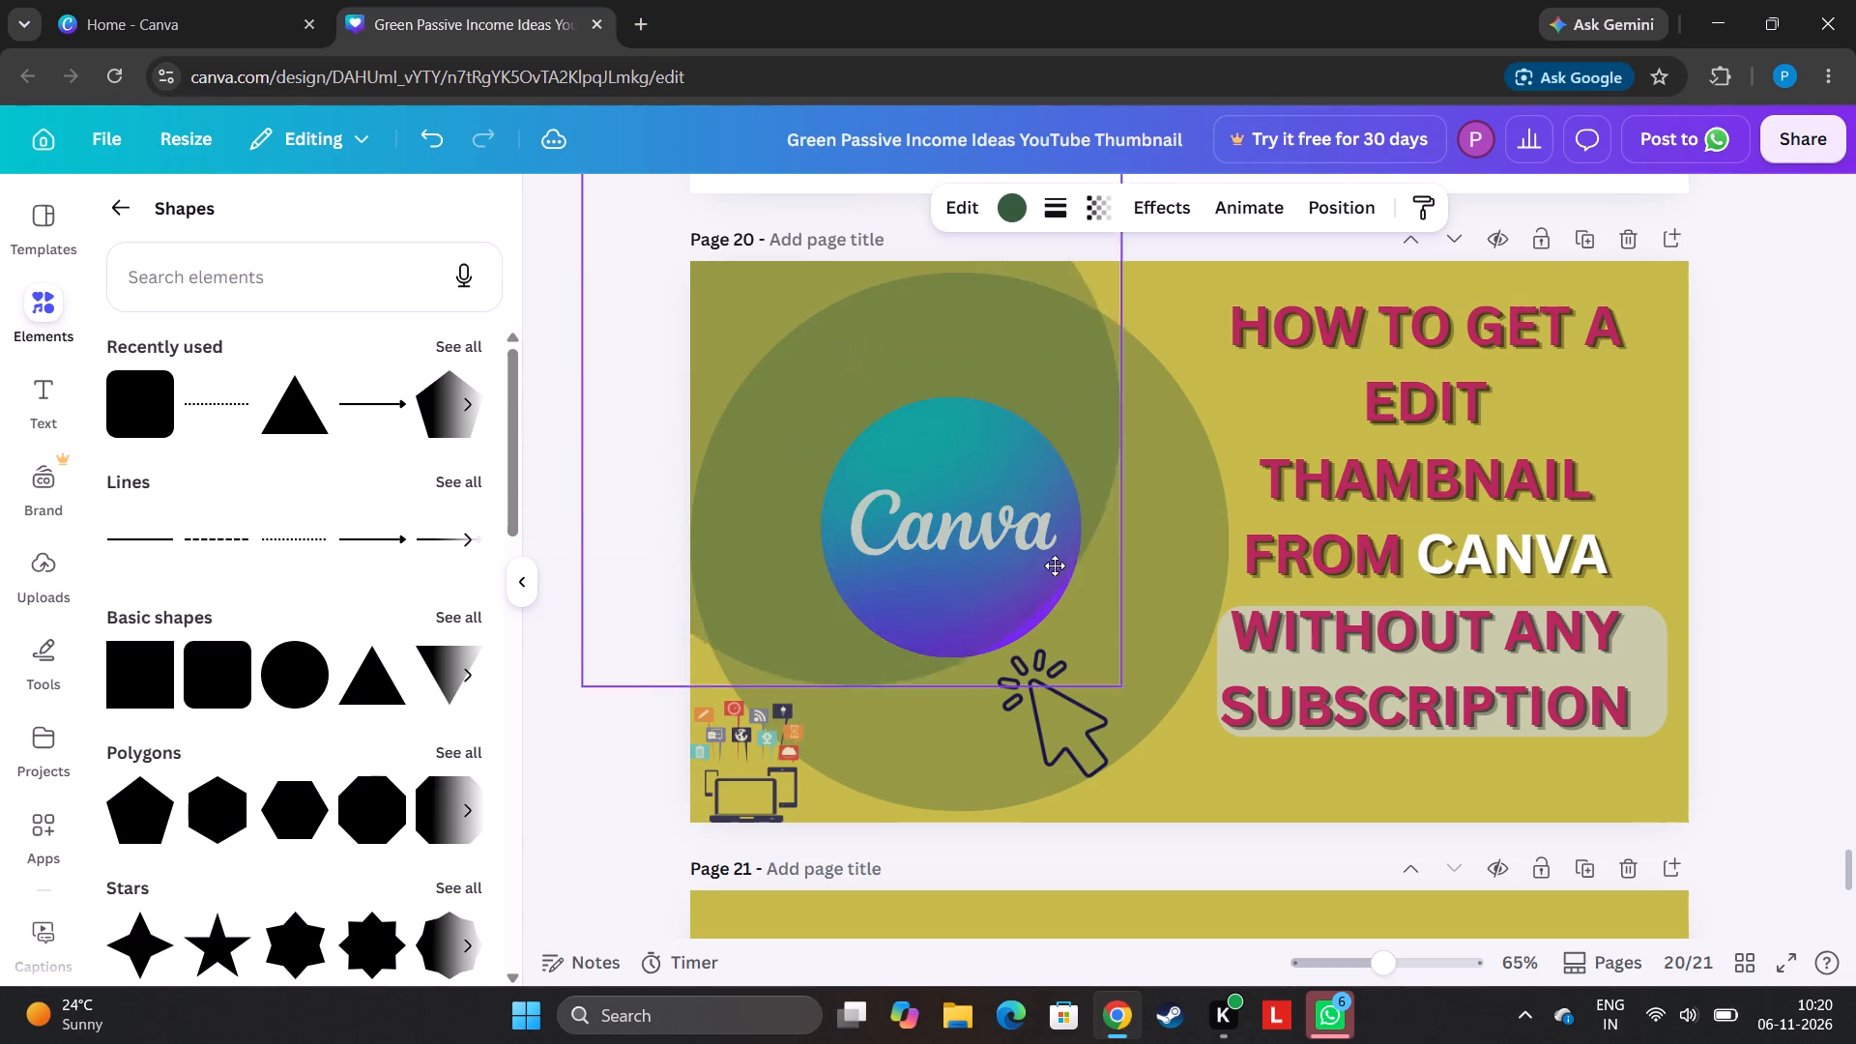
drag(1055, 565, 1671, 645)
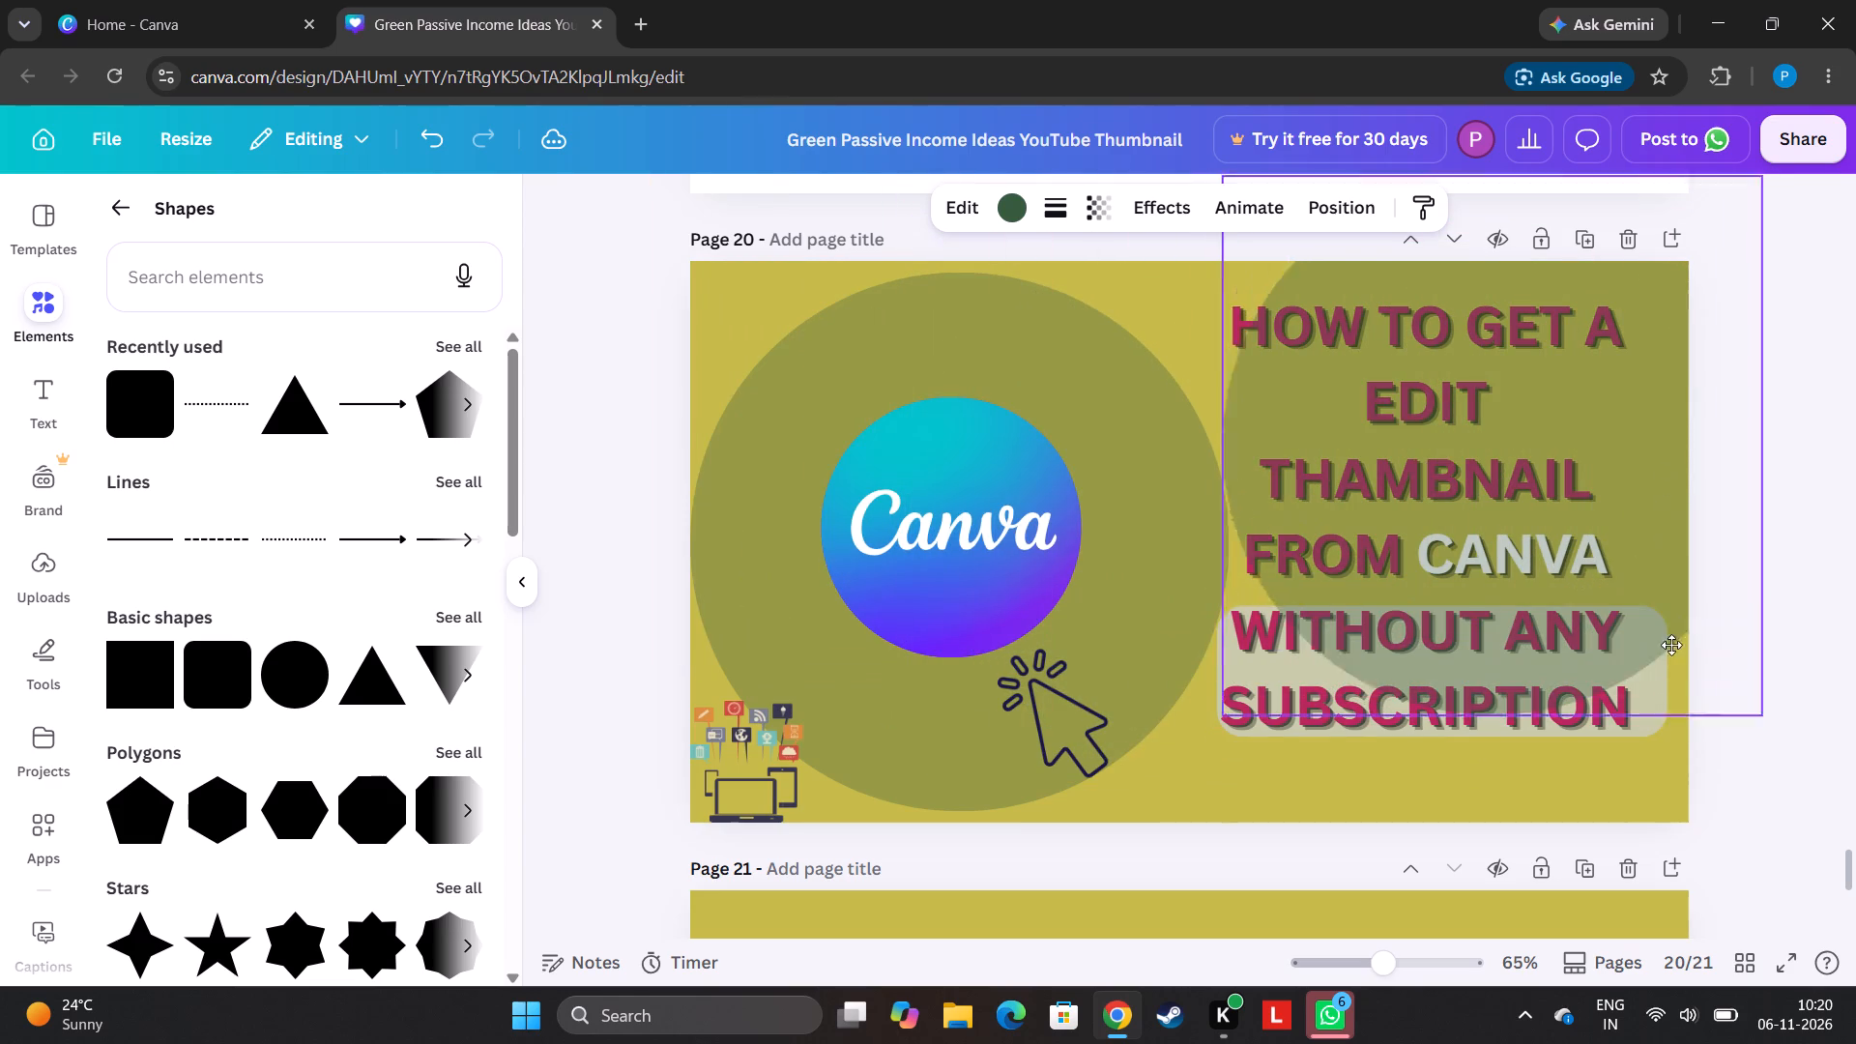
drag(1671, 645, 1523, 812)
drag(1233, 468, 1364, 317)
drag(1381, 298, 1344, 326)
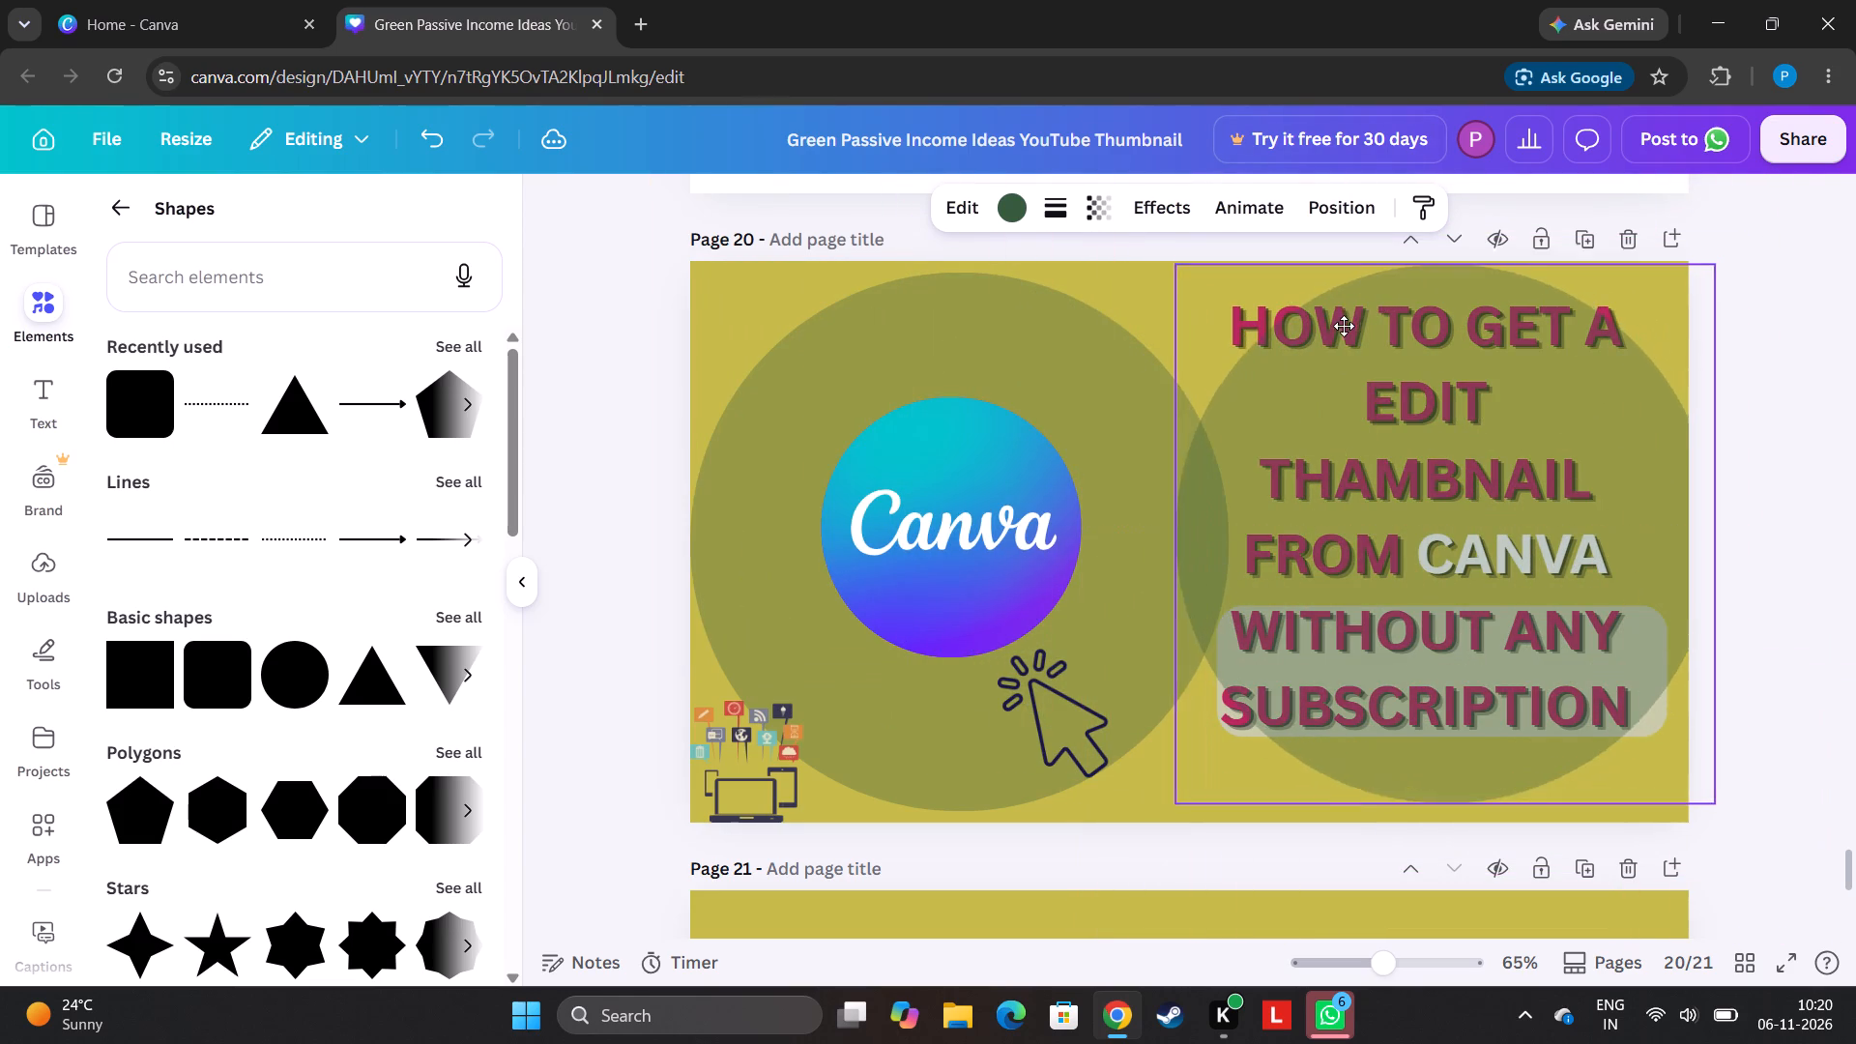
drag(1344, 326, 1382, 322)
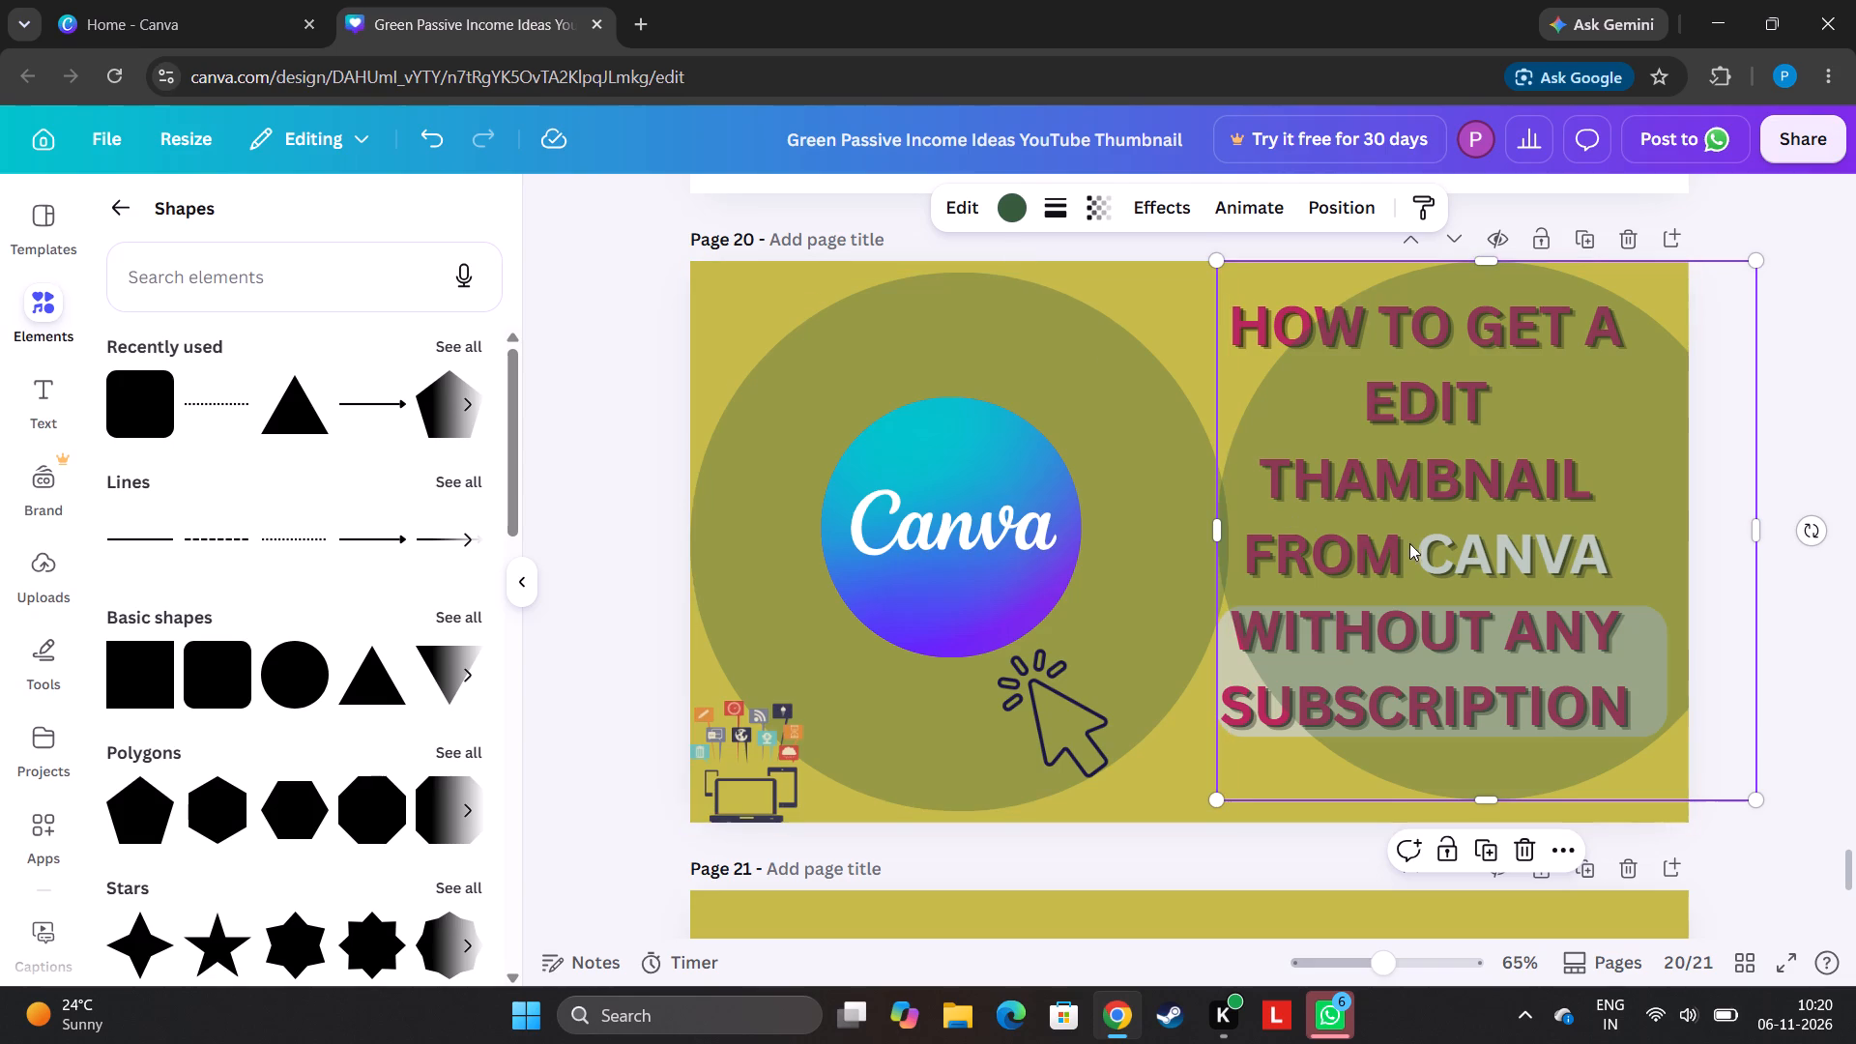
Place the duplicate circle at page 20's bottom edge below SUBSCRIPTION, with only its top arc on the page.
drag(1383, 456, 1288, 975)
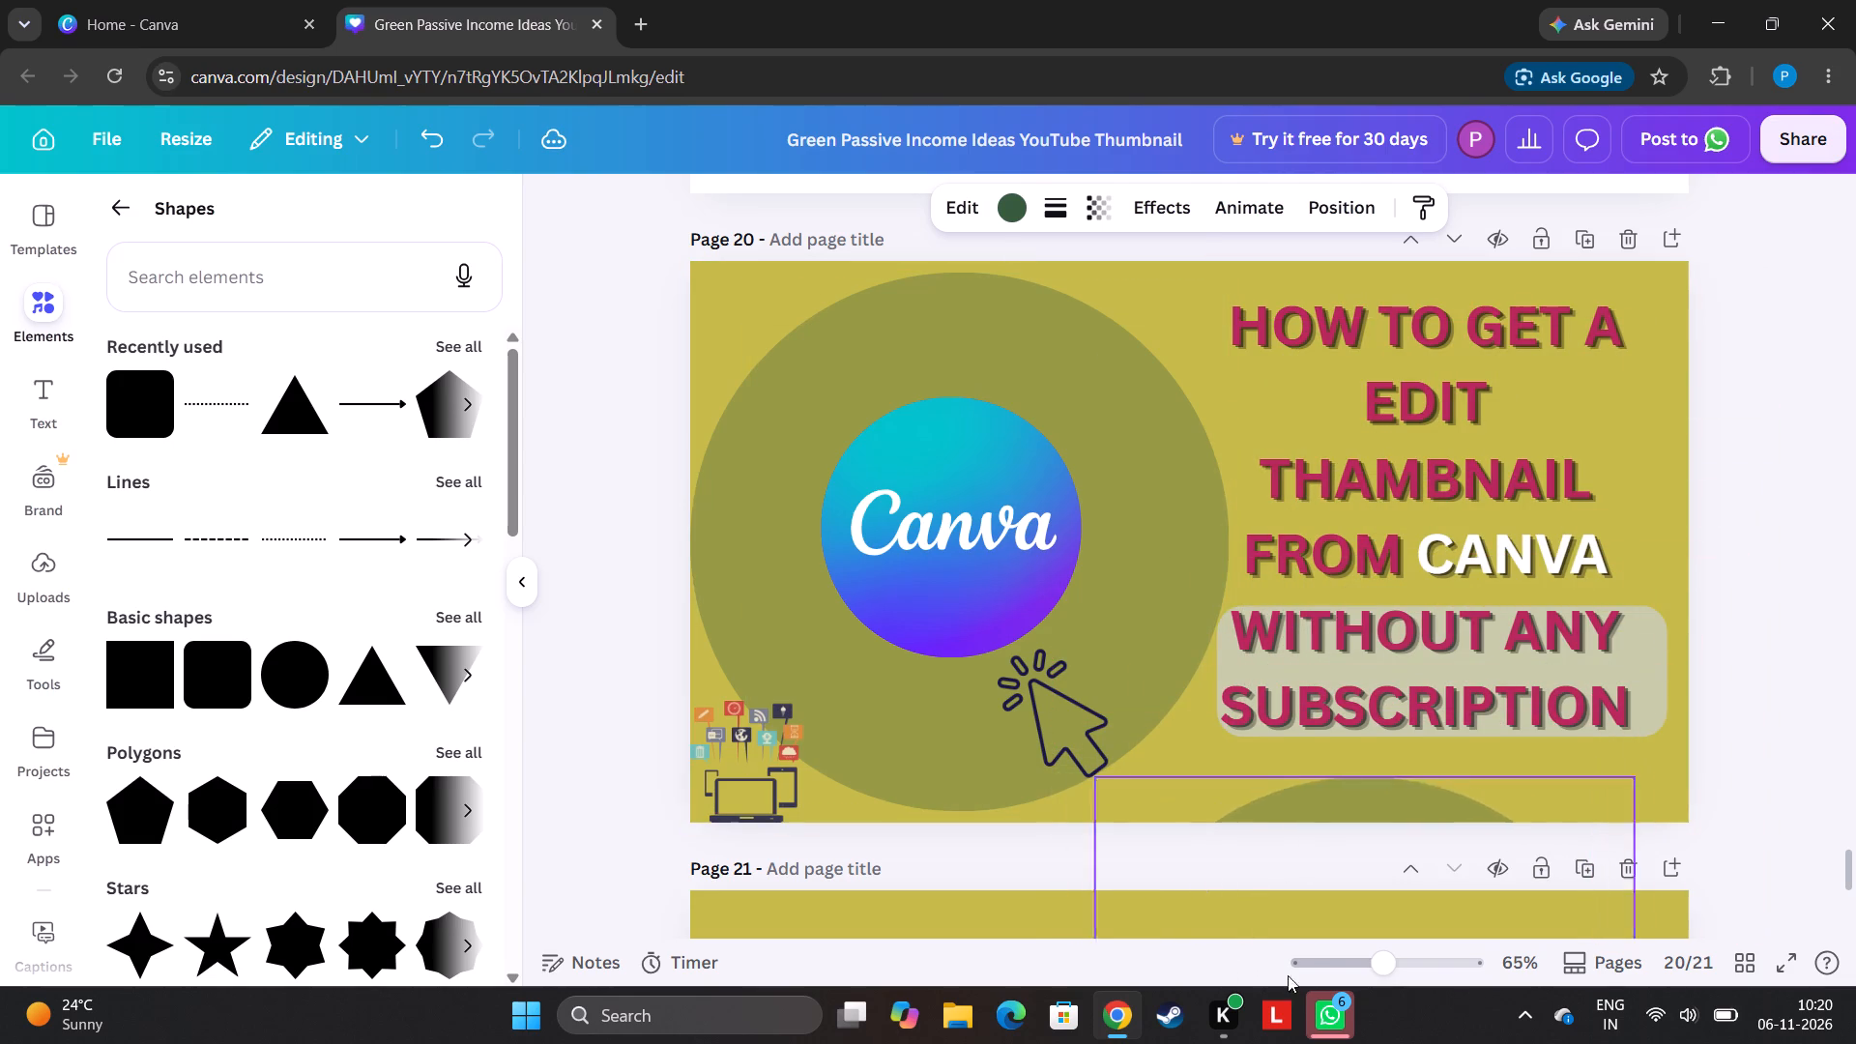
drag(1288, 975, 1312, 941)
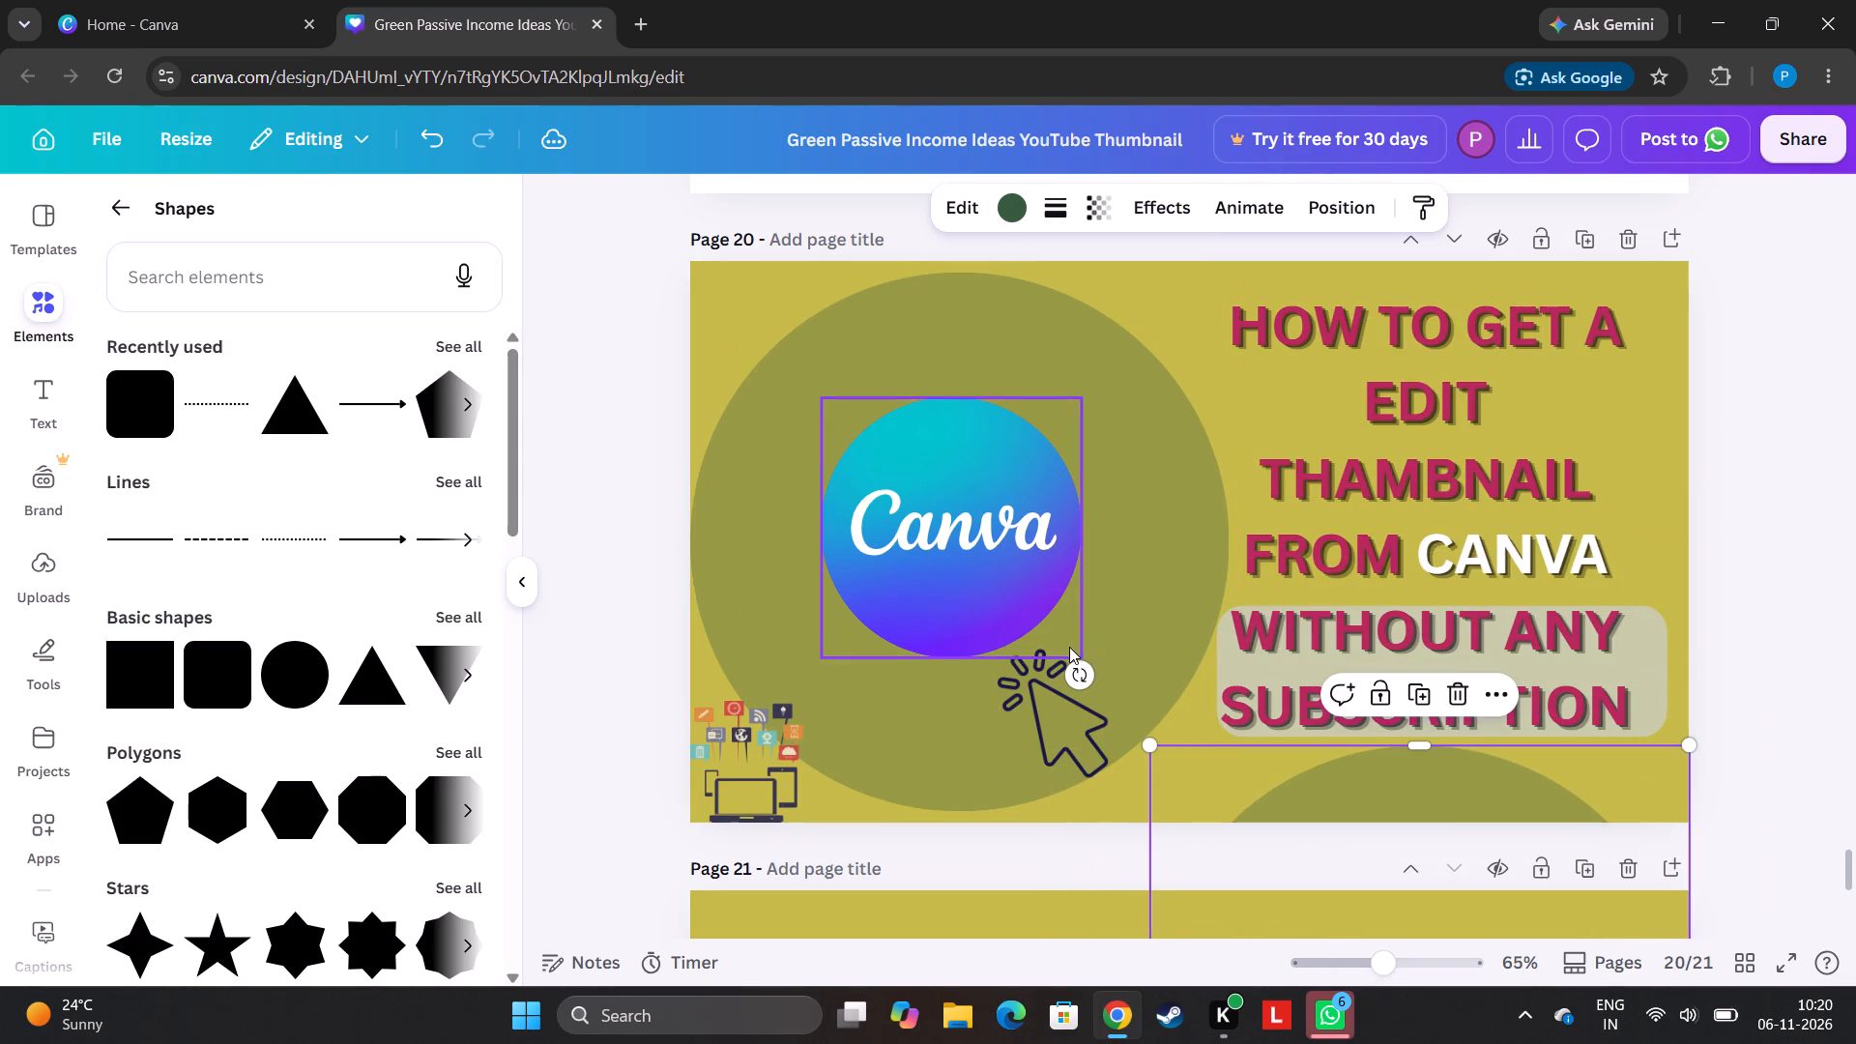
Adjust the transparency of the large circle behind the Canva logo on page 20 to slightly above 50.
click(1127, 508)
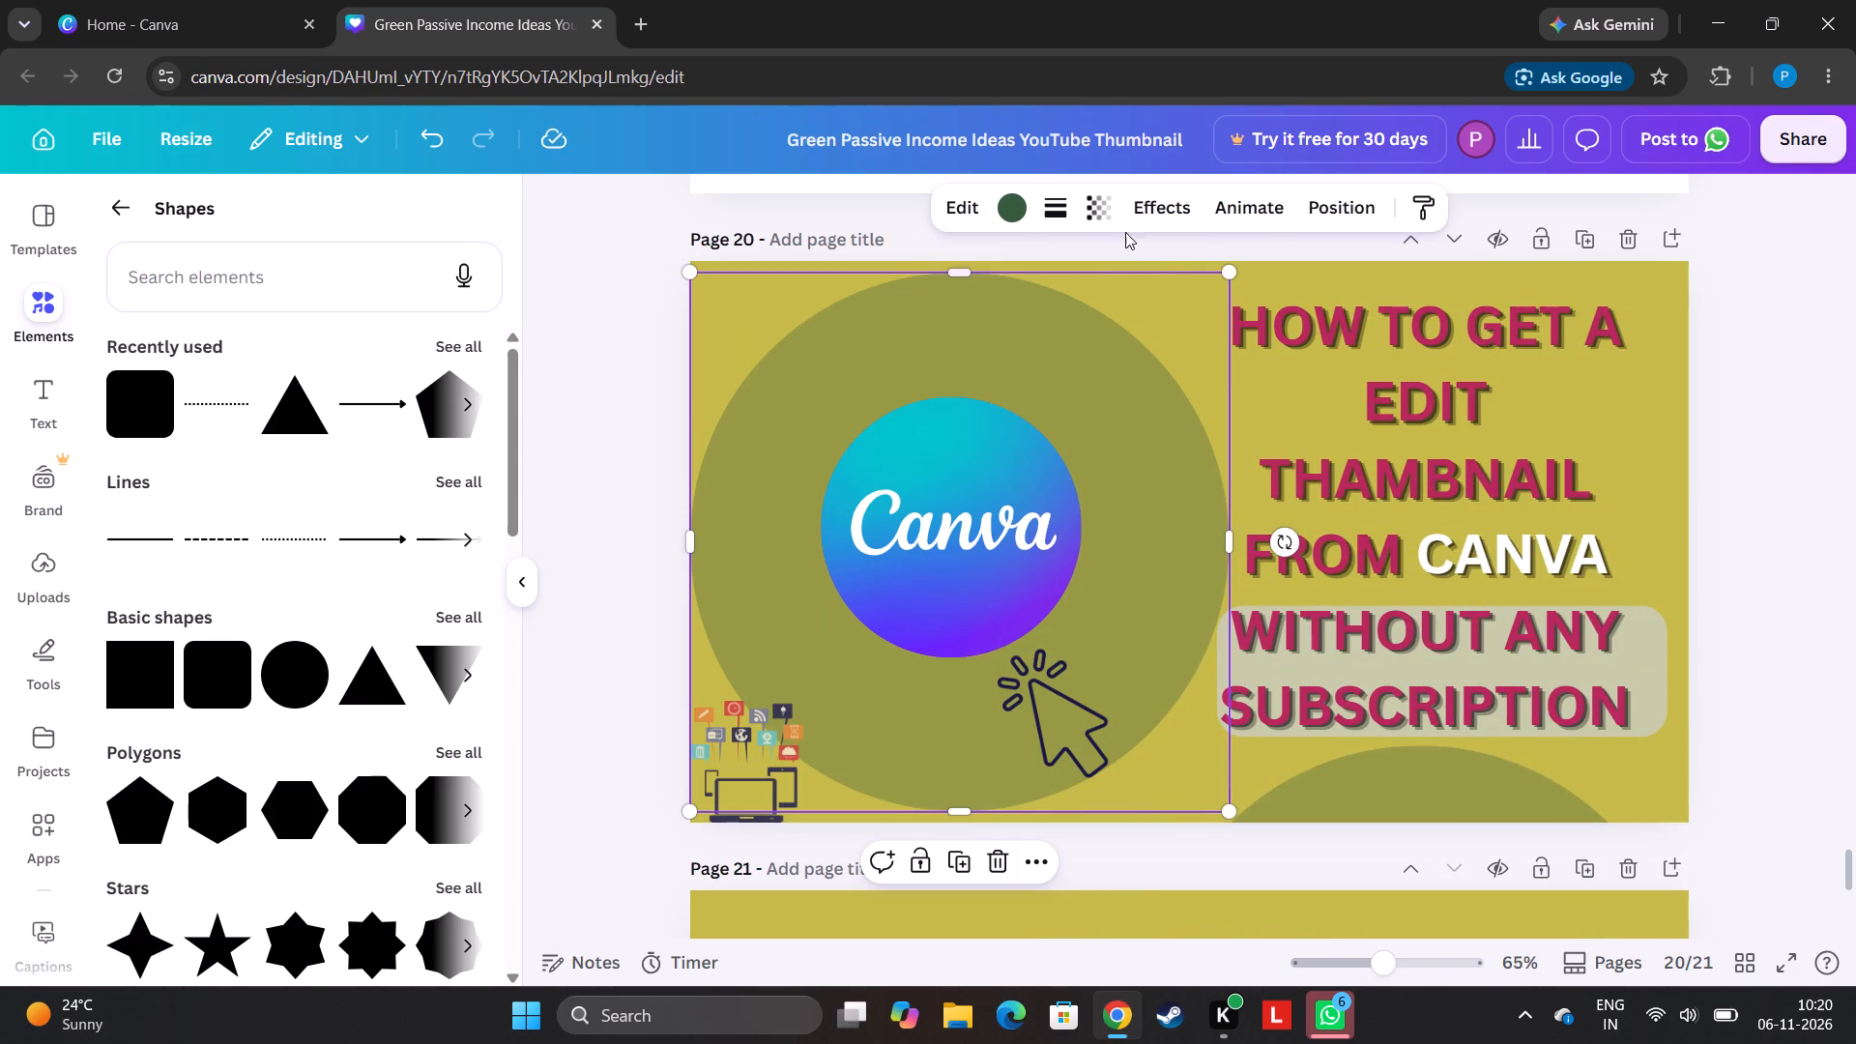
click(1089, 216)
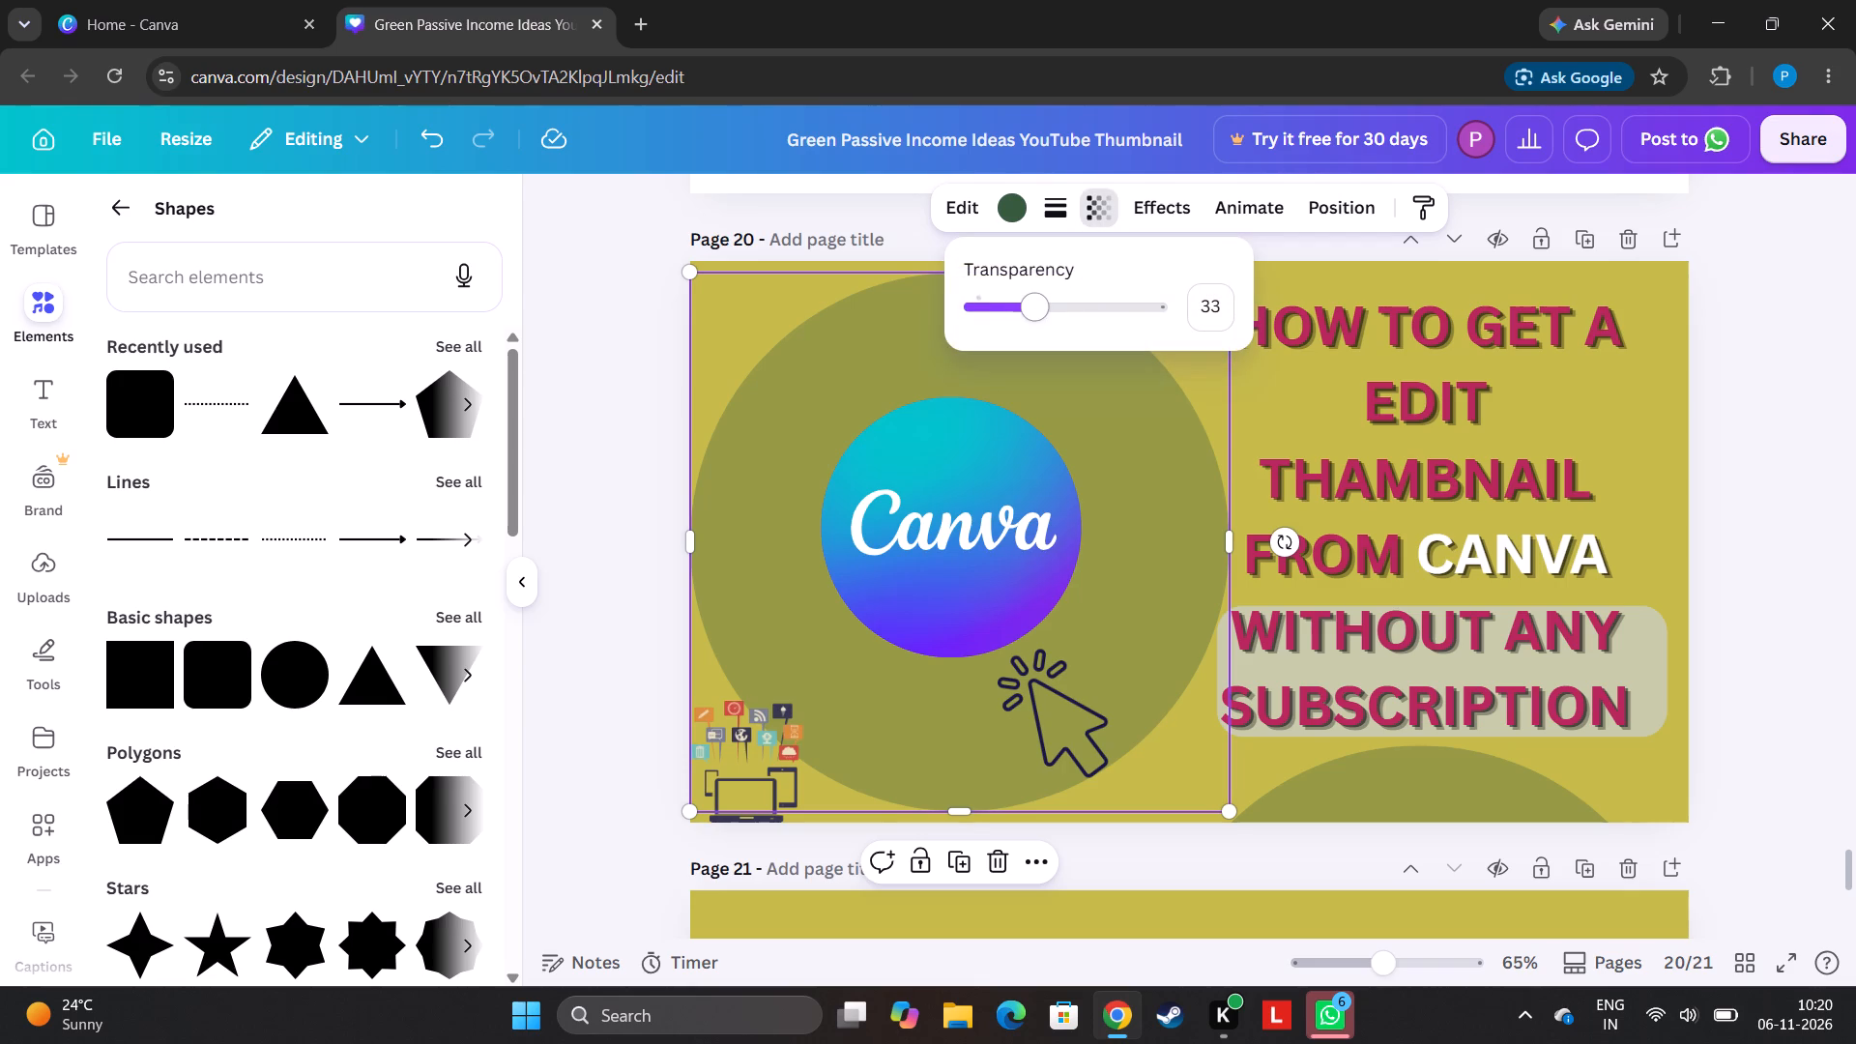
drag(1023, 311, 1013, 316)
drag(1013, 316, 1387, 309)
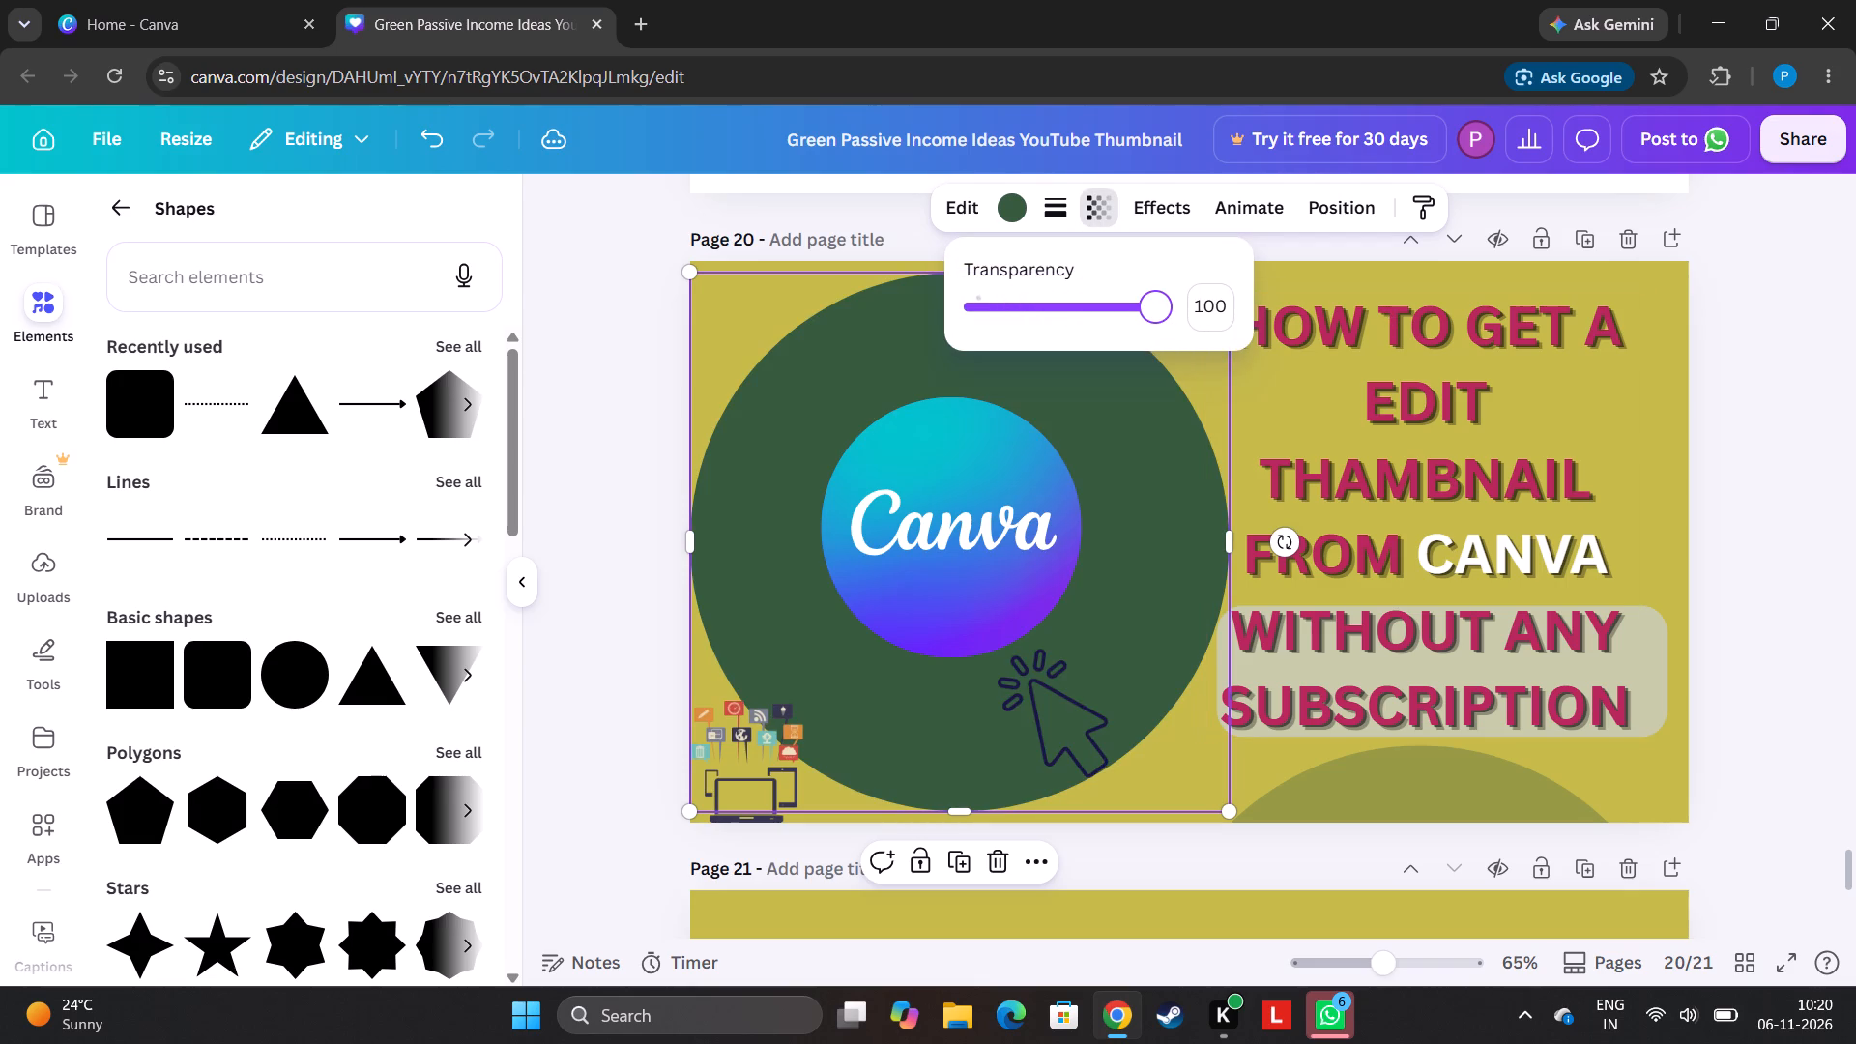
drag(1154, 311, 1066, 308)
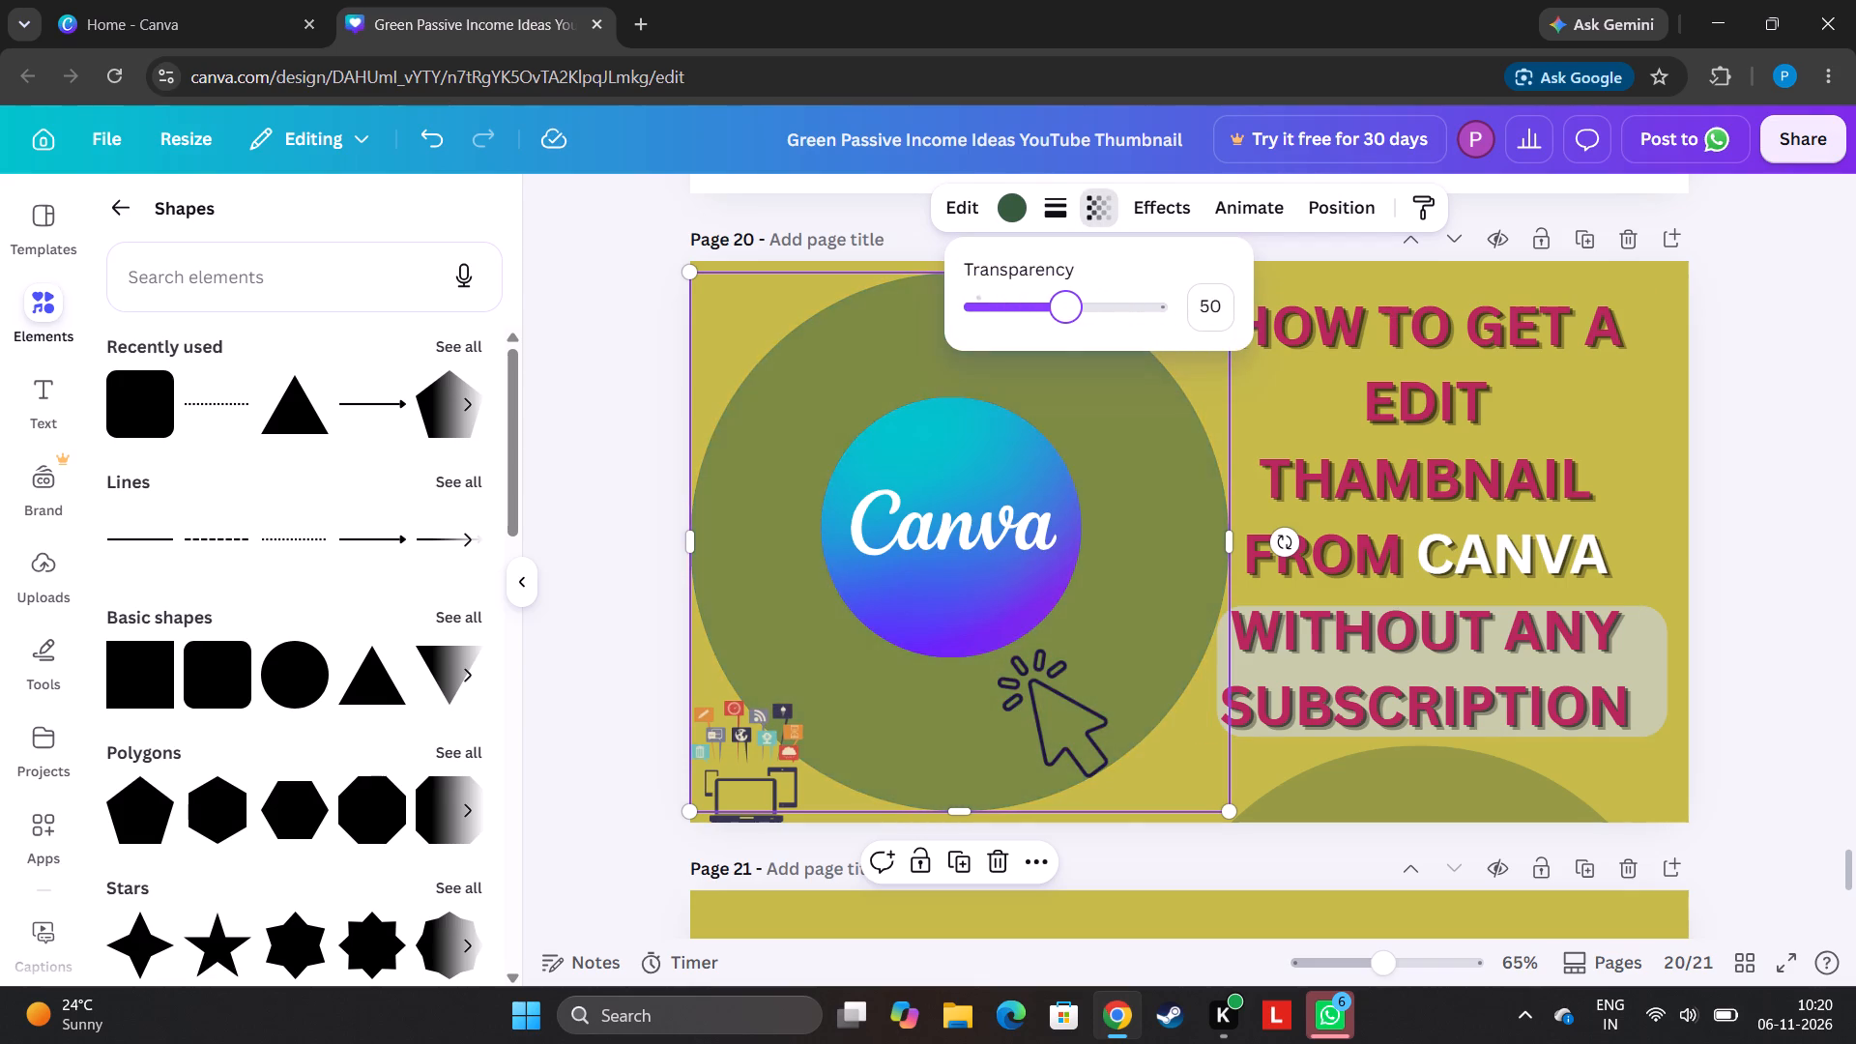
drag(1066, 308, 1085, 310)
click(623, 382)
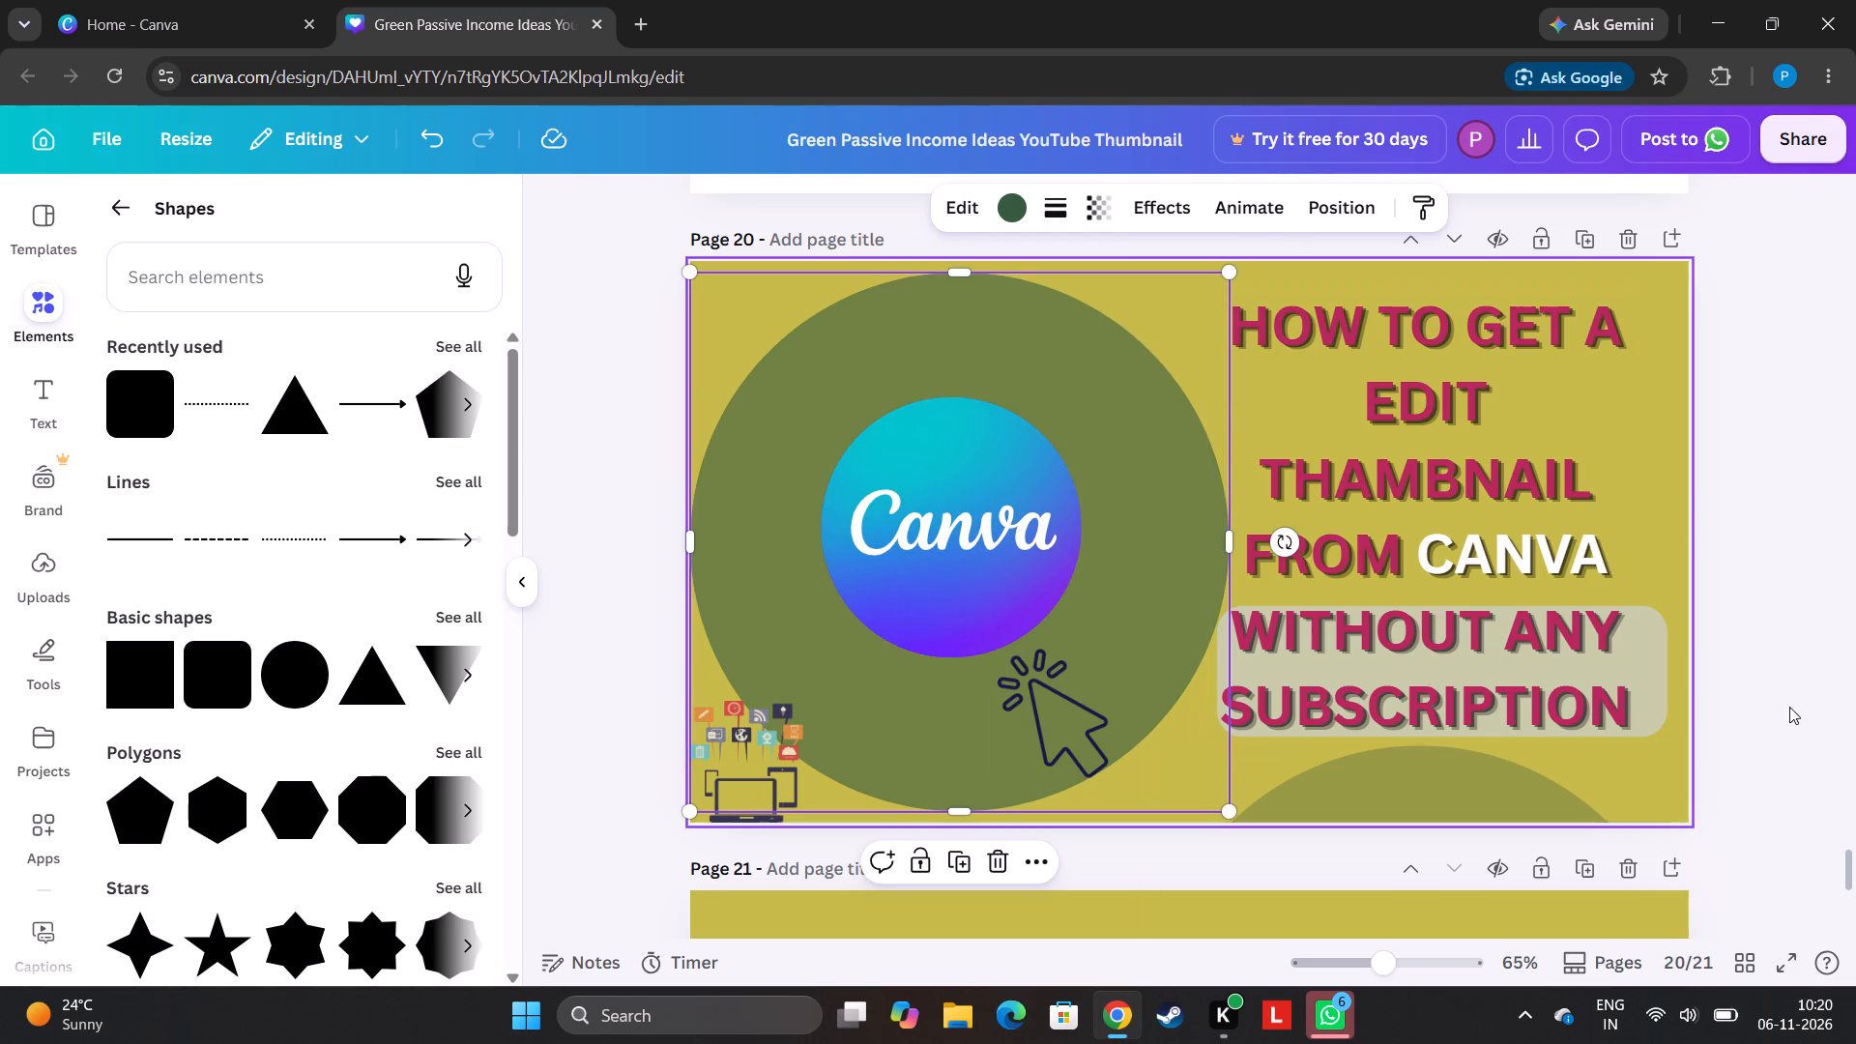
Shift the Canva logo slightly up and left inside page 20's large circle and enlarge it to reach the pointer graphic.
drag(1844, 858, 1851, 831)
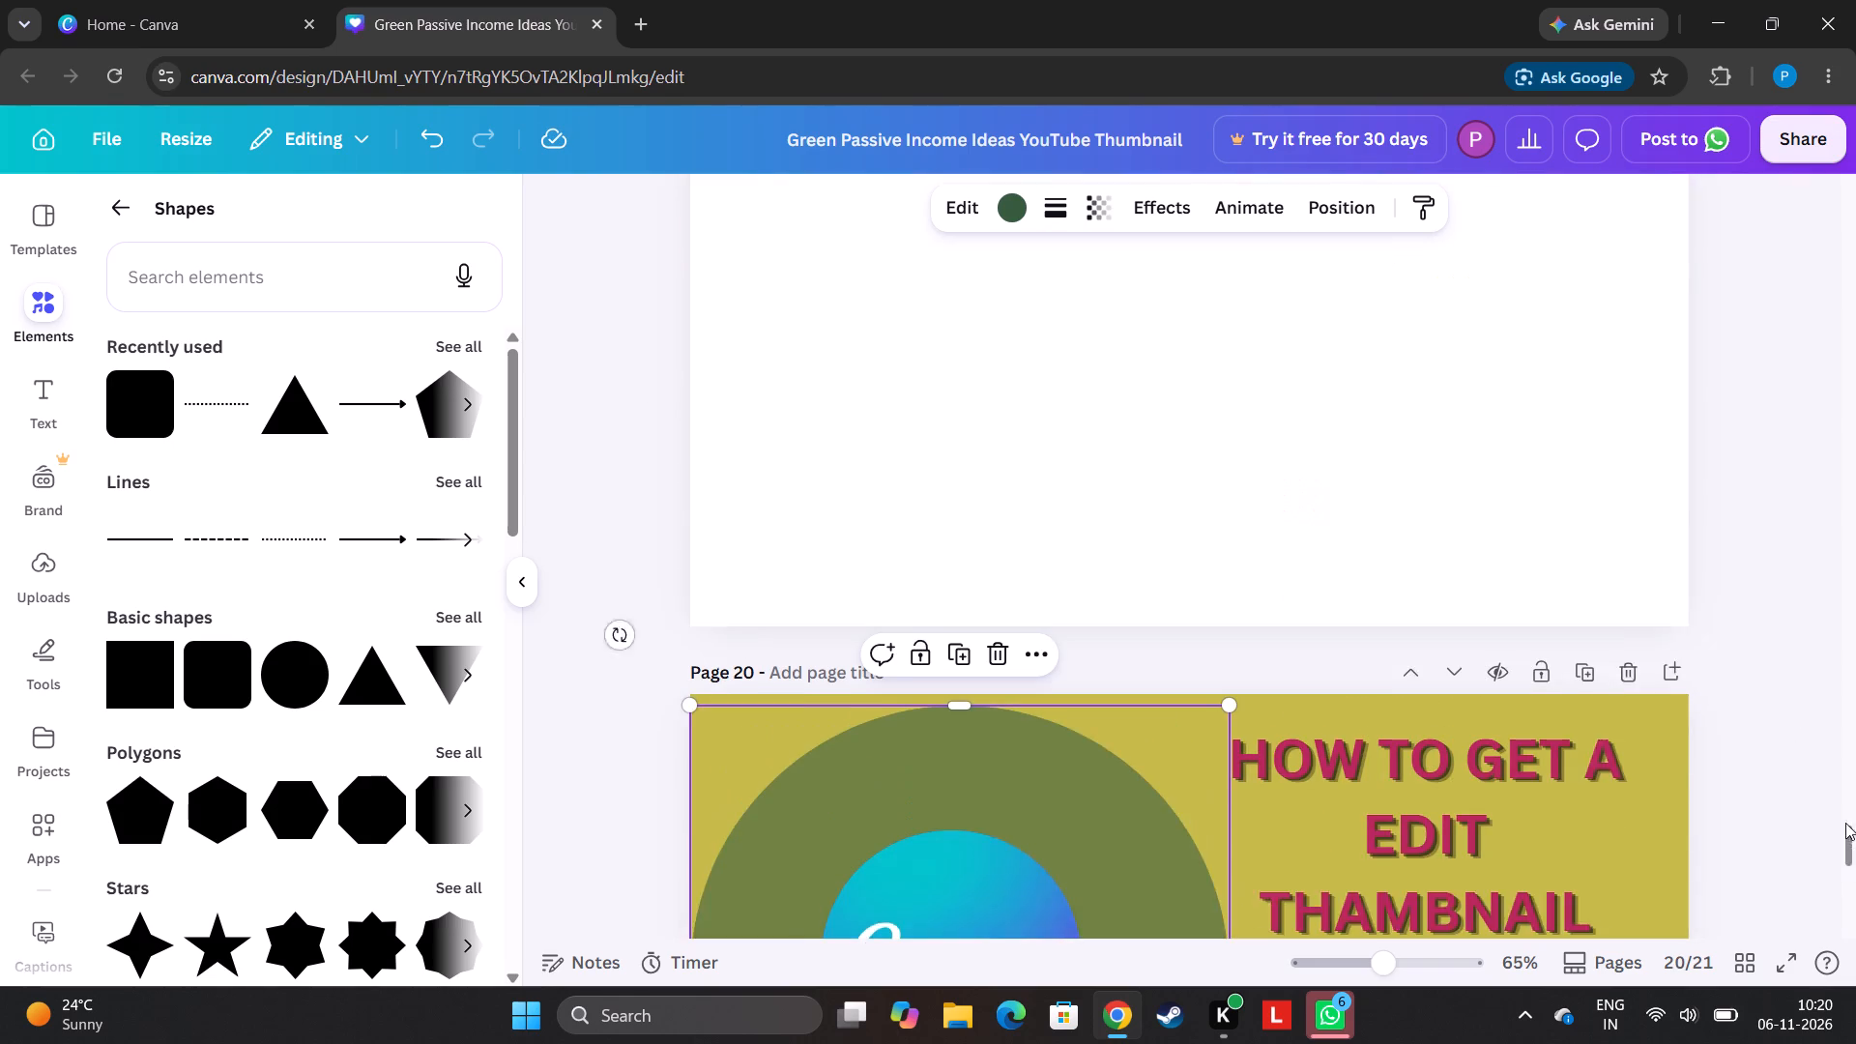
drag(1842, 848, 1848, 878)
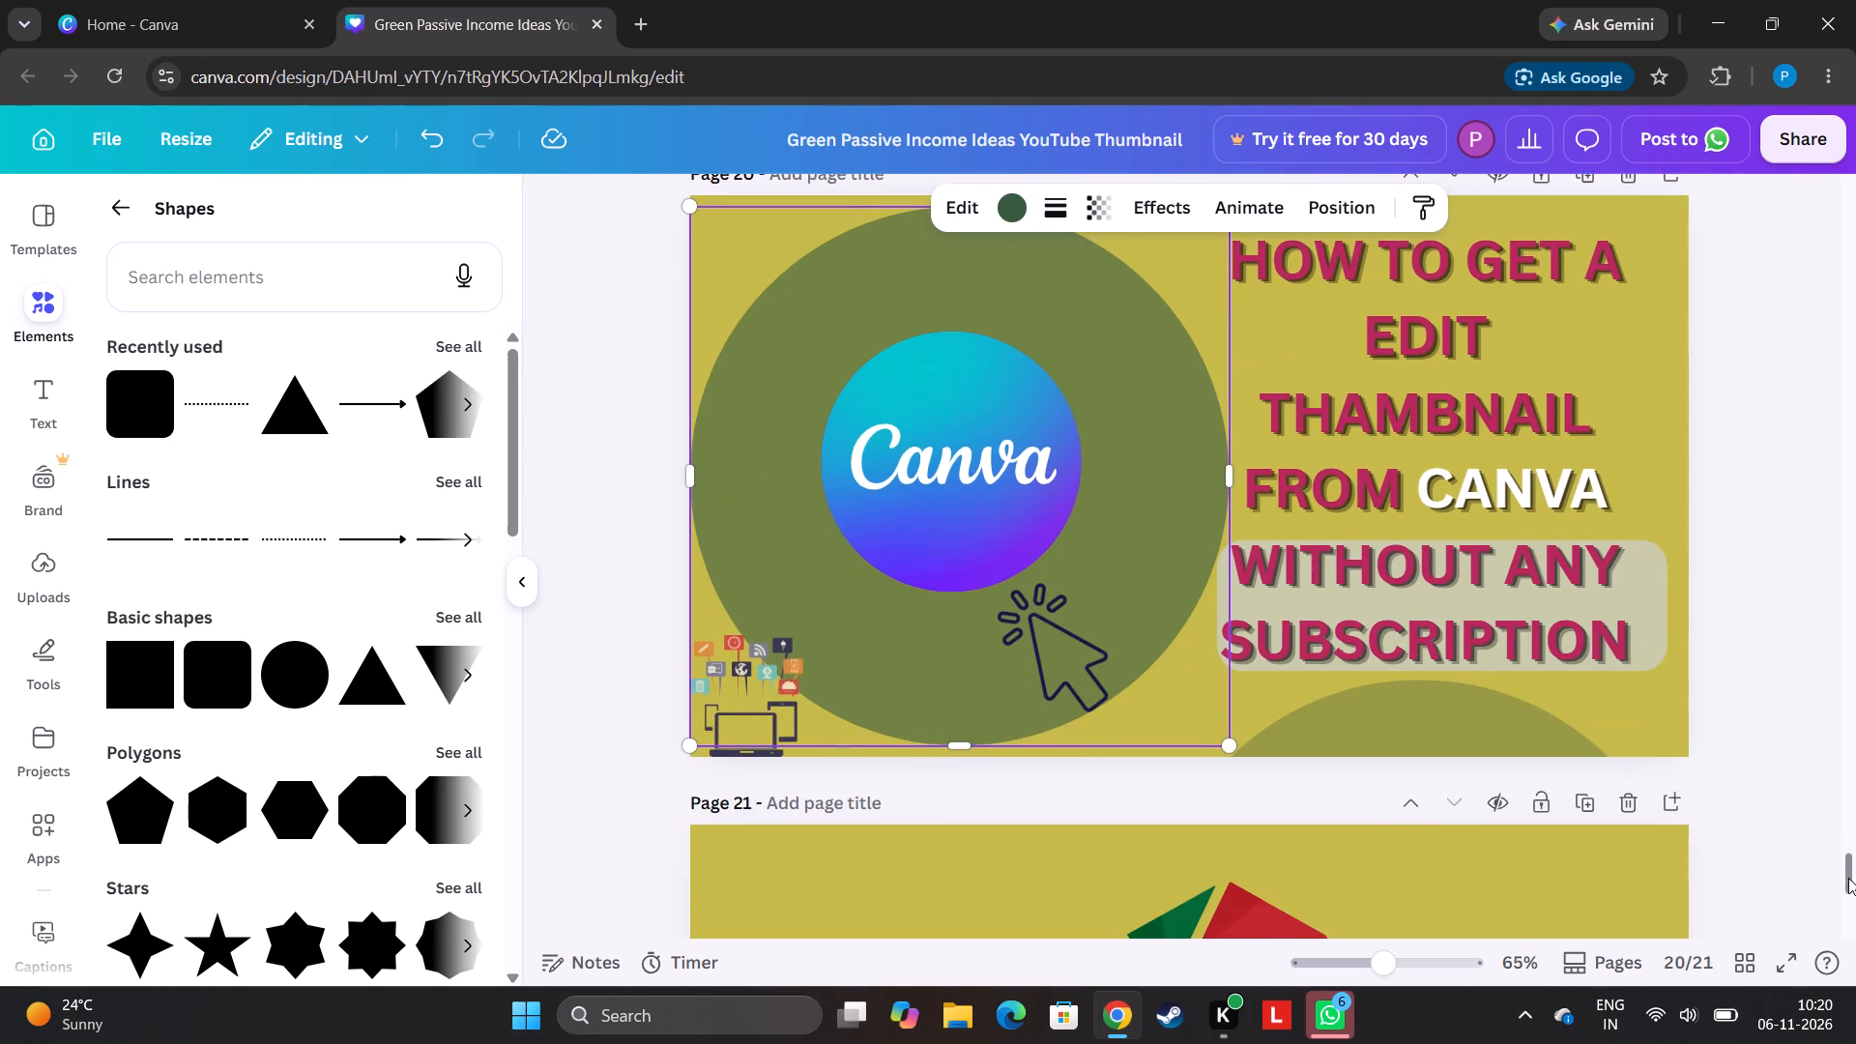
drag(1848, 878, 1848, 879)
click(926, 525)
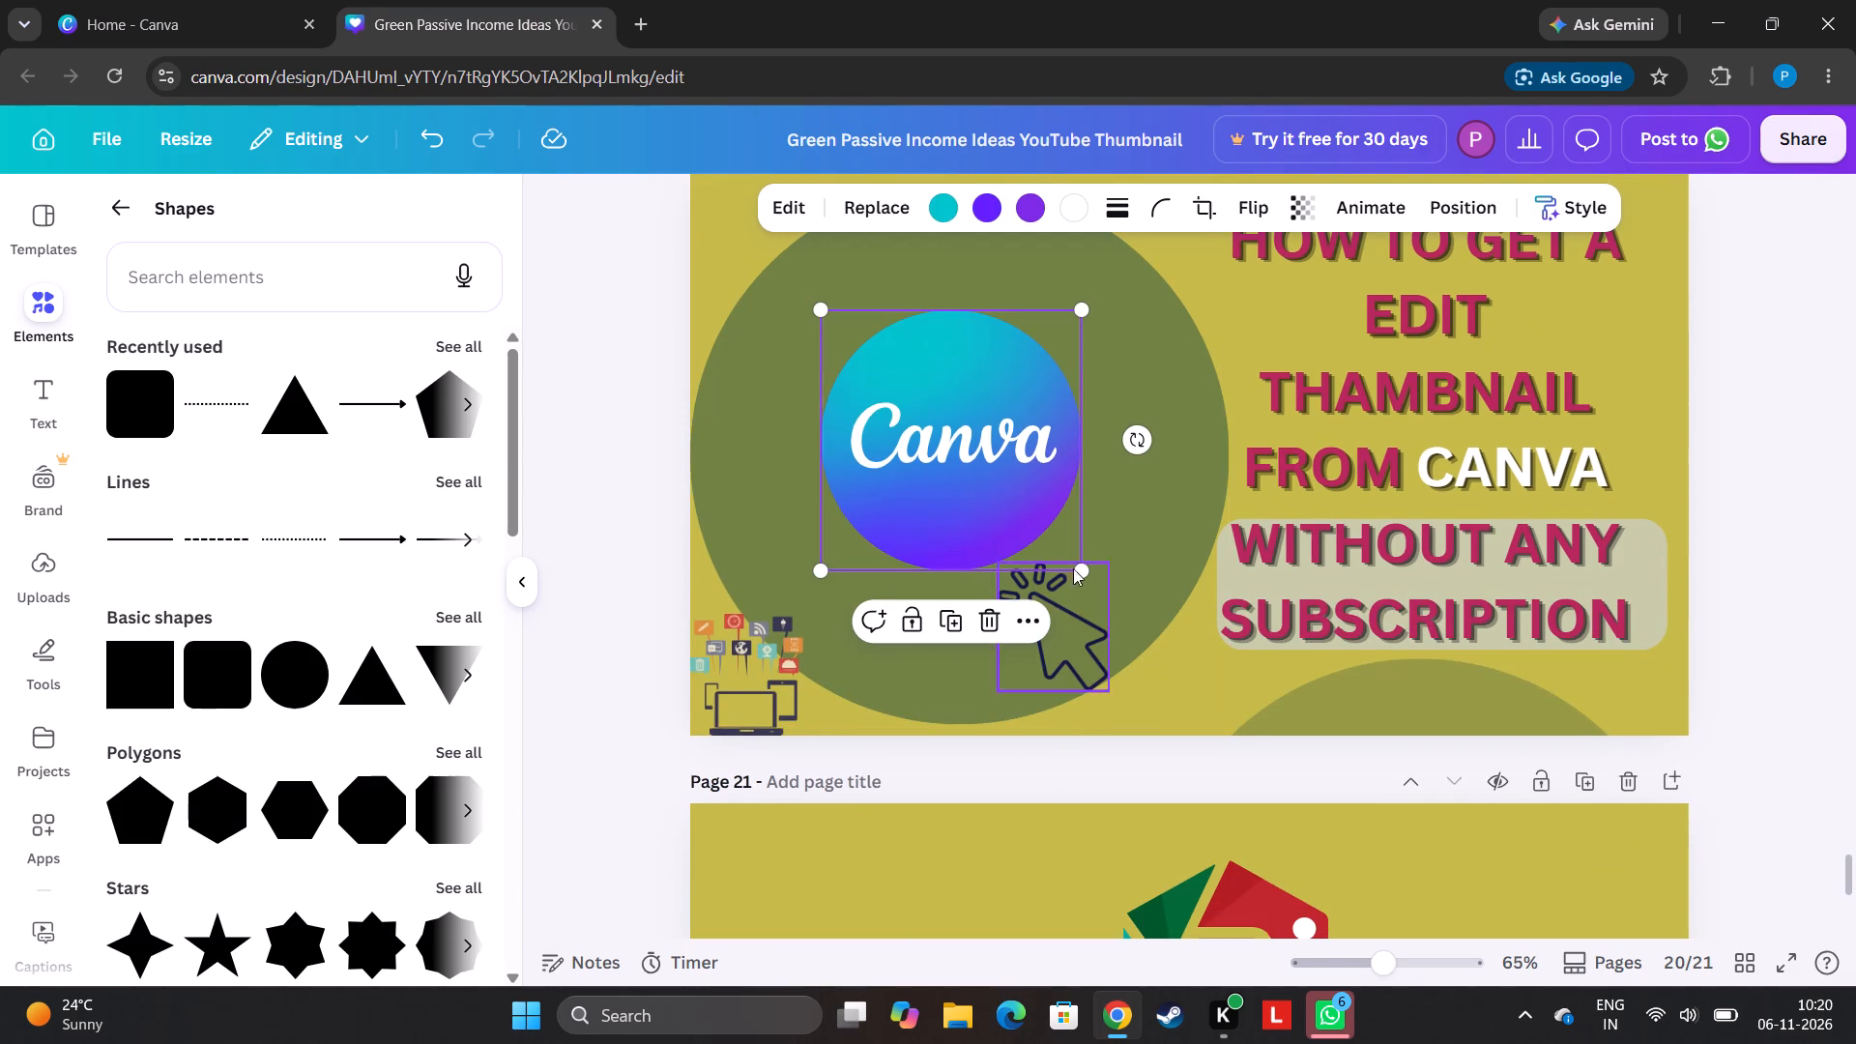
drag(955, 501, 922, 453)
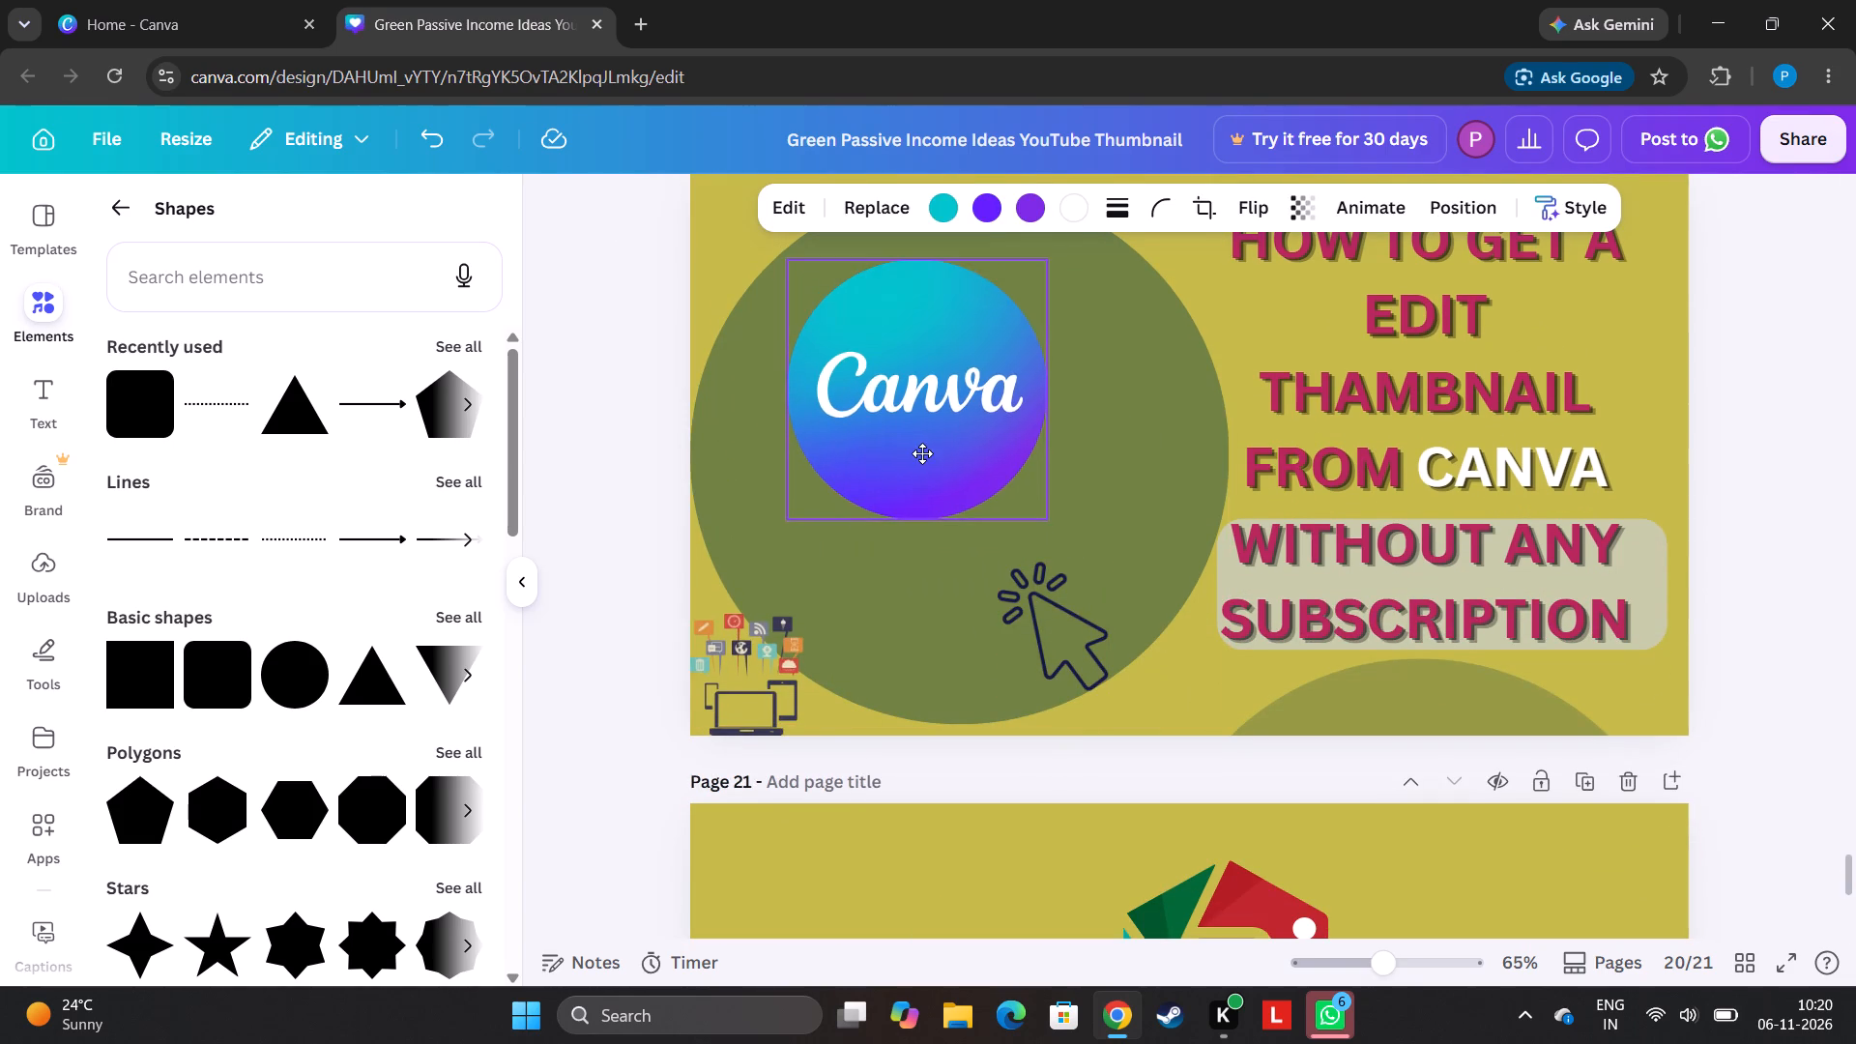
drag(922, 453, 943, 478)
drag(1069, 547, 1085, 555)
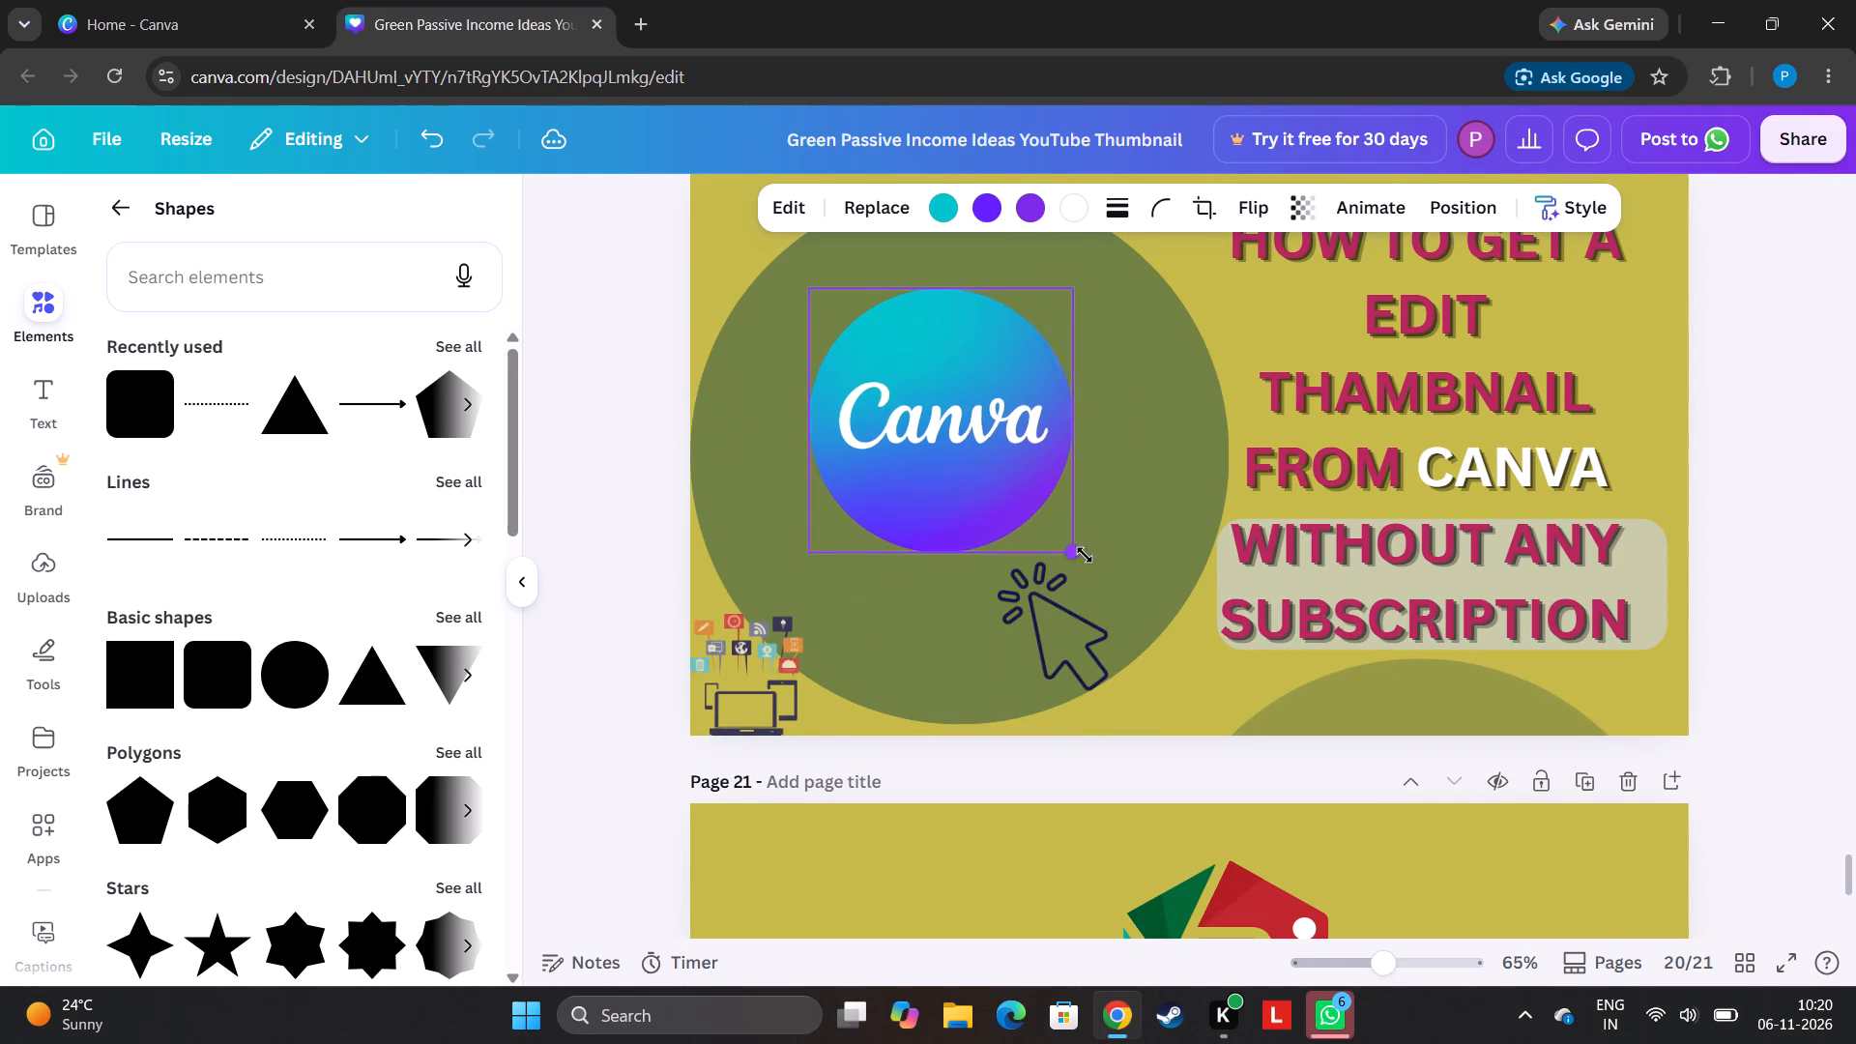
drag(1085, 555, 1116, 573)
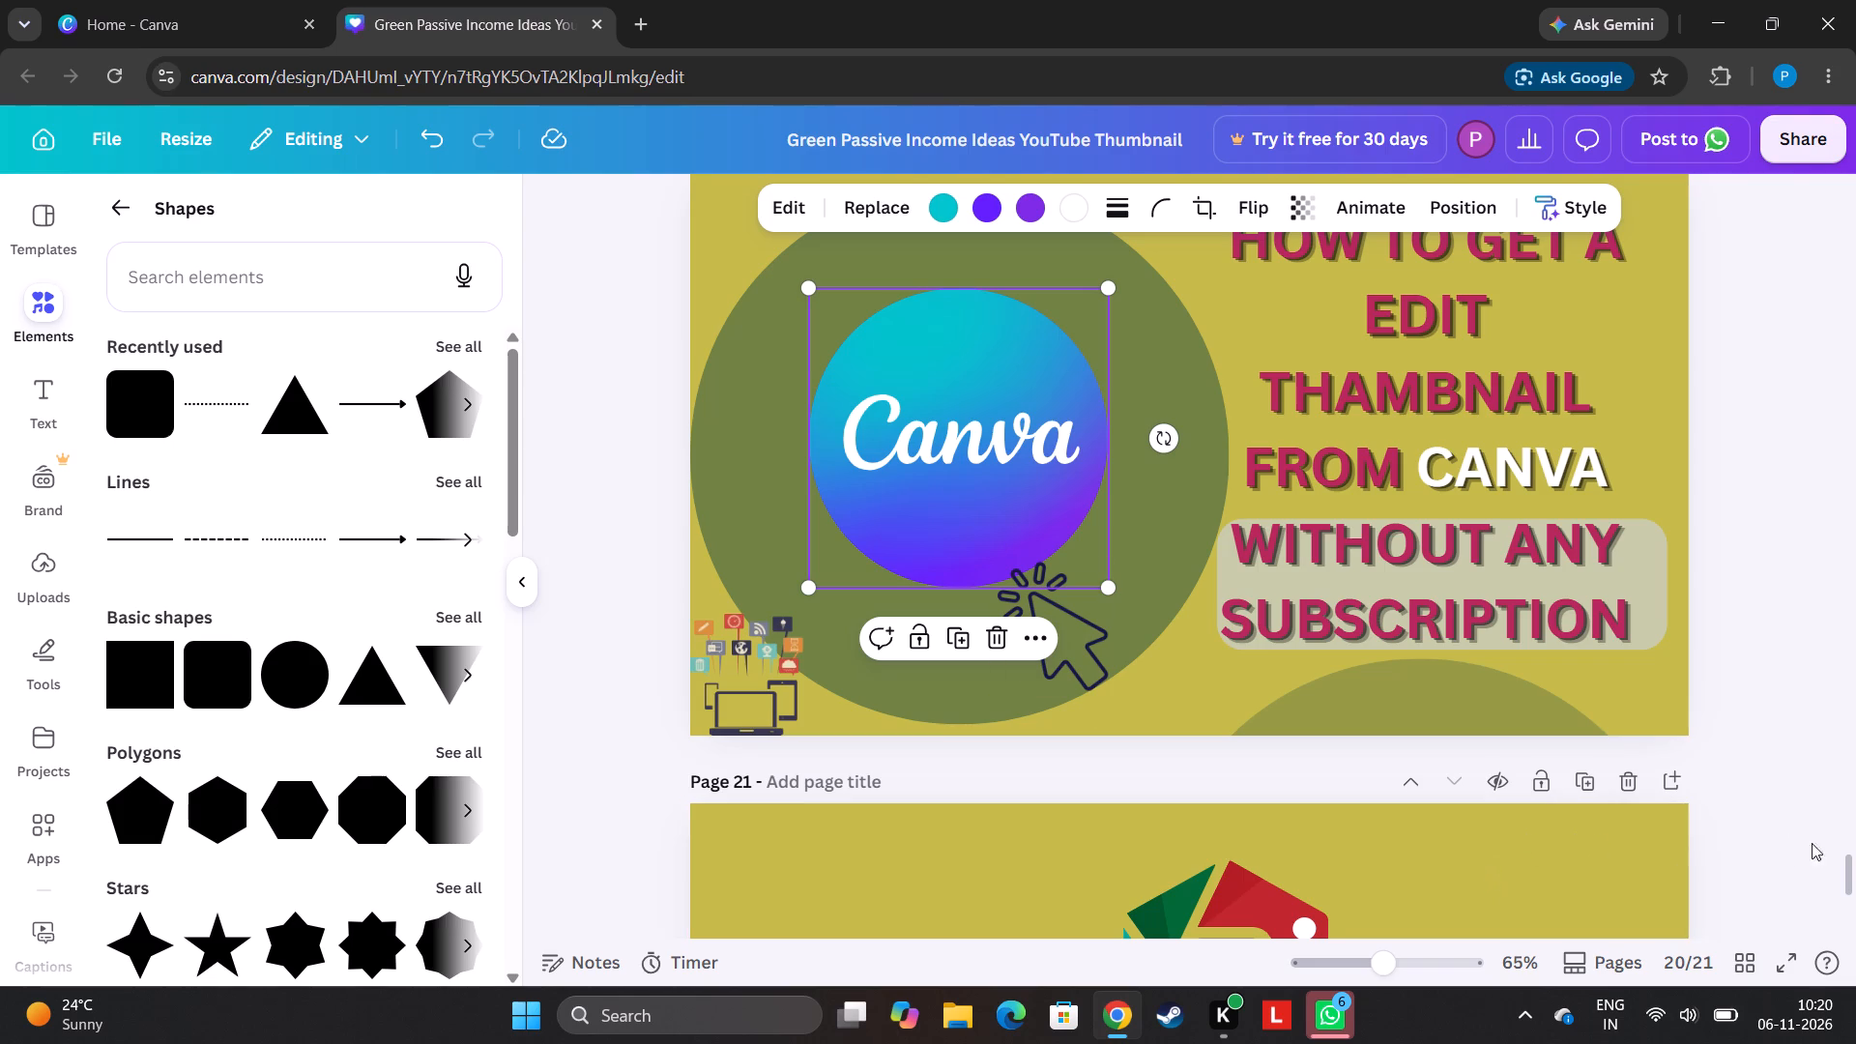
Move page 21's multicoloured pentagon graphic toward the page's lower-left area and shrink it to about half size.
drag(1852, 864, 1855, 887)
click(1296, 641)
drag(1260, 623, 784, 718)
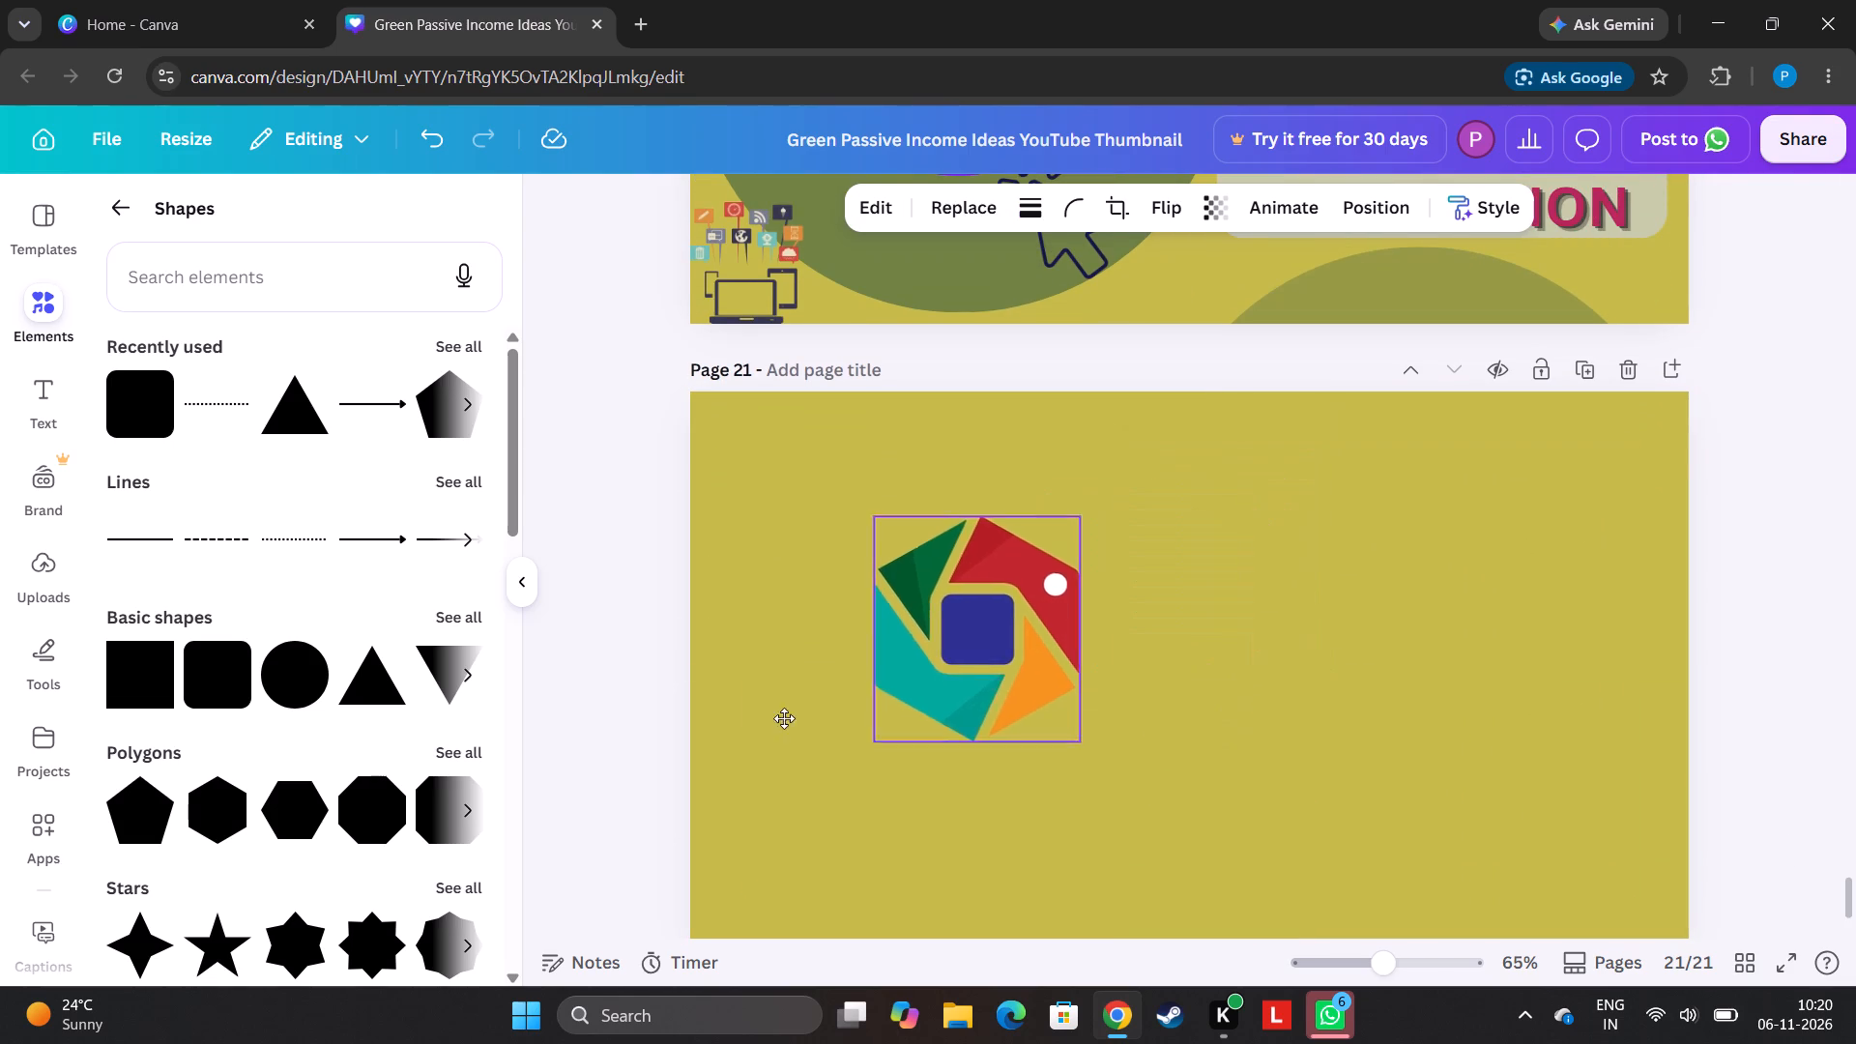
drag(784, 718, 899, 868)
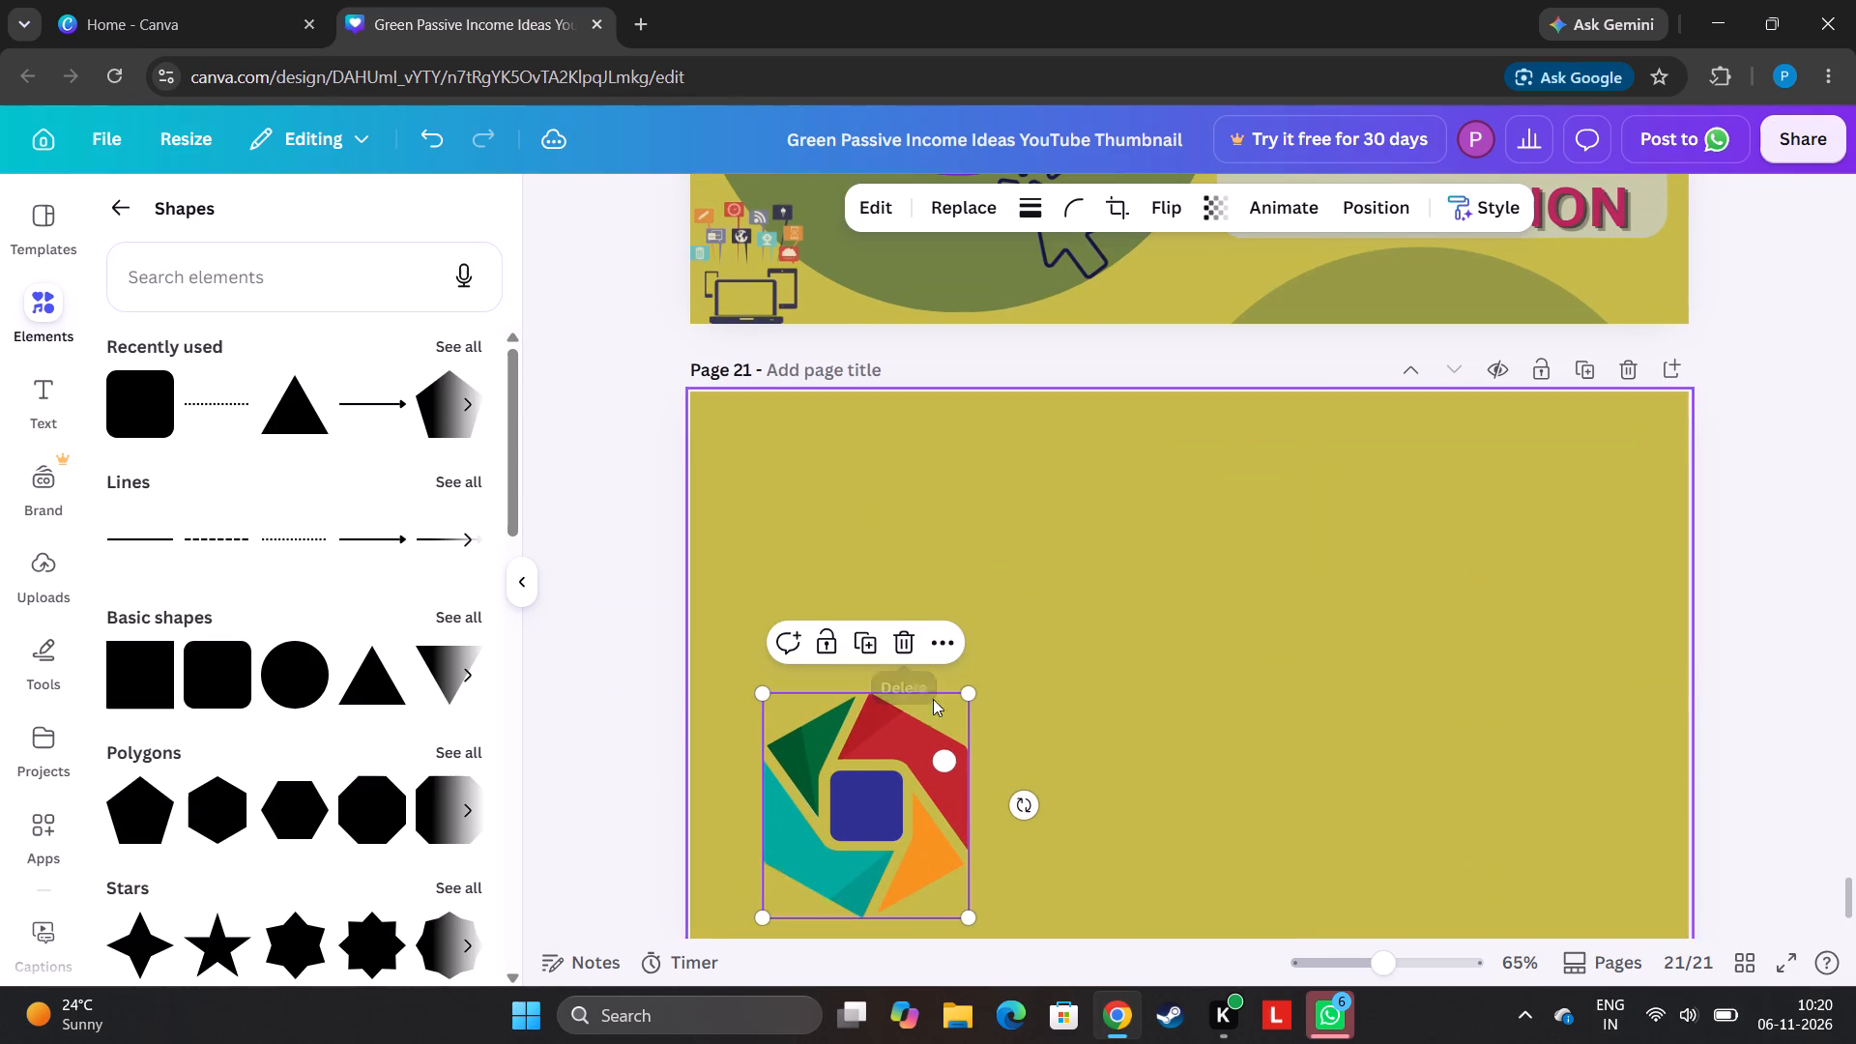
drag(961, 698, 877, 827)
Try several default gradients as page 21's background and settle on the monochromatic aqua-to-white one.
click(942, 711)
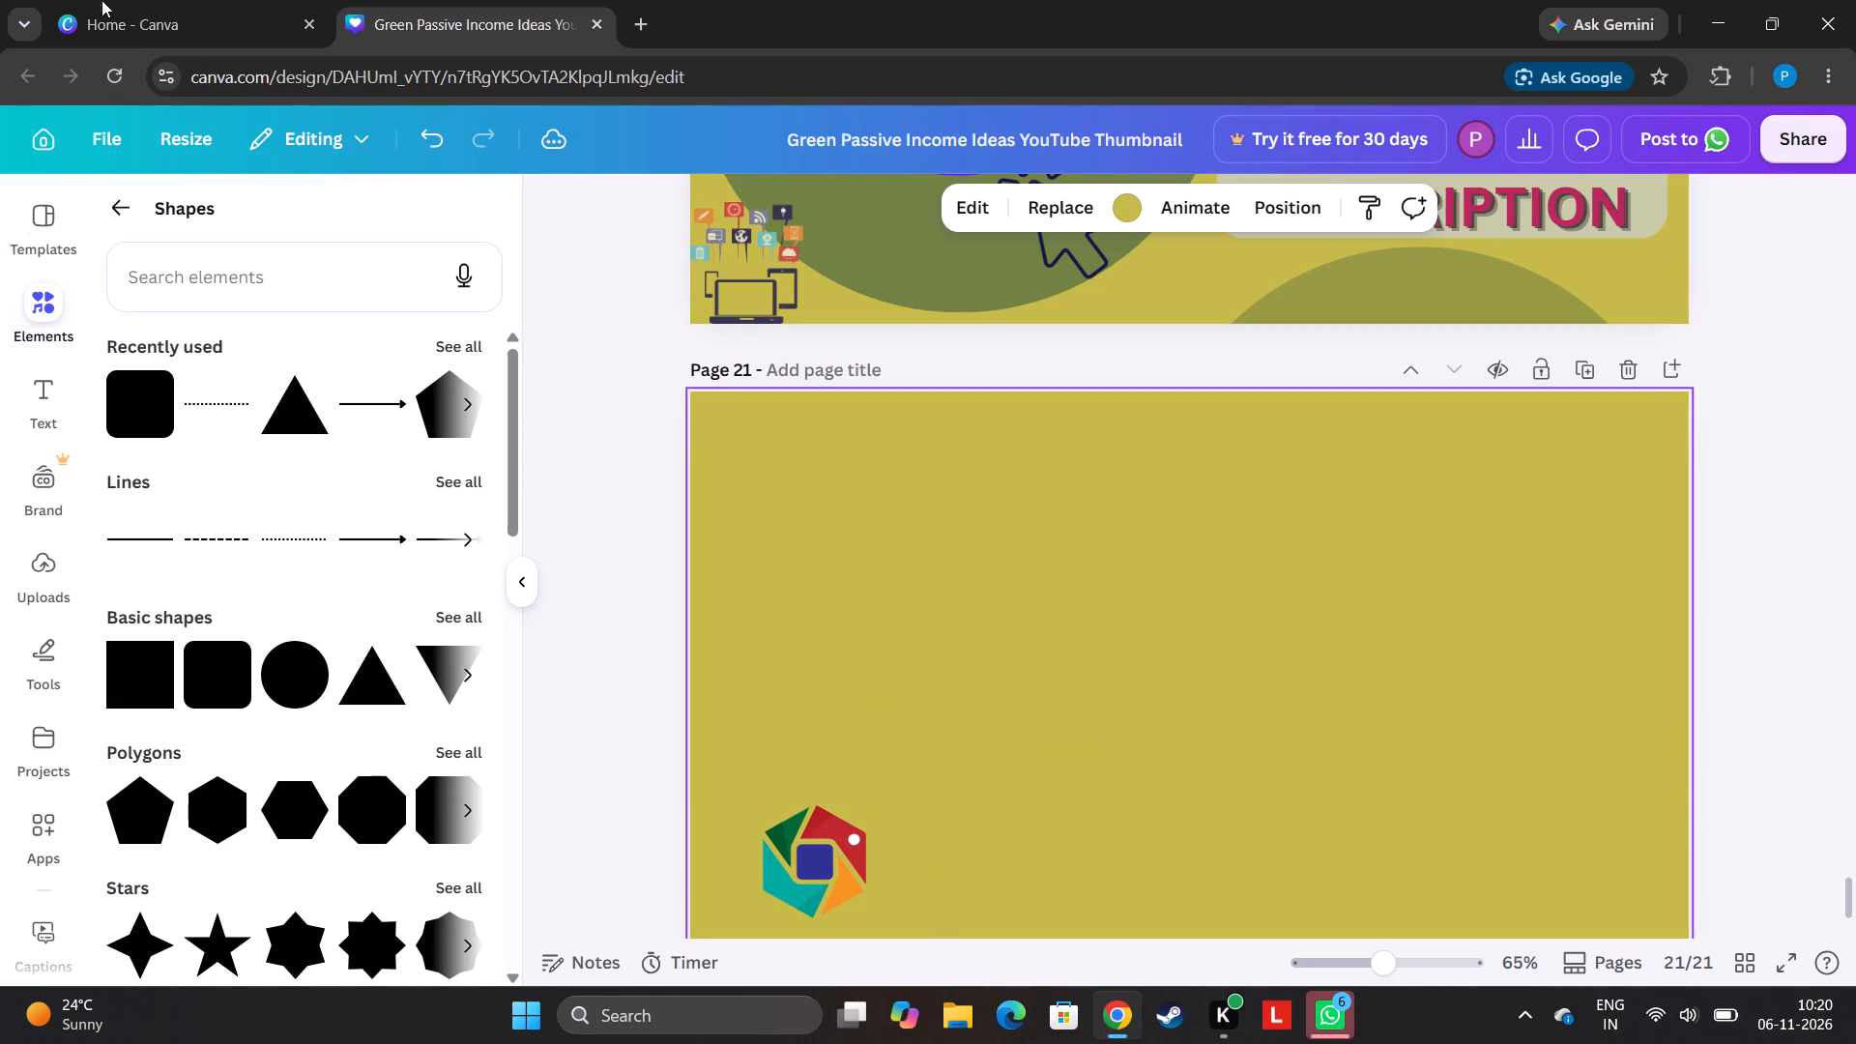
click(1120, 219)
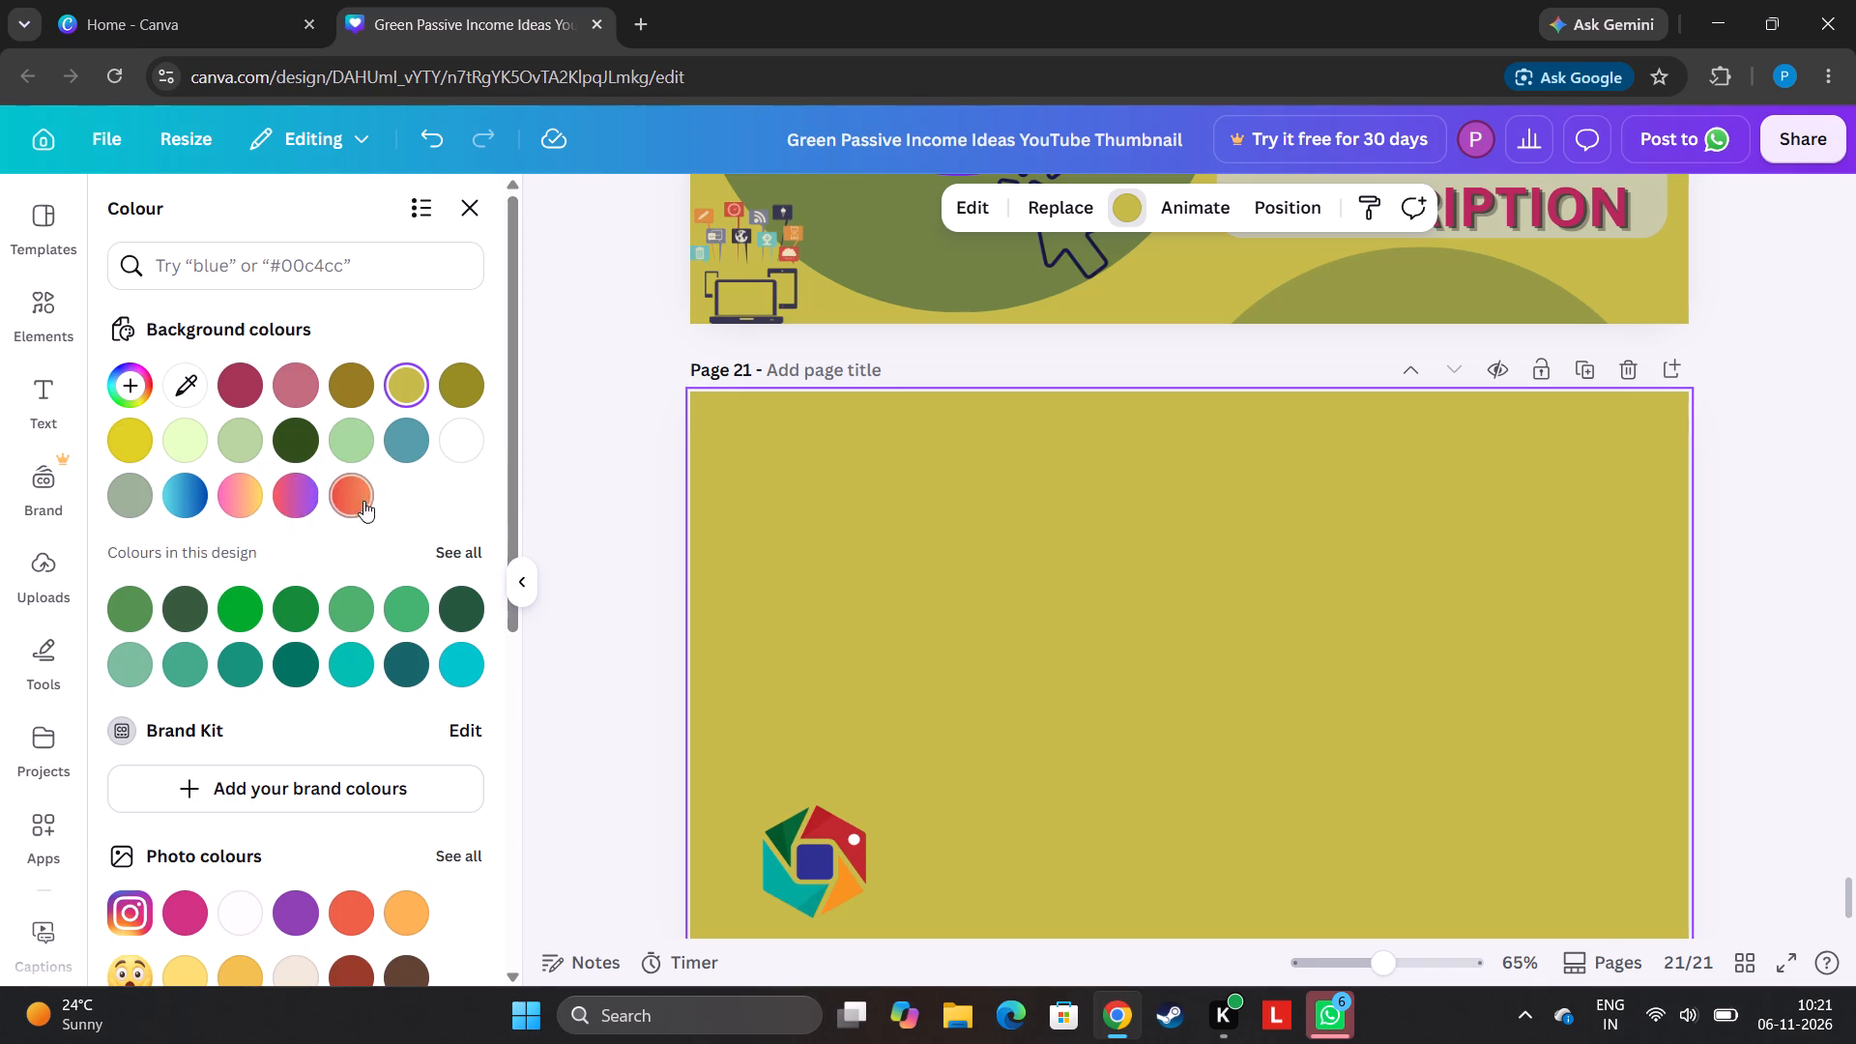
drag(510, 497, 542, 1043)
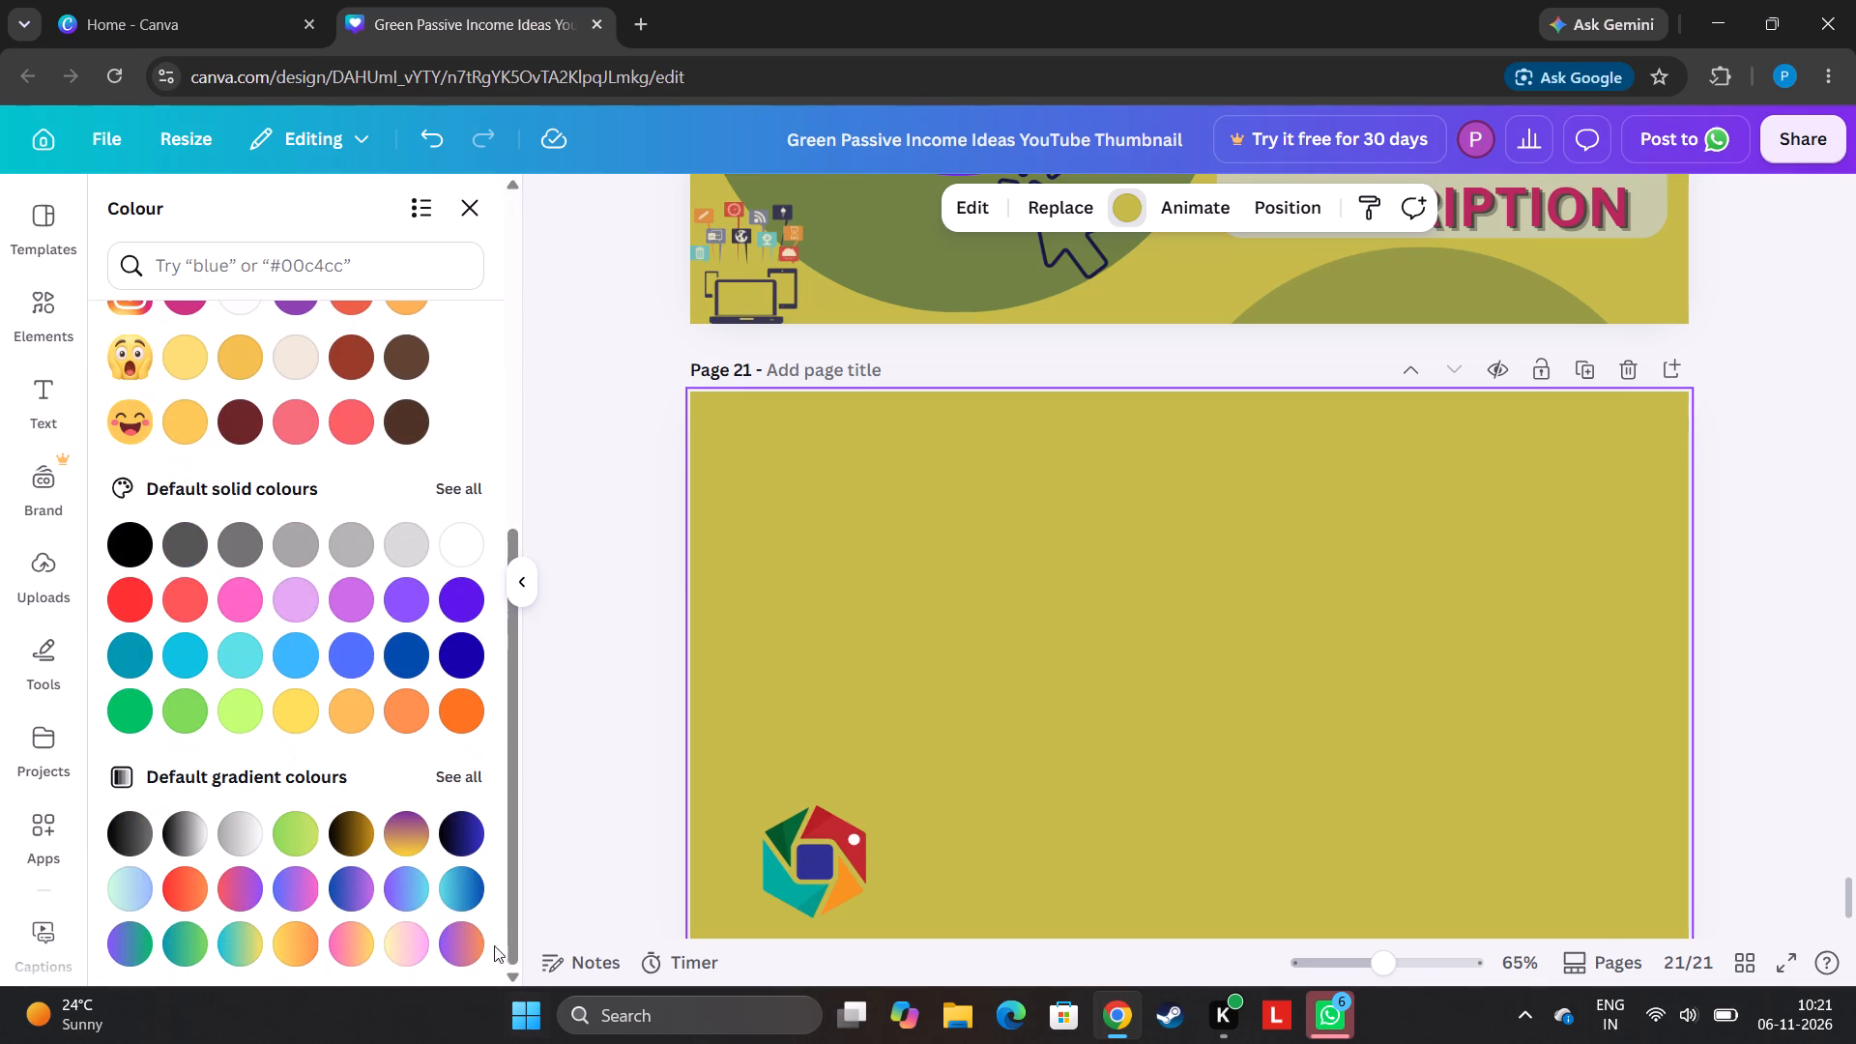
click(449, 785)
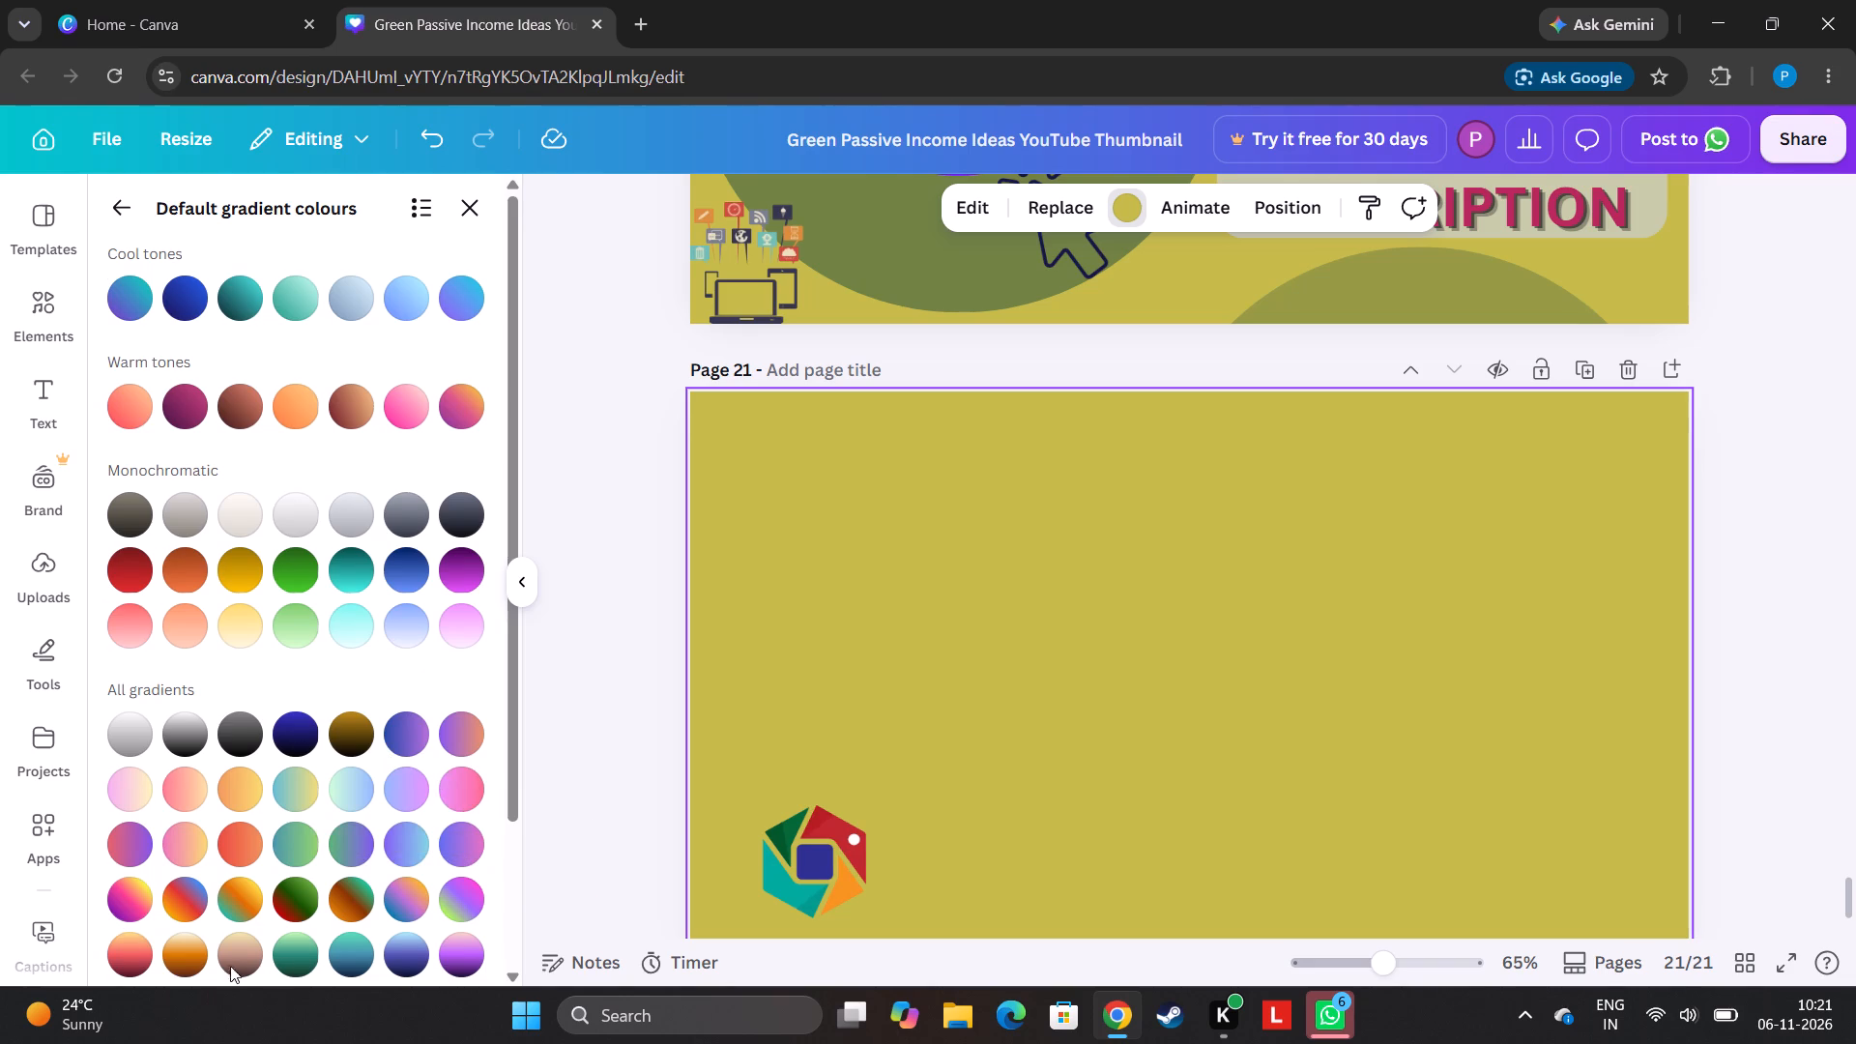
click(295, 898)
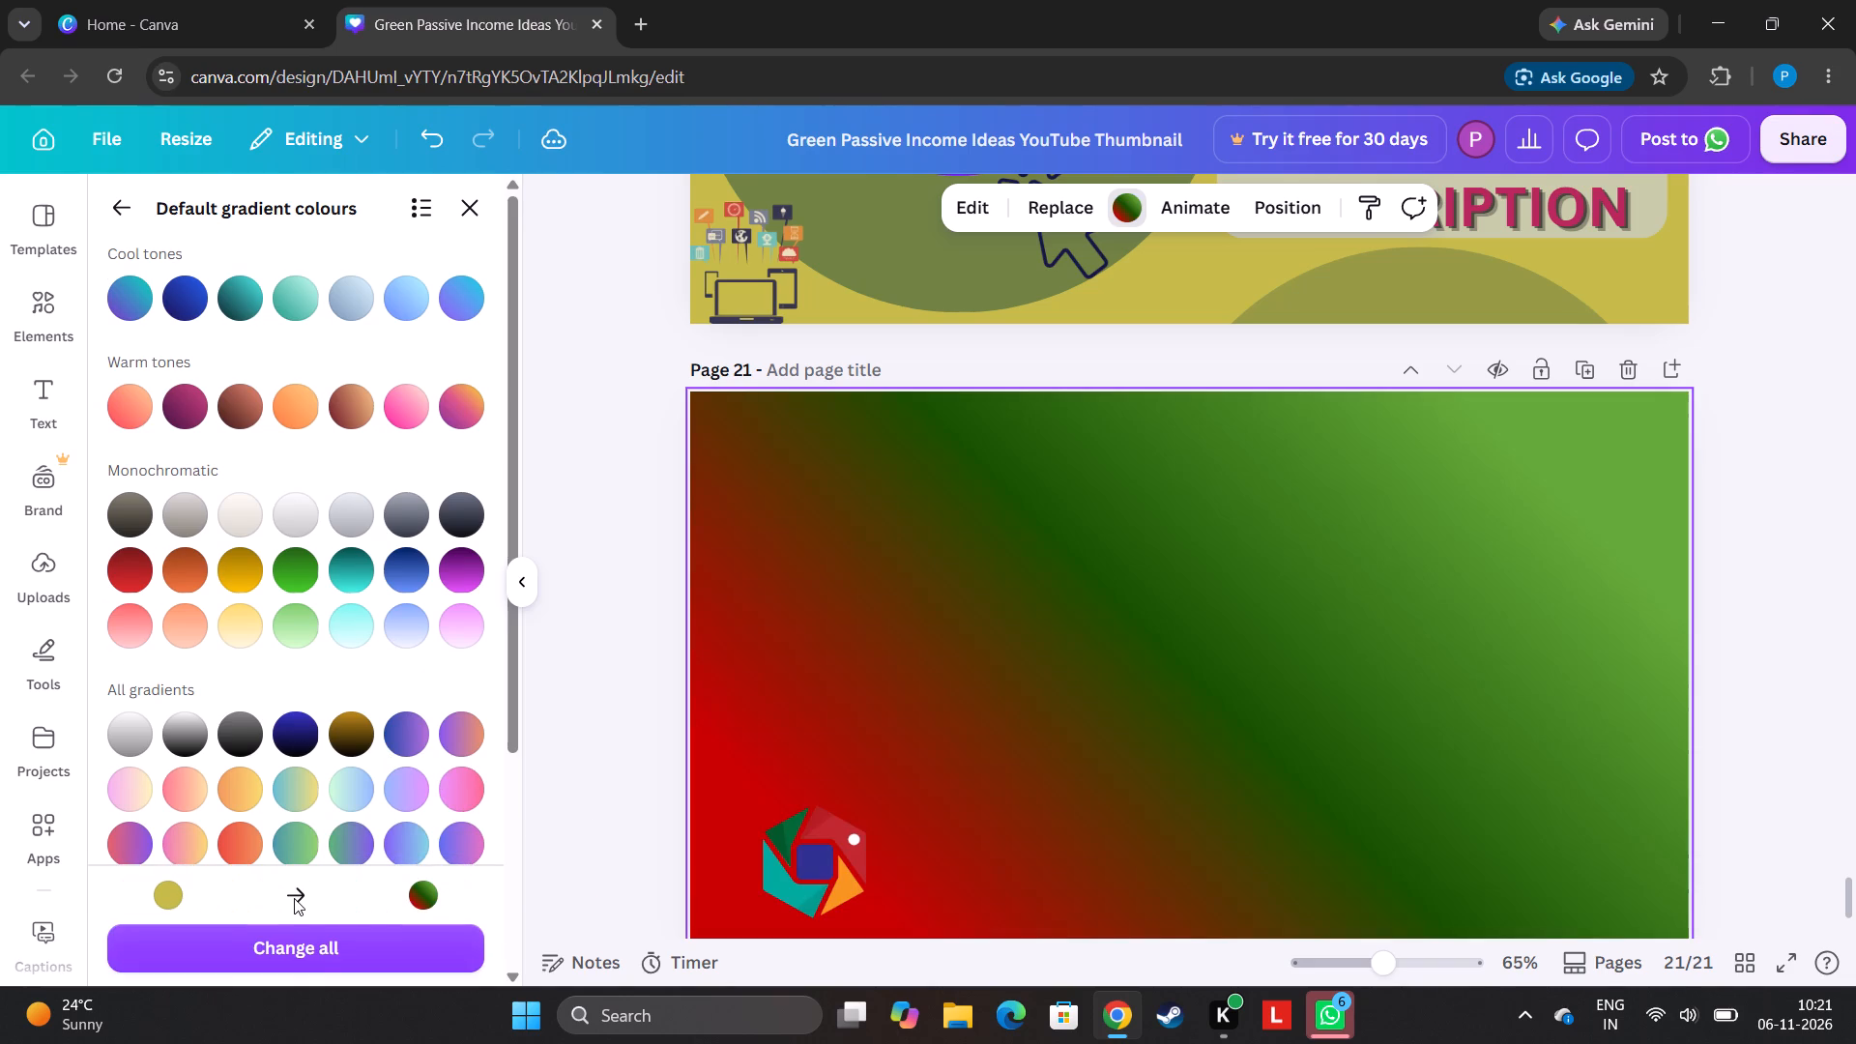
click(411, 772)
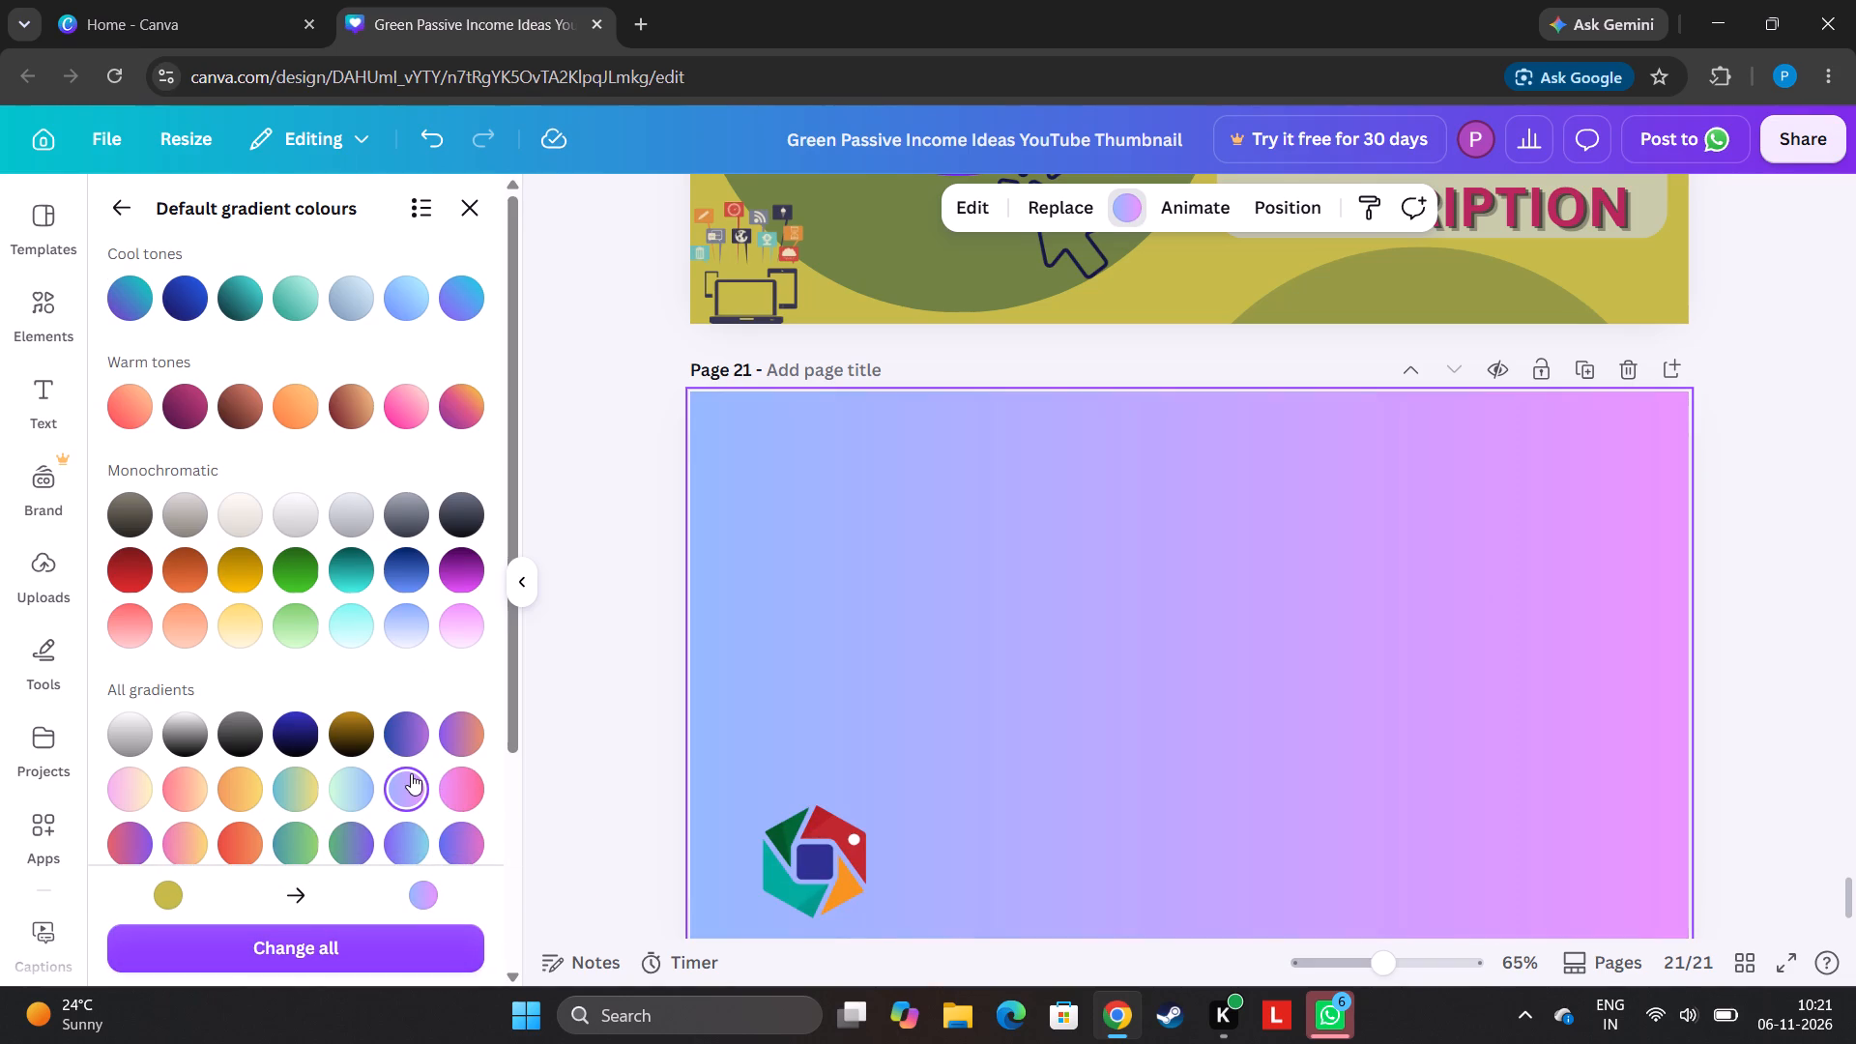
click(122, 780)
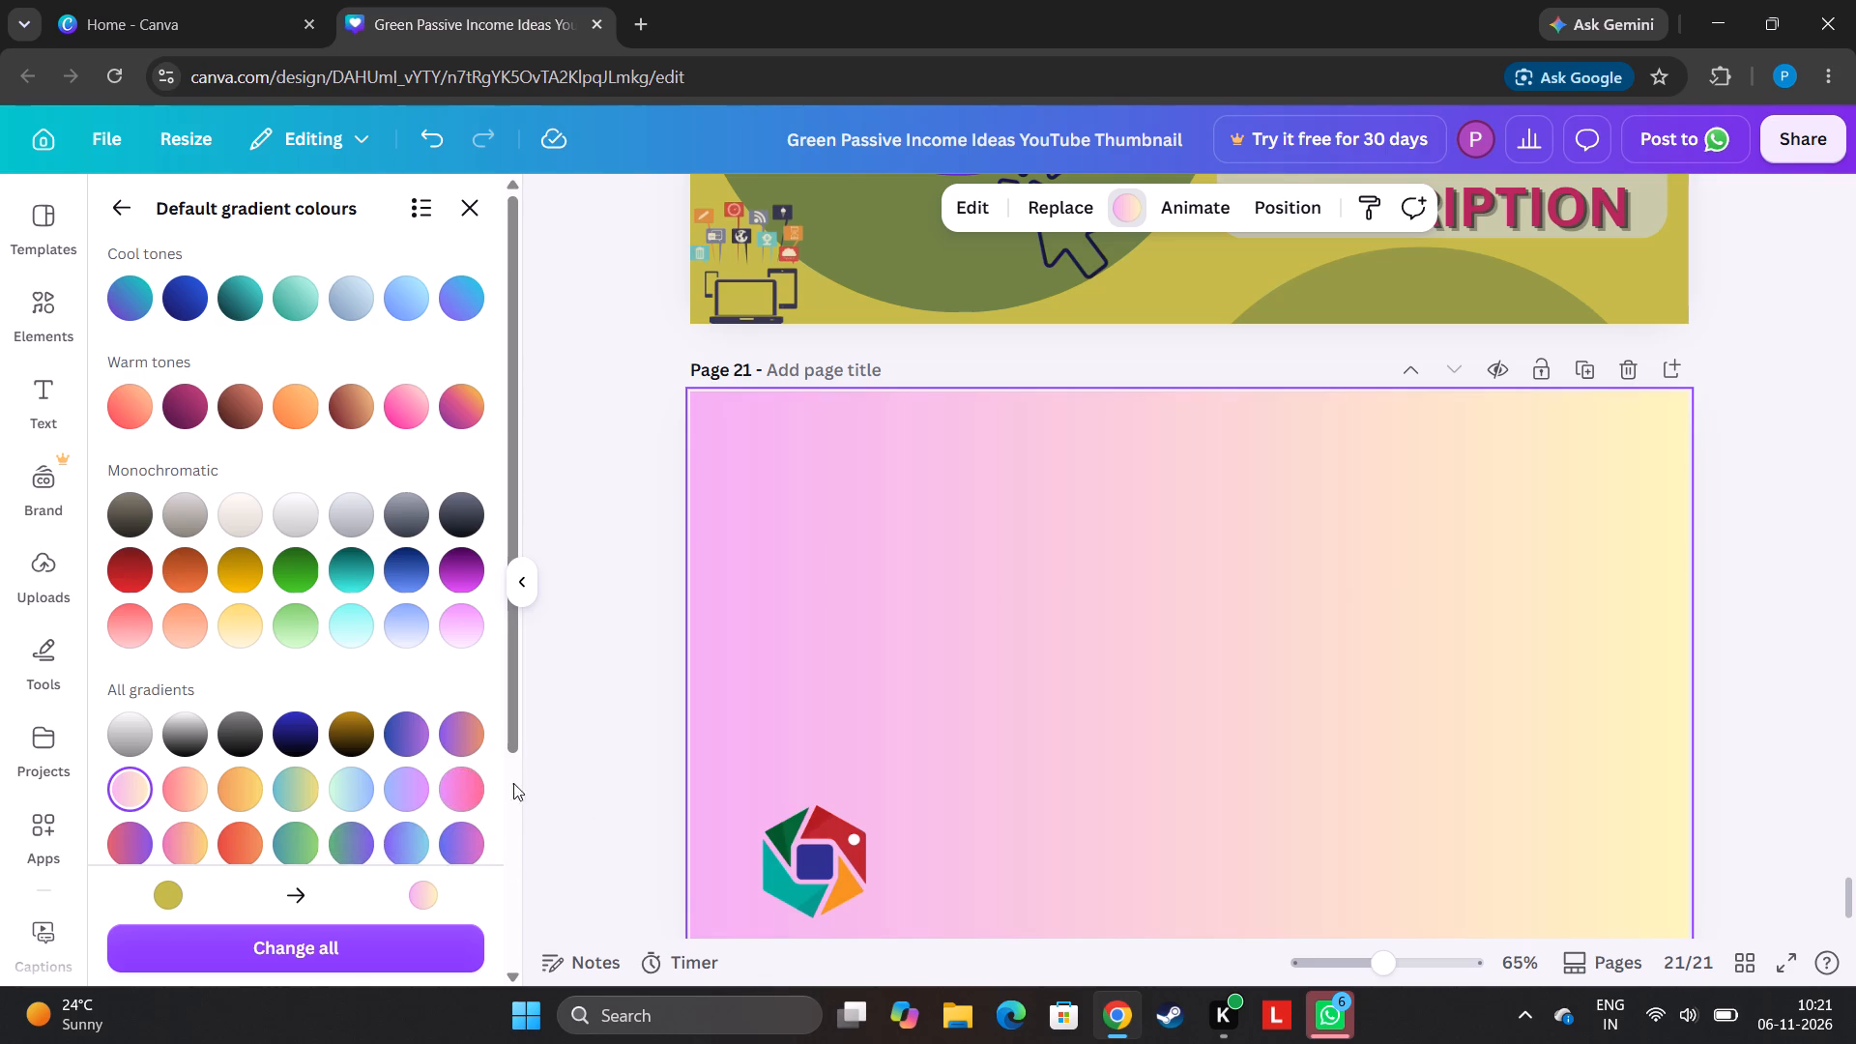
click(449, 738)
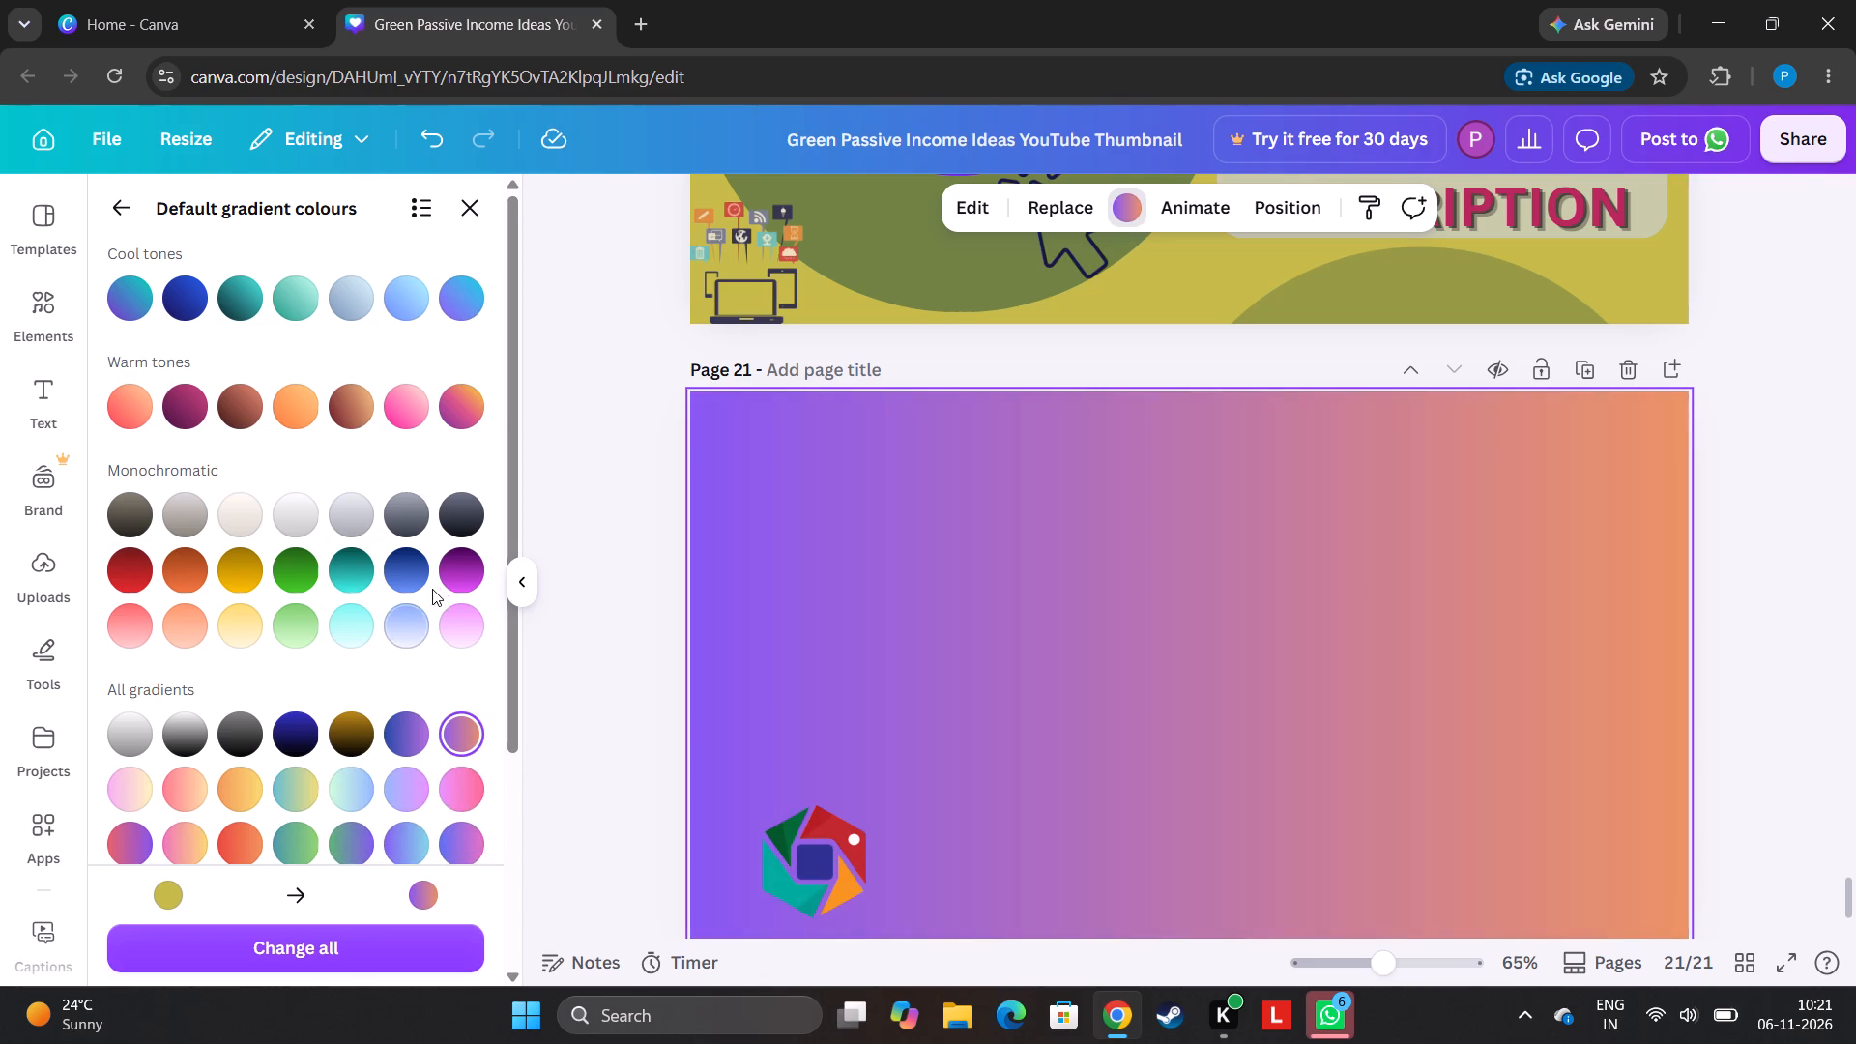
click(380, 630)
click(398, 626)
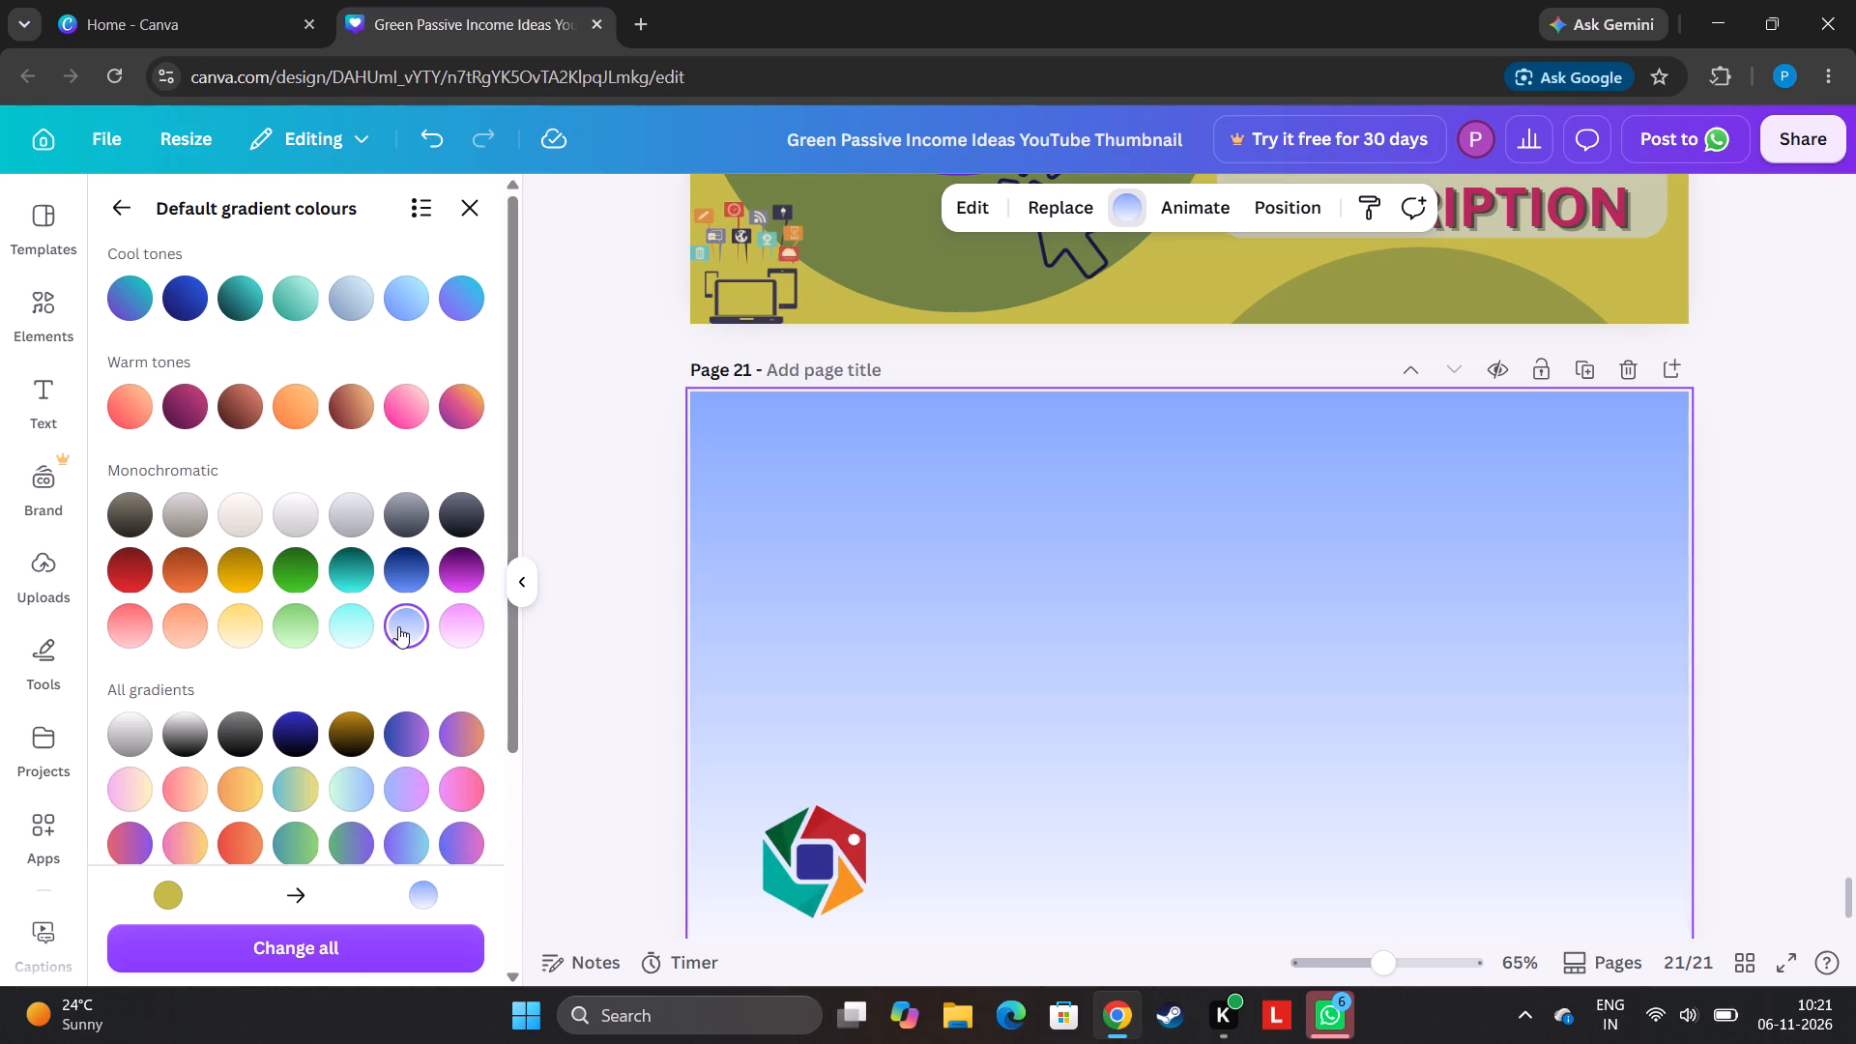
click(288, 624)
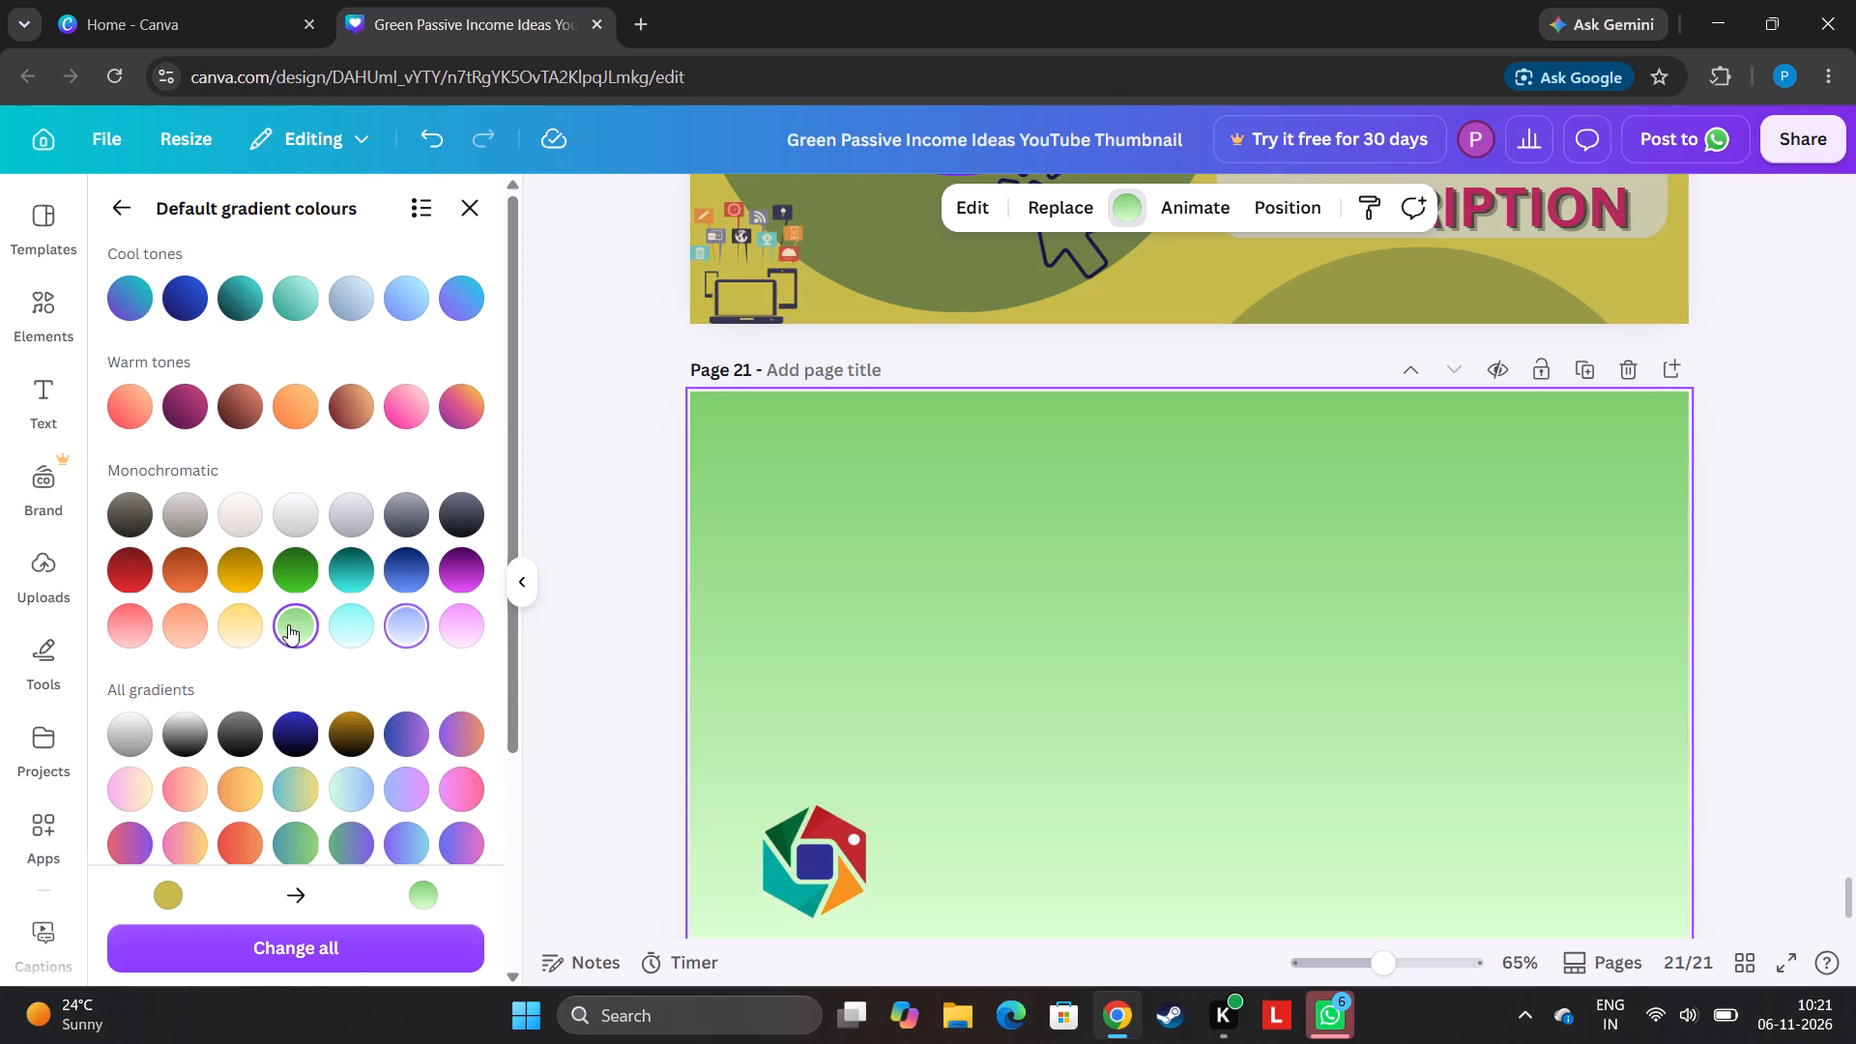
click(367, 624)
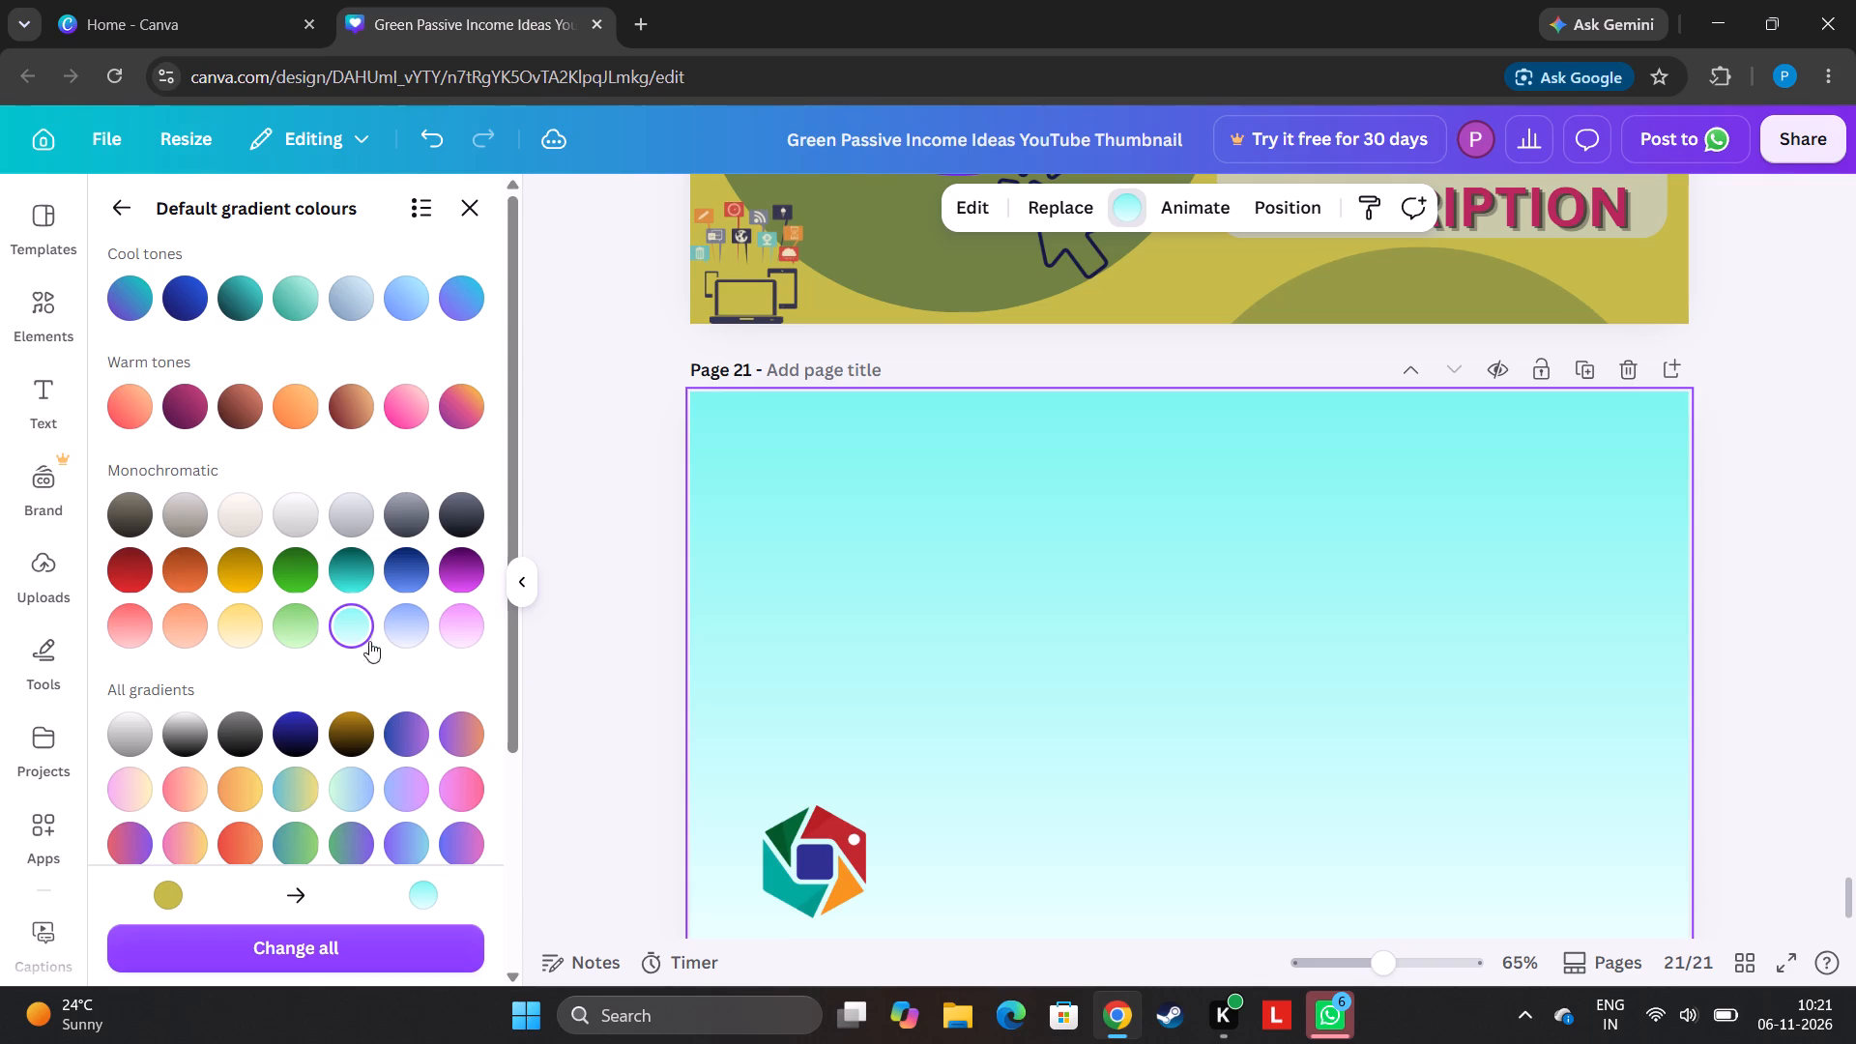
click(551, 769)
Move the multicoloured pentagon graphic to page 21's upper-left area and enlarge it to about twice its size.
drag(805, 884, 840, 551)
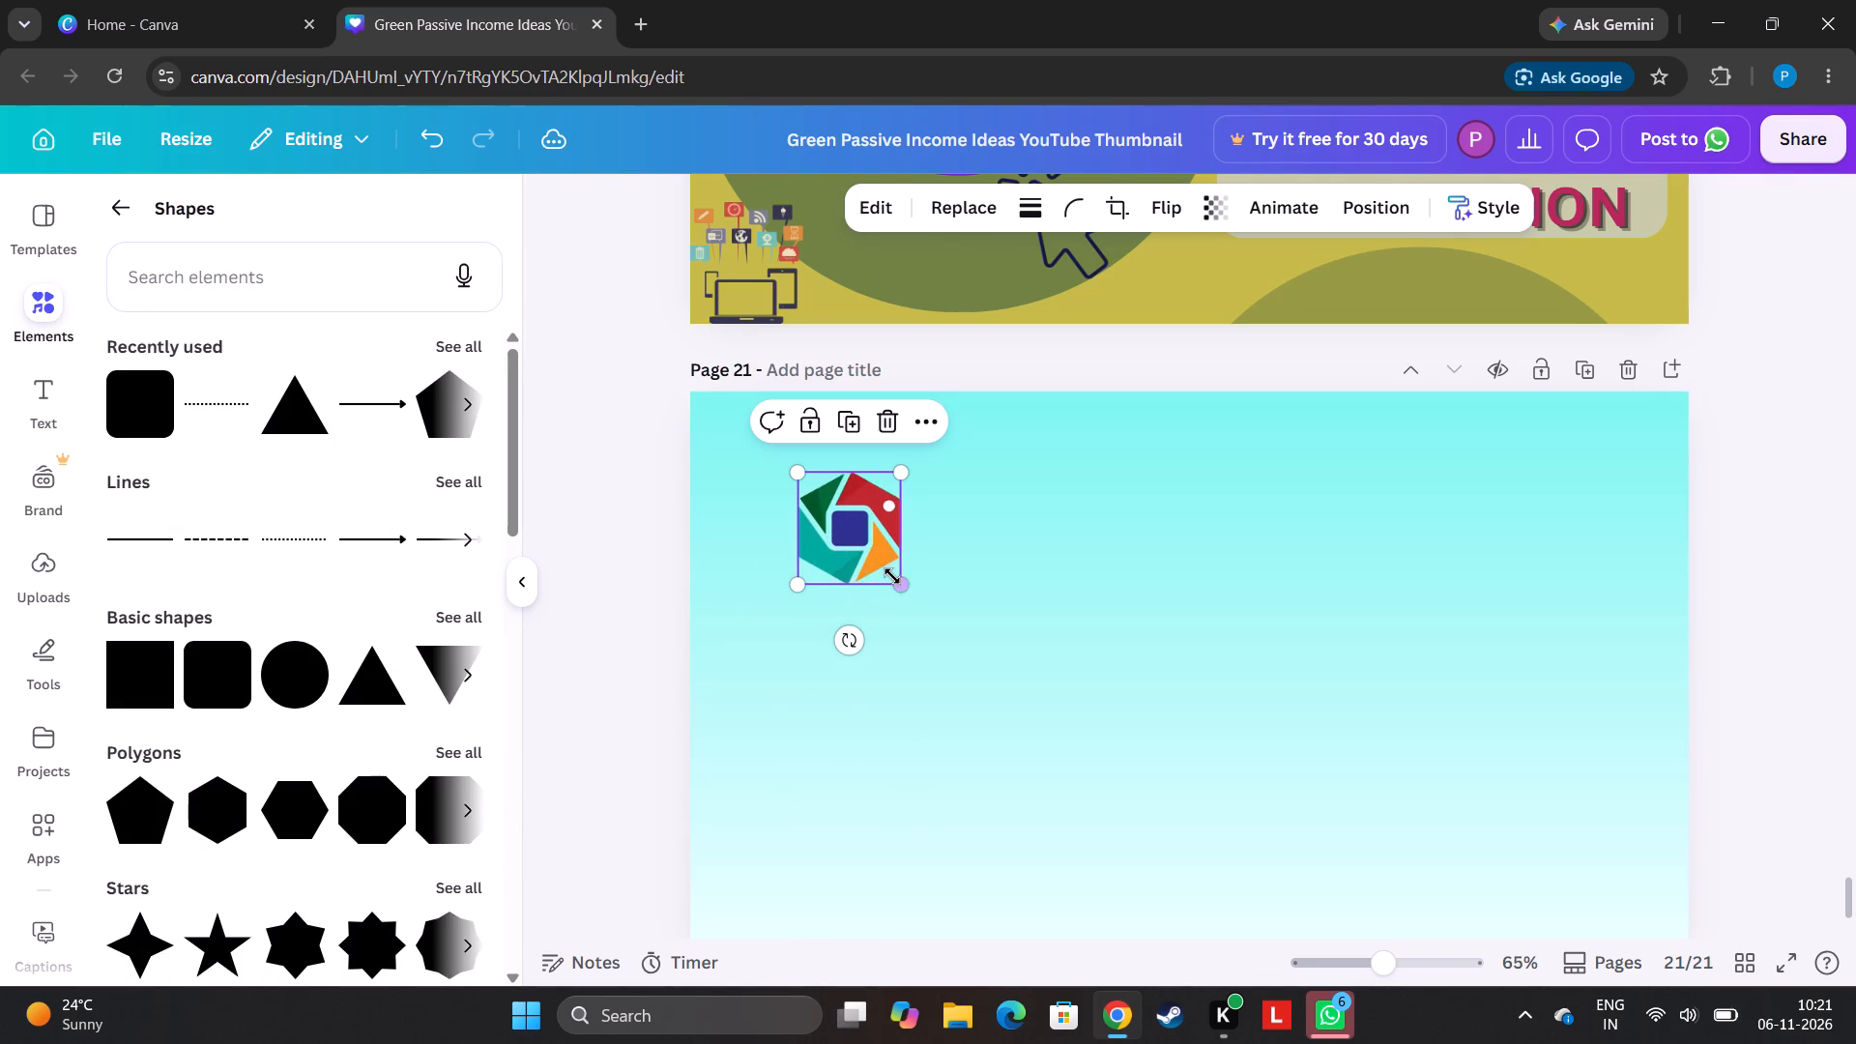
drag(892, 576, 983, 692)
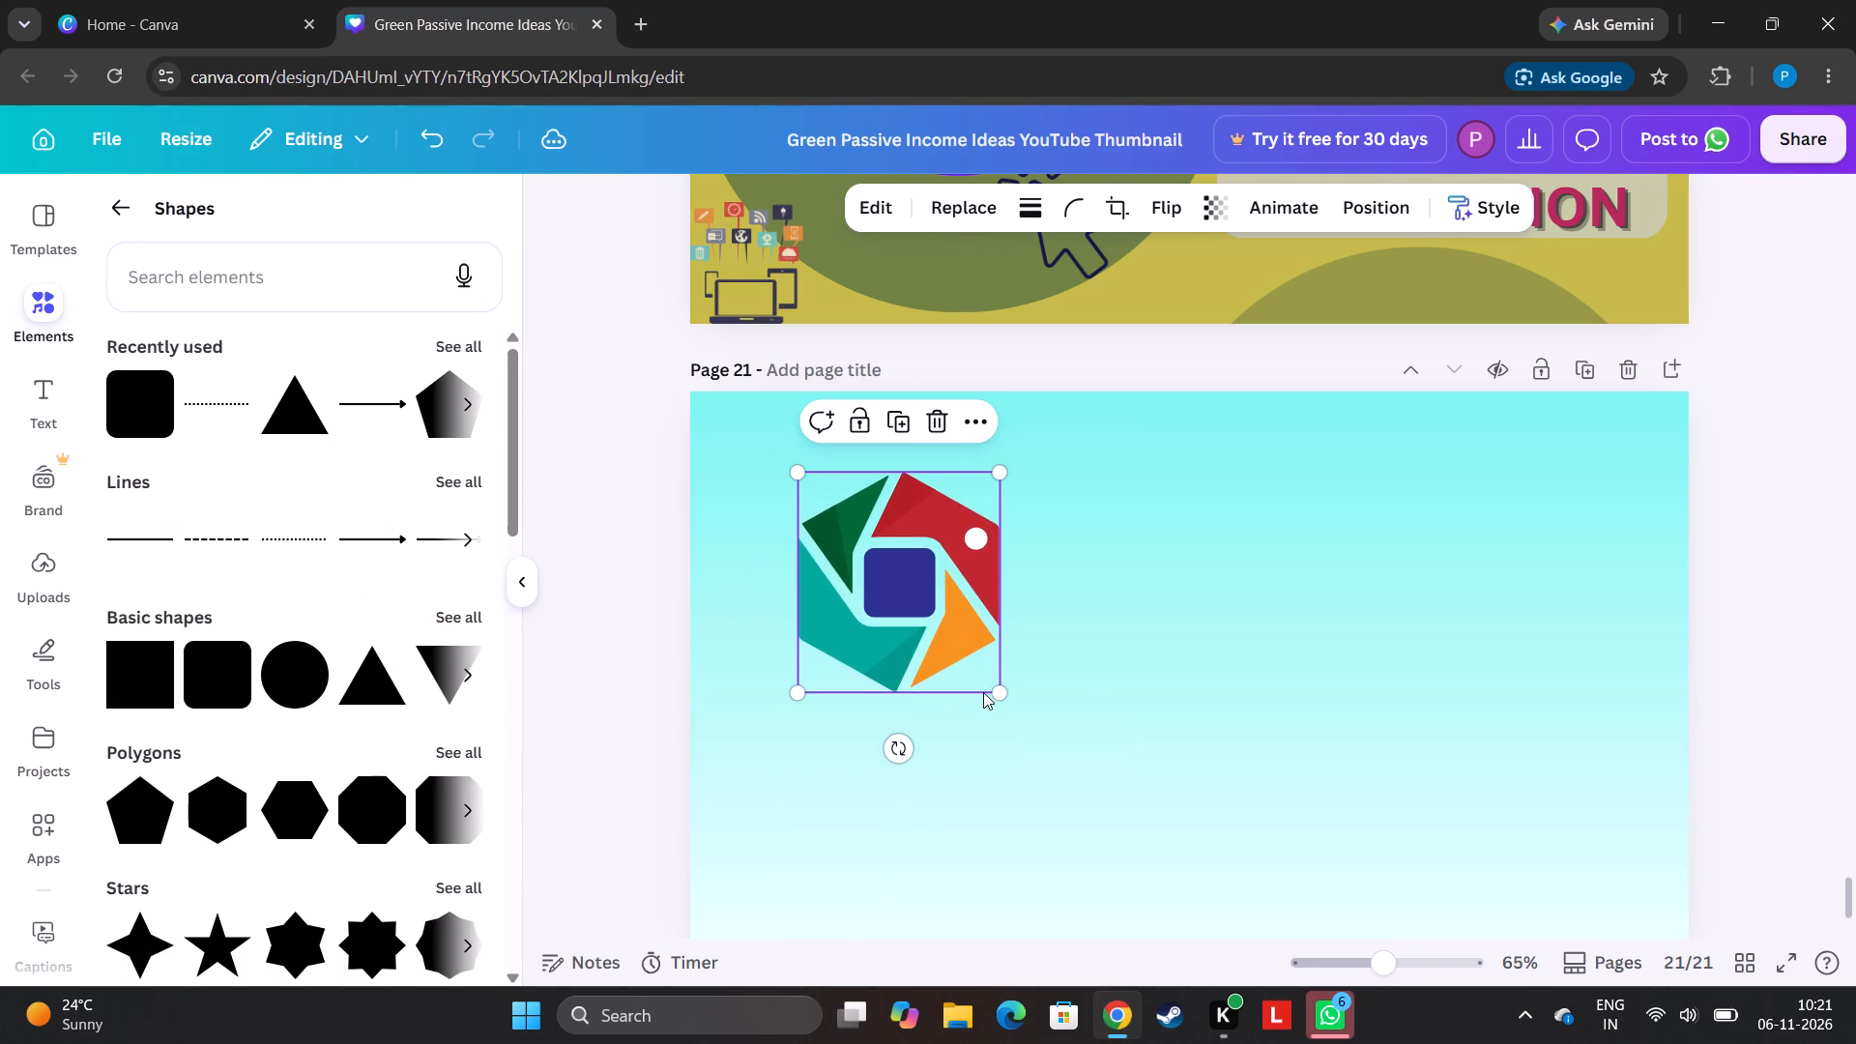
Add a triangle shape to page 21 and set its transparency to 50.
click(296, 427)
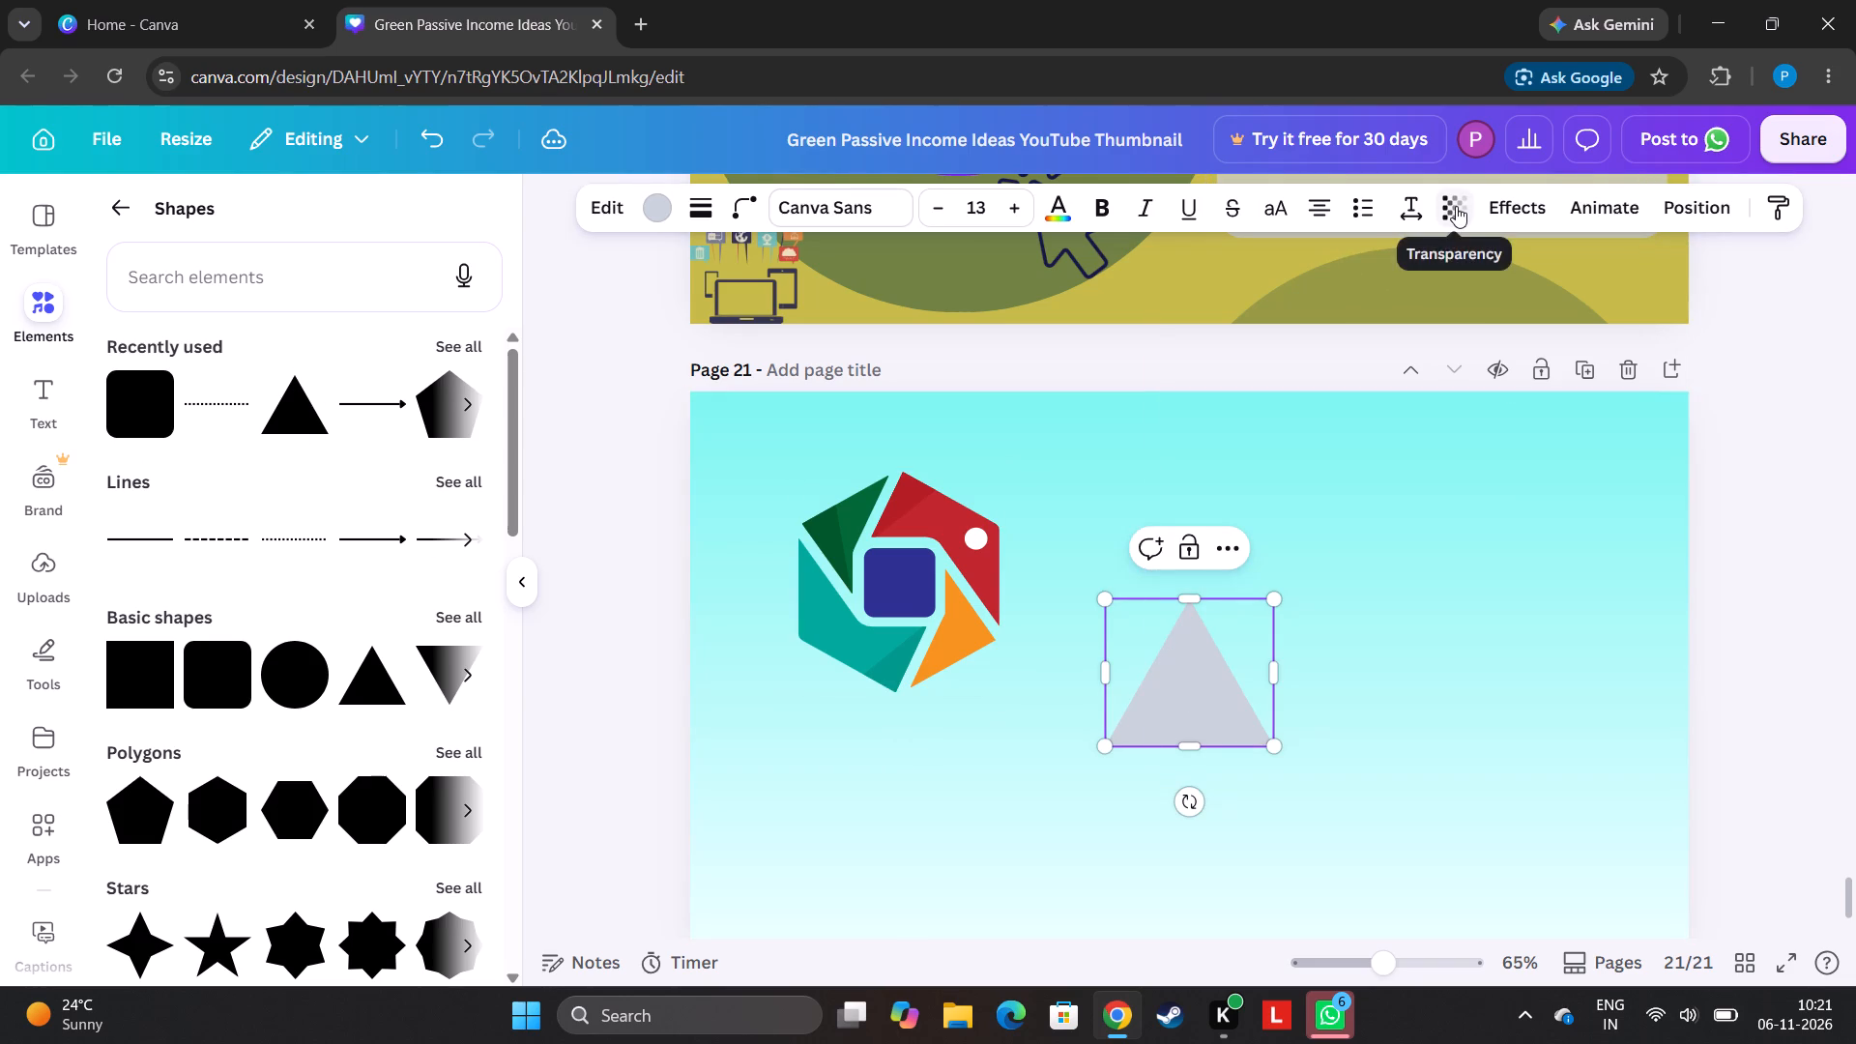
click(1456, 206)
click(1427, 299)
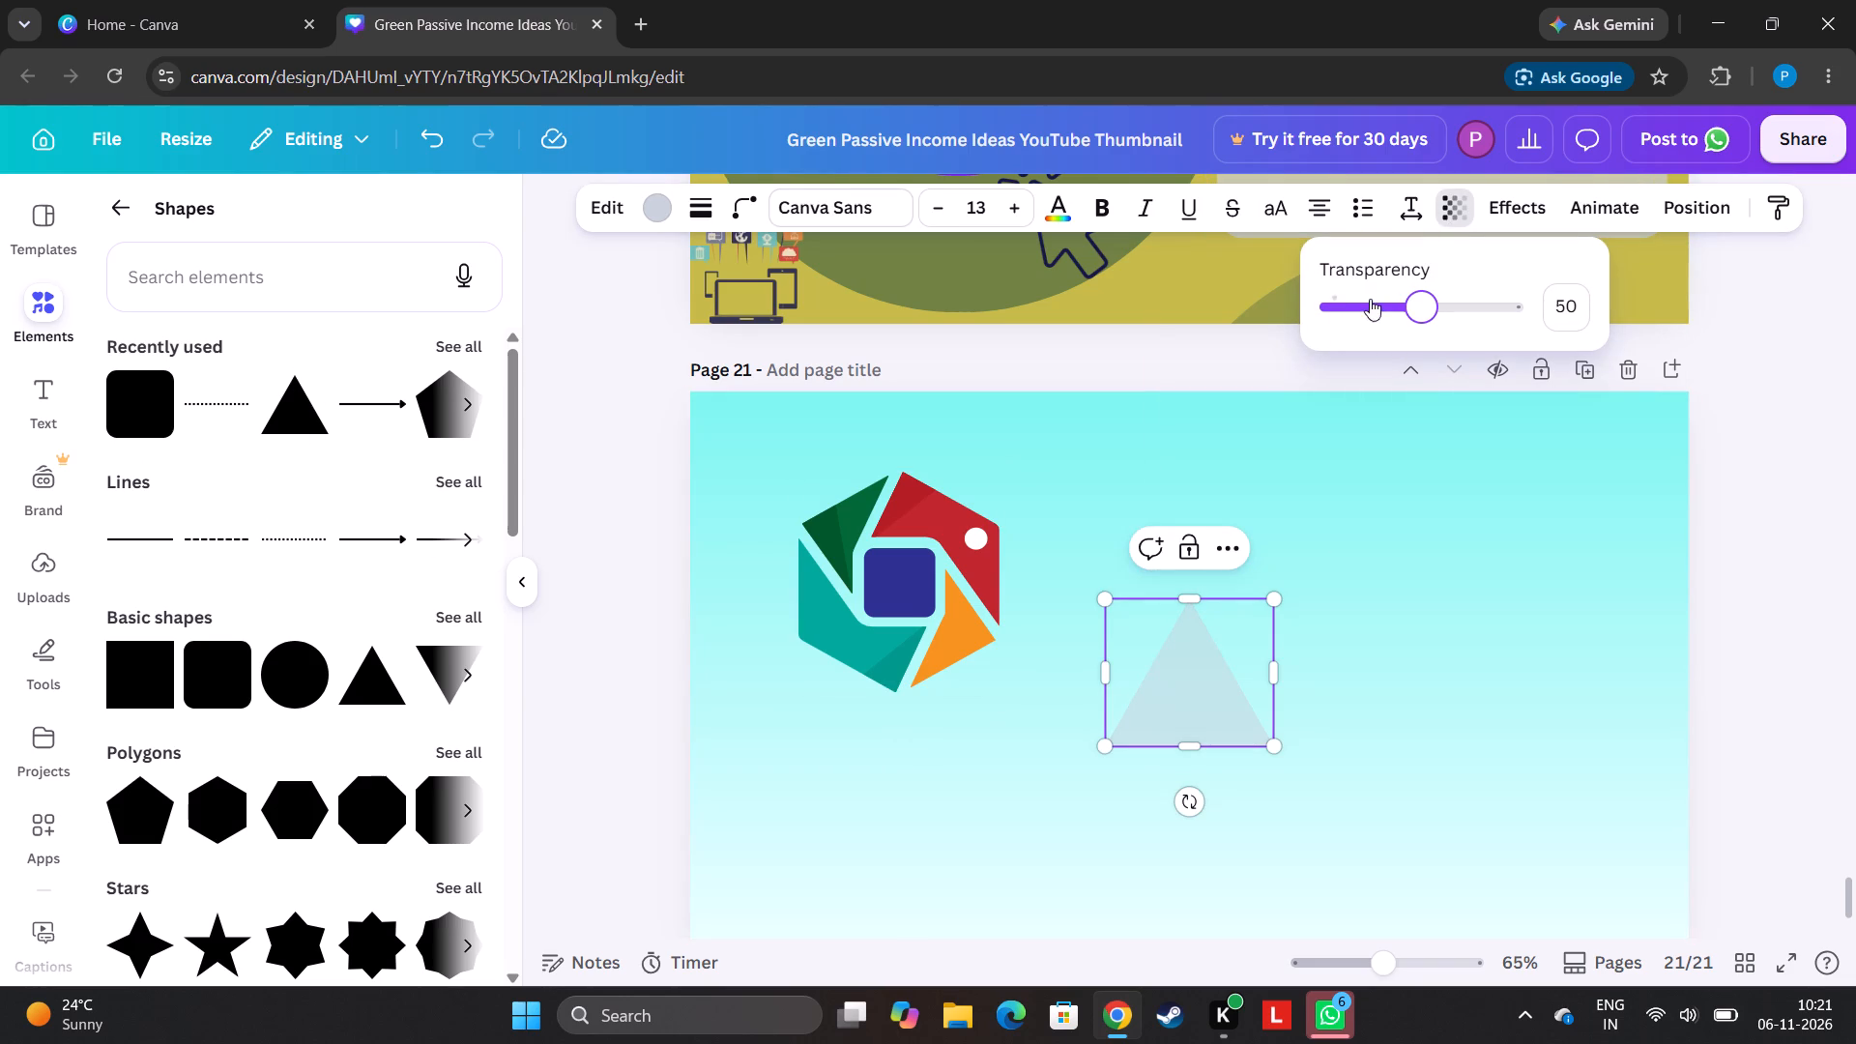
Set the text colour of page 21's triangle to bright red #ff3131.
click(1066, 212)
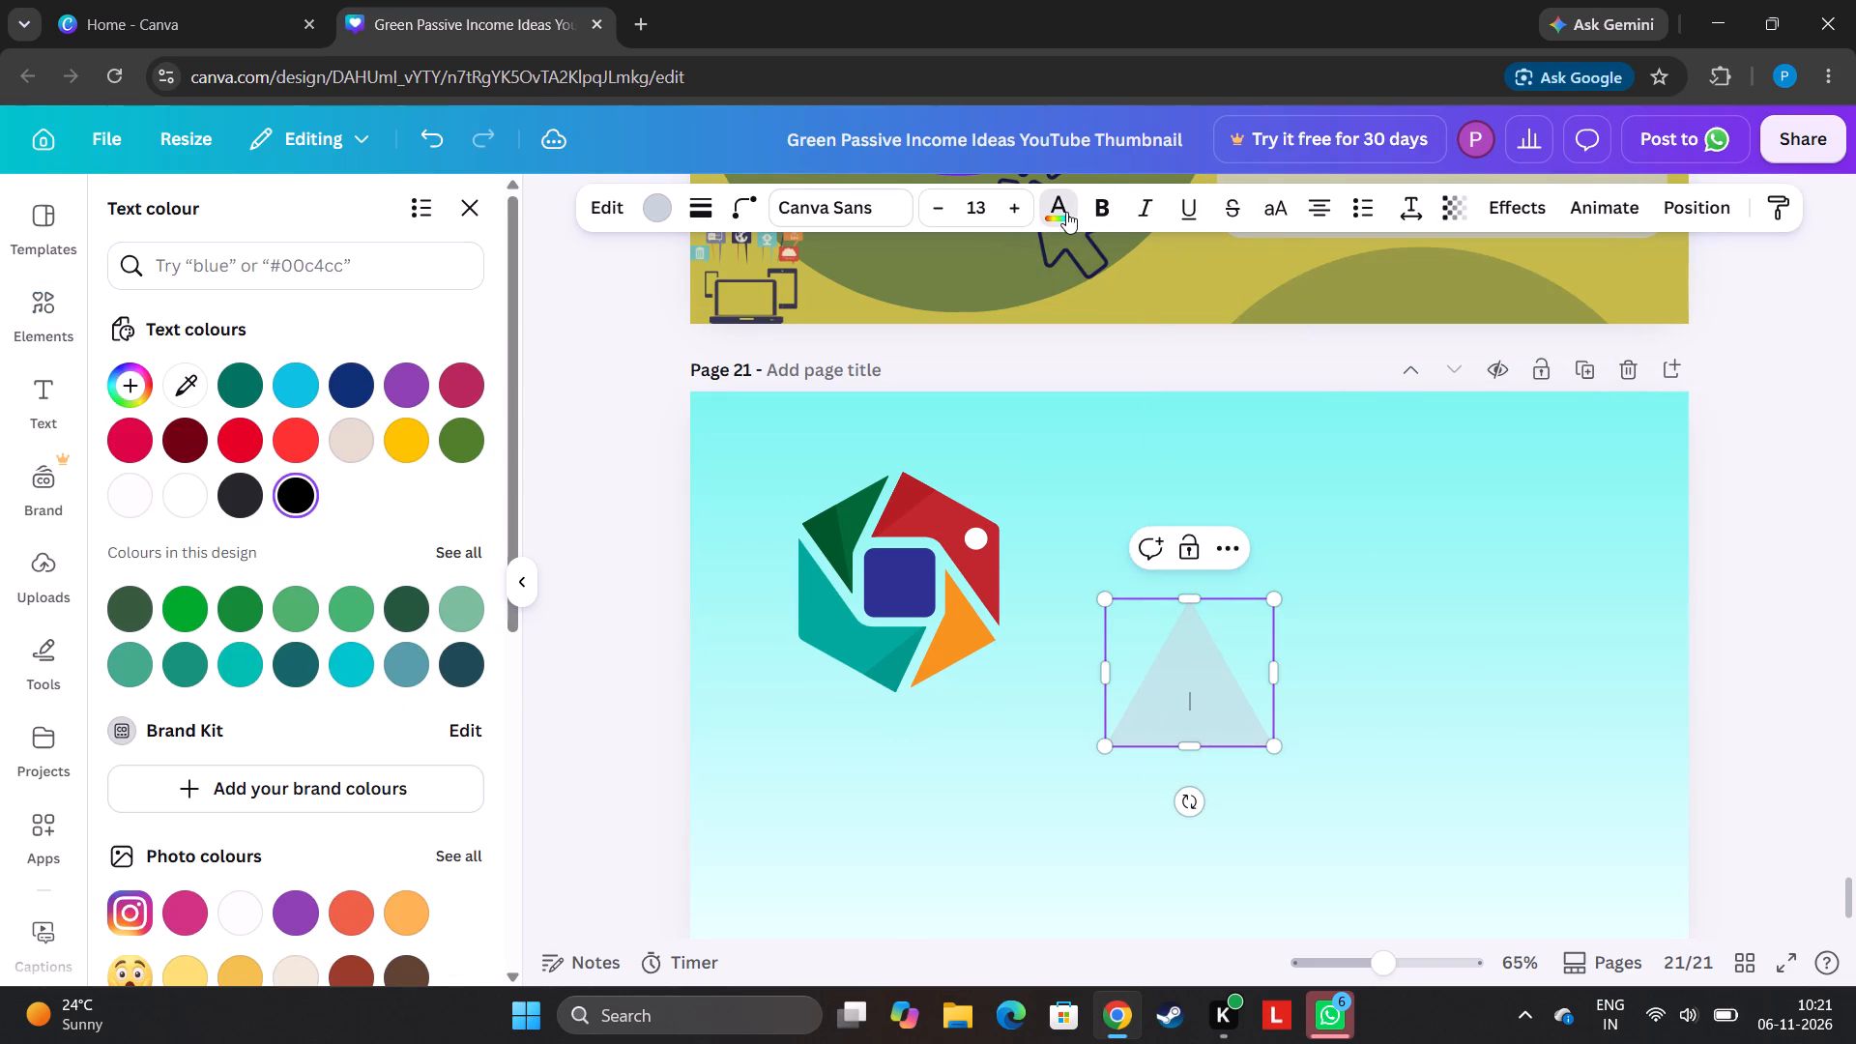
click(294, 443)
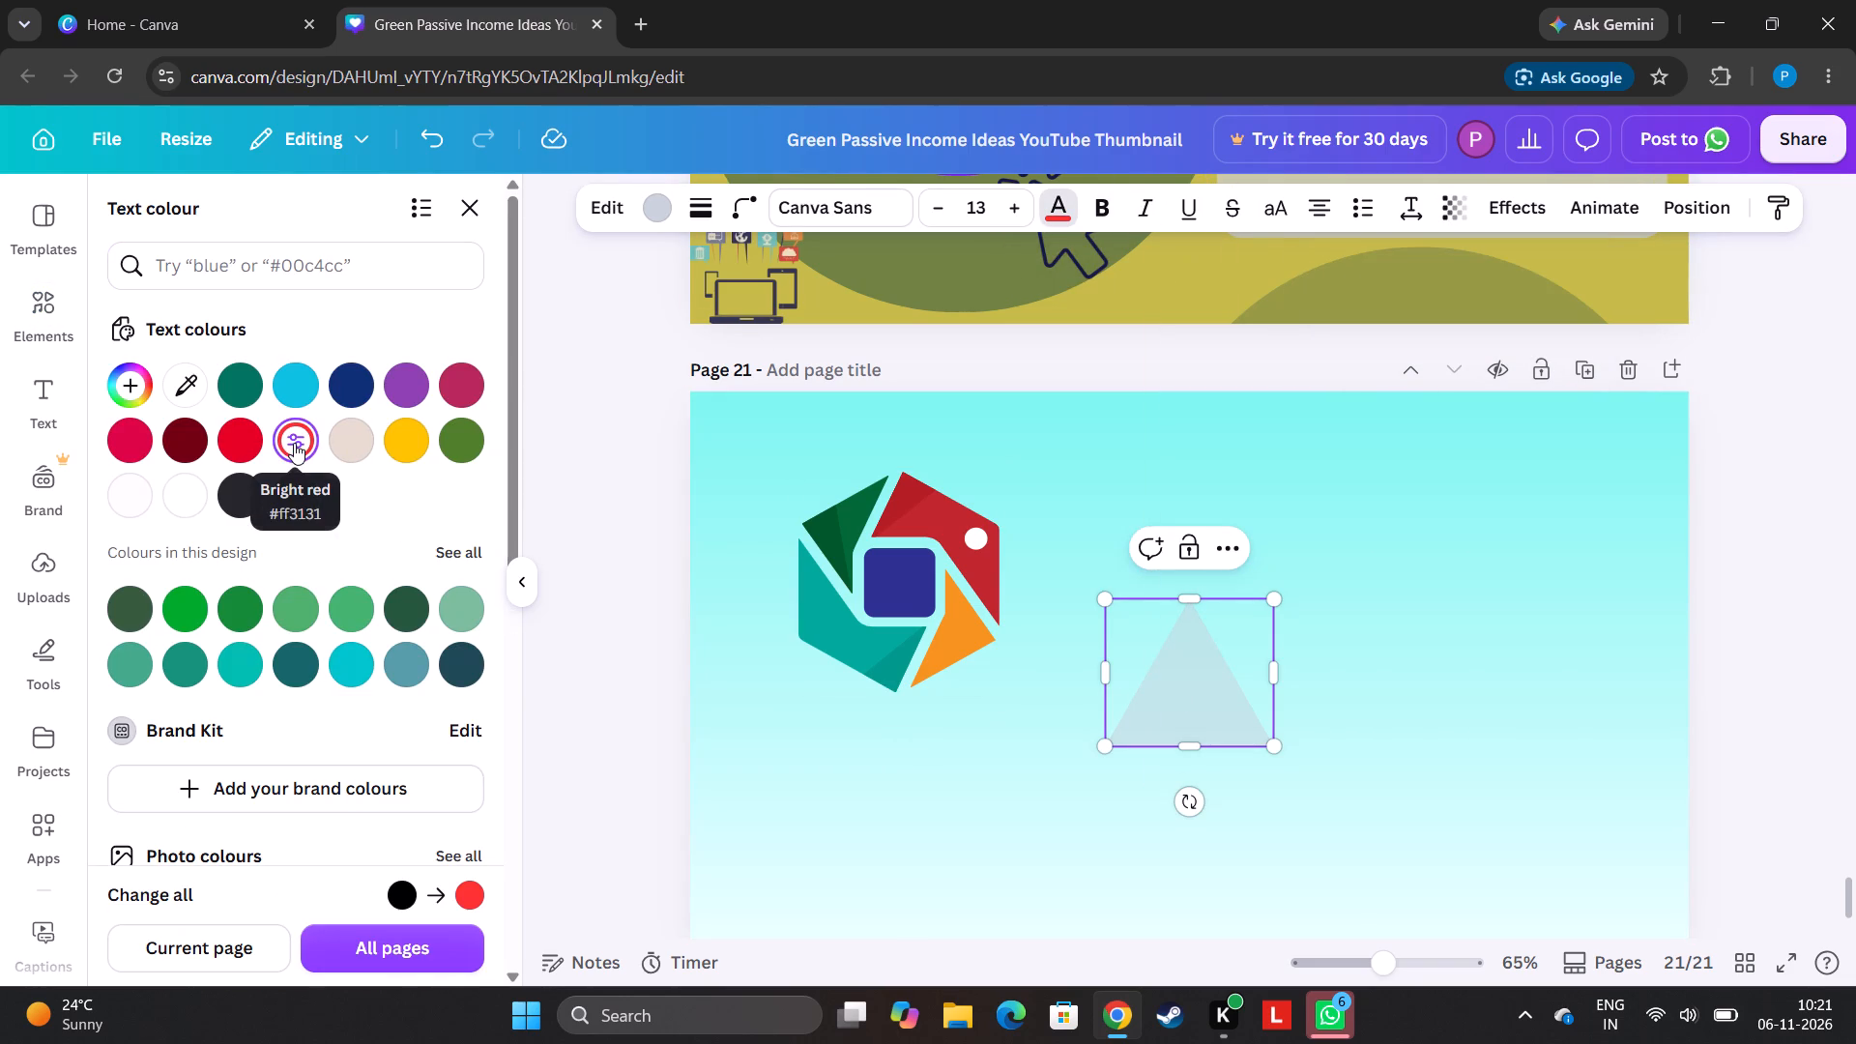
double_click(568, 545)
click(564, 540)
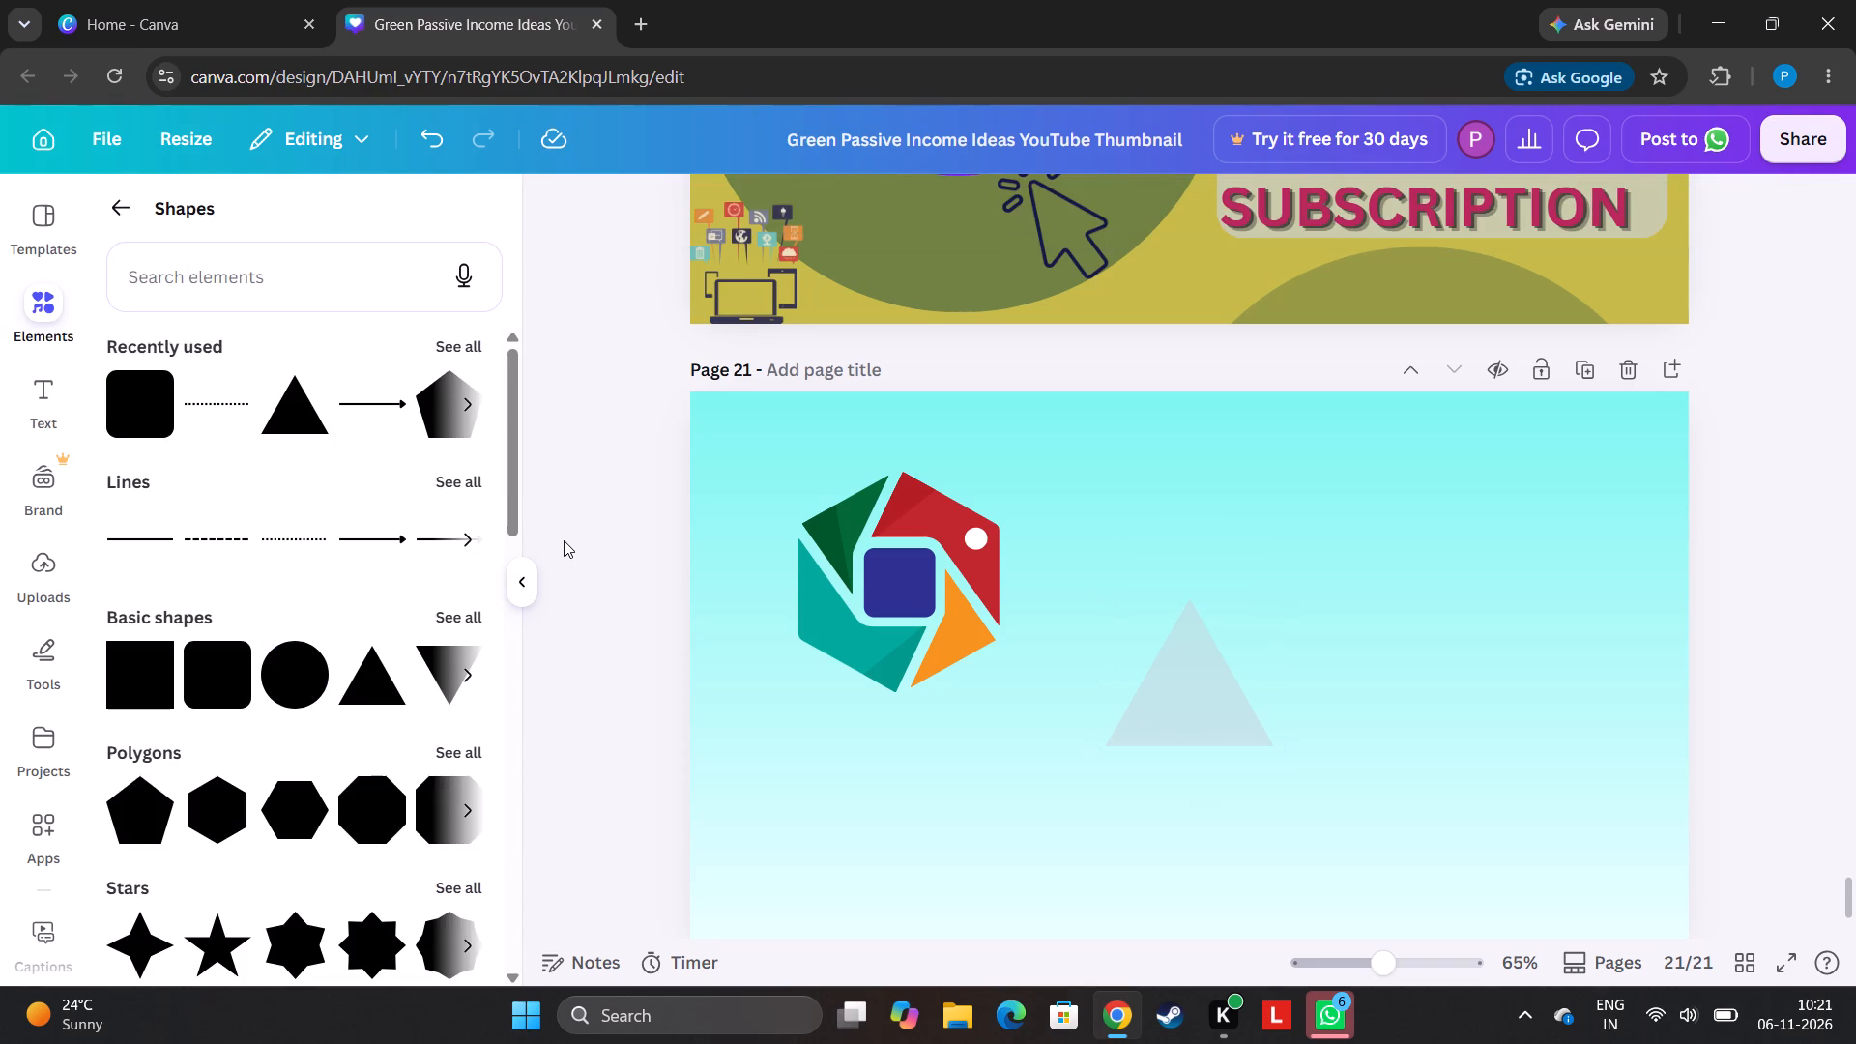
Fill the triangle on page 21 with turquoise #16937b.
click(1132, 721)
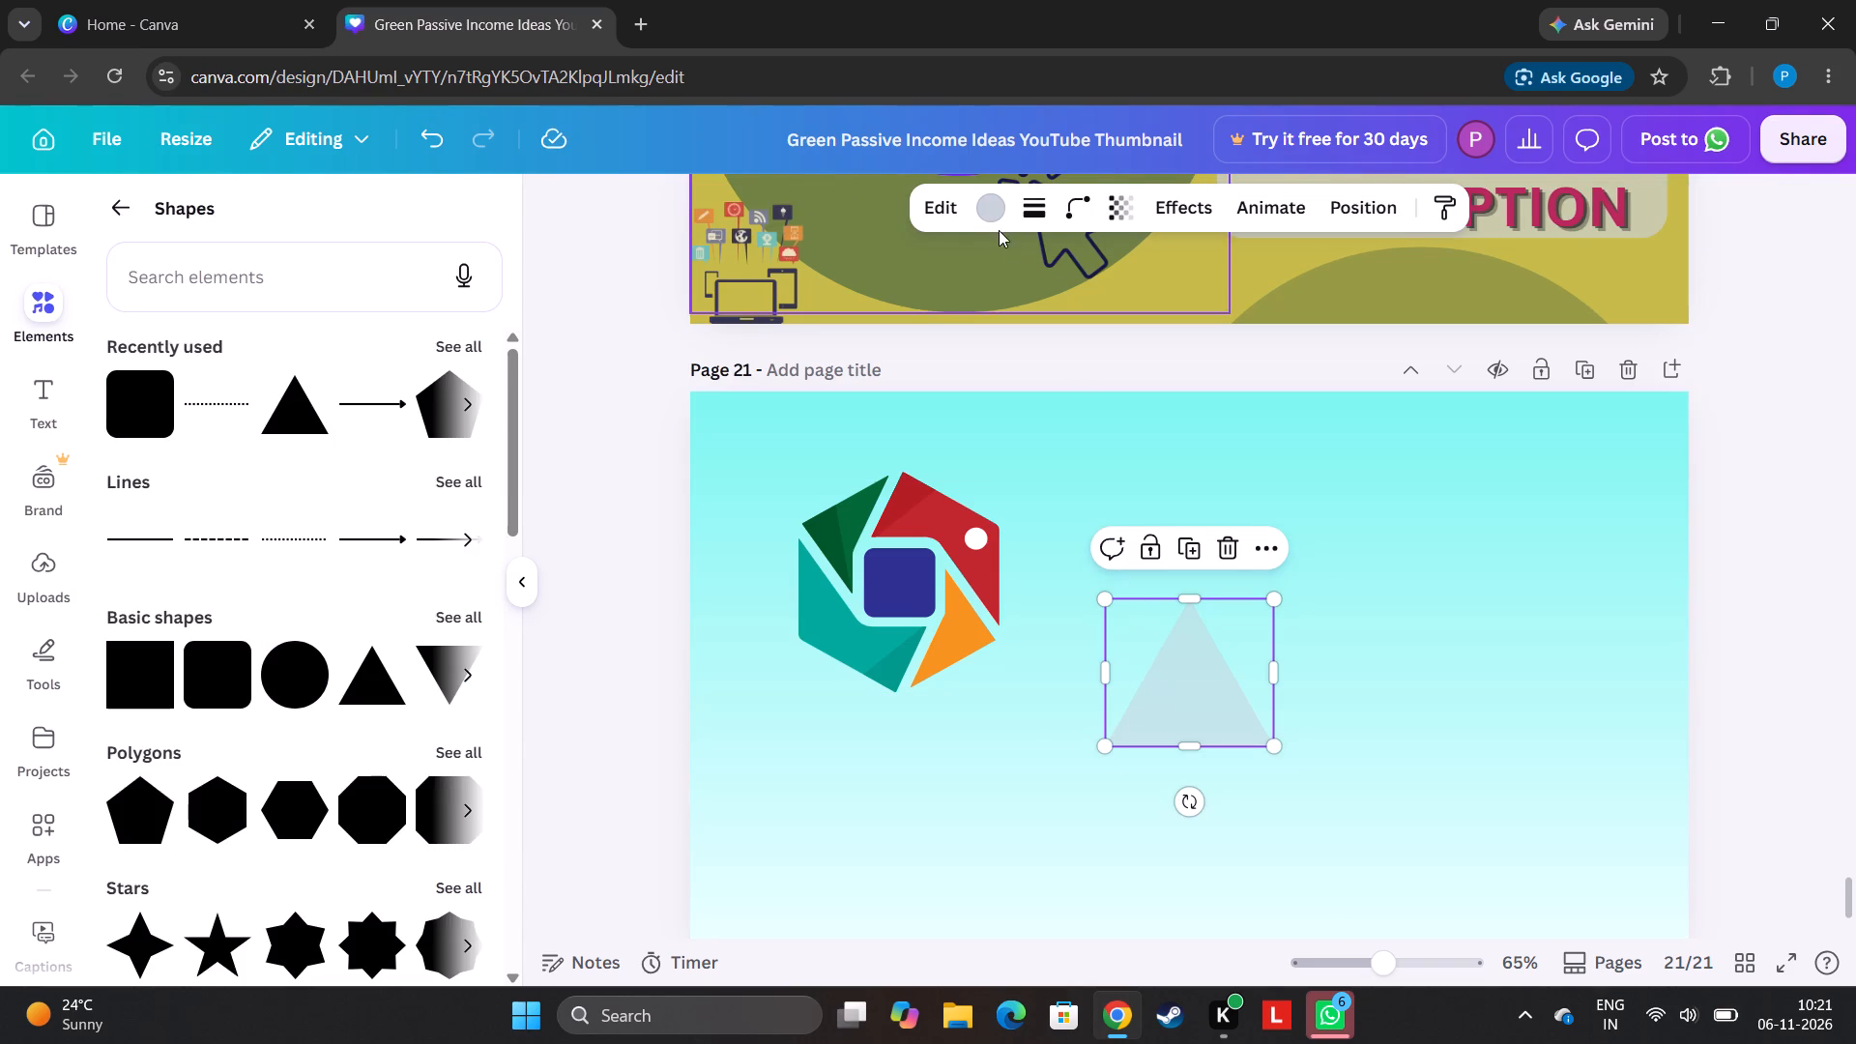
click(988, 217)
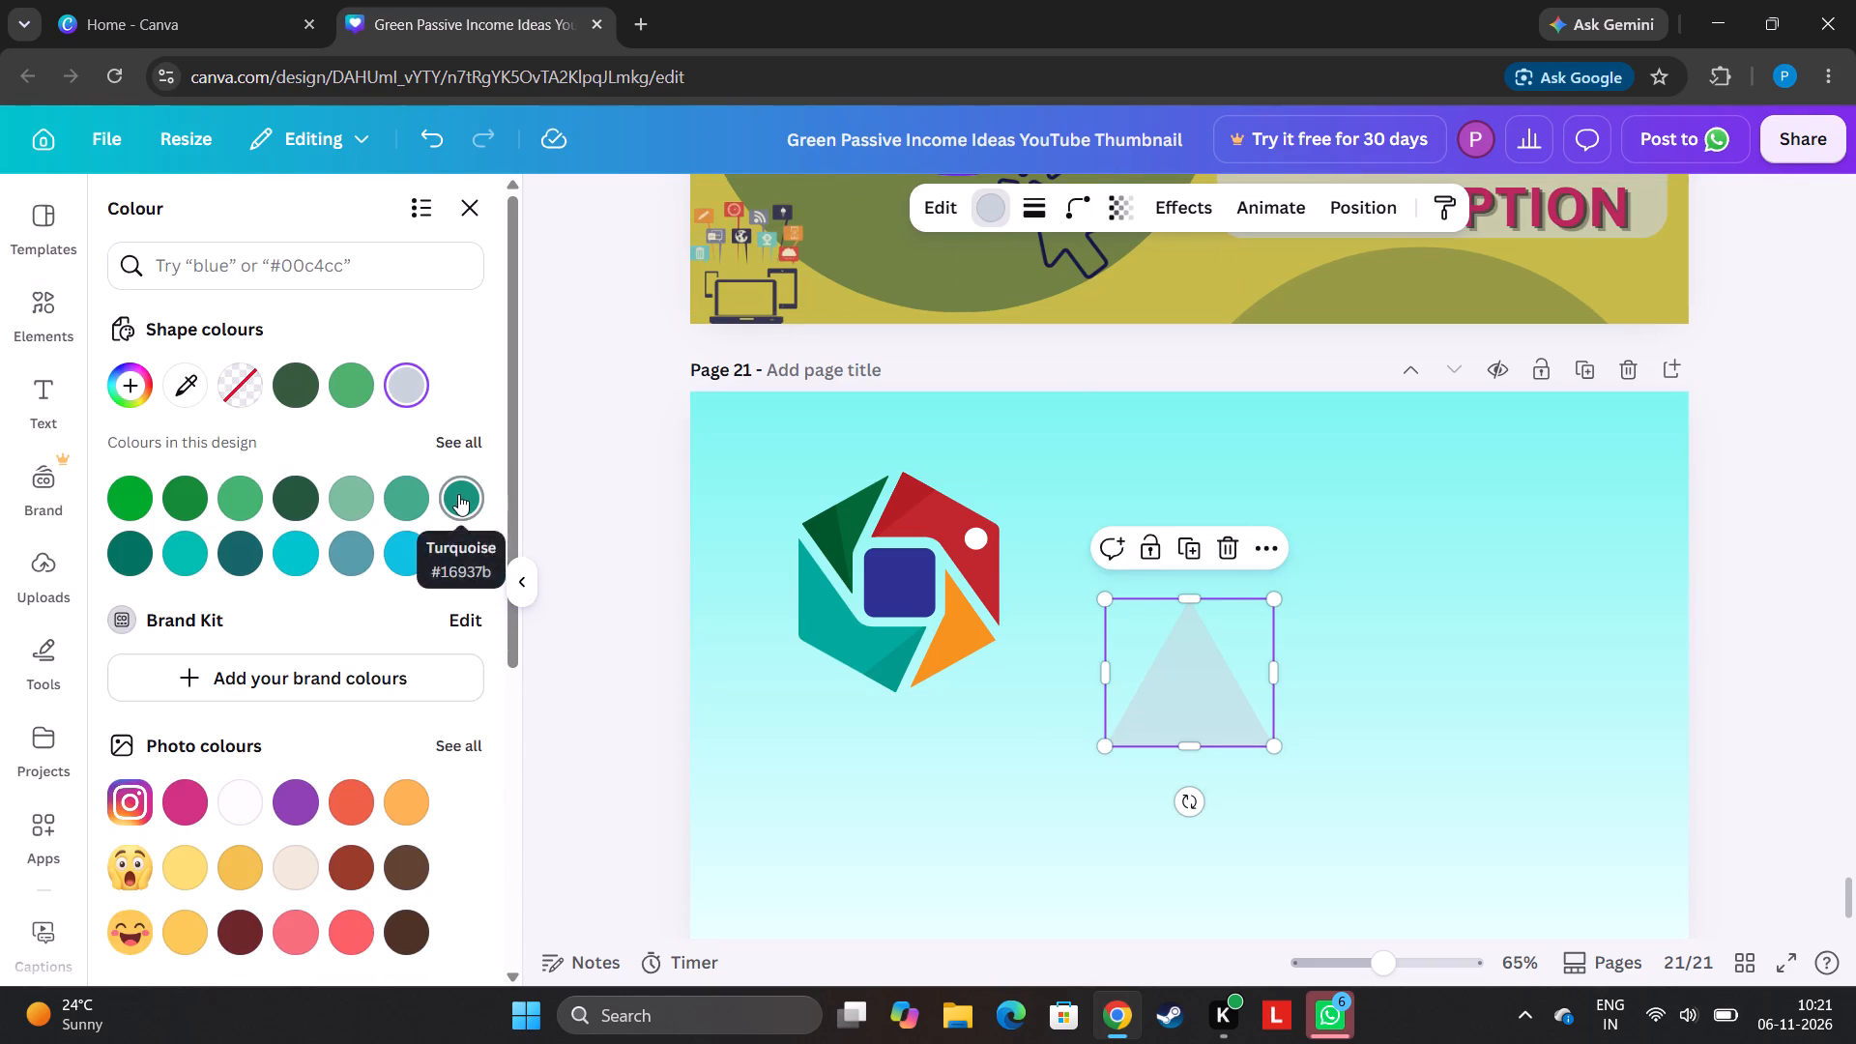
click(458, 494)
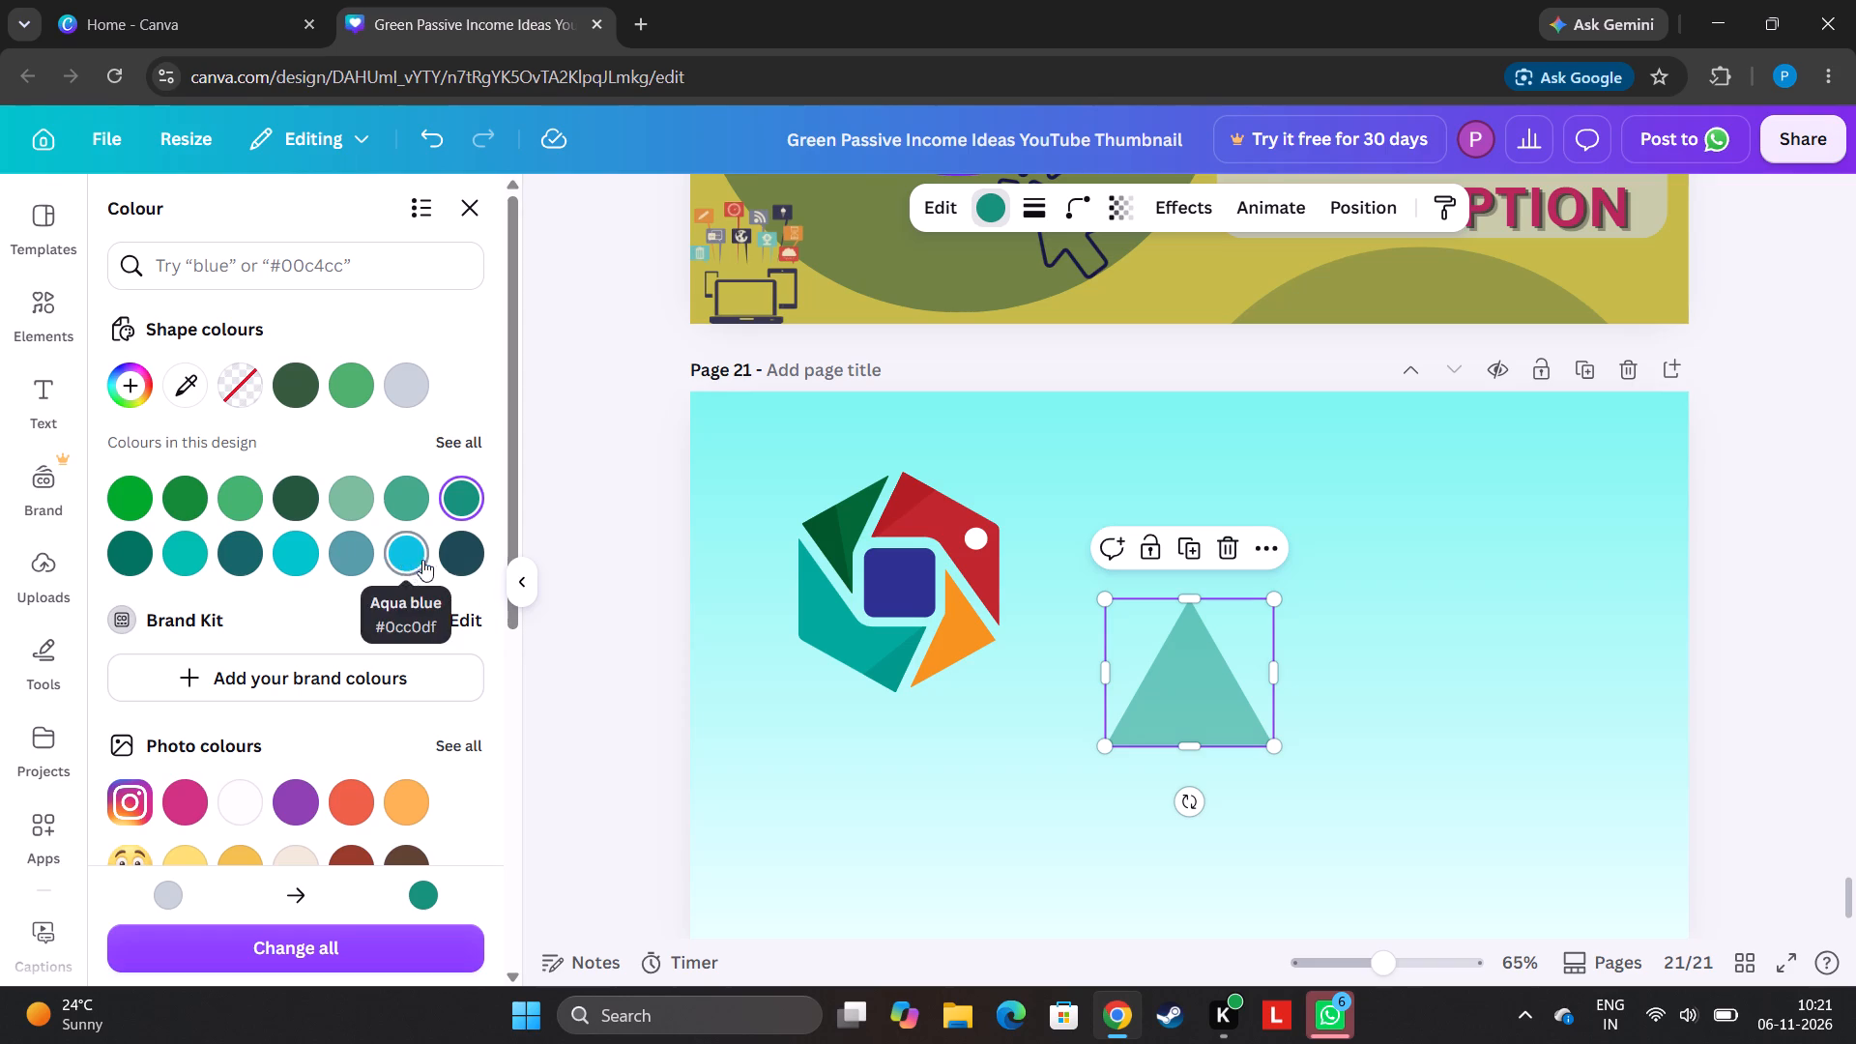
Change the fill of page 21's triangle to the dark teal used in this design.
click(465, 561)
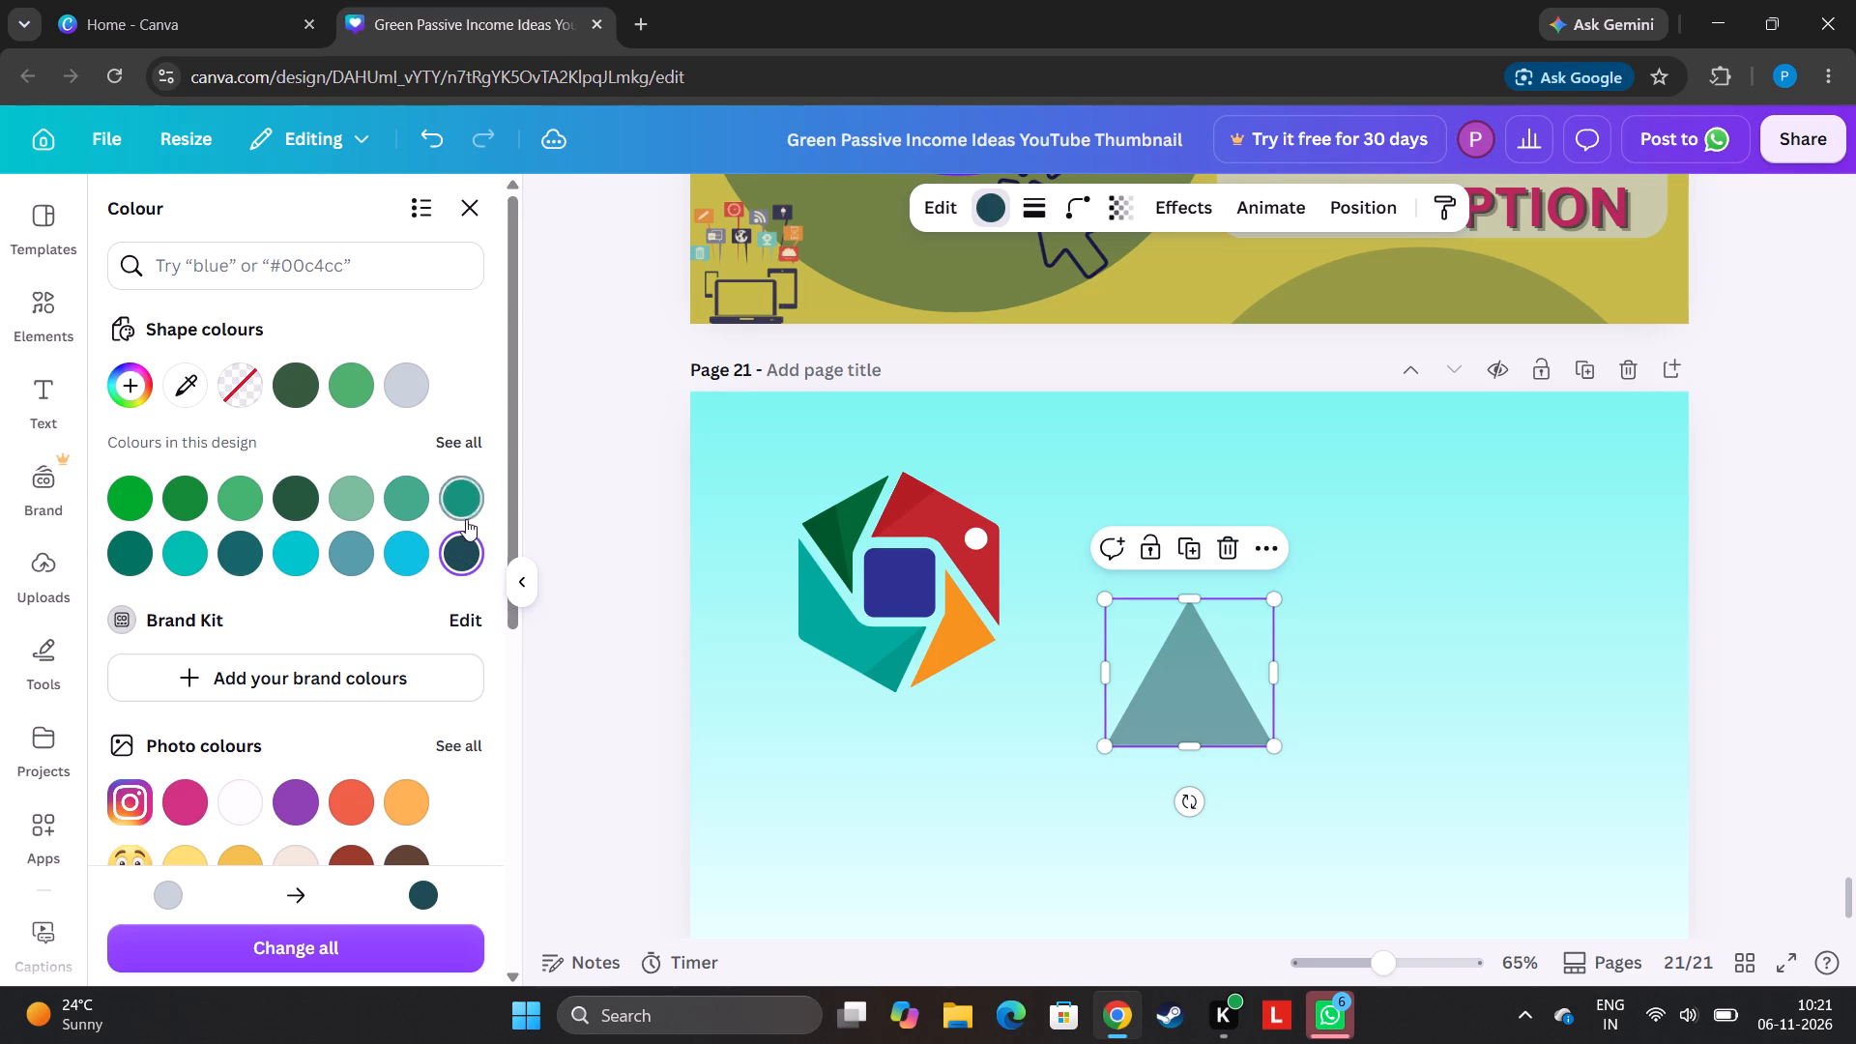
Enlarge the triangle to over twice its size, rotate it to about 131°, and move it to page 21's lower-left area.
drag(1111, 740, 869, 915)
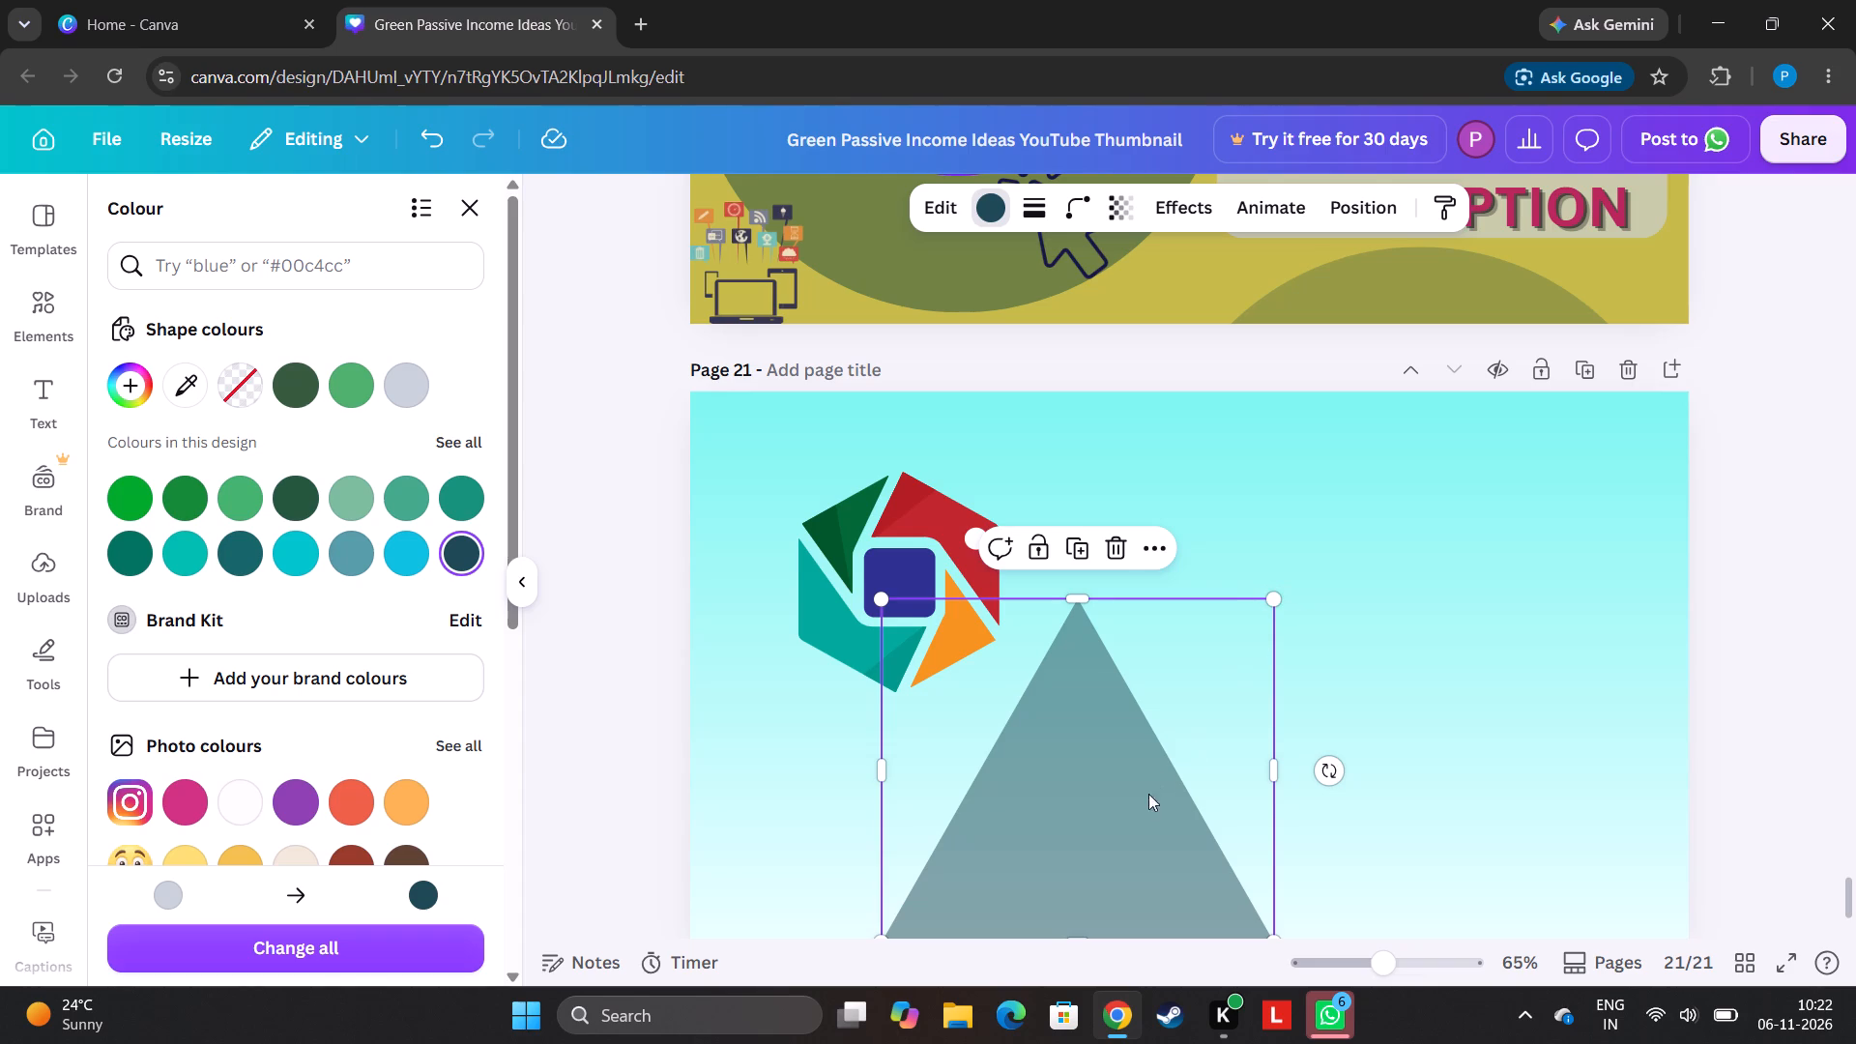
drag(1331, 770, 890, 988)
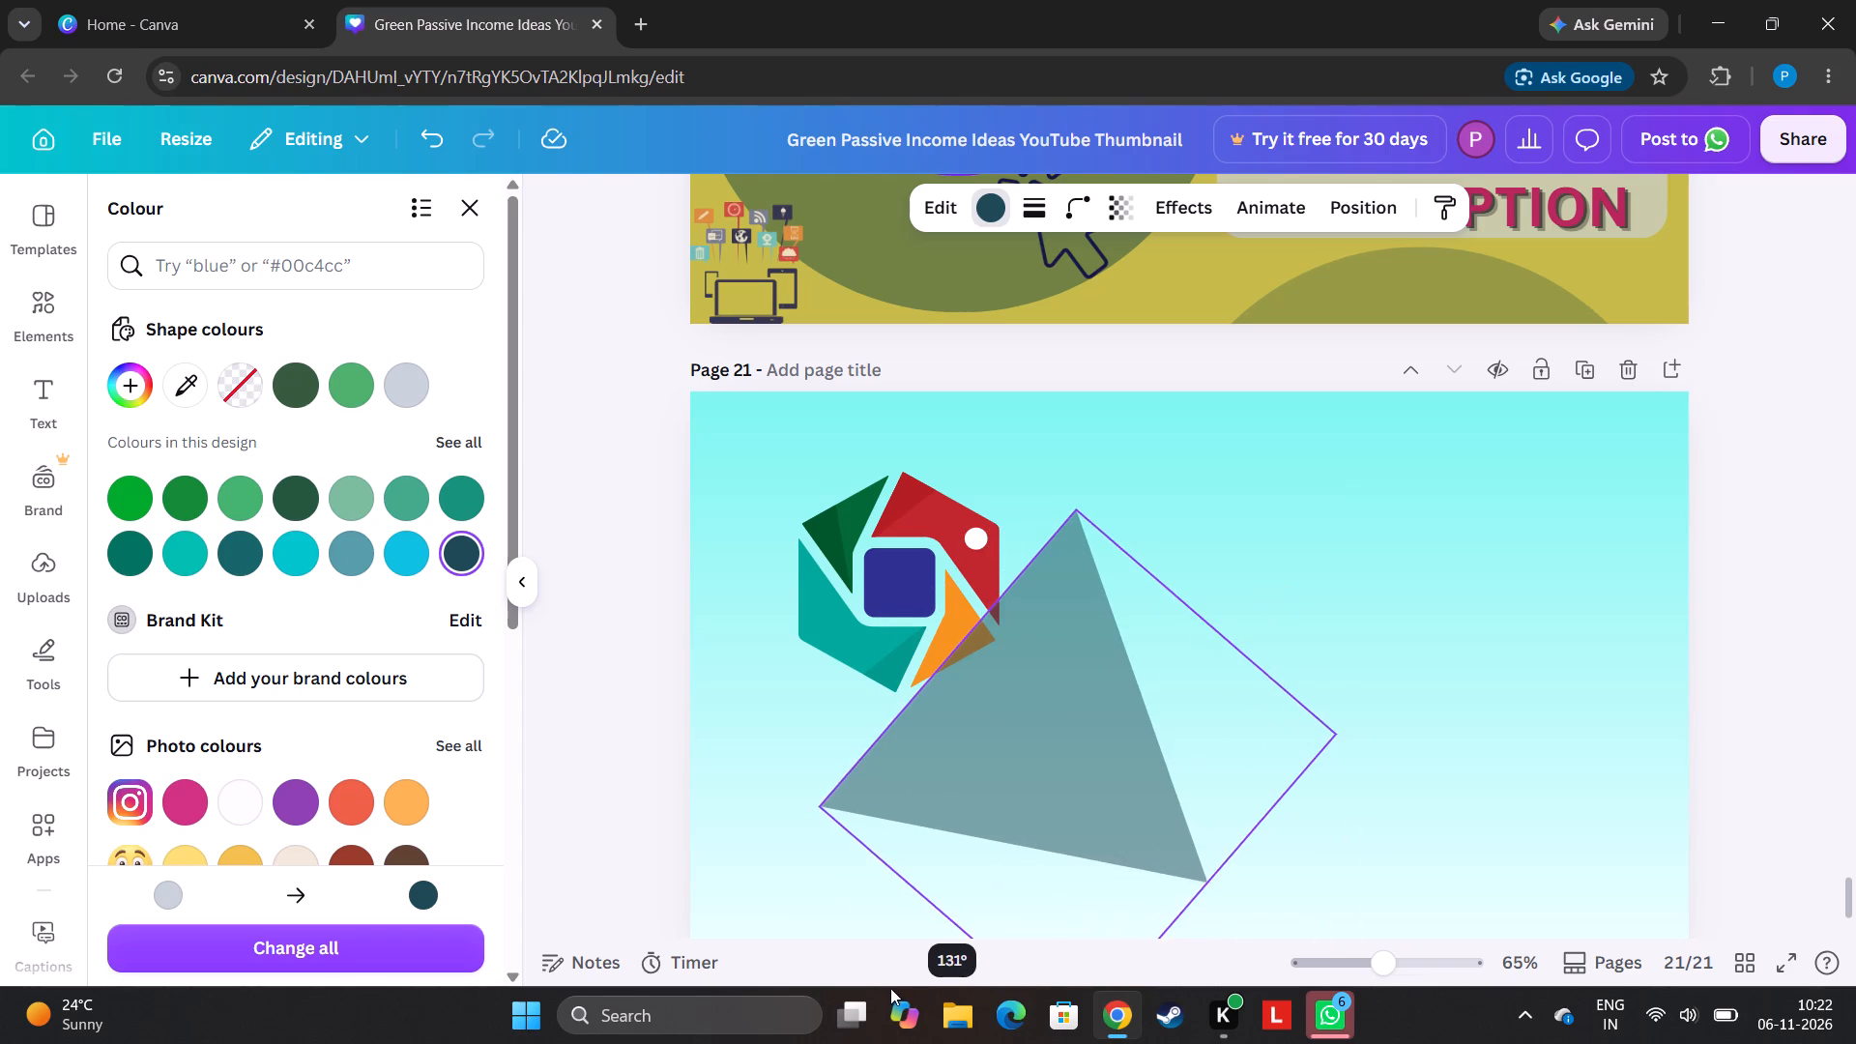
drag(890, 988, 889, 973)
drag(1053, 716, 849, 785)
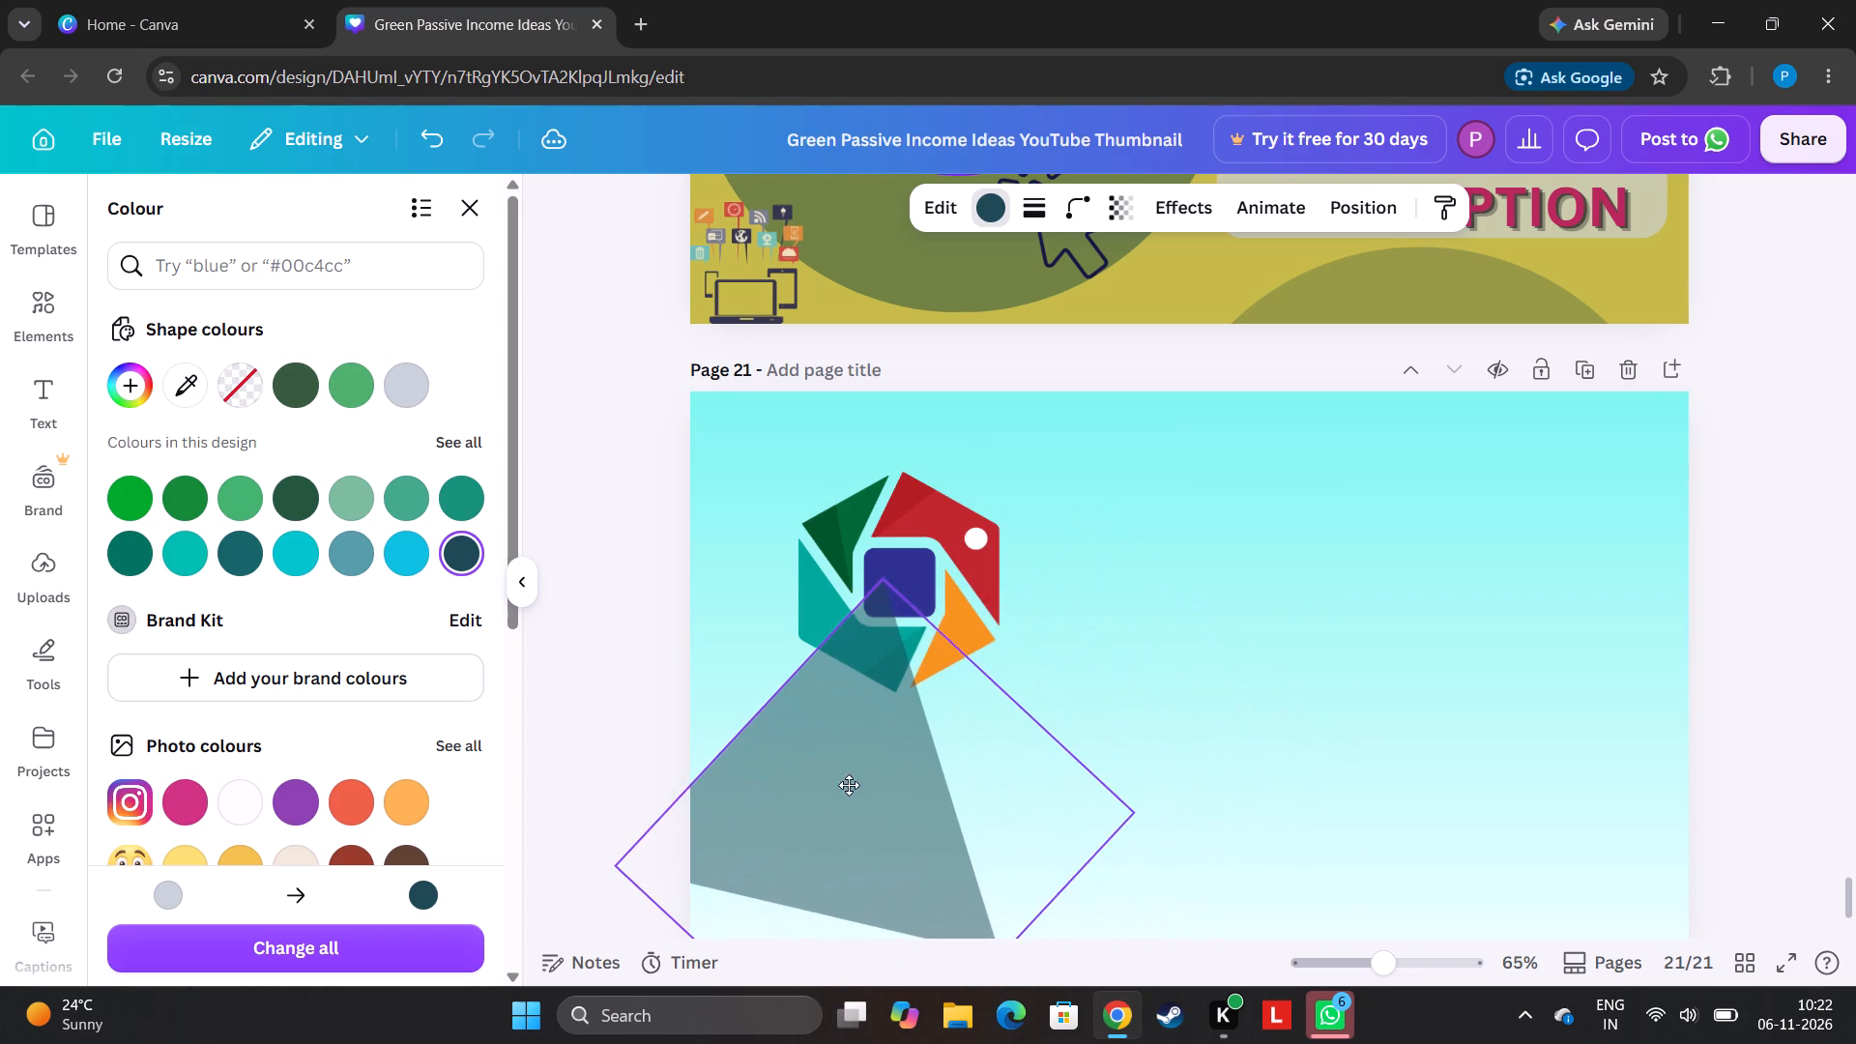
drag(849, 785, 911, 804)
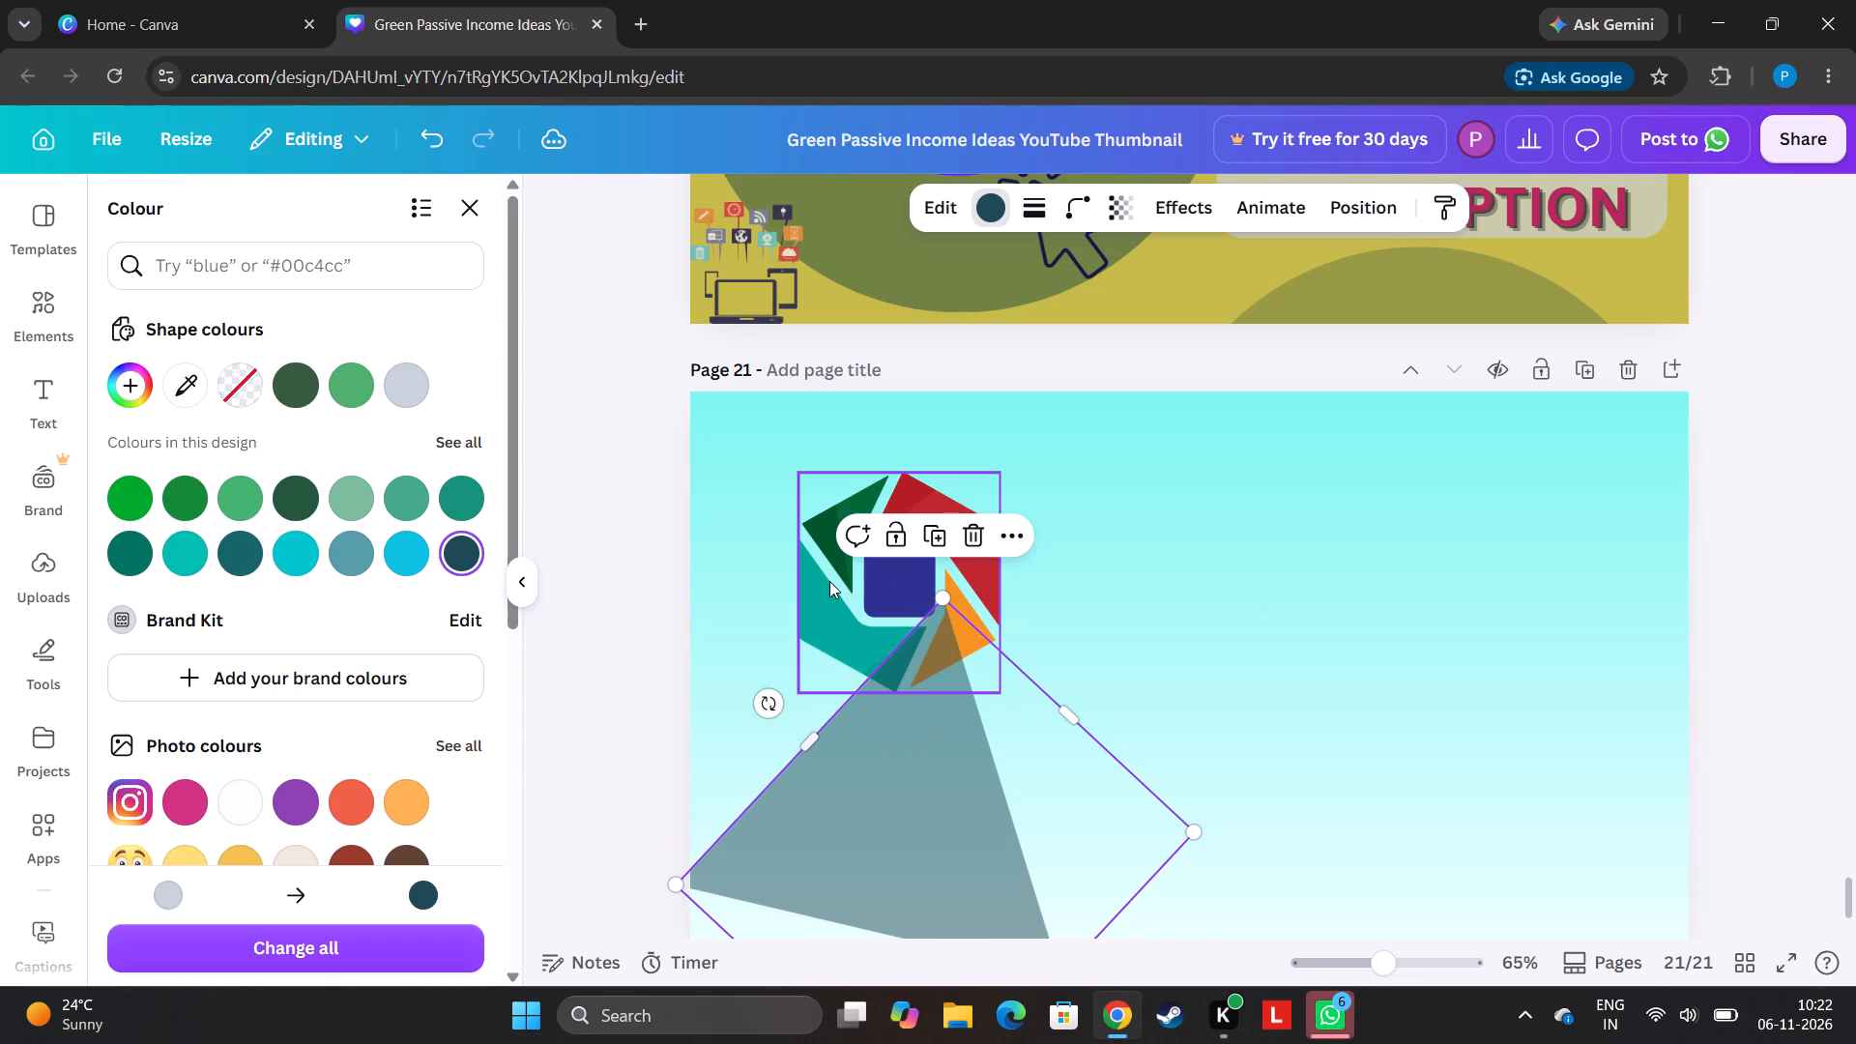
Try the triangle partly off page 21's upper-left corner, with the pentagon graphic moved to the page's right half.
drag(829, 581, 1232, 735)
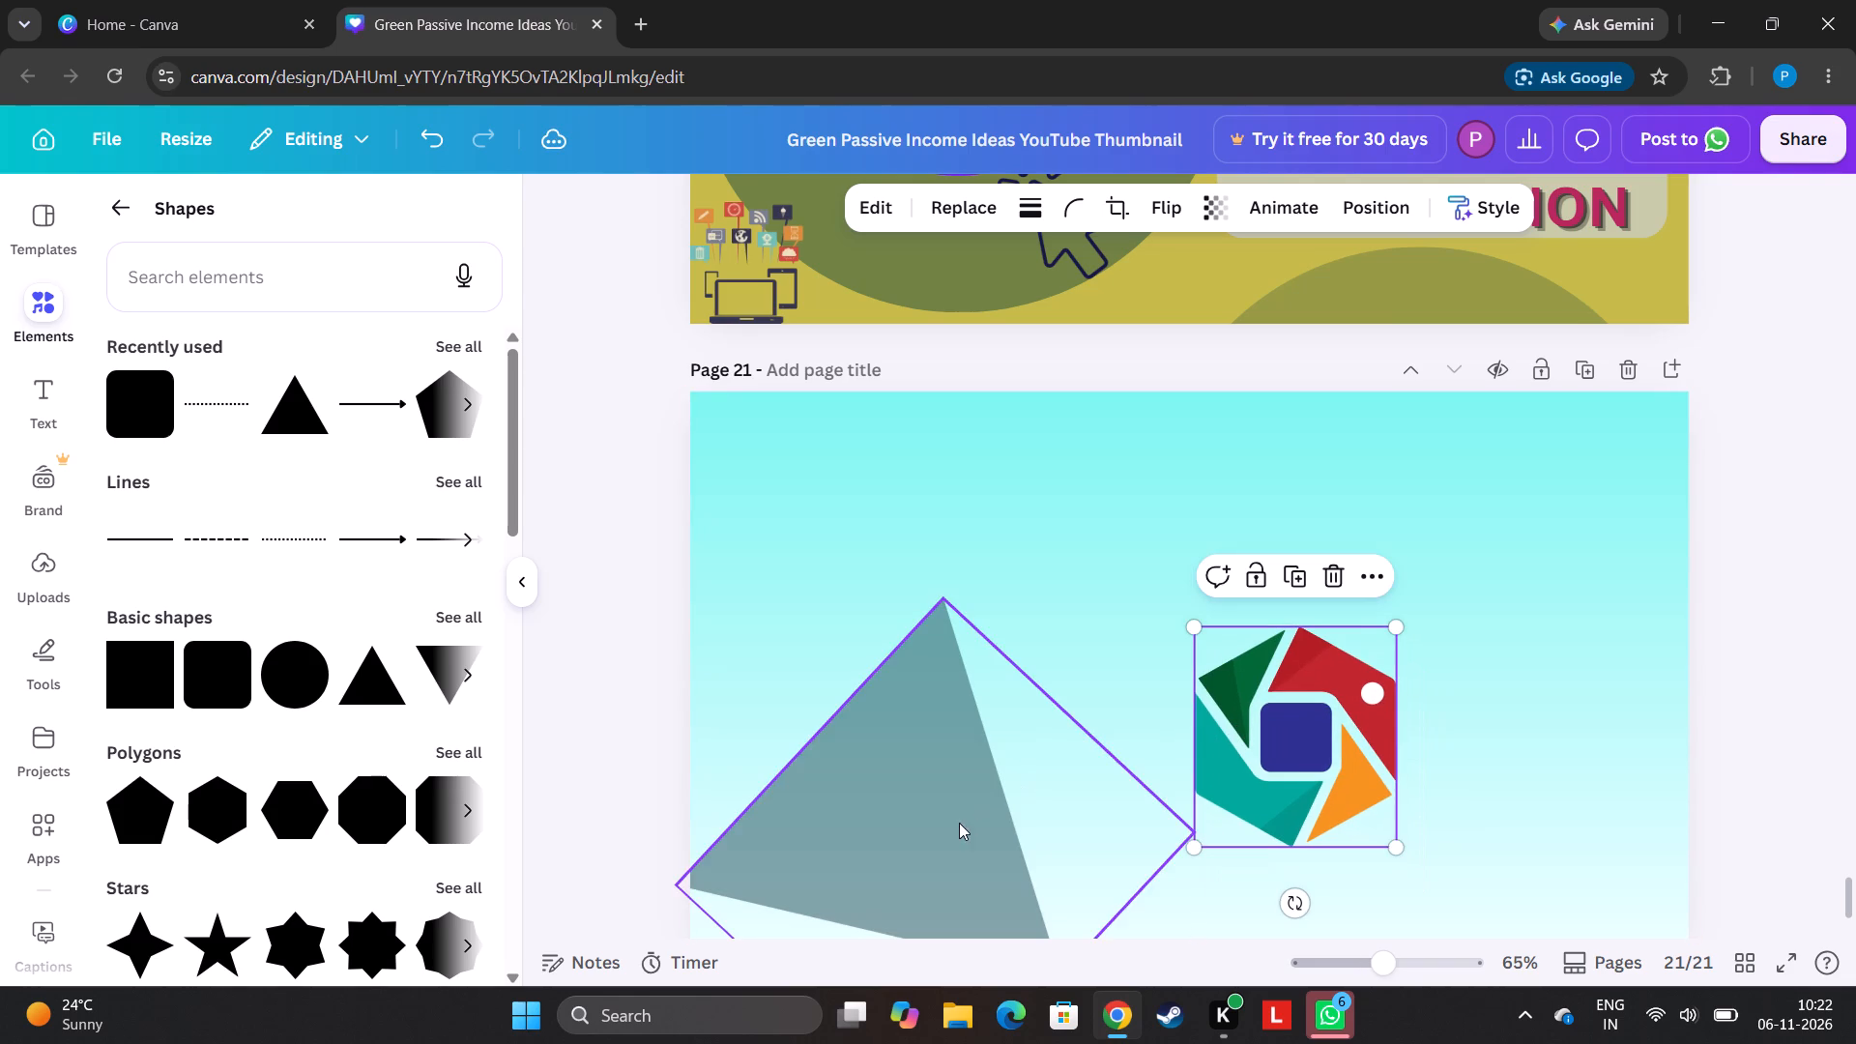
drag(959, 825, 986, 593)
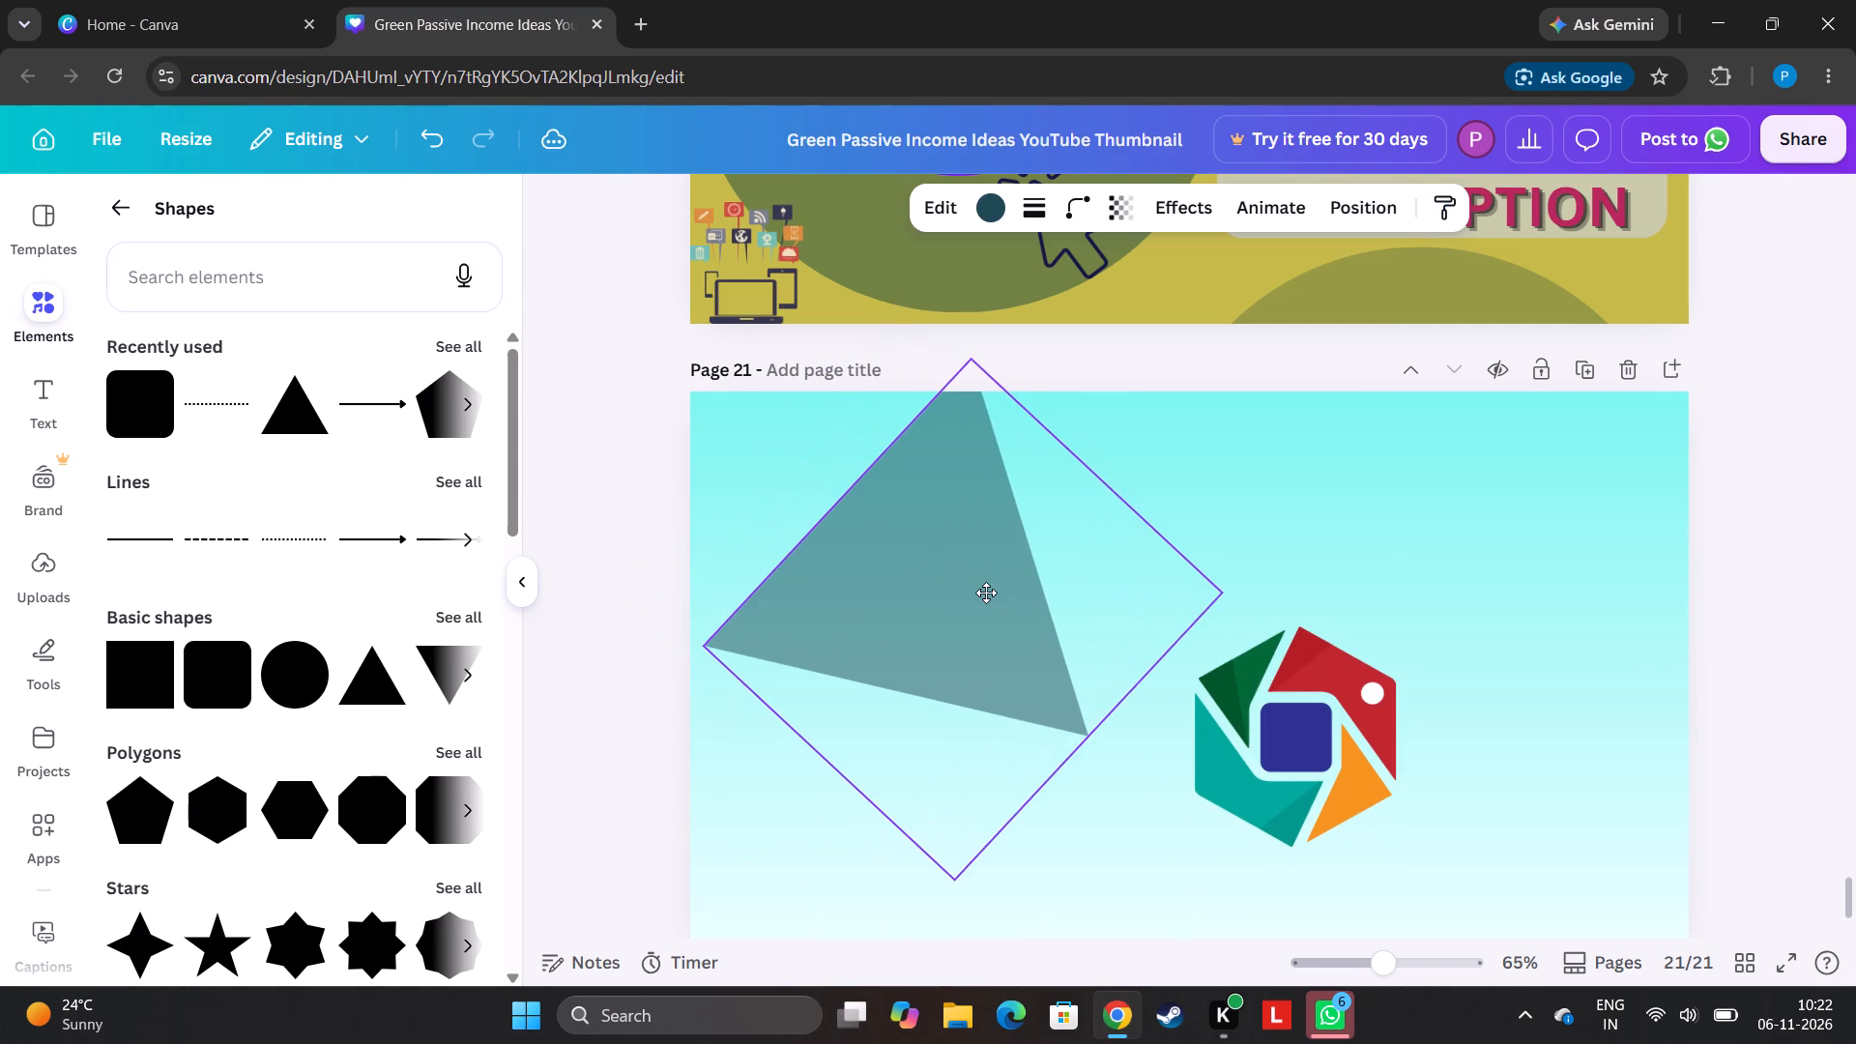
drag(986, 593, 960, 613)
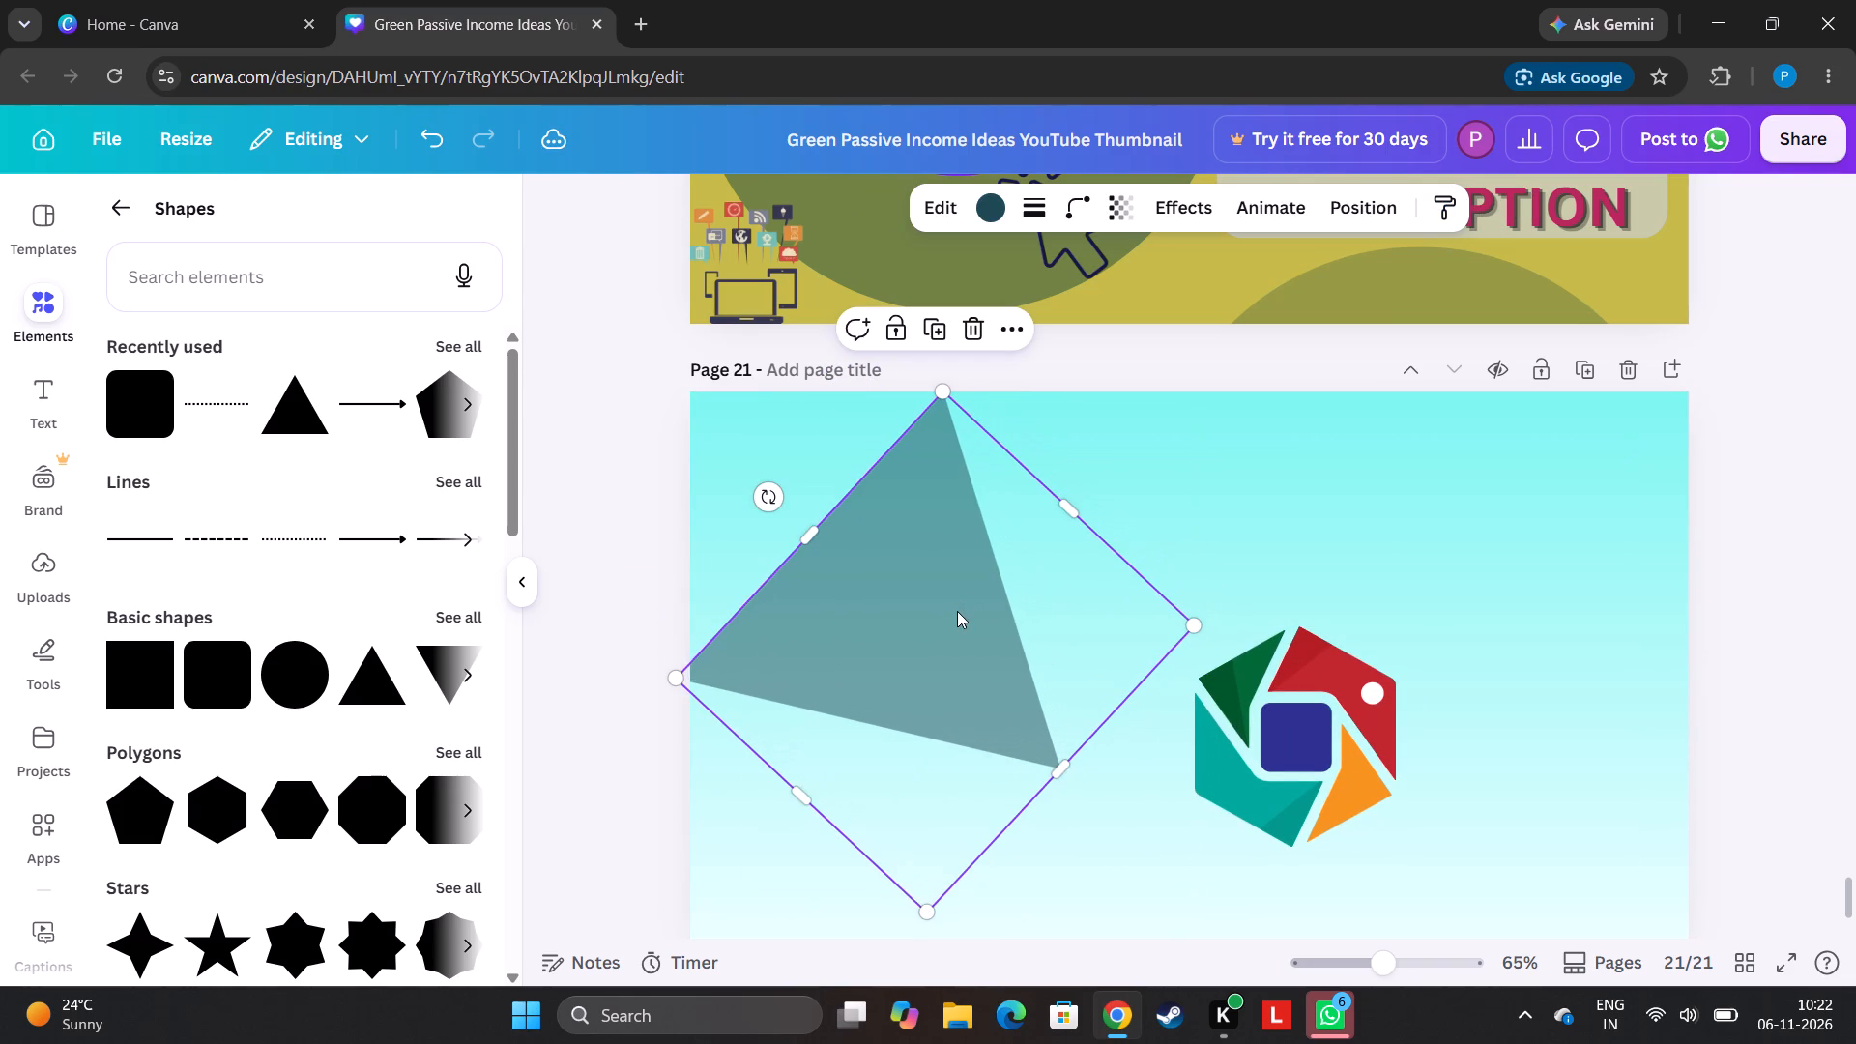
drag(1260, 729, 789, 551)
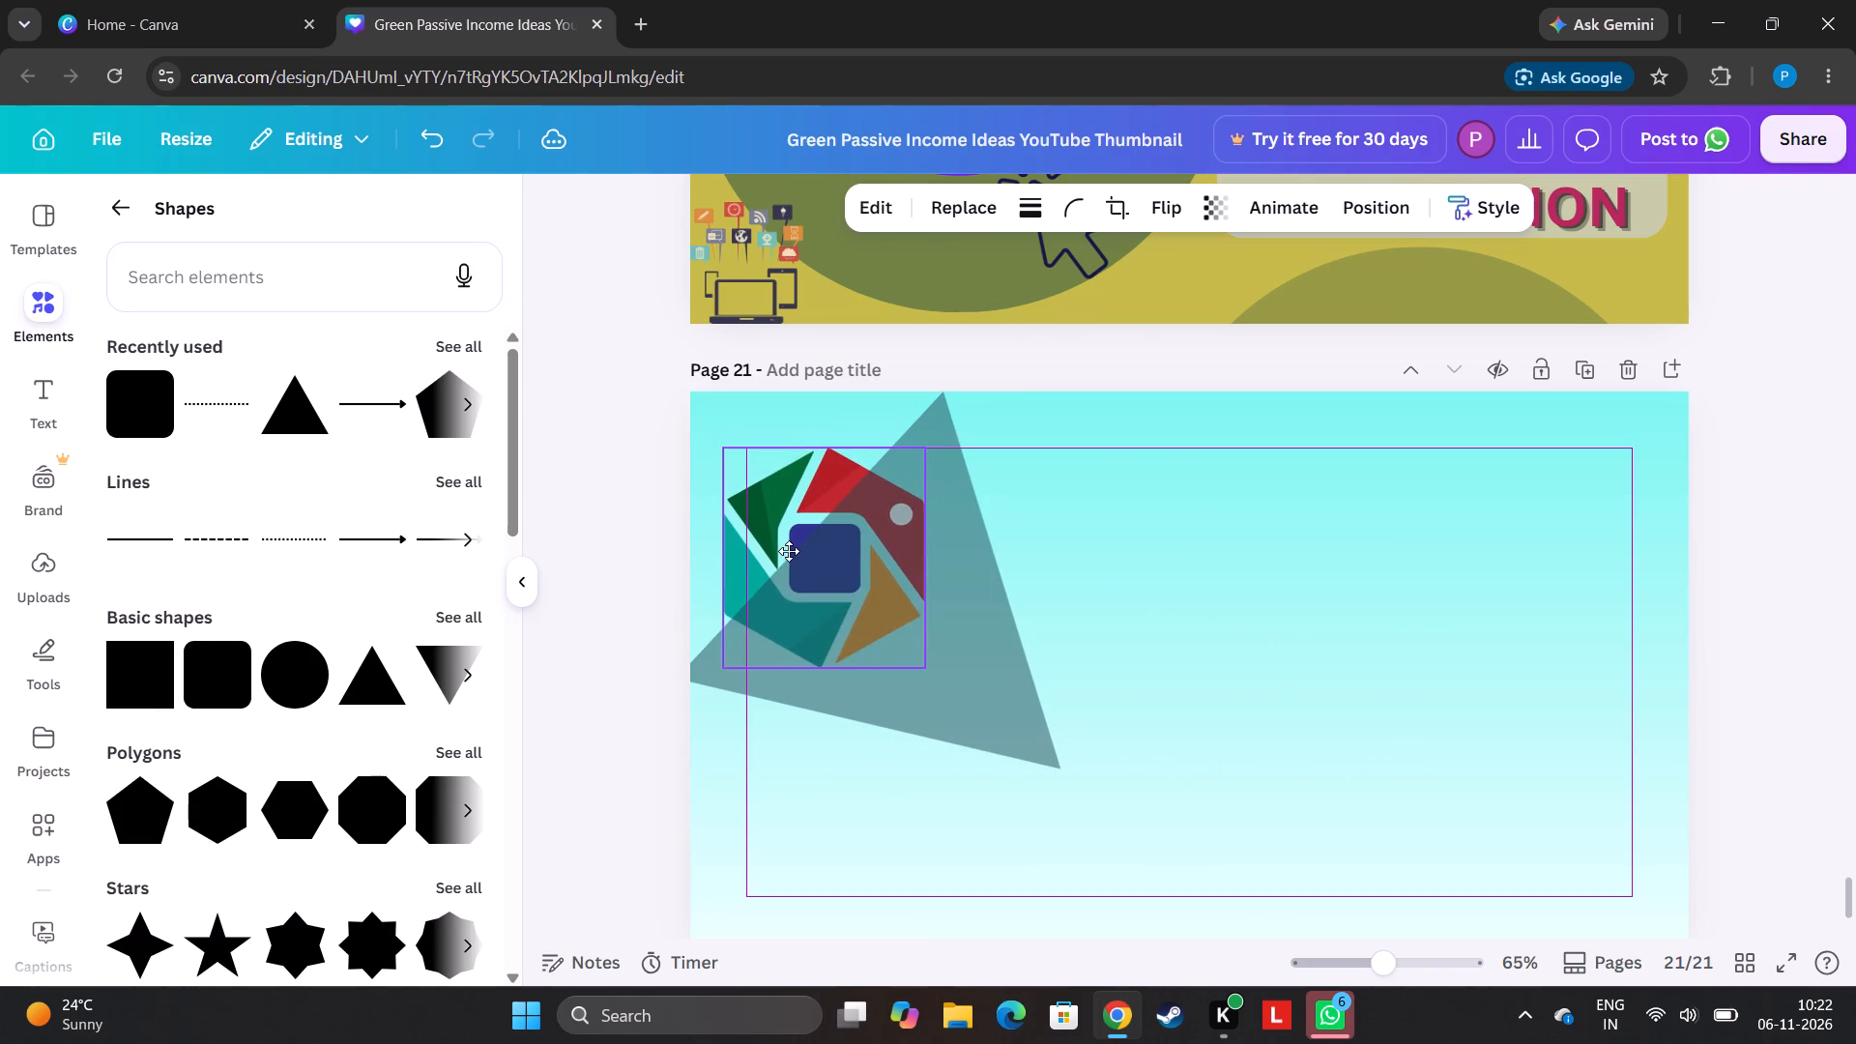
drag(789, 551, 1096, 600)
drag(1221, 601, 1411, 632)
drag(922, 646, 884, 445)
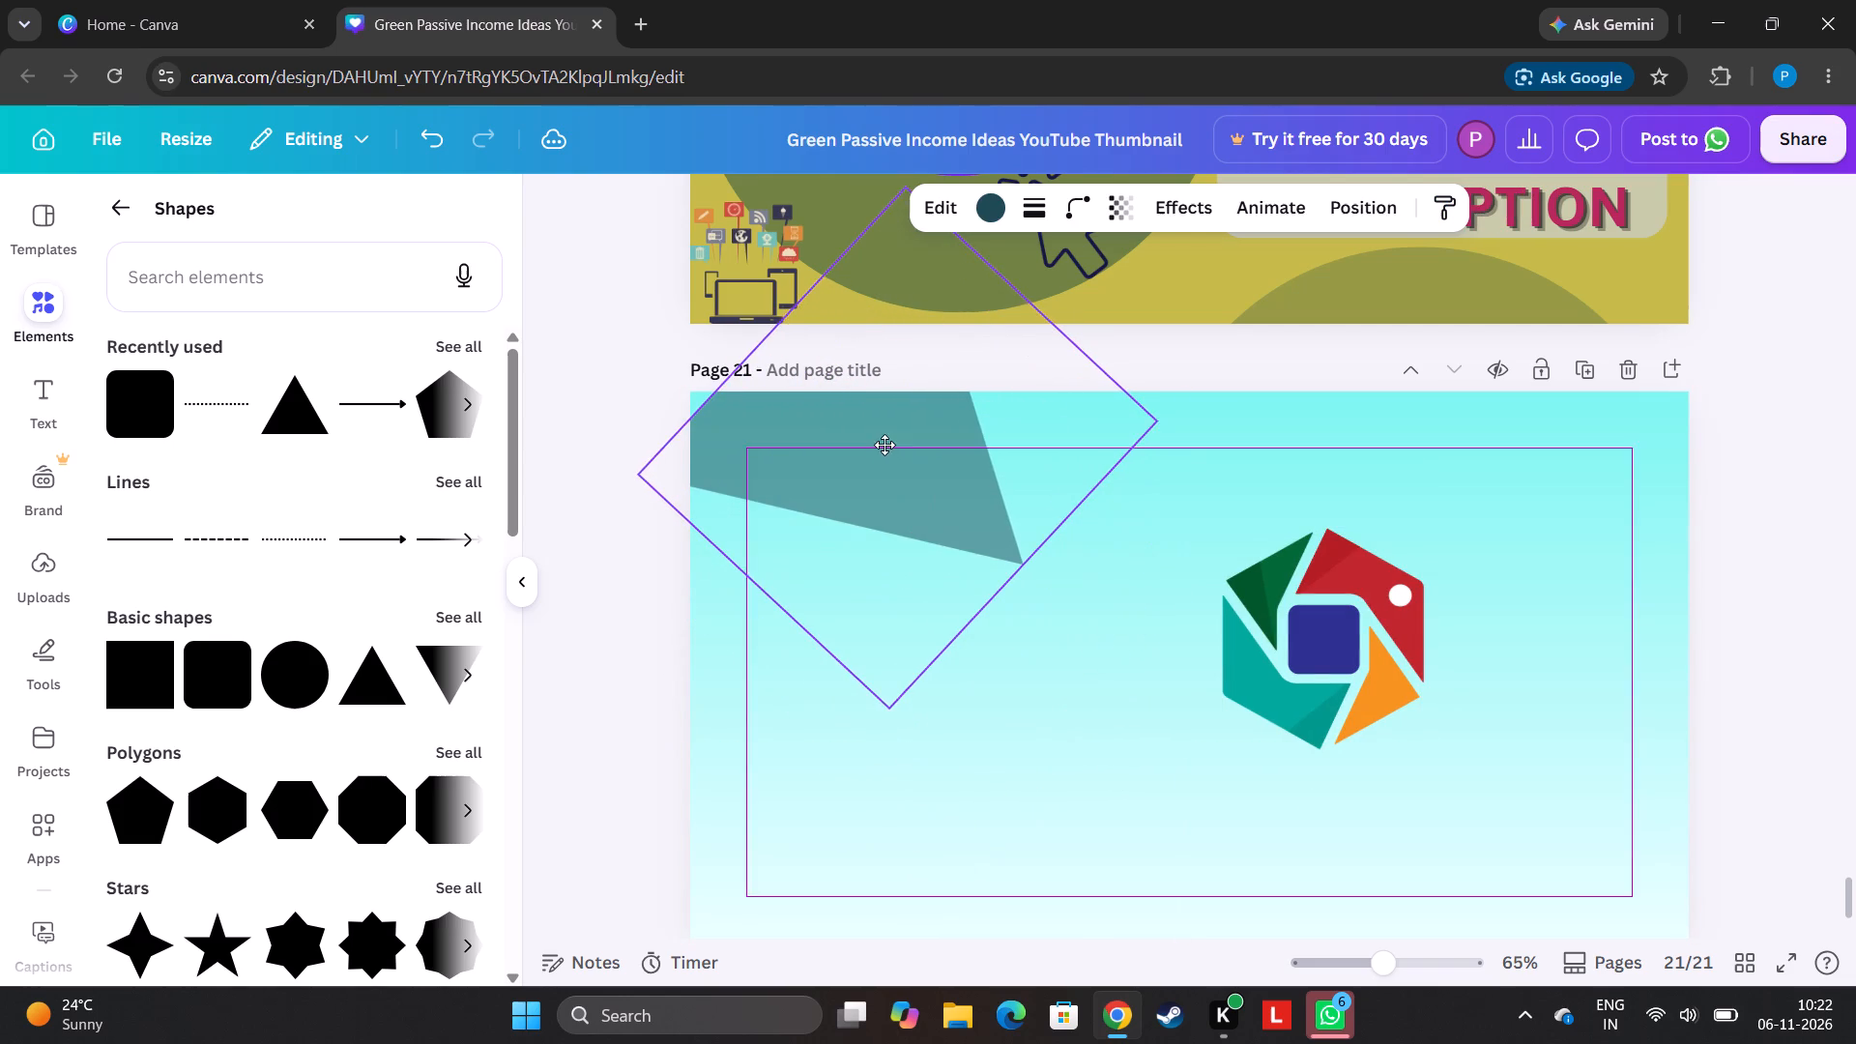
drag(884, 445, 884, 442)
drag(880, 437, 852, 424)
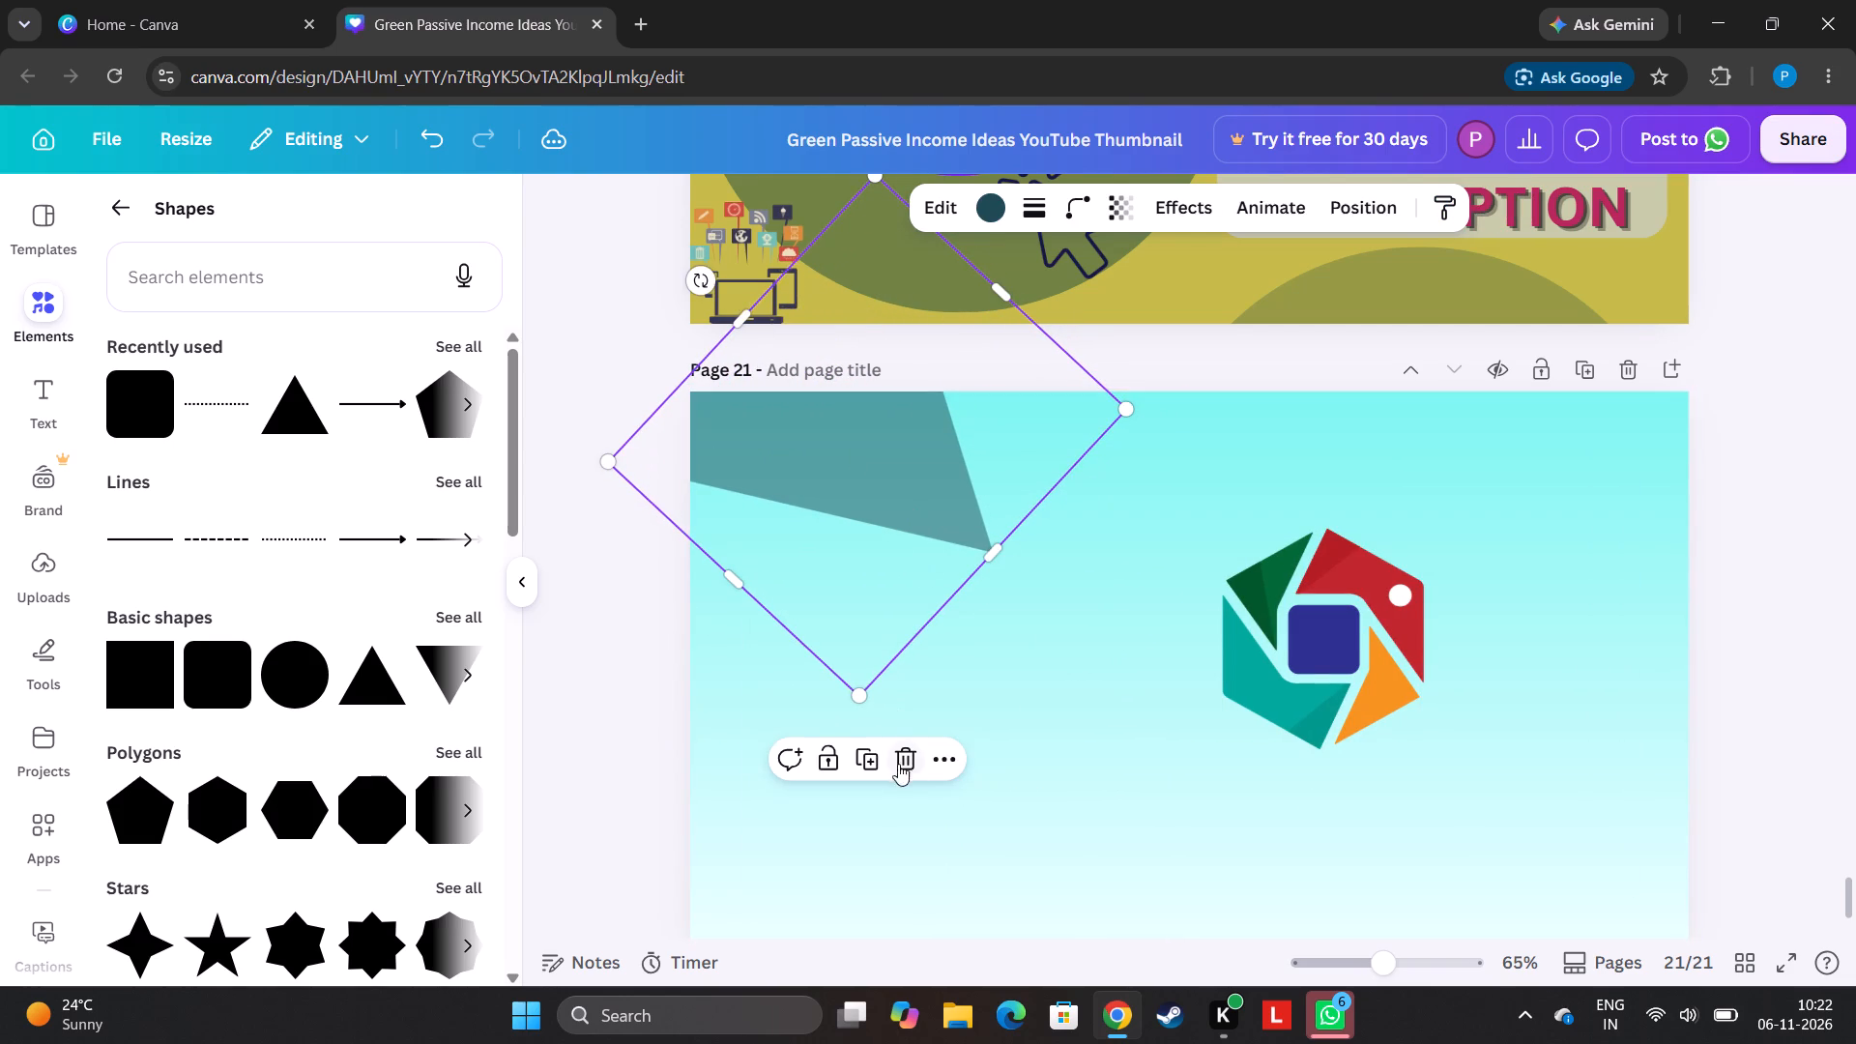
Move the triangle back to page 21's lower-left corner and rotate it until its base is level.
drag(984, 388, 1081, 759)
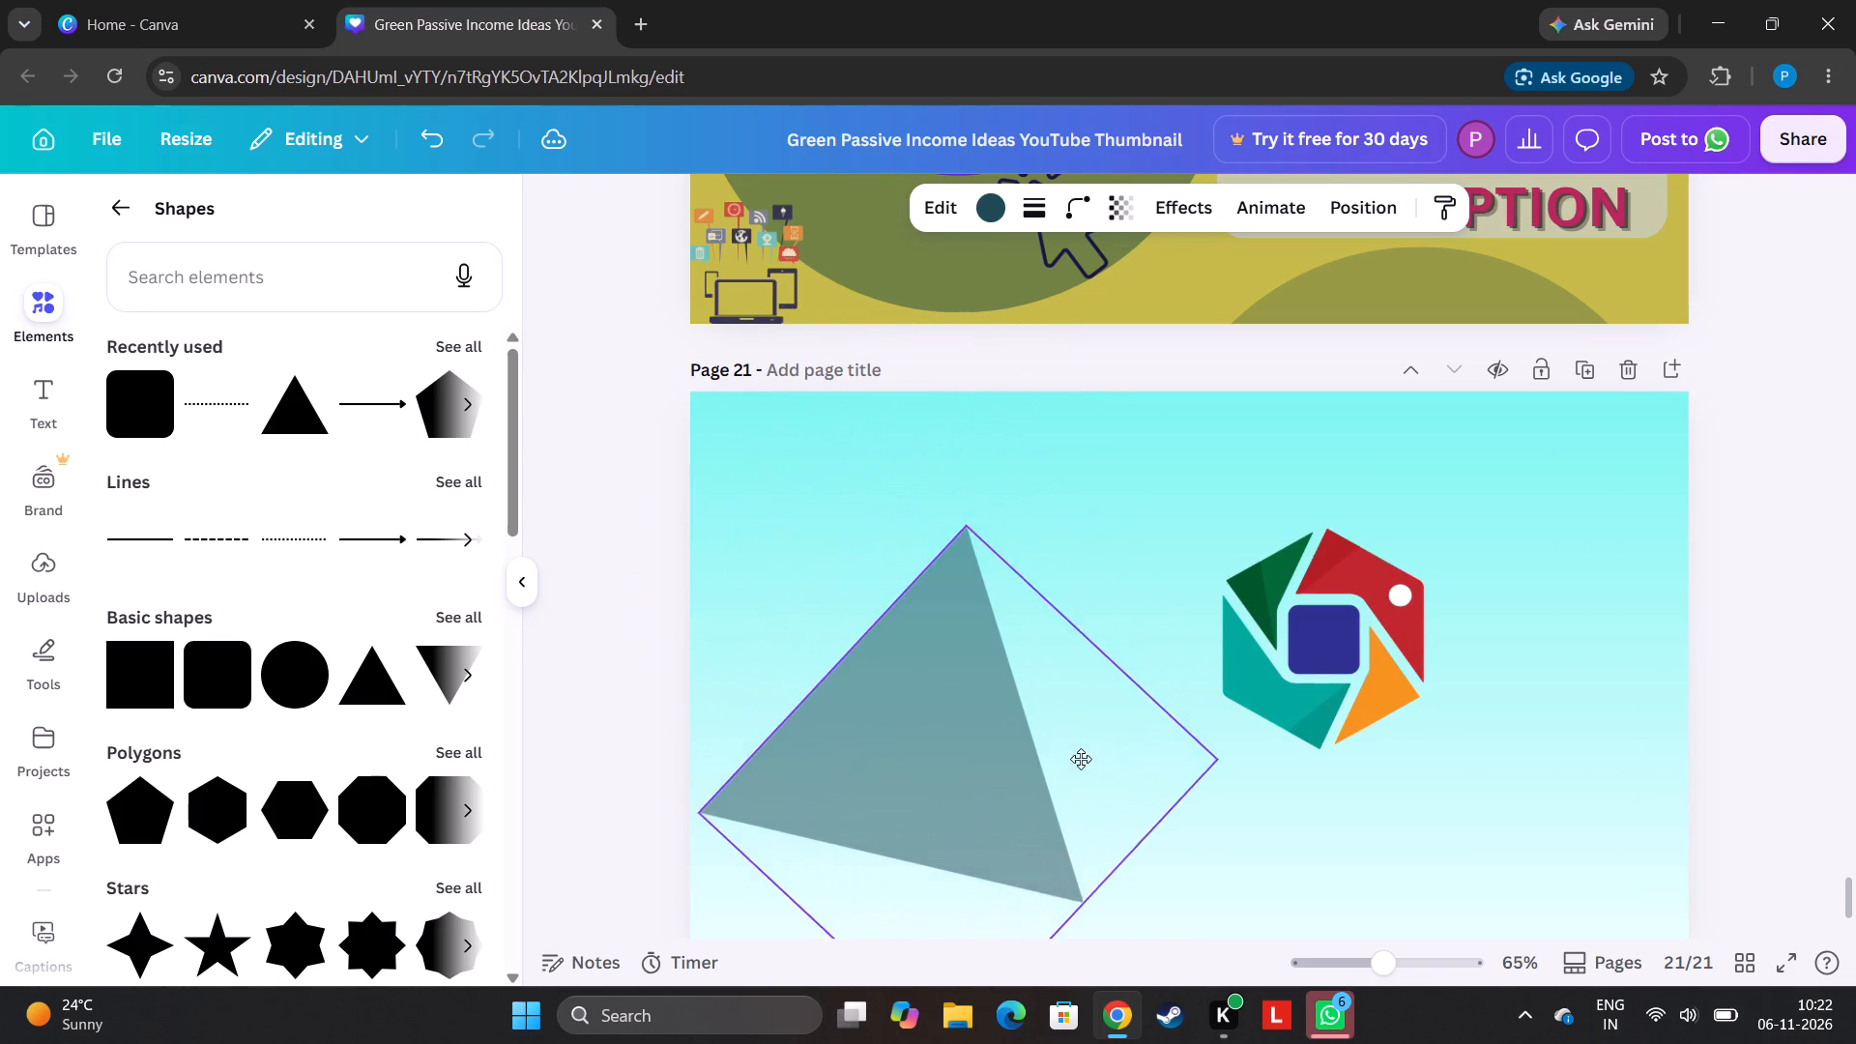
drag(1081, 759, 1109, 821)
drag(1083, 789, 1028, 780)
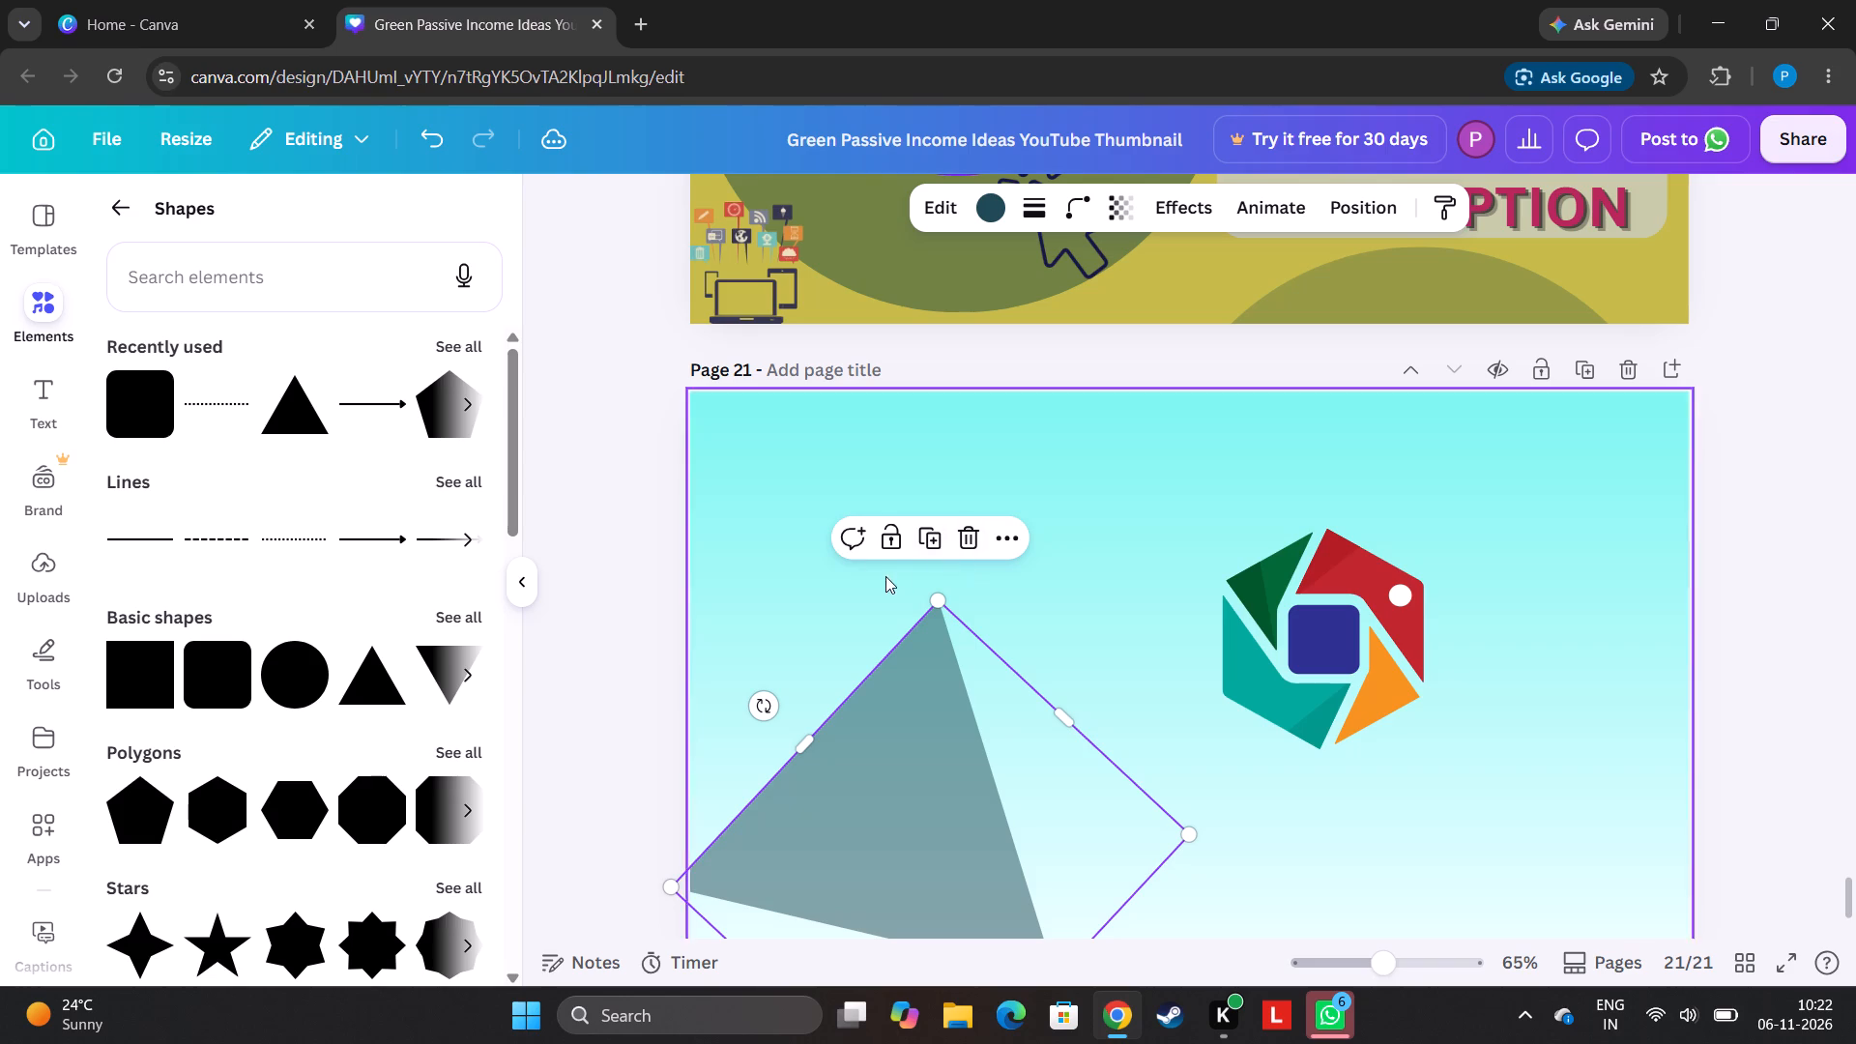
drag(749, 704, 745, 744)
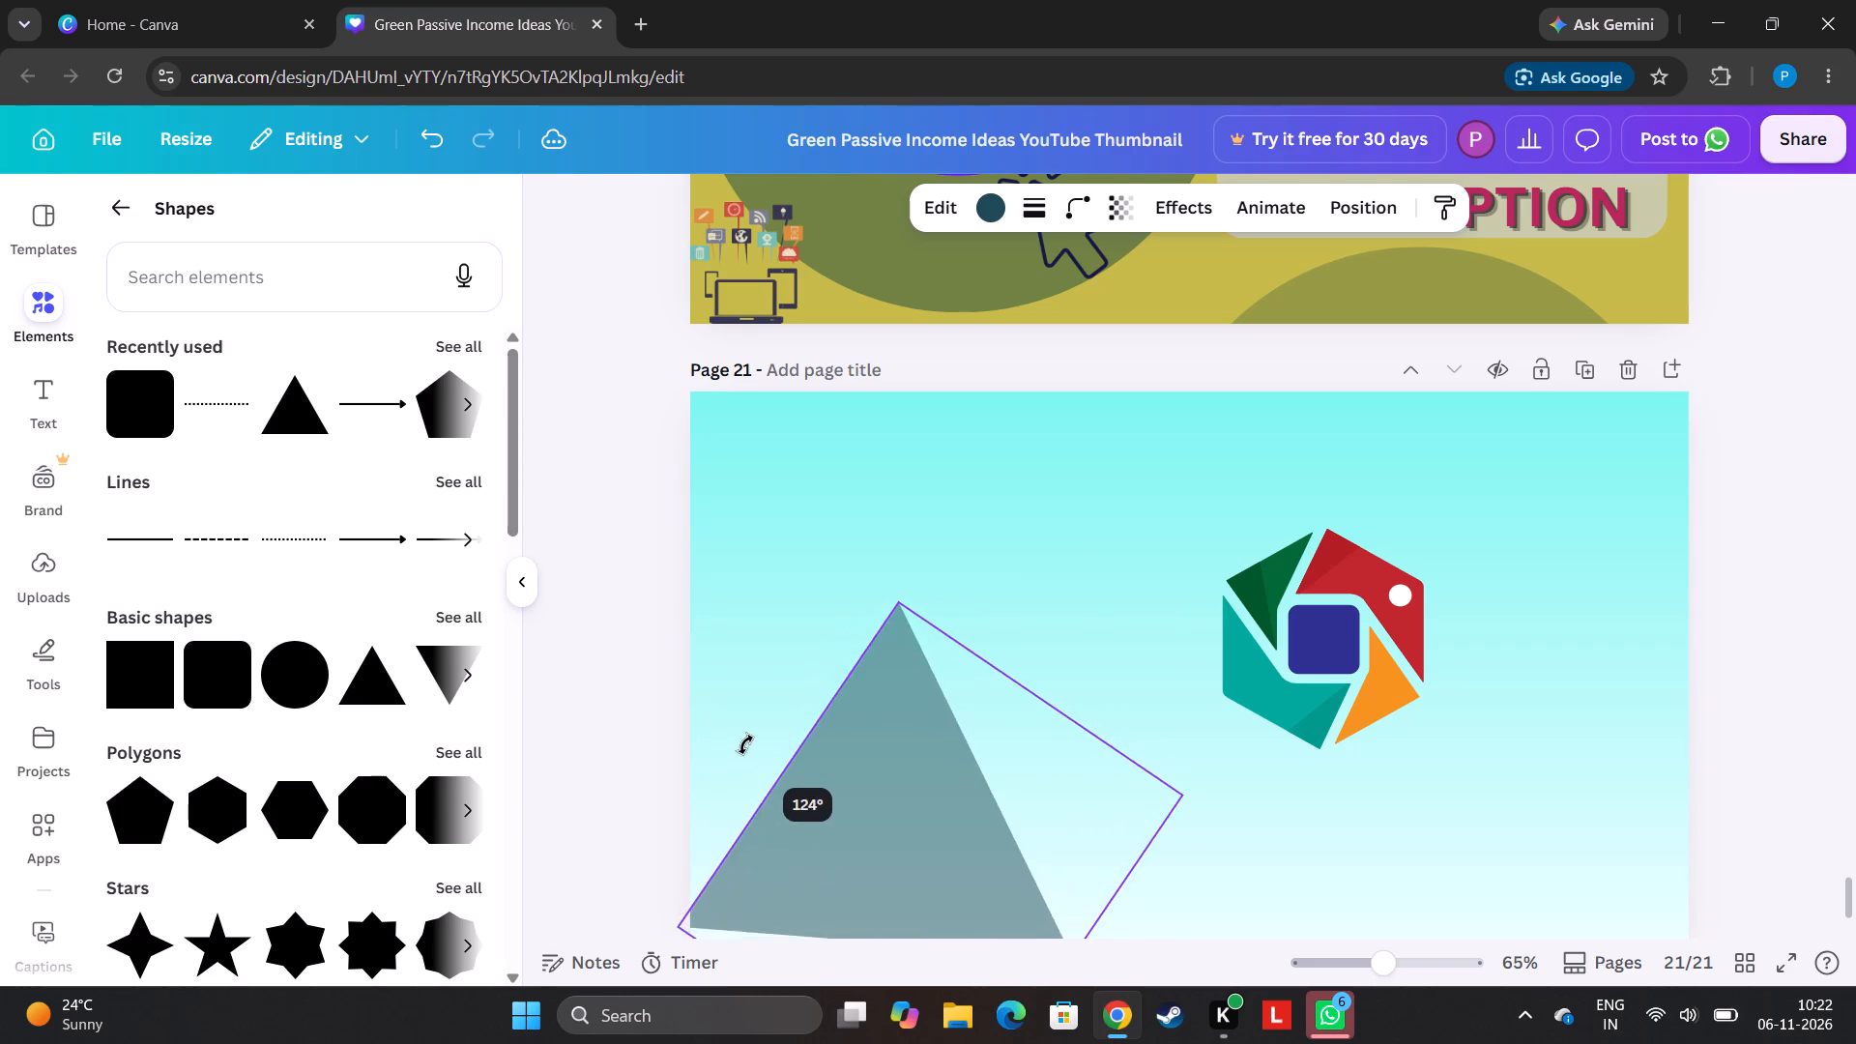
drag(745, 744, 740, 760)
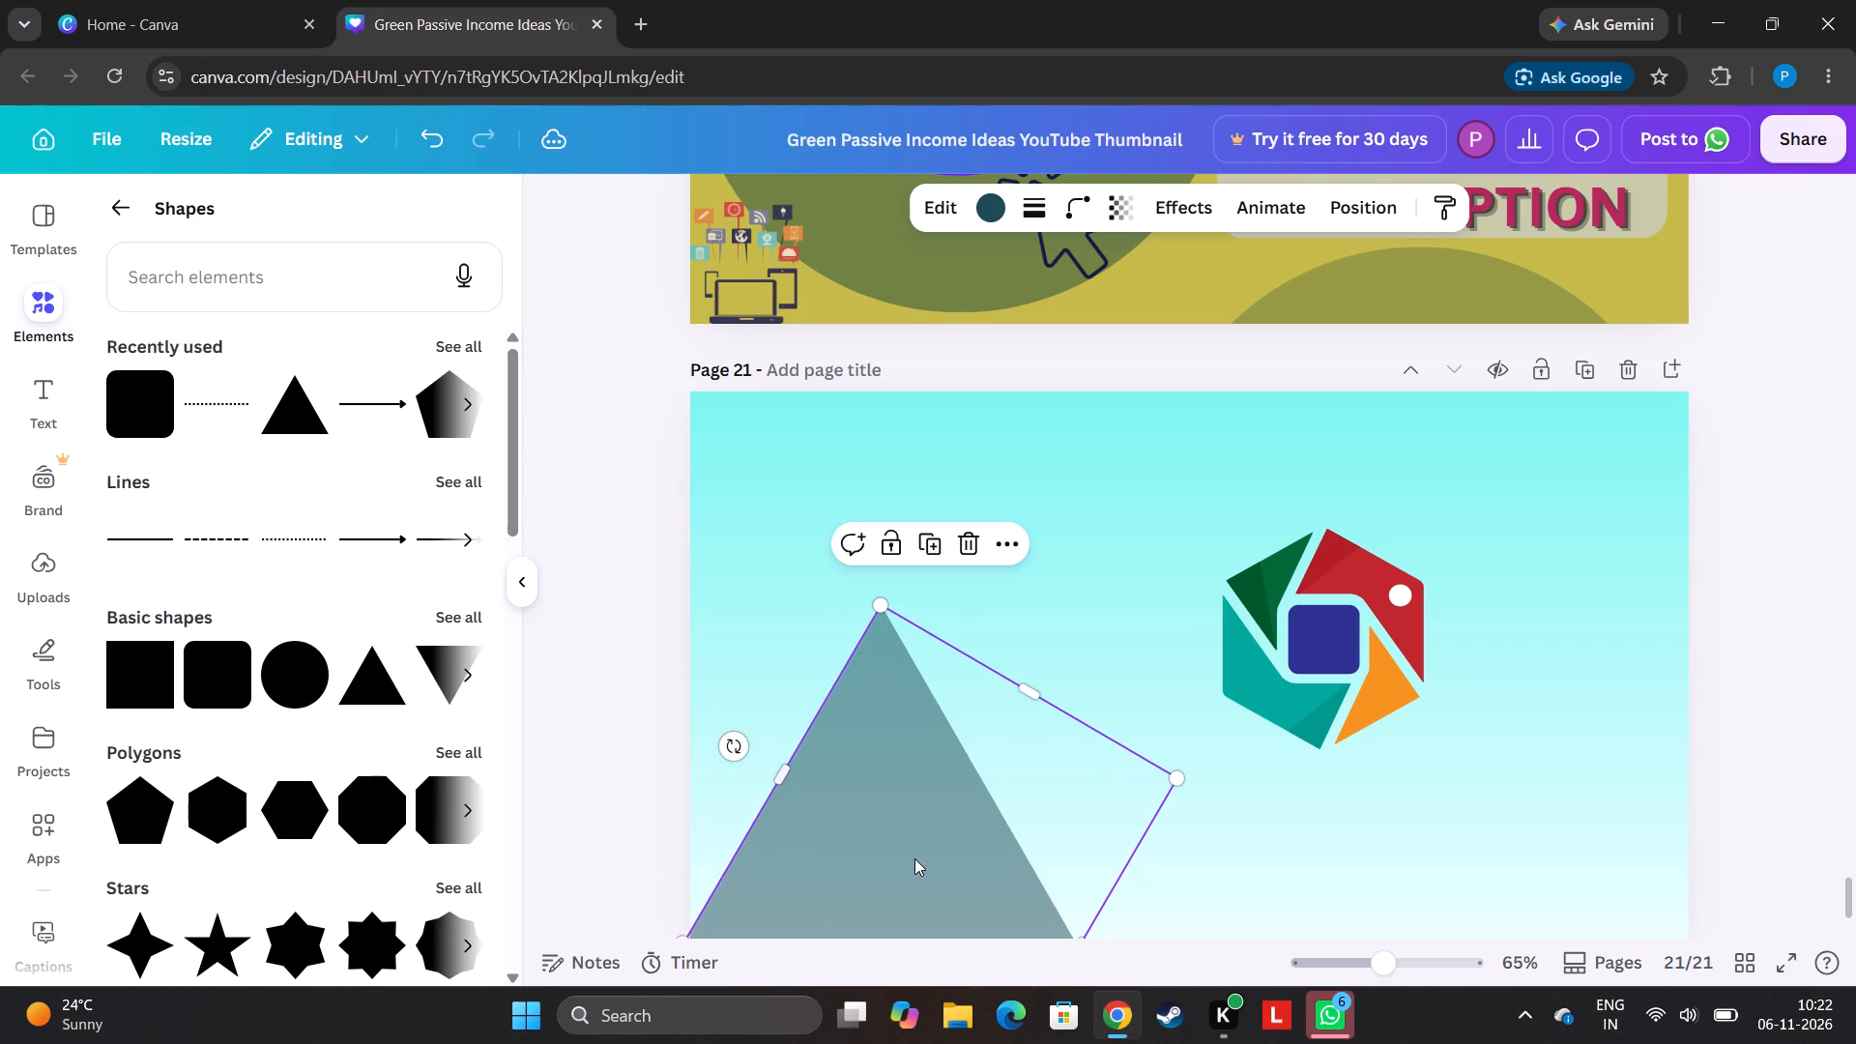
drag(915, 859, 918, 840)
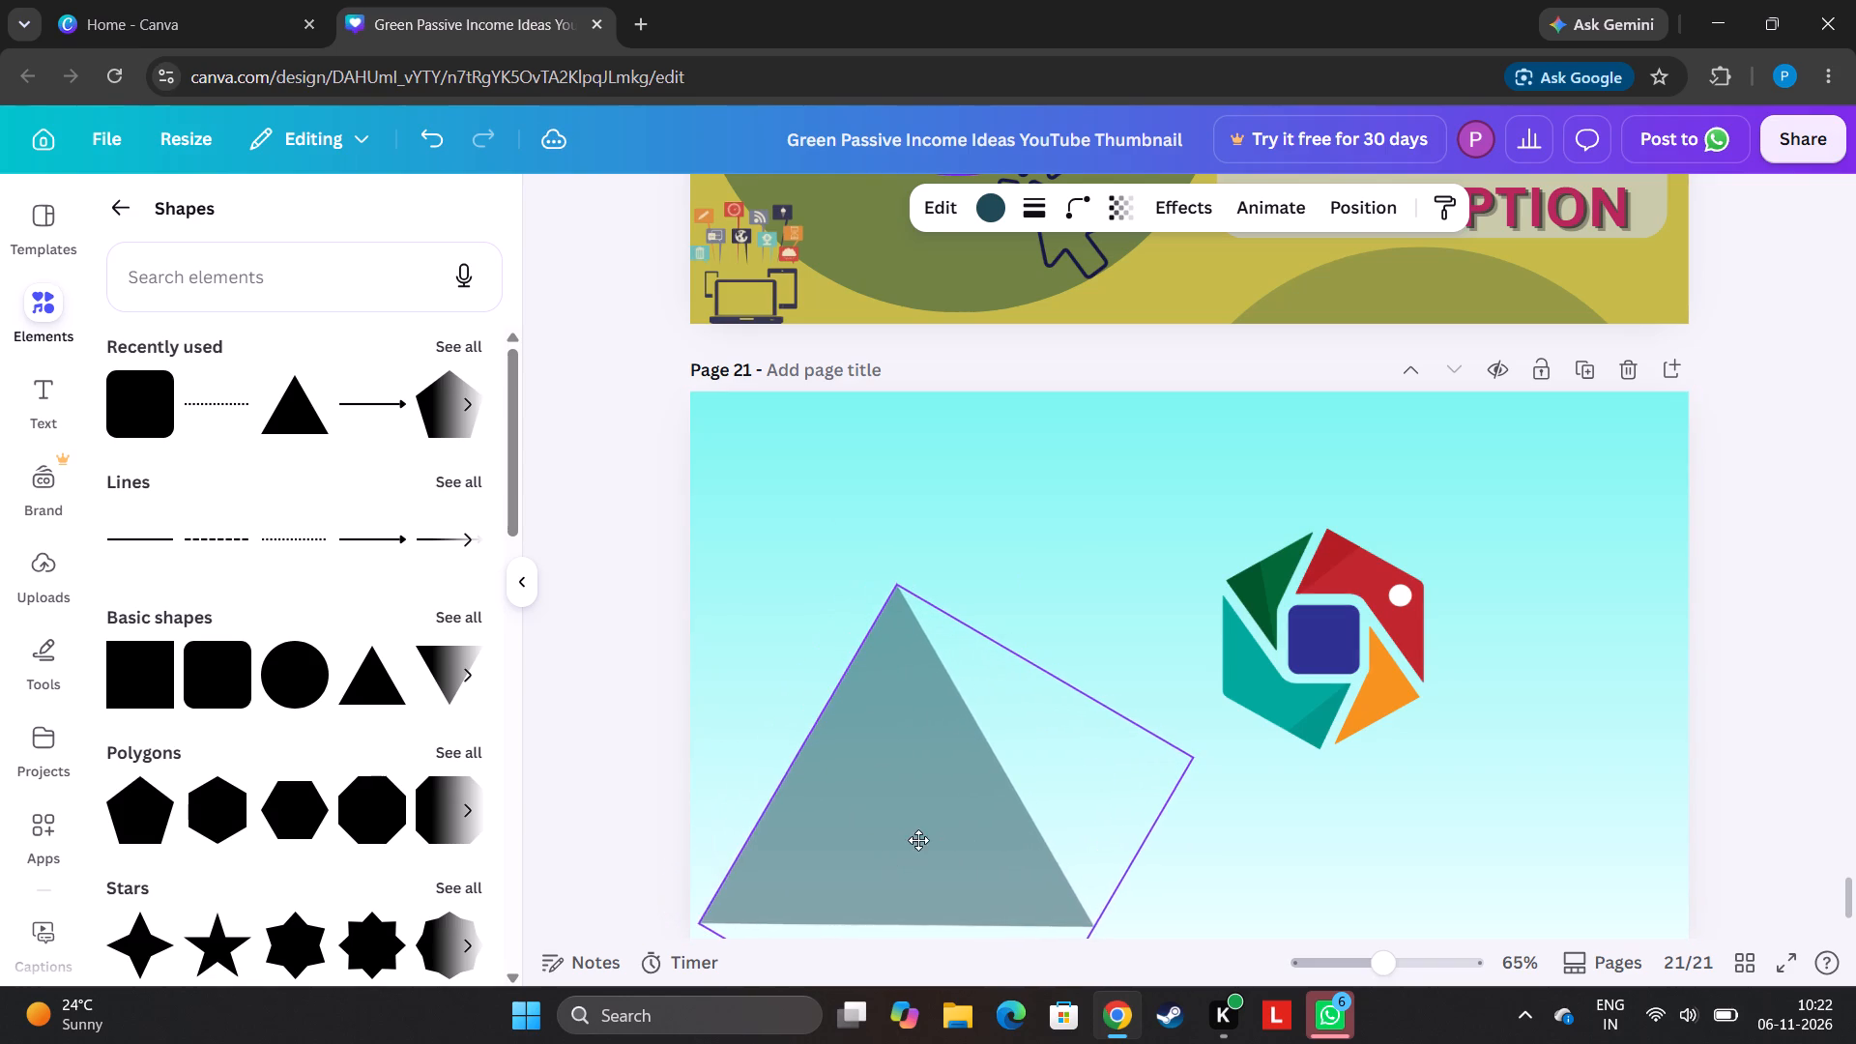
drag(918, 840, 856, 863)
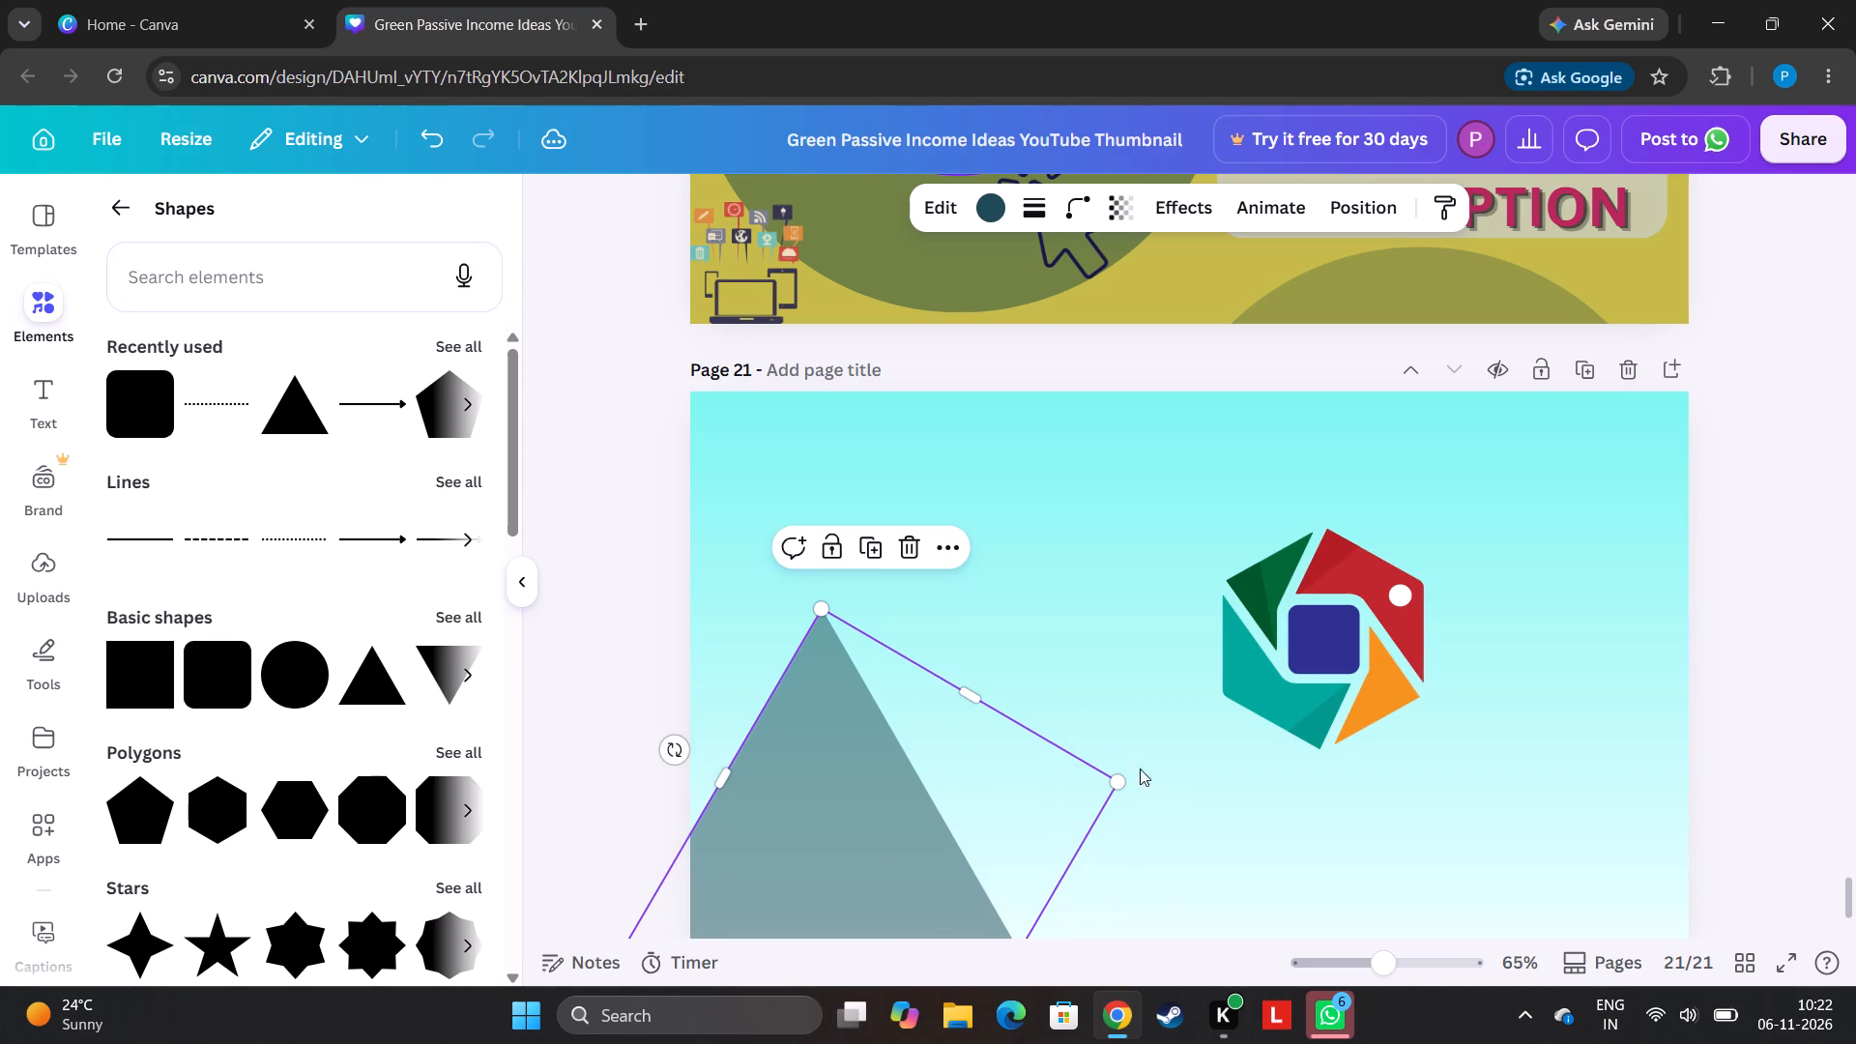
Enlarge the triangle until its apex meets page 21's top edge, and move the pentagon graphic clear of it to the right.
drag(1419, 671, 1144, 850)
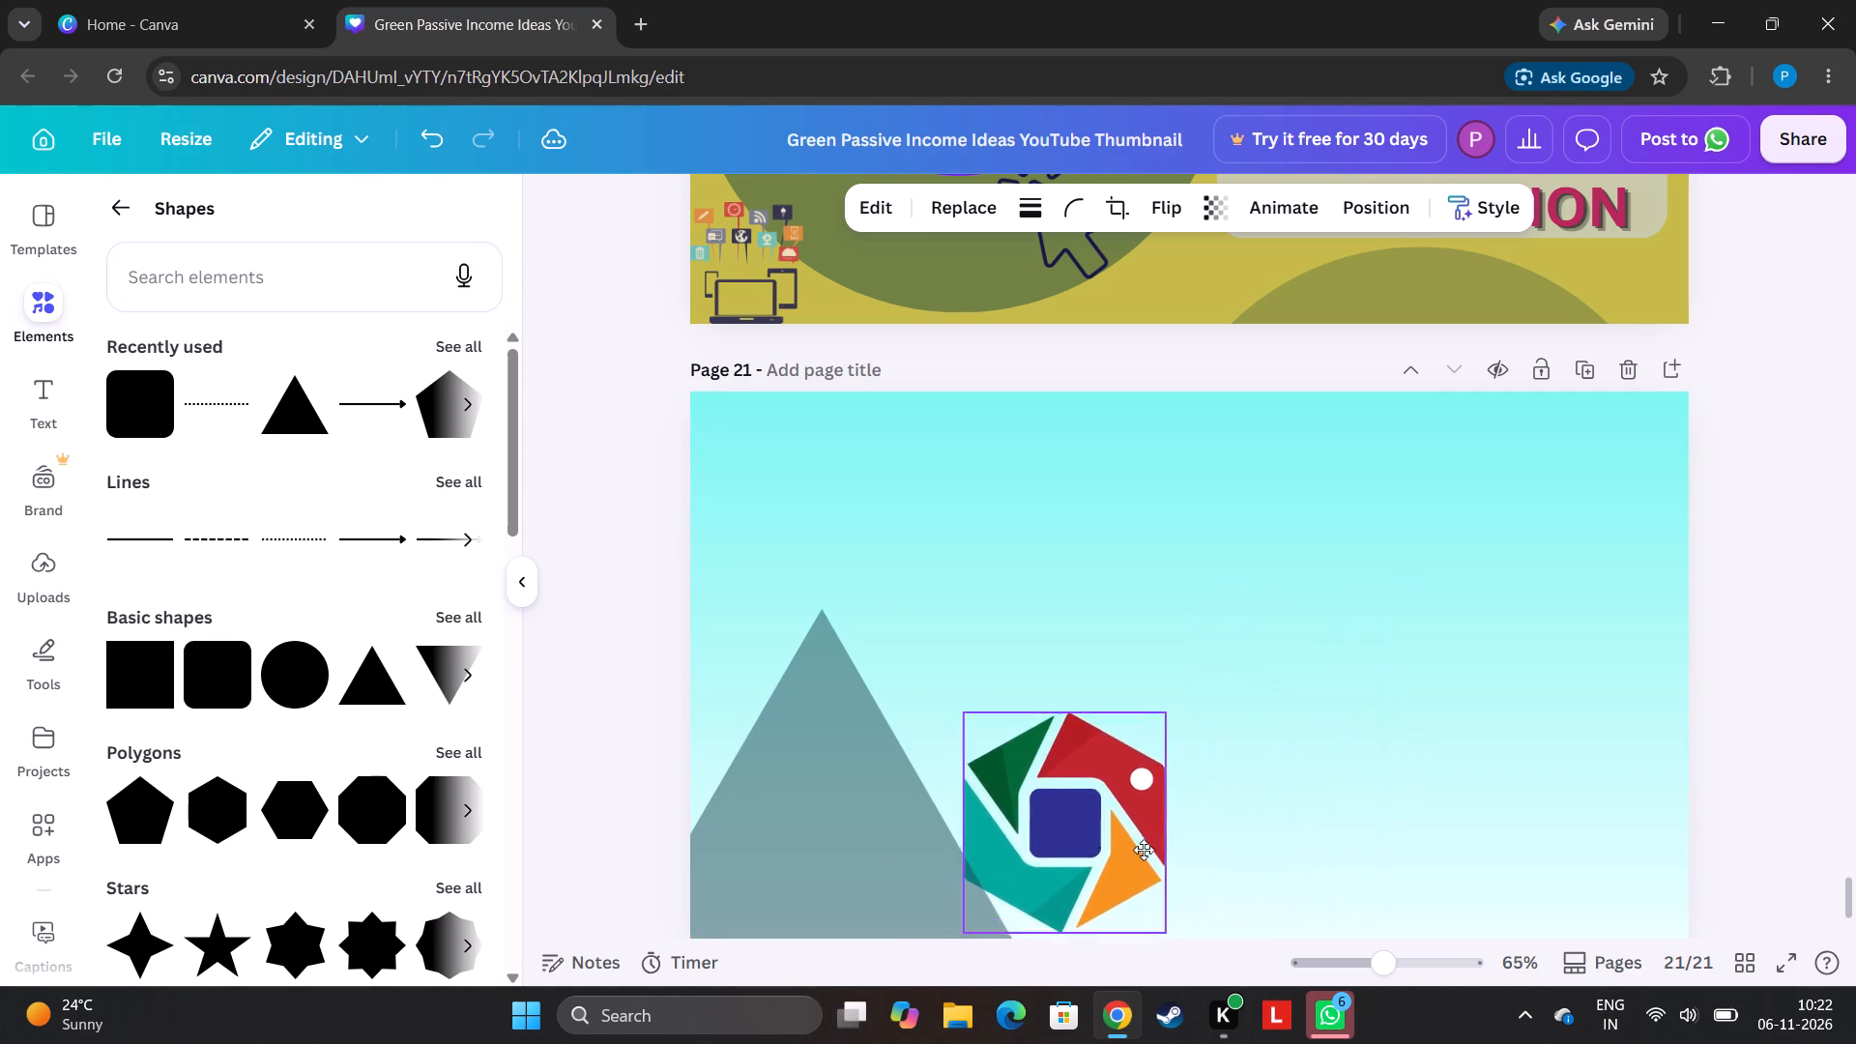
drag(1144, 850, 1131, 543)
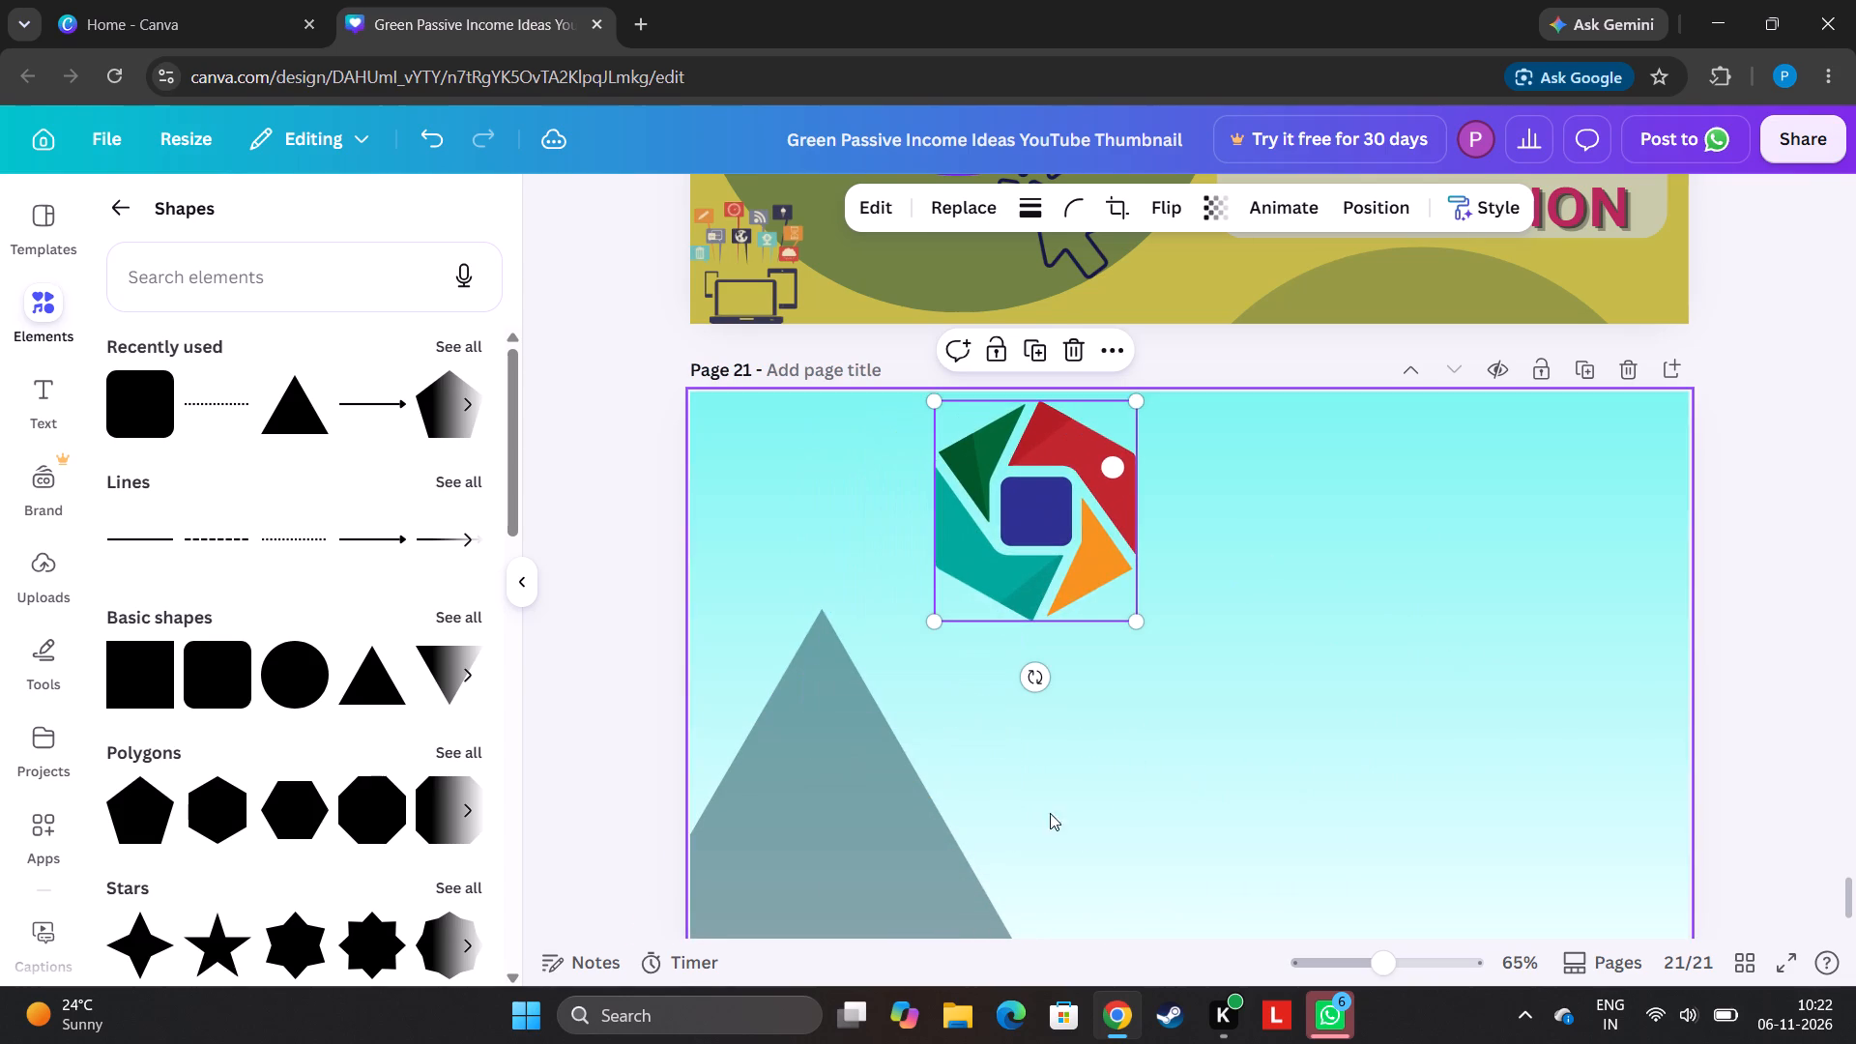
click(888, 861)
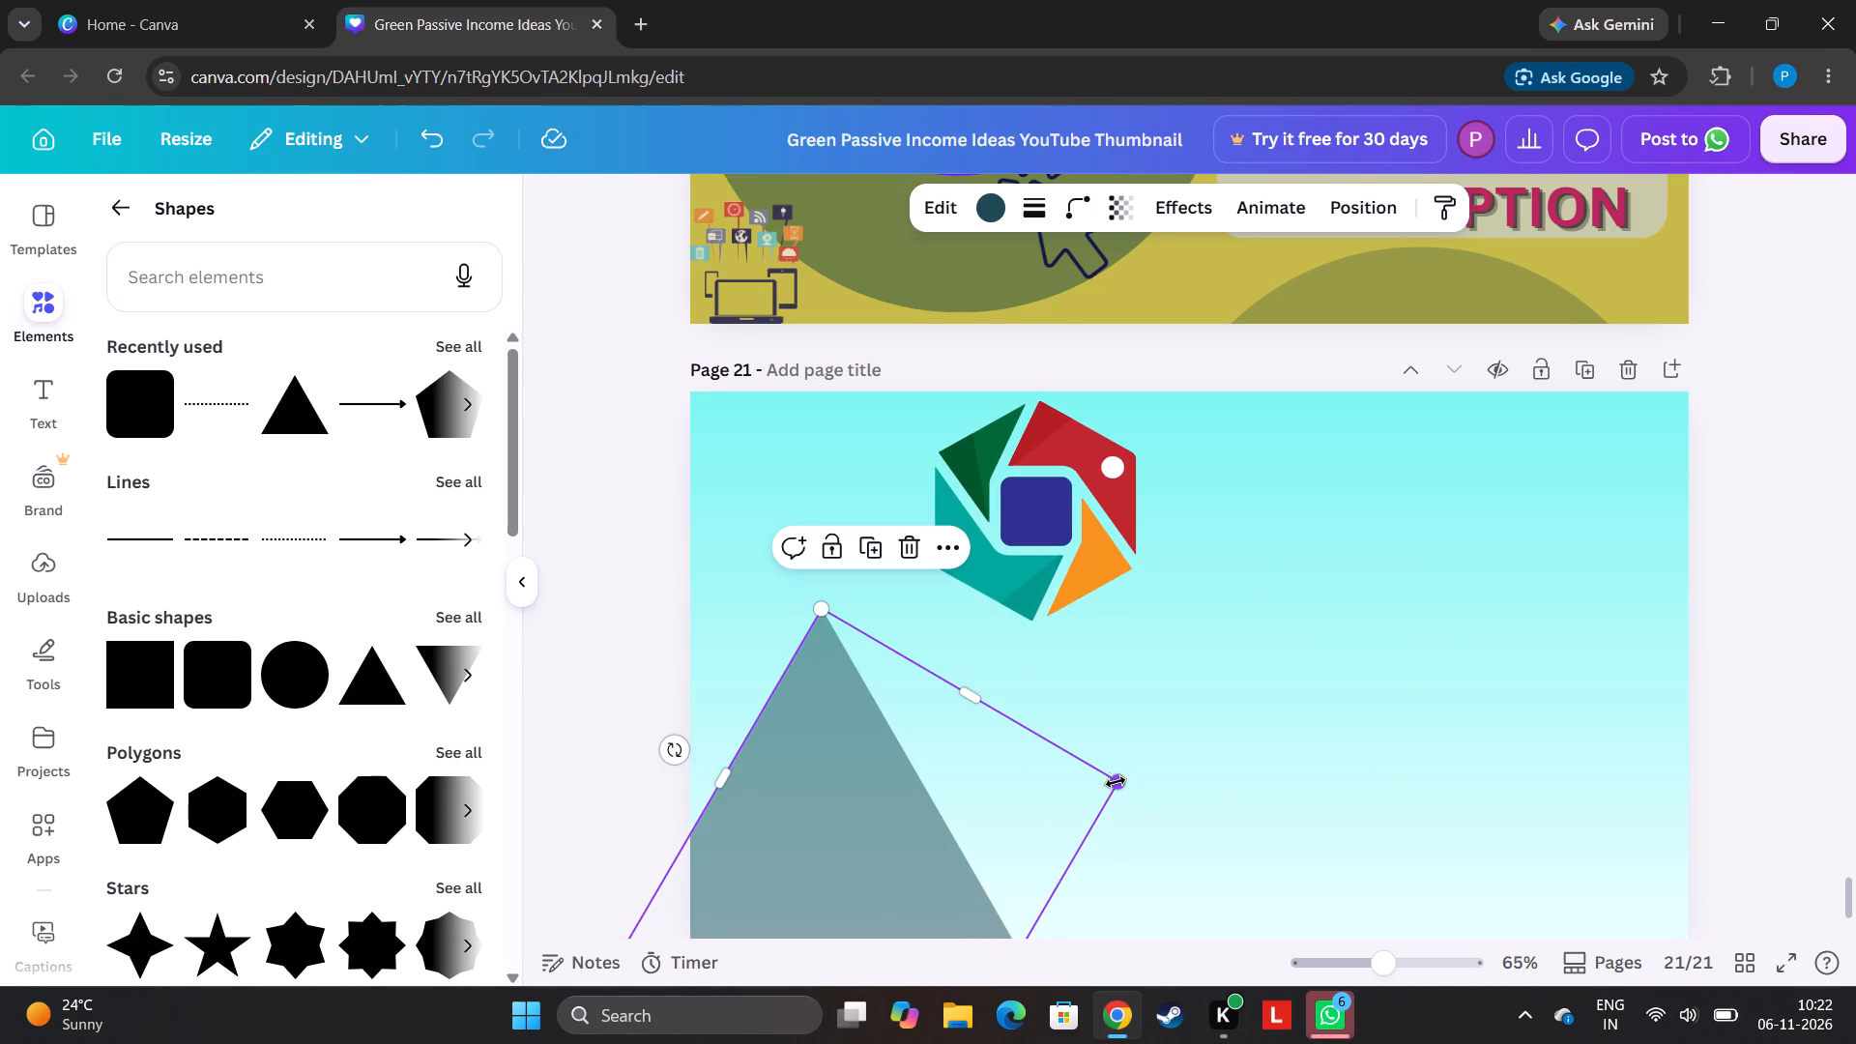
drag(1116, 782, 1288, 772)
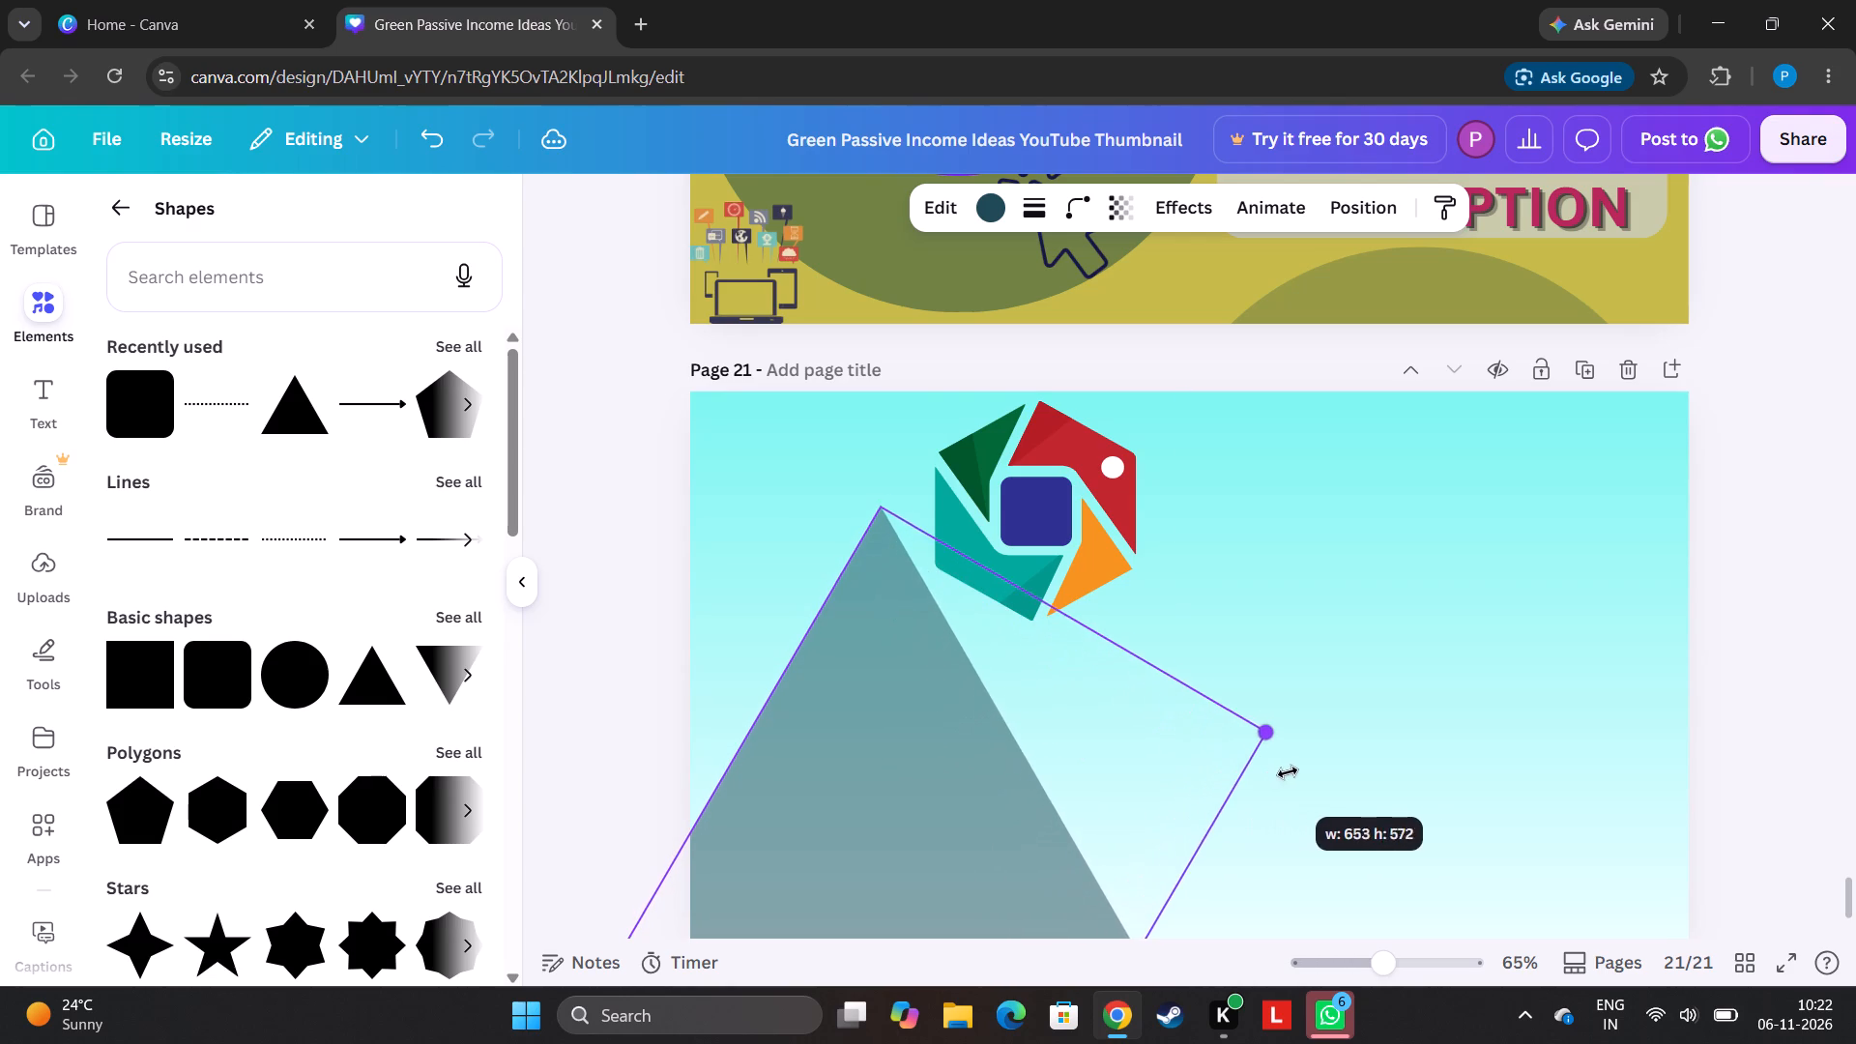
drag(1288, 772, 1314, 774)
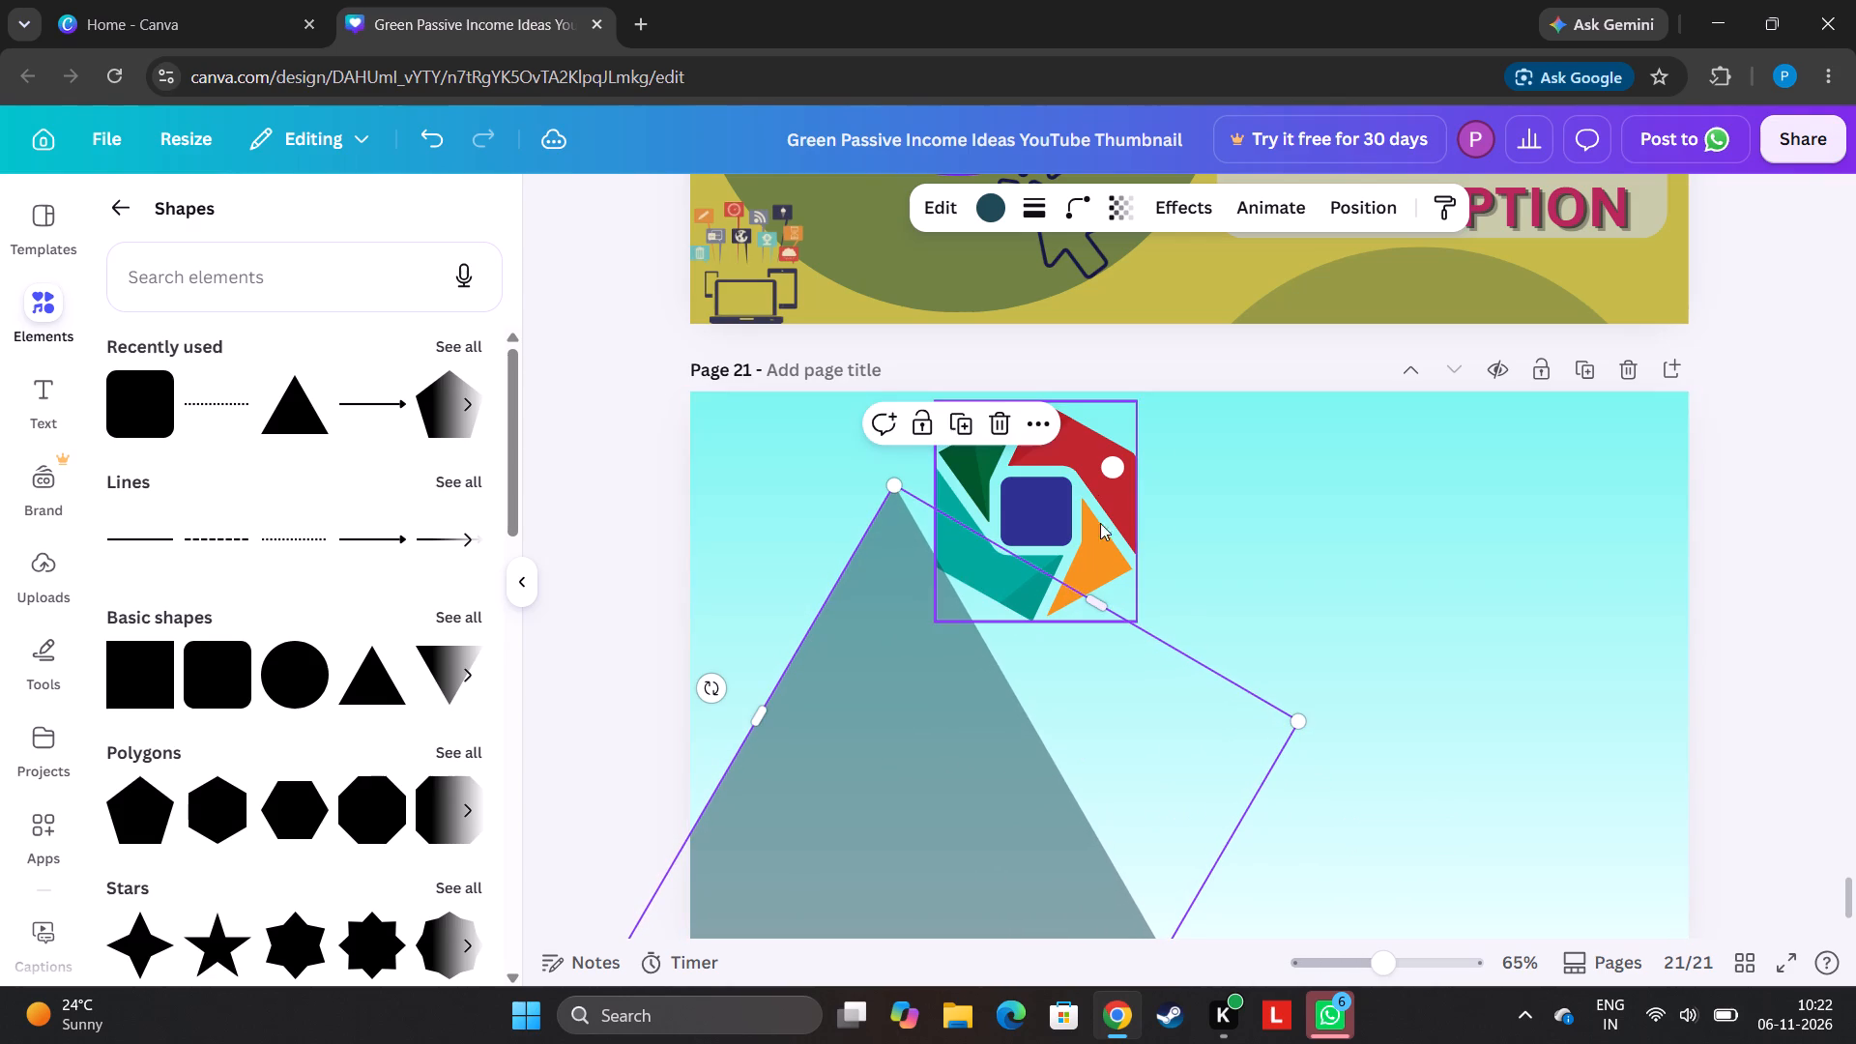
drag(1075, 454, 1456, 654)
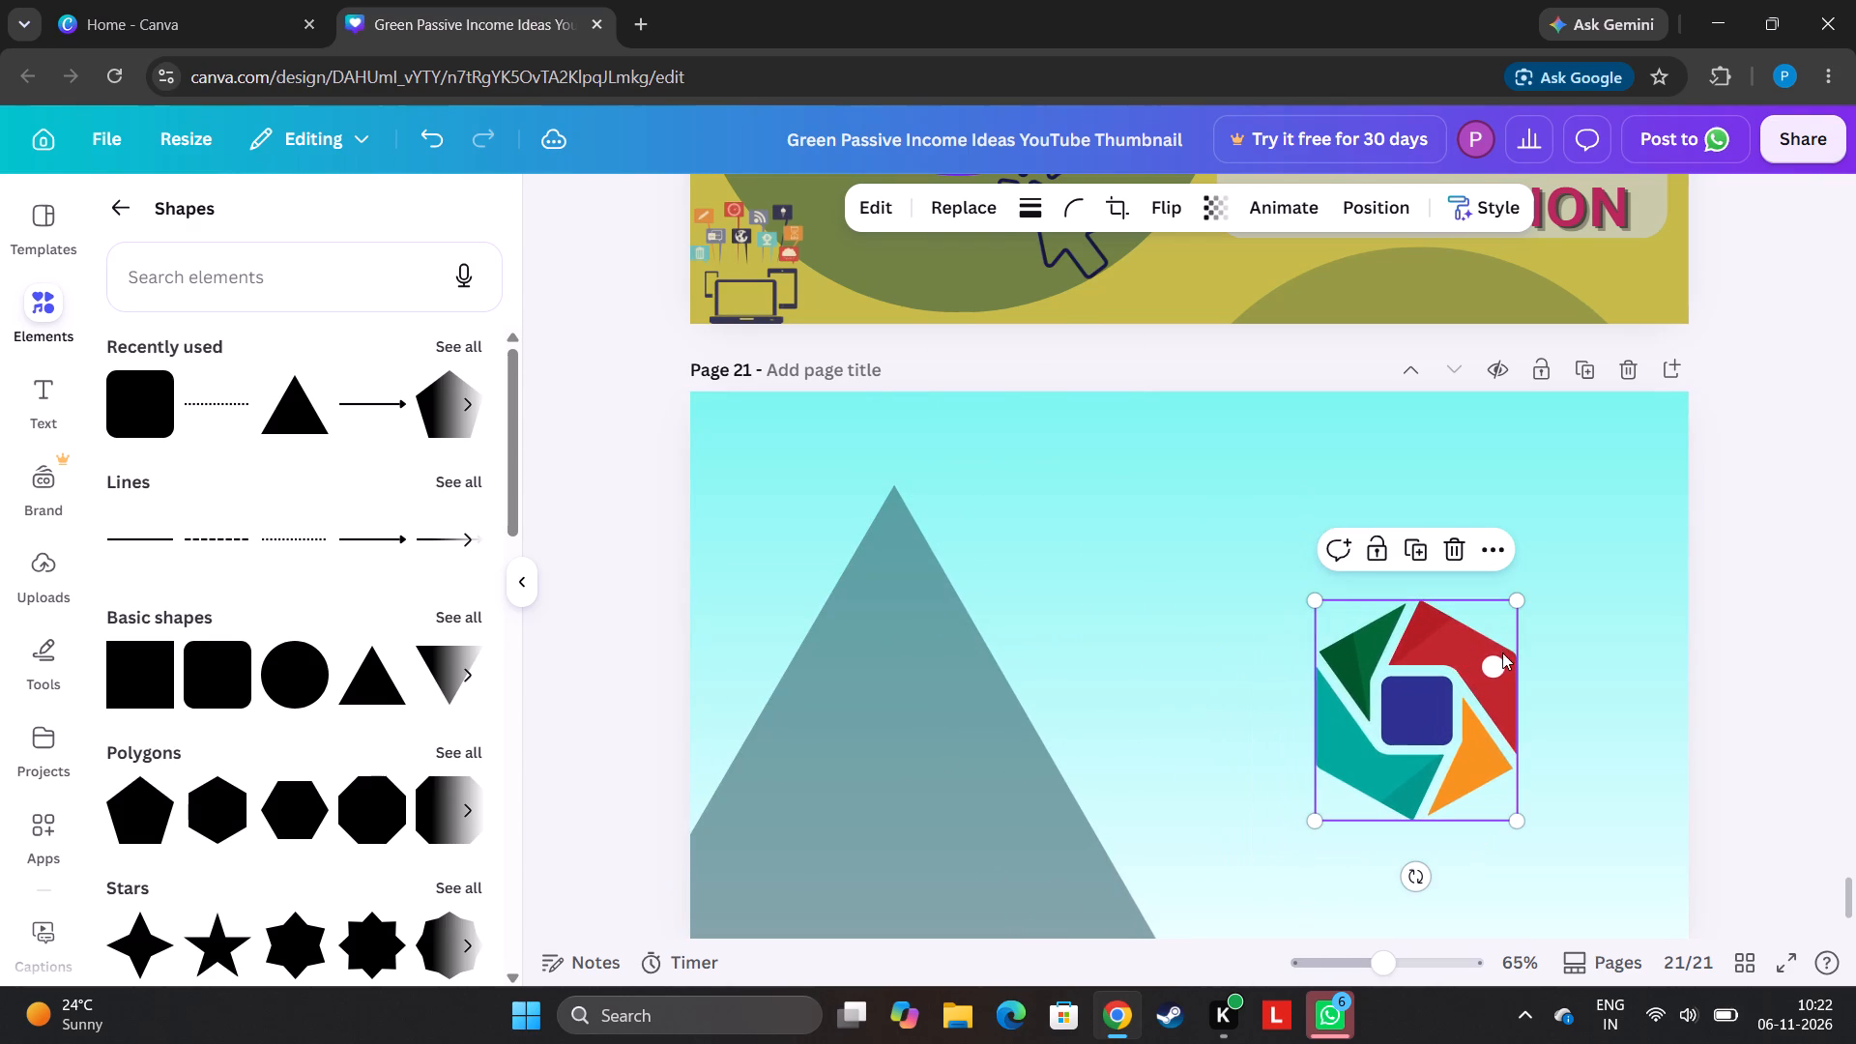
click(1049, 710)
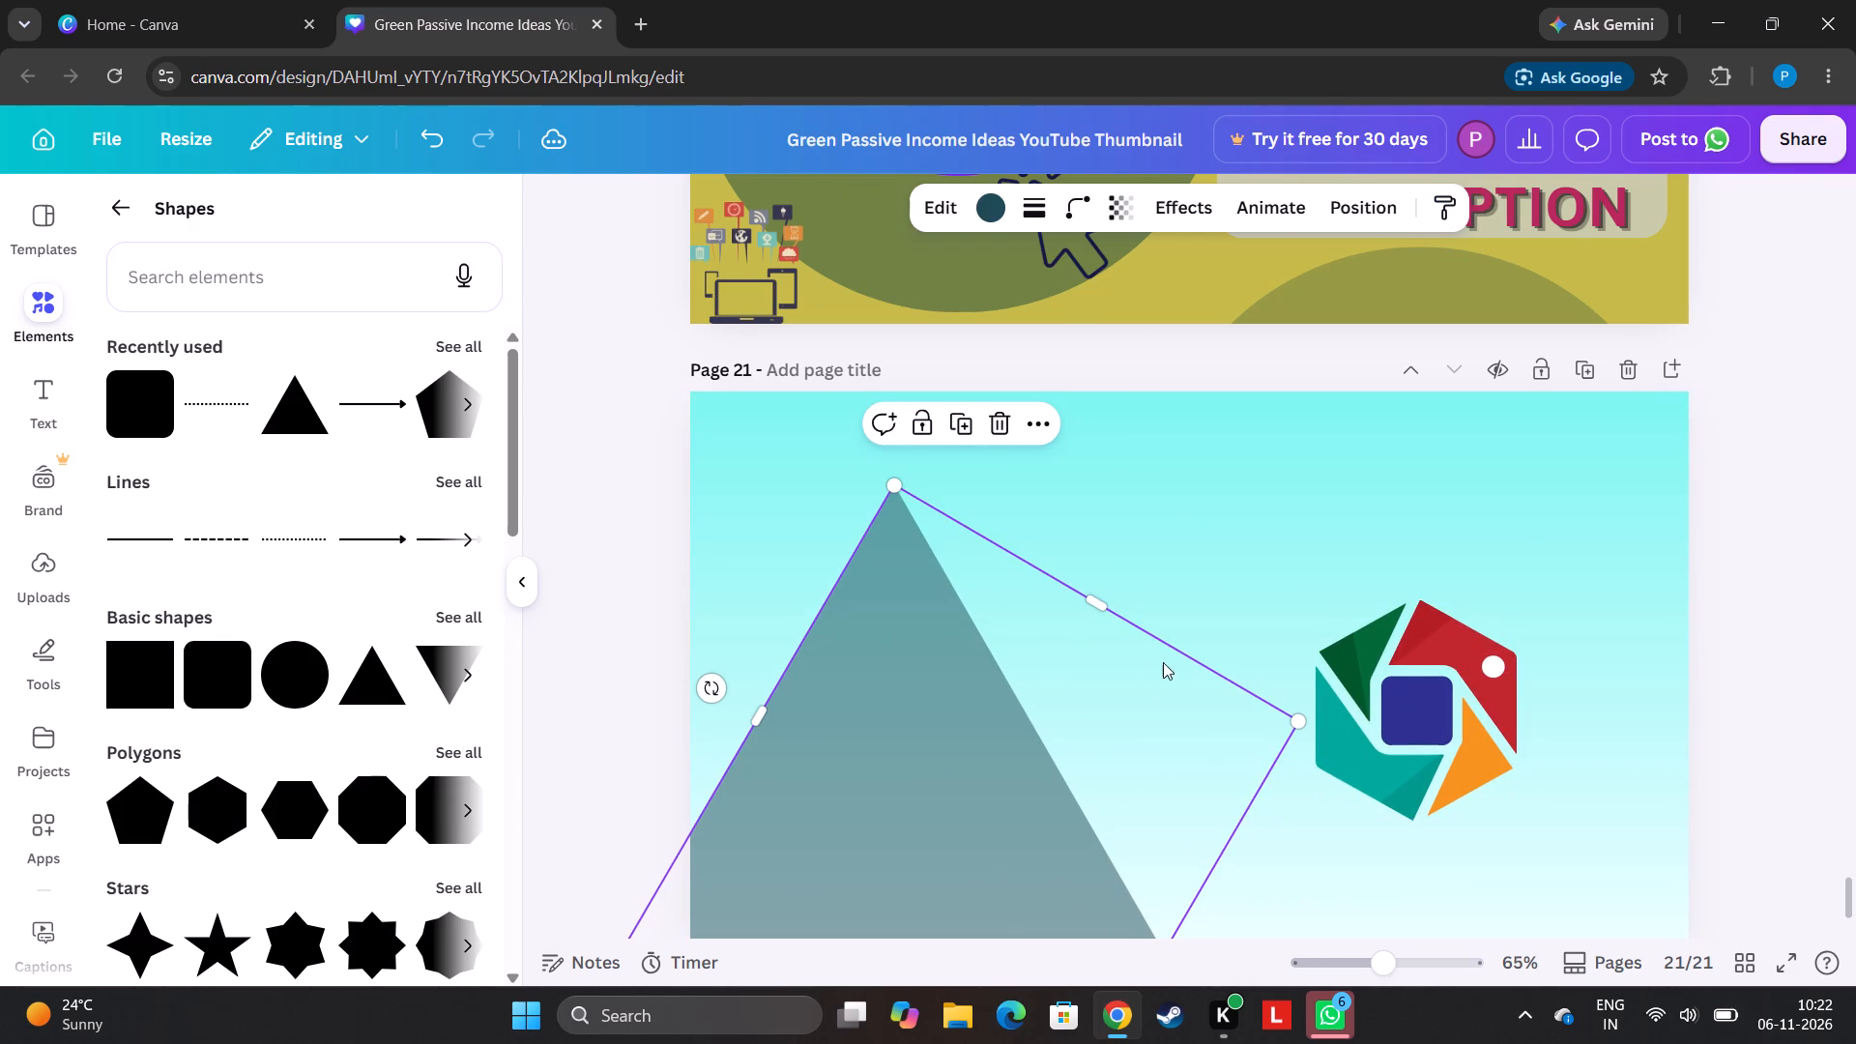
drag(1110, 618, 1268, 543)
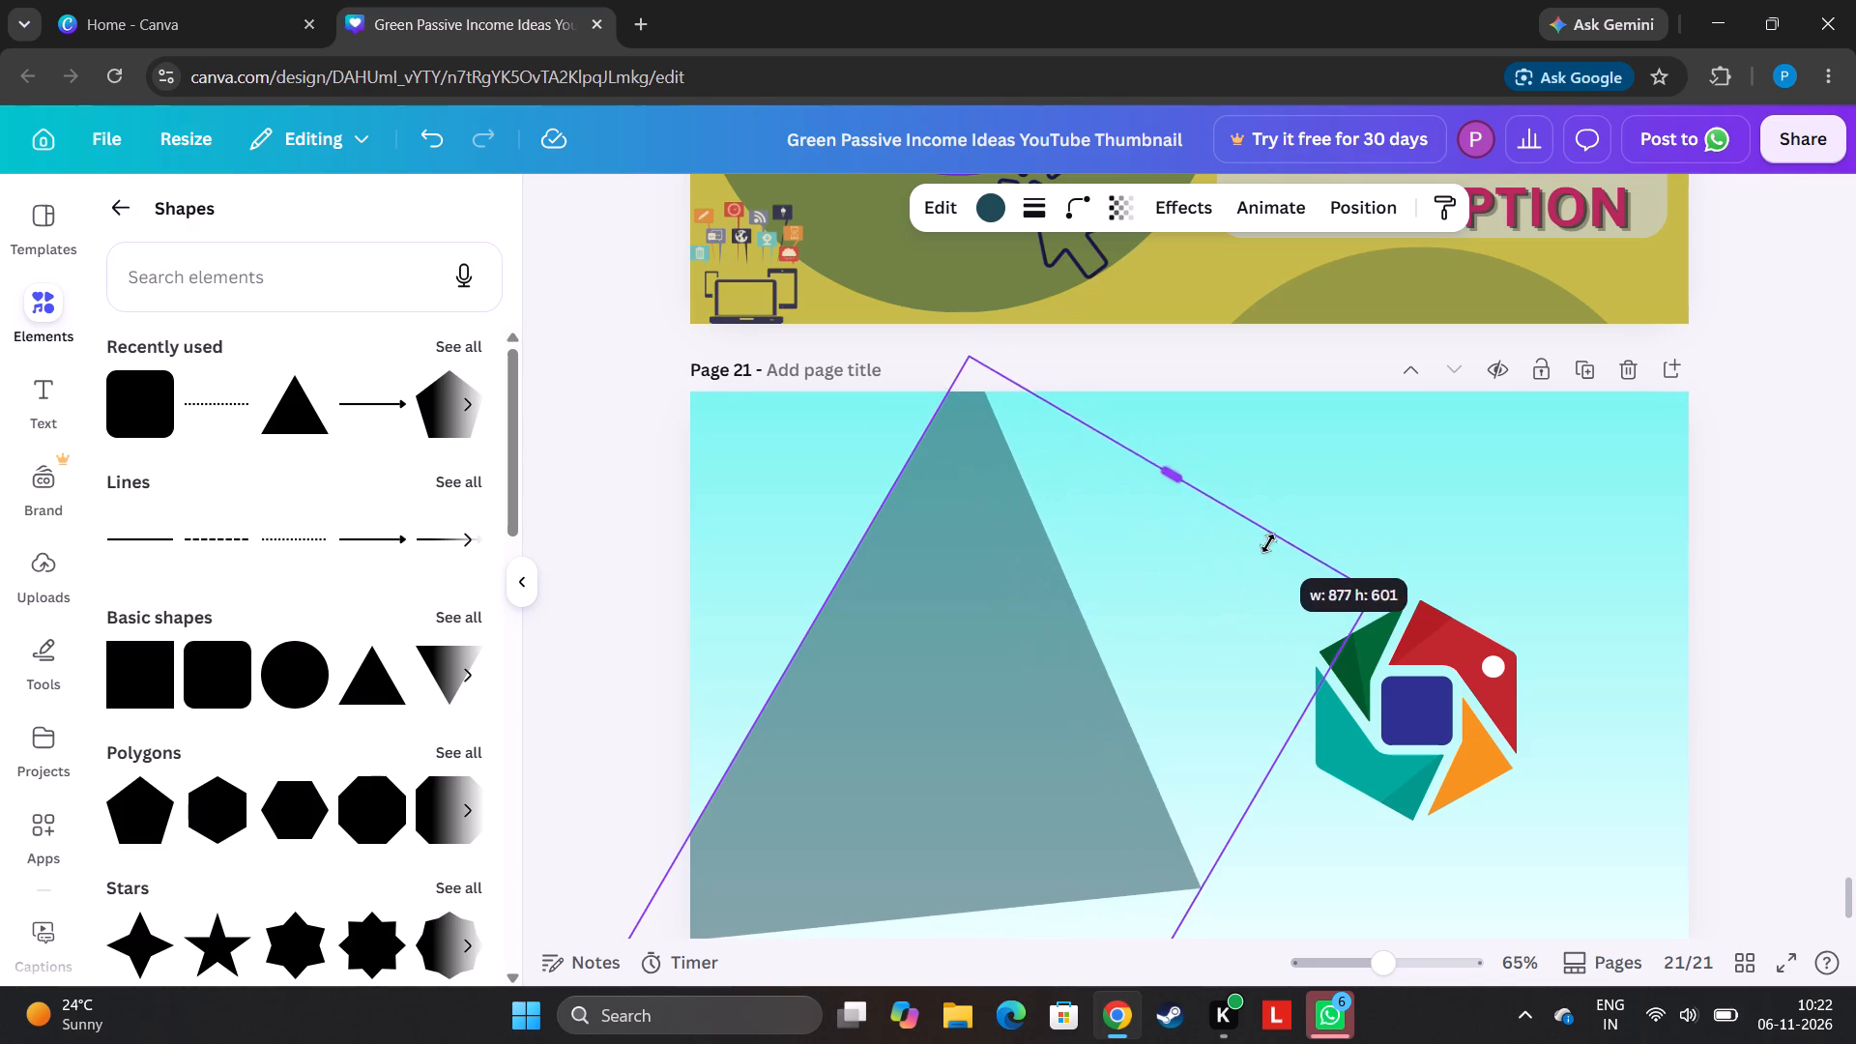
drag(1268, 543, 1242, 680)
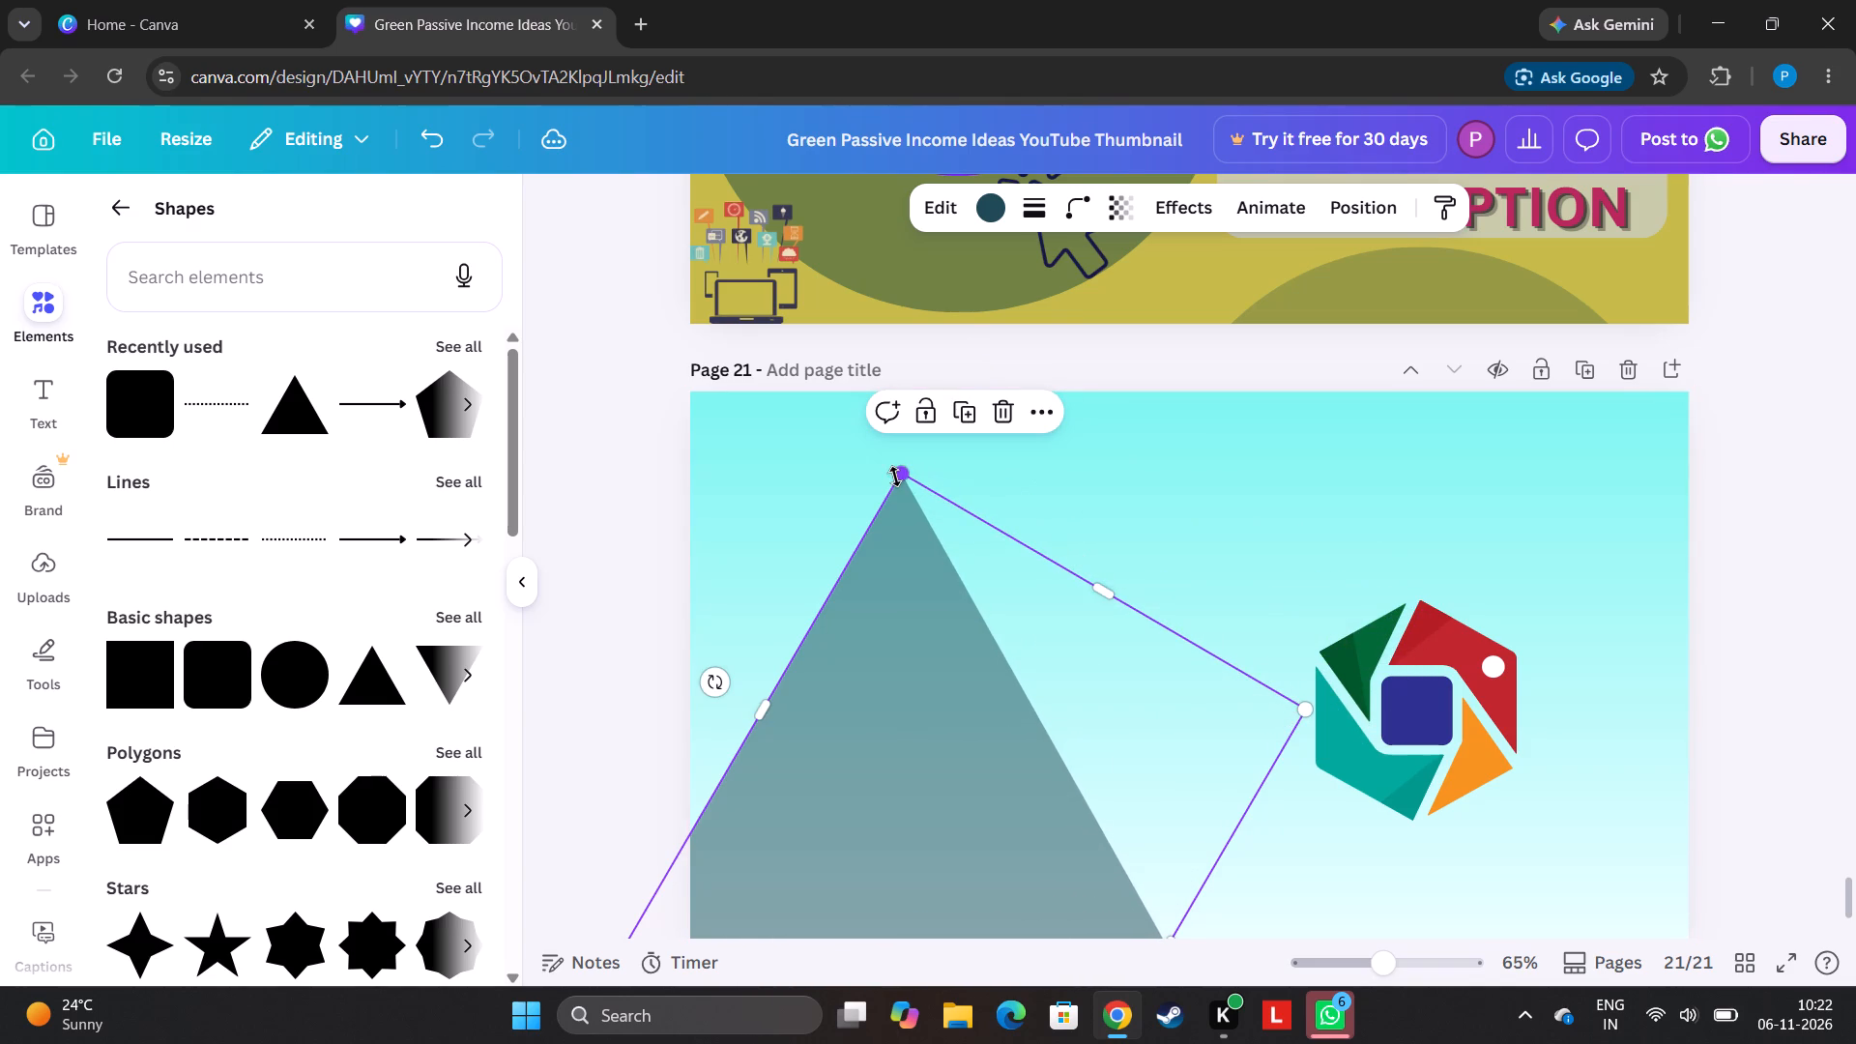
drag(895, 477, 987, 340)
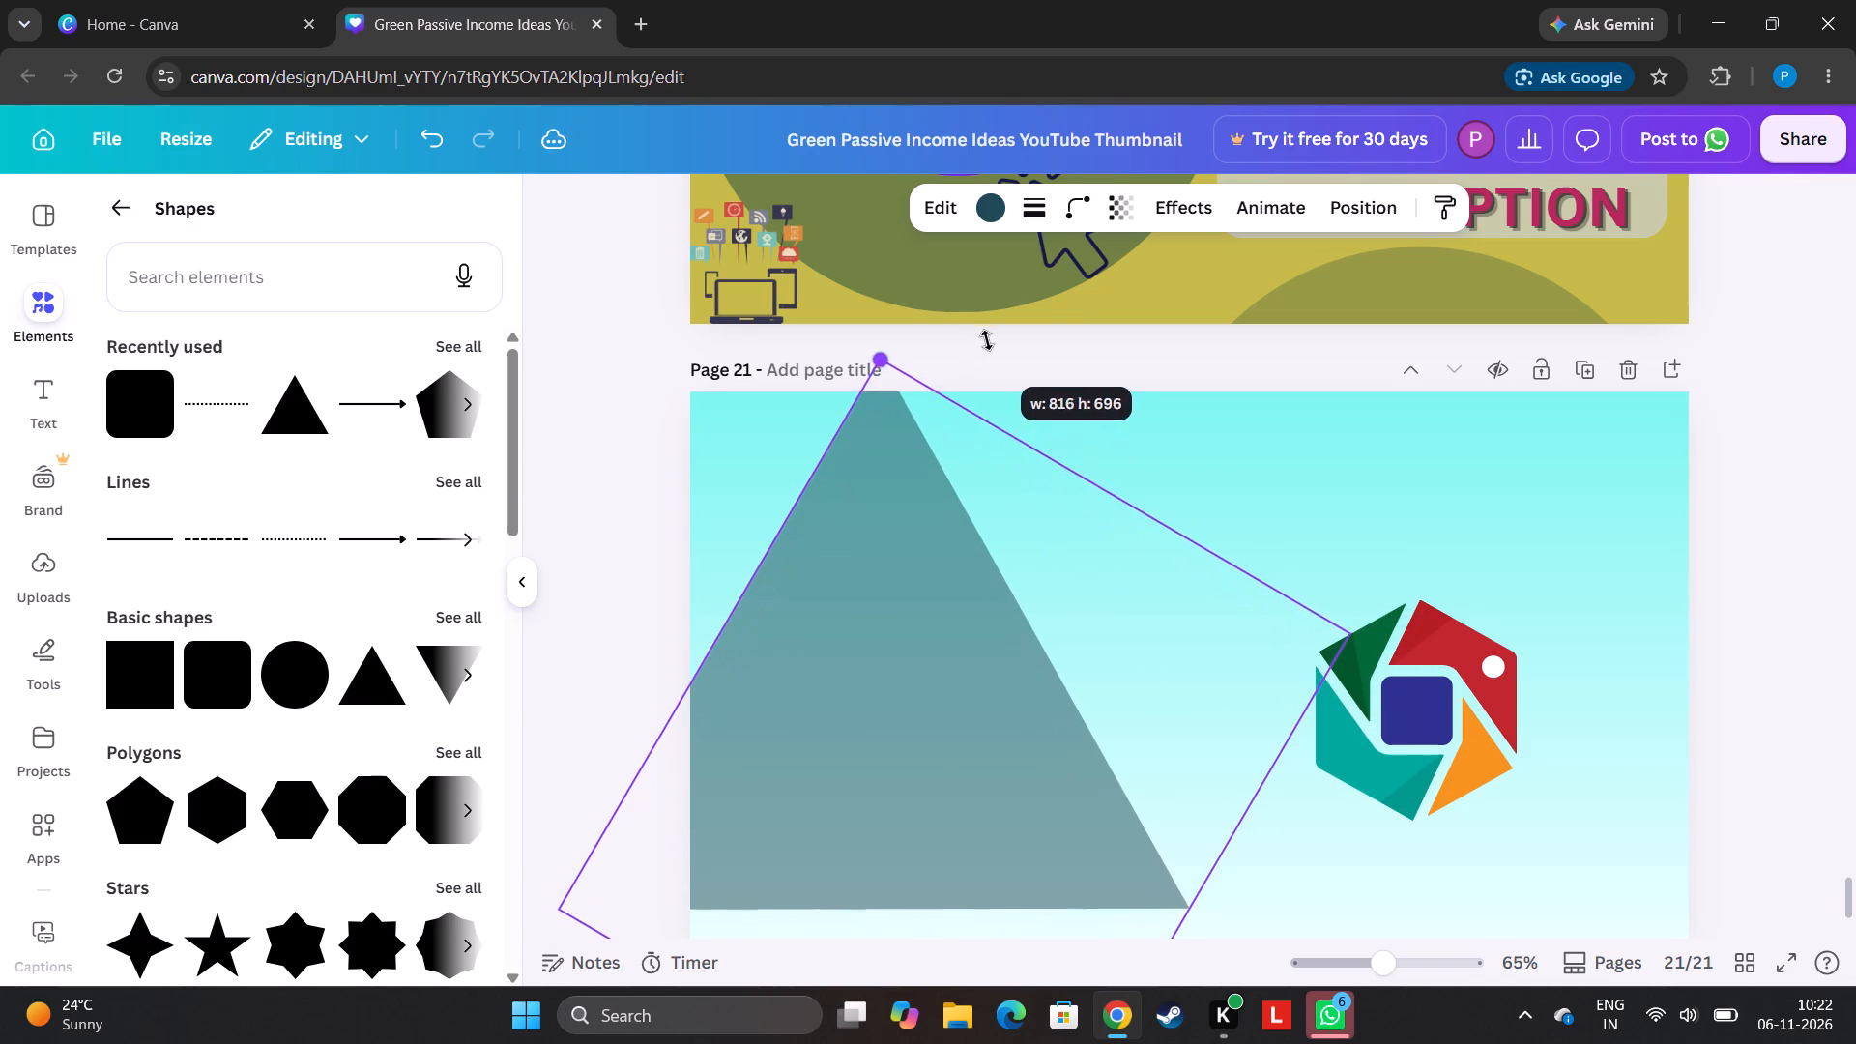
drag(987, 340, 1006, 348)
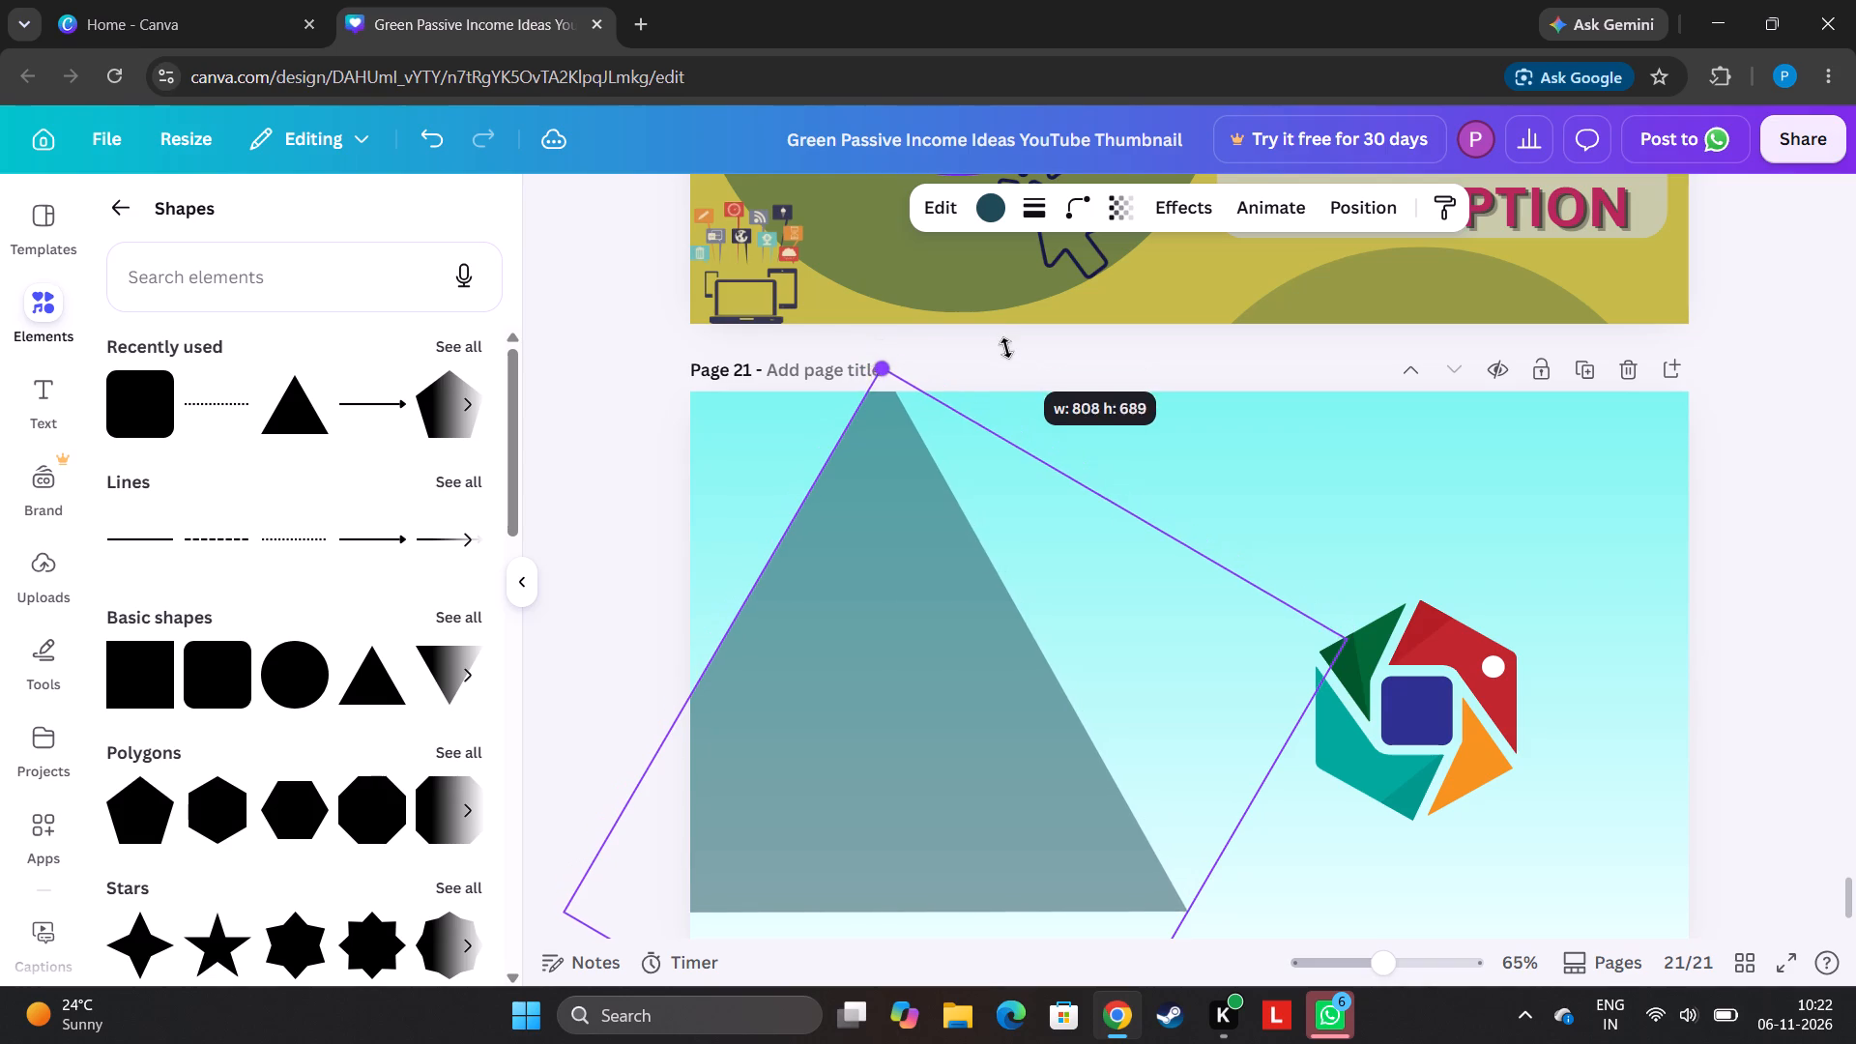
drag(1006, 348, 1006, 374)
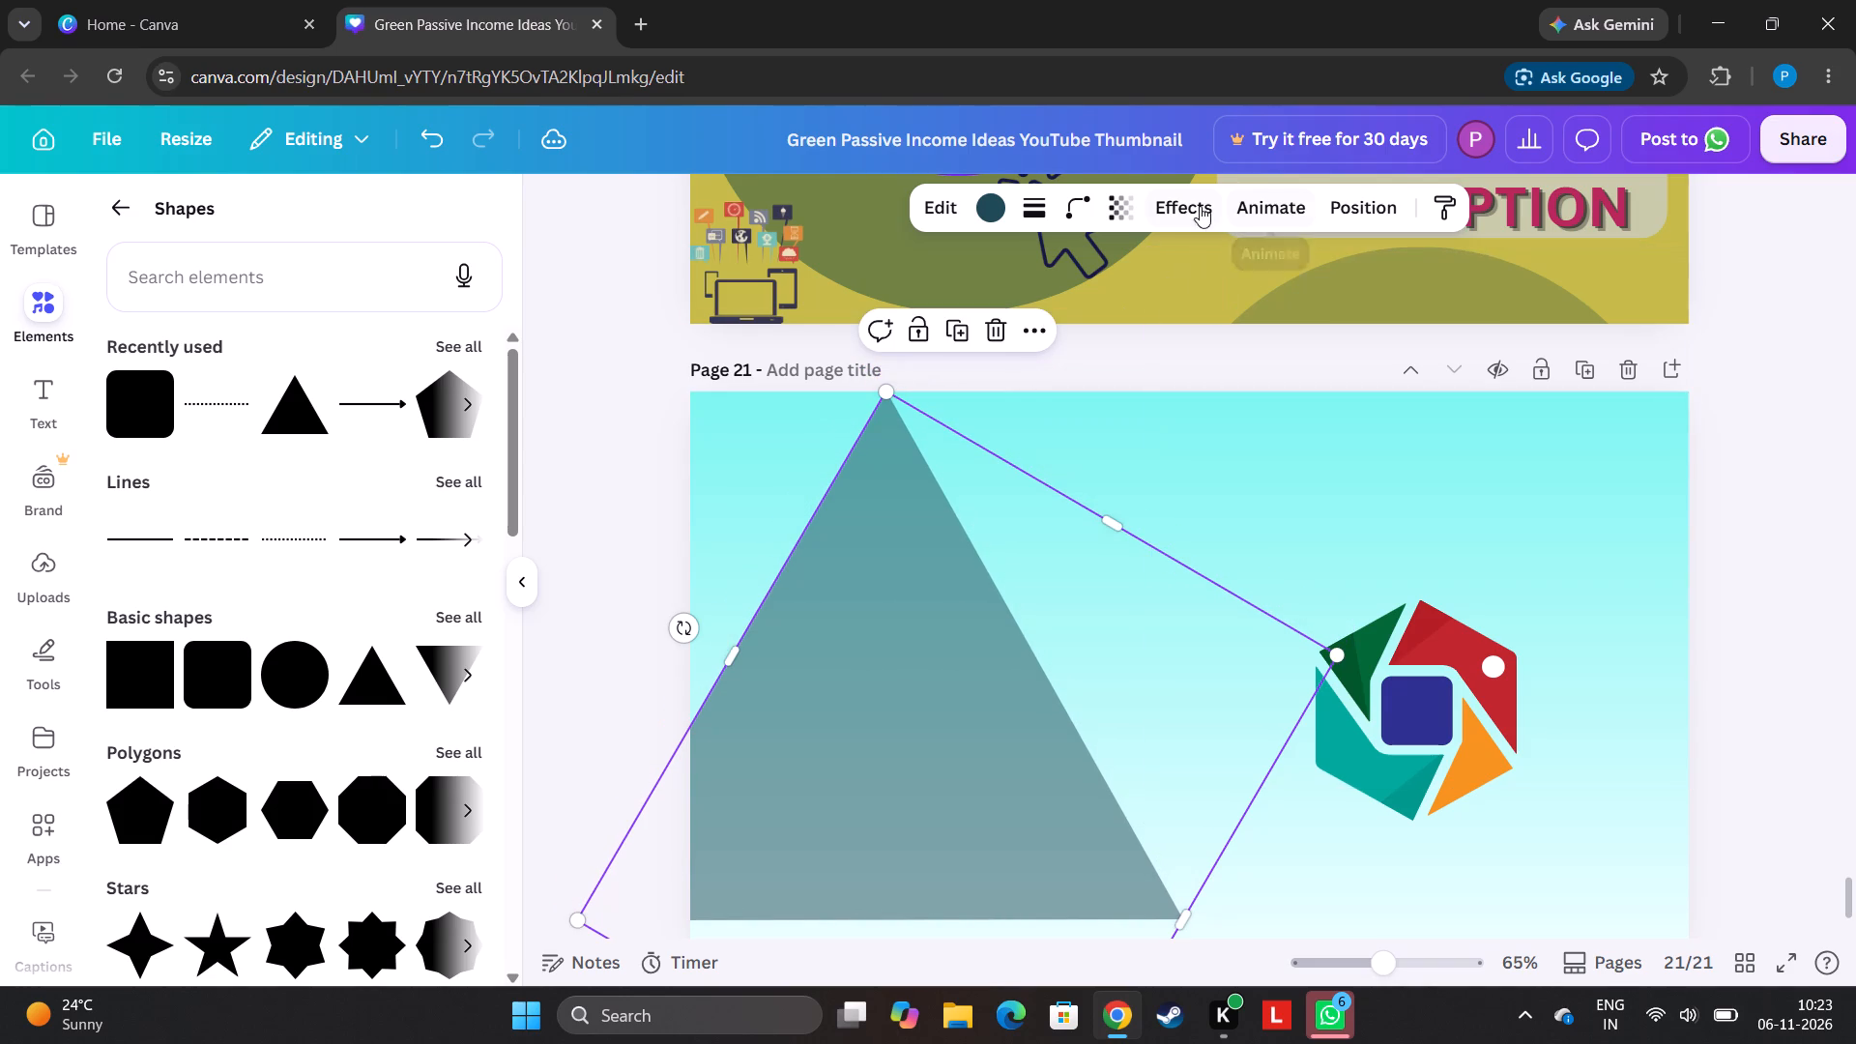
Reduce the large triangle's transparency value to about 19.
click(1133, 220)
drag(1092, 309, 1052, 319)
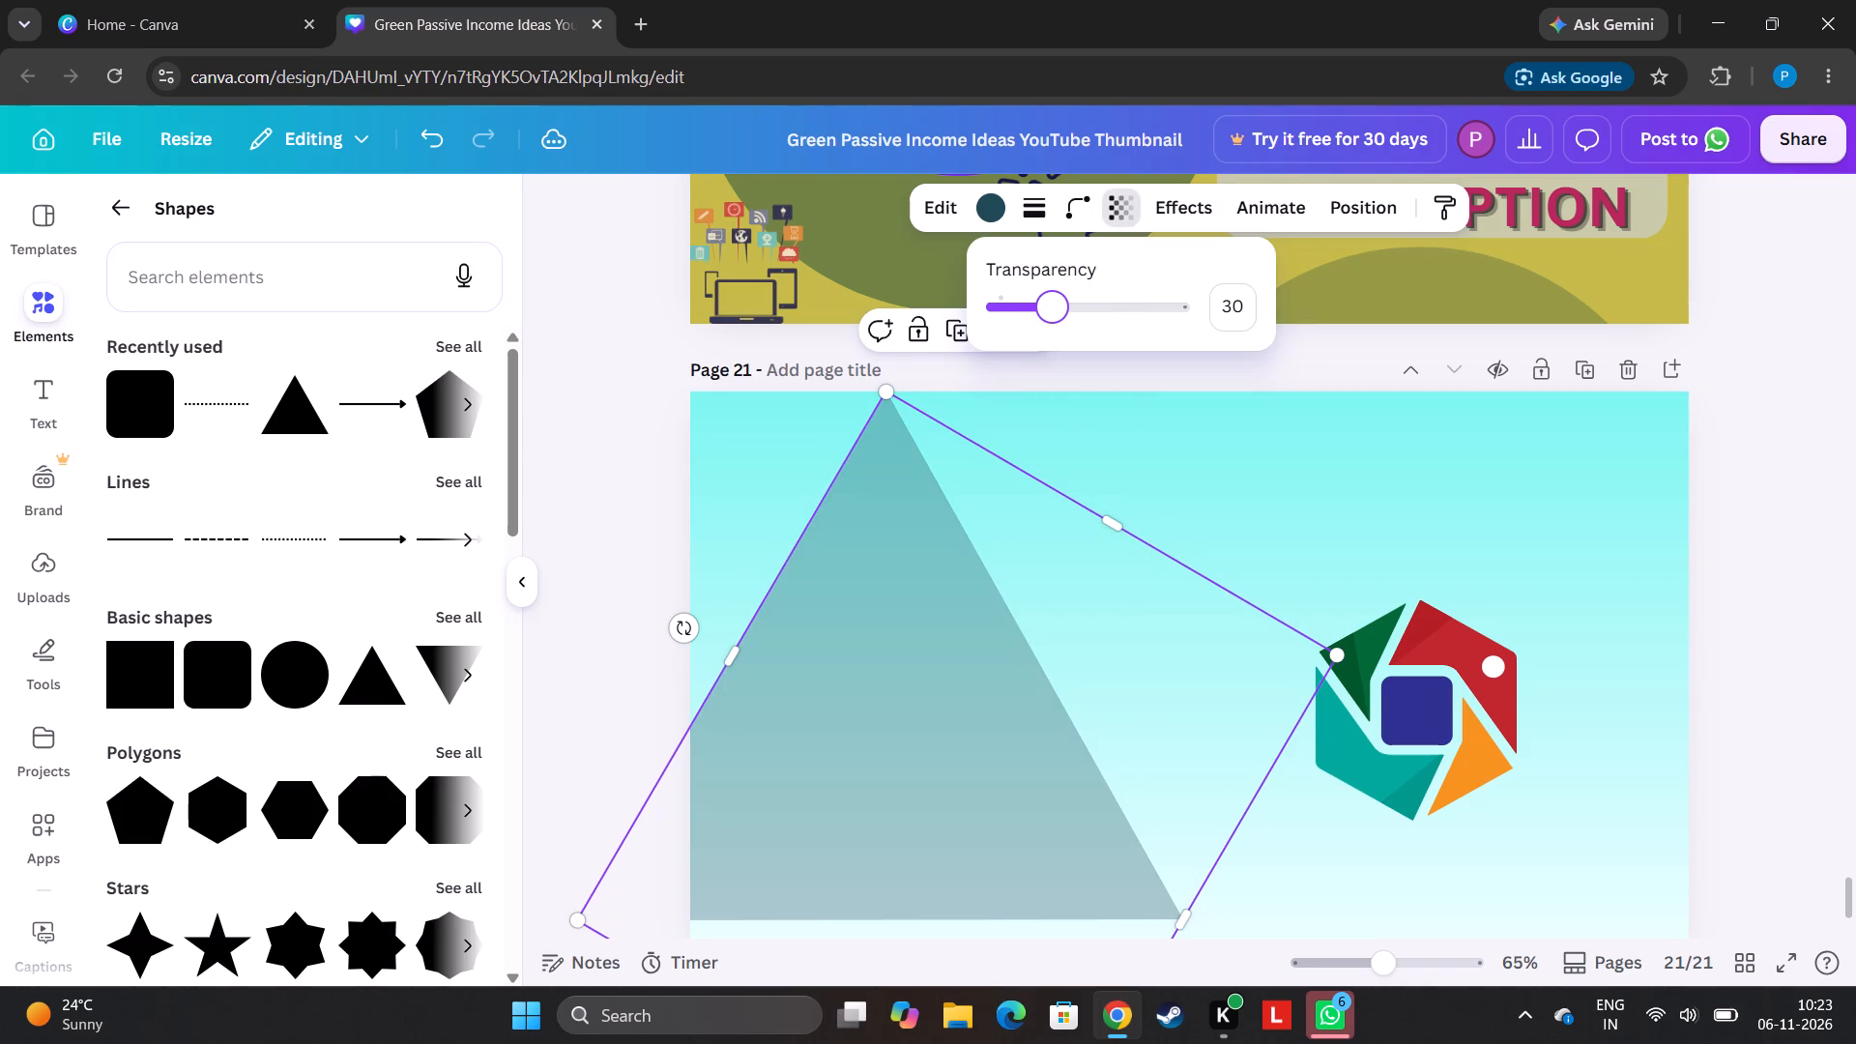
drag(1052, 319, 1032, 331)
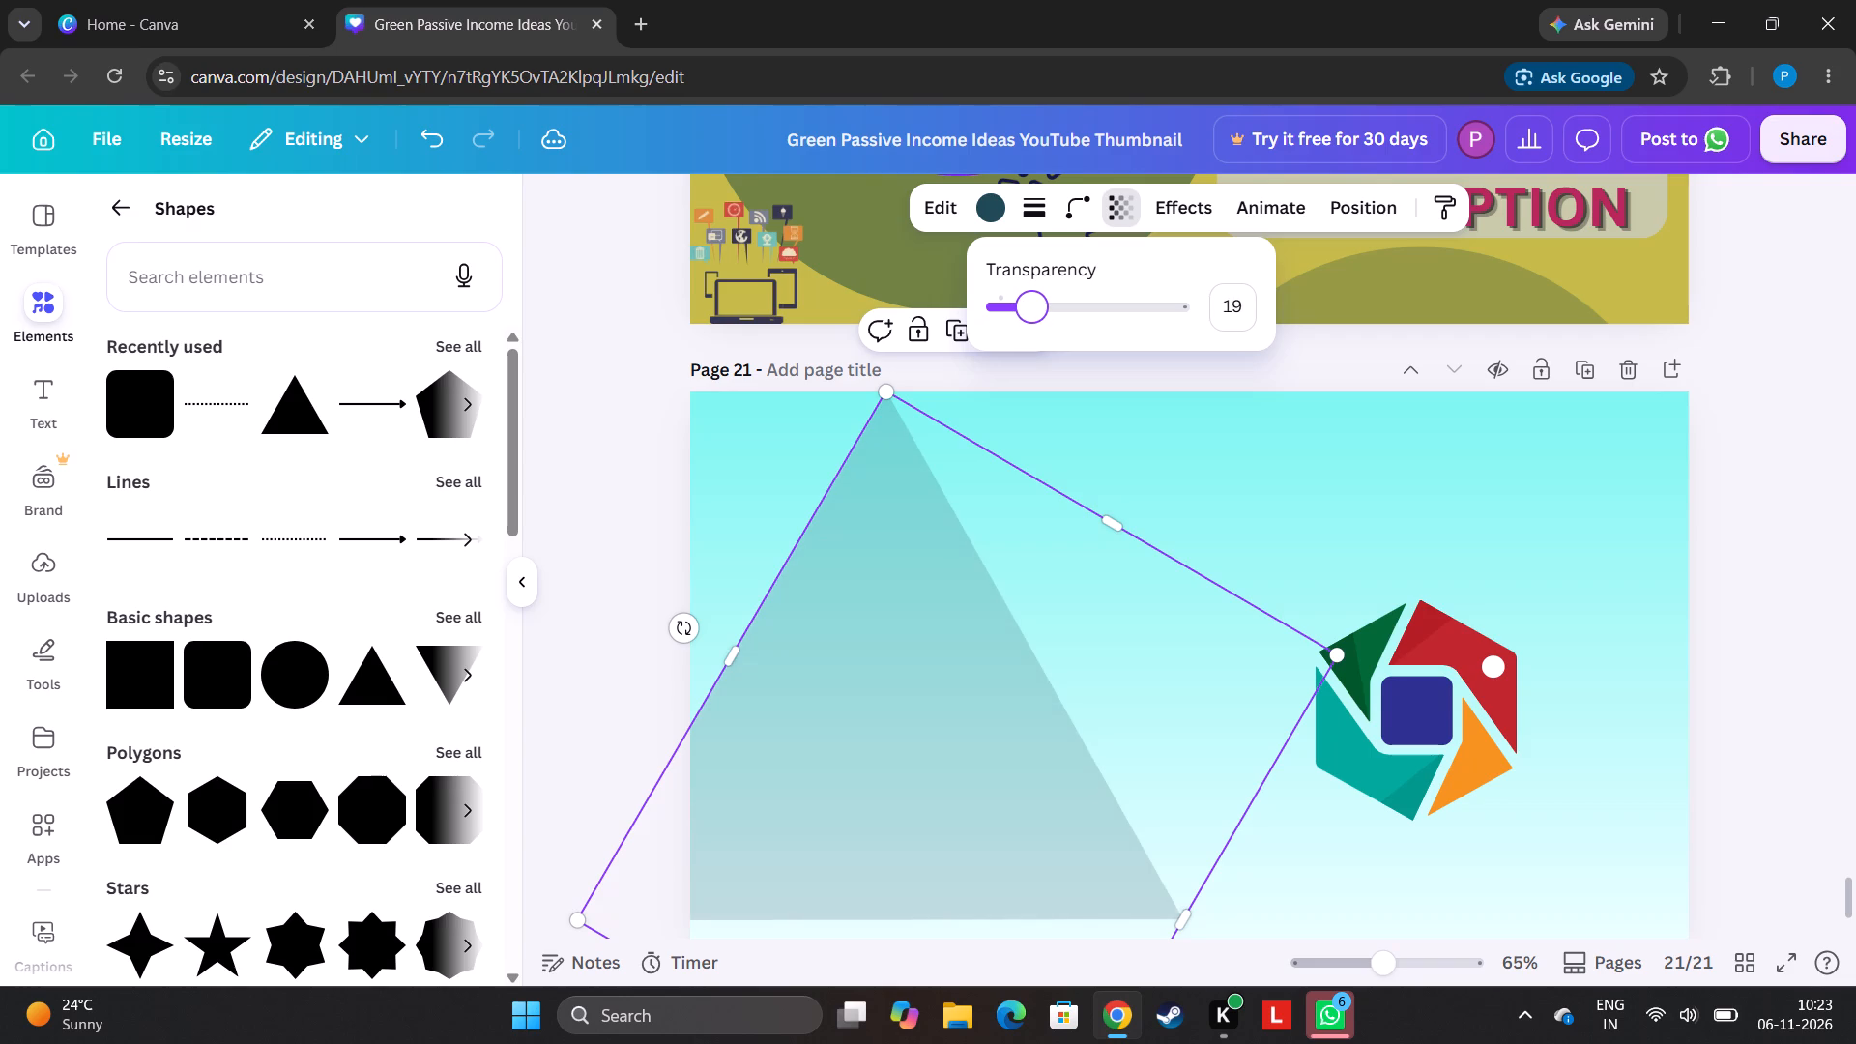
drag(1032, 331, 1034, 331)
click(1781, 490)
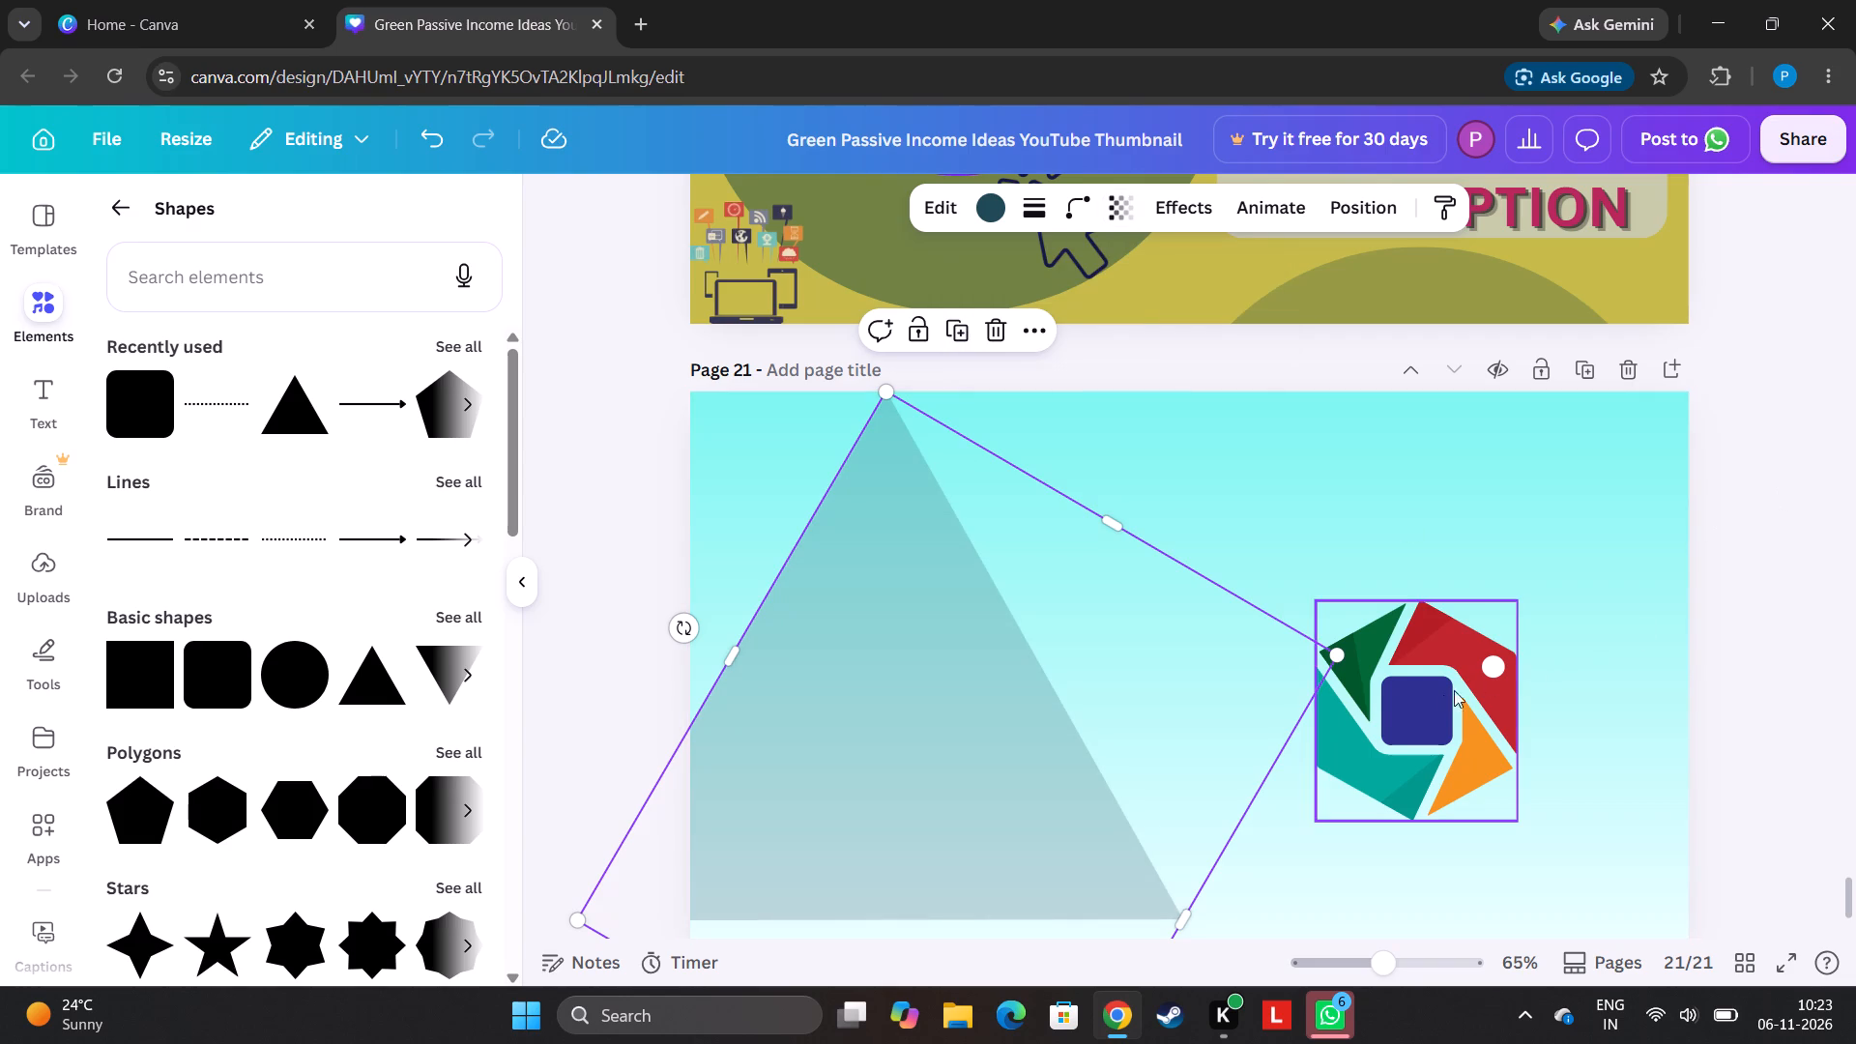
Duplicate the pentagon graphic, place one copy inside the triangle's lower-left part, and delete the other on the right.
drag(1436, 702, 1426, 697)
click(1406, 545)
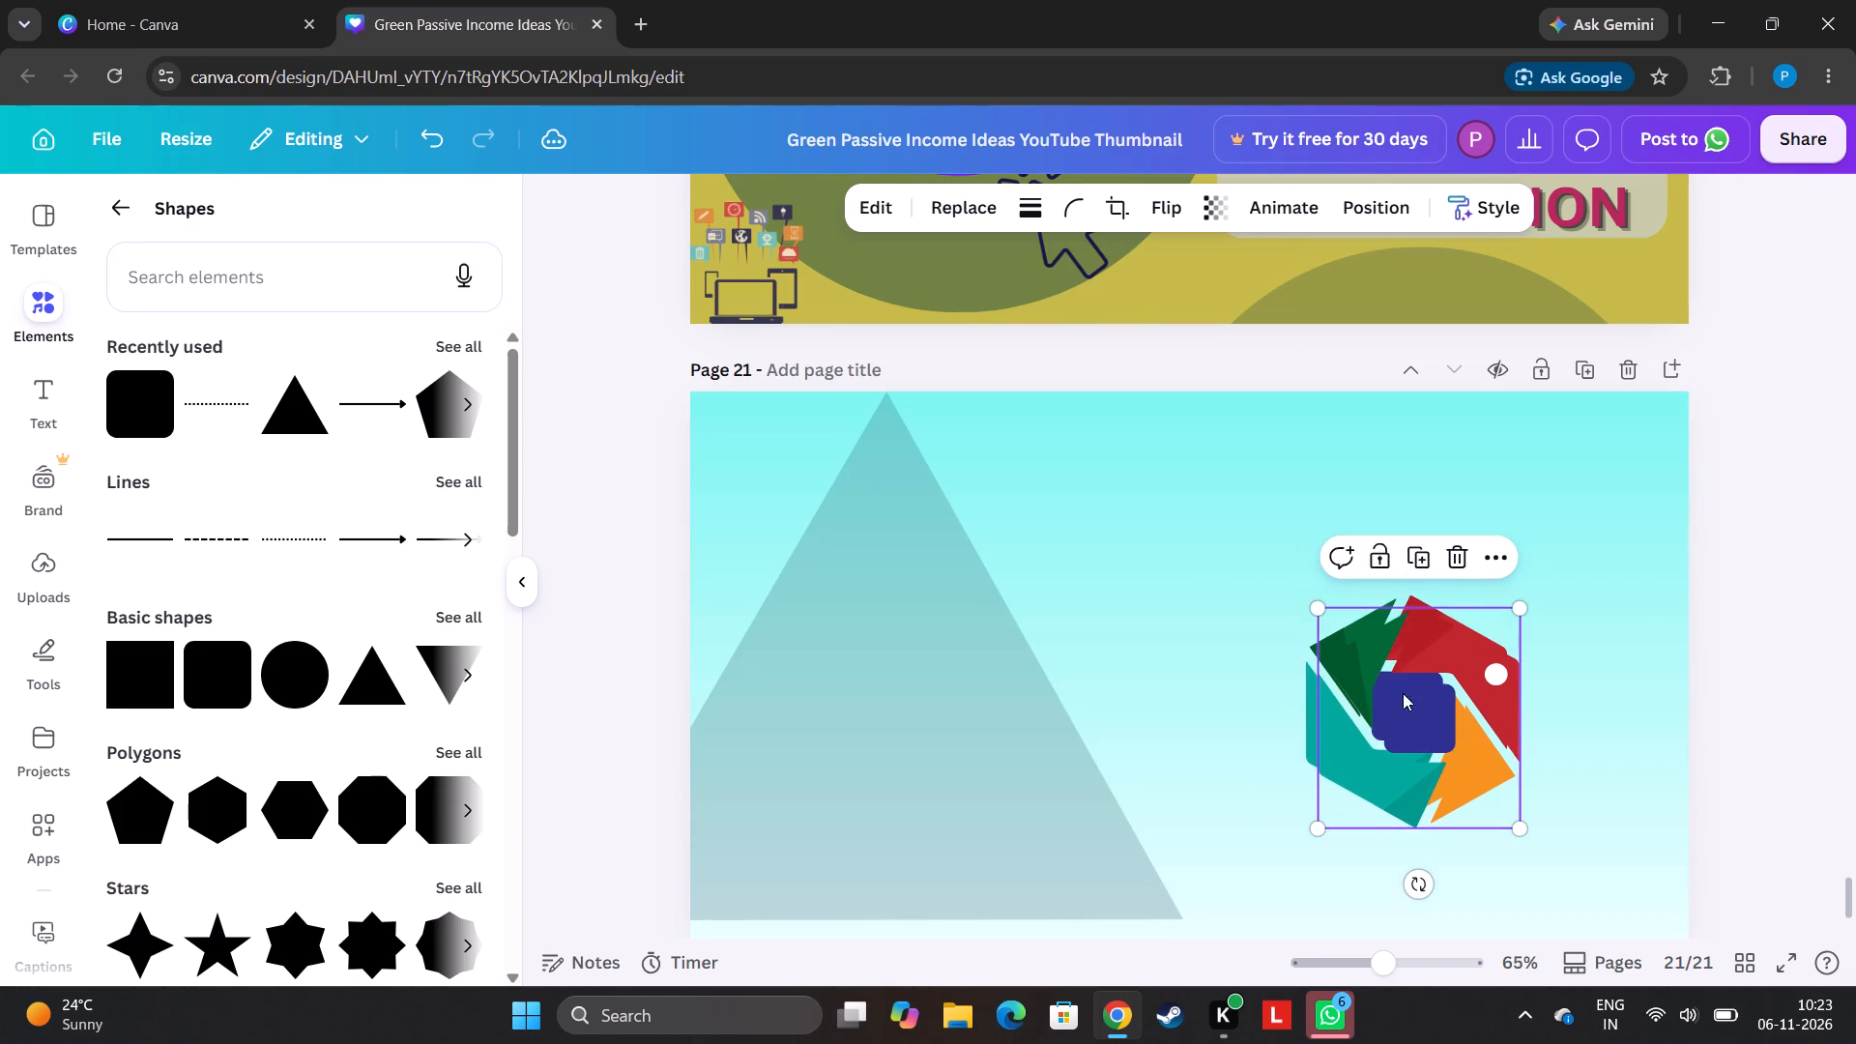
drag(1405, 704, 847, 752)
click(1426, 737)
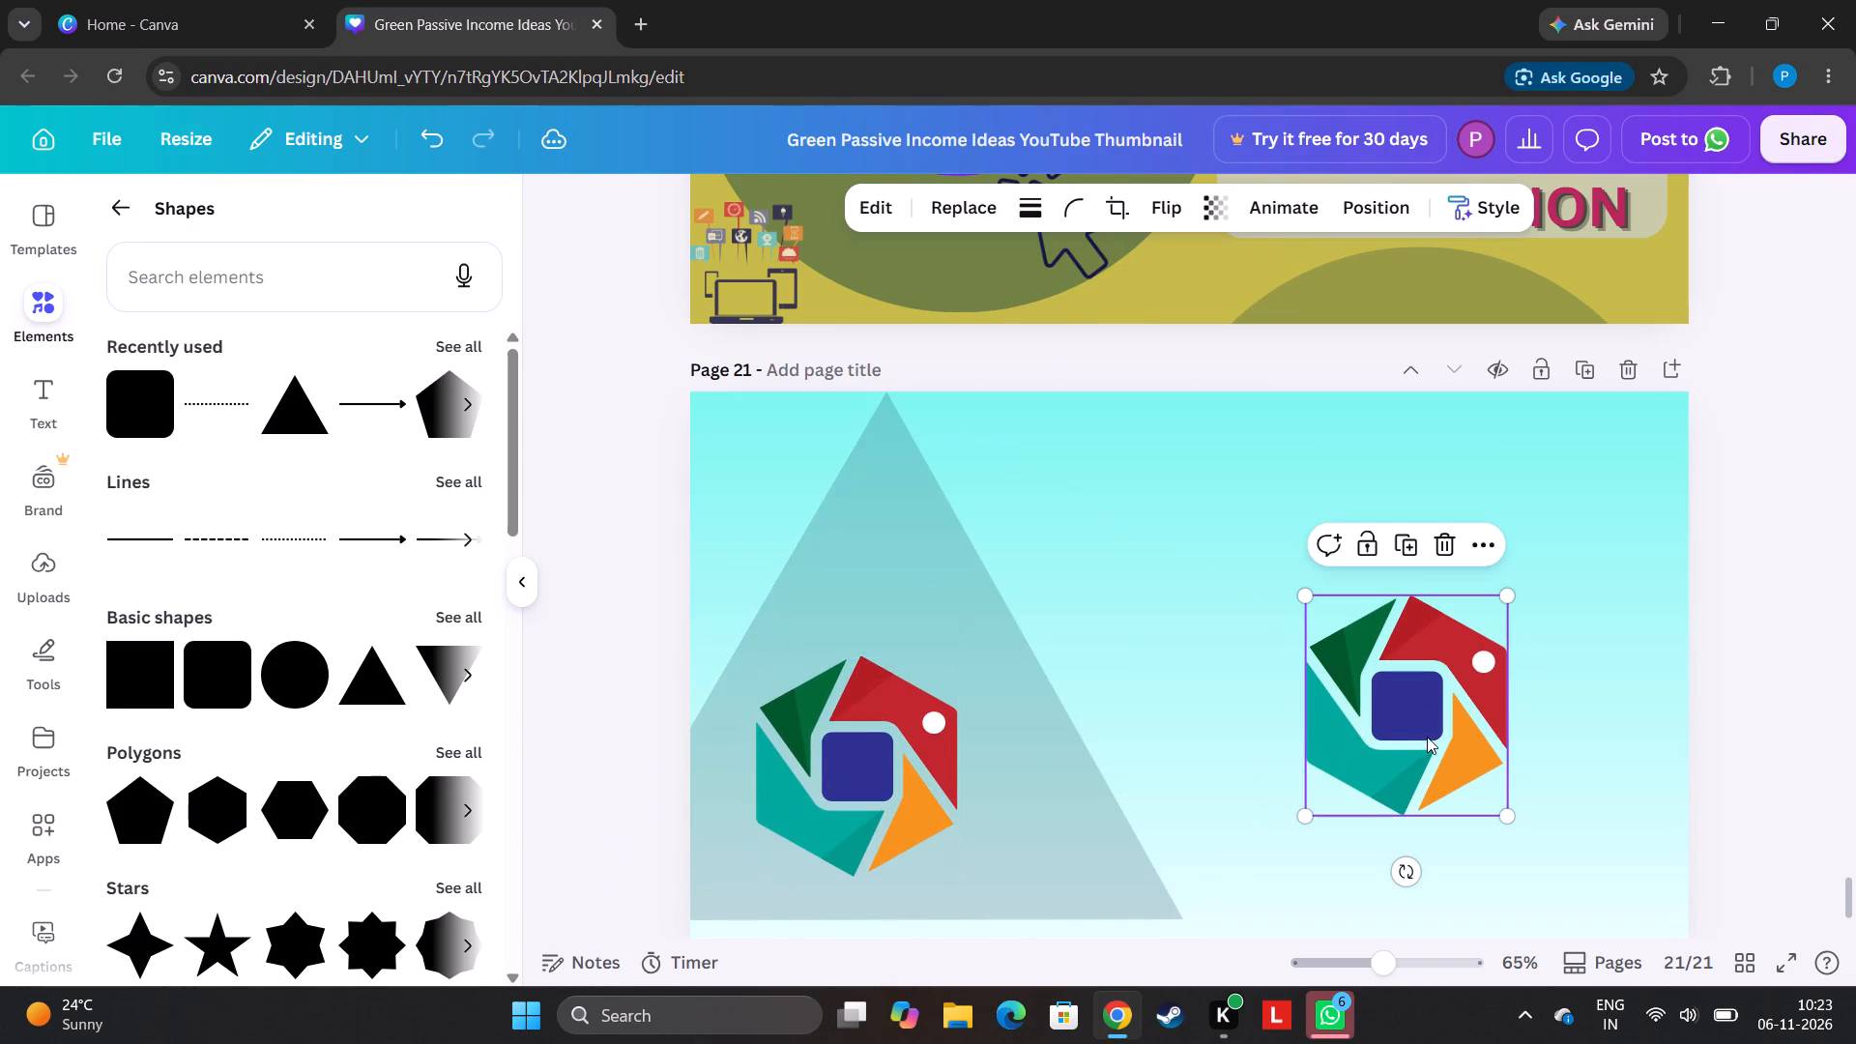
click(1448, 548)
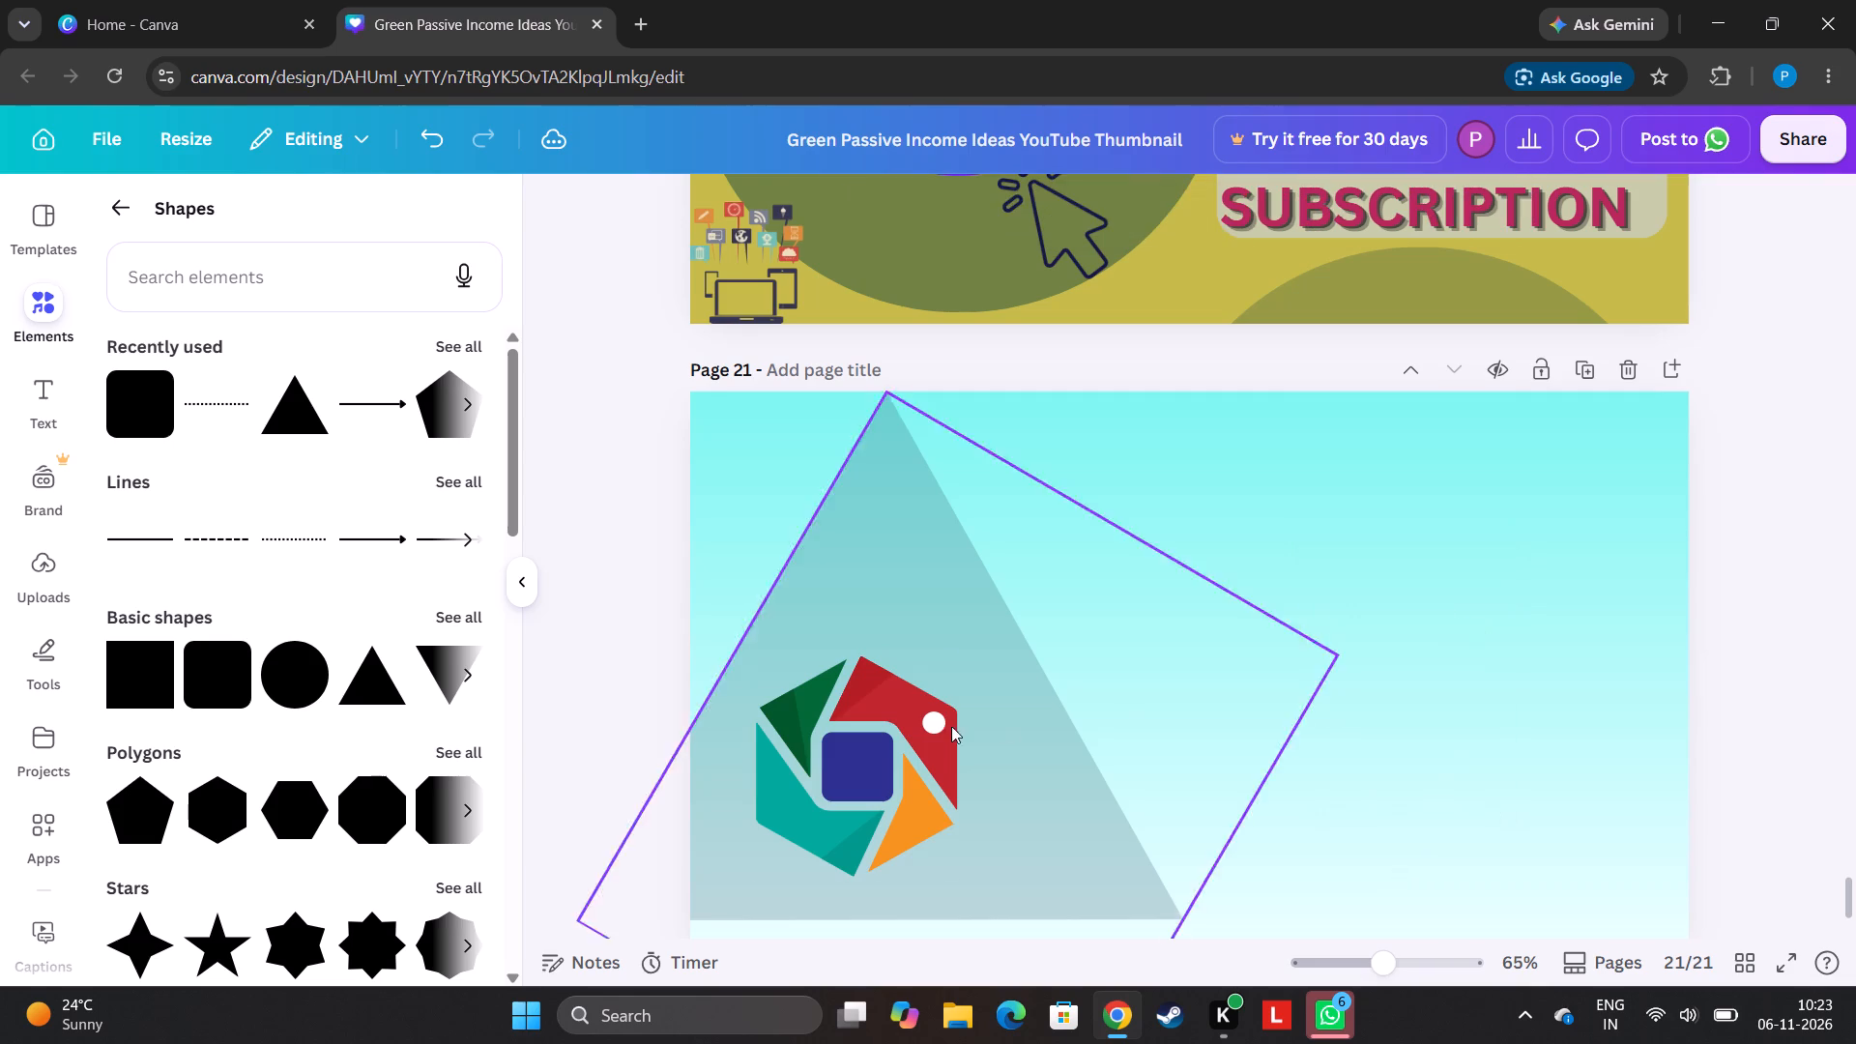
Reposition and enlarge the multicoloured pentagon graphic so it fills more of the triangle's lower part on page 21.
drag(865, 766, 869, 714)
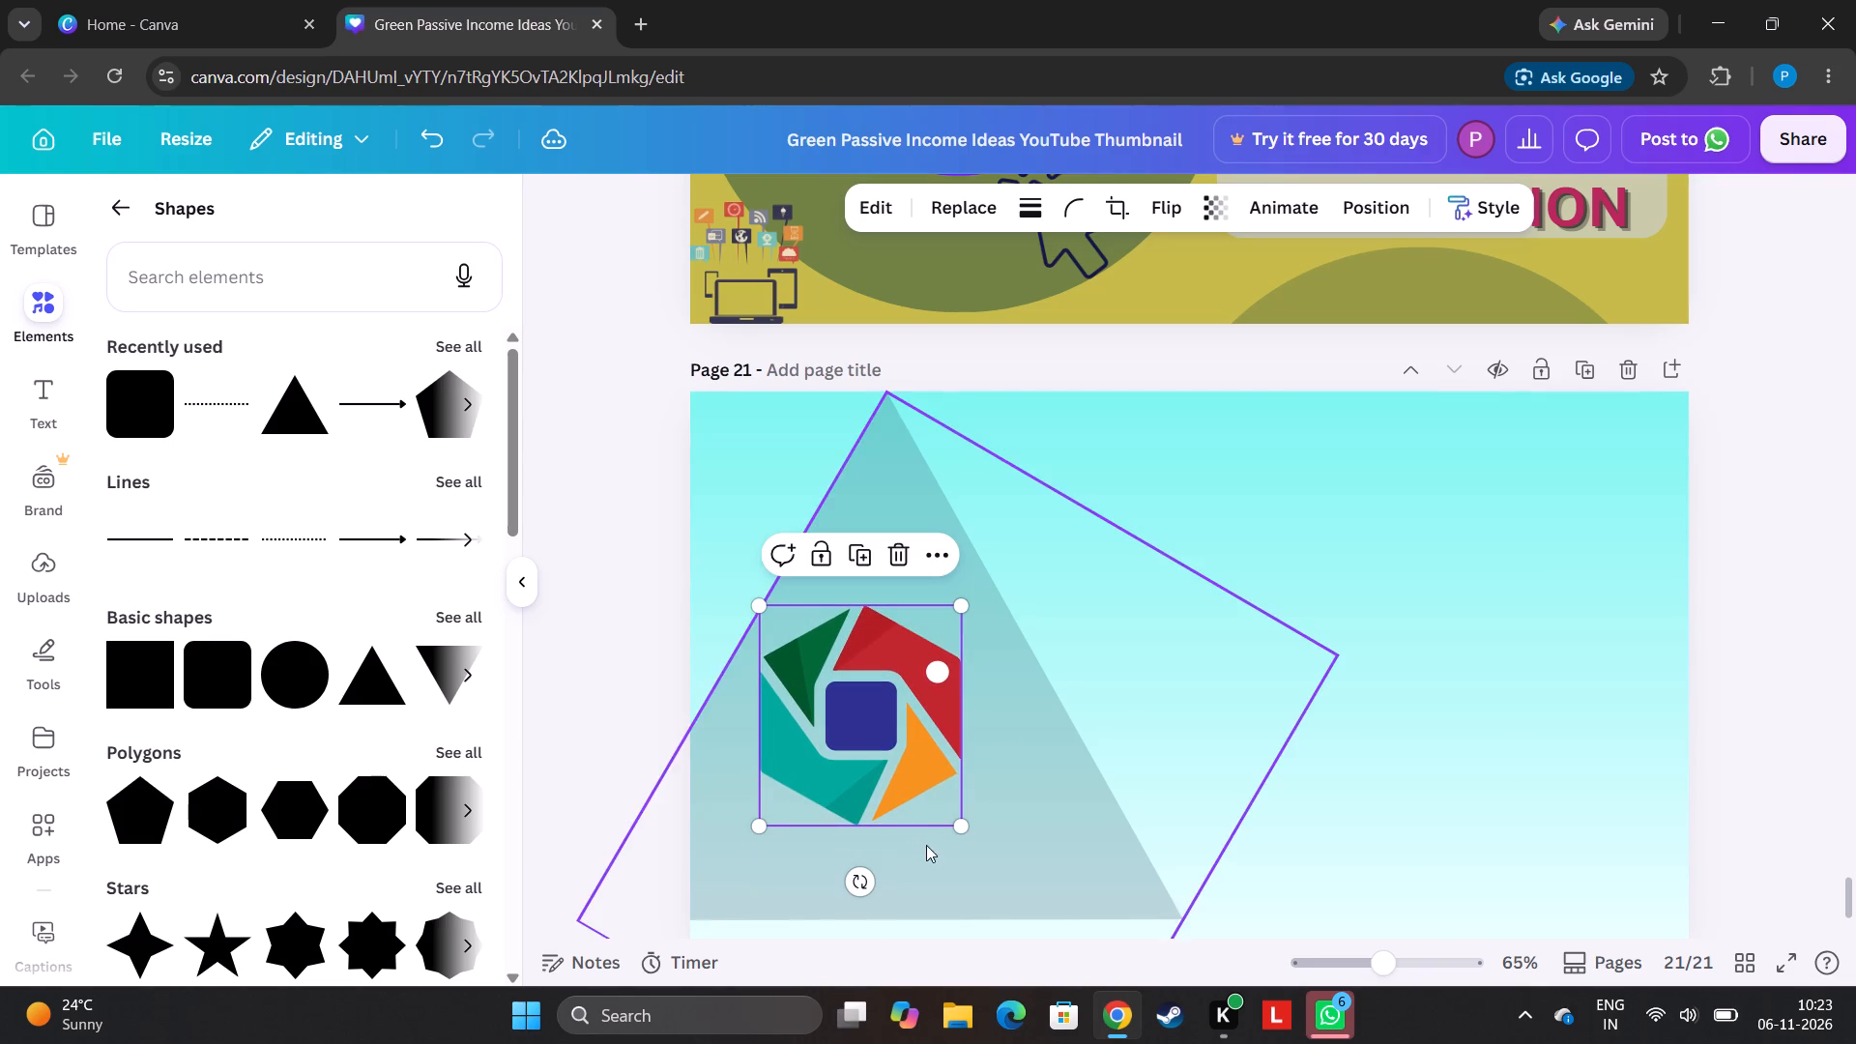
drag(954, 824, 1036, 890)
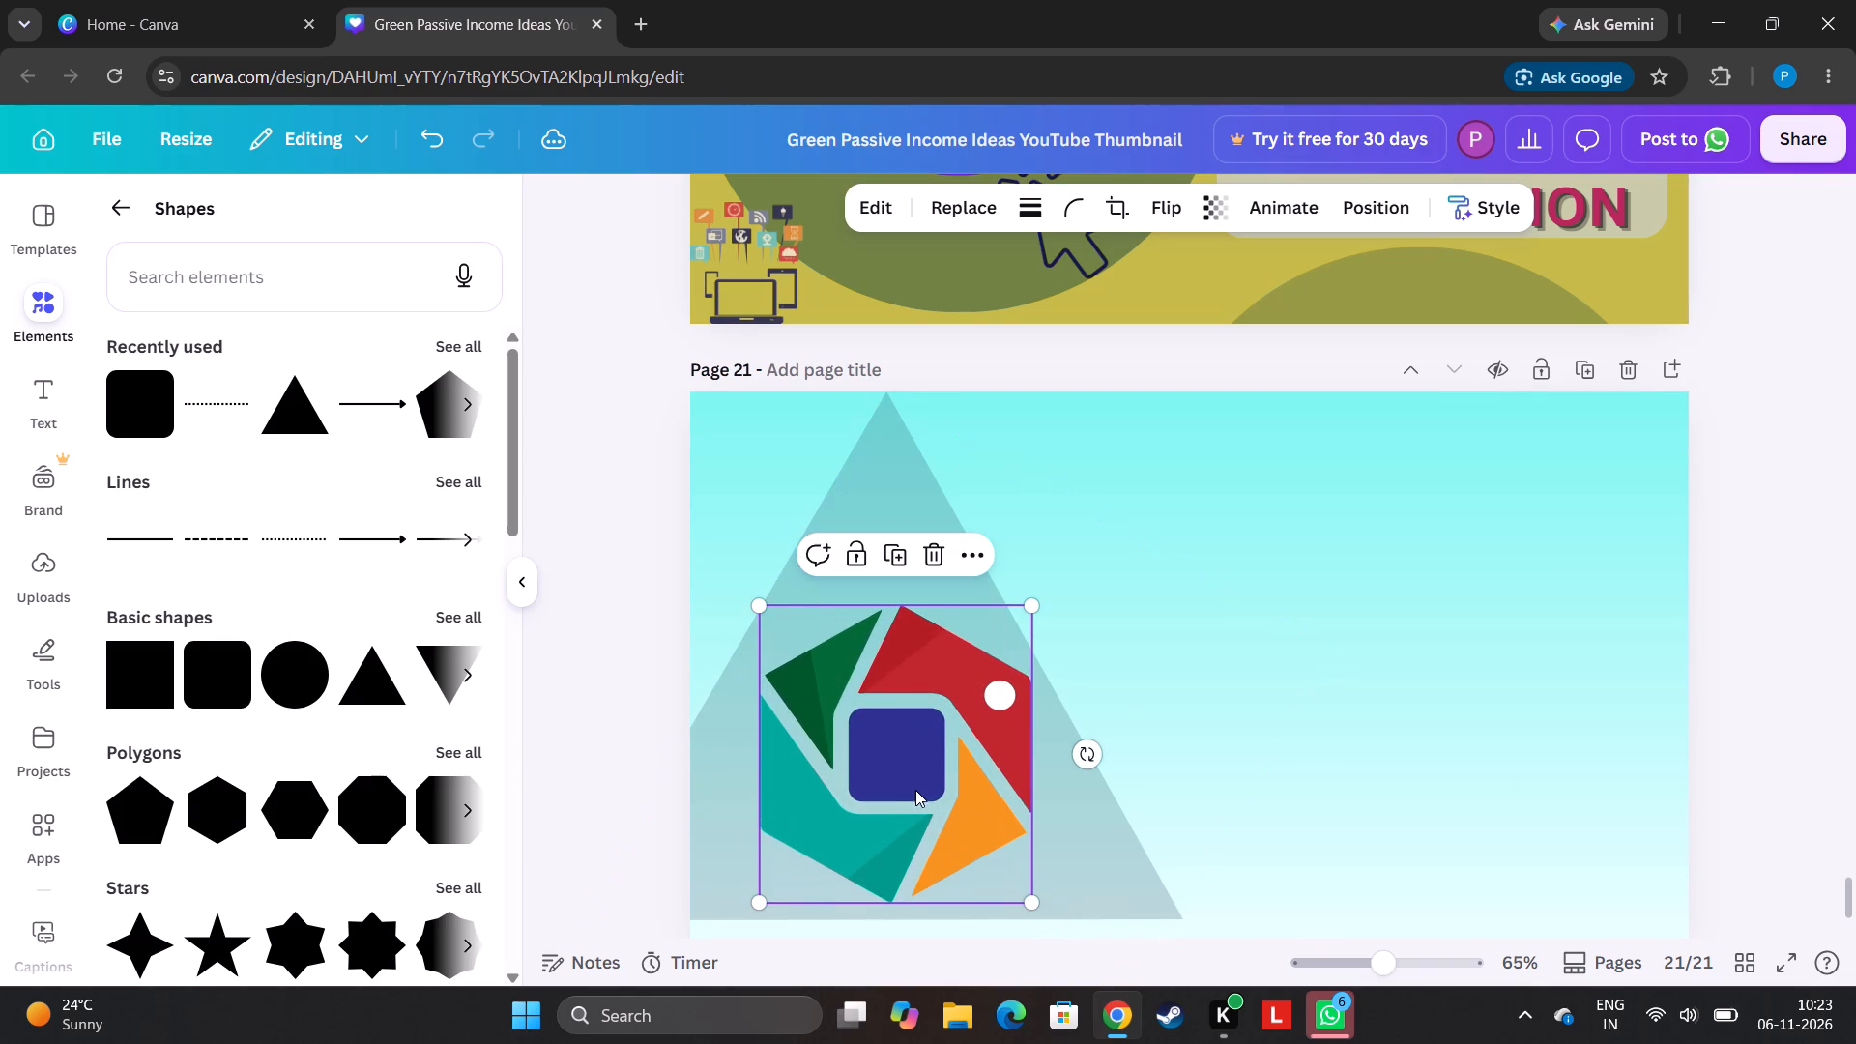
click(914, 782)
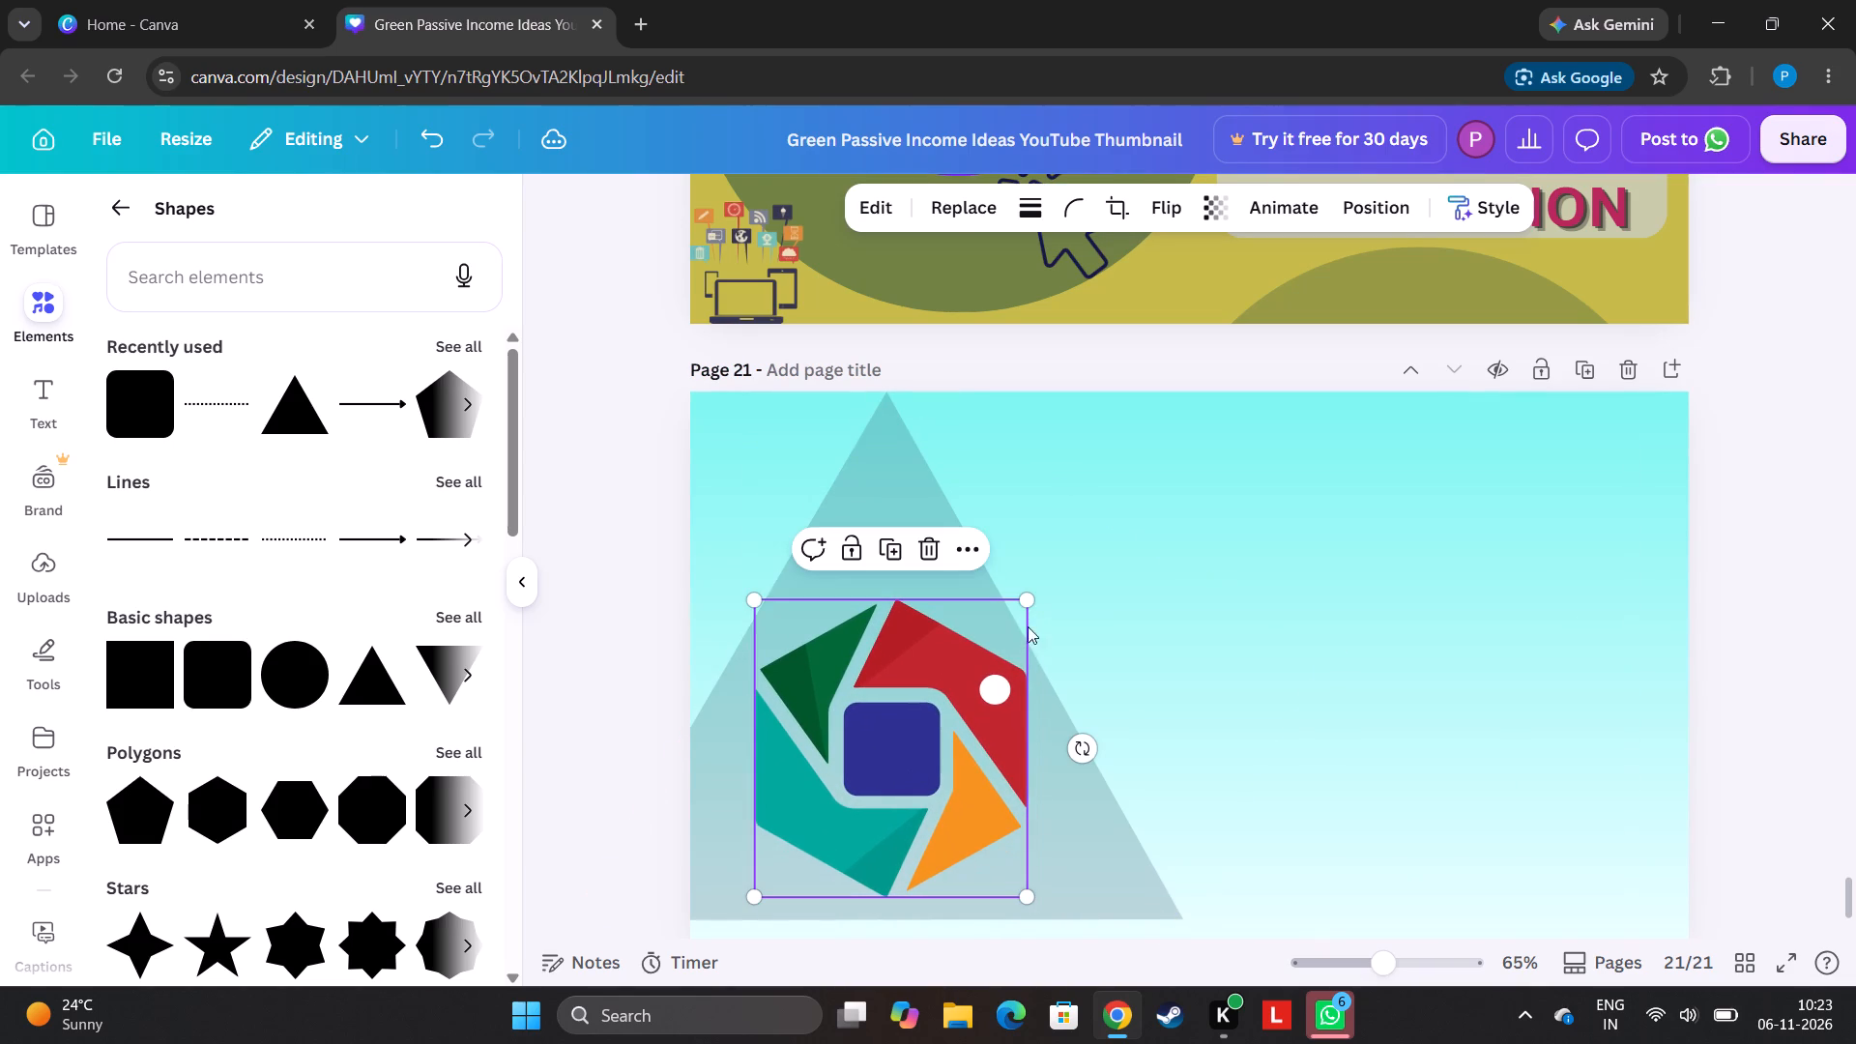
drag(1032, 607, 1026, 643)
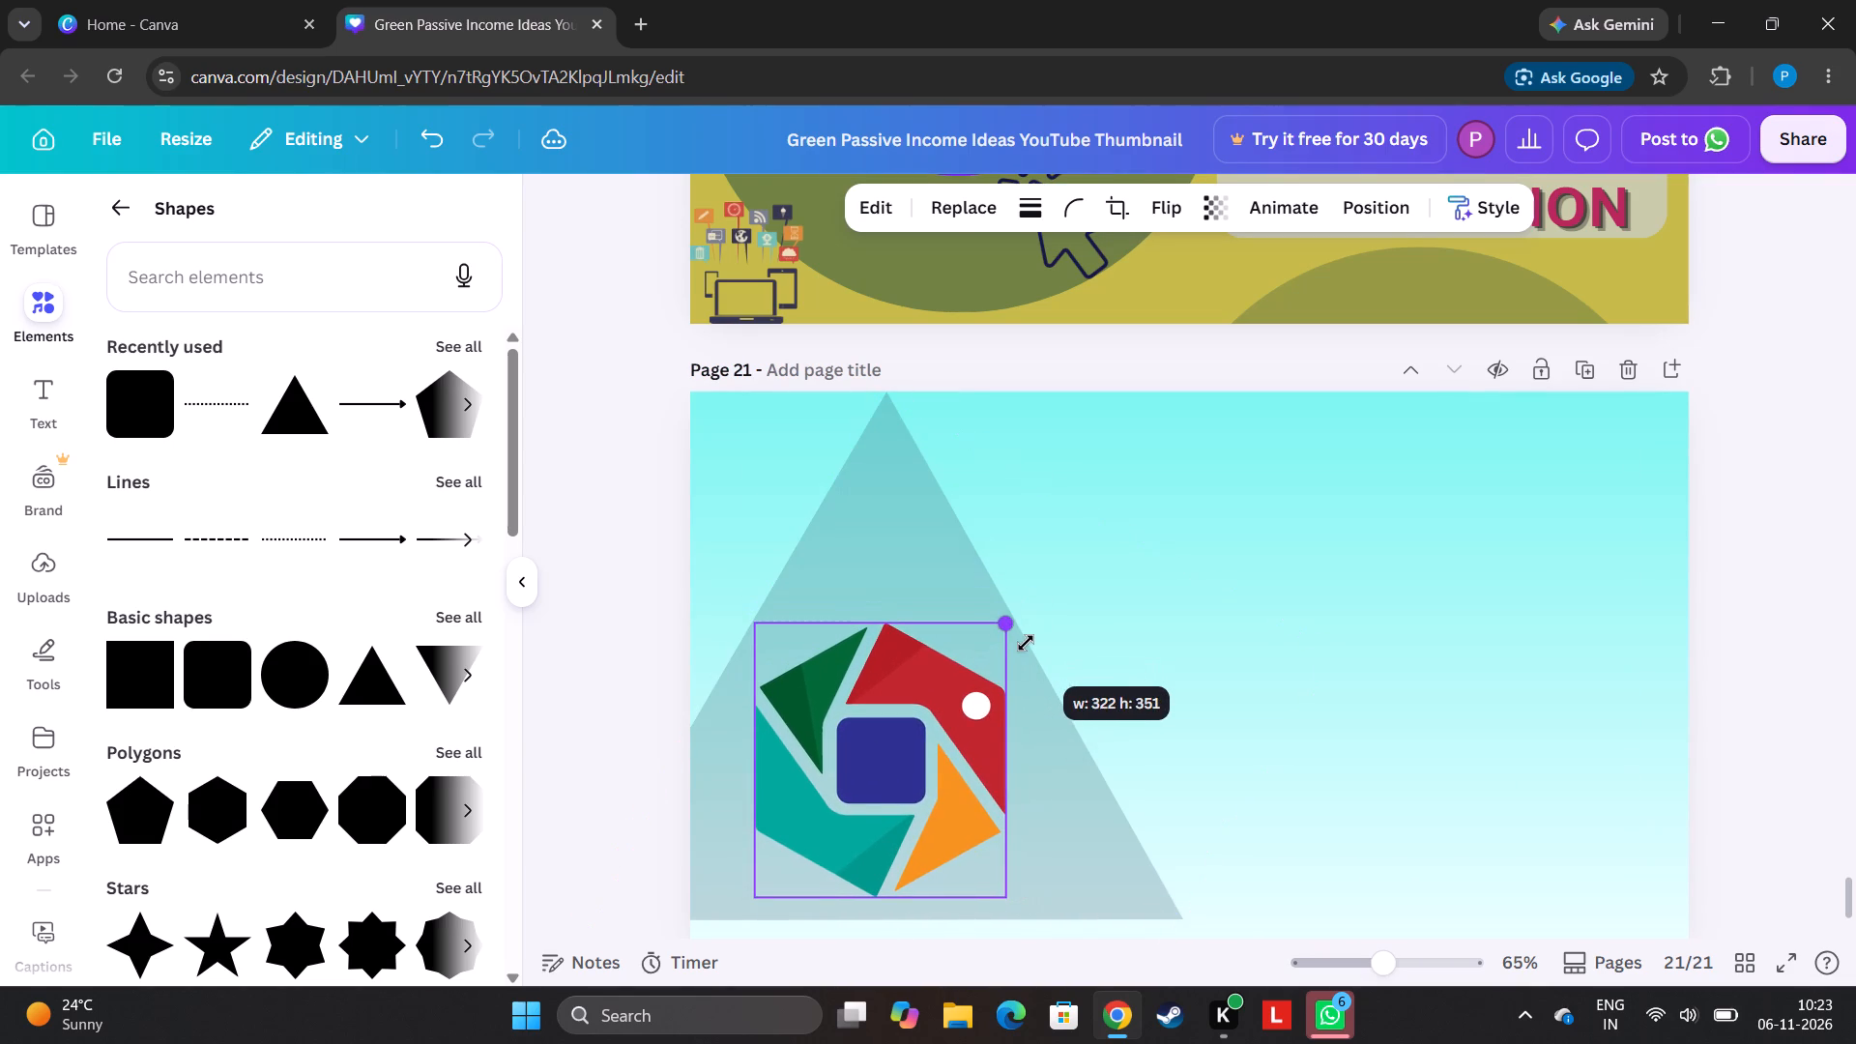
drag(1026, 643, 1015, 648)
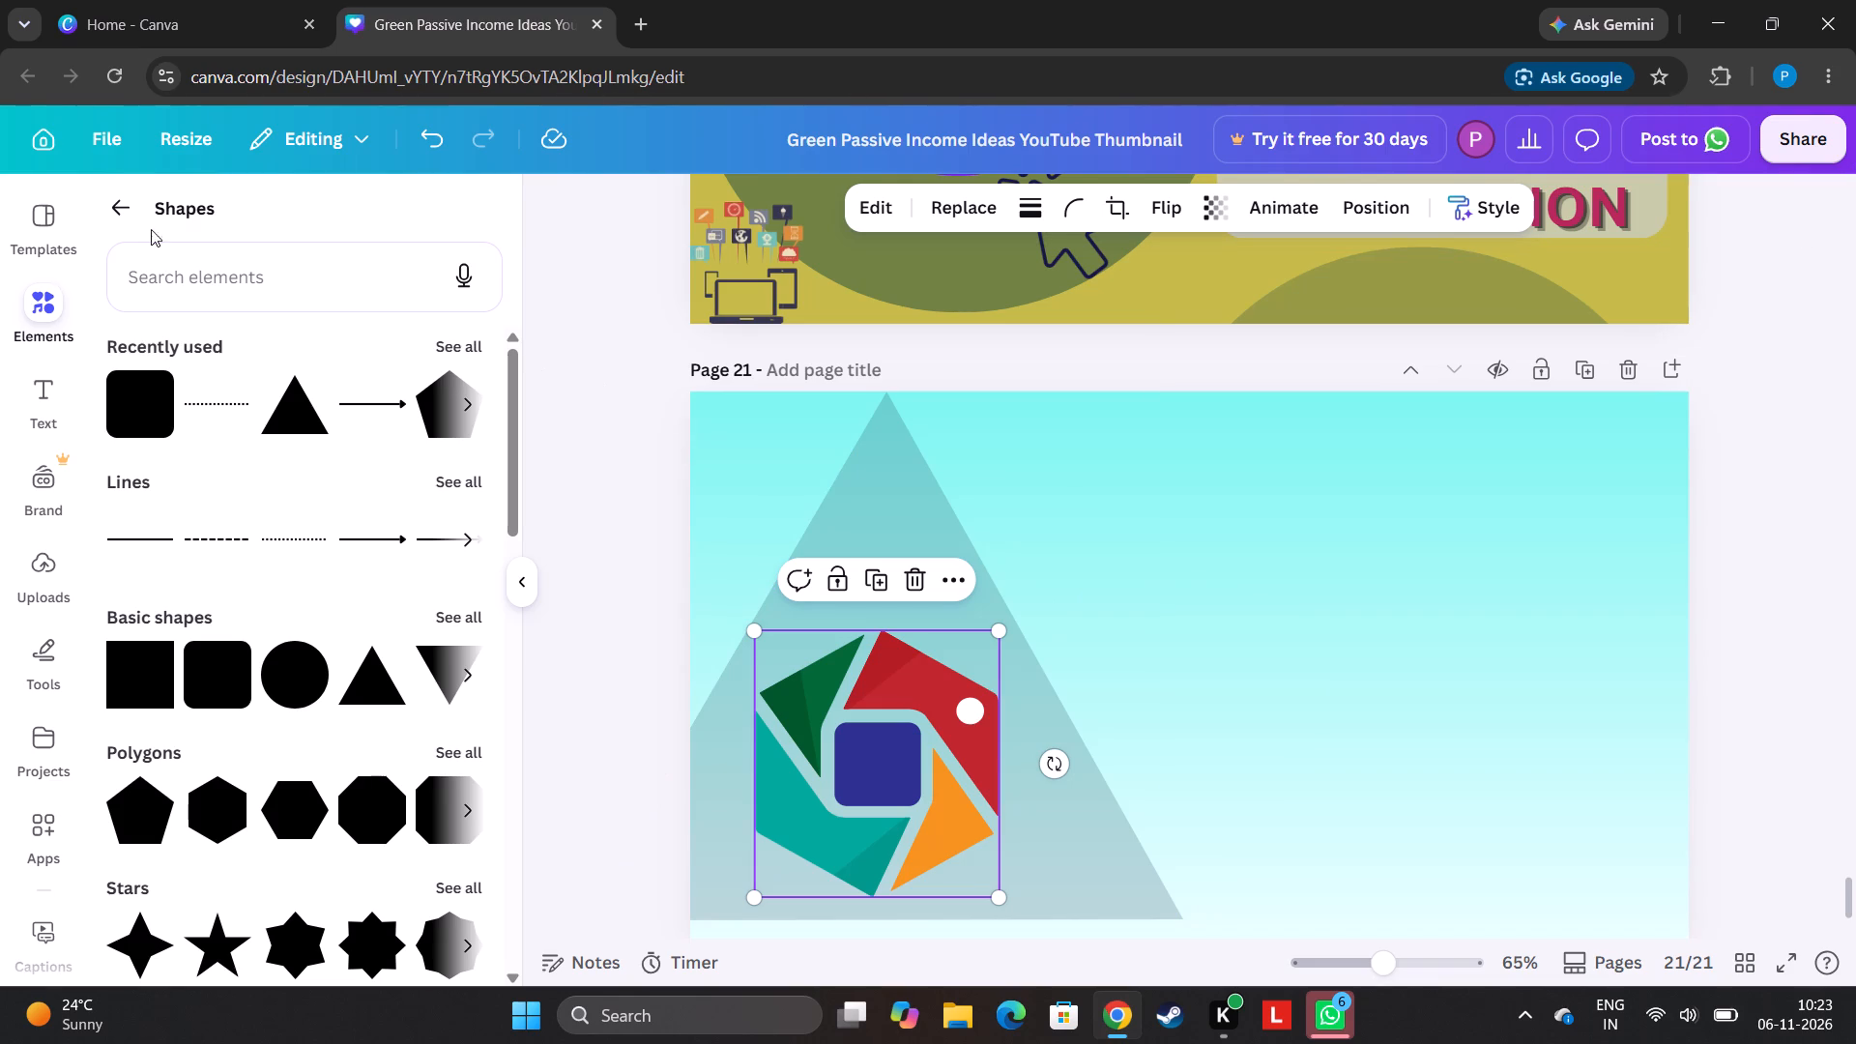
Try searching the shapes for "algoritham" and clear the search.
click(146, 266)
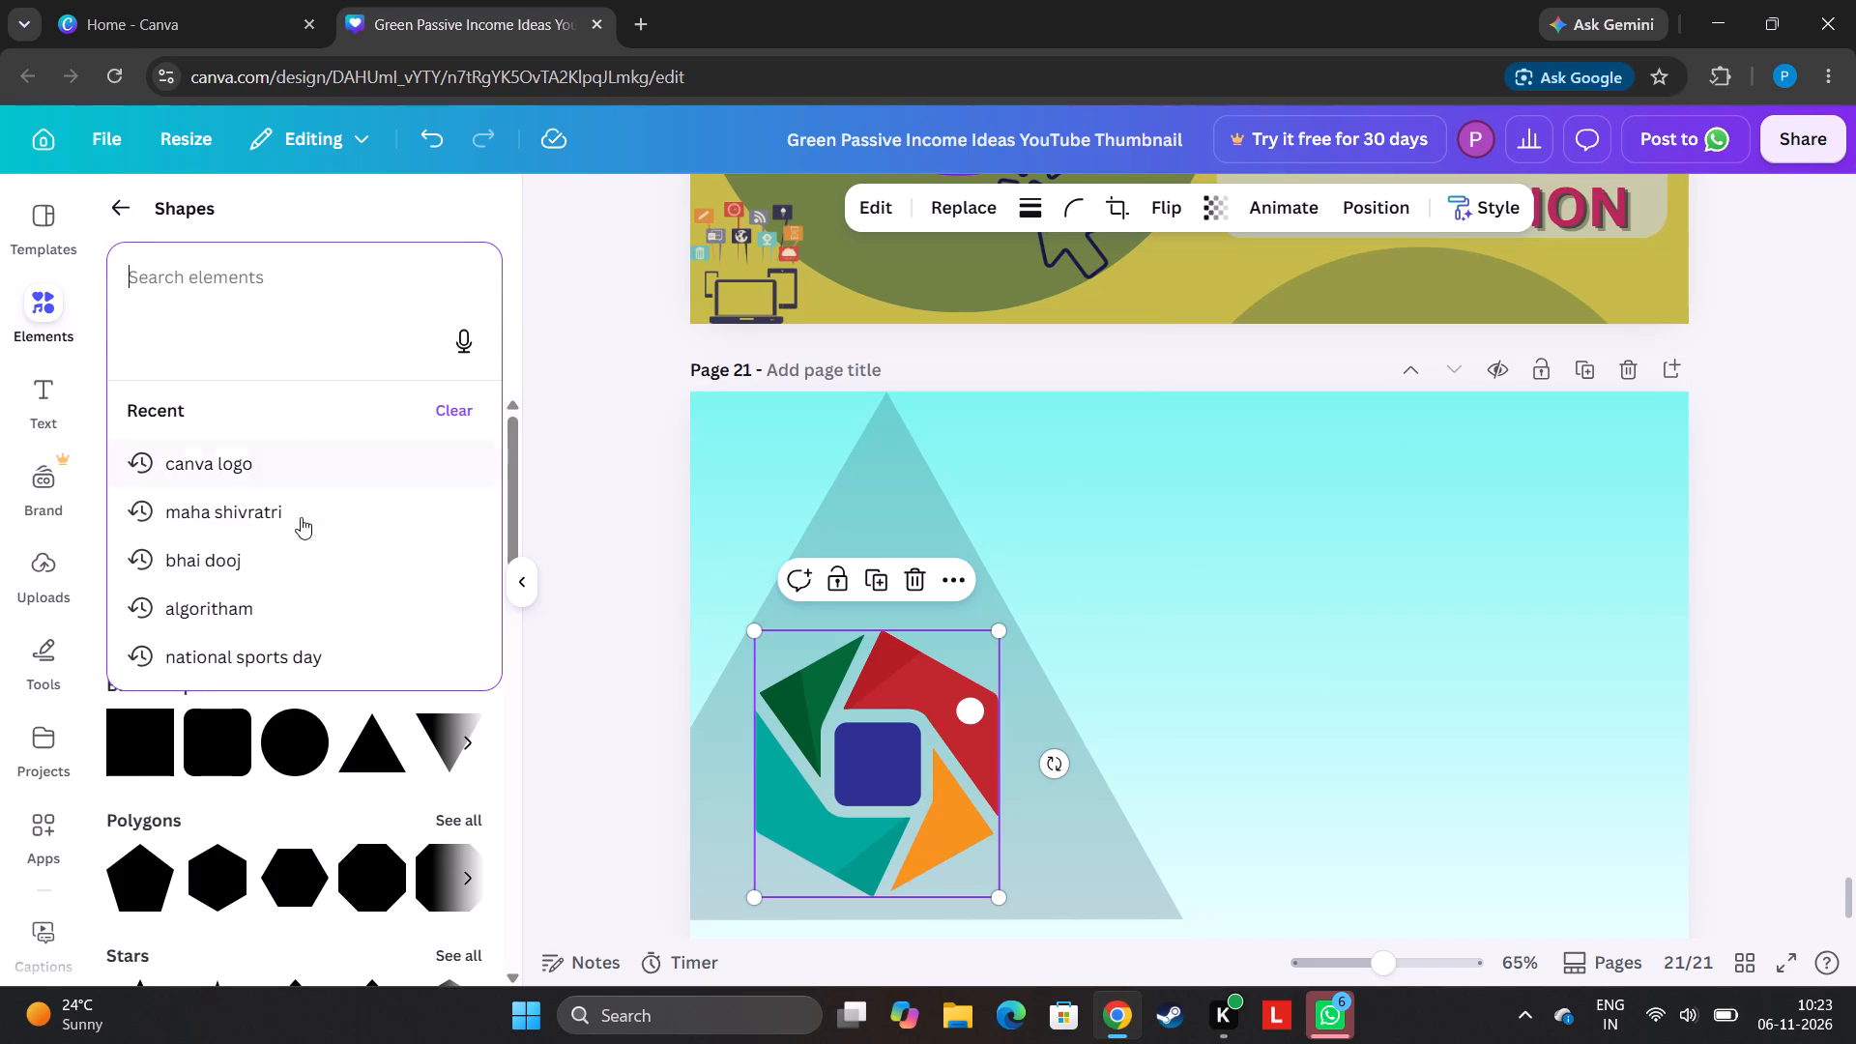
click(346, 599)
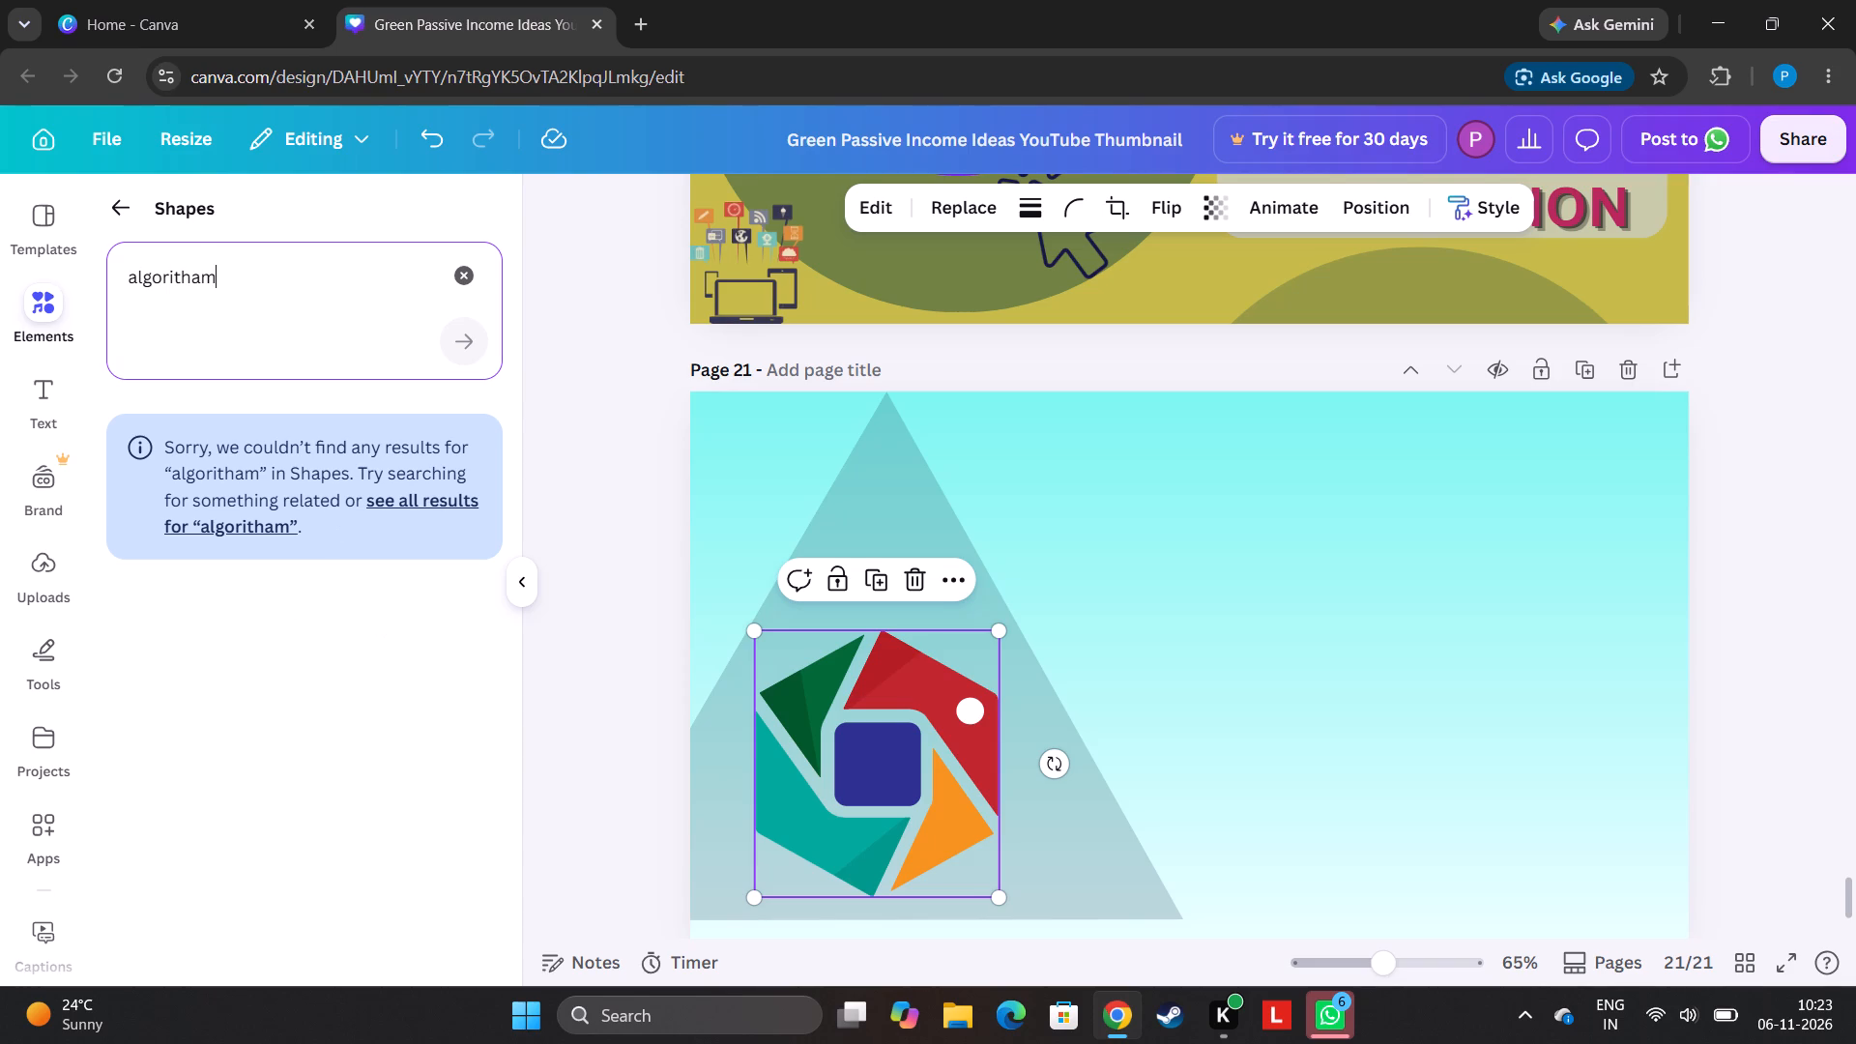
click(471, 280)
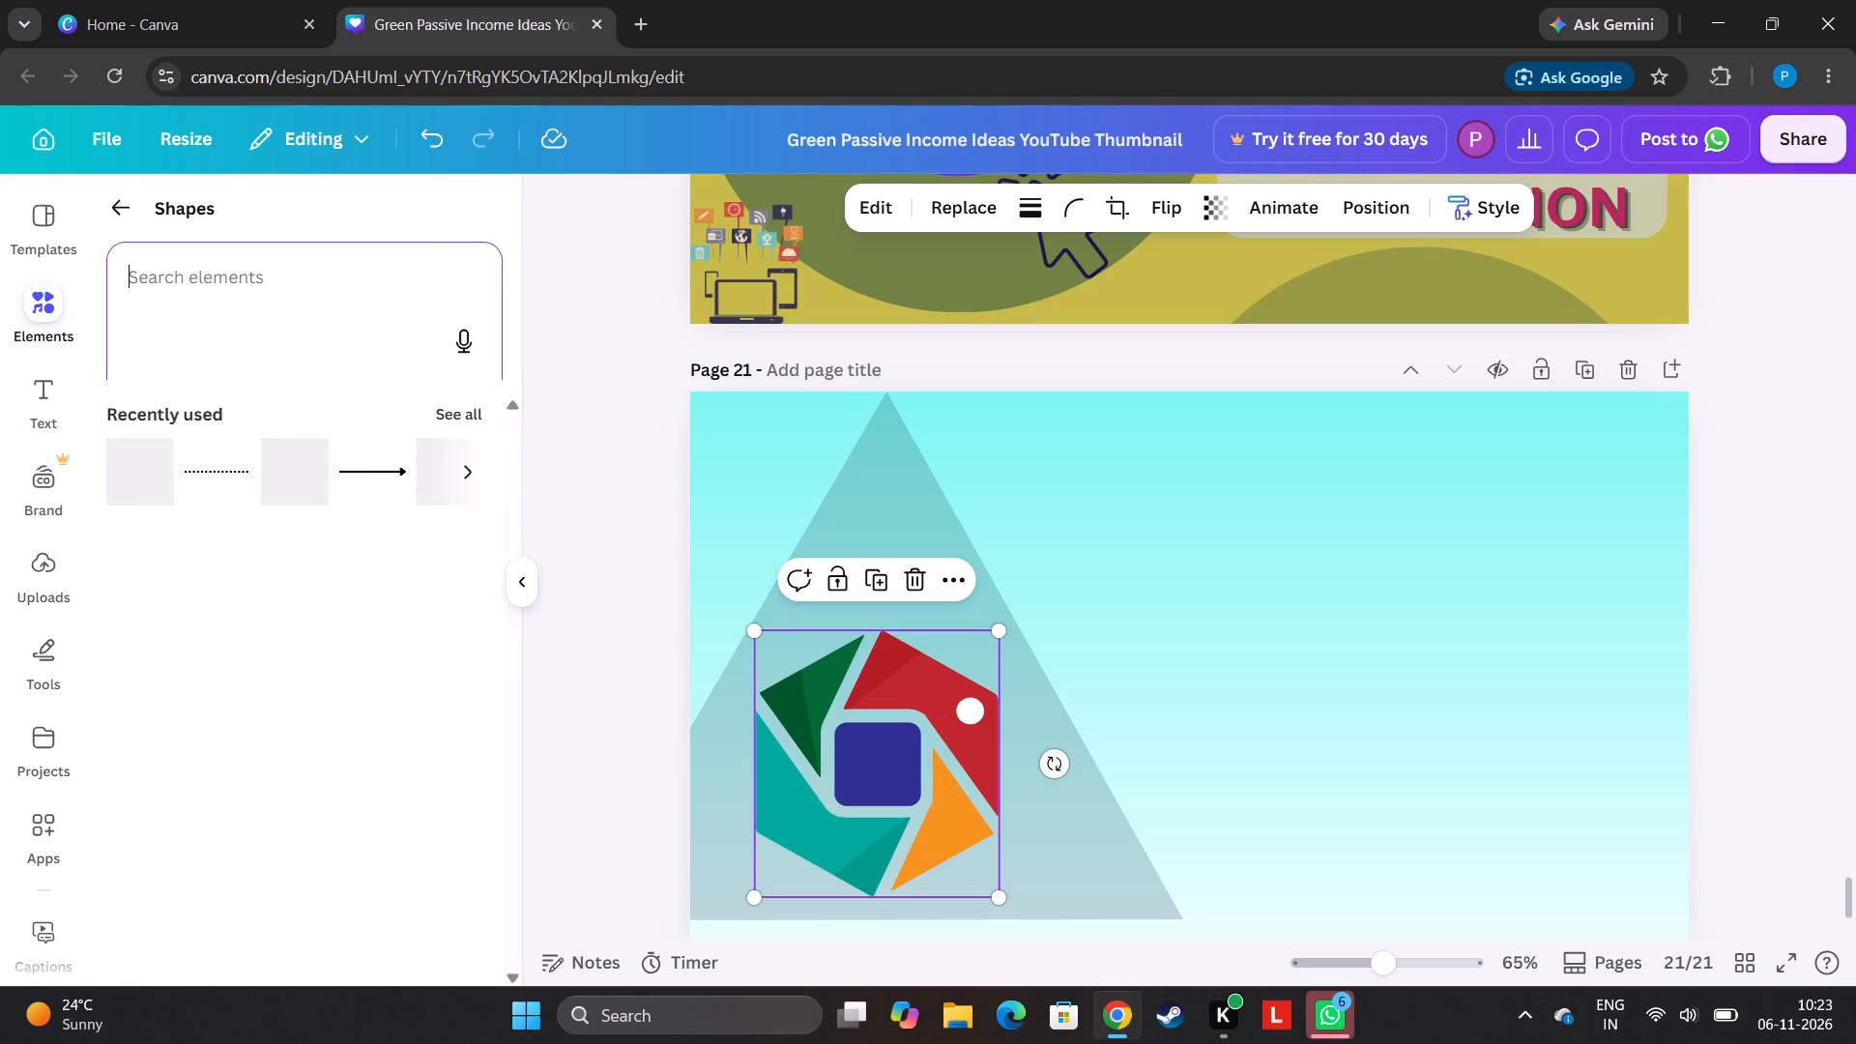
Leave the shapes category and show the full collection of recommended elements.
click(123, 208)
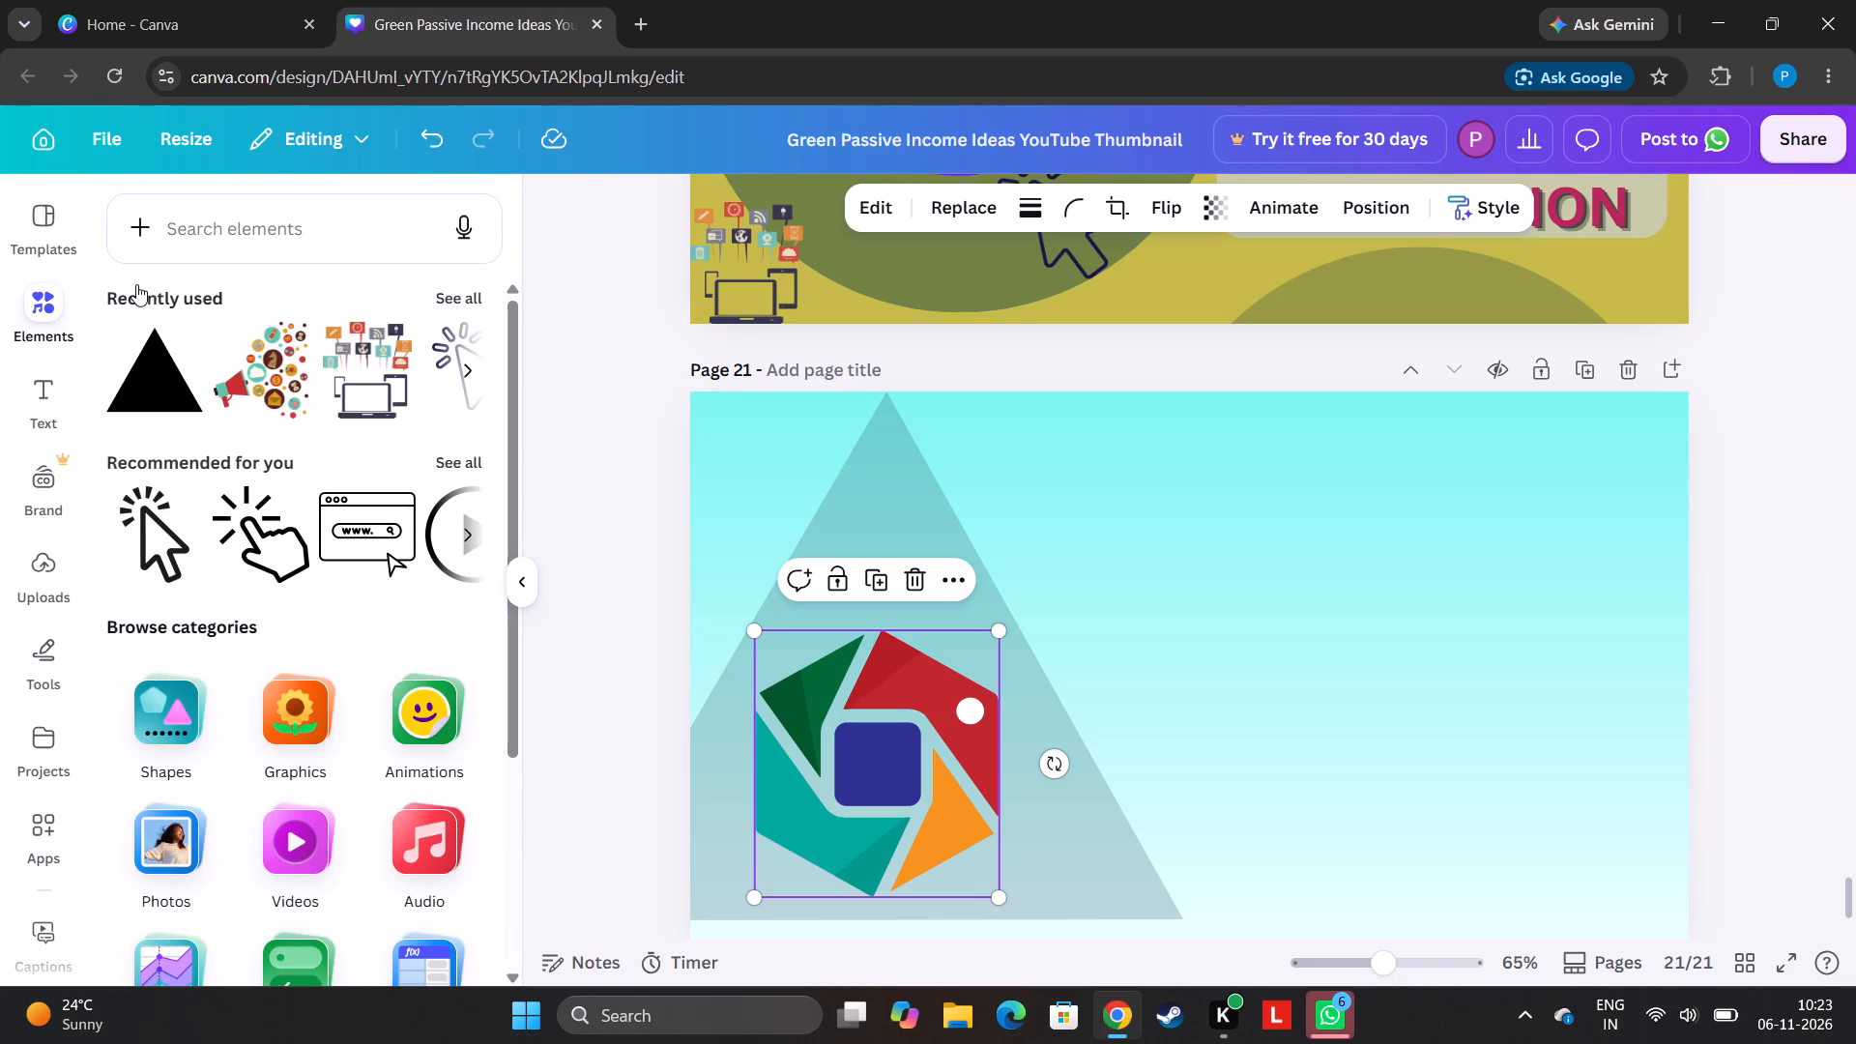
click(467, 453)
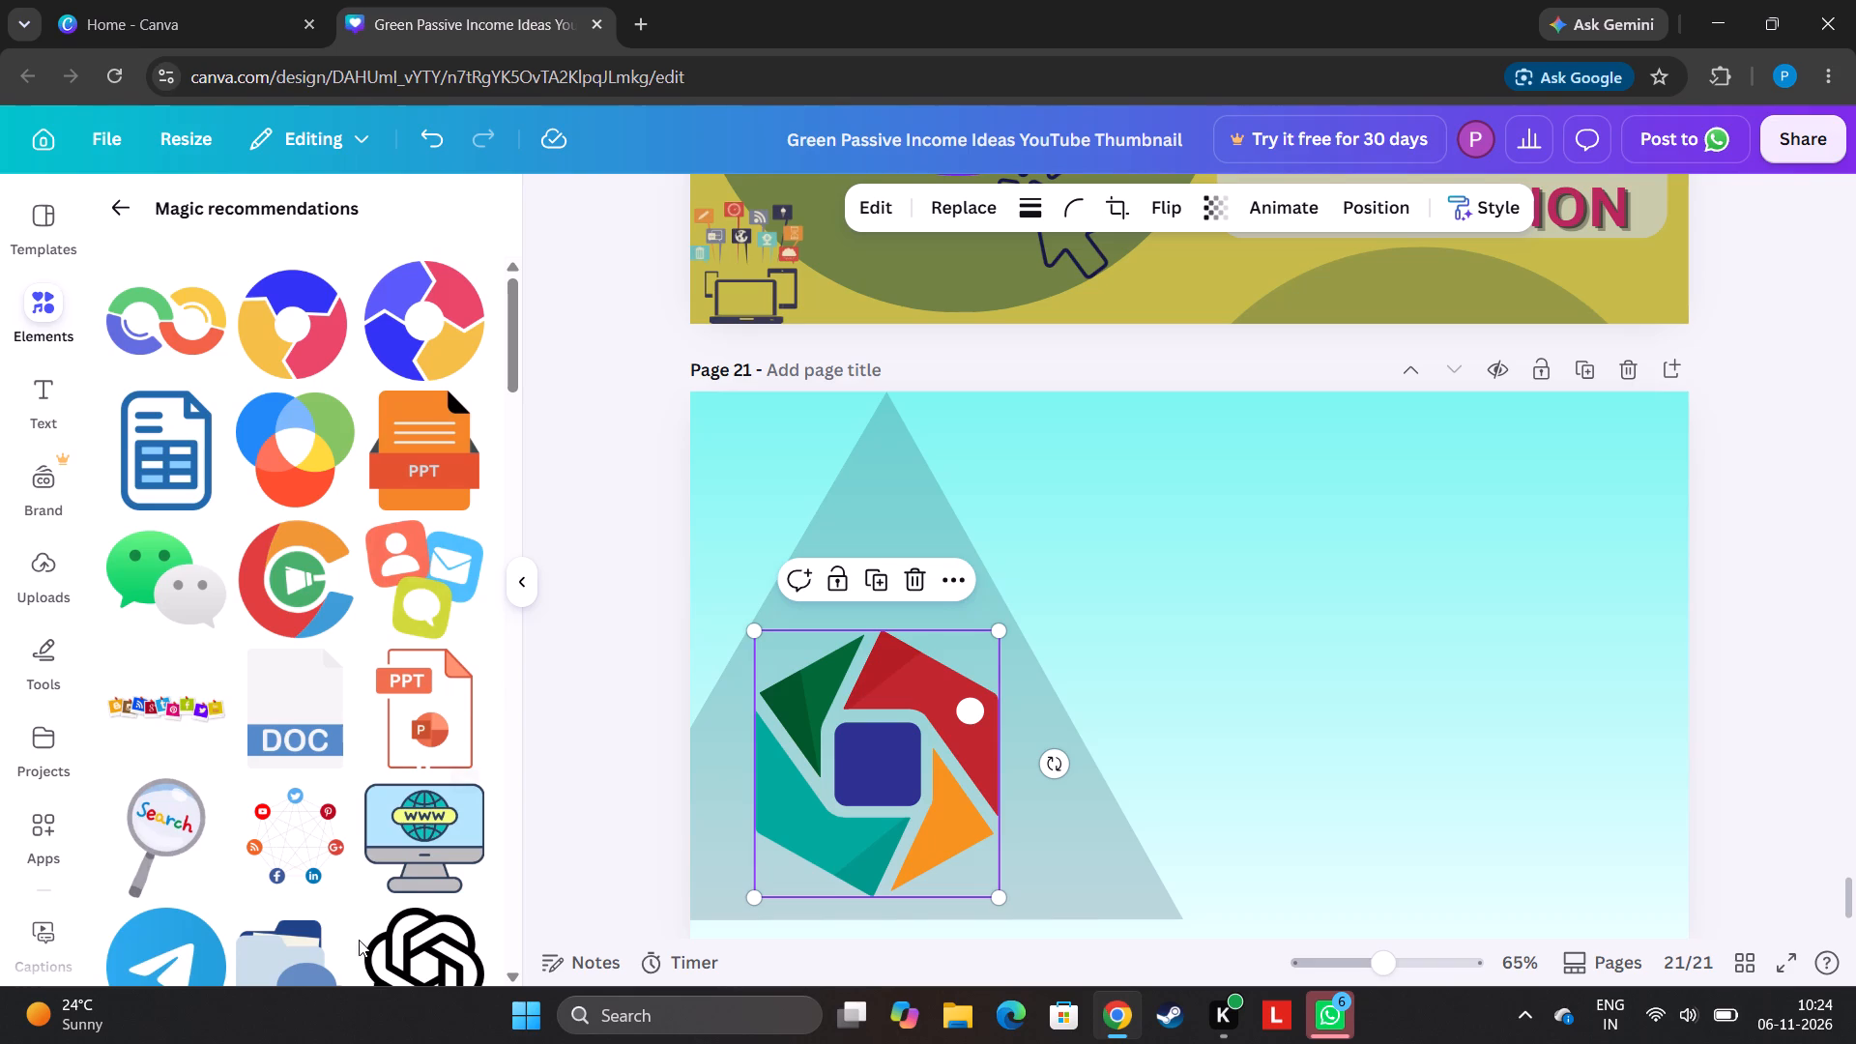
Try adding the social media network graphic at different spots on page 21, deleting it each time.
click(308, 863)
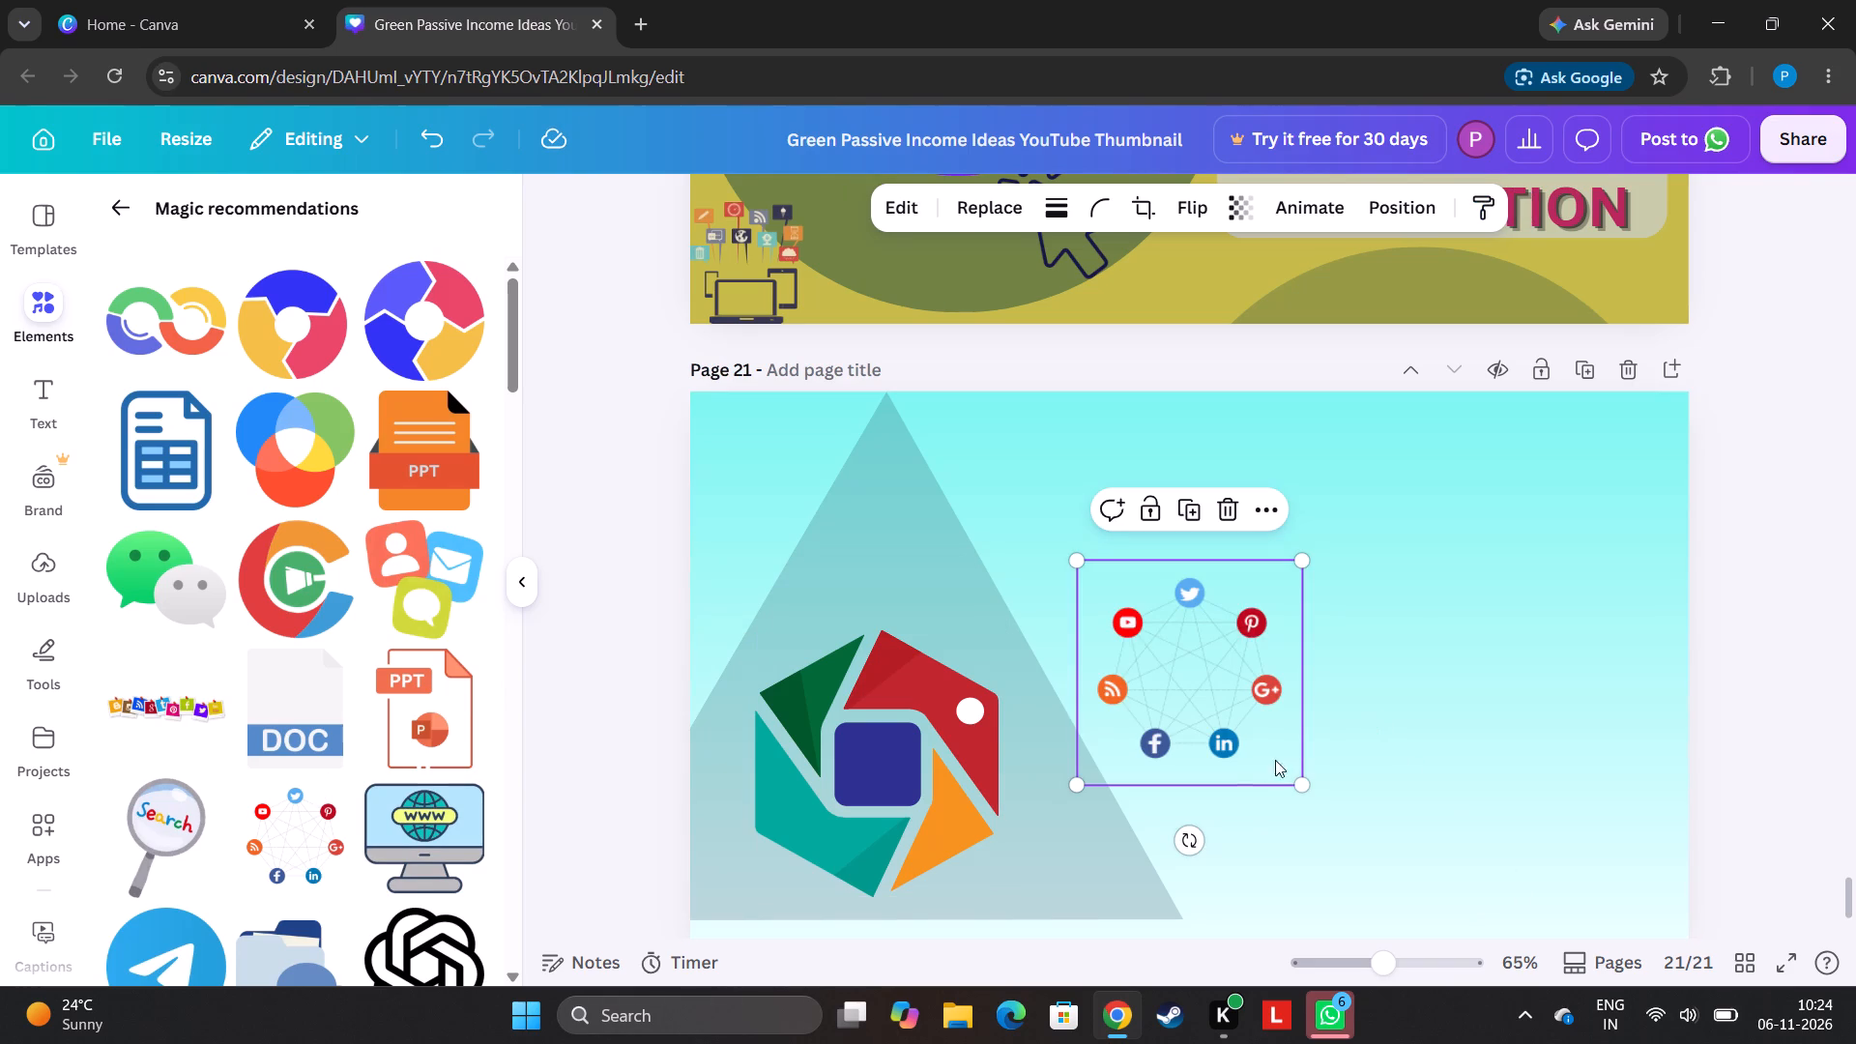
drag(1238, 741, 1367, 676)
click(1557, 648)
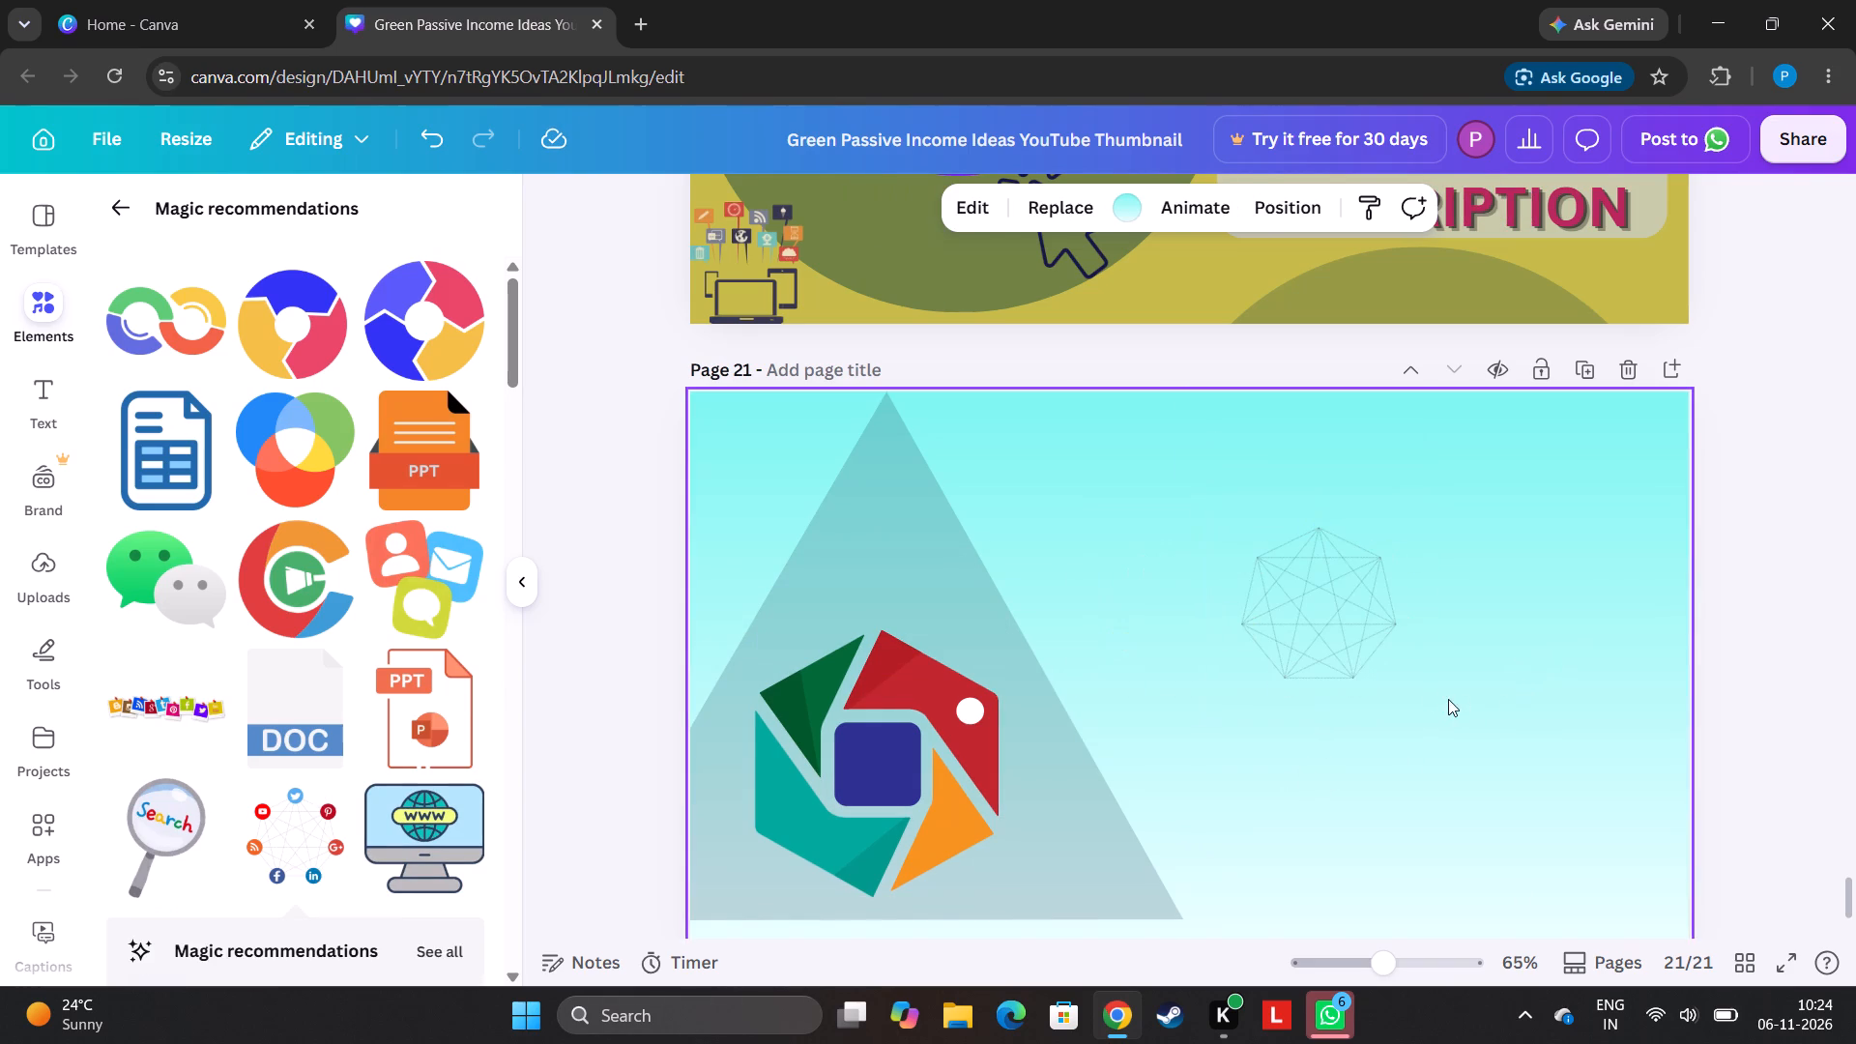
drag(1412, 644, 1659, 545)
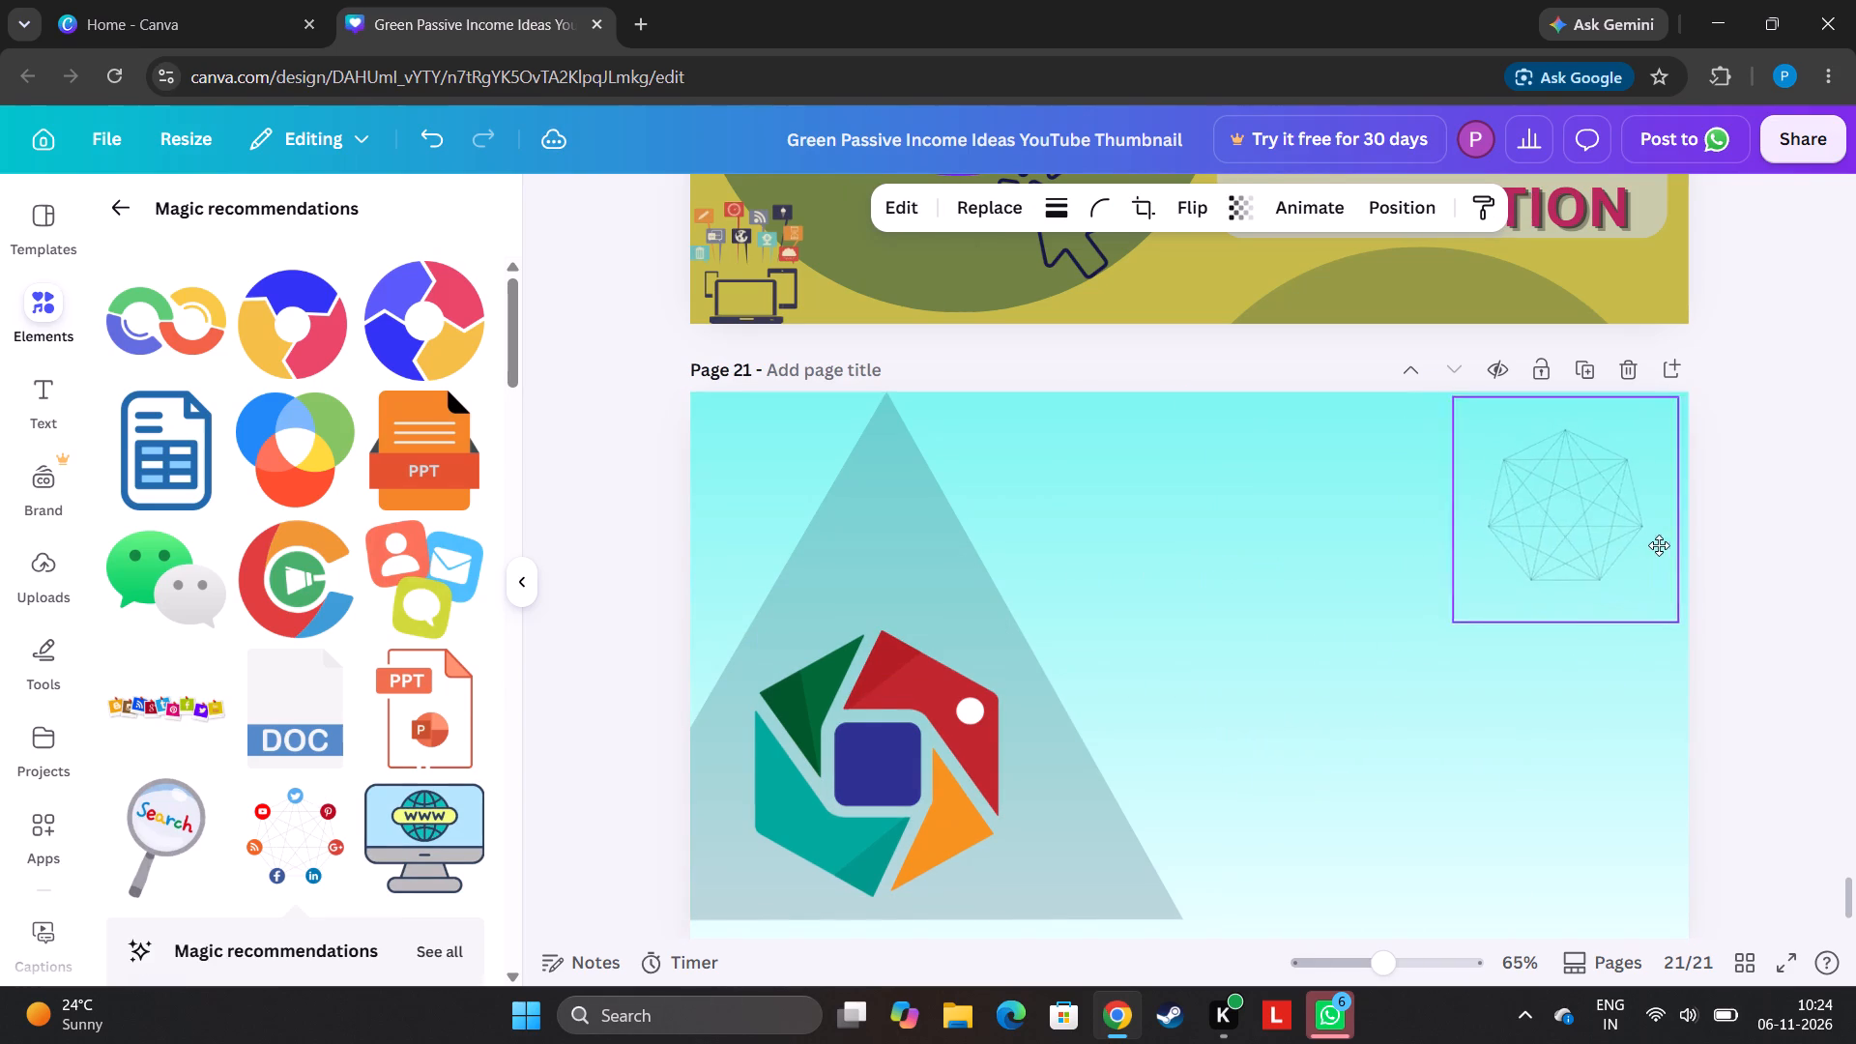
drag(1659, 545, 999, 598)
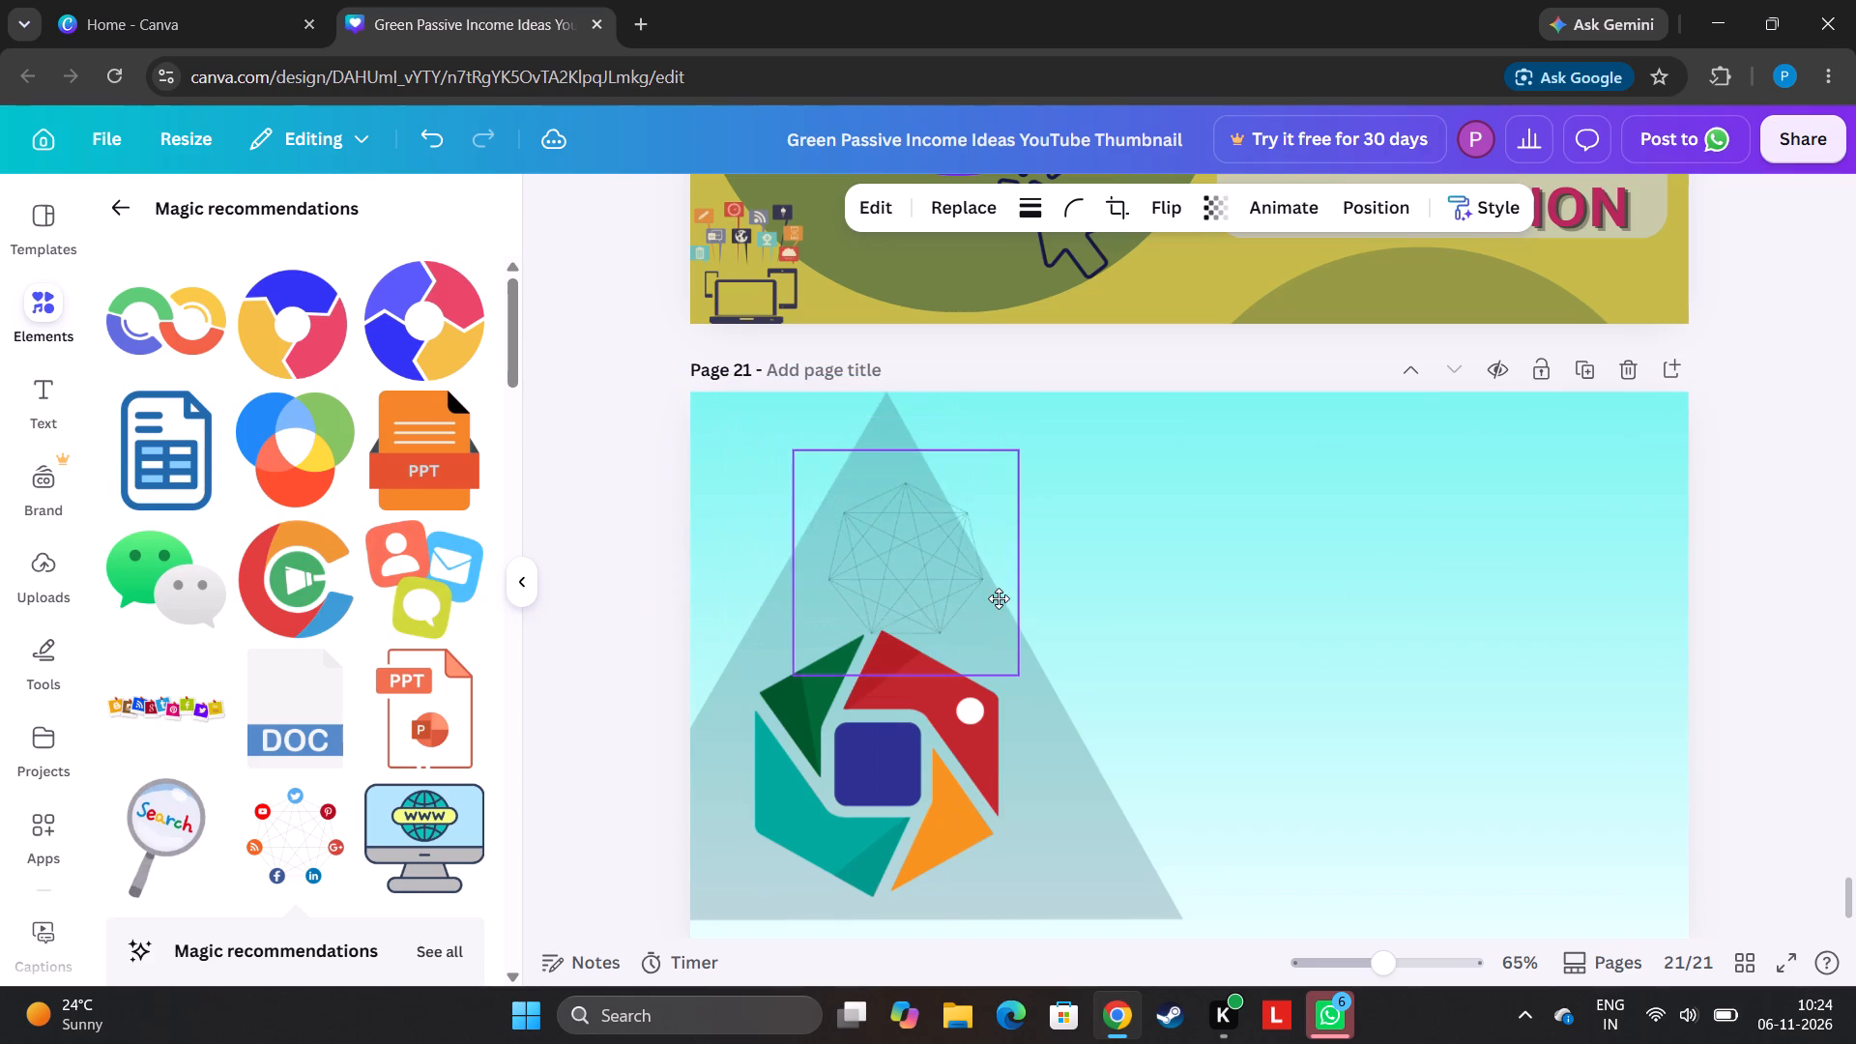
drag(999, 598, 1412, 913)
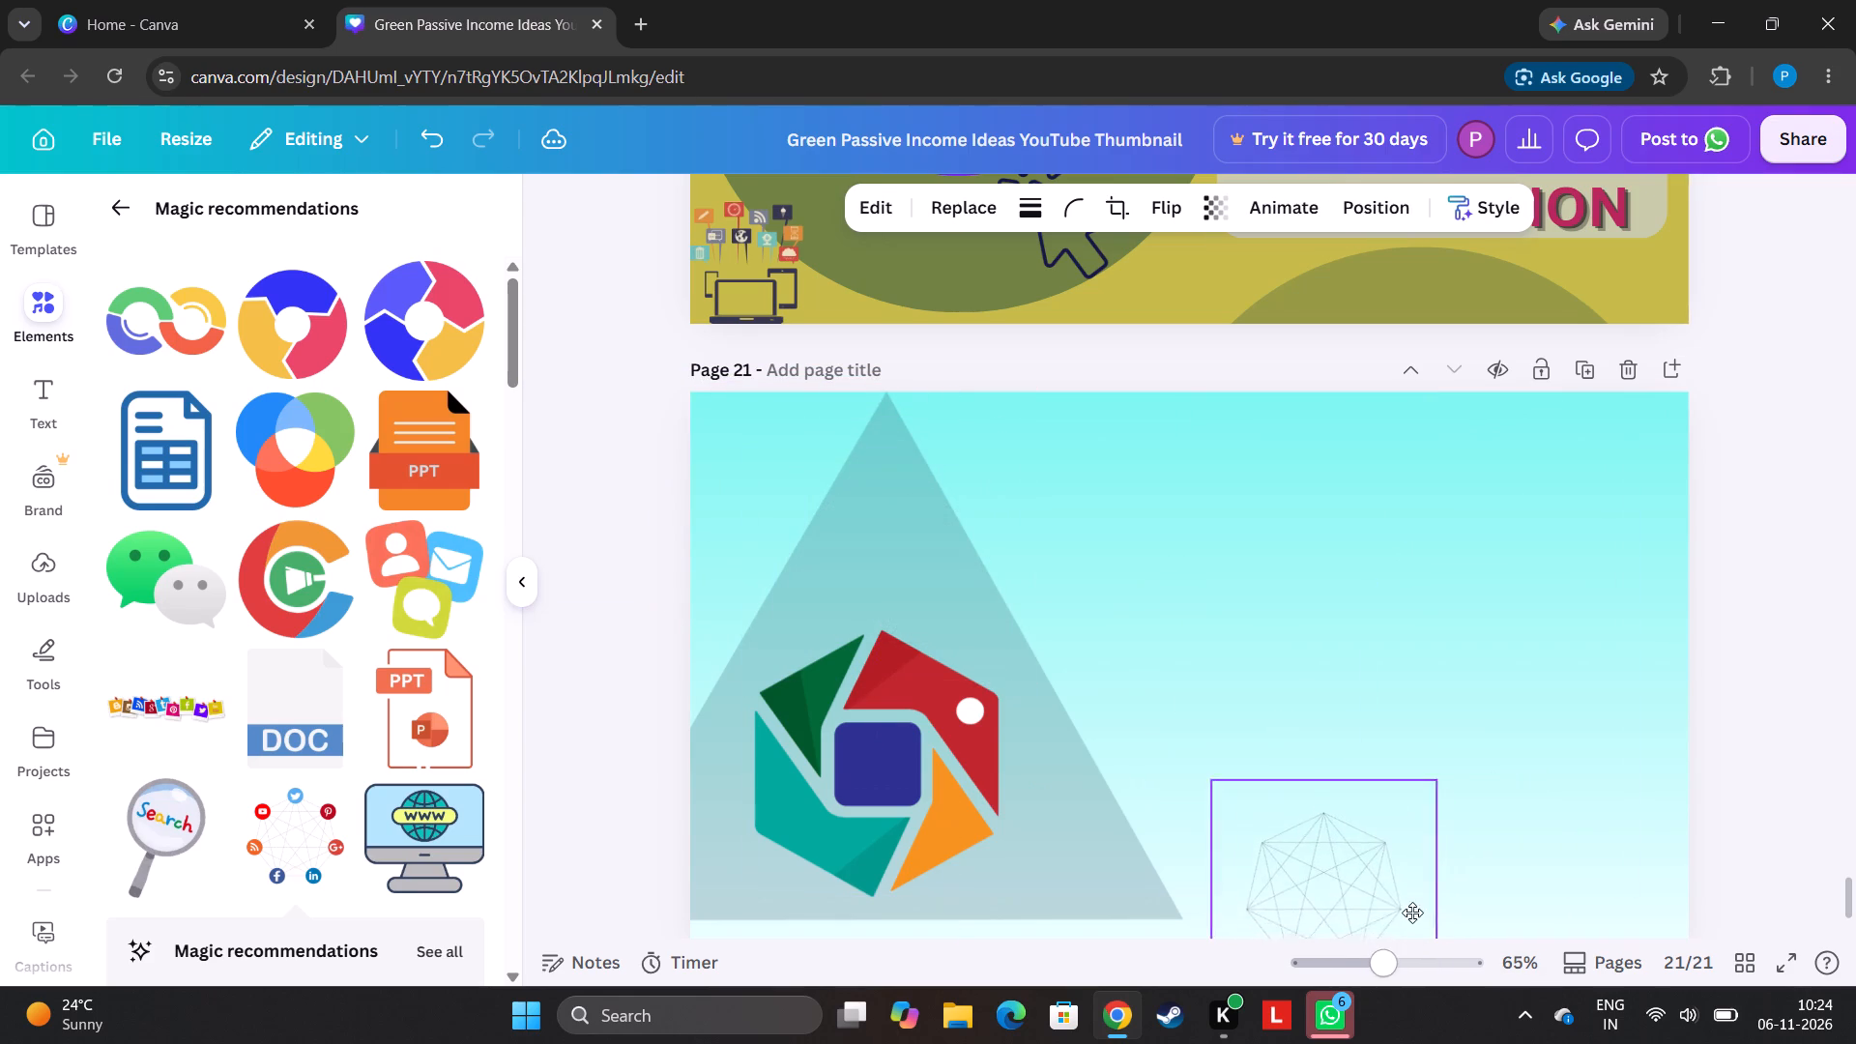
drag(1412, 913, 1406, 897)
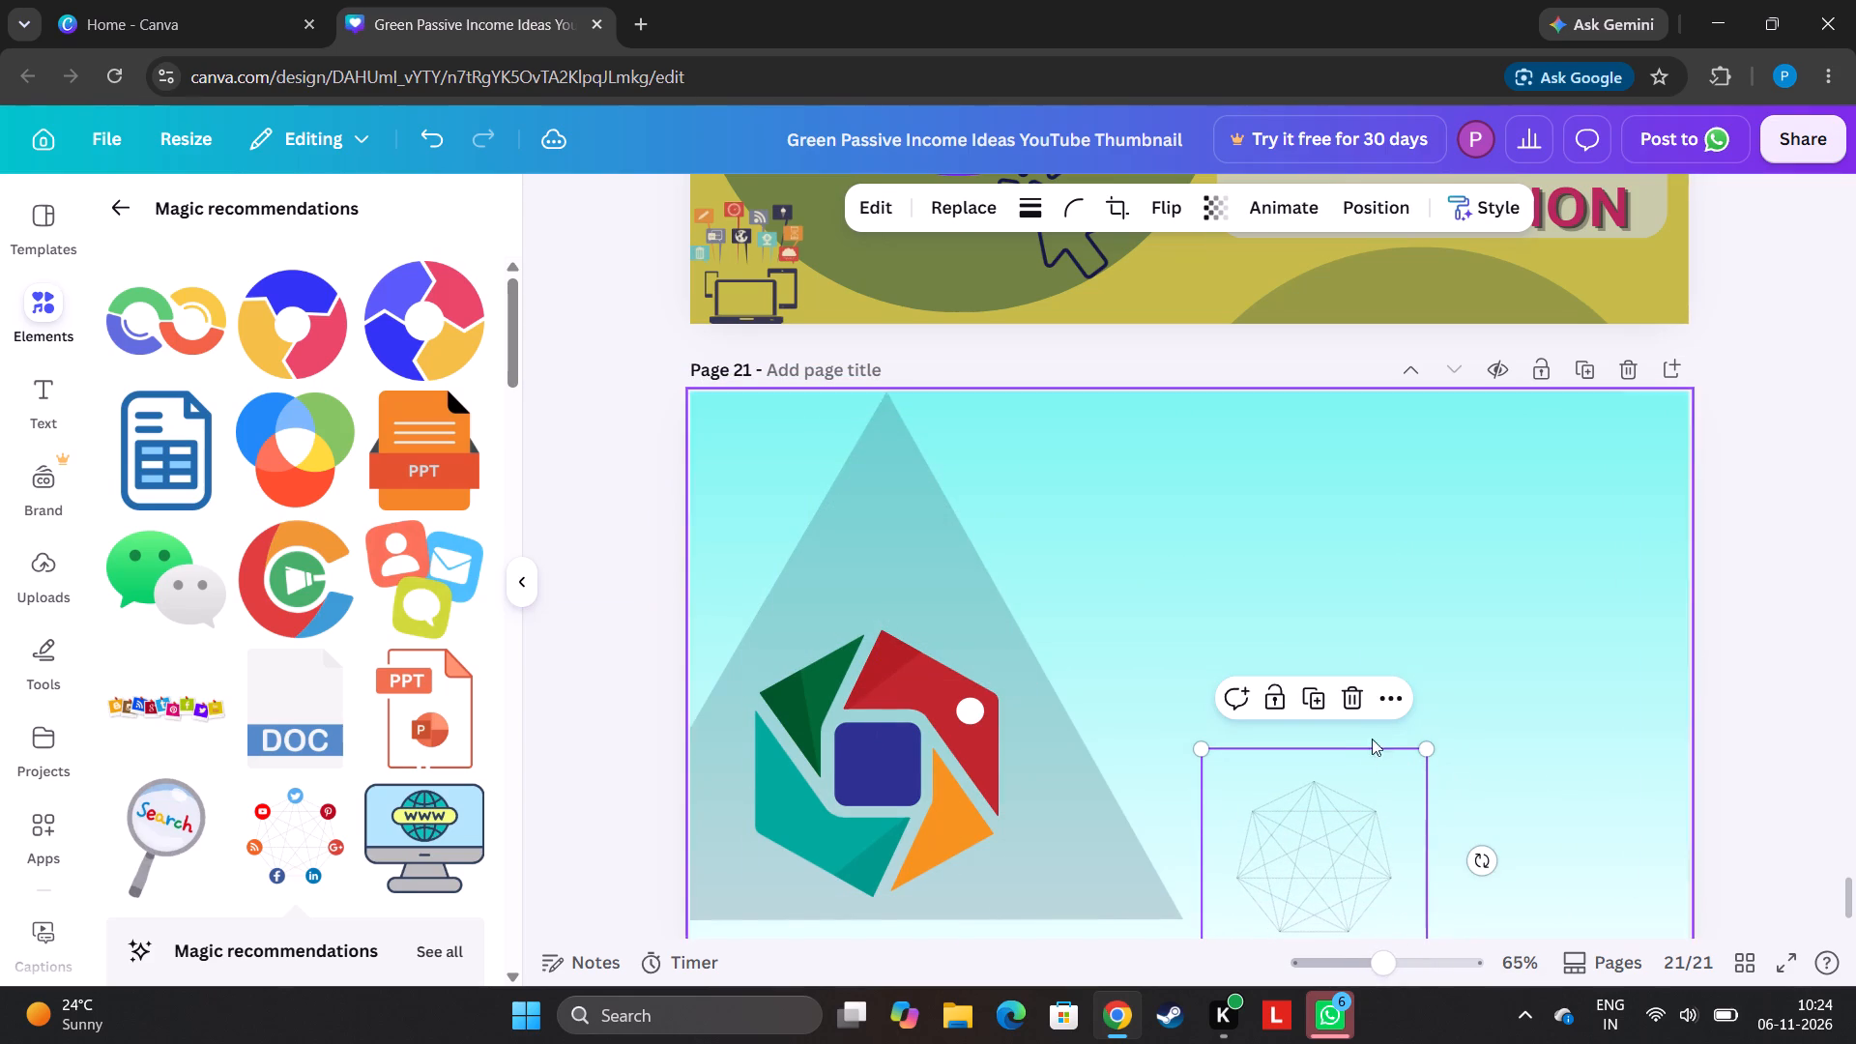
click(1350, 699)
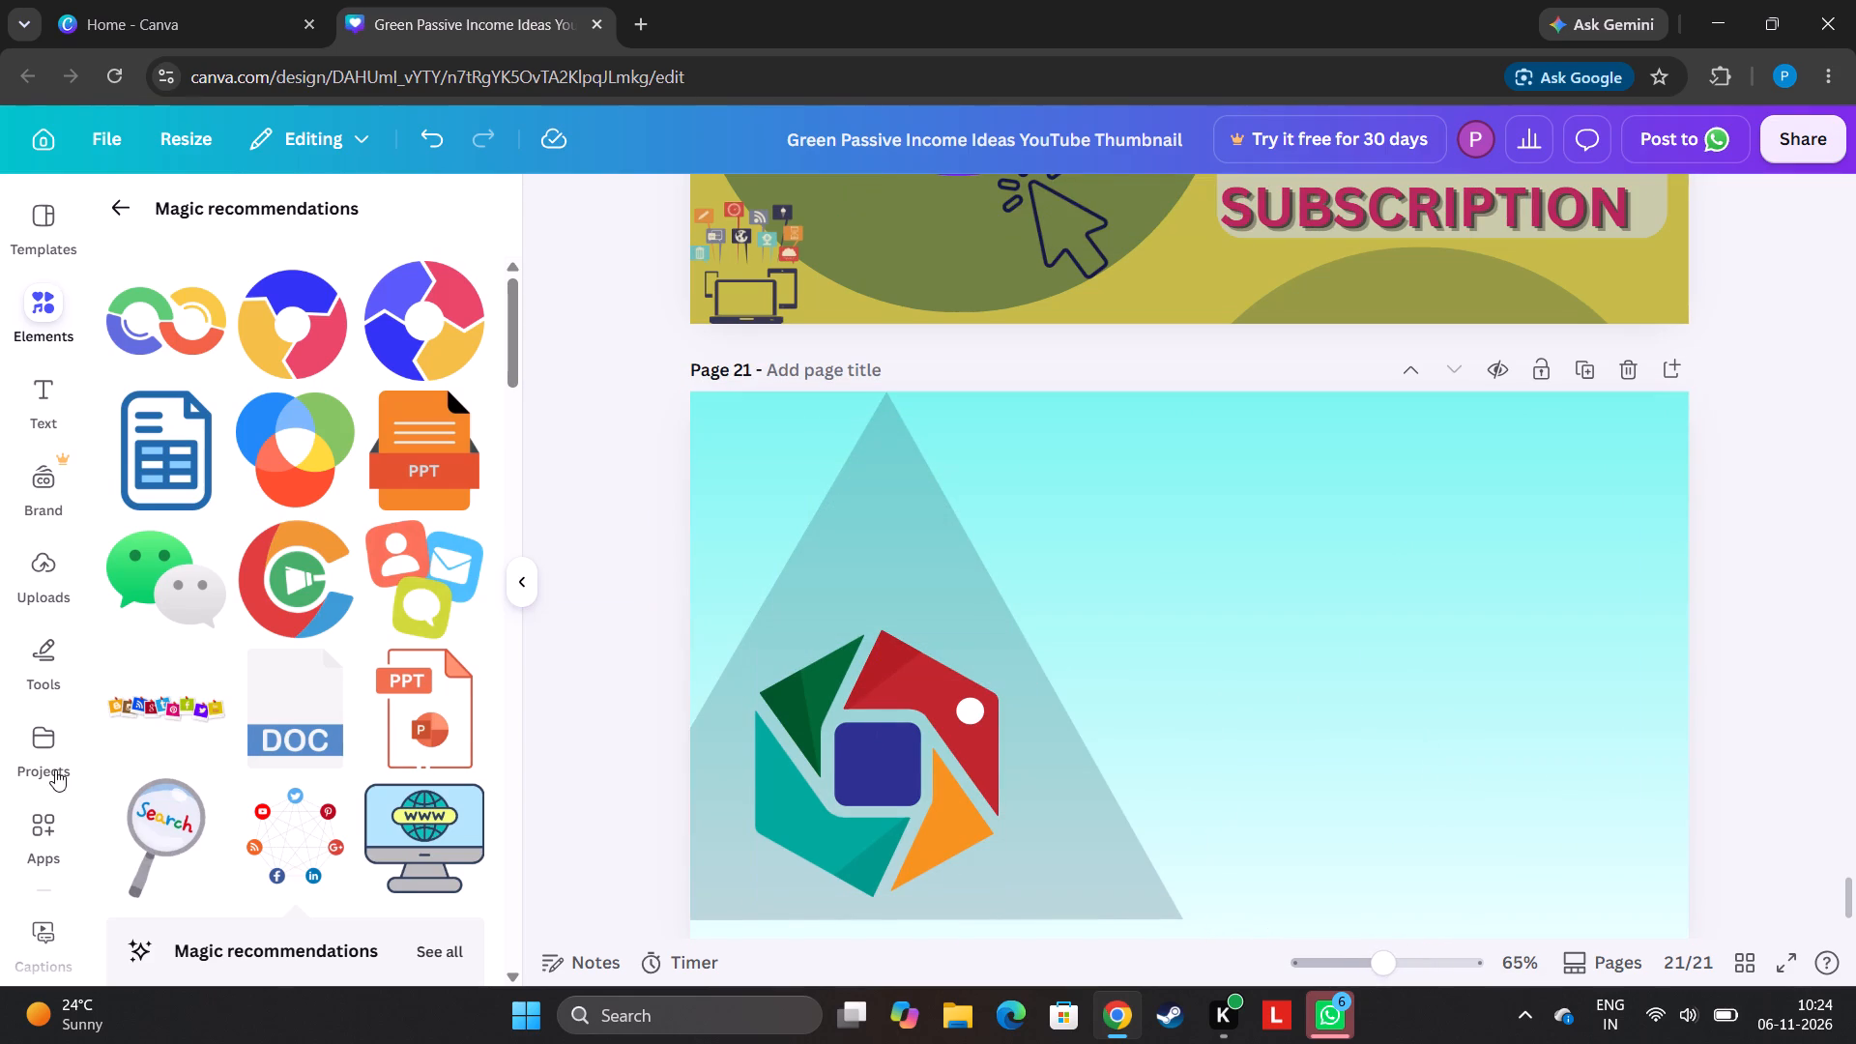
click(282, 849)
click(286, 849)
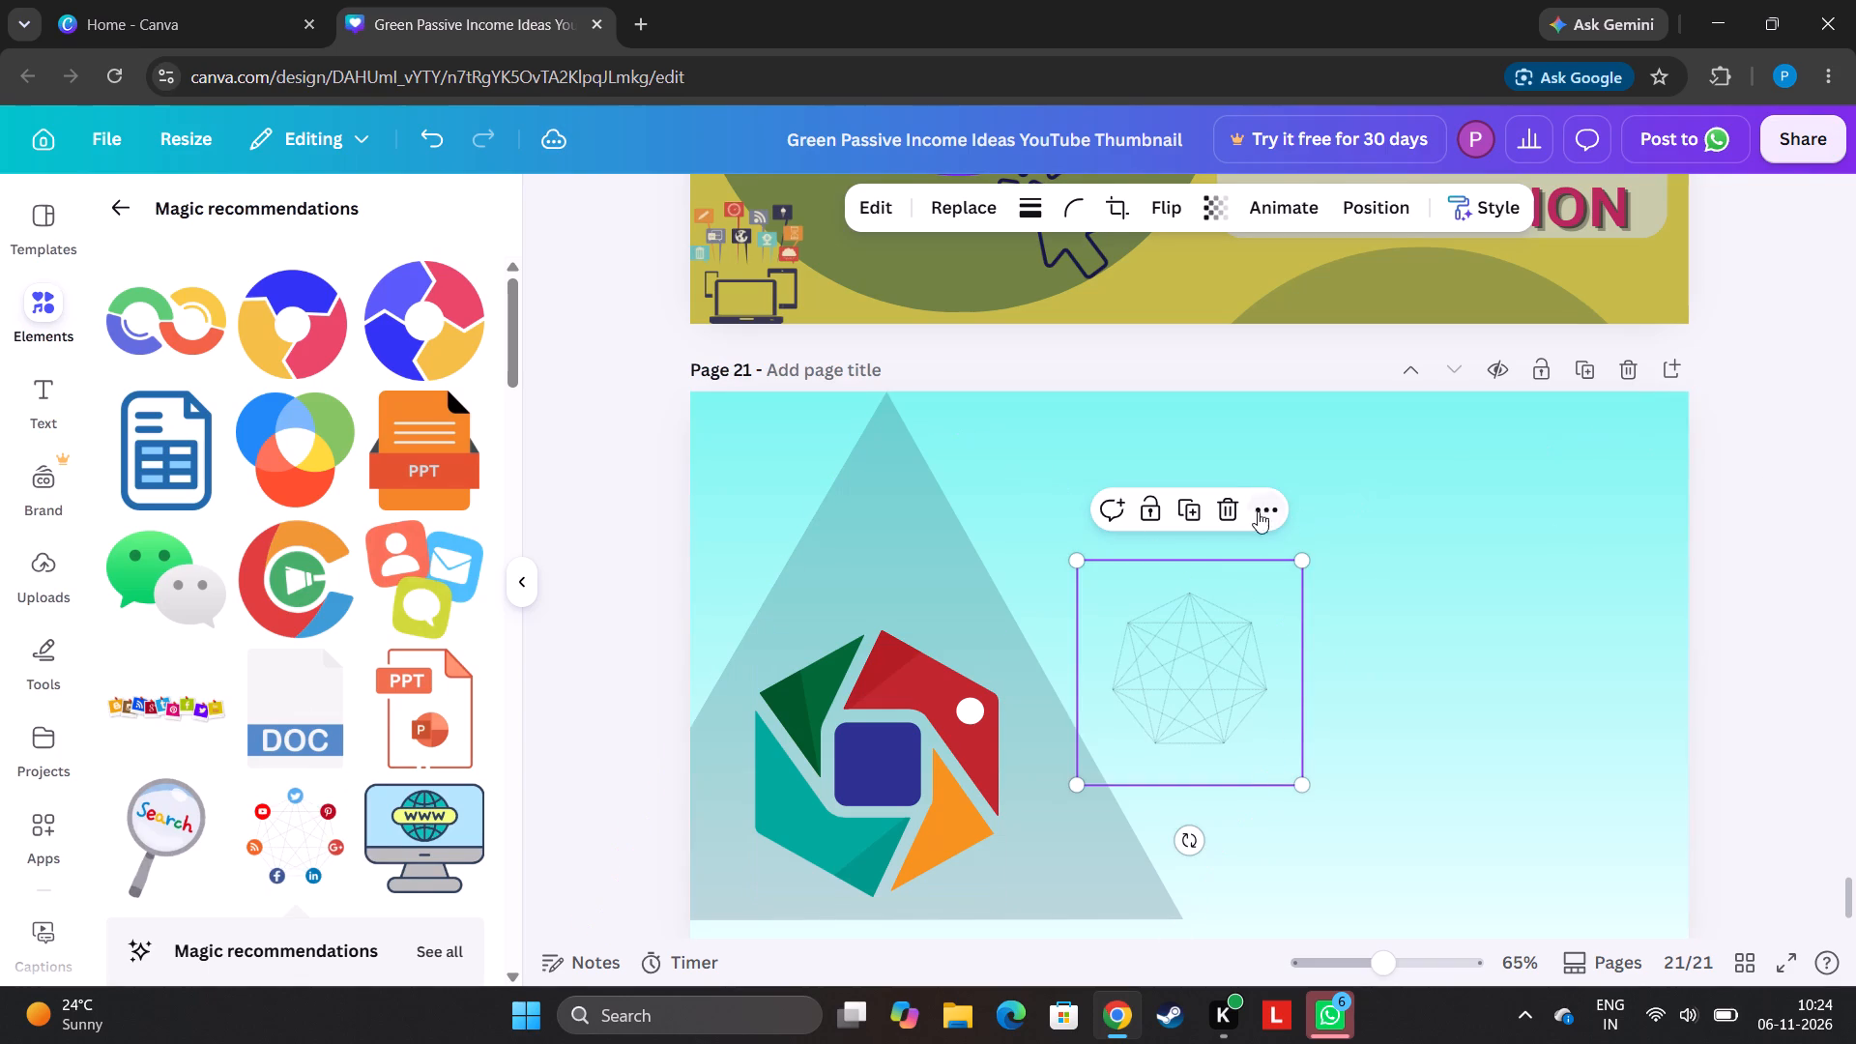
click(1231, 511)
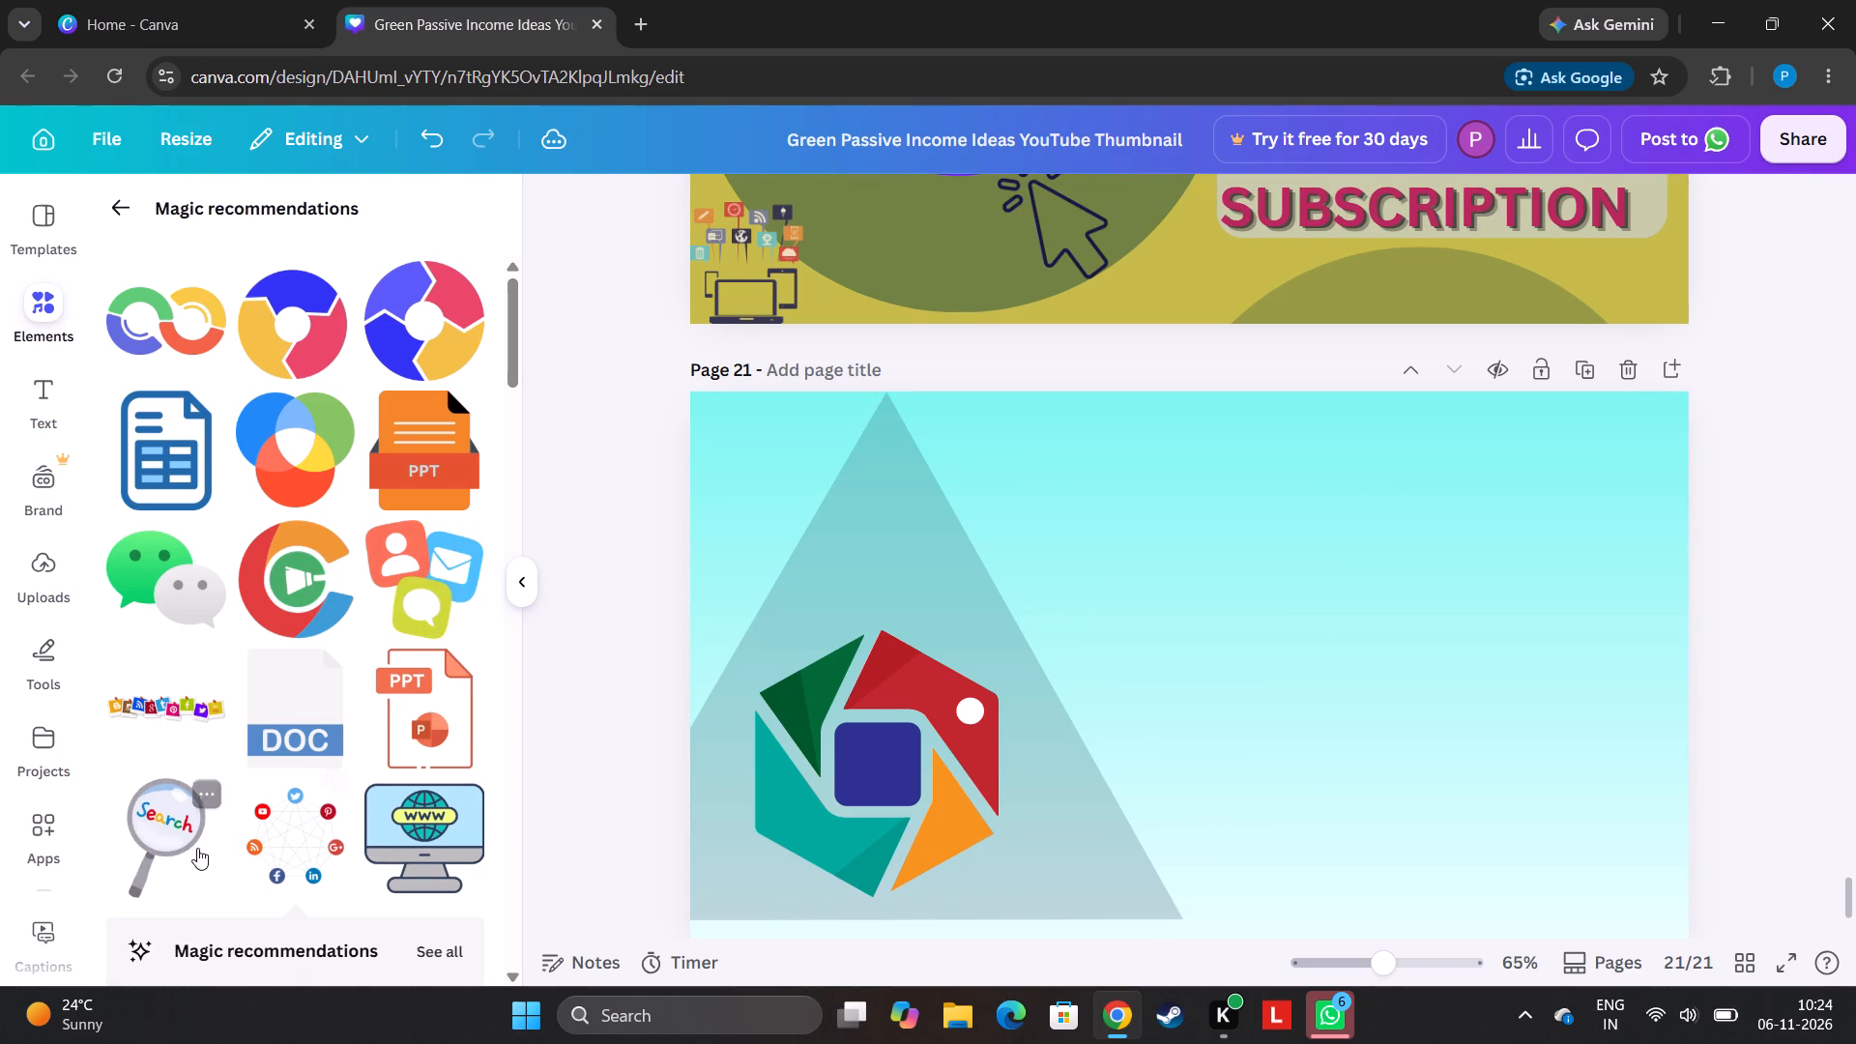
Add the "Search" magnifying glass graphic, shrink it, place it near page 21's top beside the triangle, and rotate it about -9°.
click(170, 835)
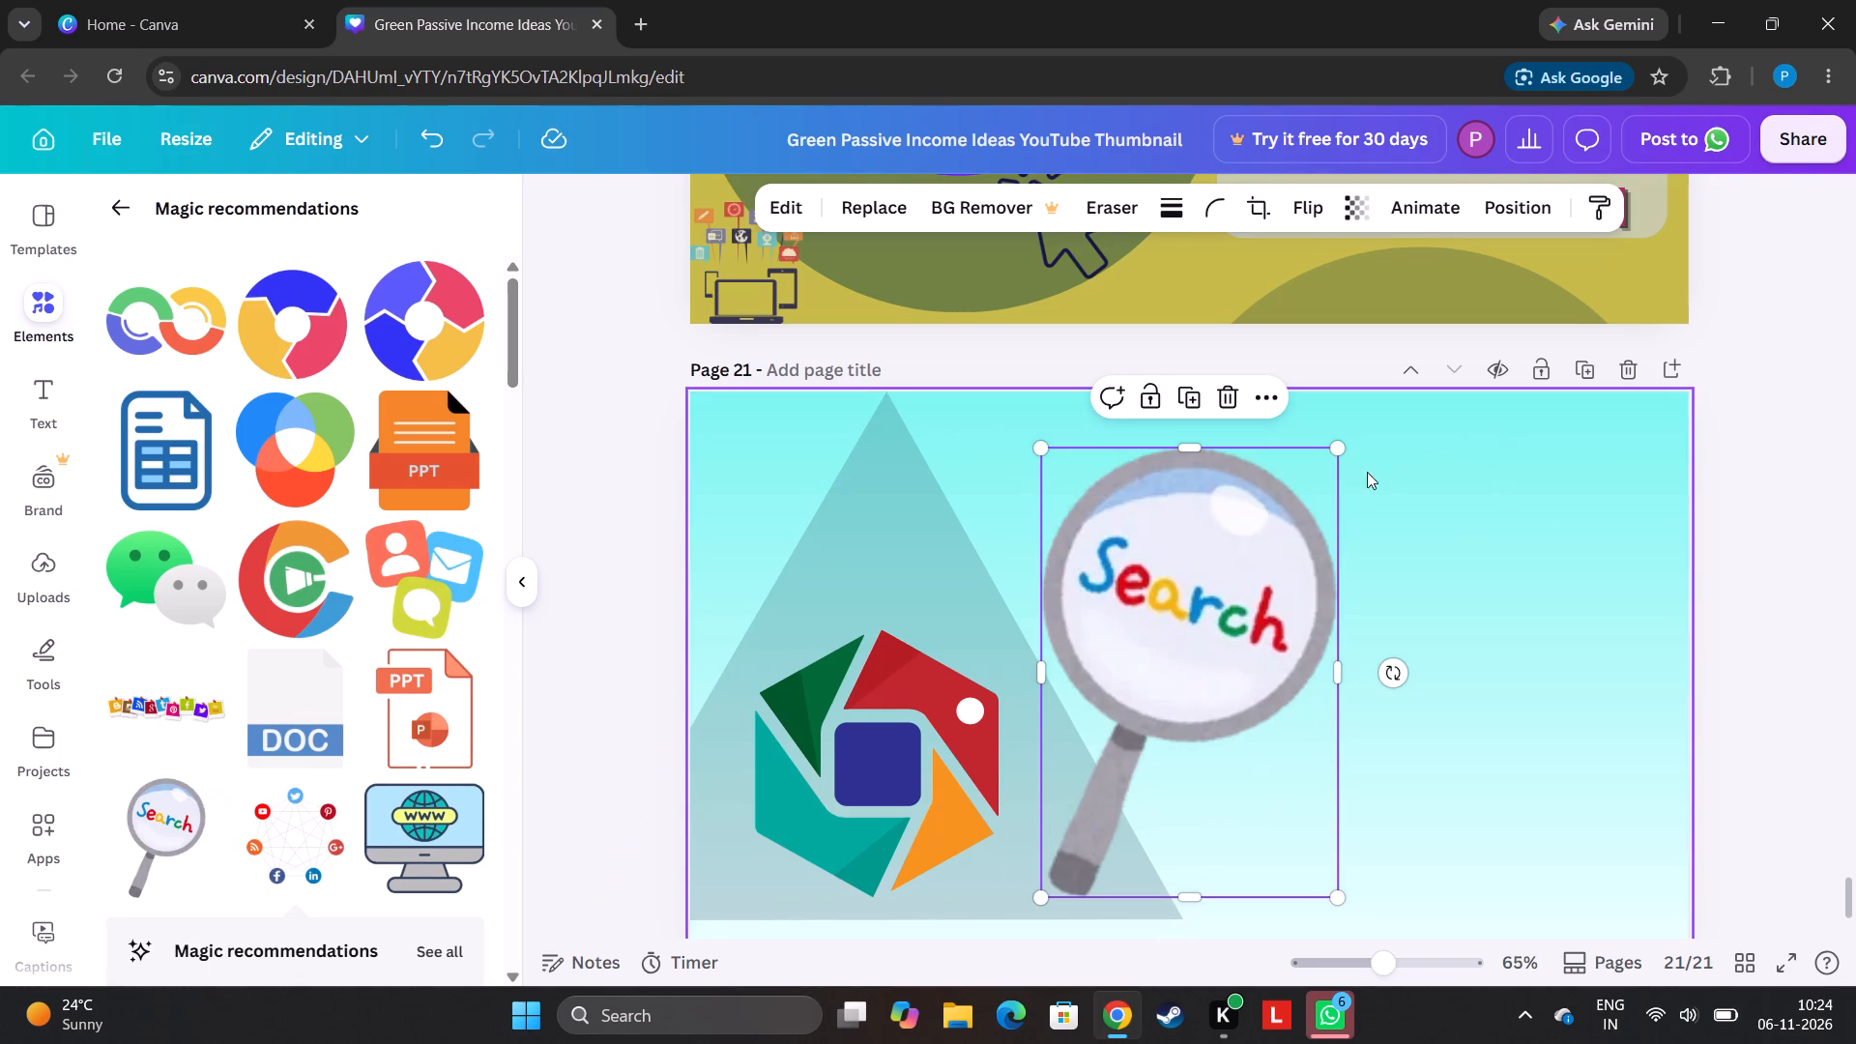
drag(1342, 454, 1179, 790)
drag(1087, 855, 1156, 523)
drag(1196, 429, 1181, 460)
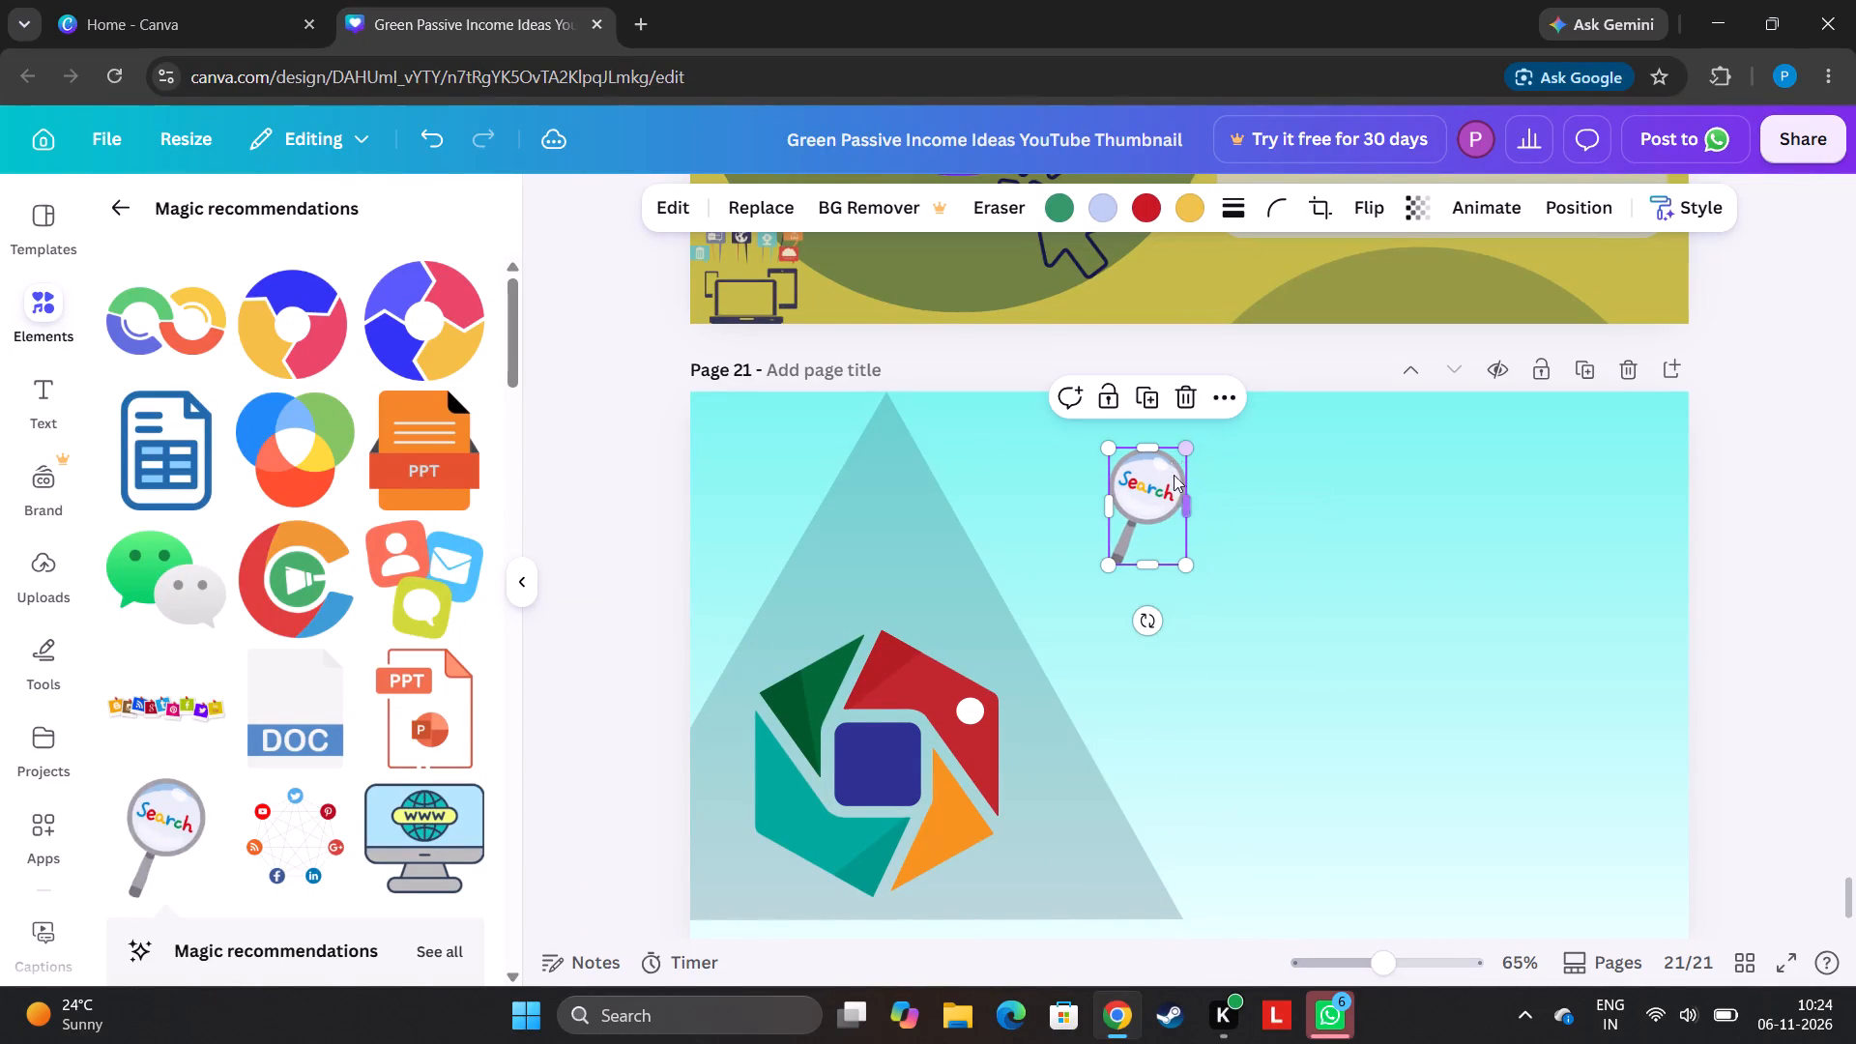
drag(1142, 623, 1160, 627)
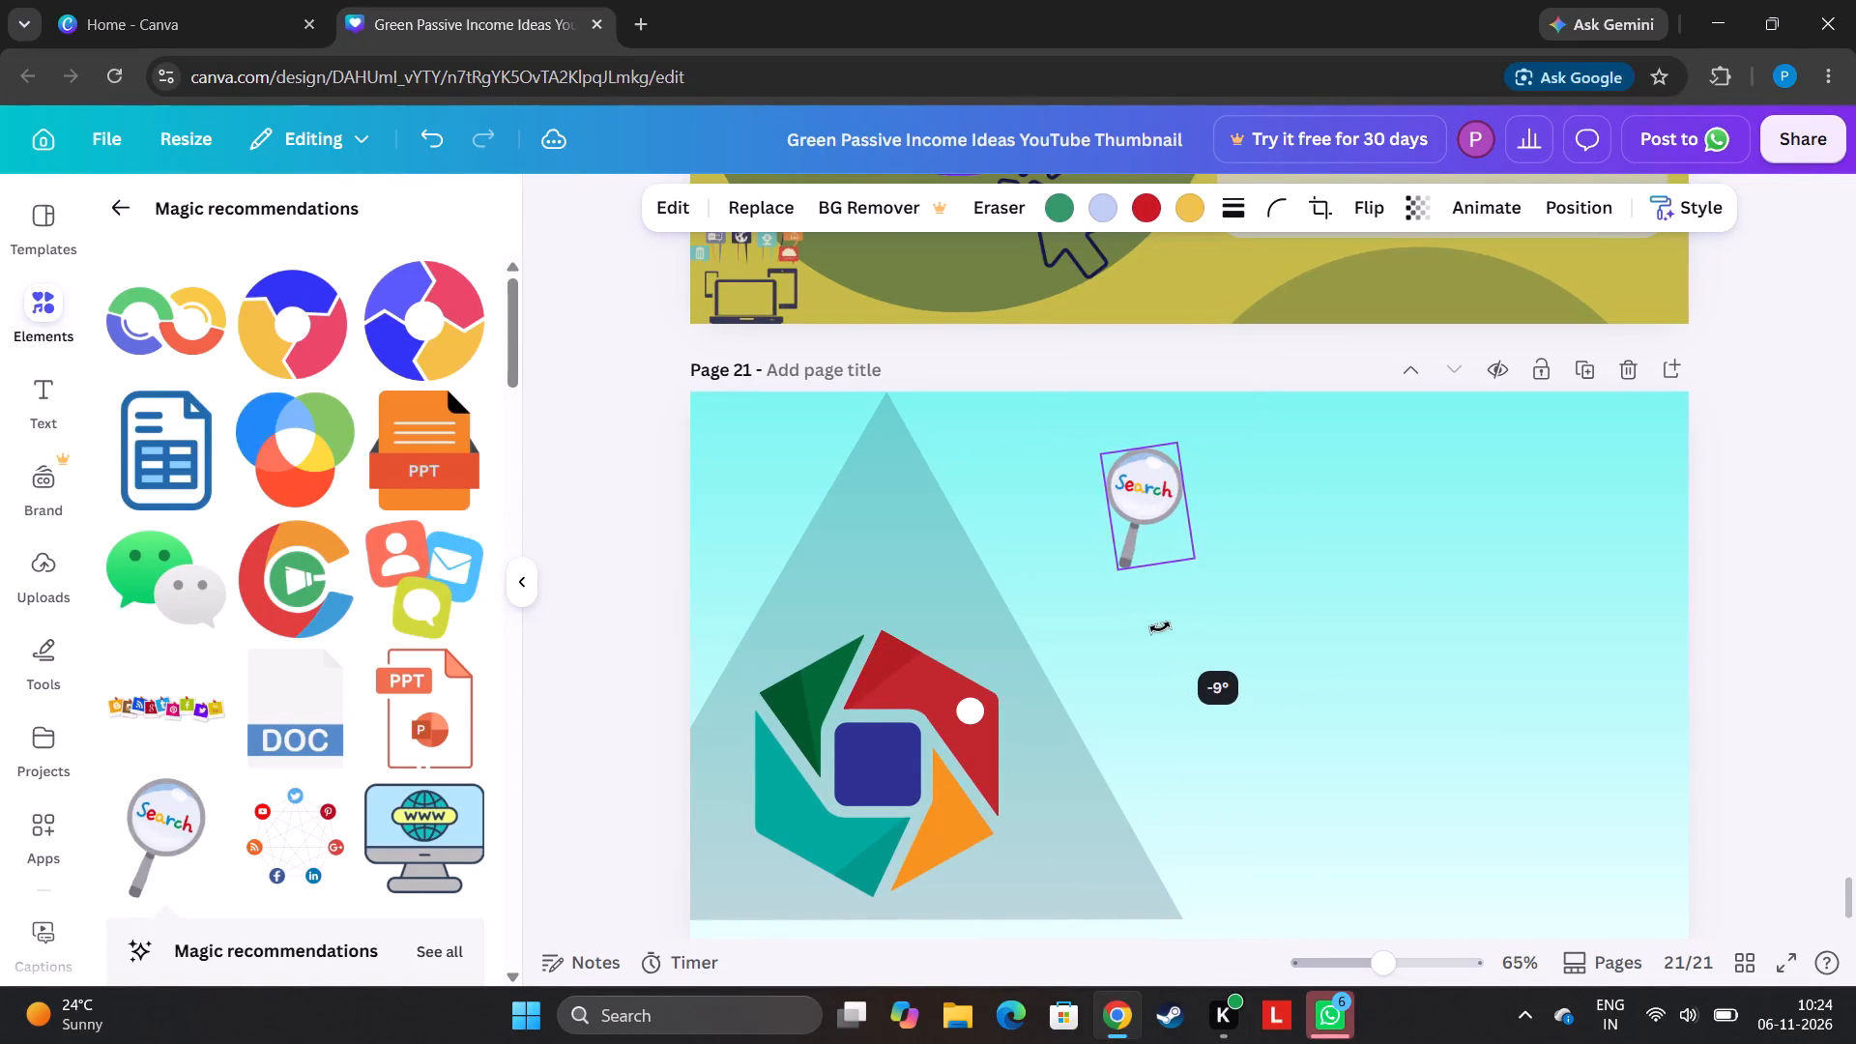
drag(1160, 627, 1154, 619)
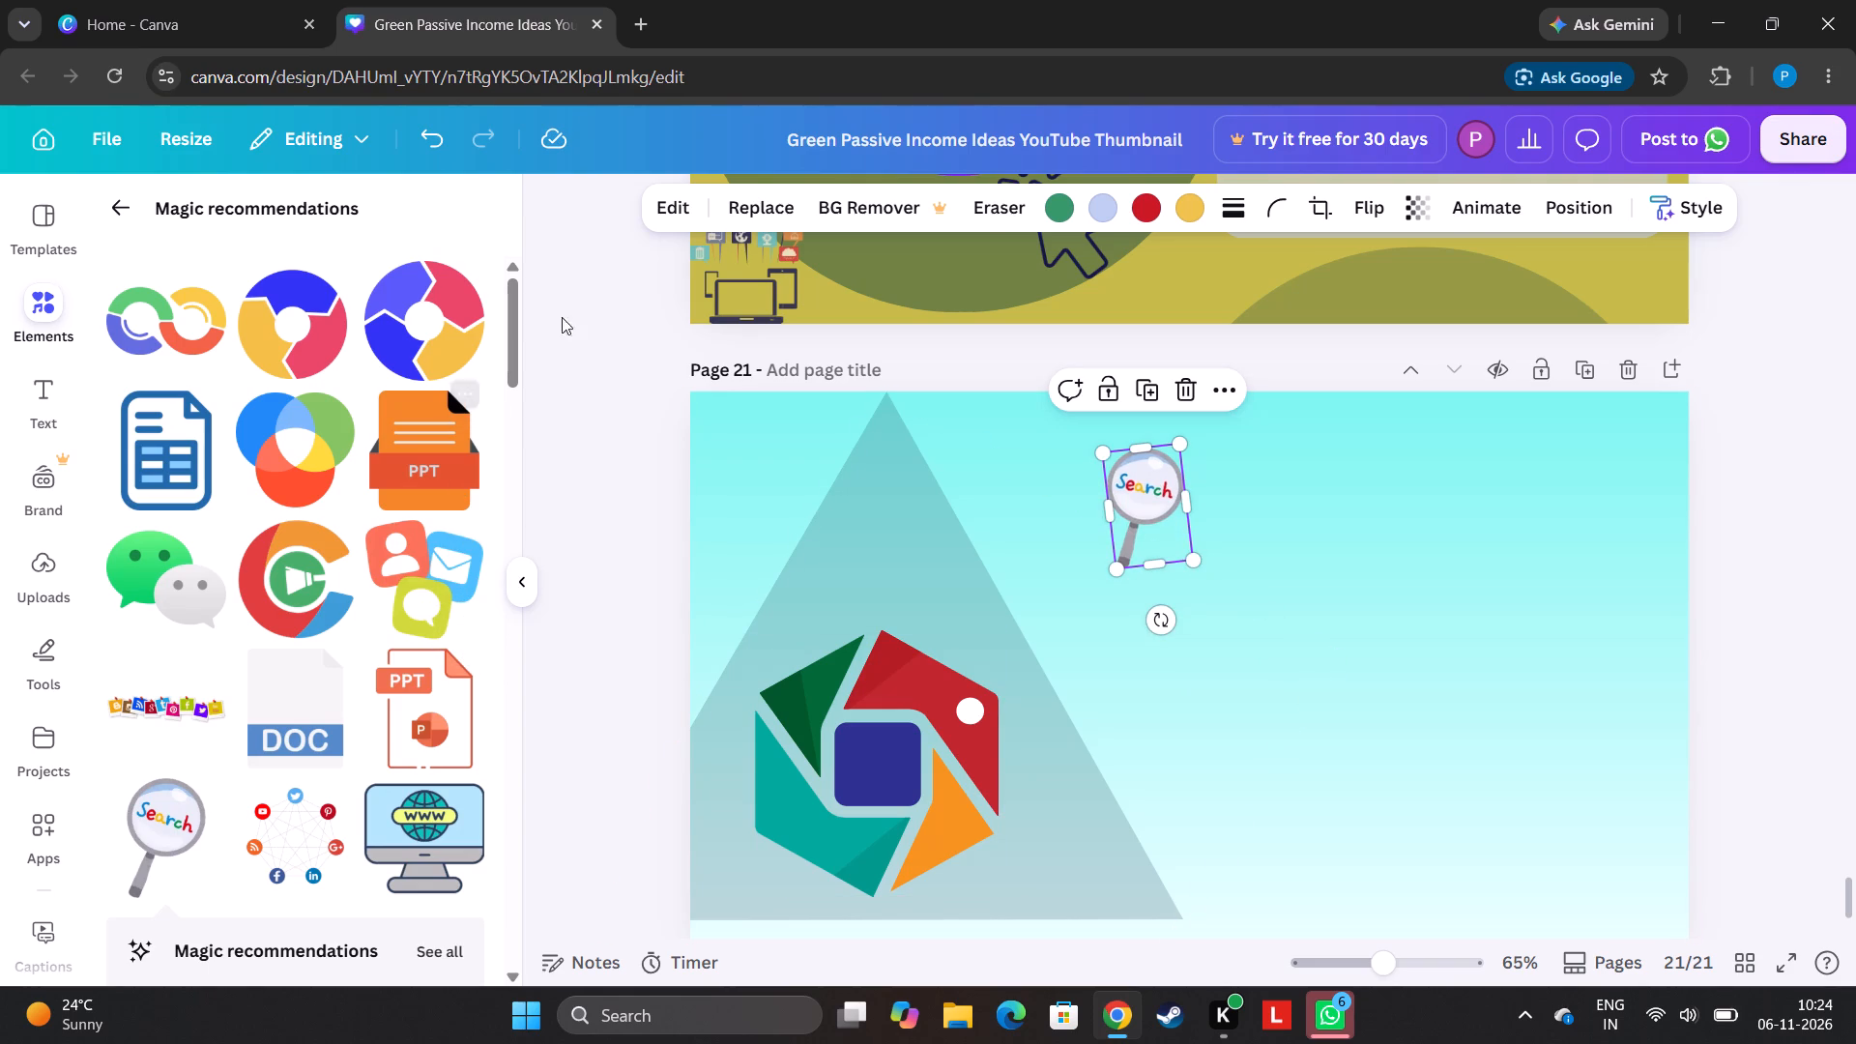
Add the colourful shopping cart and social media doodle graphic, shrink it, and place it in page 21's lower-right corner.
drag(515, 337, 473, 280)
drag(517, 367, 530, 491)
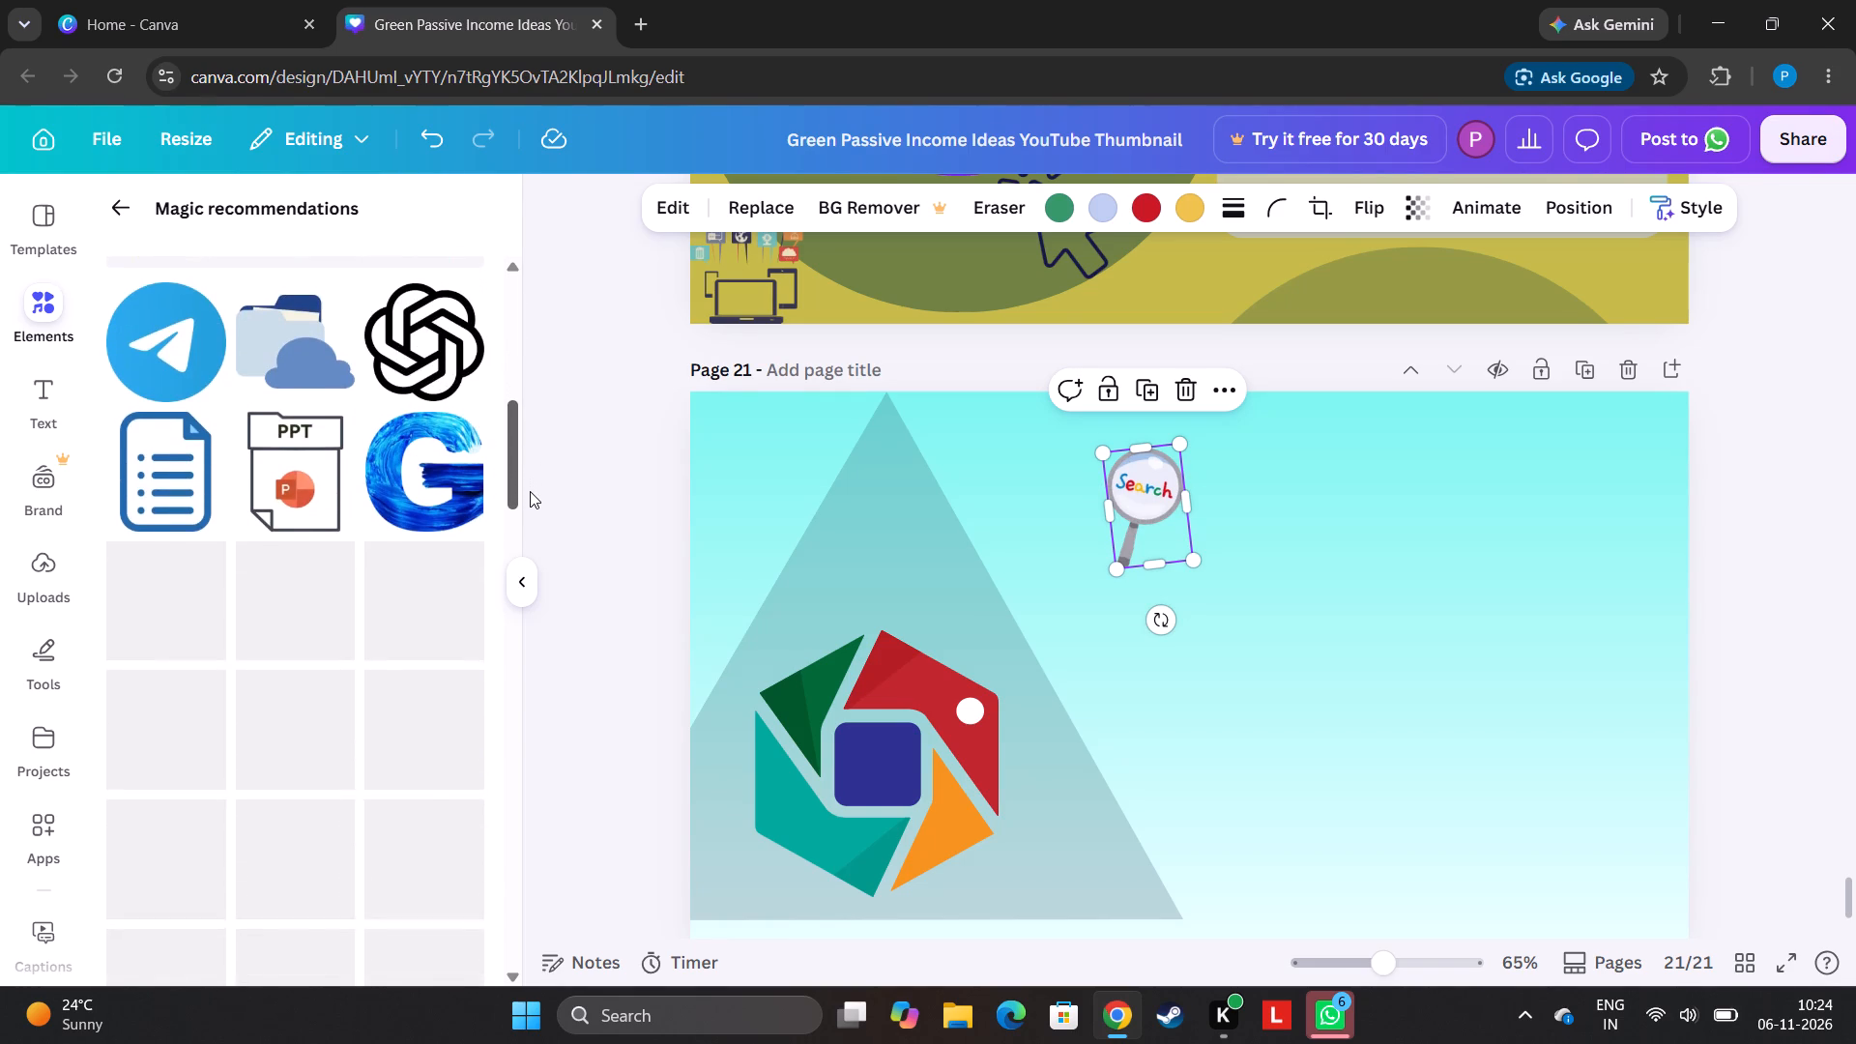
drag(530, 491, 533, 498)
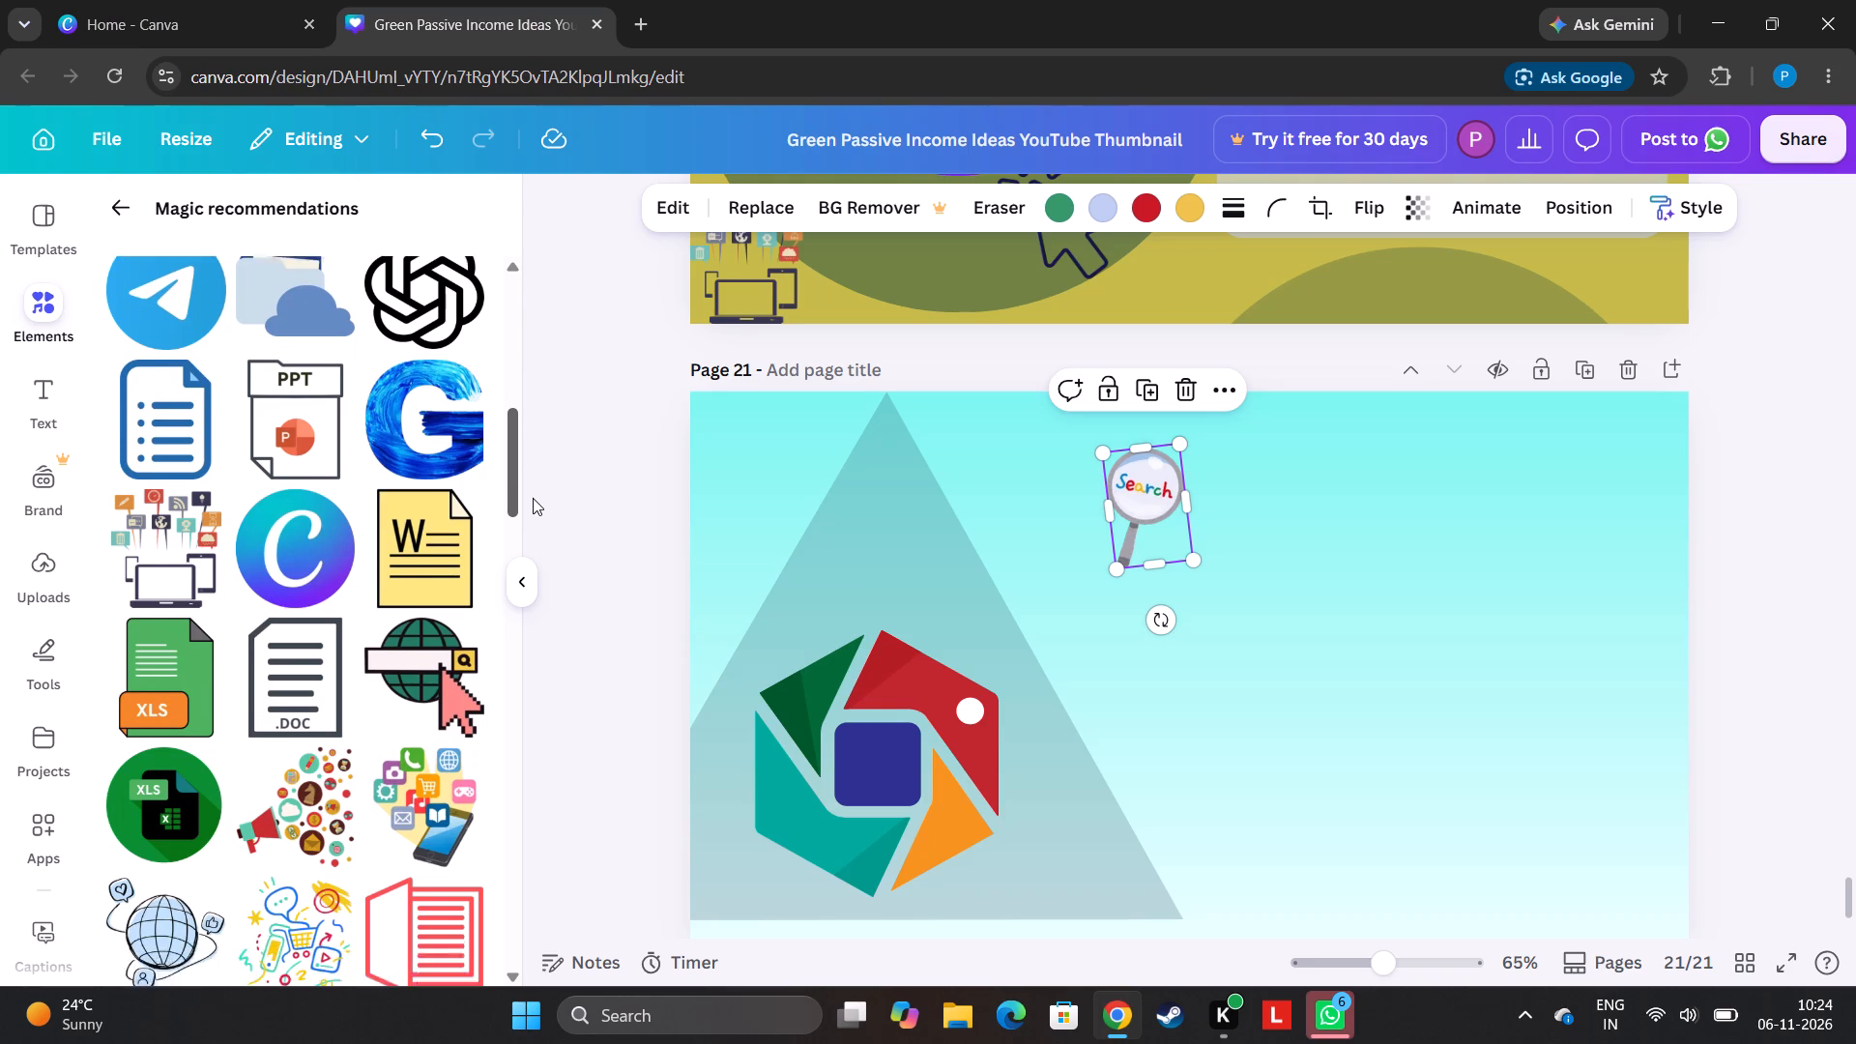
drag(533, 498, 533, 510)
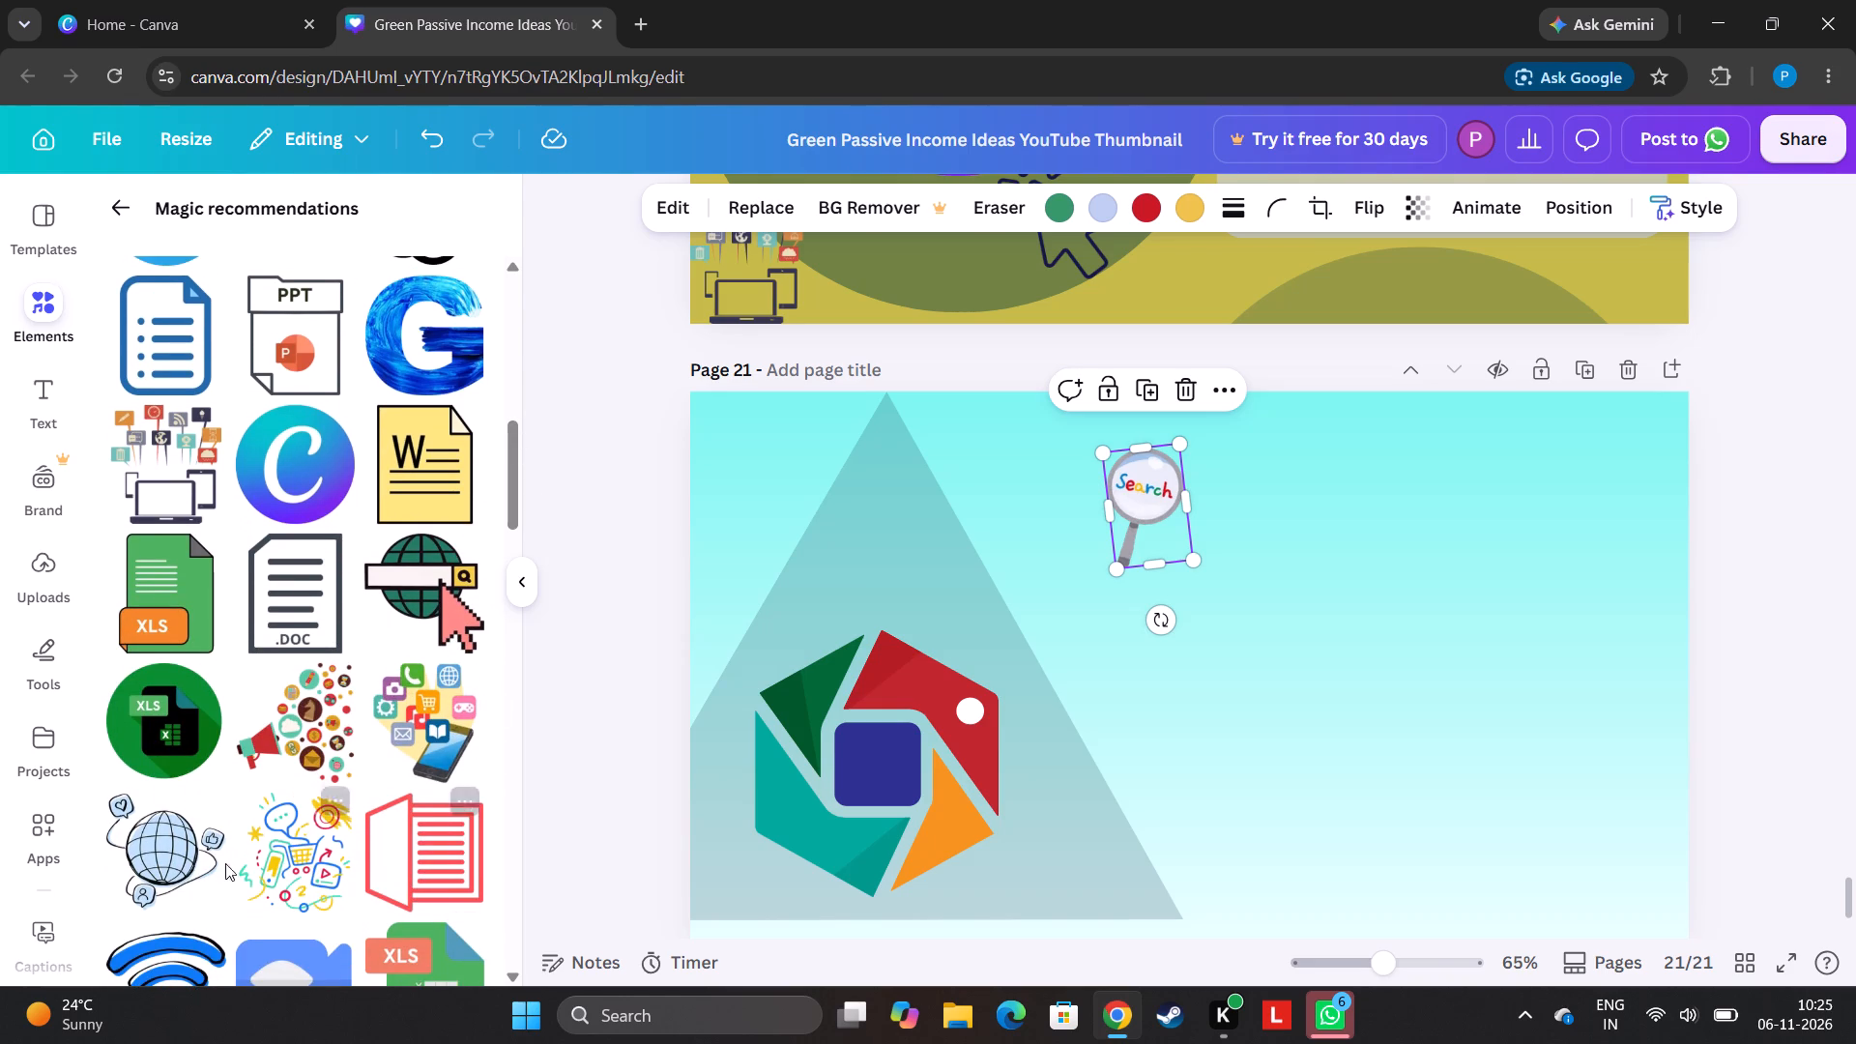
click(284, 870)
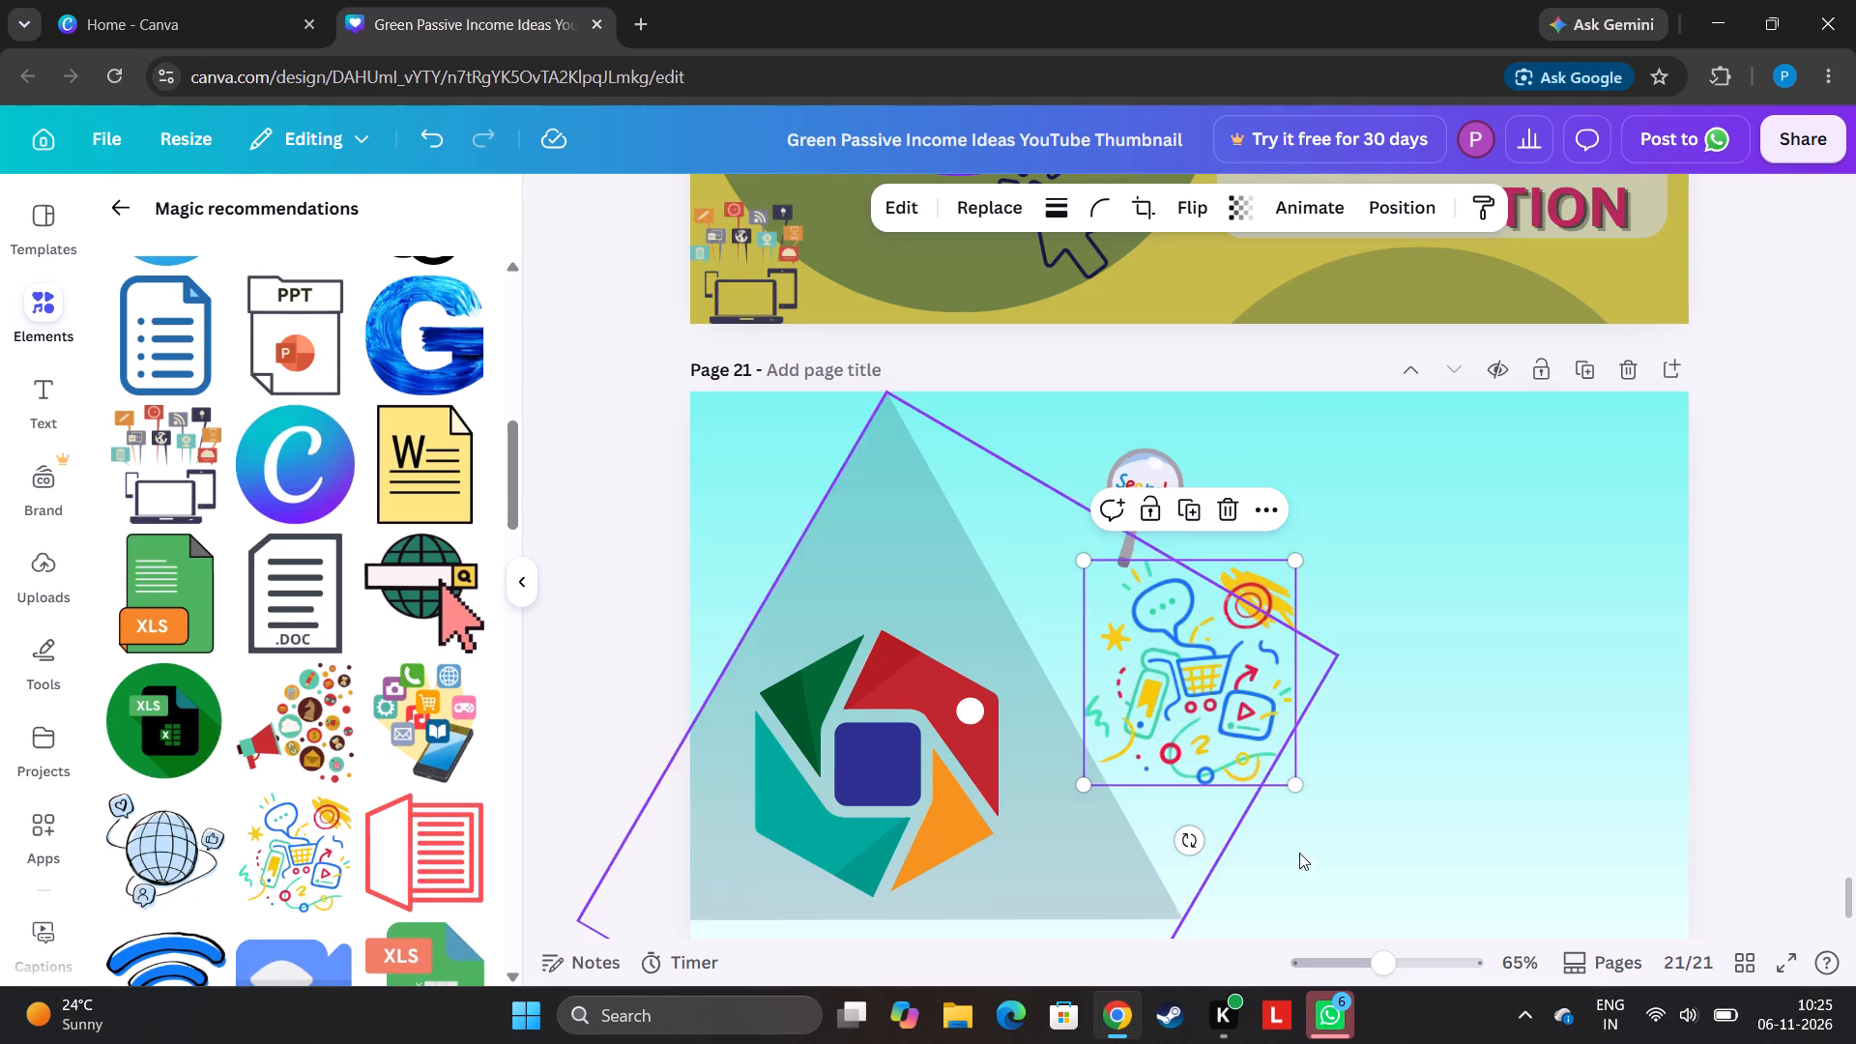
drag(1190, 695, 1425, 849)
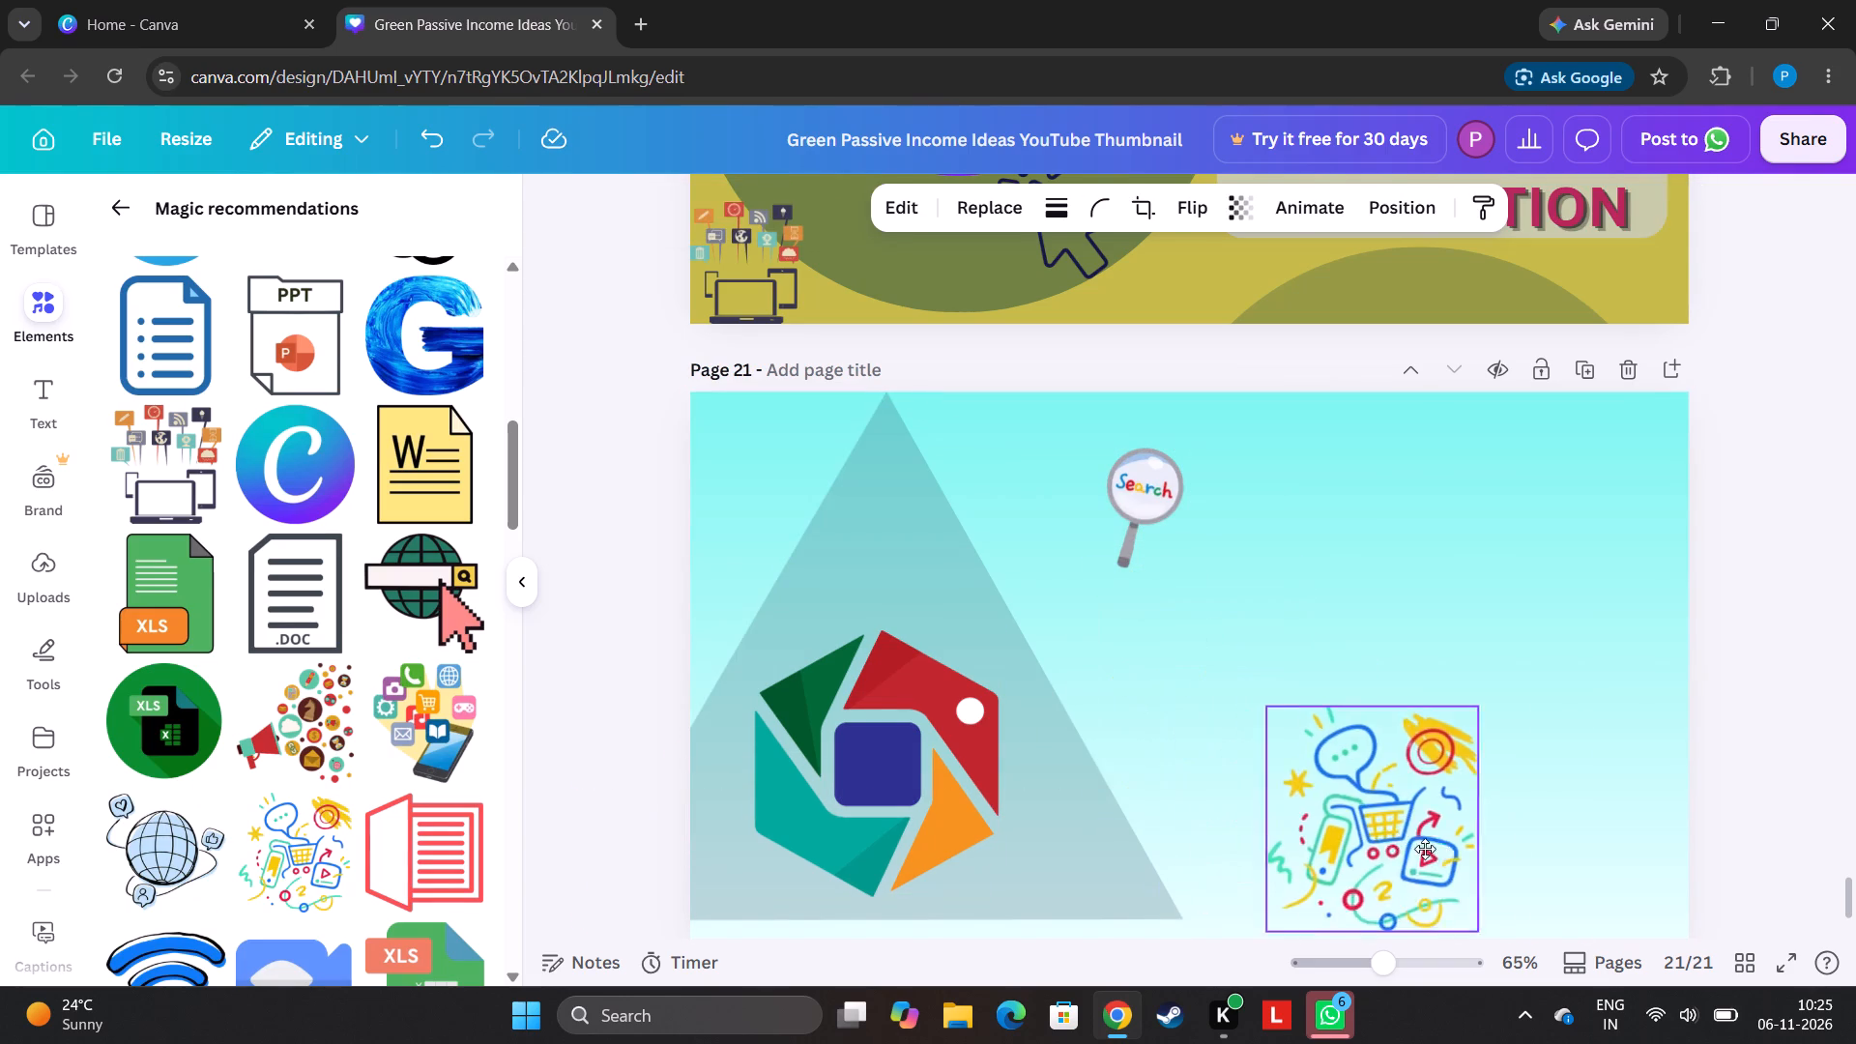
drag(1425, 849, 1571, 861)
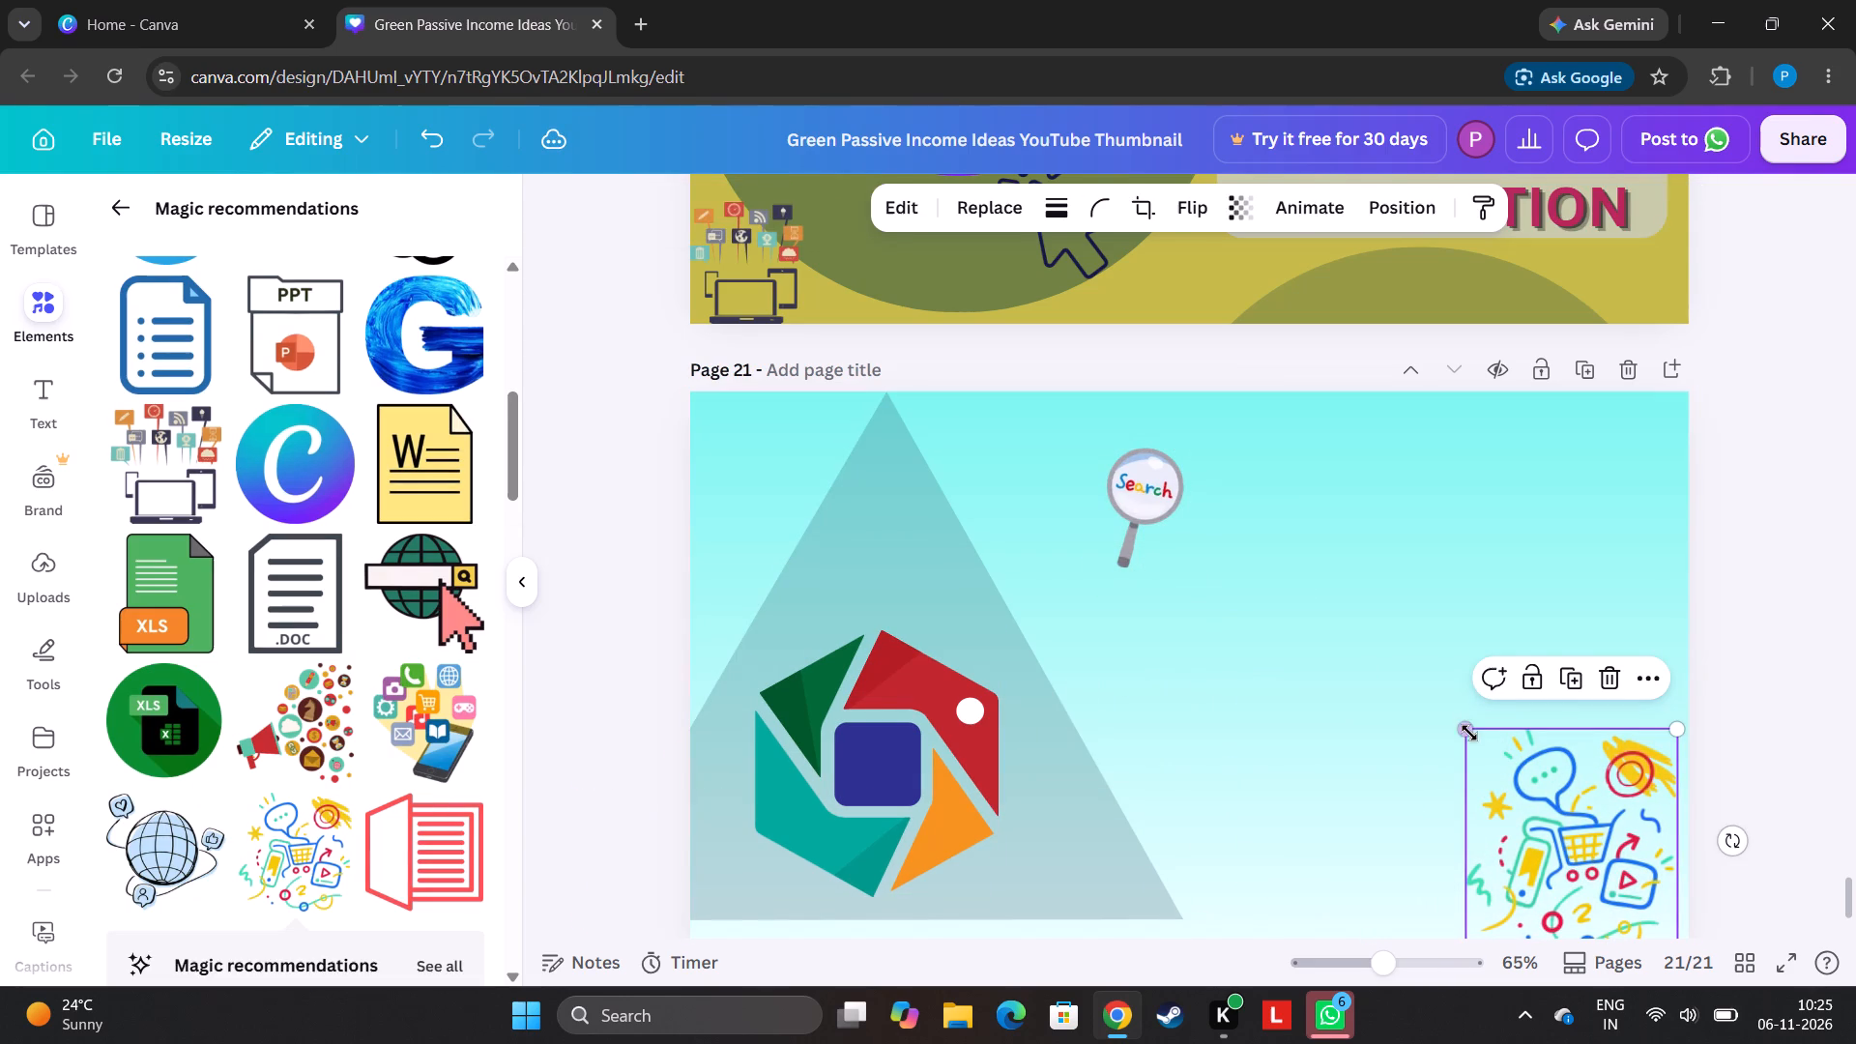
drag(1469, 734, 1586, 825)
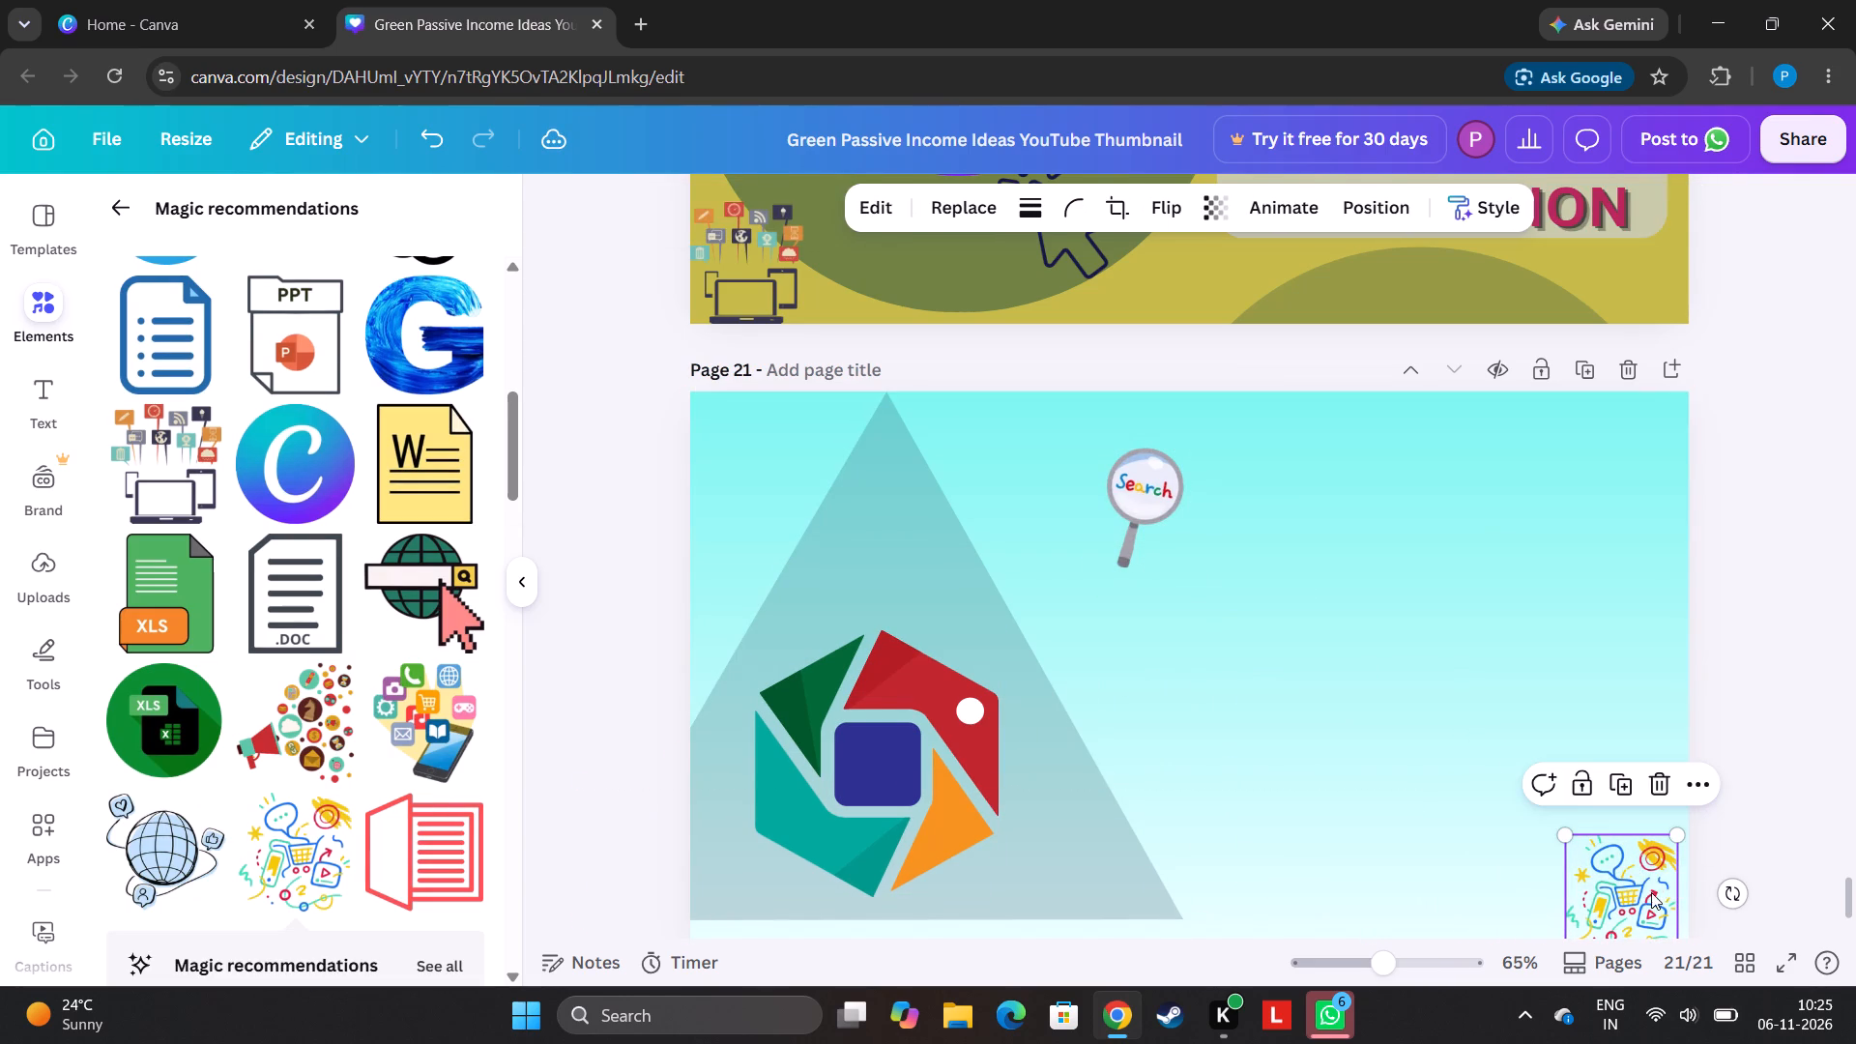
drag(1647, 900, 1656, 888)
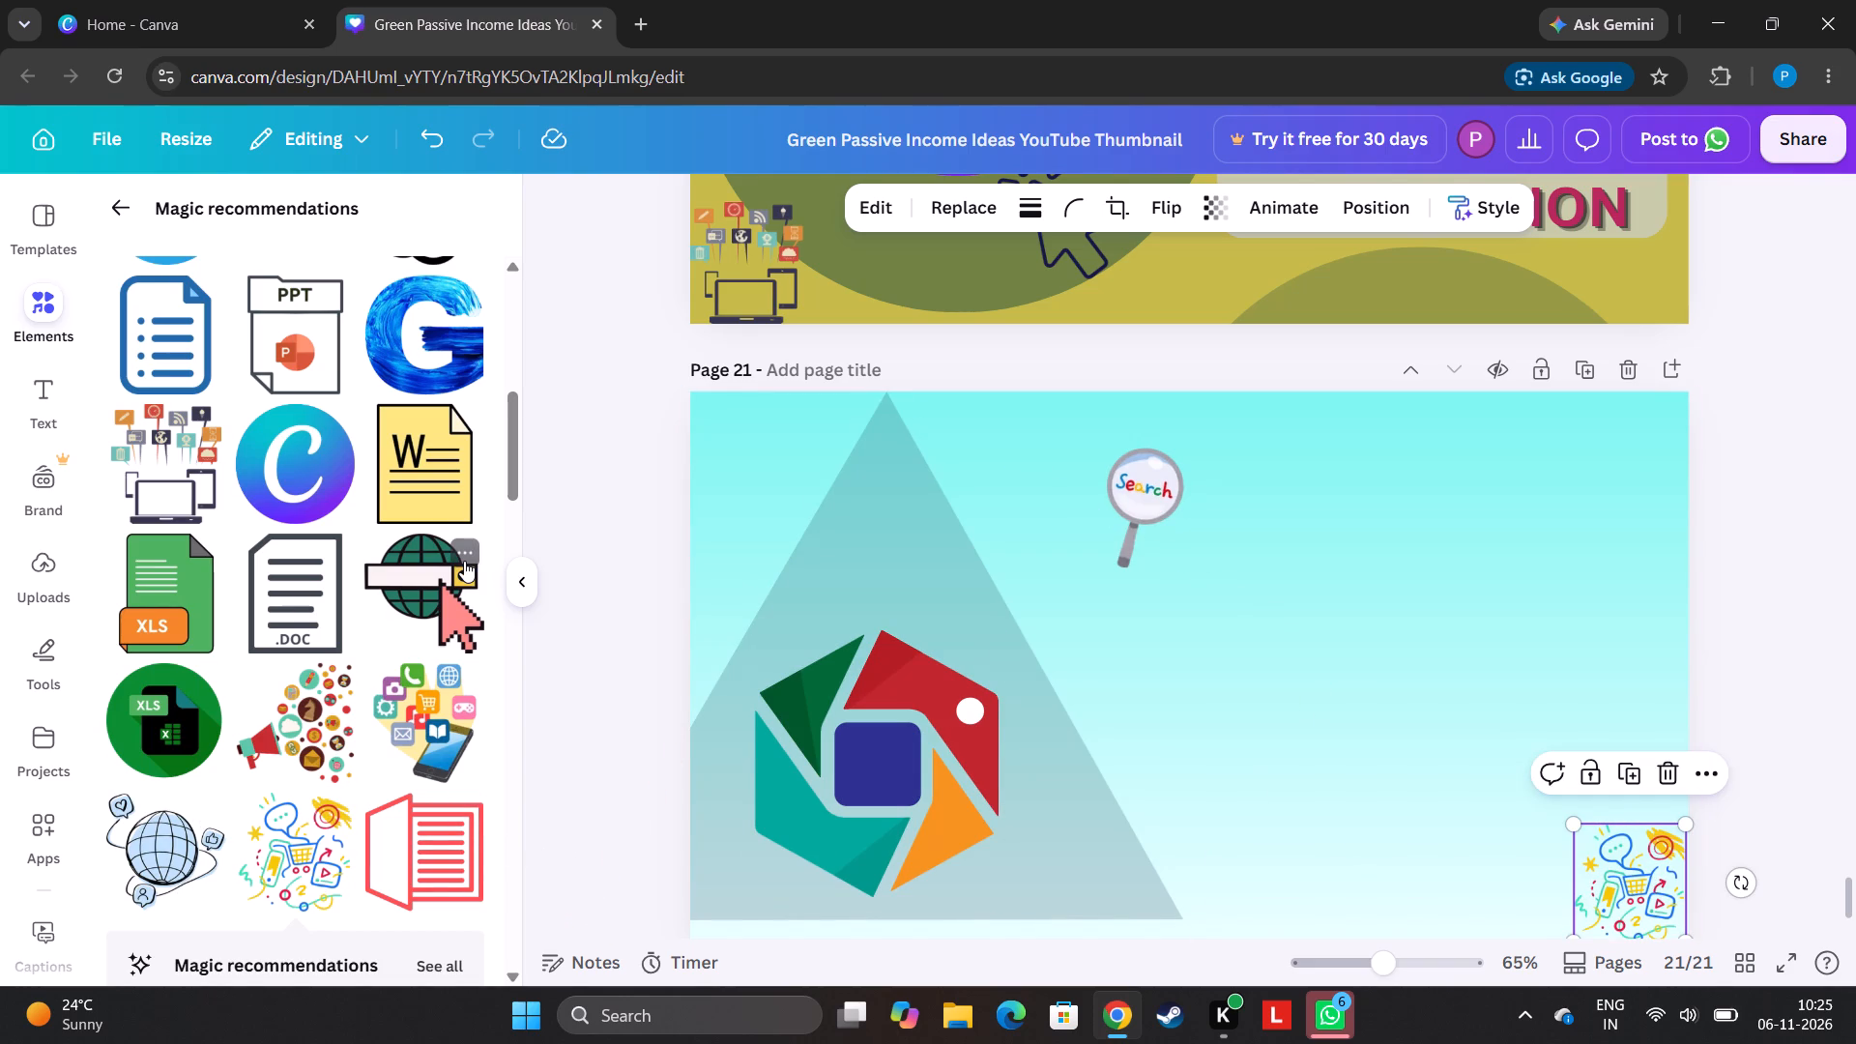
Add the recommended globe graphic with the search bar and red cursor arrow to page 21.
click(464, 561)
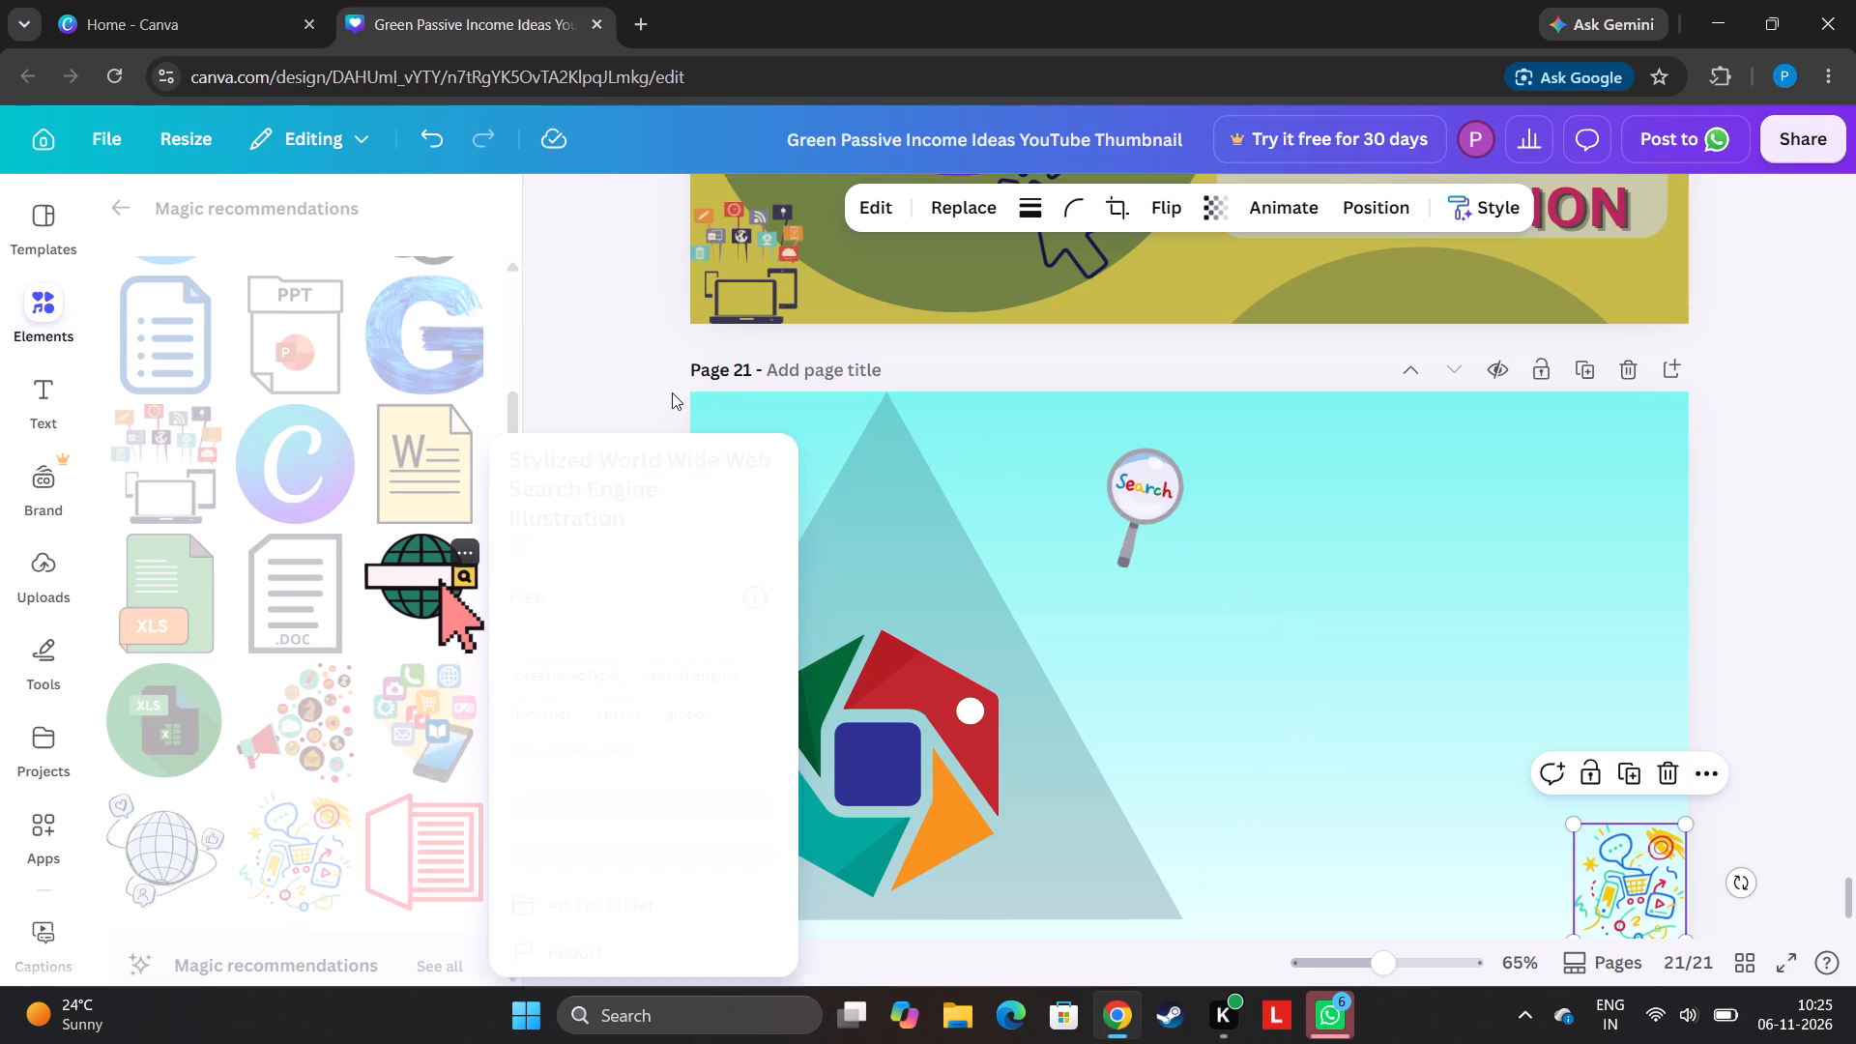
Add the green globe graphic with search bar and red cursor, shrink it to about 122 × 122, and place it low on page 21, just past the triangle's base.
click(672, 392)
click(392, 571)
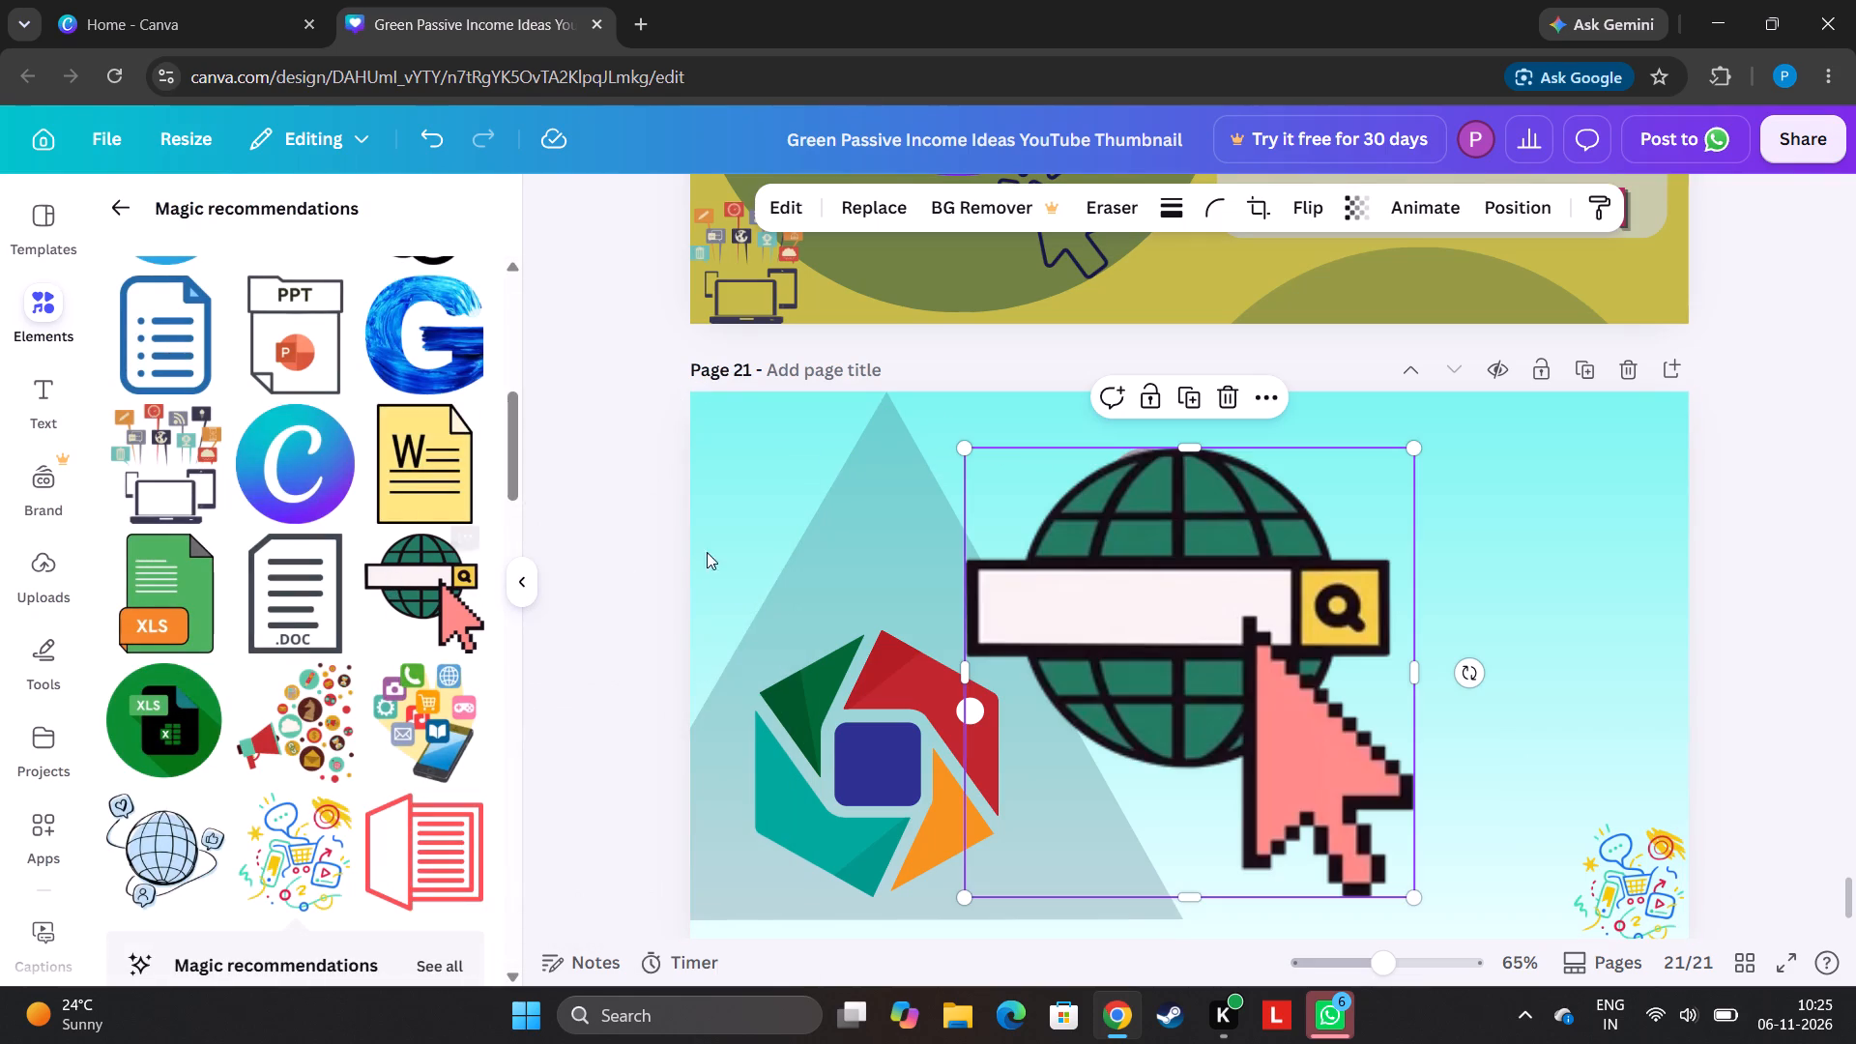
drag(1420, 442, 1409, 458)
drag(1409, 458, 1048, 778)
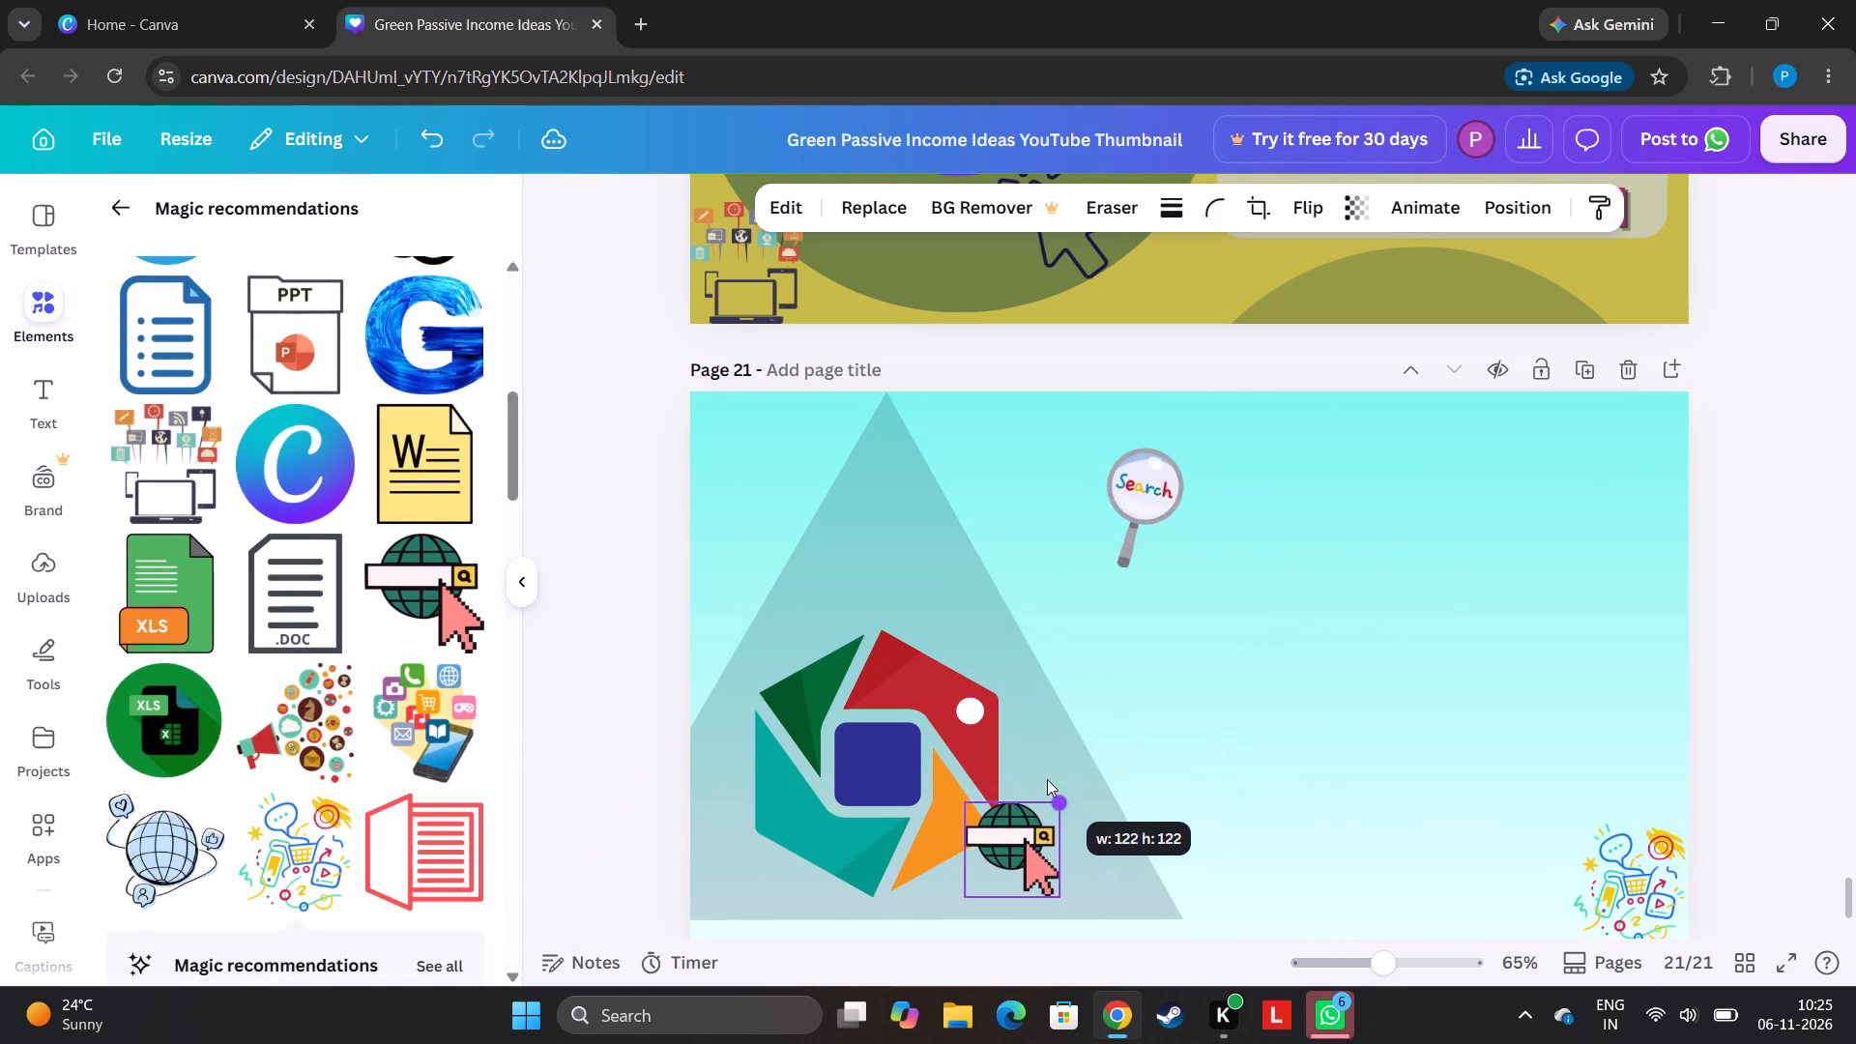
drag(1000, 867, 1248, 921)
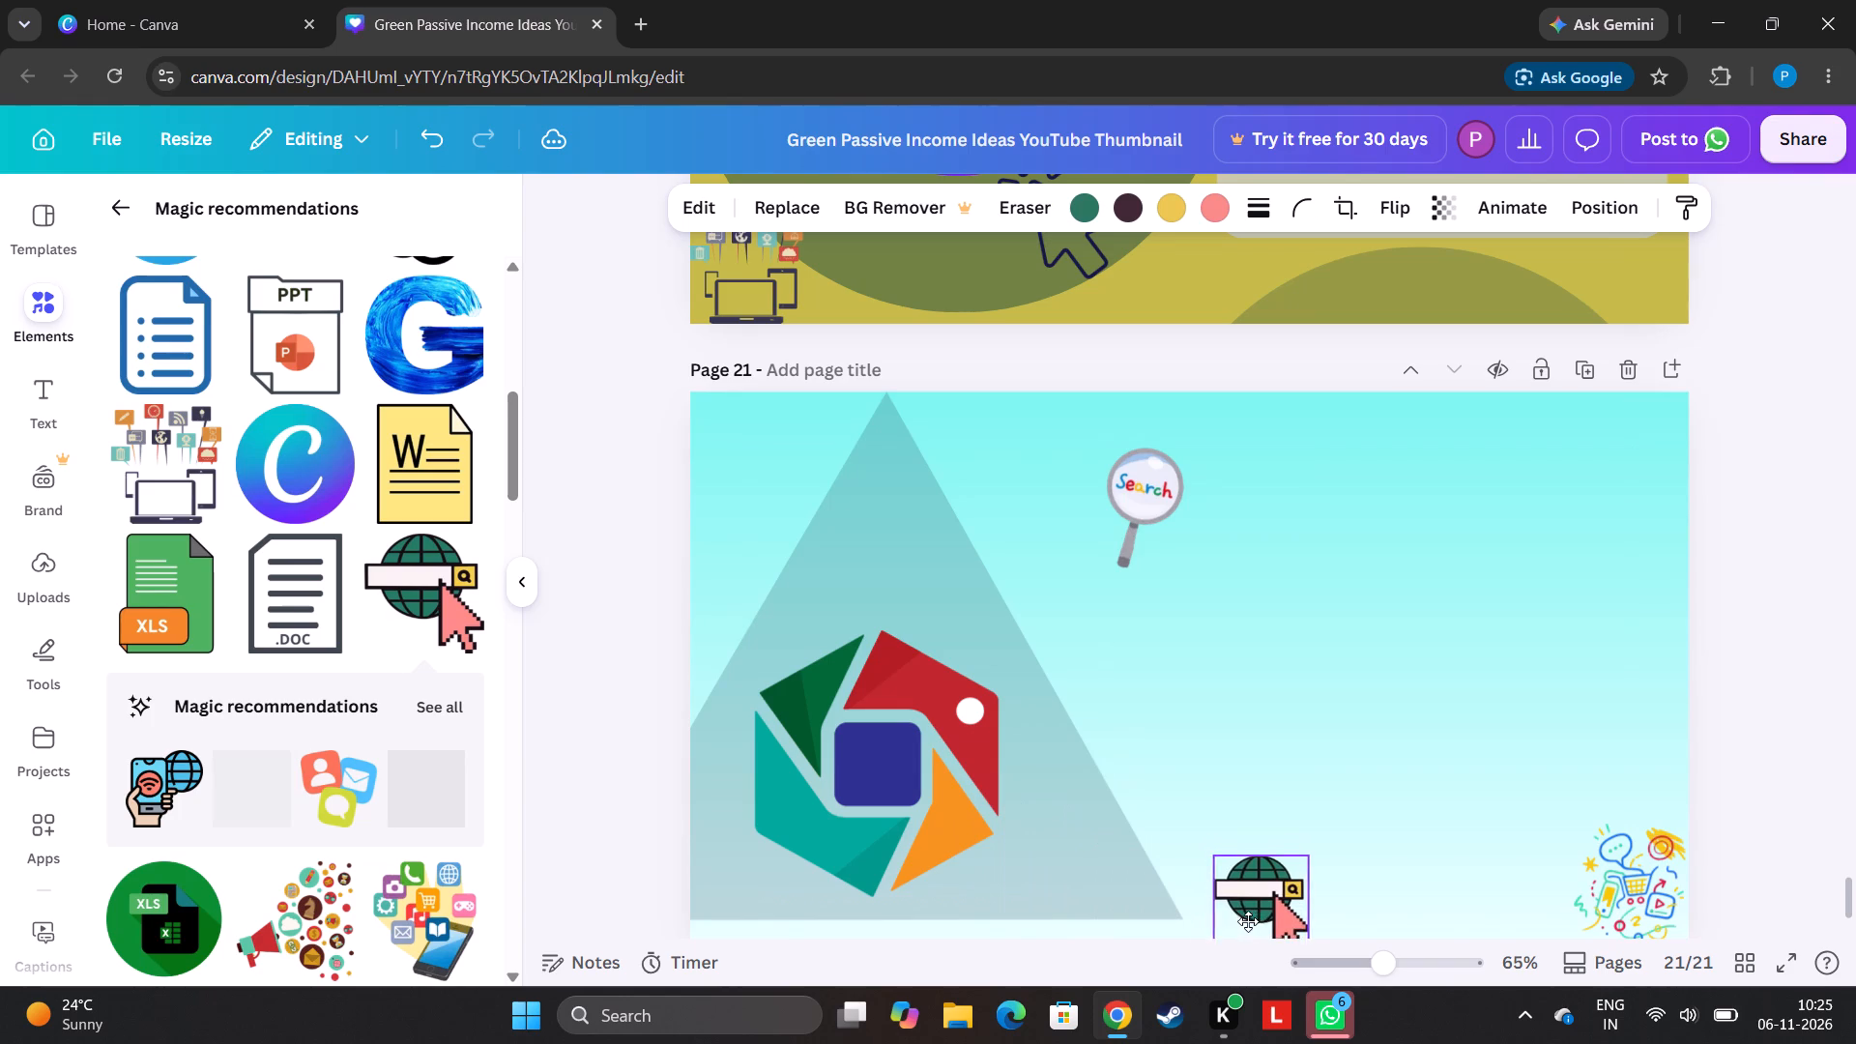
drag(1248, 921, 1239, 896)
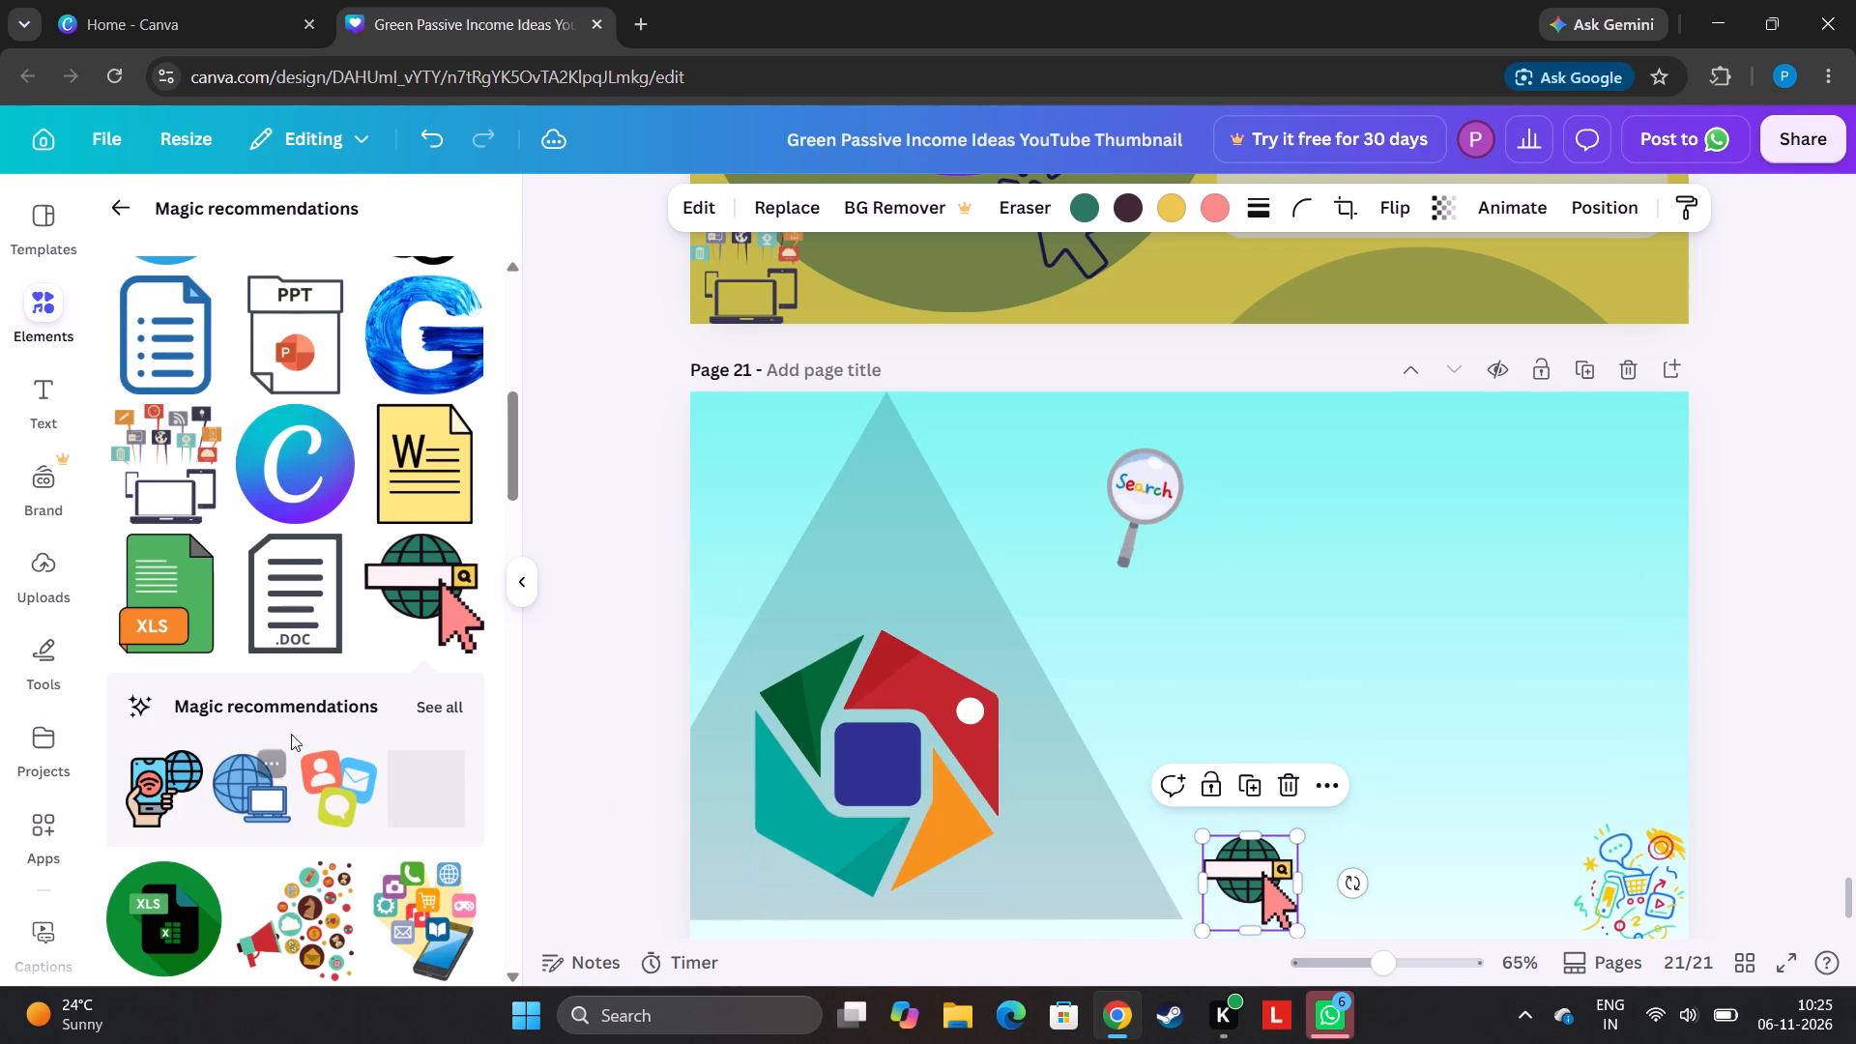
Add the outlined light-blue Wi-Fi signal graphic, shrink it, and place it in page 21's top-right corner.
drag(516, 492, 515, 497)
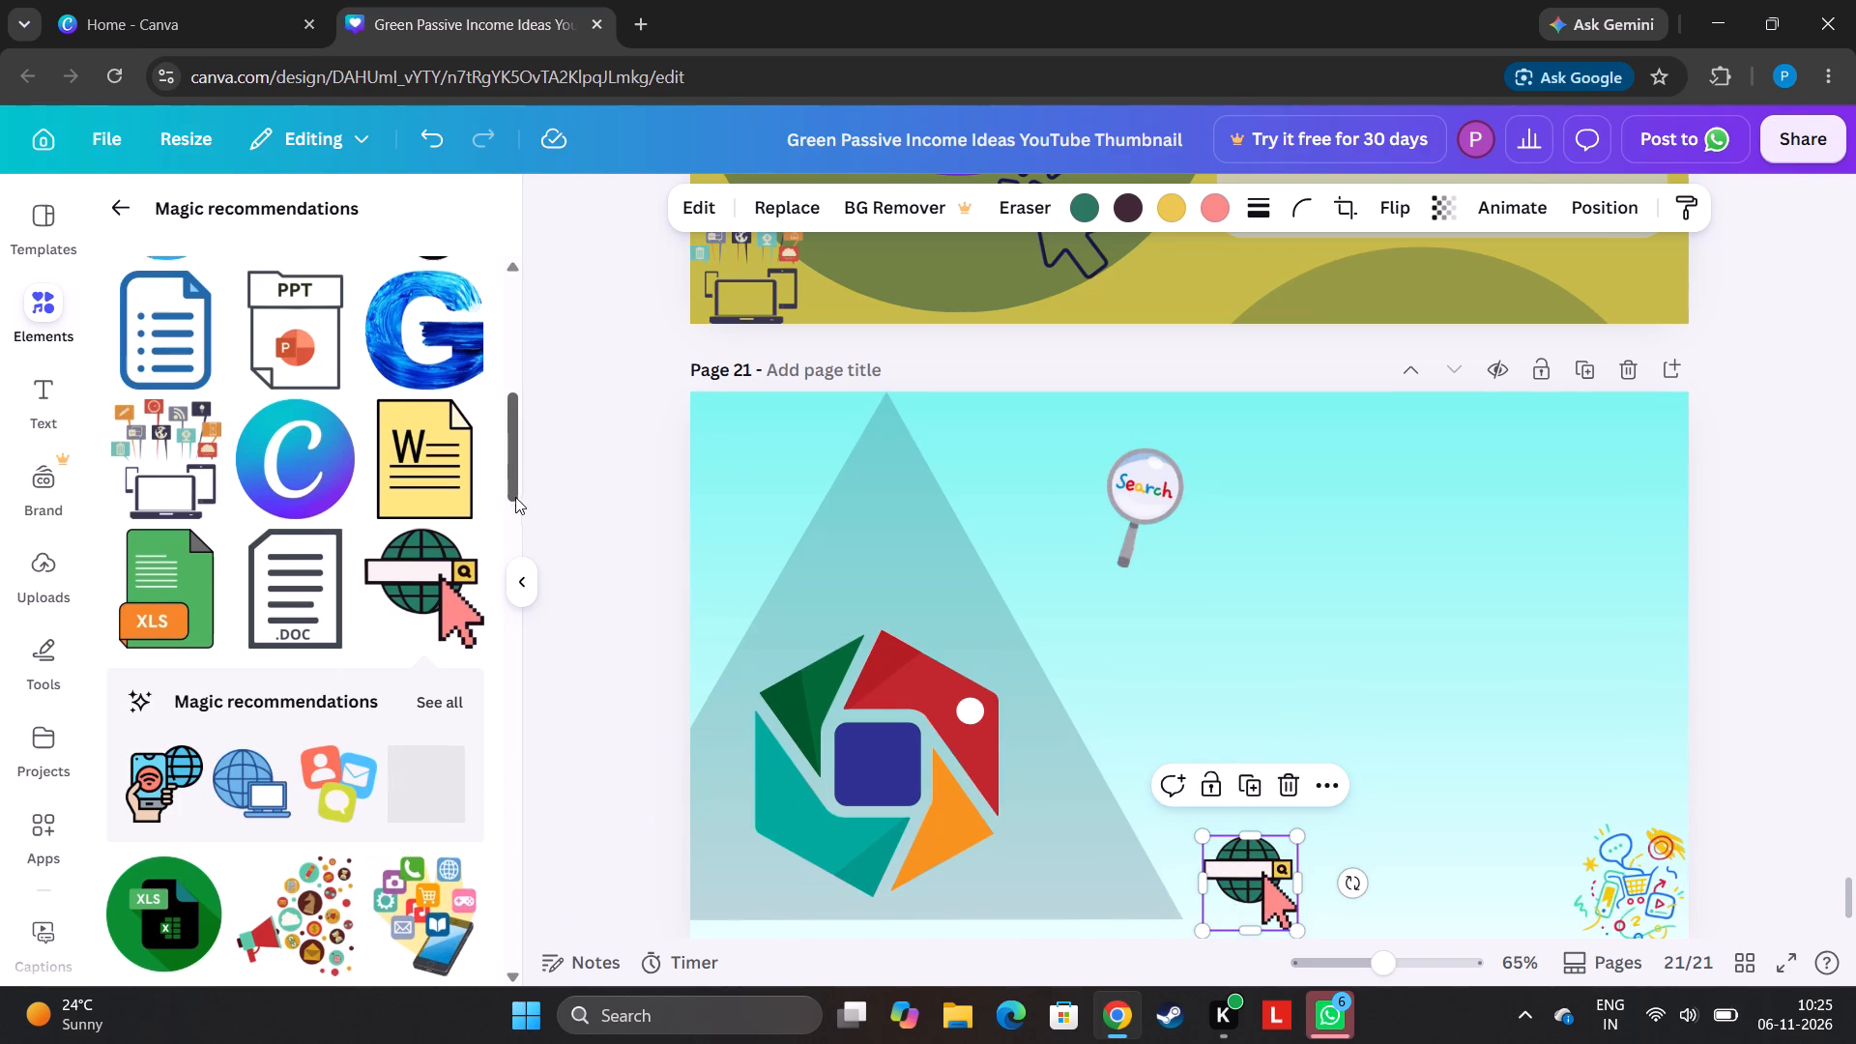
drag(515, 497, 534, 591)
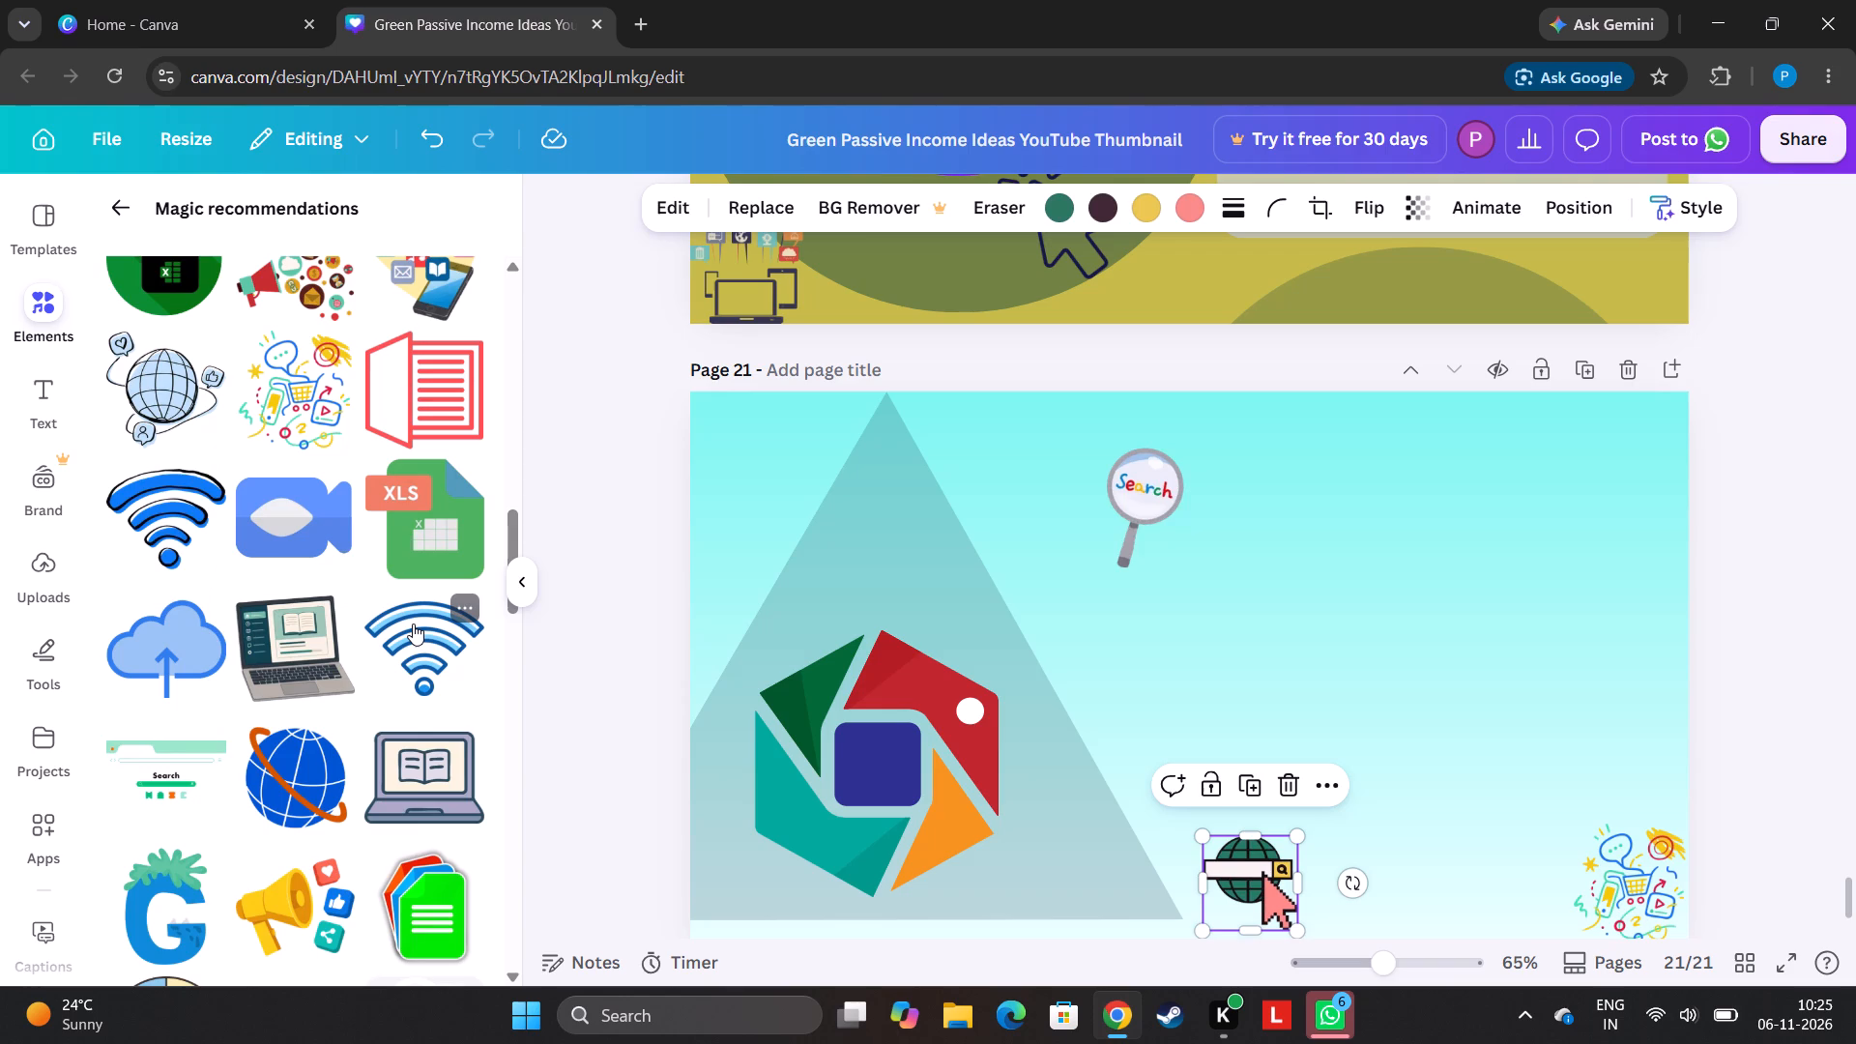
click(413, 623)
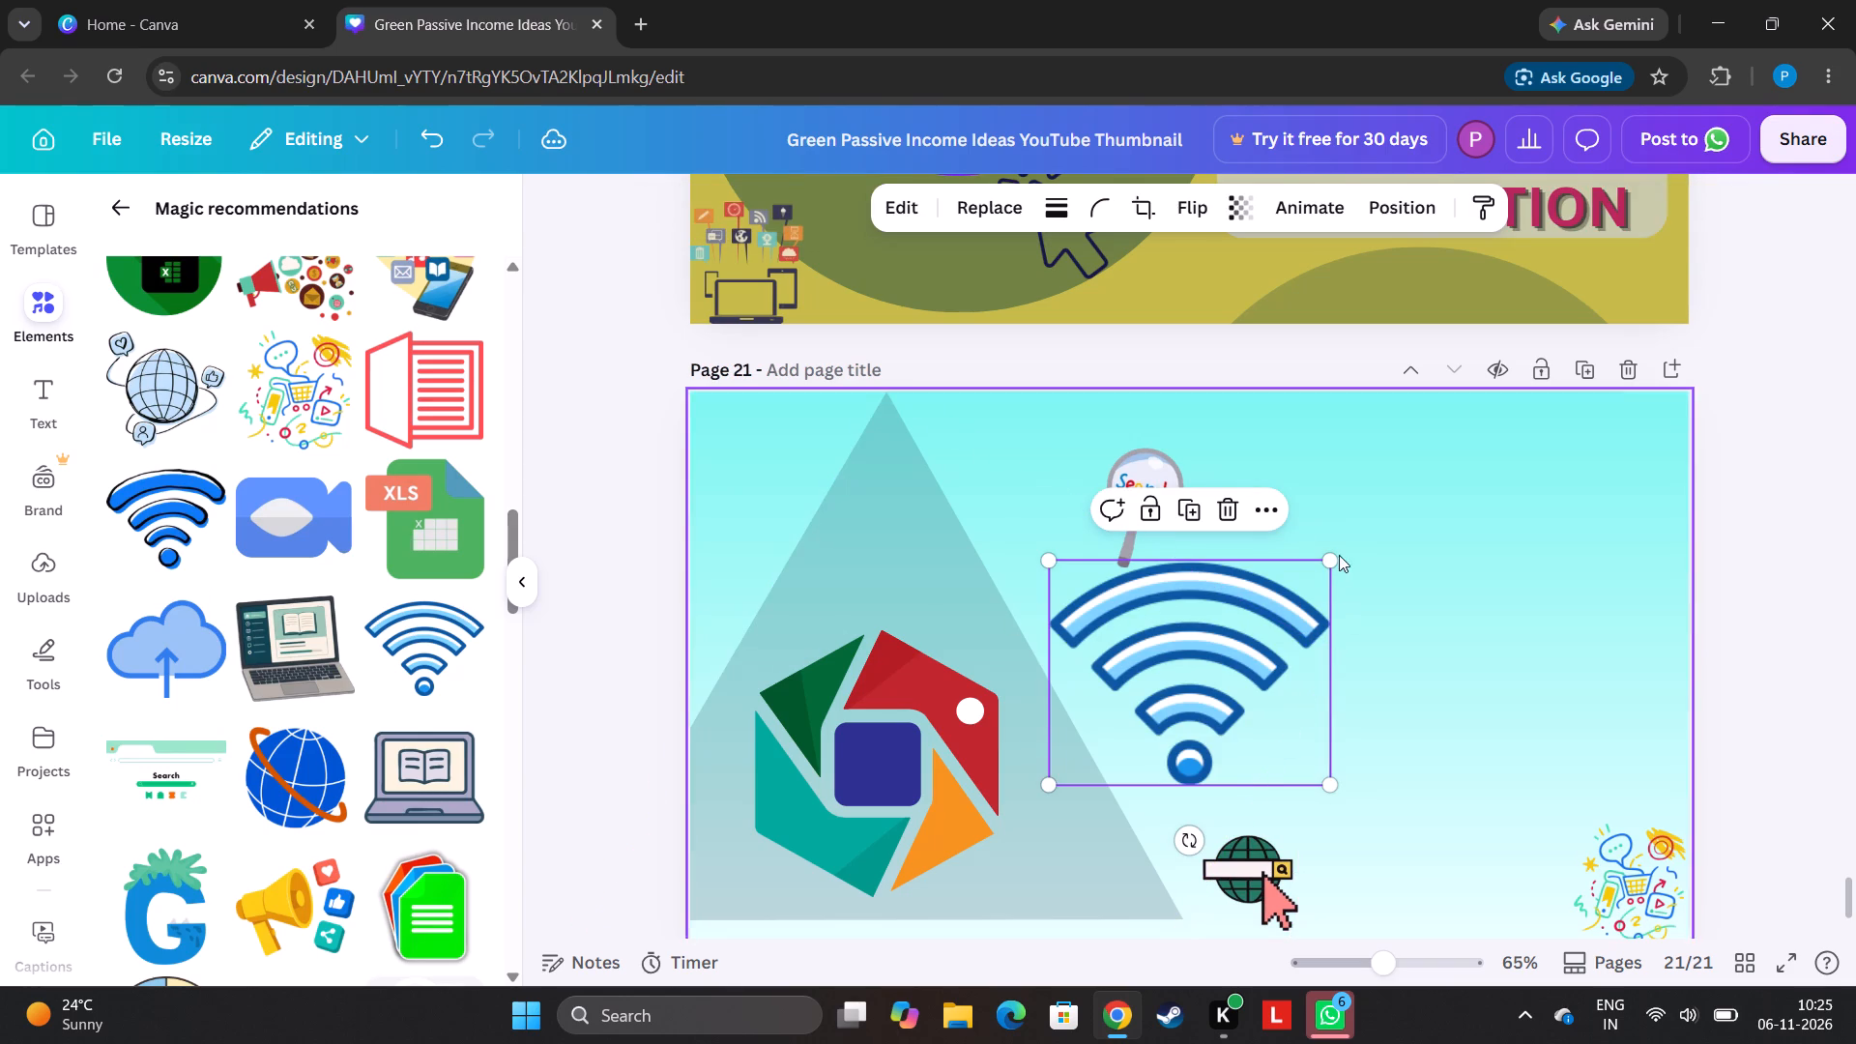
drag(1334, 561, 1160, 679)
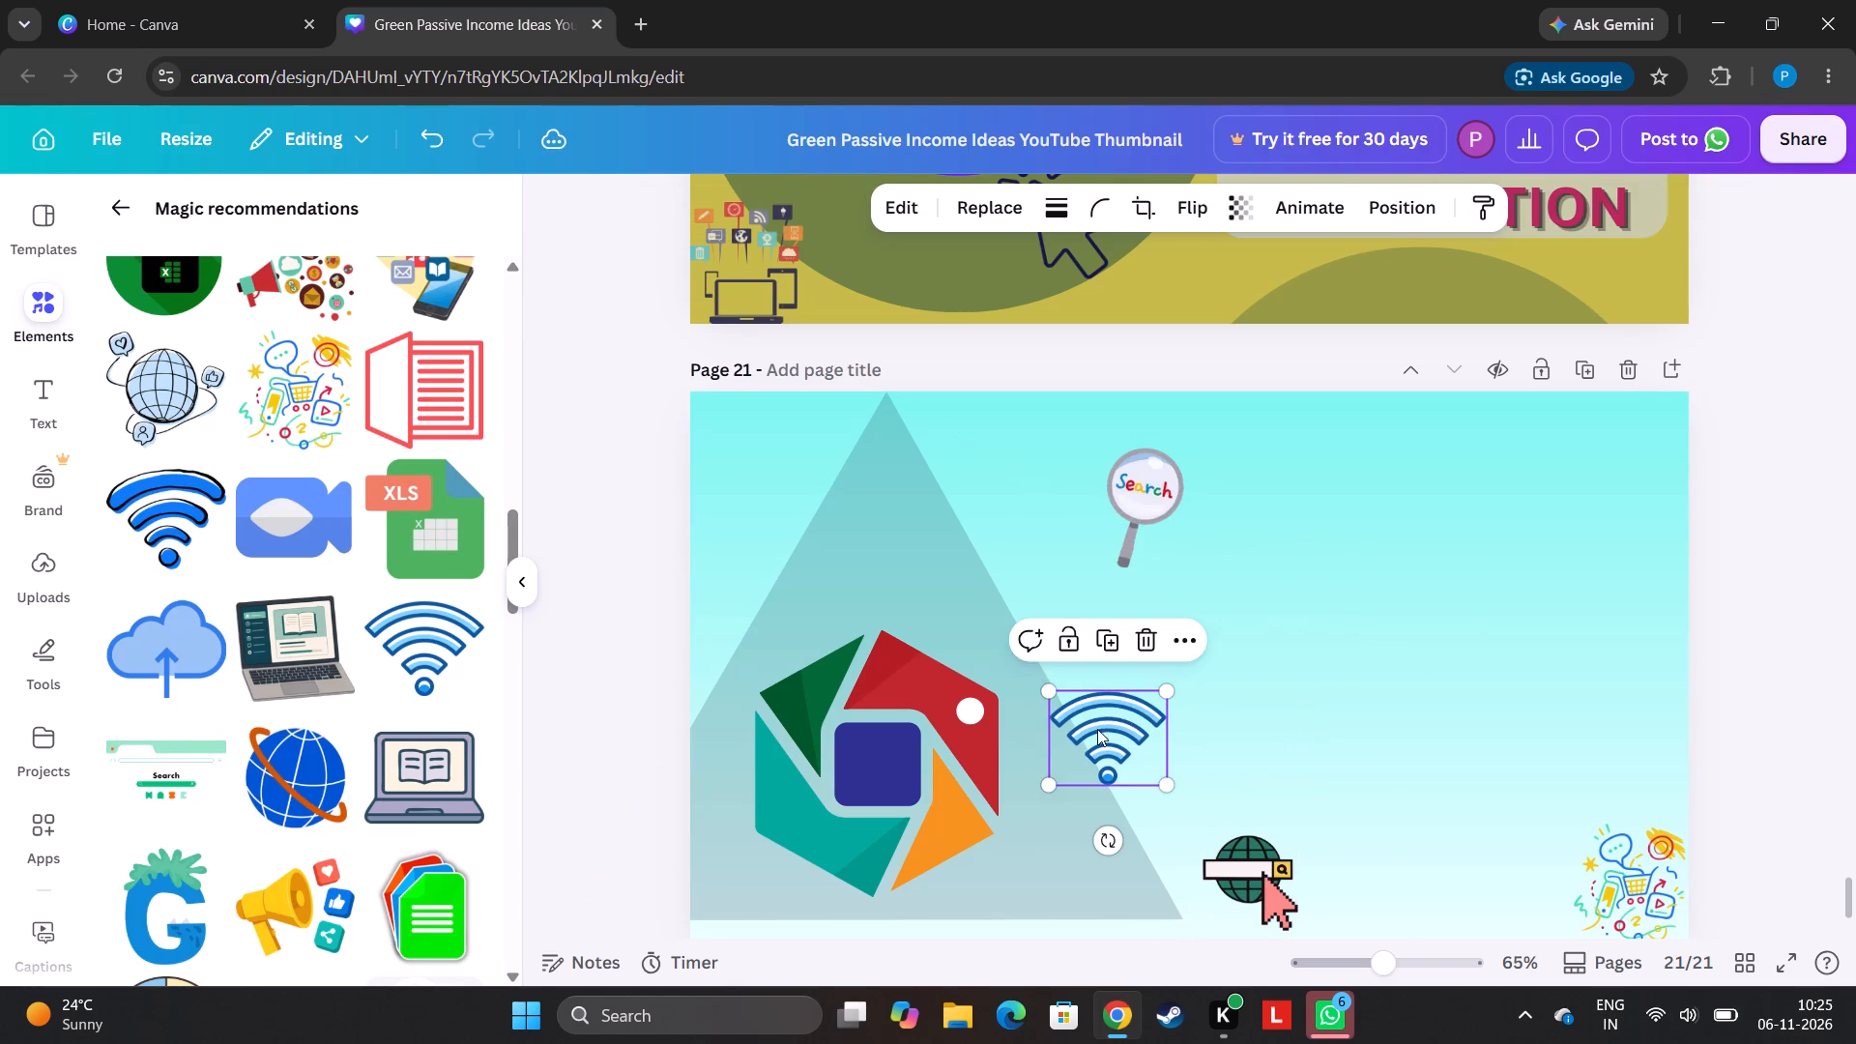
drag(1095, 734, 823, 579)
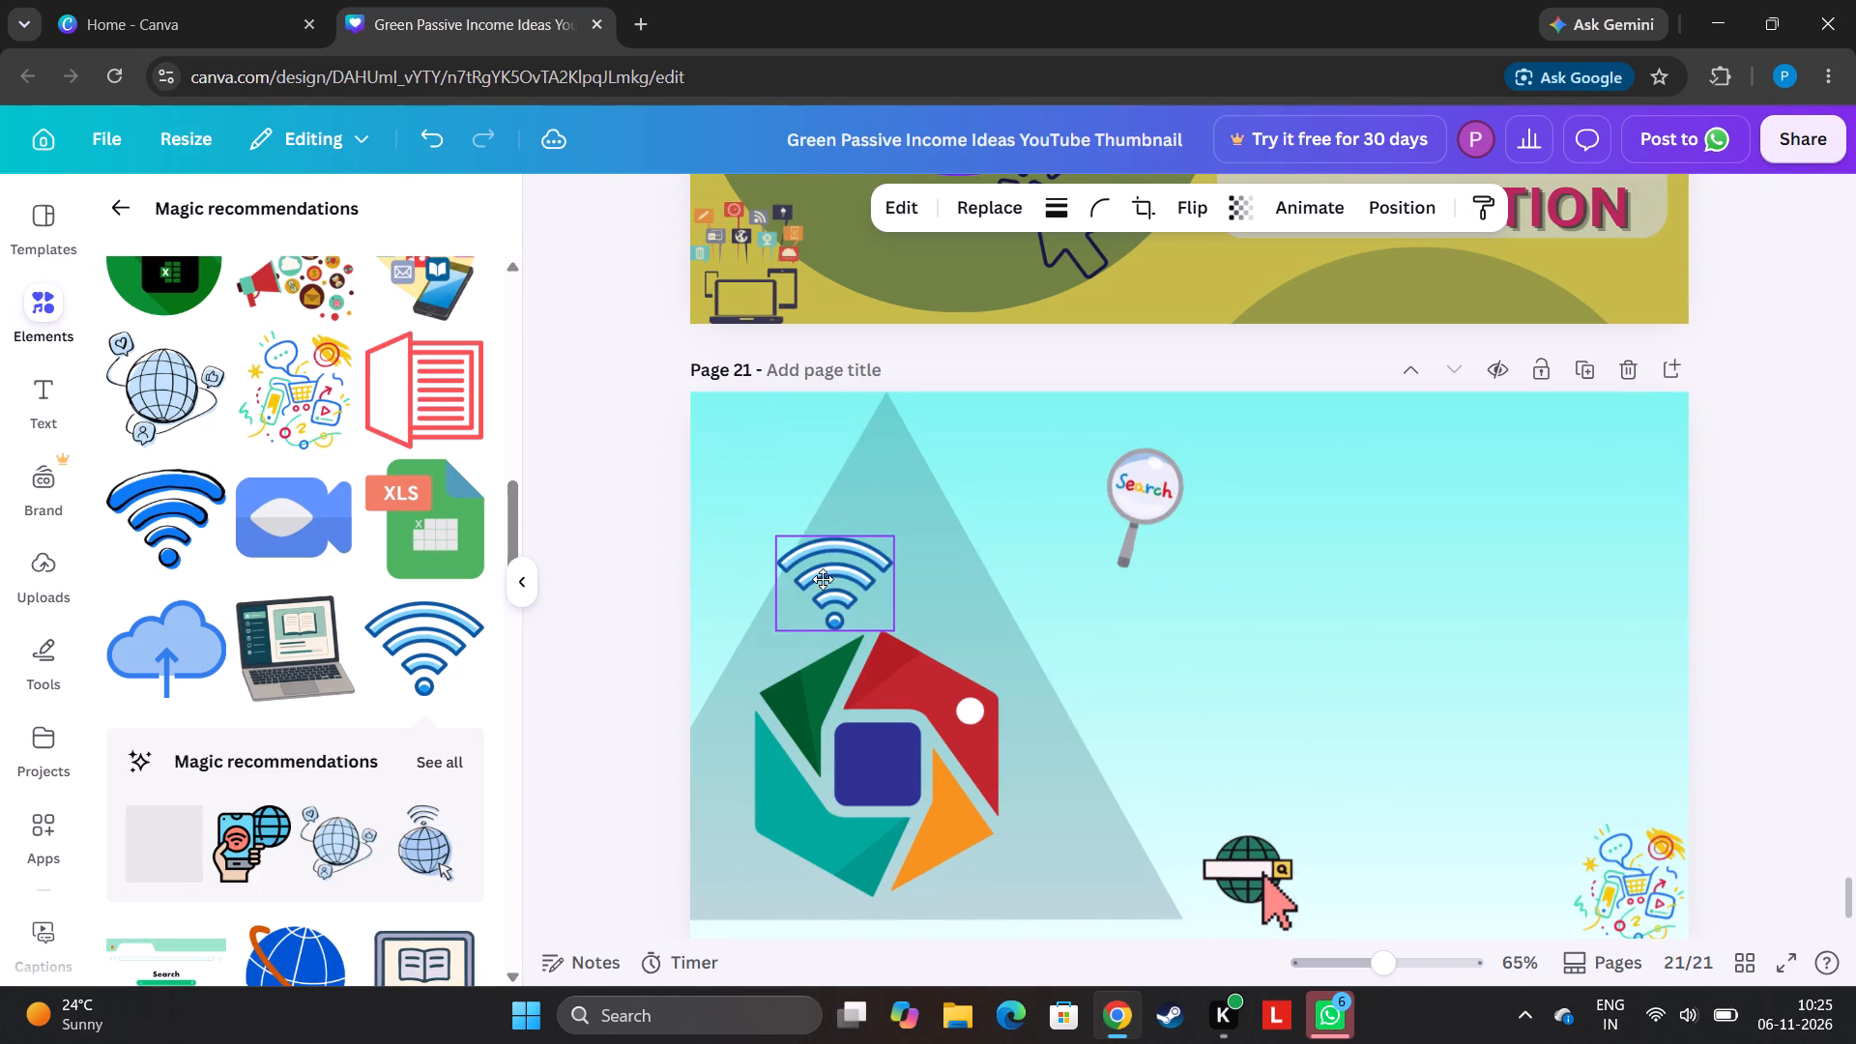
drag(823, 579, 1714, 568)
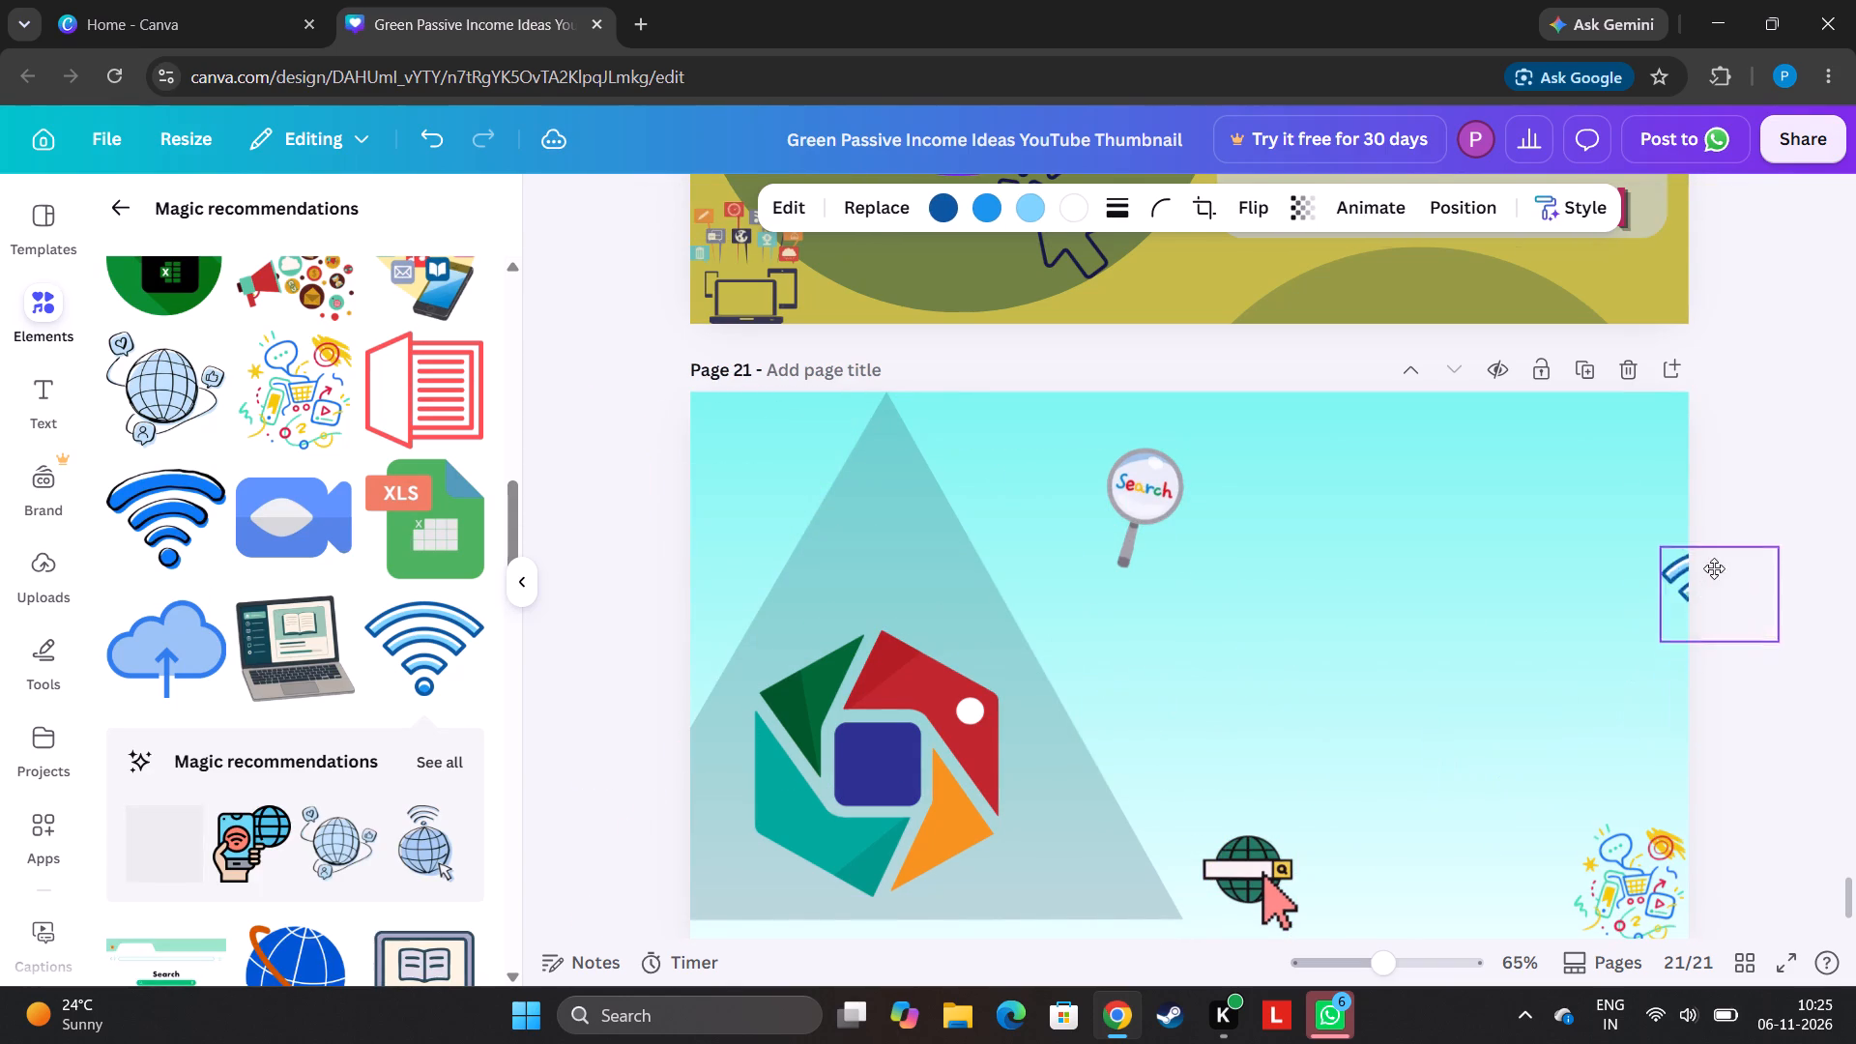
drag(1714, 568, 1483, 890)
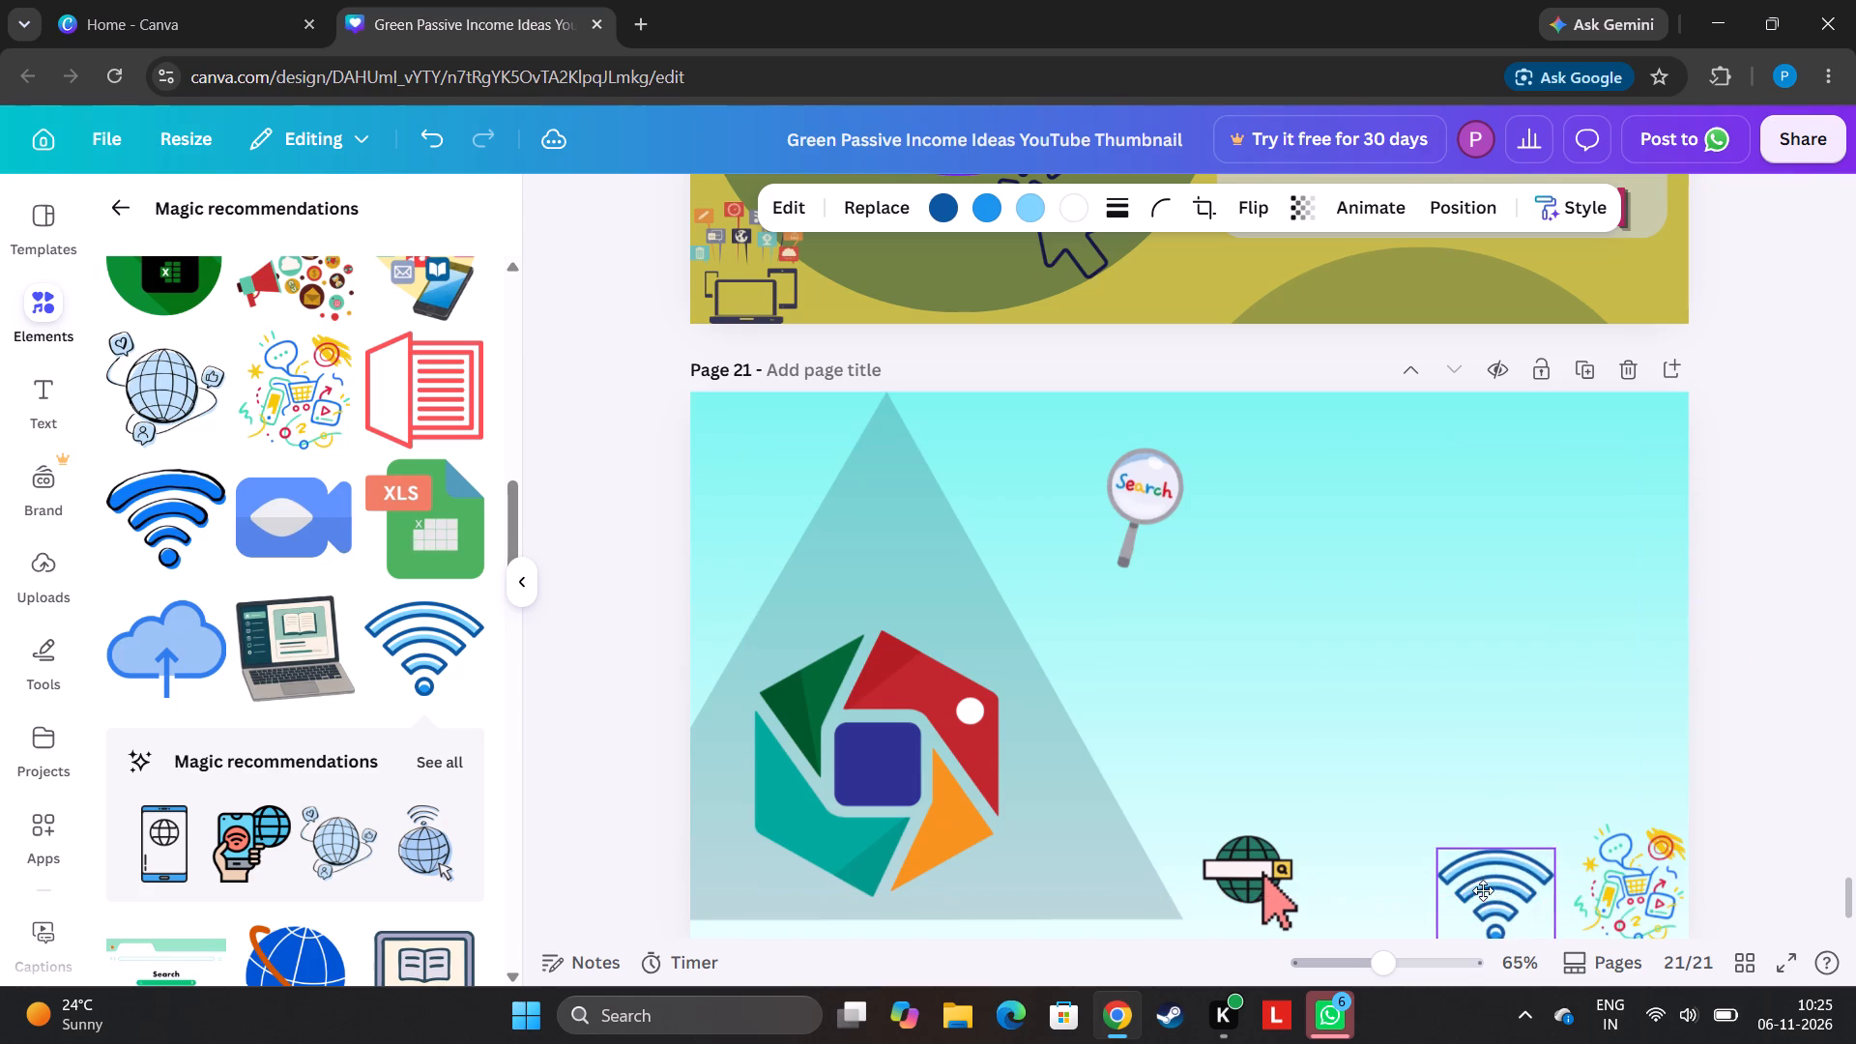
drag(1483, 890, 1465, 821)
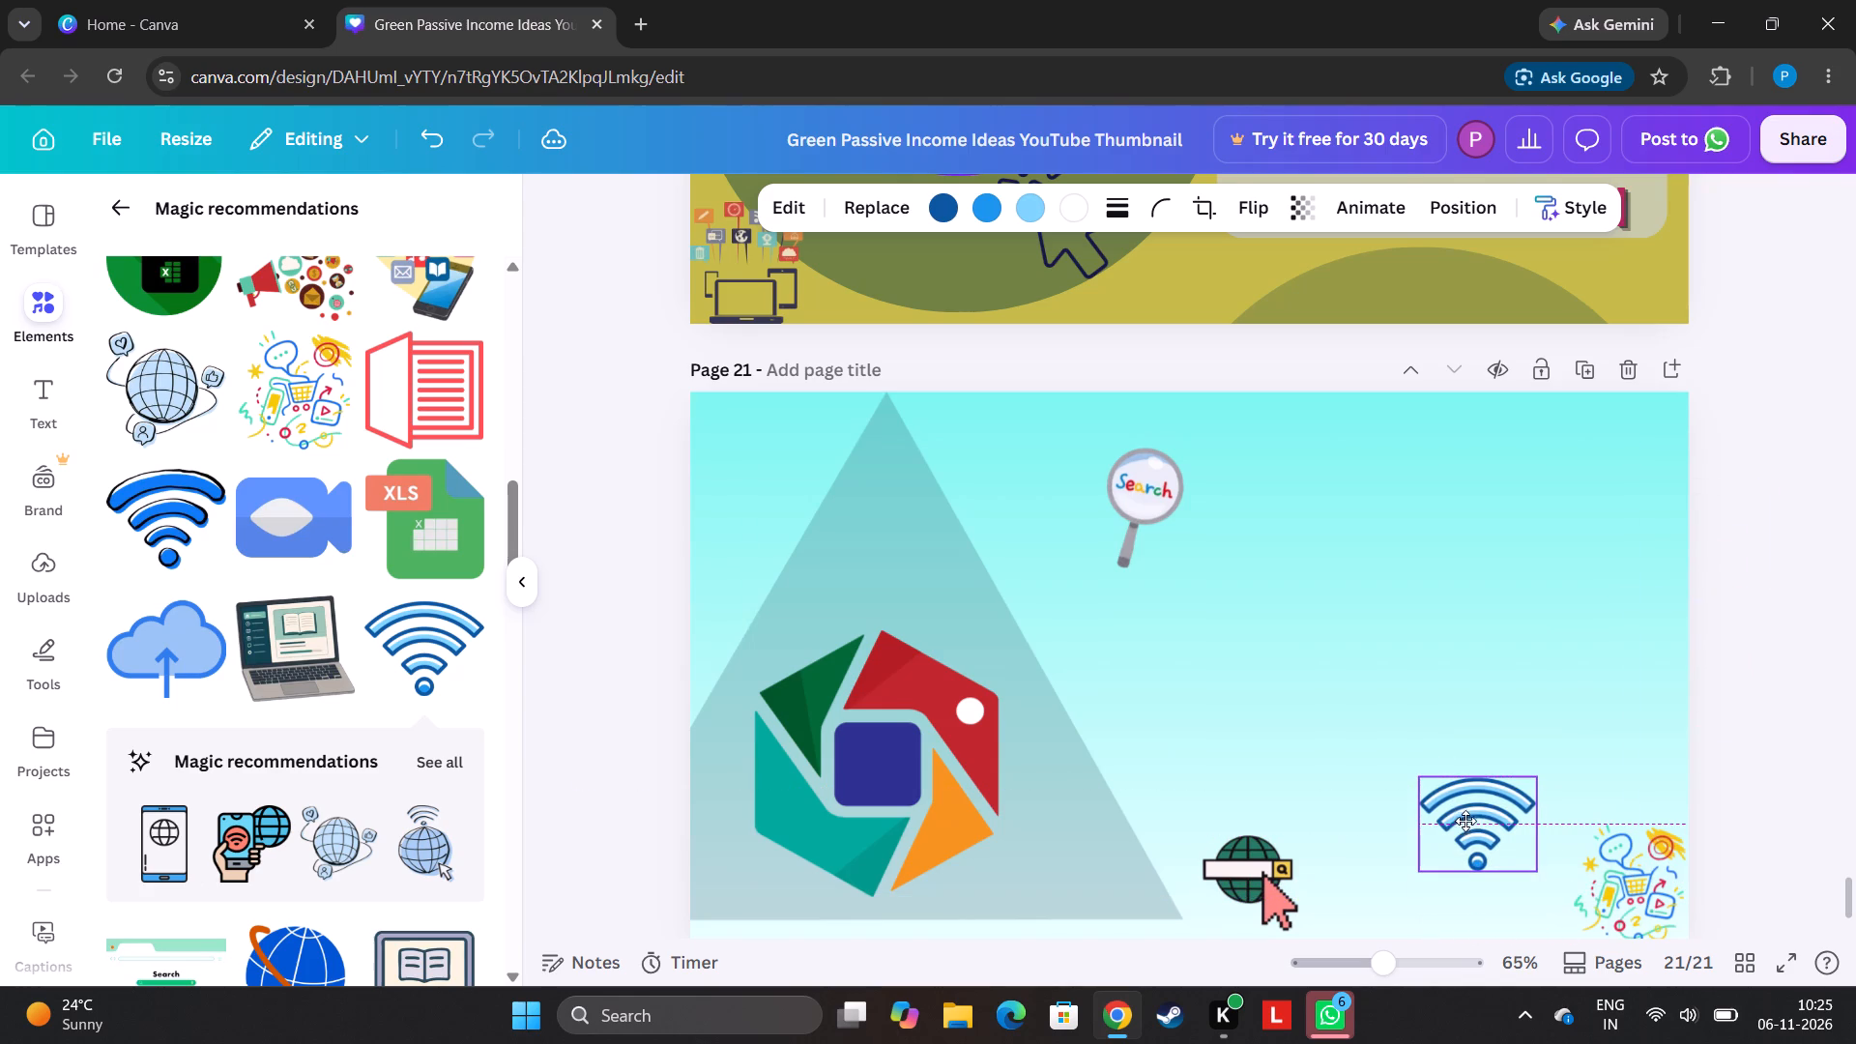
drag(1465, 821, 1421, 908)
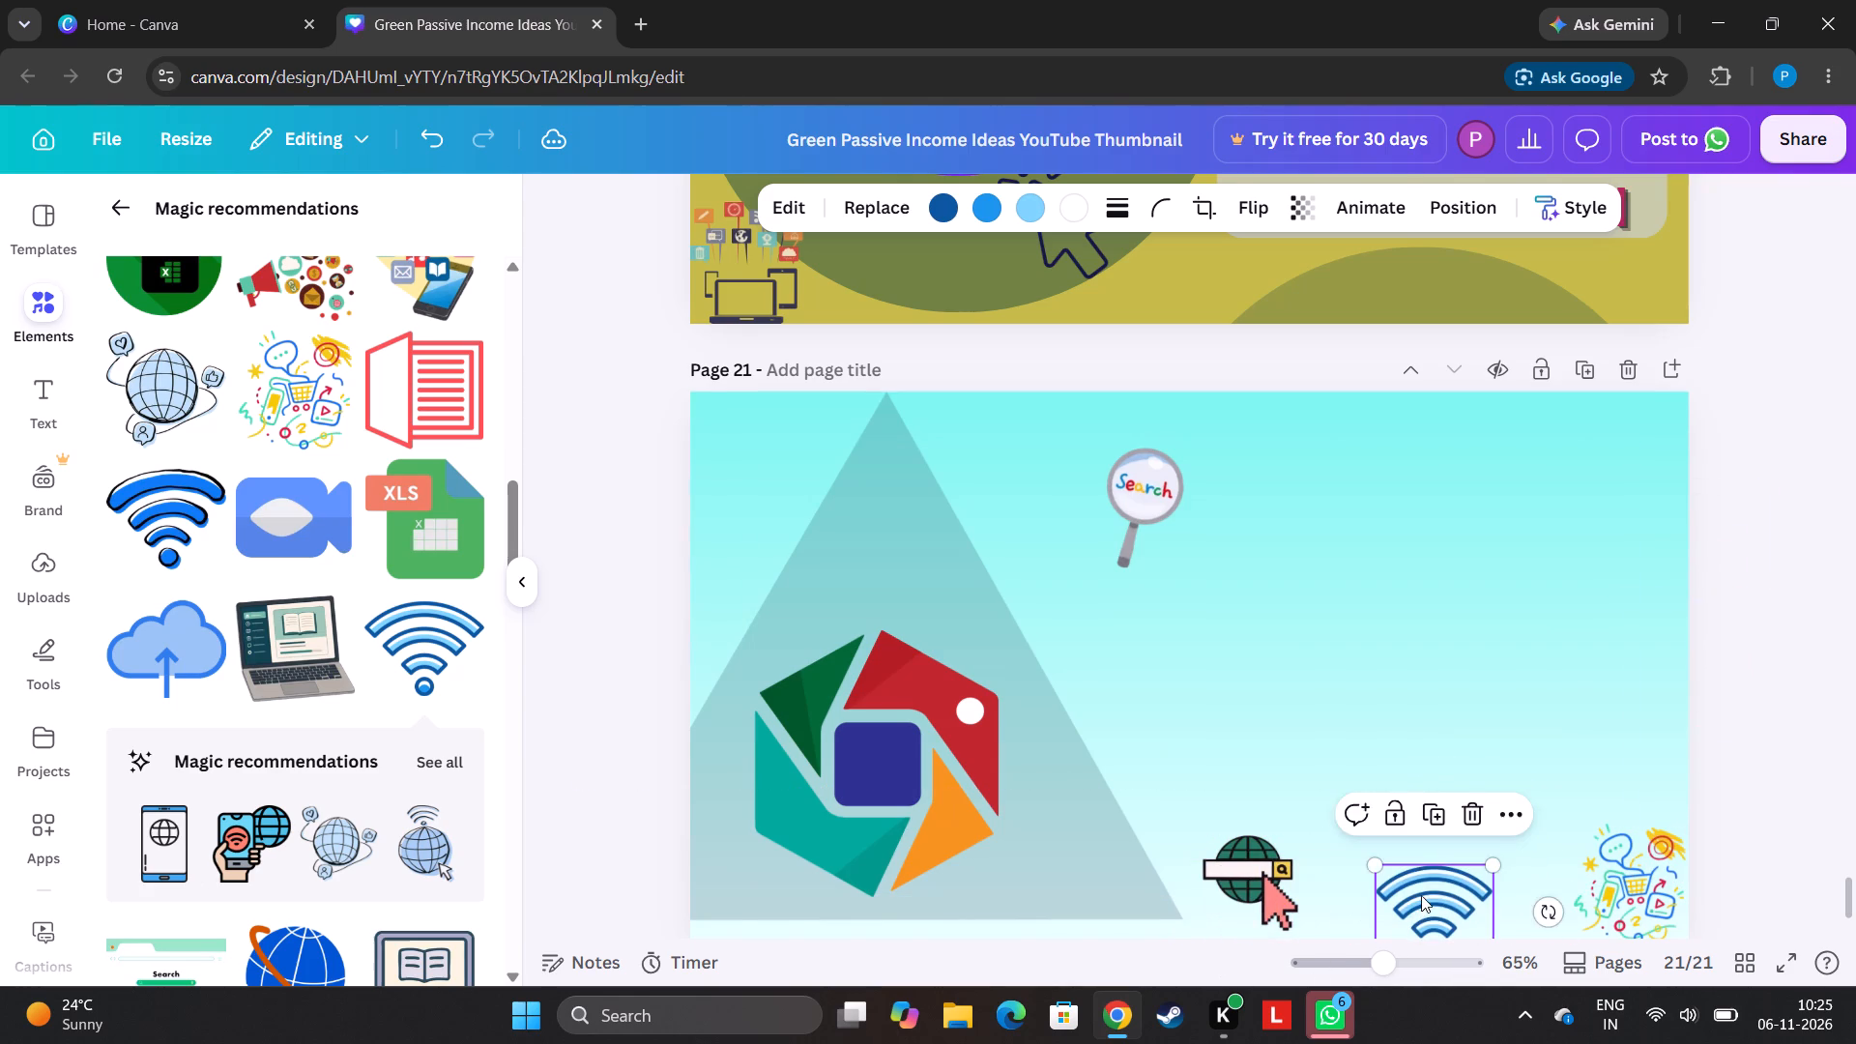
drag(1421, 895, 1673, 391)
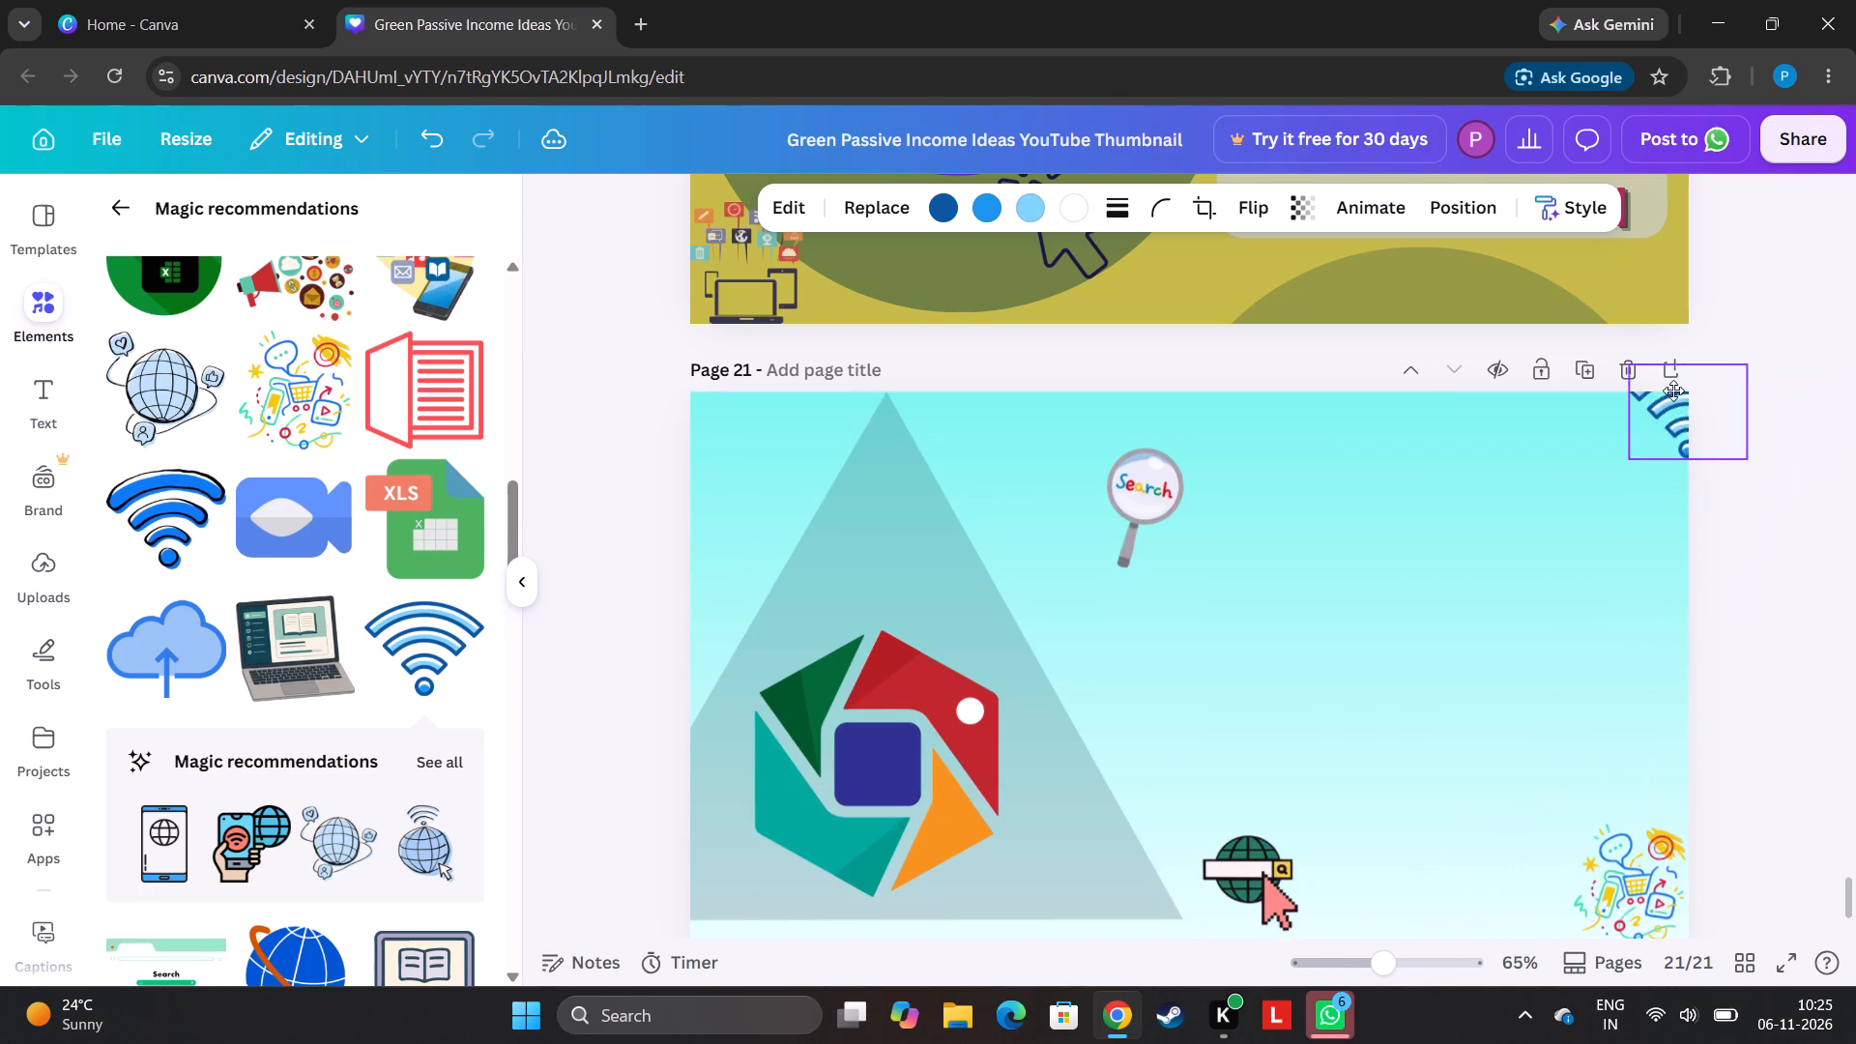
drag(1673, 391, 1629, 426)
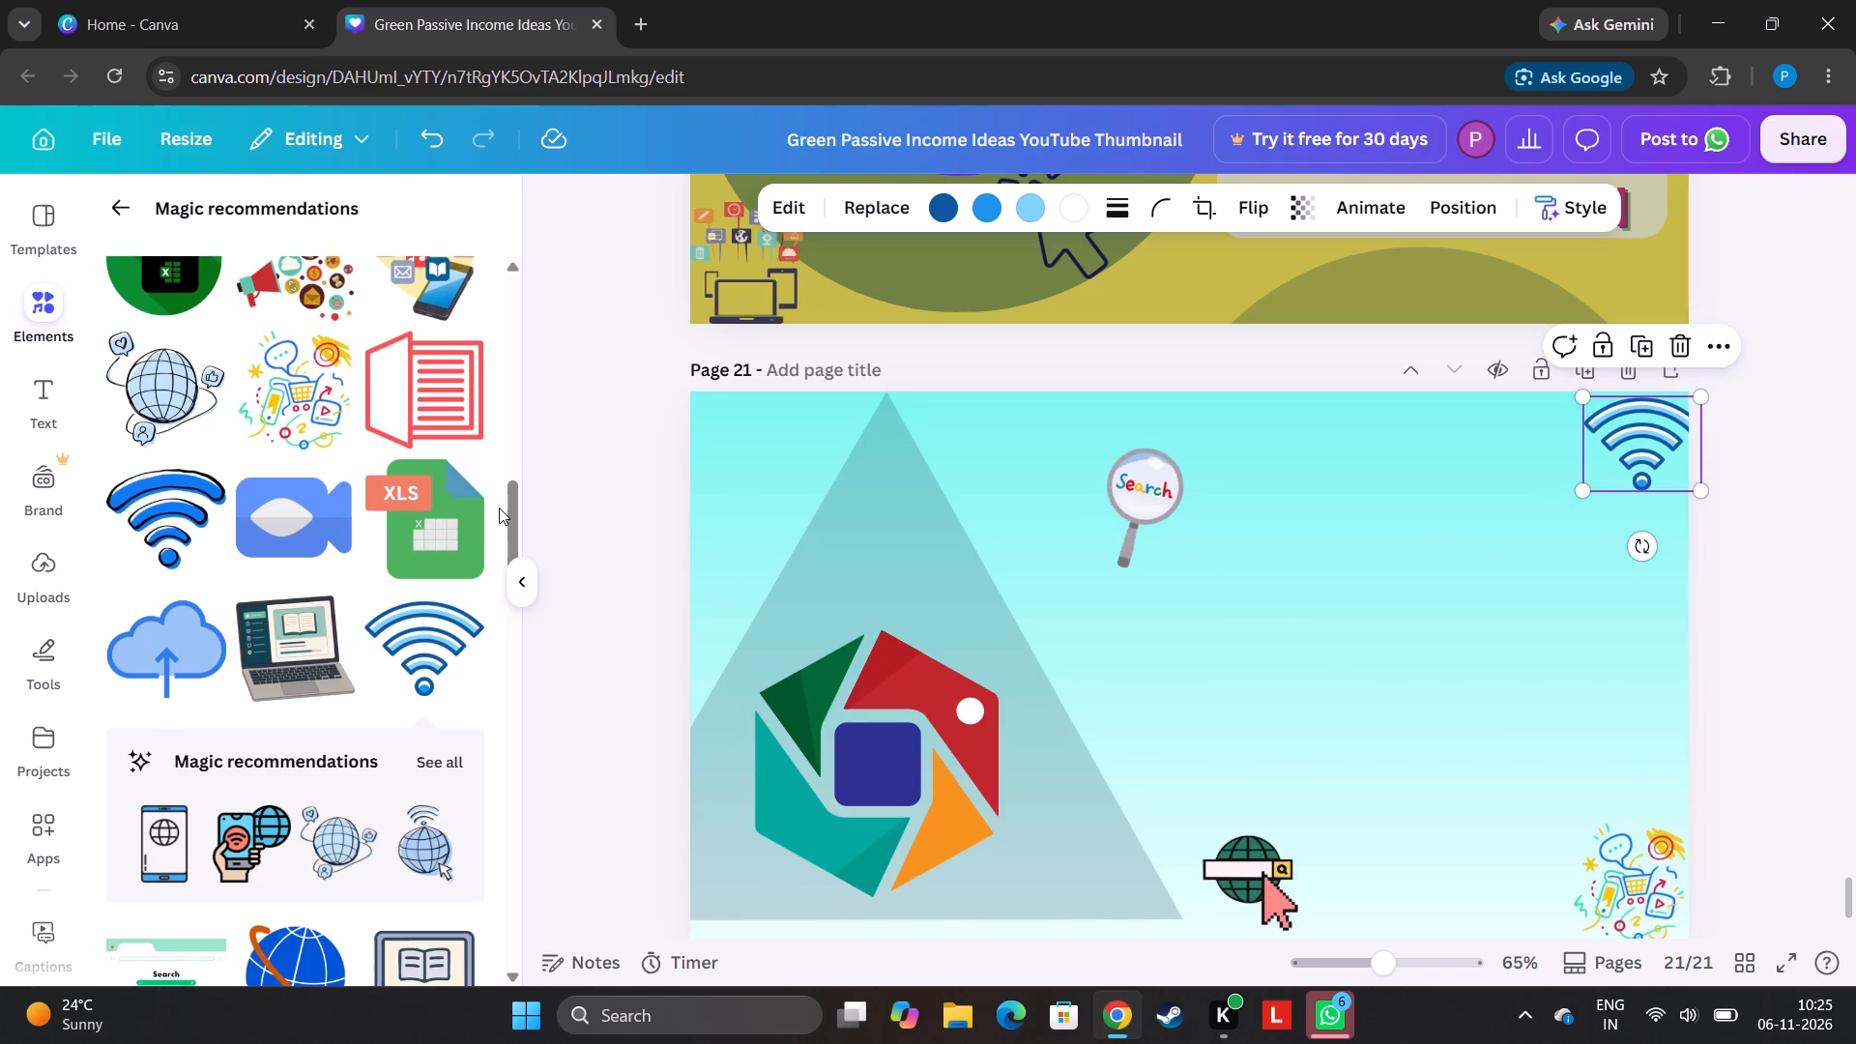
Add the black ringing bell graphic, shrink it, and place it near page 21's bottom edge between the globe and the shopping cart doodle.
drag(518, 506, 517, 608)
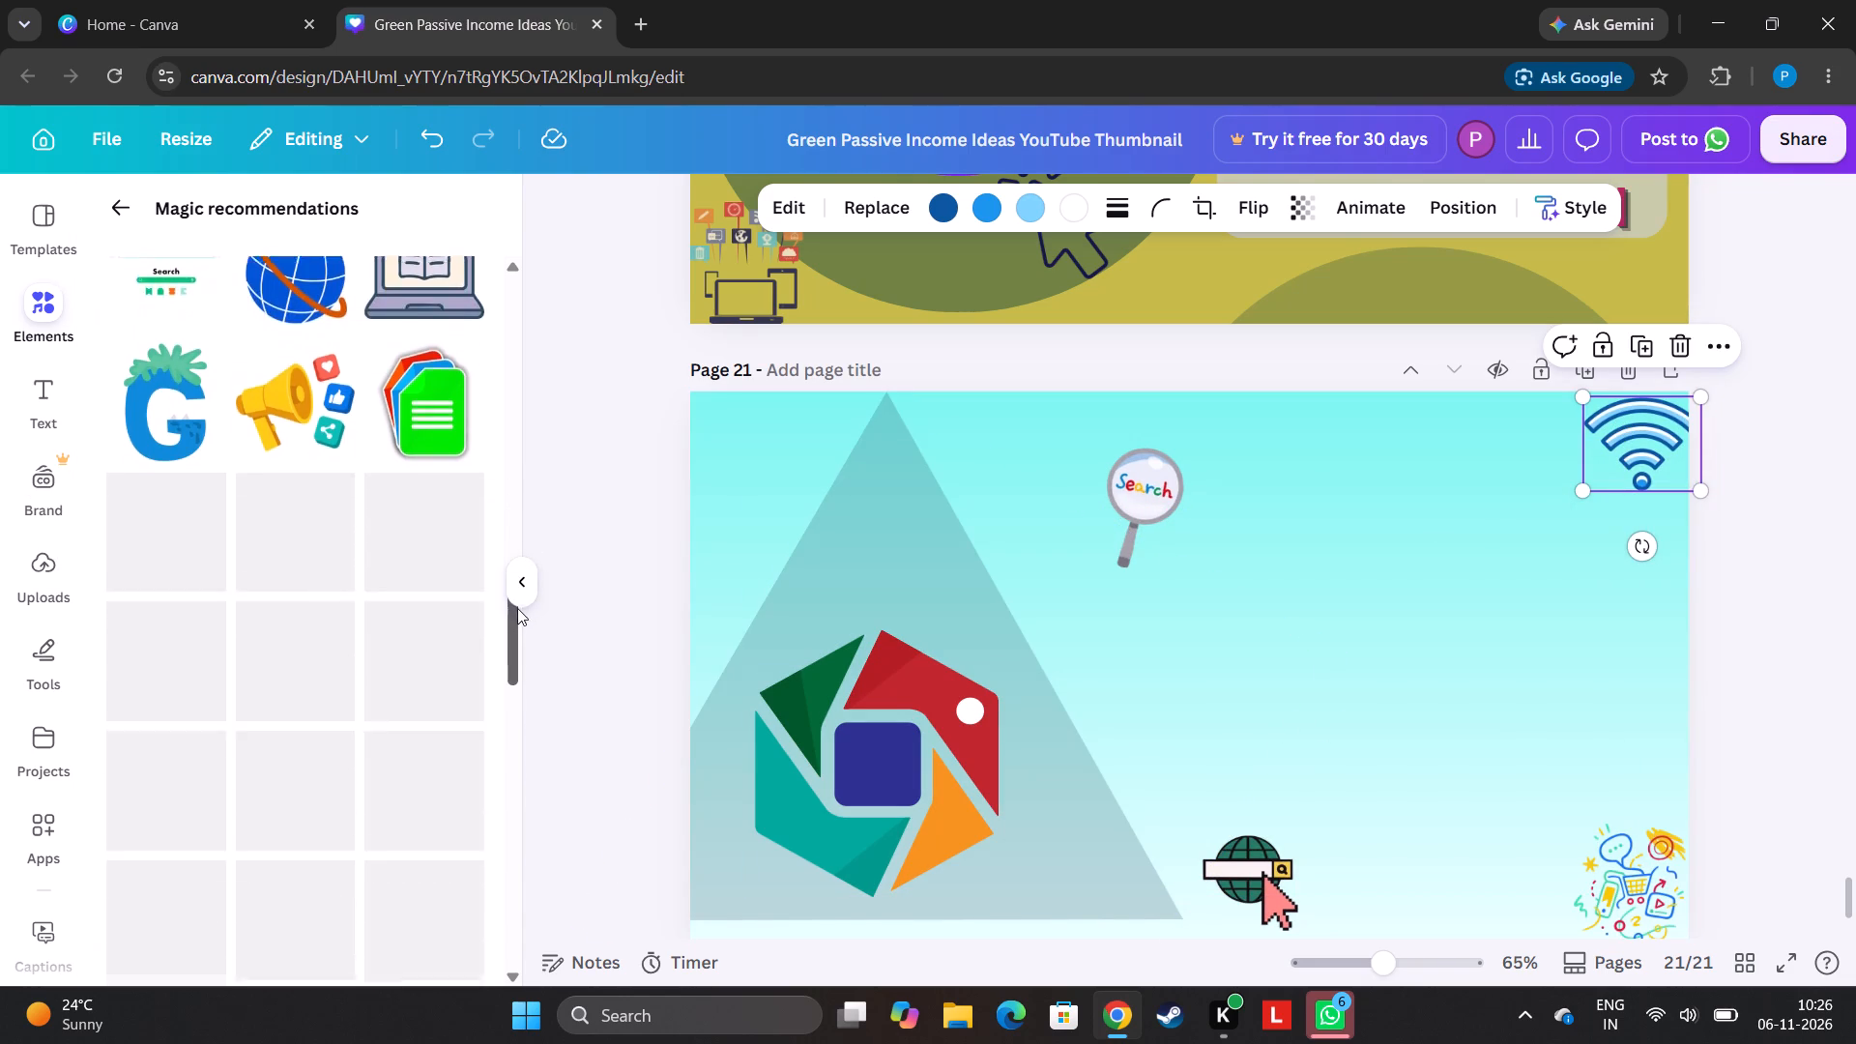
drag(517, 608, 509, 619)
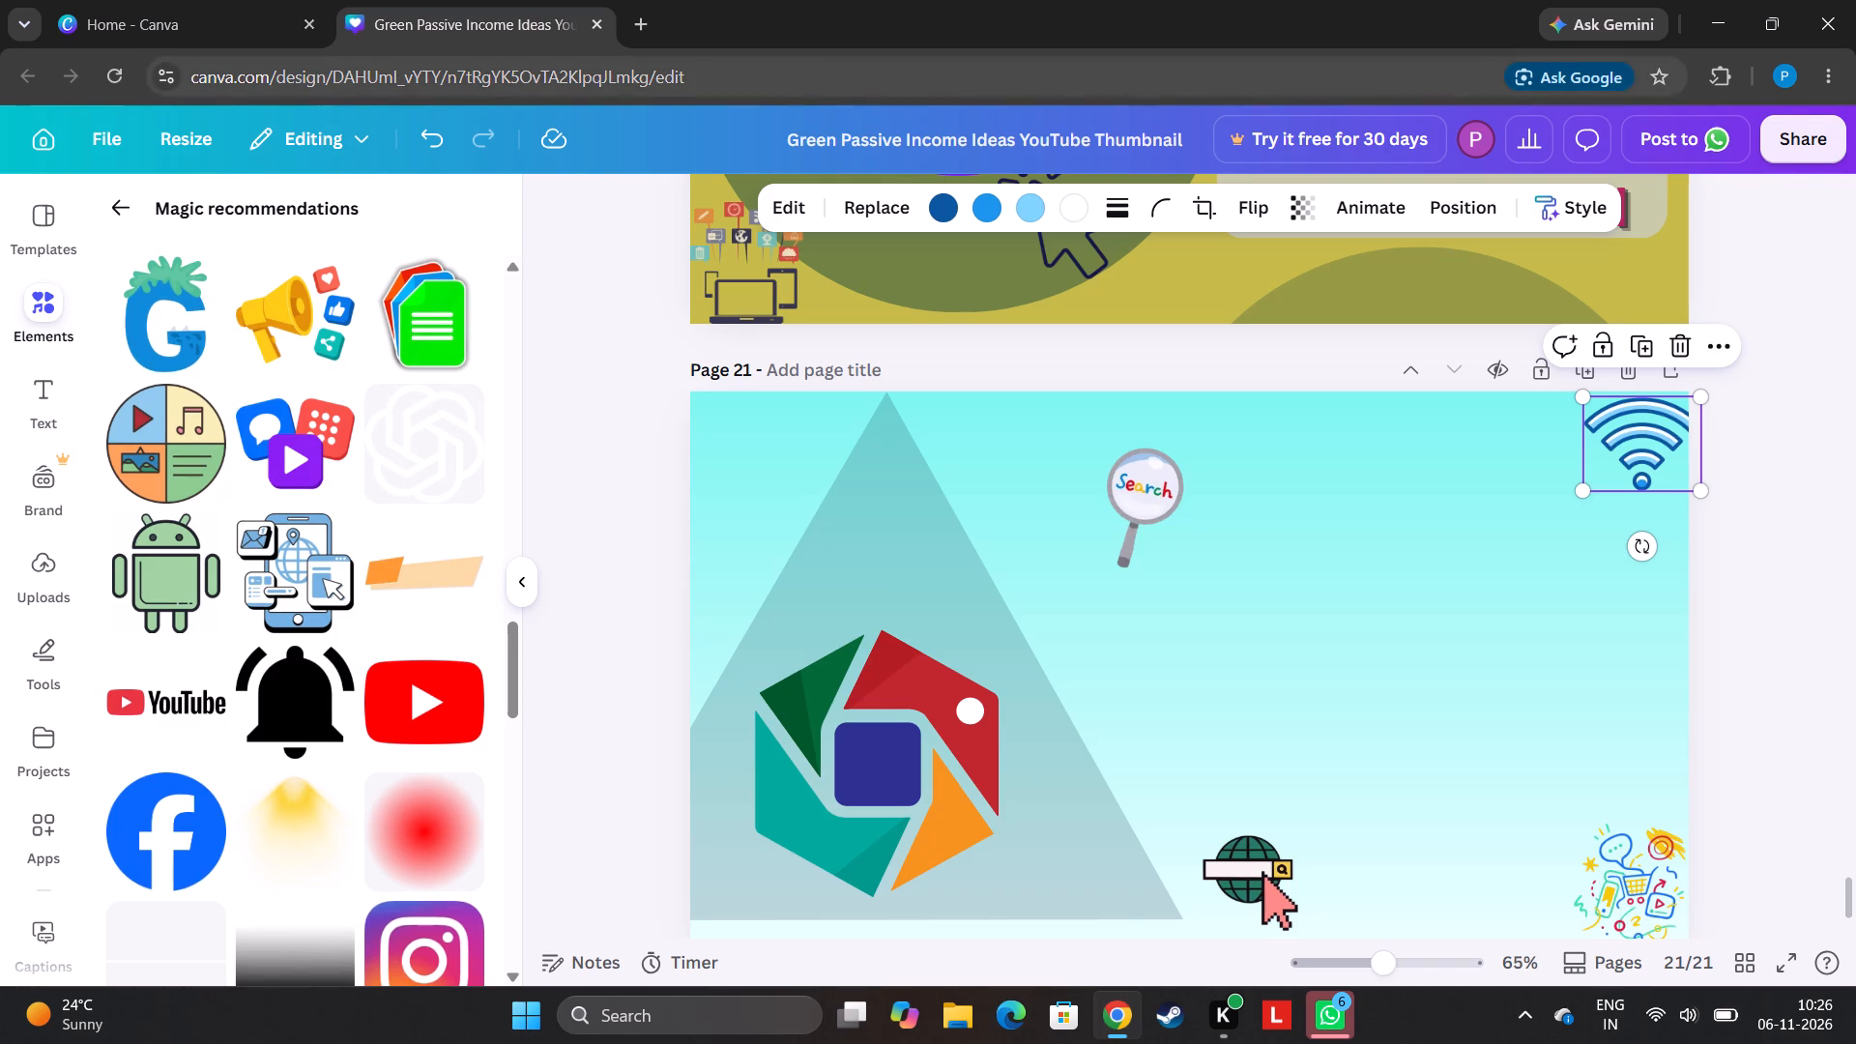
click(273, 693)
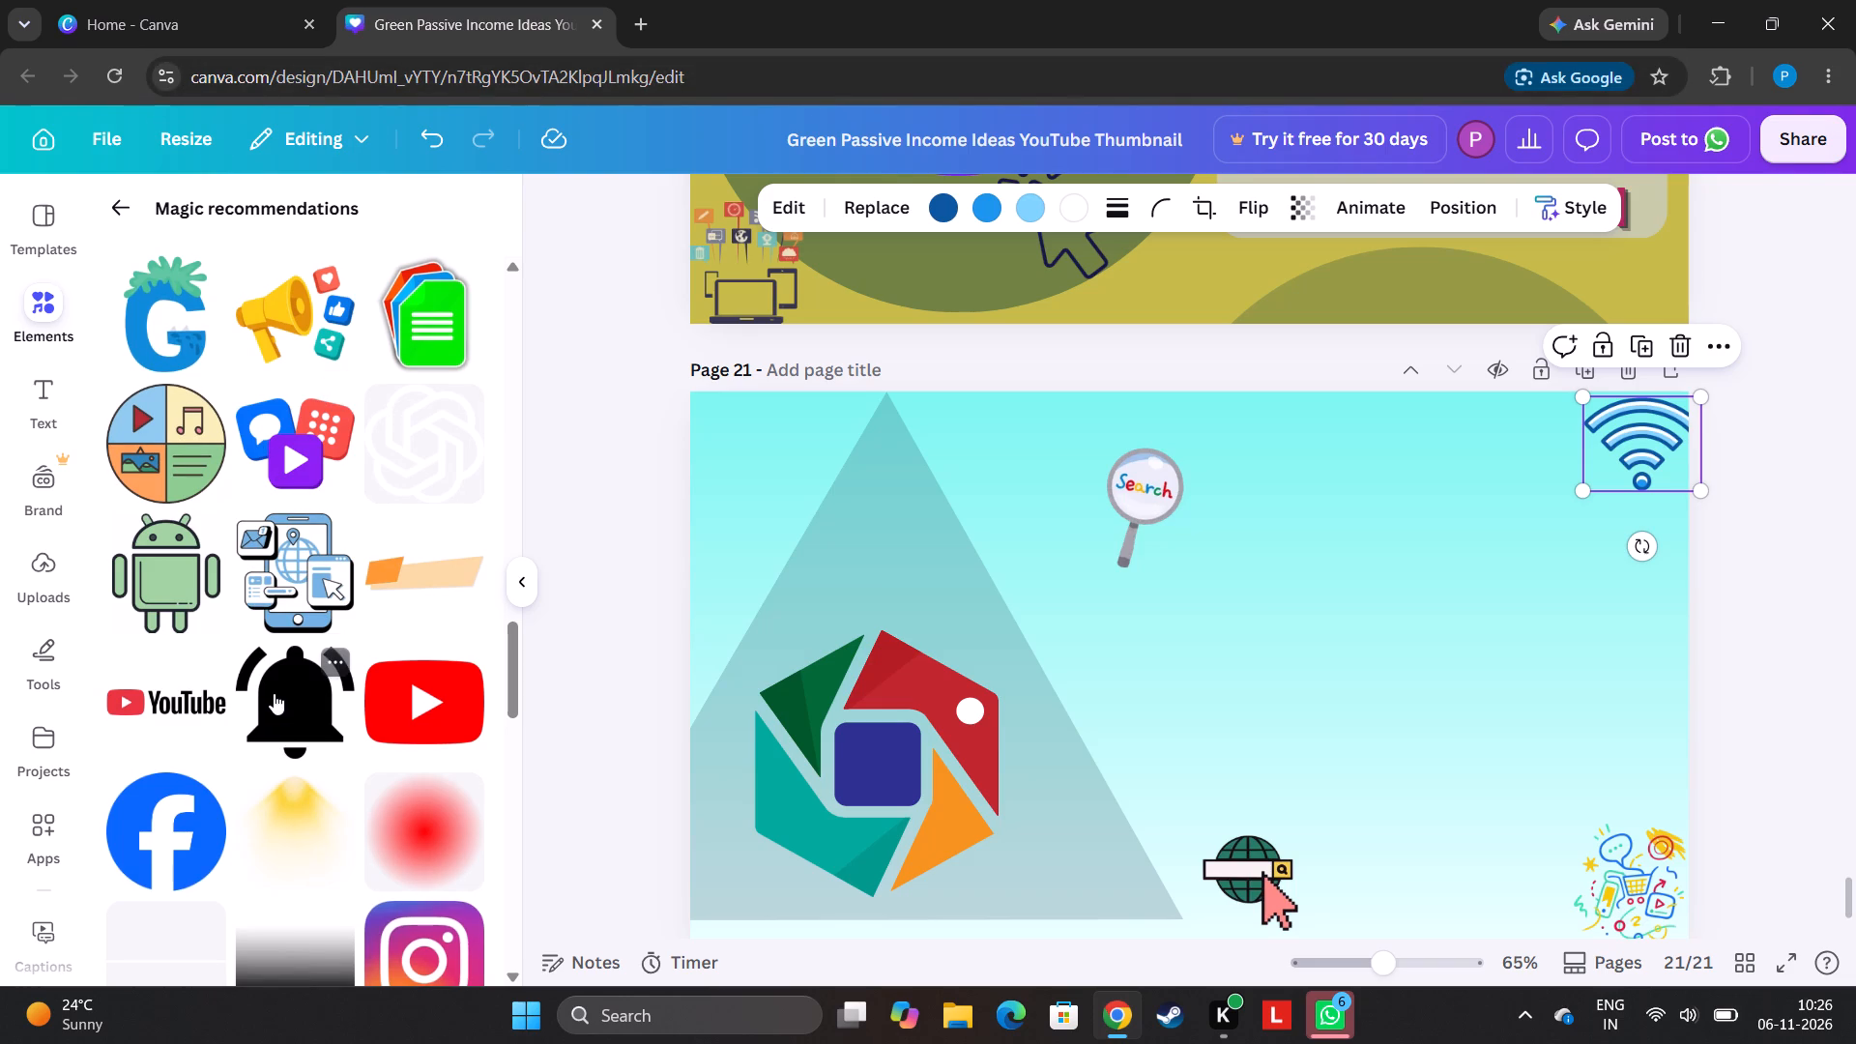
drag(1309, 564, 1303, 637)
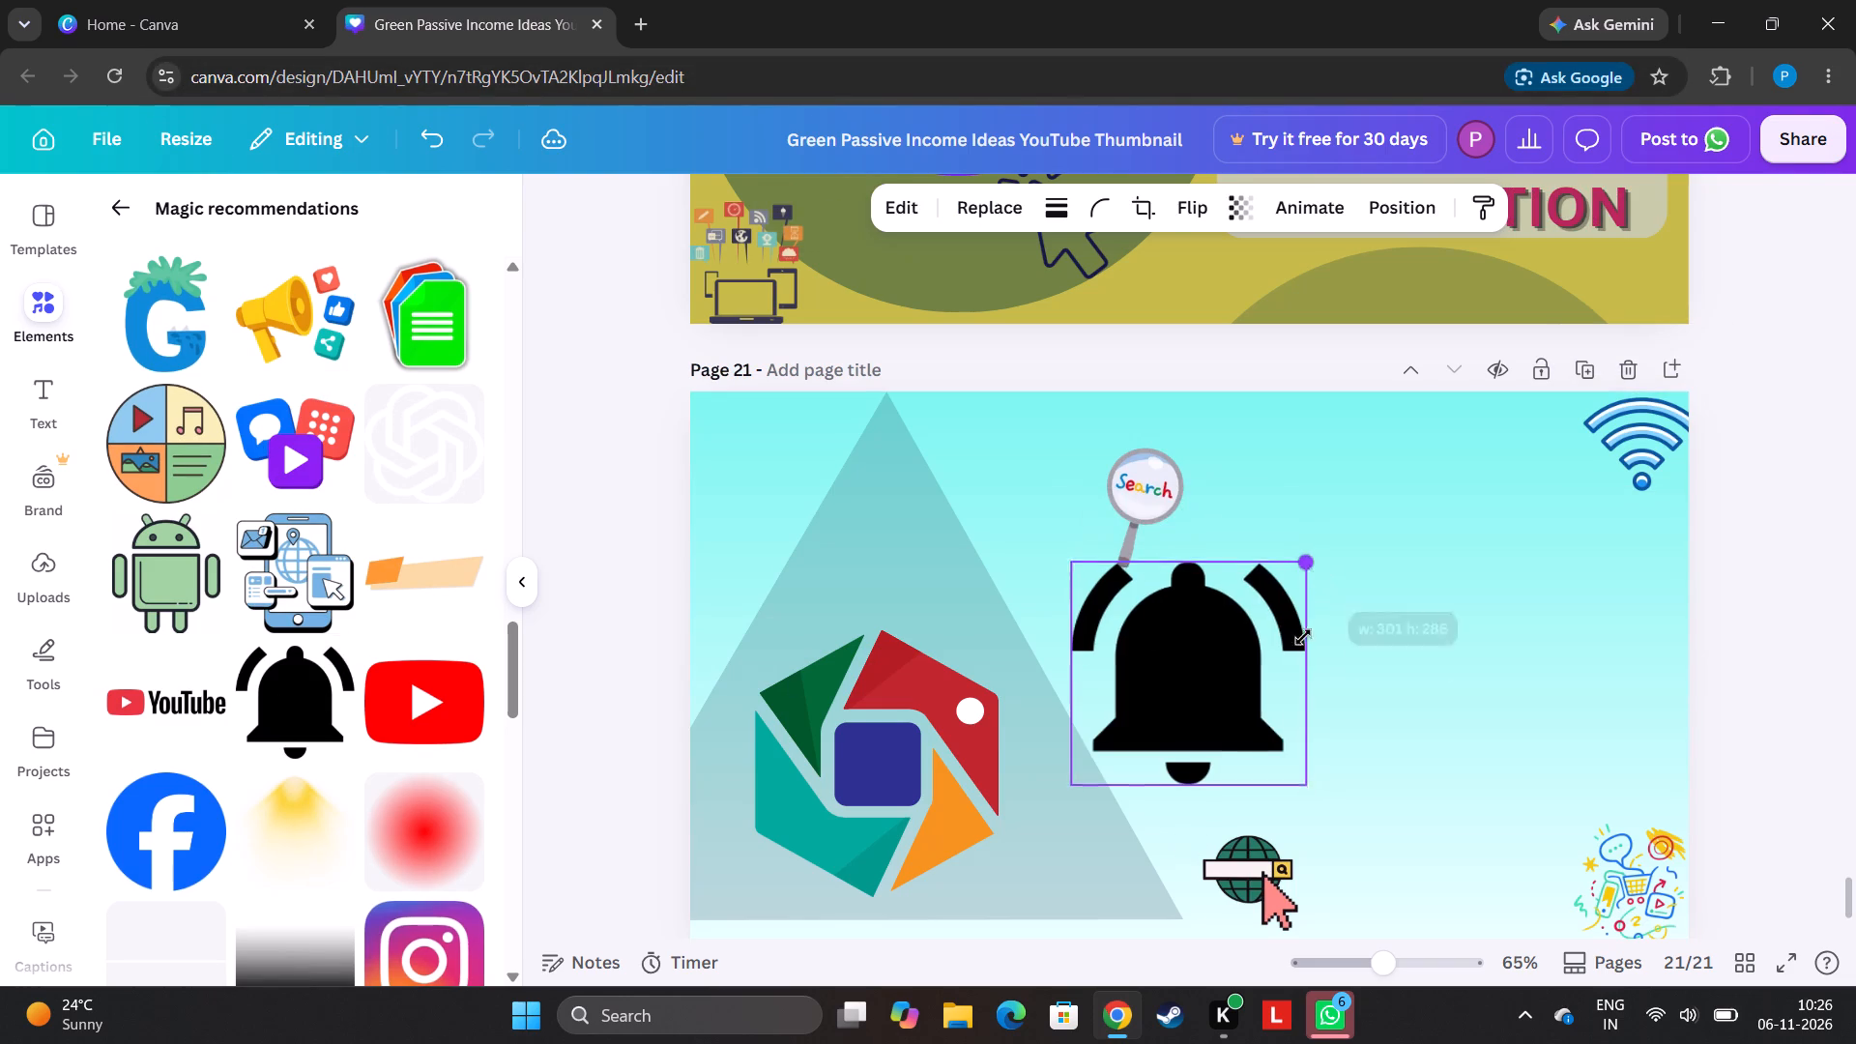
drag(1303, 637, 1210, 781)
drag(1100, 746, 1472, 877)
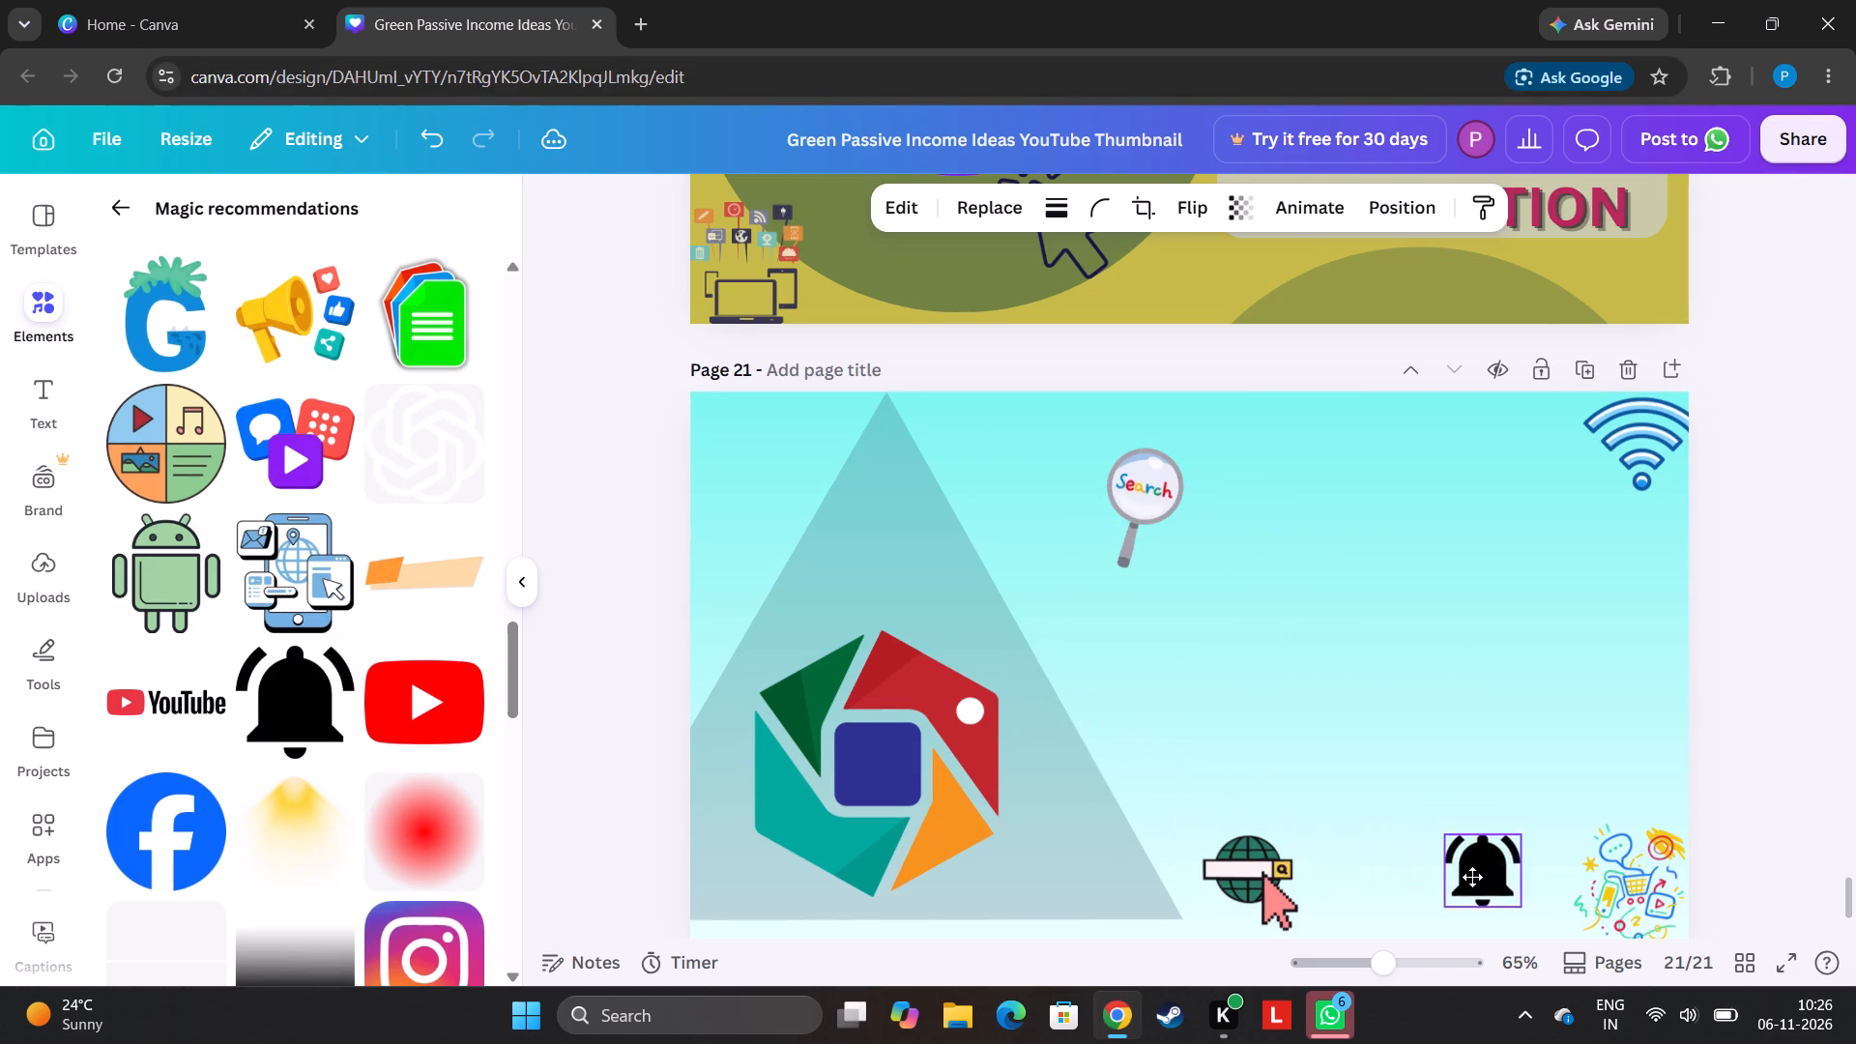
drag(1472, 877, 1418, 895)
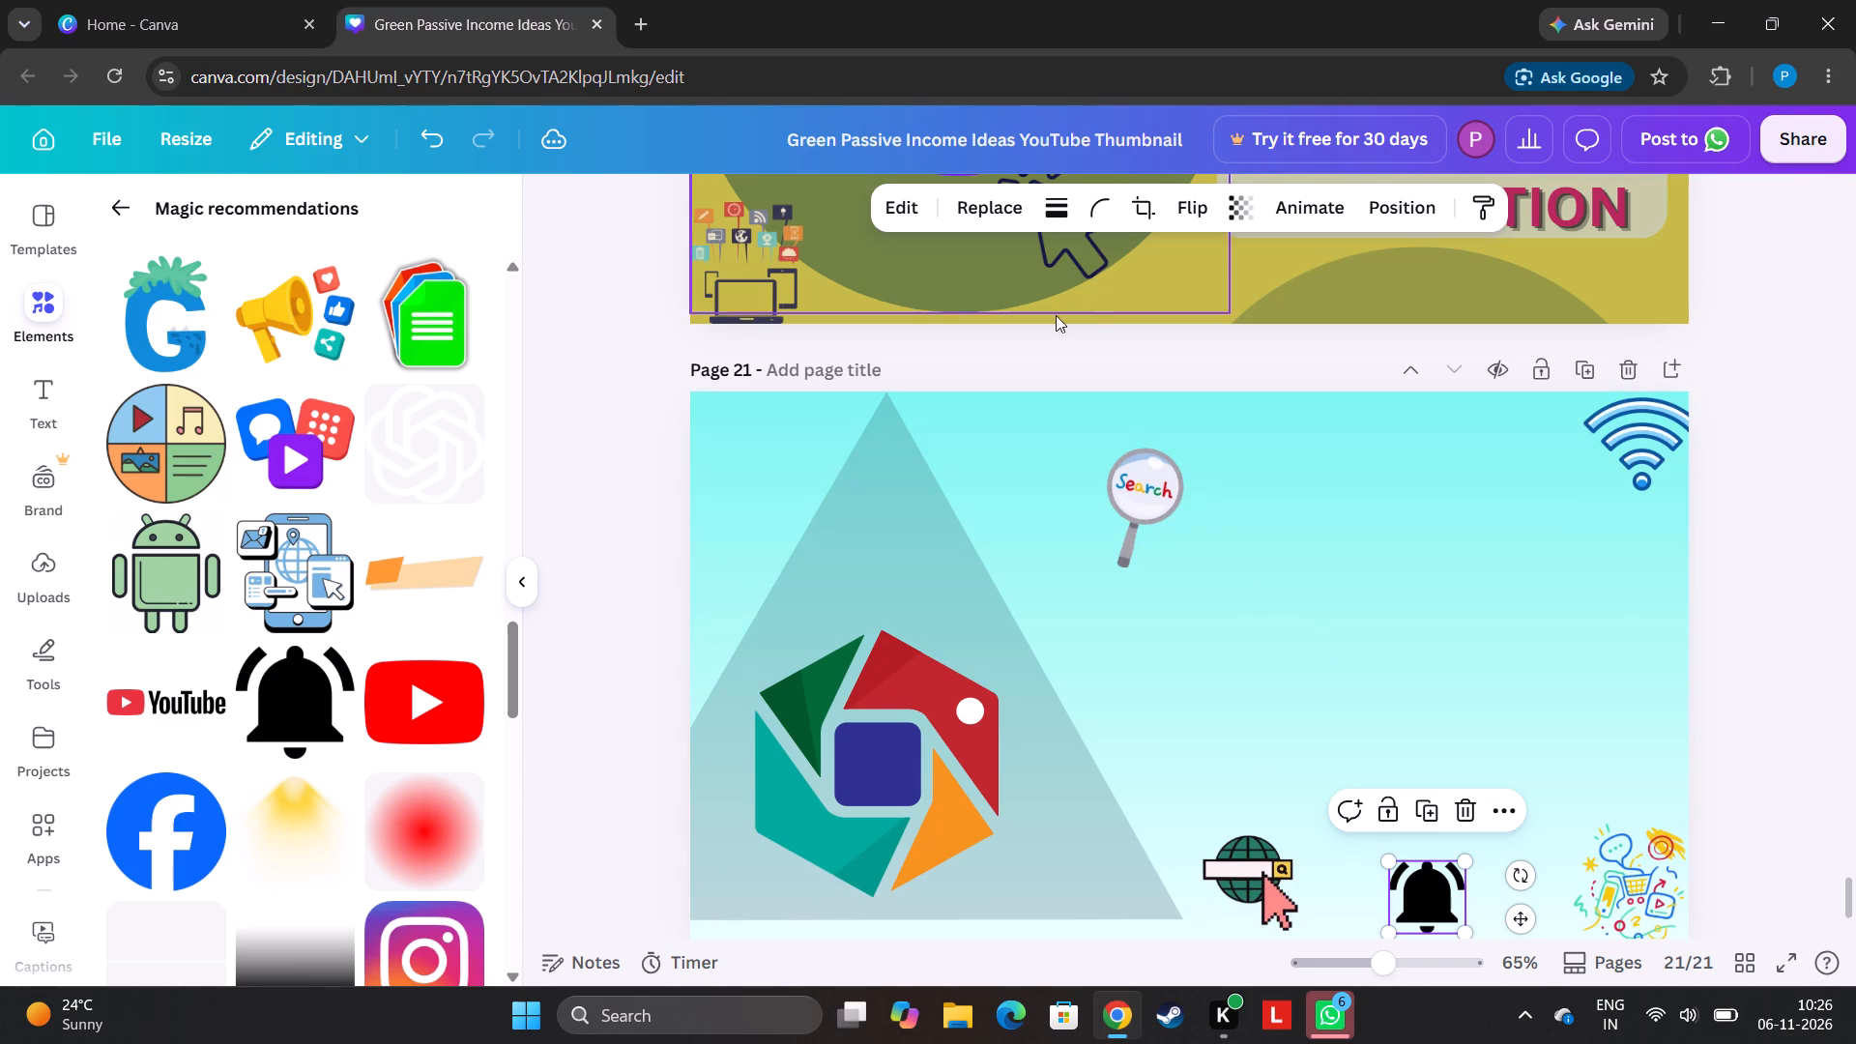
Reduce the black bell graphic's transparency value to 68.
click(1243, 220)
click(1246, 311)
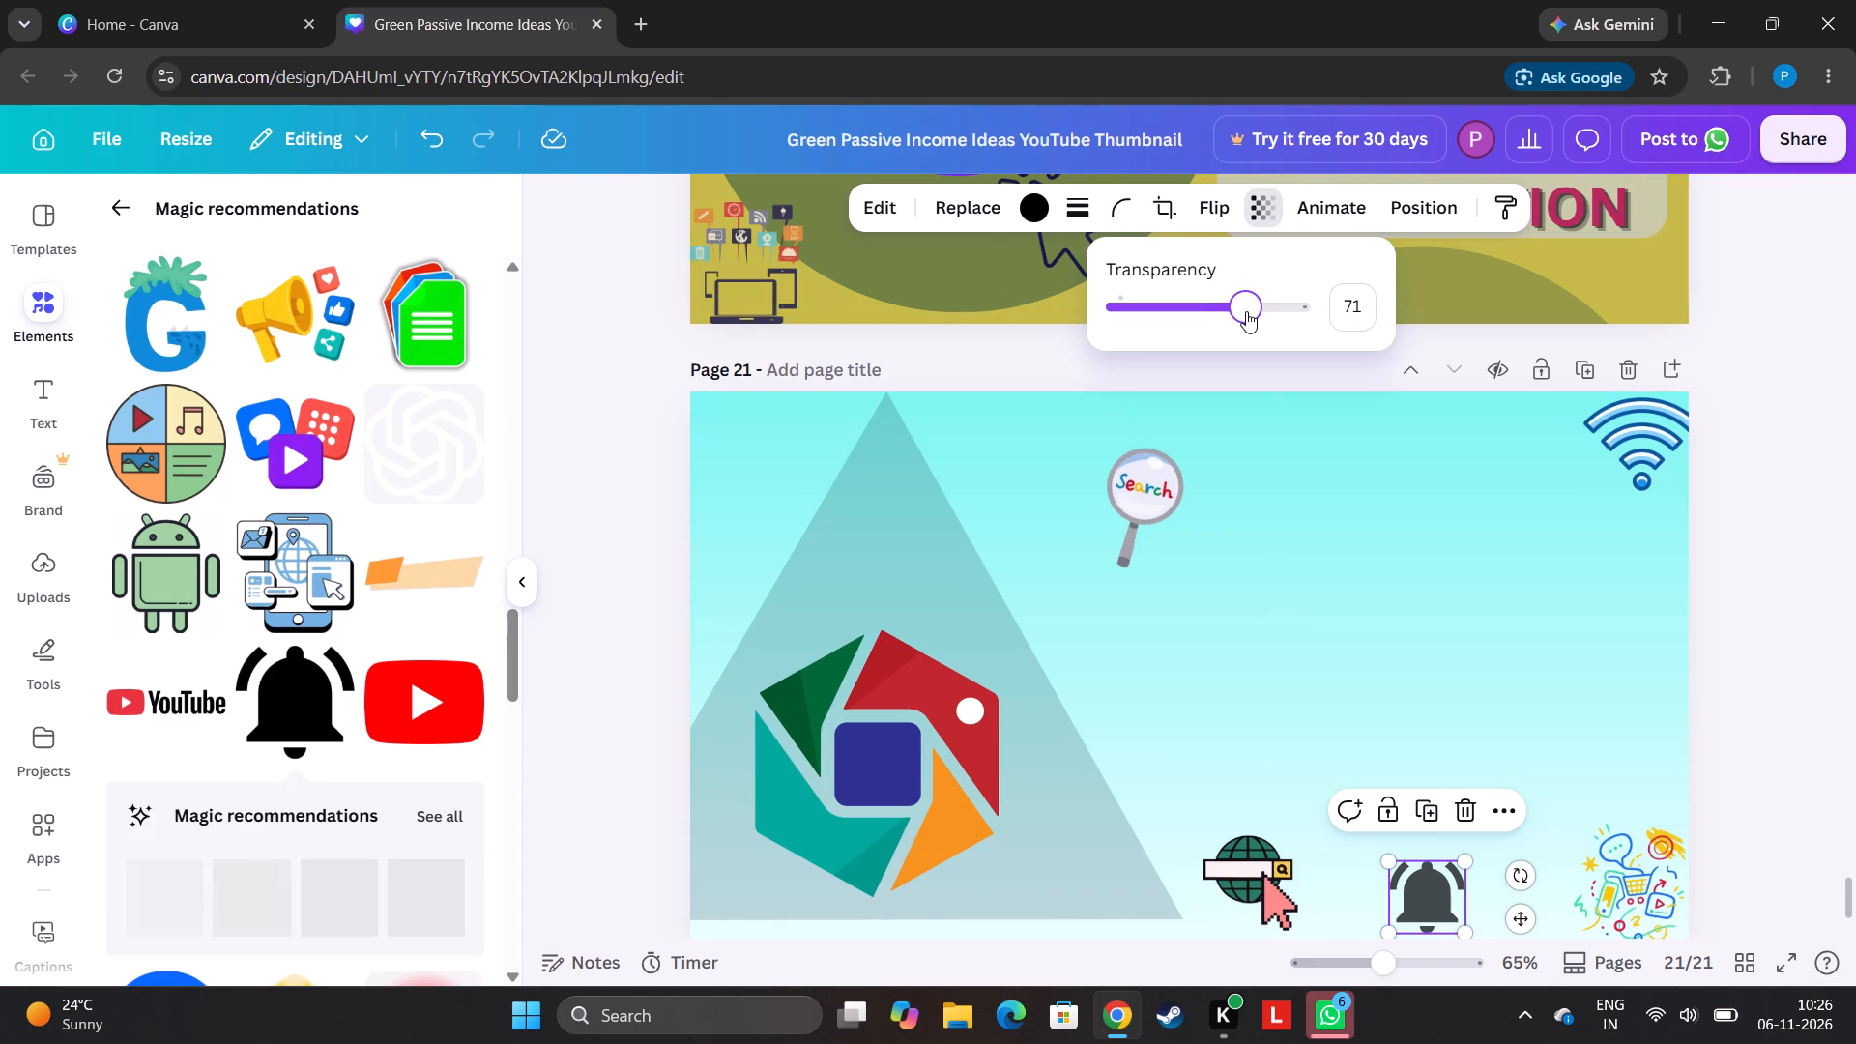
drag(1246, 311, 1266, 311)
click(1266, 311)
drag(1266, 311, 1240, 322)
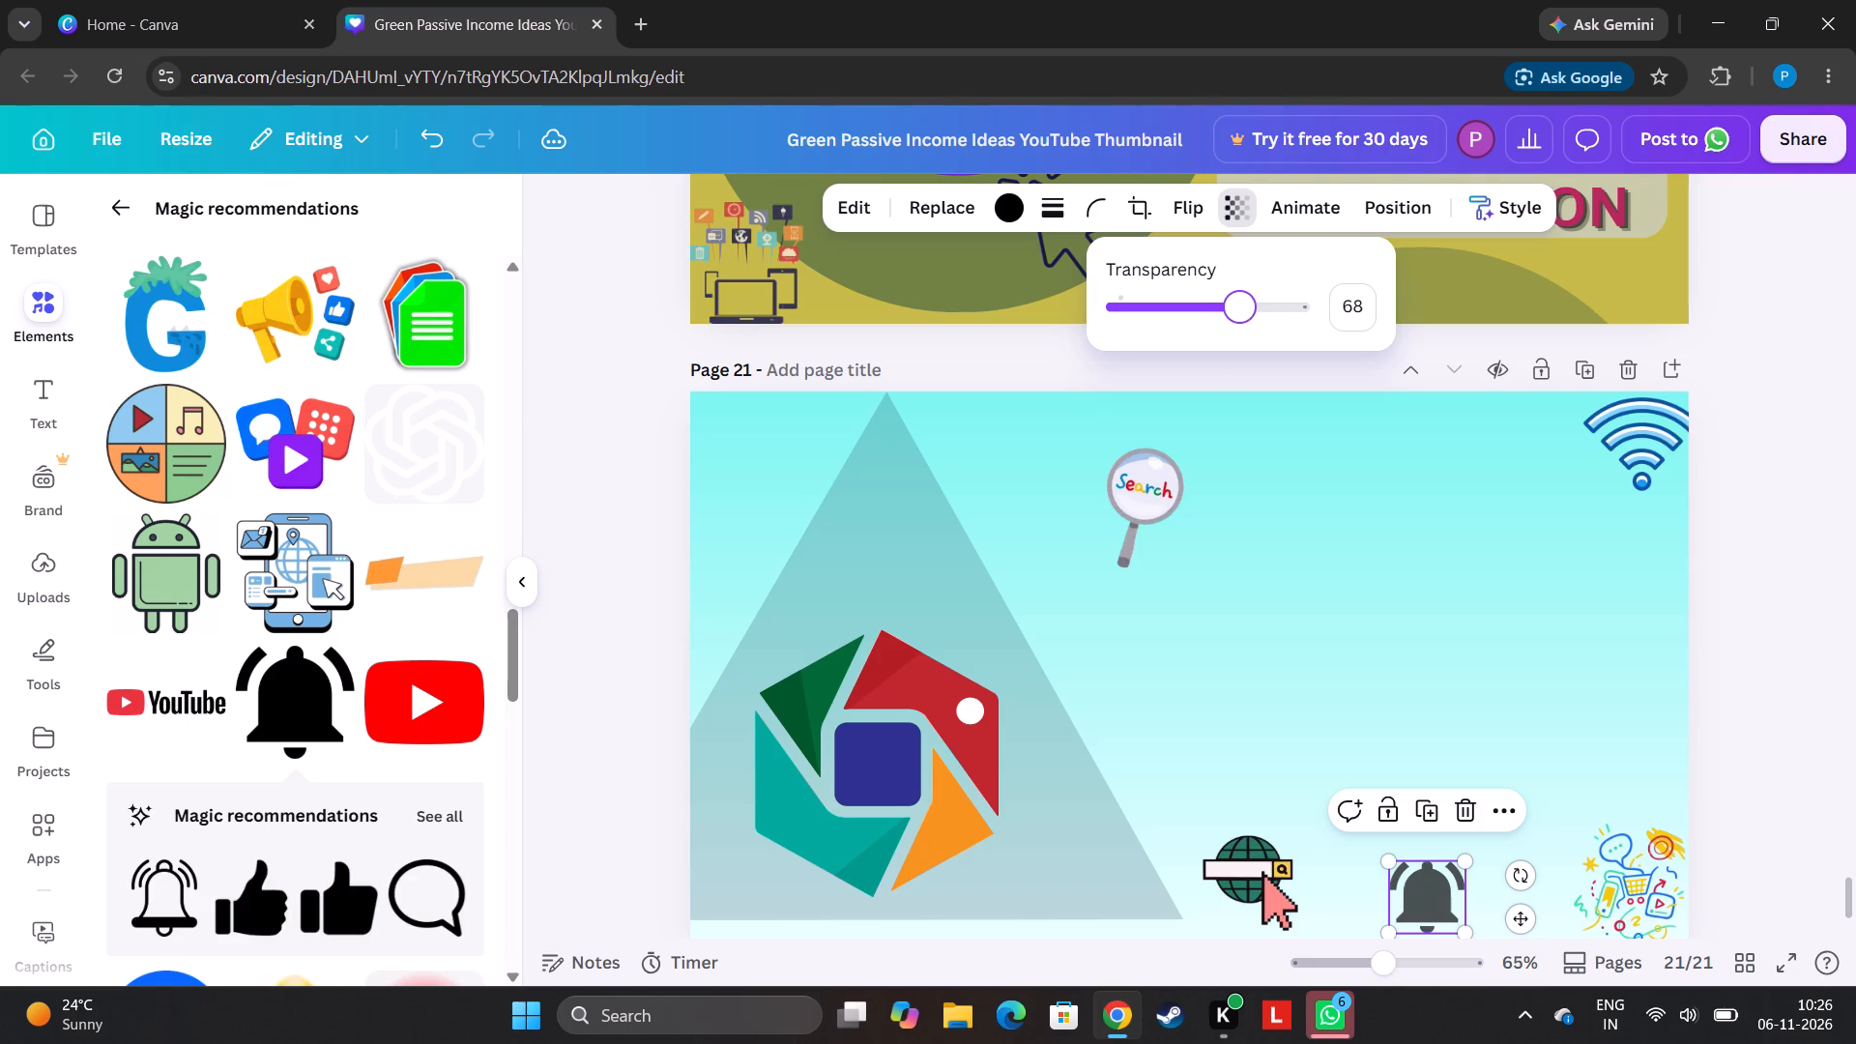
Set the black bell graphic's transparency value to 74.
drag(1240, 322, 1252, 325)
Browse the text font combinations and the shapes collection for something to add to page 21.
click(125, 218)
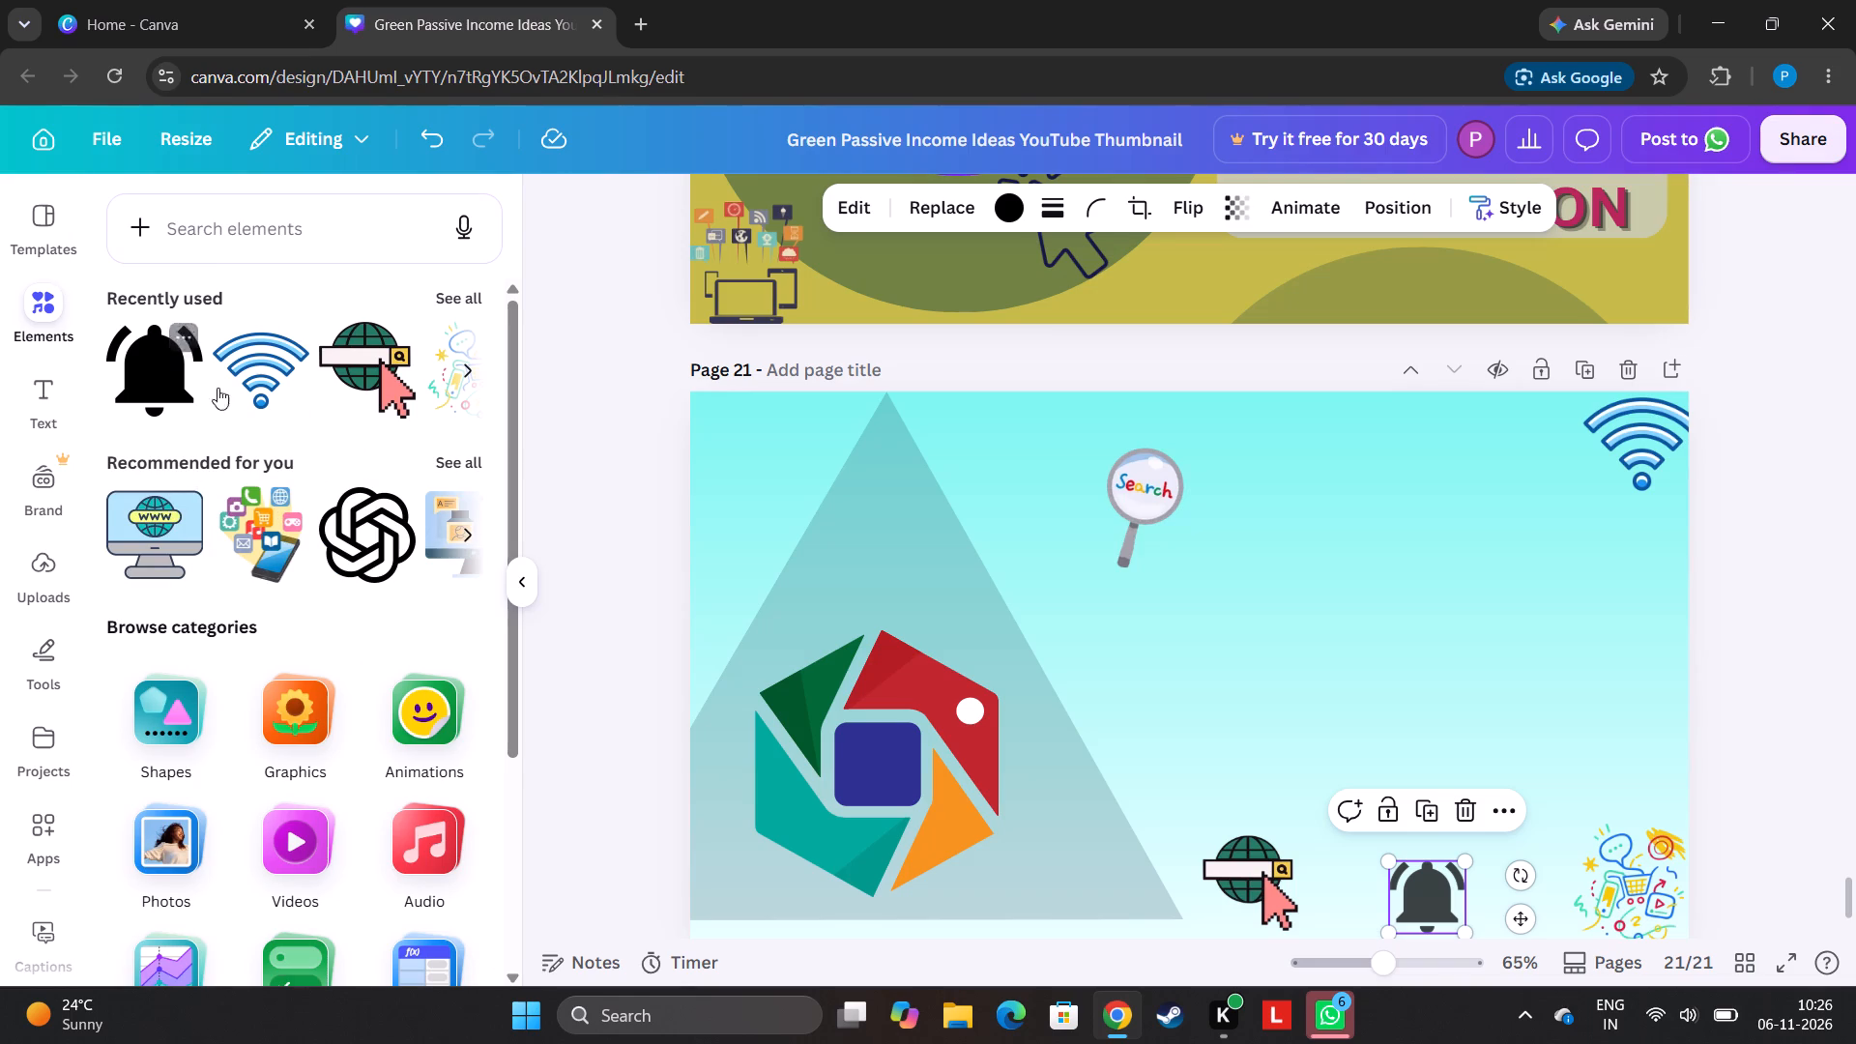
click(31, 416)
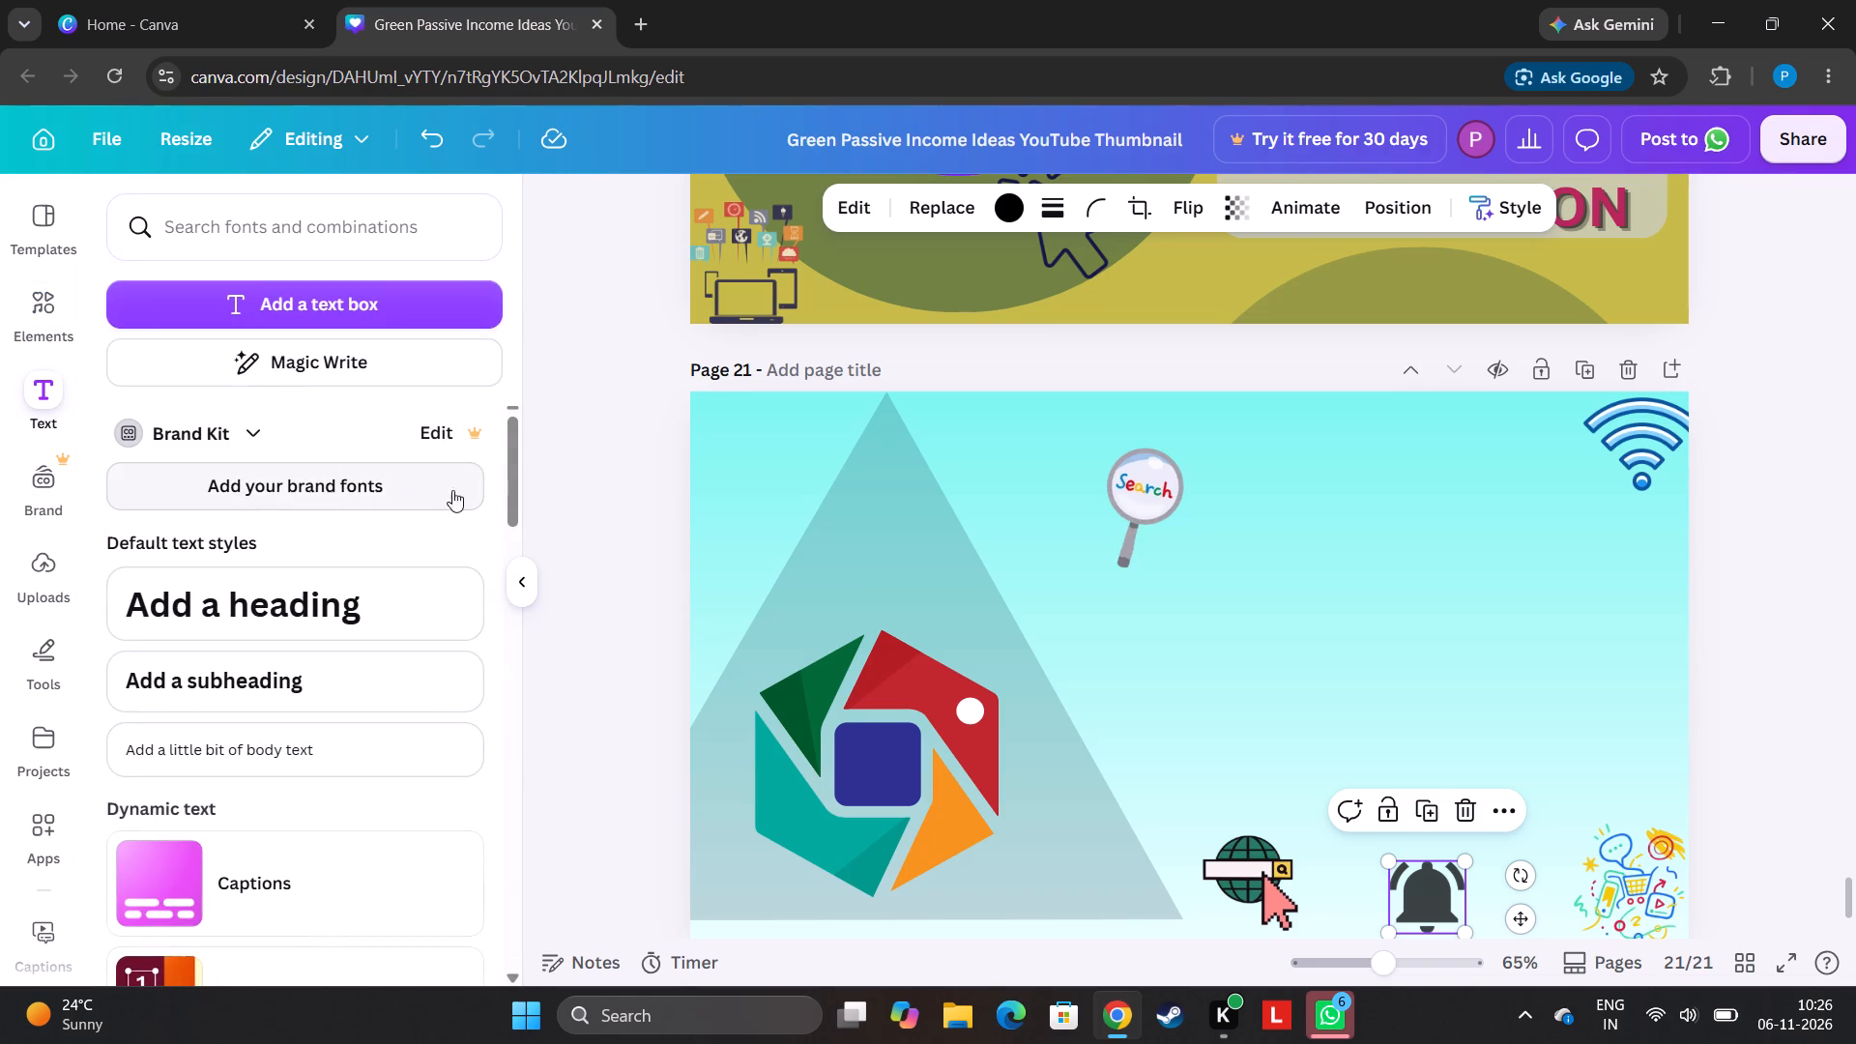
drag(507, 487, 468, 702)
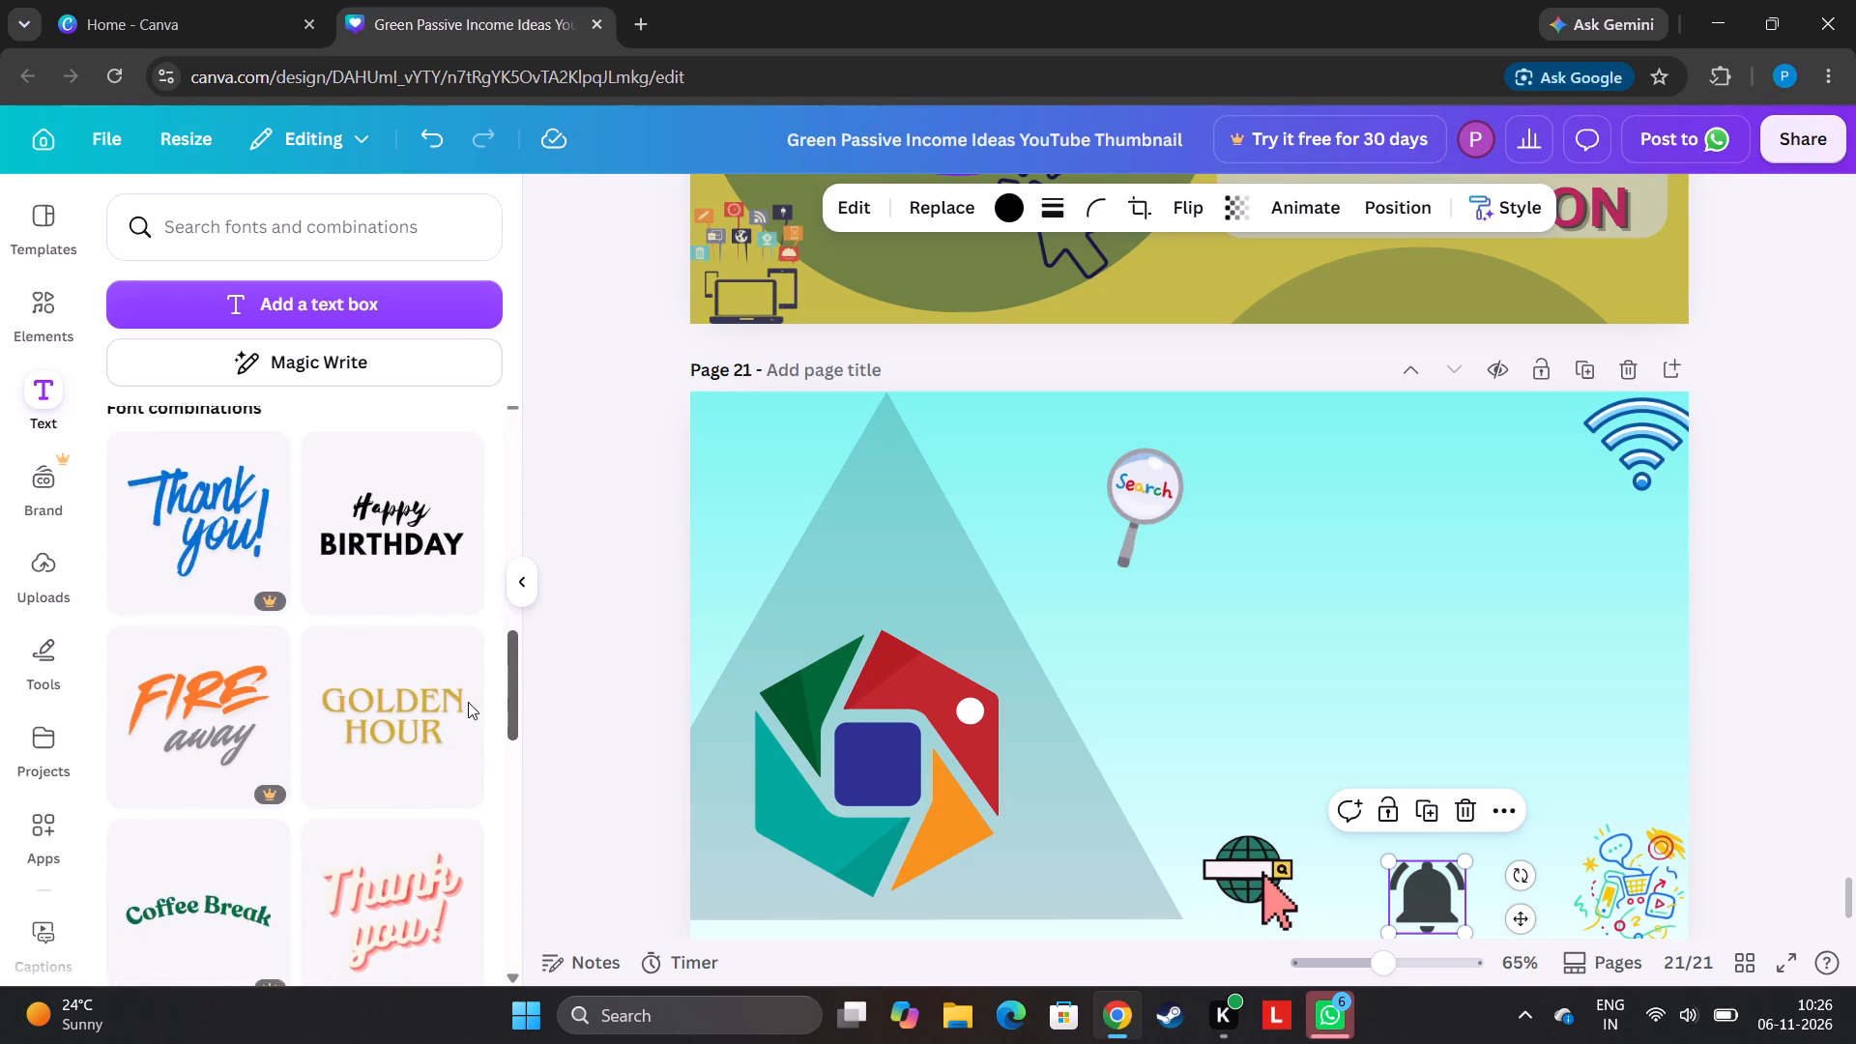
drag(468, 702, 429, 955)
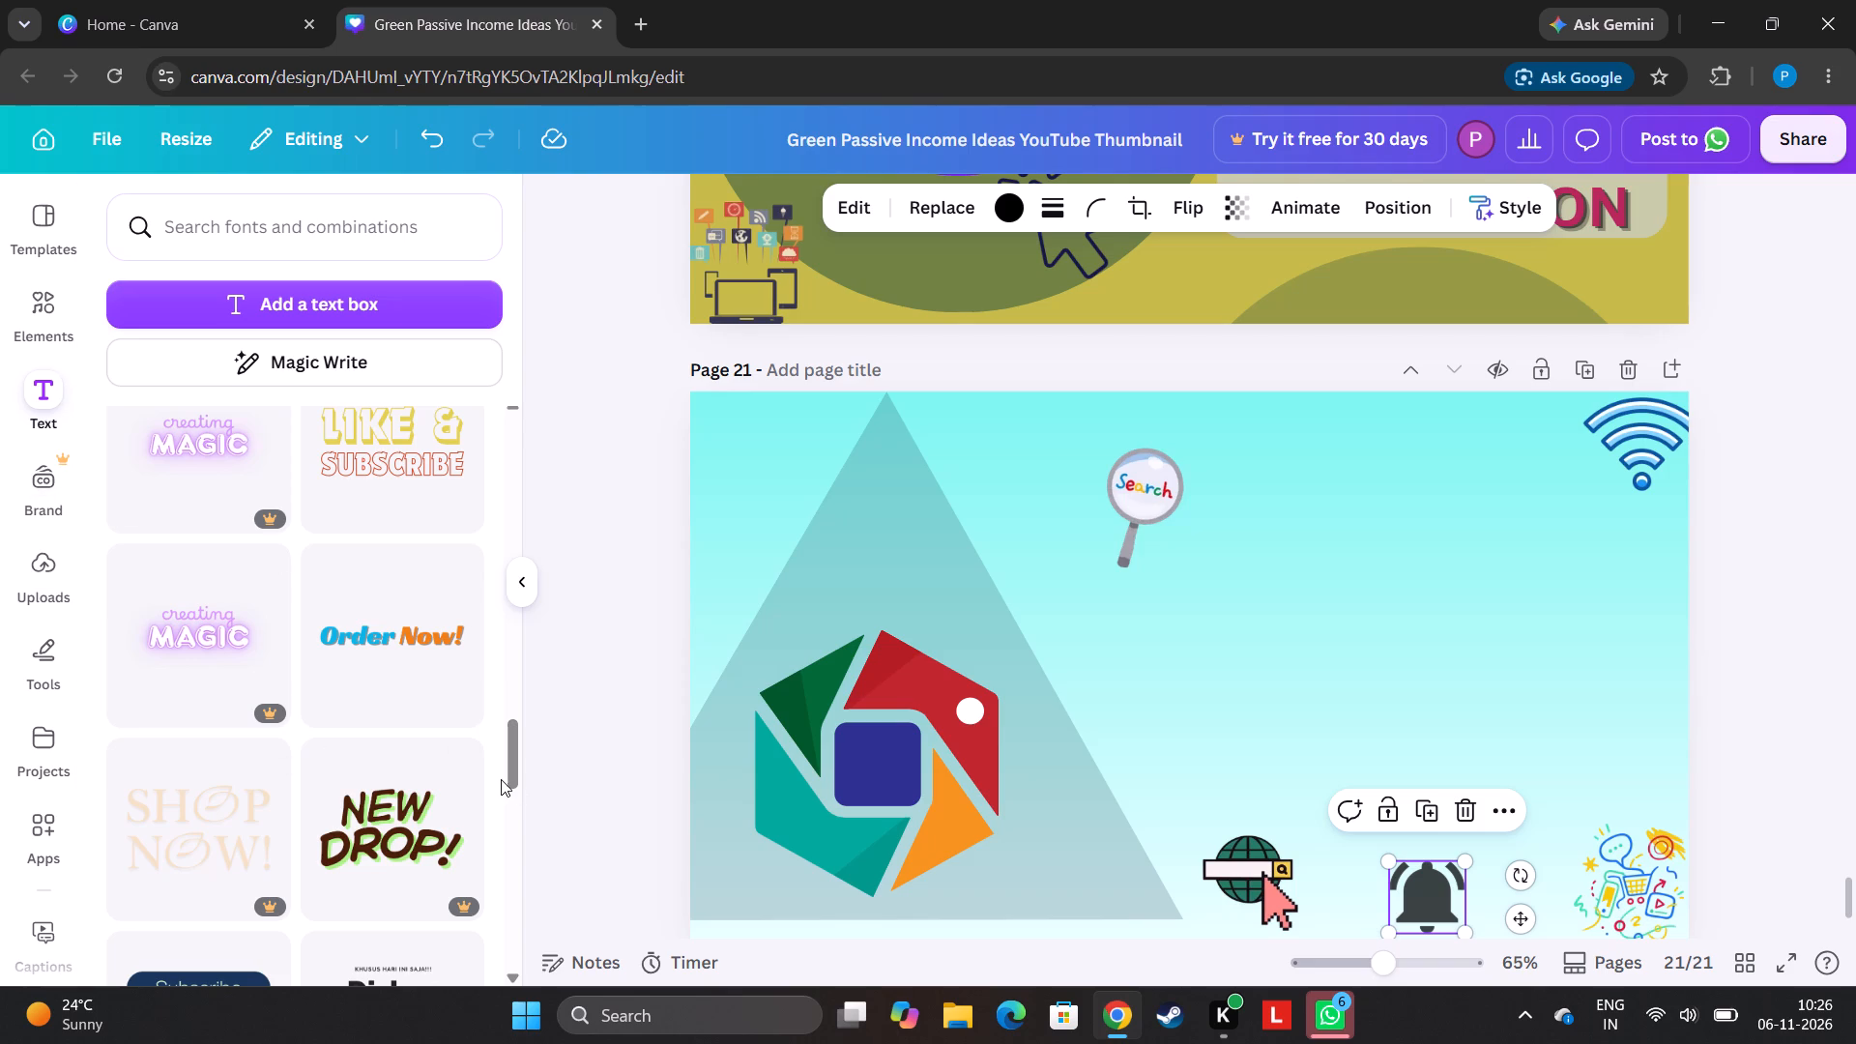
click(43, 346)
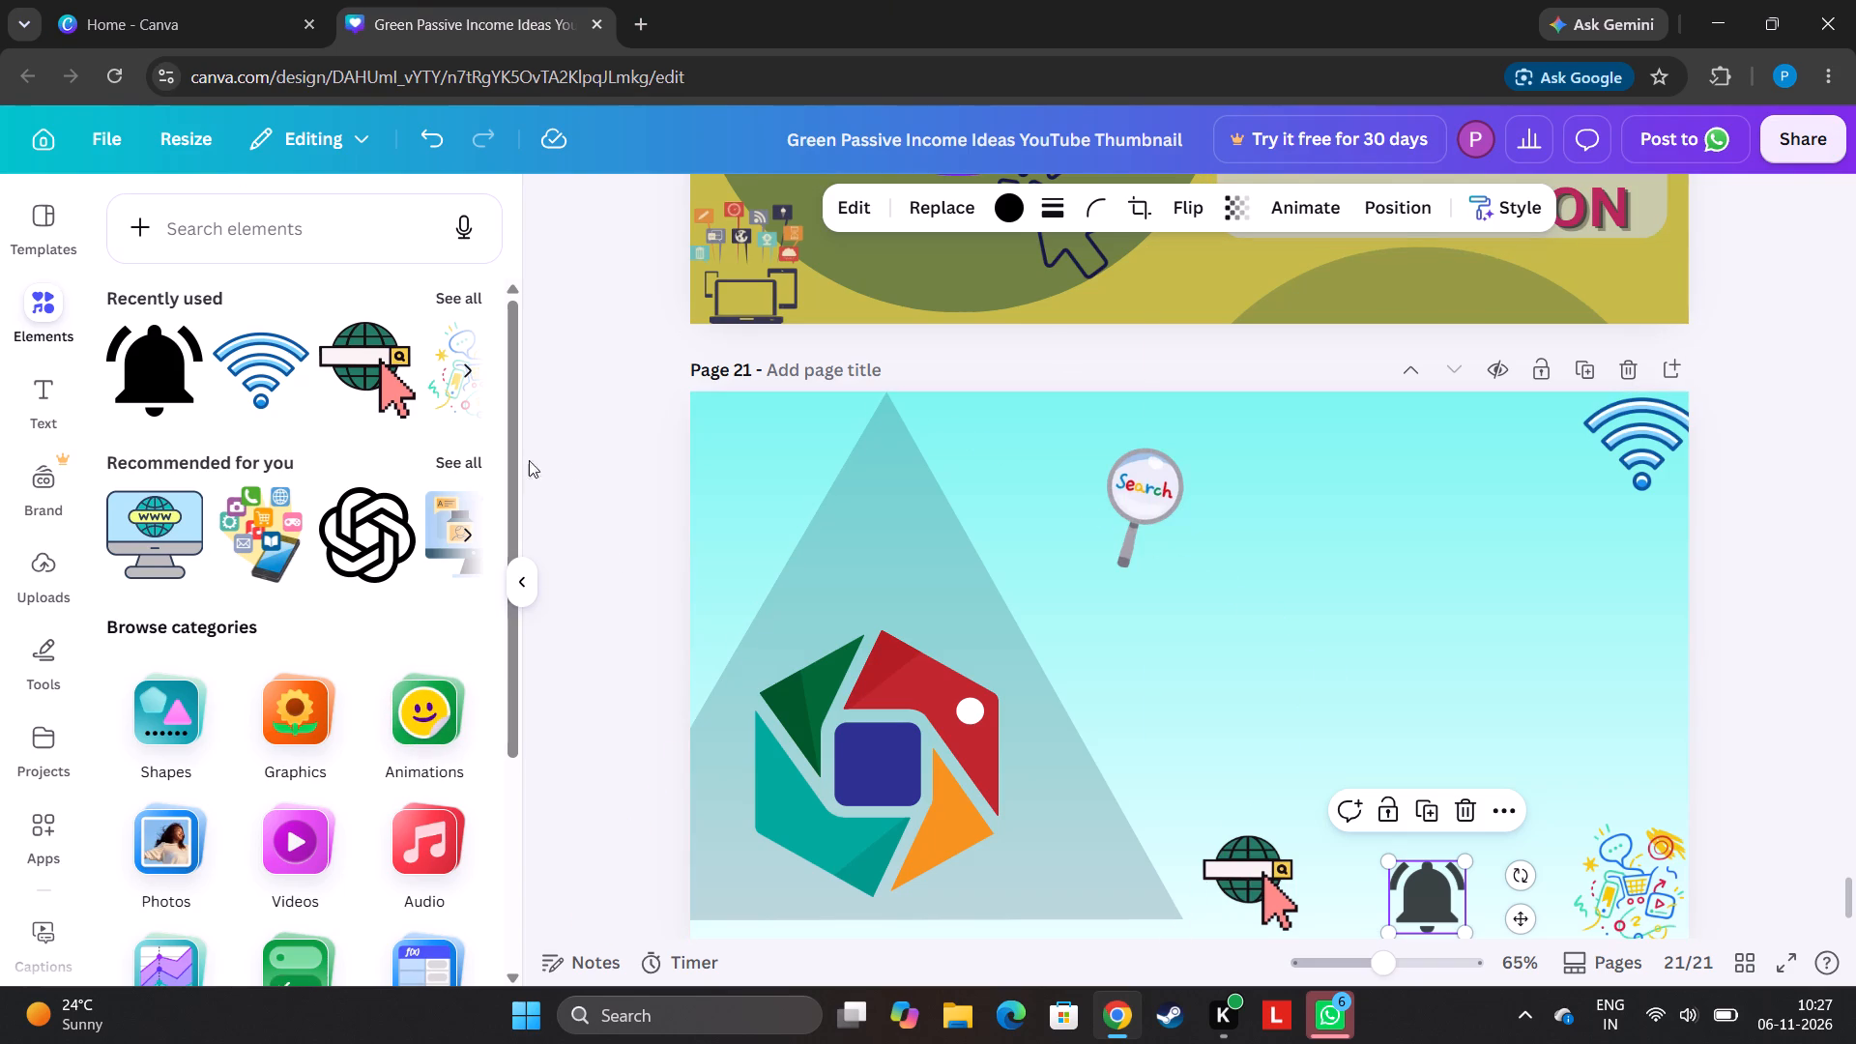
click(155, 699)
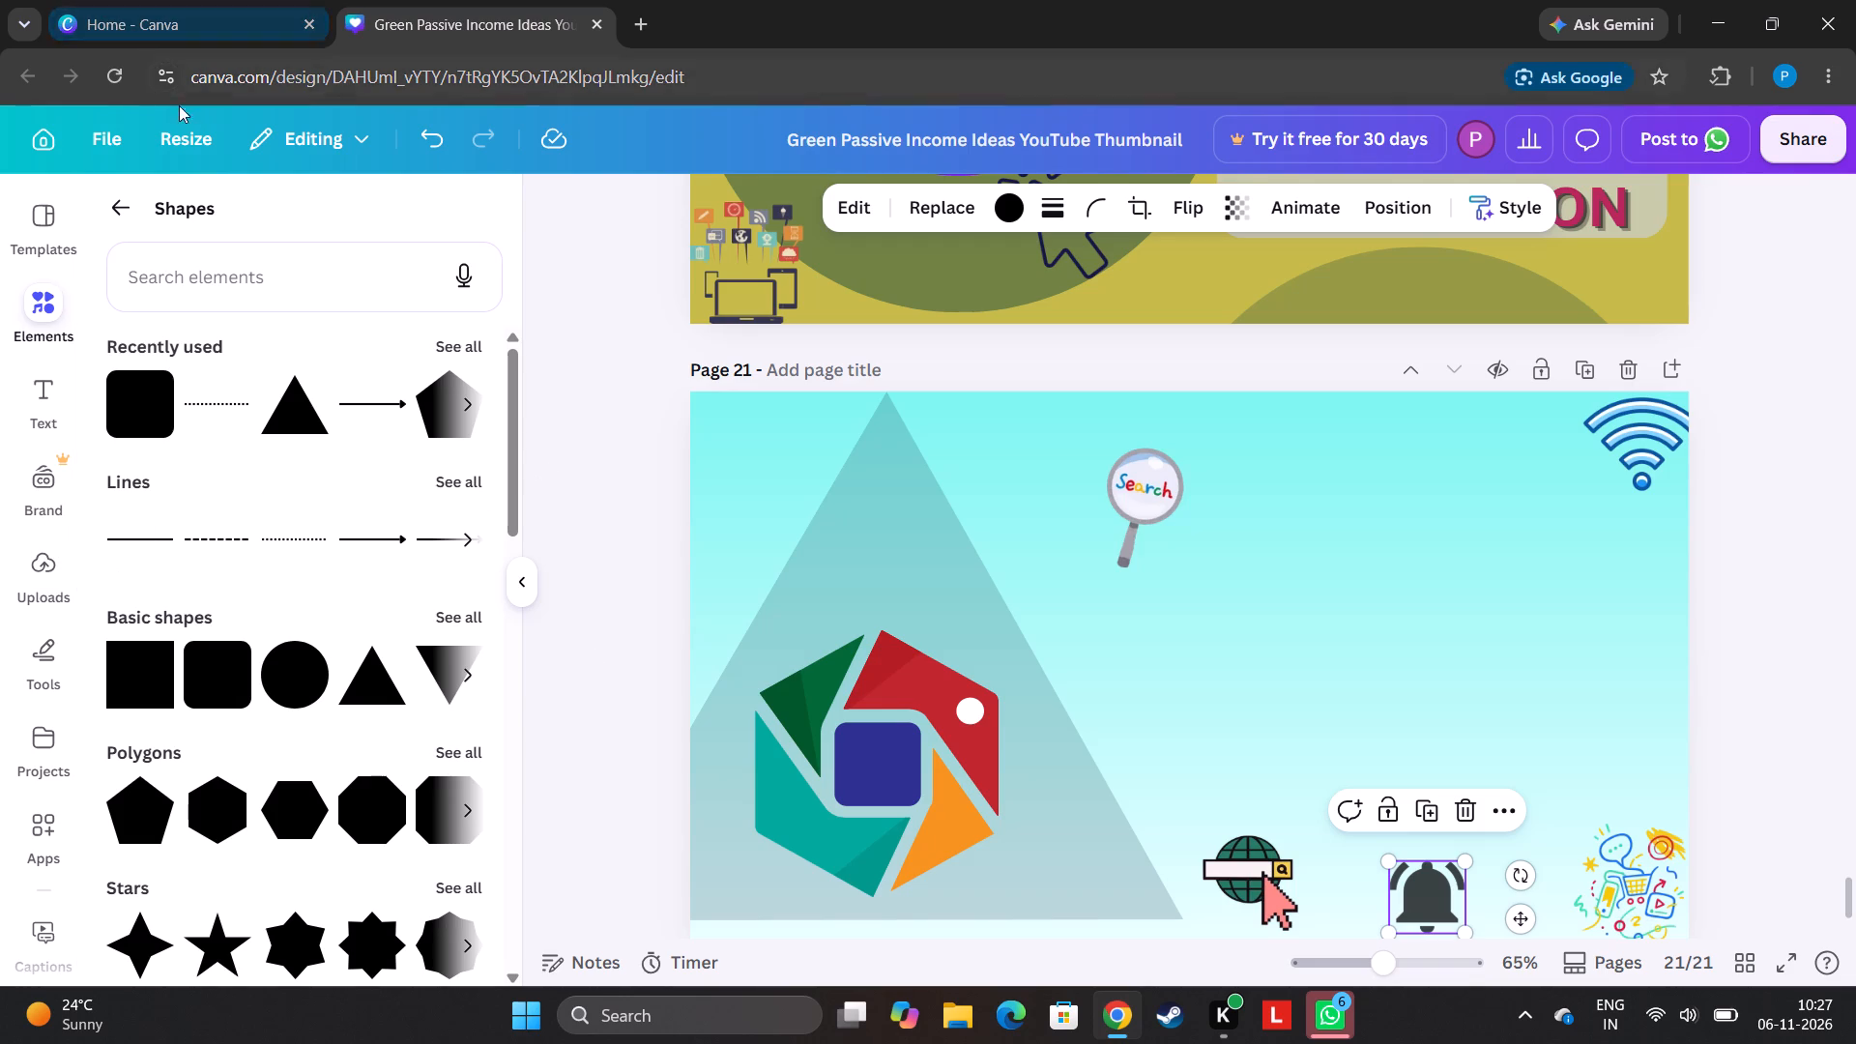
click(121, 188)
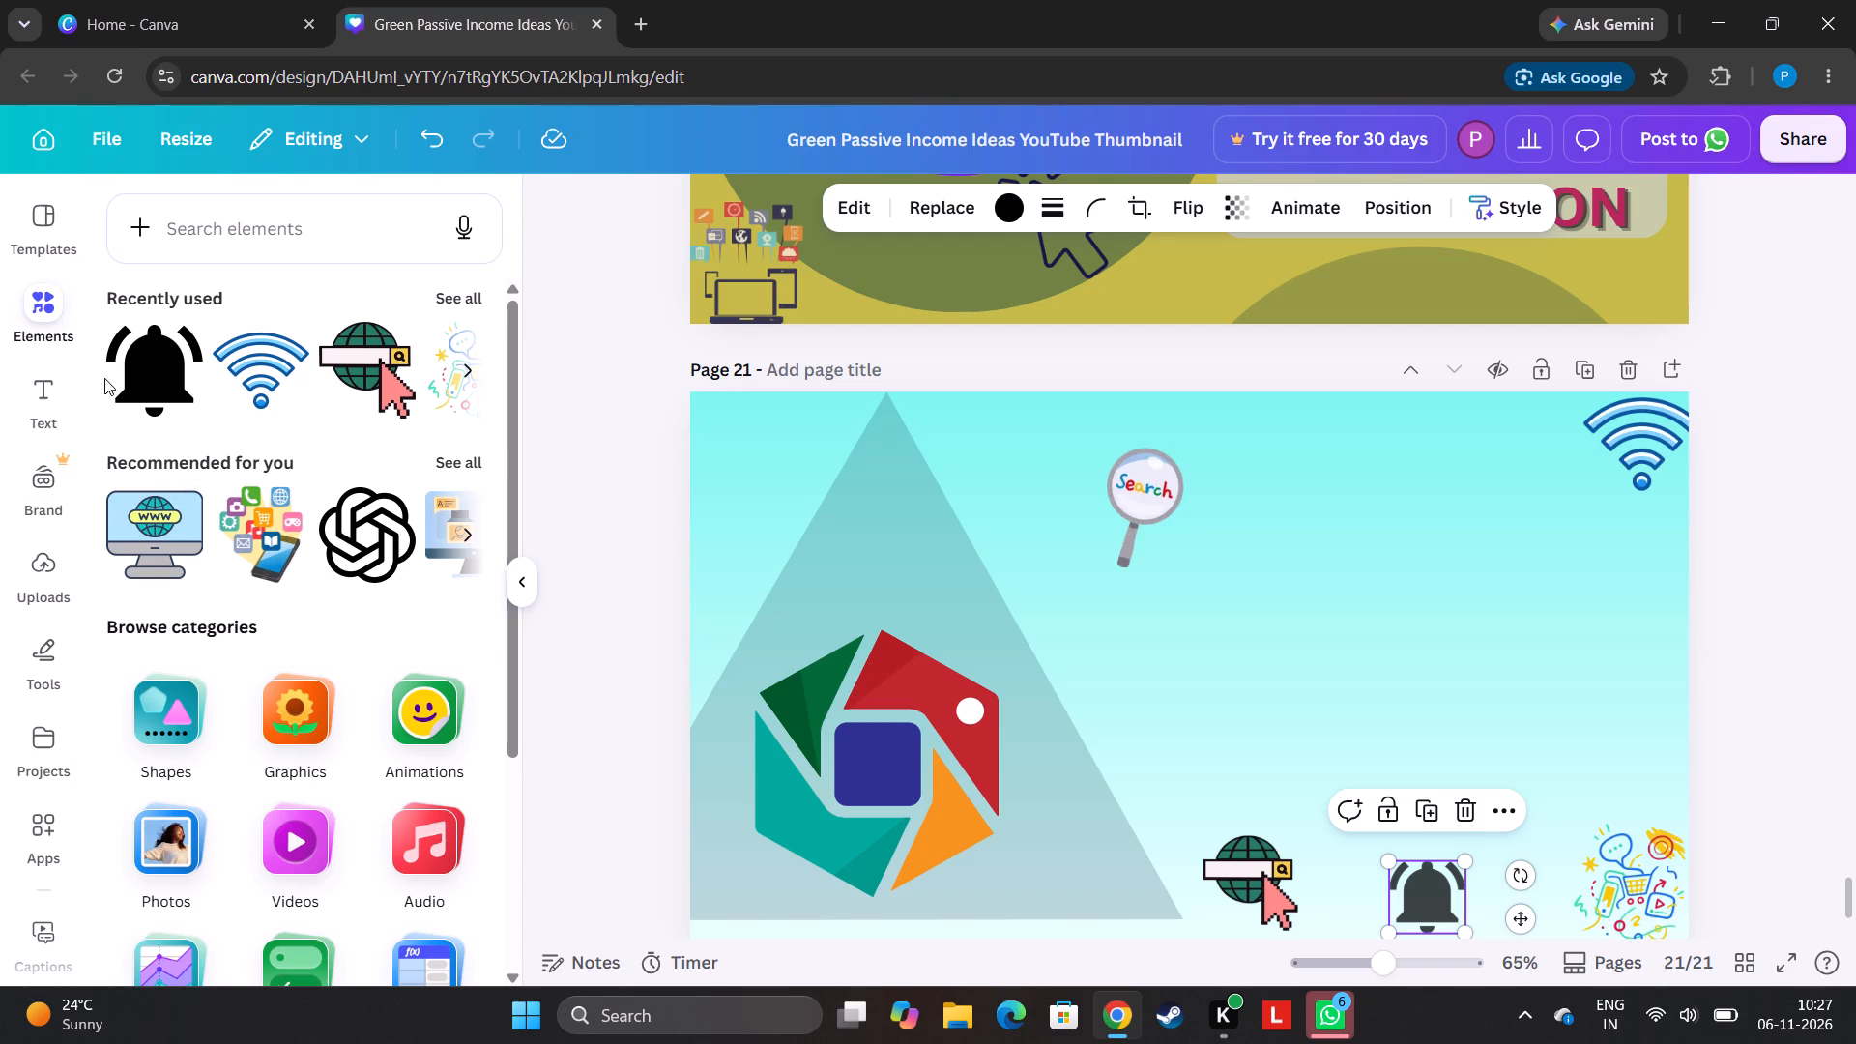
Add a default heading to page 21, clear its placeholder text and widen the empty text box.
click(52, 392)
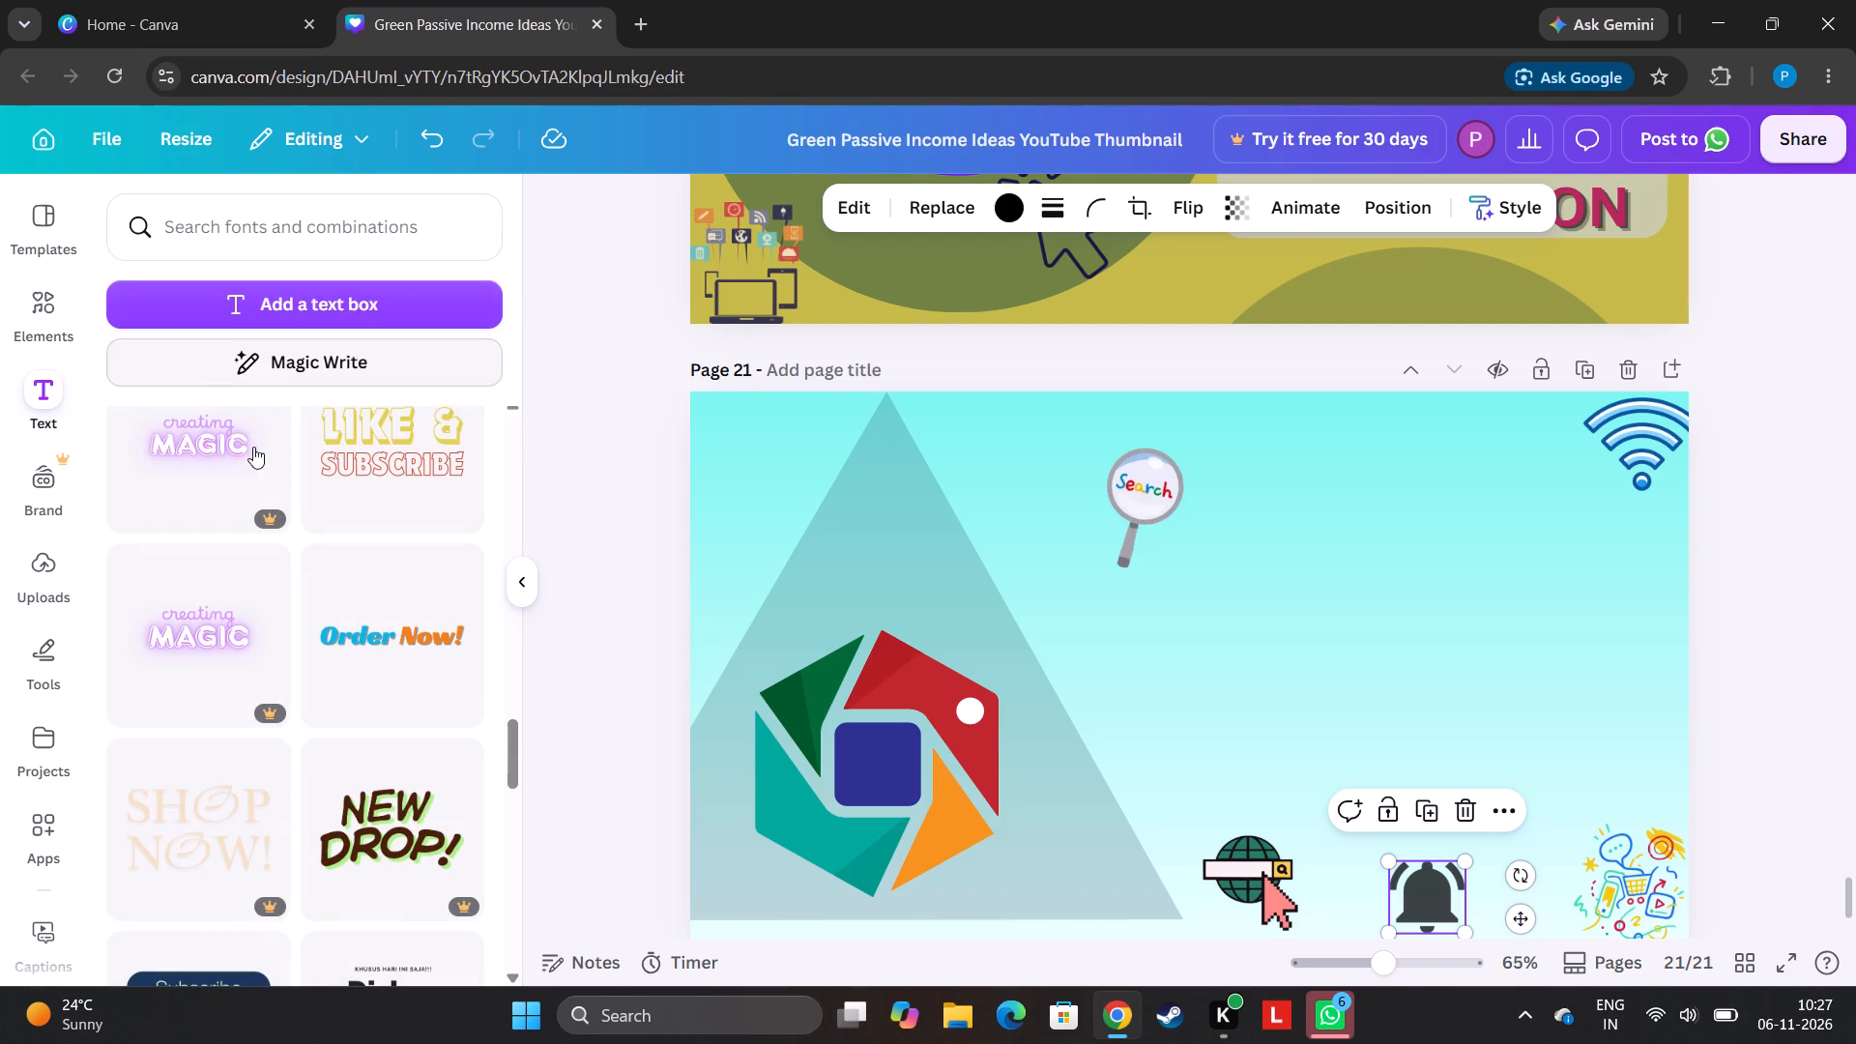
drag(516, 773, 501, 674)
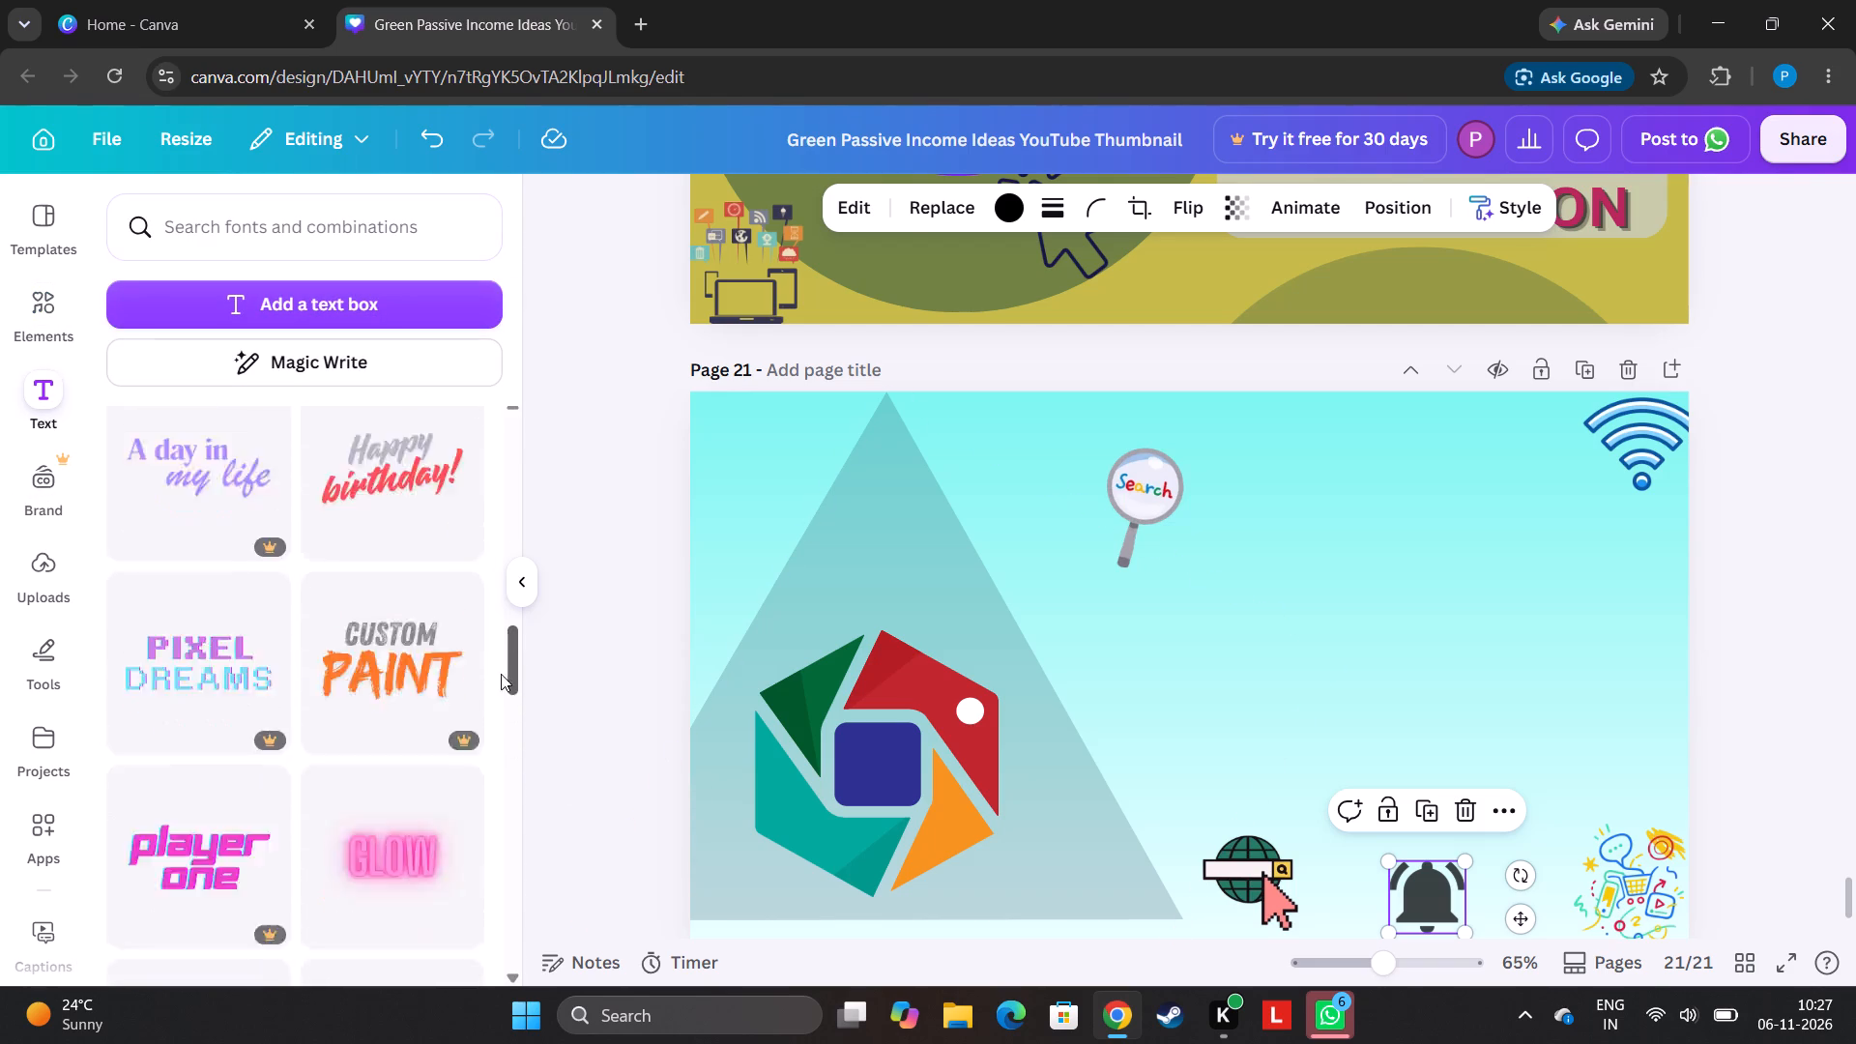
drag(501, 674, 504, 658)
drag(504, 652, 514, 519)
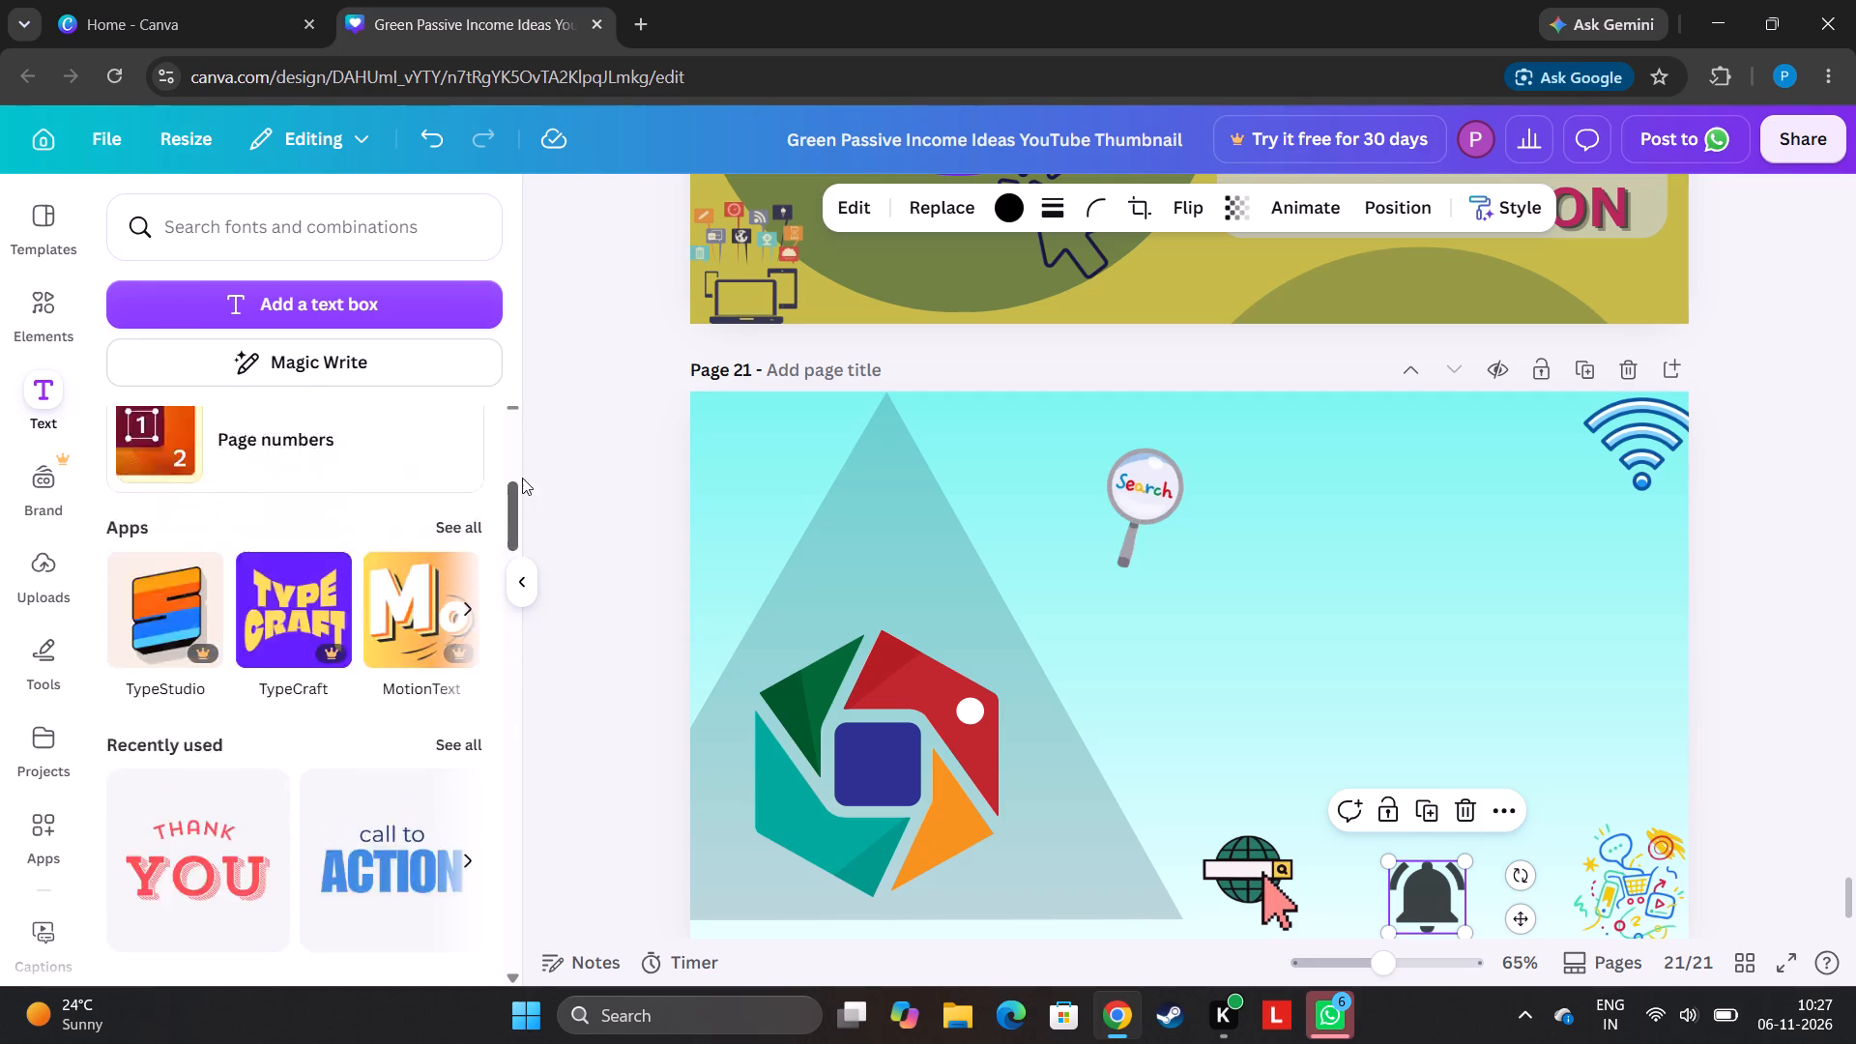
drag(517, 525, 525, 327)
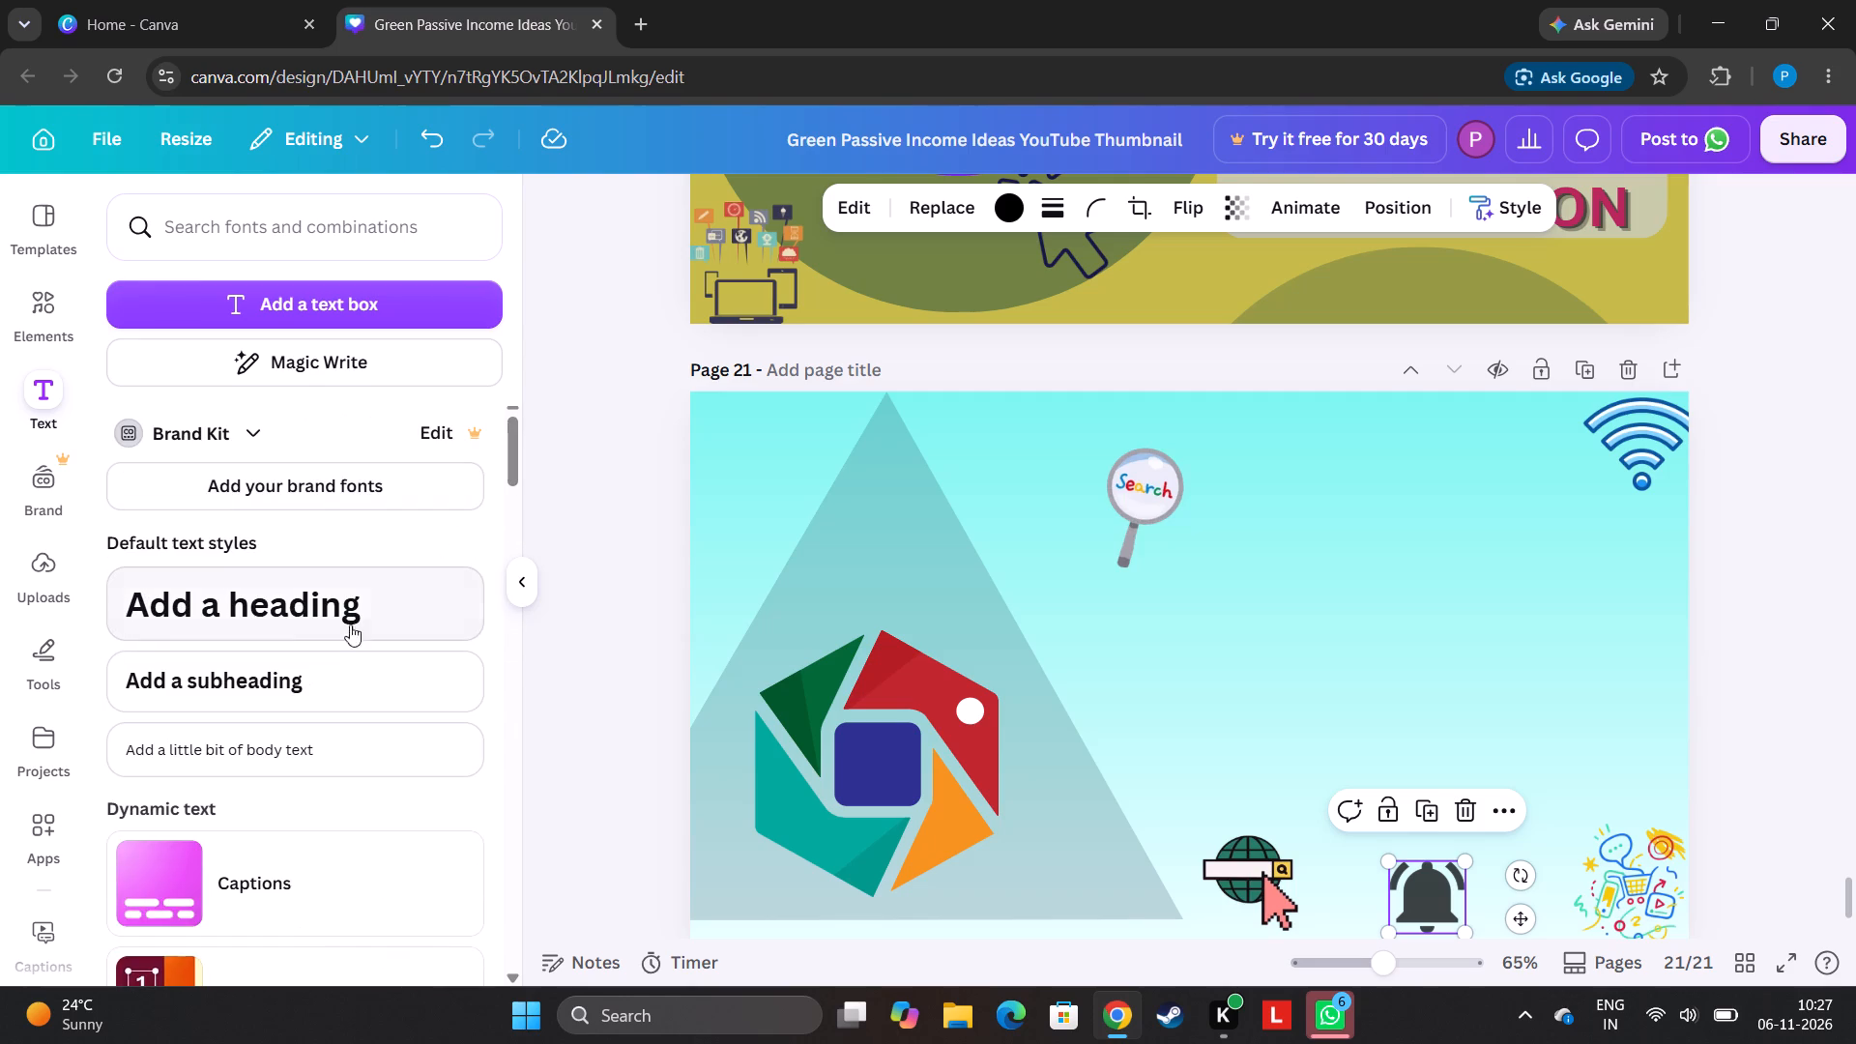
click(334, 589)
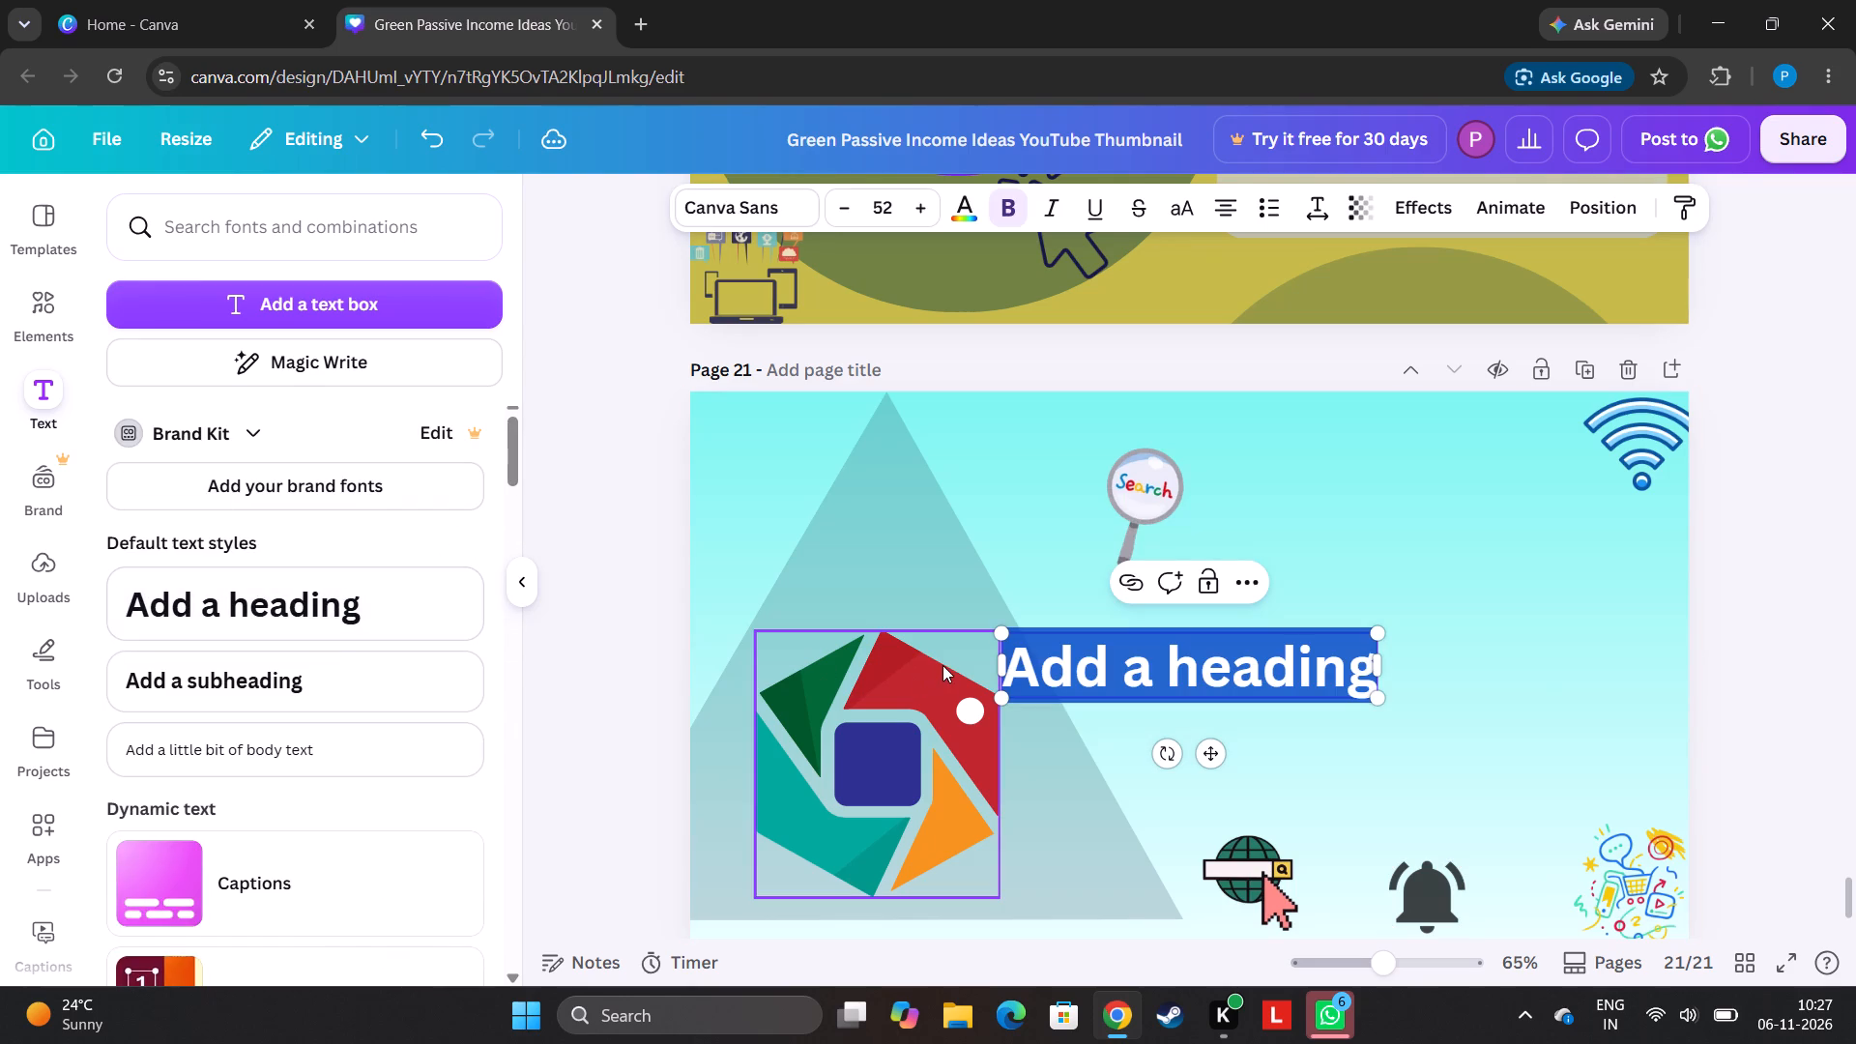
key(BackSpace)
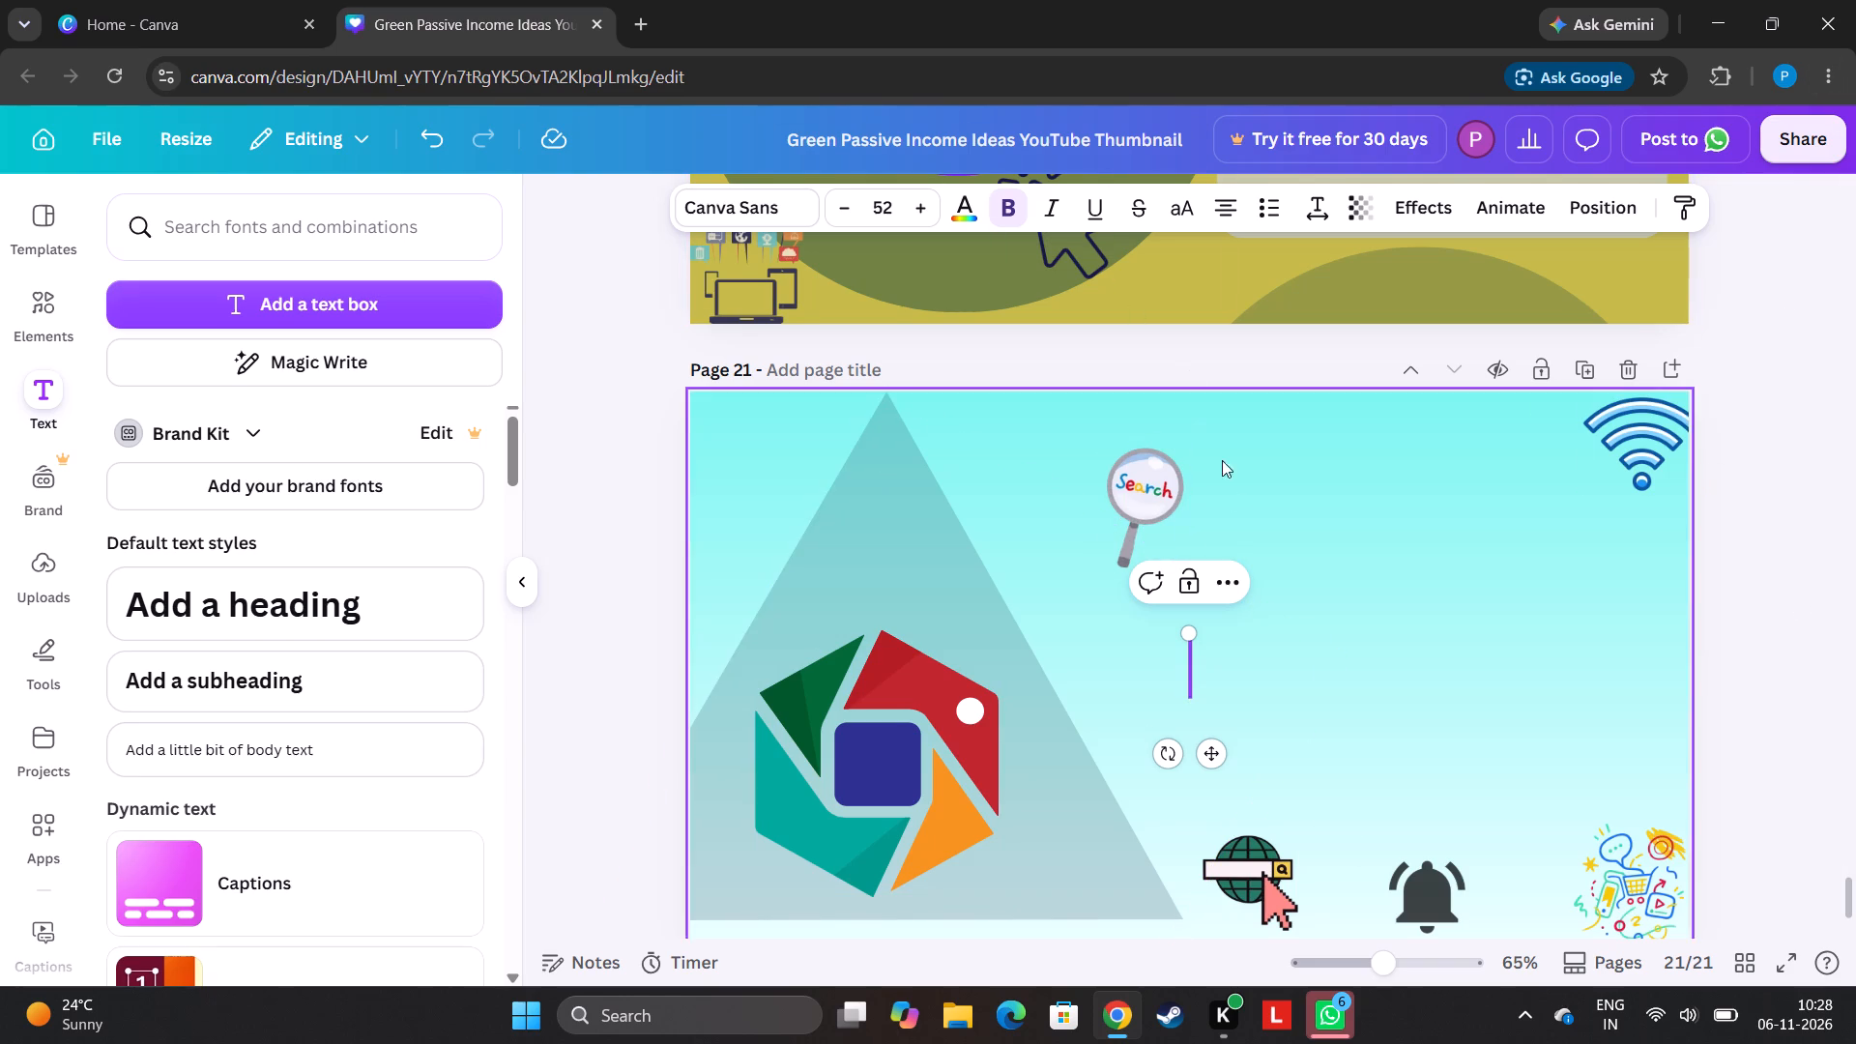
drag(1199, 678, 1373, 726)
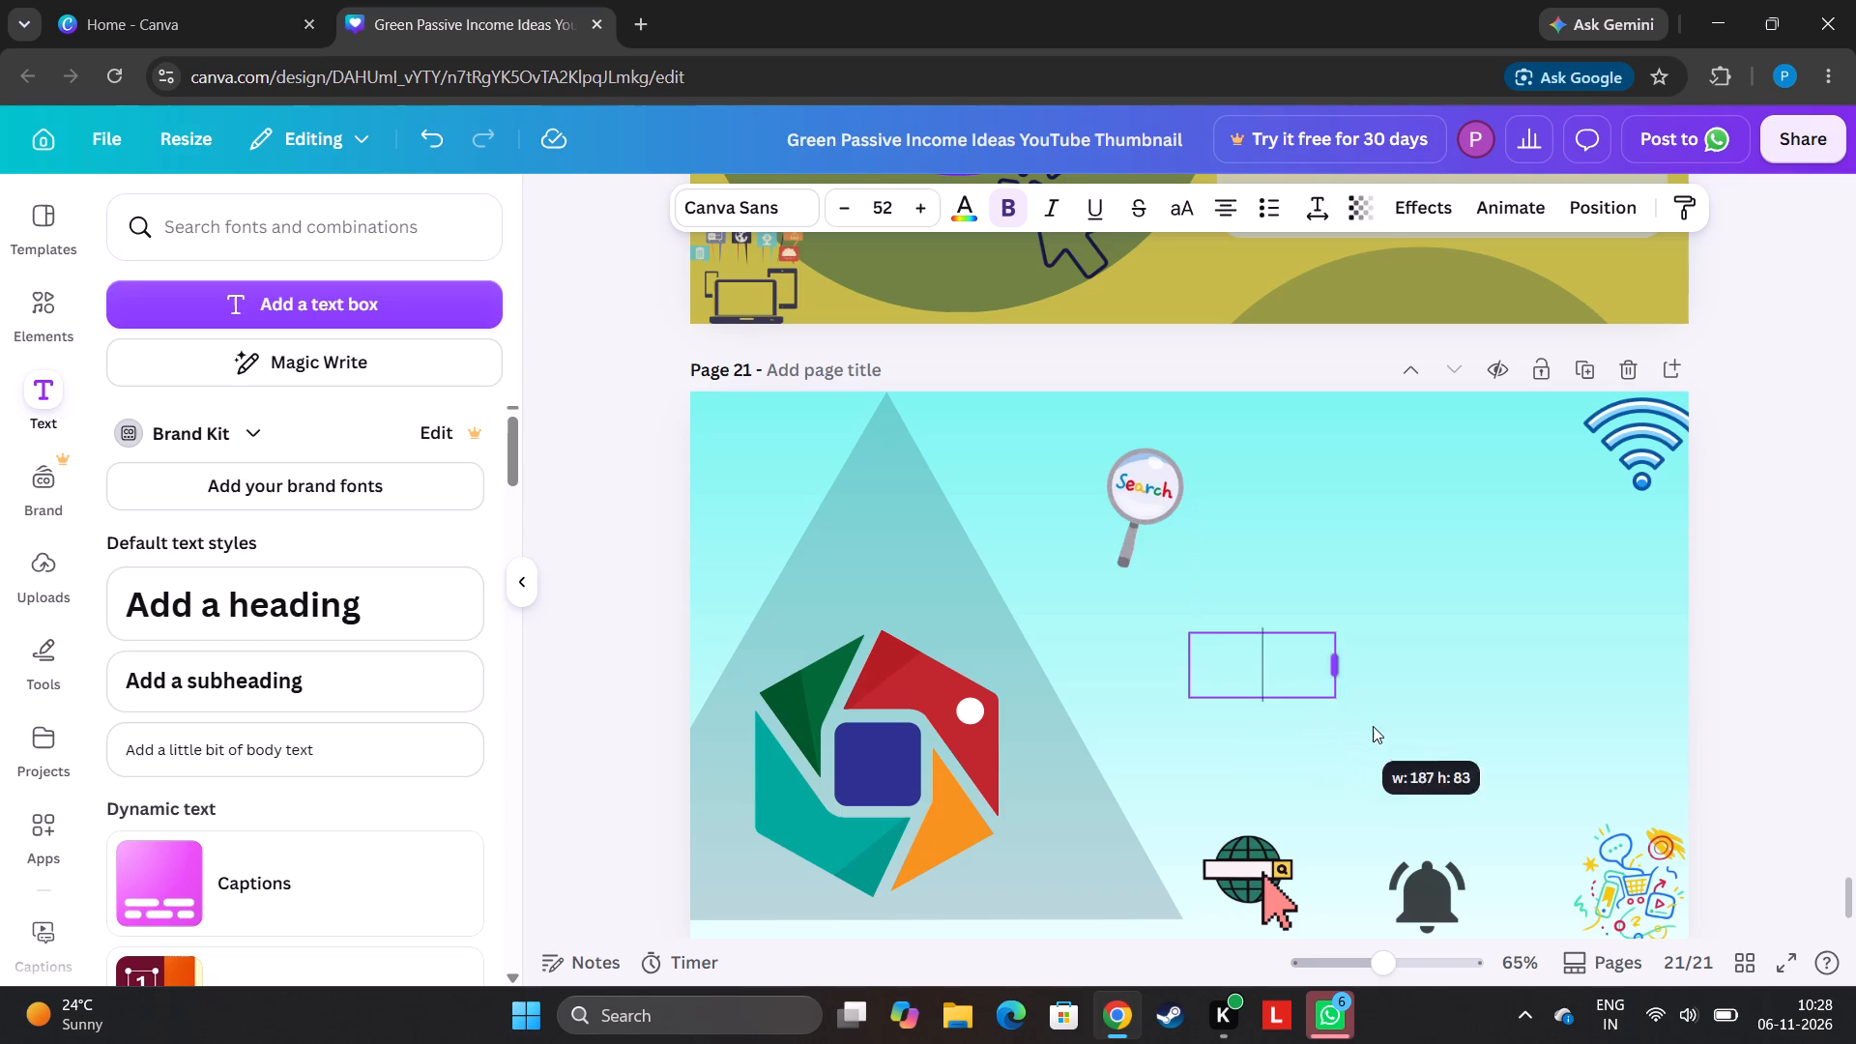
drag(1373, 726, 1402, 728)
click(1314, 681)
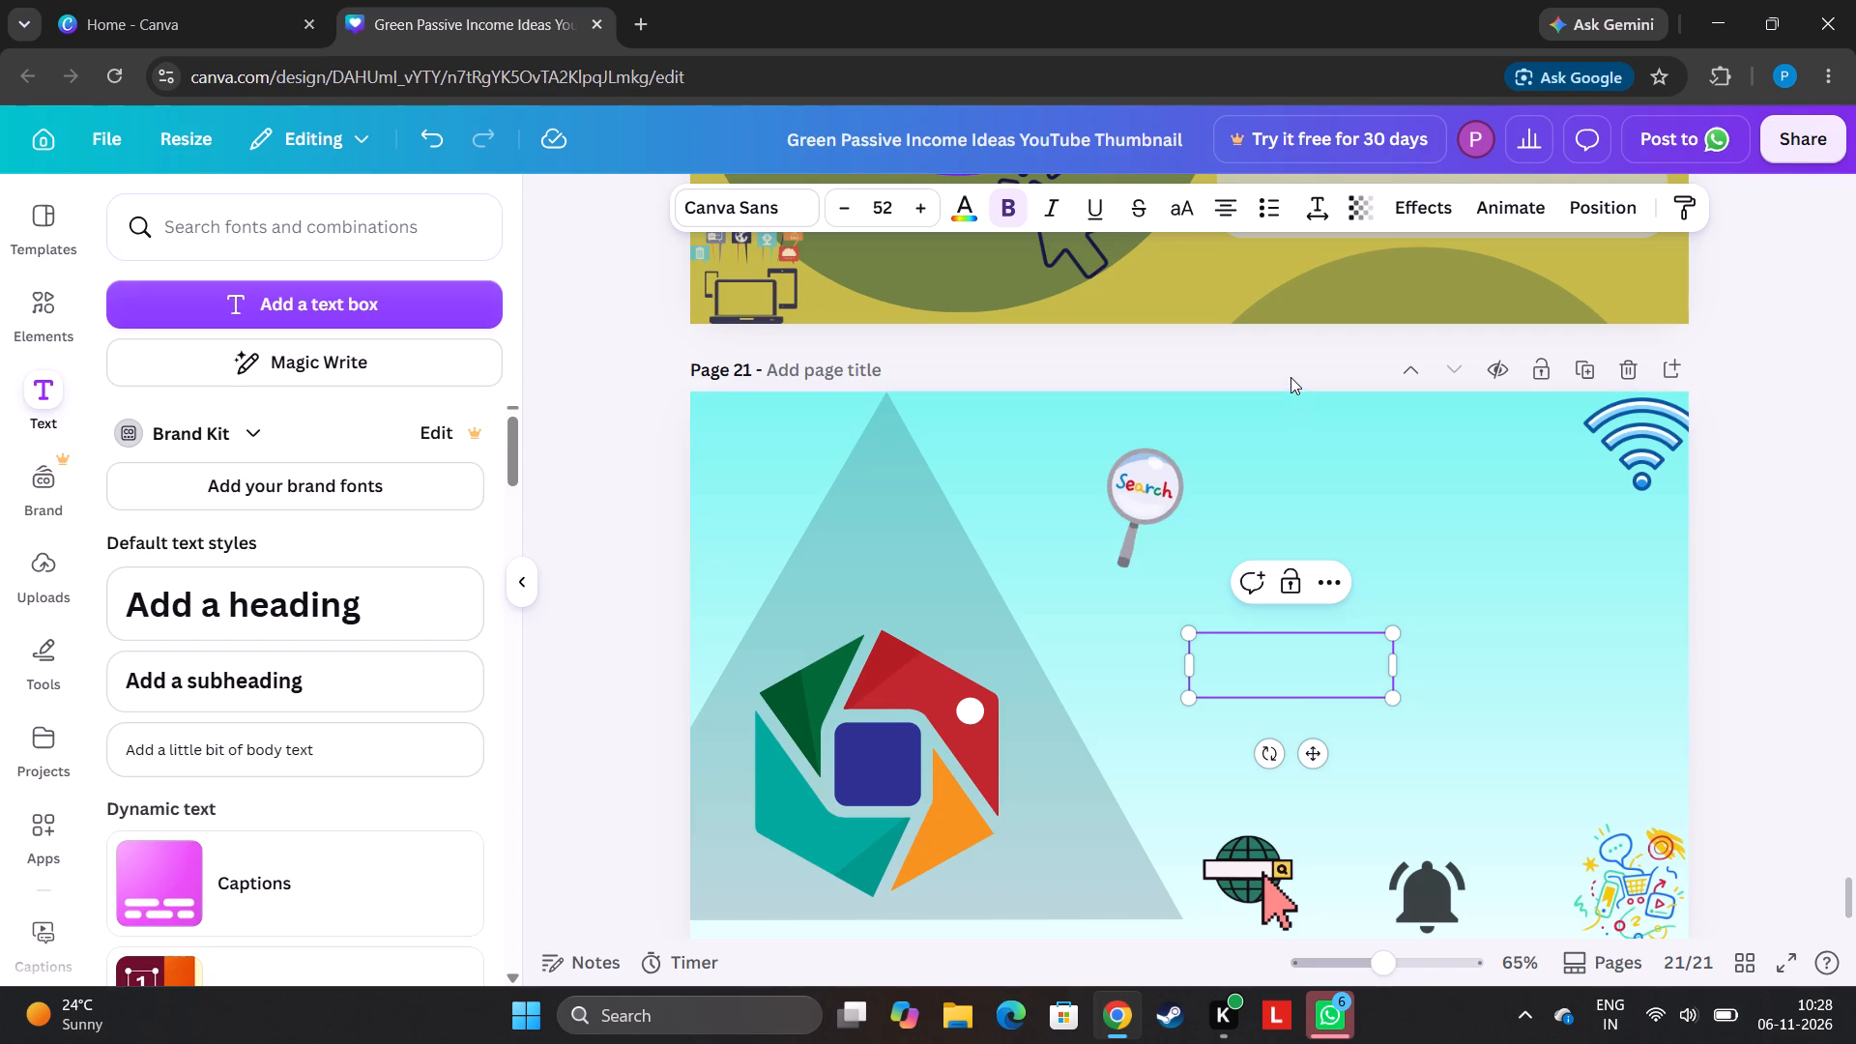
Enter "how to earn money the internet" as the heading text.
click(1284, 654)
key(h)
key(o)
text(w to)
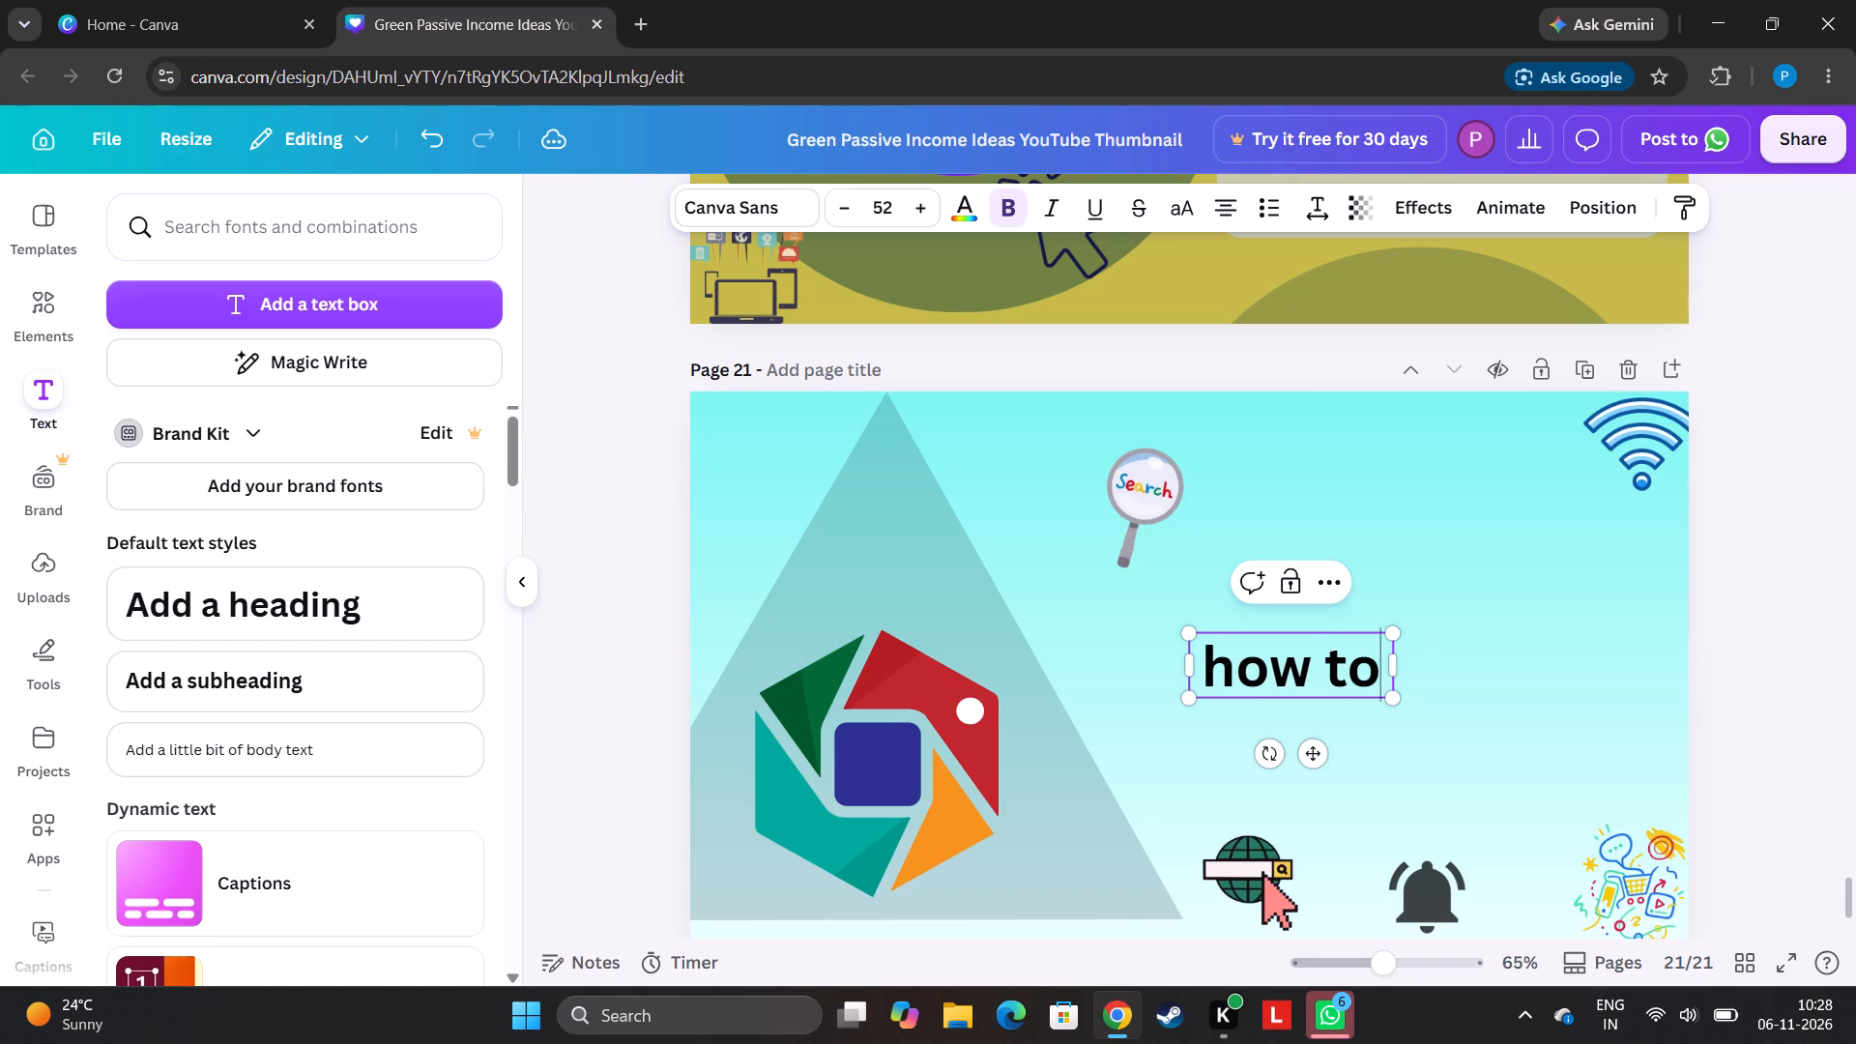
key(space)
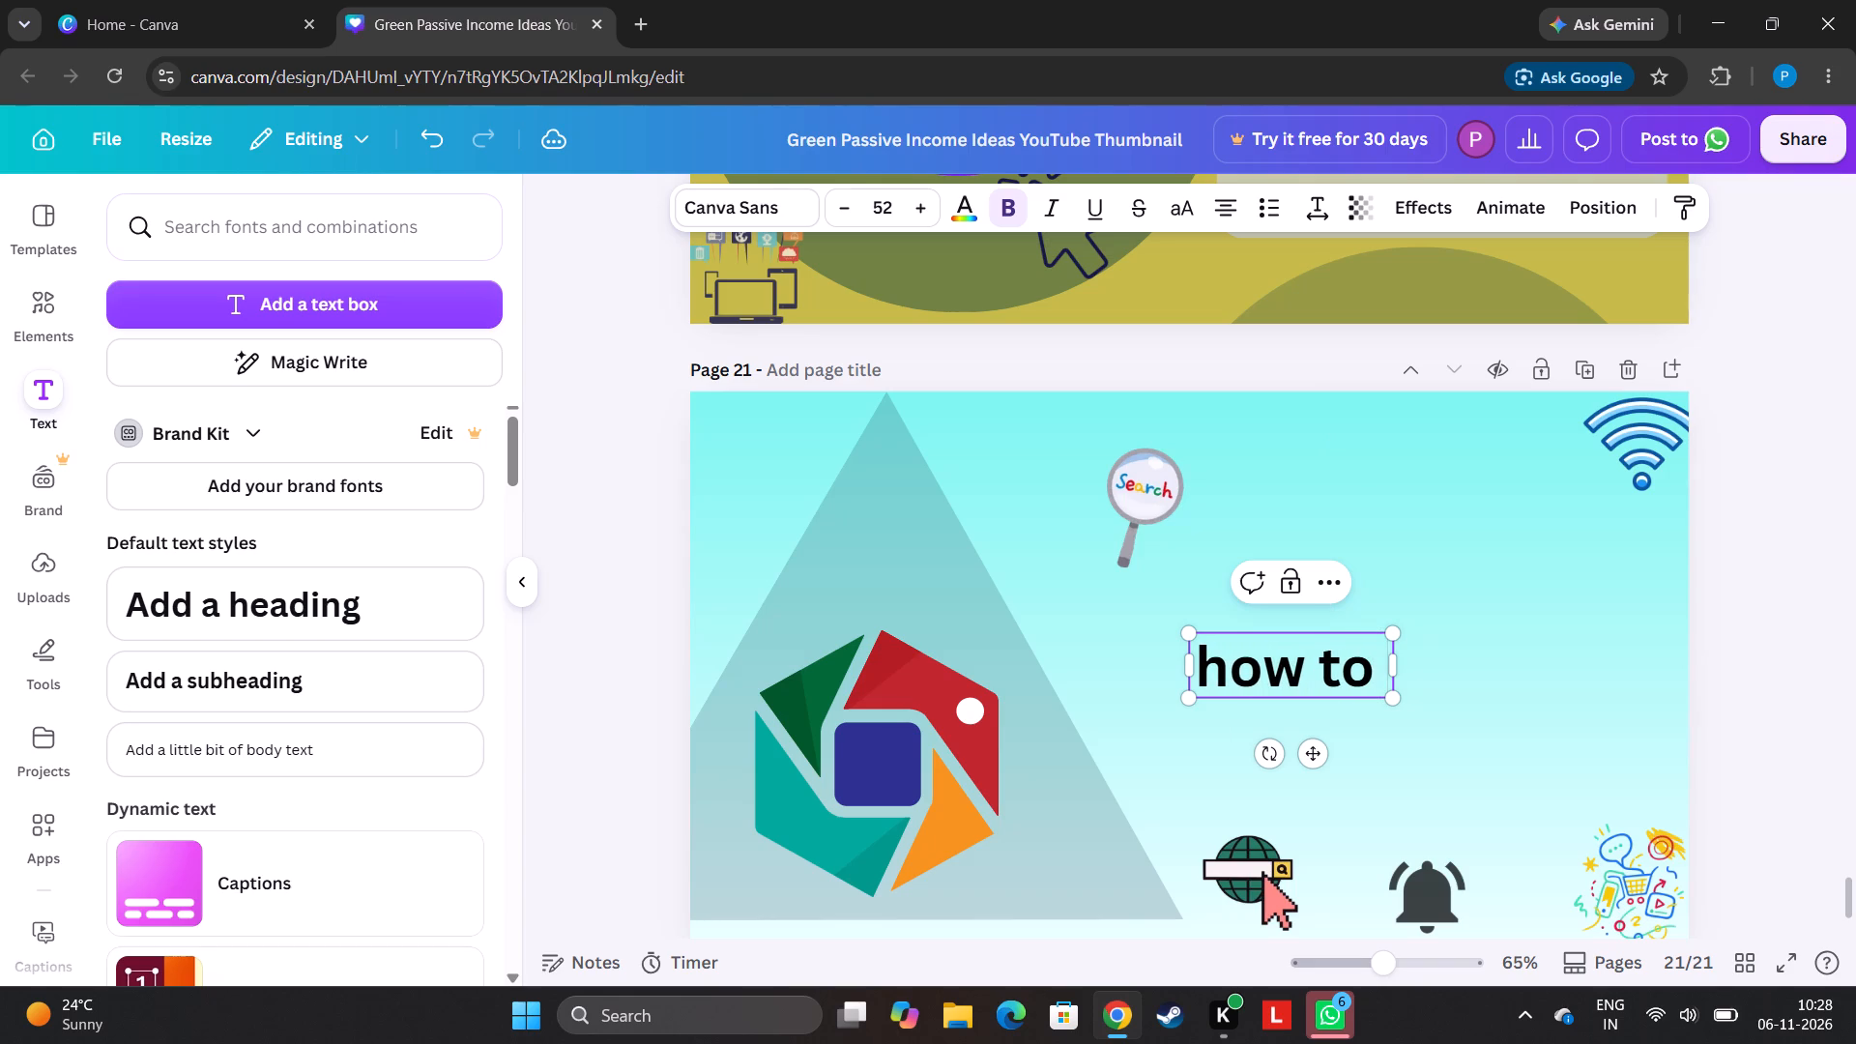
text(ear)
text(n)
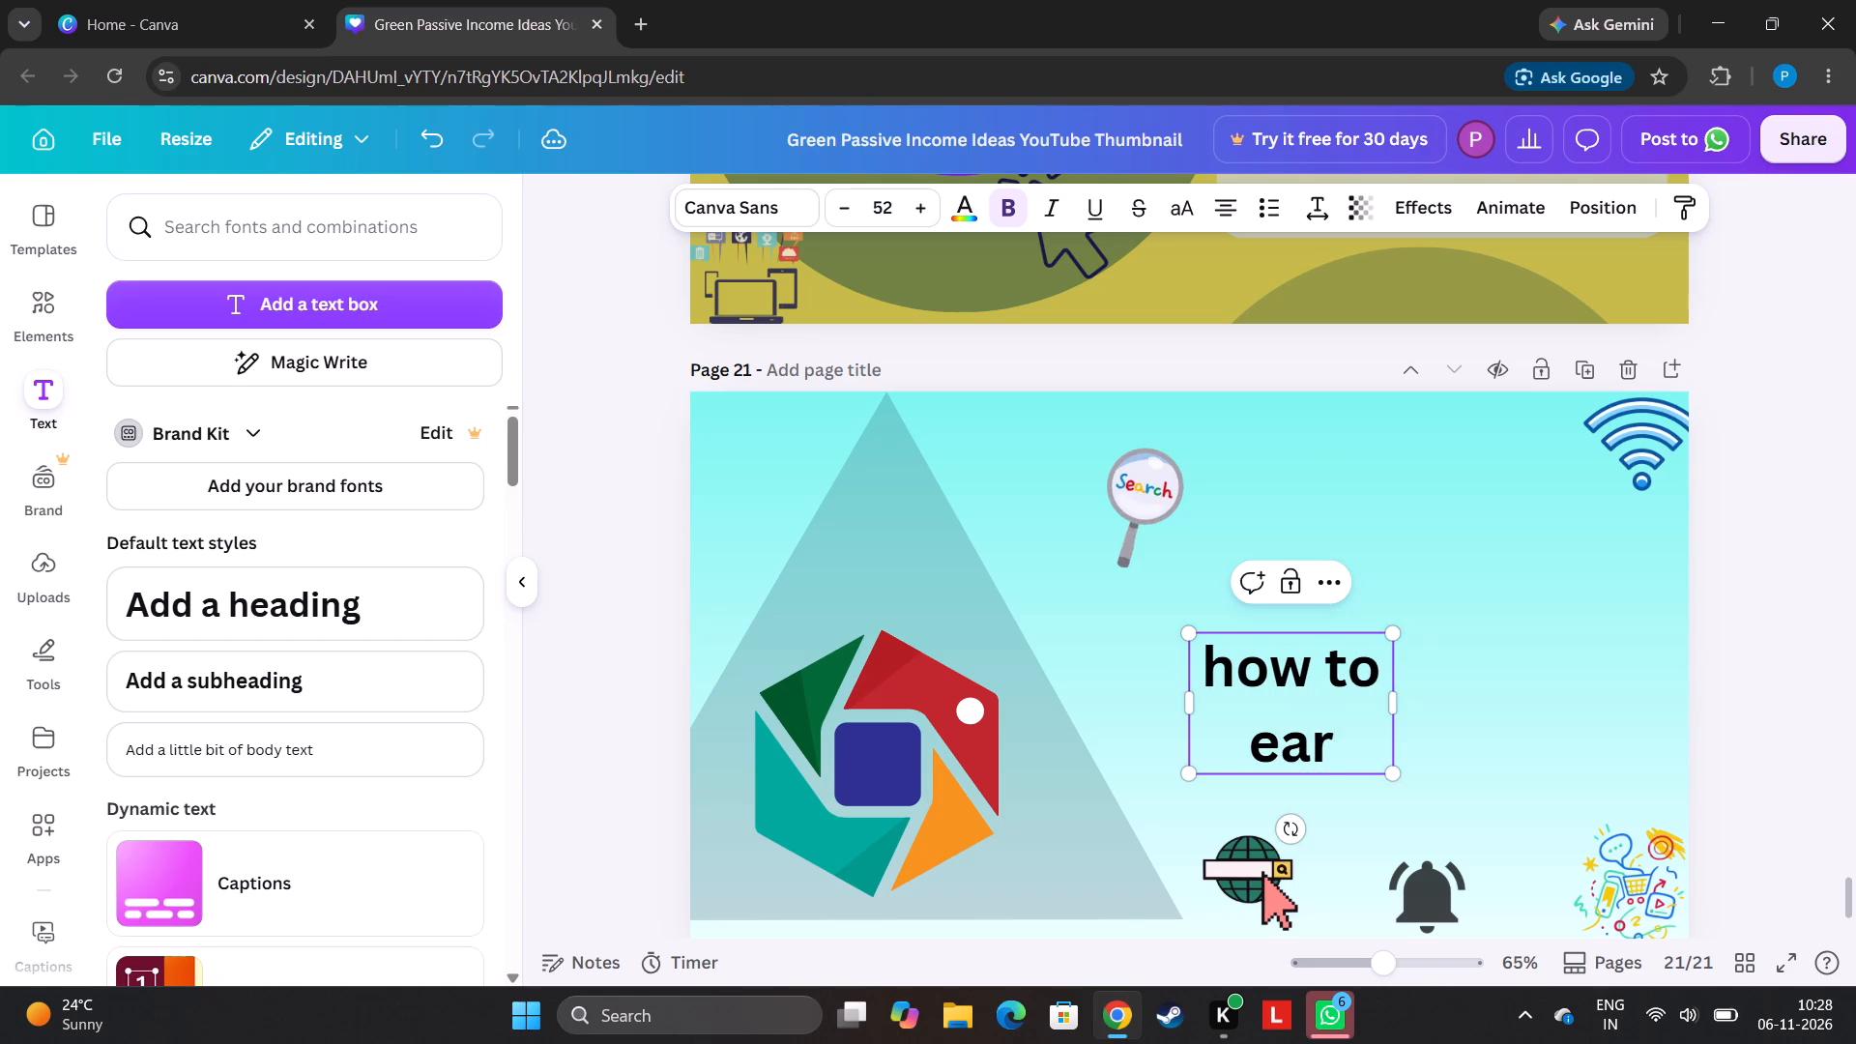
key(space)
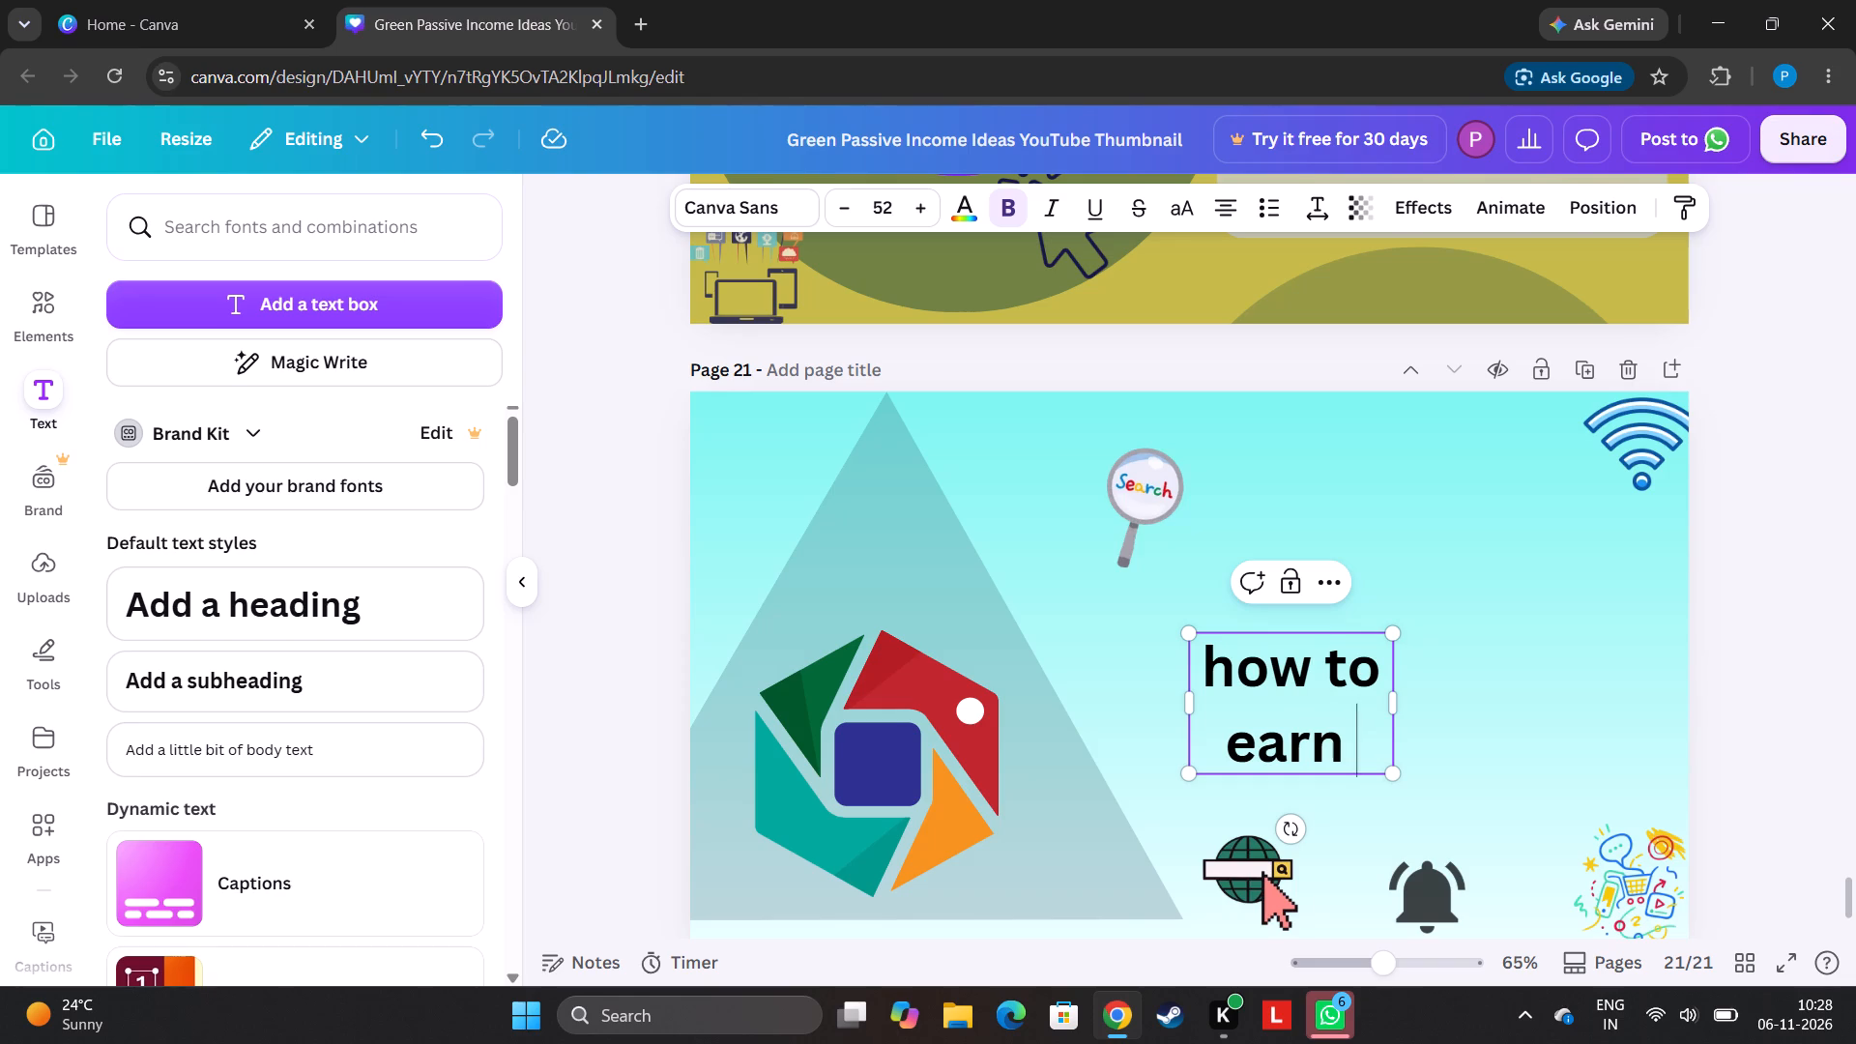
text(mo)
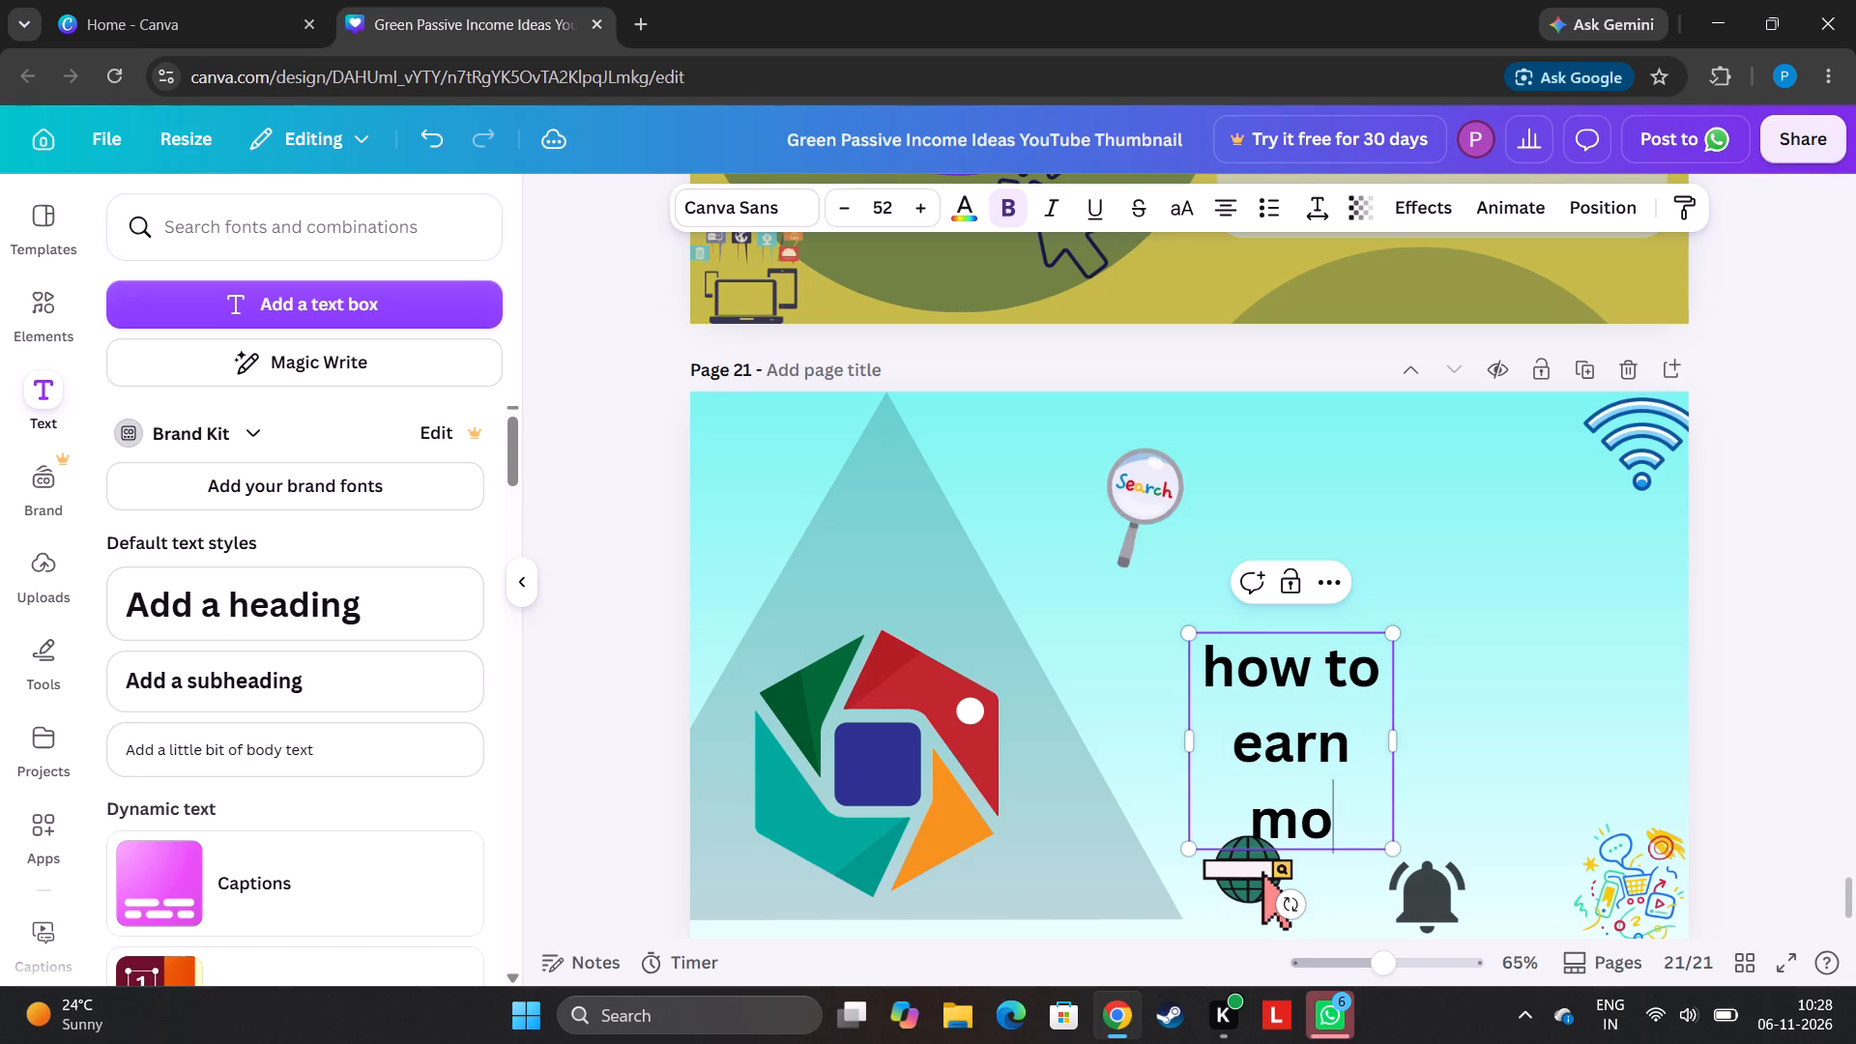
text(ne)
key(t)
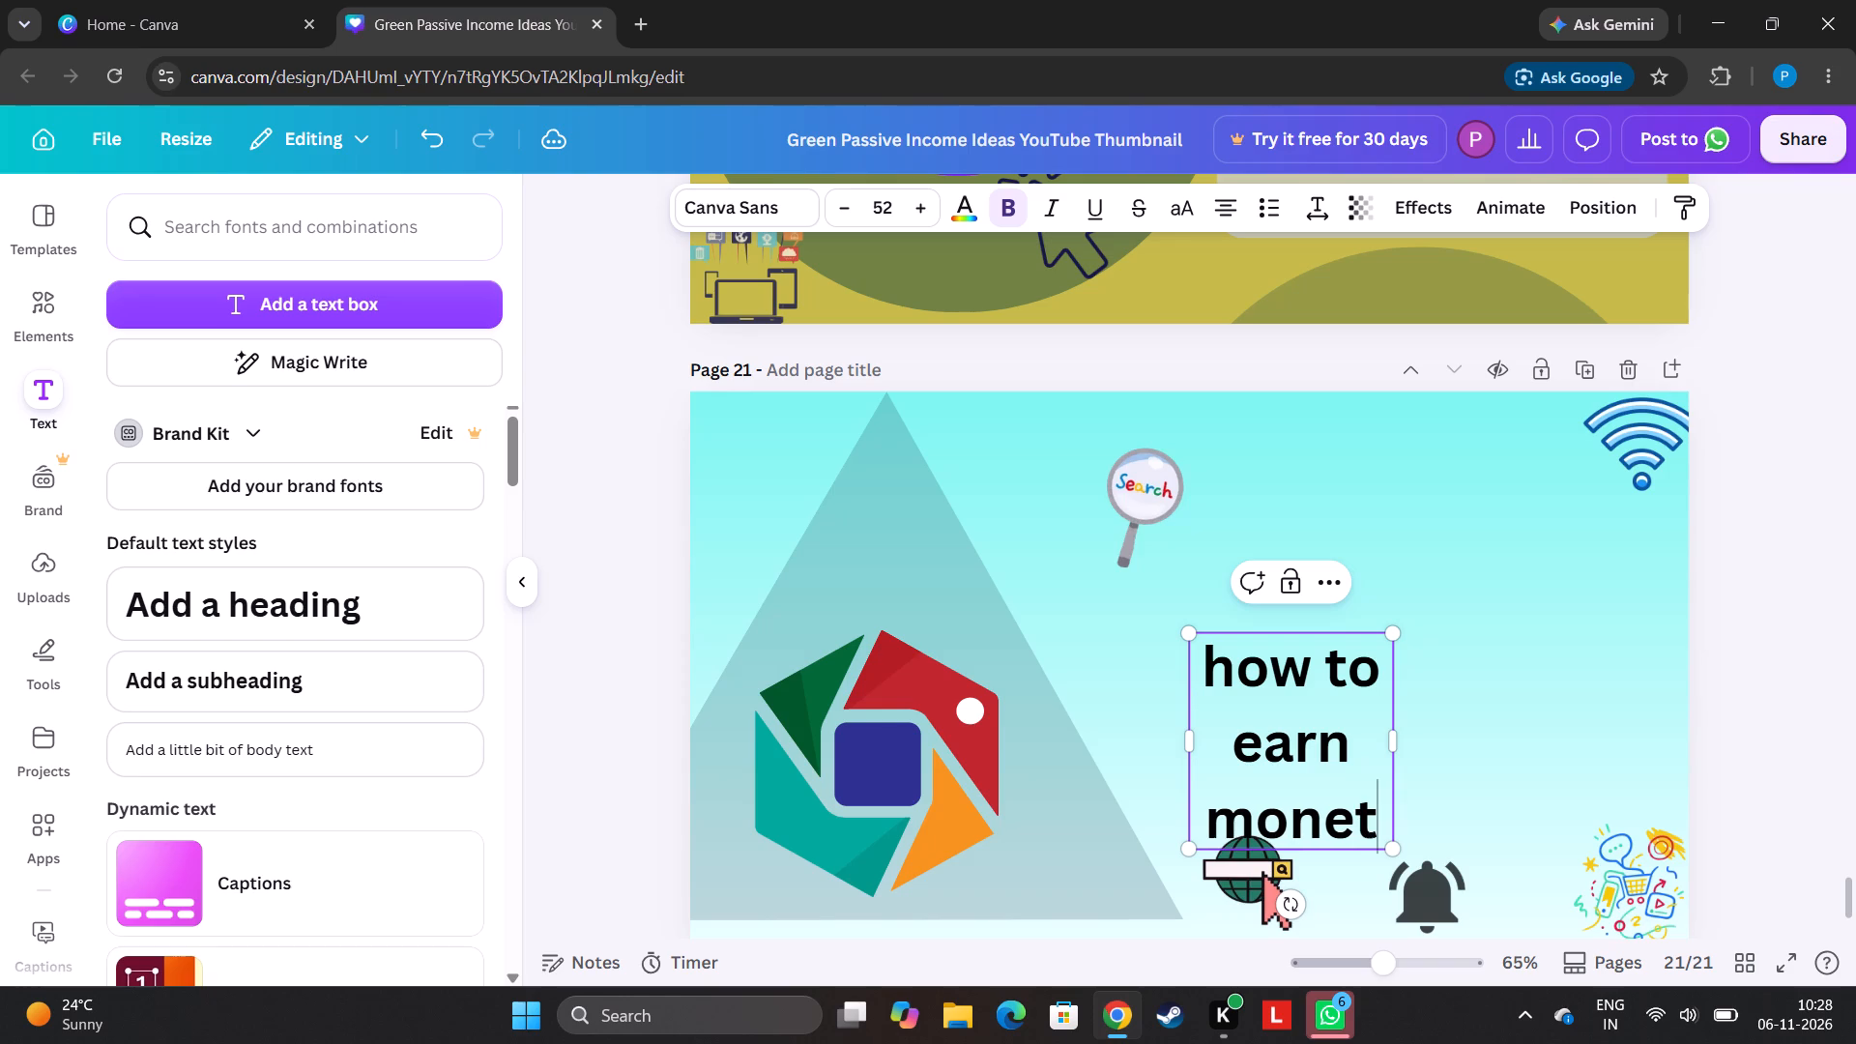
key(BackSpace)
text(y)
key(space)
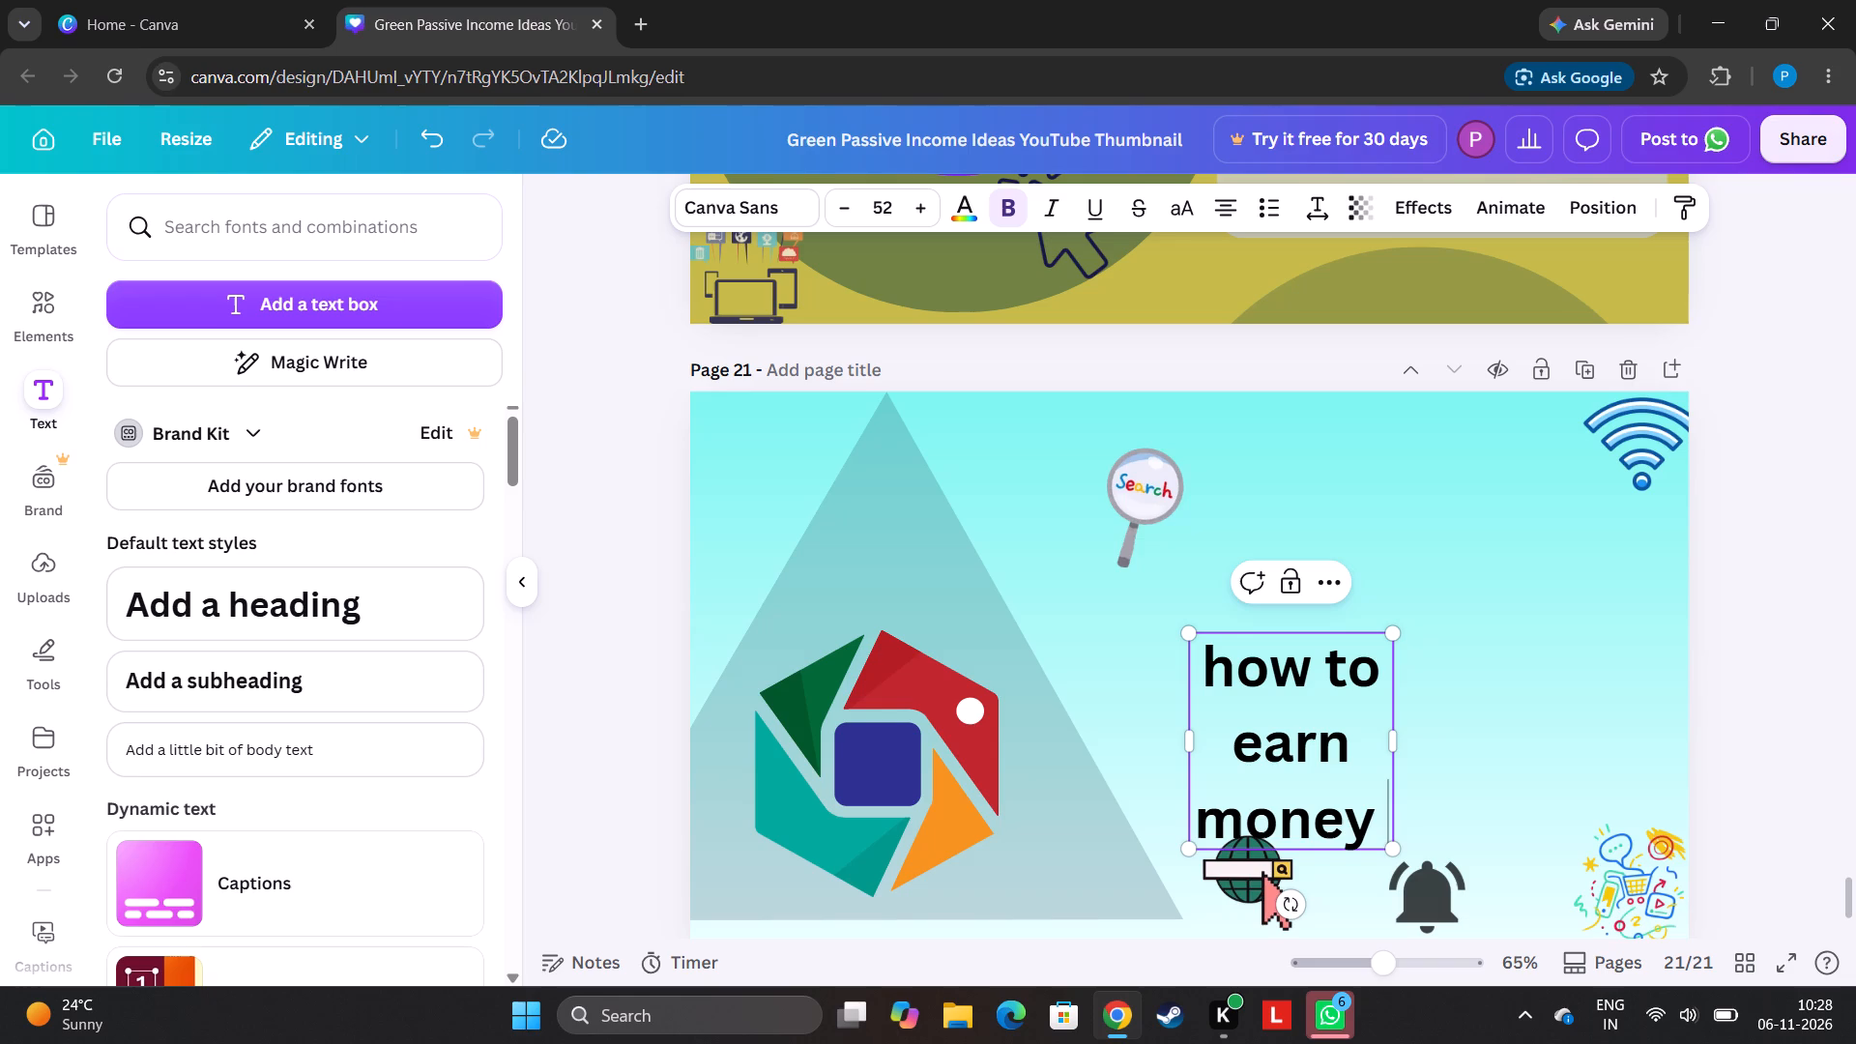
text(tj)
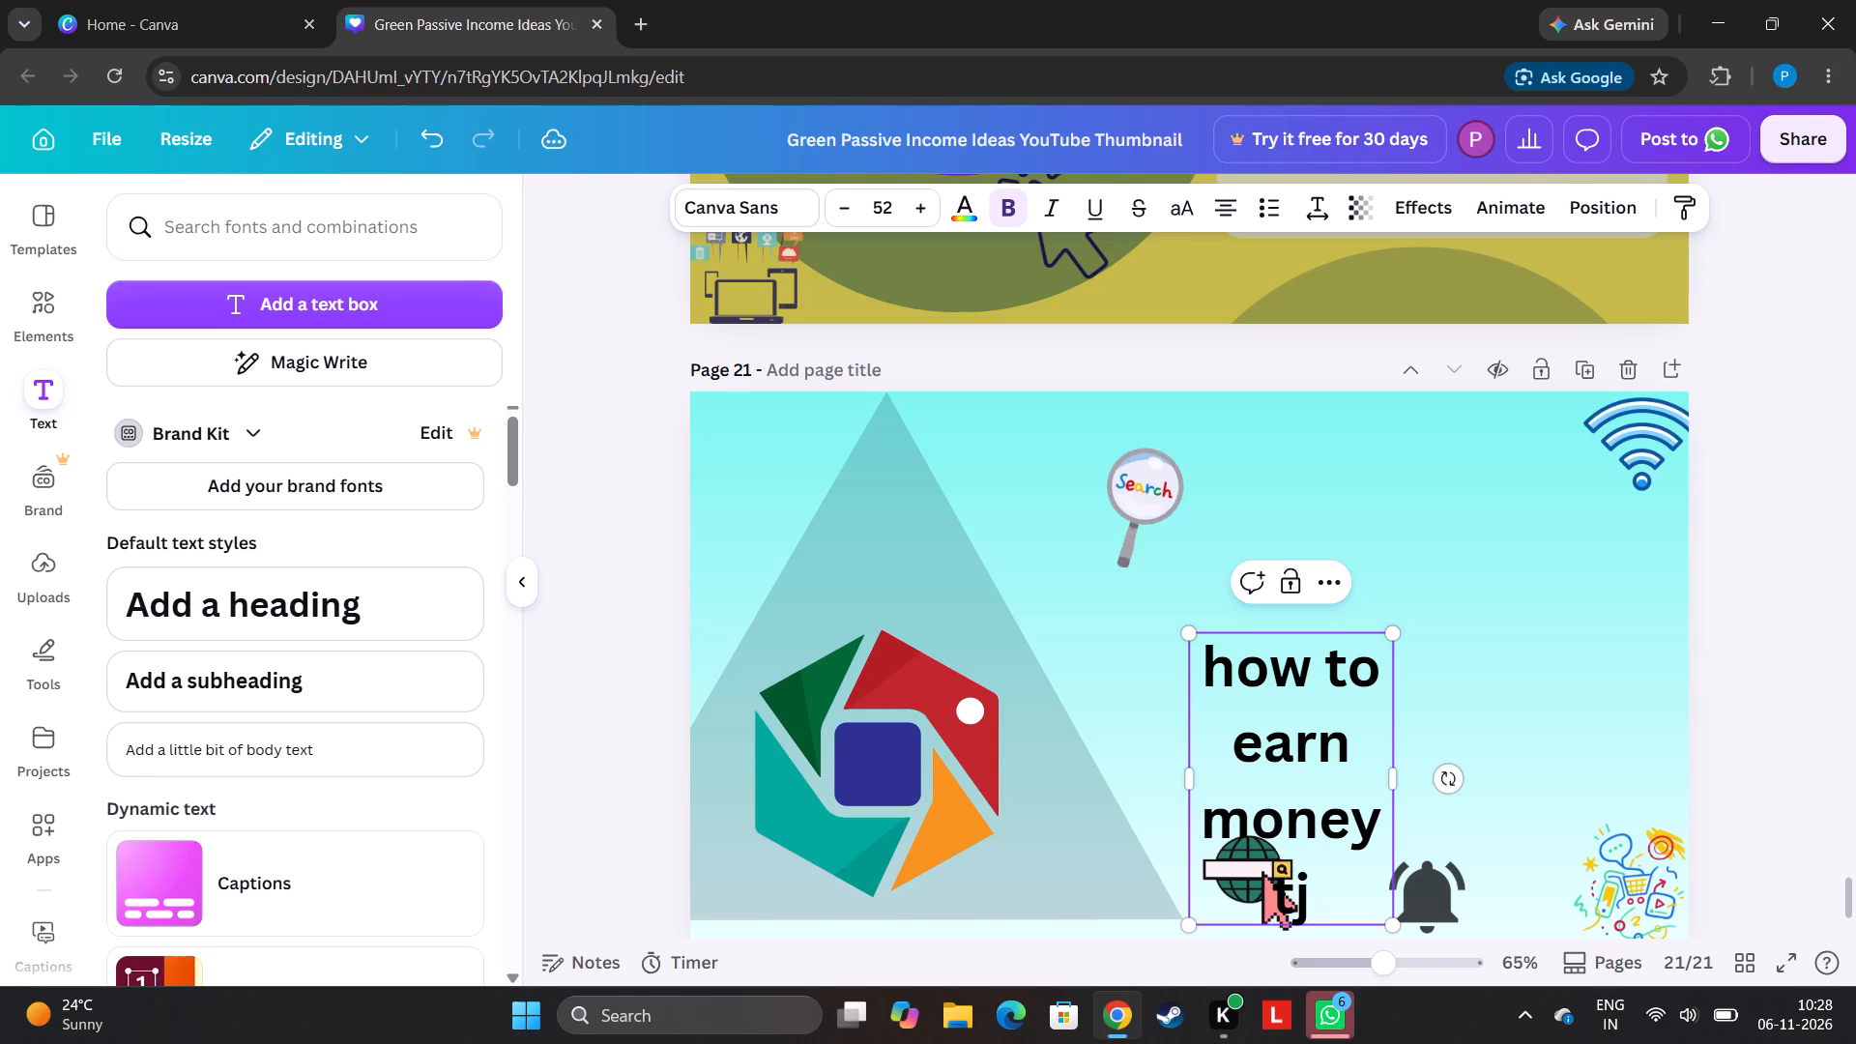
key(BackSpace)
text(he)
key(space)
text(inter)
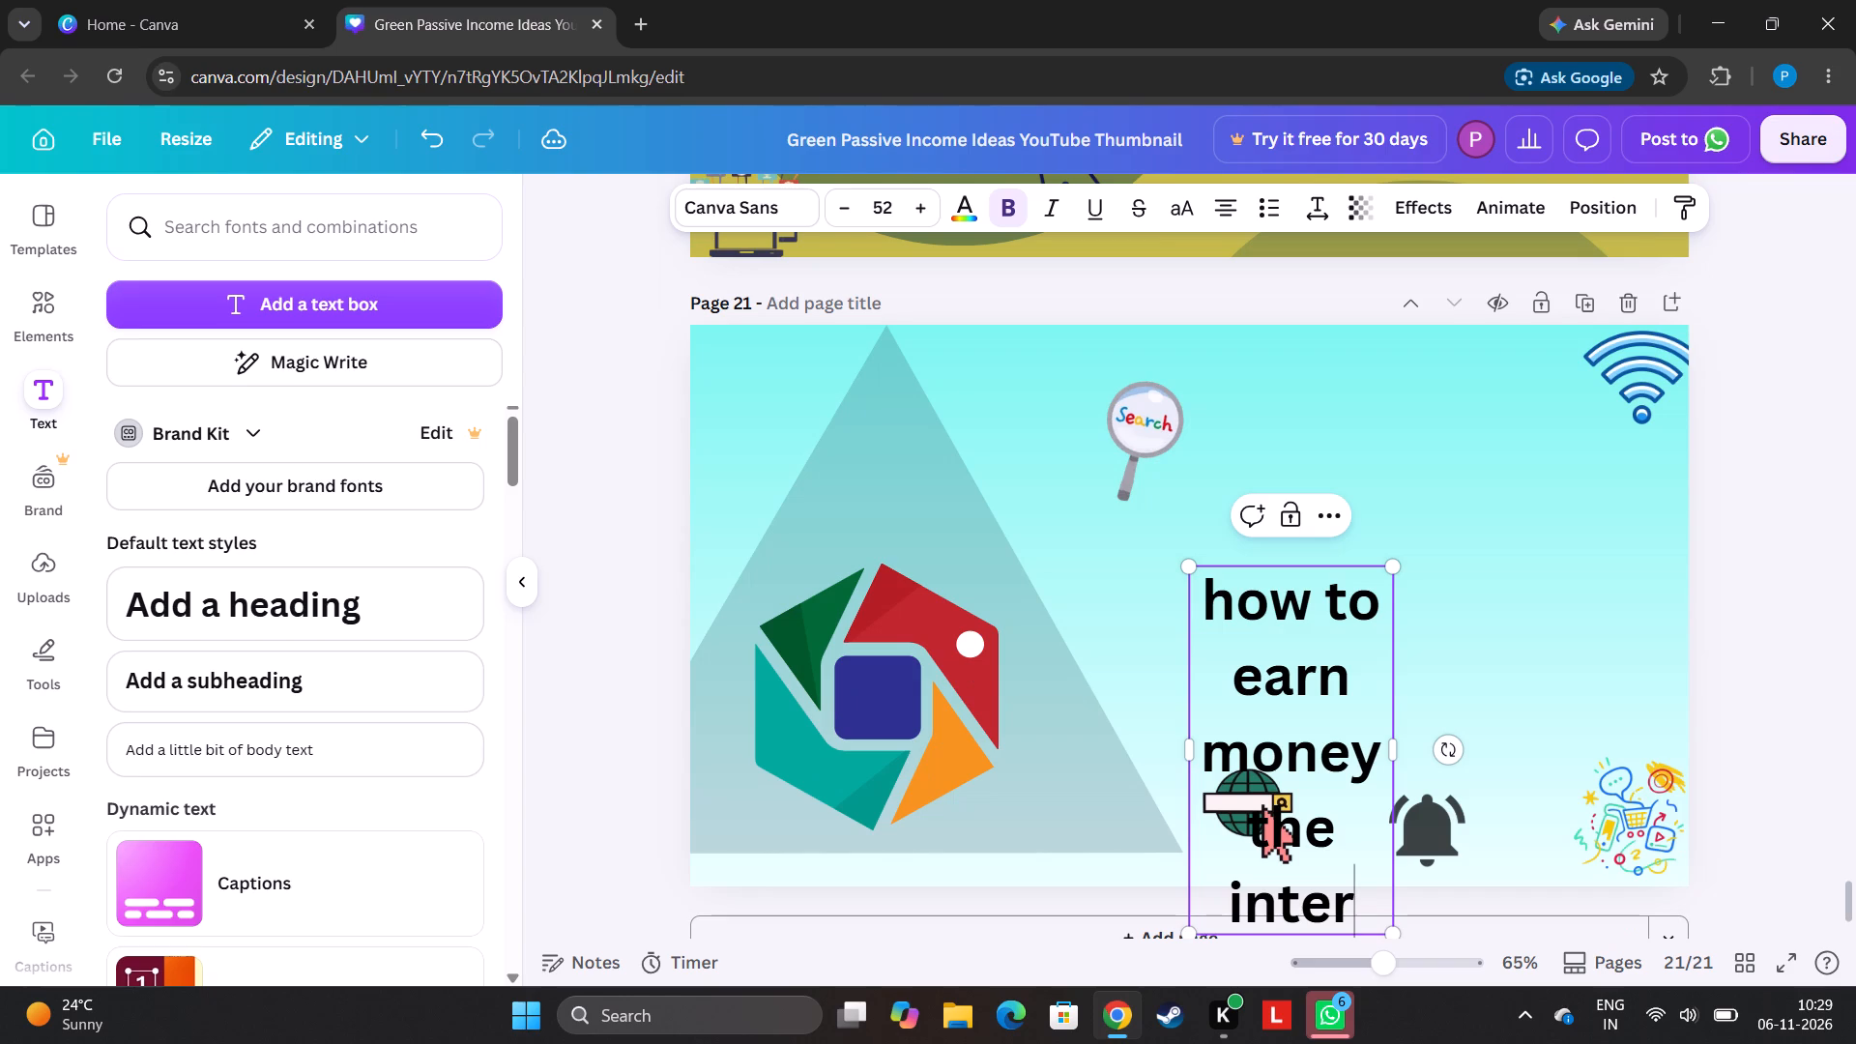
text(net)
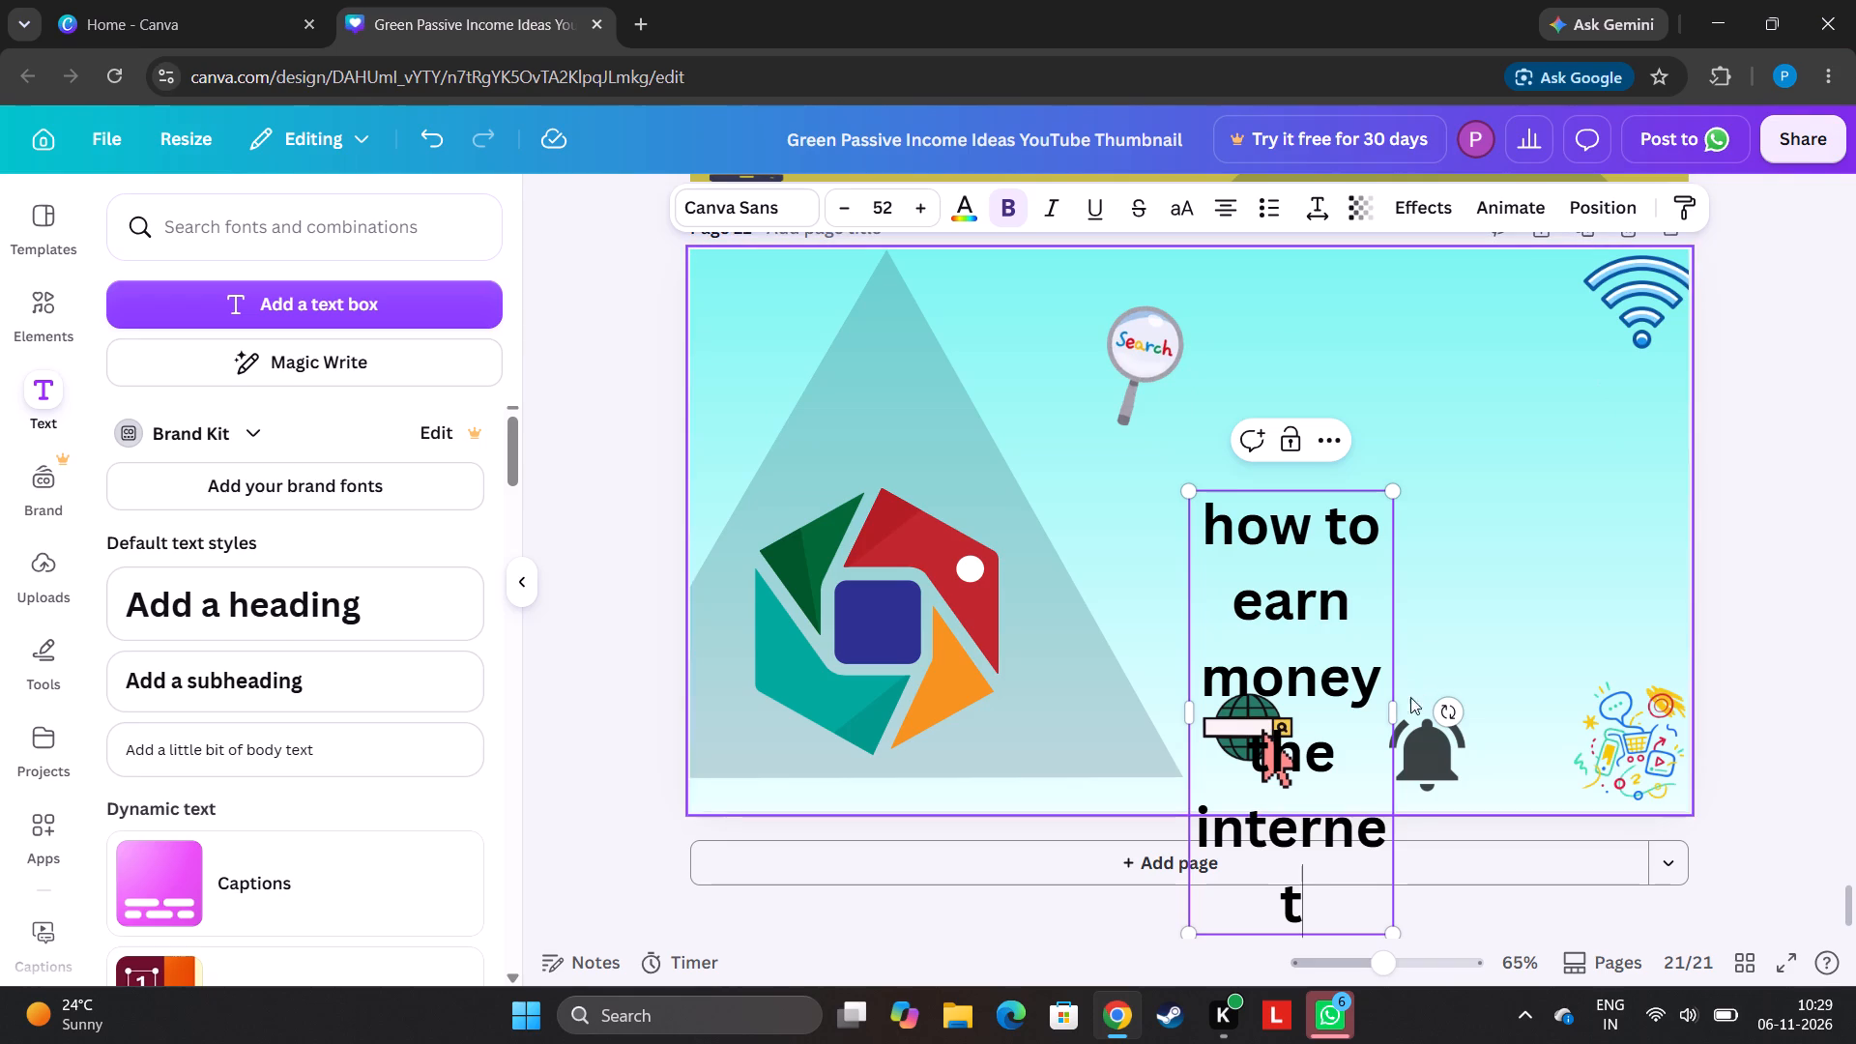
Widen the heading's text box to about 580 and switch its text to uppercase.
drag(1394, 707, 1645, 431)
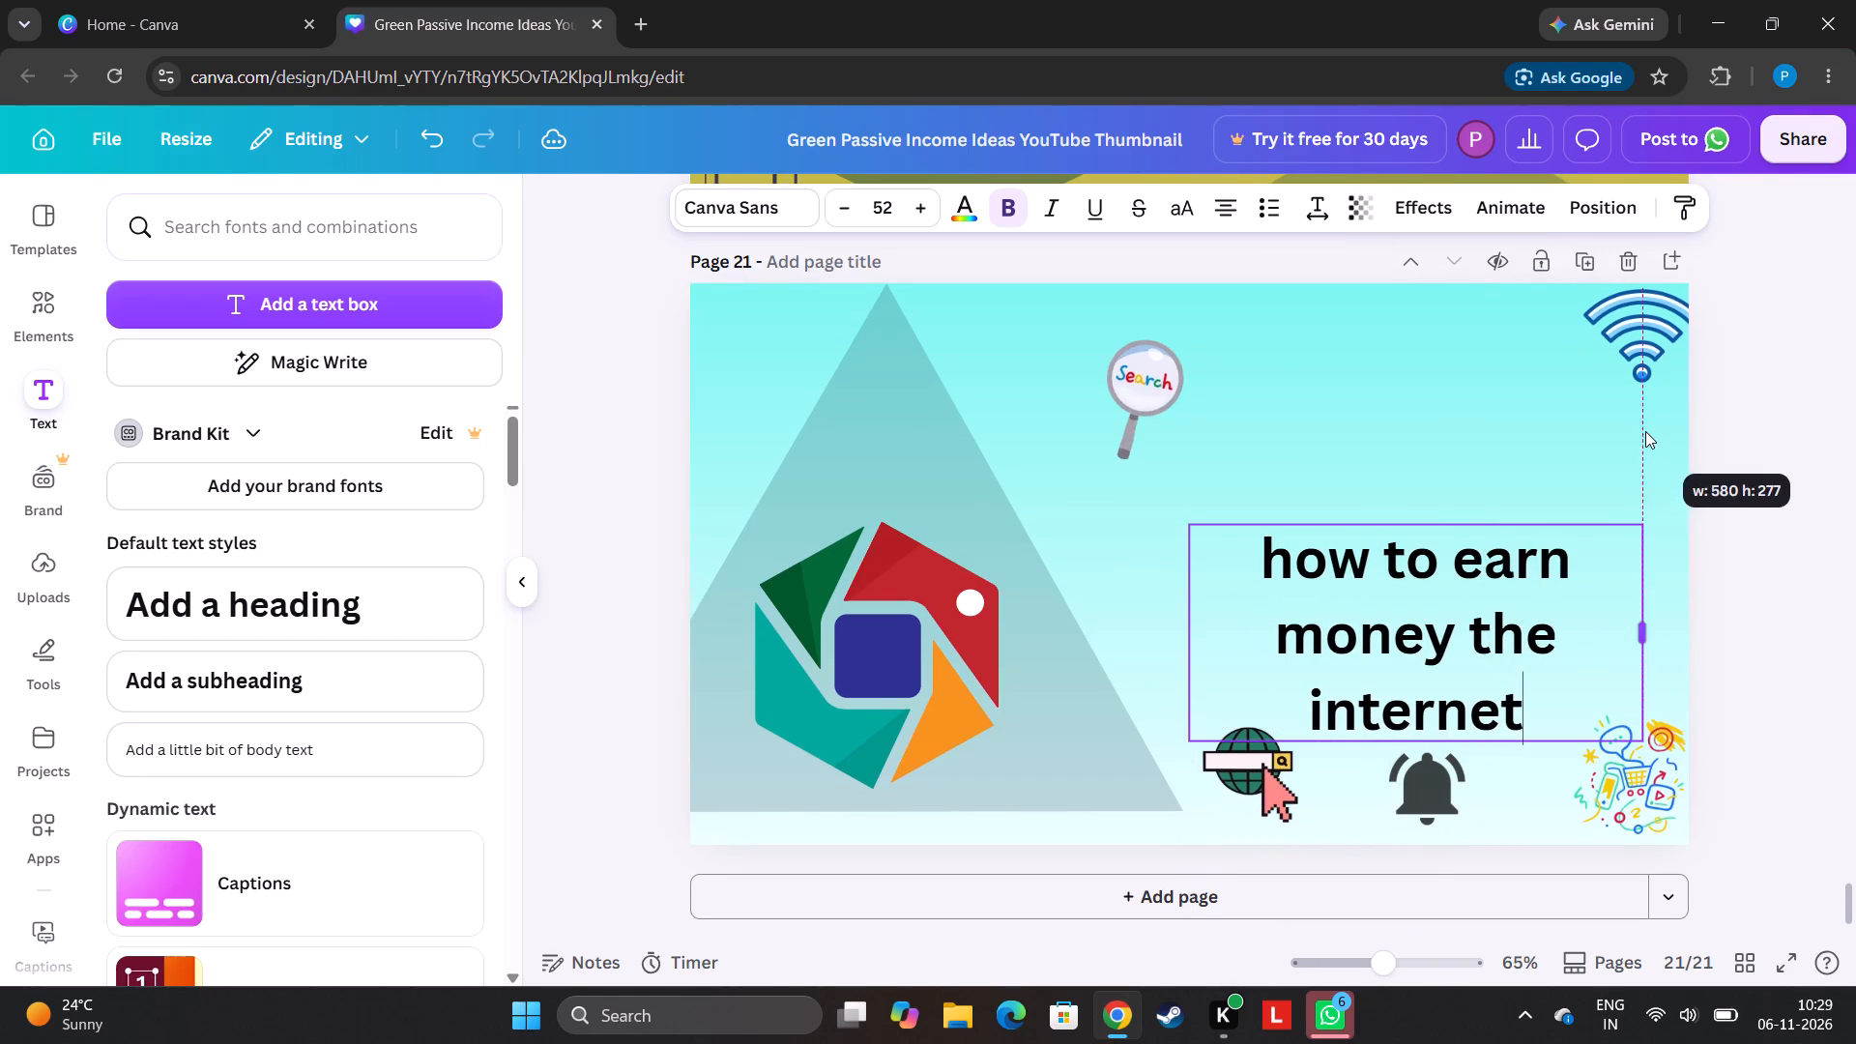
drag(1645, 431, 1649, 429)
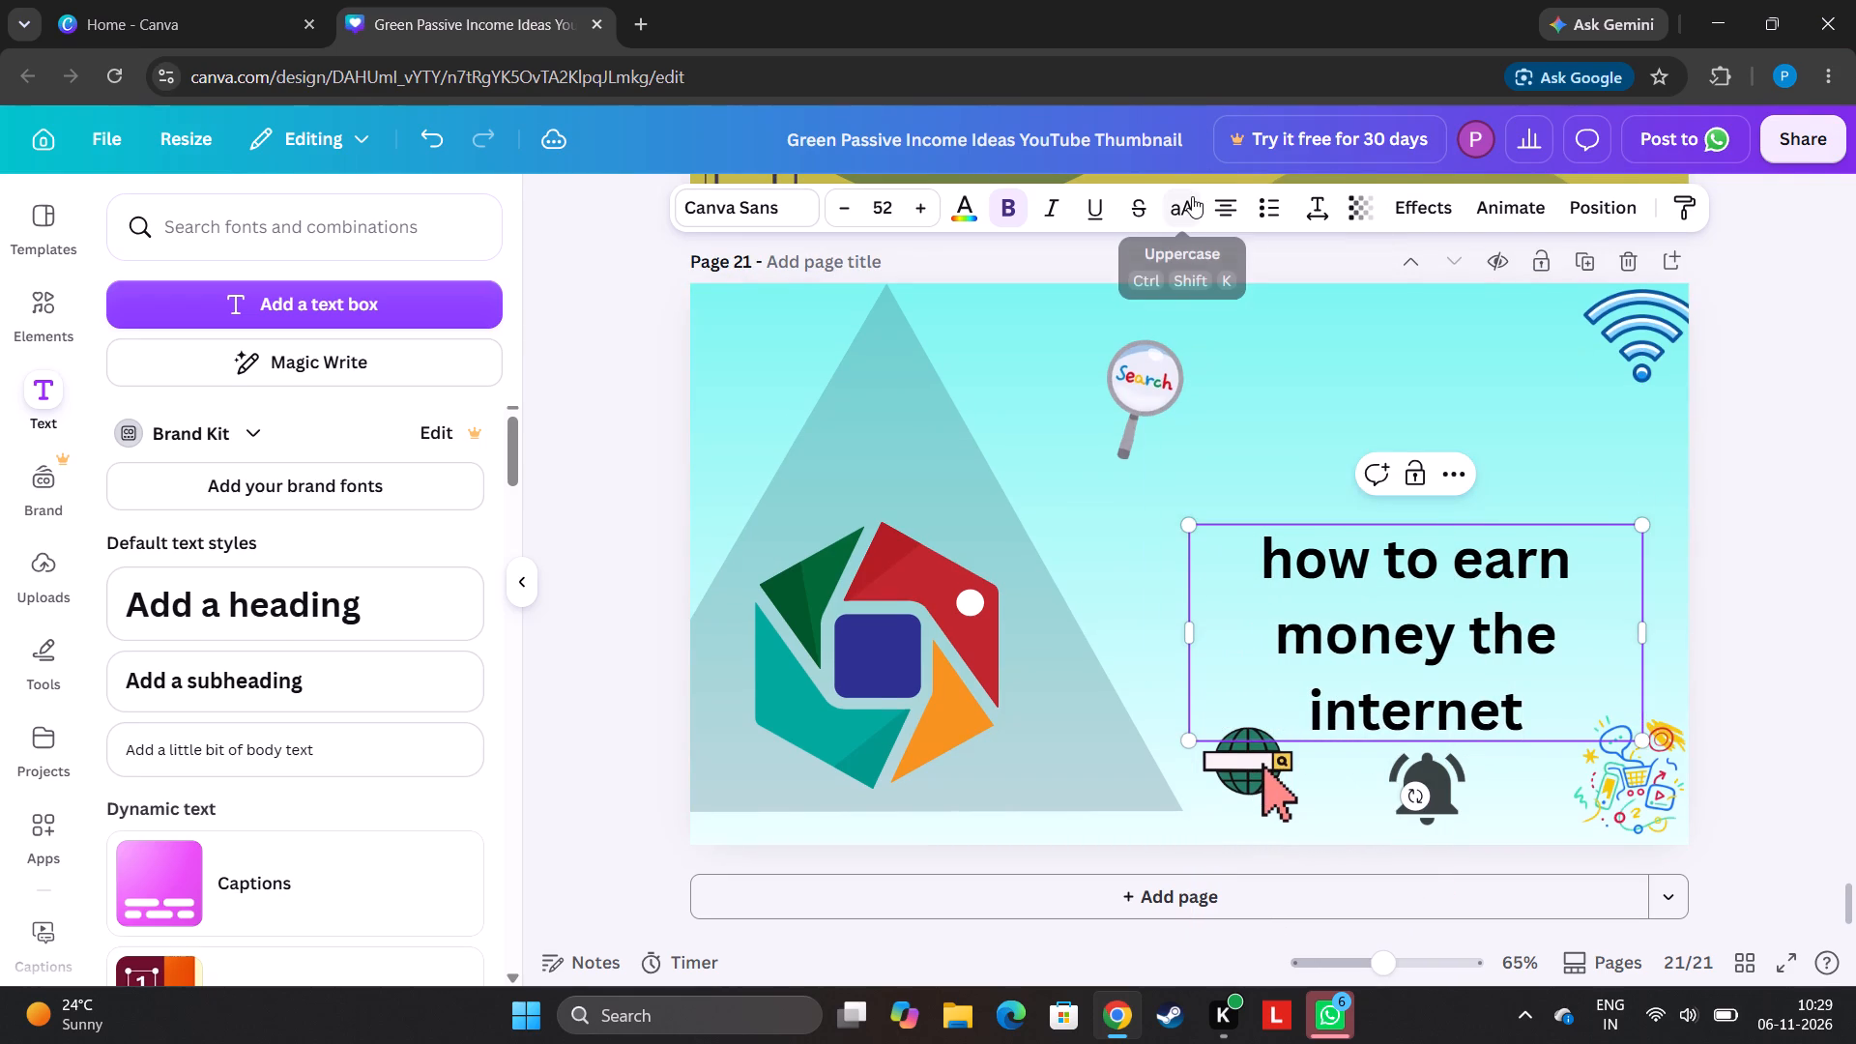
click(1192, 197)
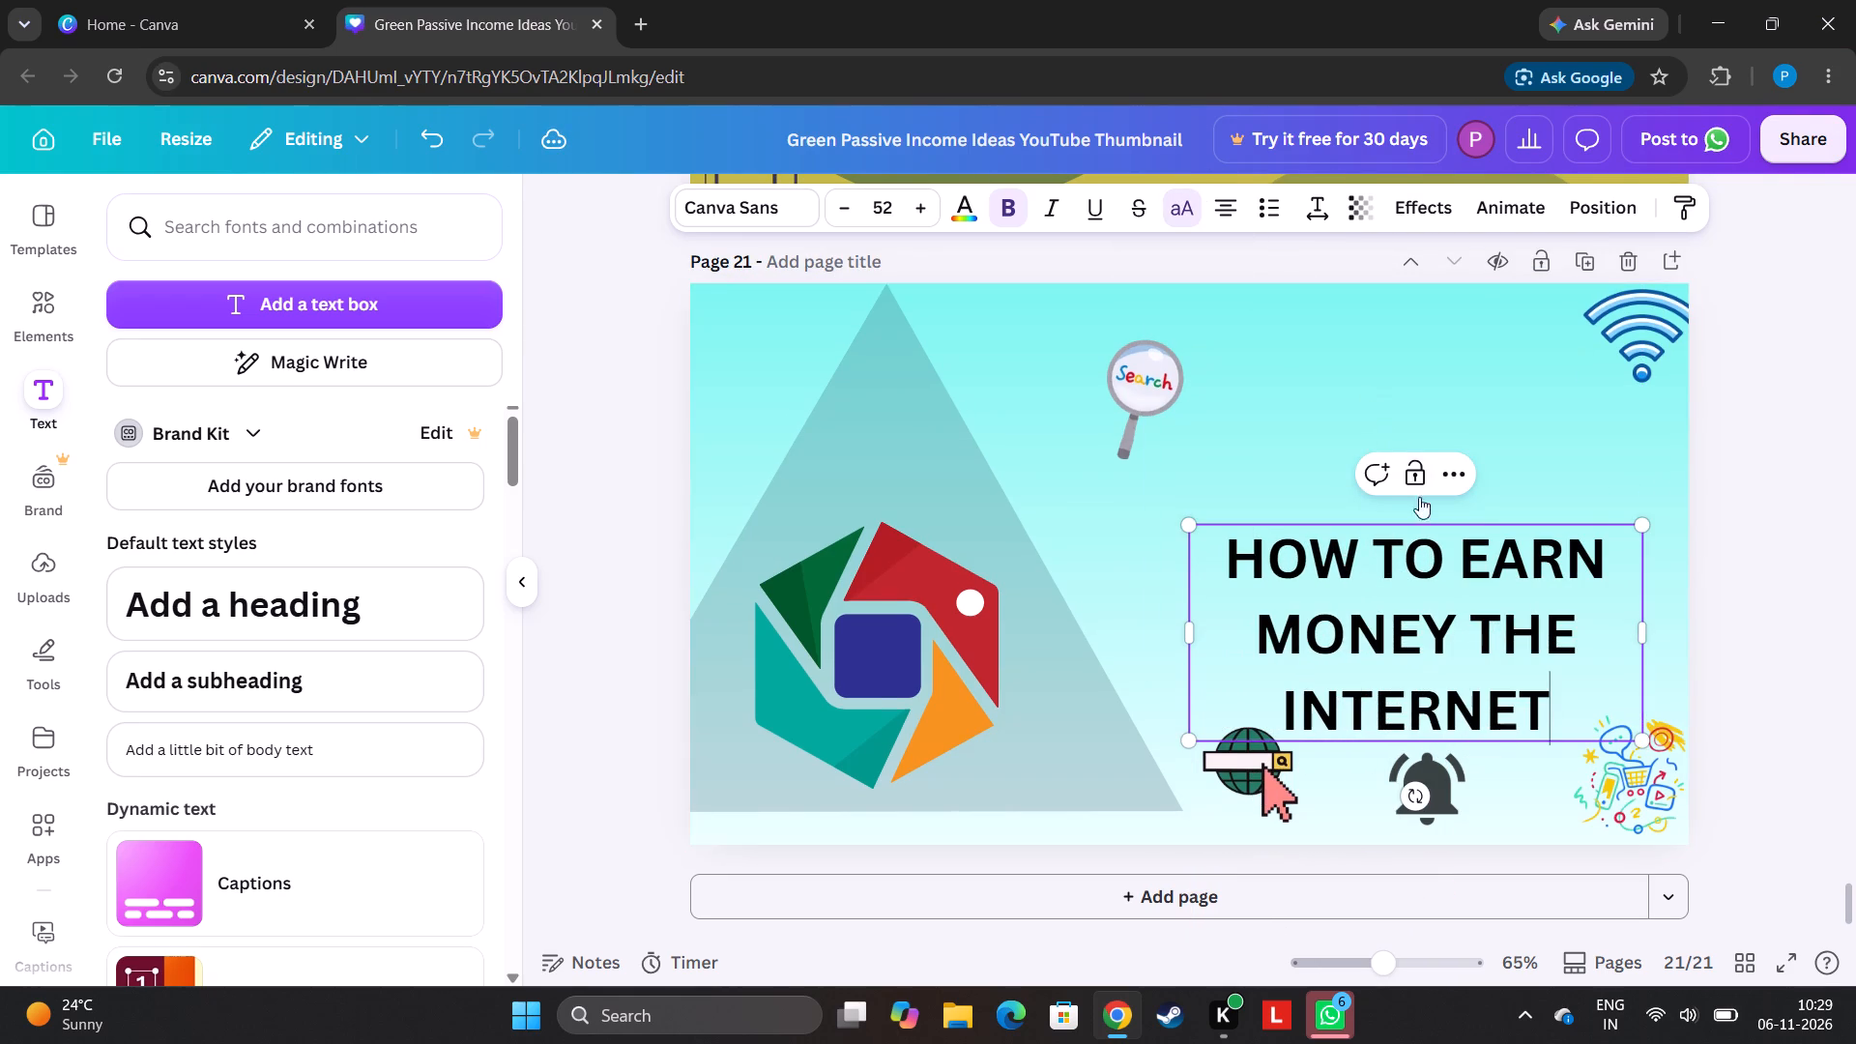
click(1725, 619)
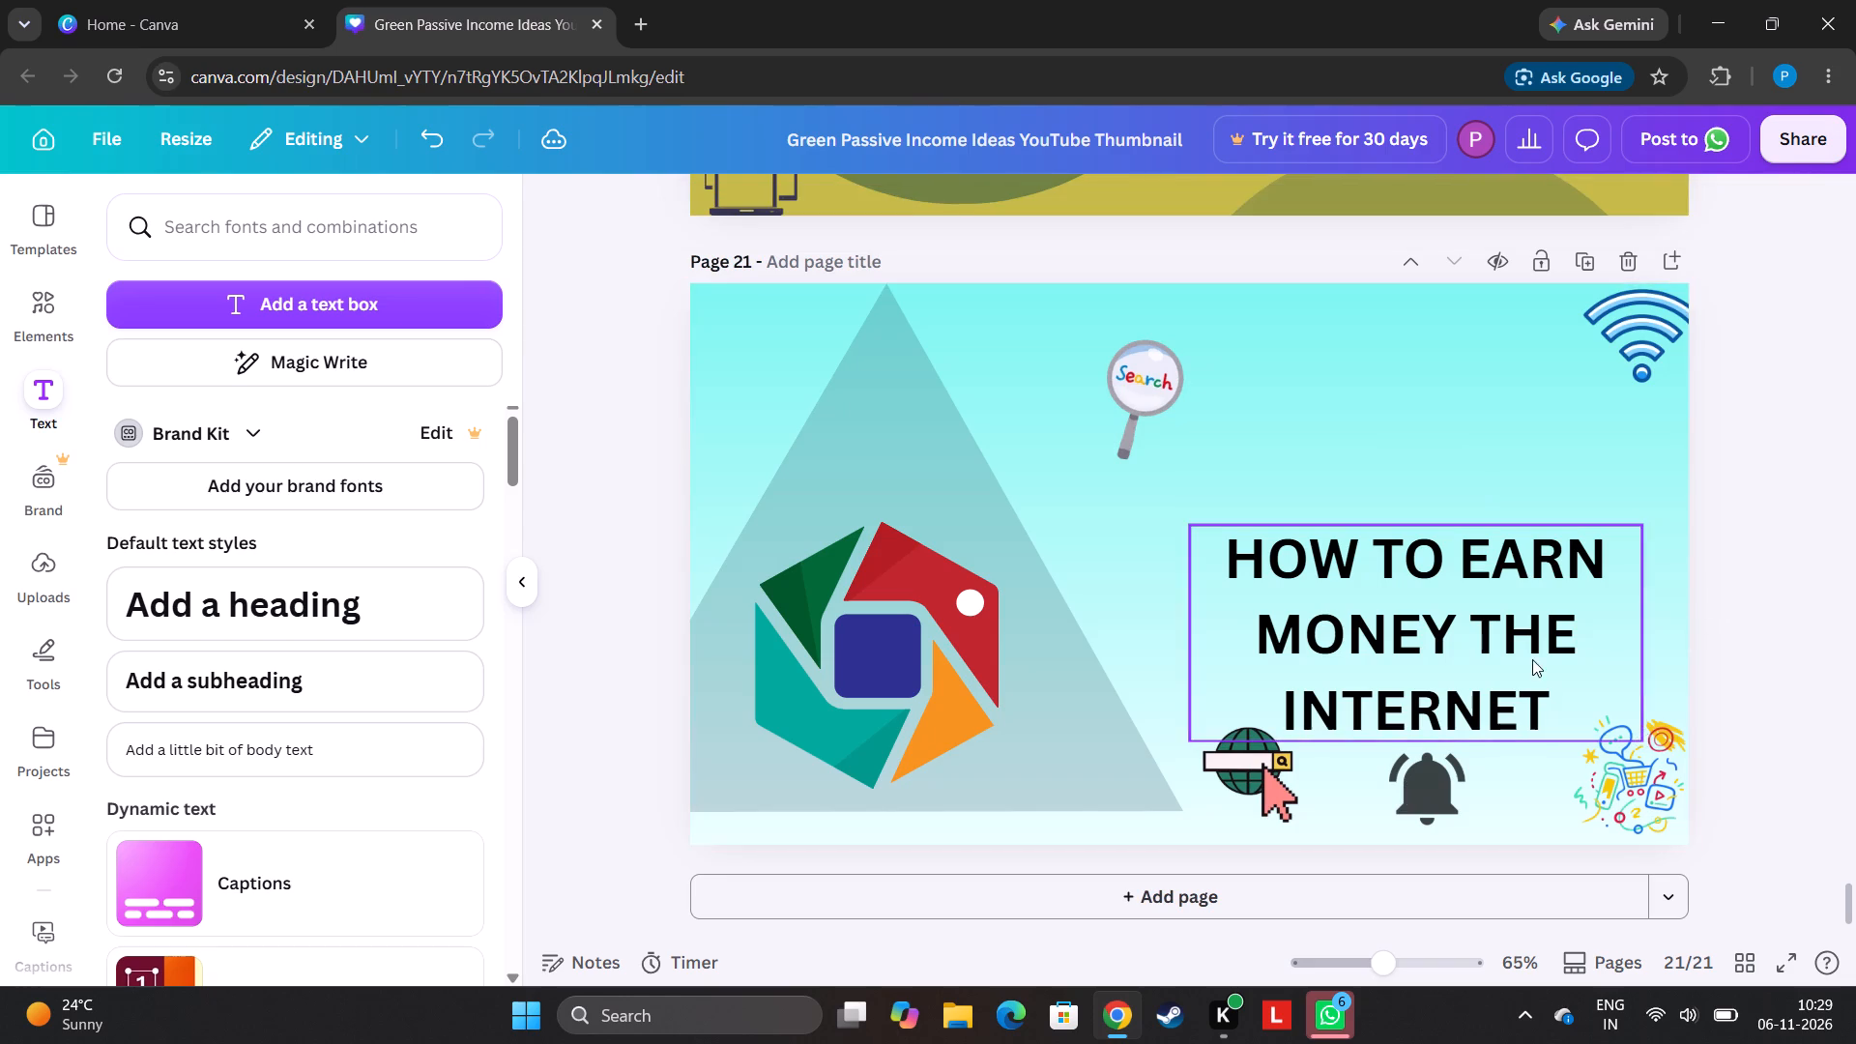
Move the heading up page 21 to sit between the search magnifying glass and the Wi-Fi graphic.
drag(1530, 650, 1505, 478)
Change the heading's text colour to pink #b7275c.
click(1461, 378)
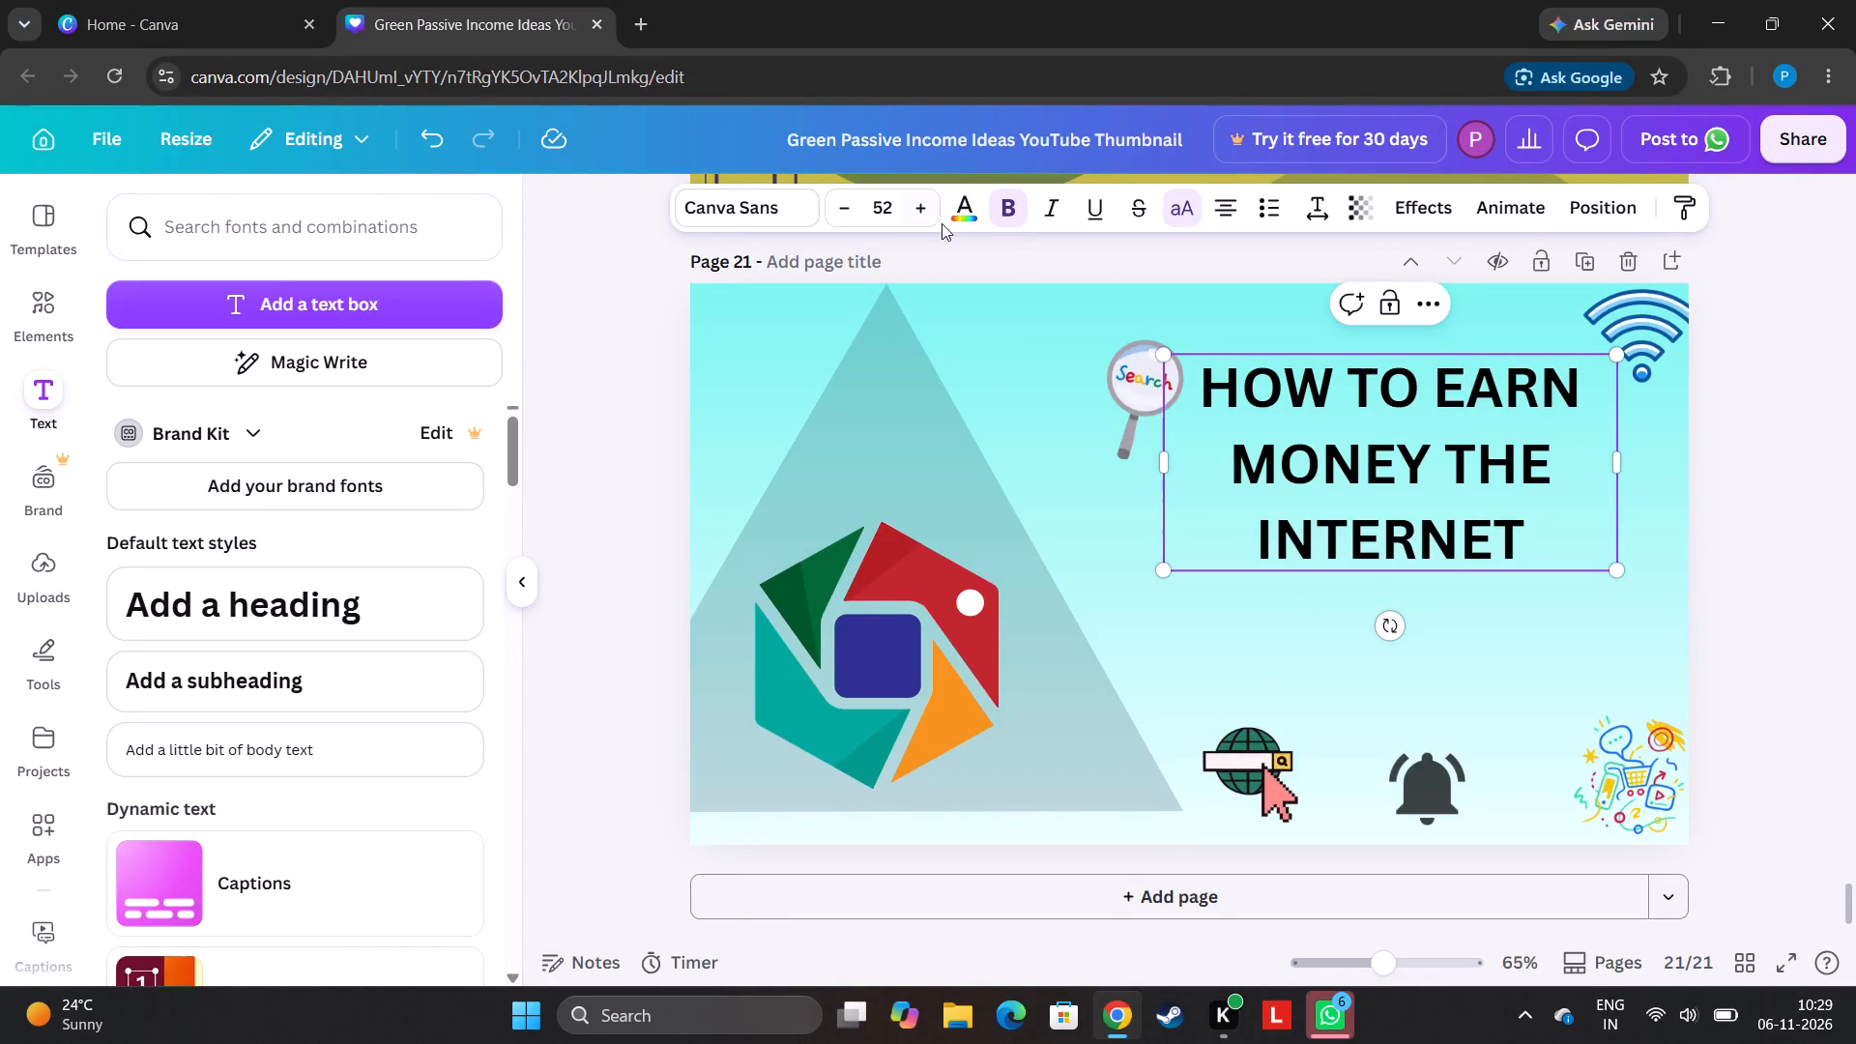
click(969, 221)
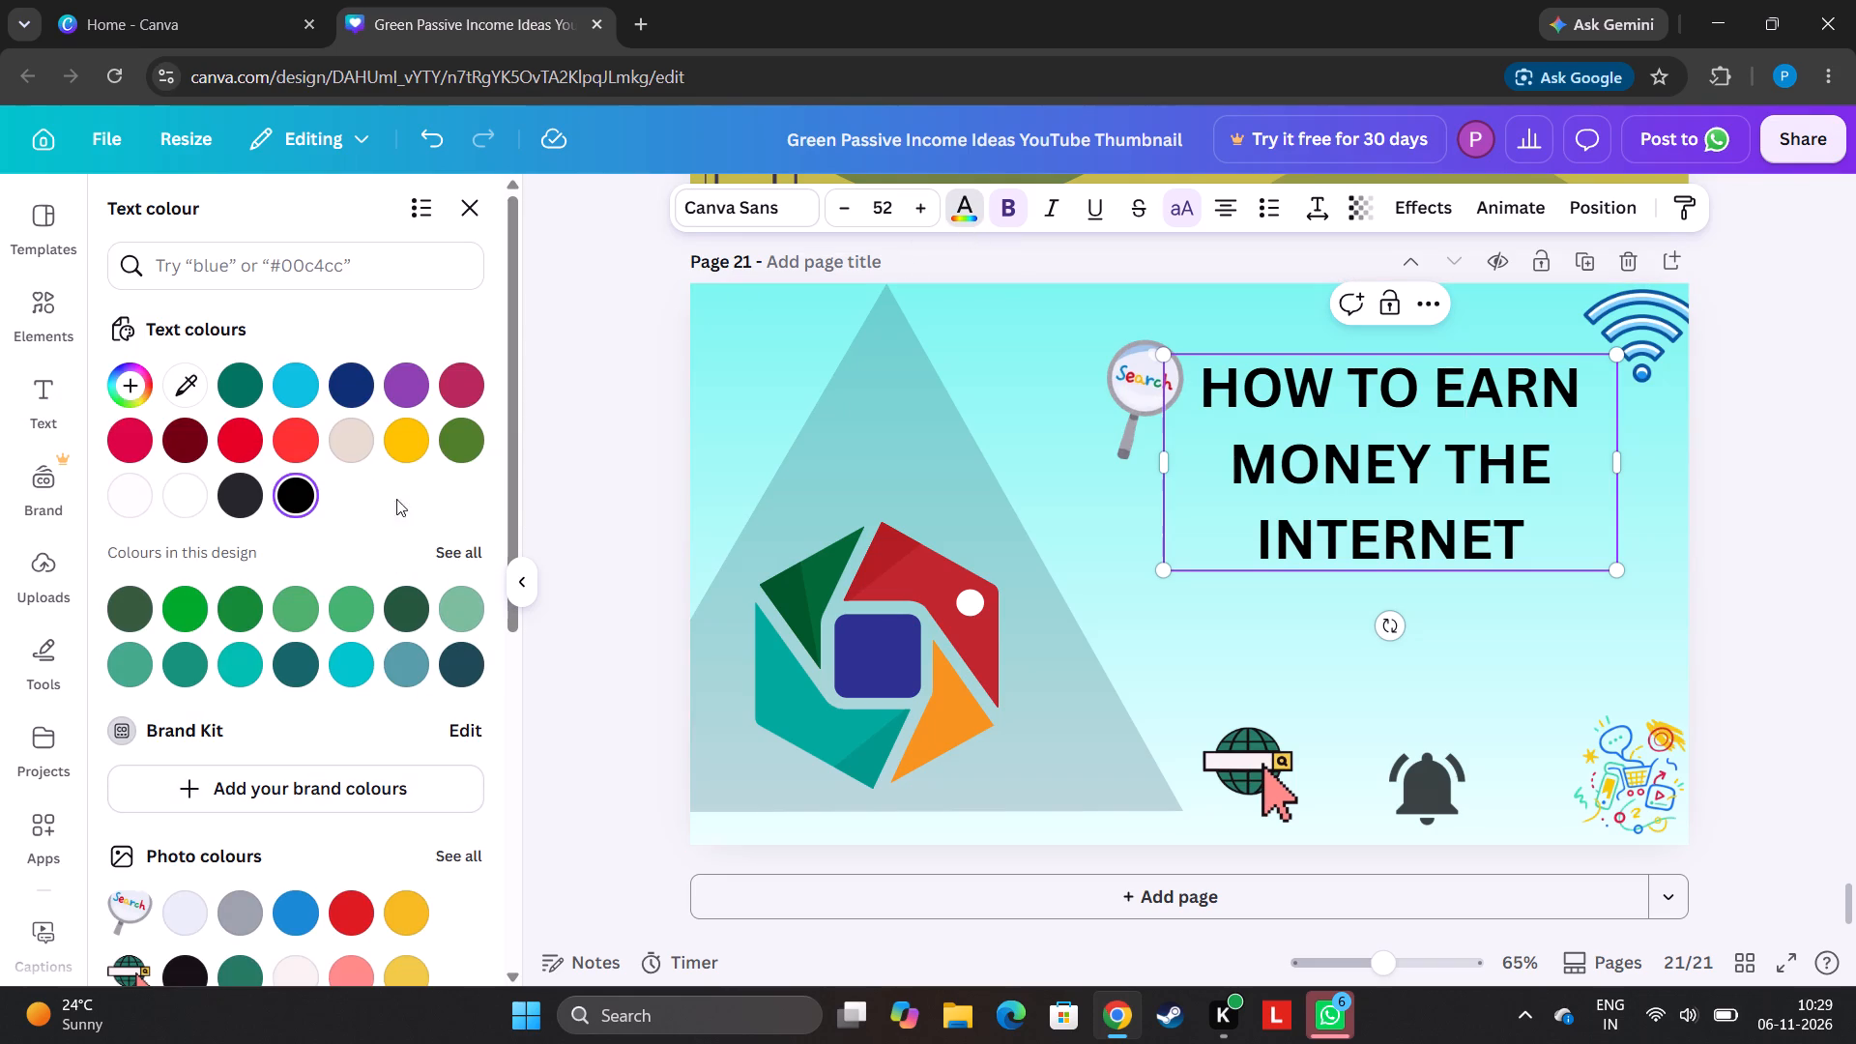
click(450, 373)
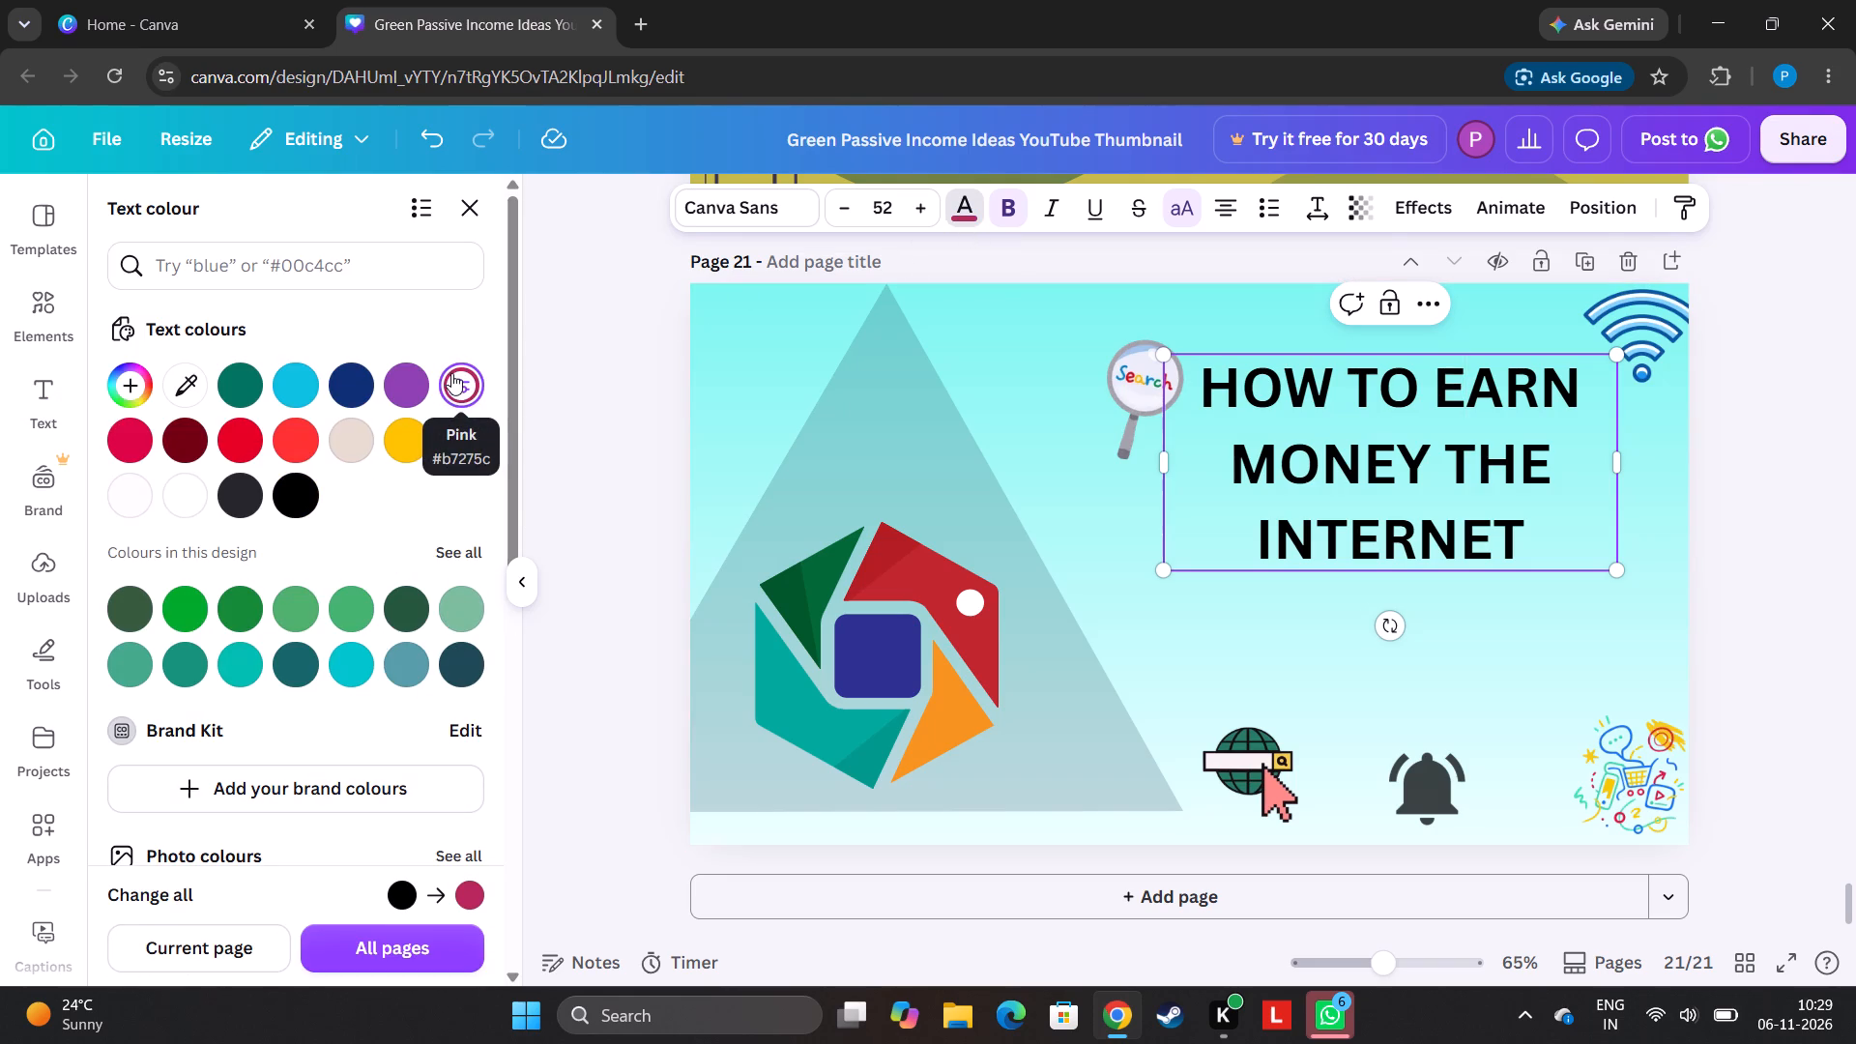
Reselect the whole heading, try neon pink #8e41b4 as an alternative, and set its text colour to pink #b7275c.
click(589, 480)
click(600, 475)
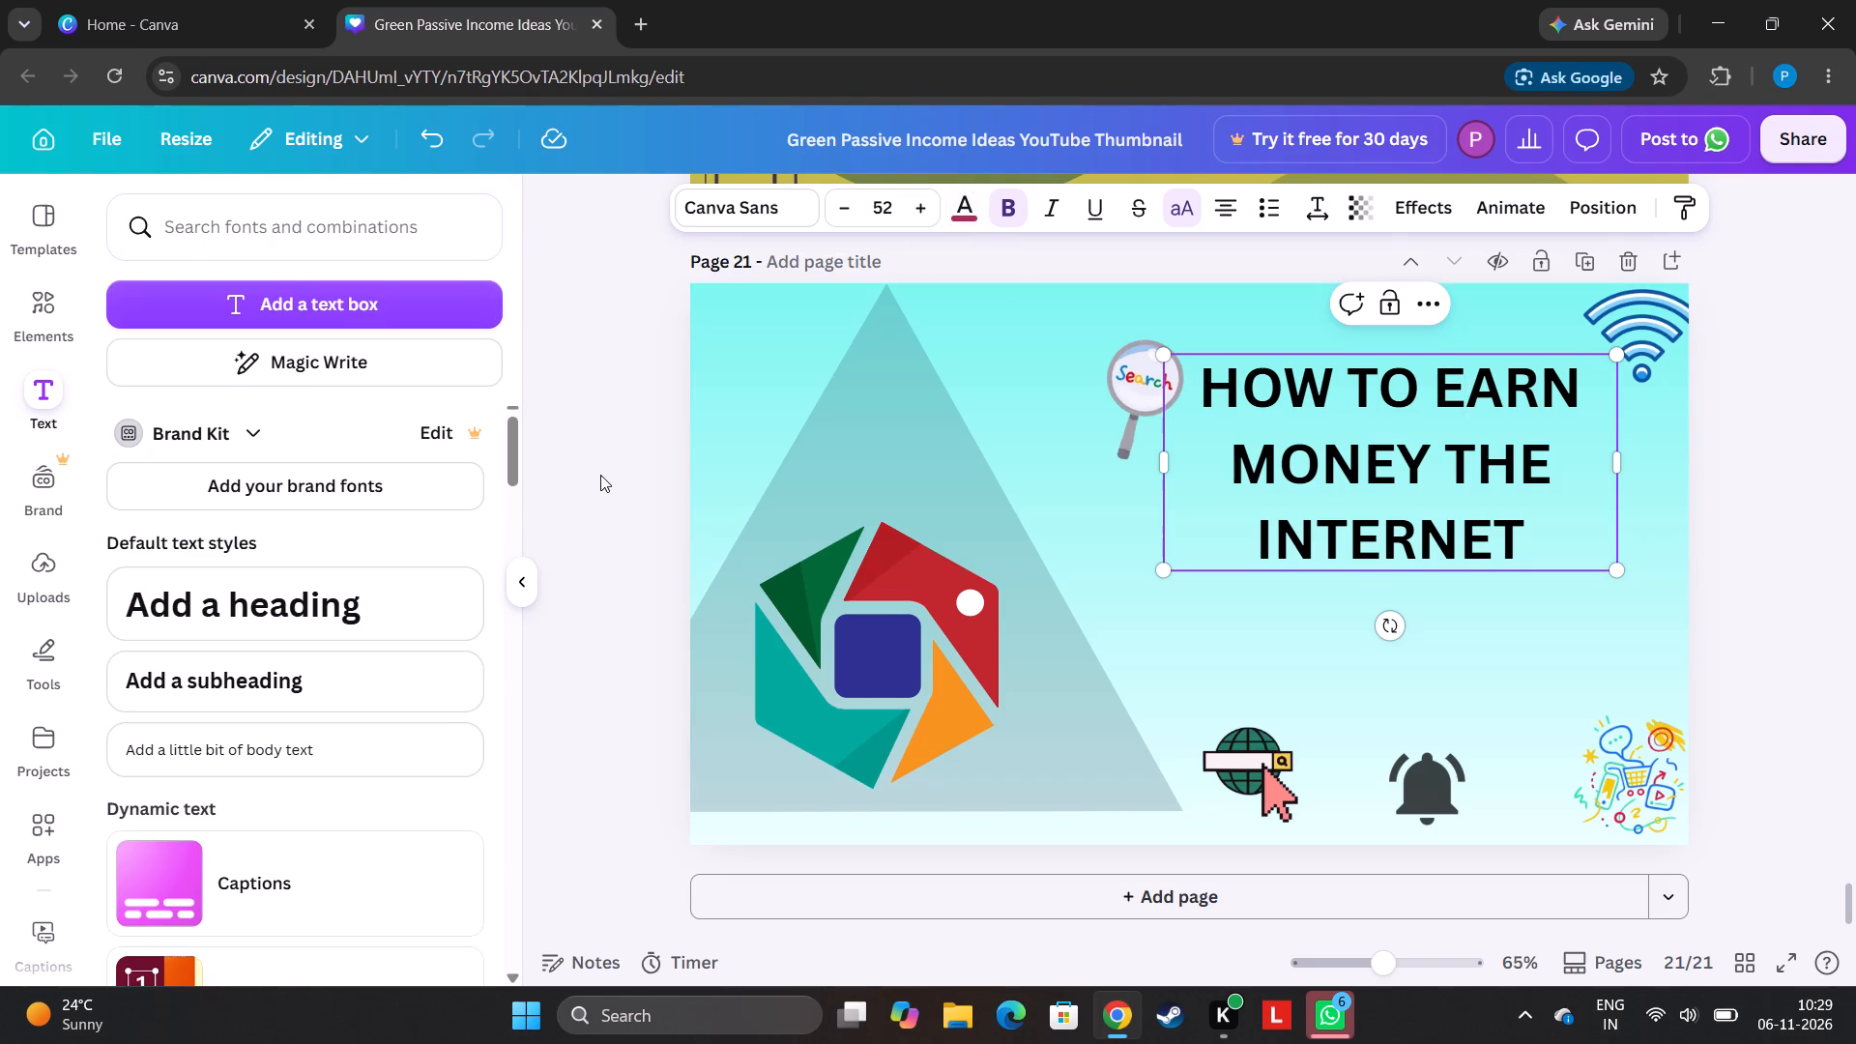
click(1347, 486)
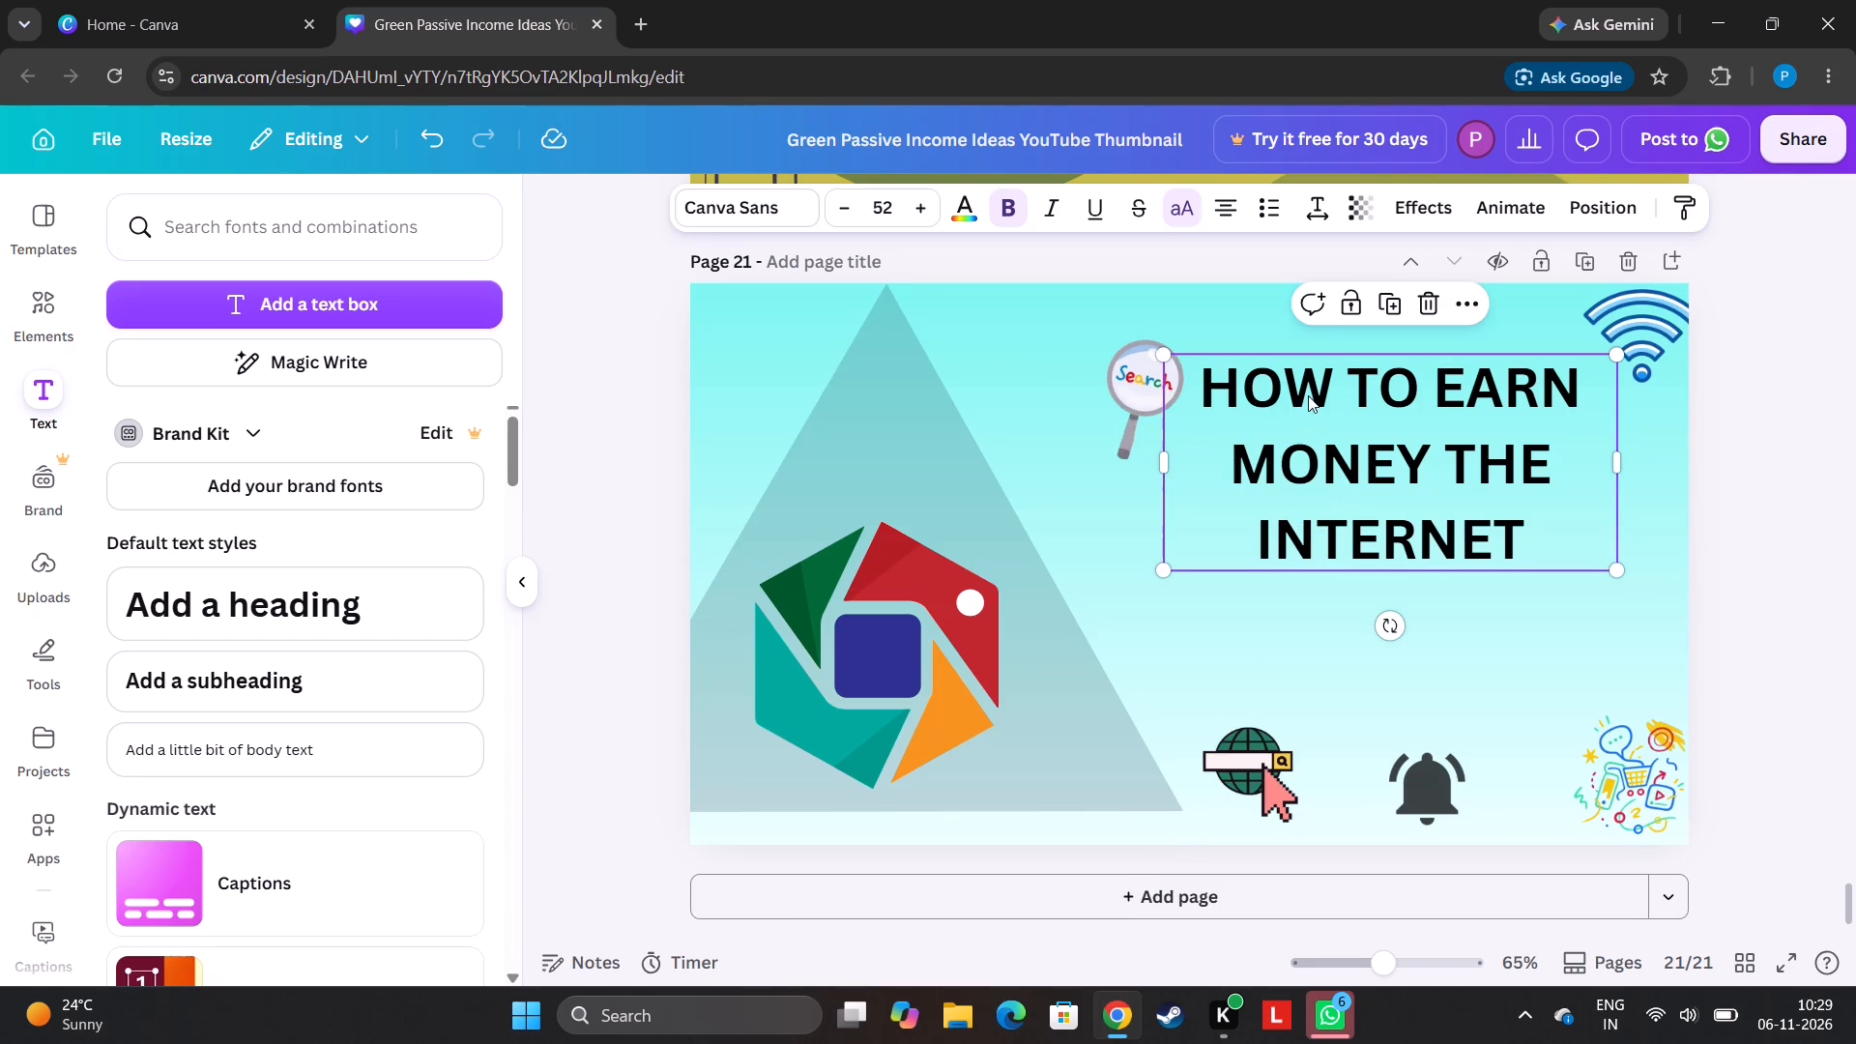
click(953, 212)
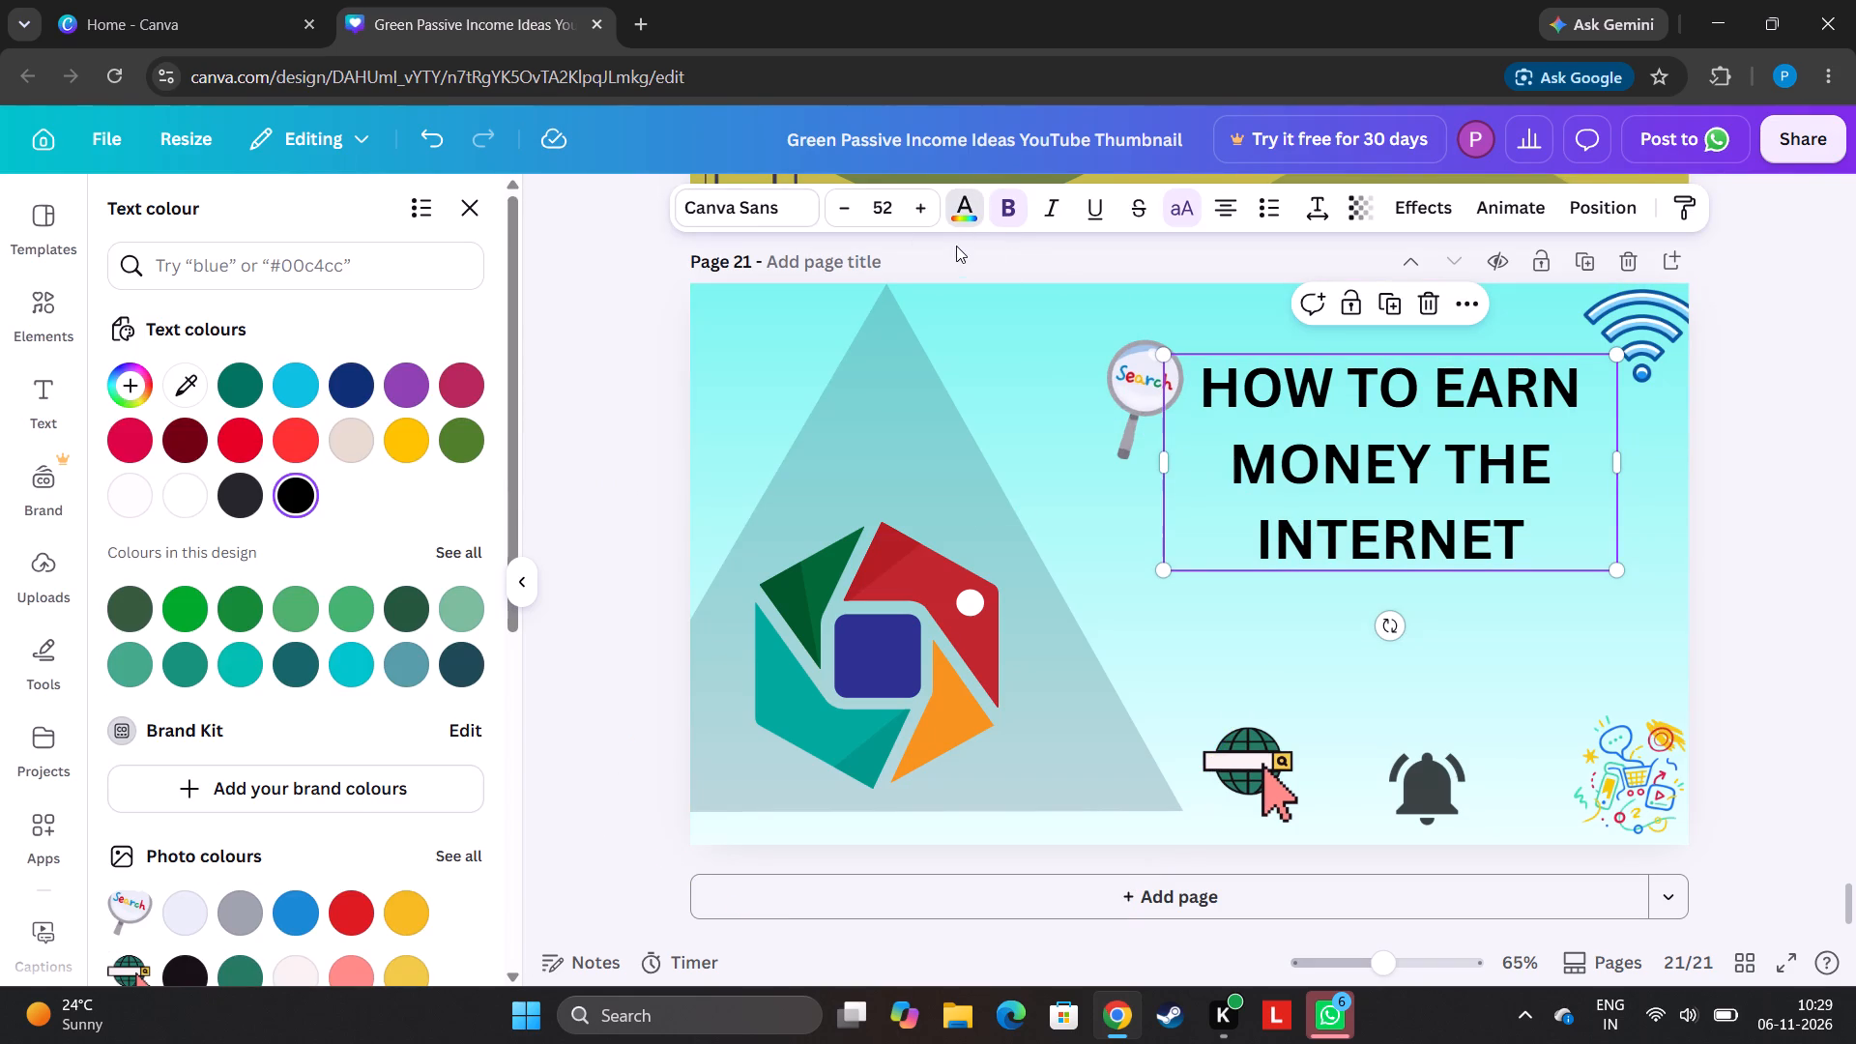
click(962, 217)
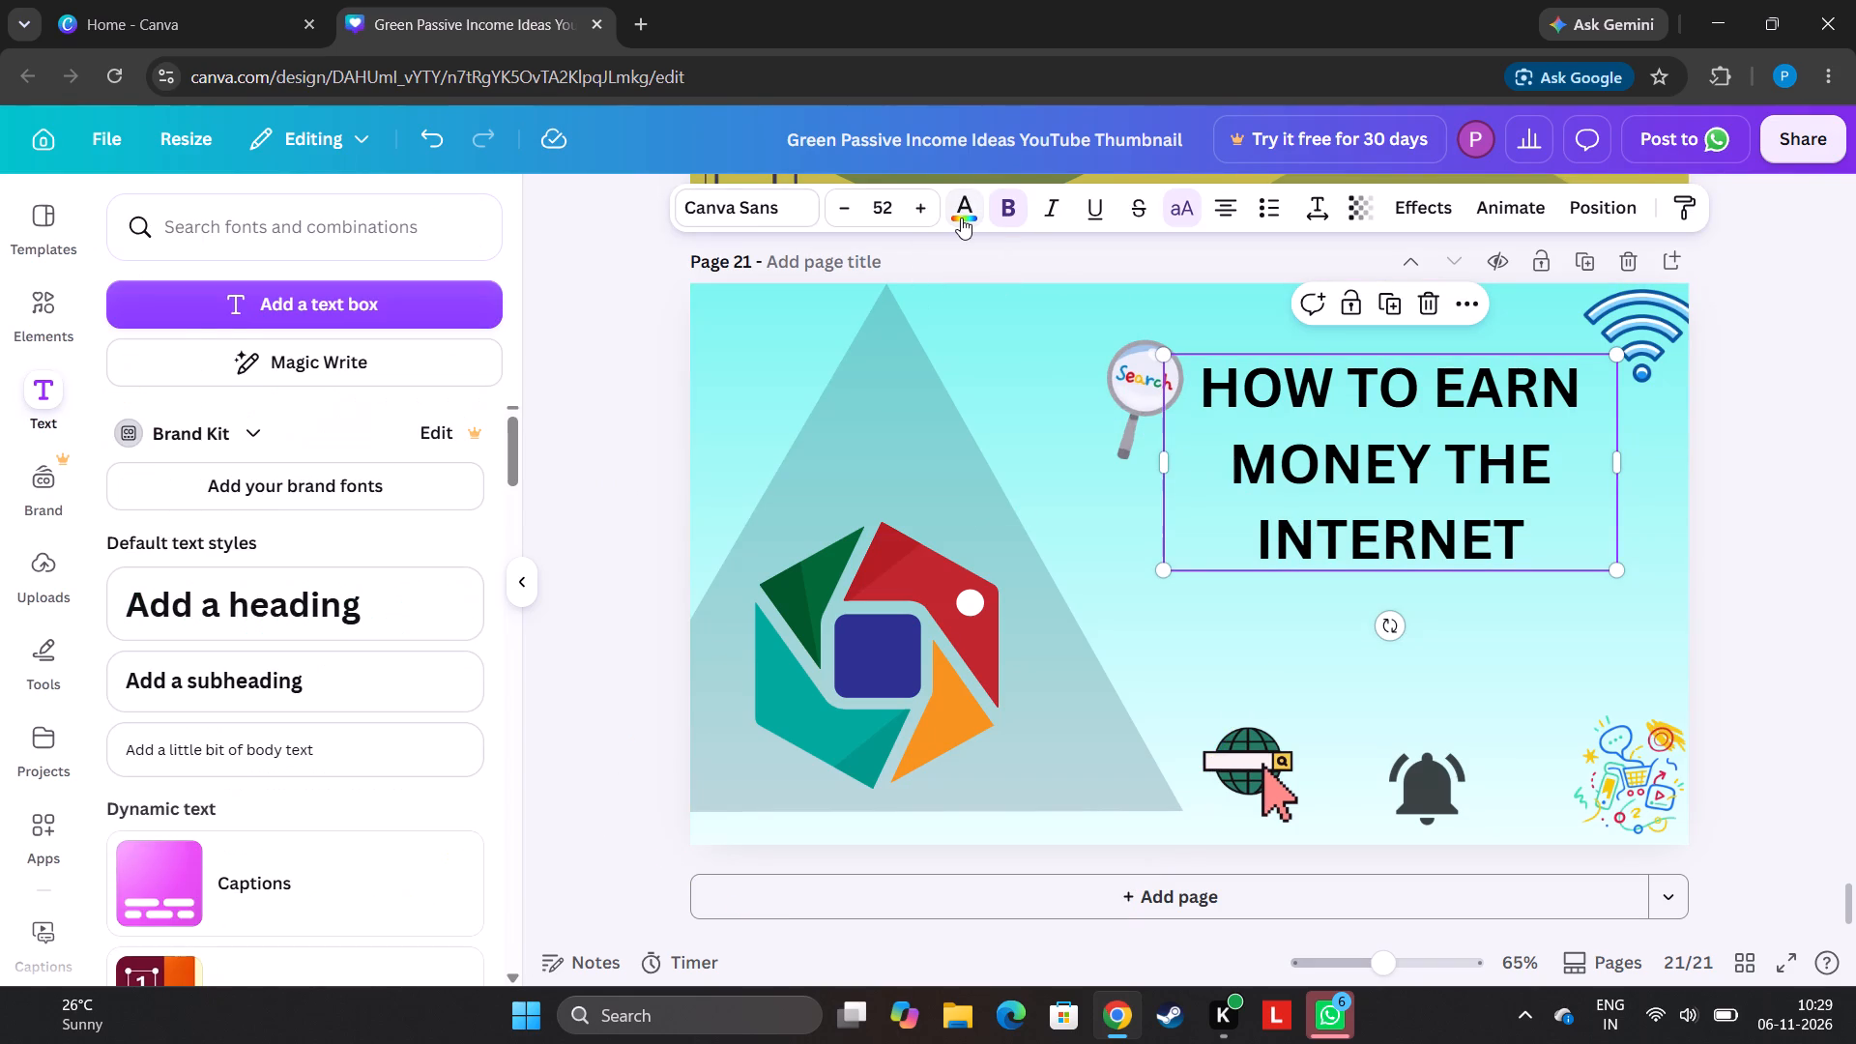
click(961, 217)
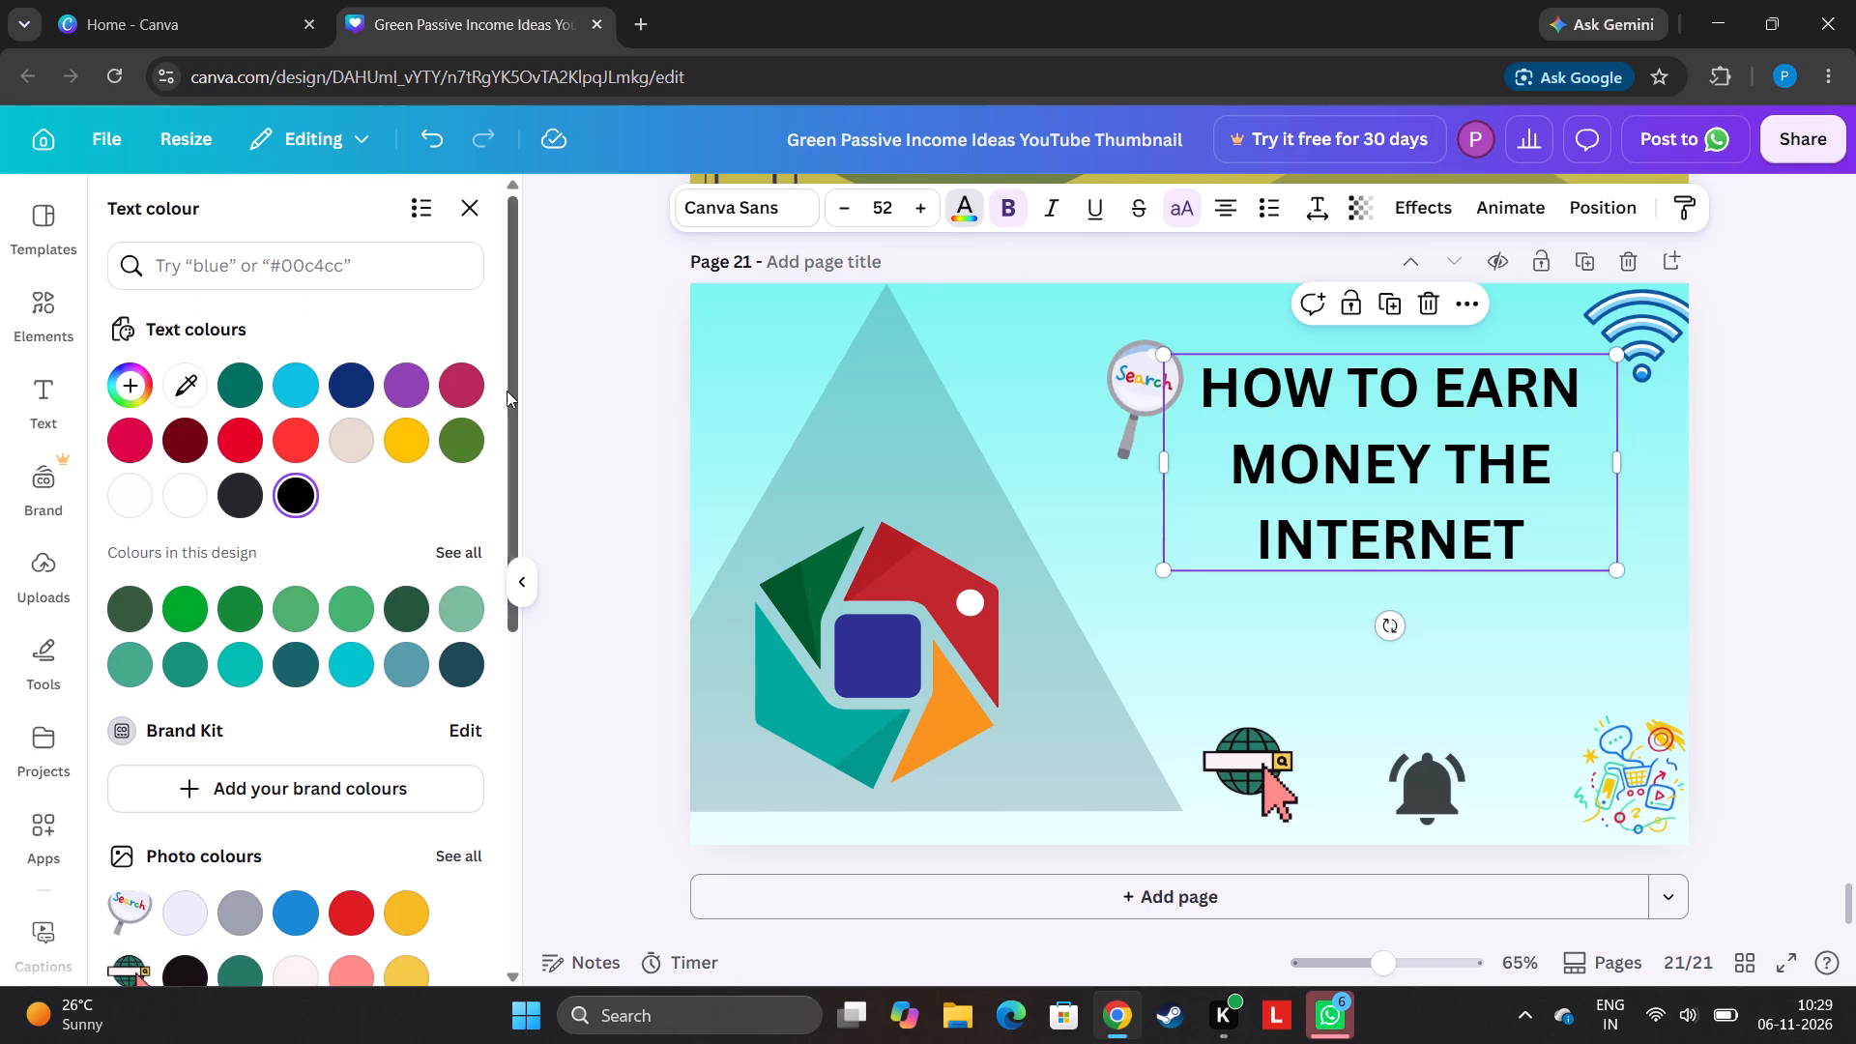
click(452, 382)
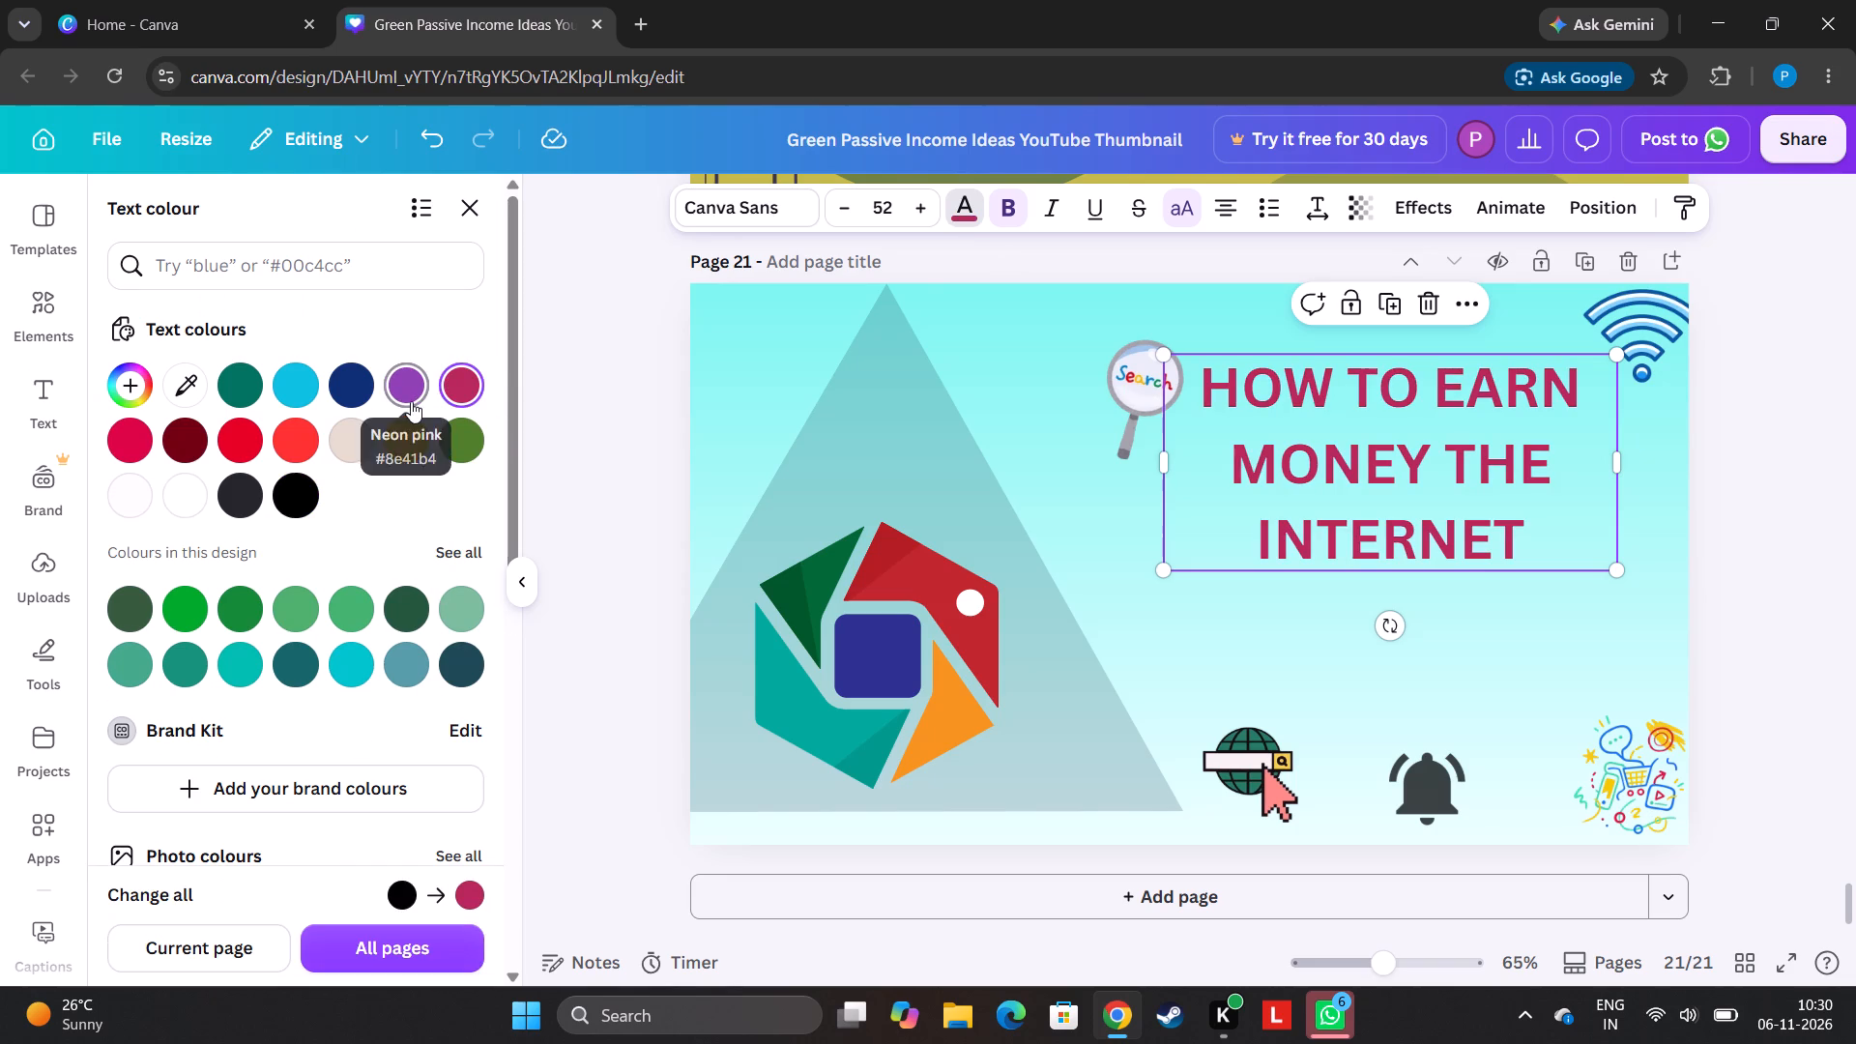
click(411, 401)
click(406, 435)
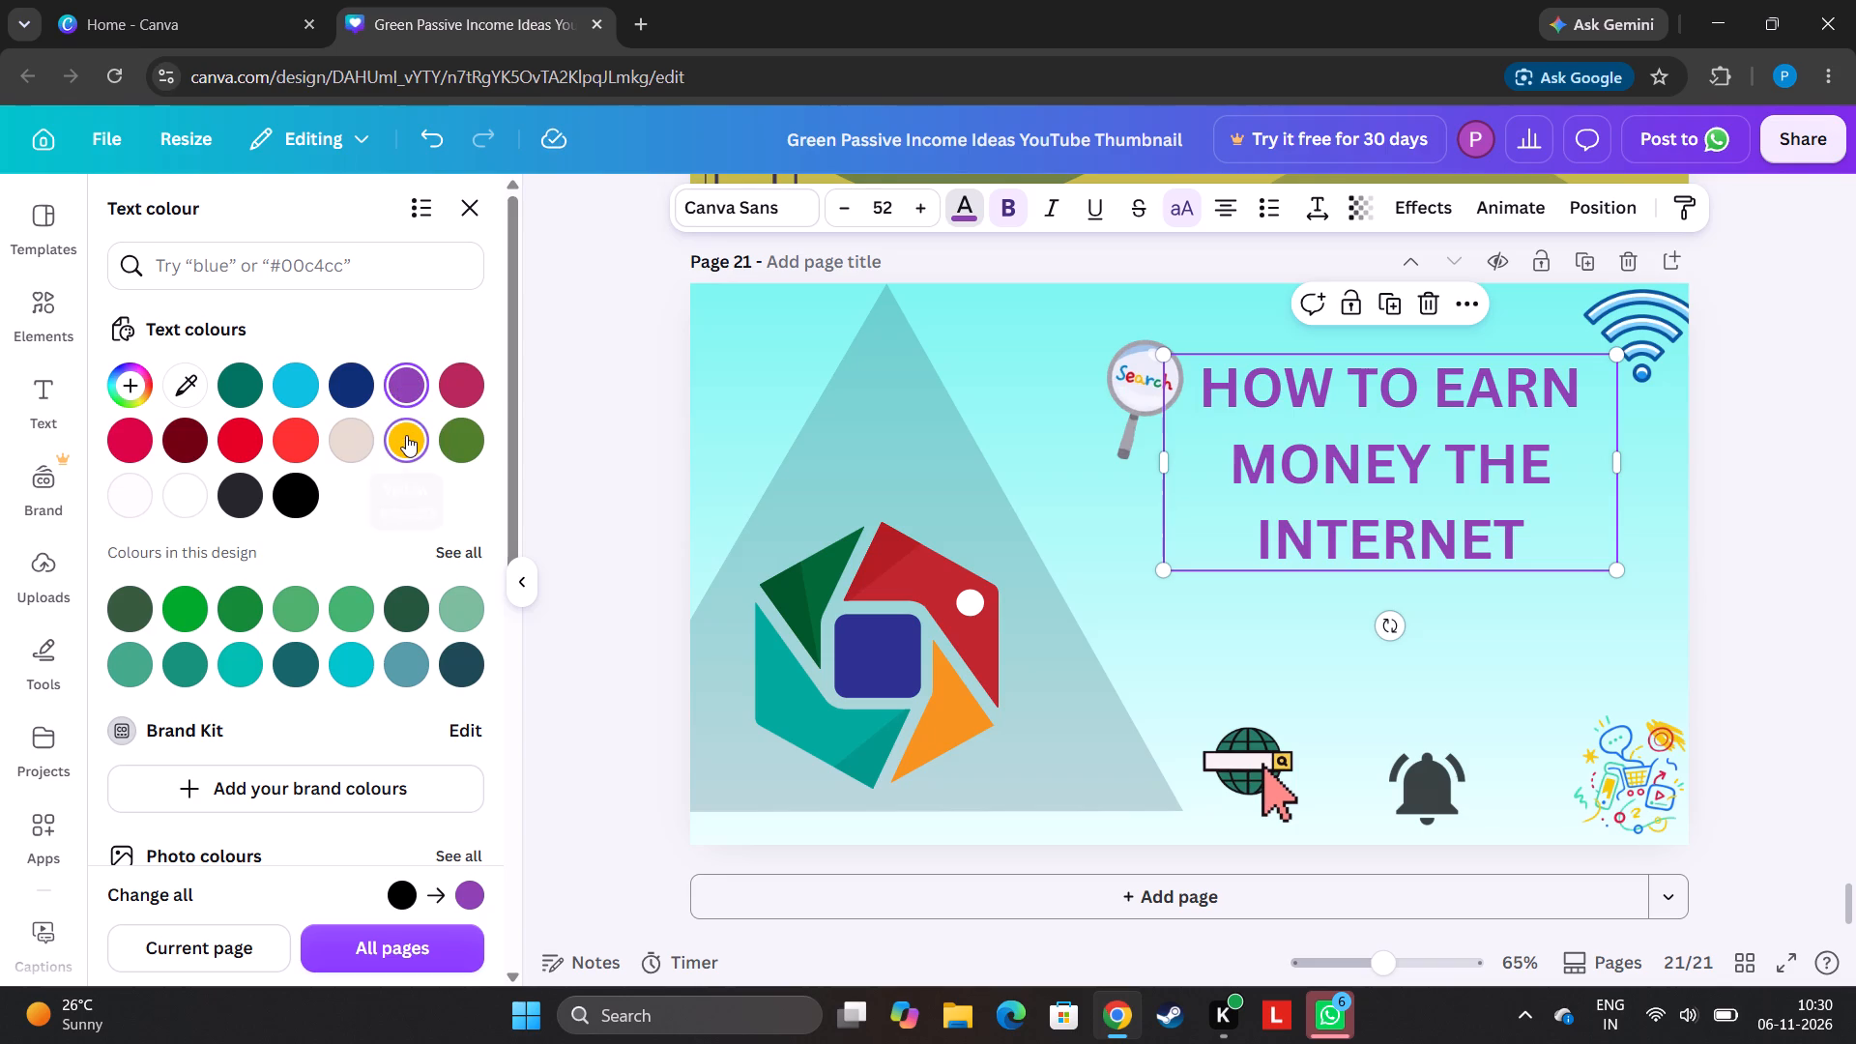
click(450, 395)
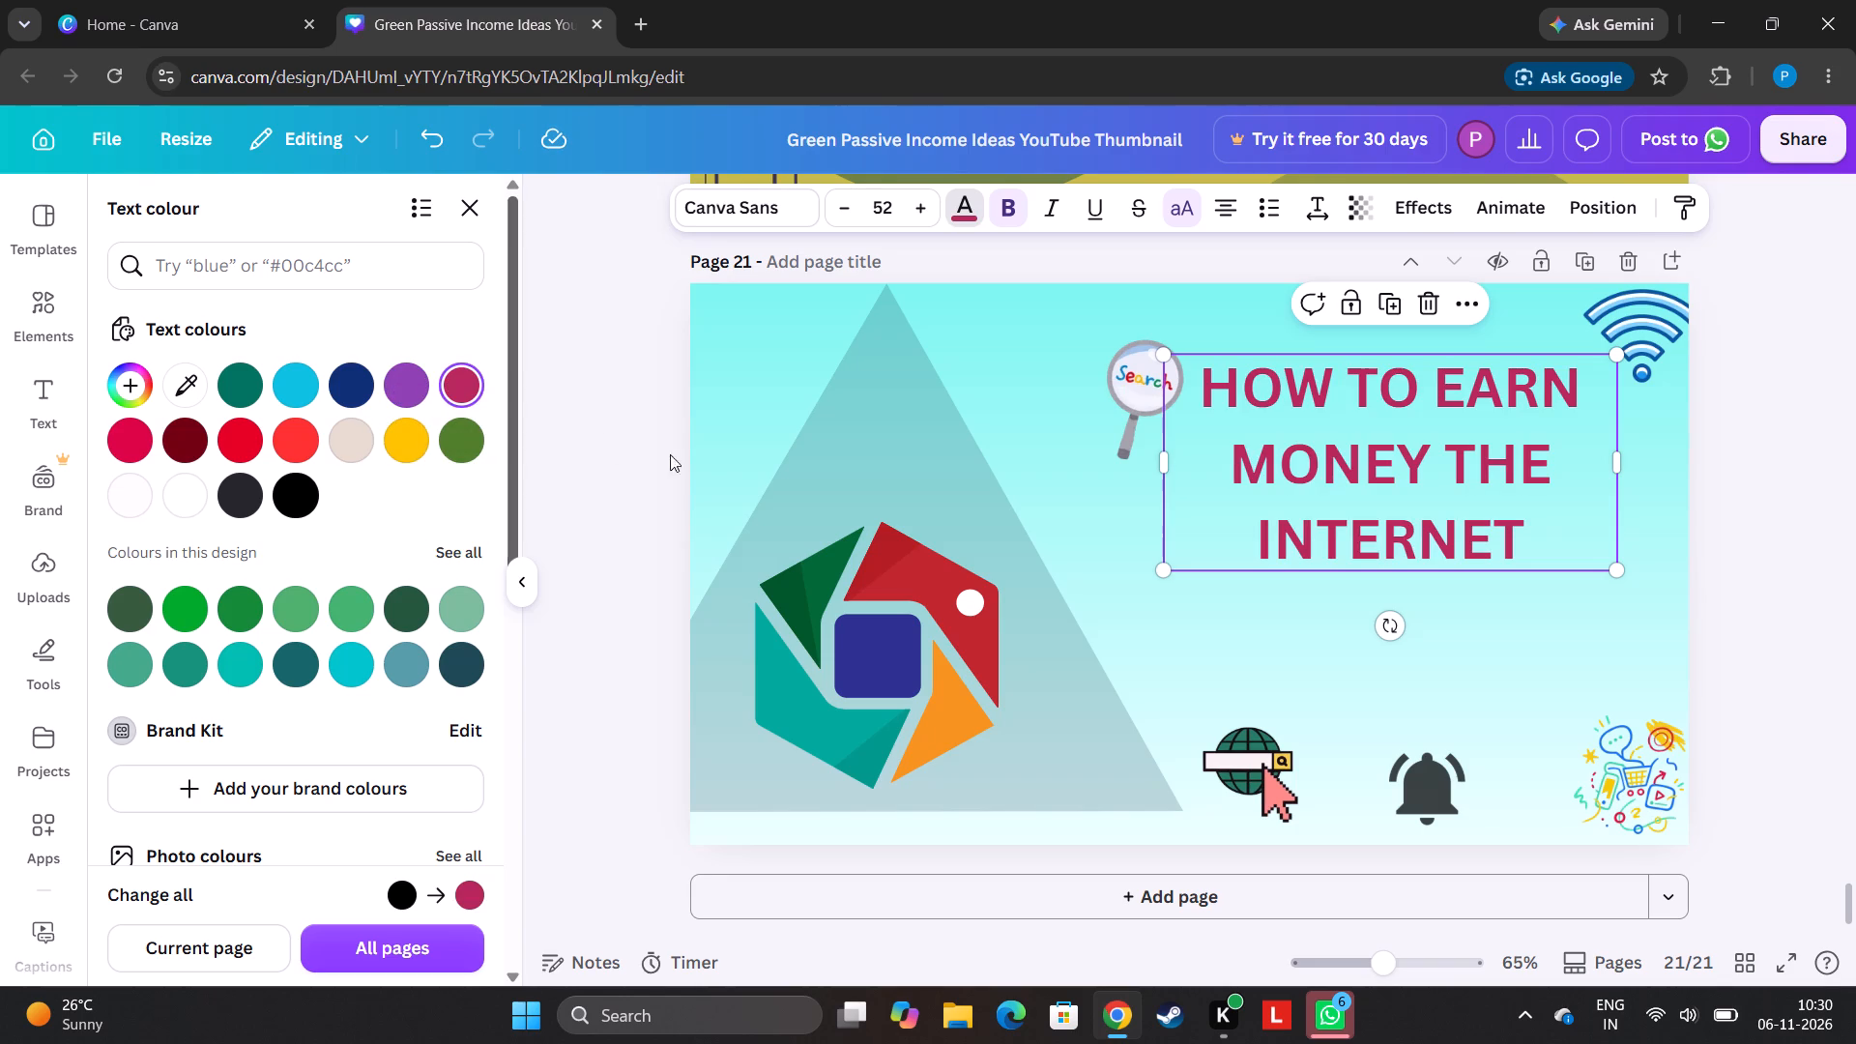
Insert the word "through" between "money" and "the" in the heading on page 21.
click(1425, 212)
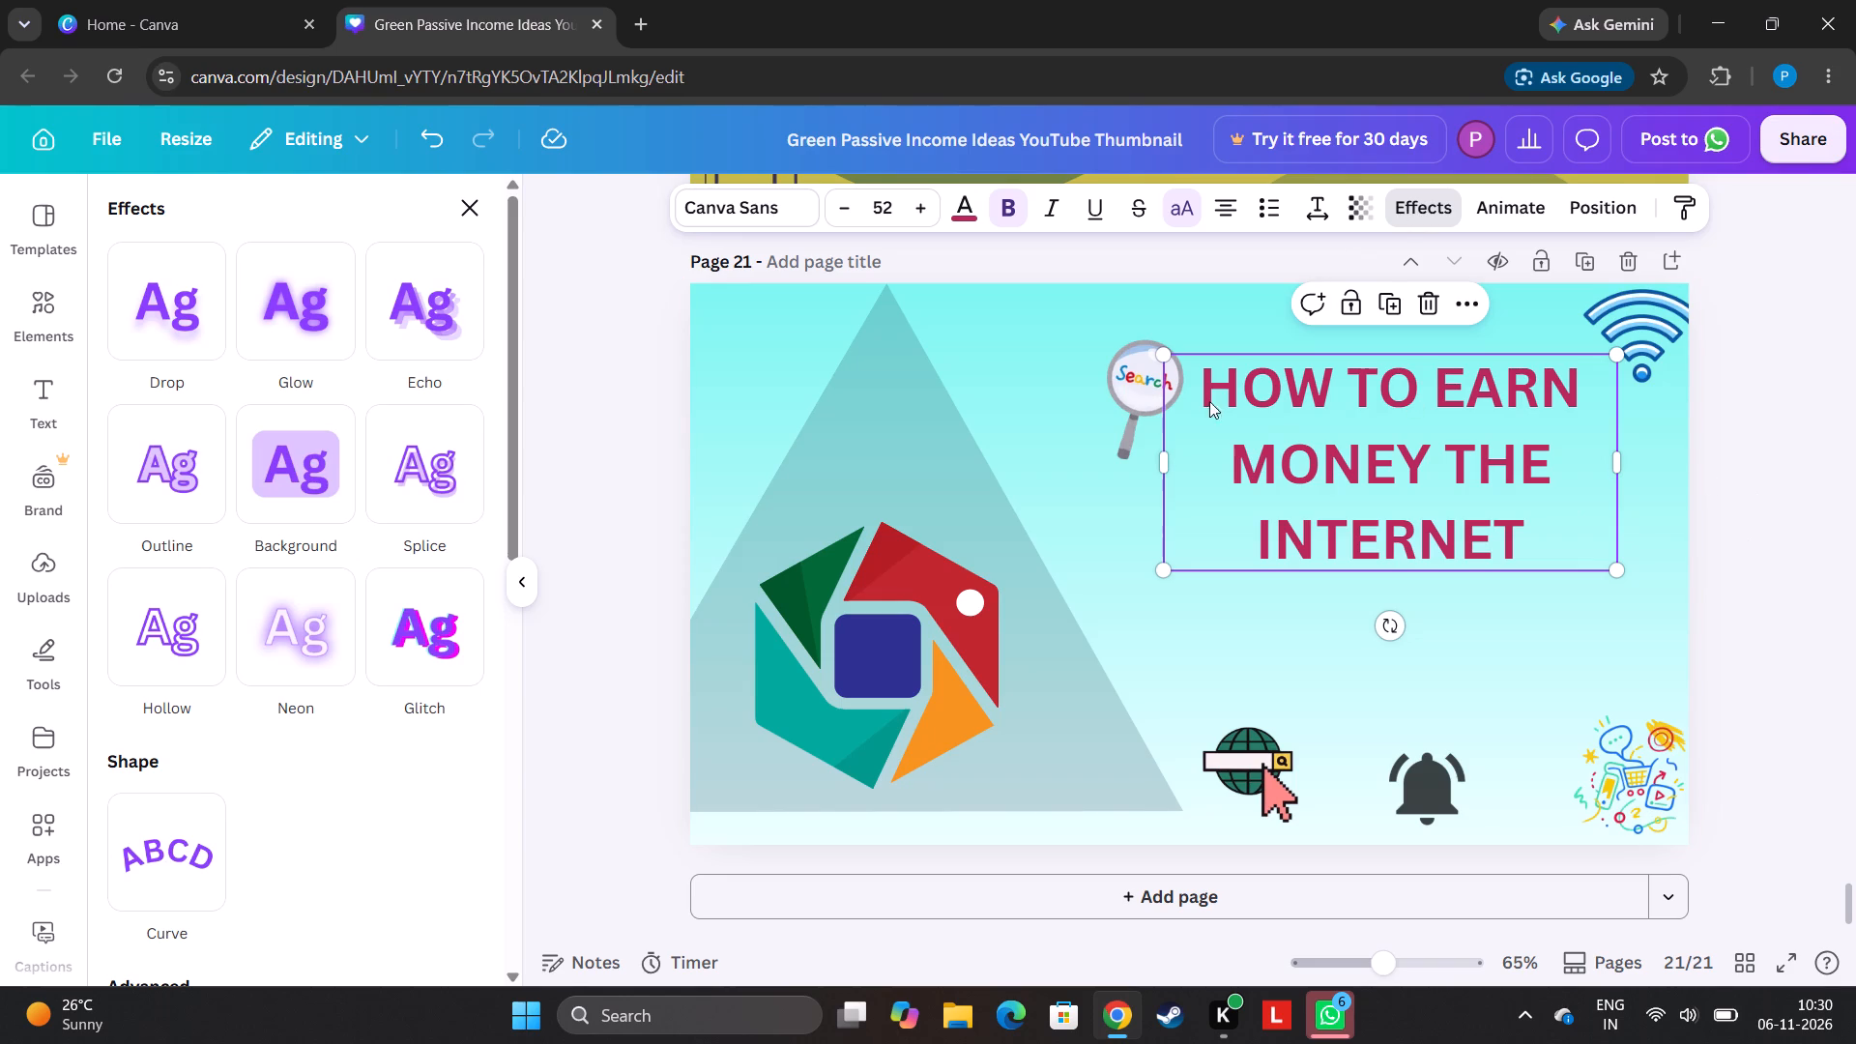
click(1435, 452)
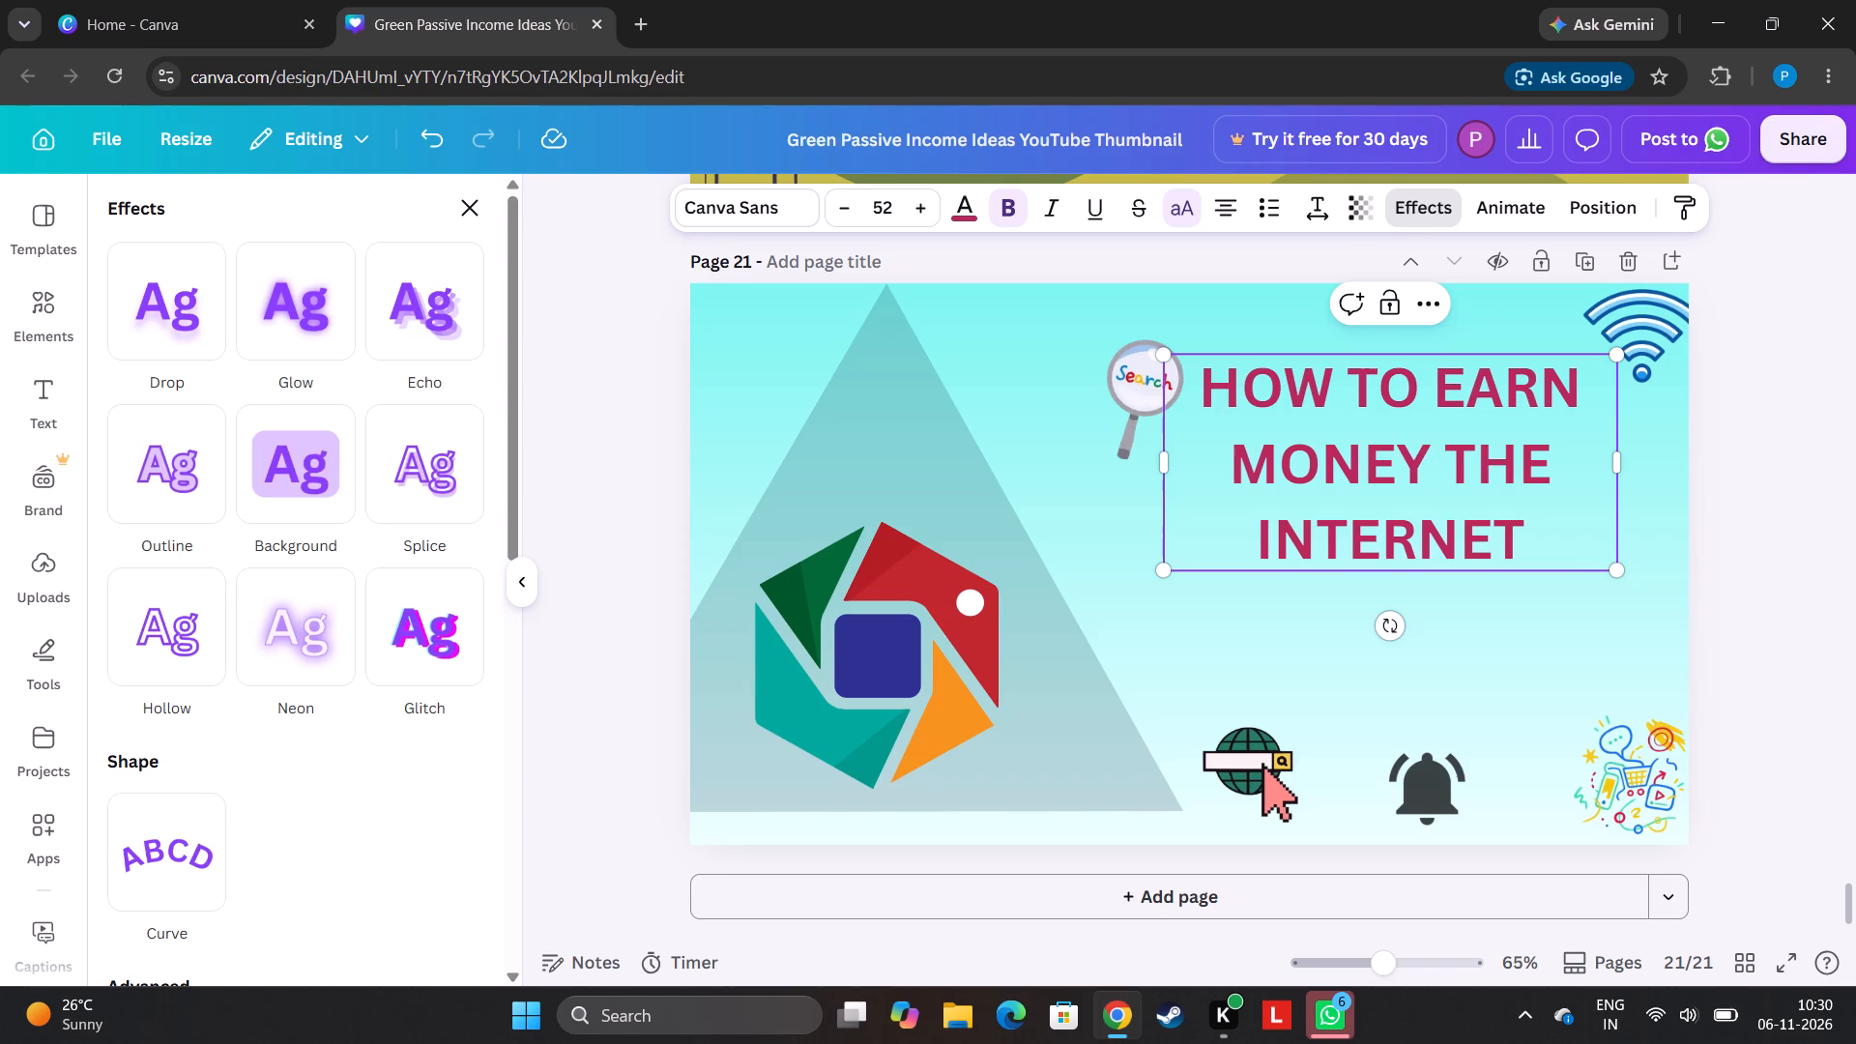
key(space)
text(th)
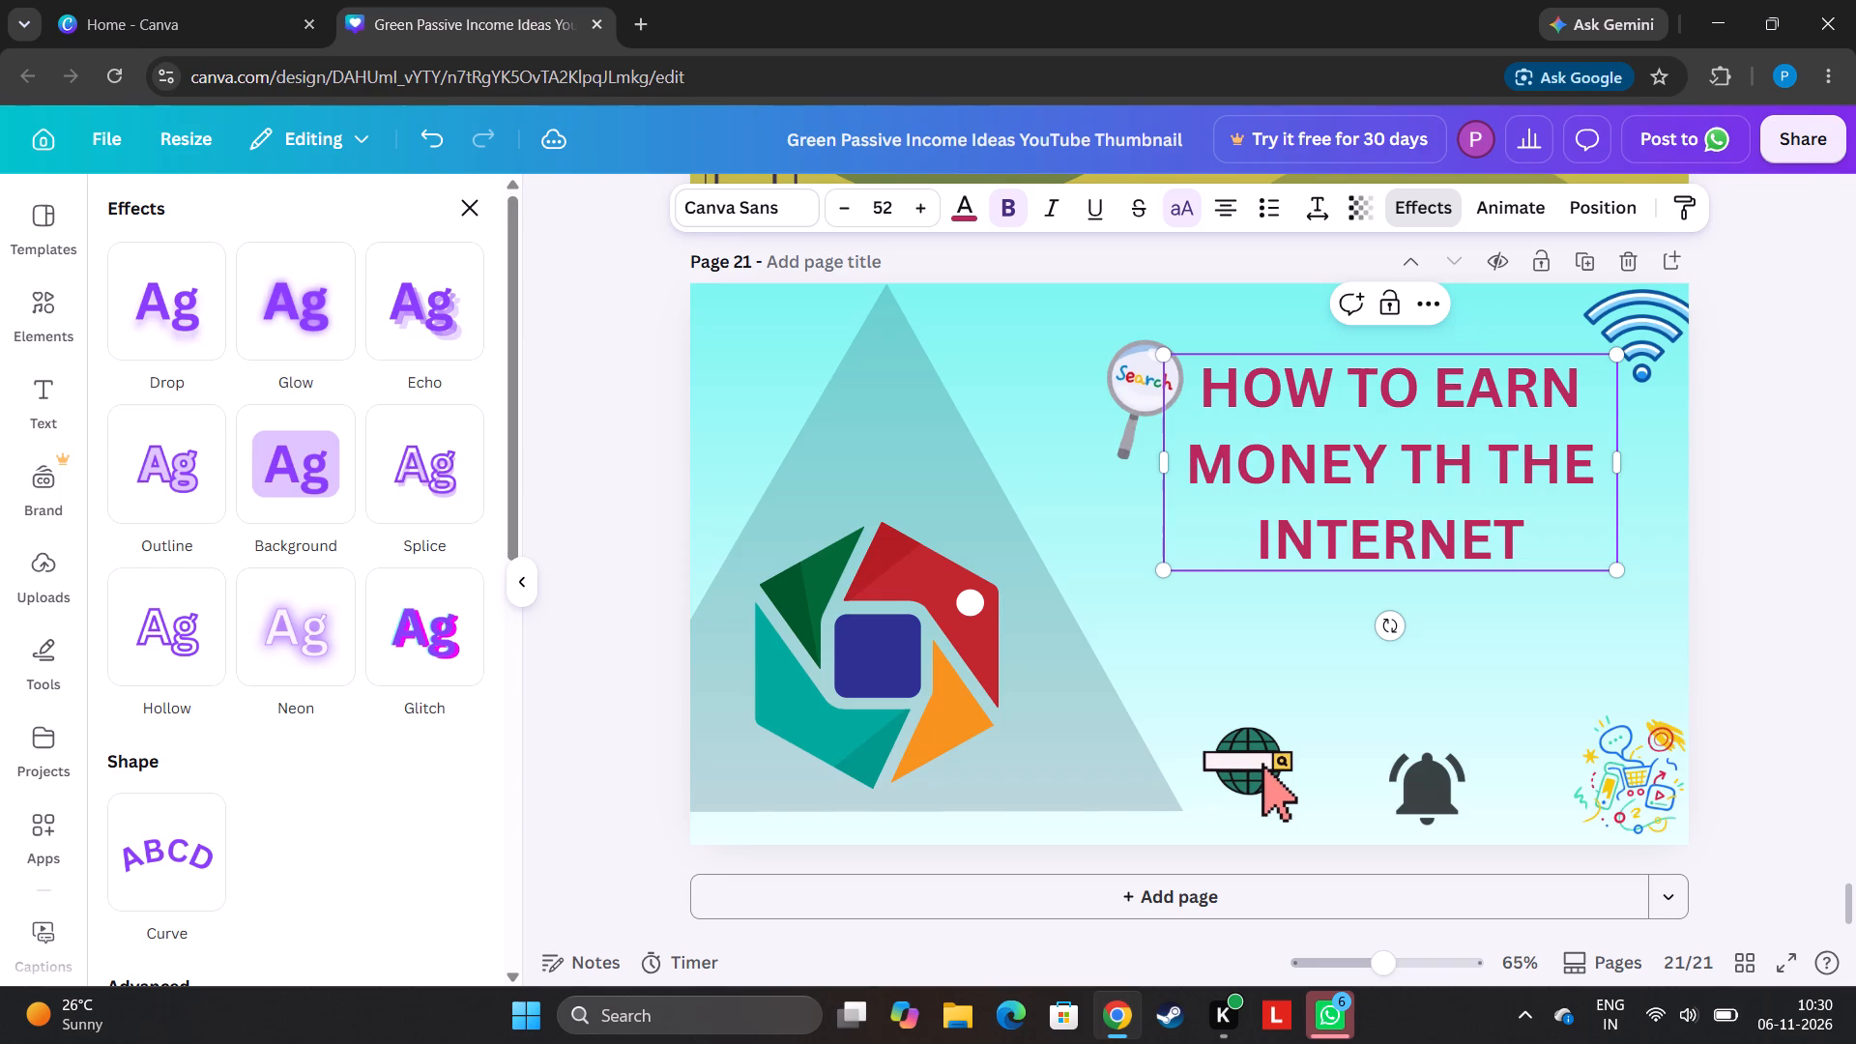
key(r)
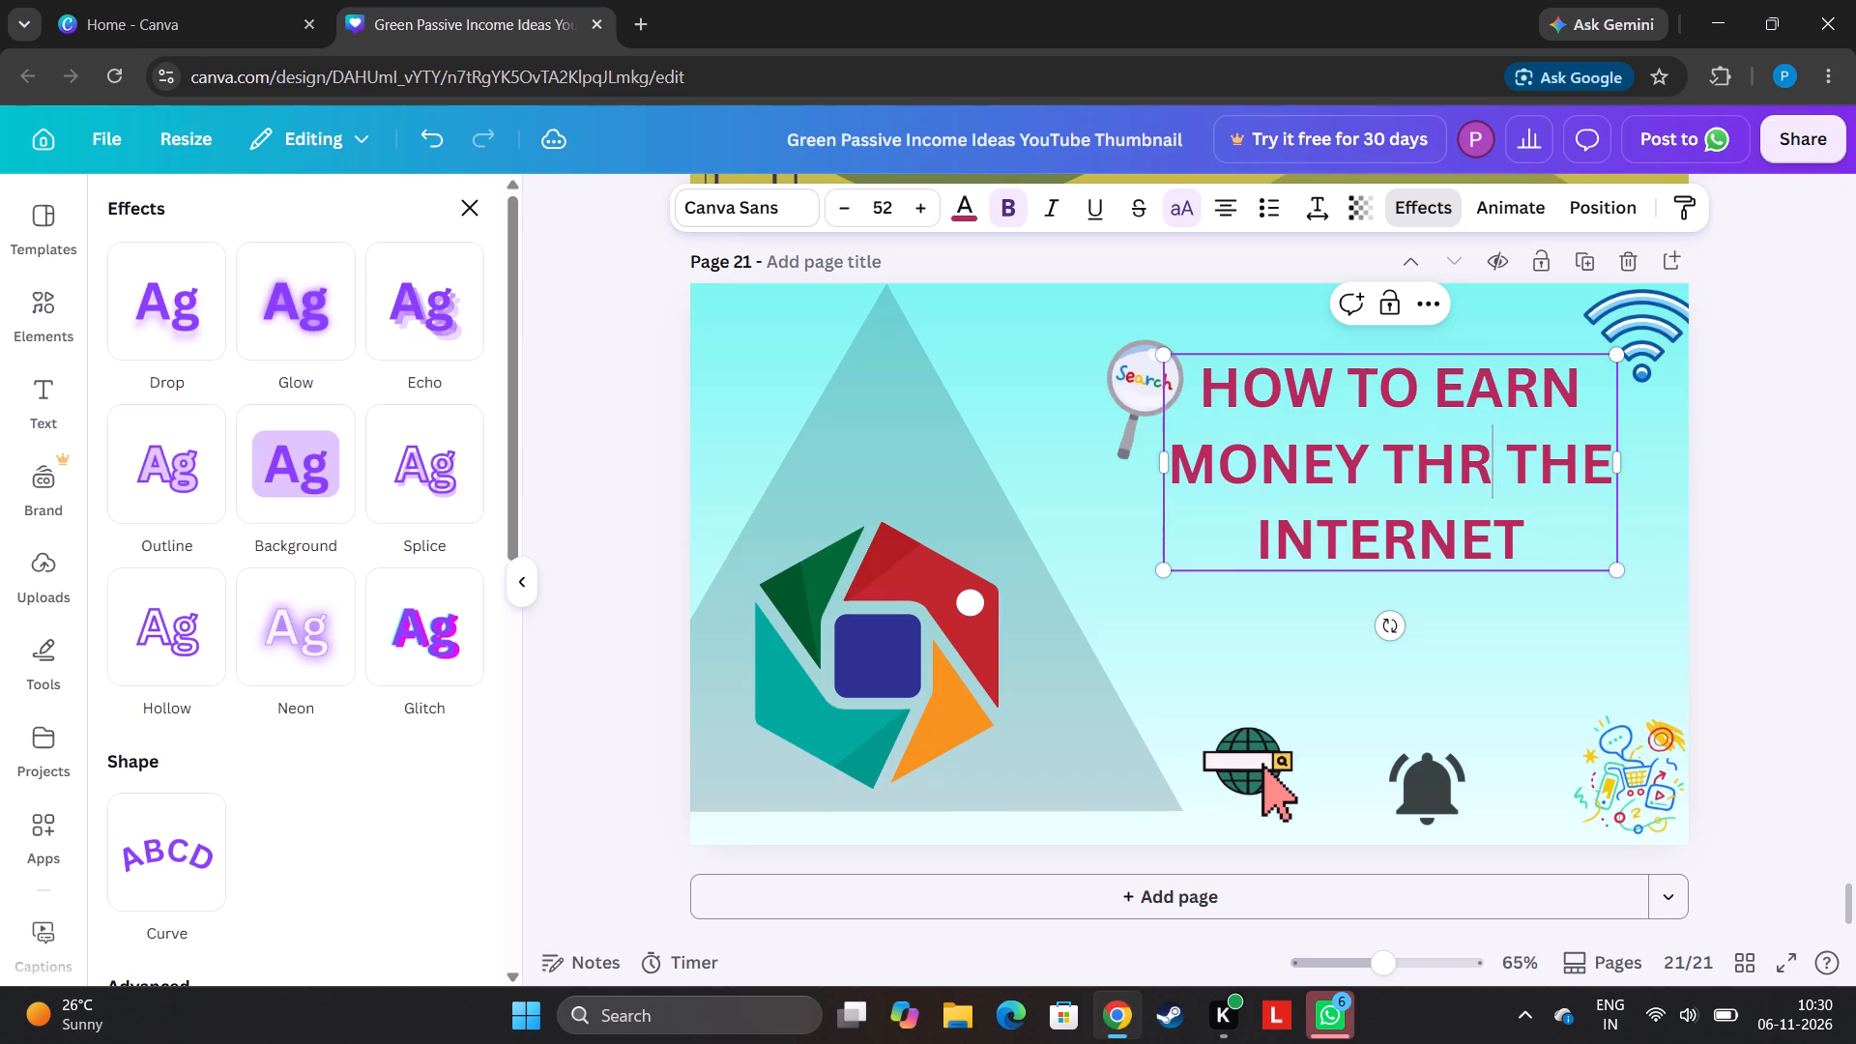
key(o)
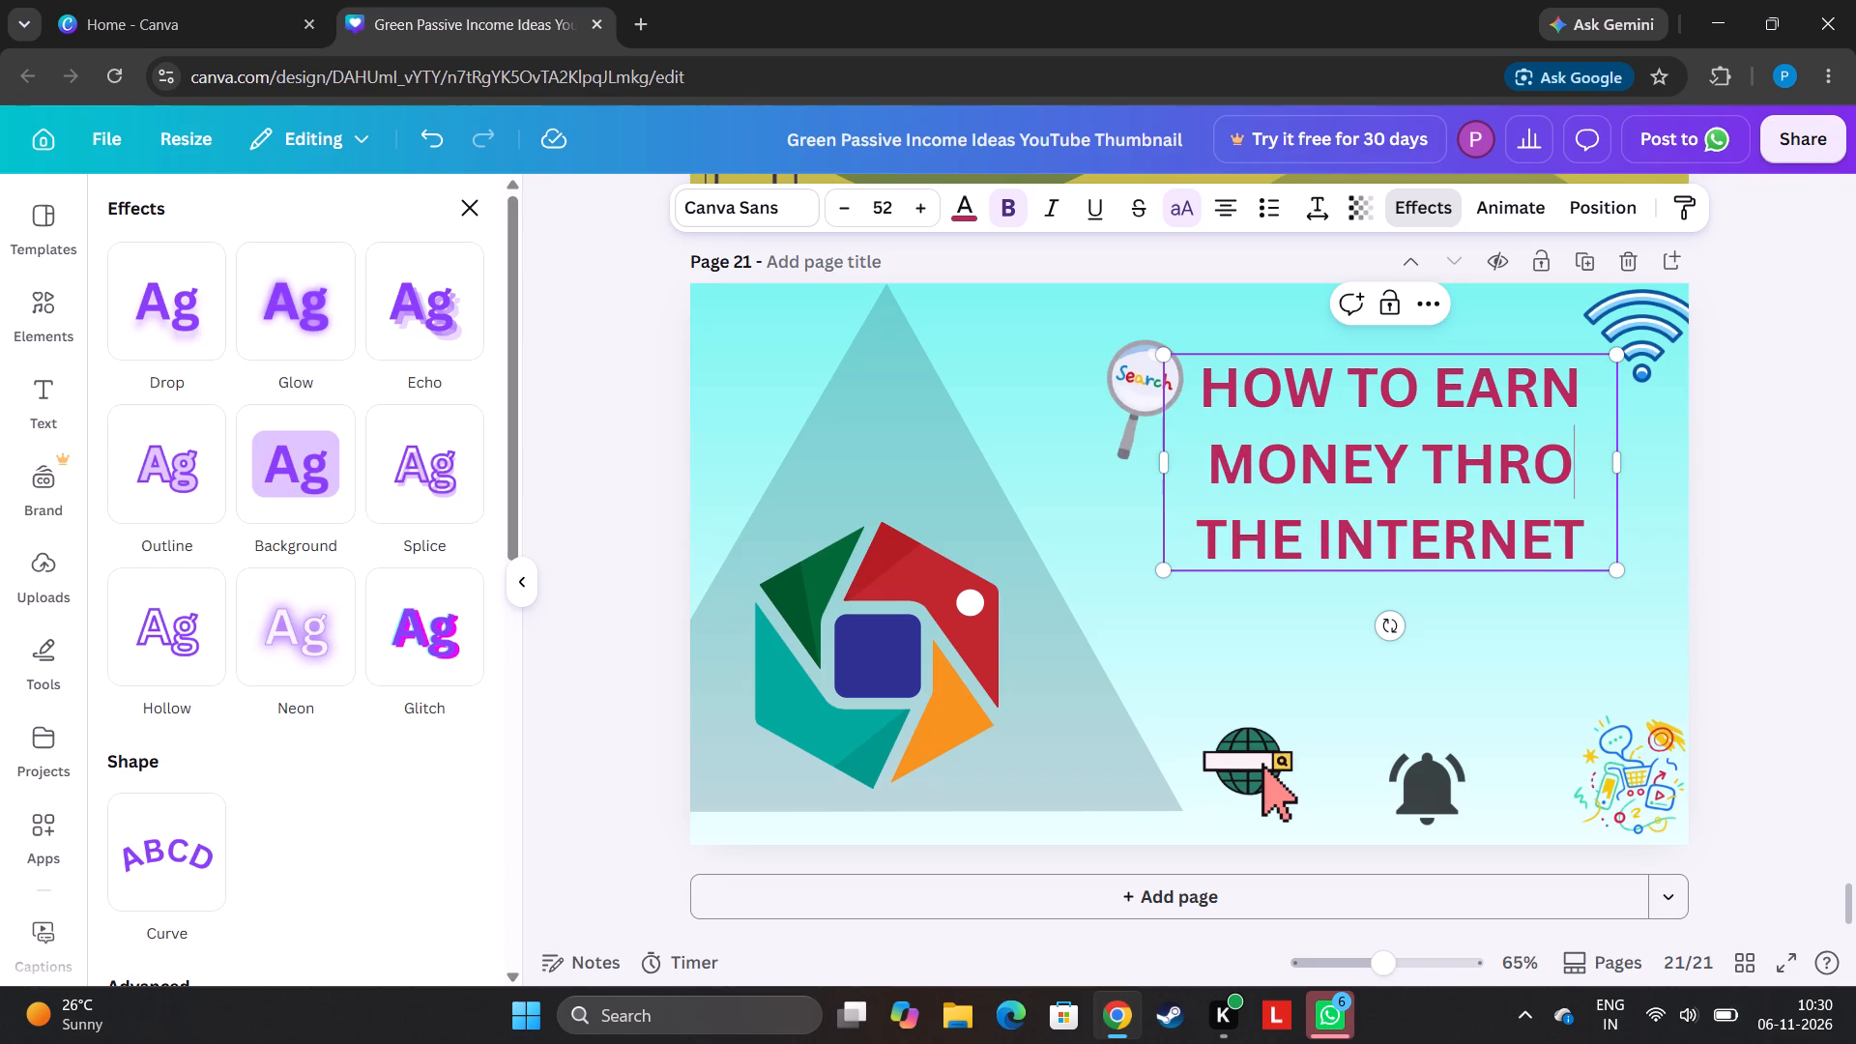
key(u)
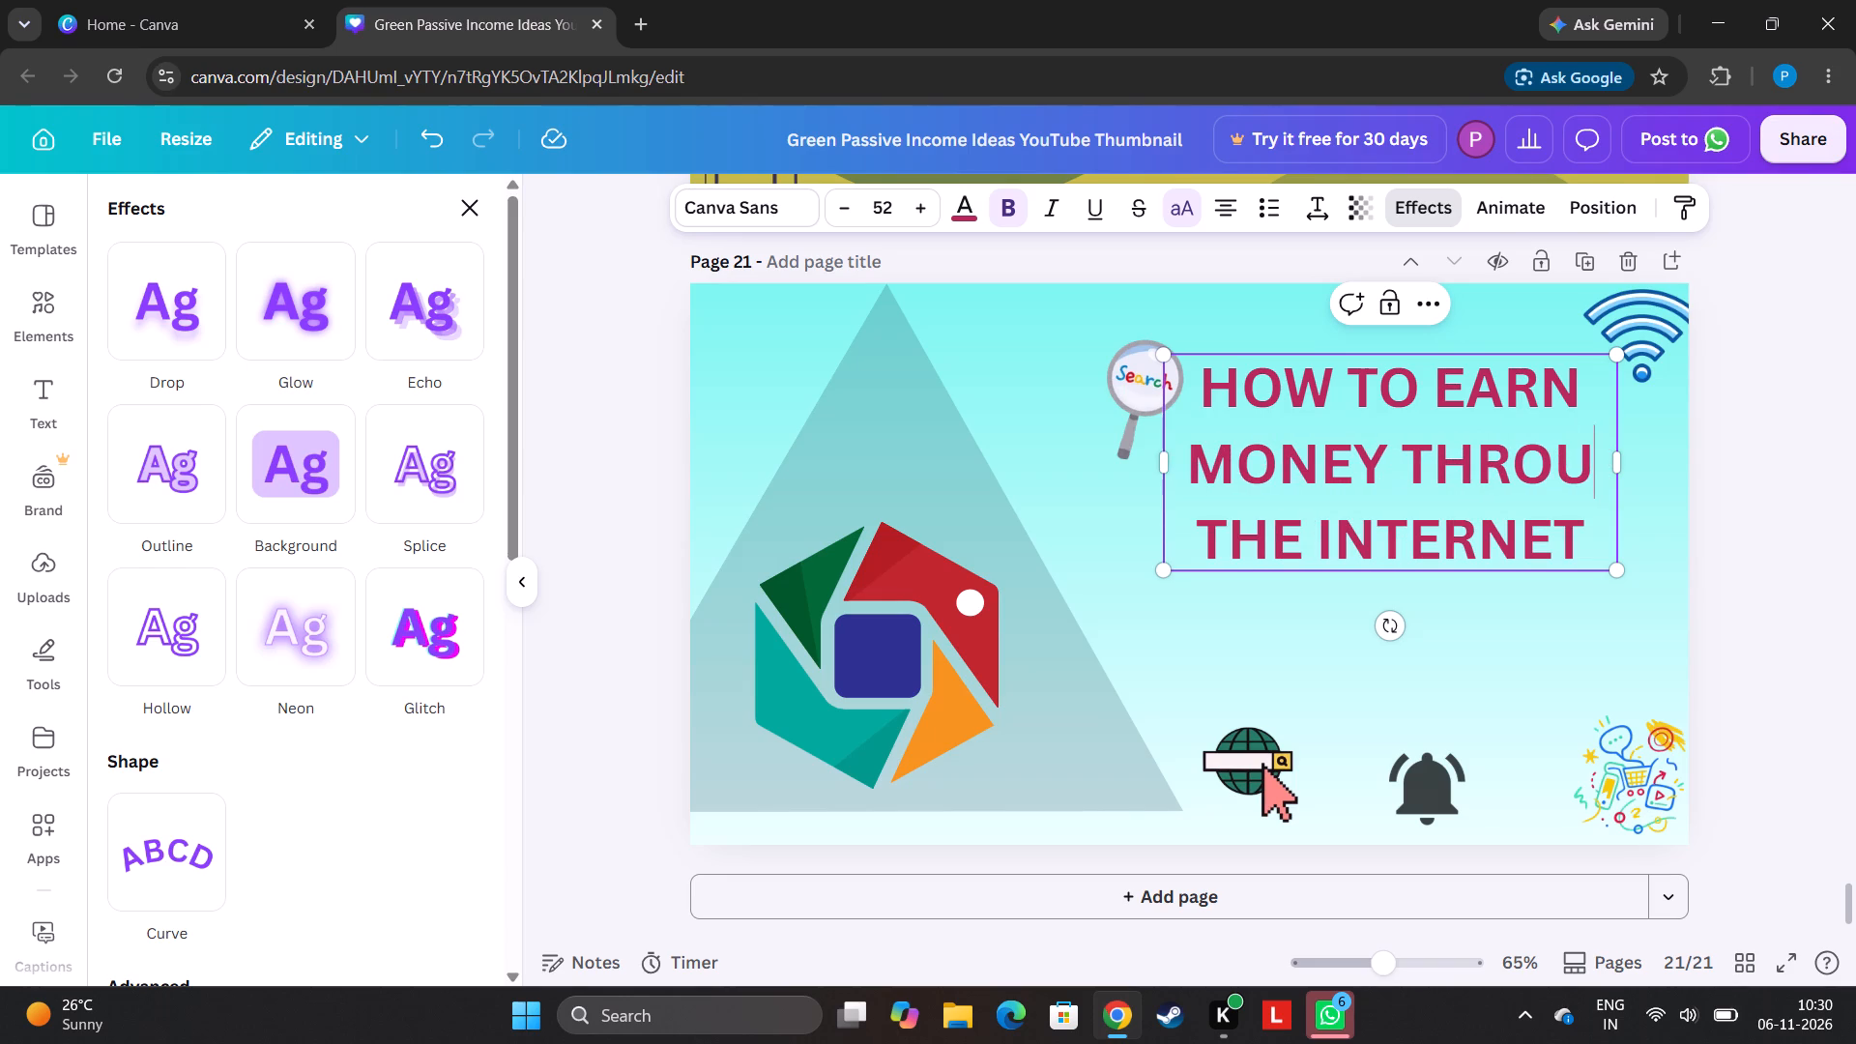
text(gh)
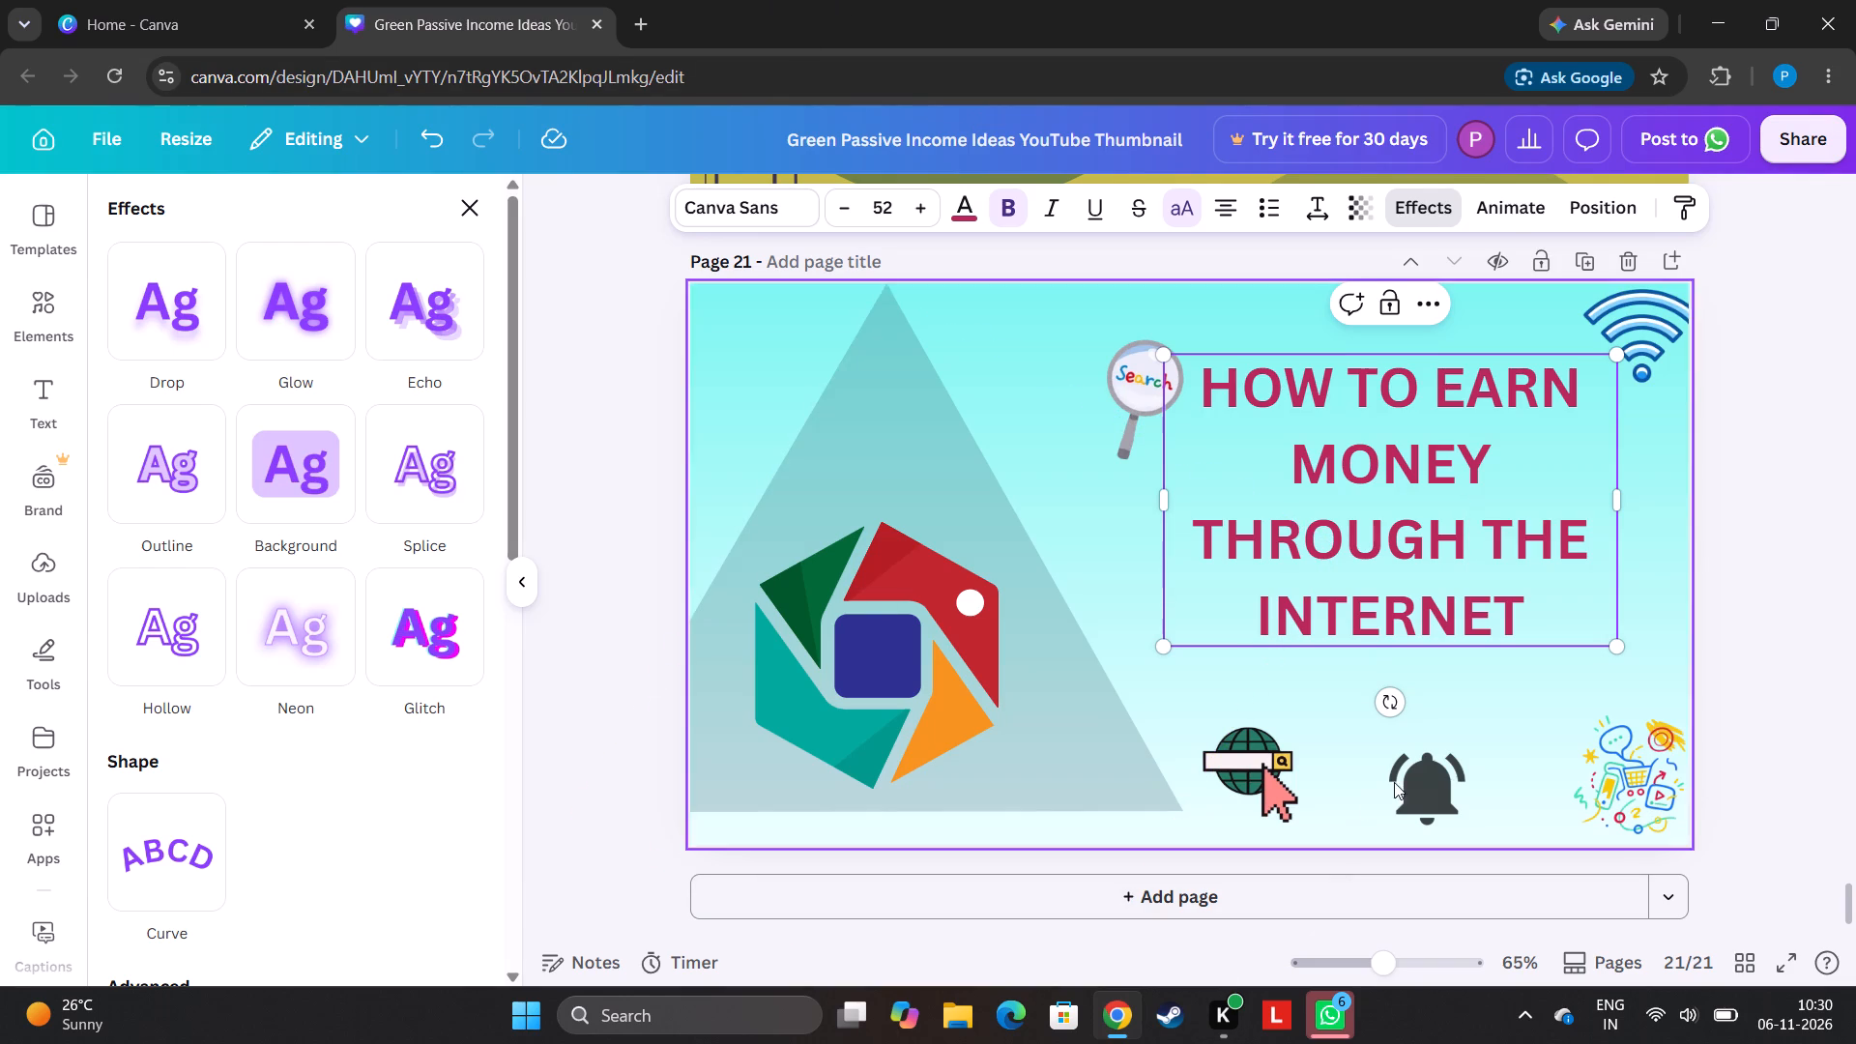
click(1524, 597)
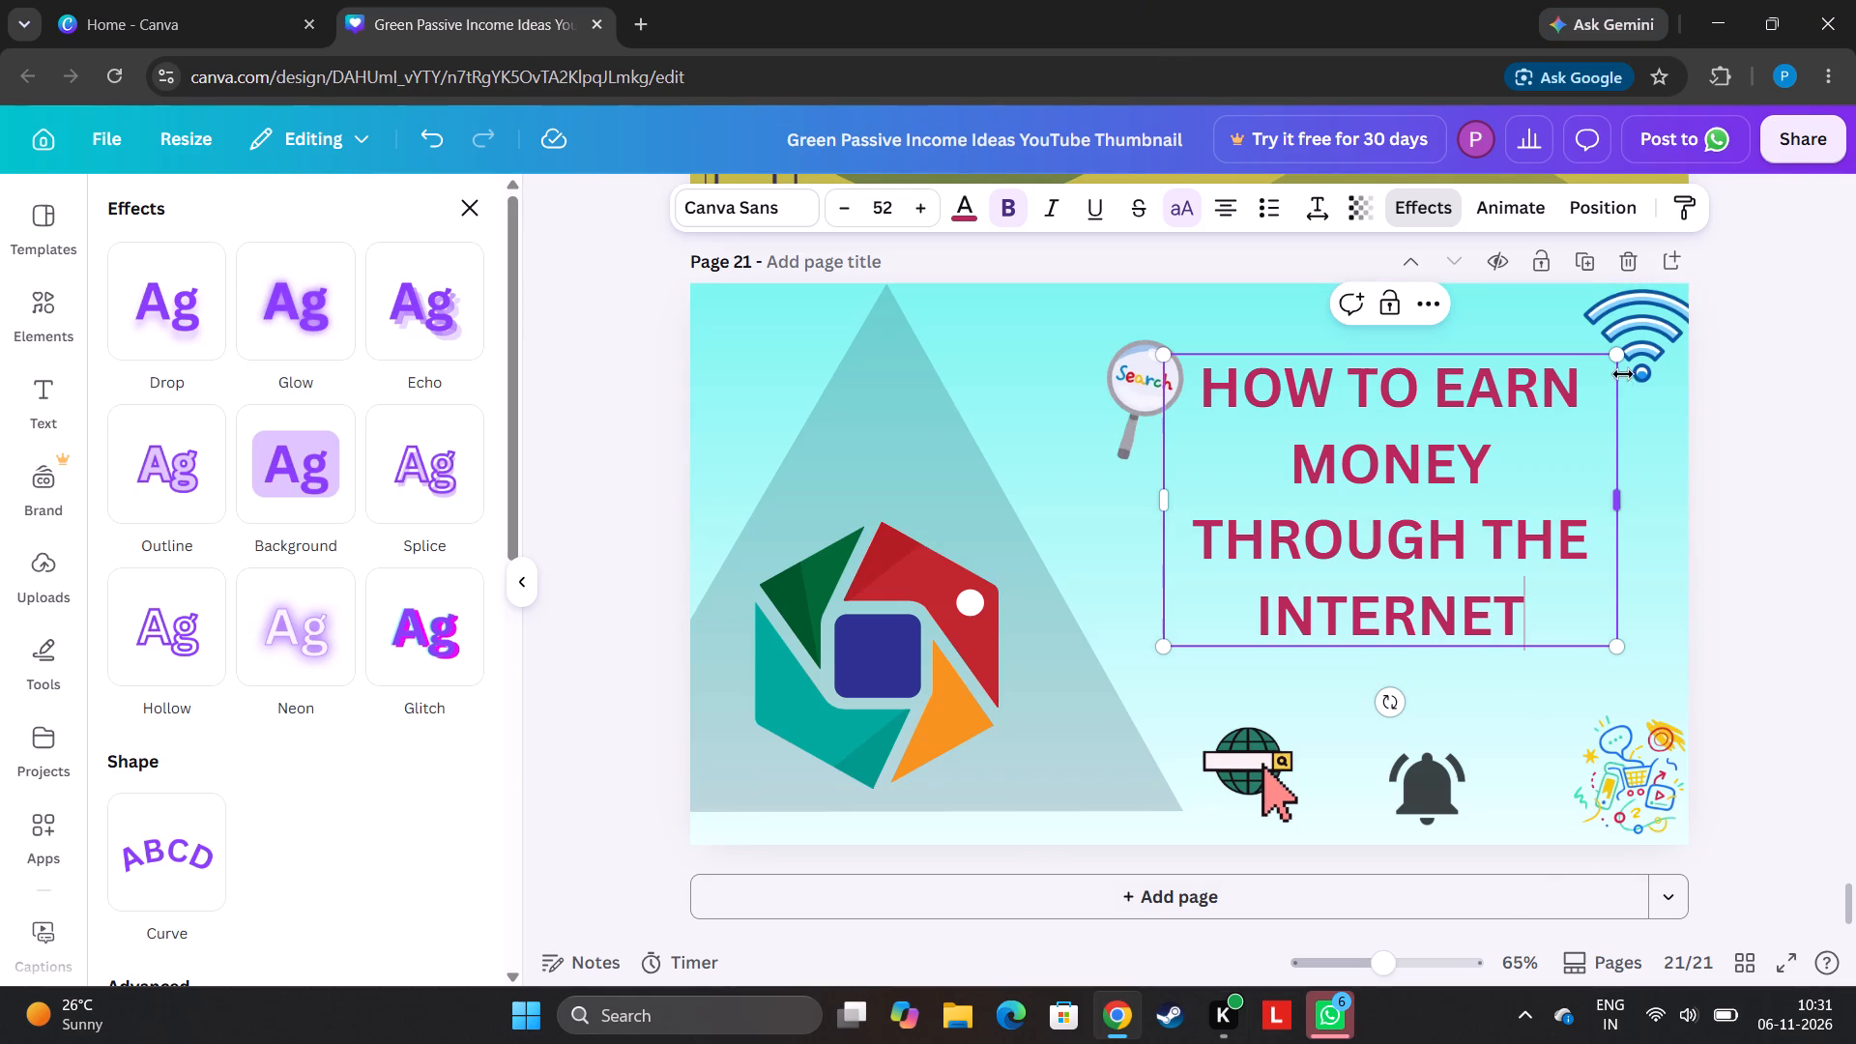
Tighten the heading's line spacing to 1.16.
click(1323, 195)
drag(1279, 396, 1279, 399)
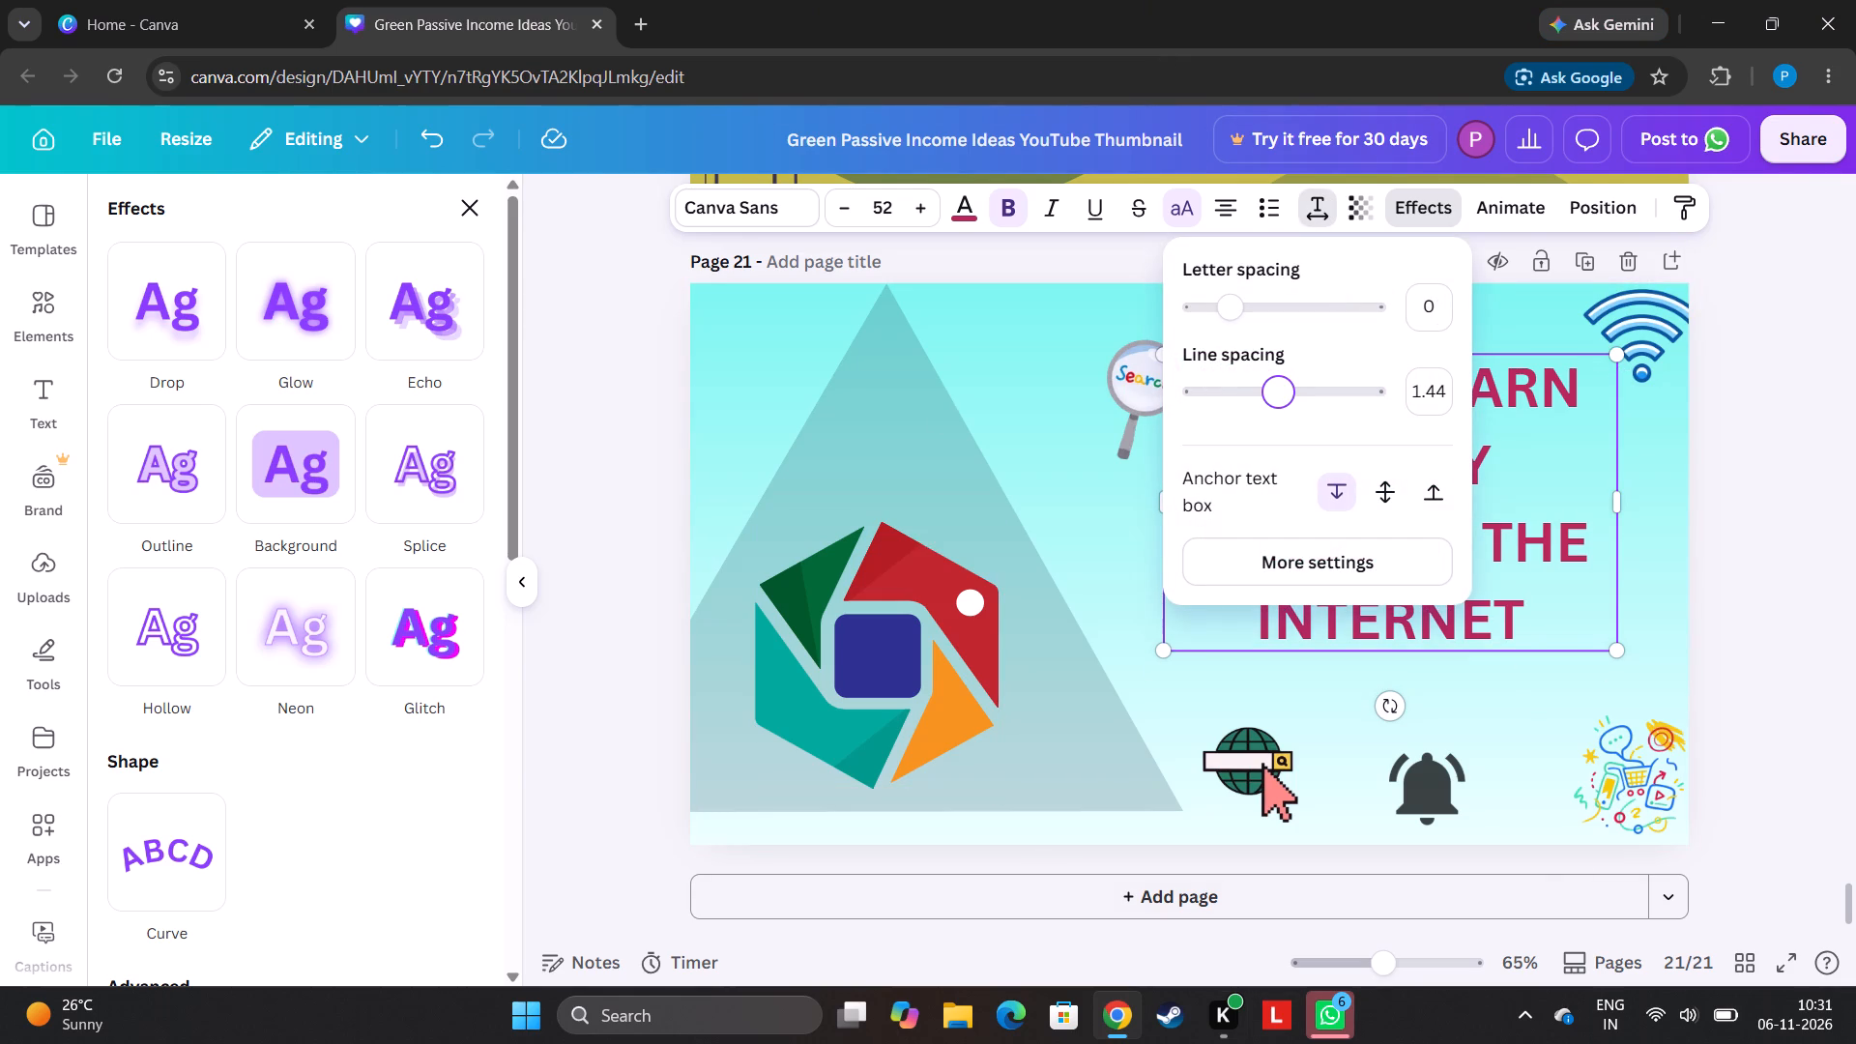
drag(1279, 399, 1253, 404)
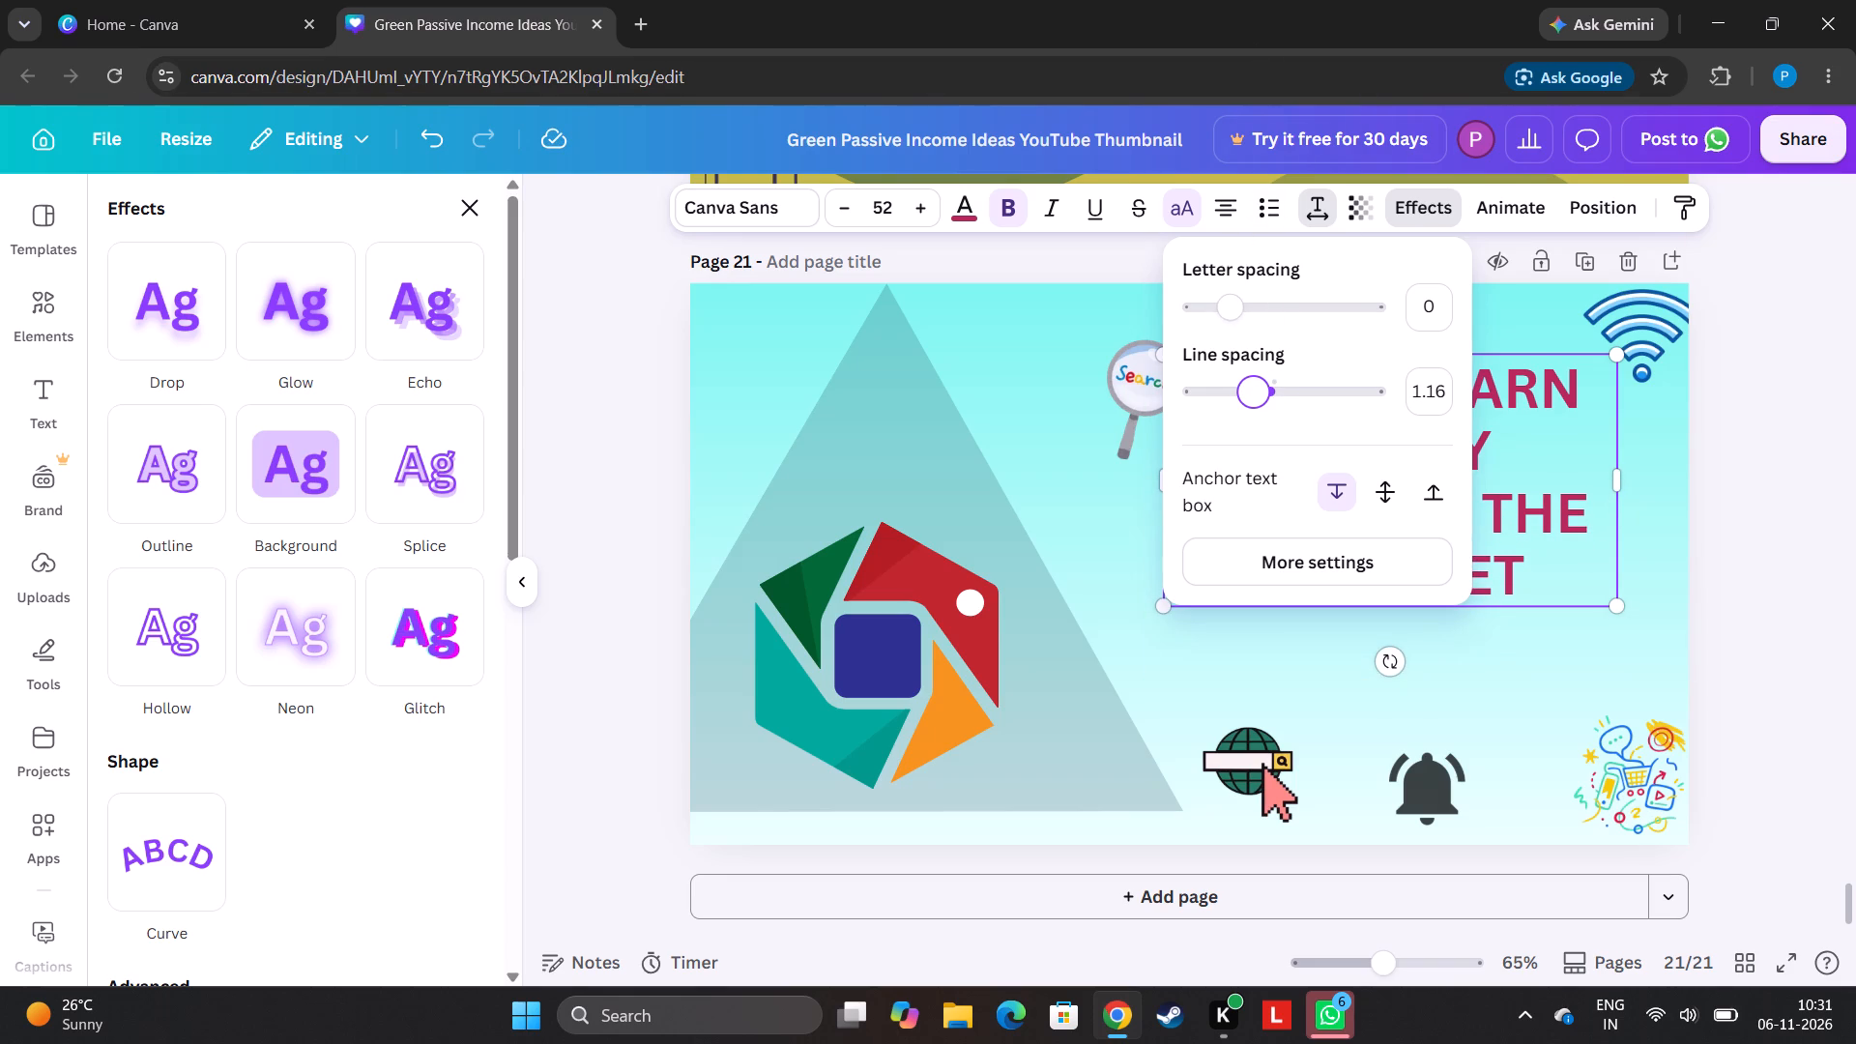
click(1806, 474)
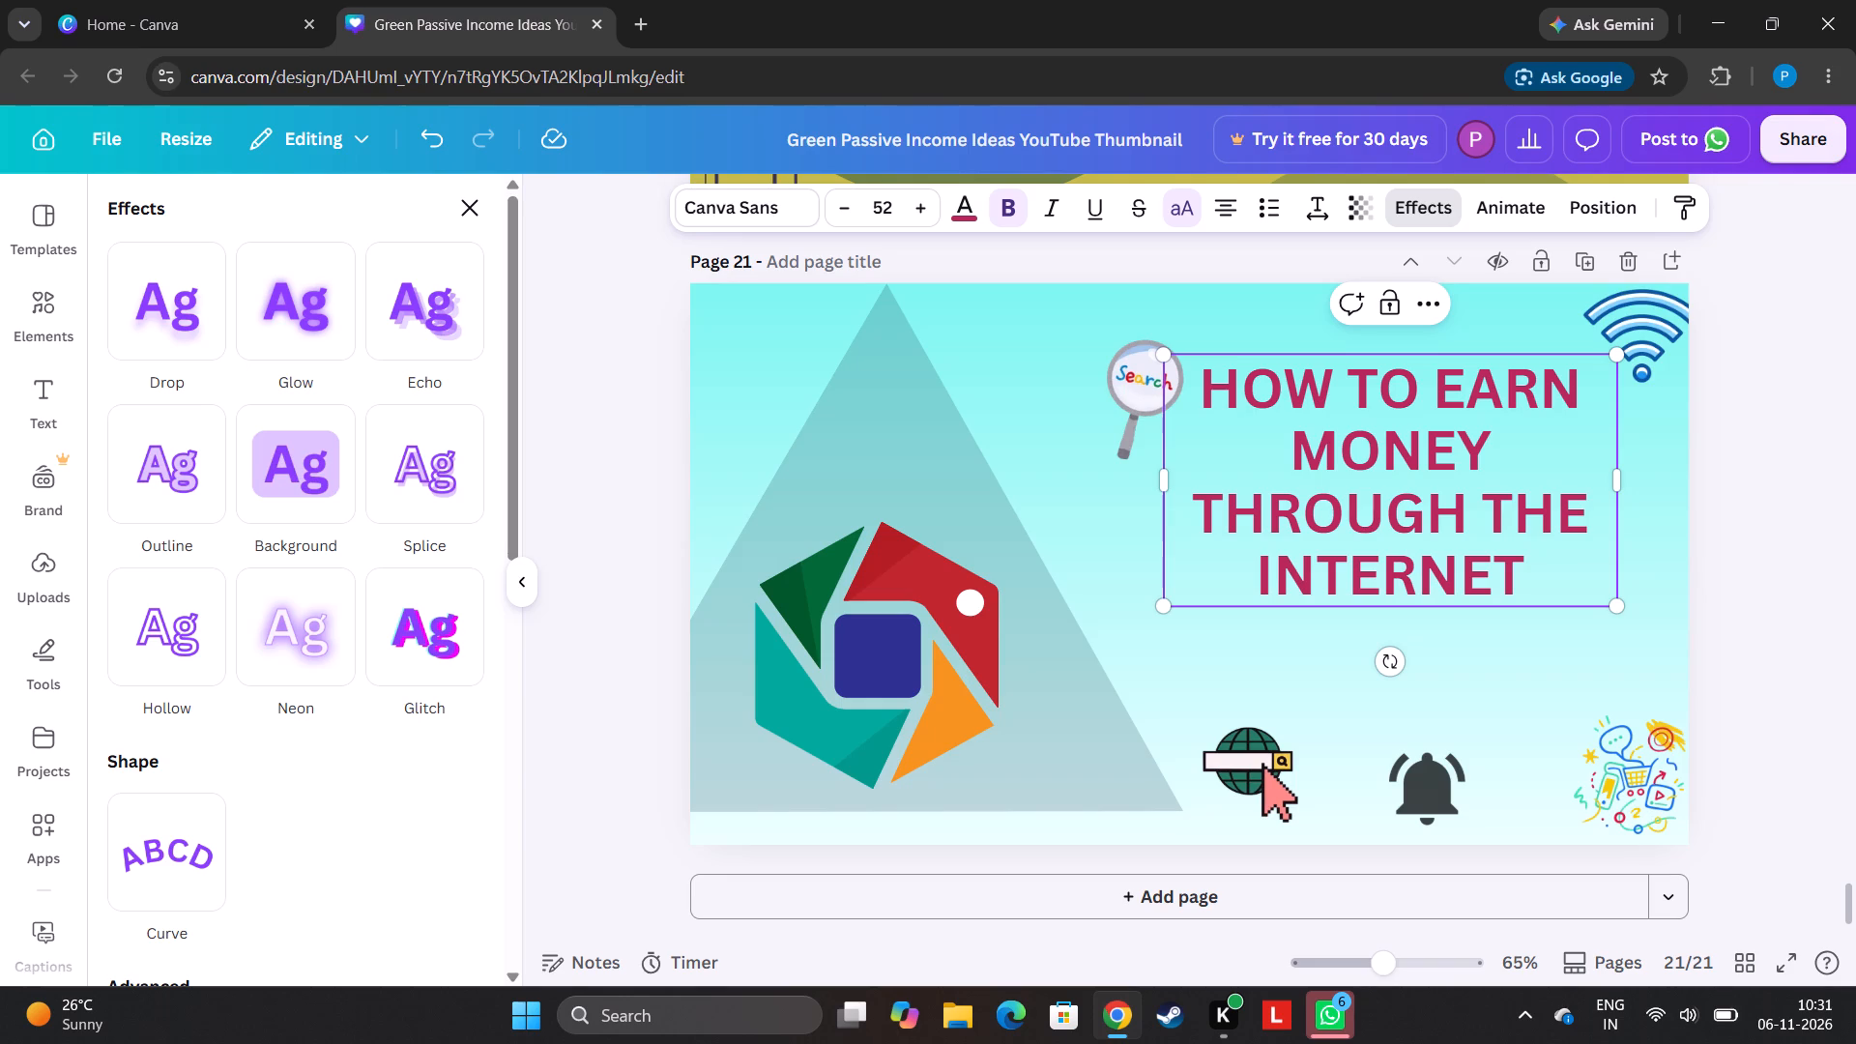
Open the text effects for the heading.
click(1406, 217)
click(1406, 217)
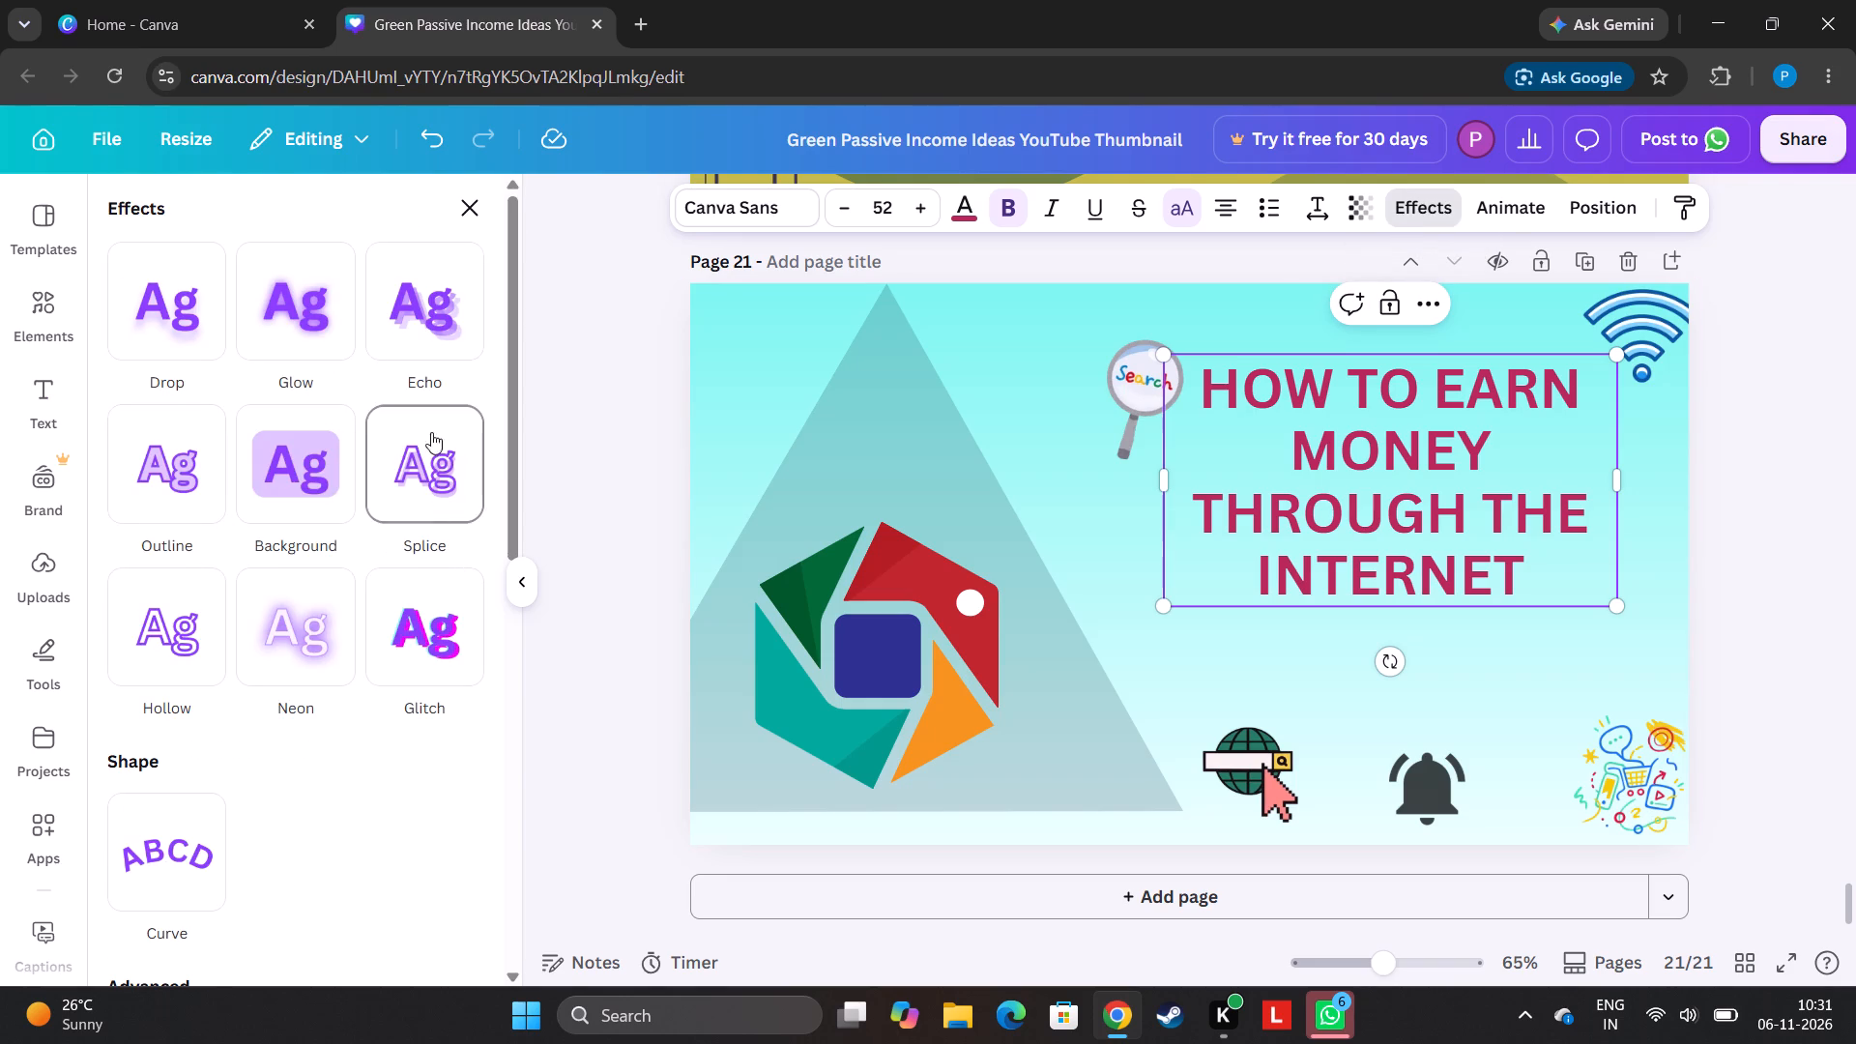
Apply the Echo text effect to the heading with its offset set to 29.
click(432, 359)
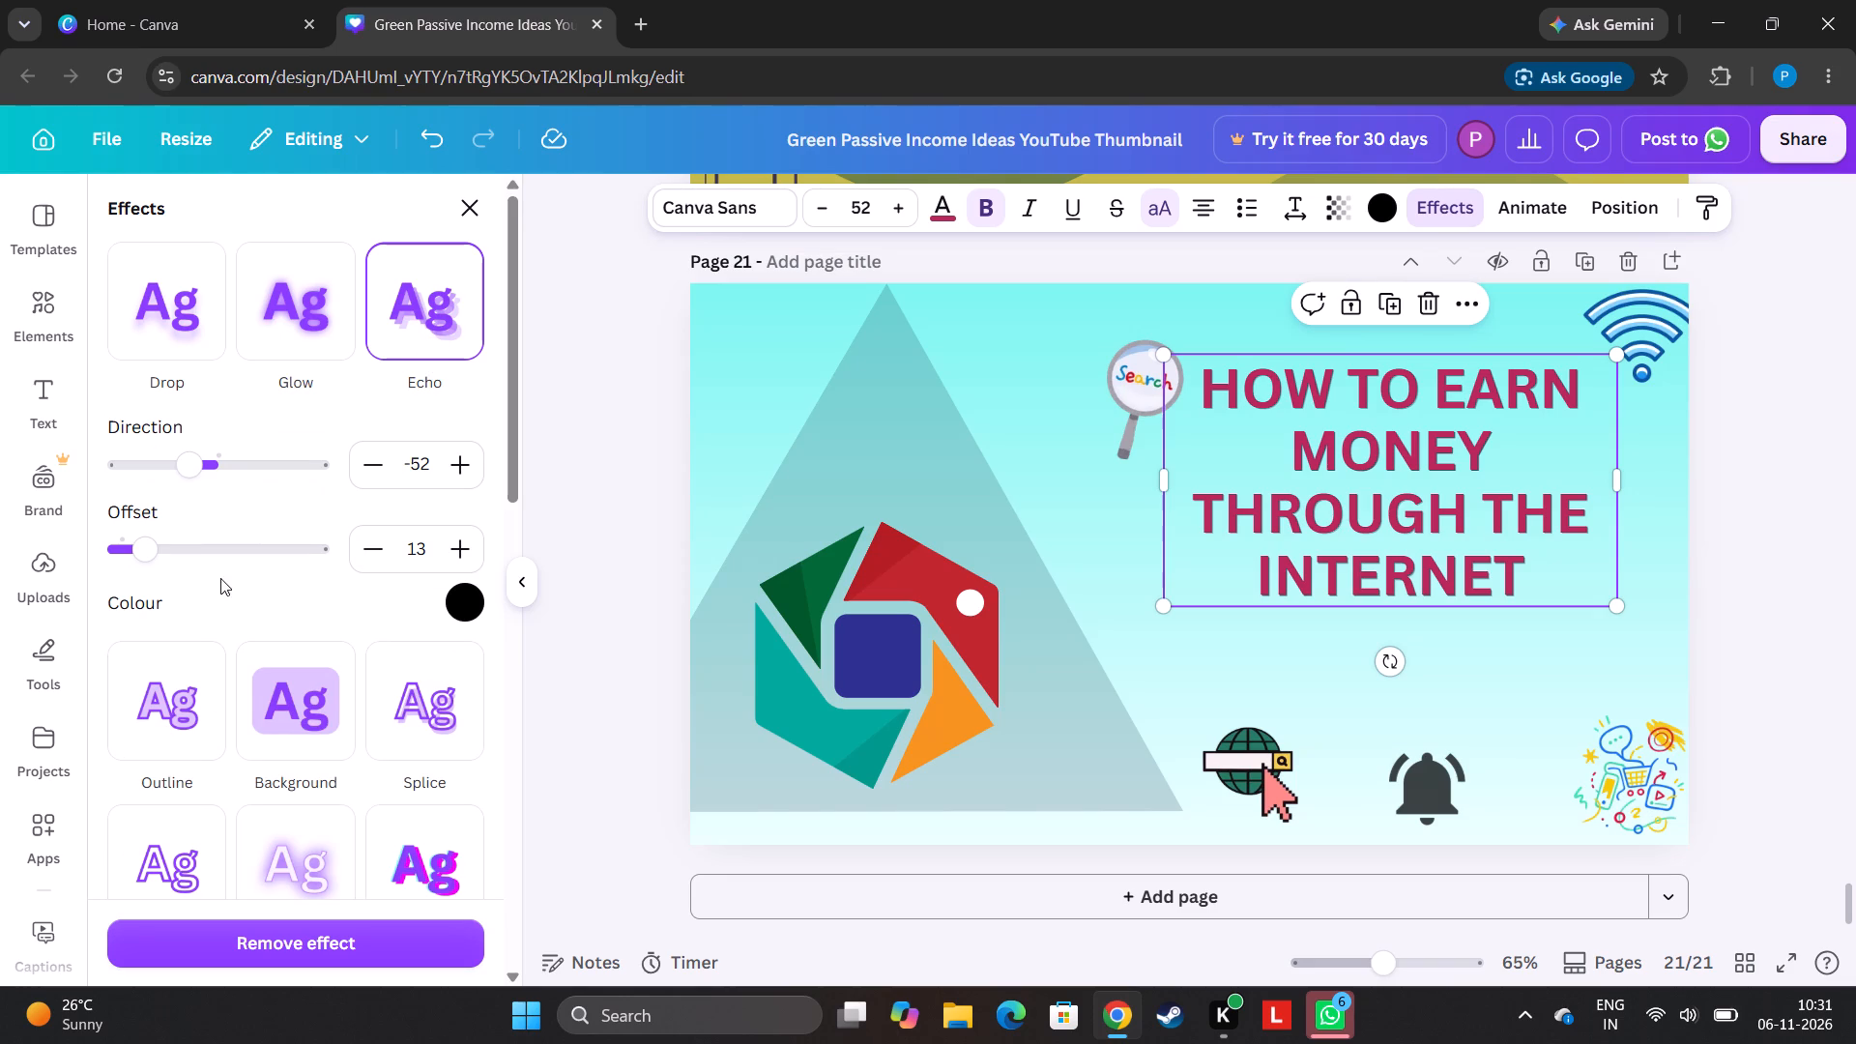
drag(160, 562, 178, 567)
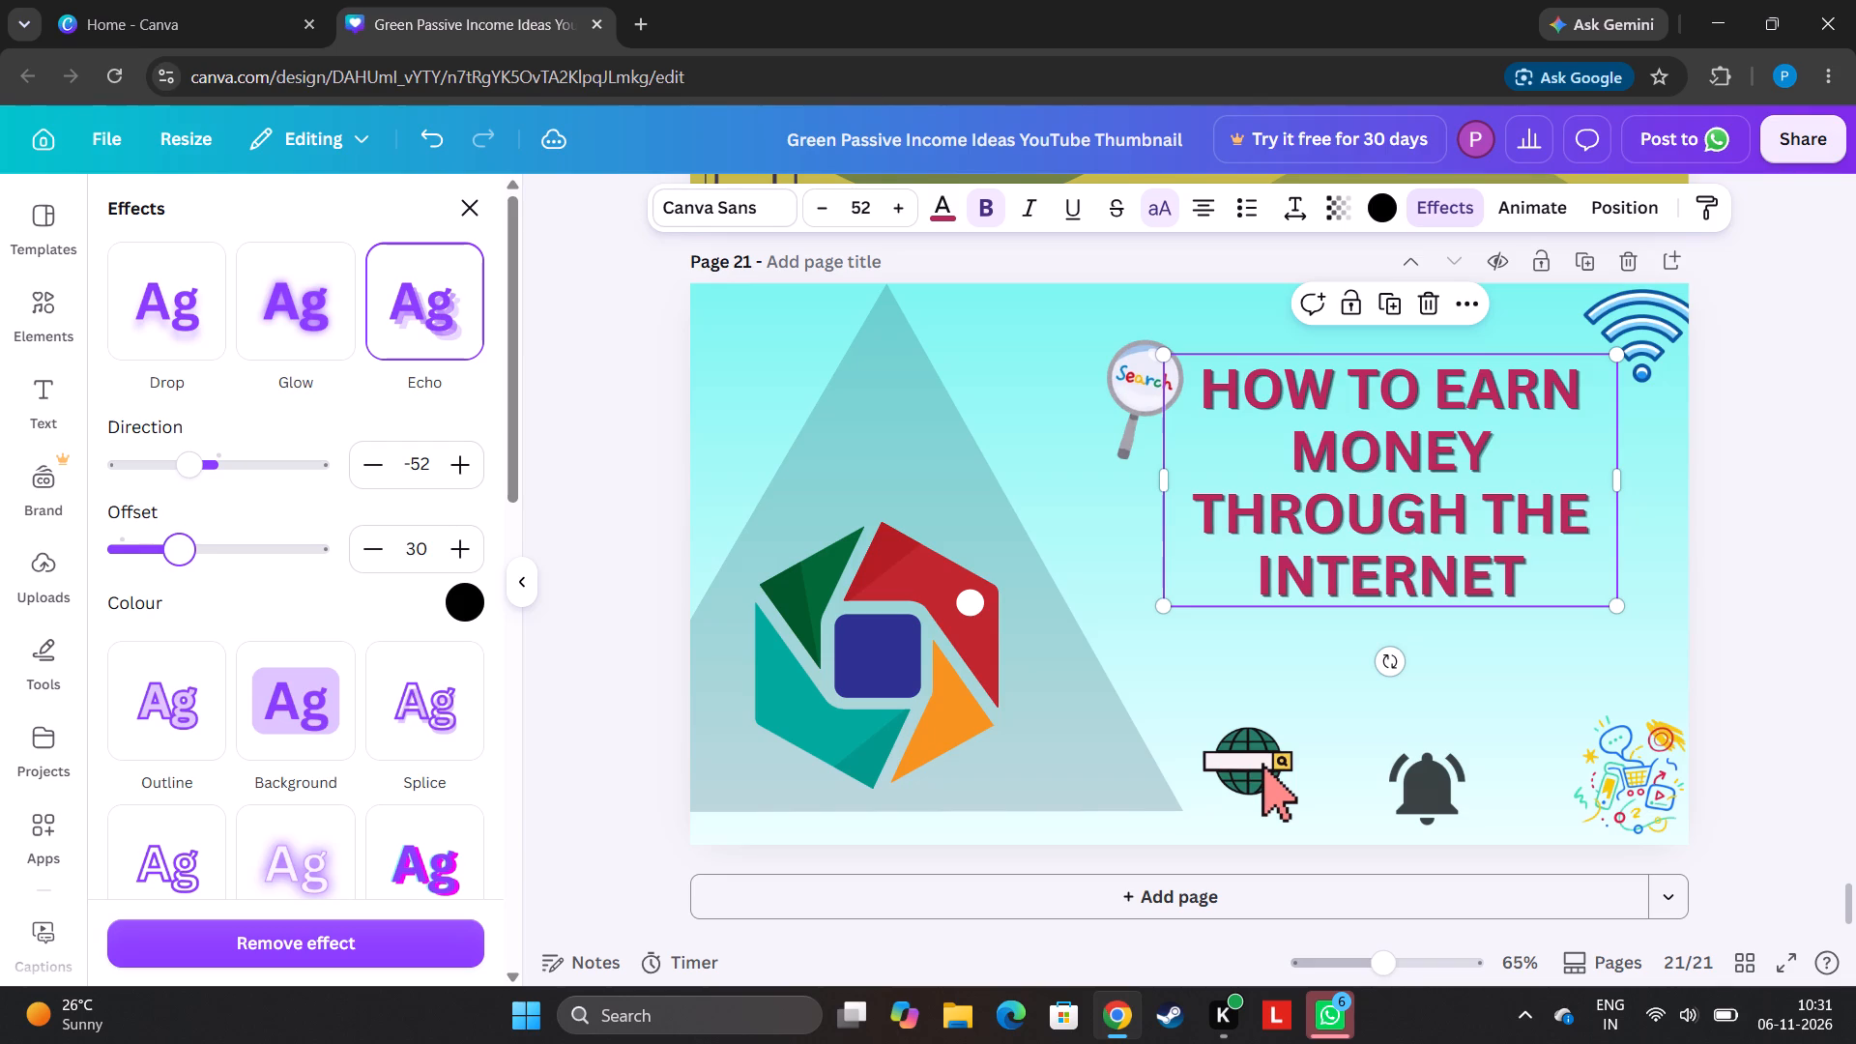
drag(178, 567, 176, 584)
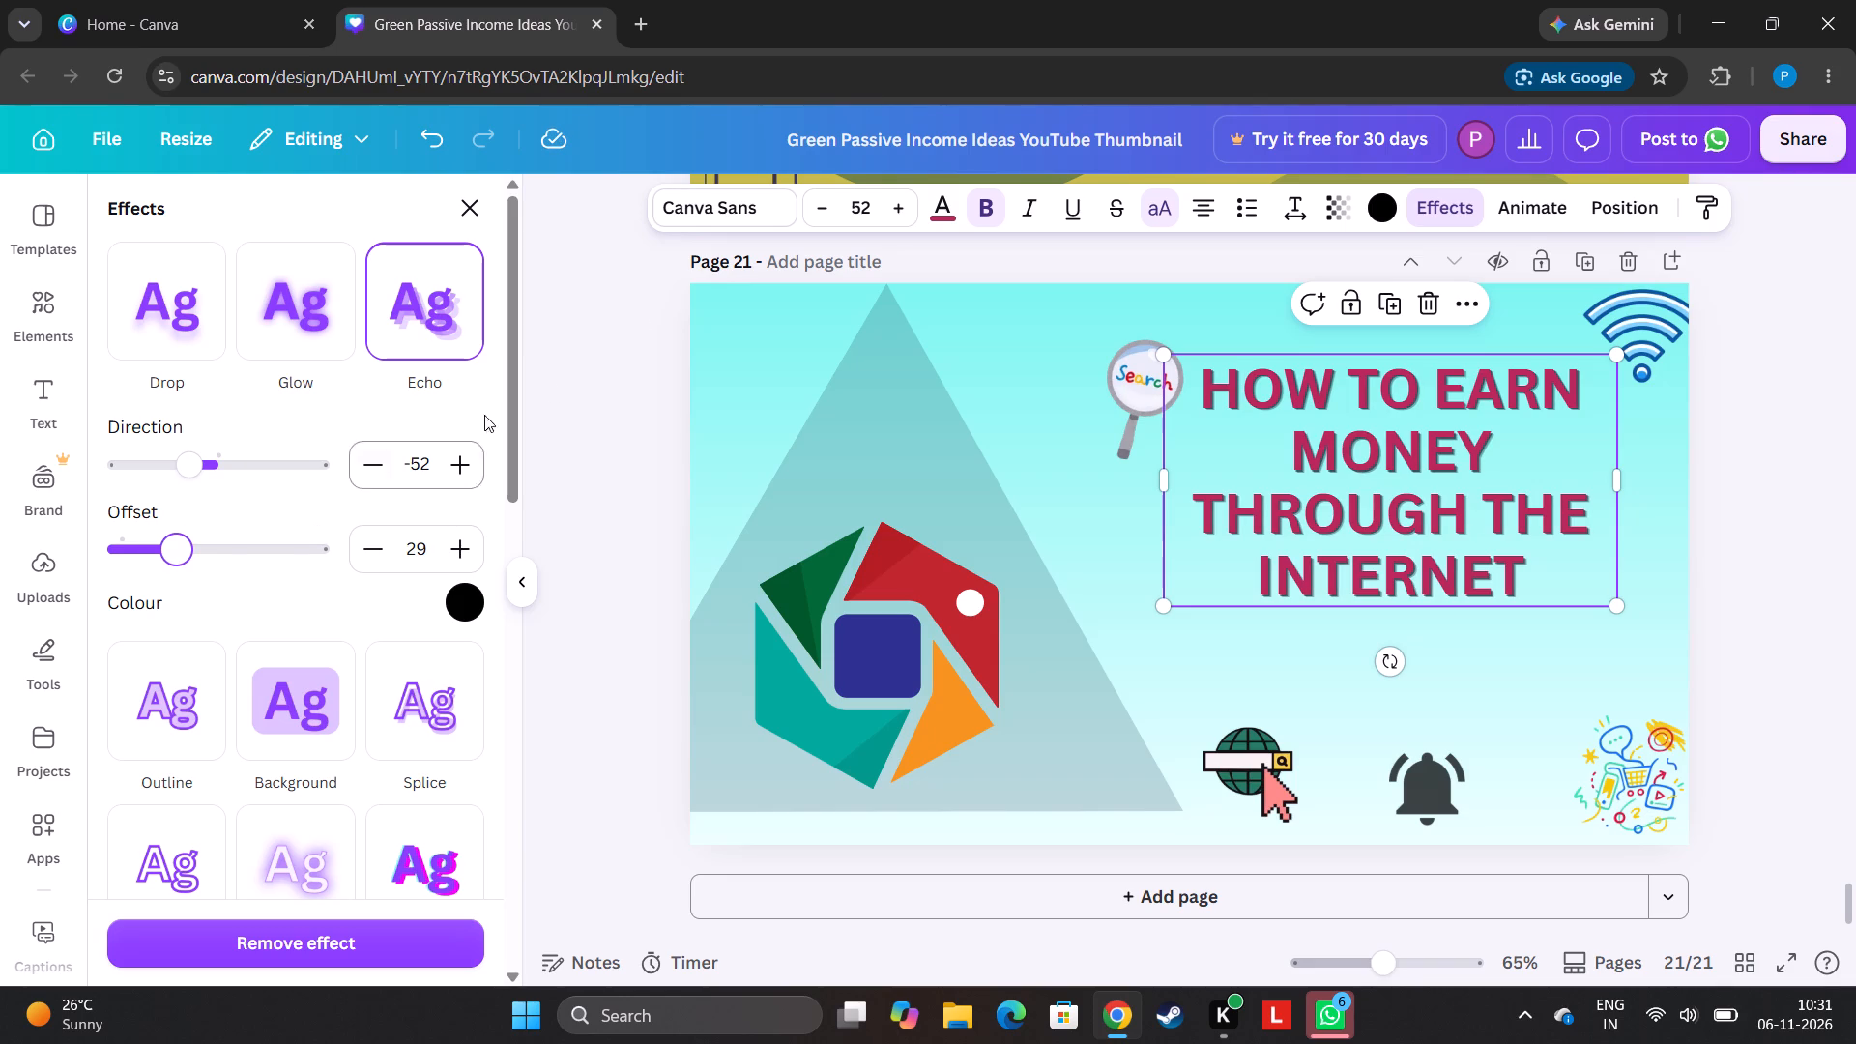
click(476, 215)
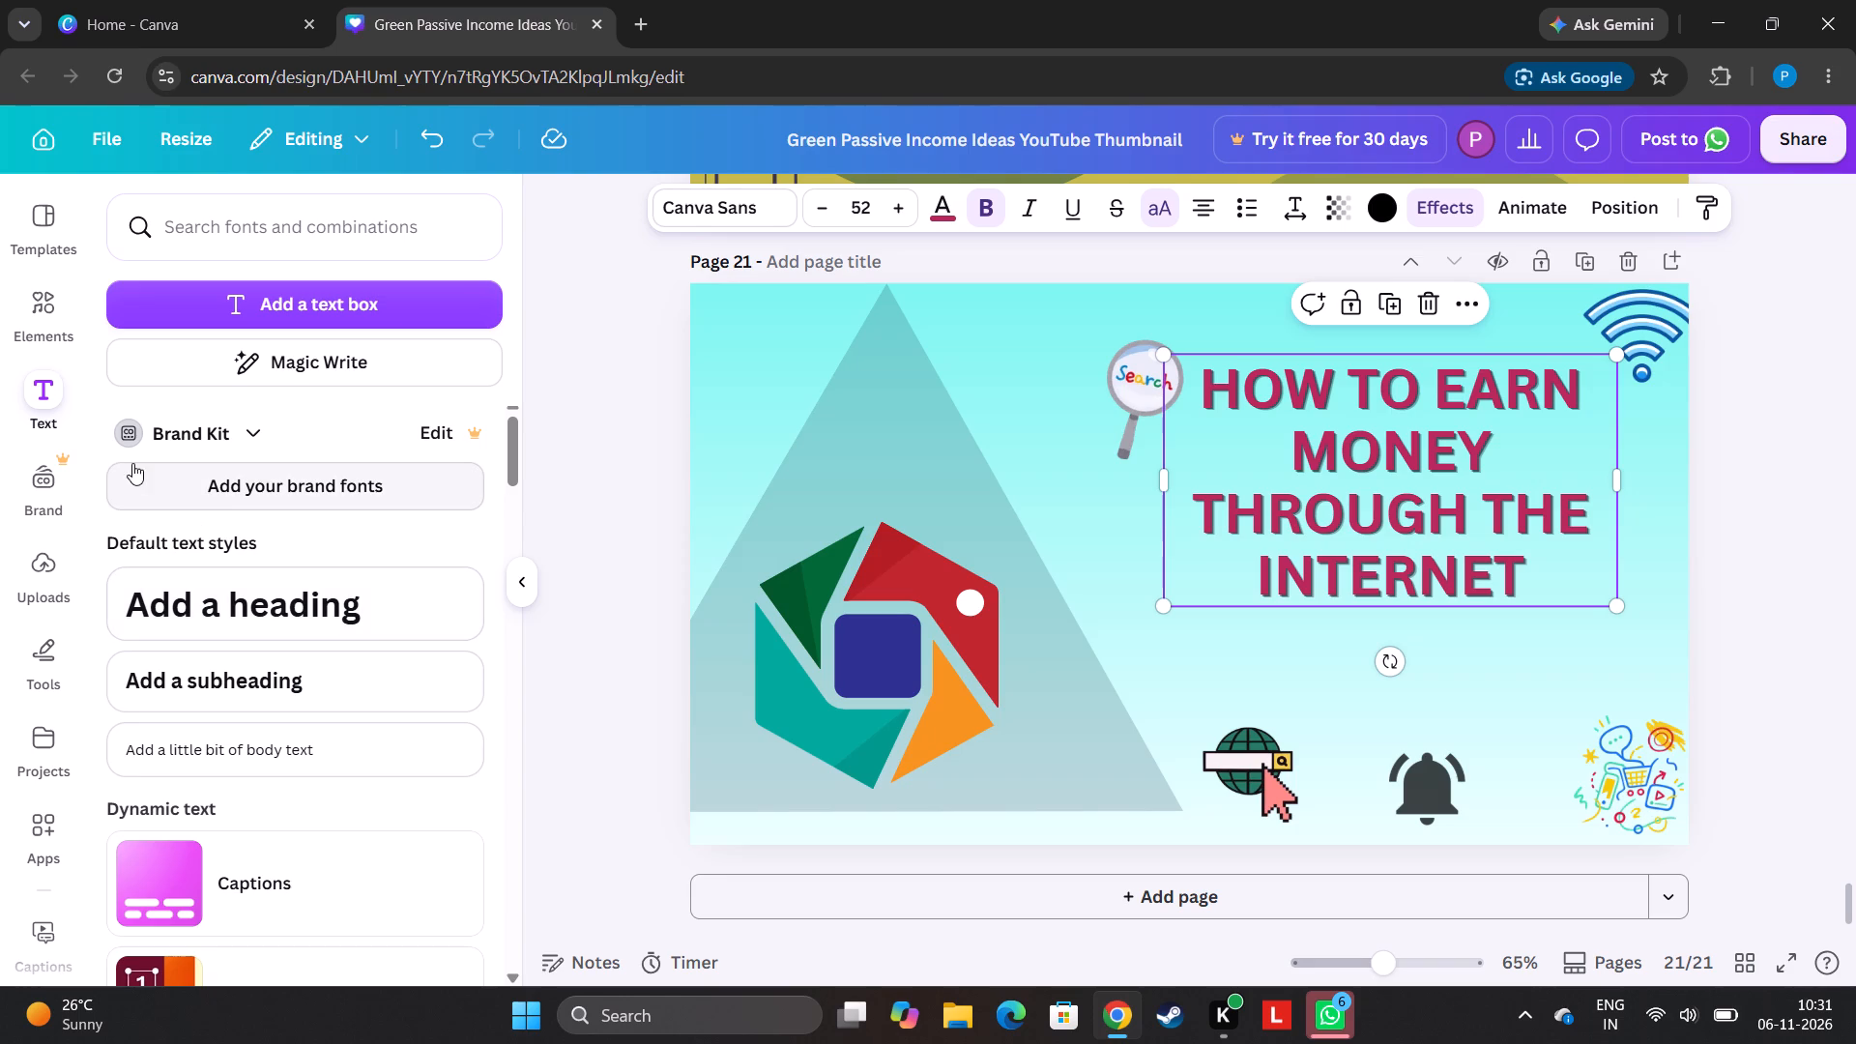
Add the pink neon "GLOW" font combination to page 21 and shrink it to about size 152.
drag(511, 462, 510, 498)
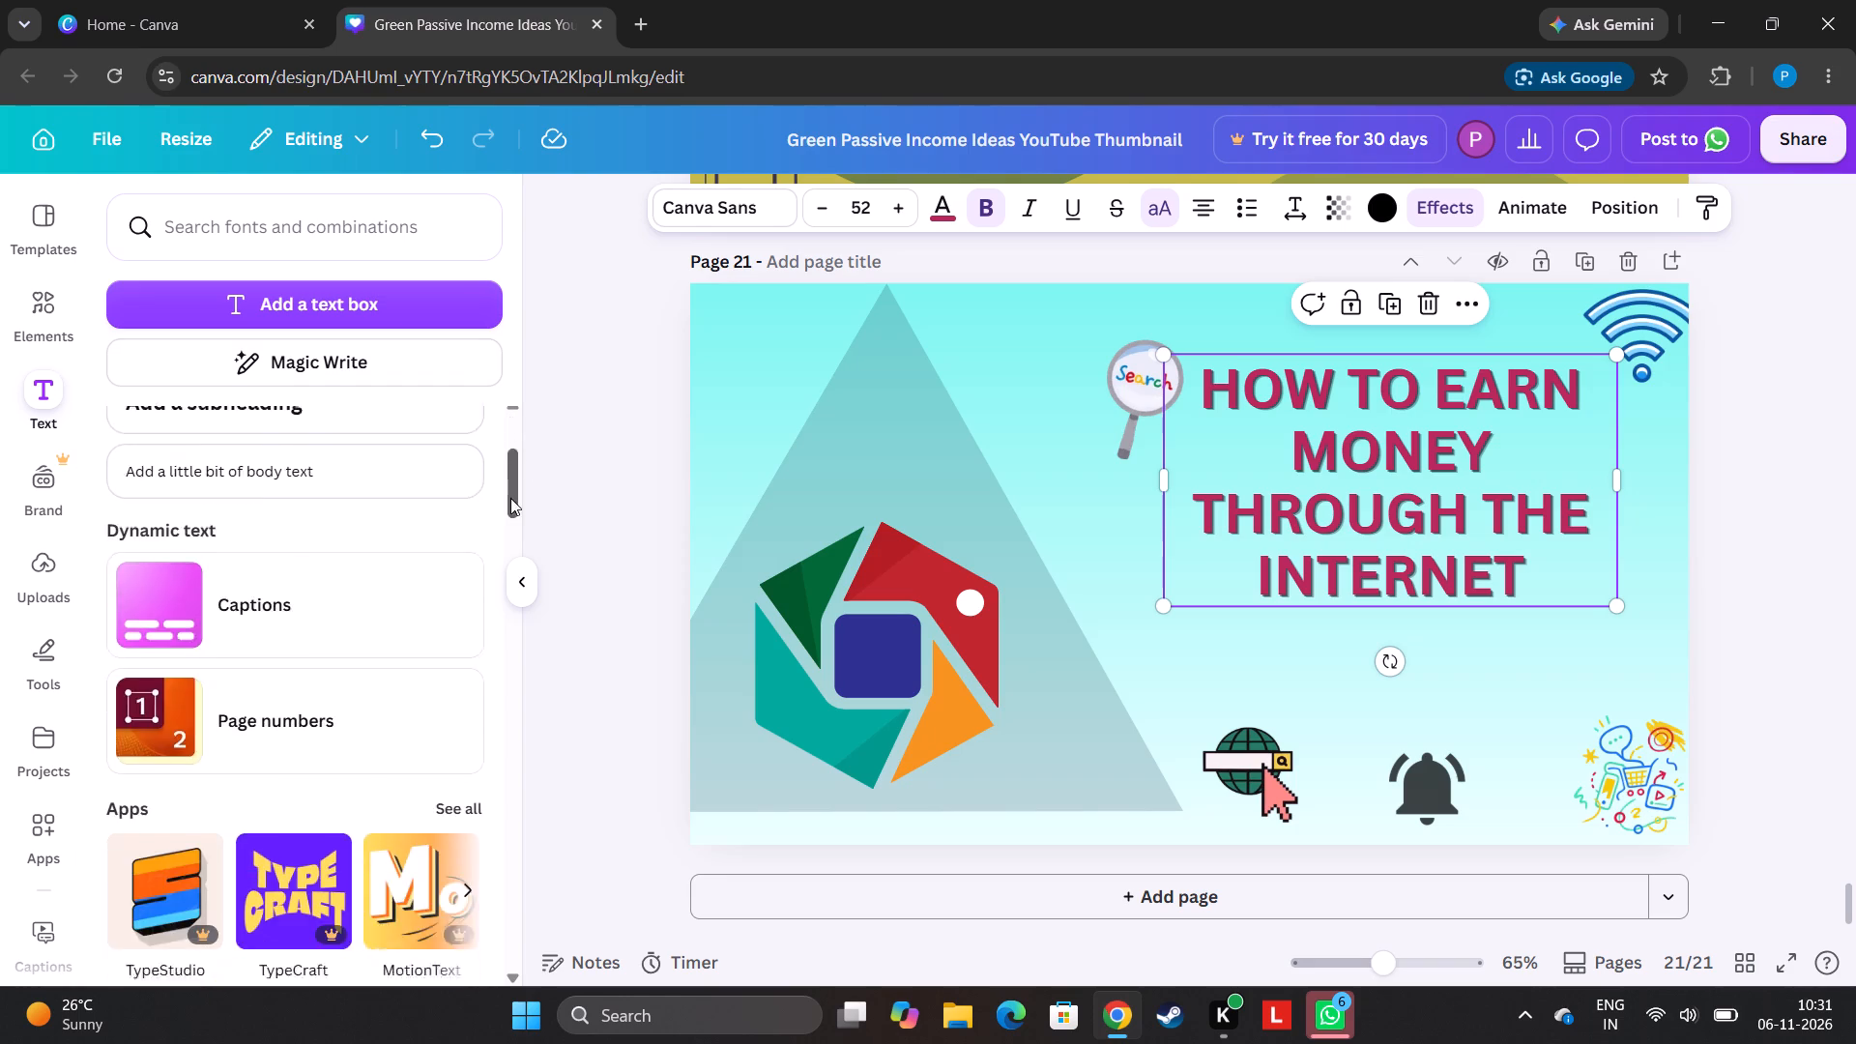
drag(510, 498, 509, 612)
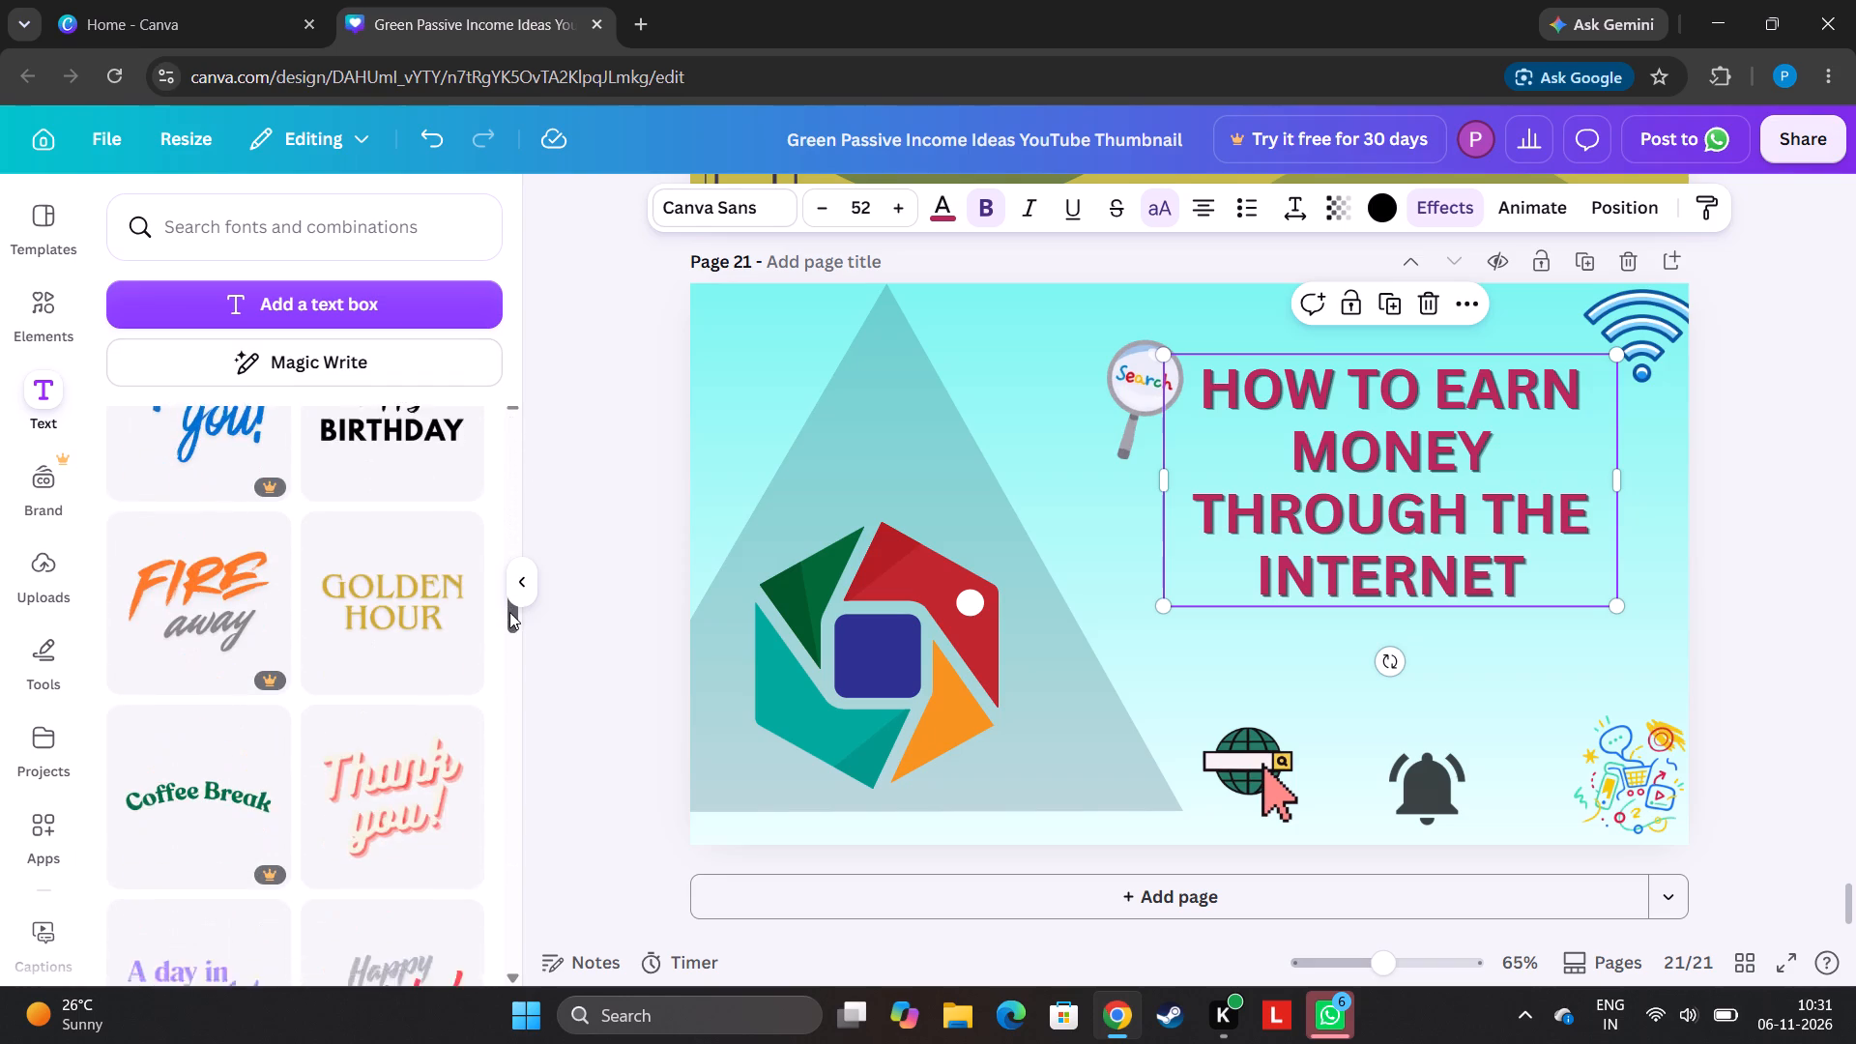
drag(509, 612, 472, 613)
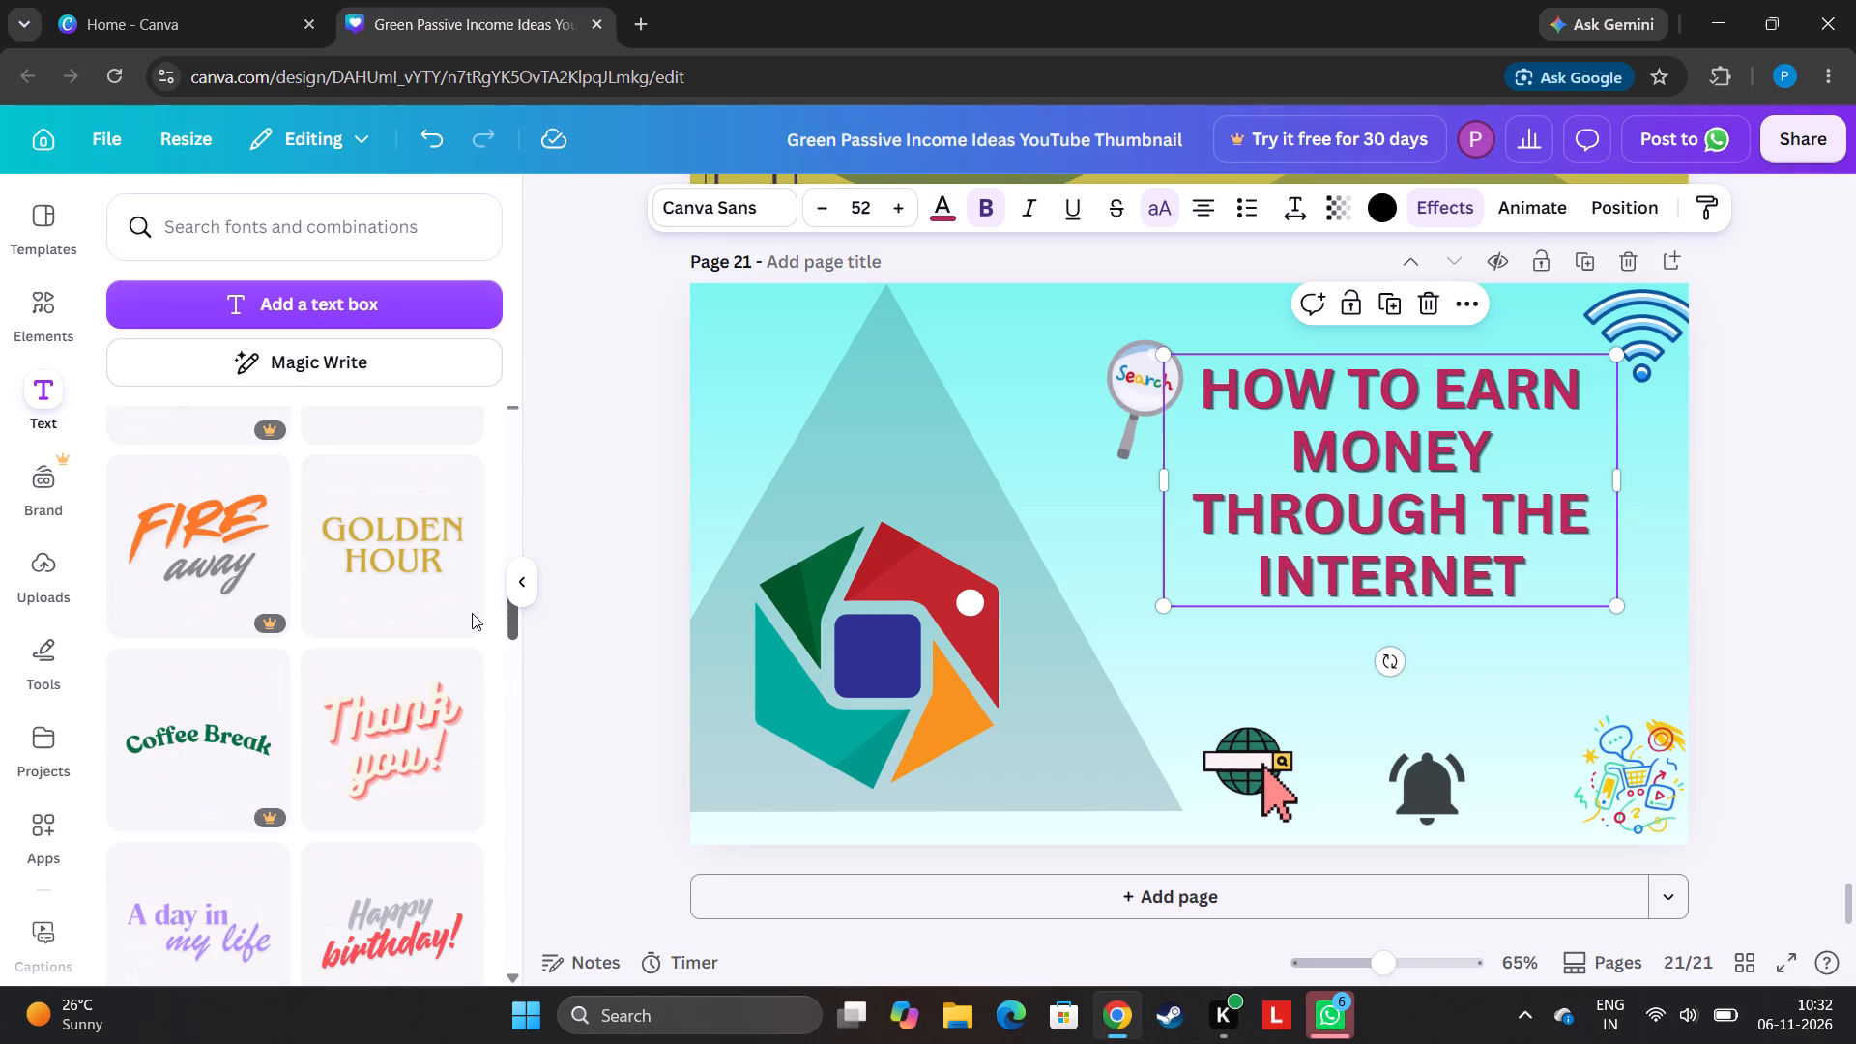
drag(472, 613, 458, 592)
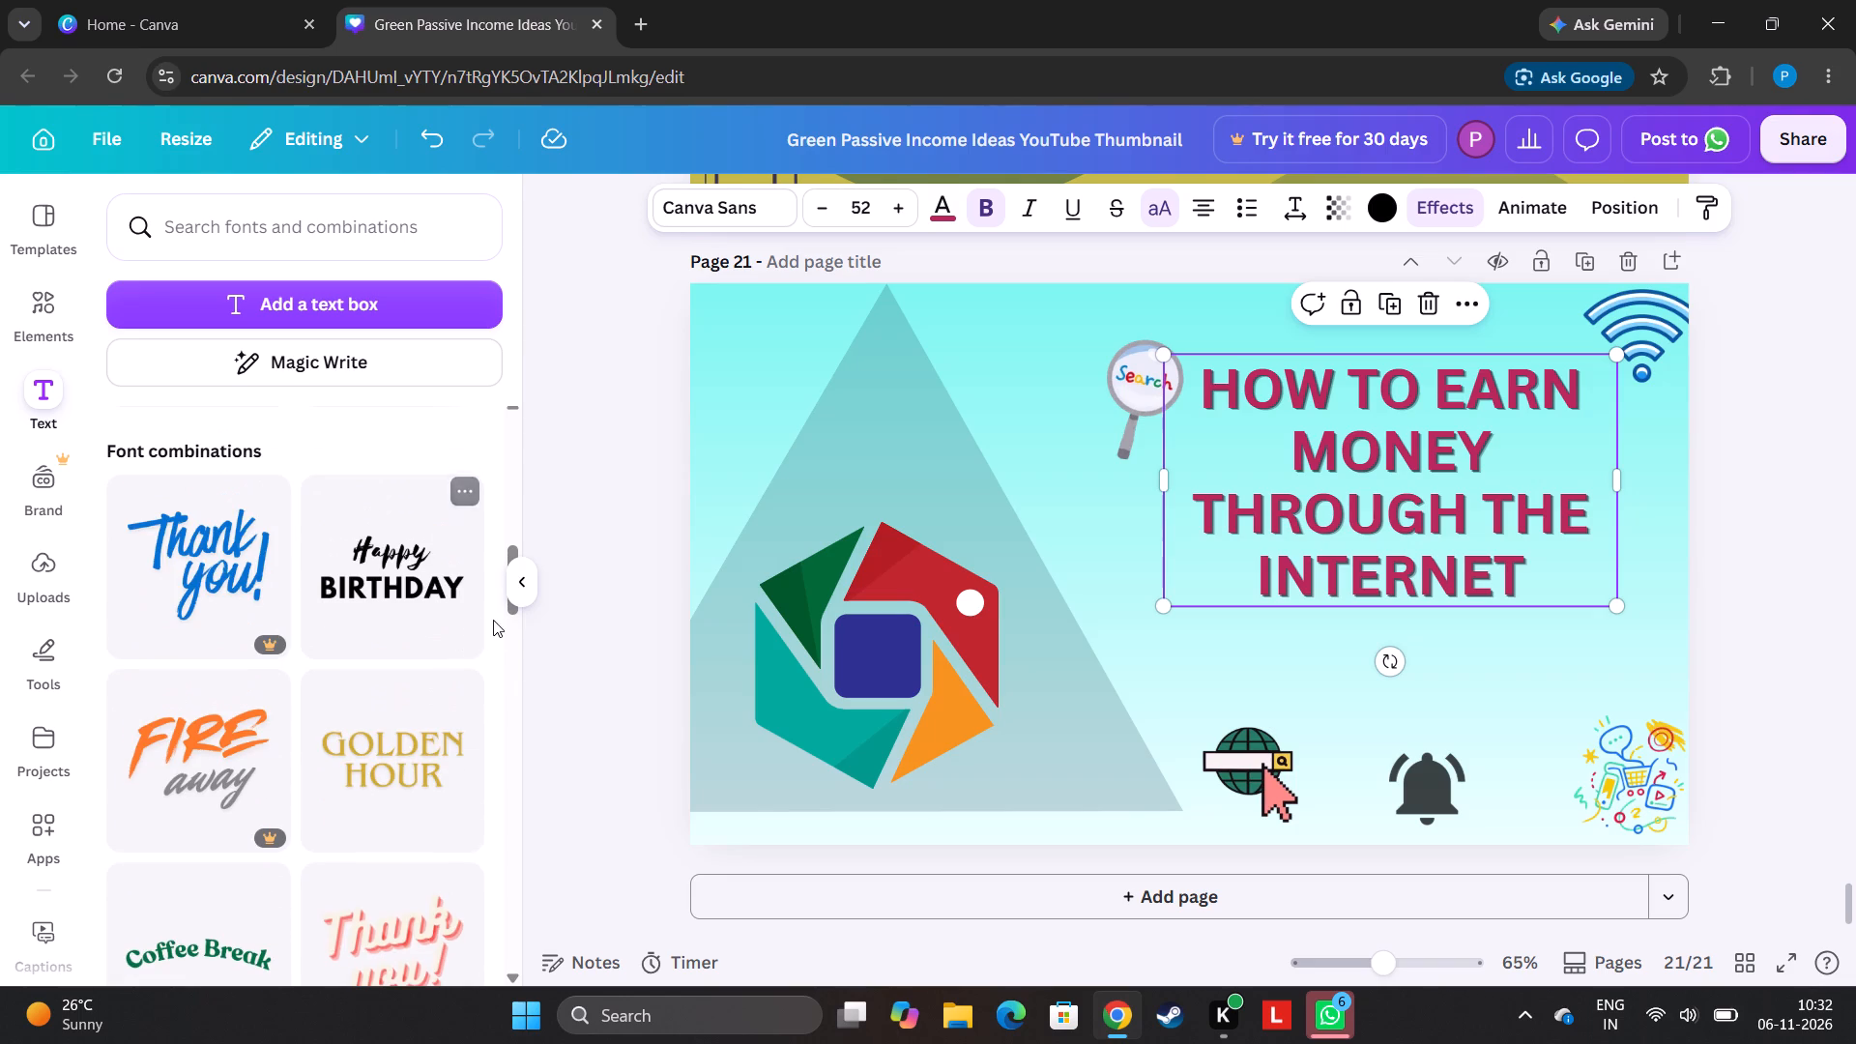
drag(511, 600, 486, 509)
drag(515, 615, 508, 702)
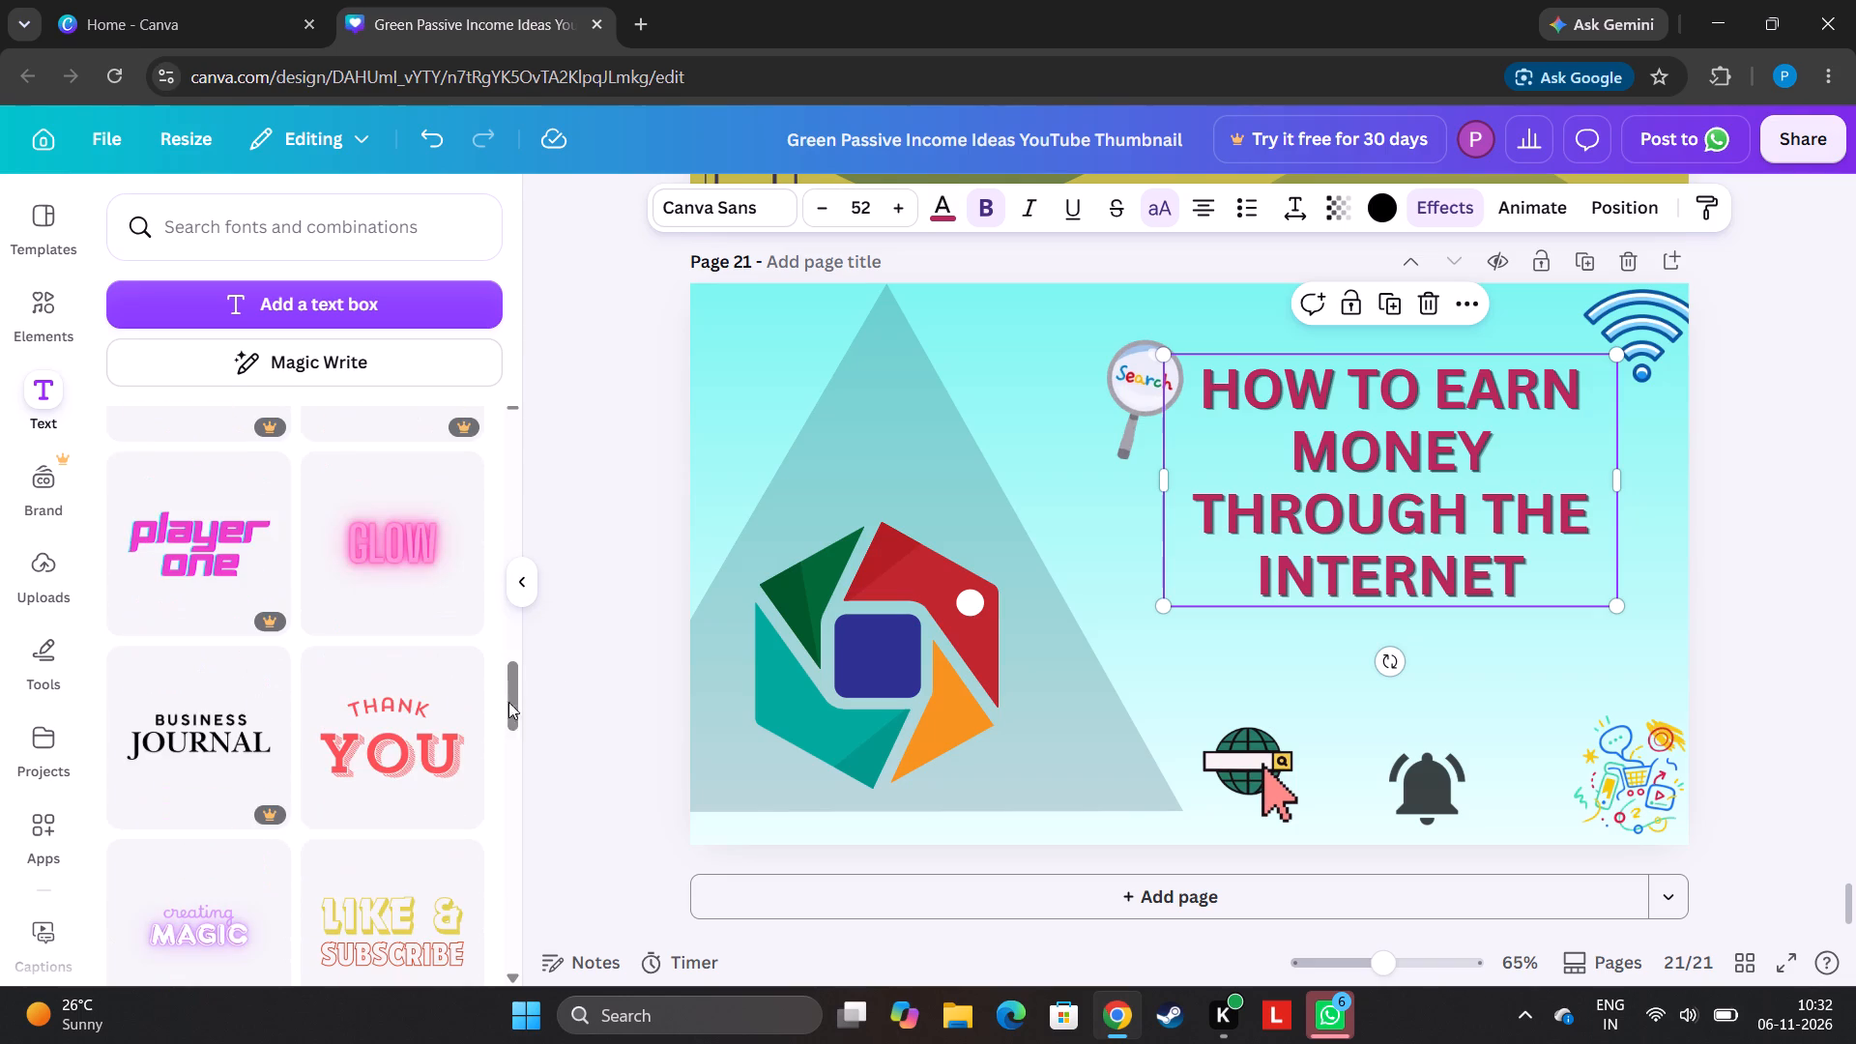
drag(508, 702, 507, 718)
drag(507, 718, 509, 707)
drag(508, 762, 488, 712)
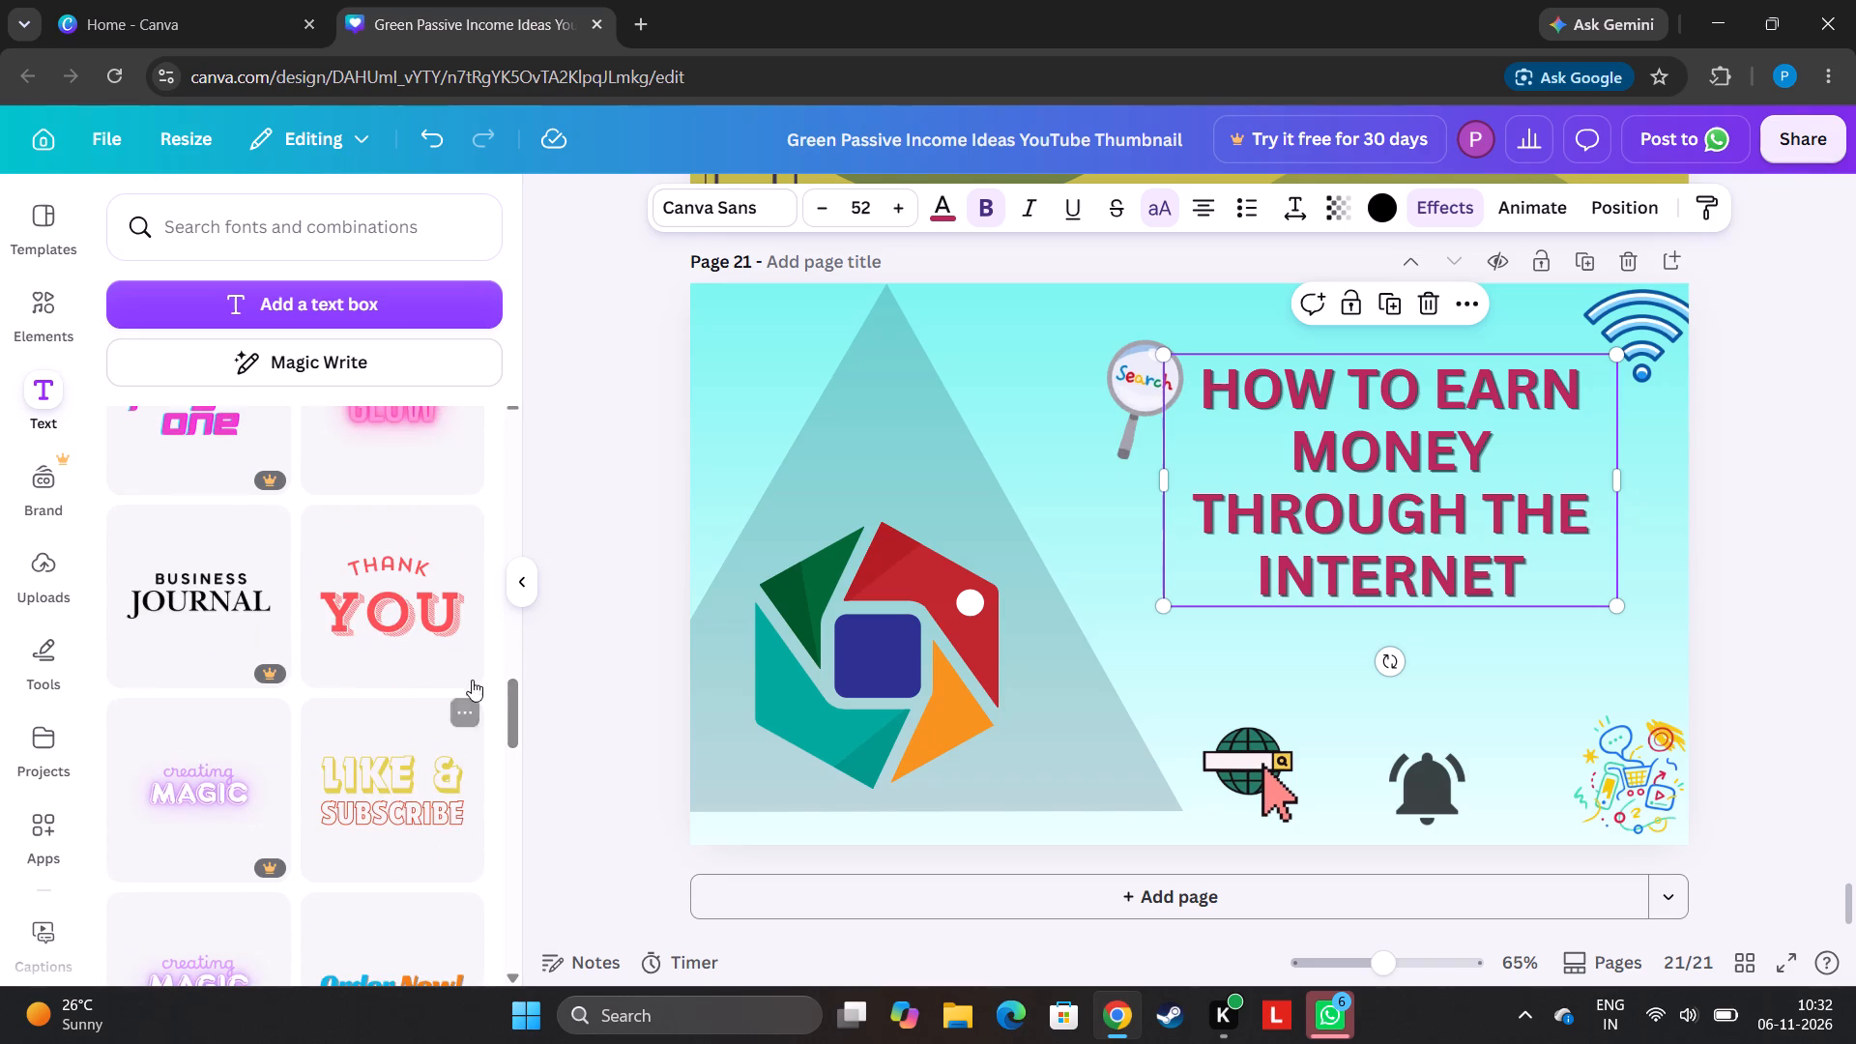
click(389, 442)
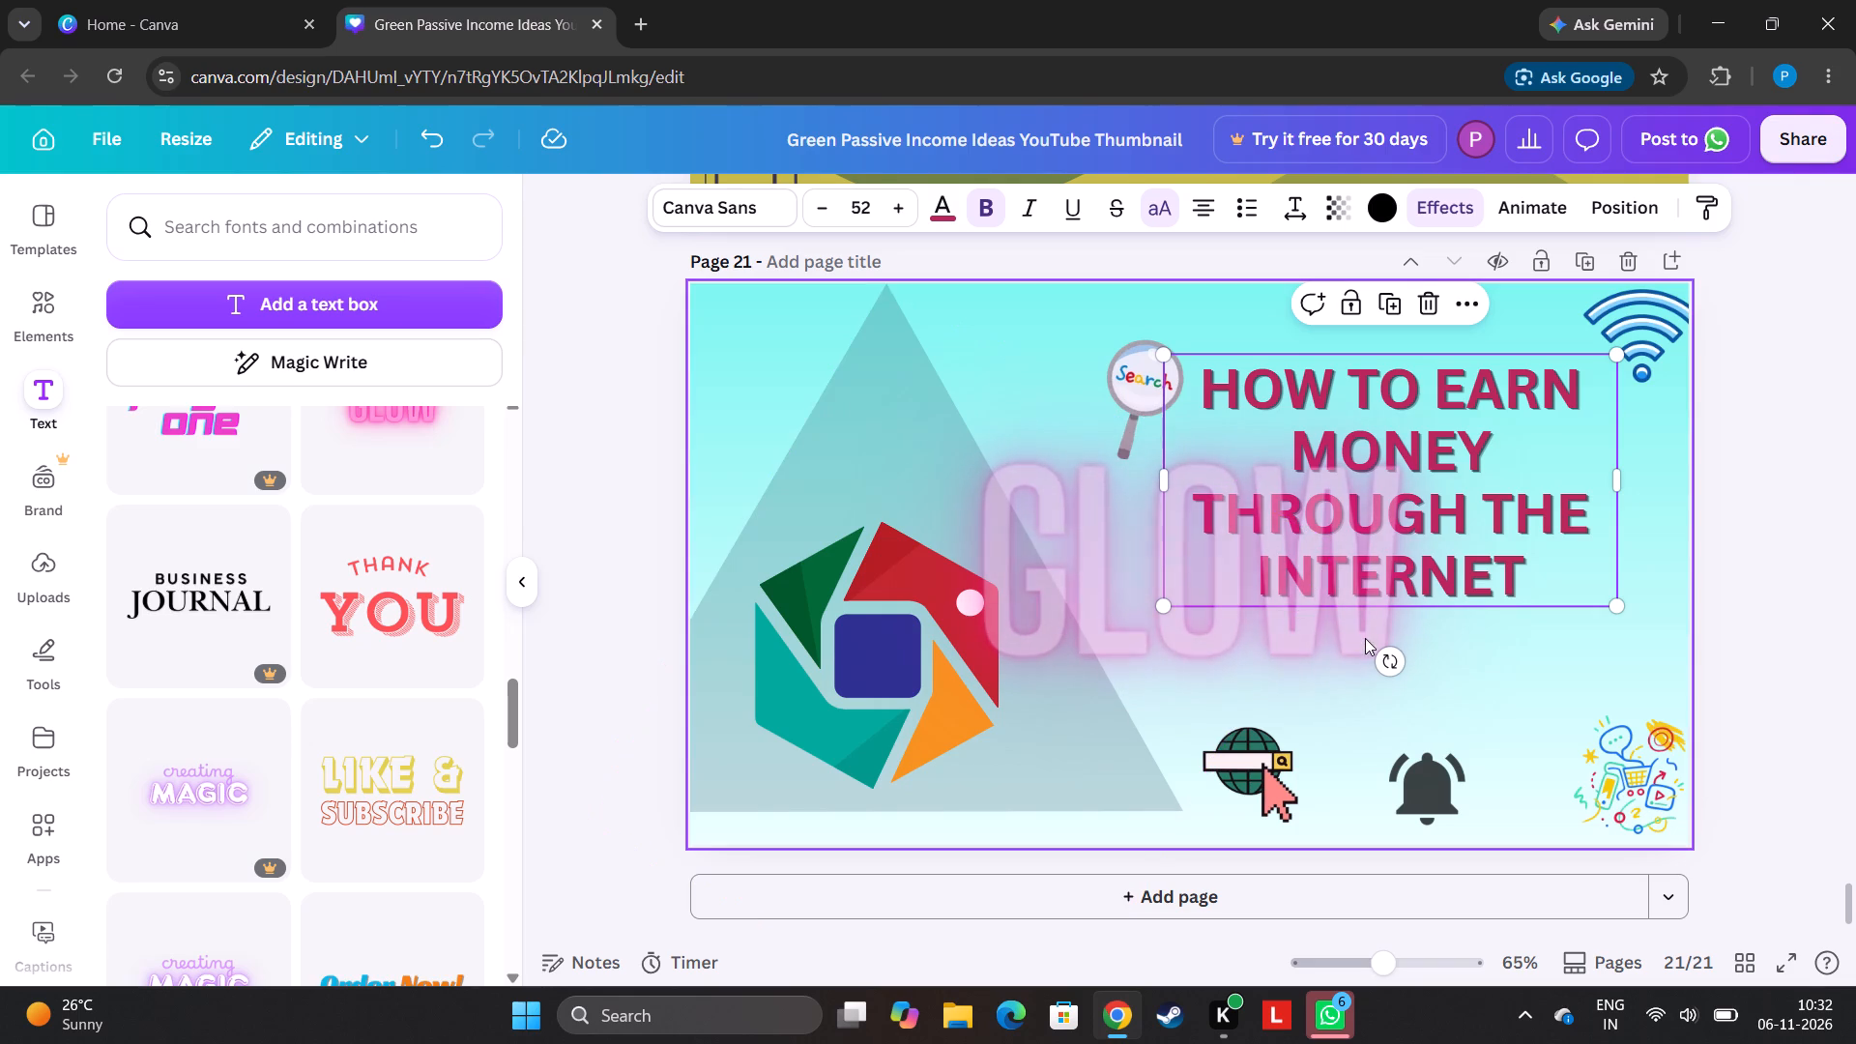
click(1336, 647)
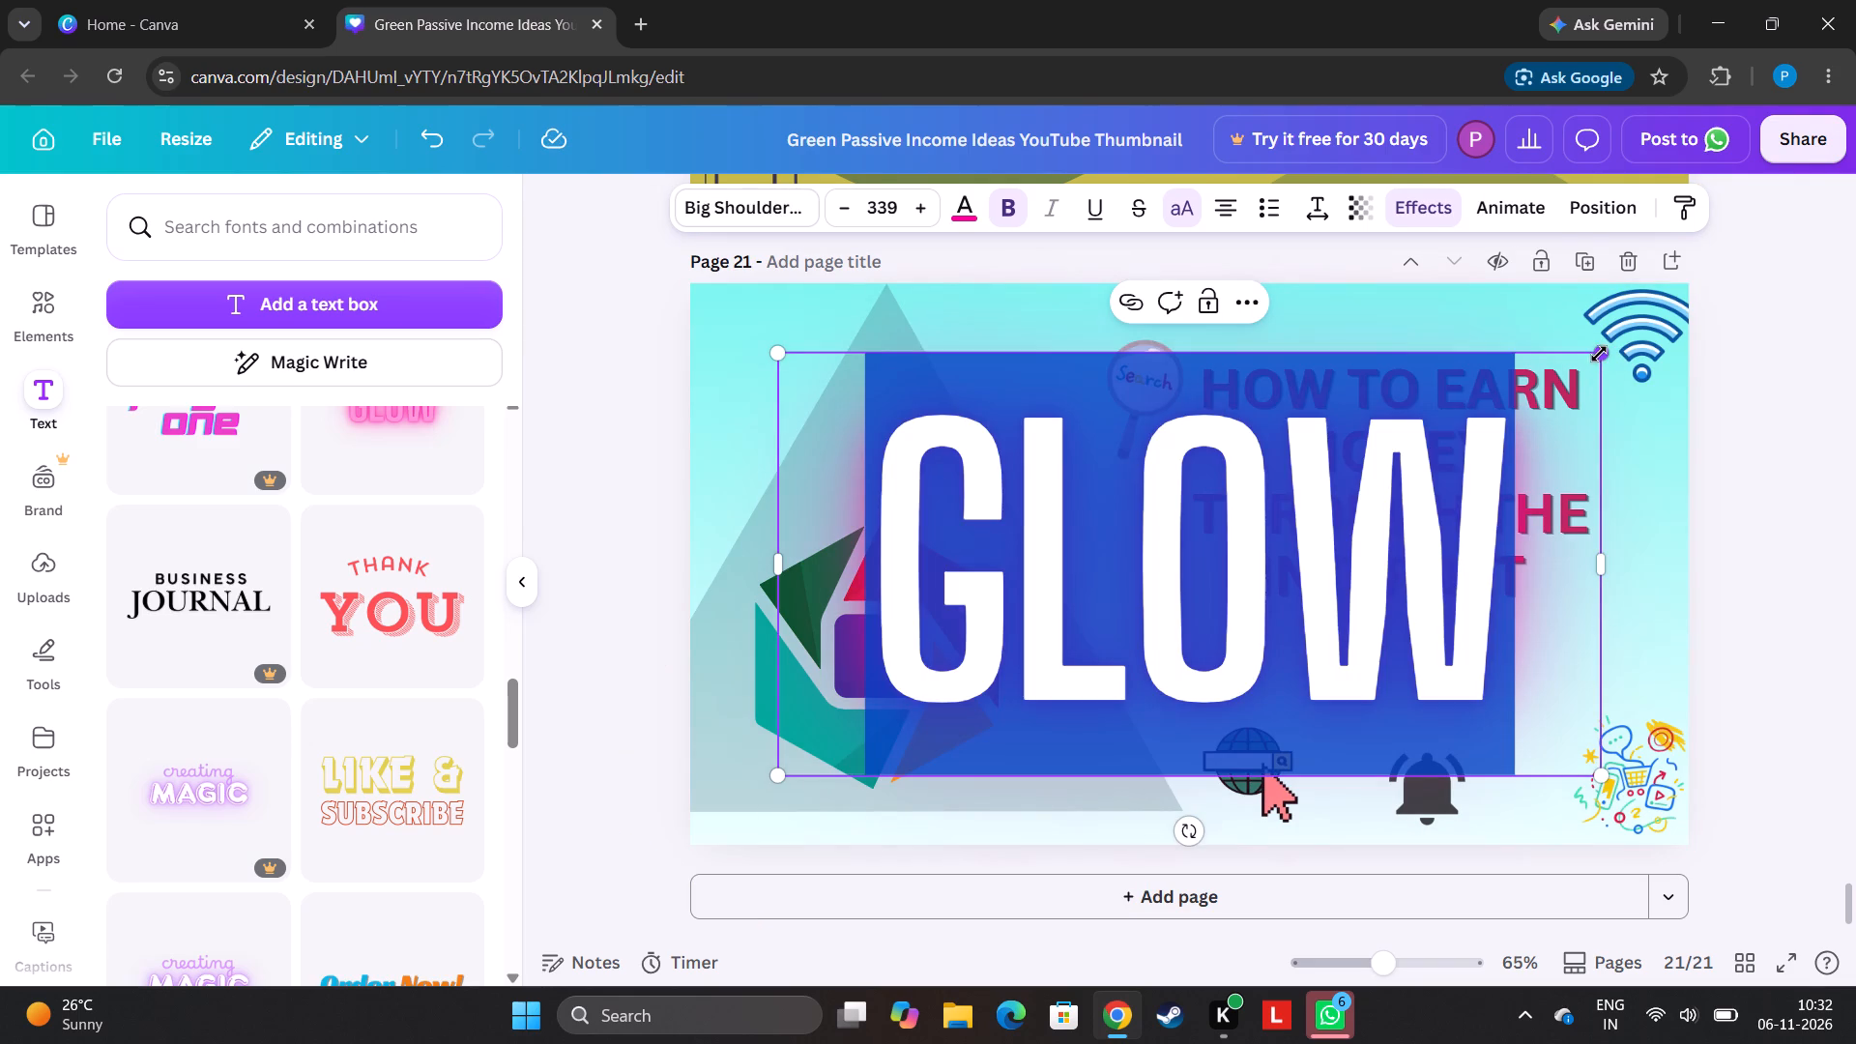
drag(1599, 354, 1205, 697)
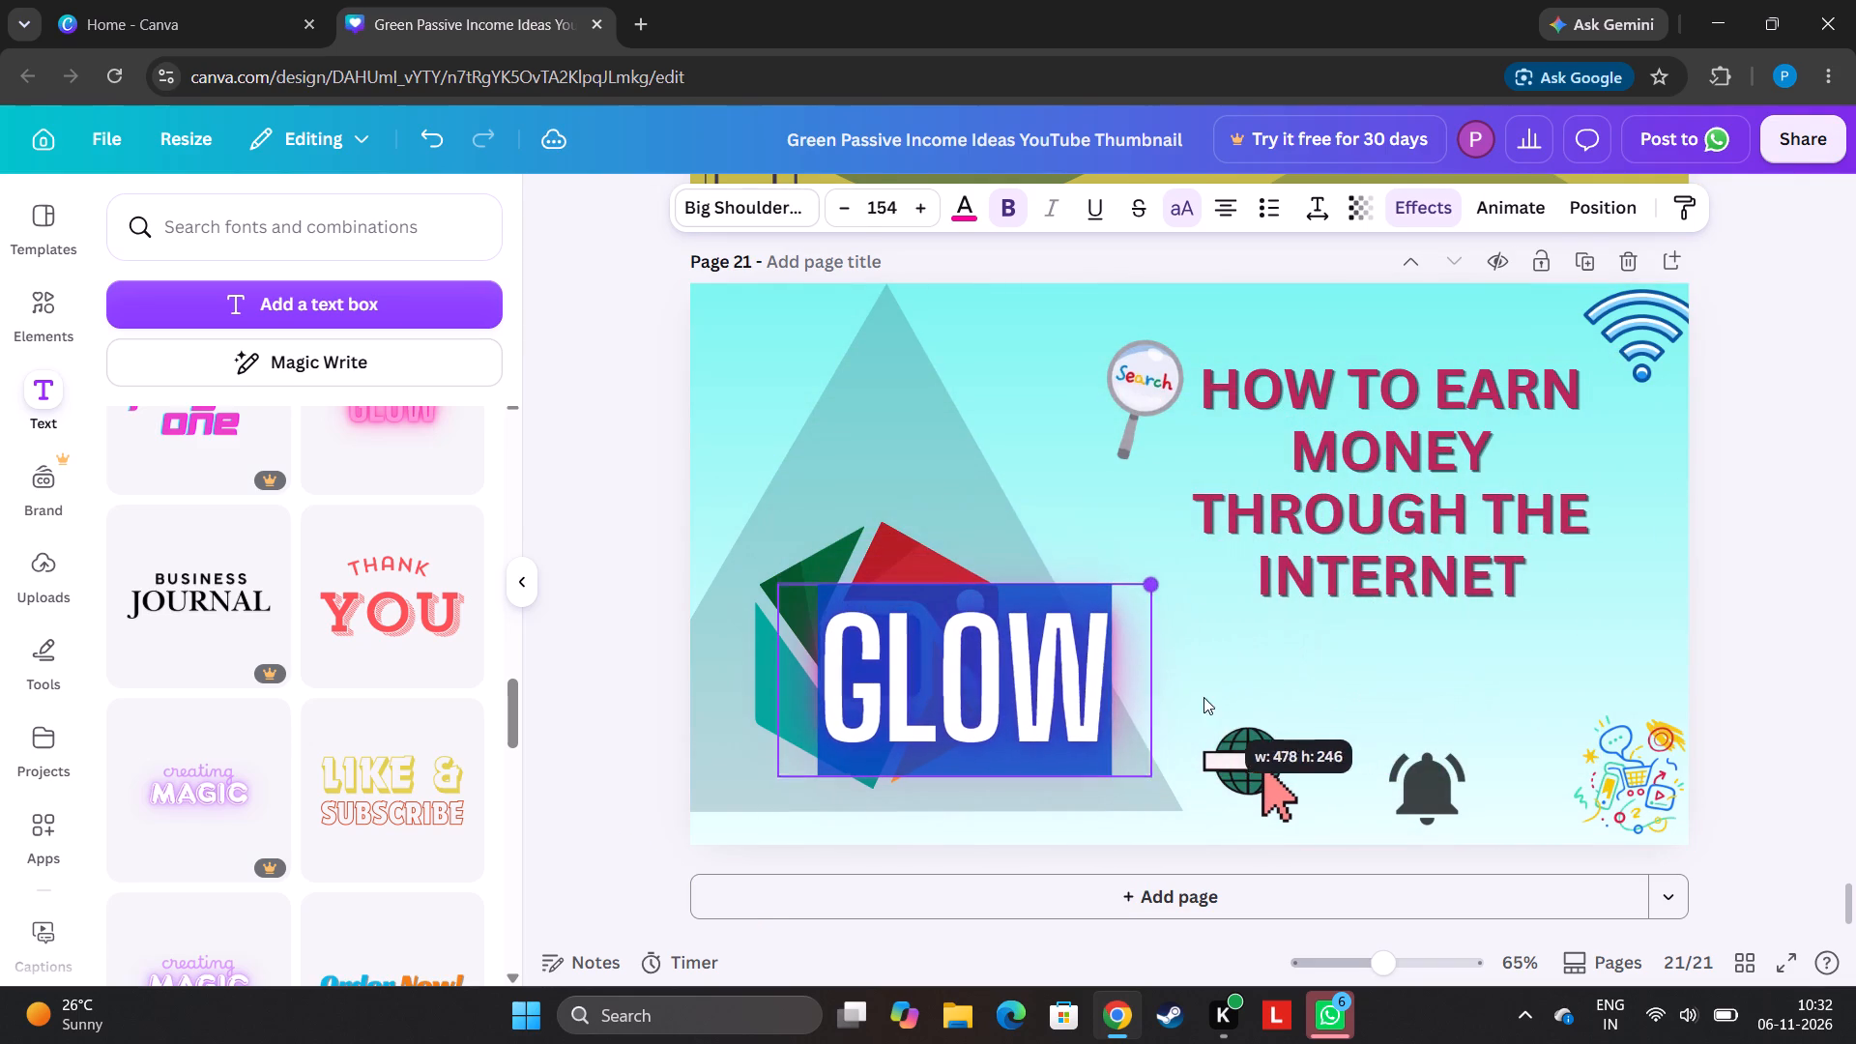
Replace the "GLOW" text with "should watch".
key(BackSpace)
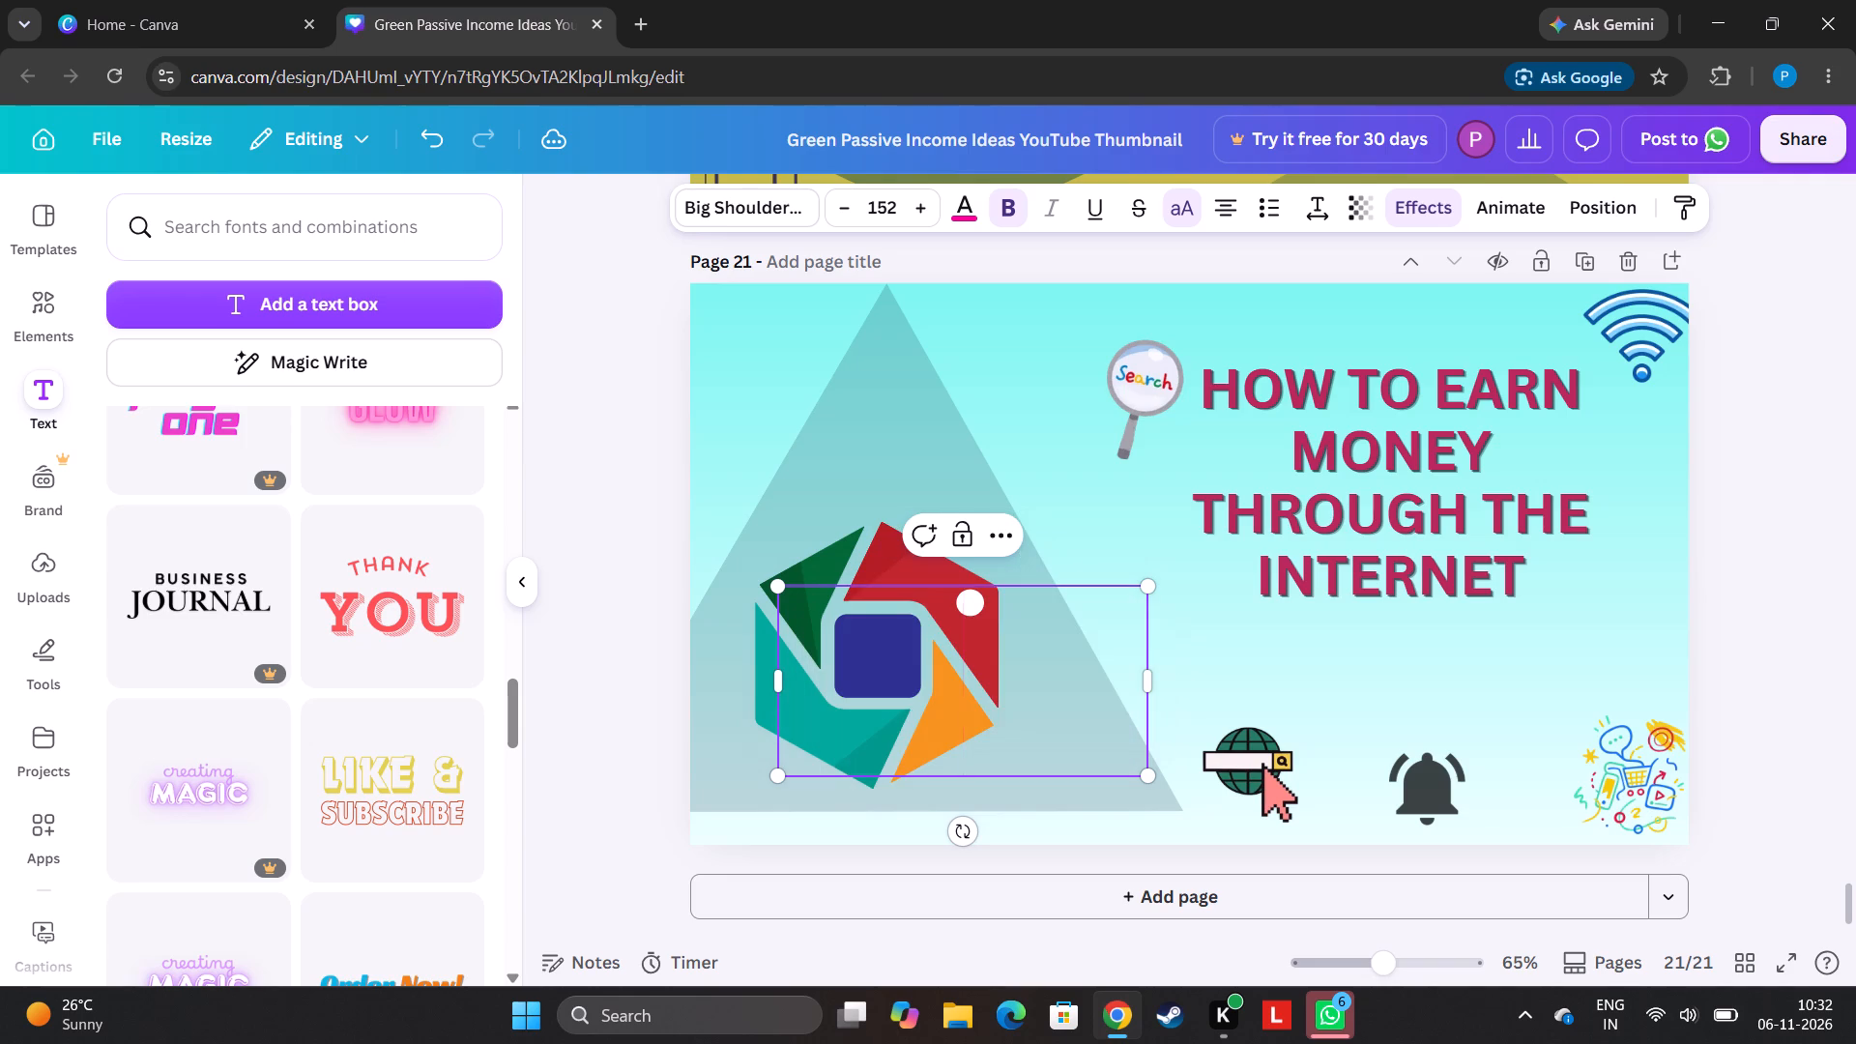
key(s)
text(hou)
key(l)
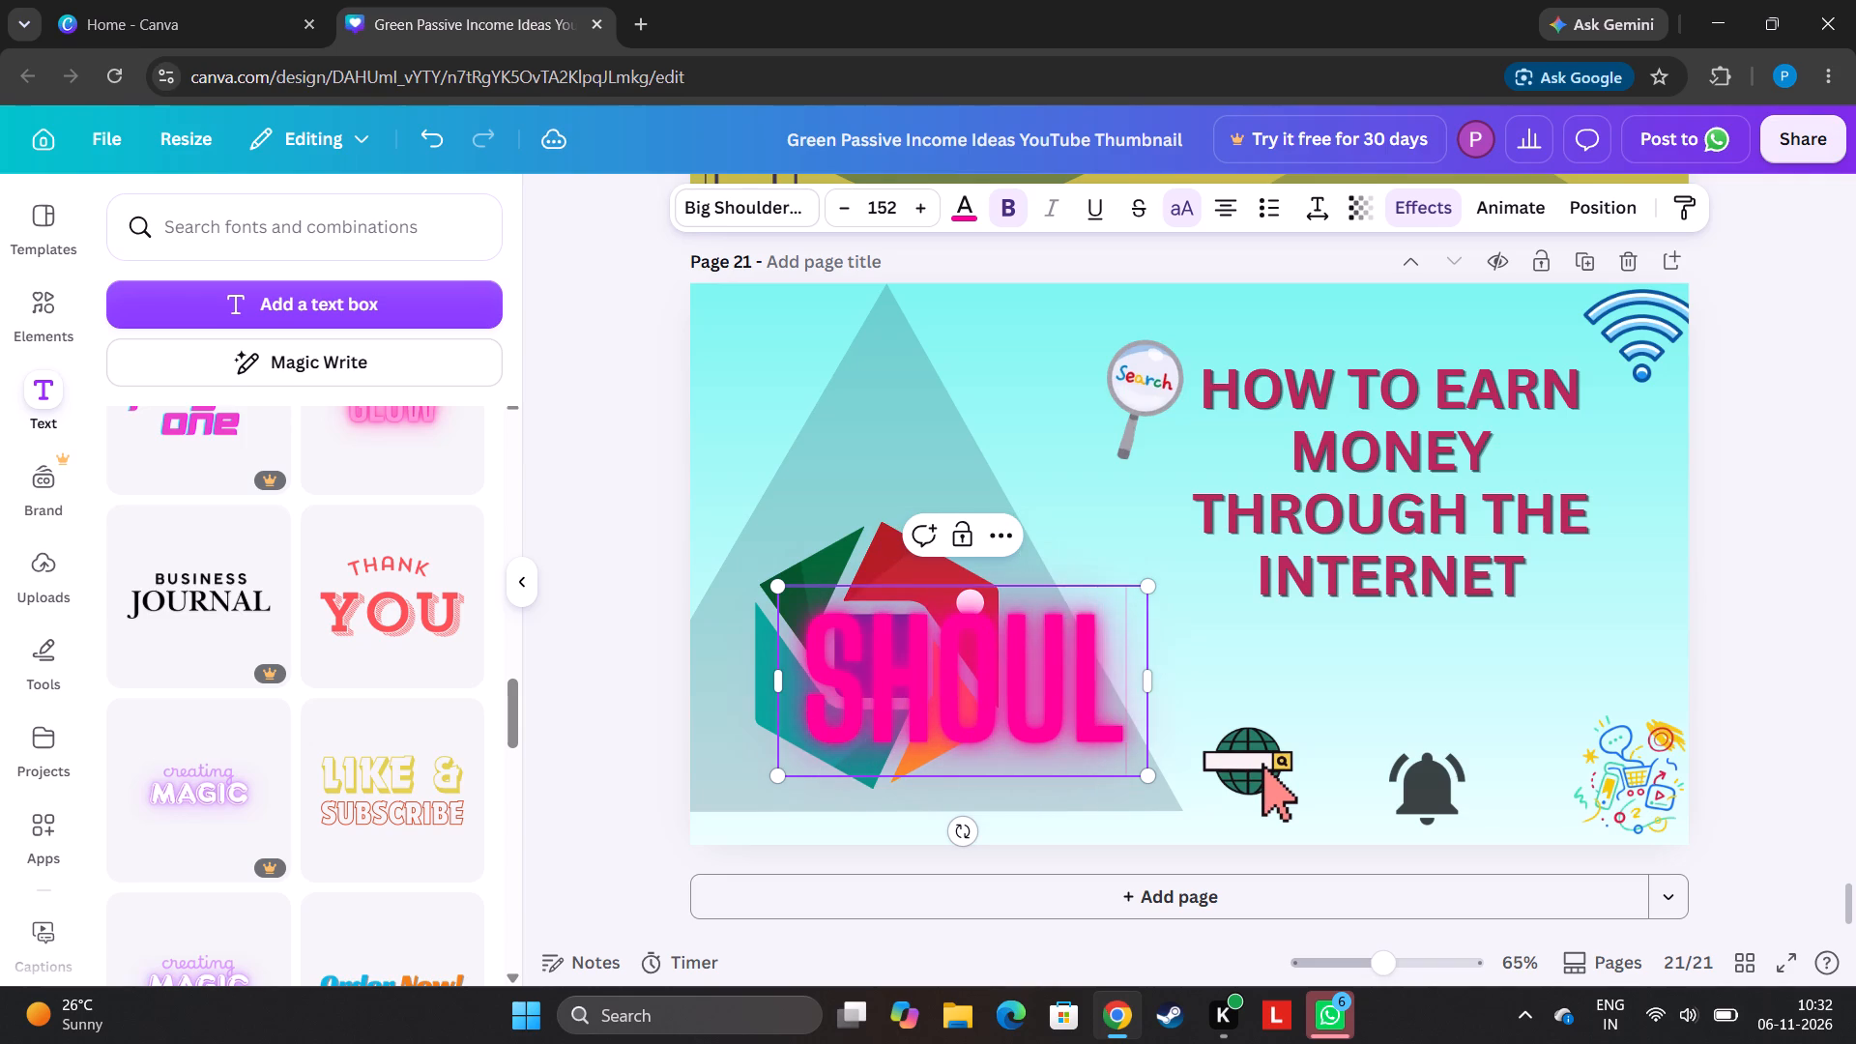
text(d wa)
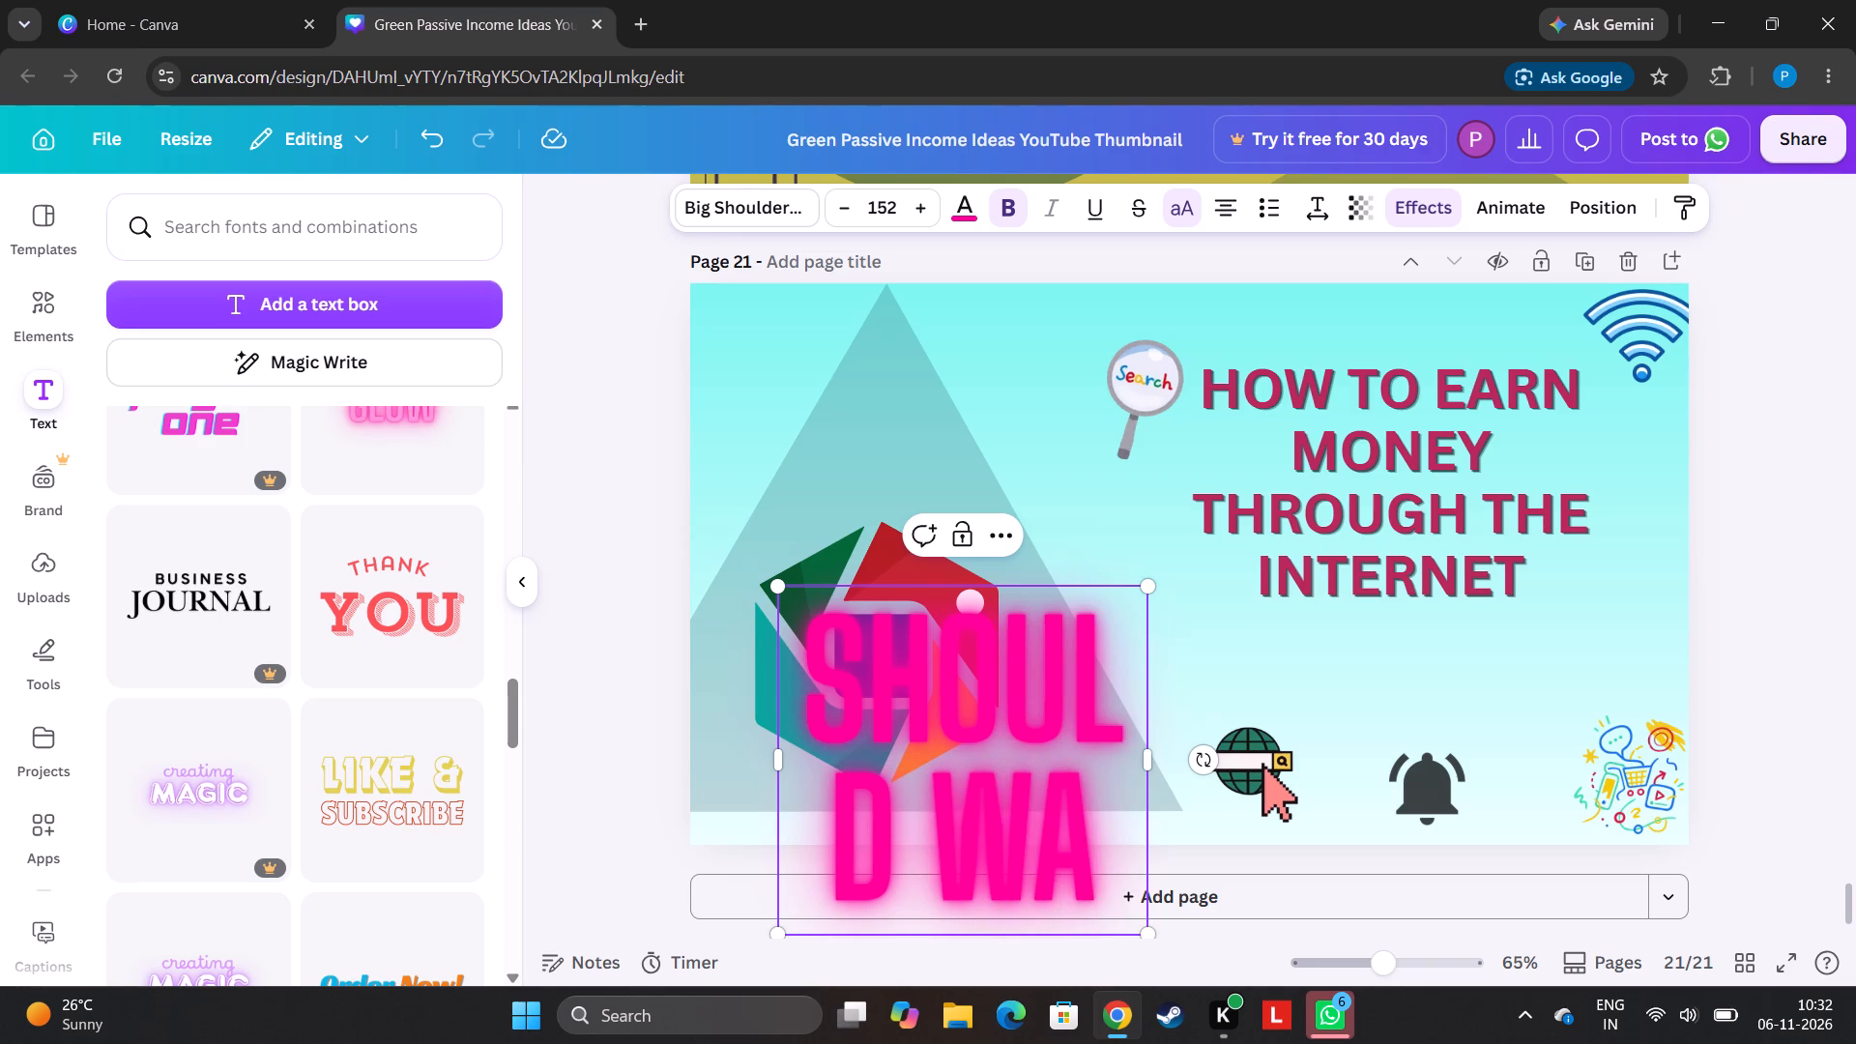
text(tch)
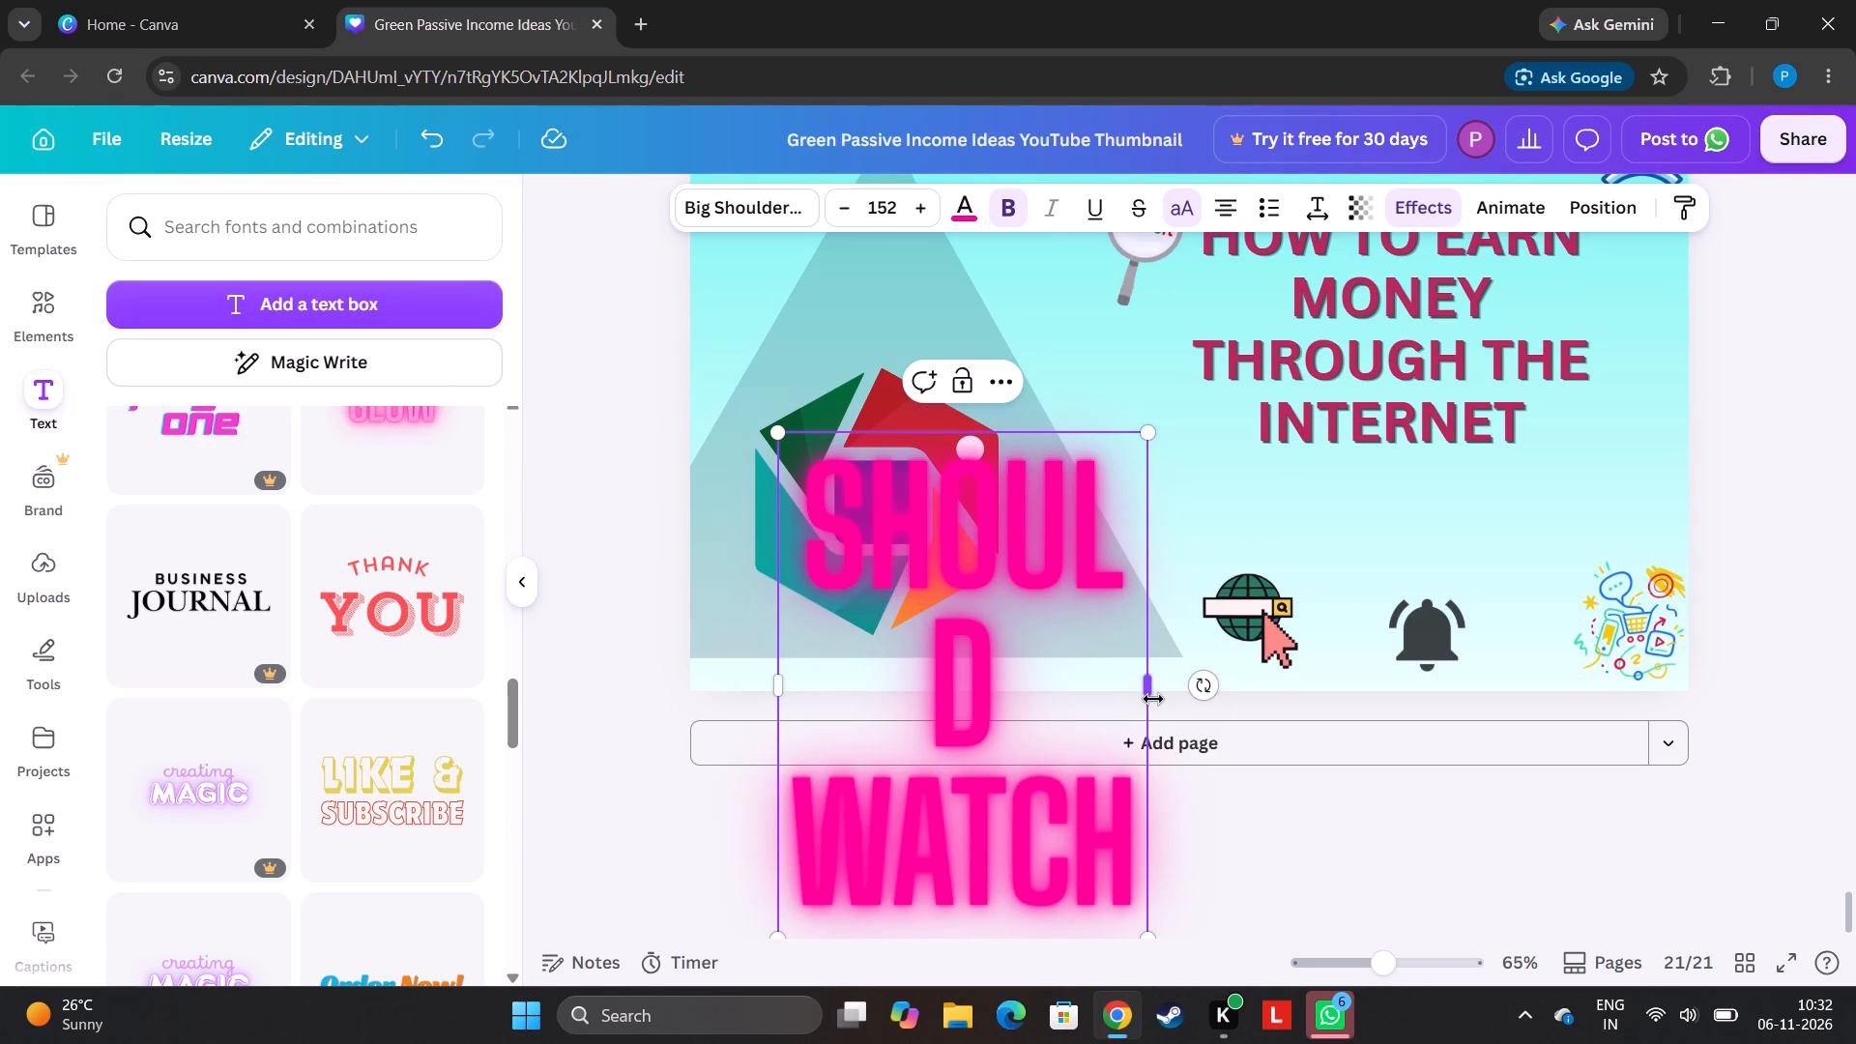
Widen the "SHOULD WATCH" text box to fit one line and scale it down to about size 35.2.
drag(1152, 700, 1810, 479)
drag(1804, 586, 1322, 687)
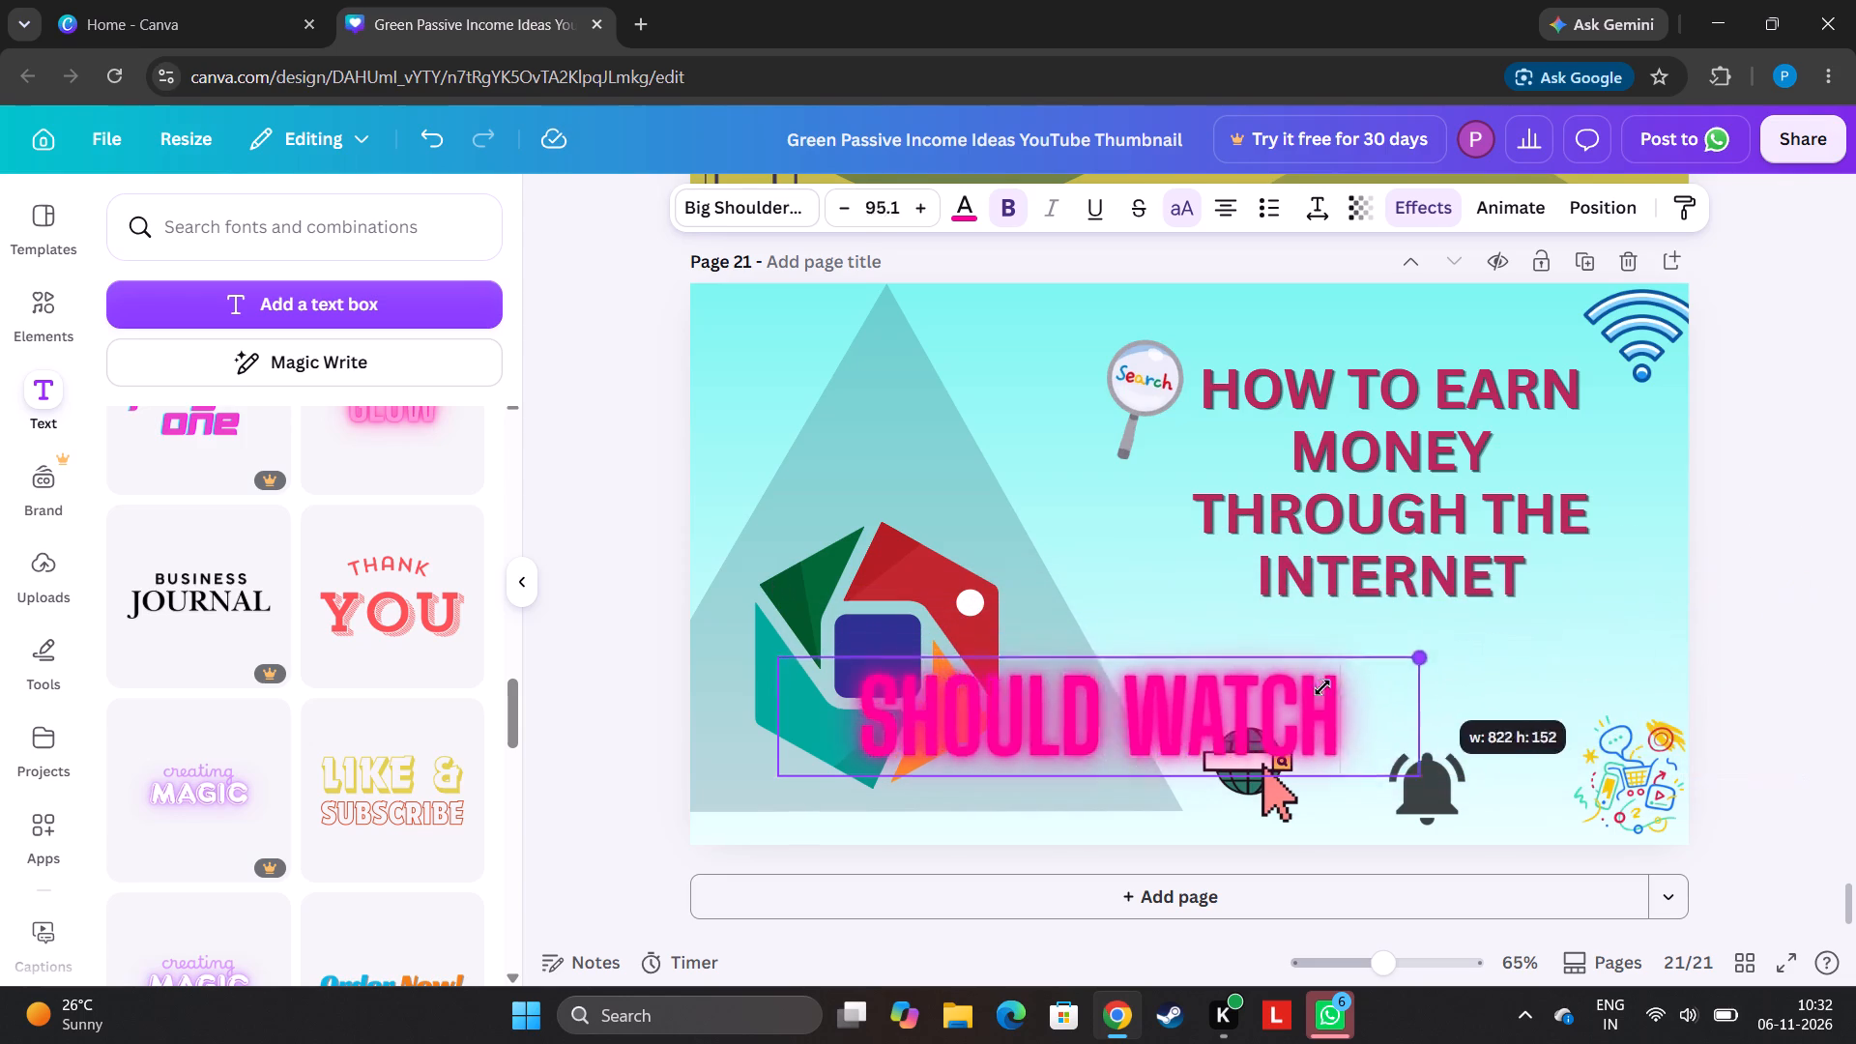
drag(1322, 687, 1010, 714)
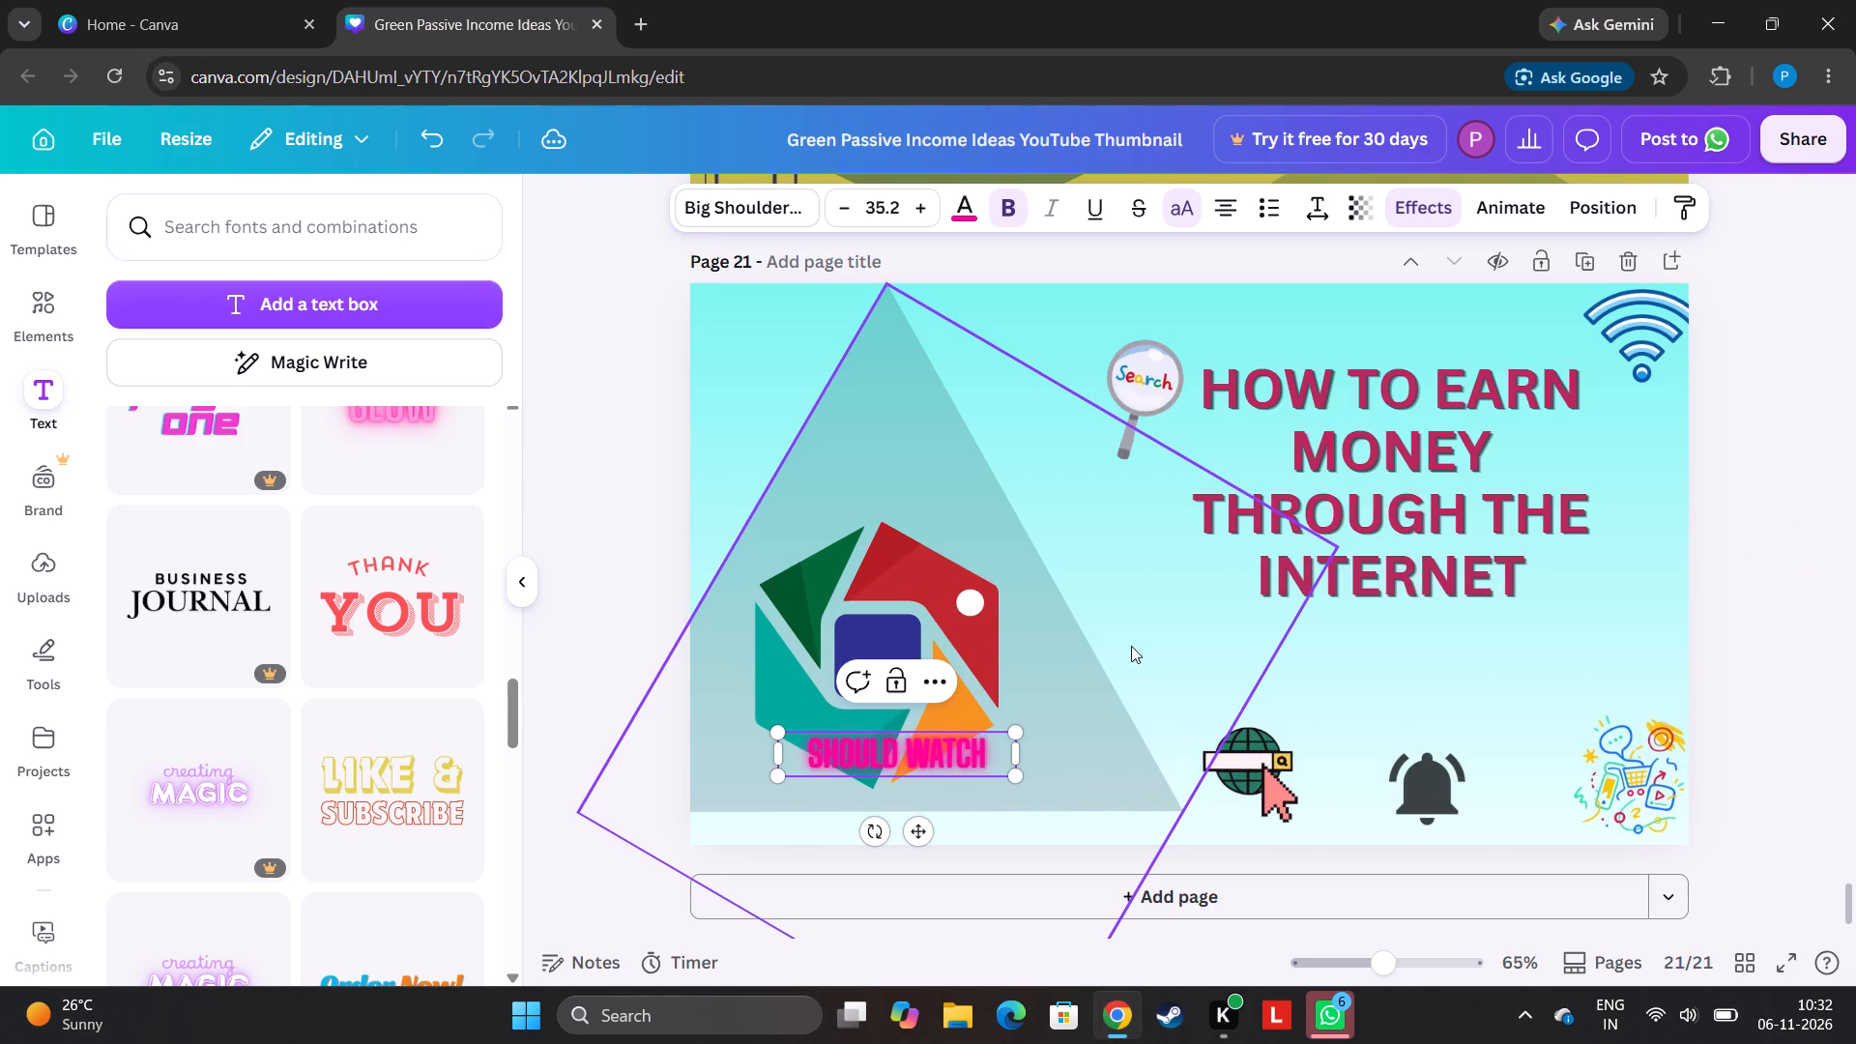
Shrink "SHOULD WATCH" to about size 30.9 and place it in the upper-left corner of page 21.
click(1163, 631)
drag(947, 760, 1274, 732)
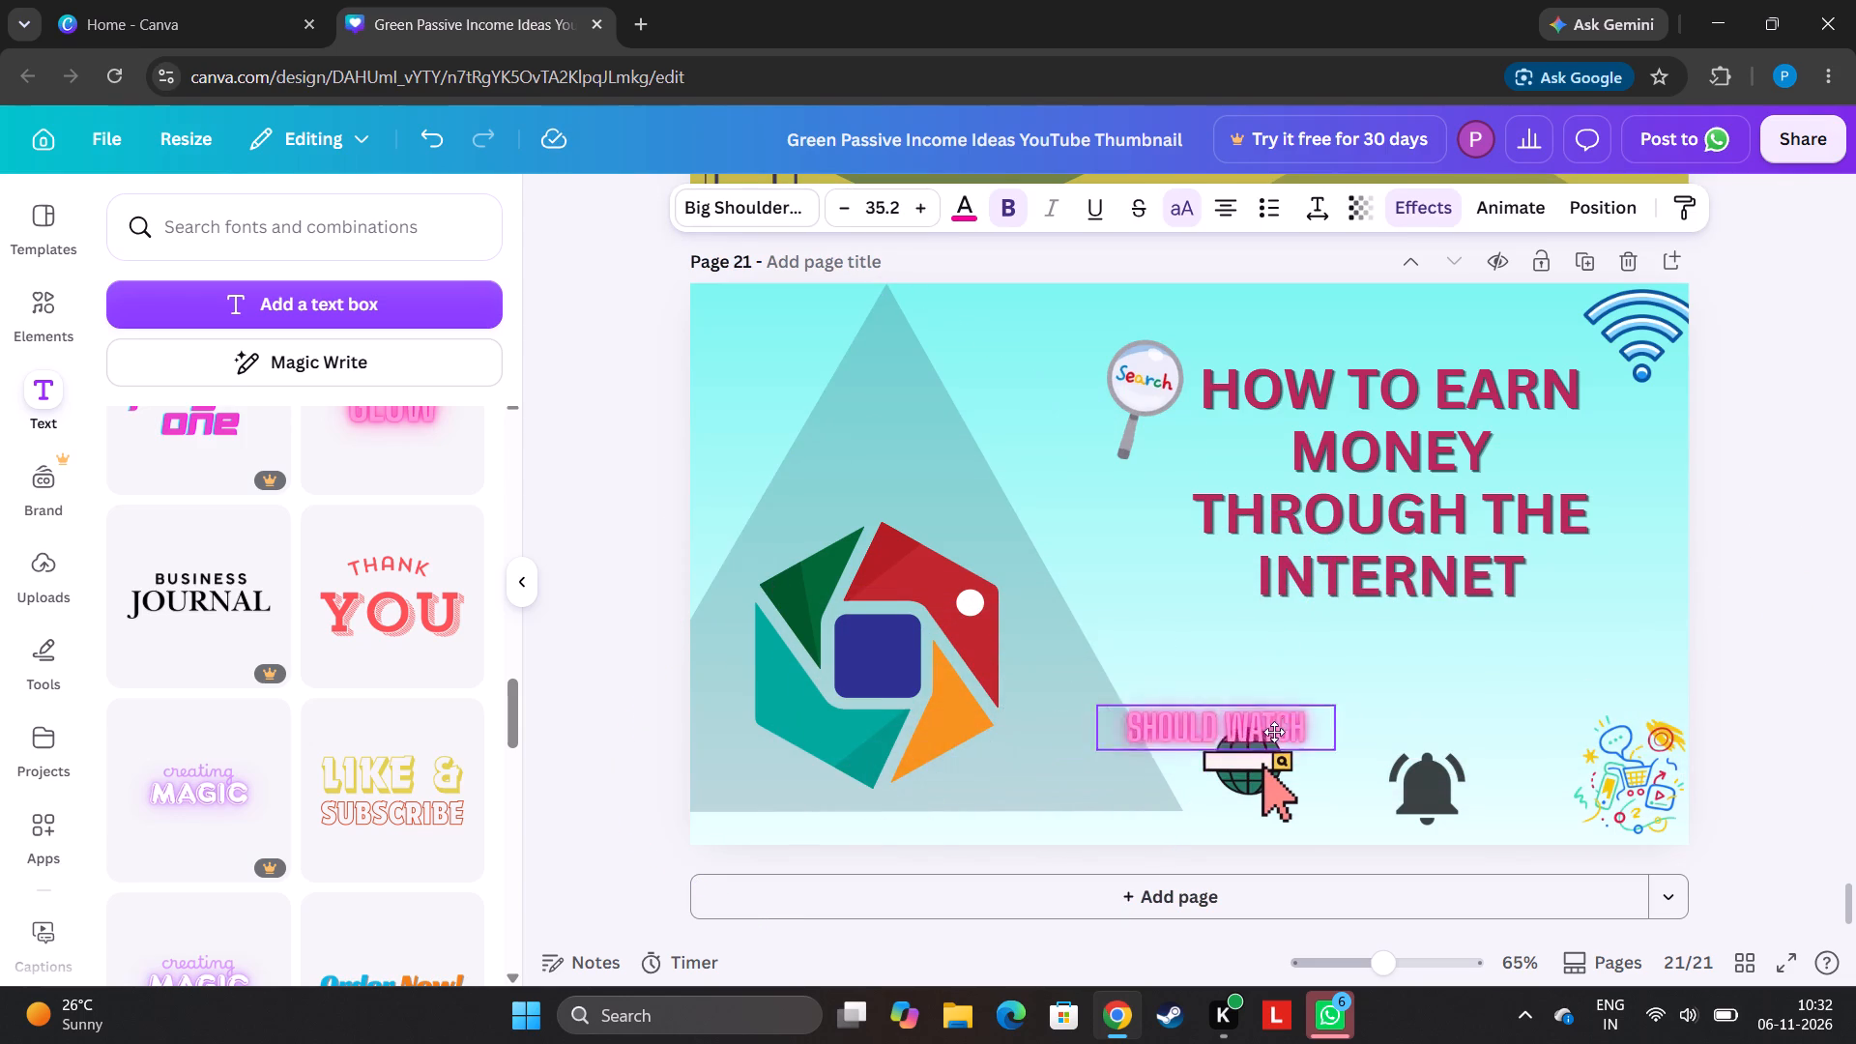
drag(1274, 732, 1392, 670)
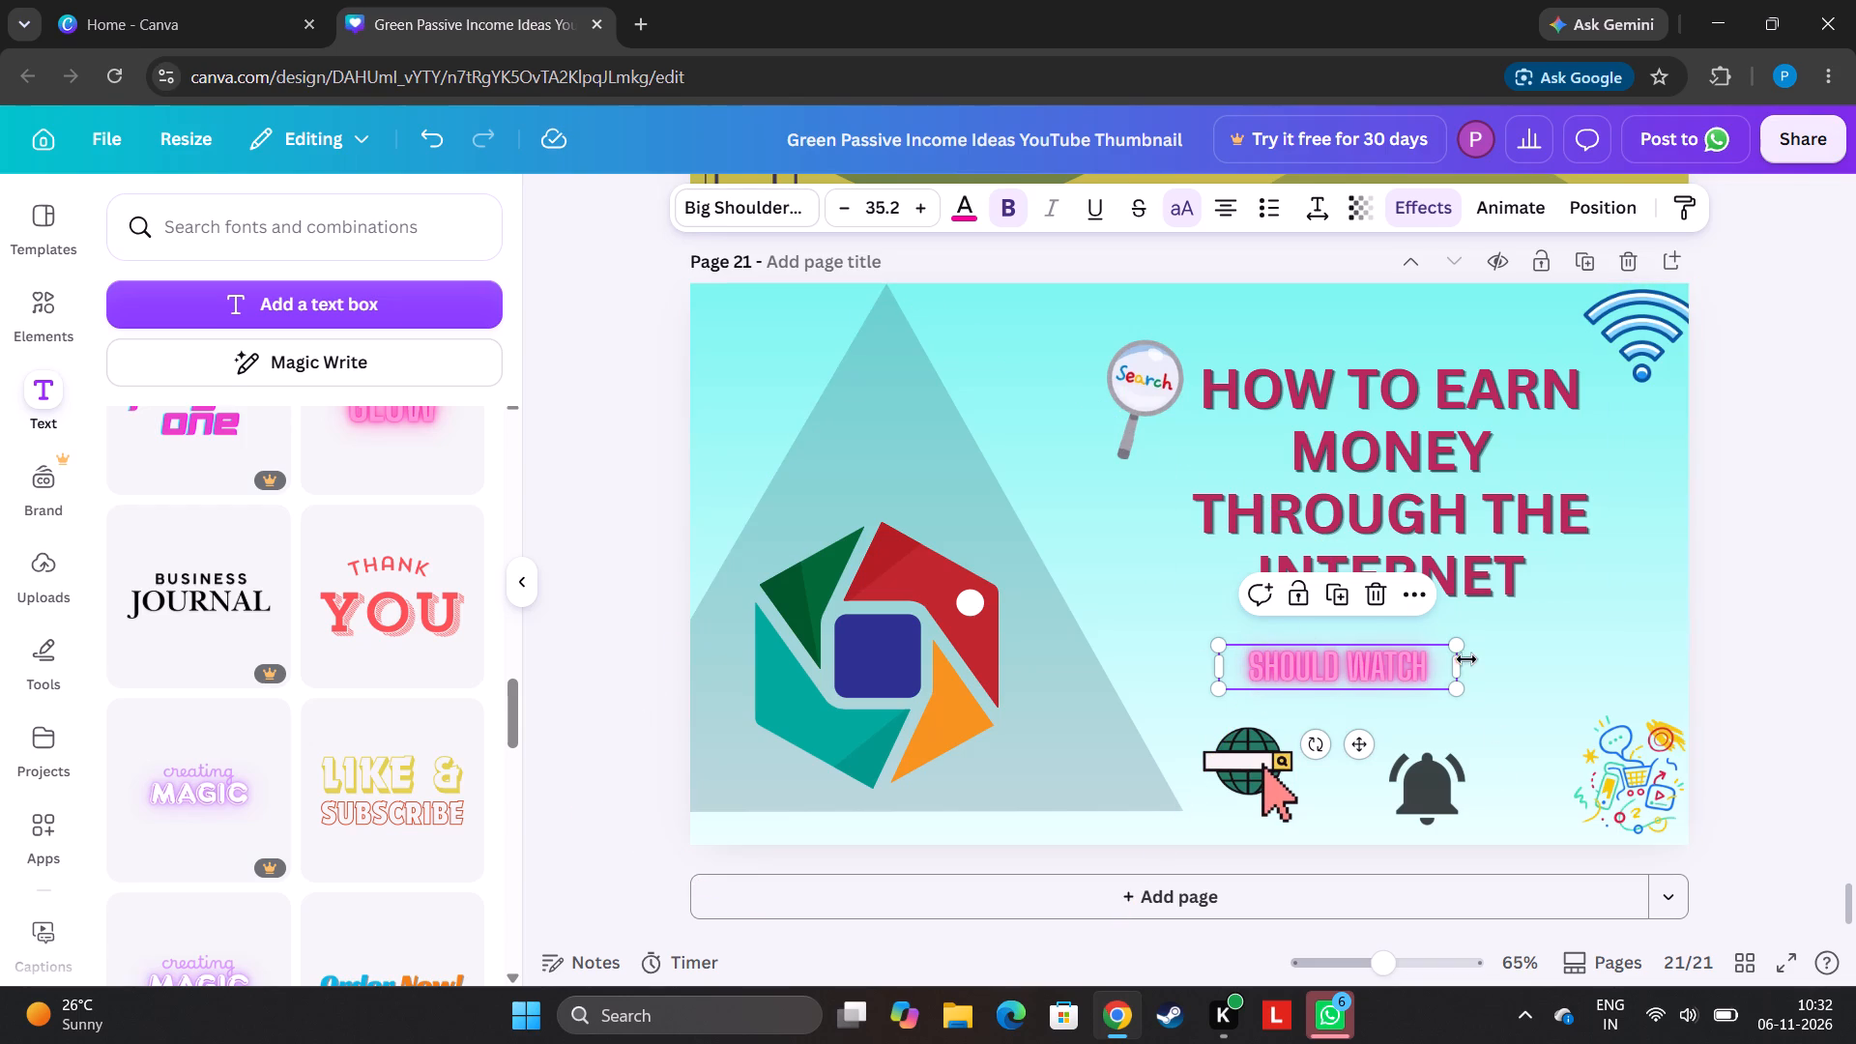
drag(1461, 638, 1435, 648)
drag(1318, 669, 855, 385)
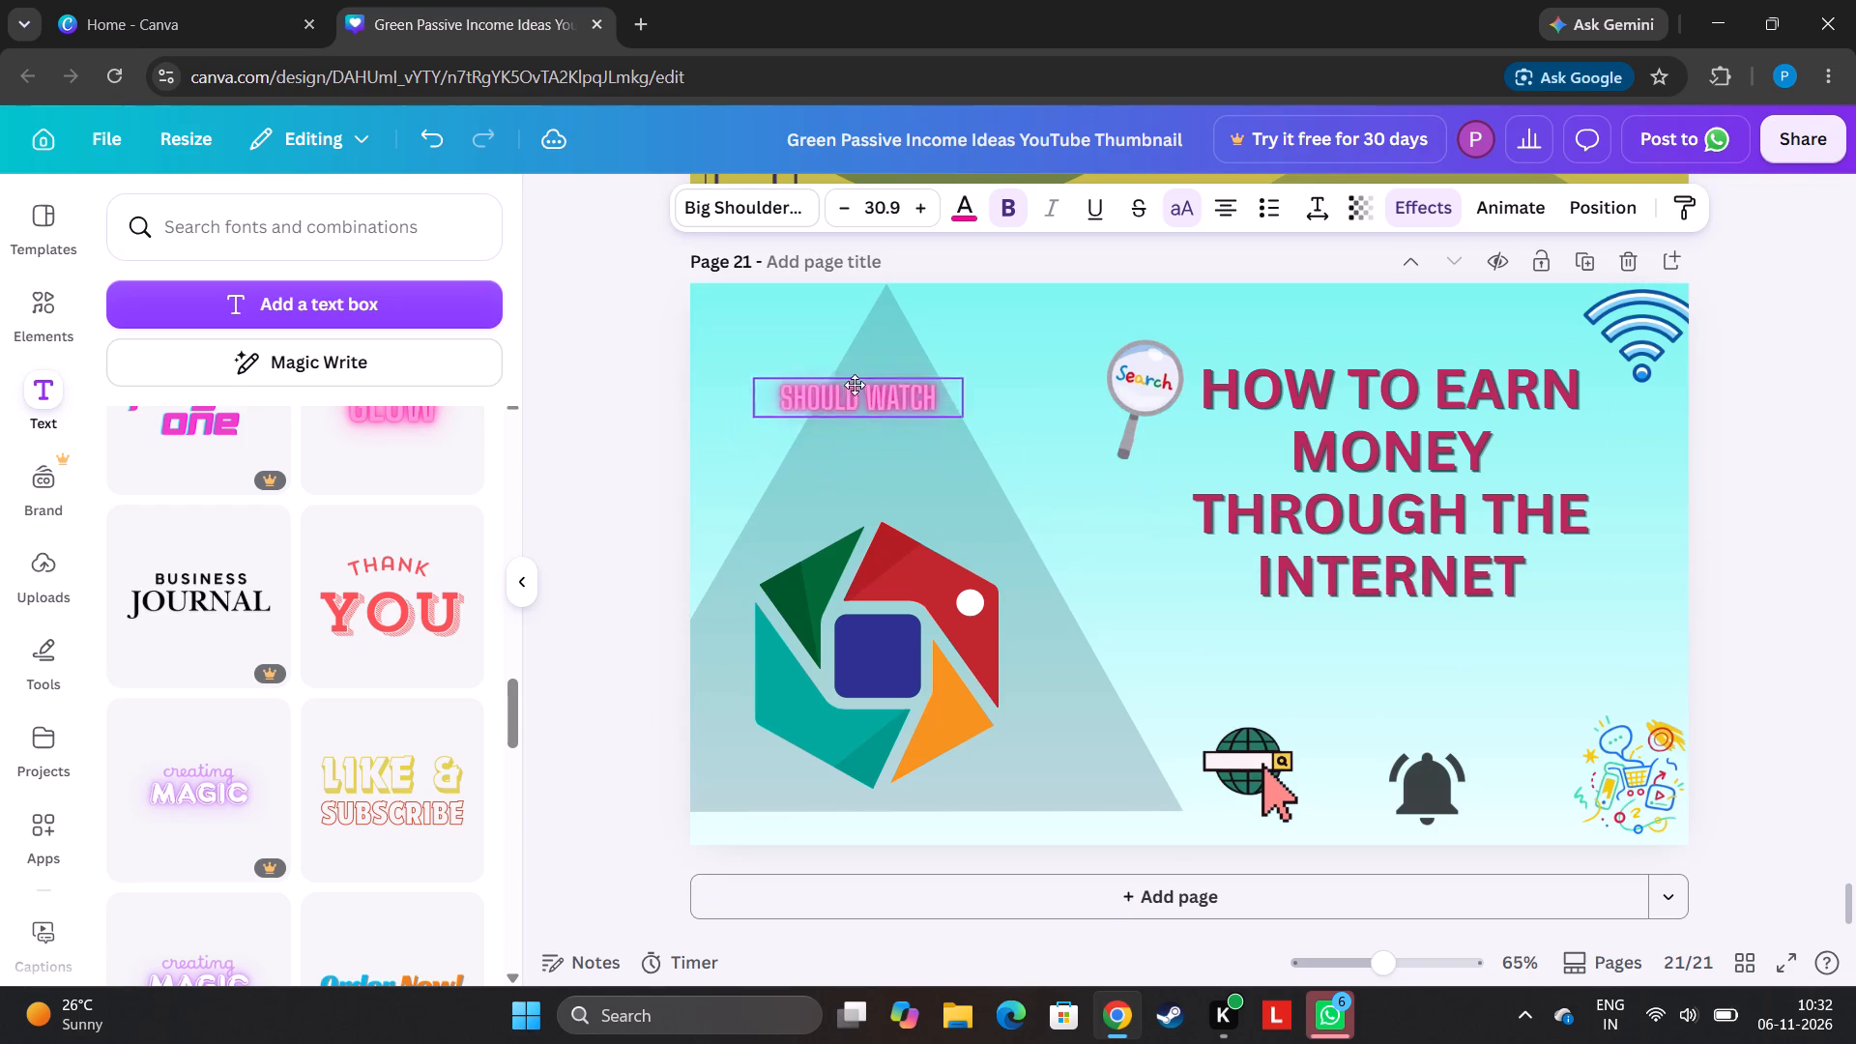
drag(855, 385, 787, 322)
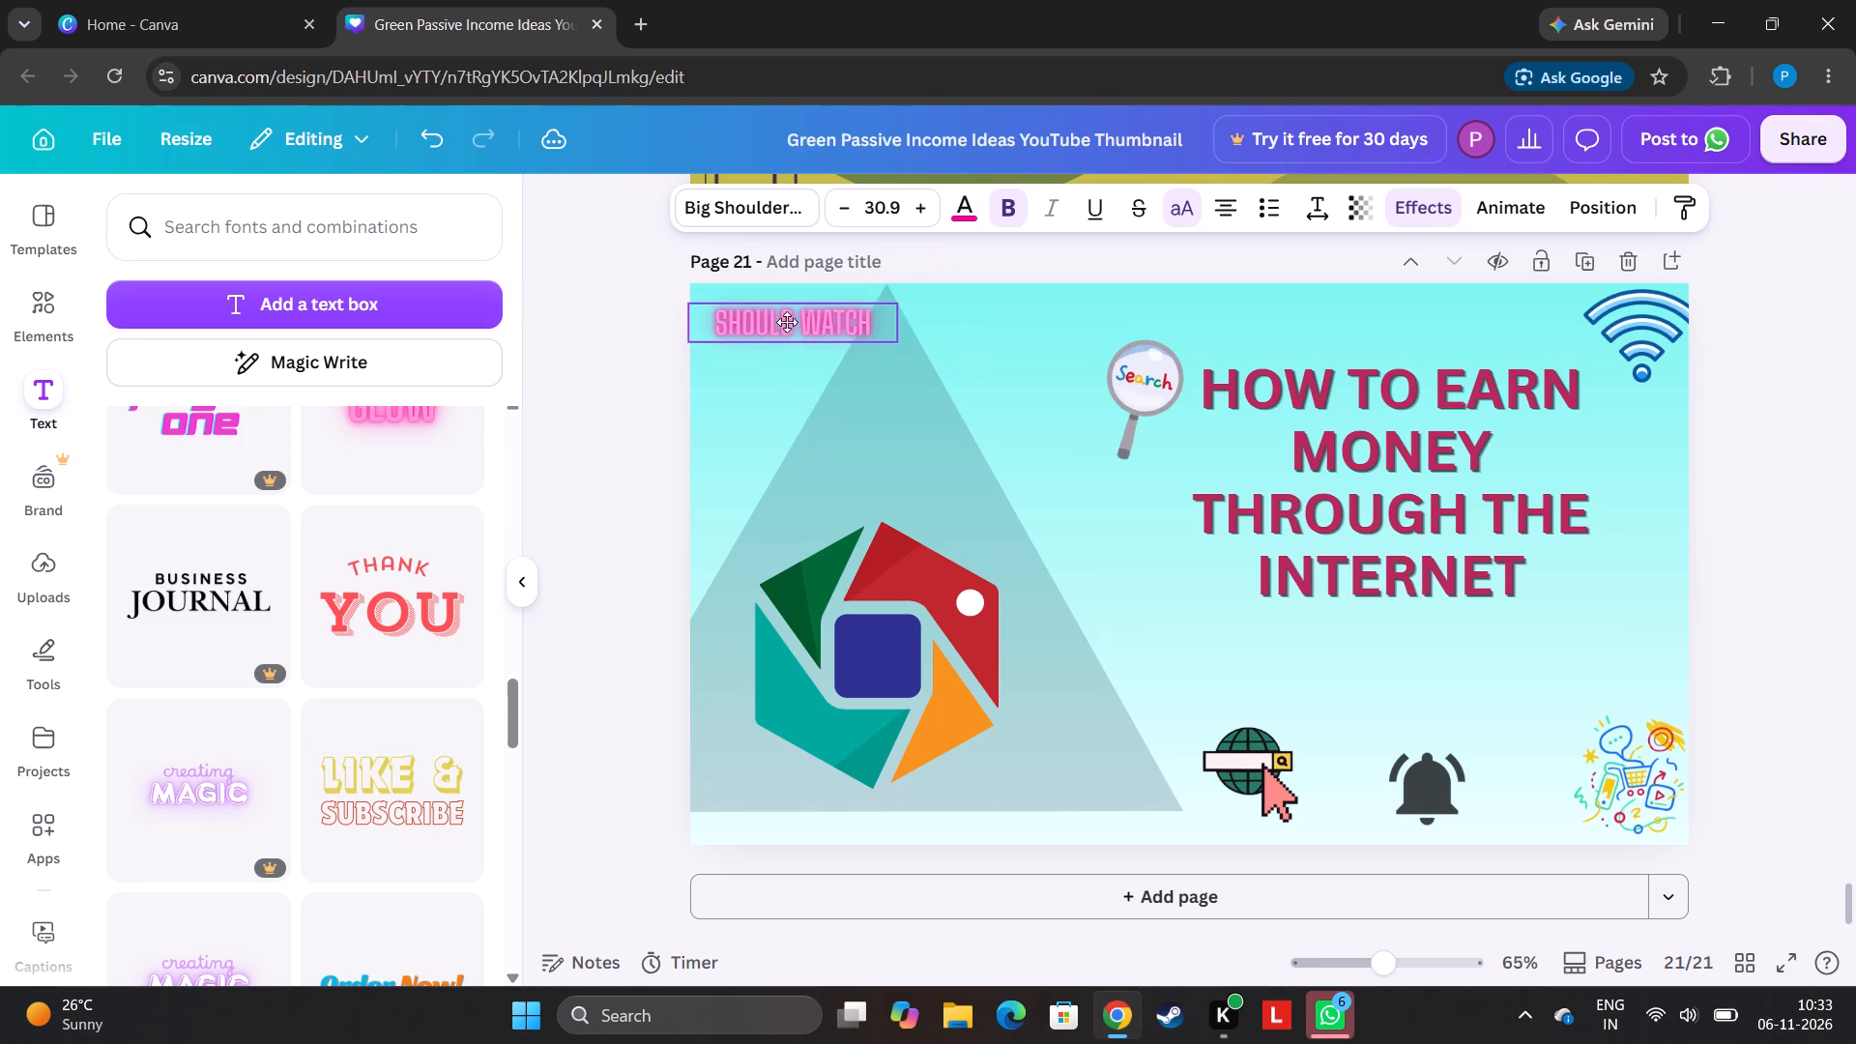
drag(787, 322, 775, 312)
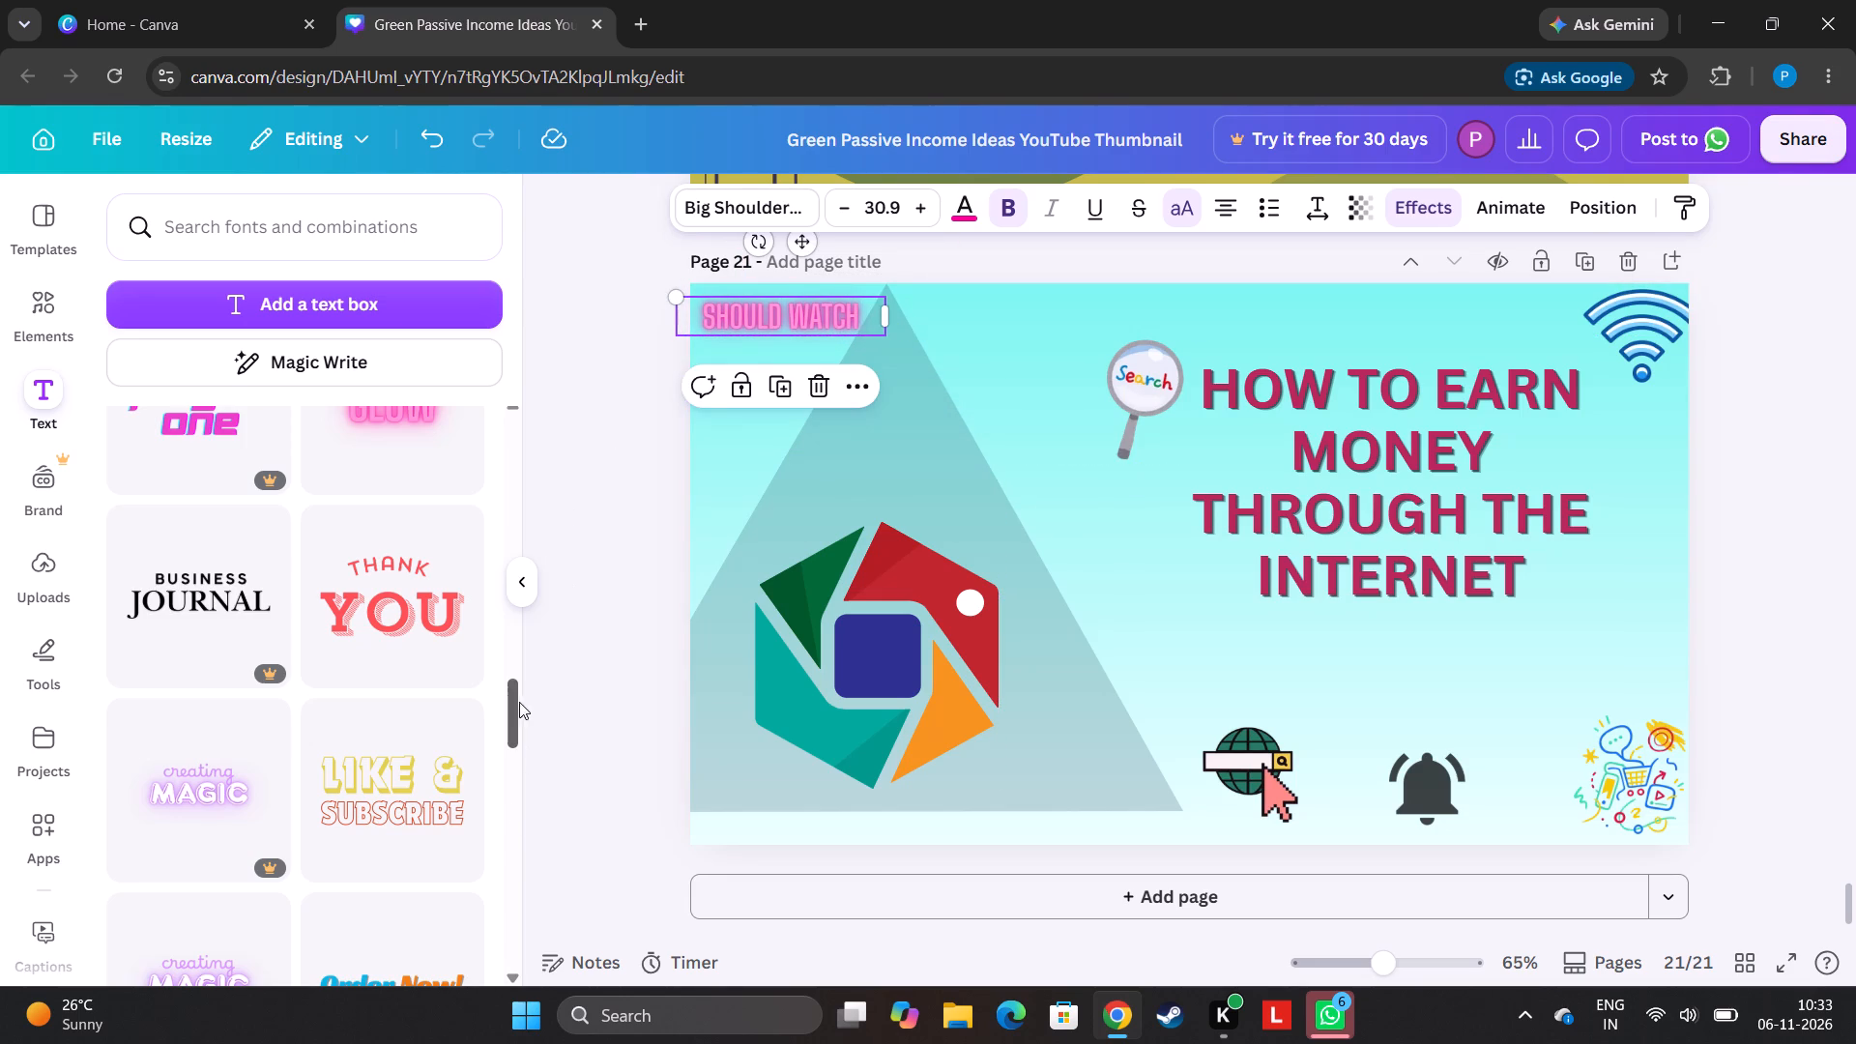
Add the "LIKE & SUBSCRIBE" font combination to page 21 and set its text colour to black #000000.
click(436, 775)
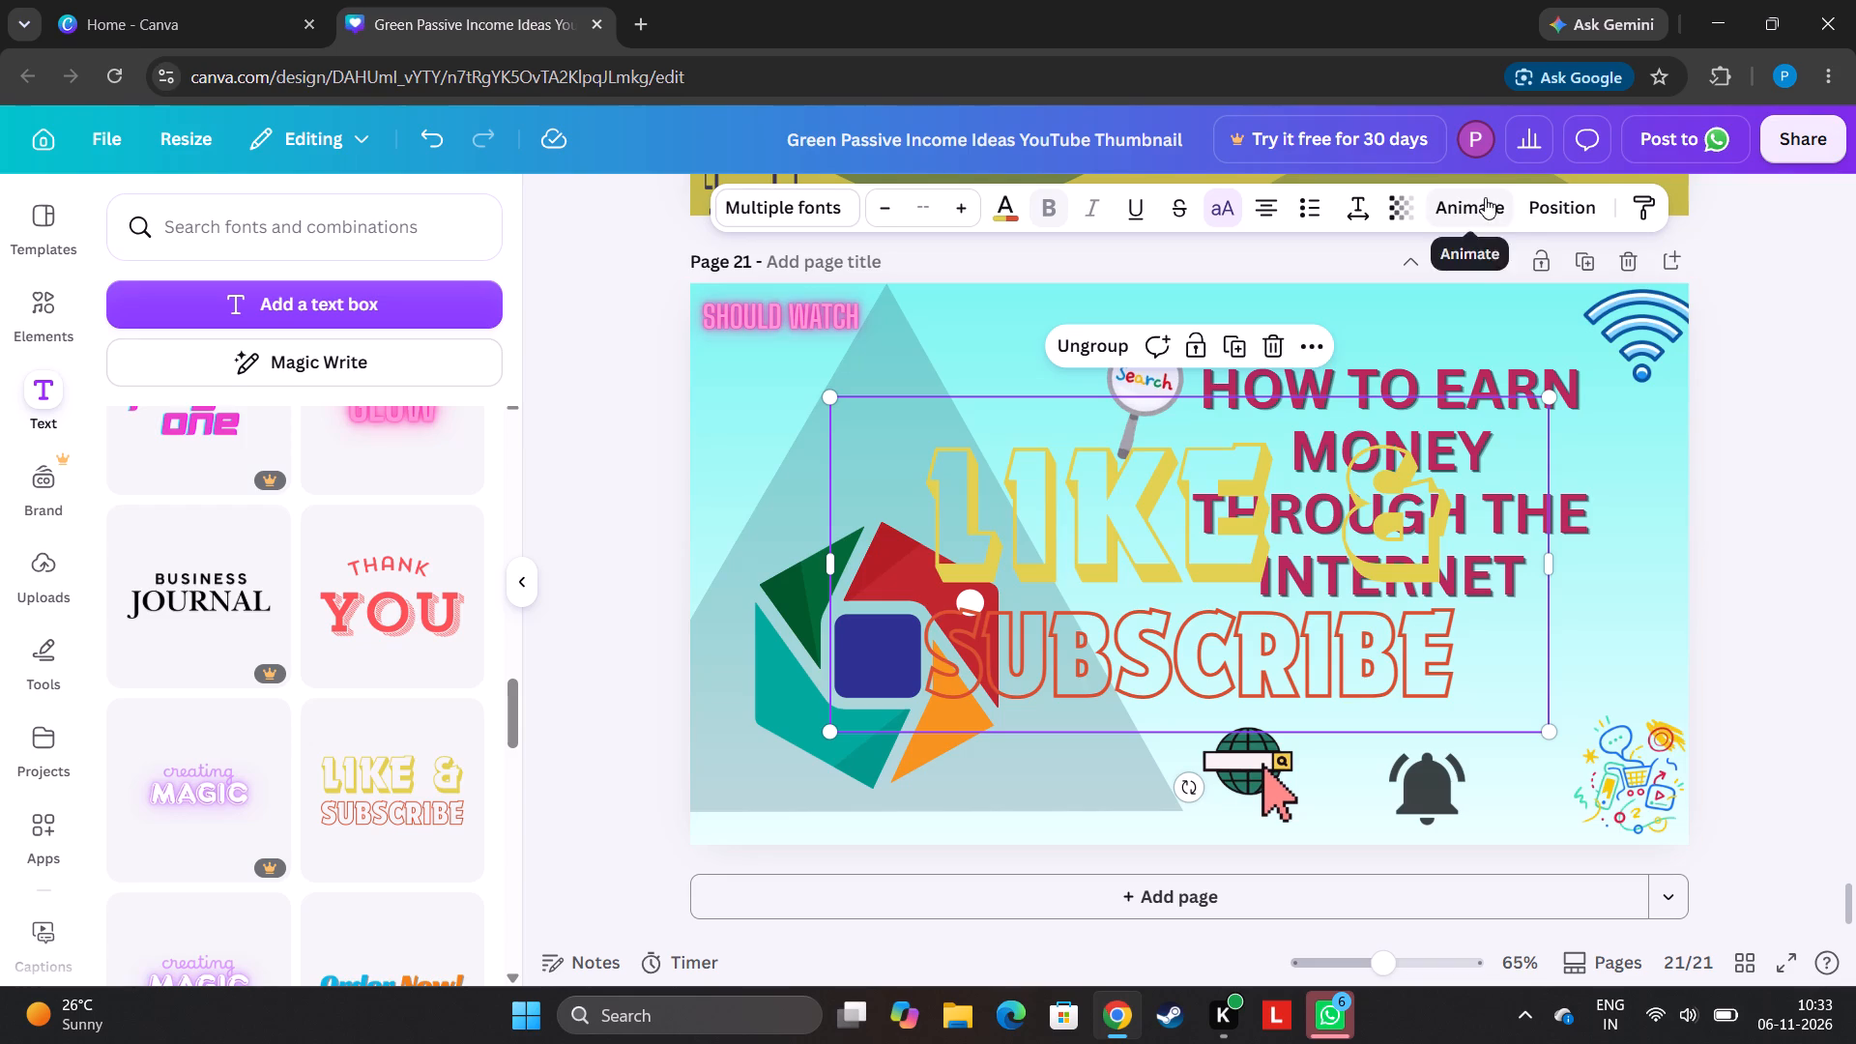
click(1004, 219)
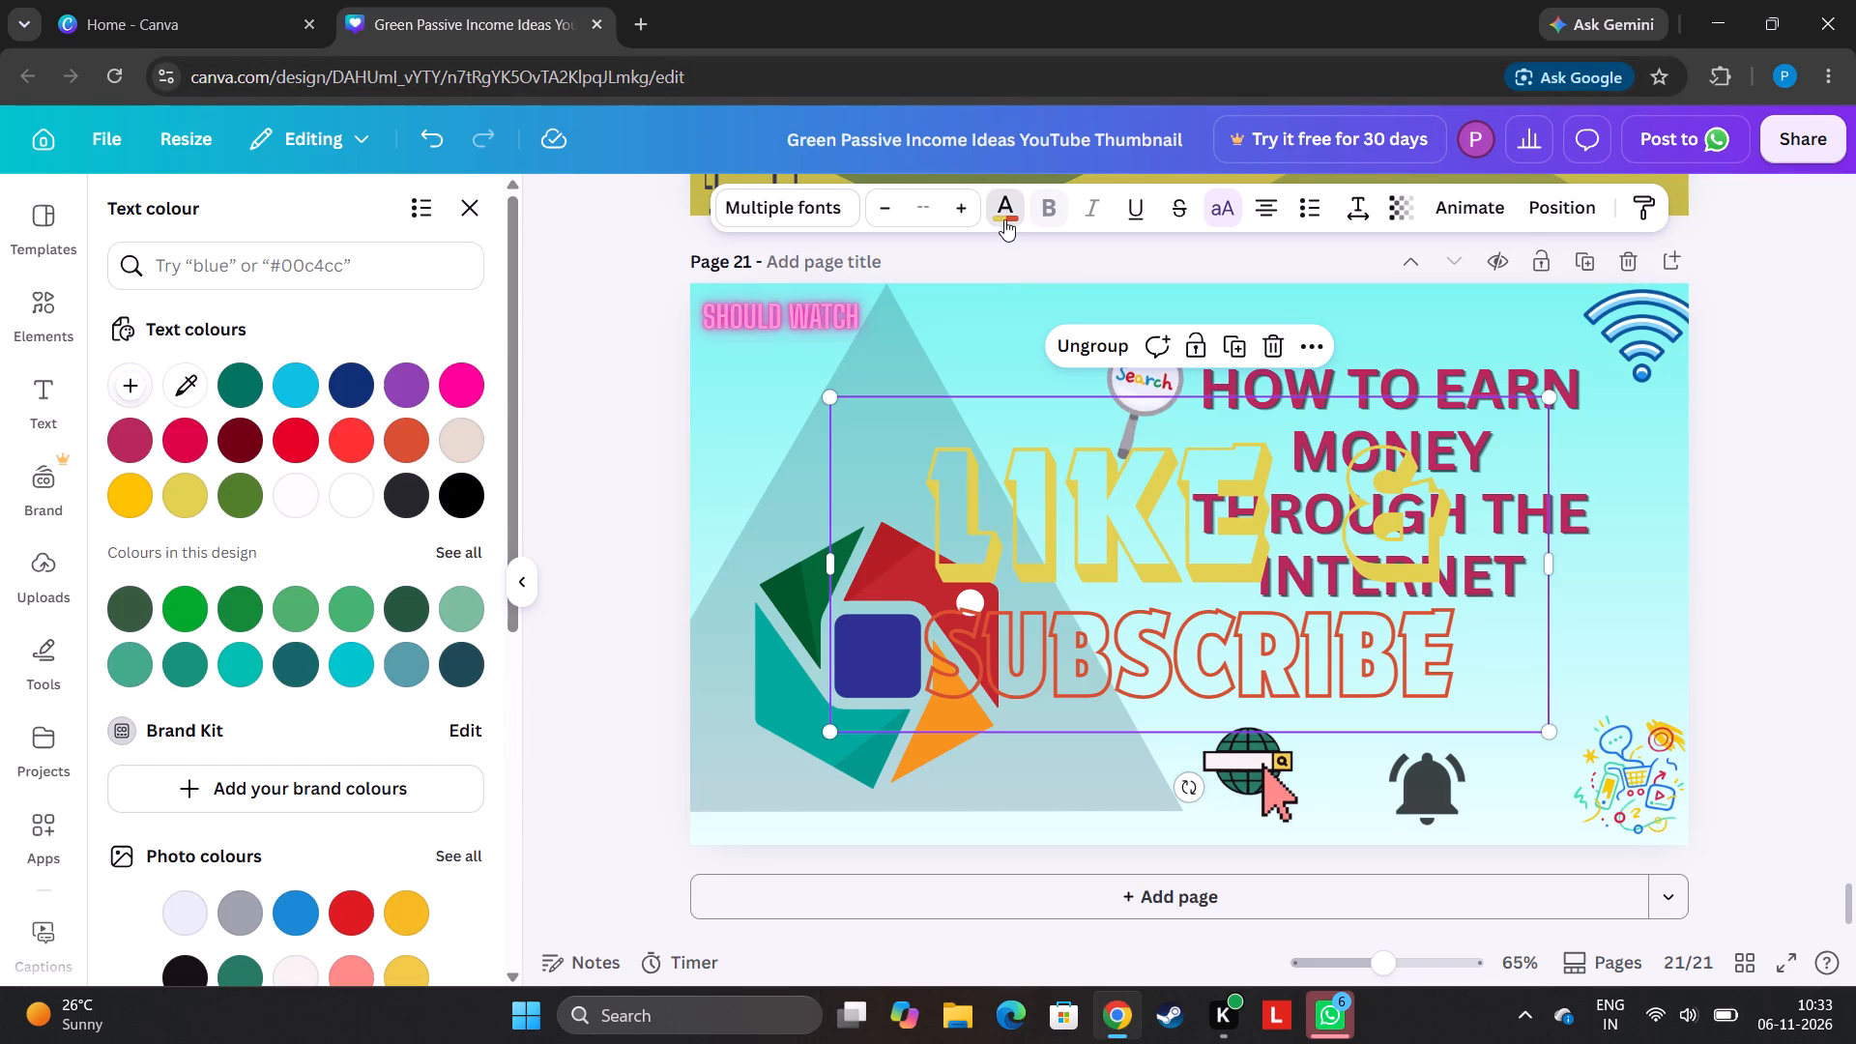
click(464, 495)
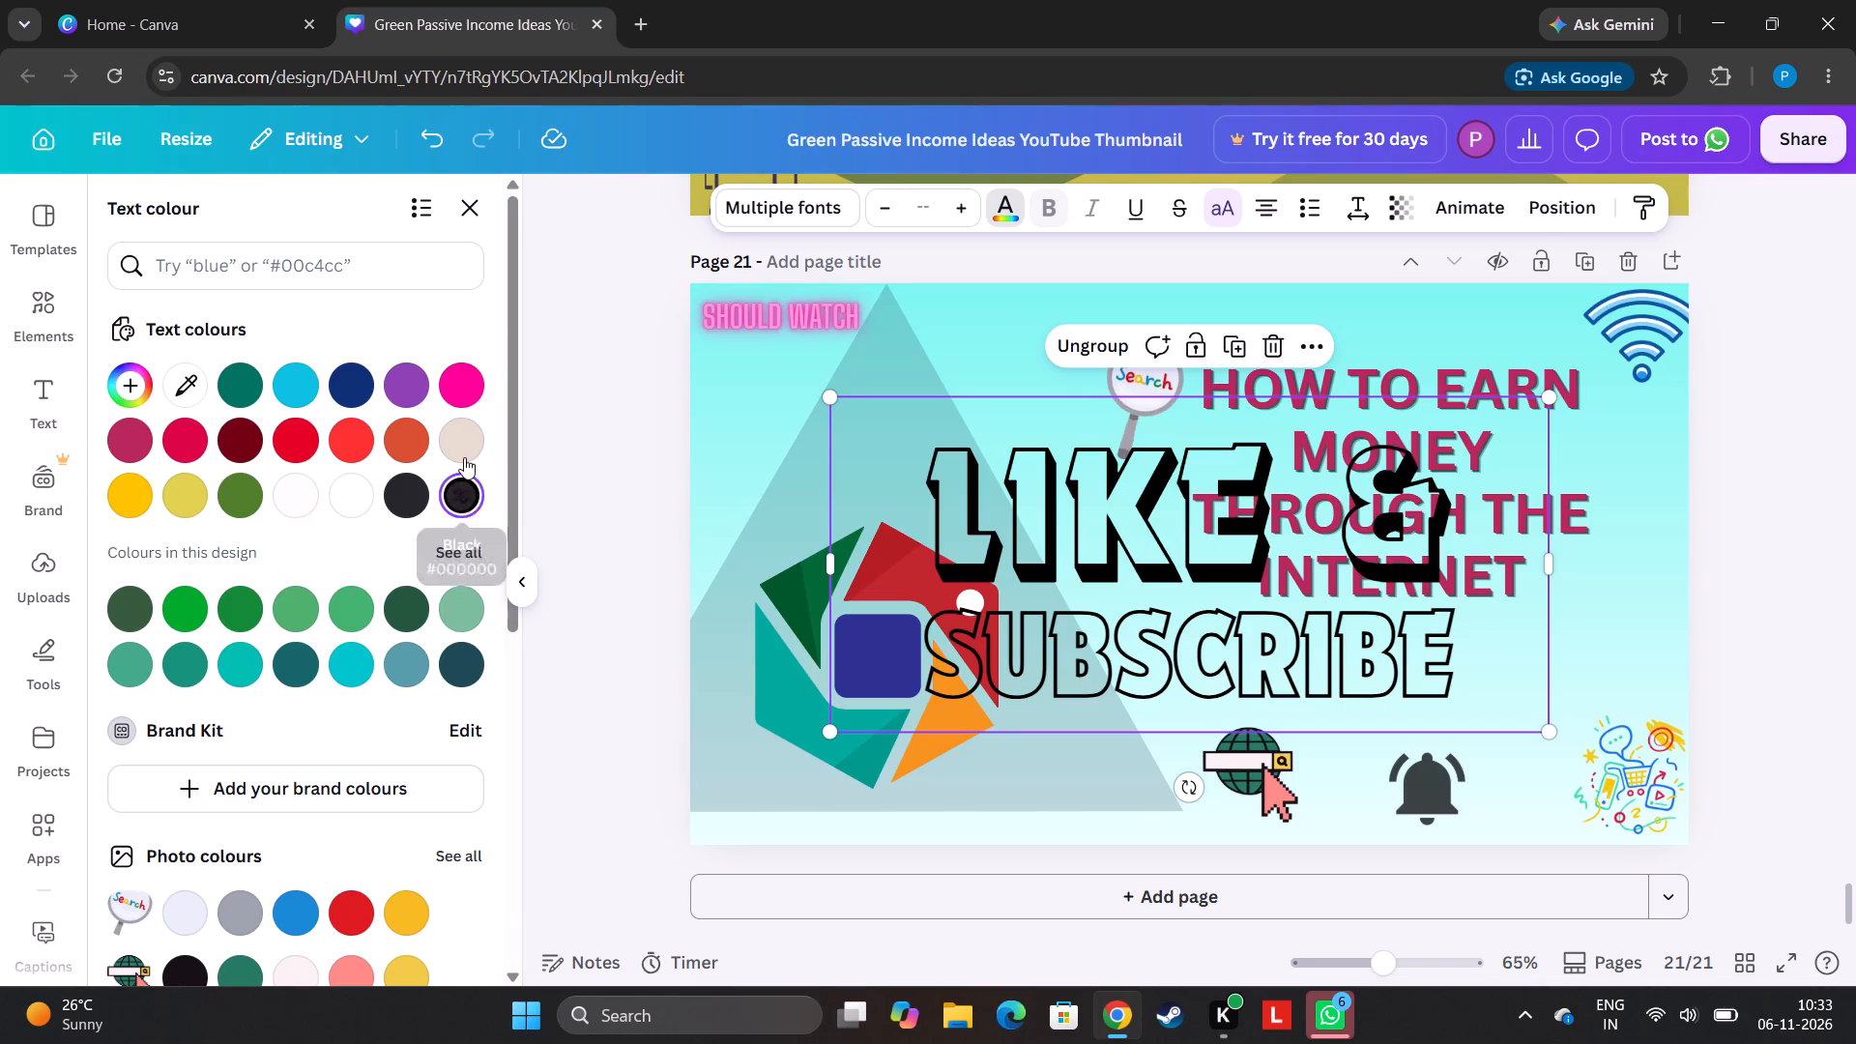
click(464, 457)
click(464, 498)
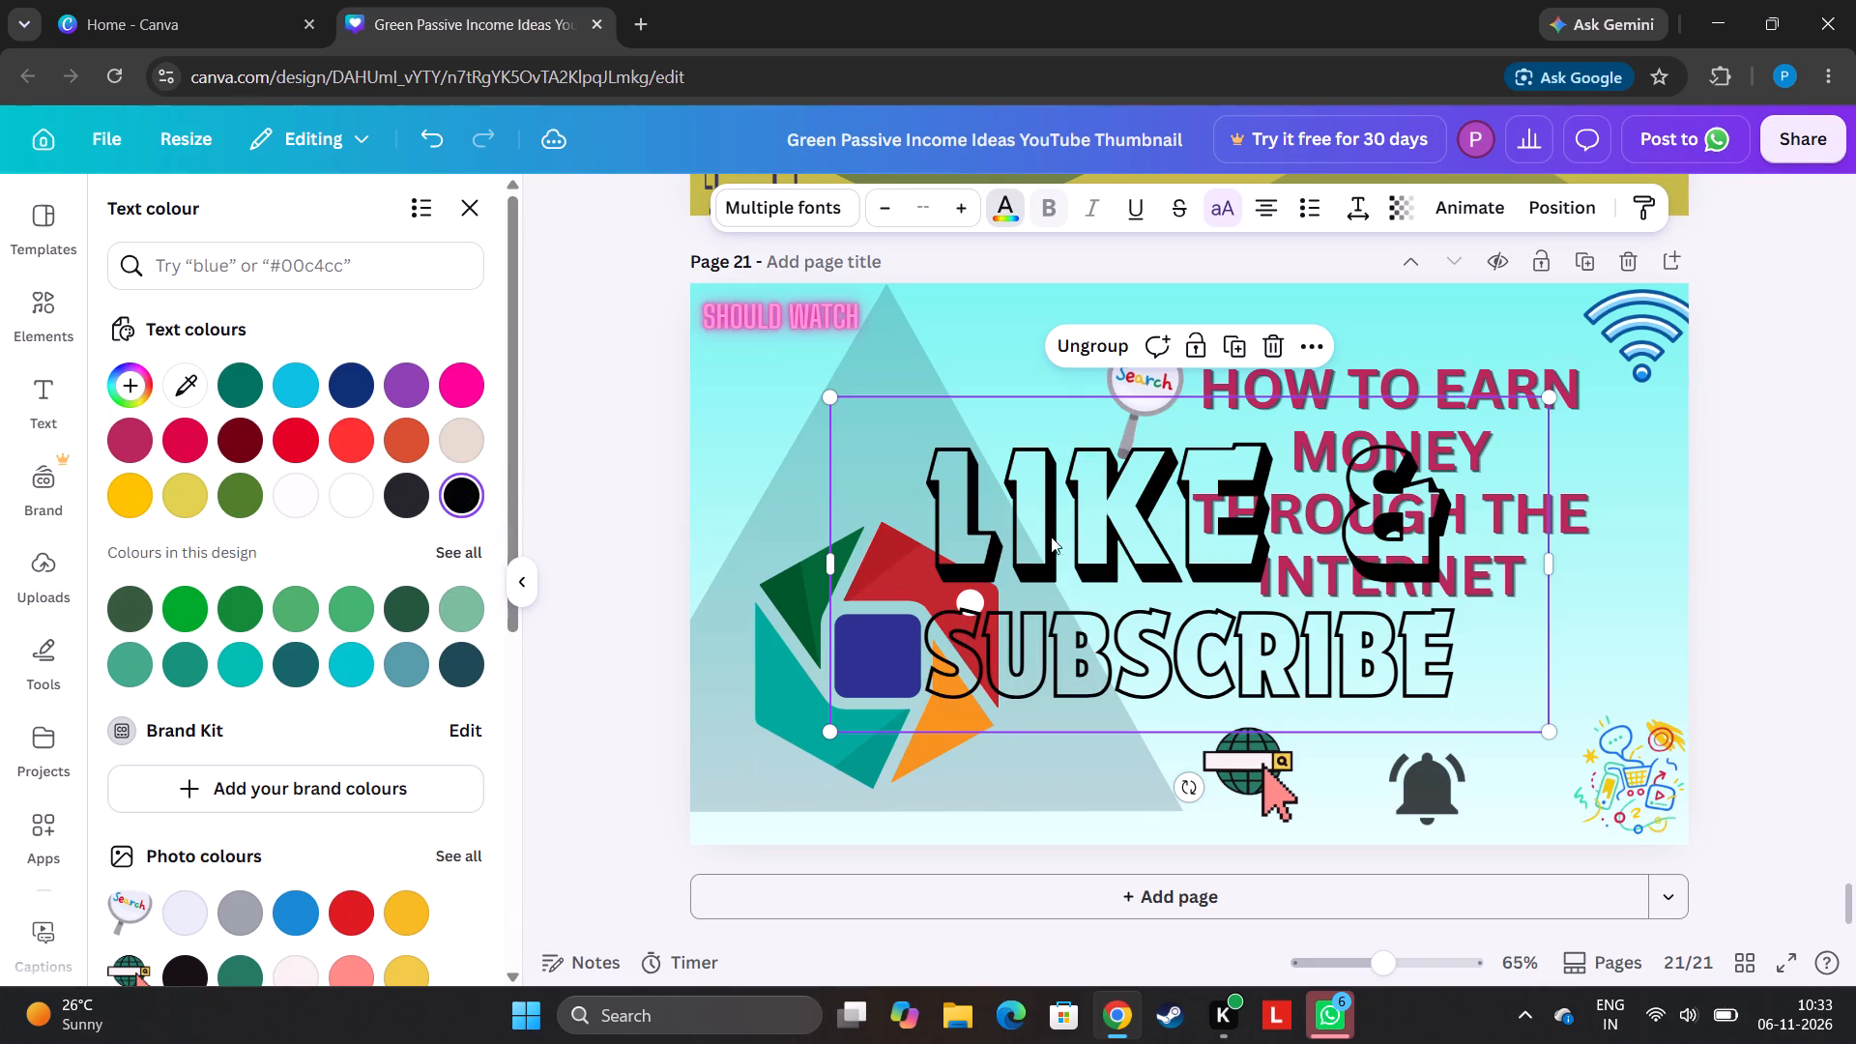
Scale the "LIKE & SUBSCRIBE" group down to about a third of its inserted width.
drag(1546, 399, 1113, 544)
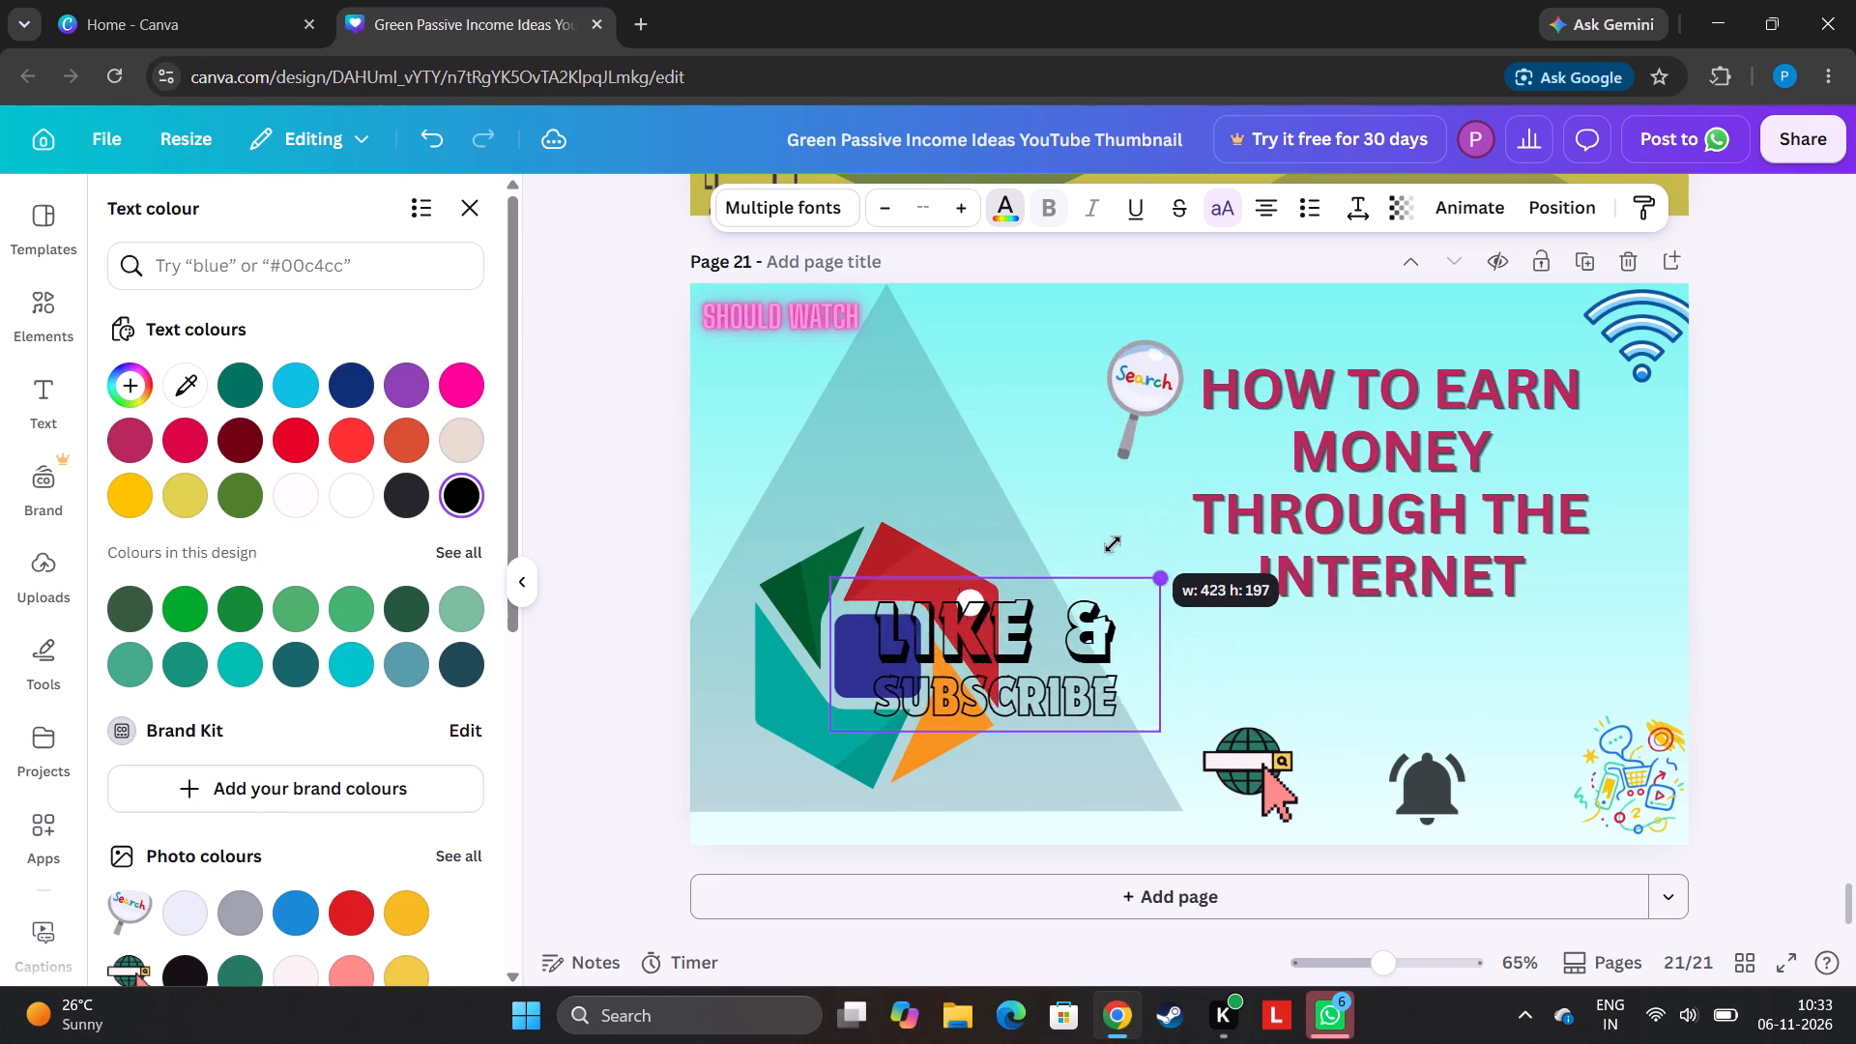
drag(1113, 544, 1025, 590)
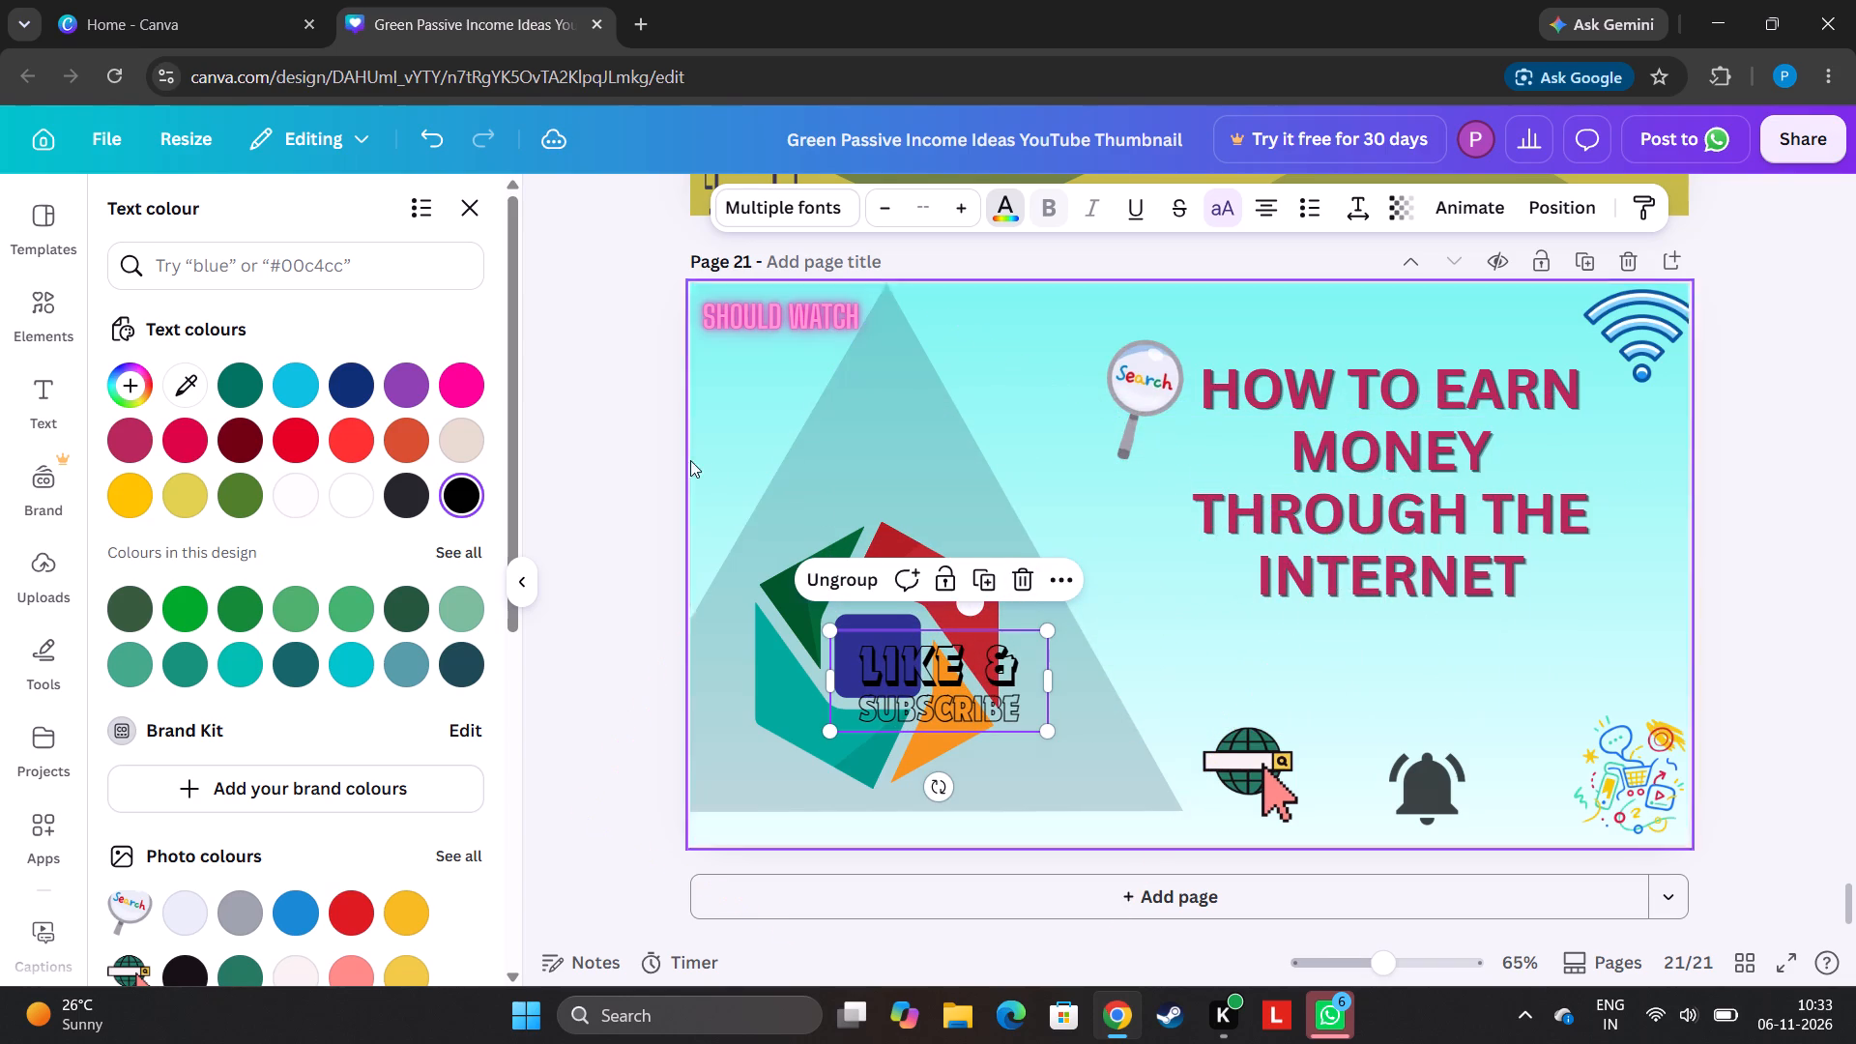
click(613, 468)
Move the "LIKE & SUBSCRIBE" group to the upper middle of page 21, between "SHOULD WATCH" and the heading.
drag(976, 712, 1154, 720)
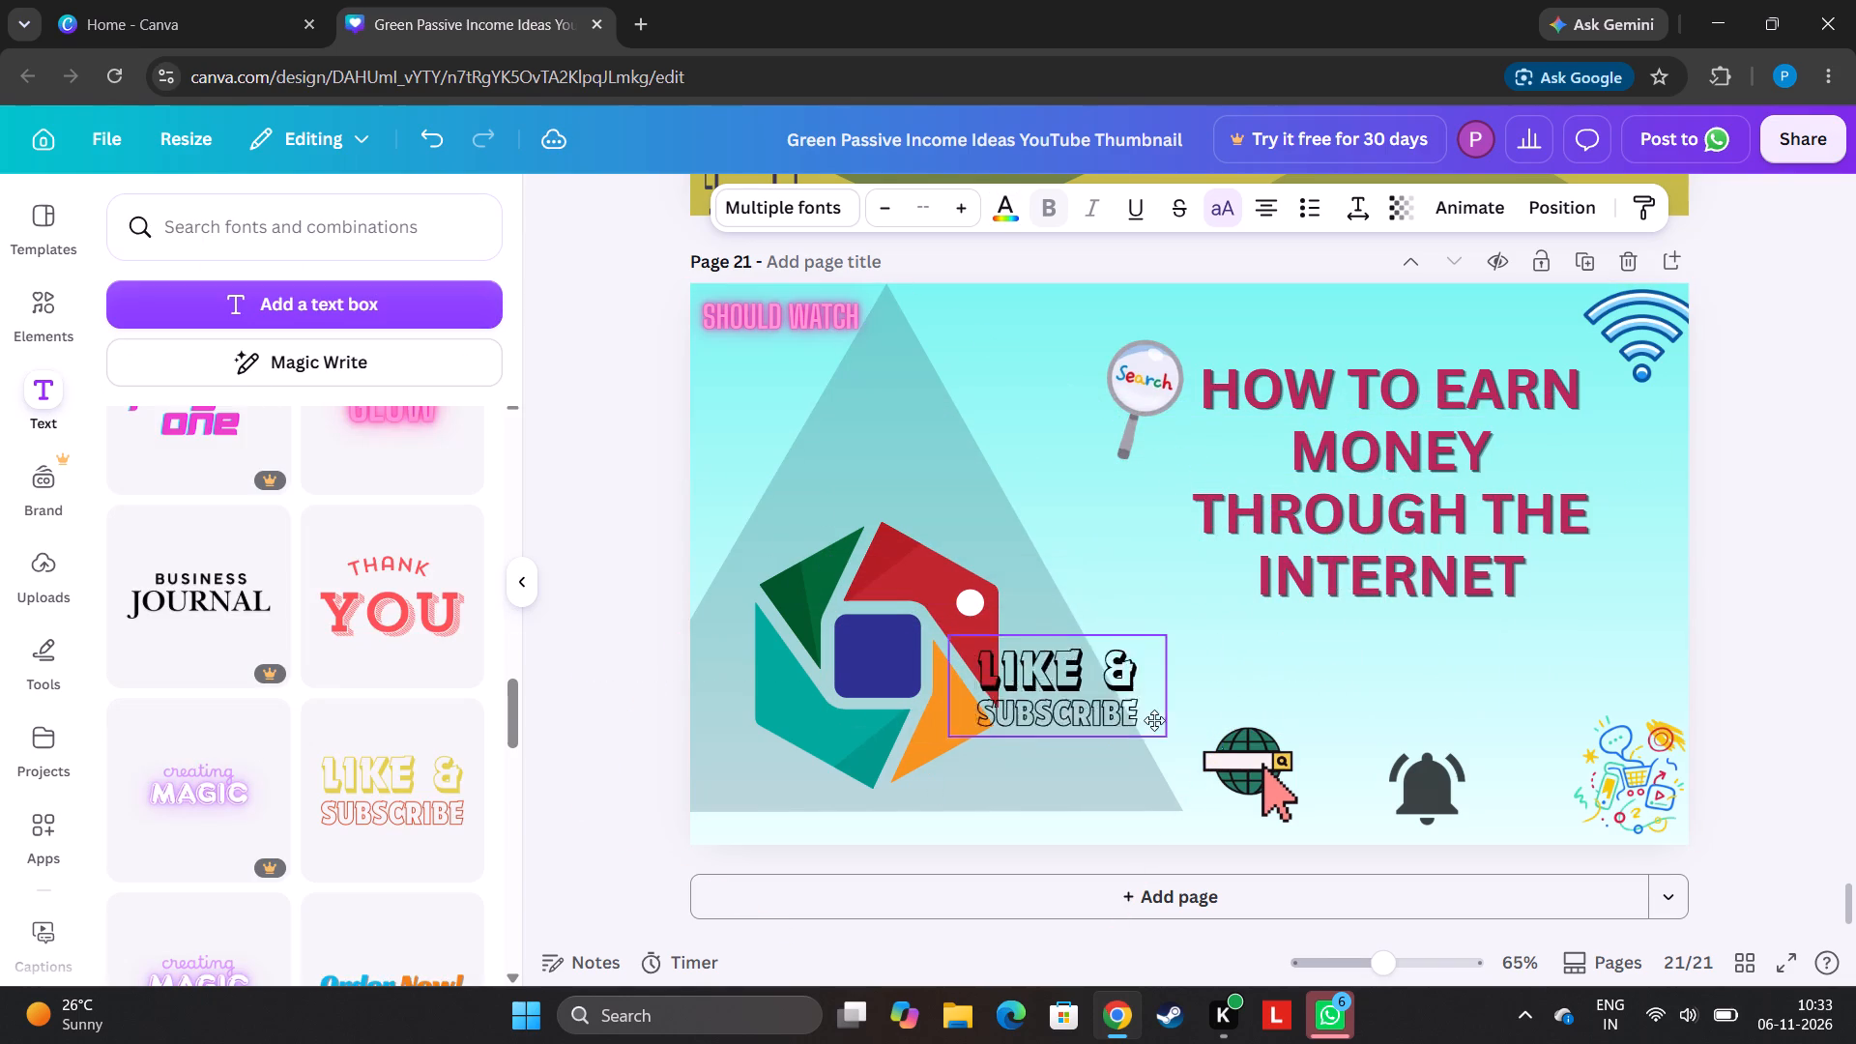
drag(1154, 720, 1572, 689)
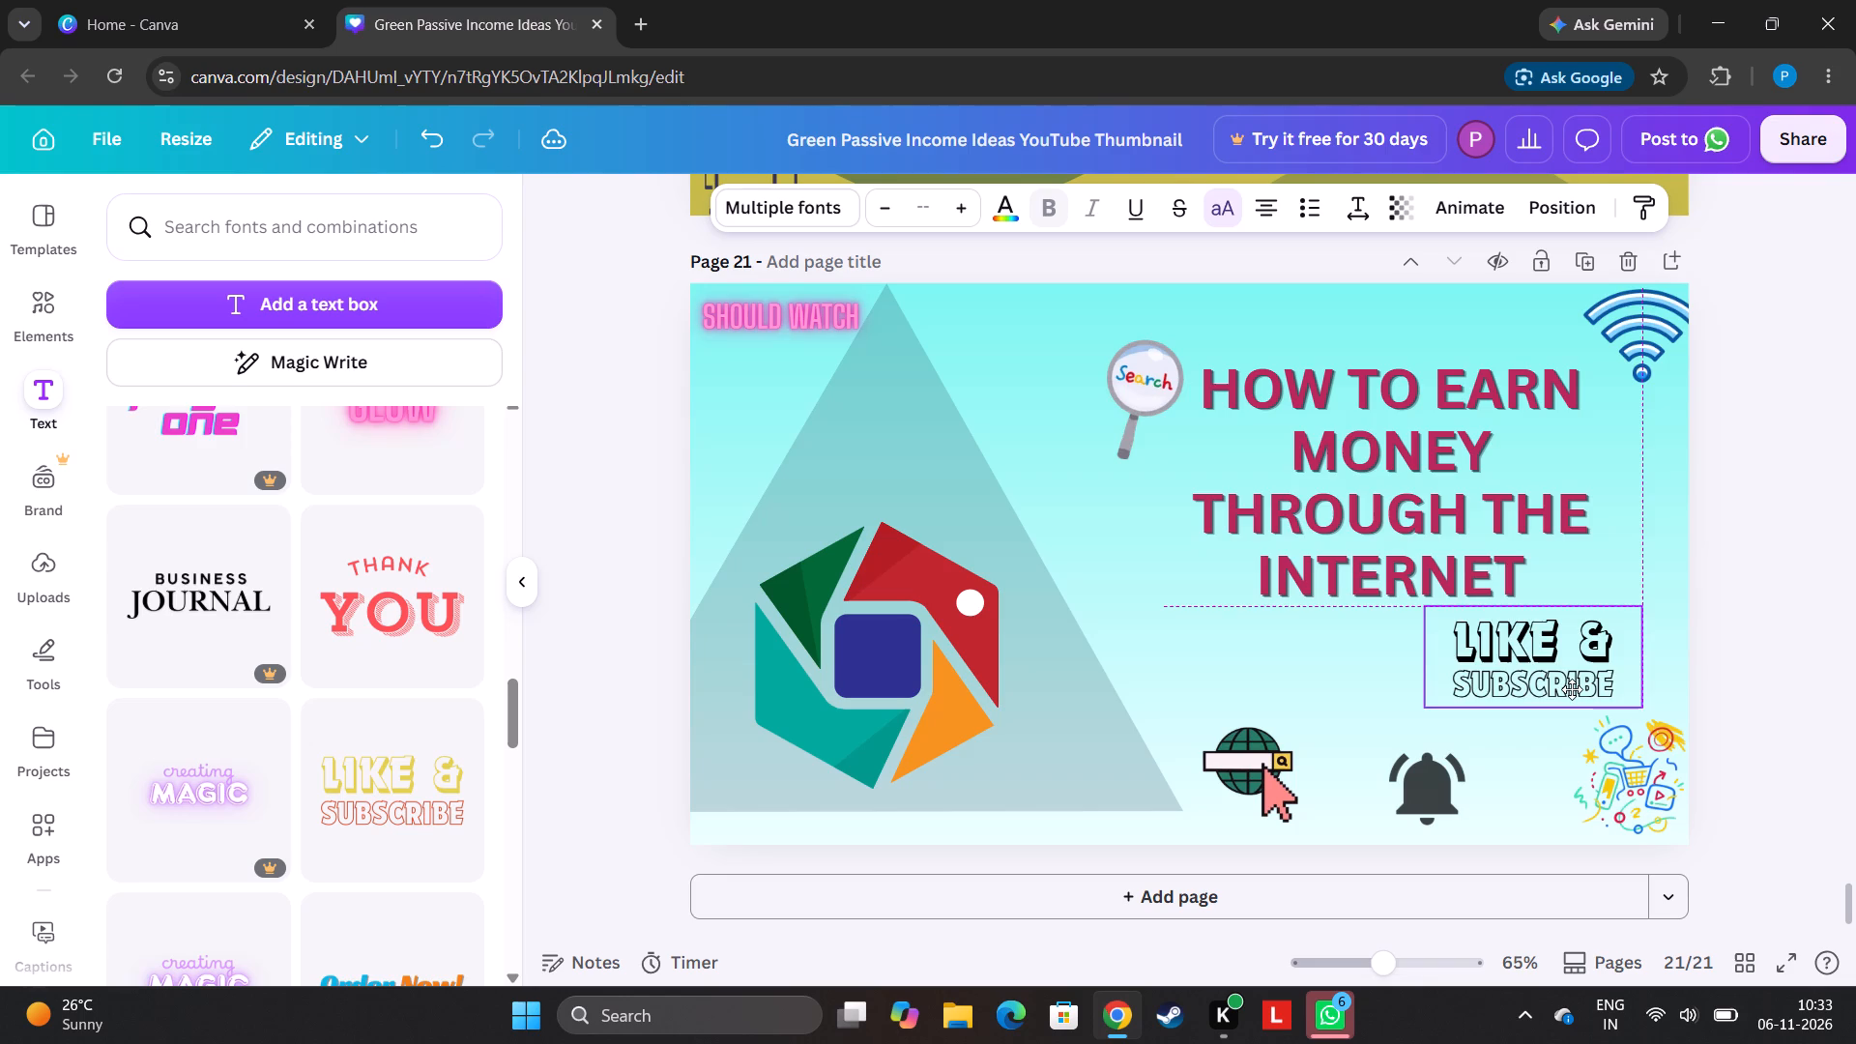
drag(1572, 689, 1100, 329)
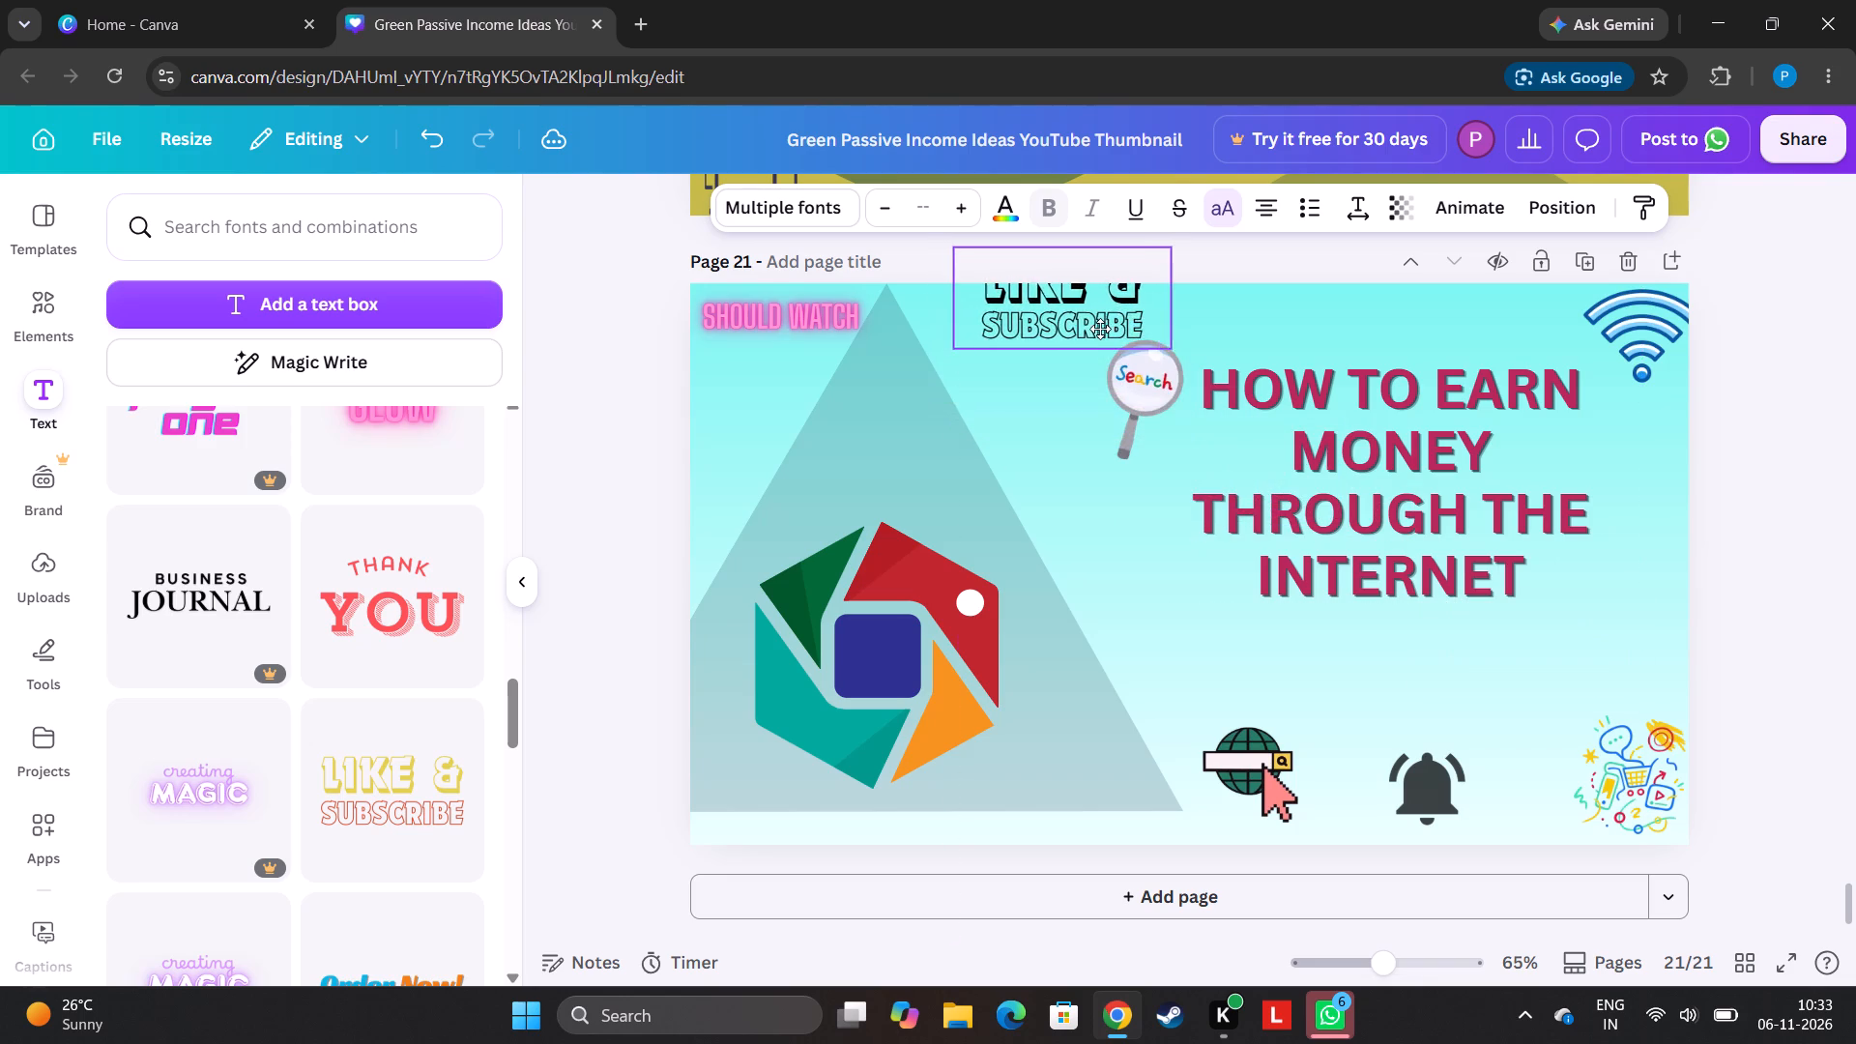
drag(1100, 329, 1066, 359)
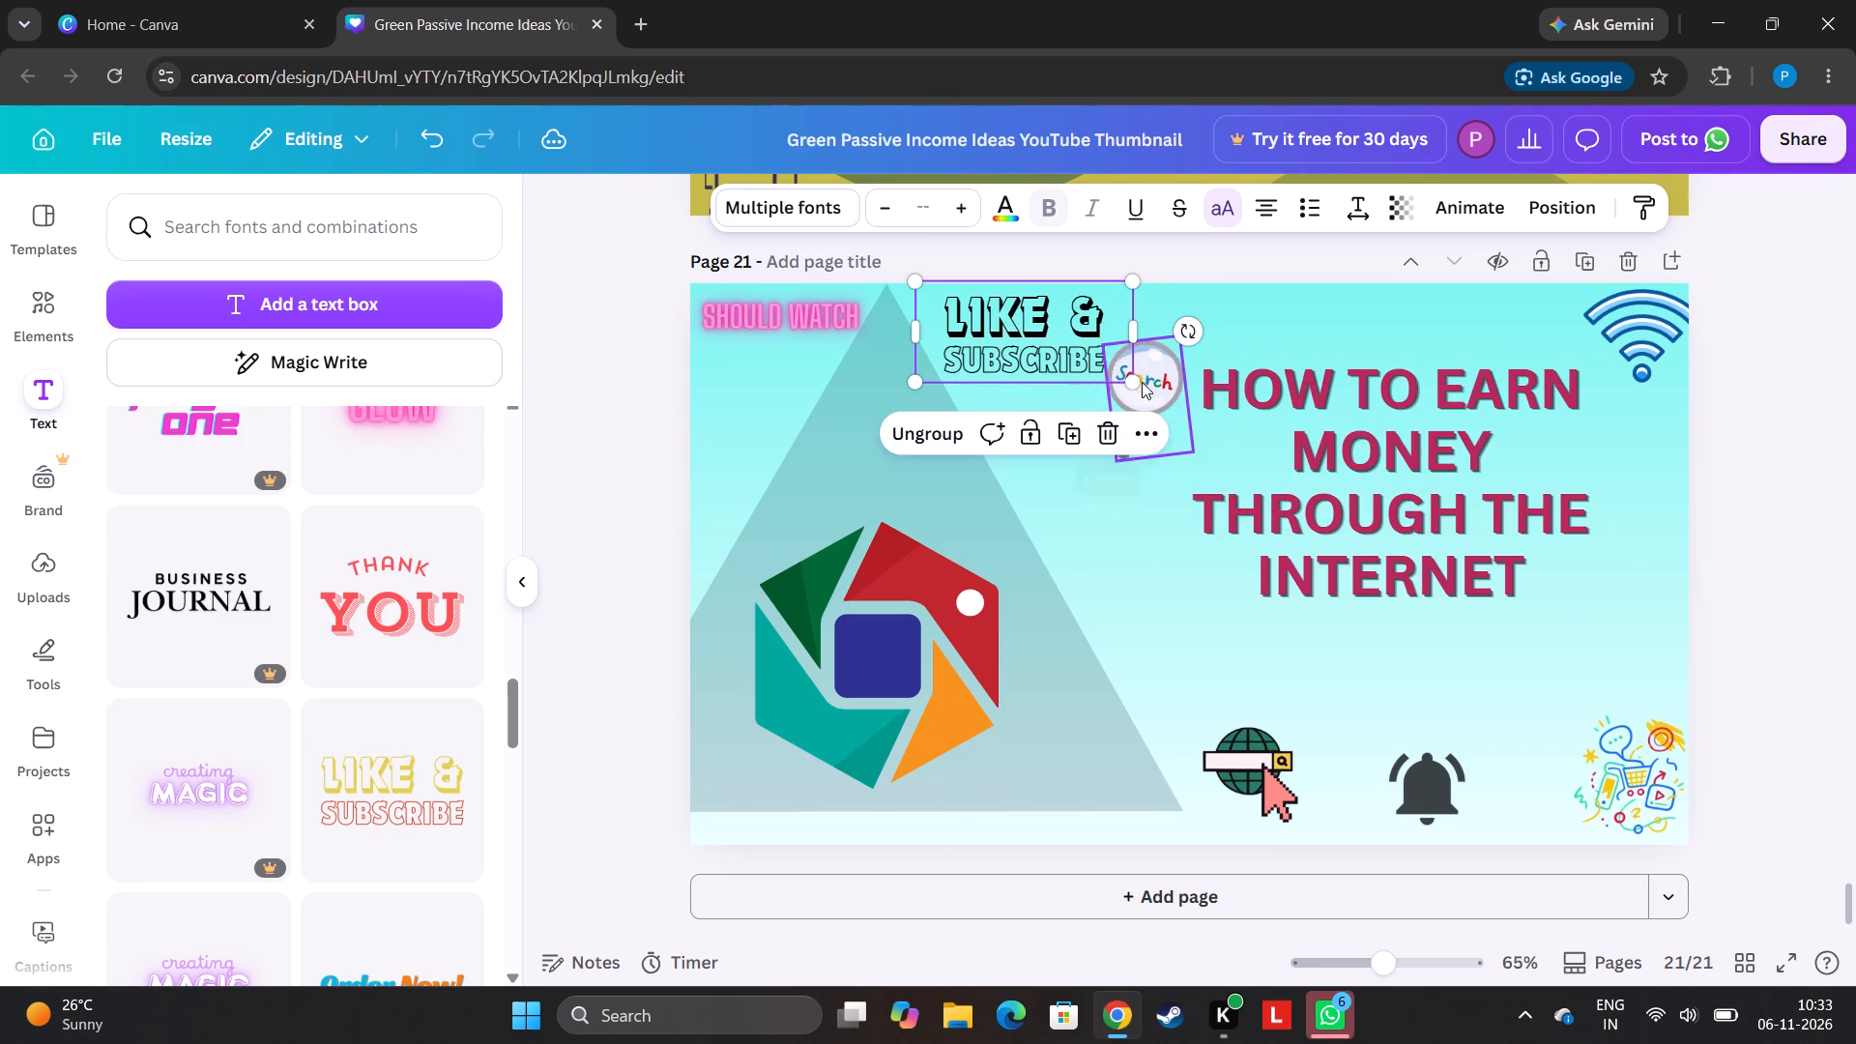
Move the "Search" magnifying glass down, clear of the "LIKE & SUBSCRIBE" group on page 21.
drag(1141, 382, 1141, 401)
drag(1161, 411, 1164, 417)
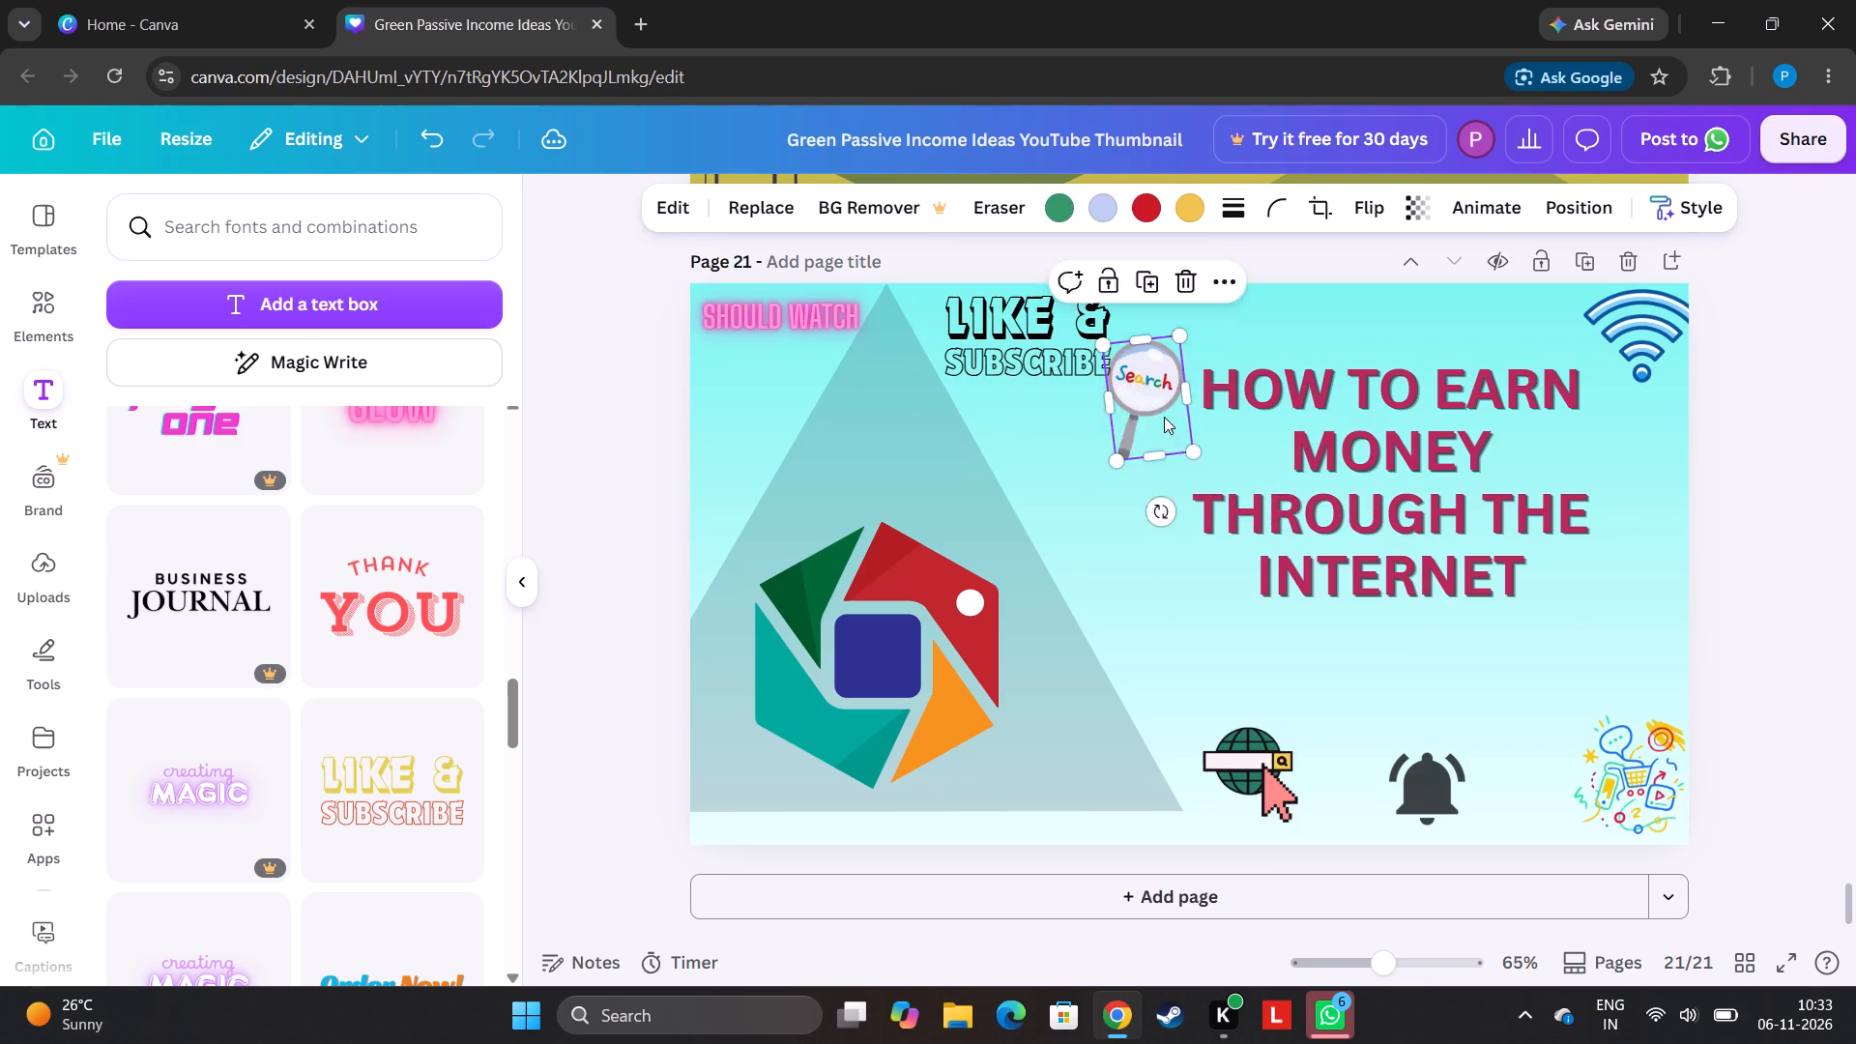
drag(1164, 417, 1100, 528)
Shift the "LIKE & SUBSCRIBE" group right and slightly down so it sits above the magnifying glass, near the heading.
drag(1049, 320, 1072, 339)
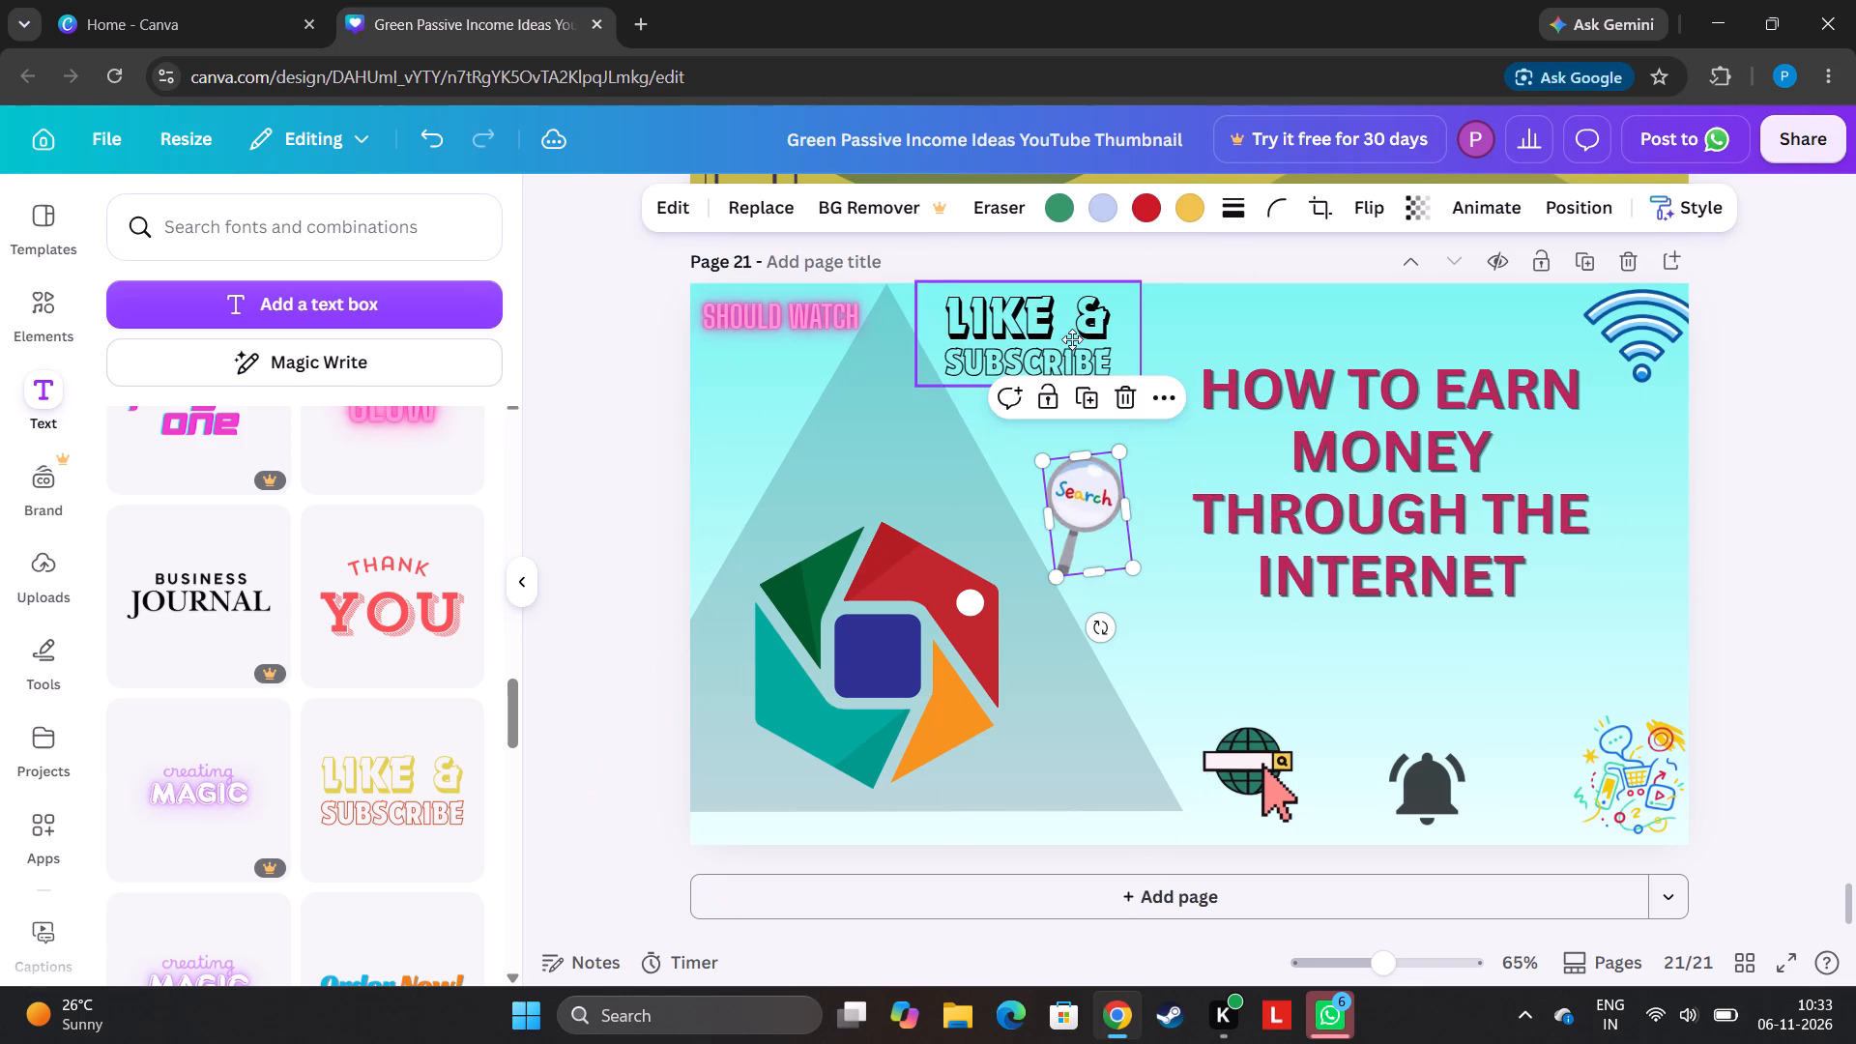
drag(1072, 339, 1109, 338)
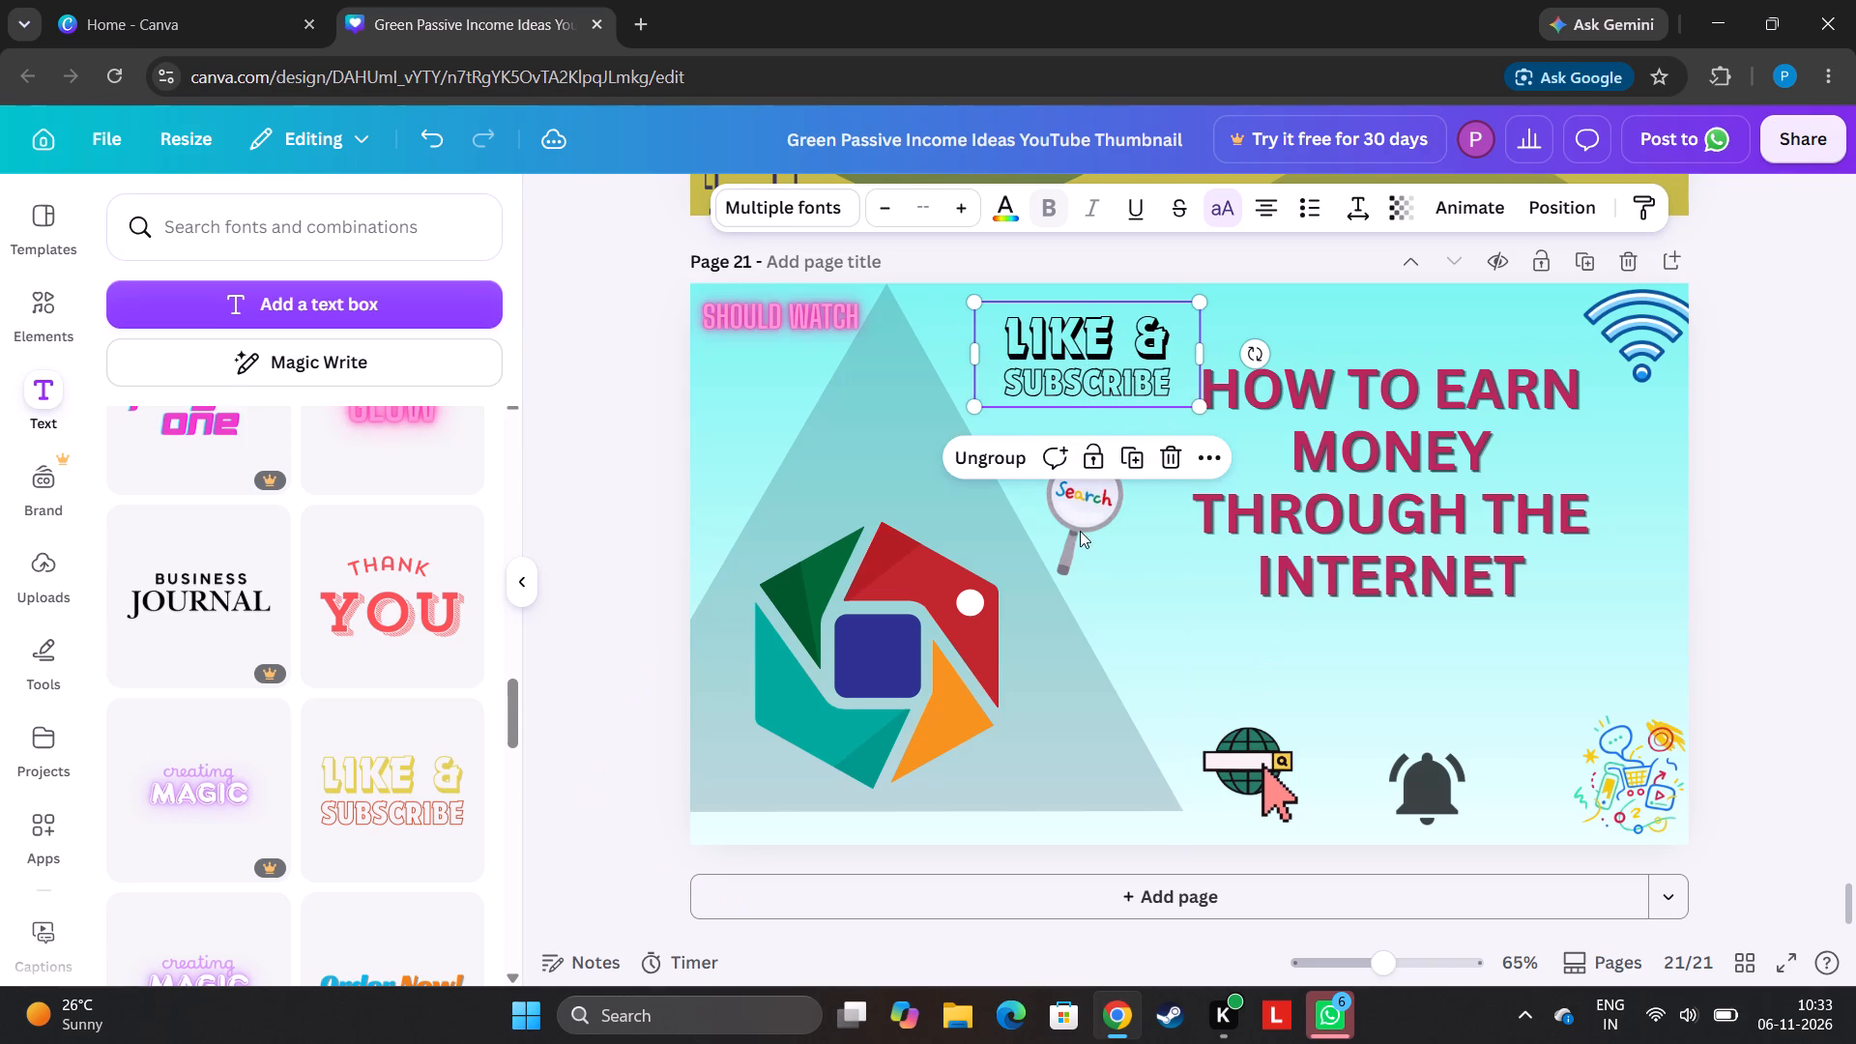
Enlarge the "Search" magnifying glass to about one and a half times its size and place it directly beneath "LIKE & SUBSCRIBE".
click(1085, 516)
drag(1134, 566, 1199, 612)
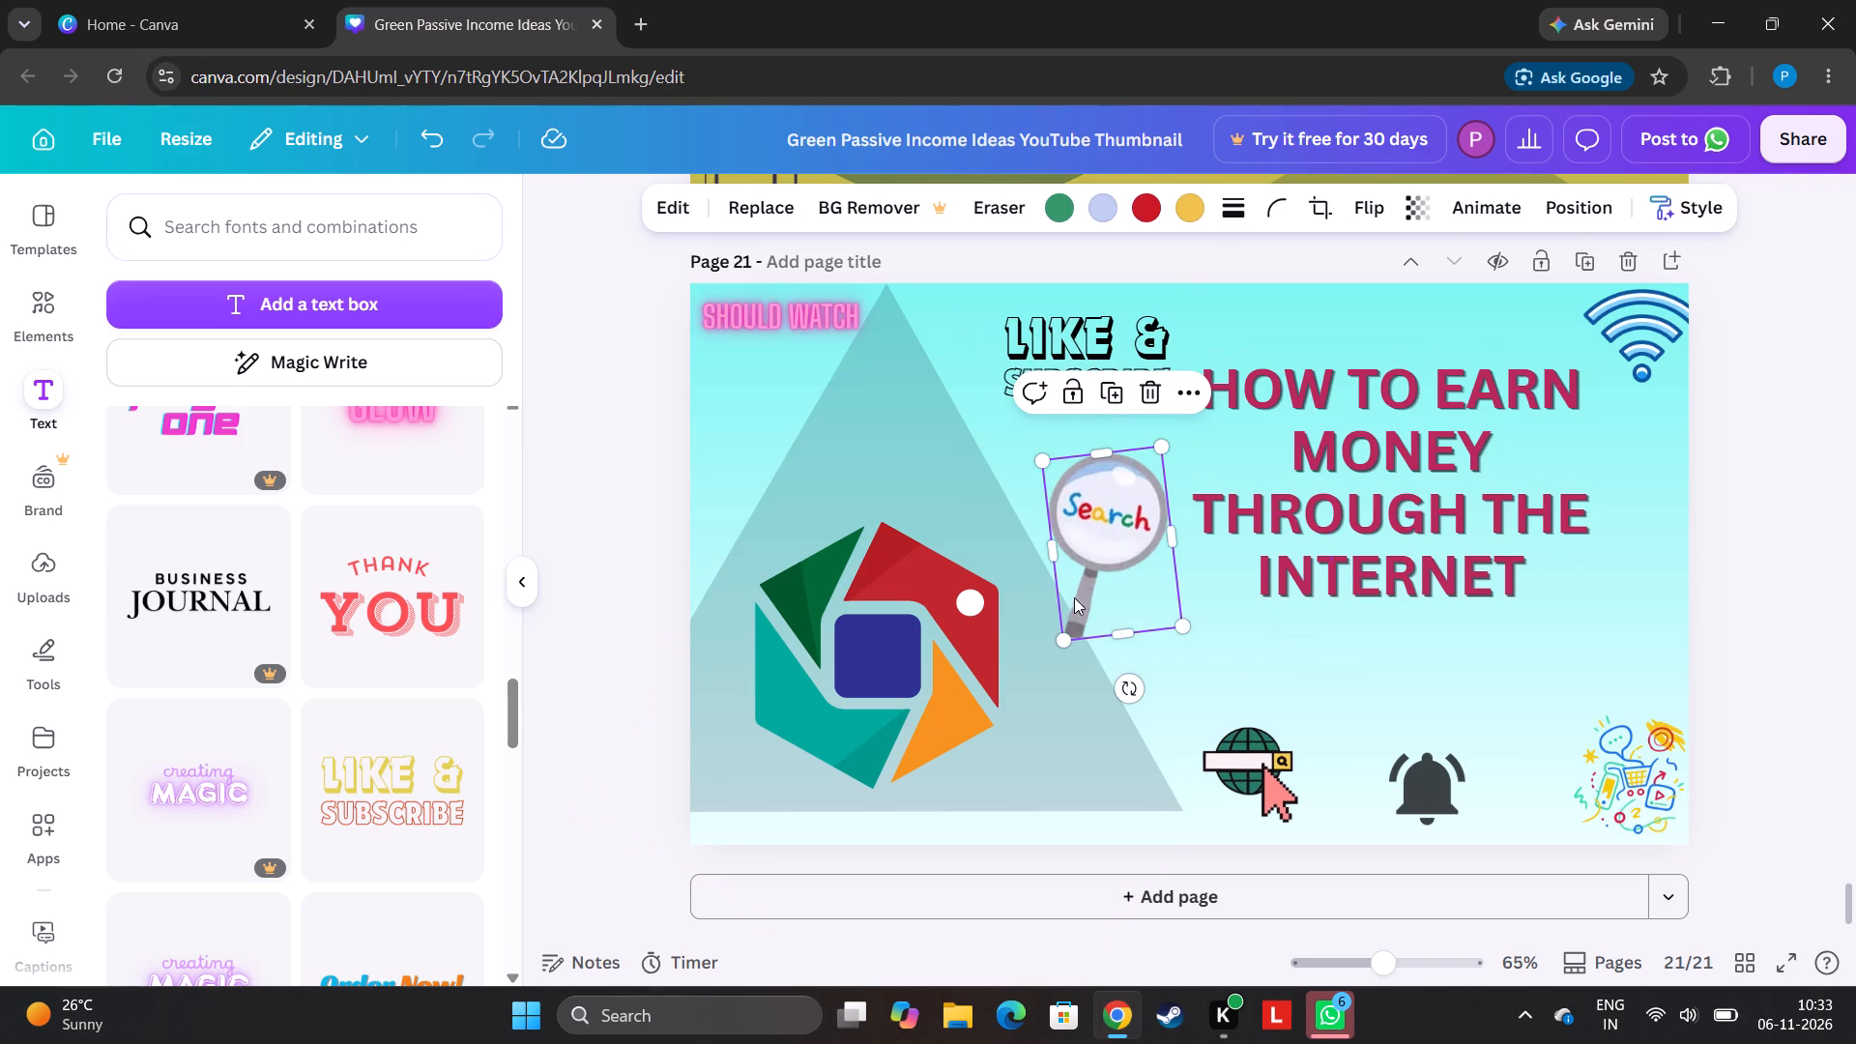
drag(1106, 596, 1127, 556)
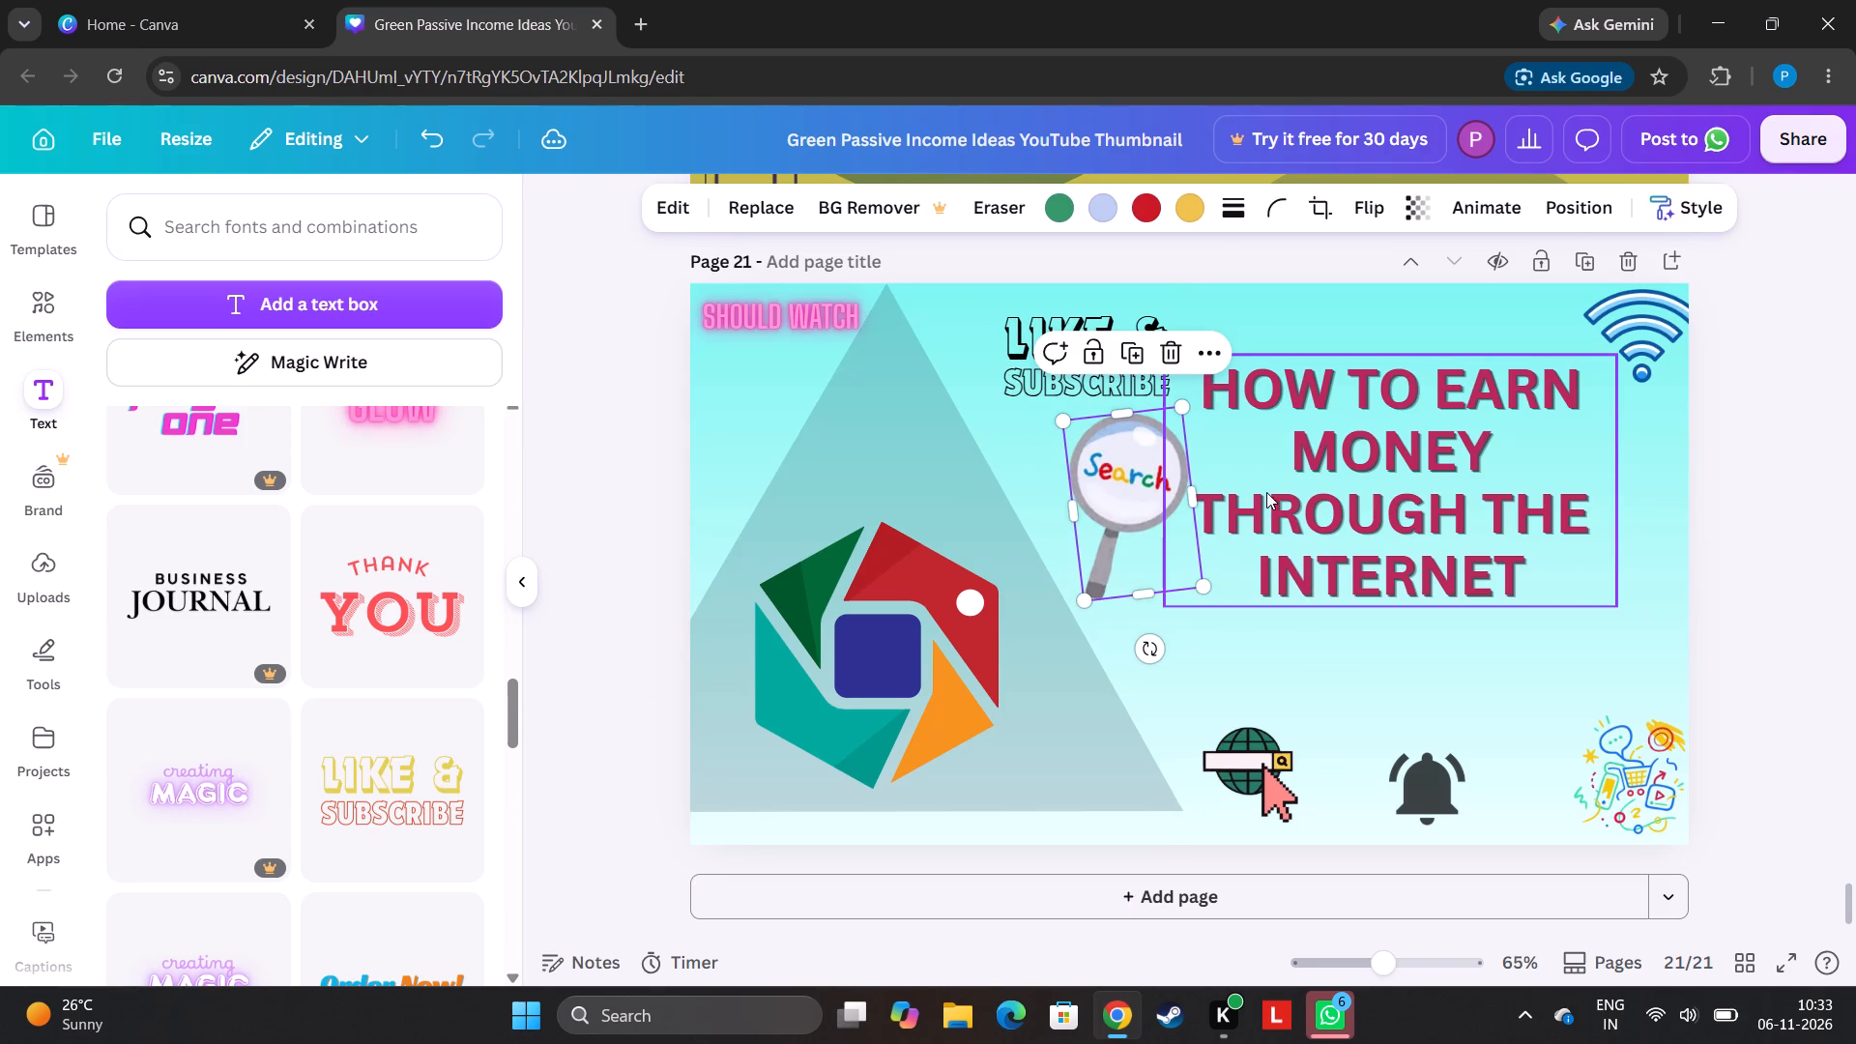
Shift the "HOW TO EARN MONEY THROUGH THE INTERNET" heading slightly right, away from the magnifying glass.
drag(1334, 452, 1359, 457)
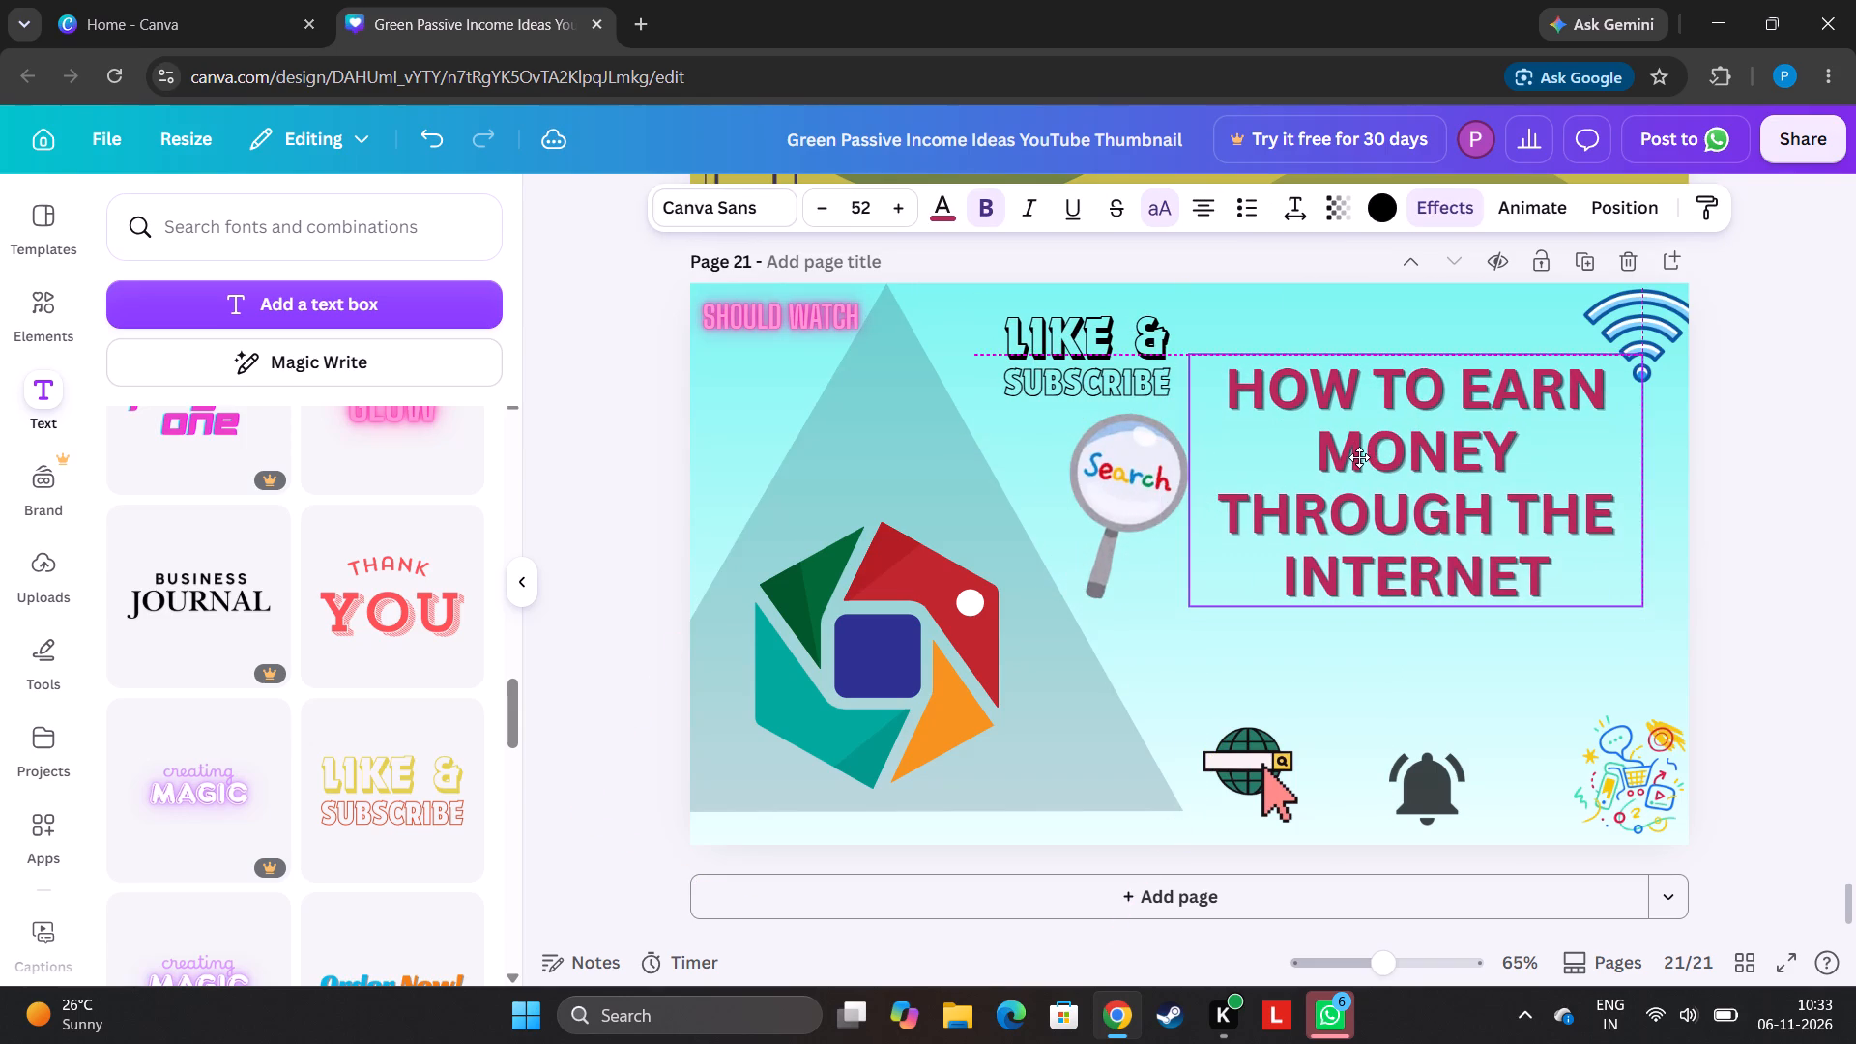
drag(1359, 457, 1356, 455)
Move the blue Wi-Fi graphic from the upper-right corner of page 21 to just right of the word "INTERNET".
drag(1619, 323, 1622, 335)
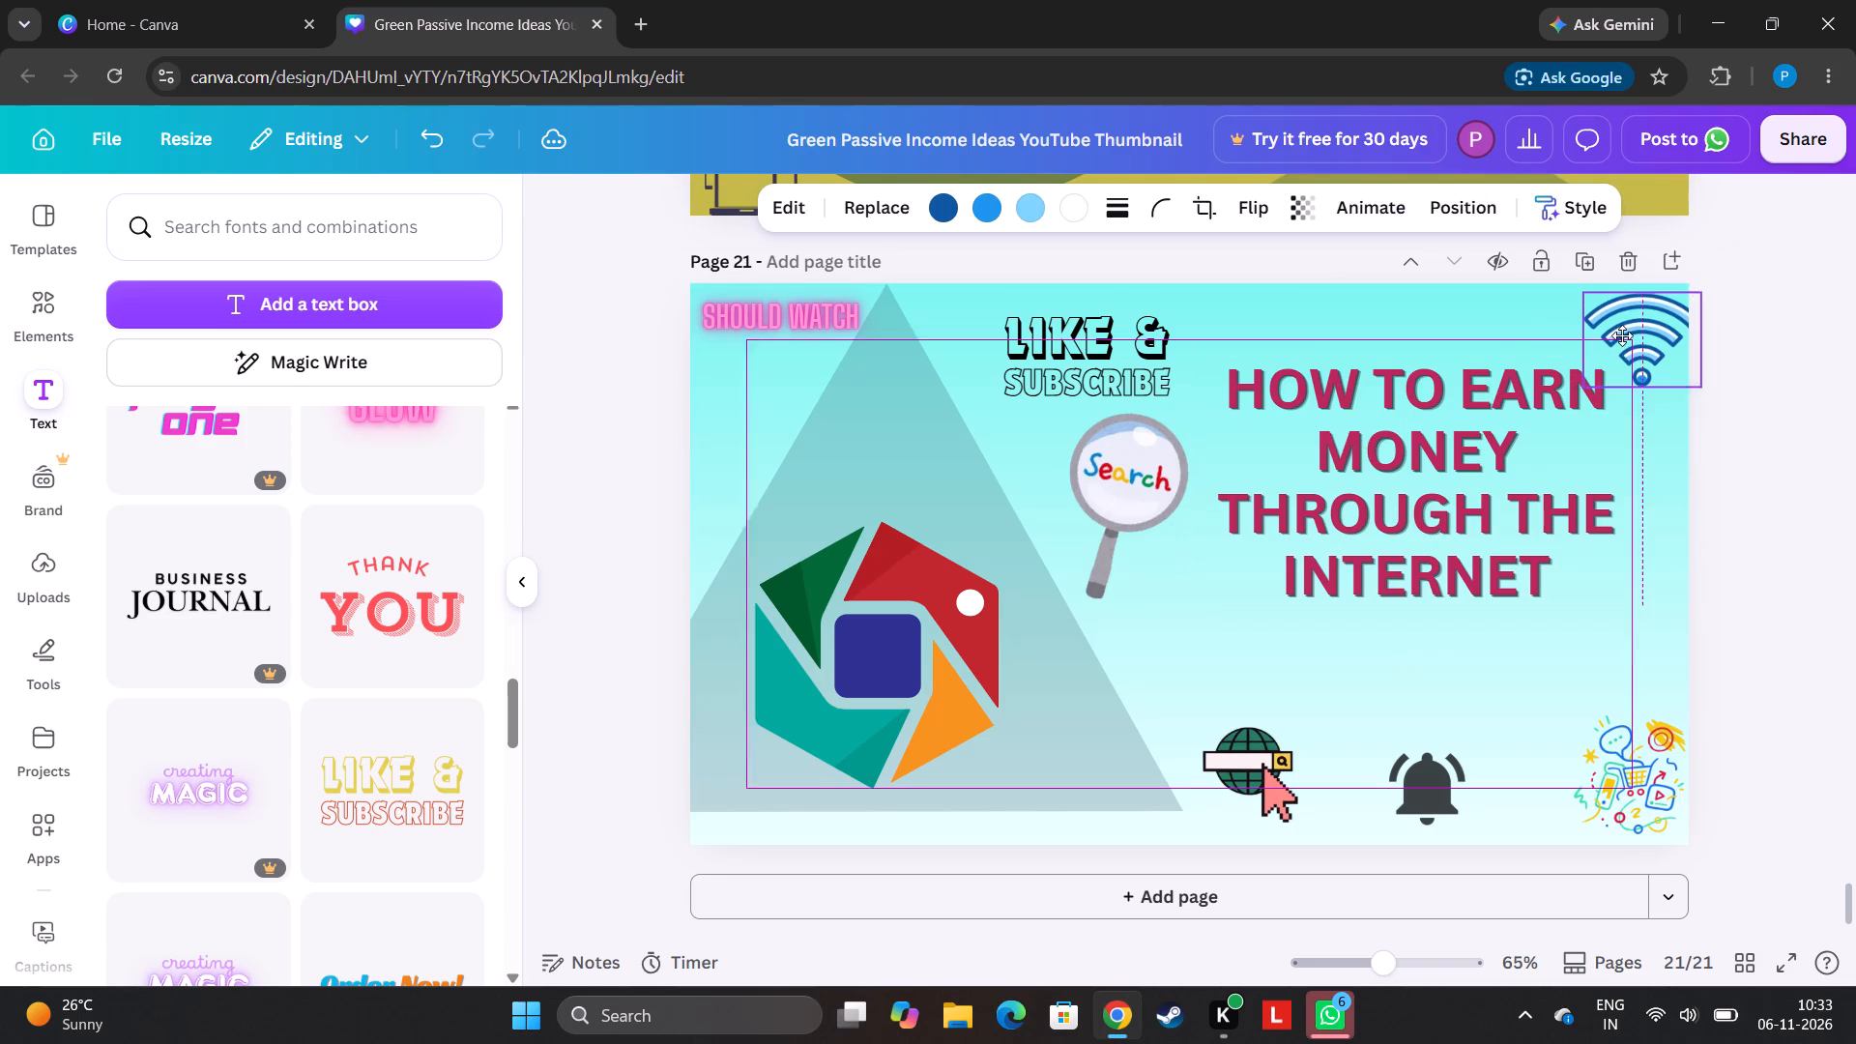
drag(1622, 335, 1623, 347)
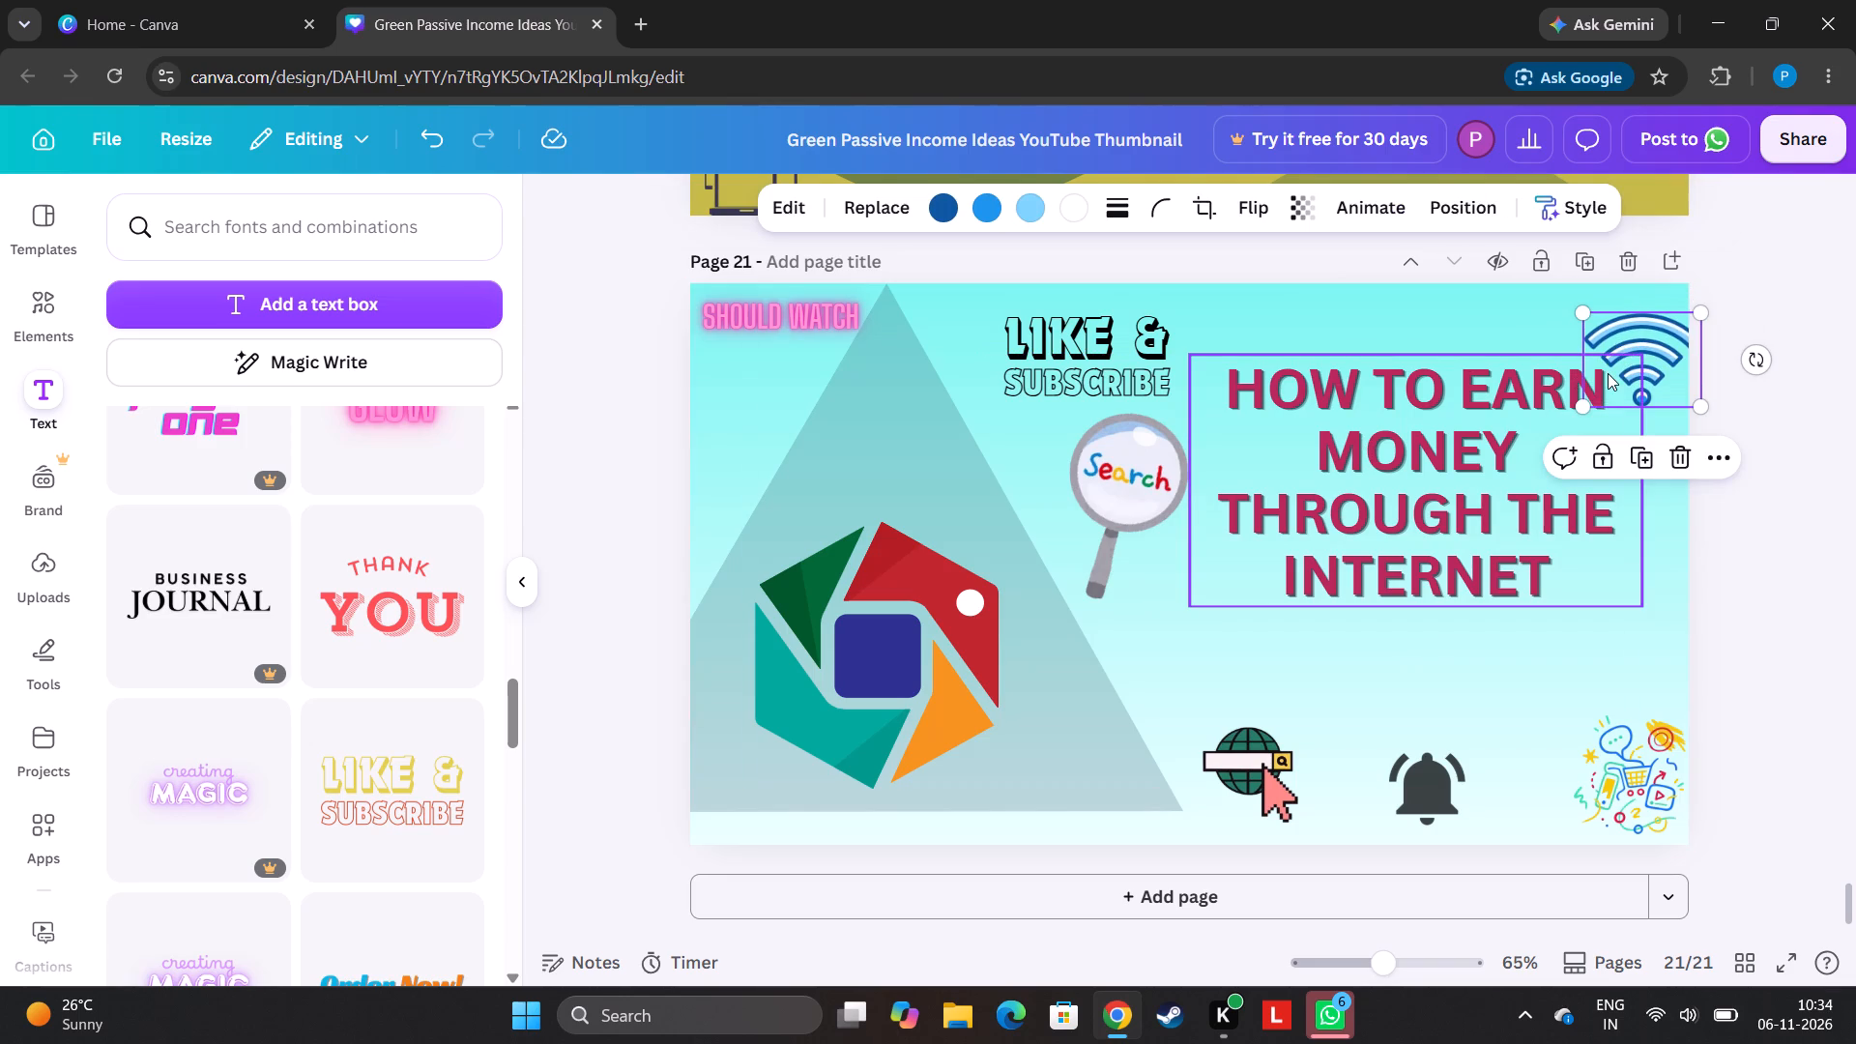
drag(1658, 360, 1642, 589)
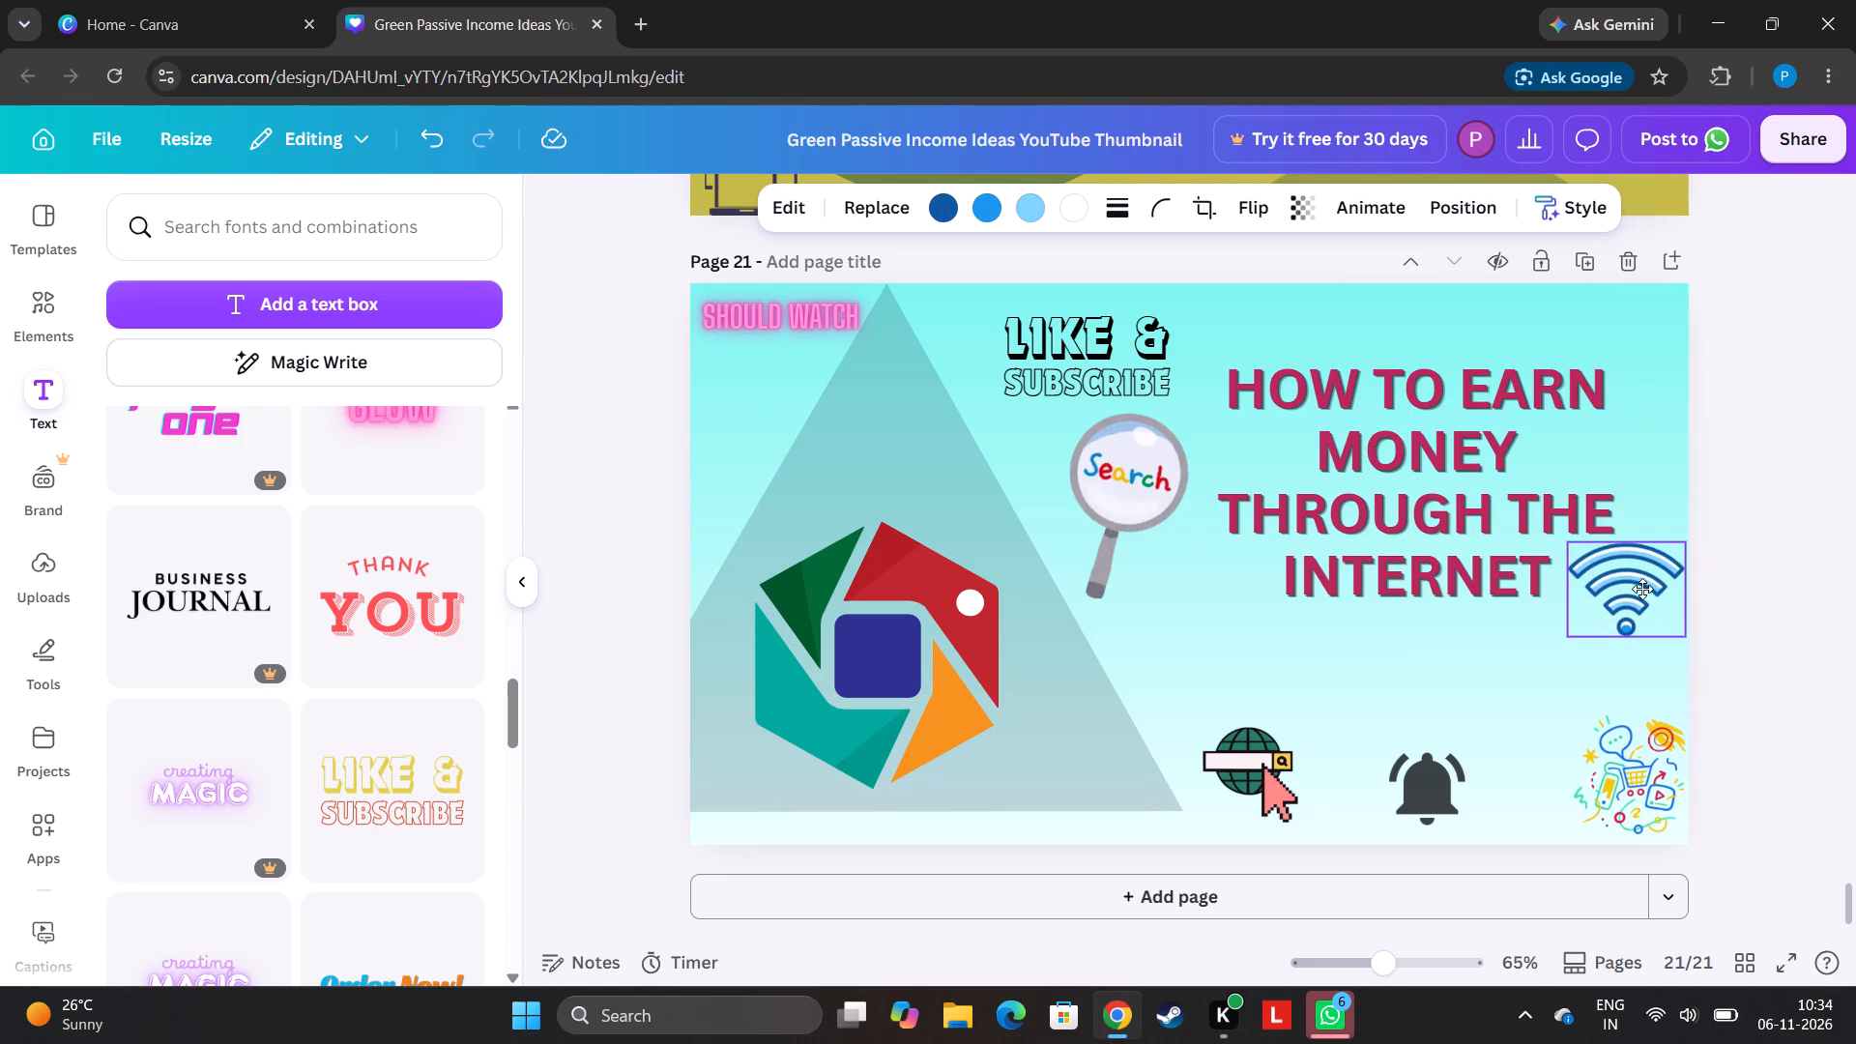
drag(1642, 589, 1642, 583)
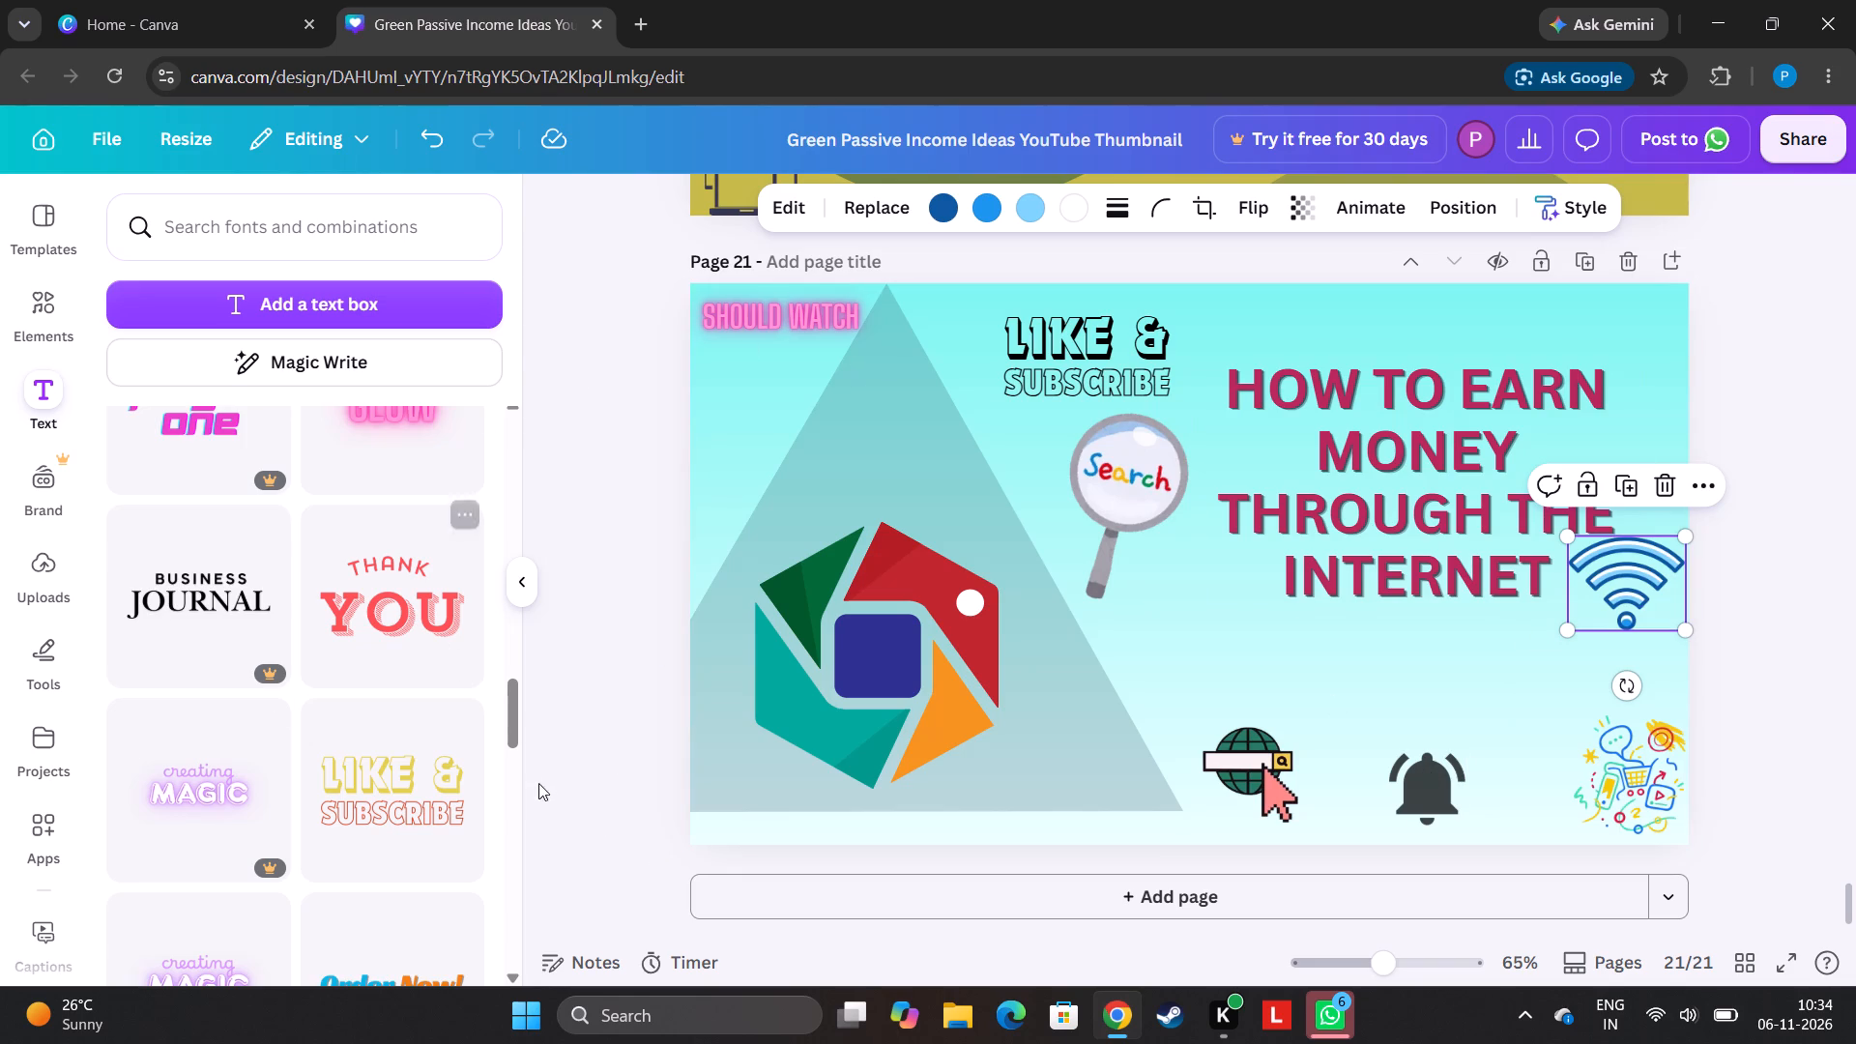
Add the yellow "COMING SOON" font combination to page 21 and clear its placeholder text.
drag(513, 703, 510, 831)
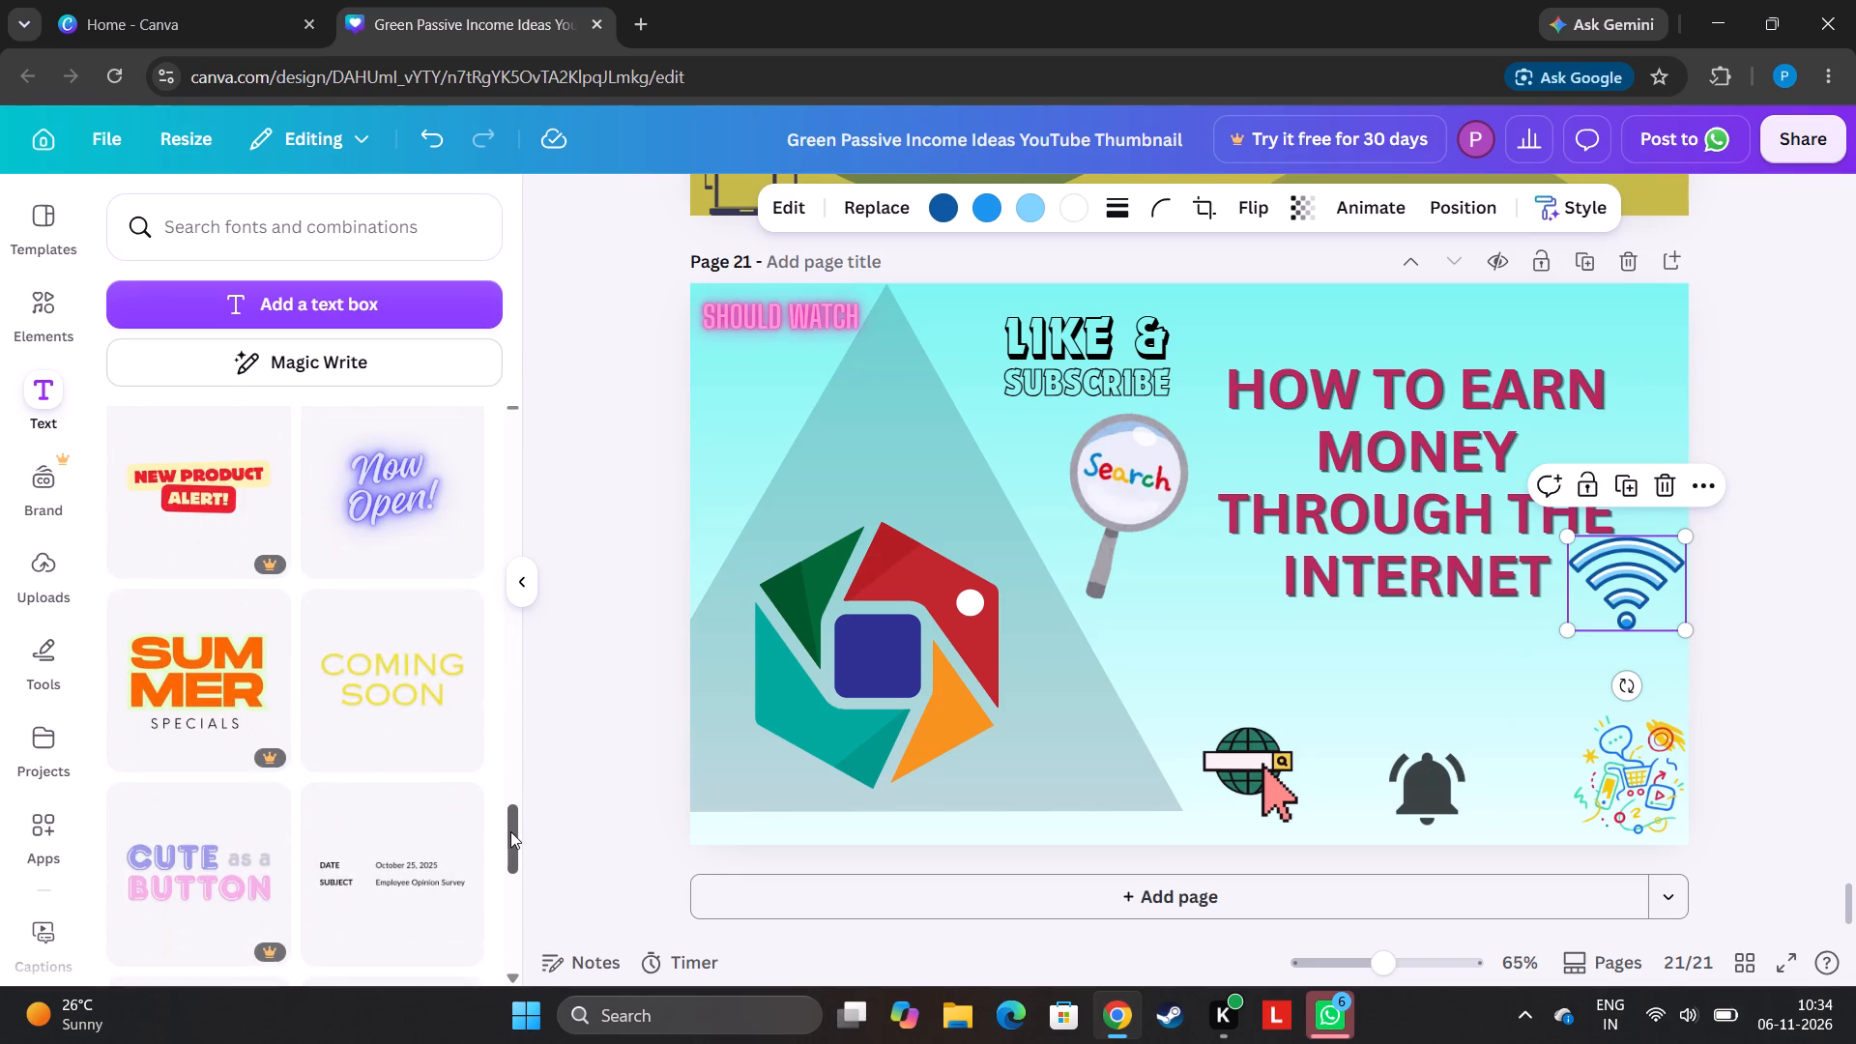
drag(510, 831, 513, 821)
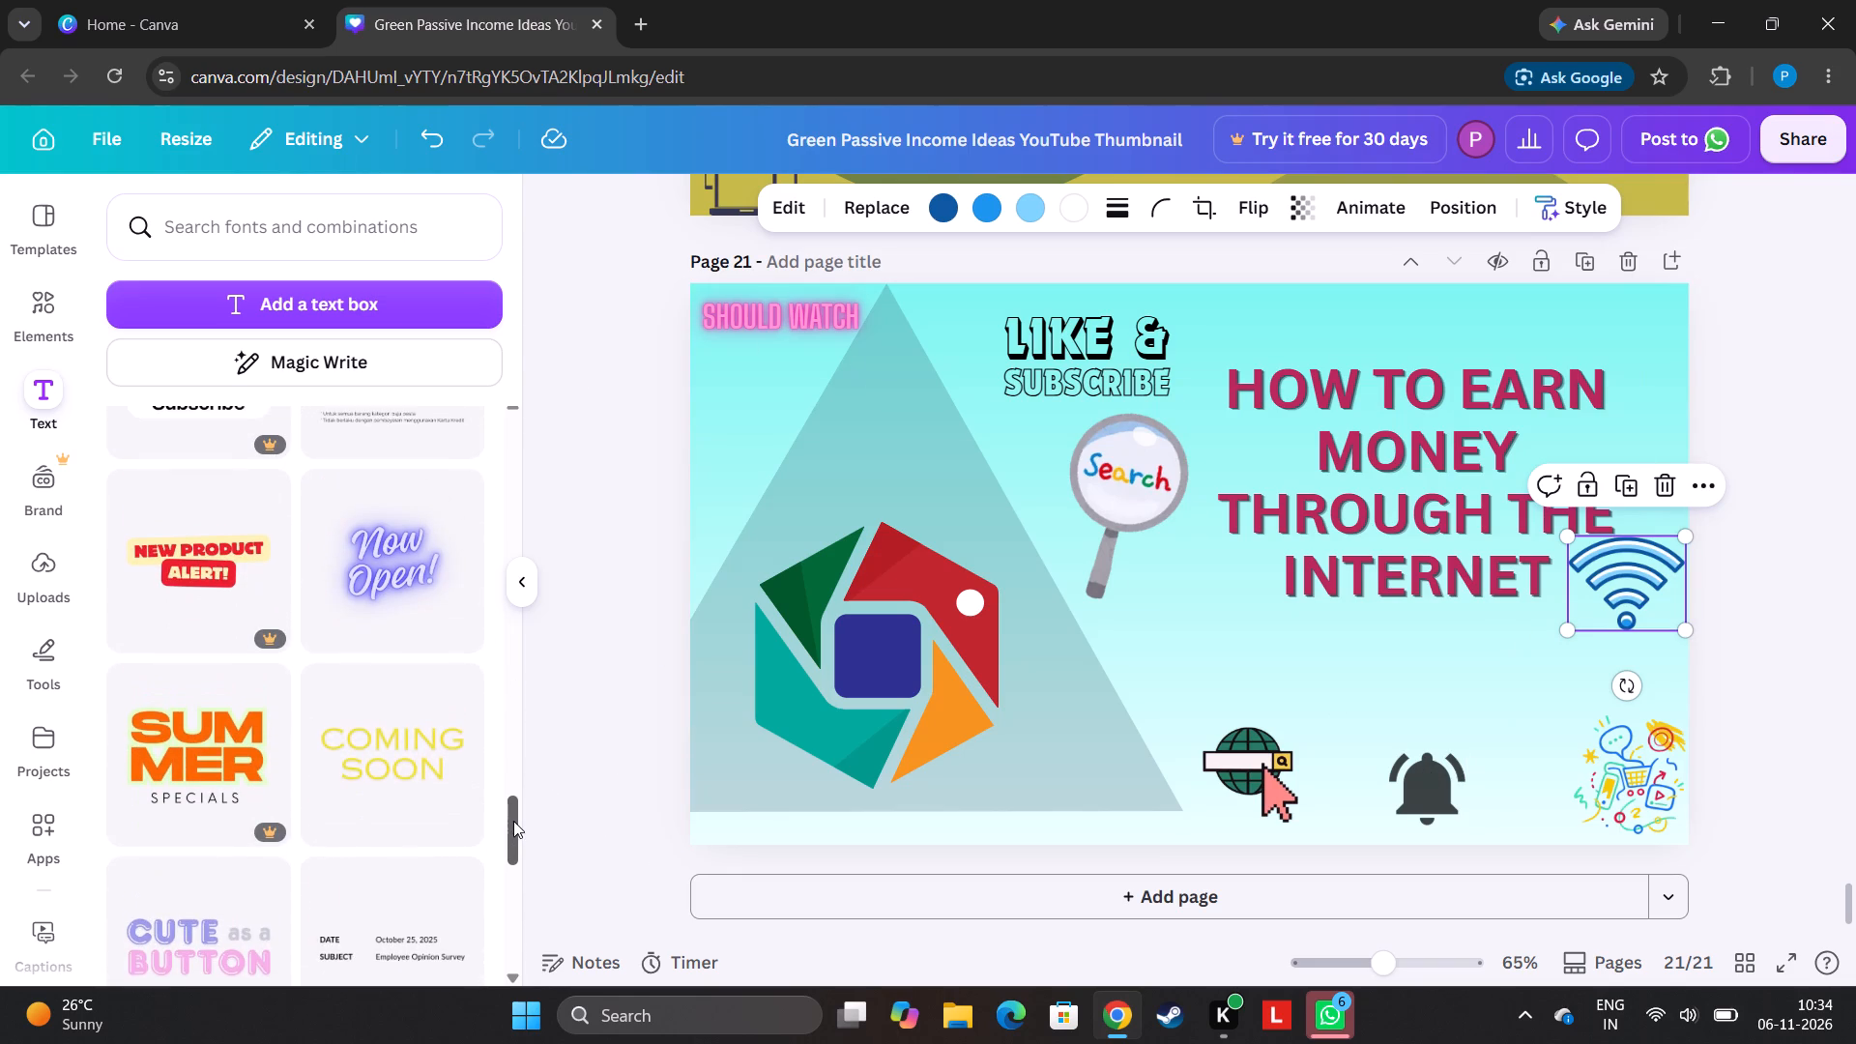
drag(513, 821, 525, 868)
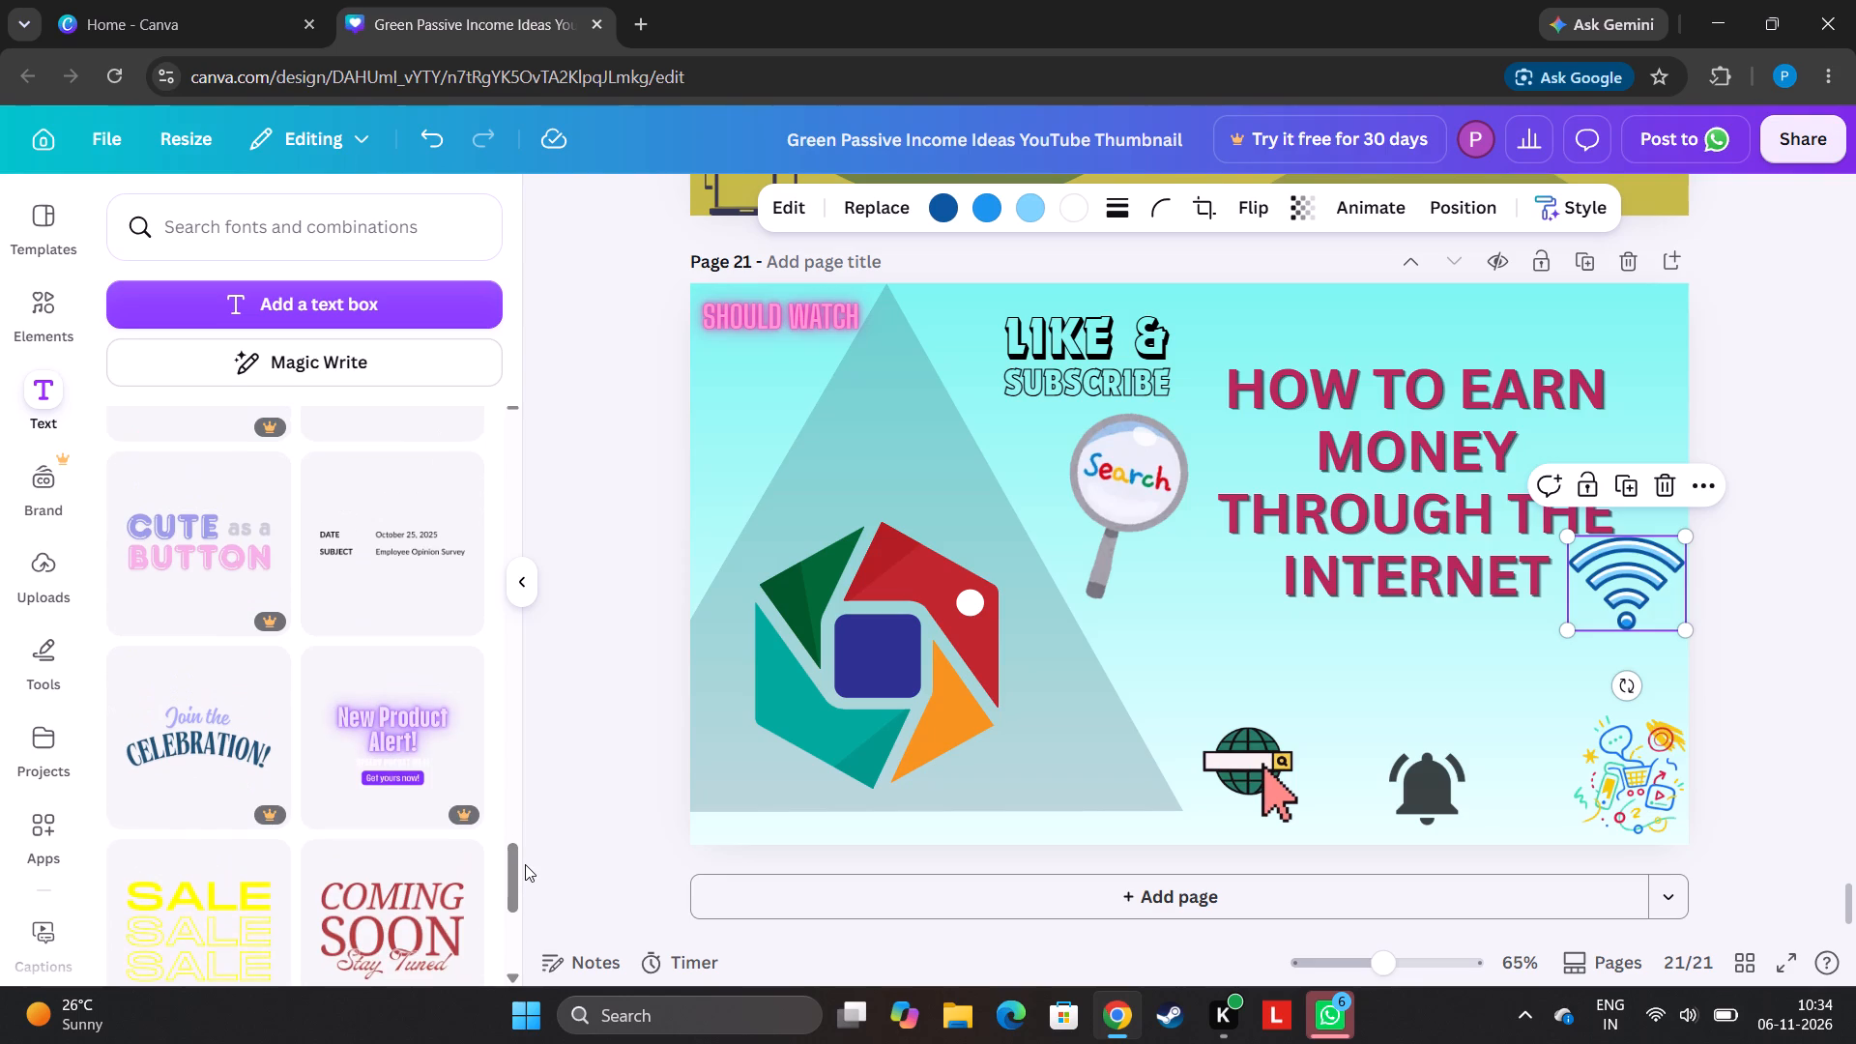
drag(525, 864, 524, 852)
drag(508, 872, 514, 849)
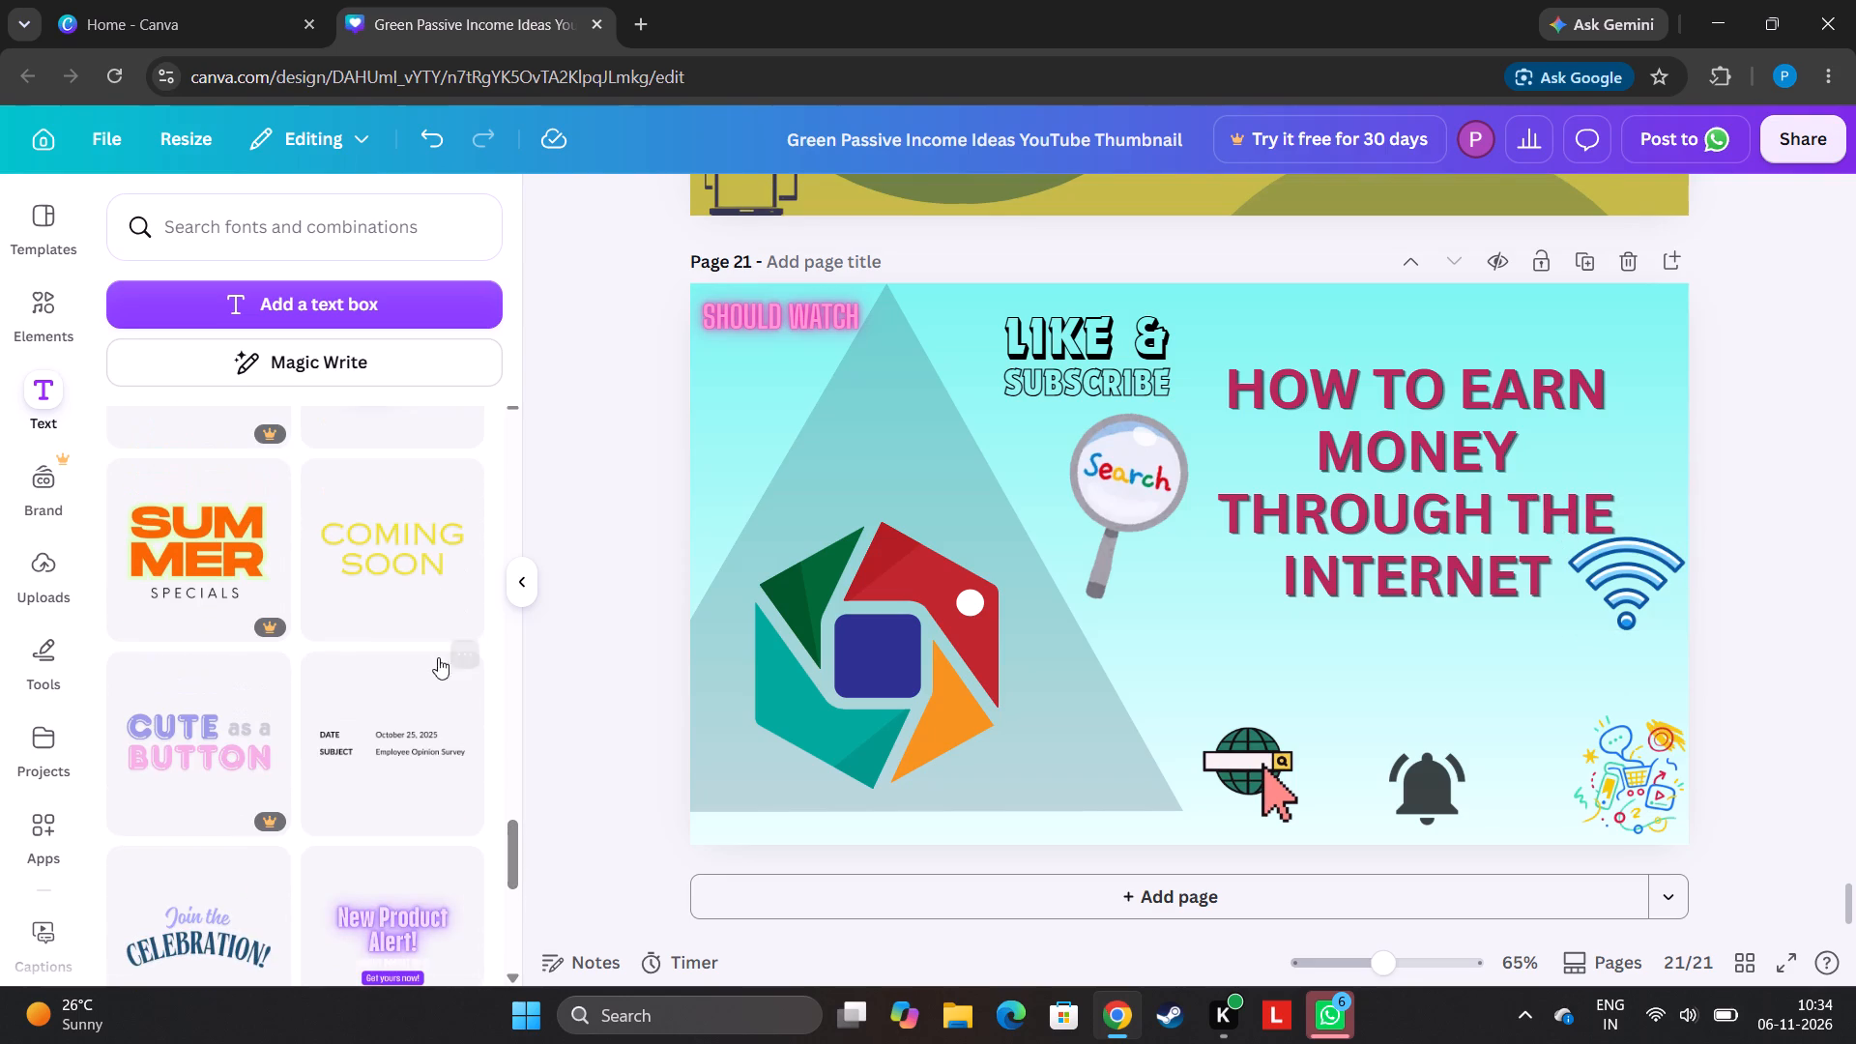
click(412, 582)
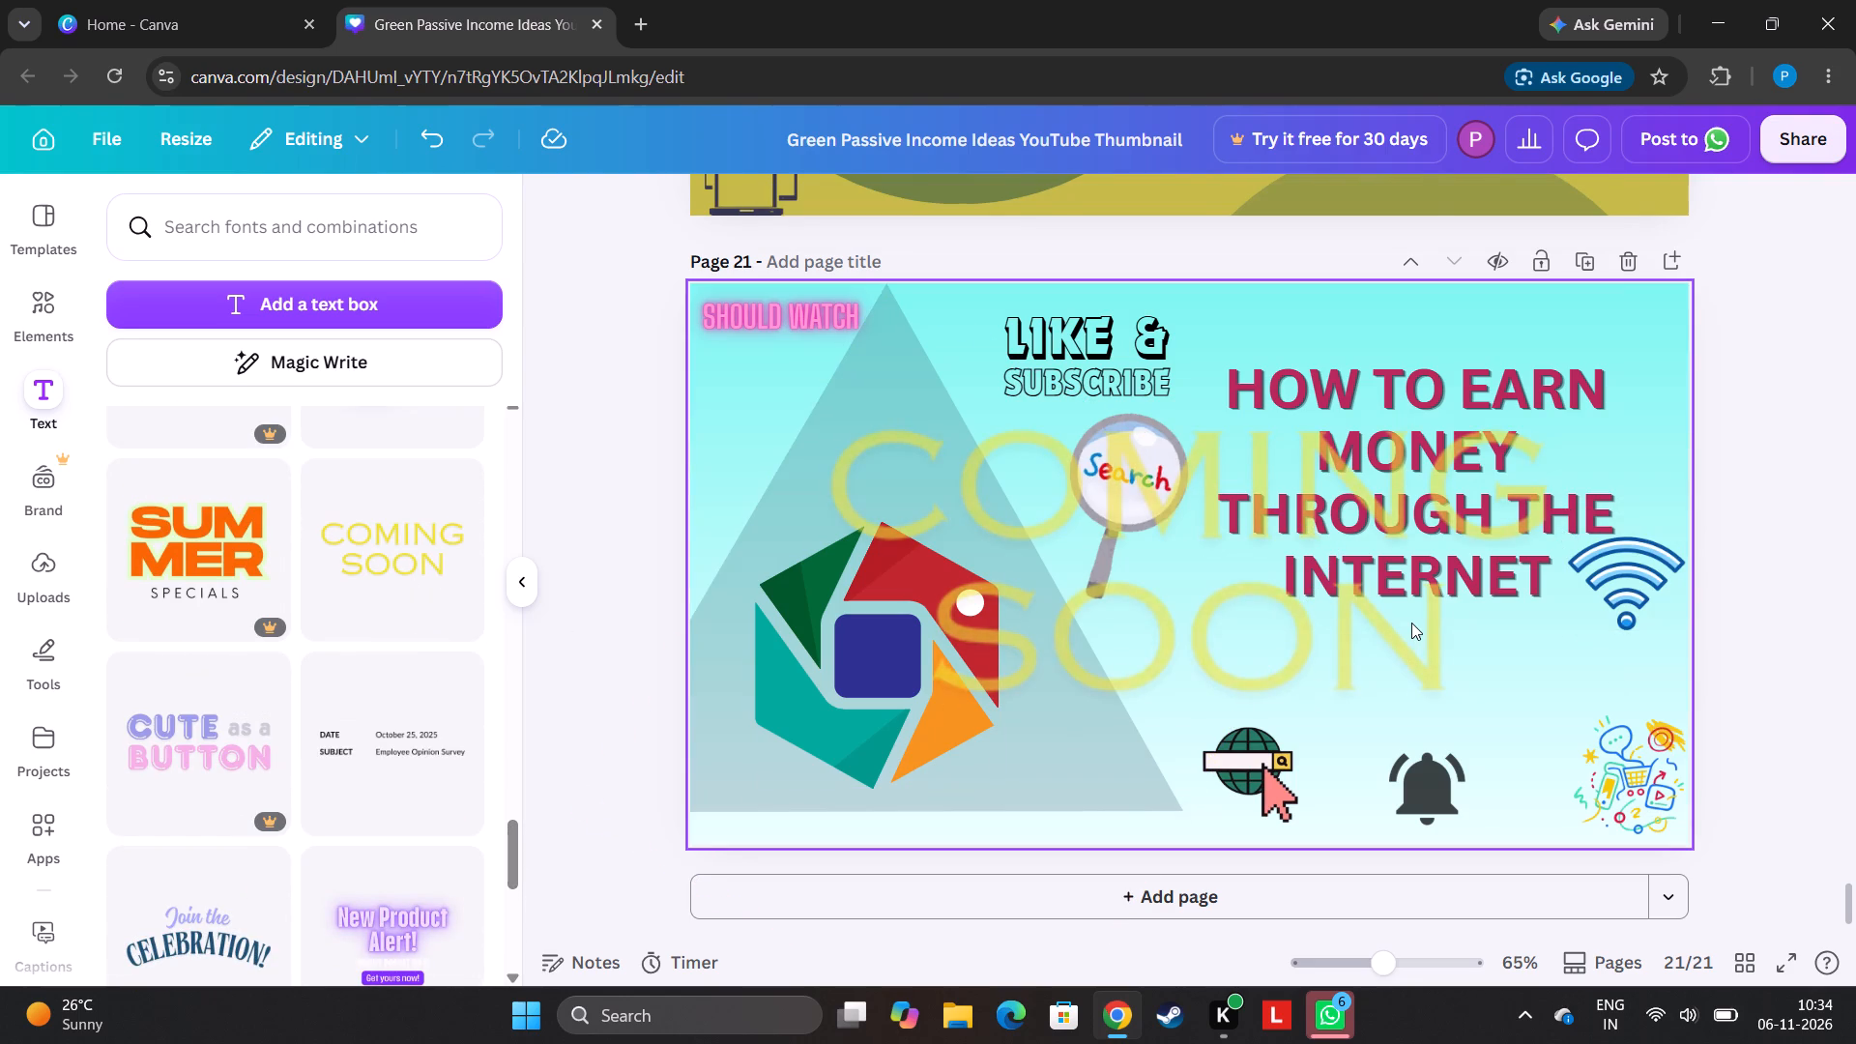
click(1411, 623)
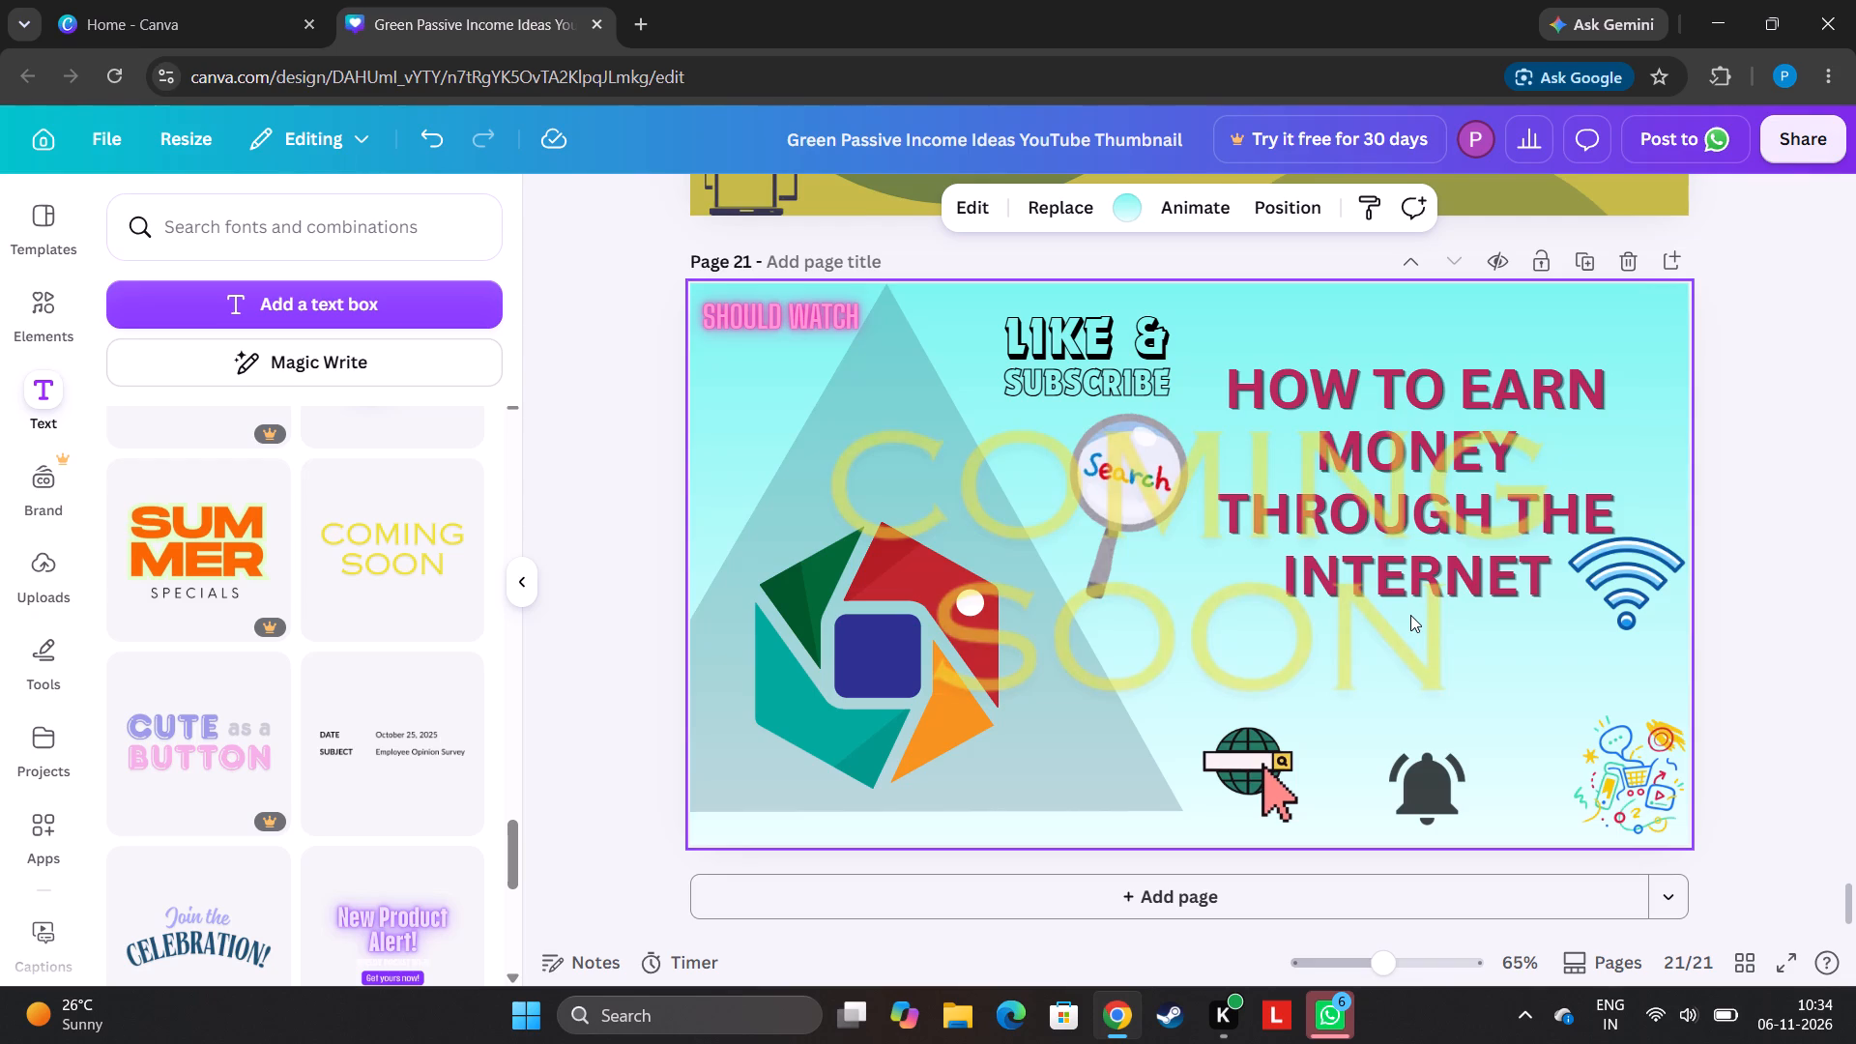
click(1409, 591)
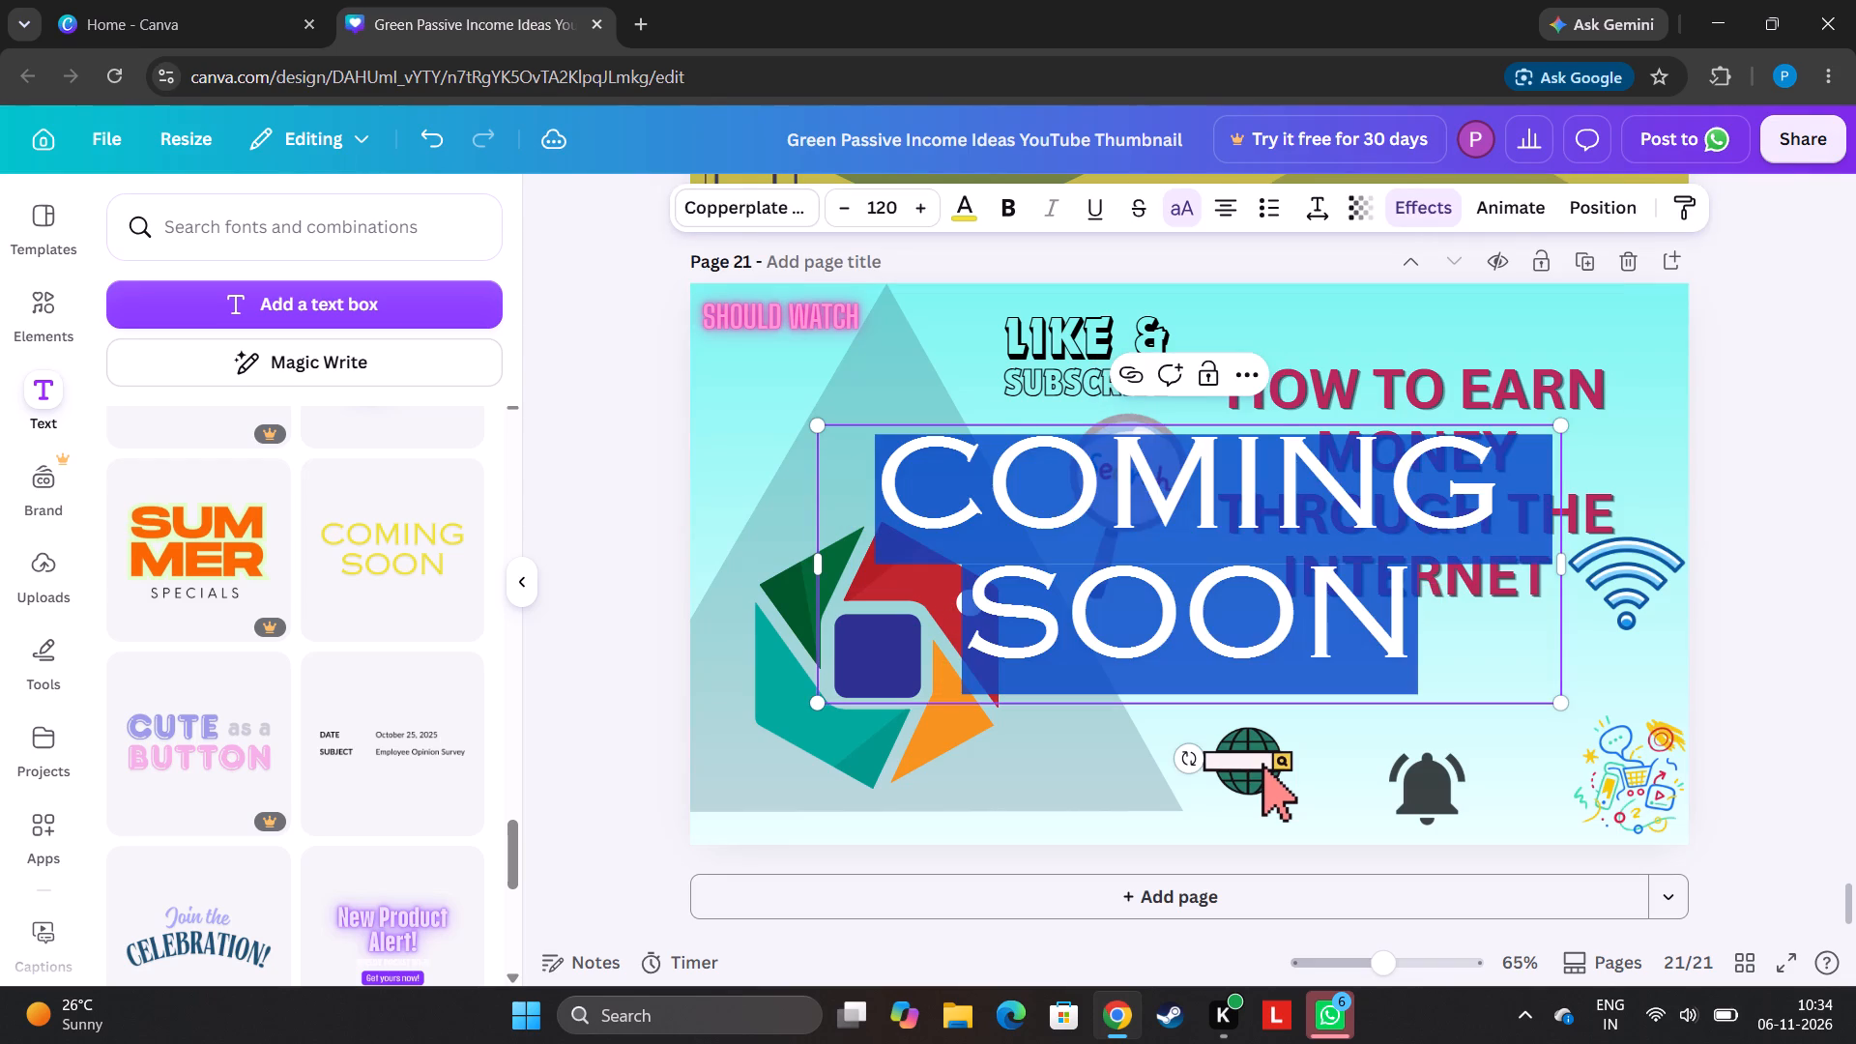
key(BackSpace)
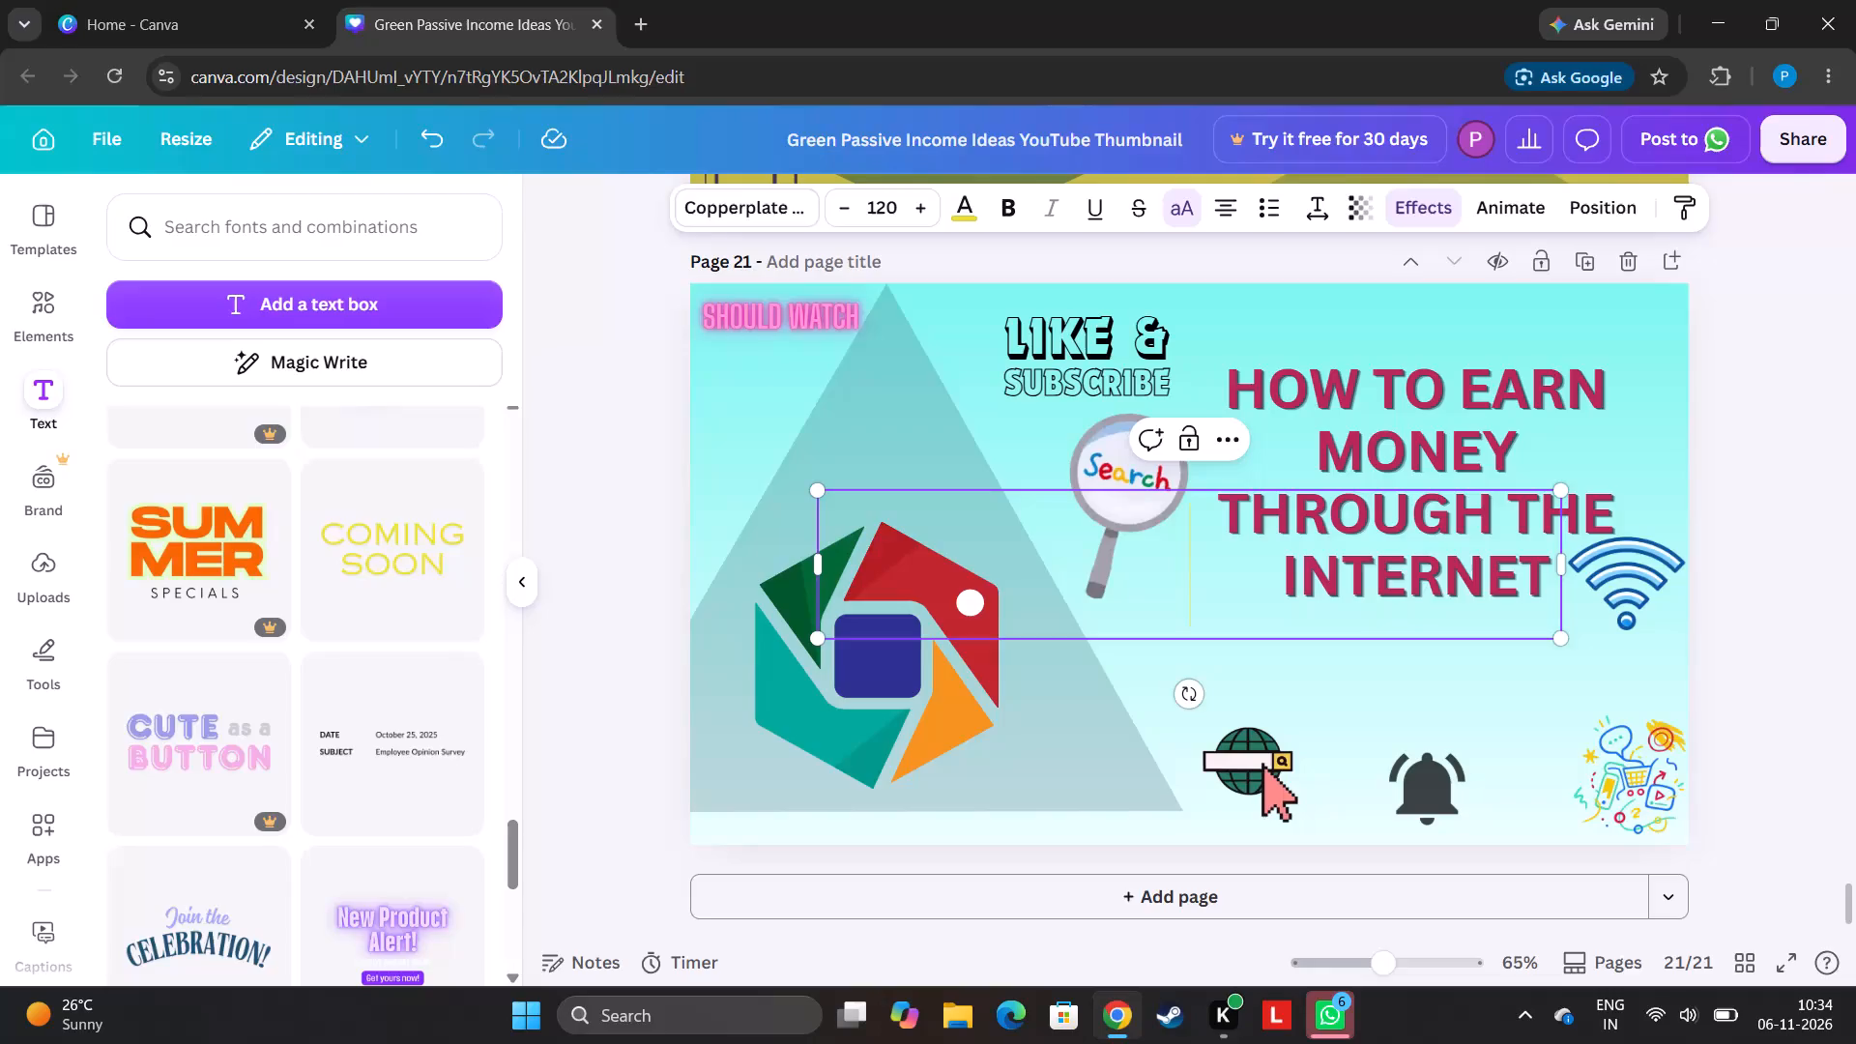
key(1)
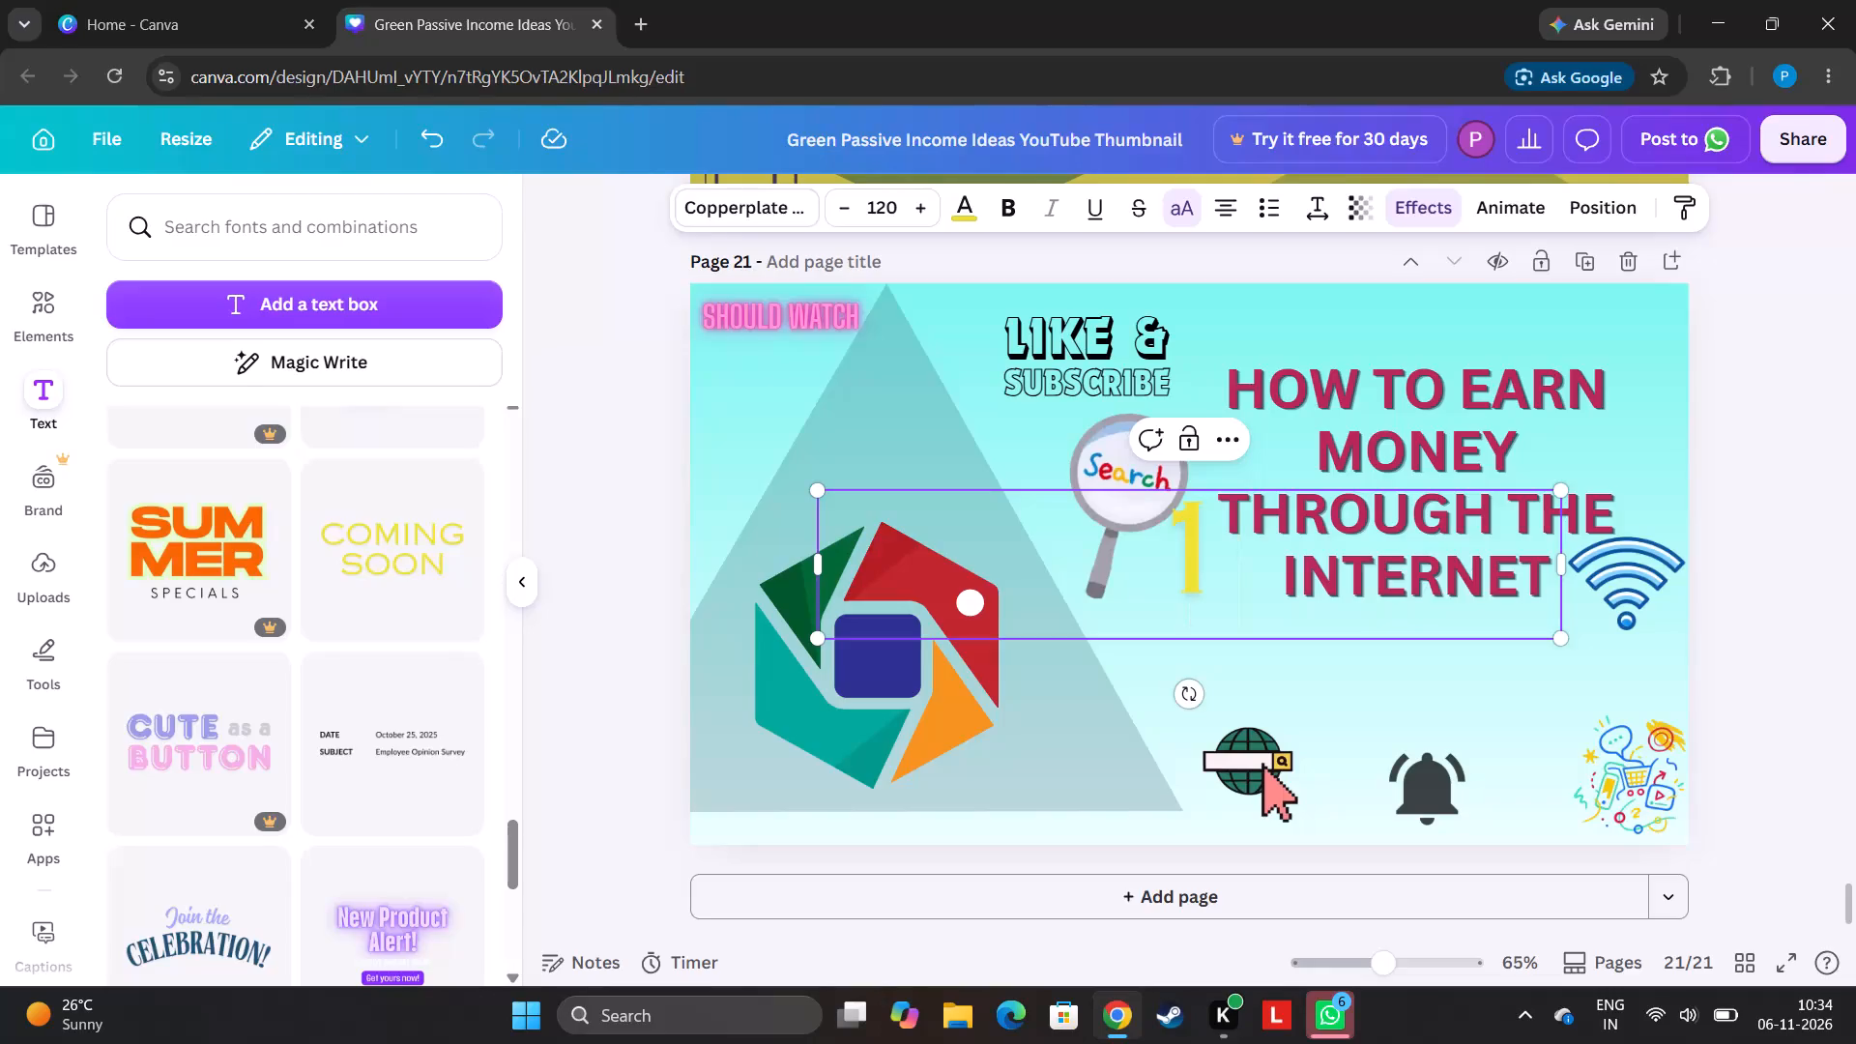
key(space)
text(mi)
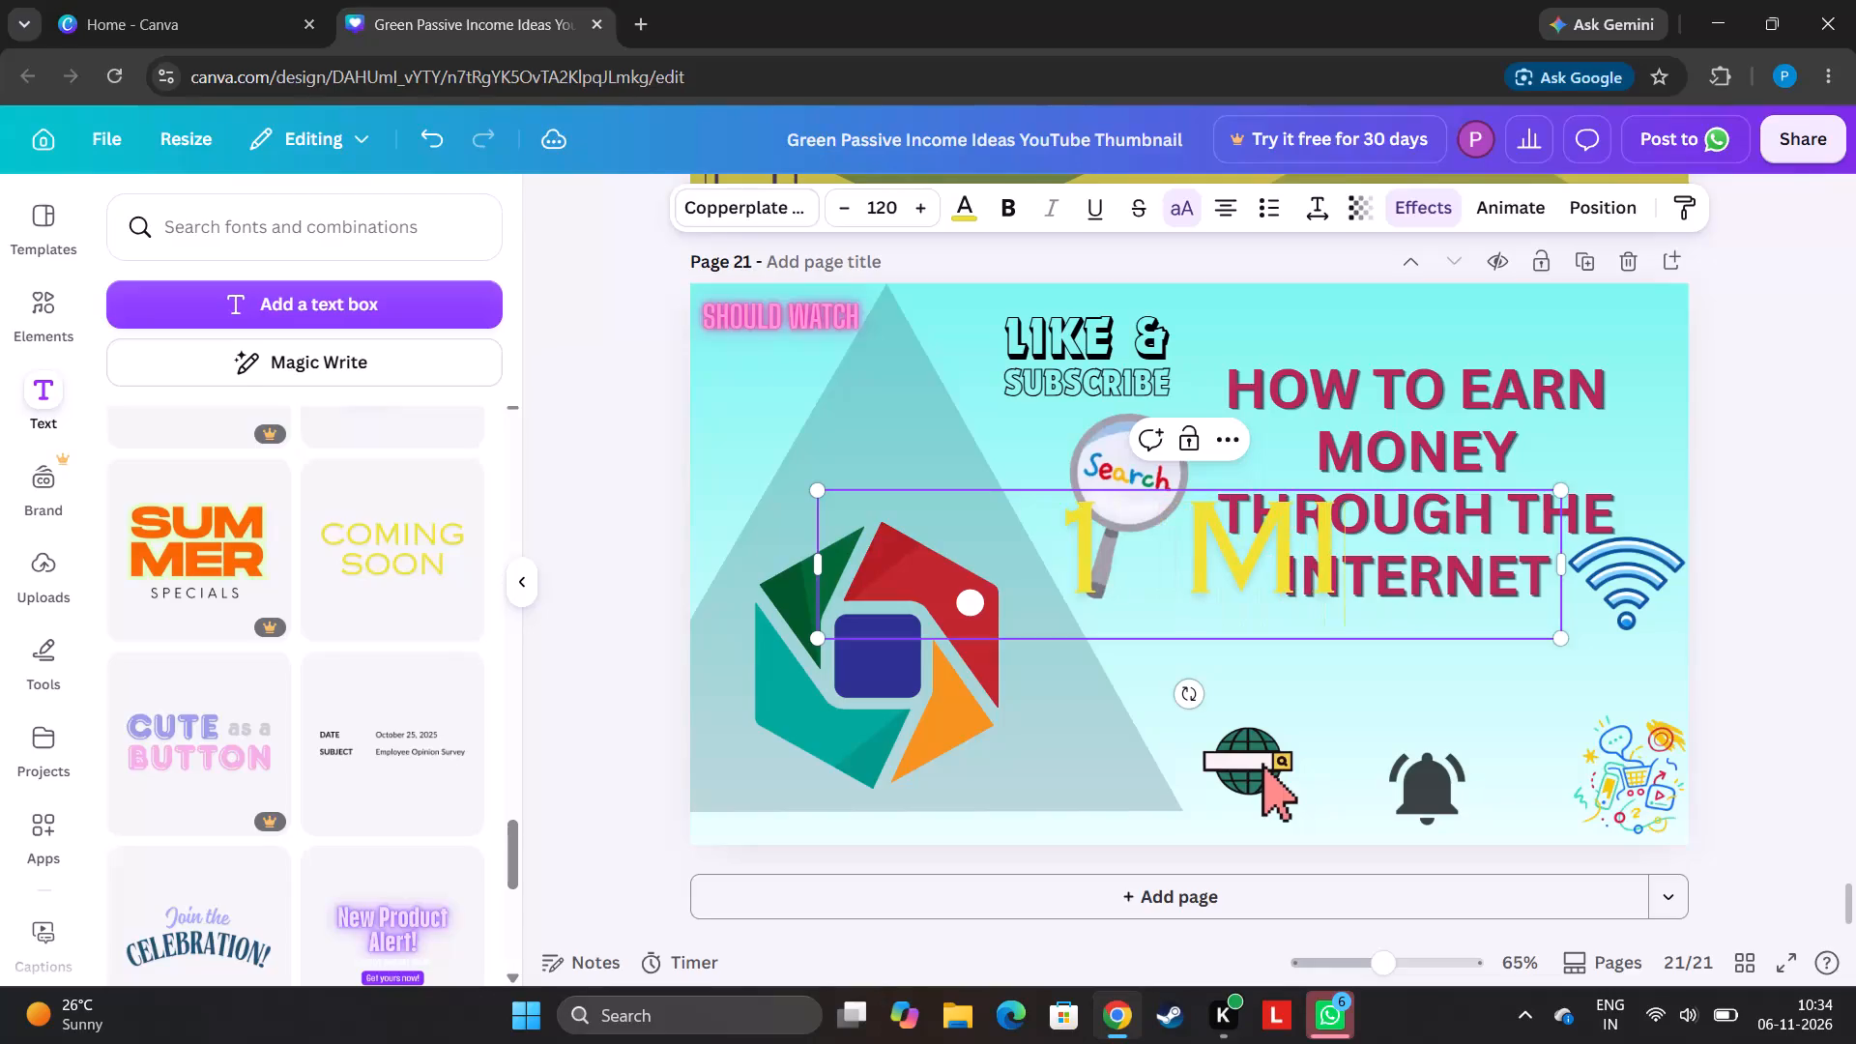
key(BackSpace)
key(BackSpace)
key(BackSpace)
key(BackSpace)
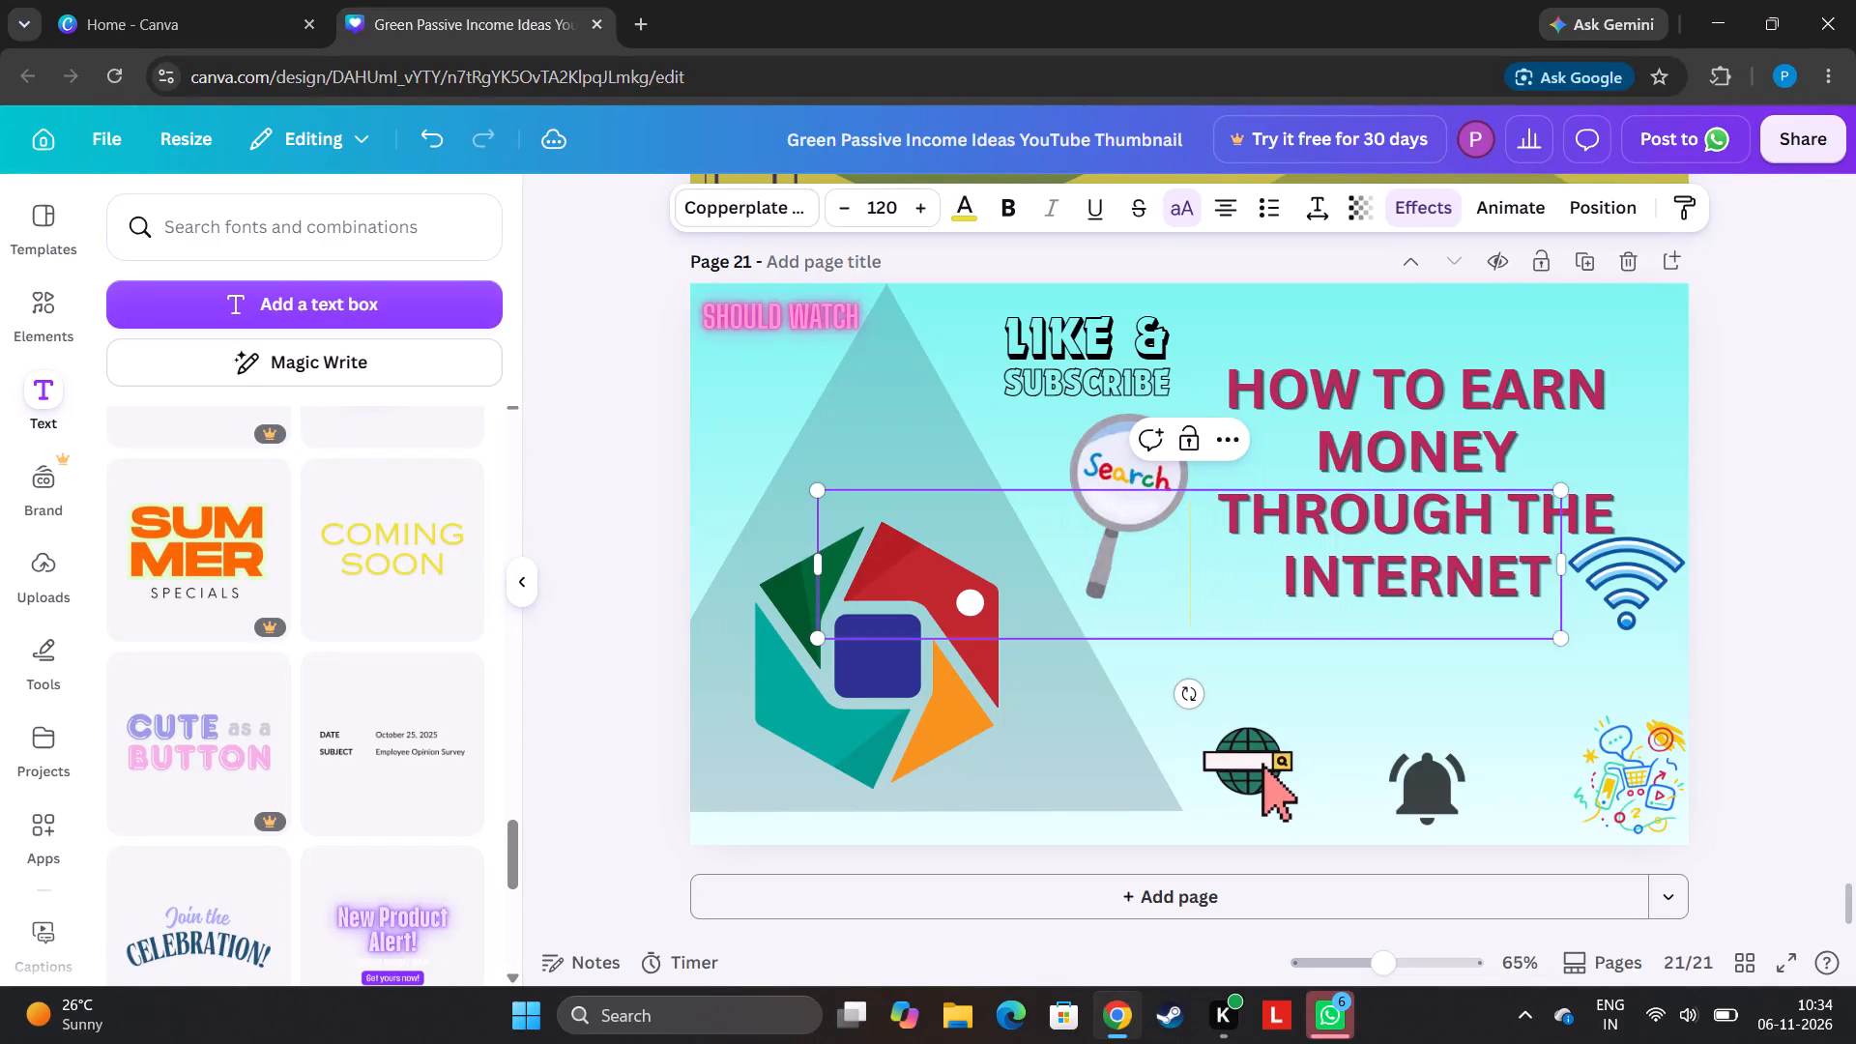
Enter "10M" in the empty yellow size 120 text box on page 21.
key(1)
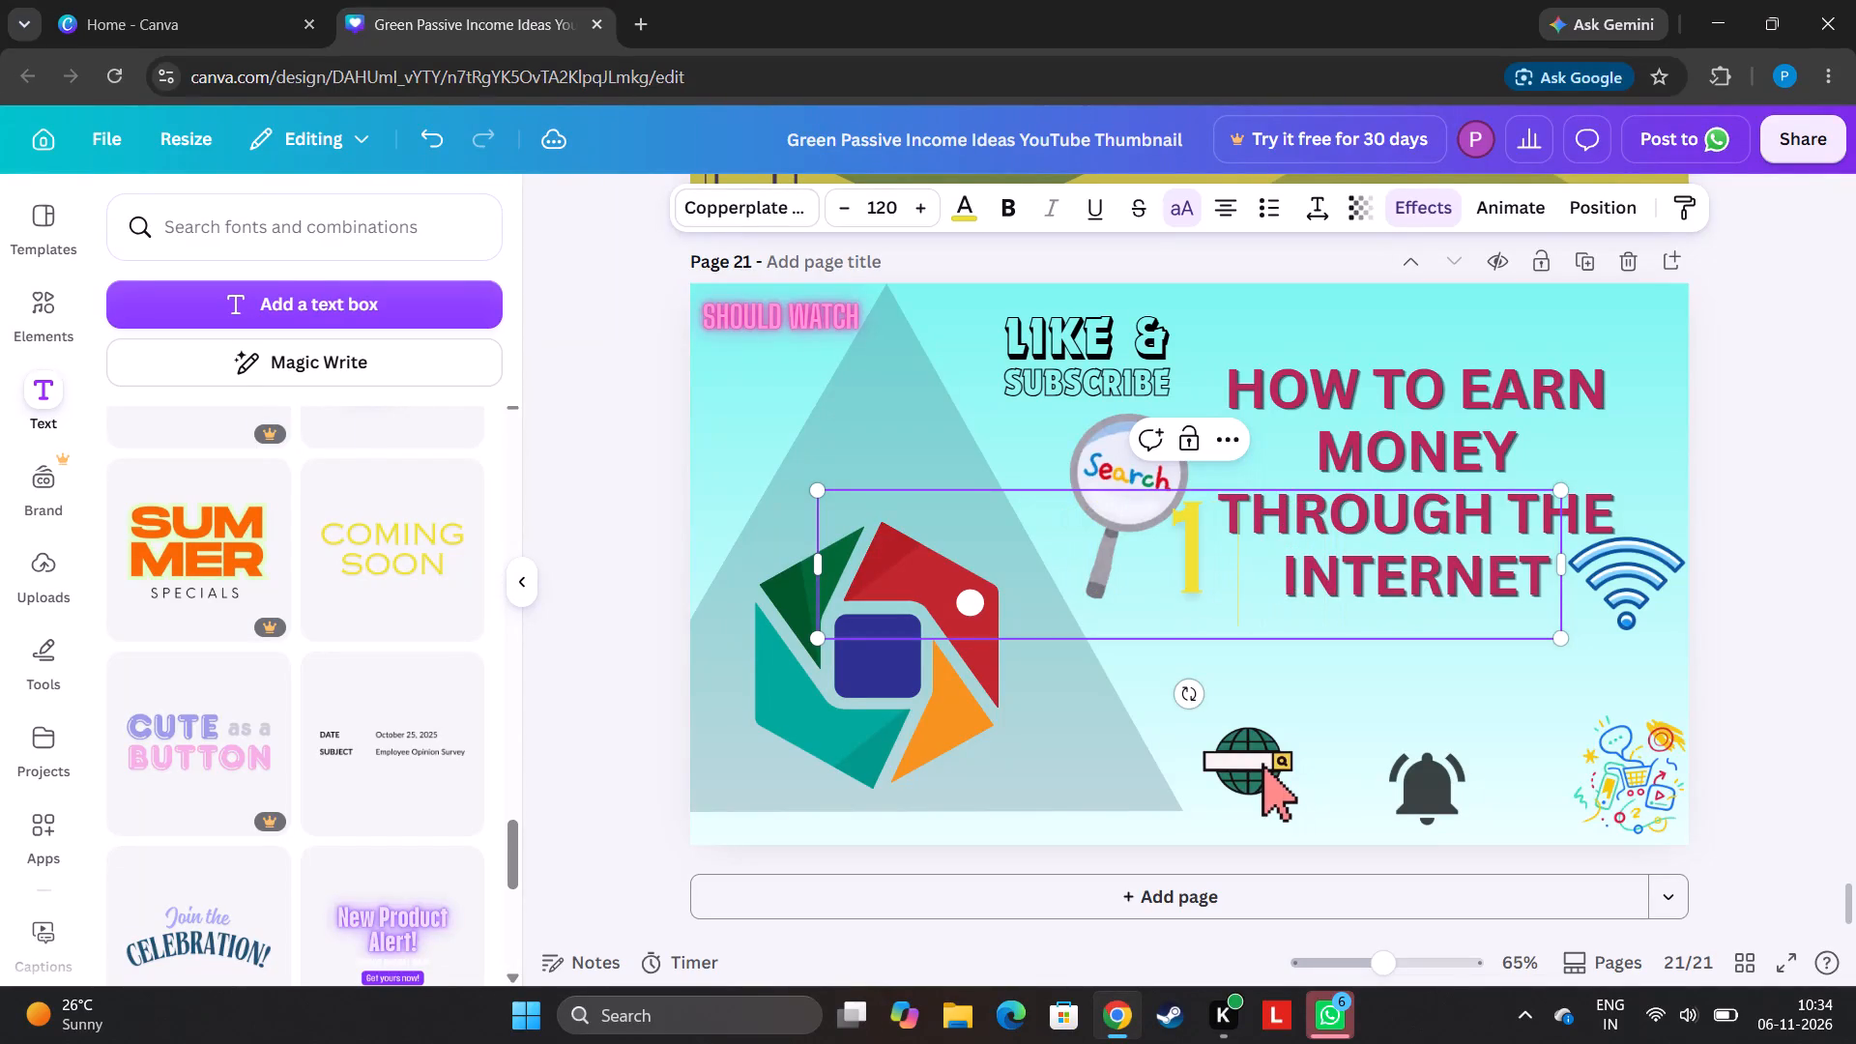
key(9)
key(BackSpace)
key(0)
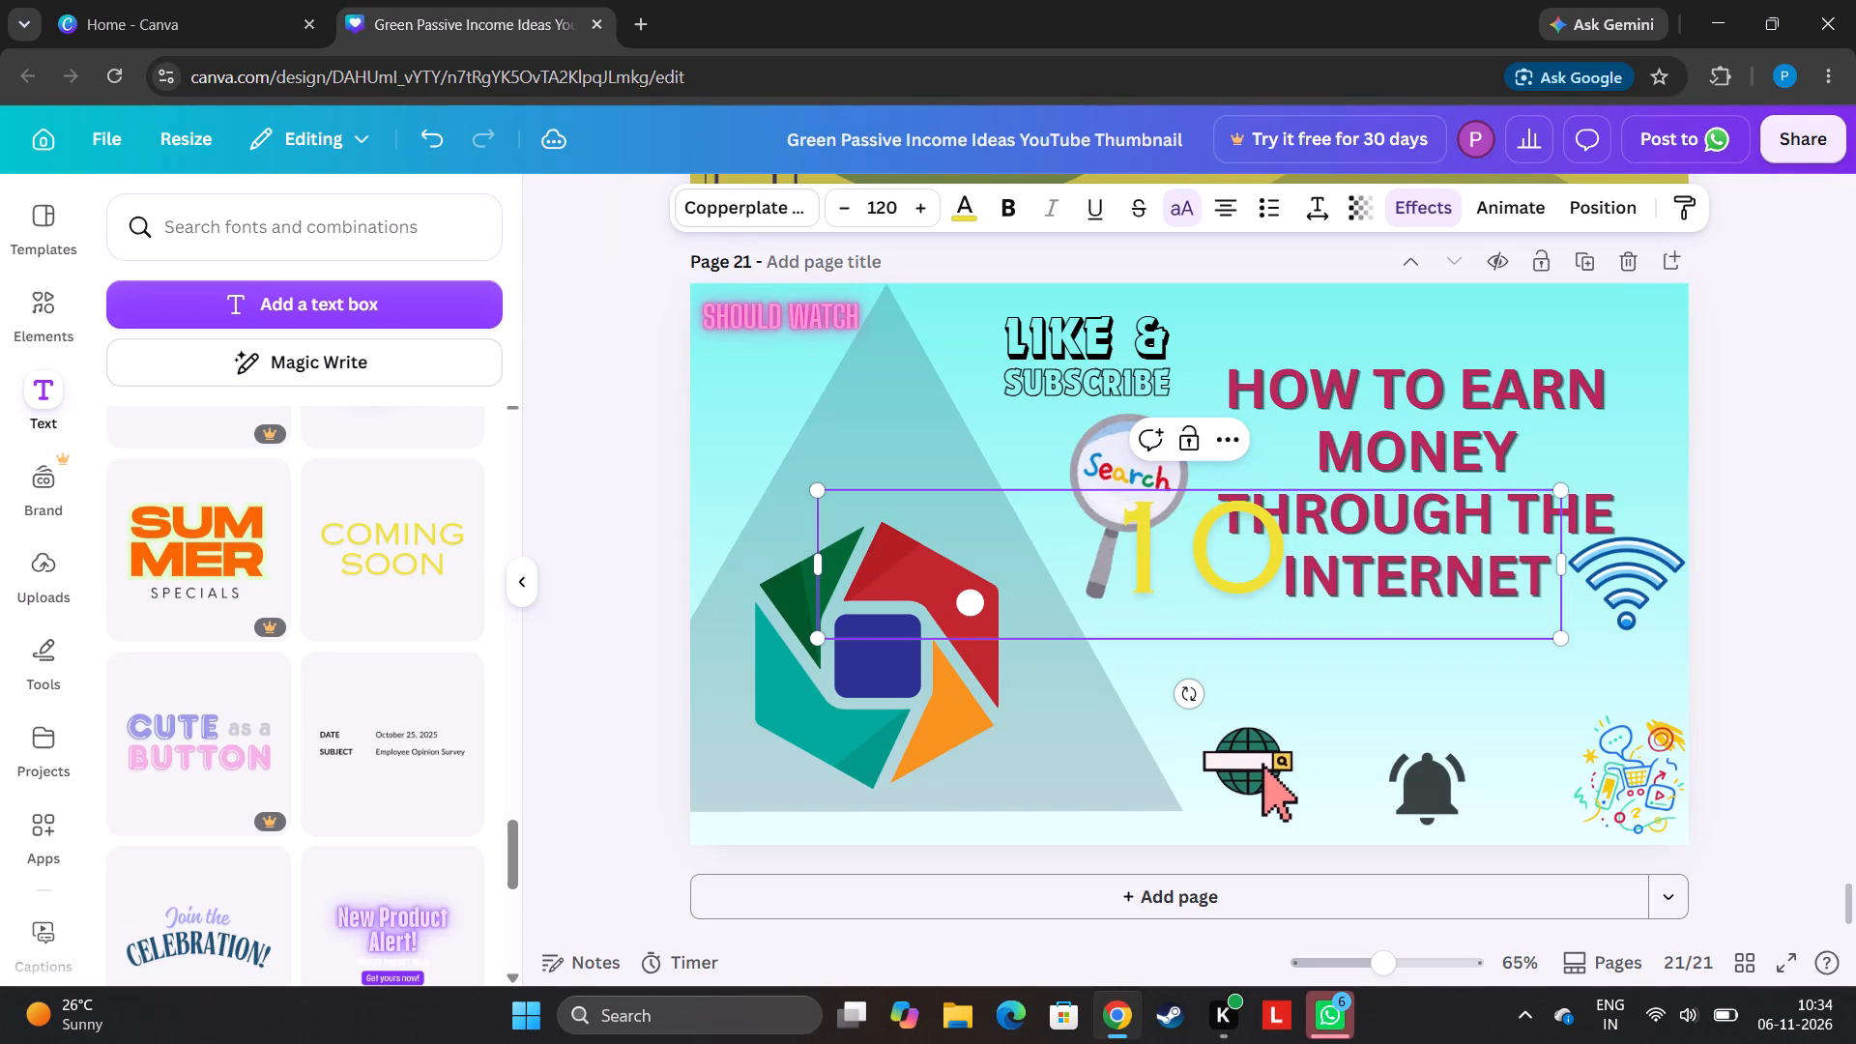
key(m)
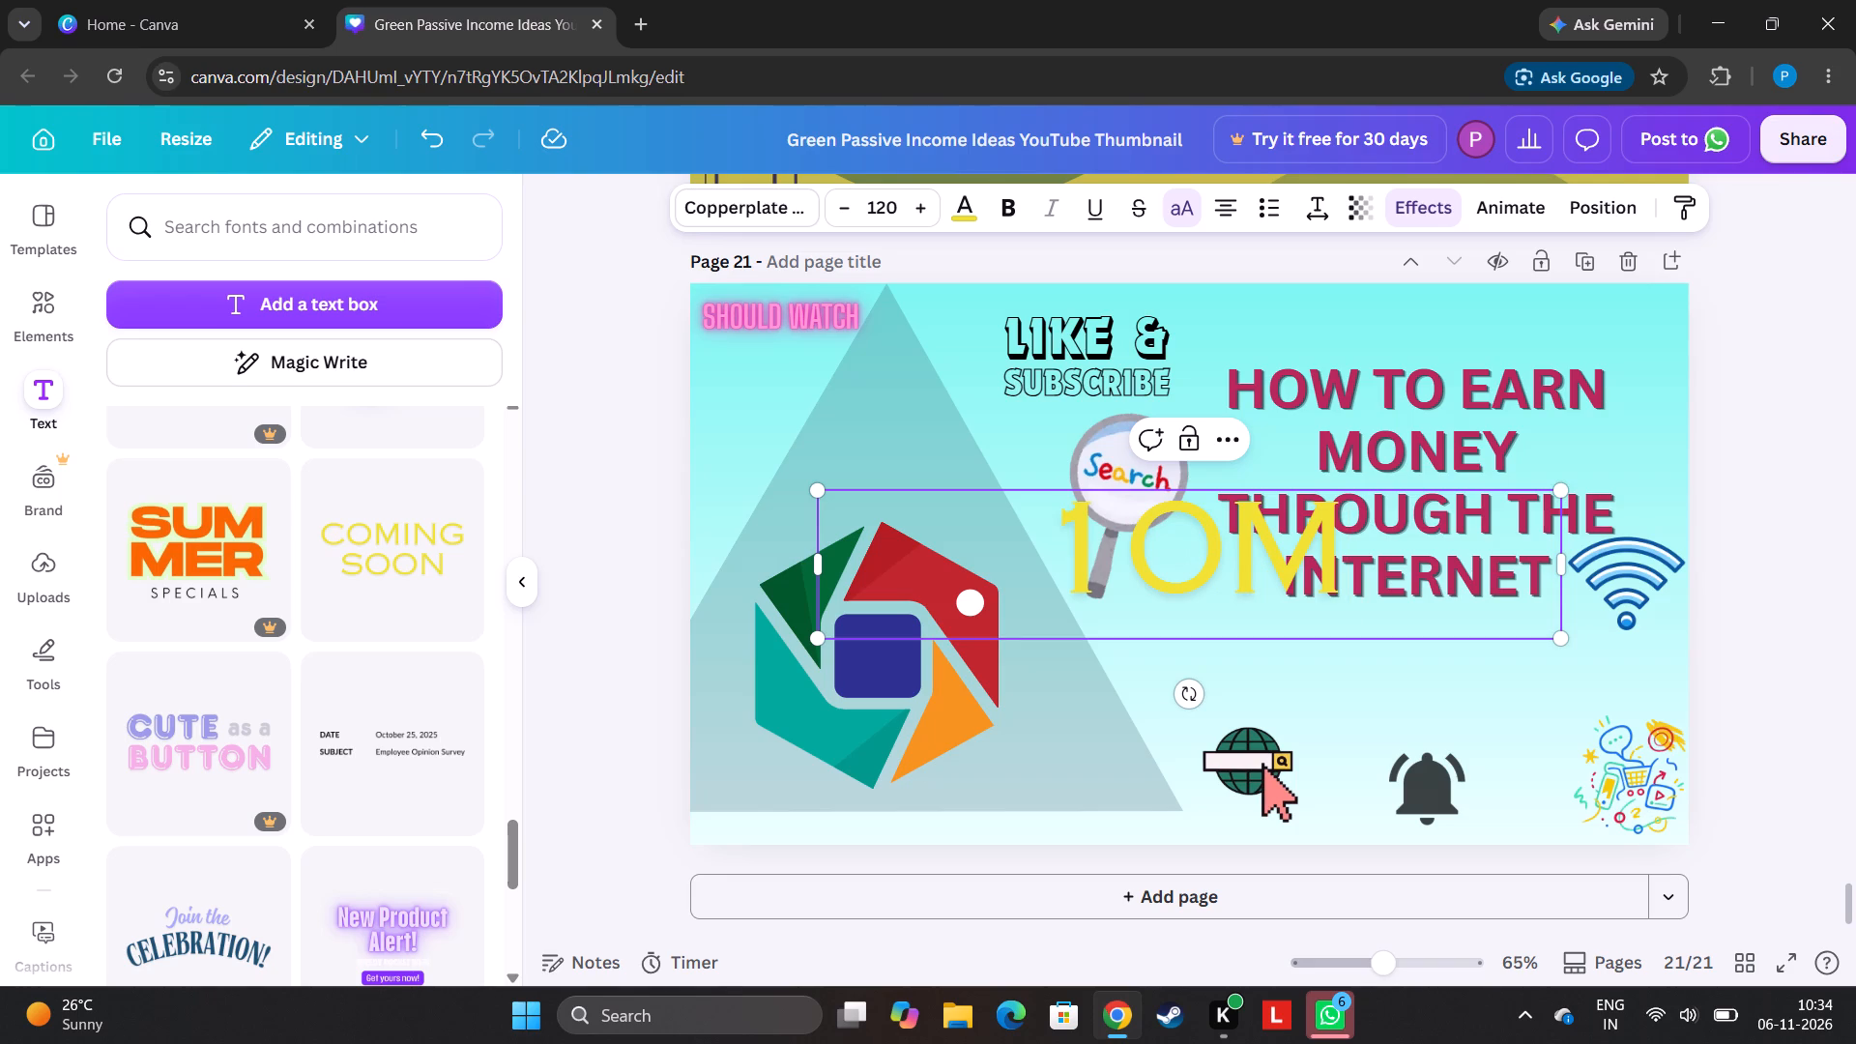
Append a plus sign so the yellow text reads "10M+".
key(shift+F6)
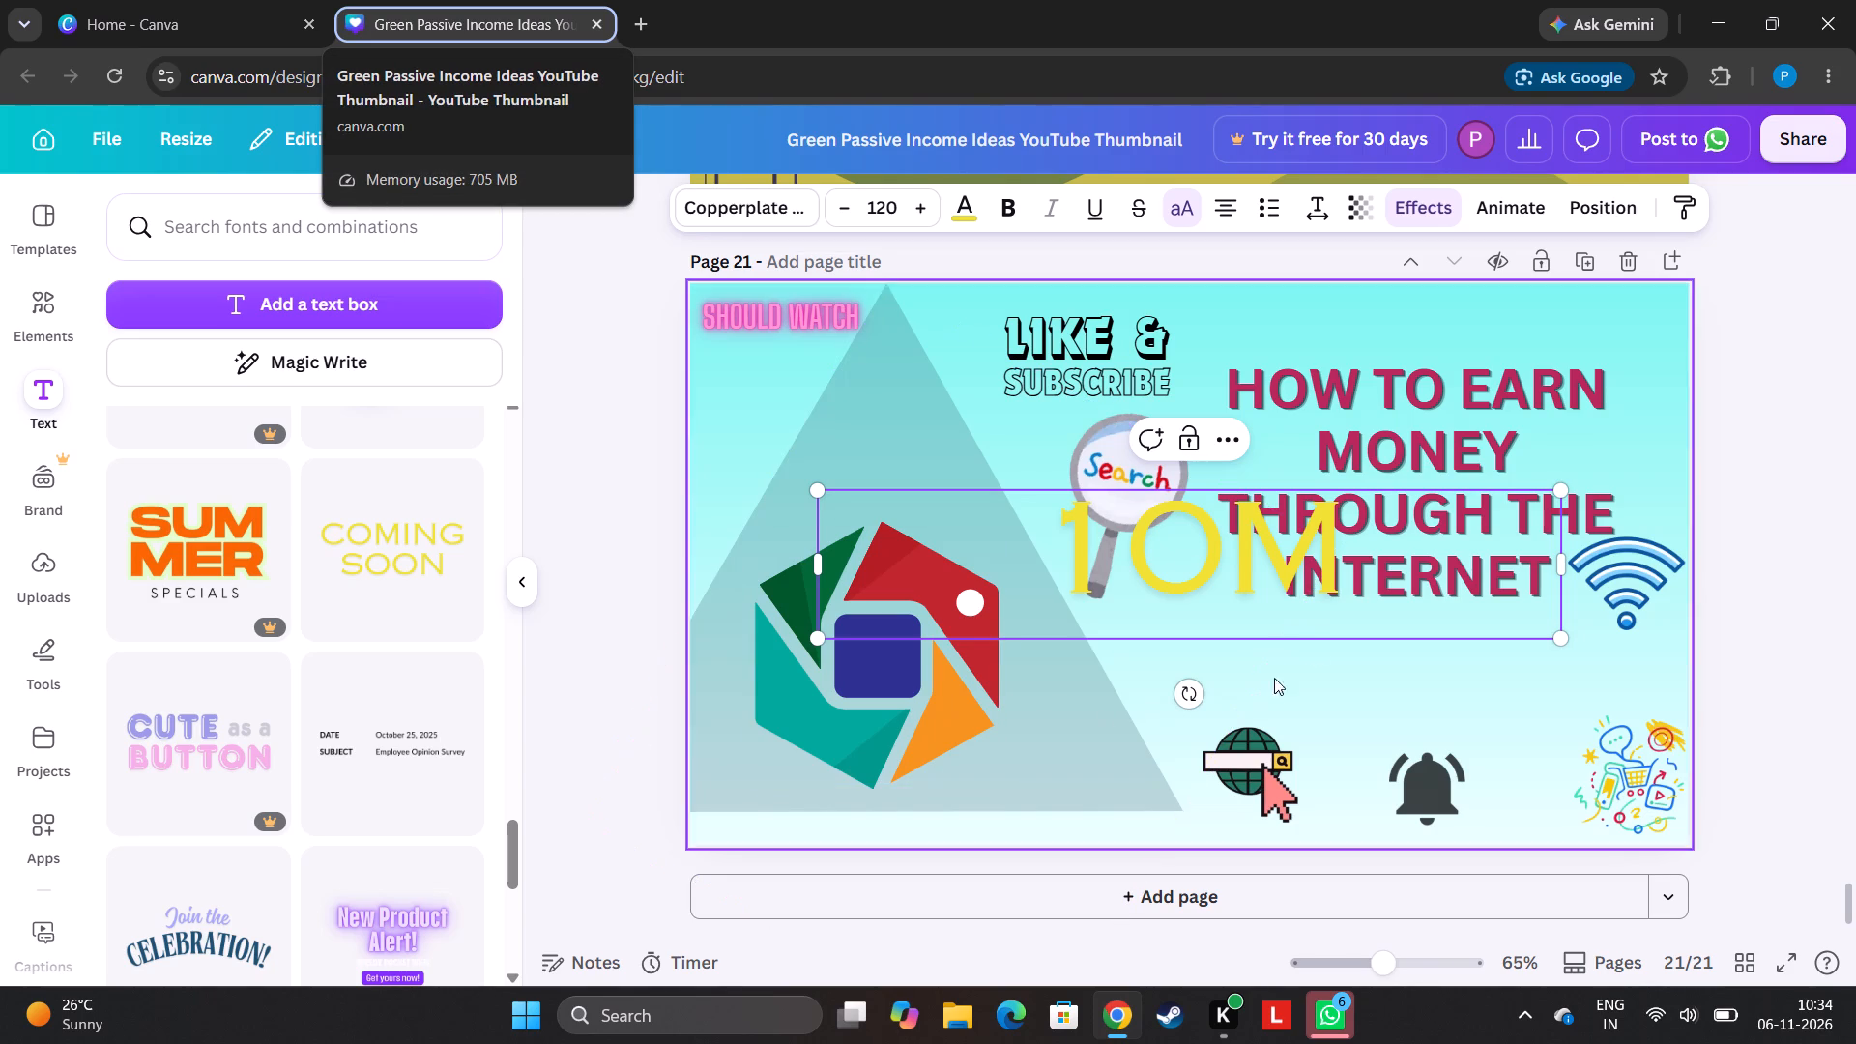
click(1348, 589)
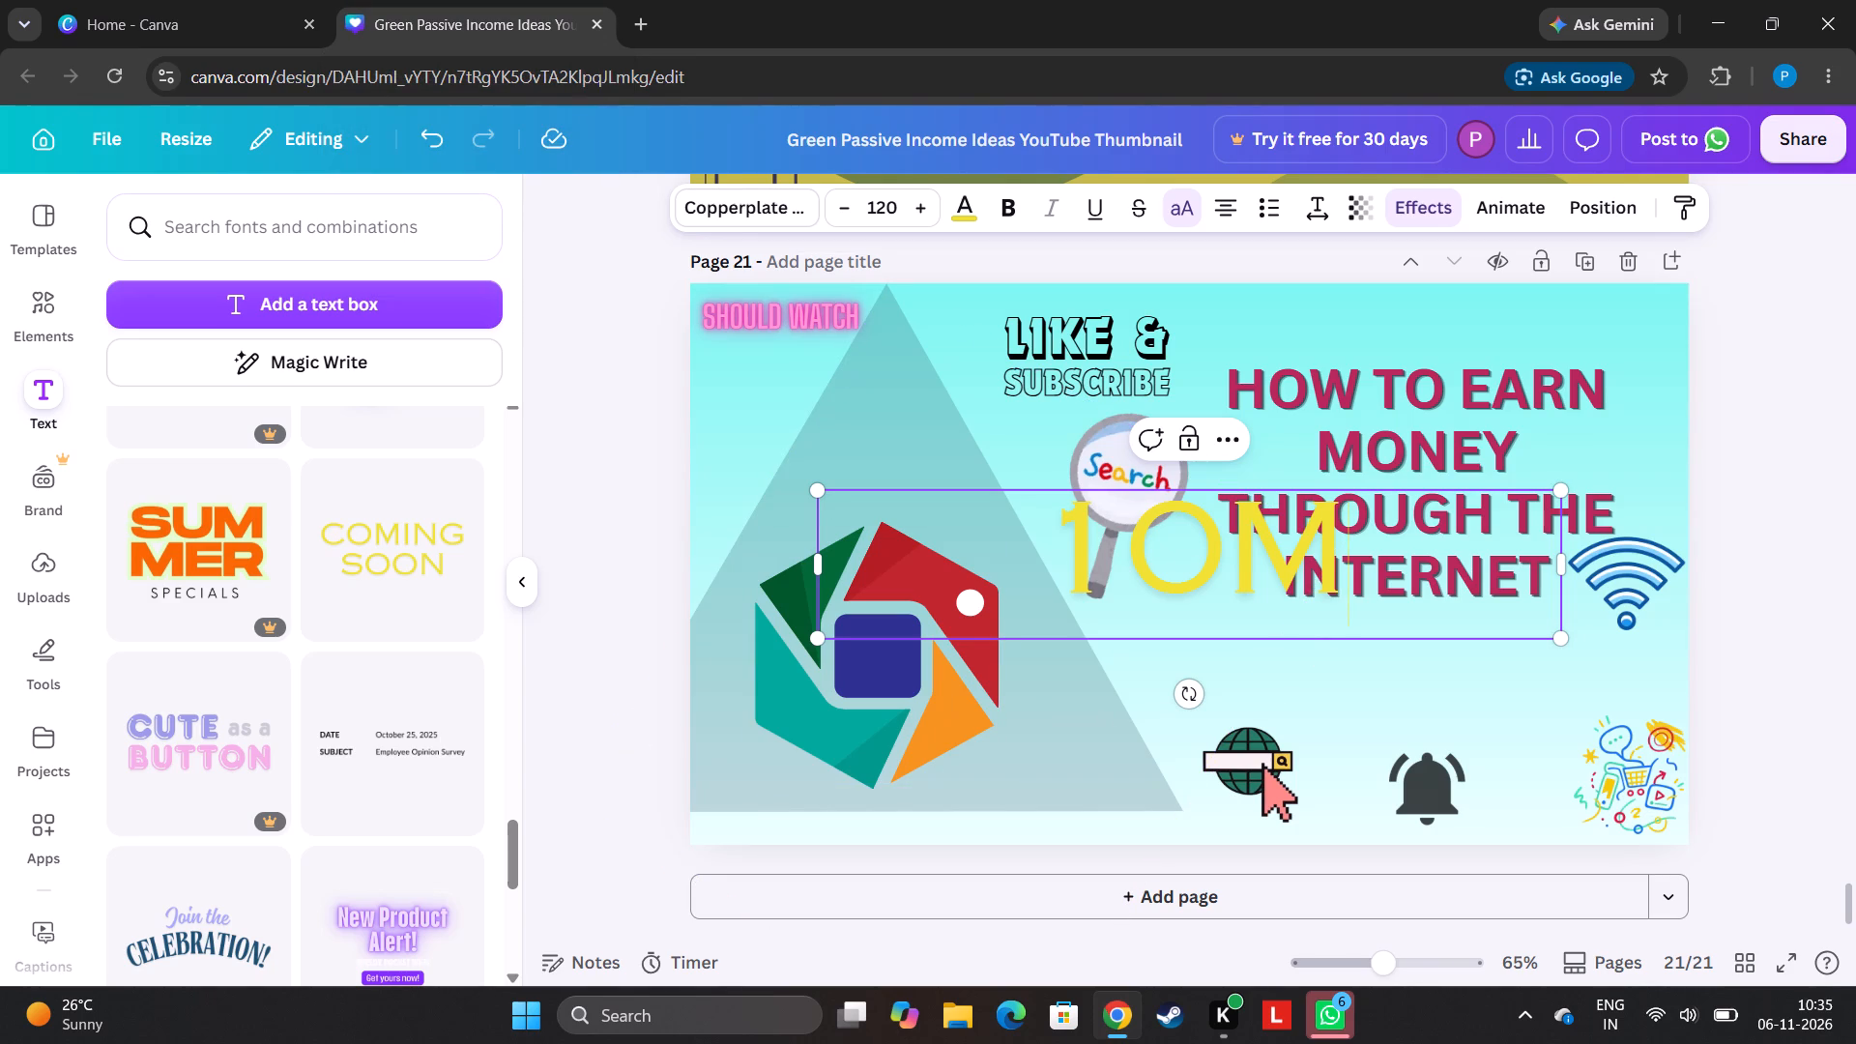
key(F6)
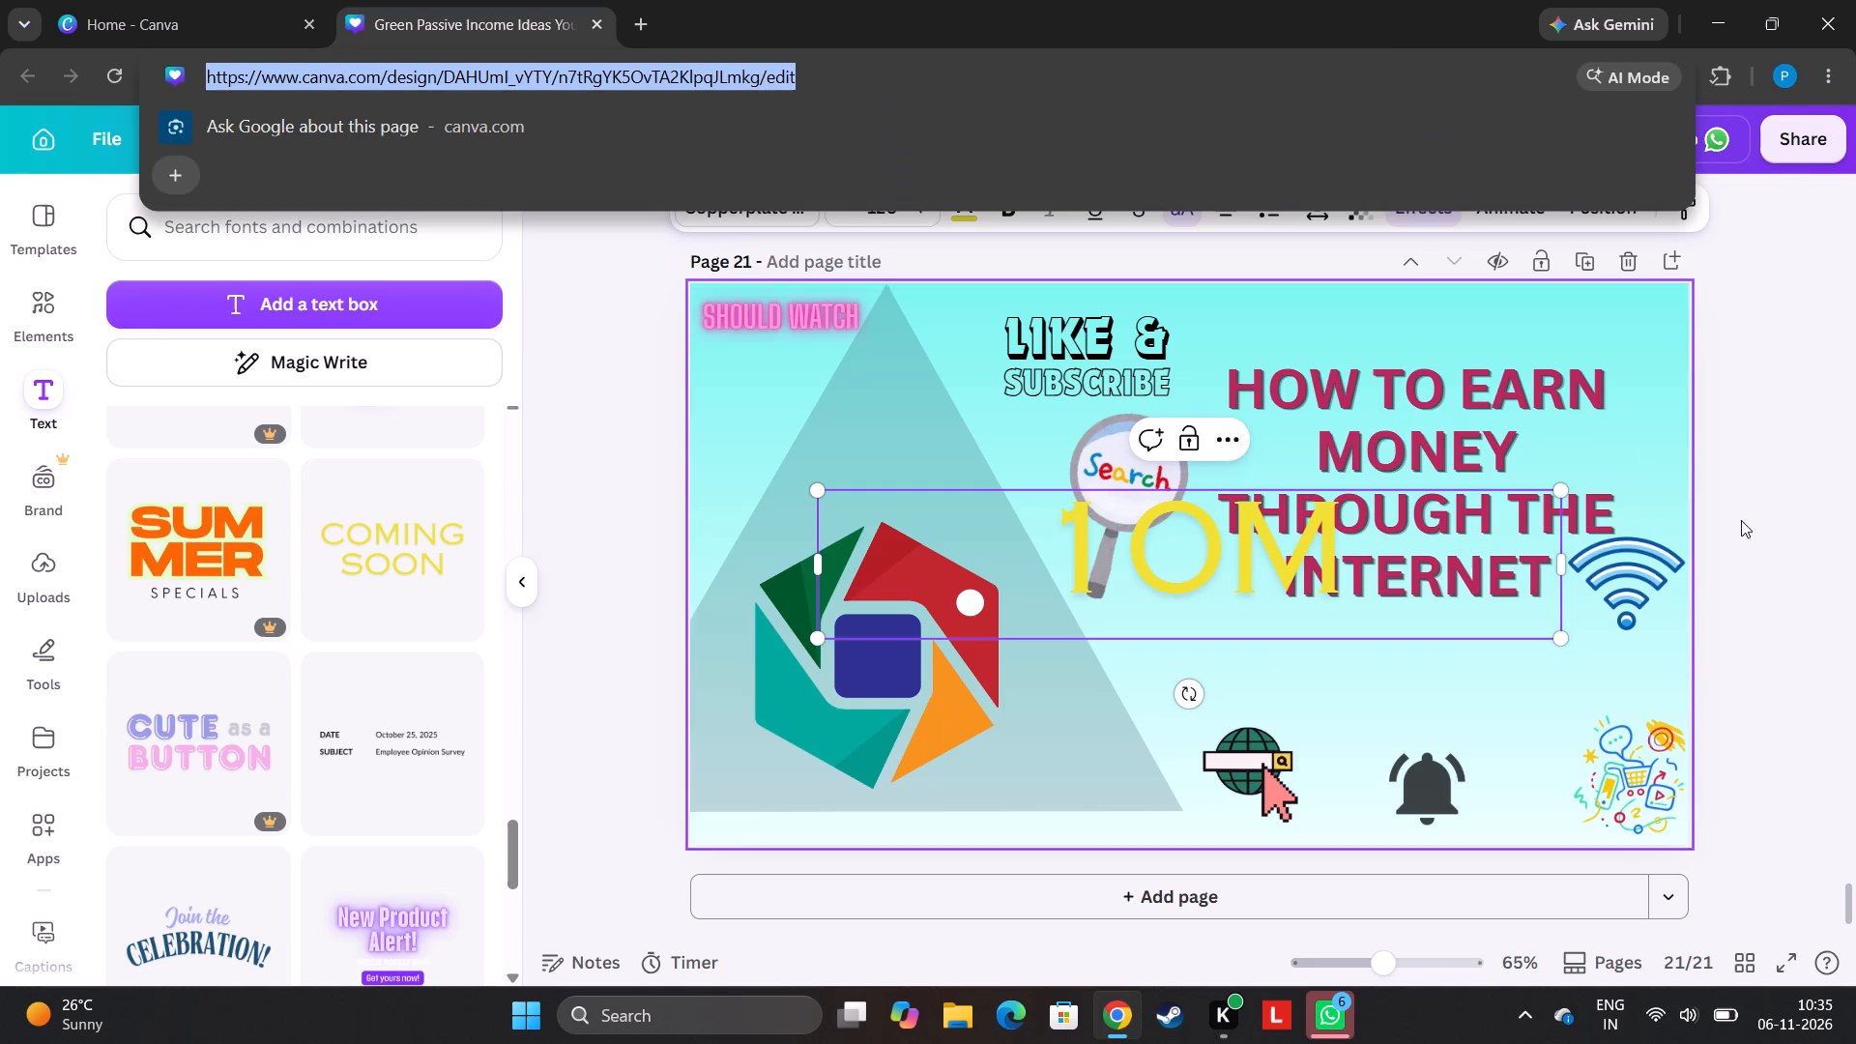
click(1744, 519)
click(1382, 563)
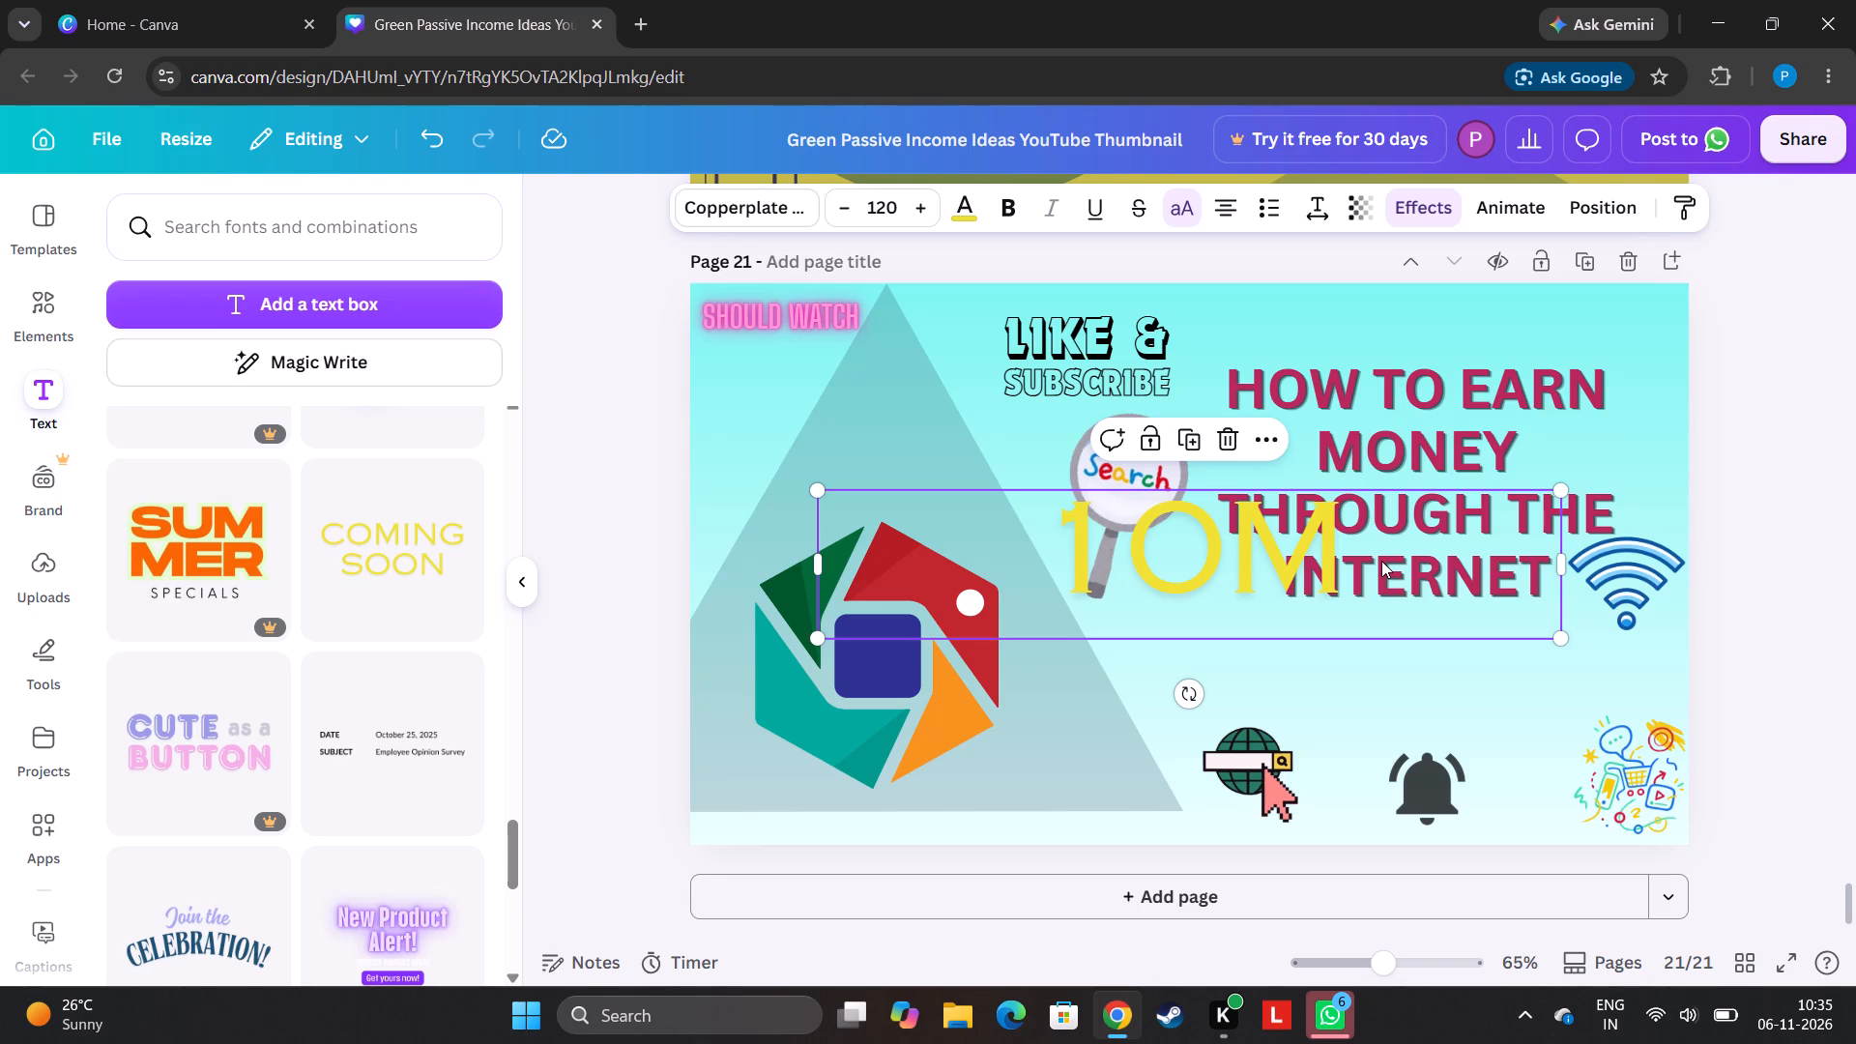
key(shift+F6)
key(shift+F6)
key(shift+F6)
key(shift+plus)
click(1347, 572)
key(shift+plus)
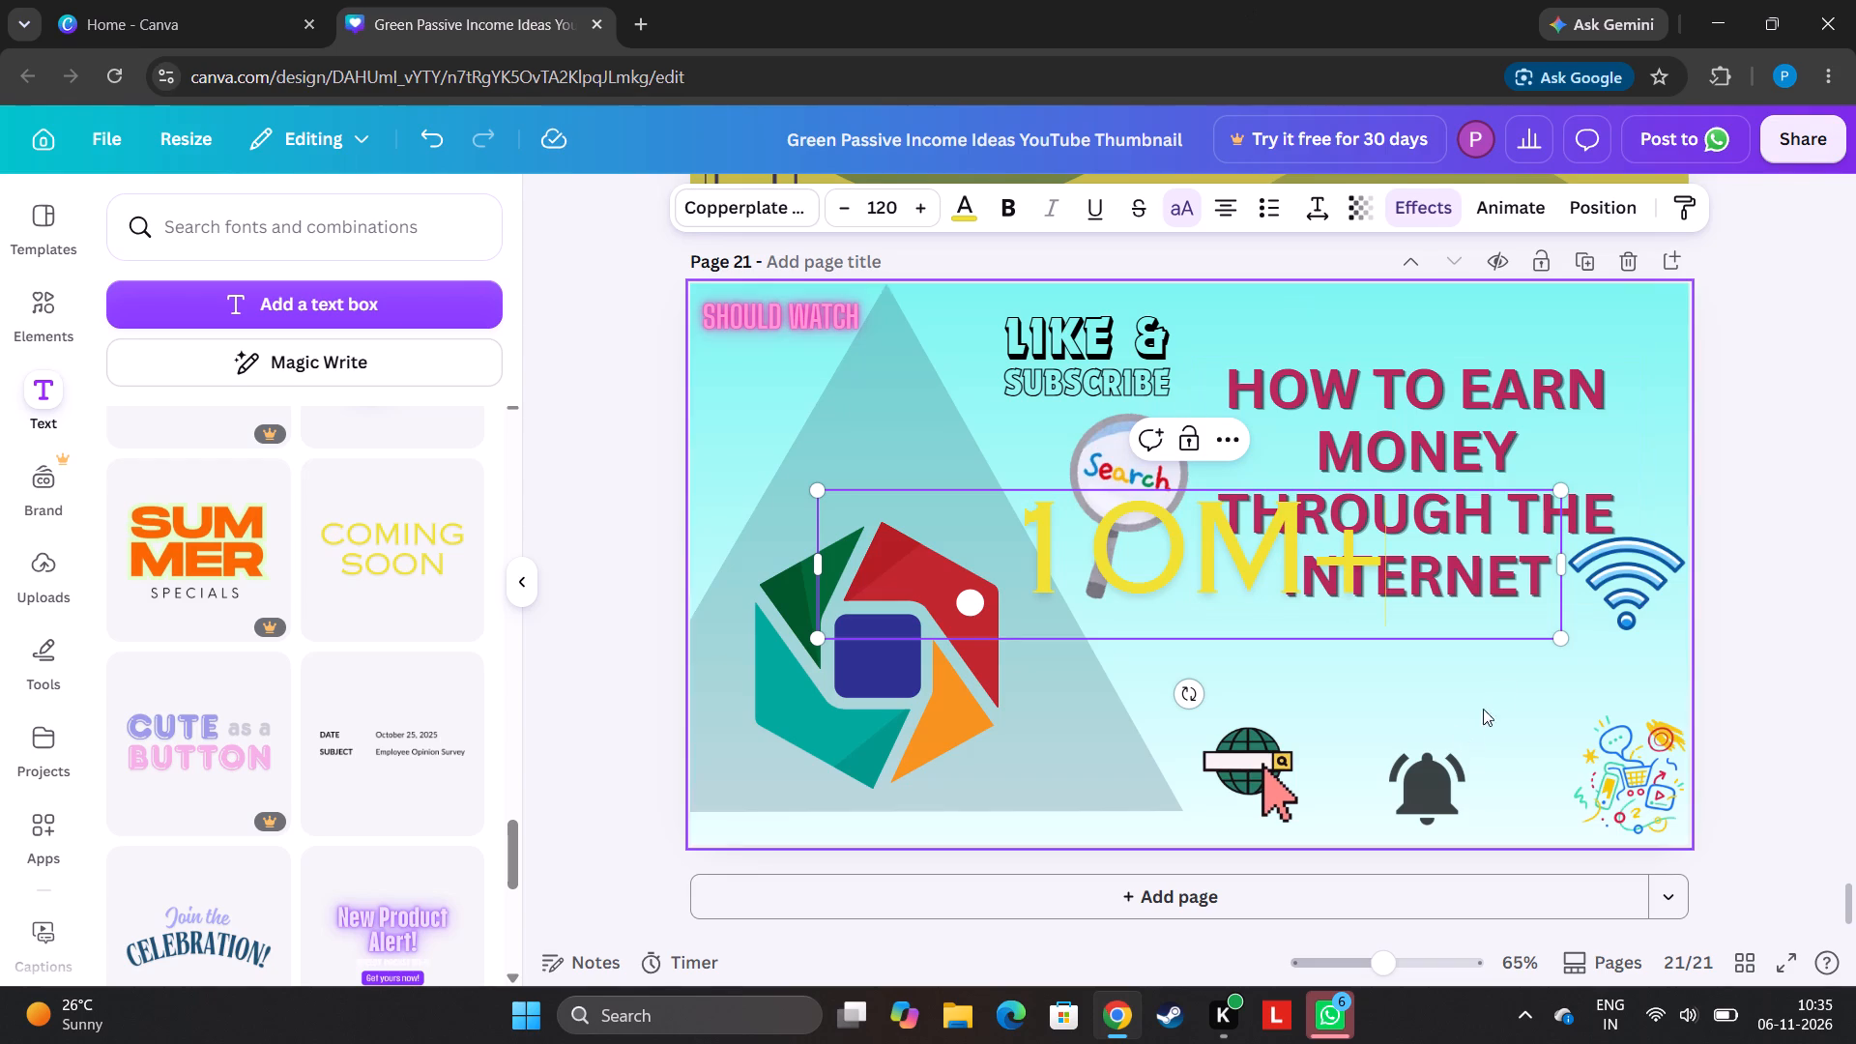
Scale the "10M+" text box down to about size 39.4.
drag(1557, 491, 1368, 573)
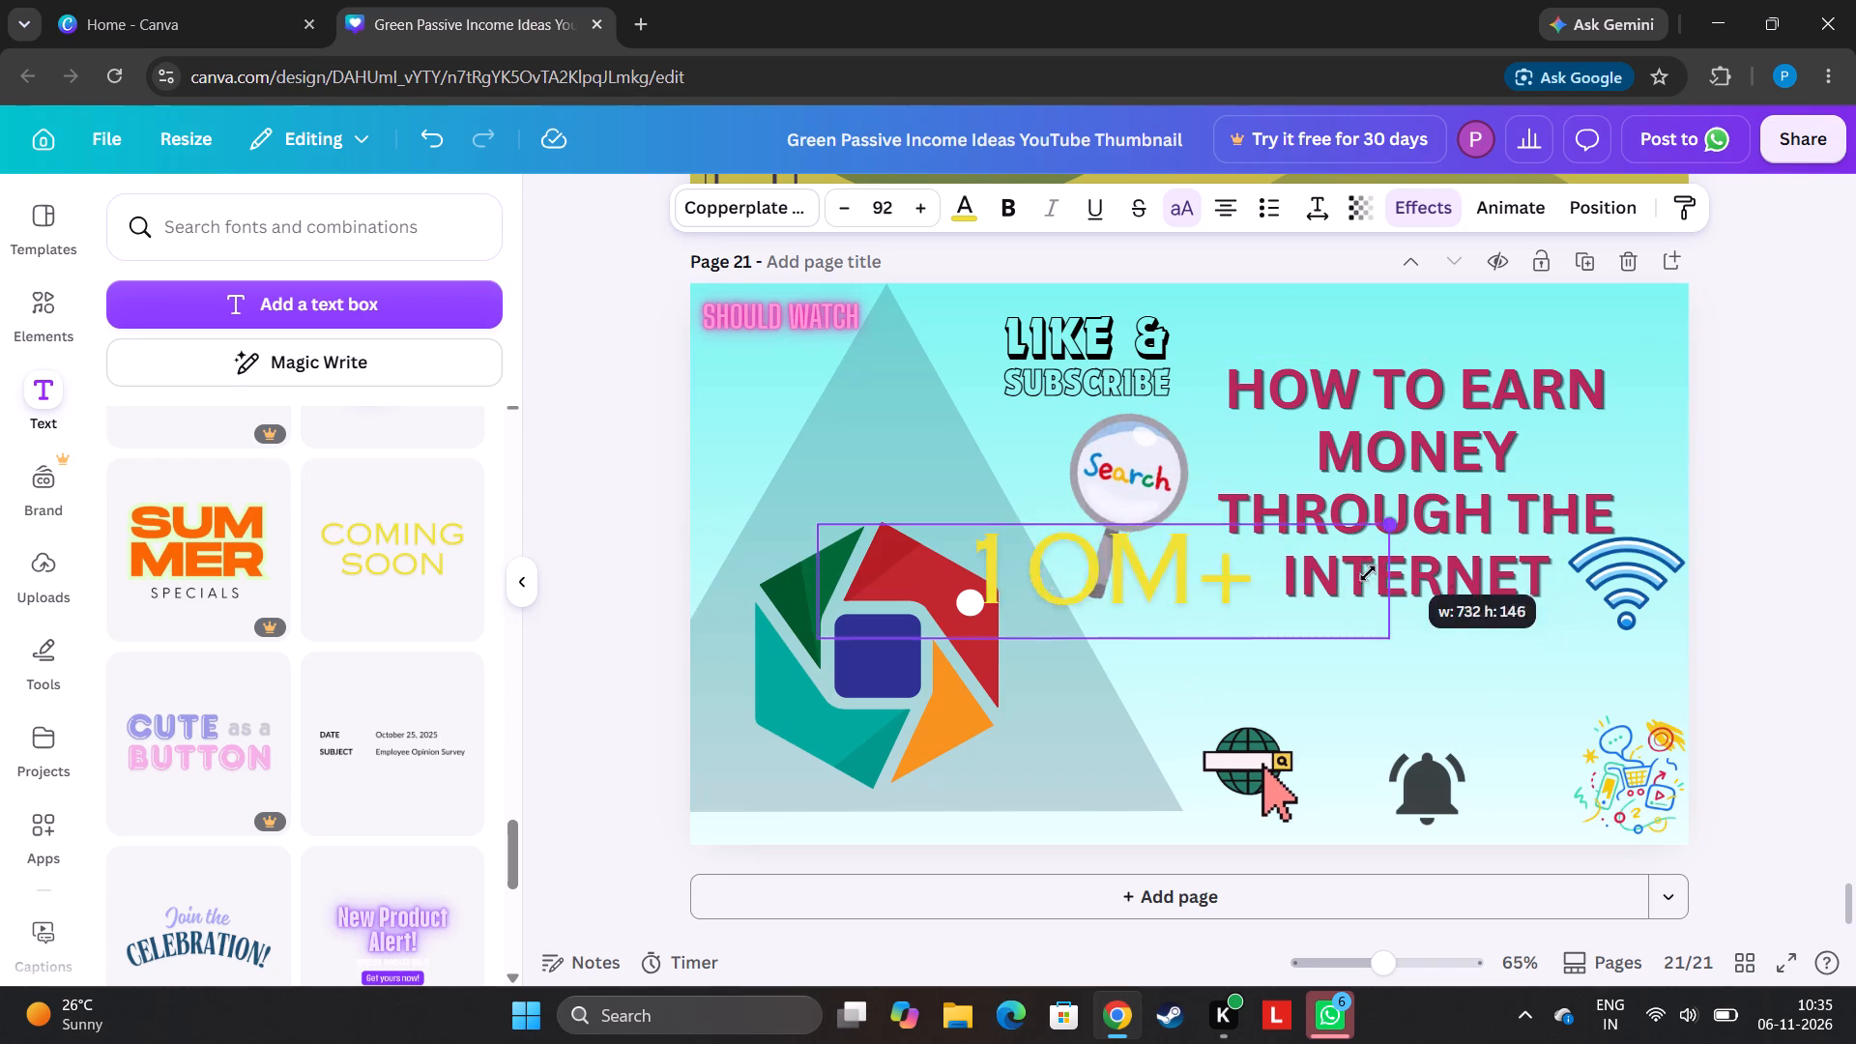
drag(1368, 573, 1067, 652)
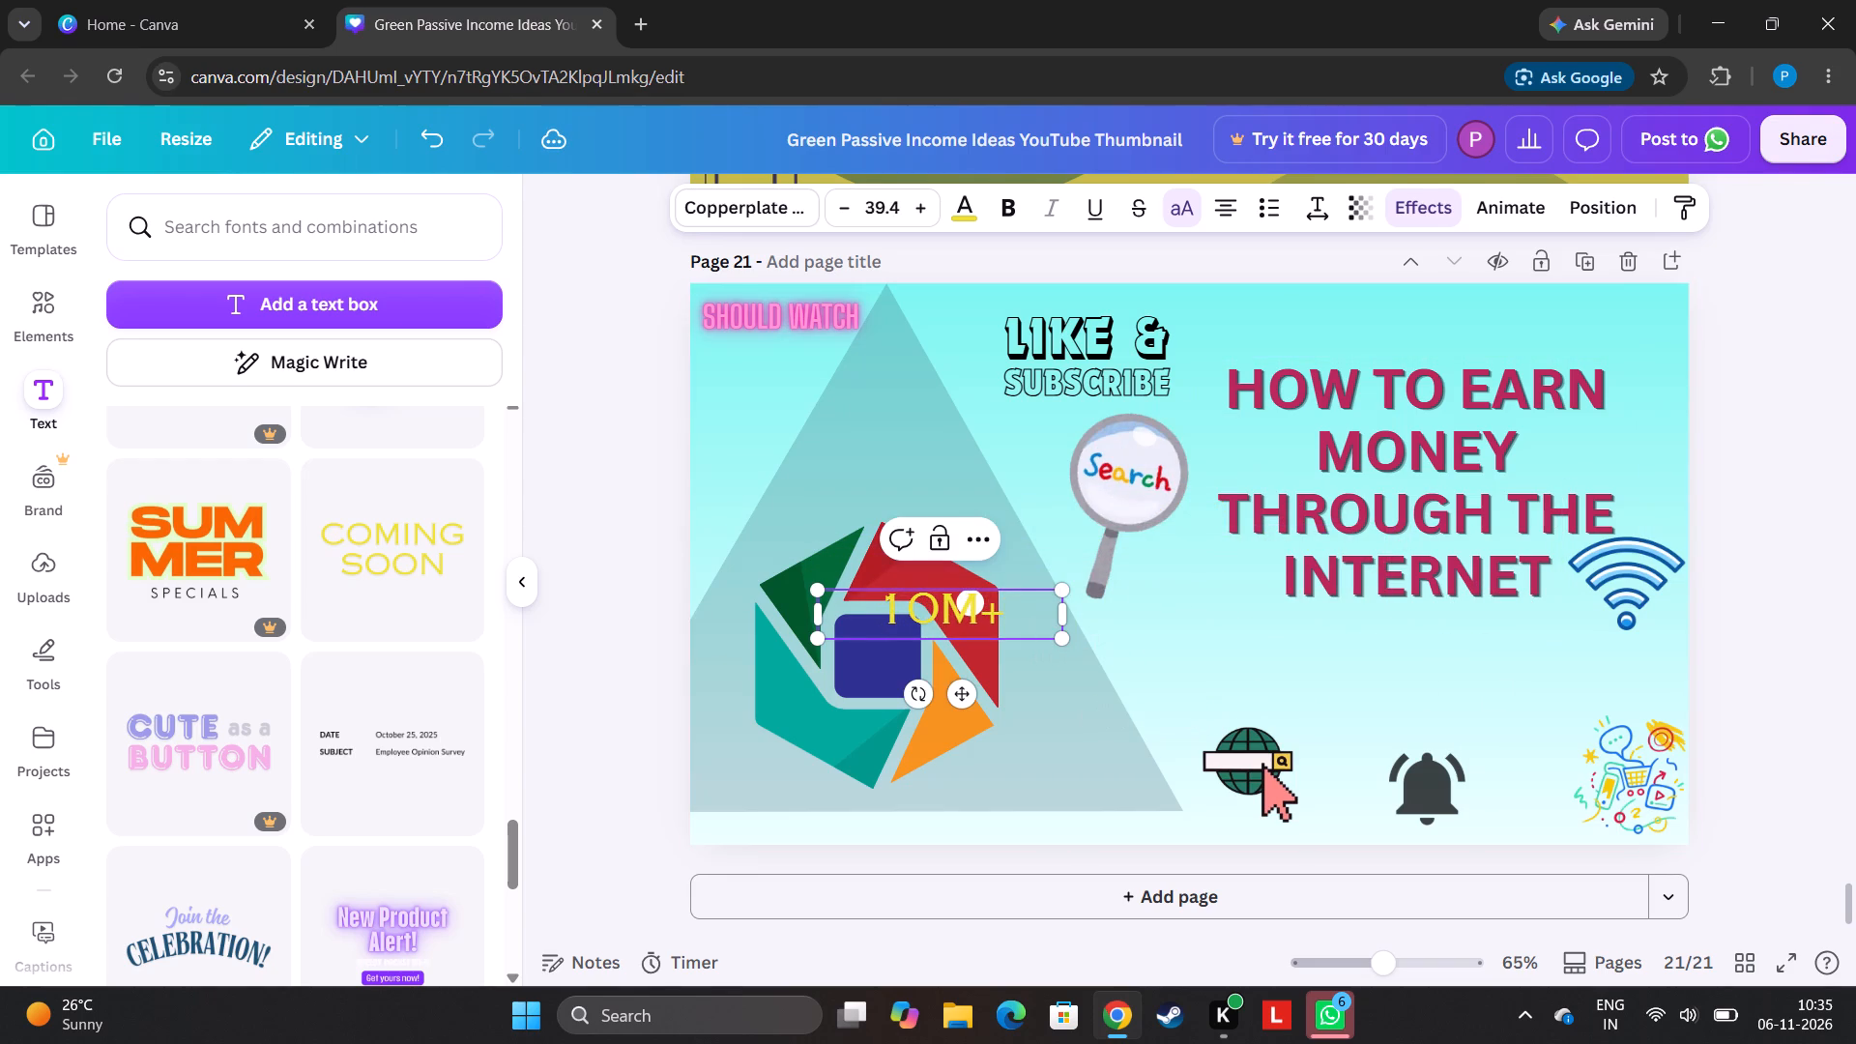
Append a space and the word "VIWES" after "10M+" in the yellow text.
click(1022, 622)
click(1012, 617)
key(space)
text(ve)
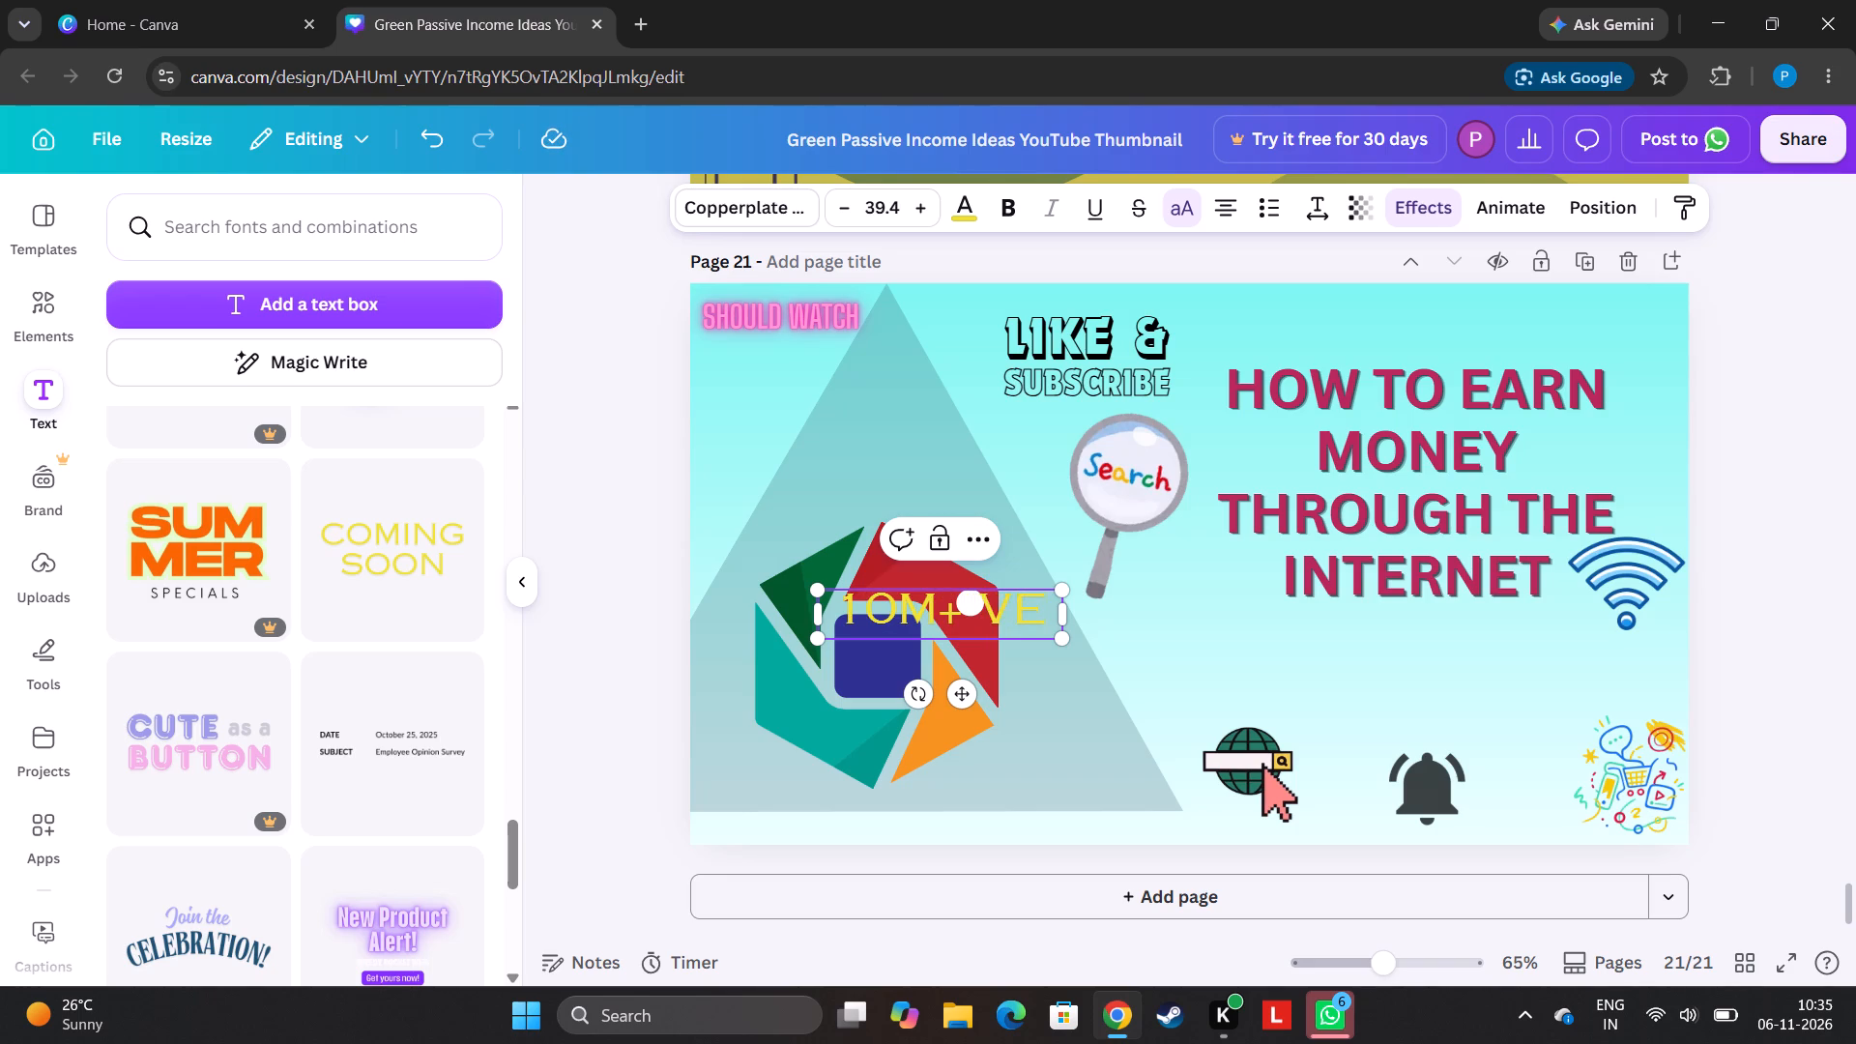
key(w)
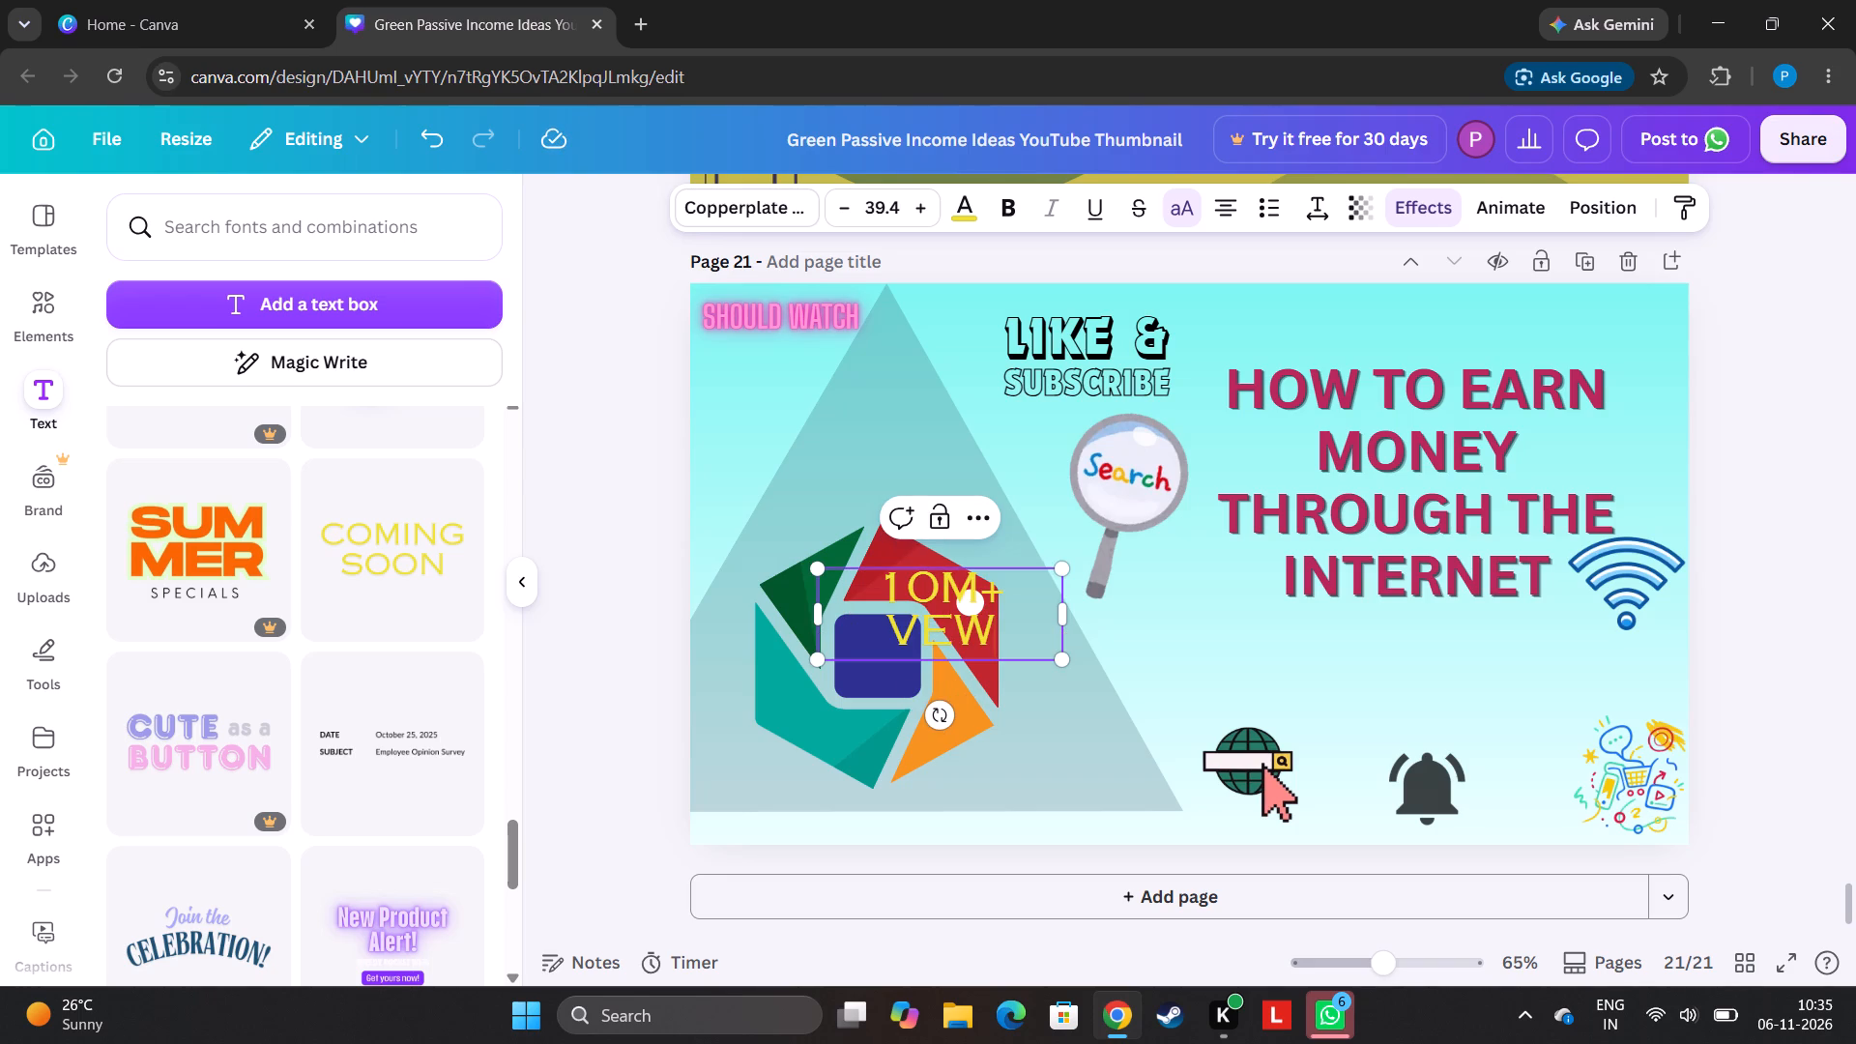
key(BackSpace)
key(BackSpace)
key(BackSpace)
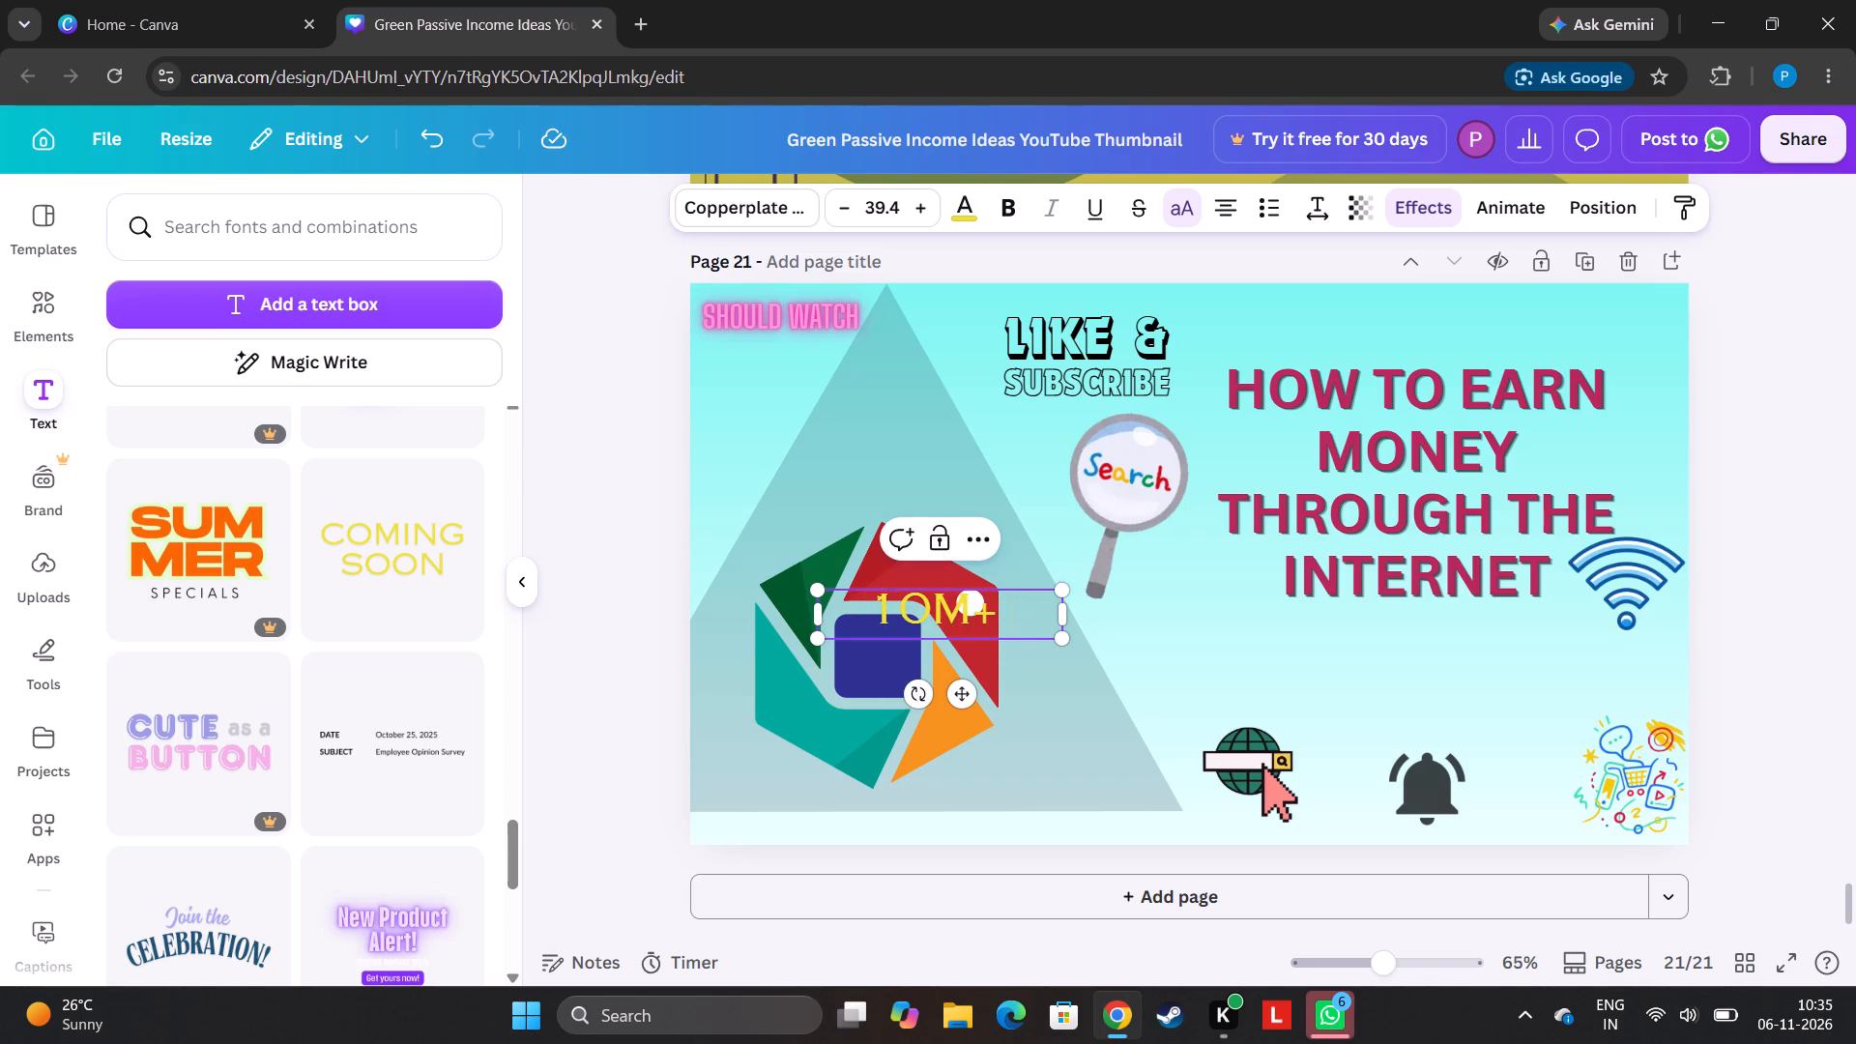
key(v)
key(i)
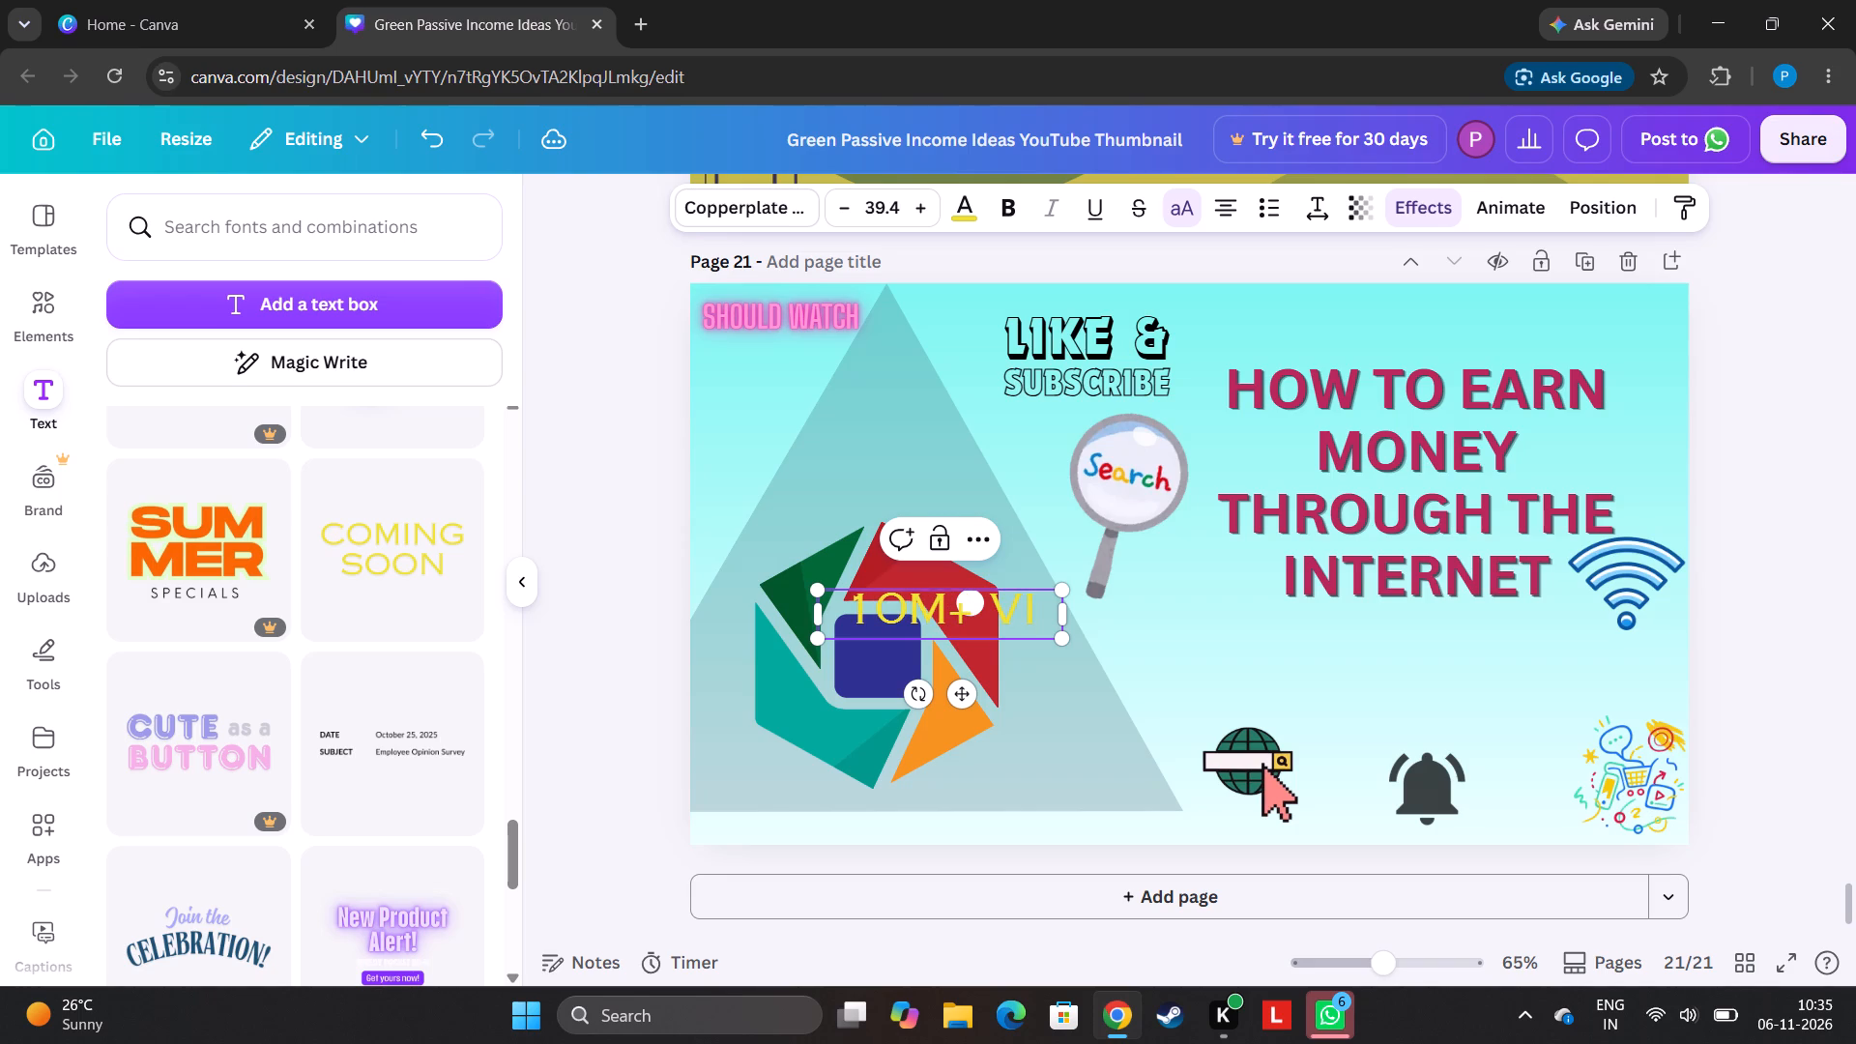
text(wes)
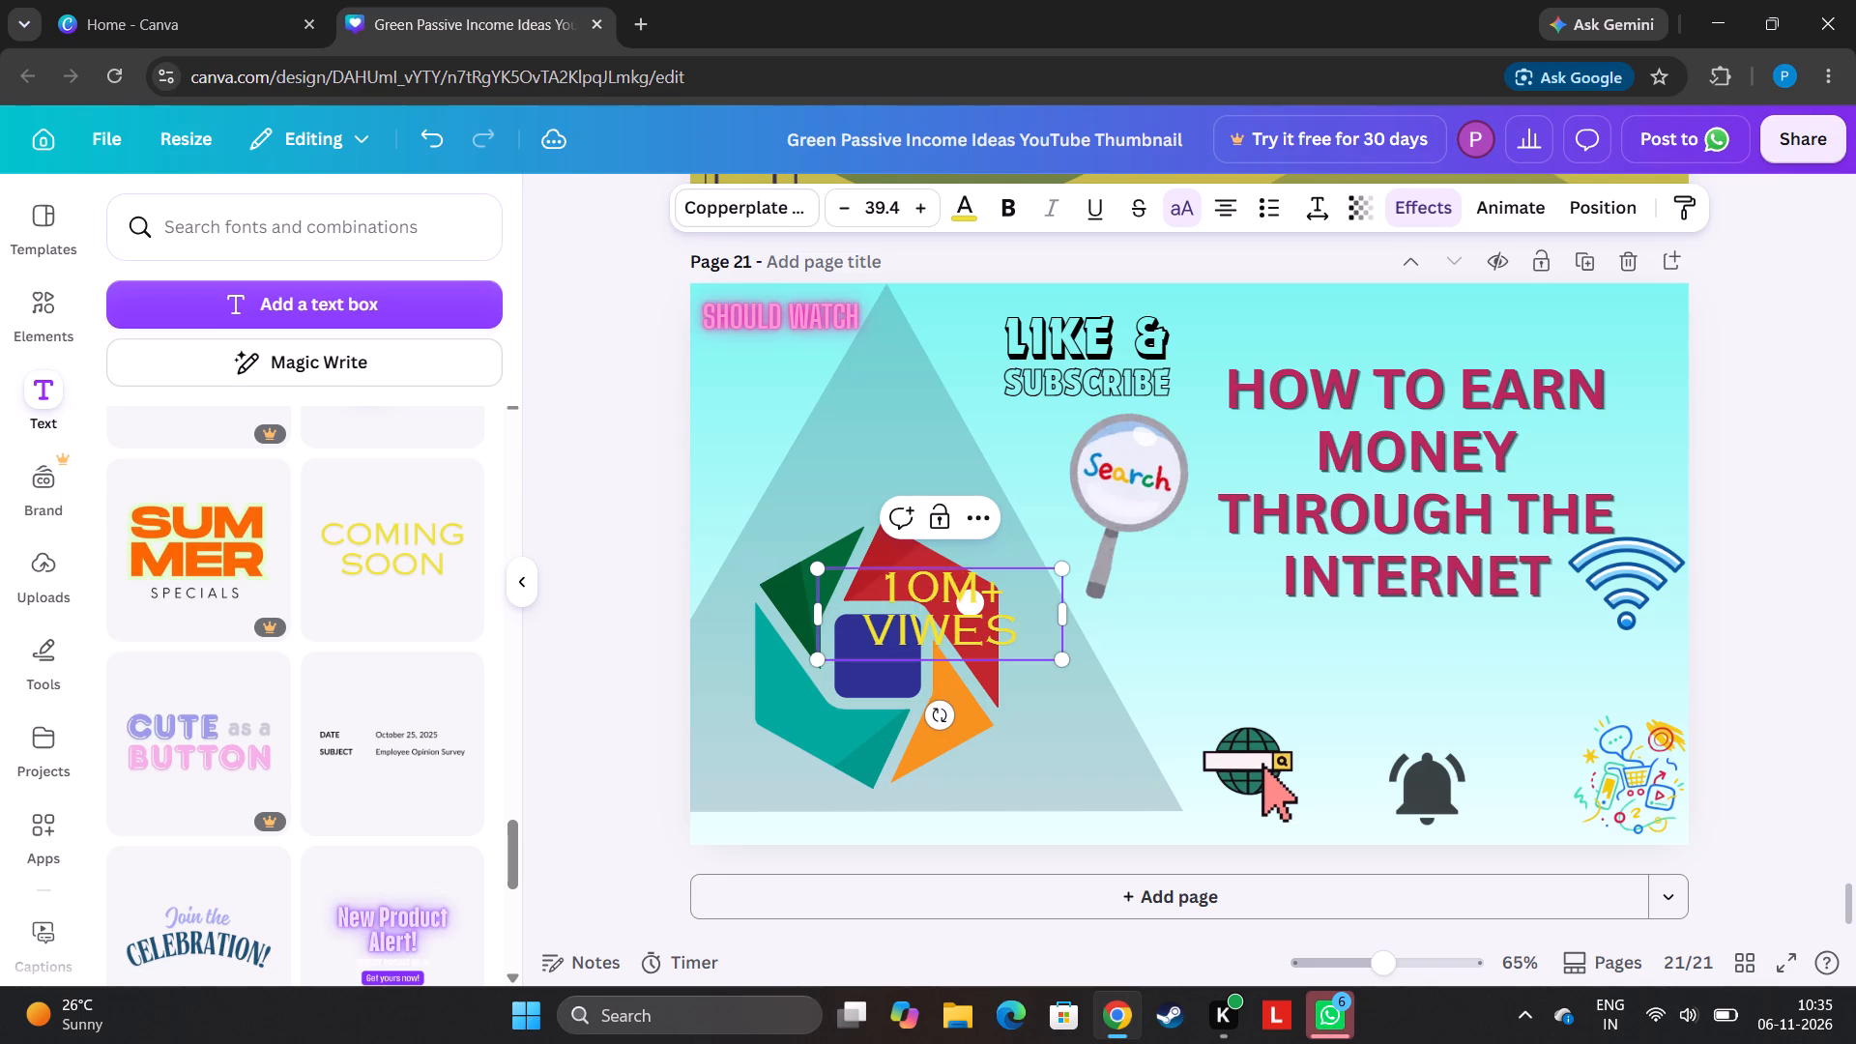
Shrink the "10M+ VIWES" text to size 26 and move it beneath the heading, above the bell icon.
drag(1057, 566, 947, 626)
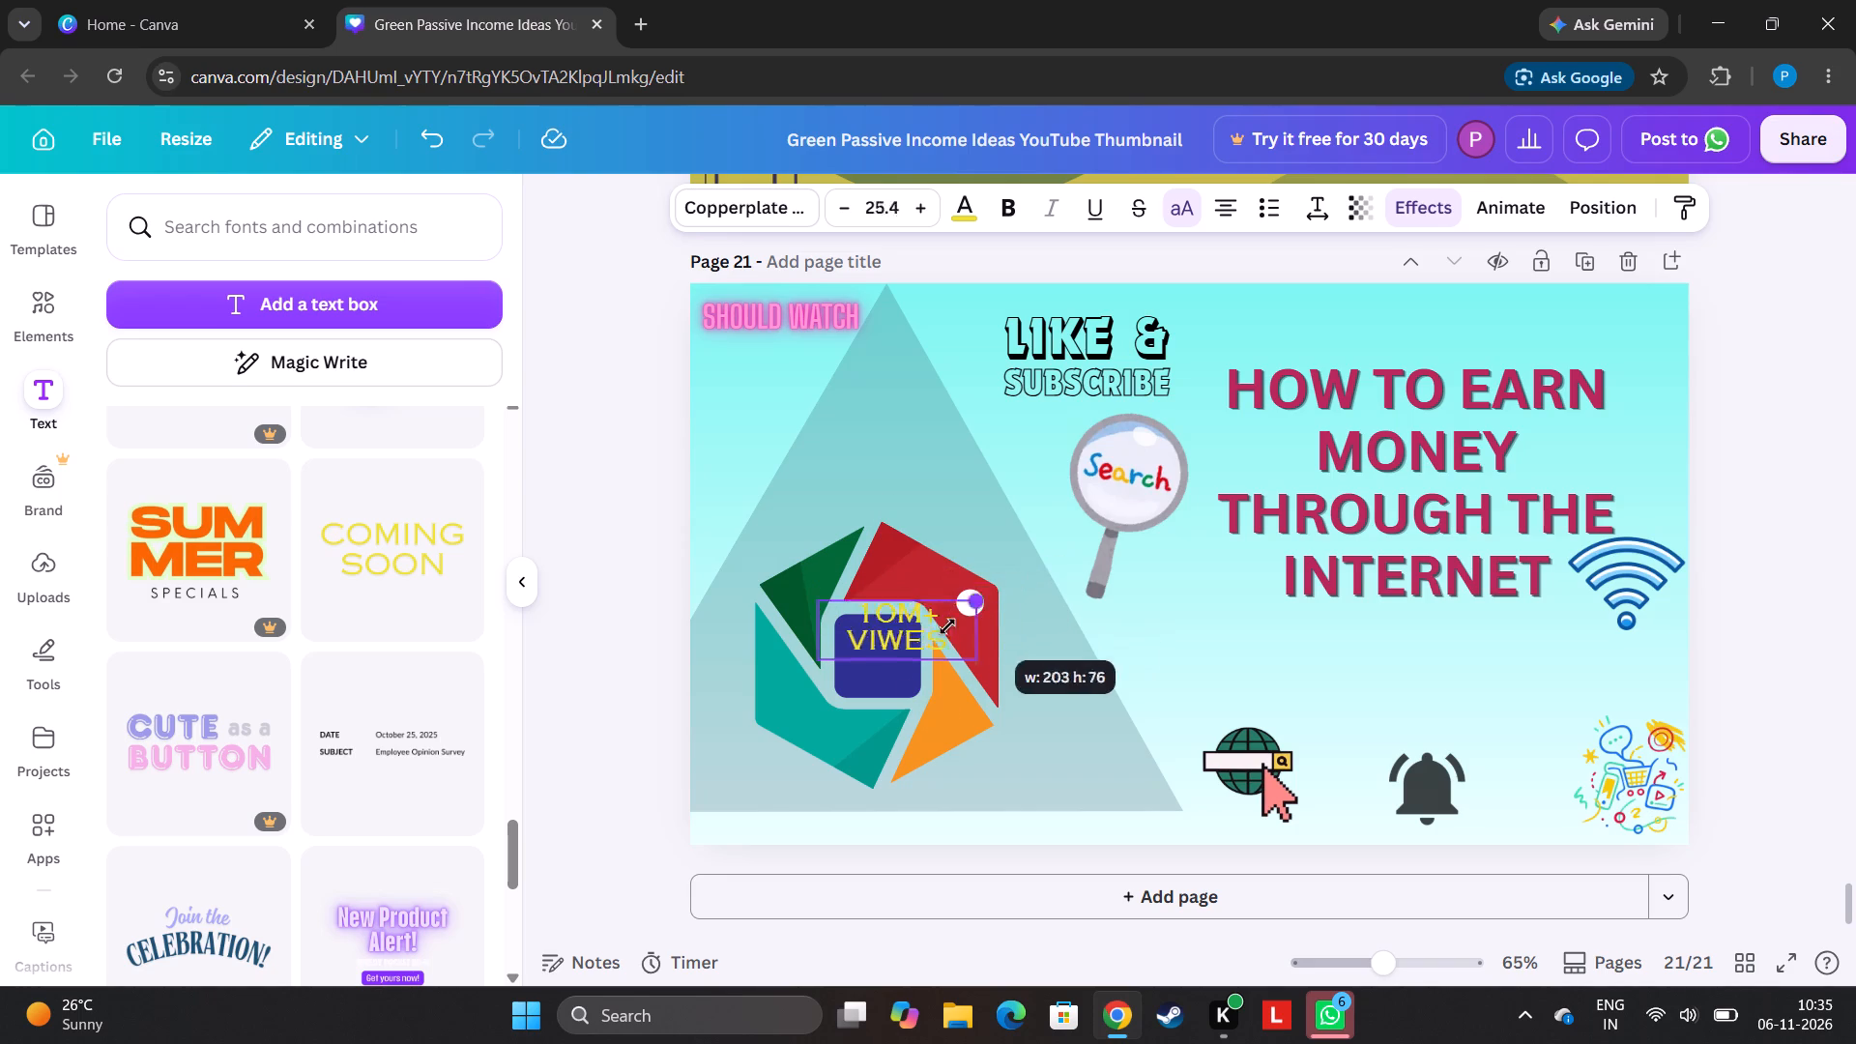
drag(947, 626, 982, 619)
click(624, 646)
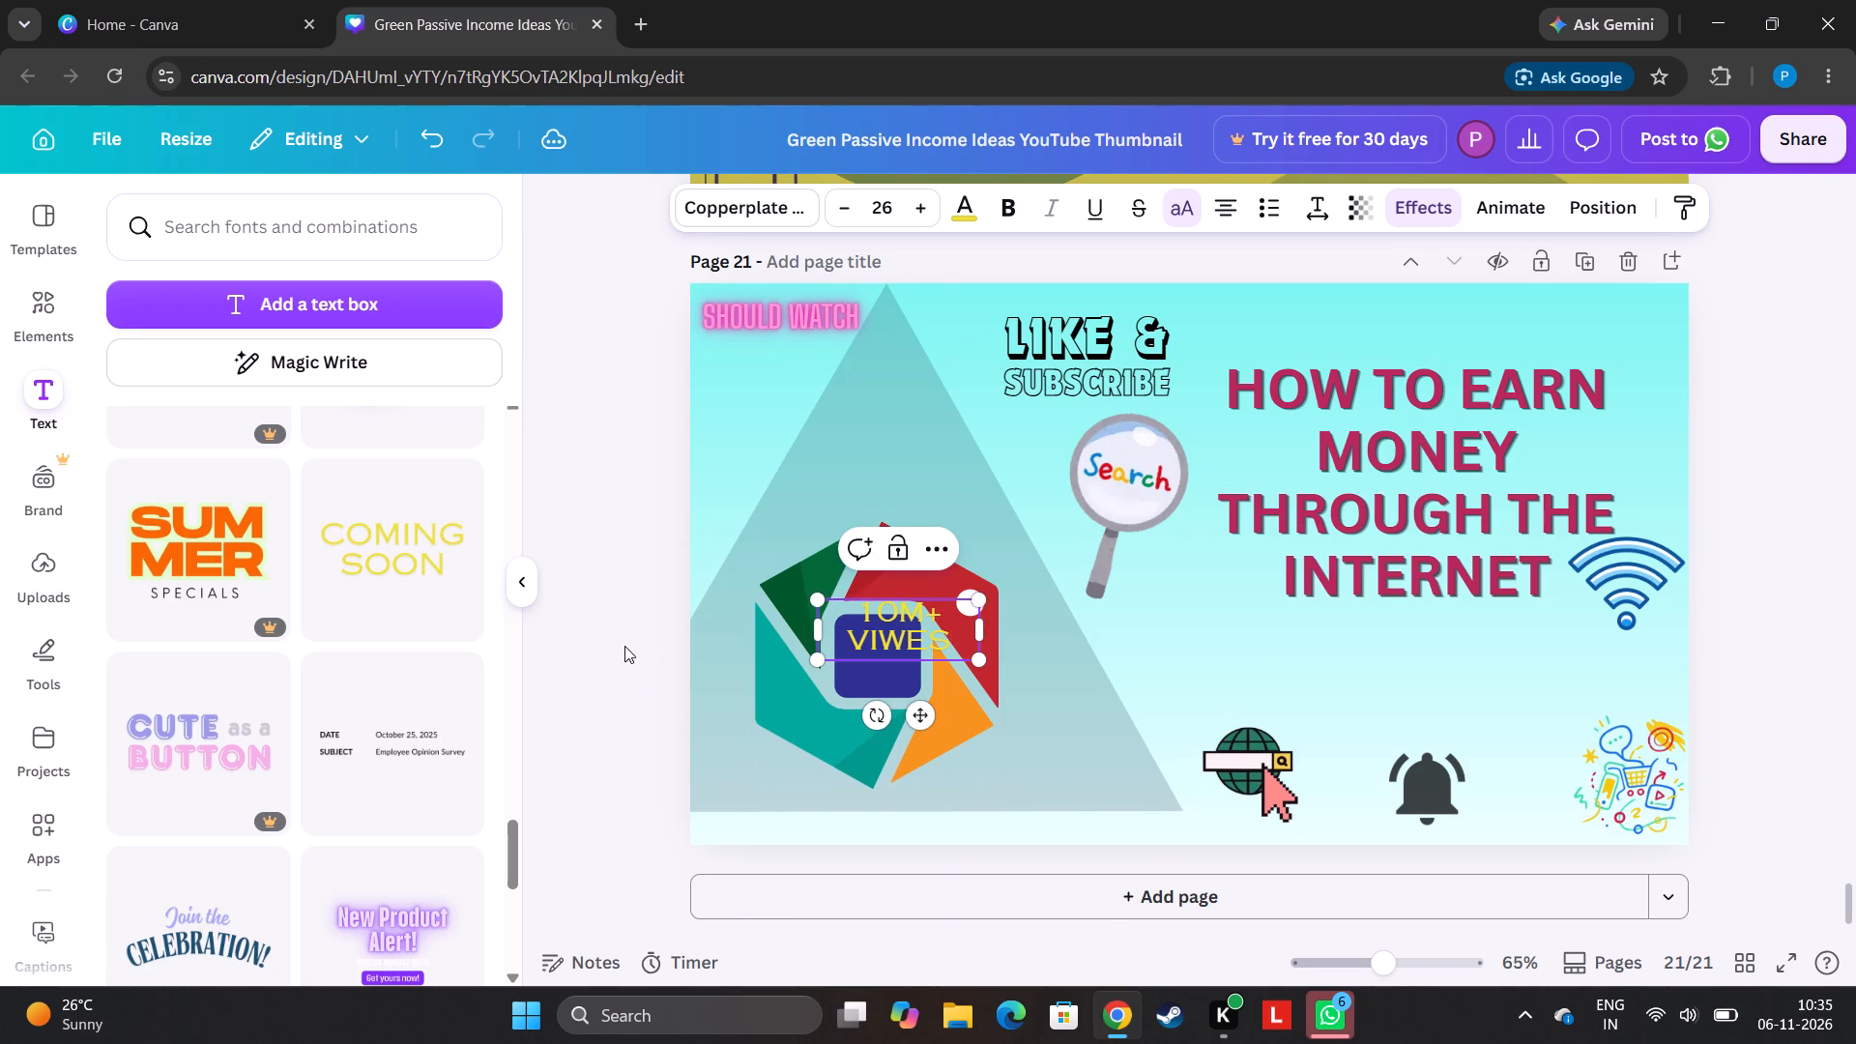
drag(888, 650, 1249, 674)
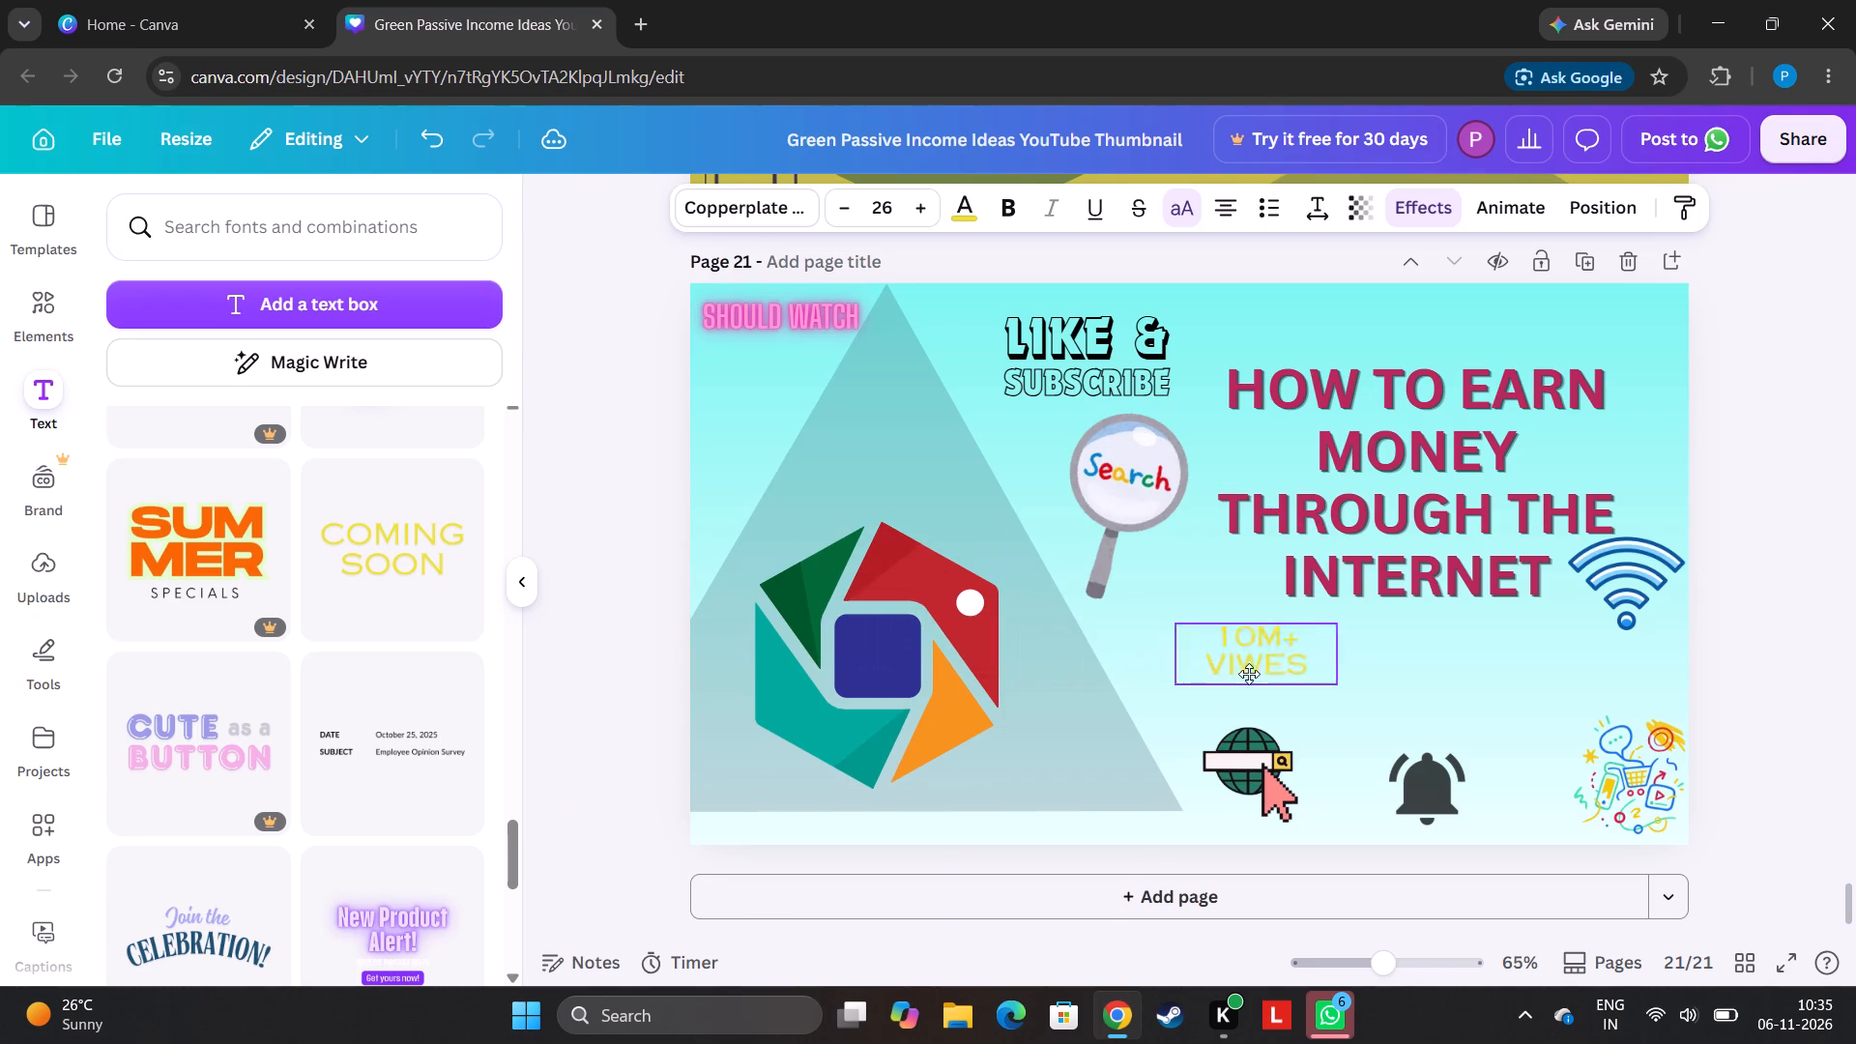
drag(1249, 674, 1377, 671)
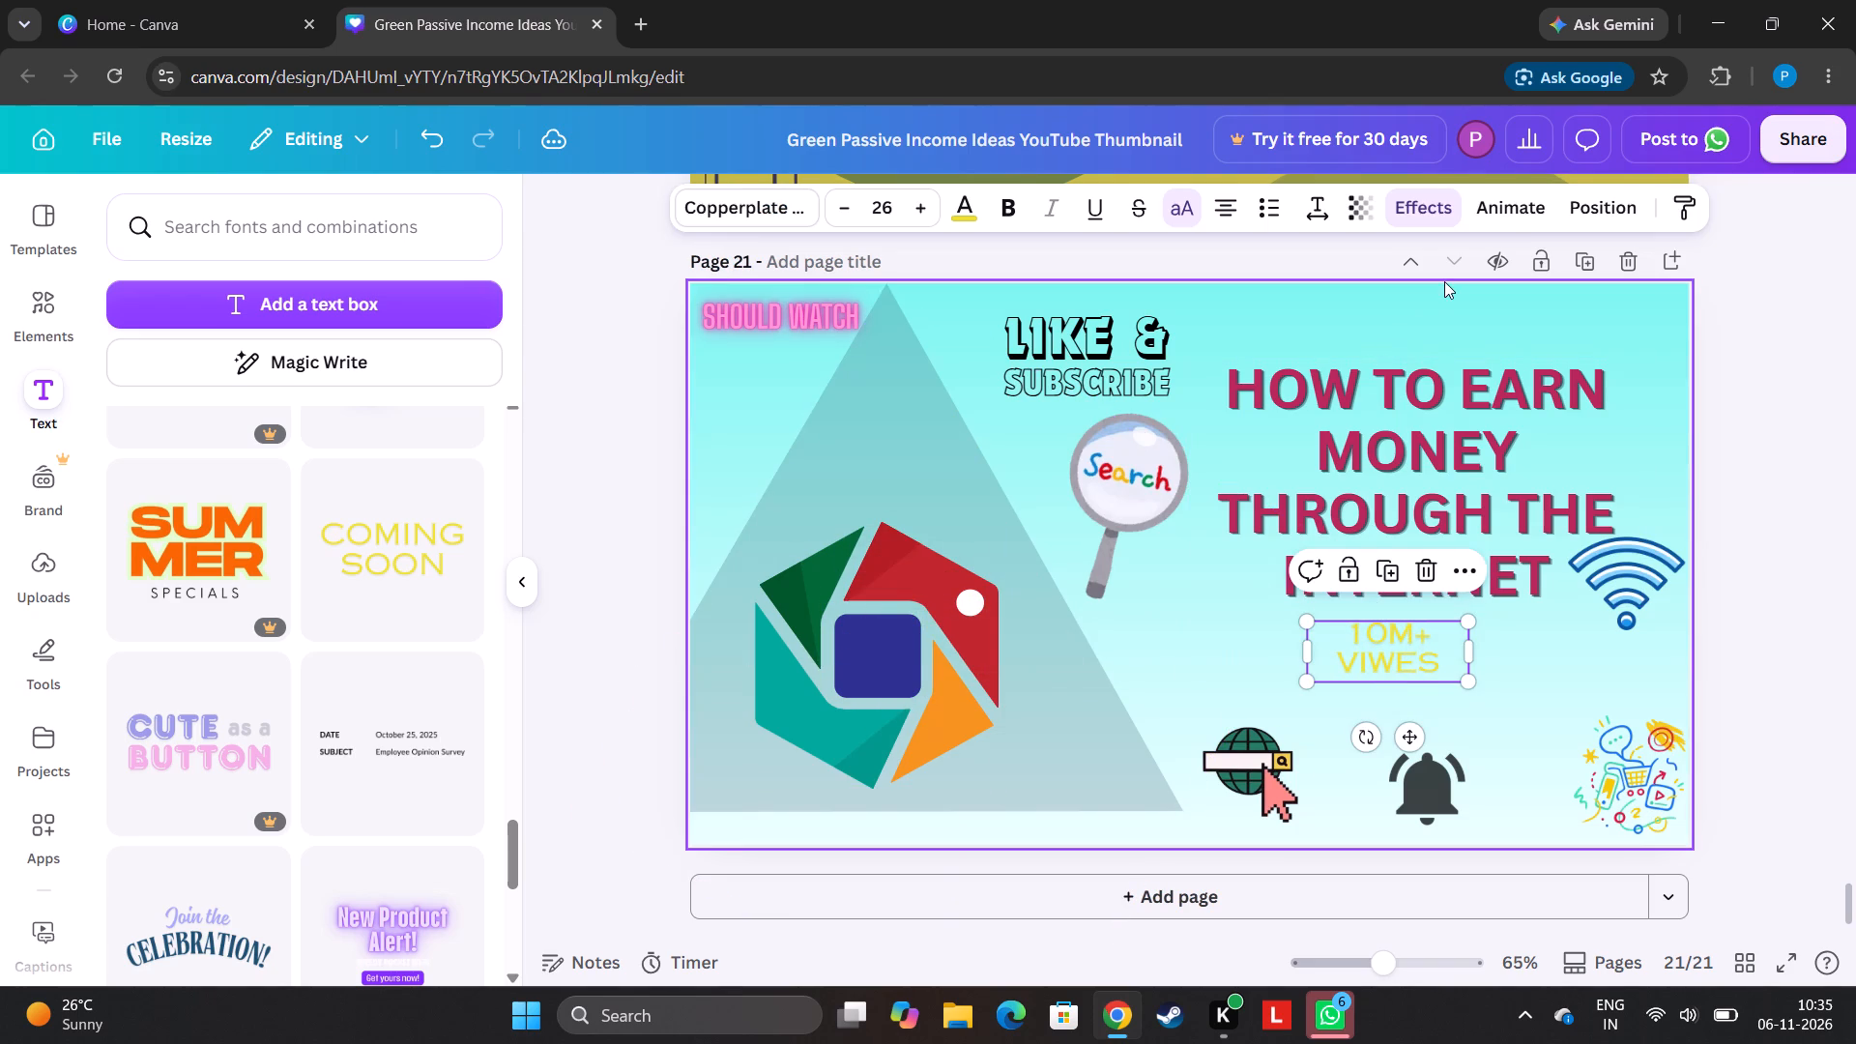
Edit the second word of the yellow "10M+ VIWES" text so it reads "VIEWES".
click(1395, 673)
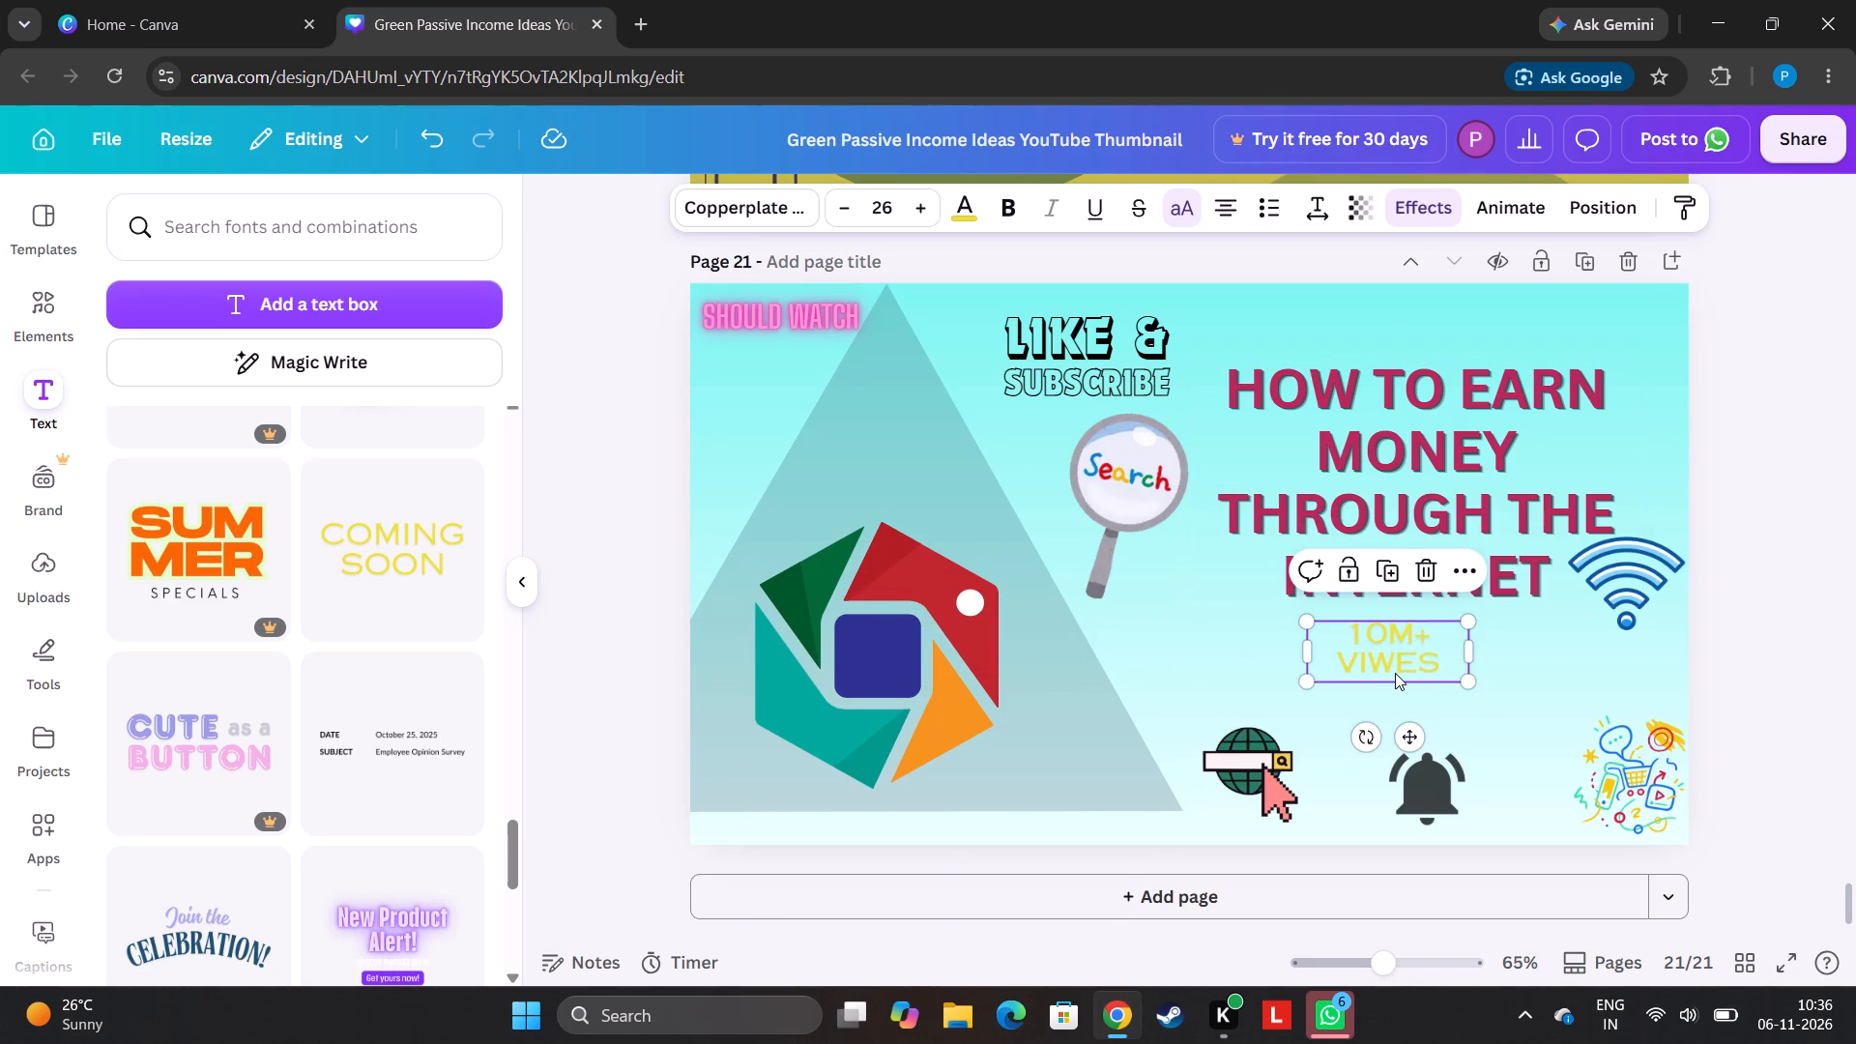
click(1387, 660)
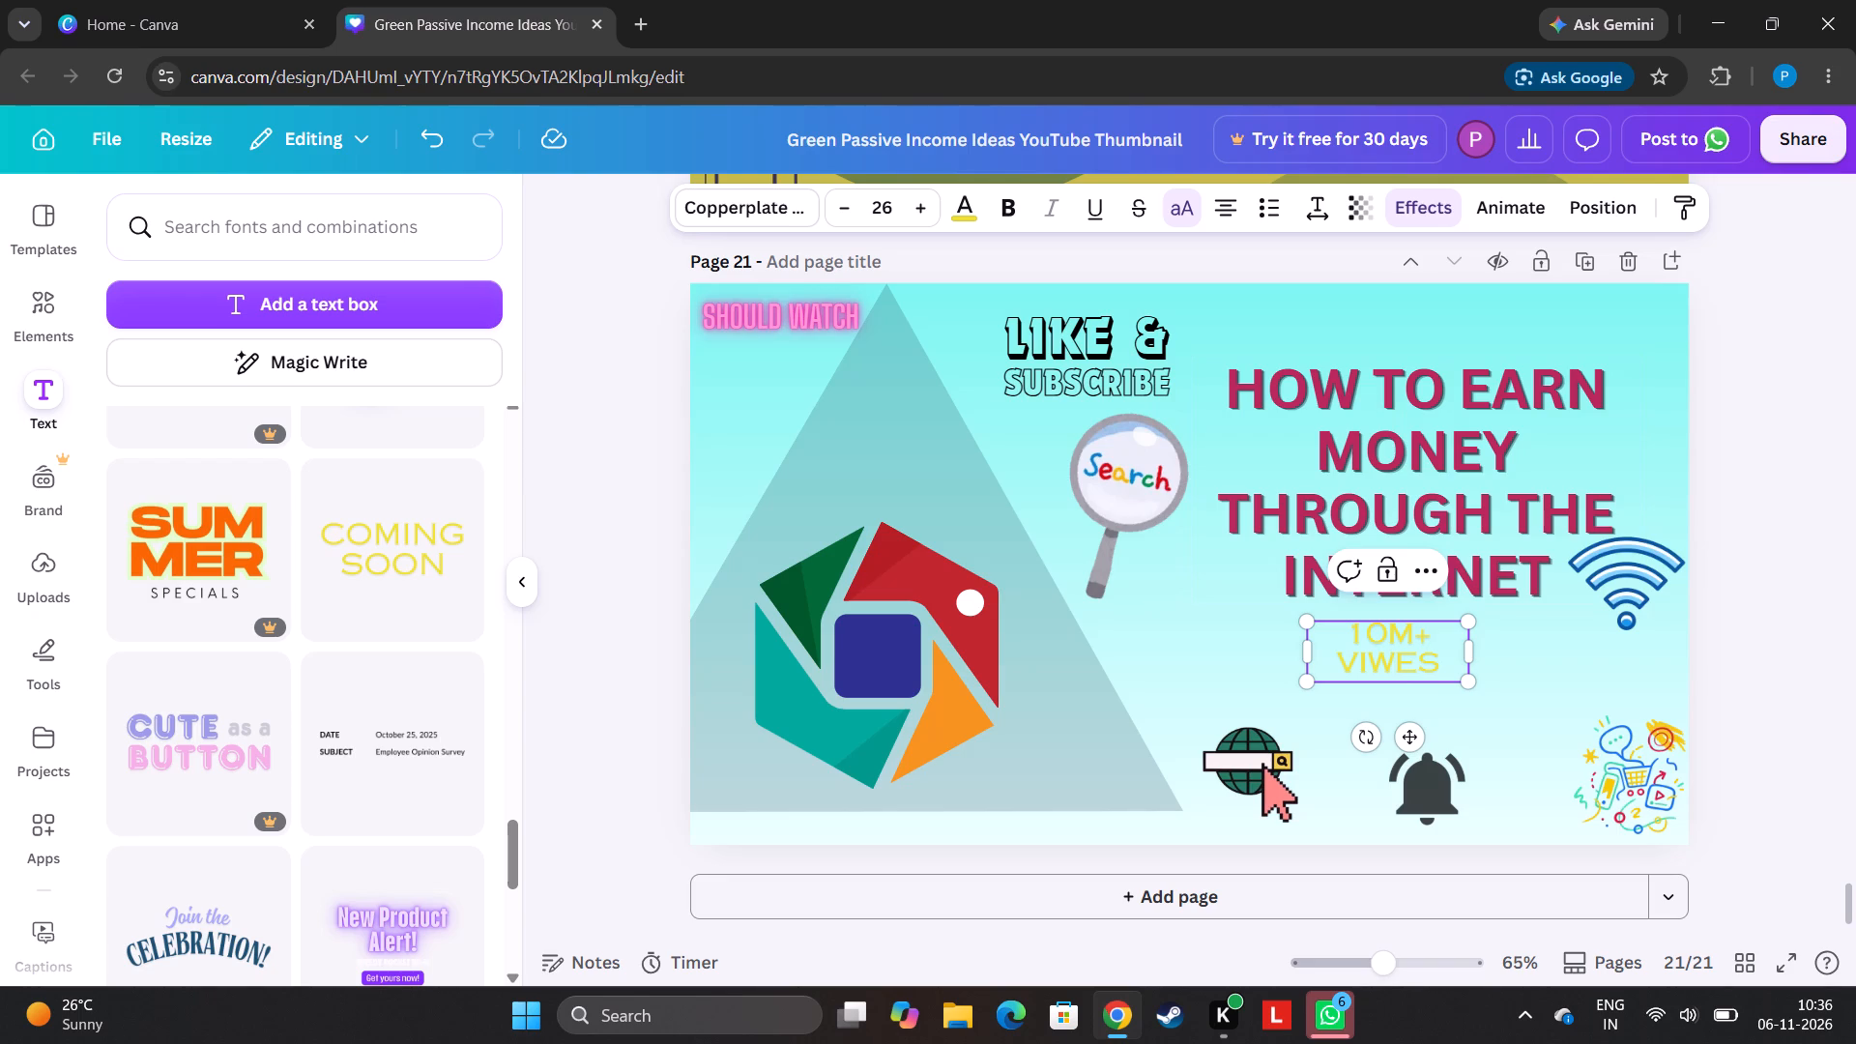
key(BackSpace)
key(u)
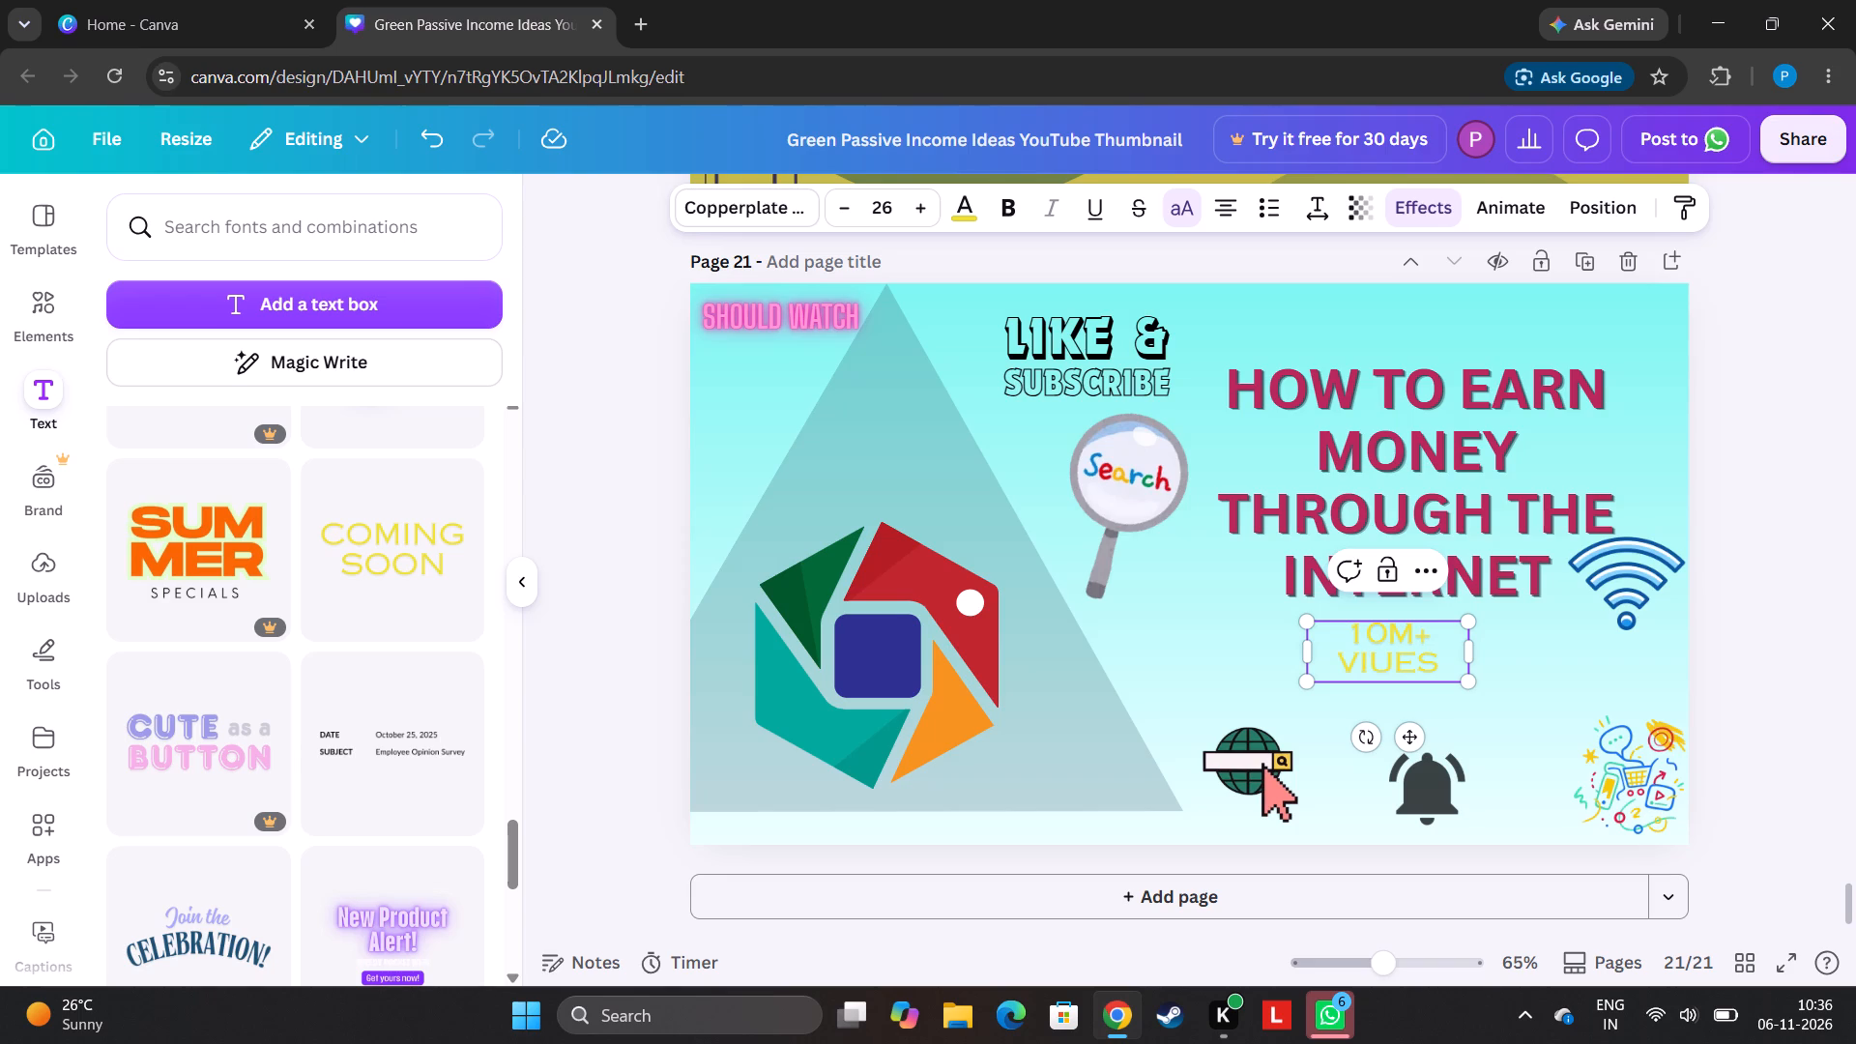
key(BackSpace)
key(w)
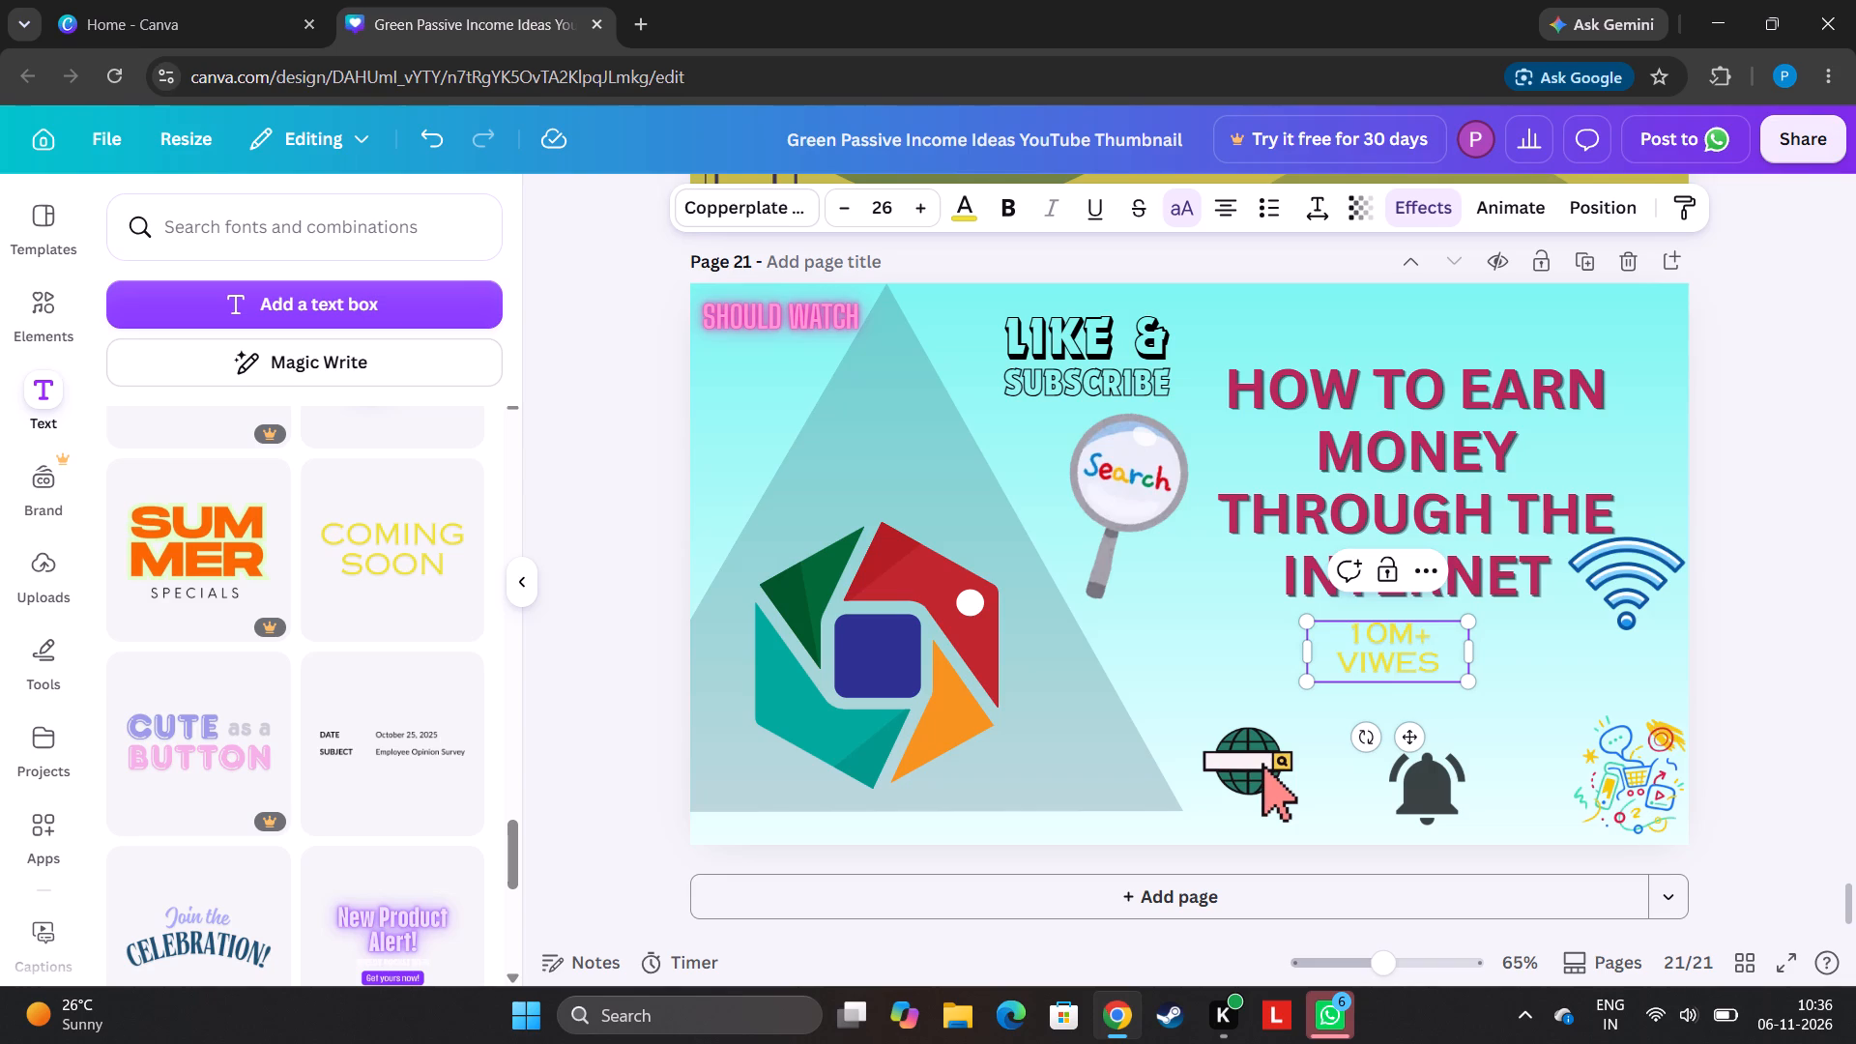
key(BackSpace)
key(BackSpace)
key(BackSpace)
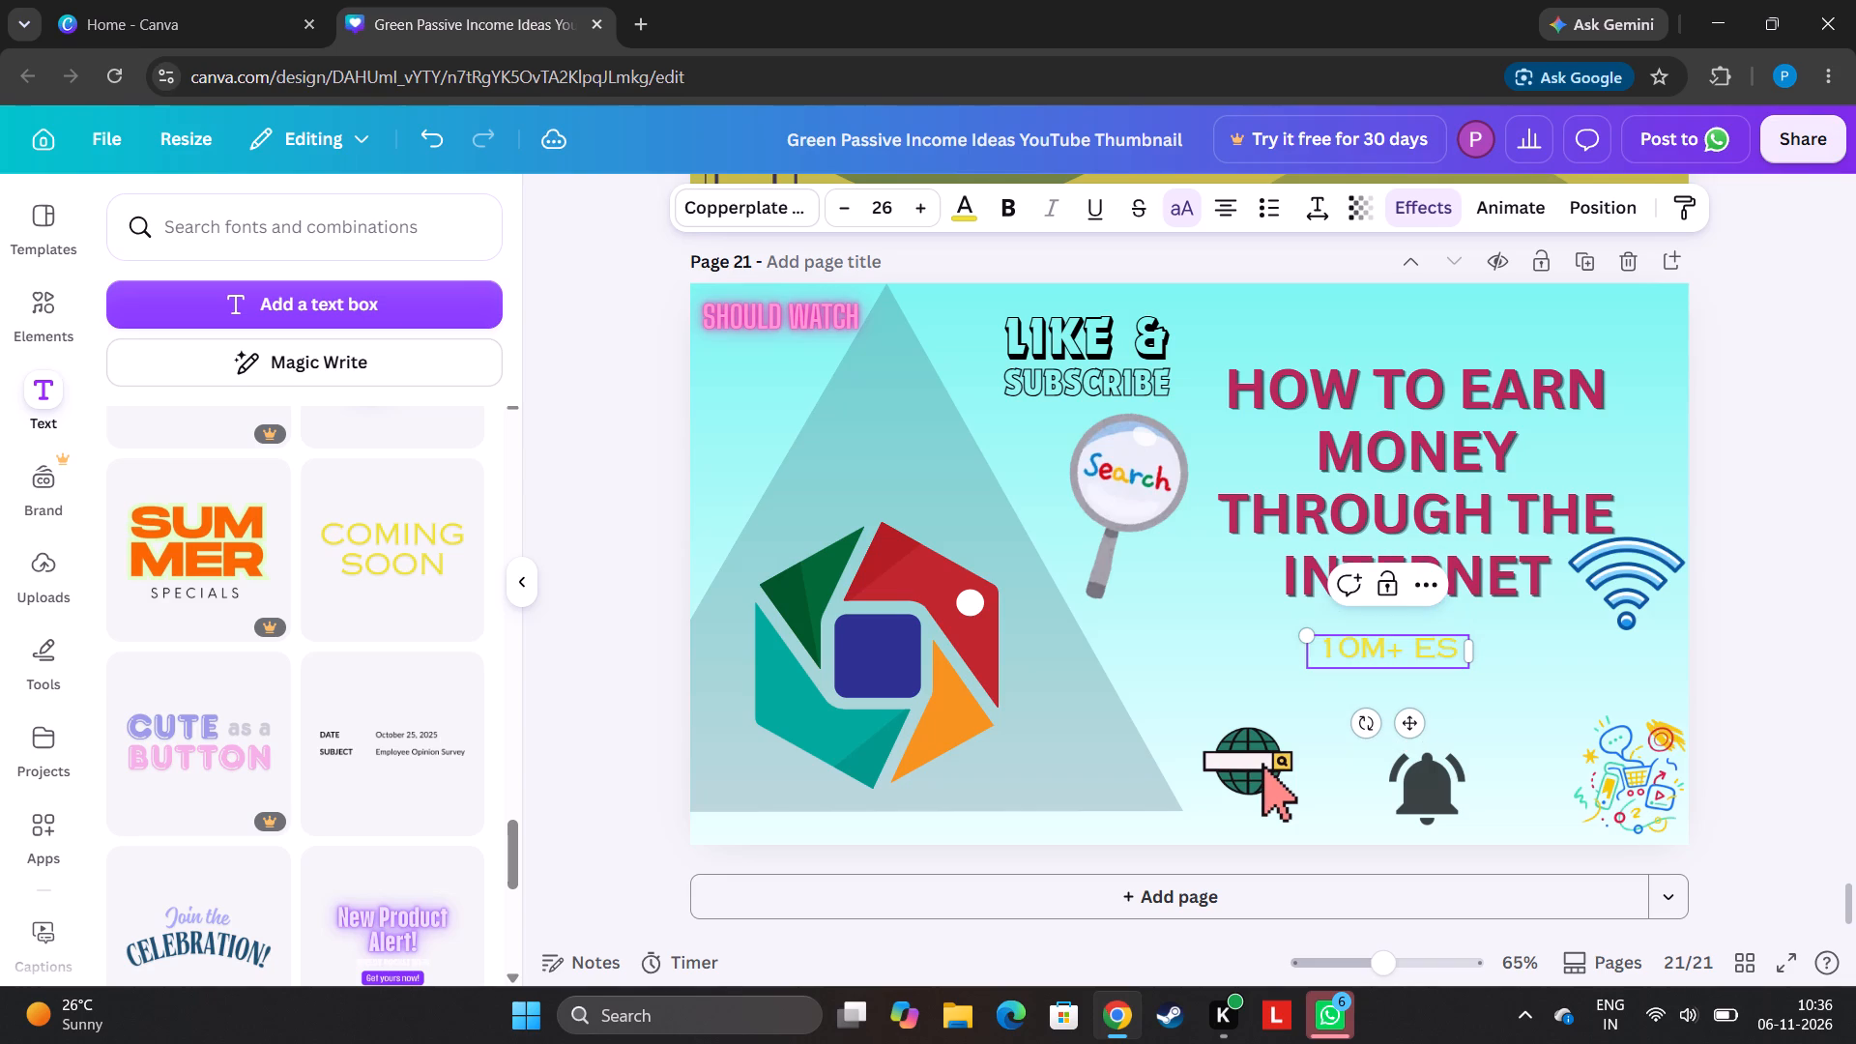
key(v)
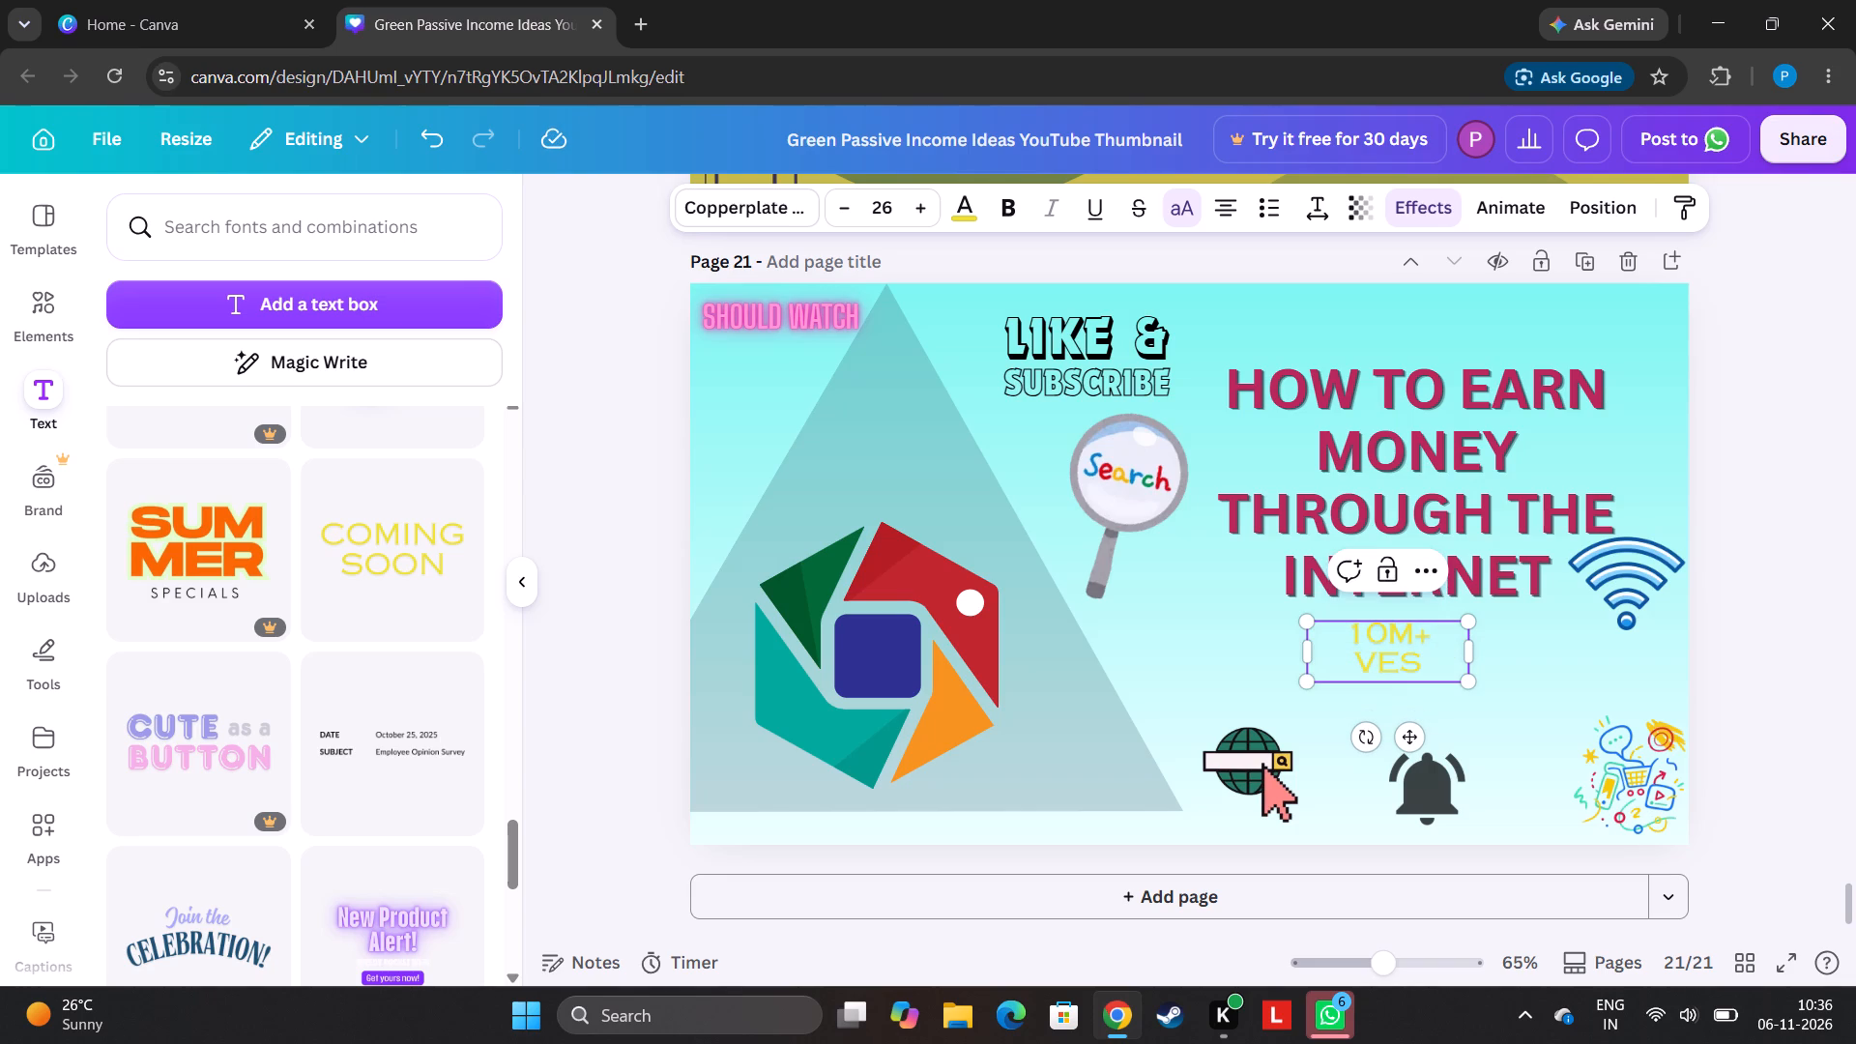
key(i)
text(ew)
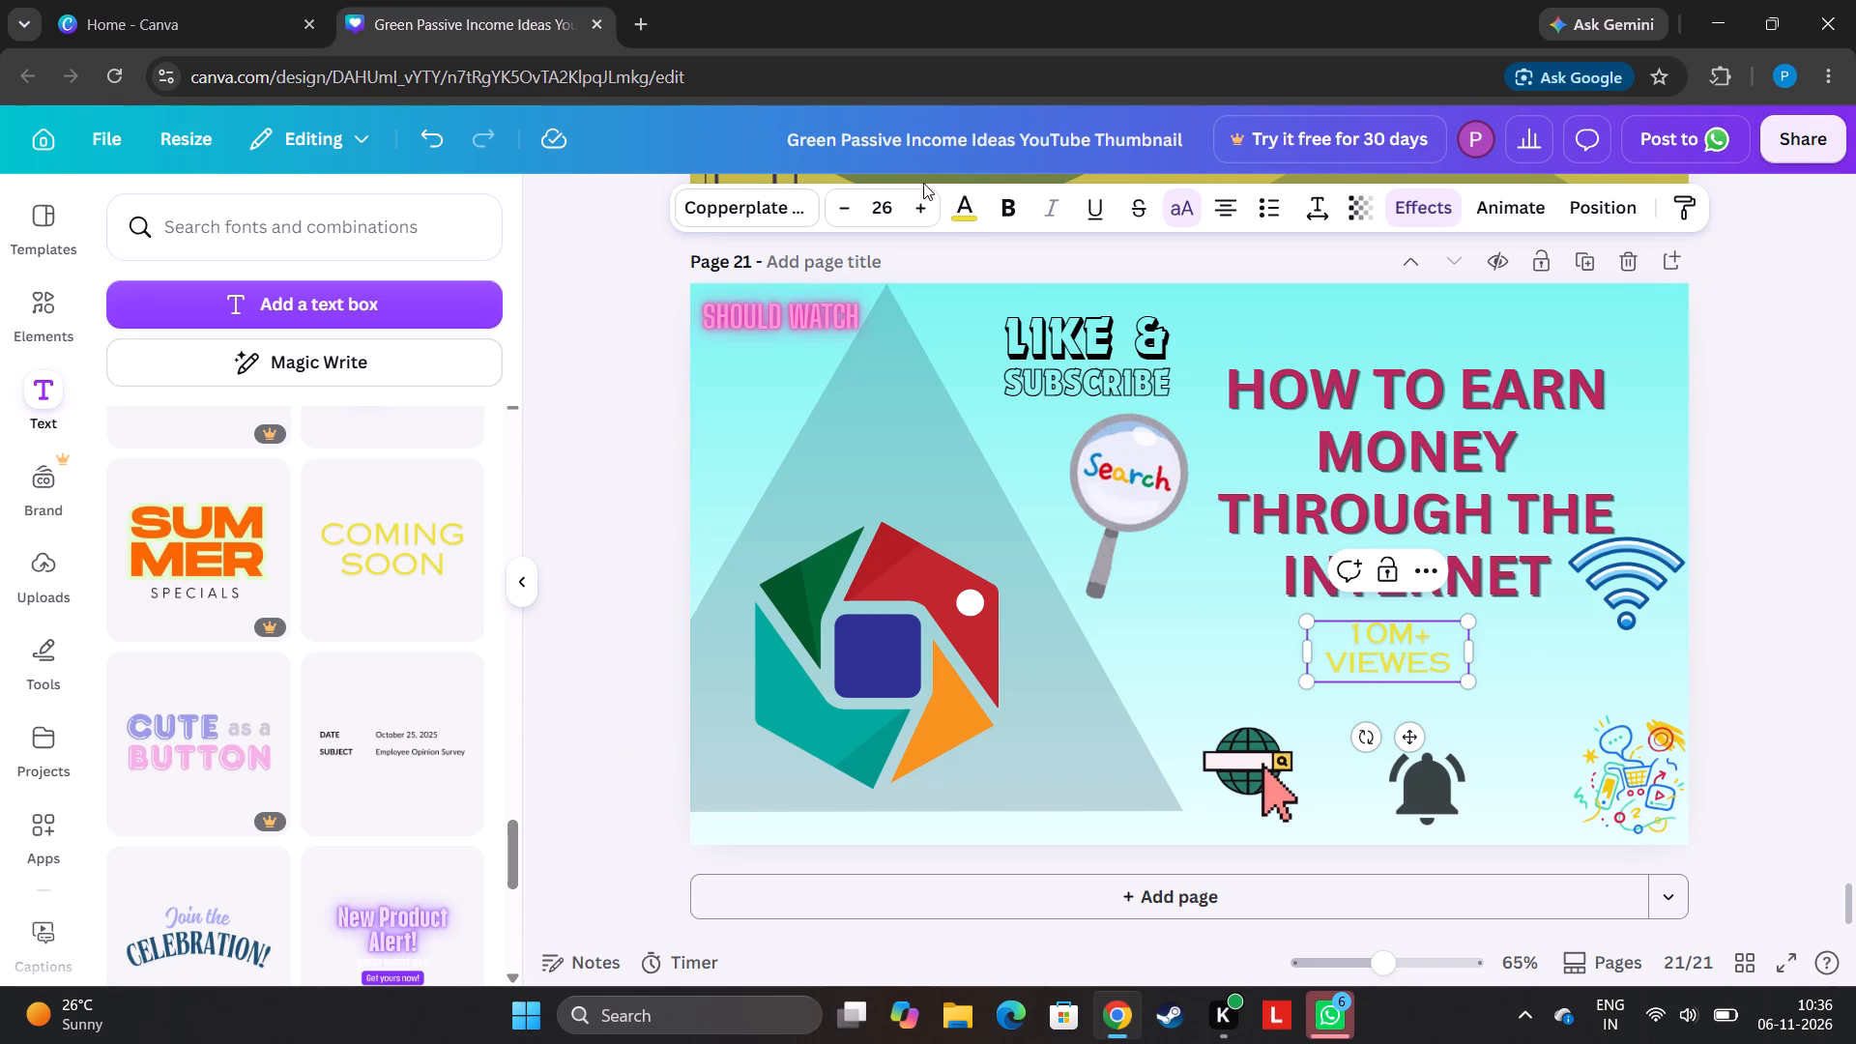
Change the whole "10M+ VIEWES" text from yellow to black.
click(954, 196)
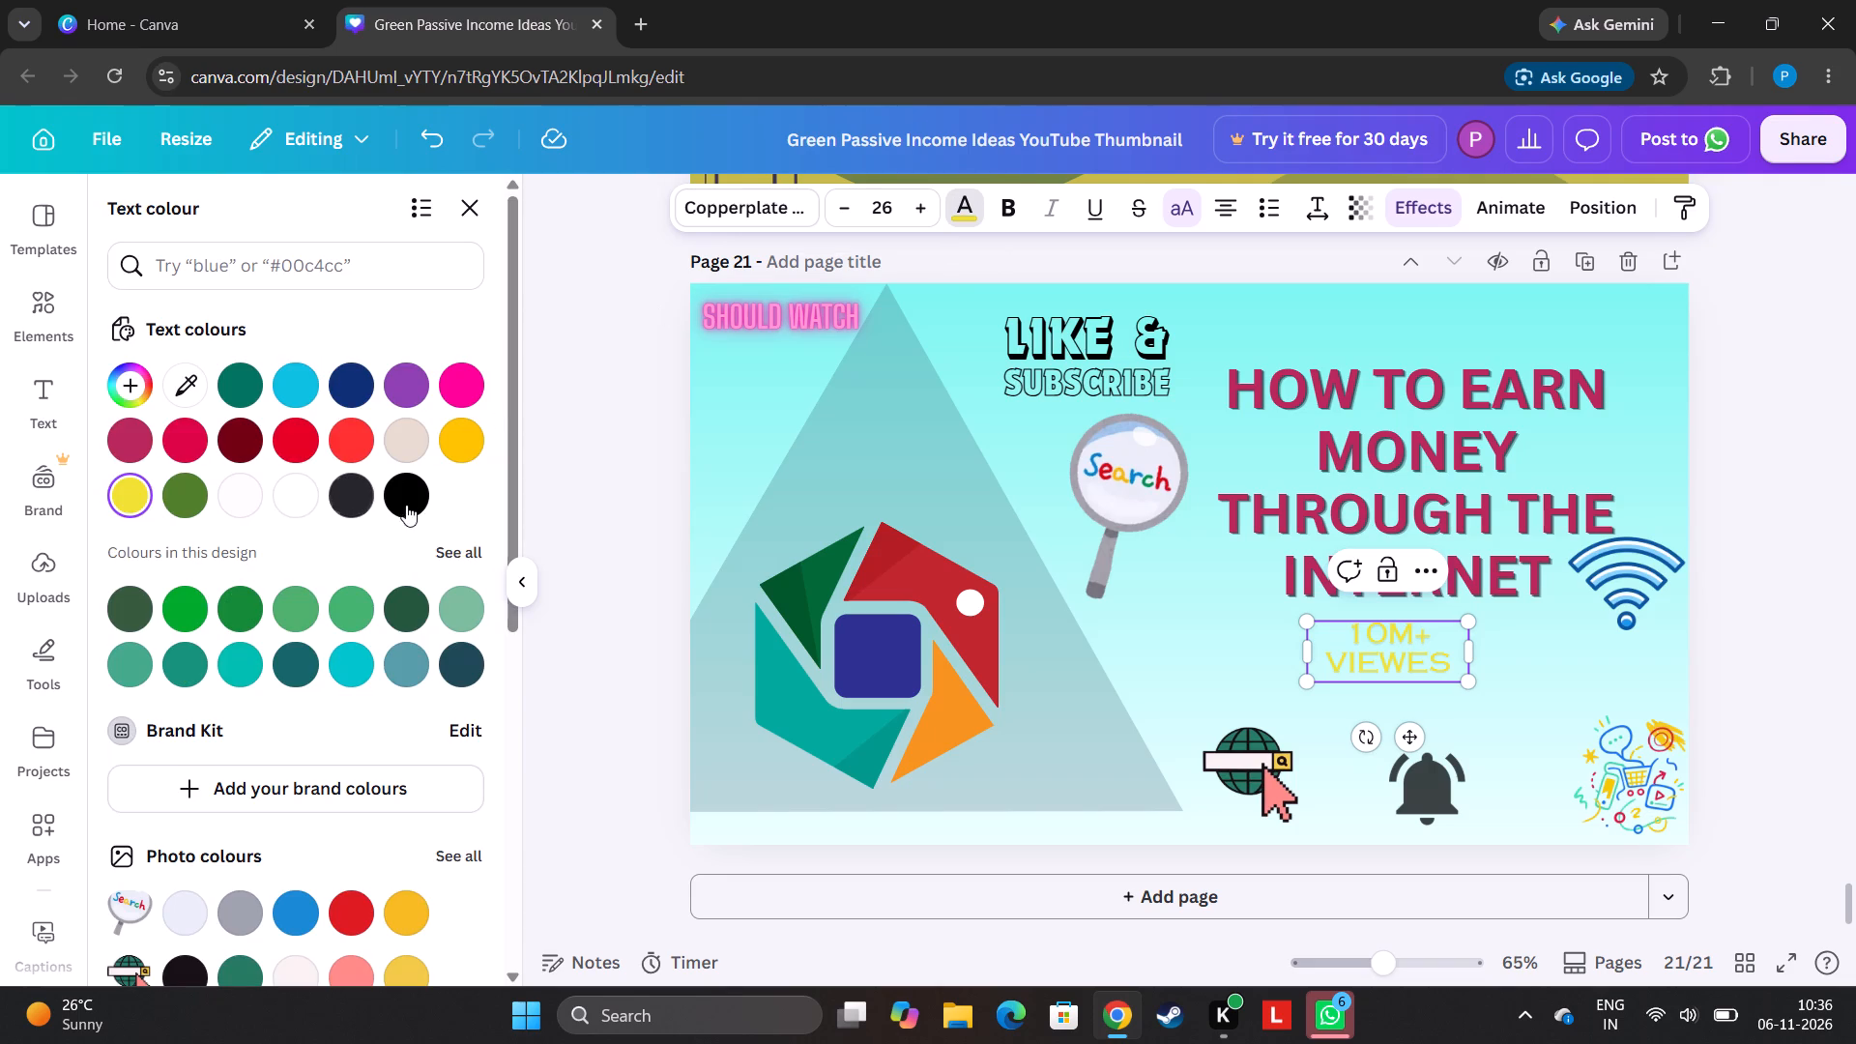
click(406, 505)
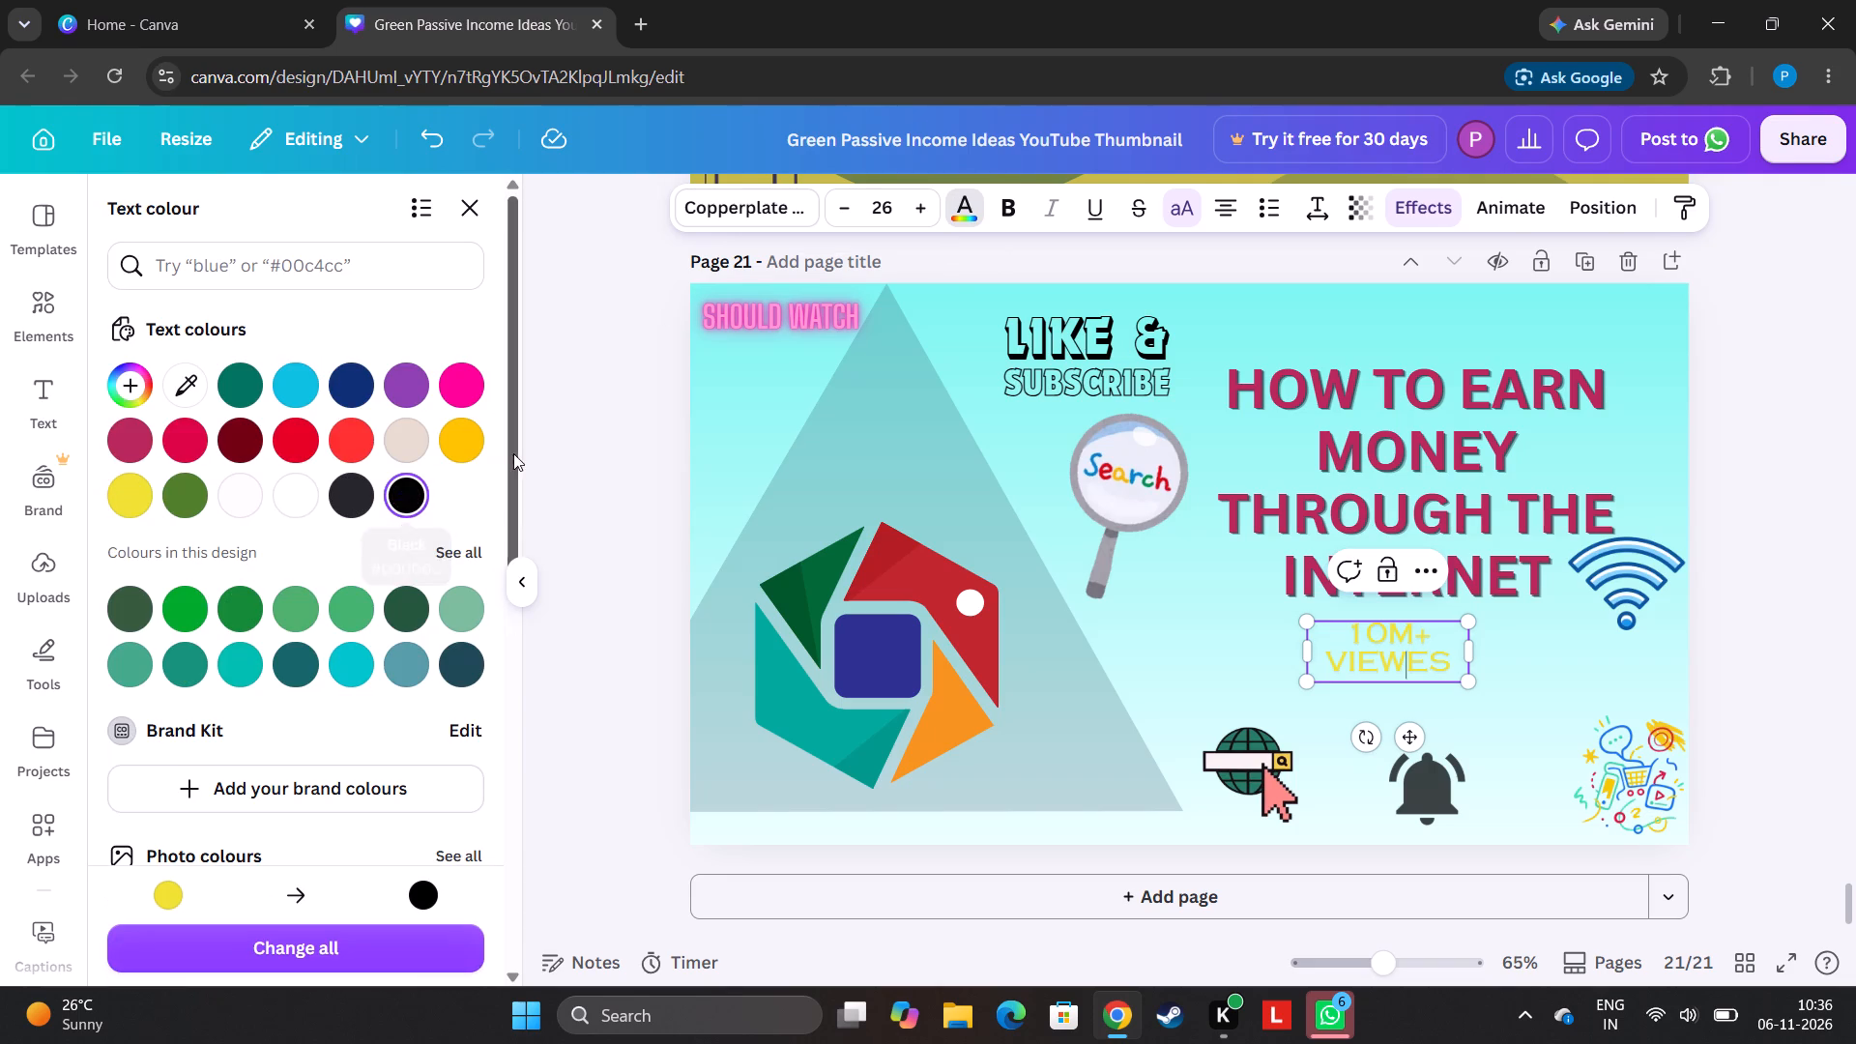
click(573, 426)
click(573, 426)
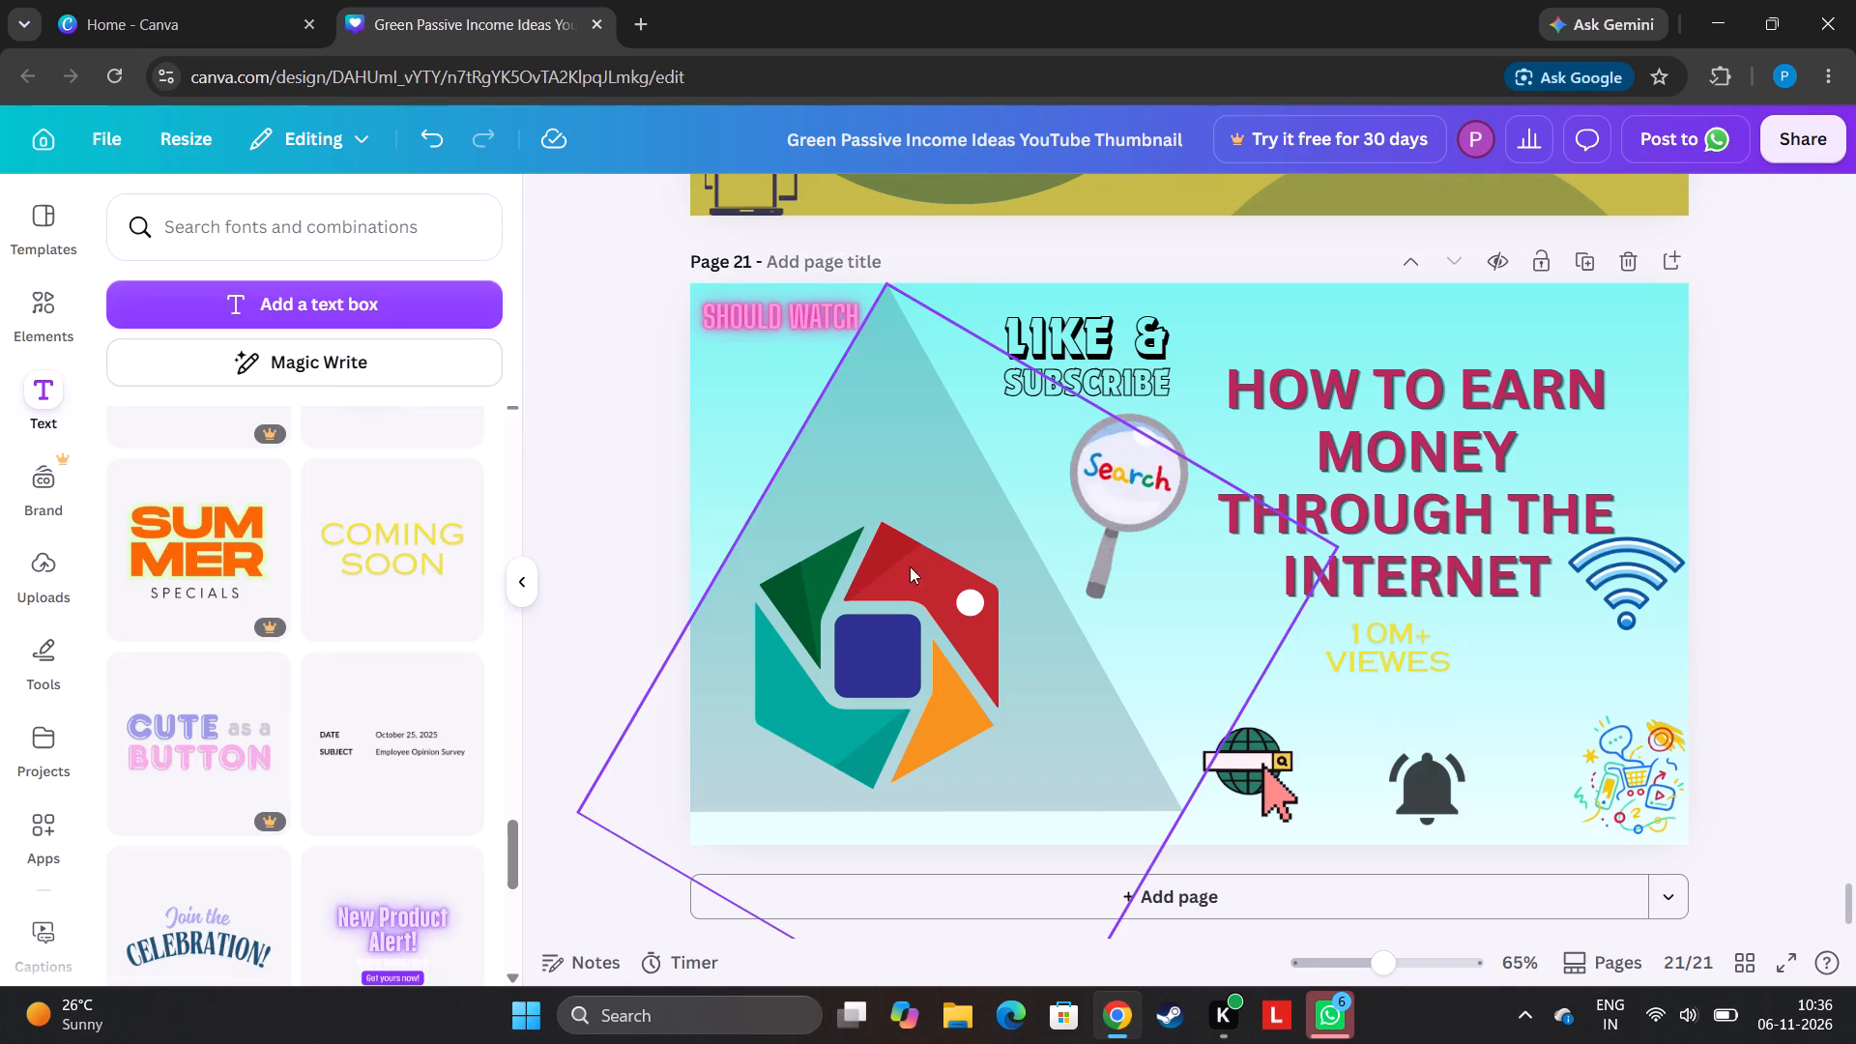
click(1412, 651)
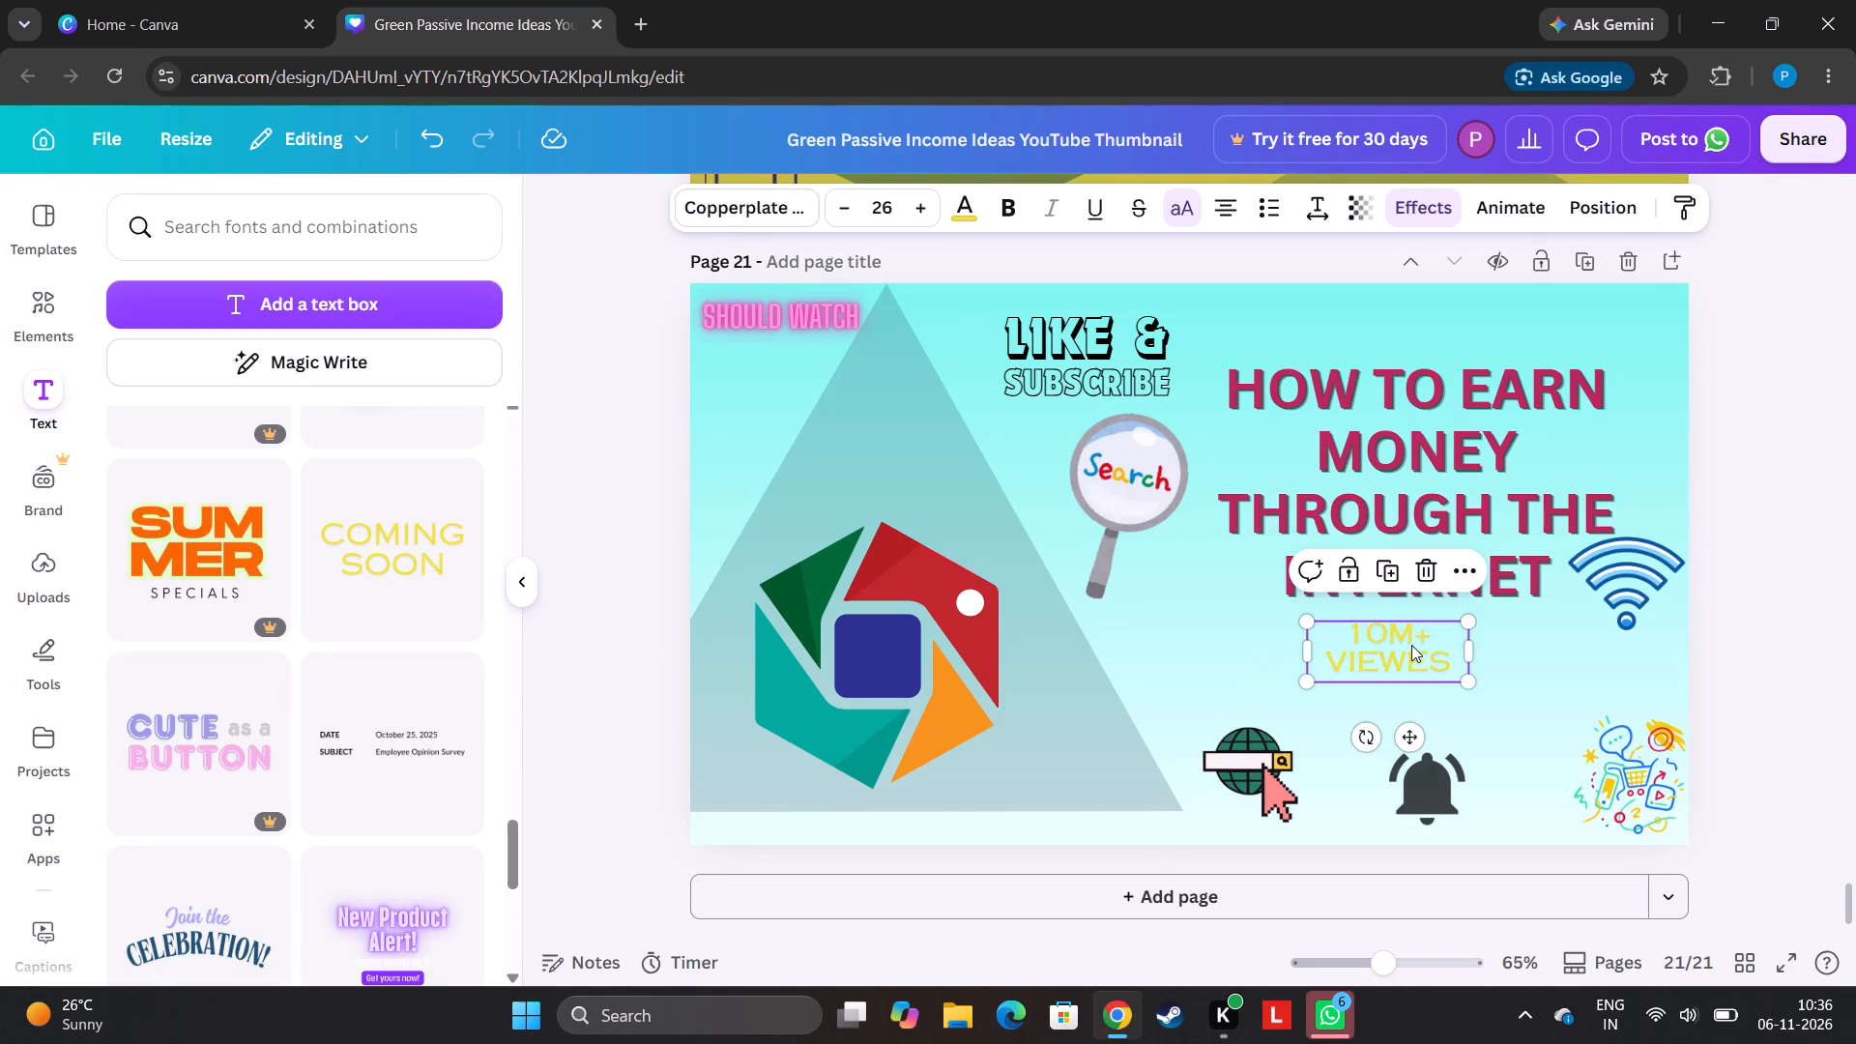
click(955, 215)
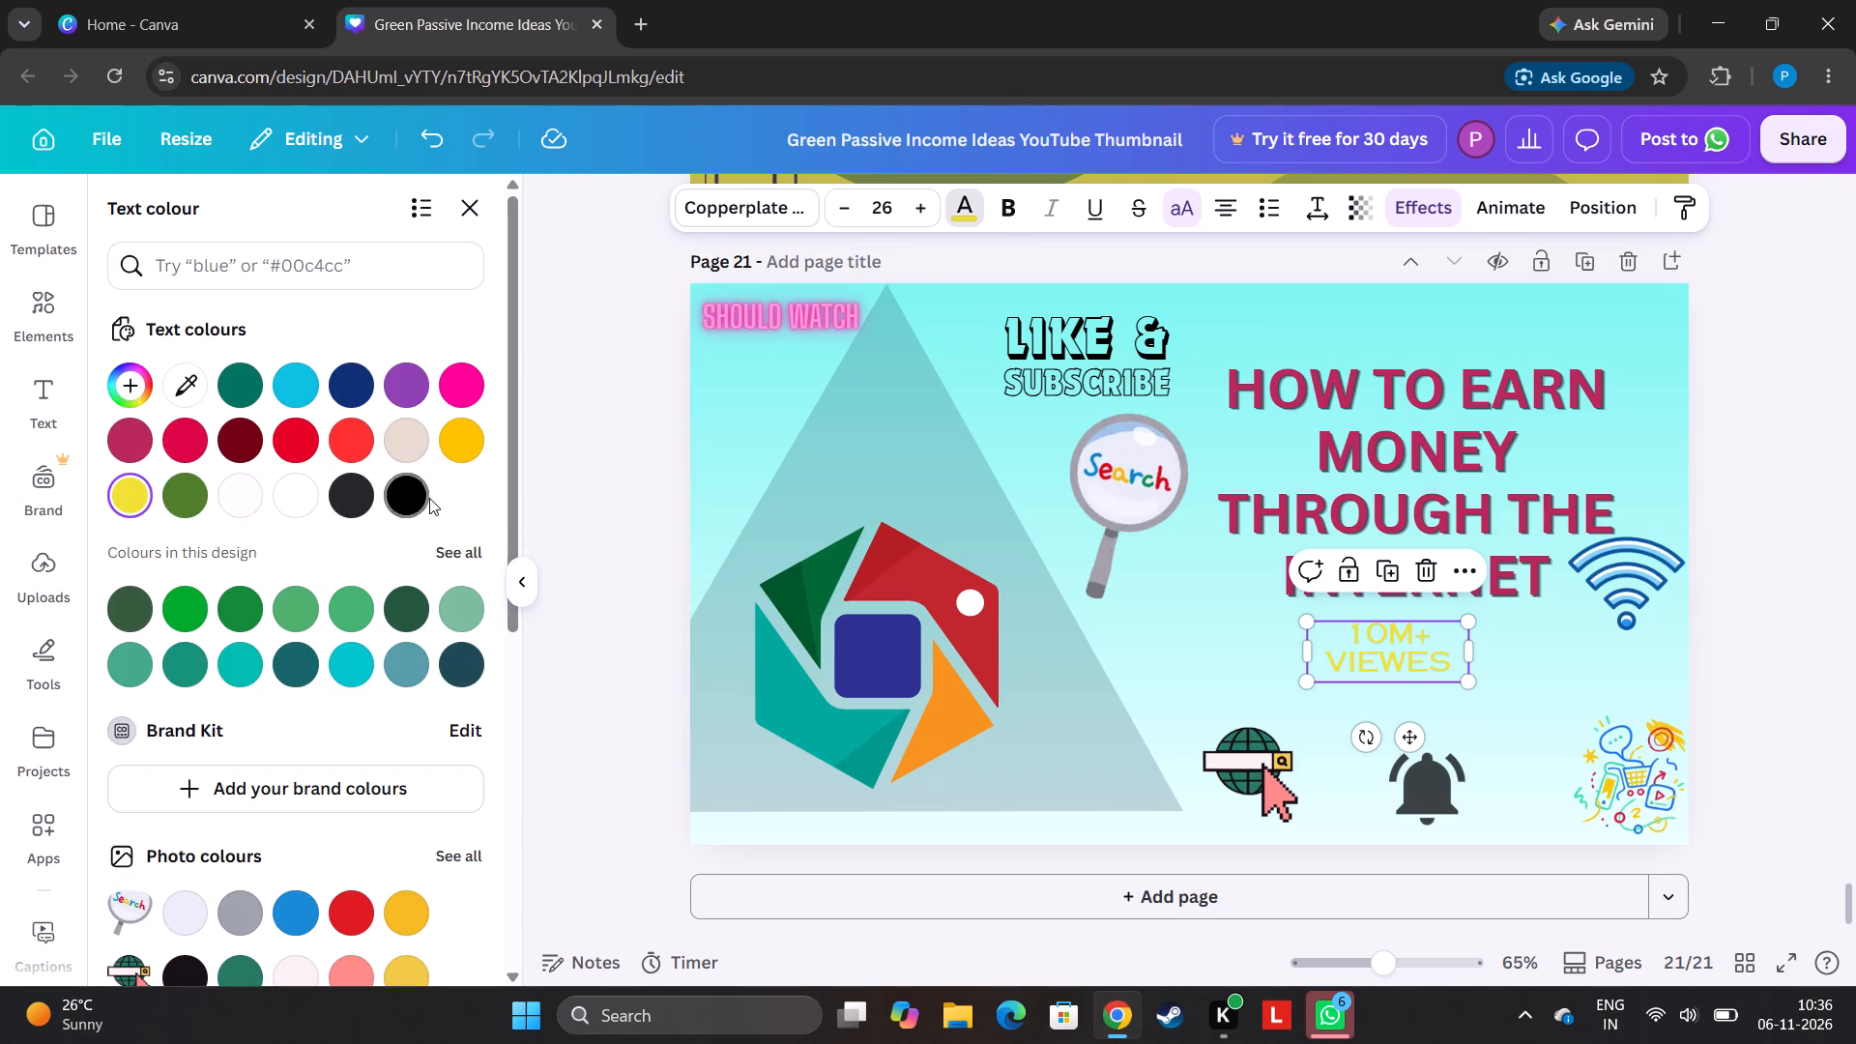
click(429, 498)
click(416, 501)
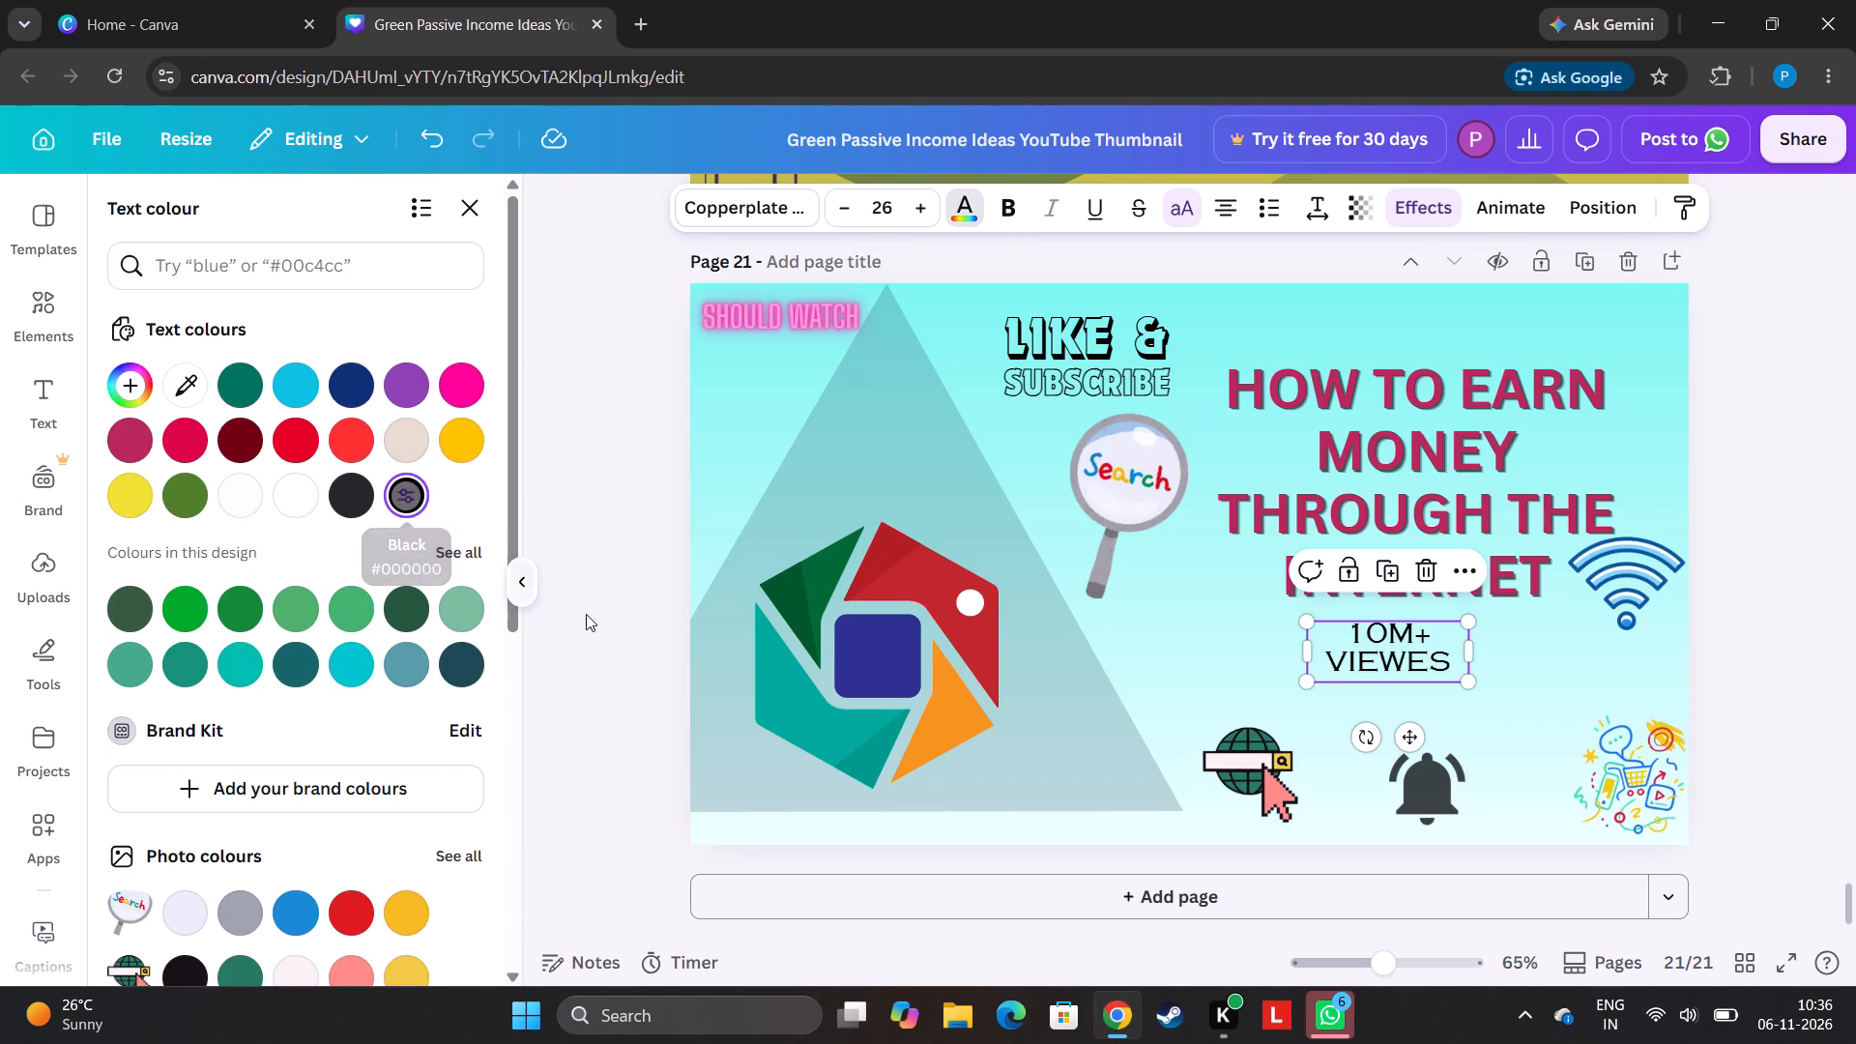
Enlarge the "10M+ VIEWES" text box to about size 35.2.
click(1472, 623)
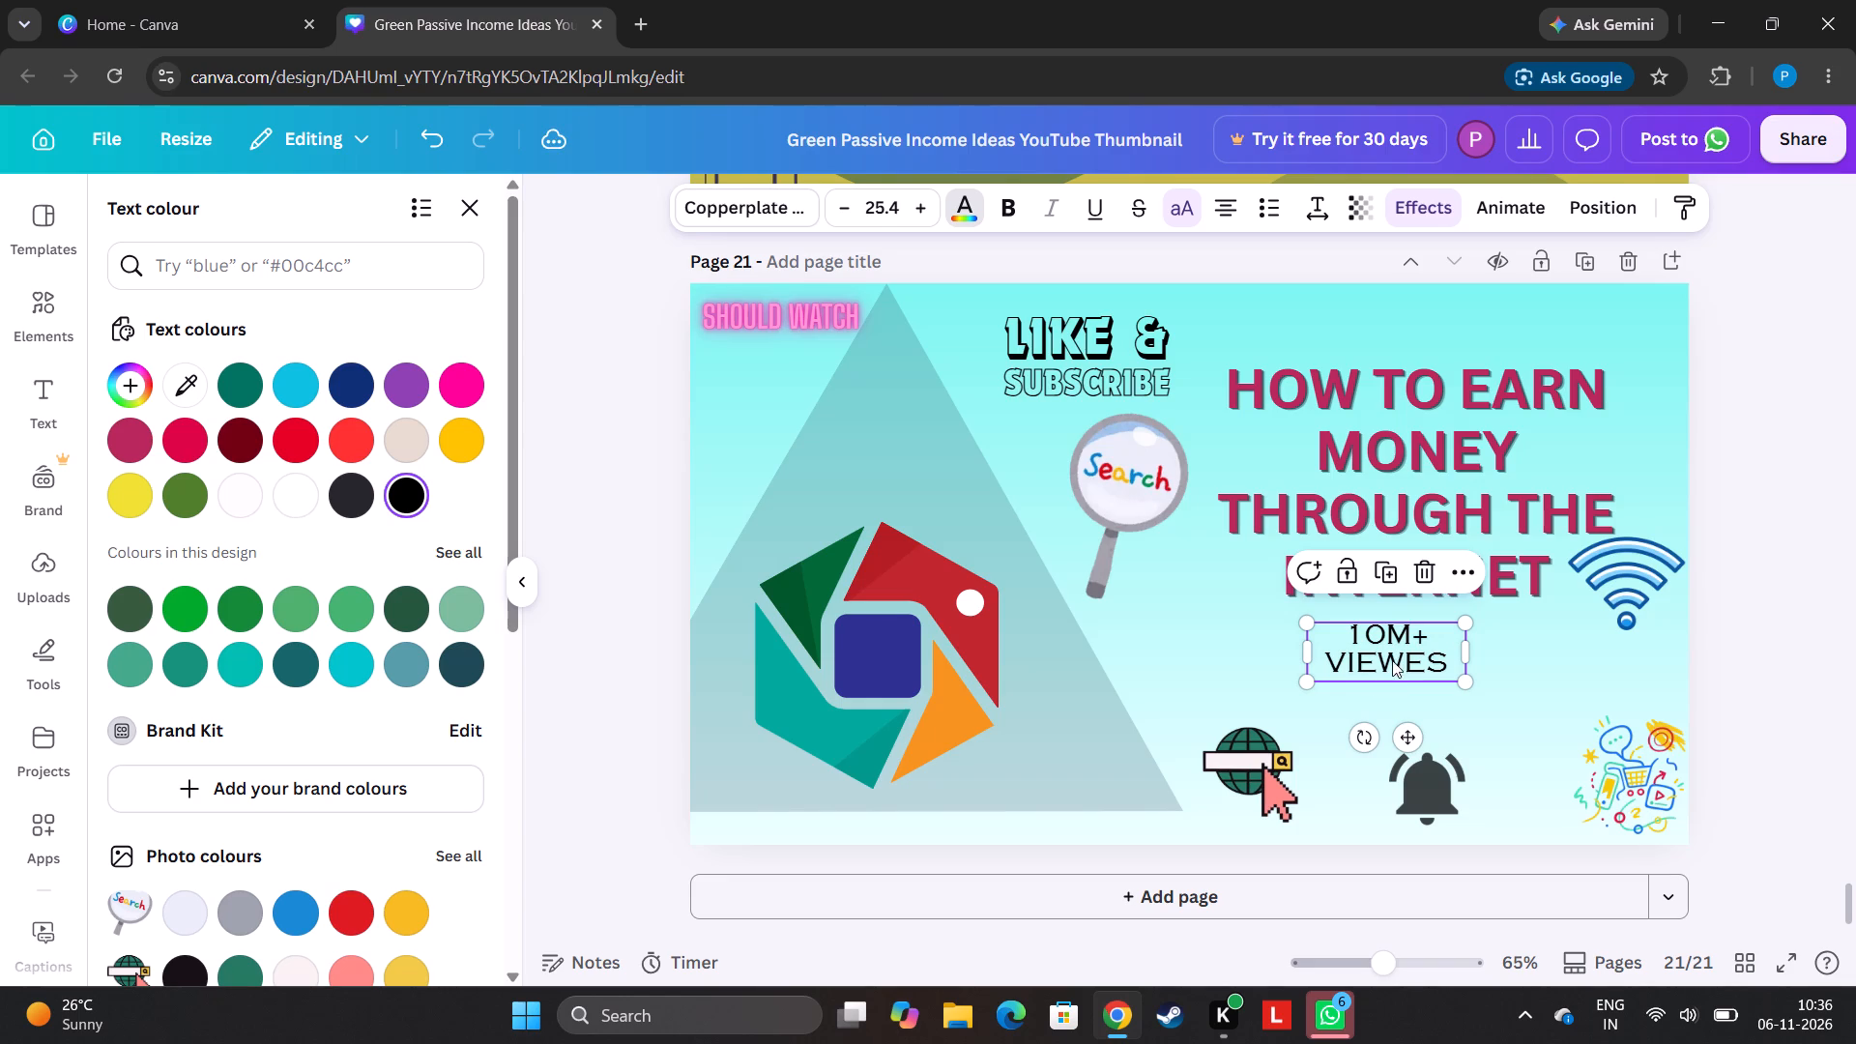
drag(1468, 680, 1523, 715)
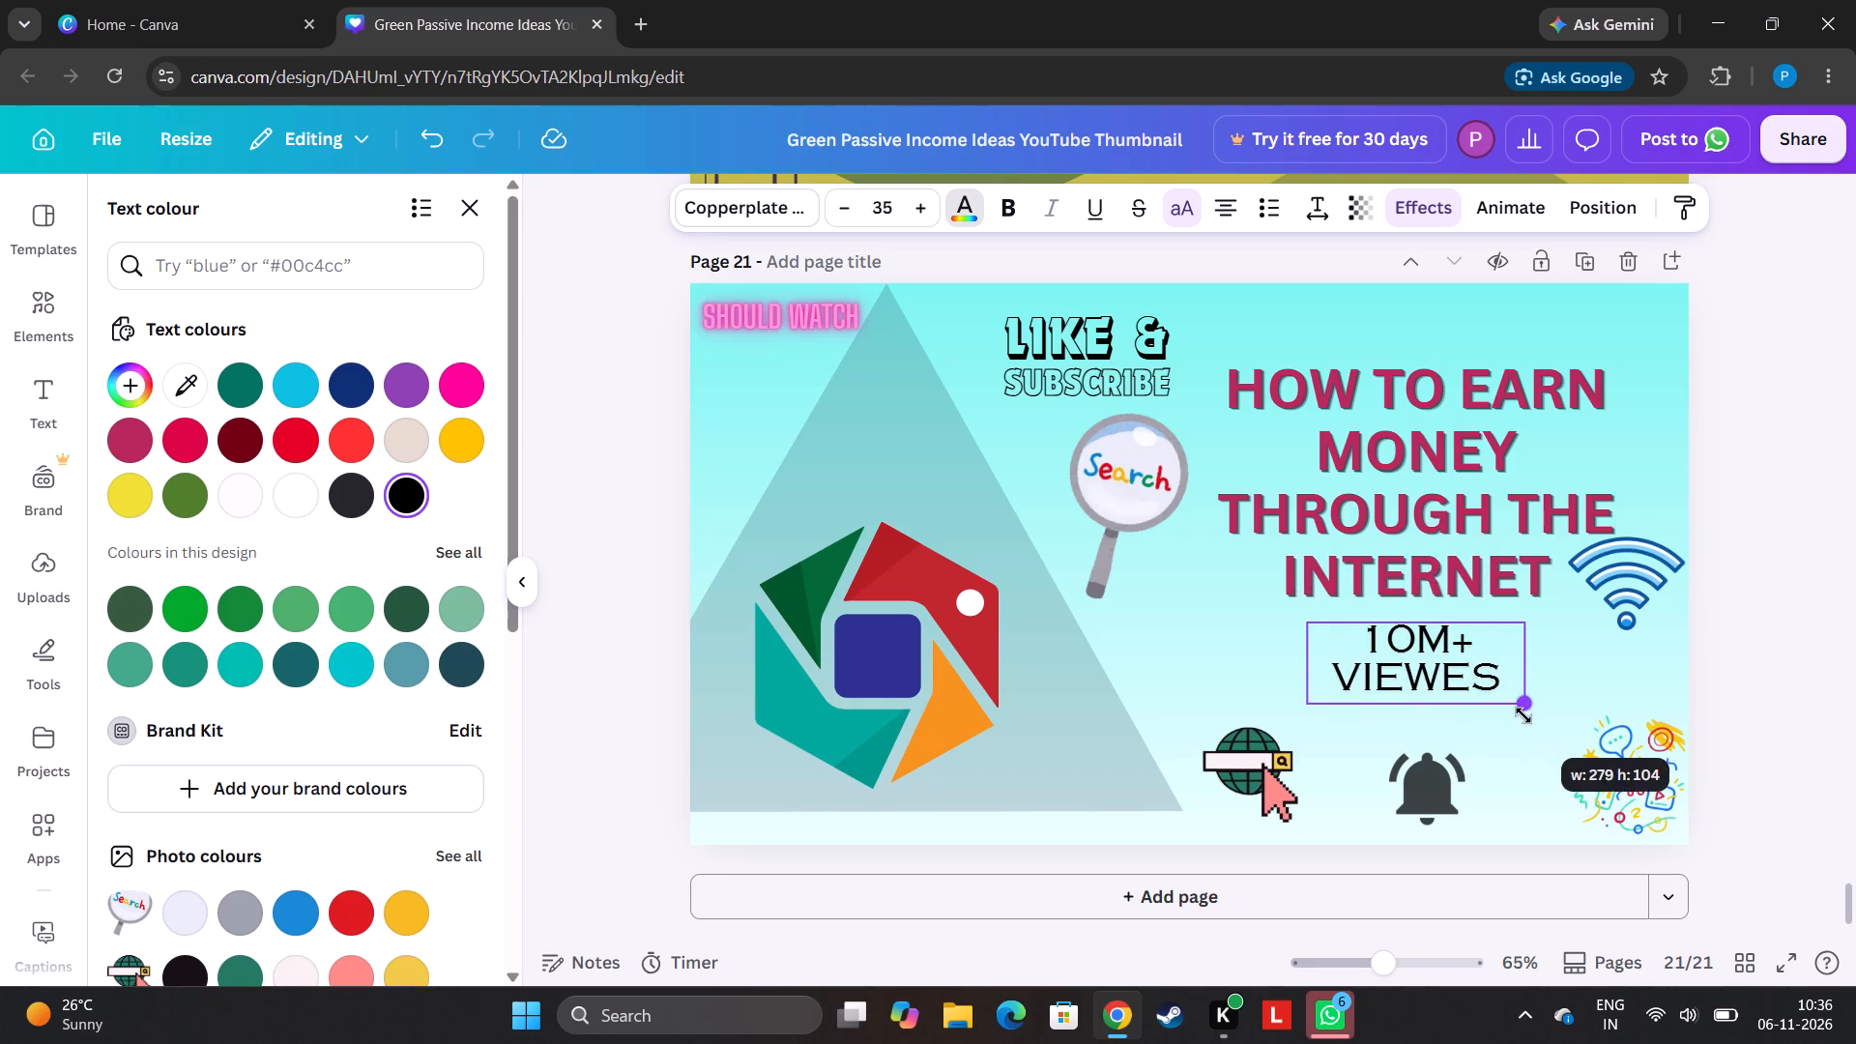
drag(1523, 715, 1524, 715)
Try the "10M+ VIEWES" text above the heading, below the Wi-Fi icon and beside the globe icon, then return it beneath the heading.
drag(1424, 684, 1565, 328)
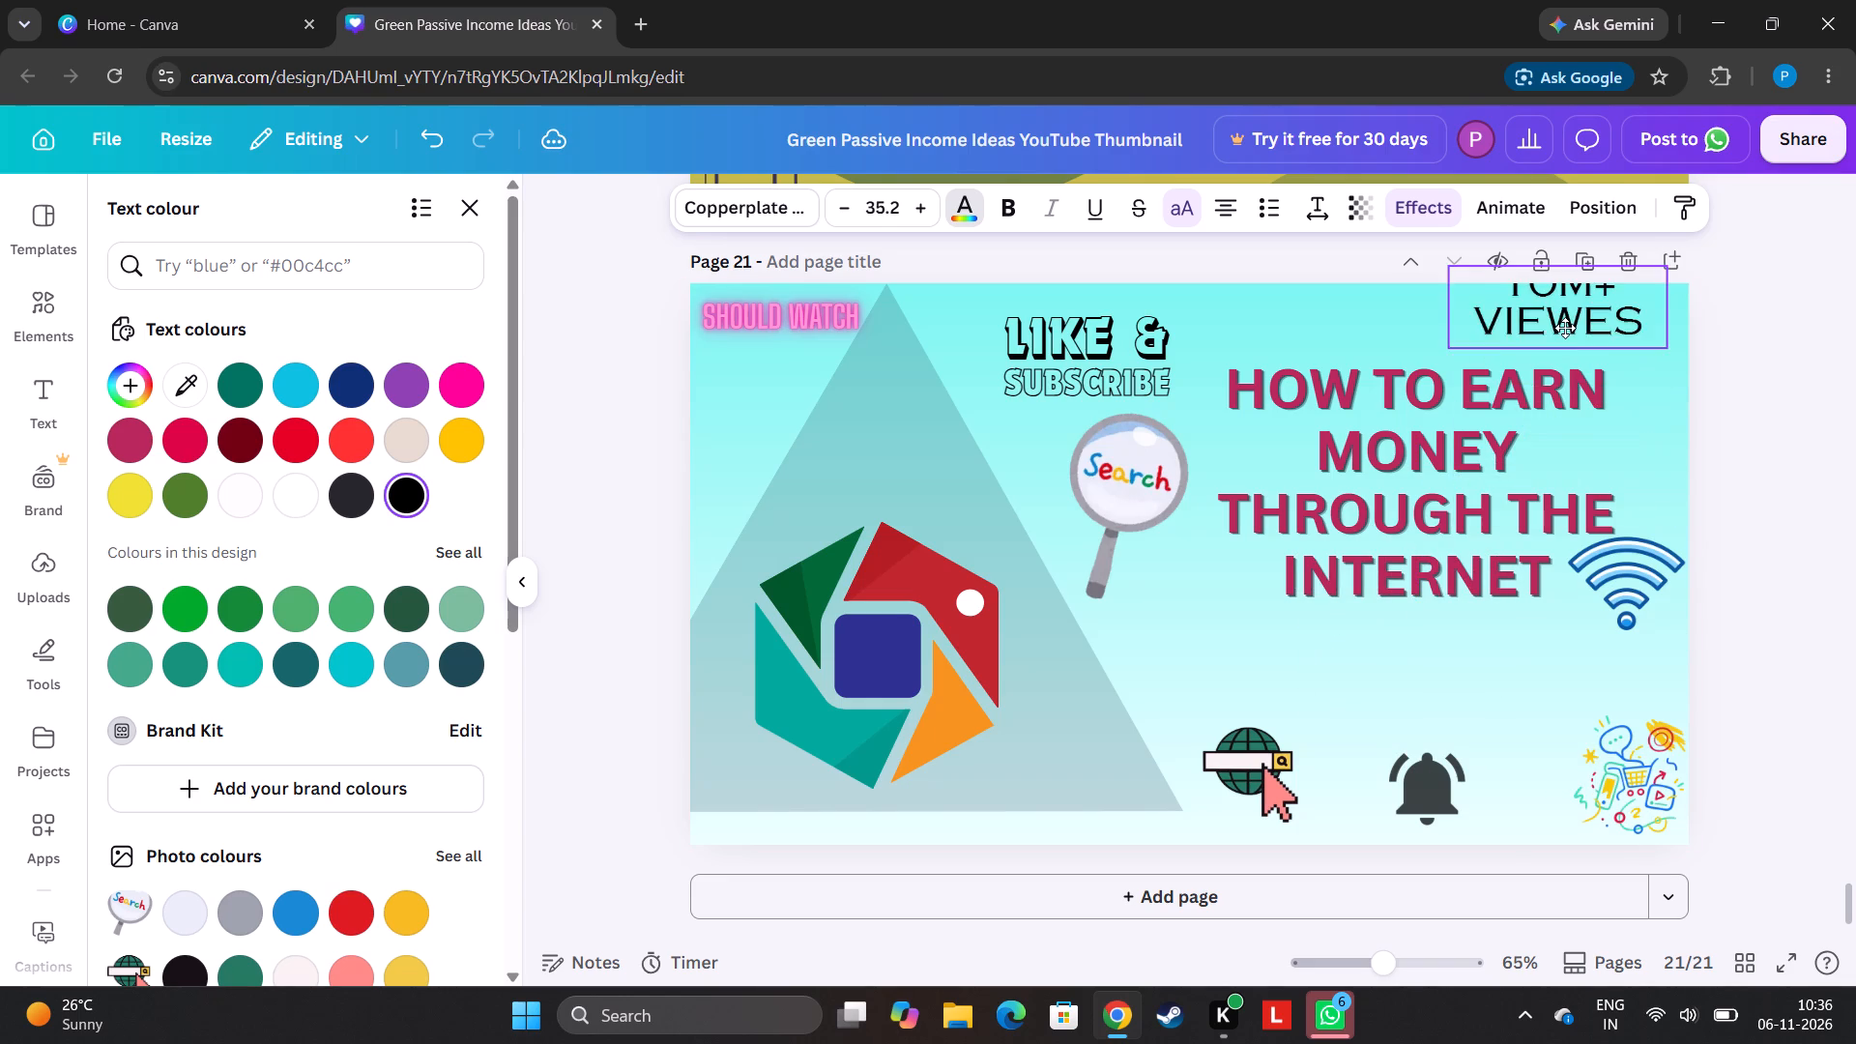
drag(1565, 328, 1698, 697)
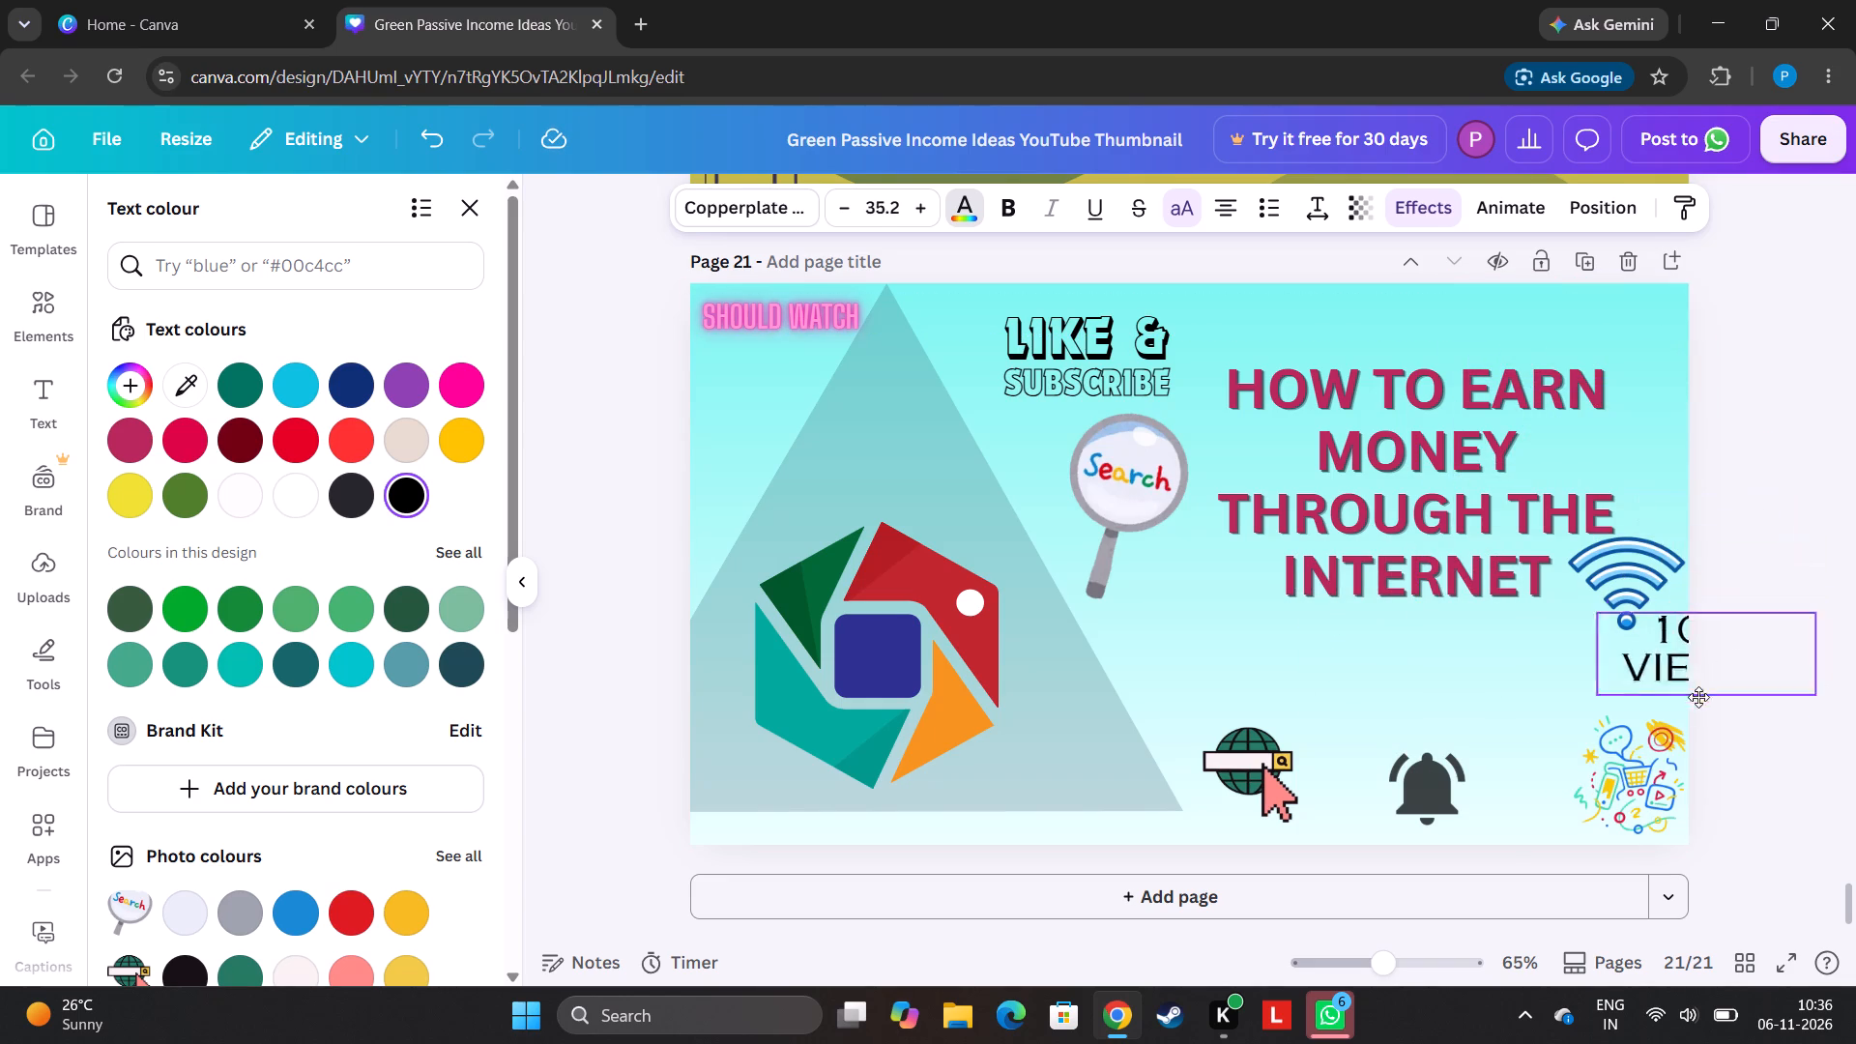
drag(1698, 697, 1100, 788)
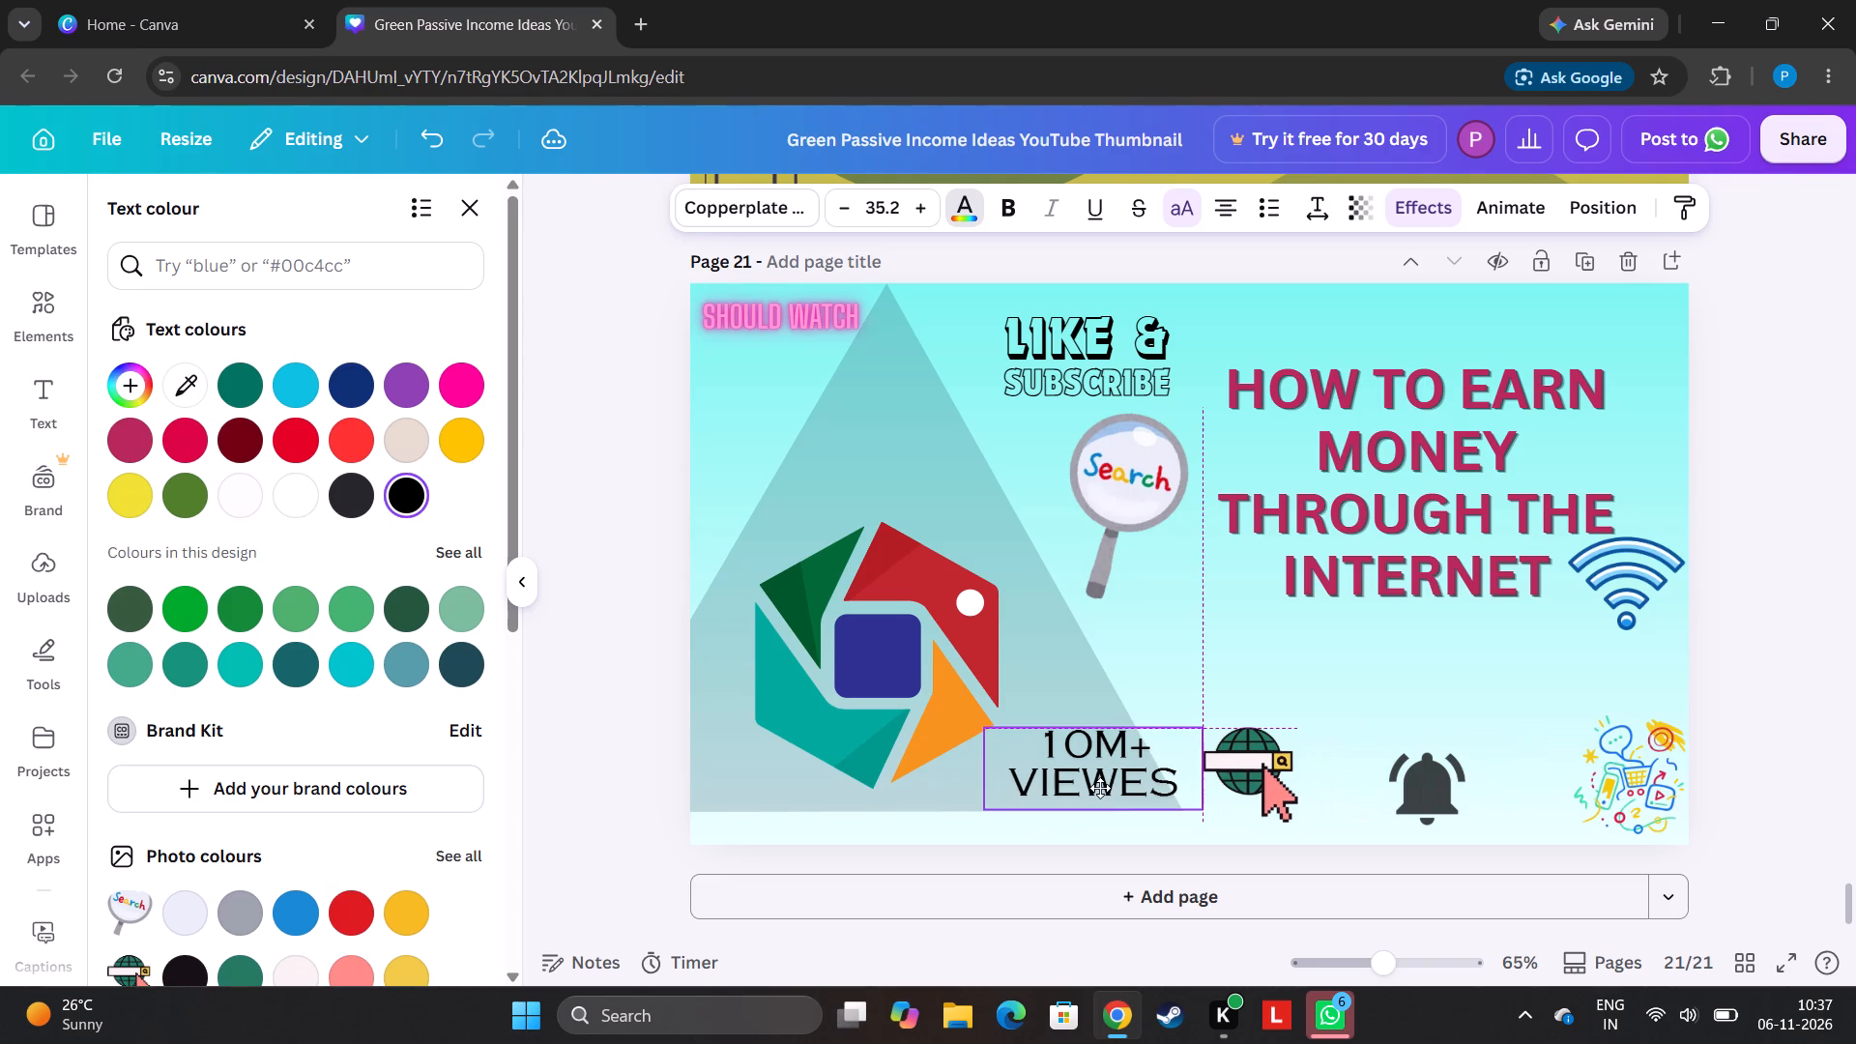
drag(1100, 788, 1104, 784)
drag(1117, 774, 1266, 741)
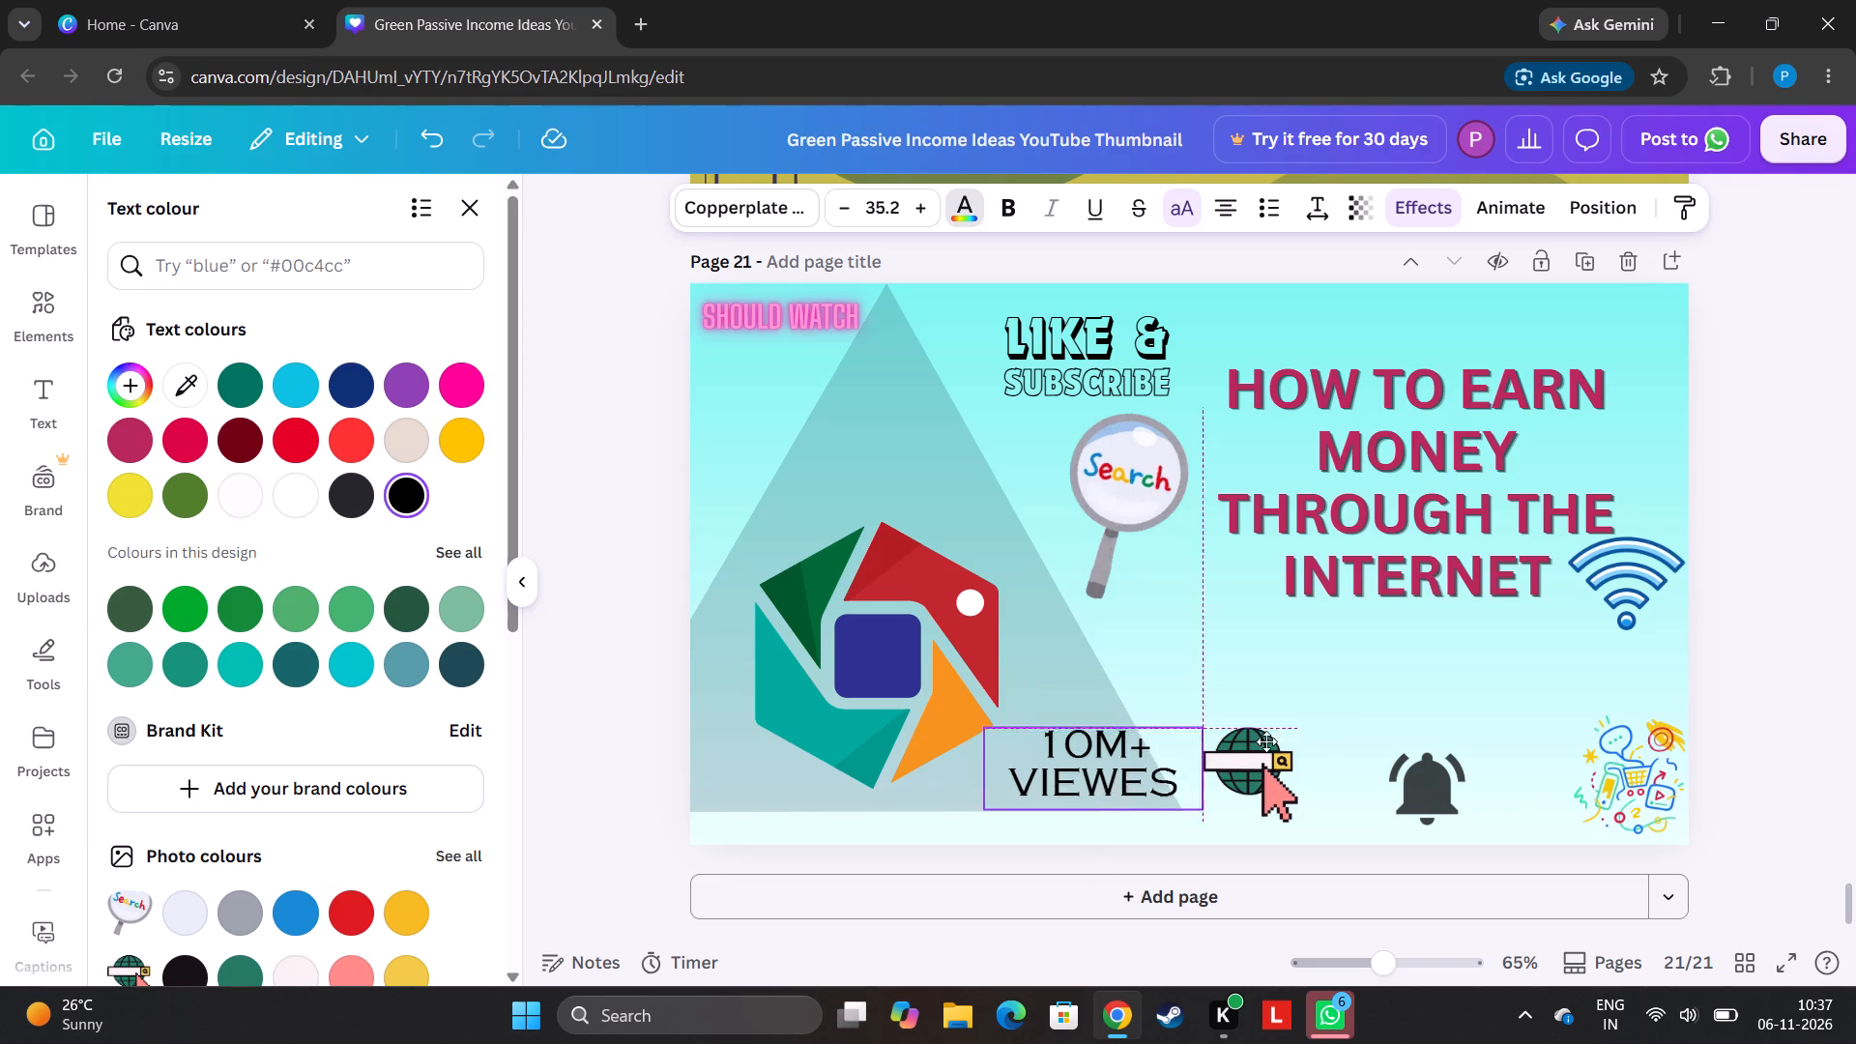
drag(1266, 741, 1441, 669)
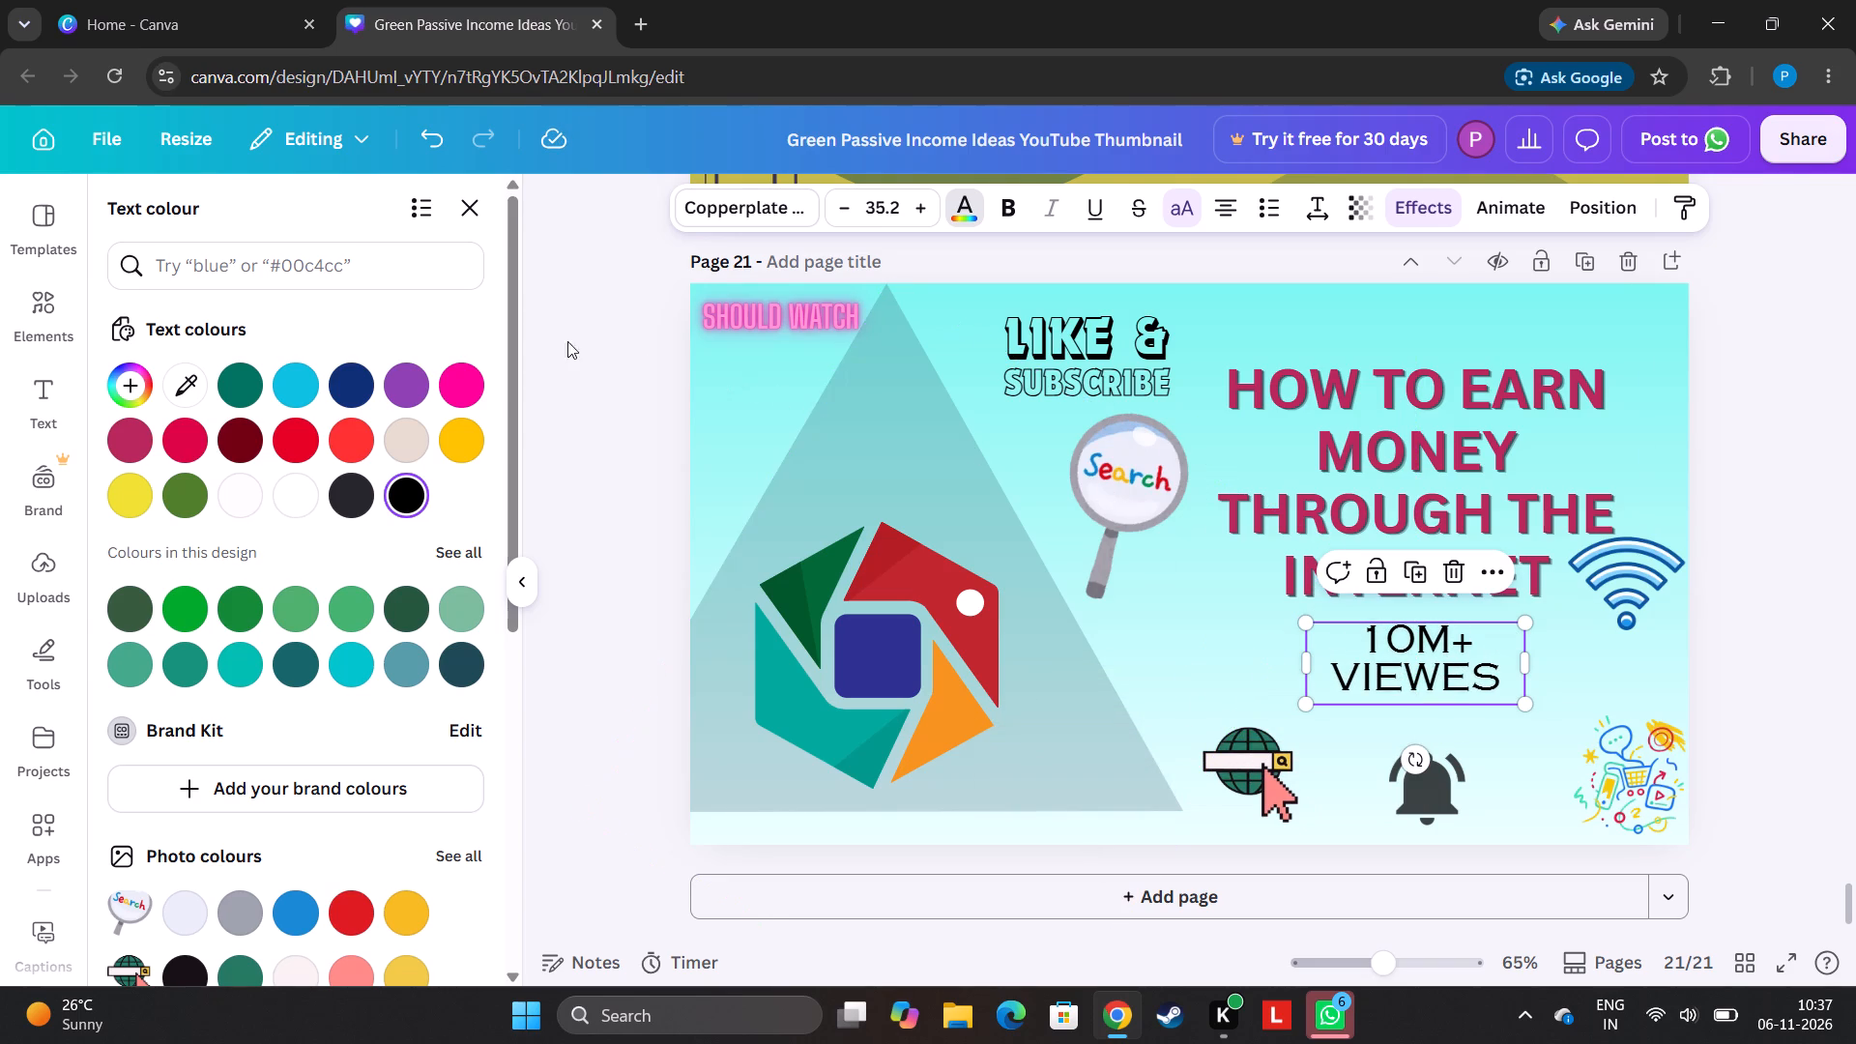
Move the "10M+ VIEWES" text slightly lower, directly above the bell icon.
click(448, 212)
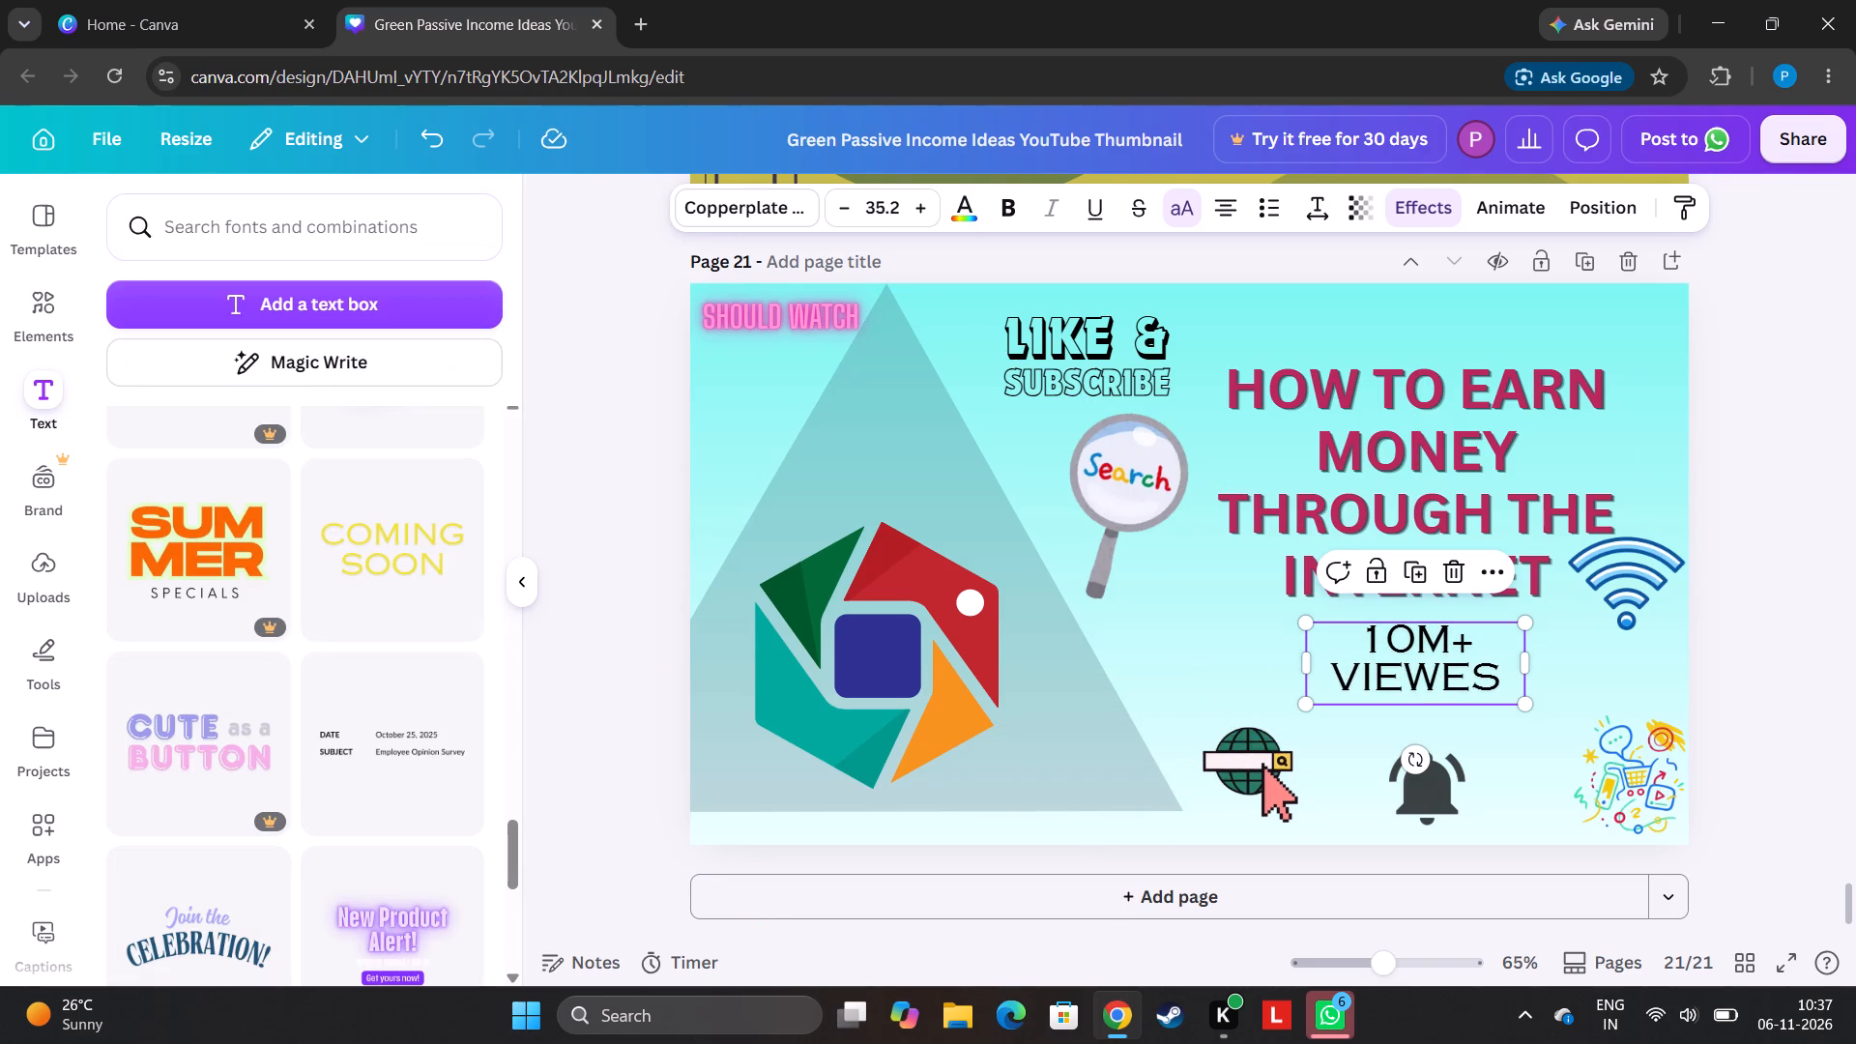
drag(1369, 677, 1381, 702)
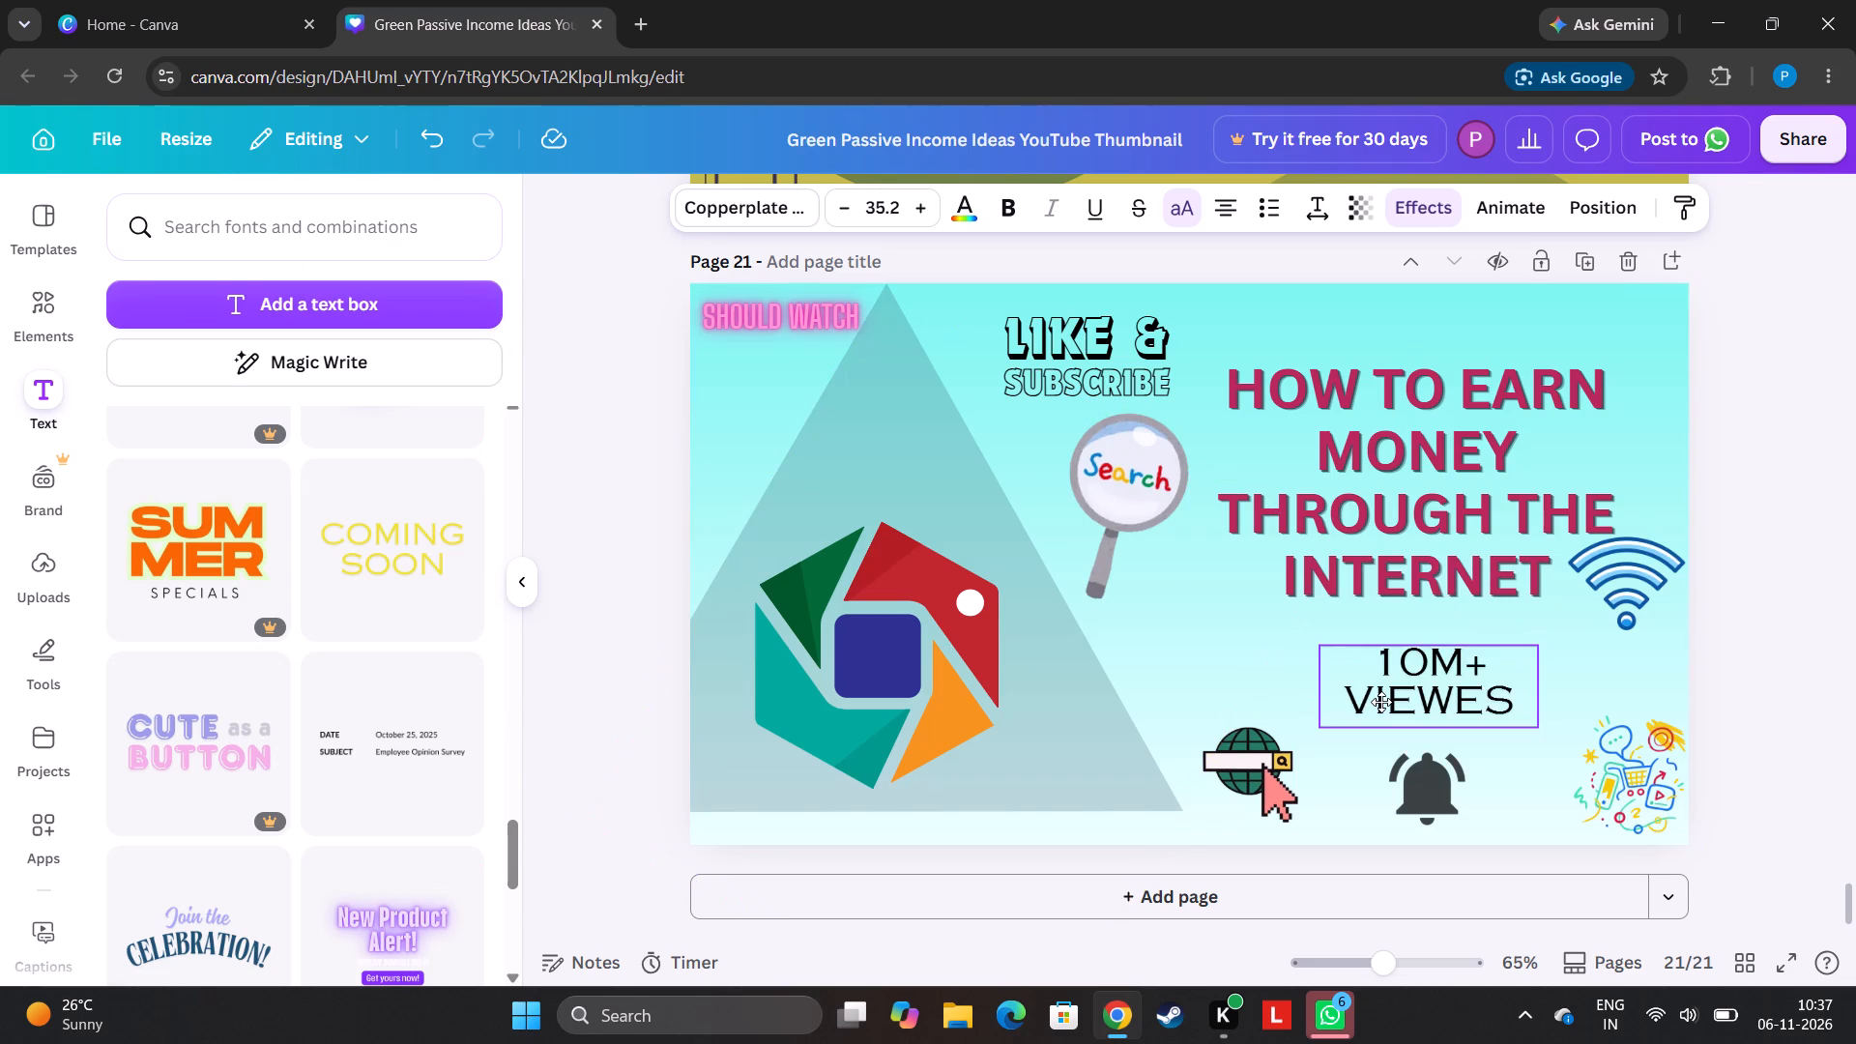
drag(1381, 702, 1382, 711)
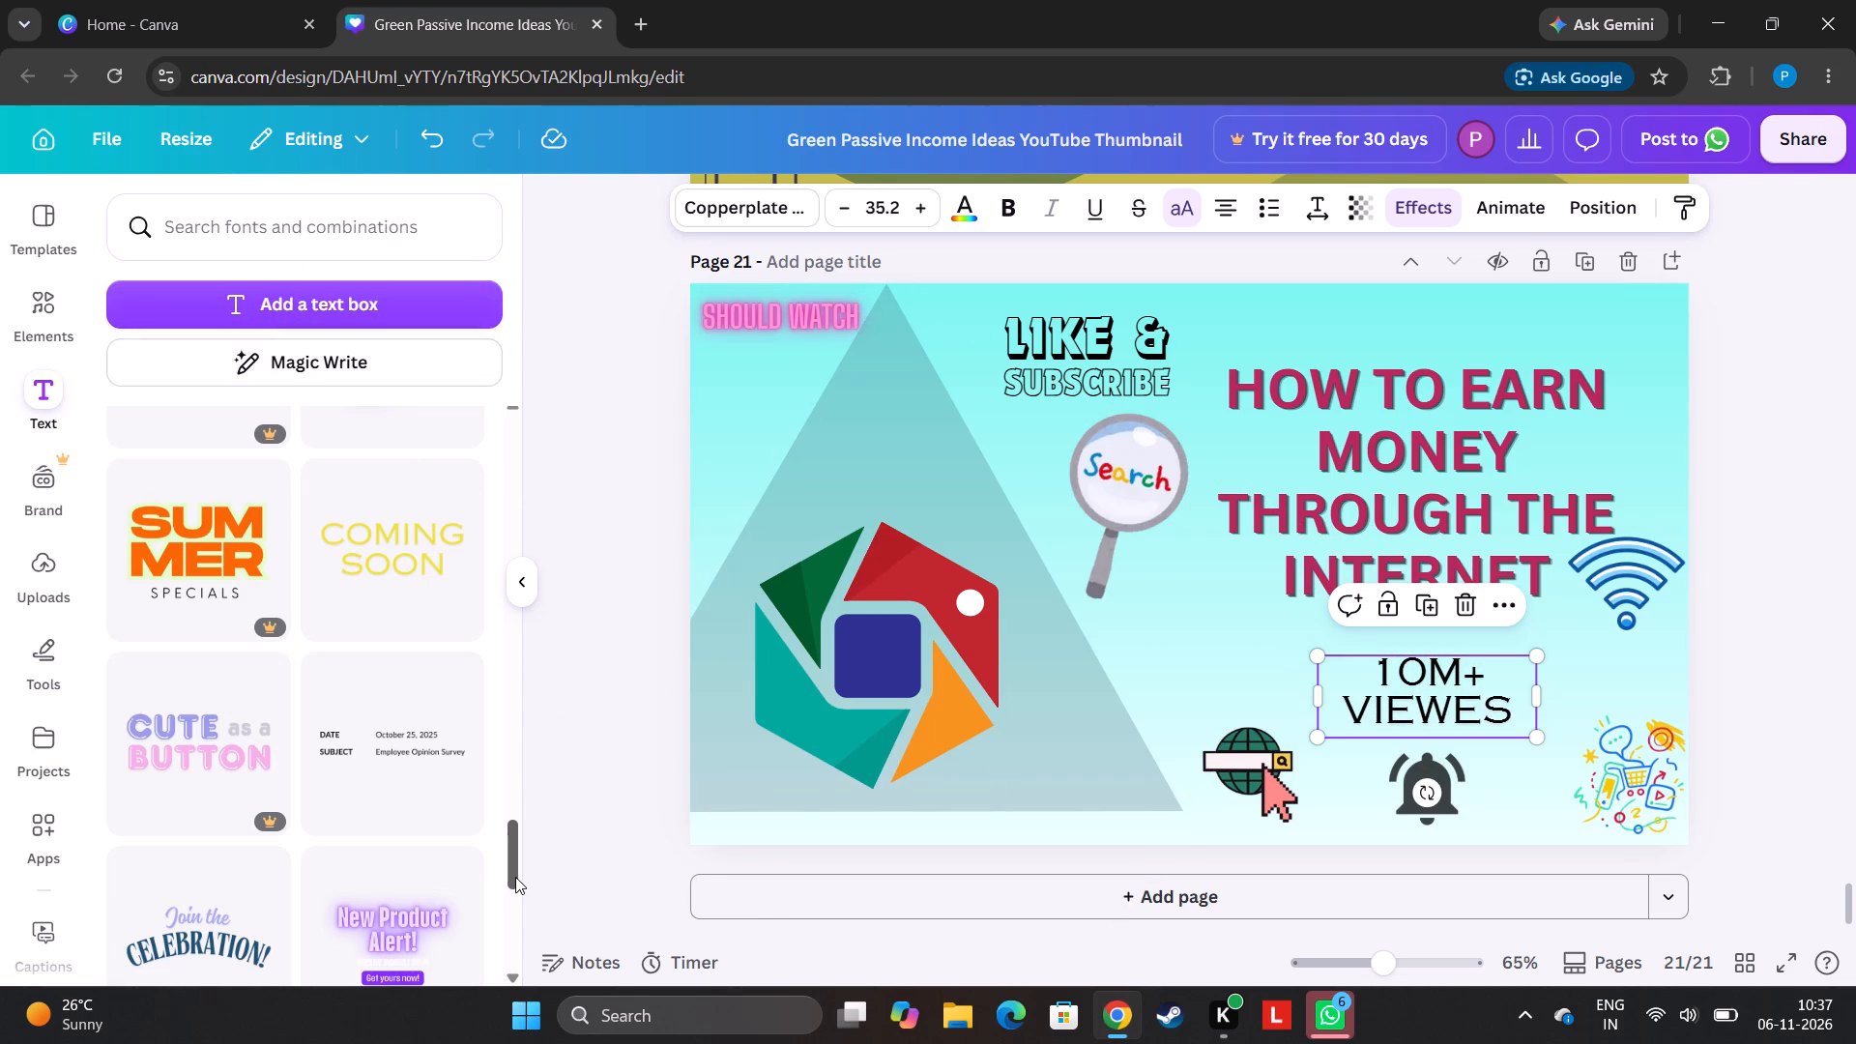
Add two subheading text boxes to page 21 and replace the second one's text with "in 2026 dont miss".
drag(515, 876, 478, 333)
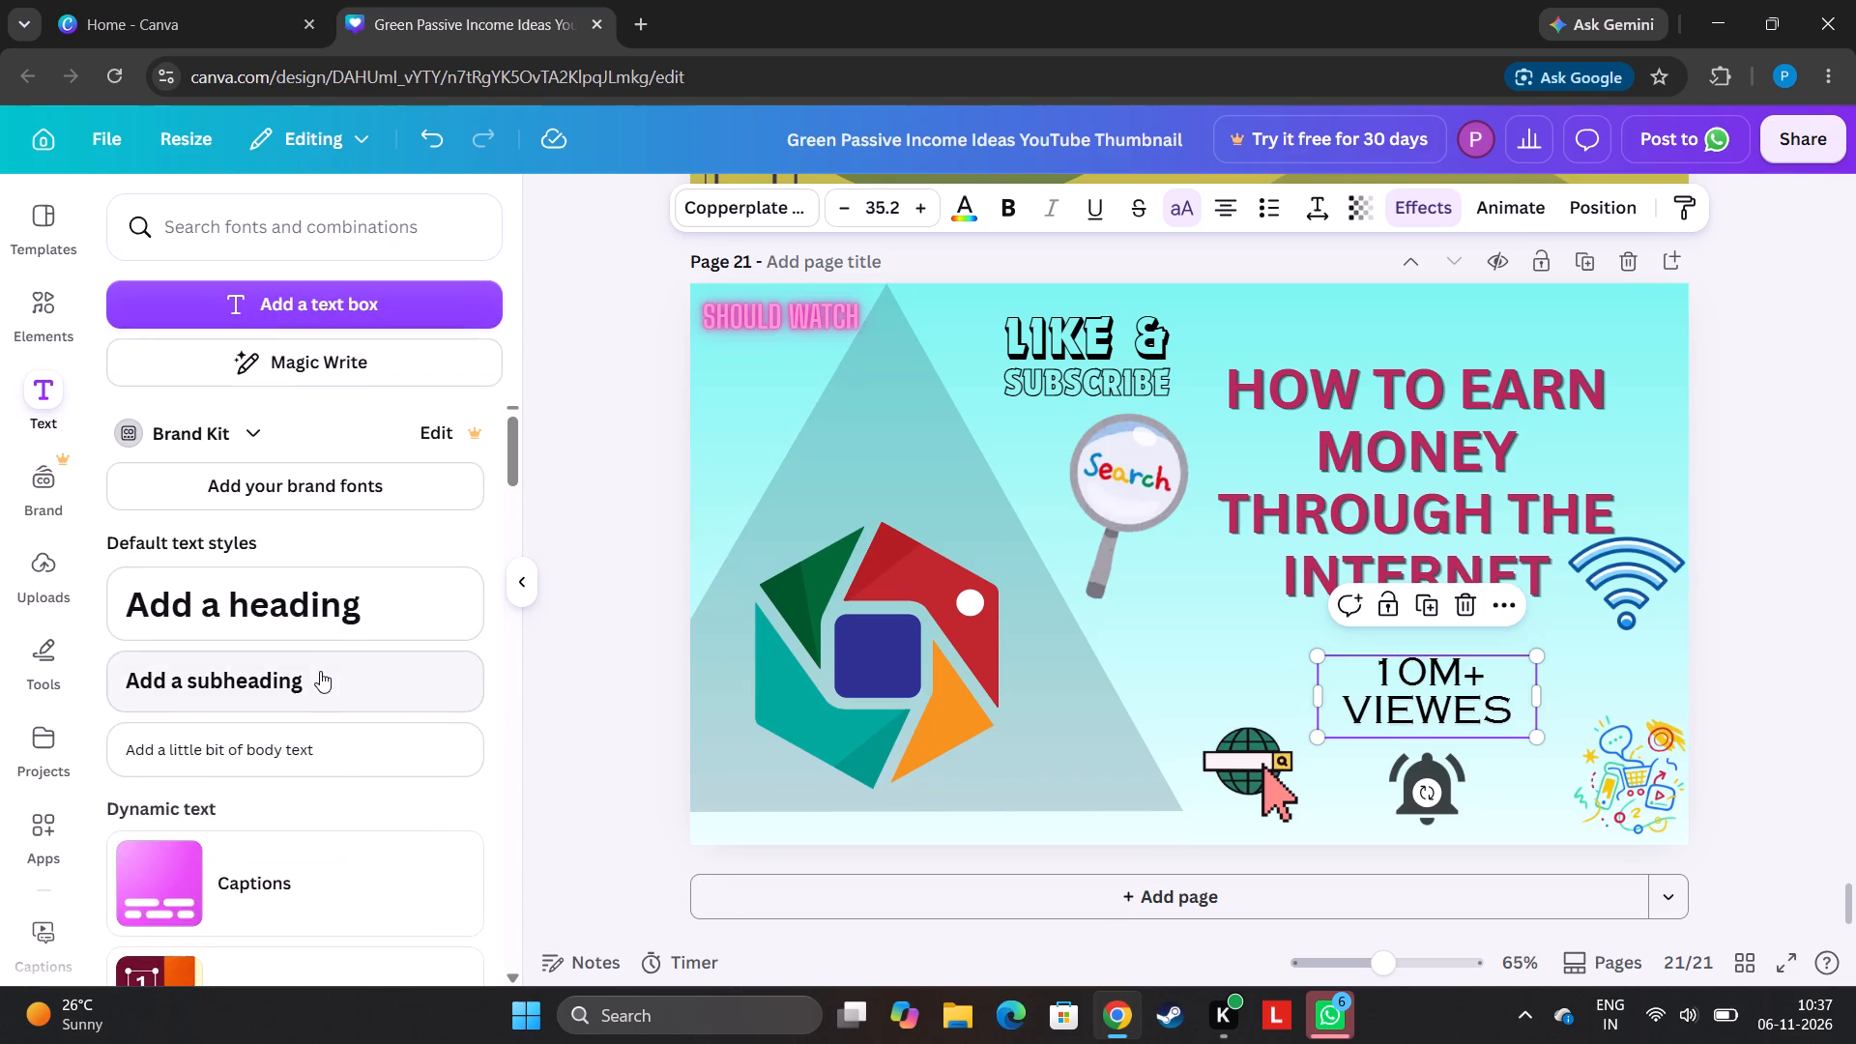
click(322, 683)
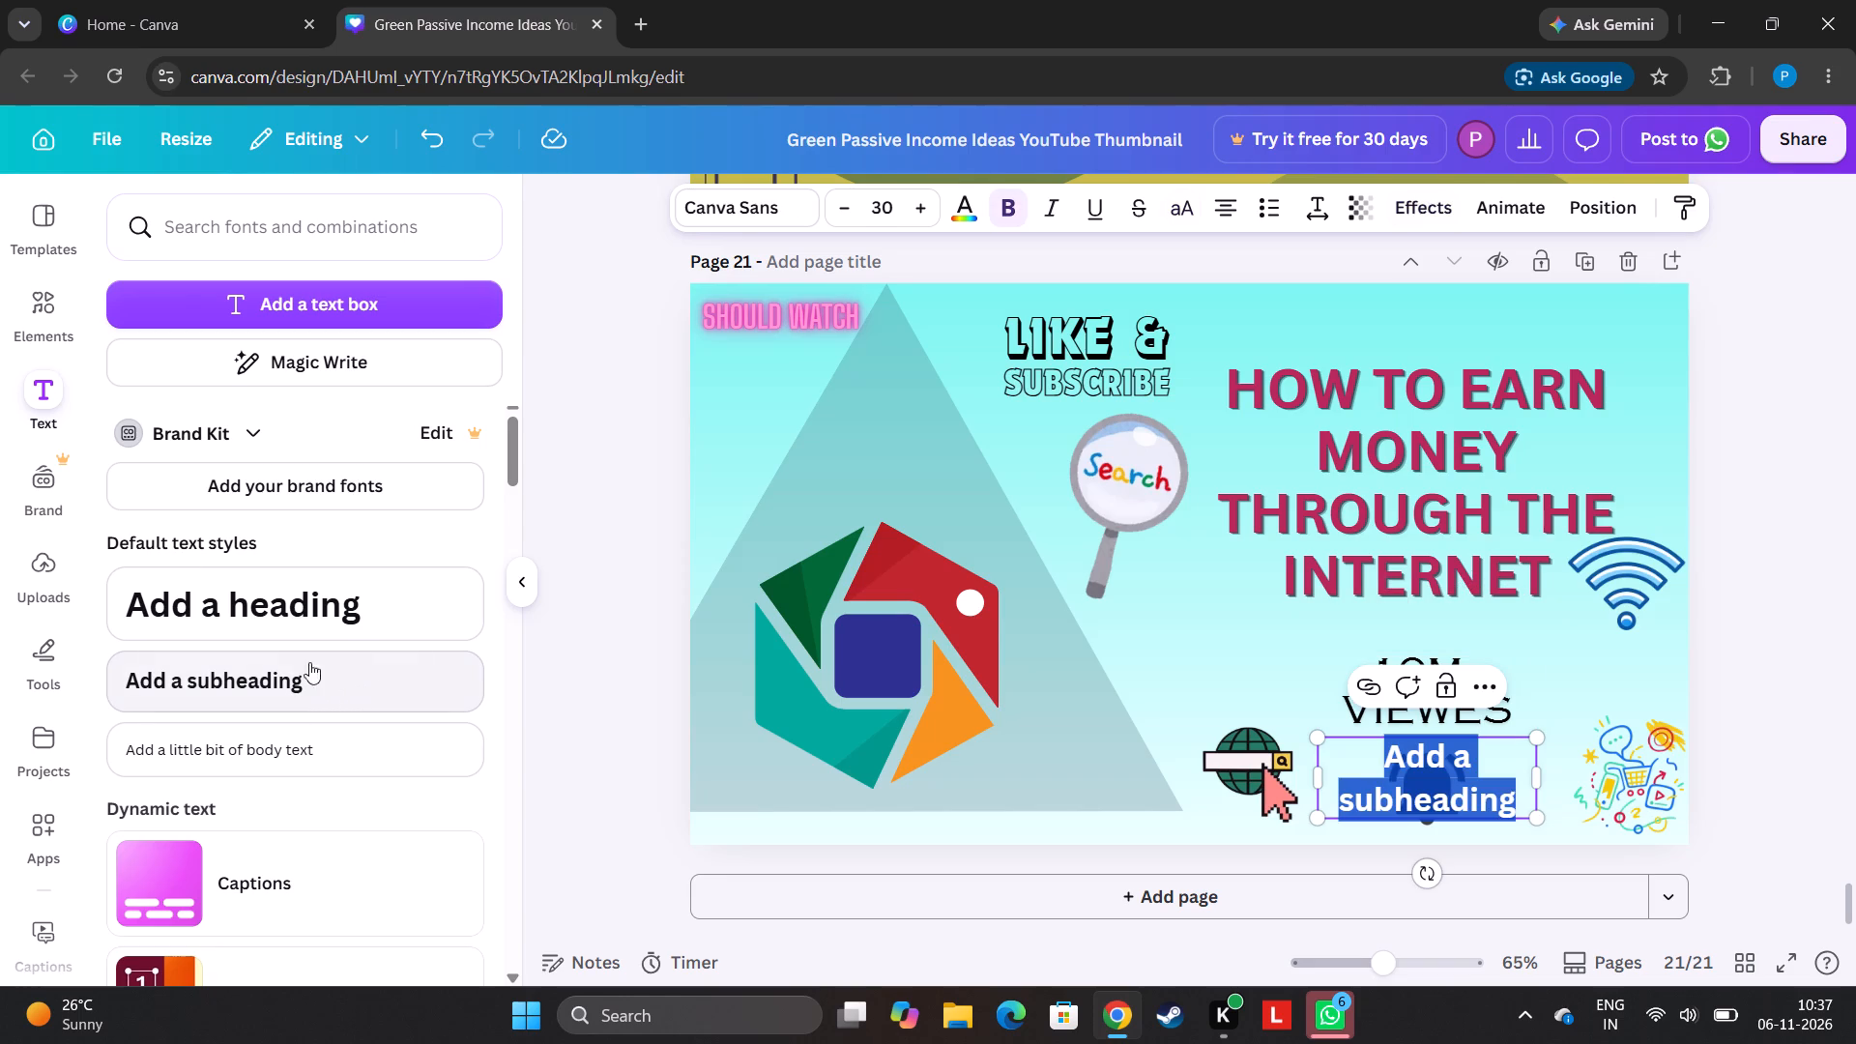
click(350, 689)
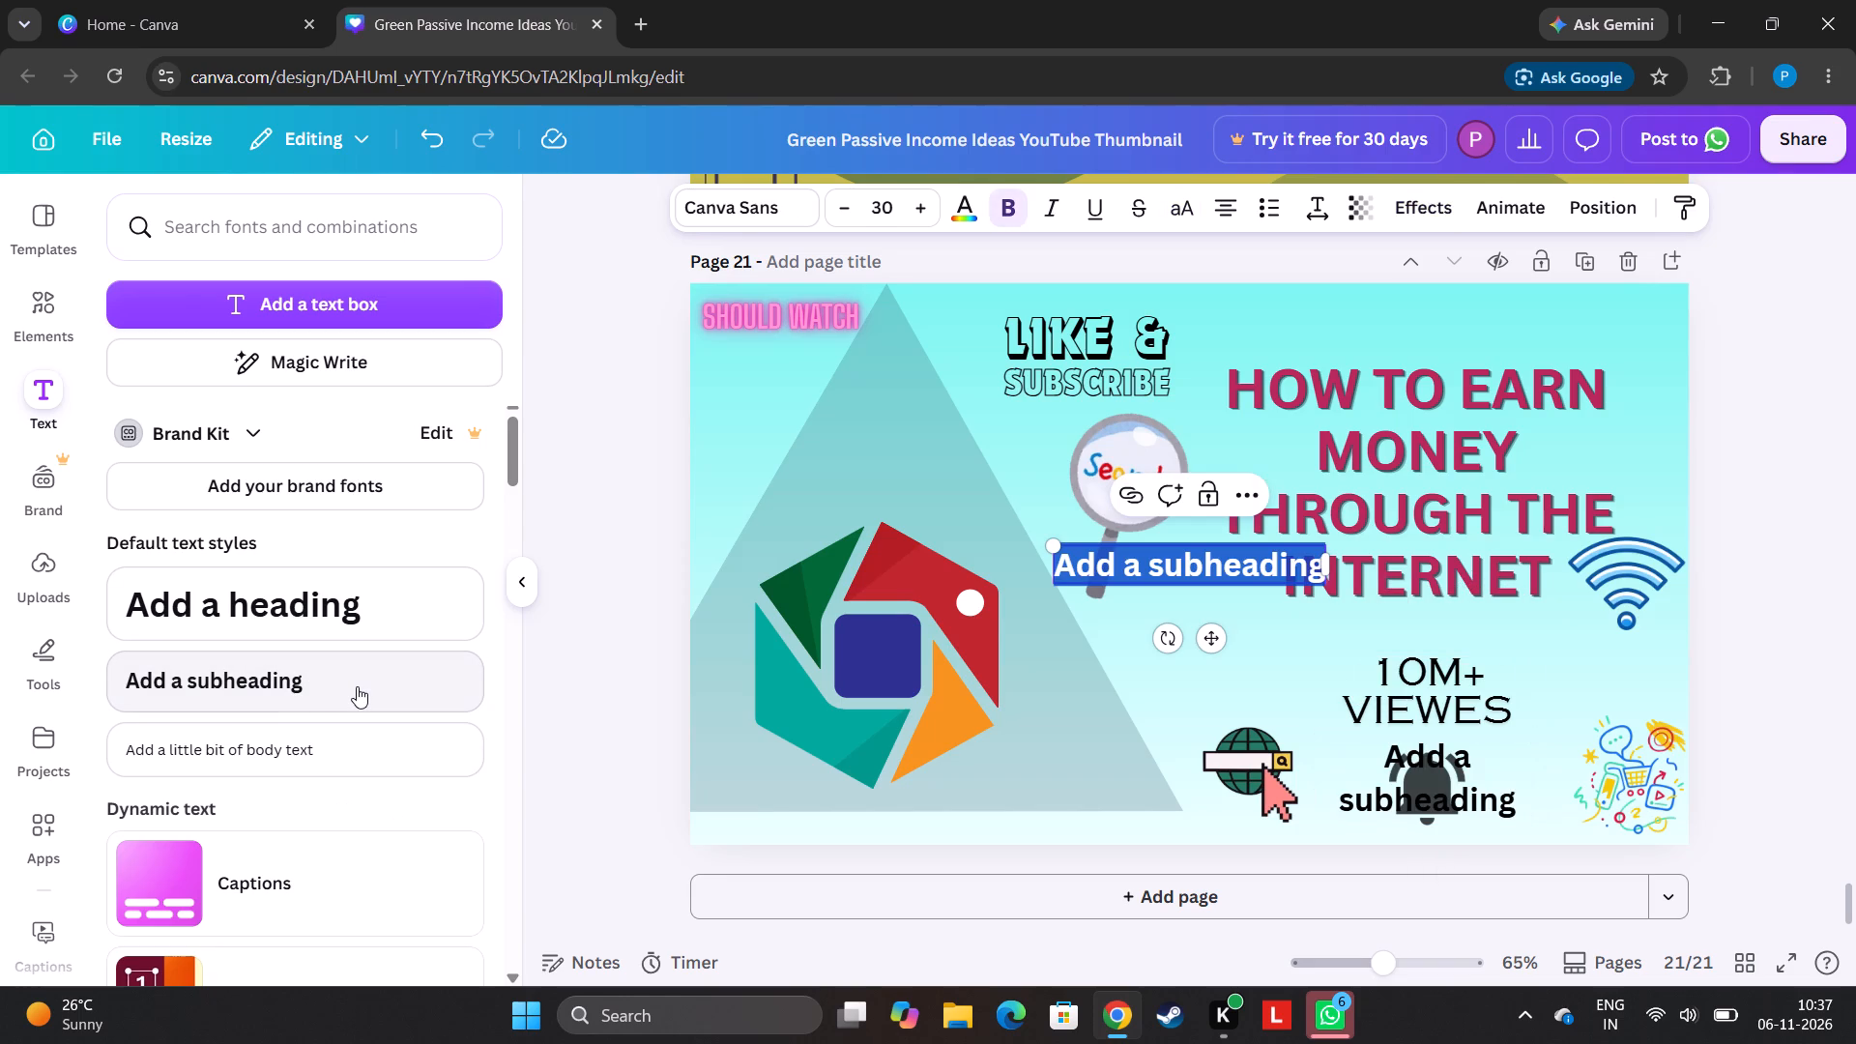
key(BackSpace)
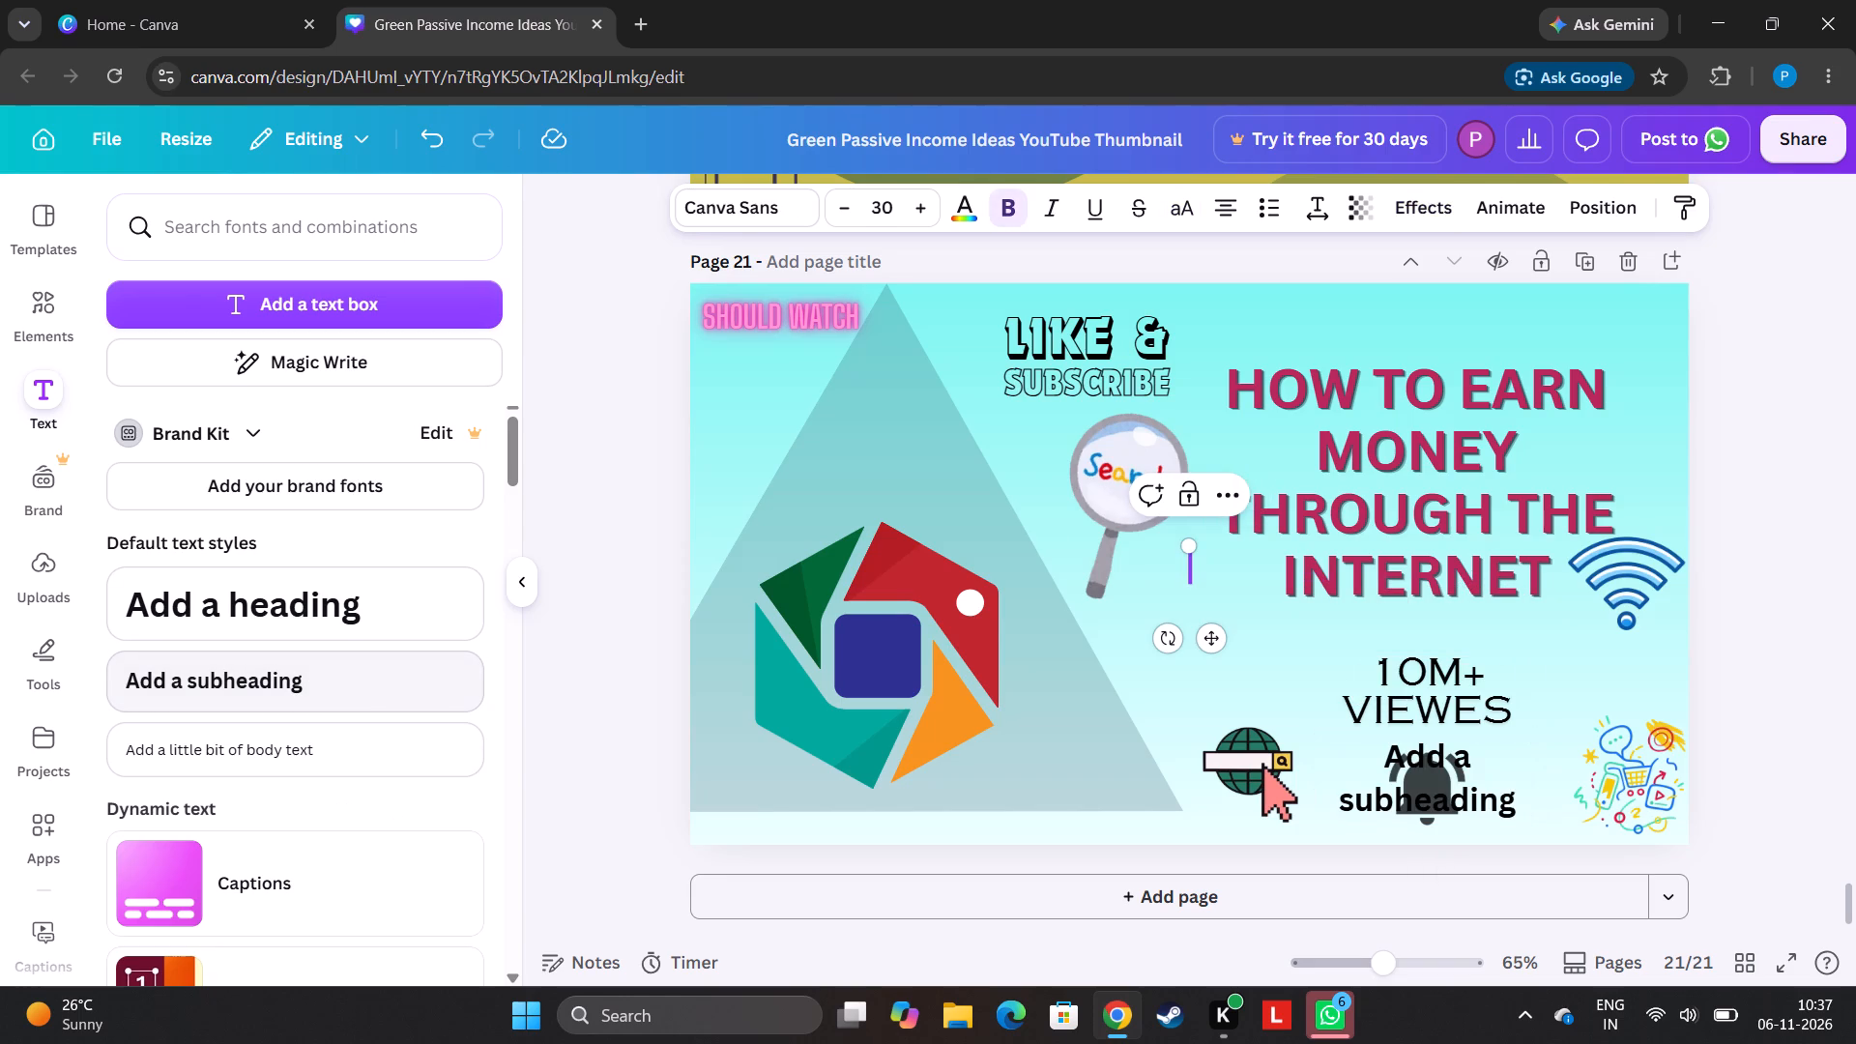
text(in)
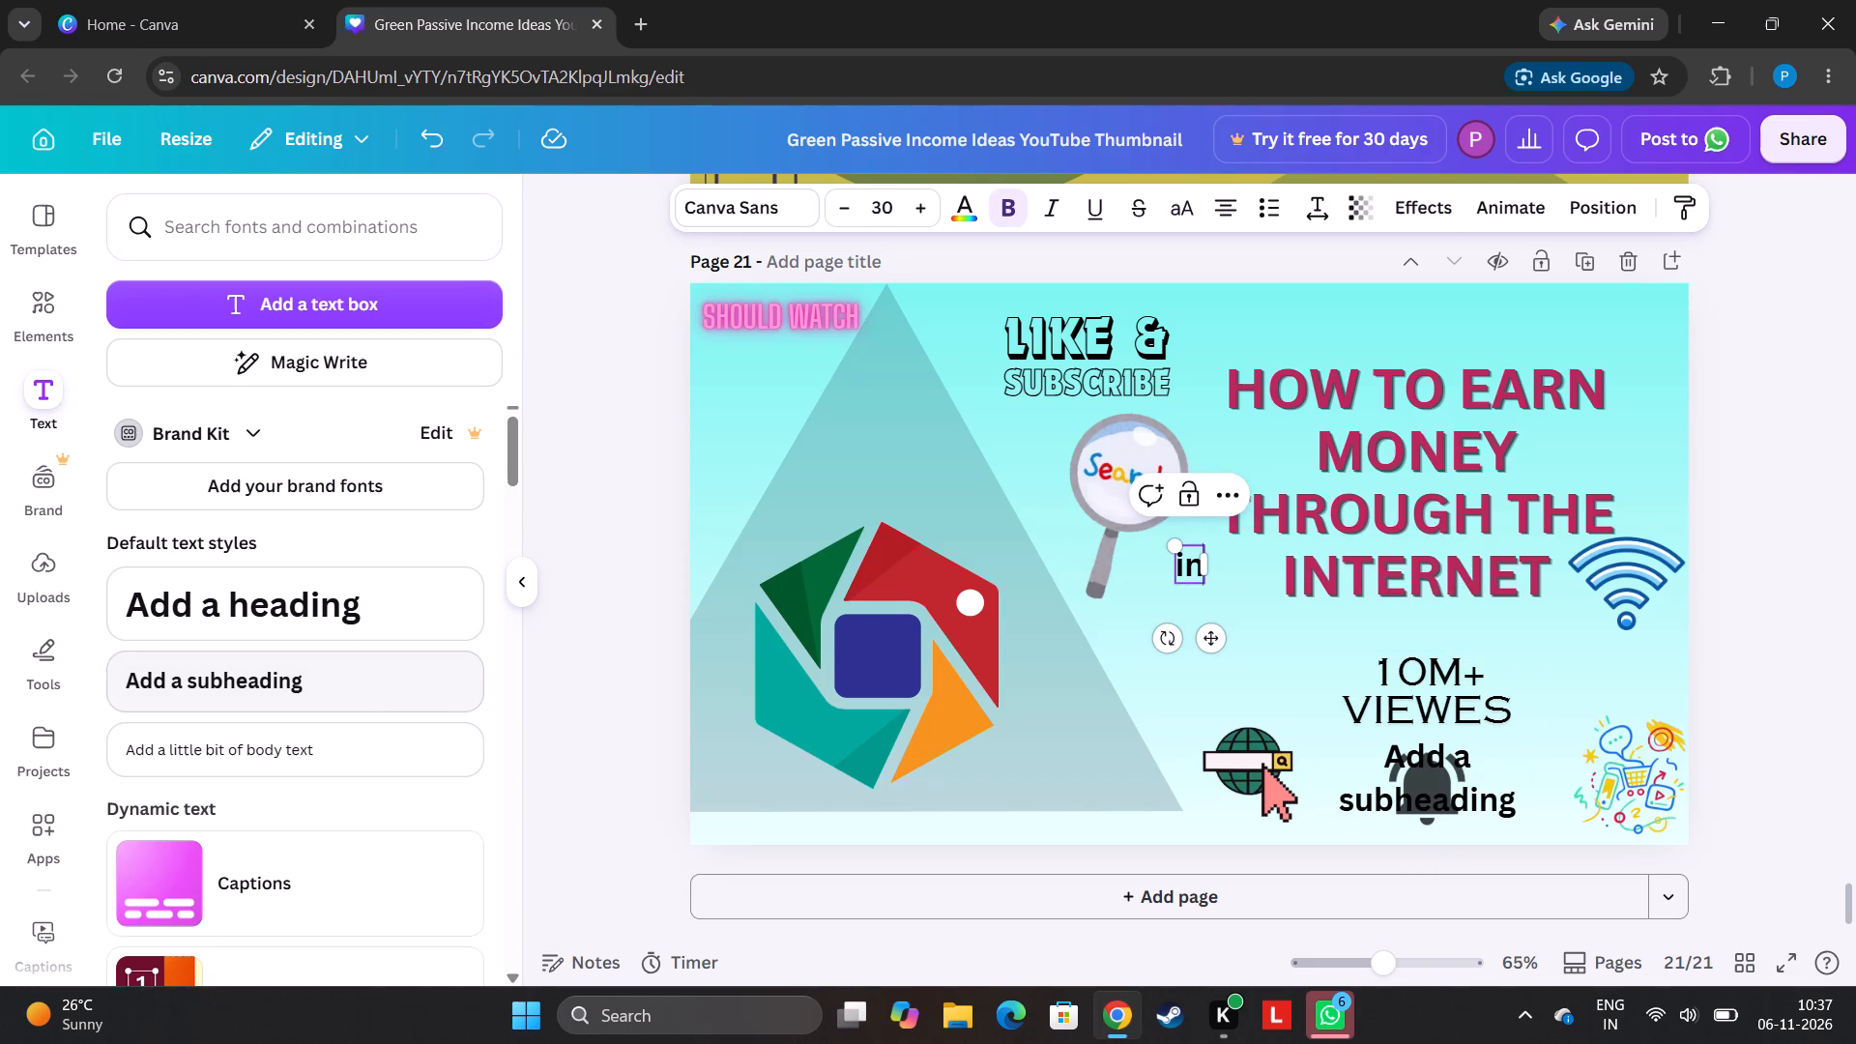
key(space)
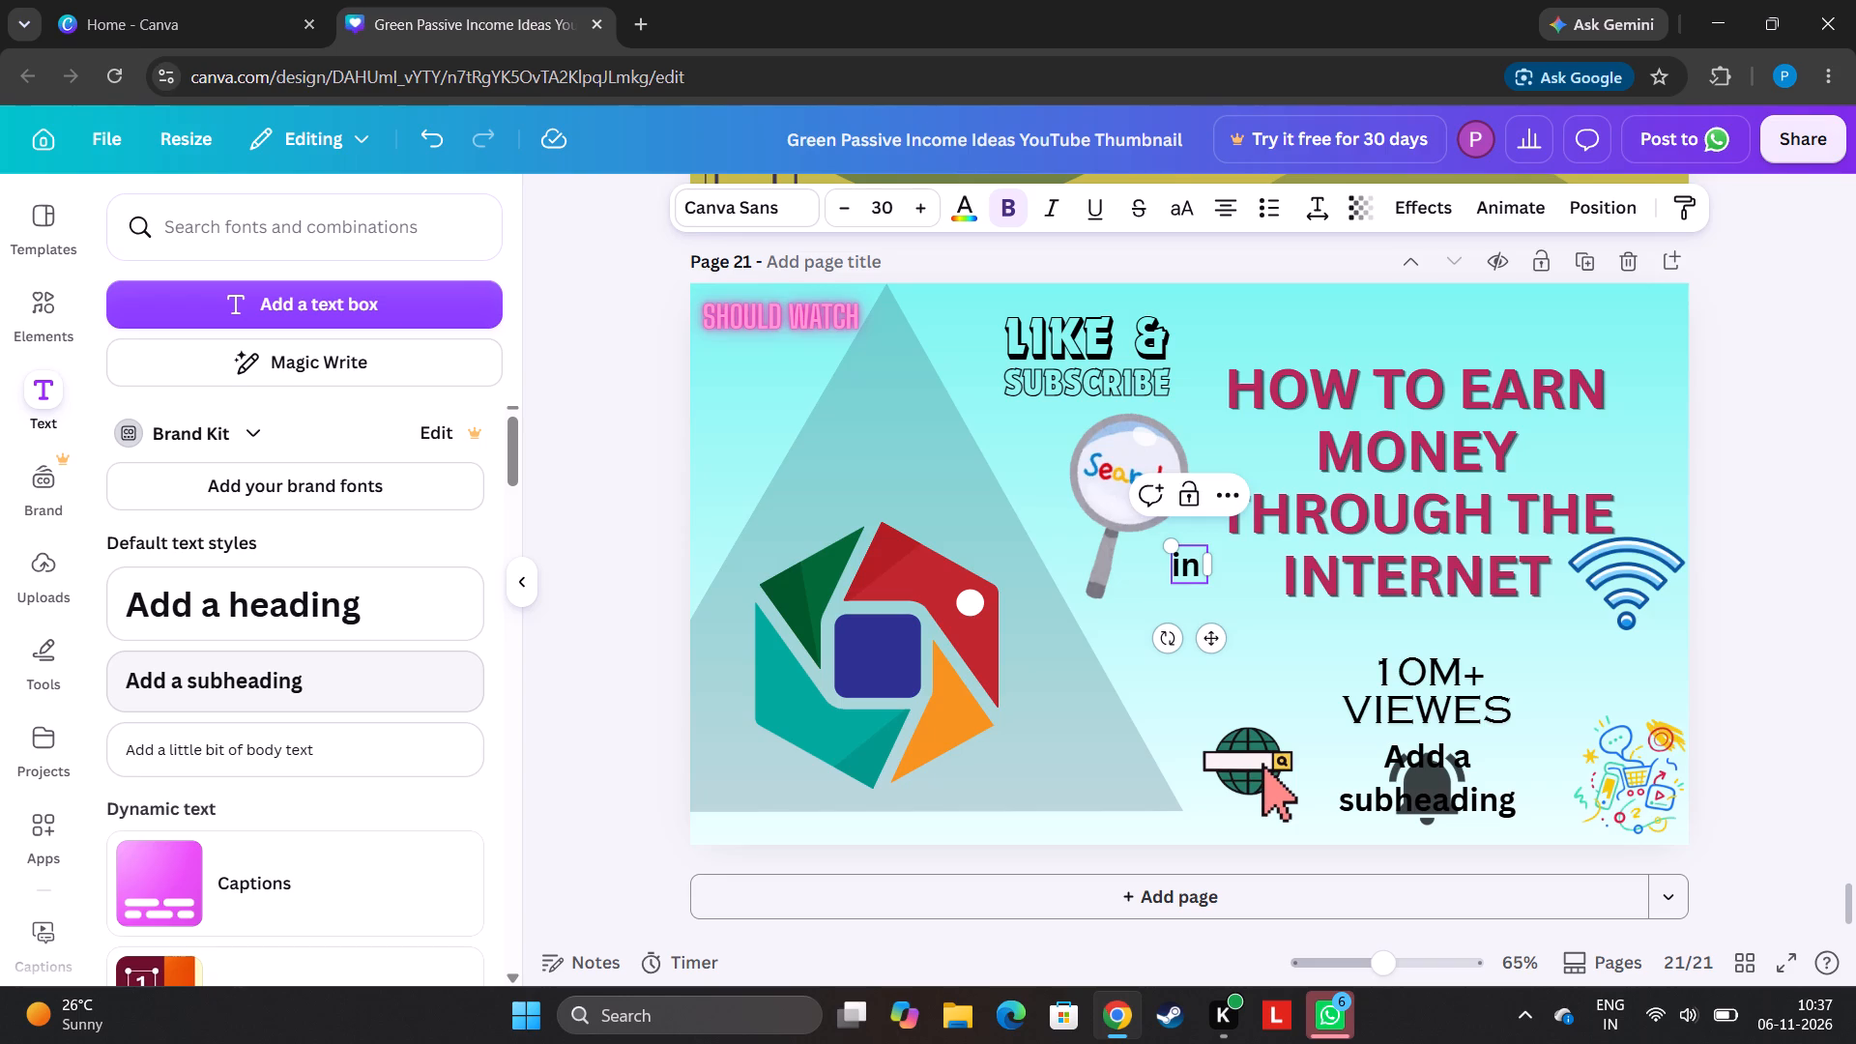
key(2)
key(0)
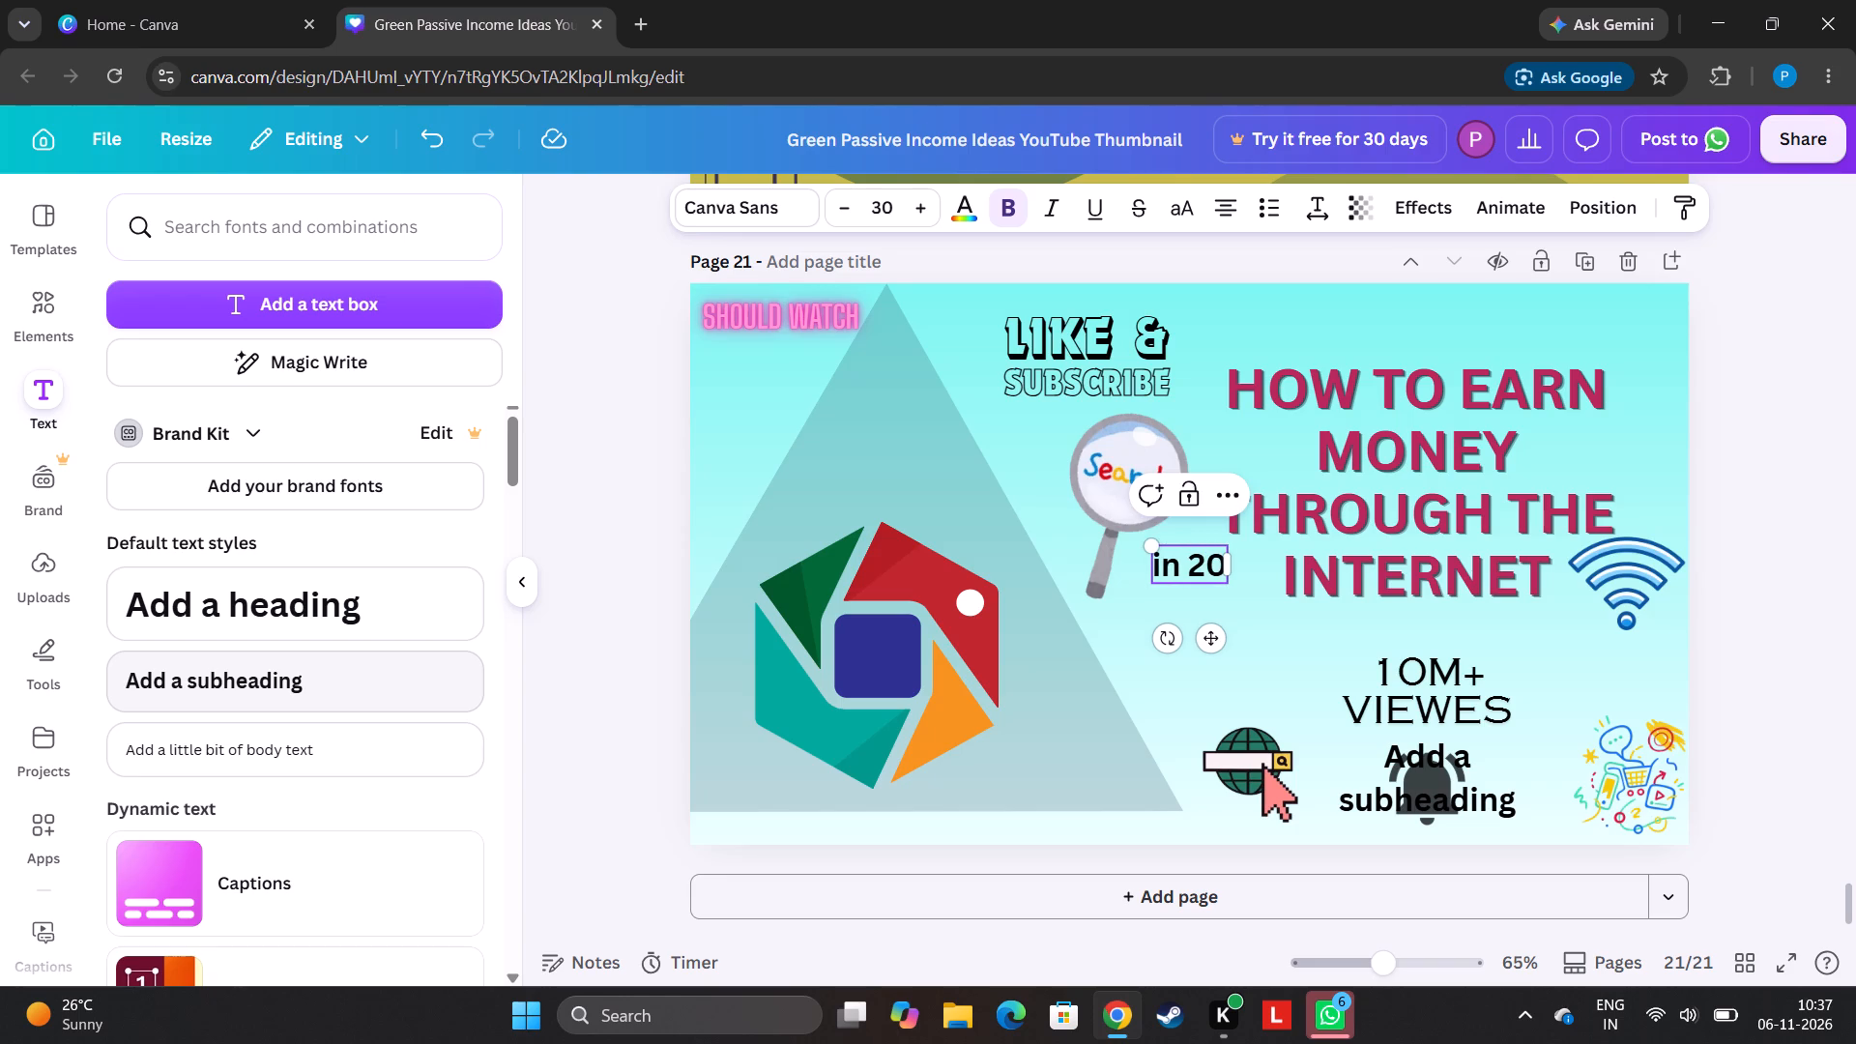
key(2)
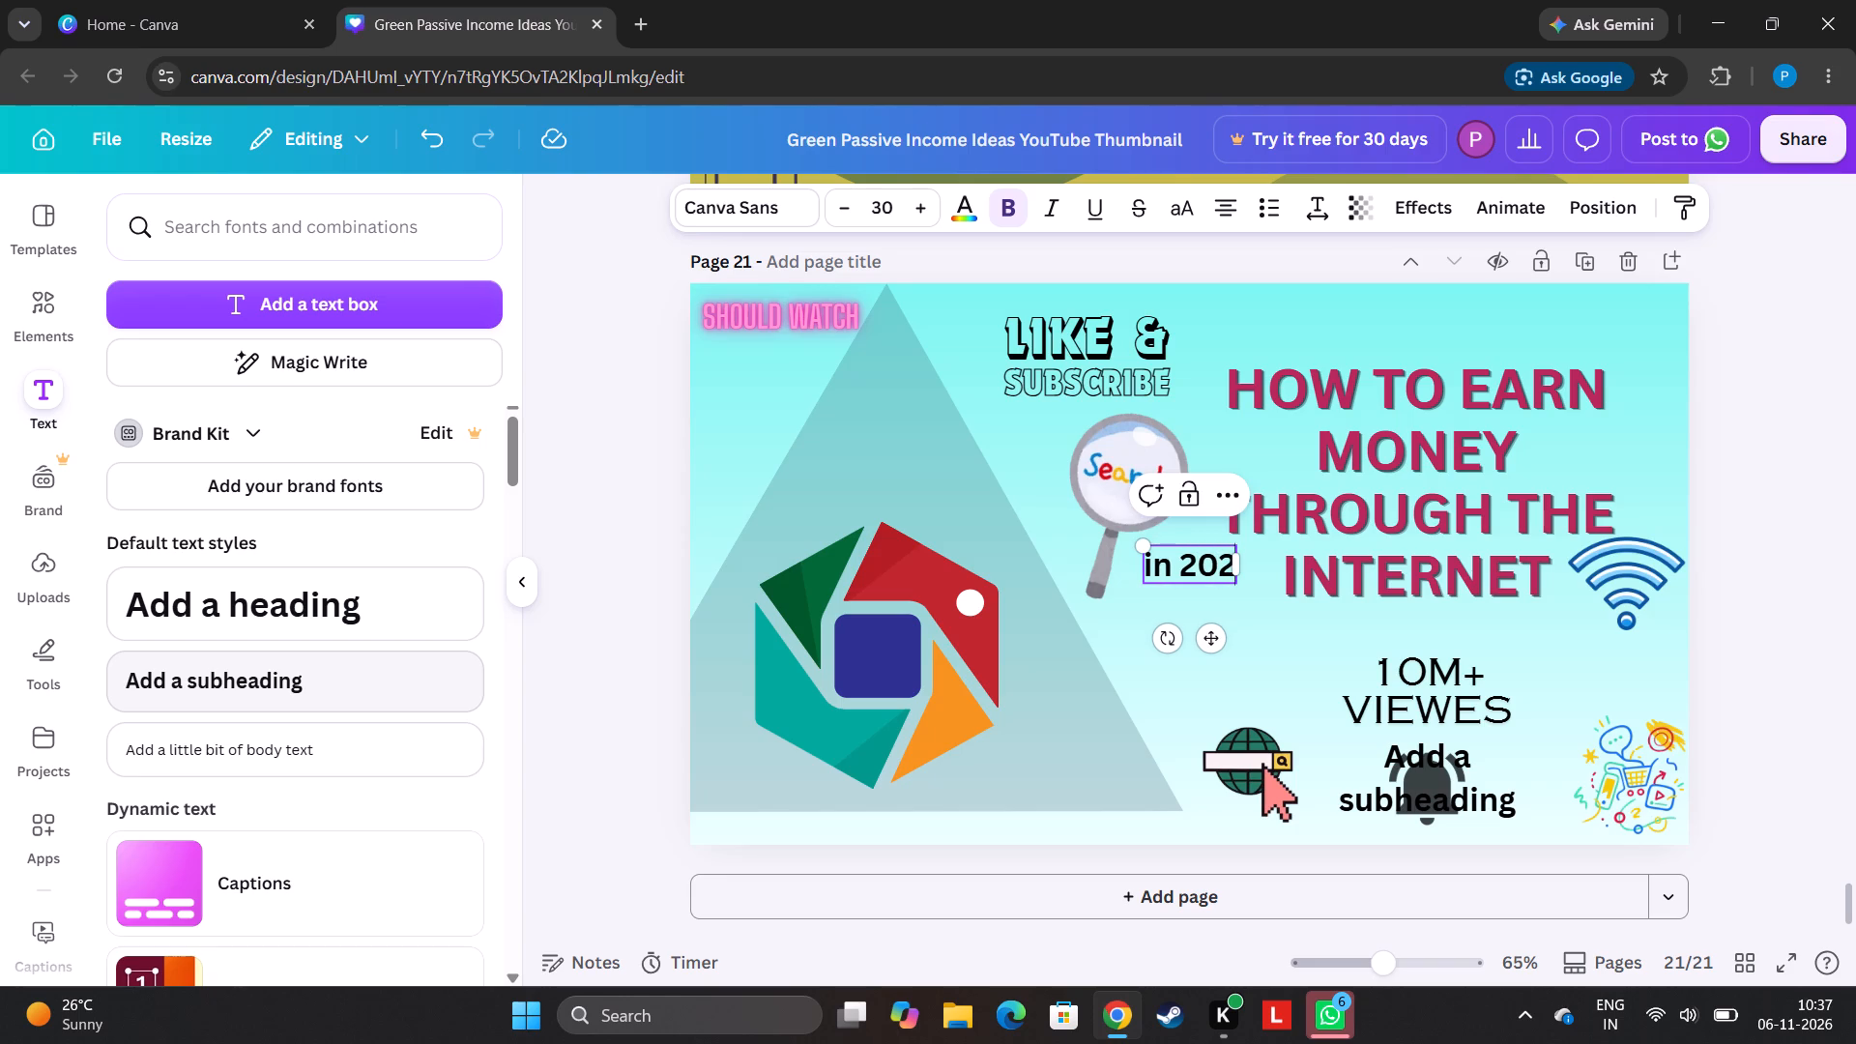
text(6)
key(space)
text(don)
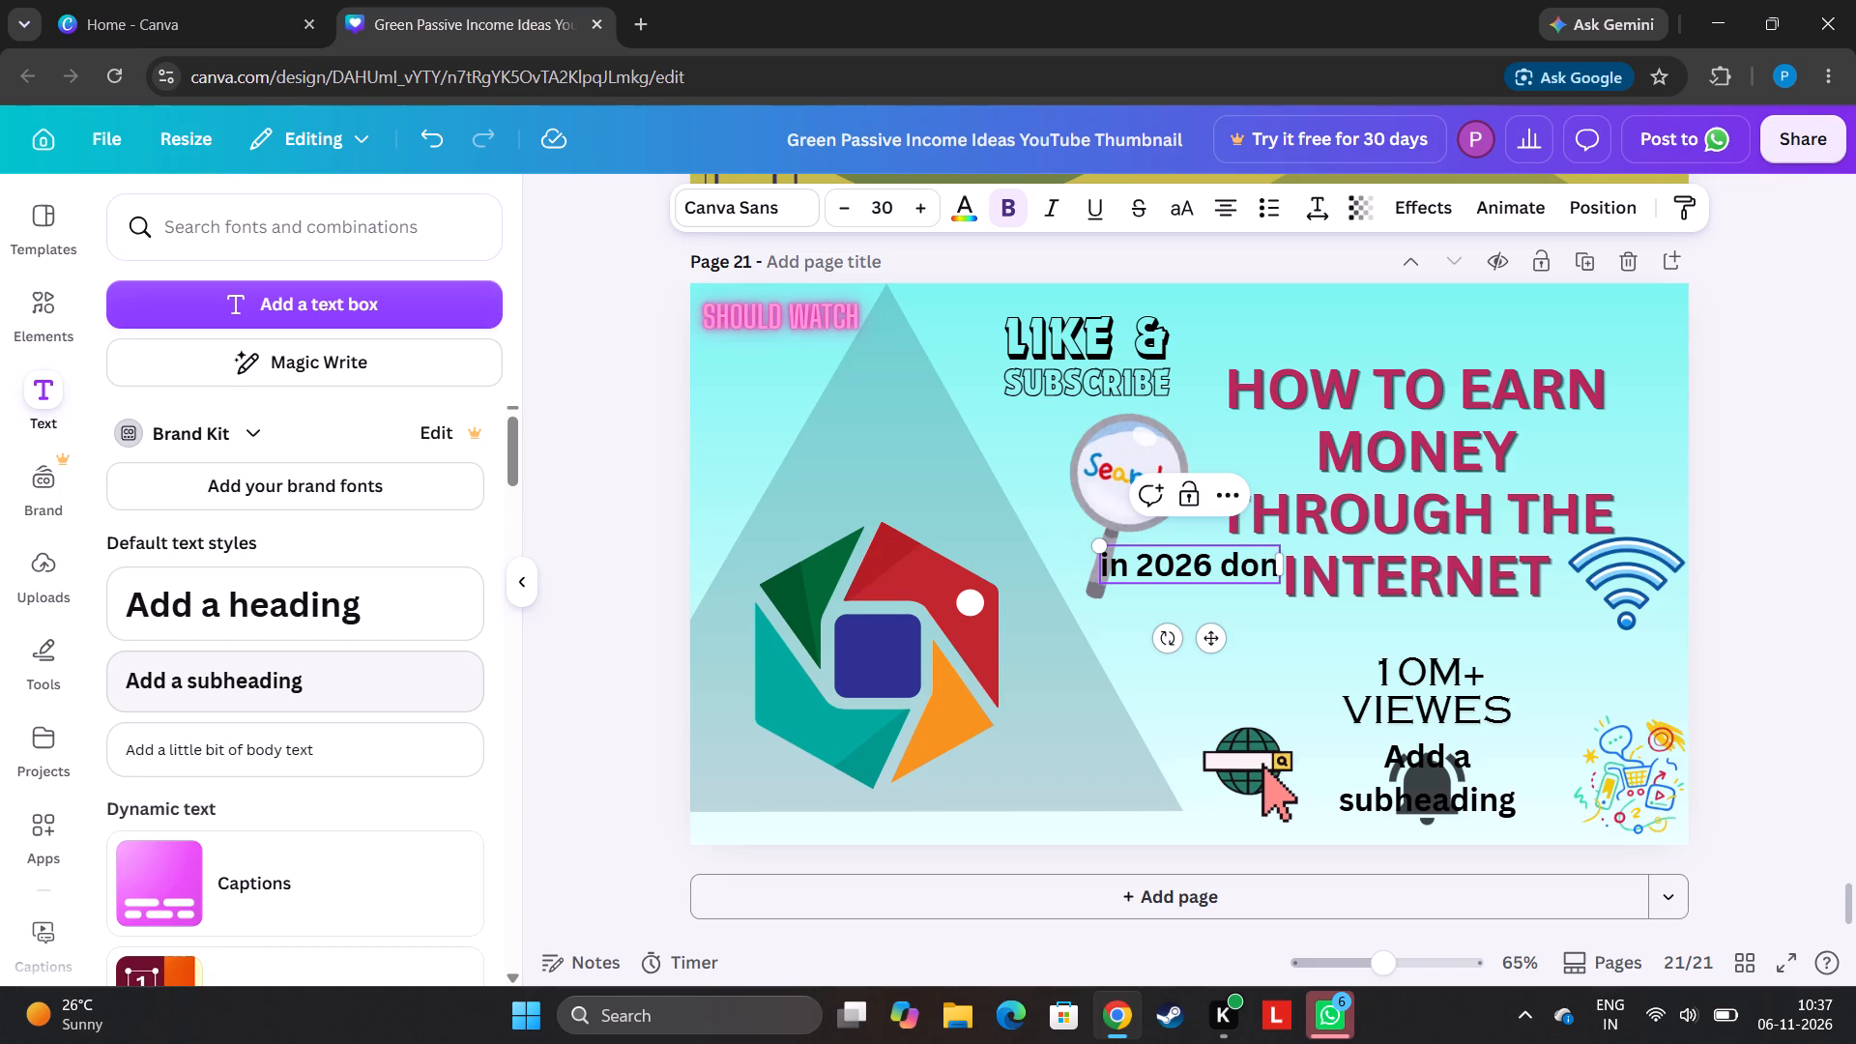
text(t)
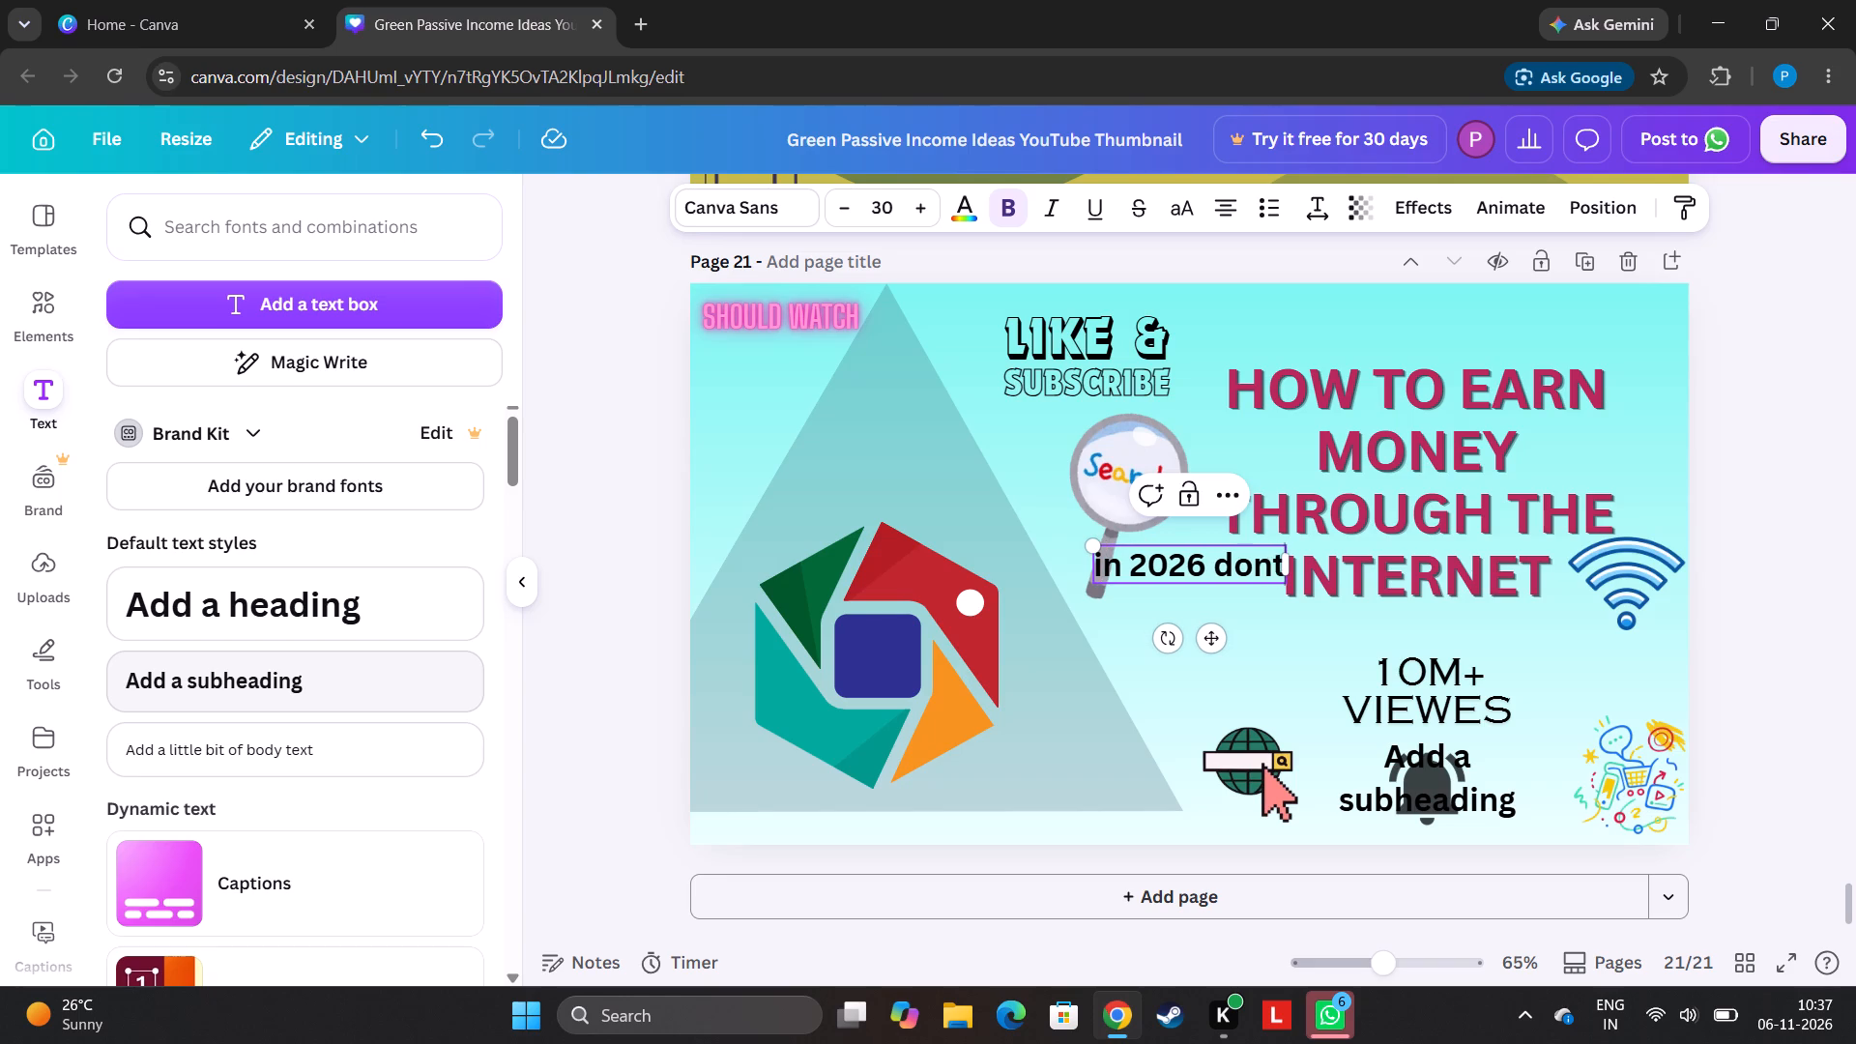
key(space)
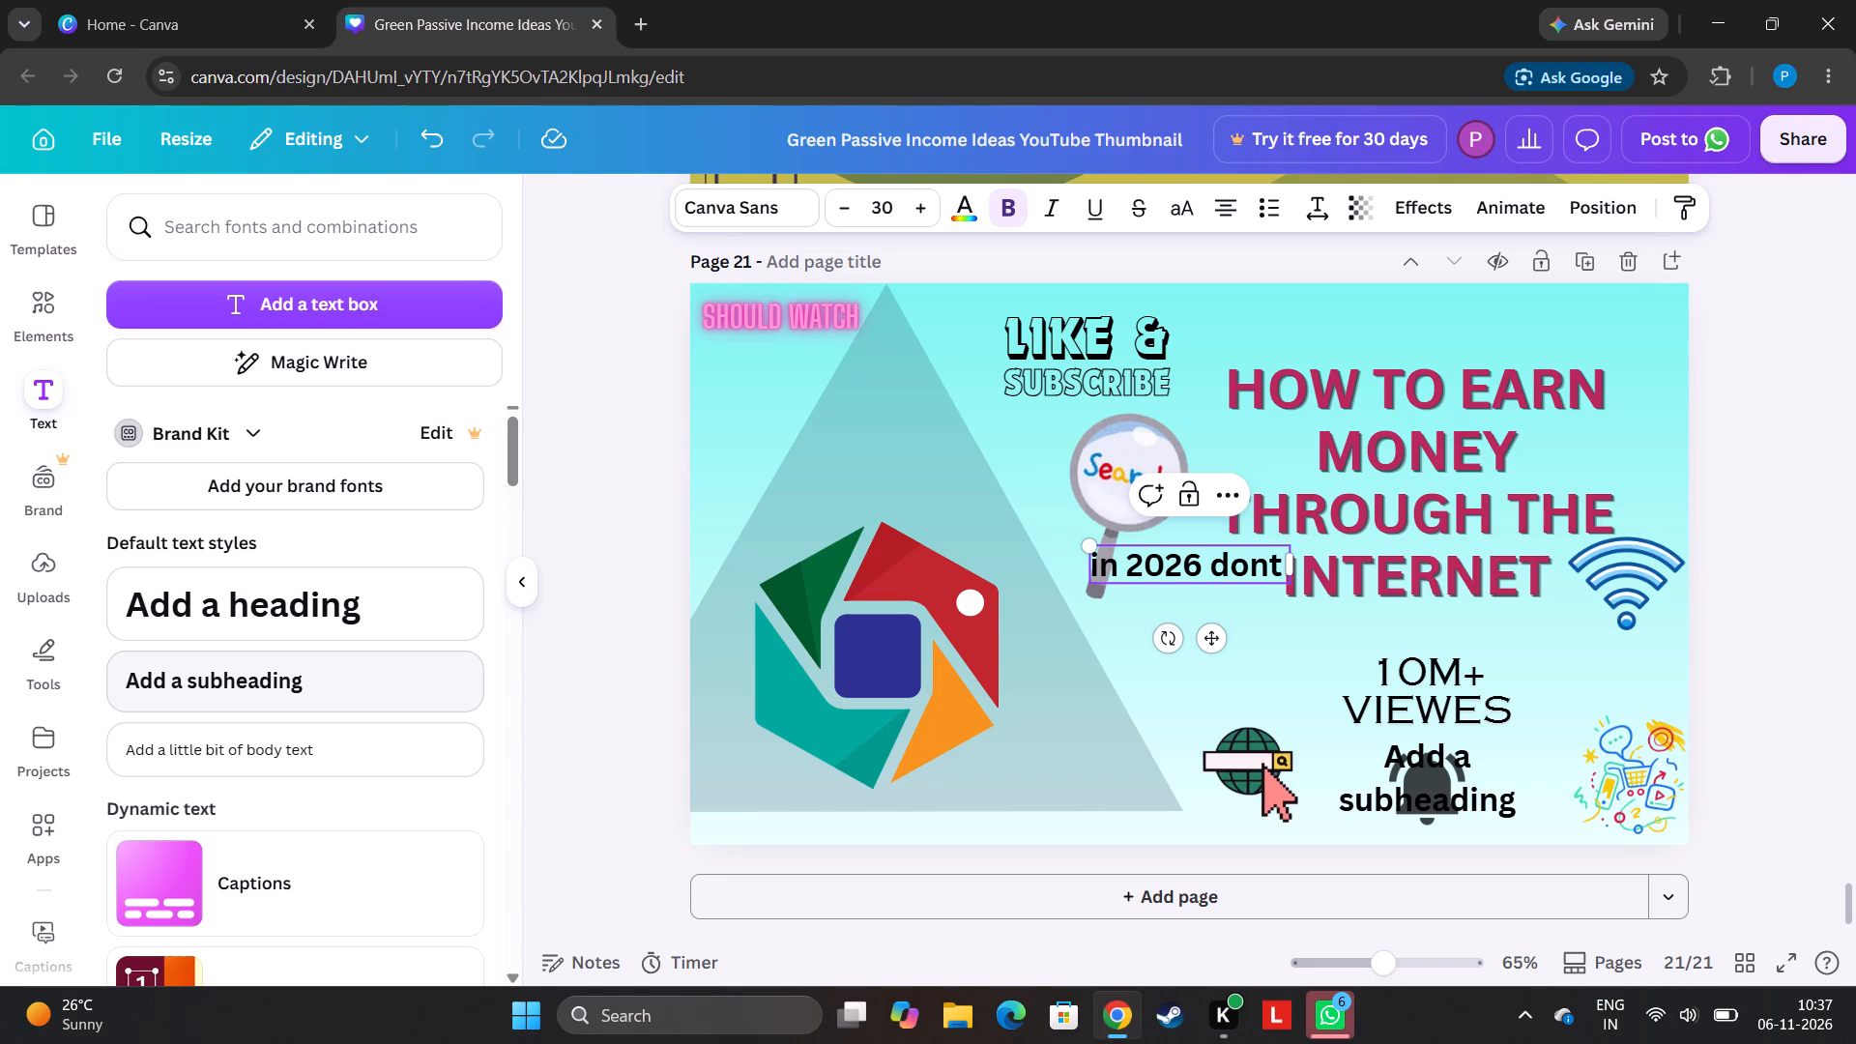
key(m)
key(i)
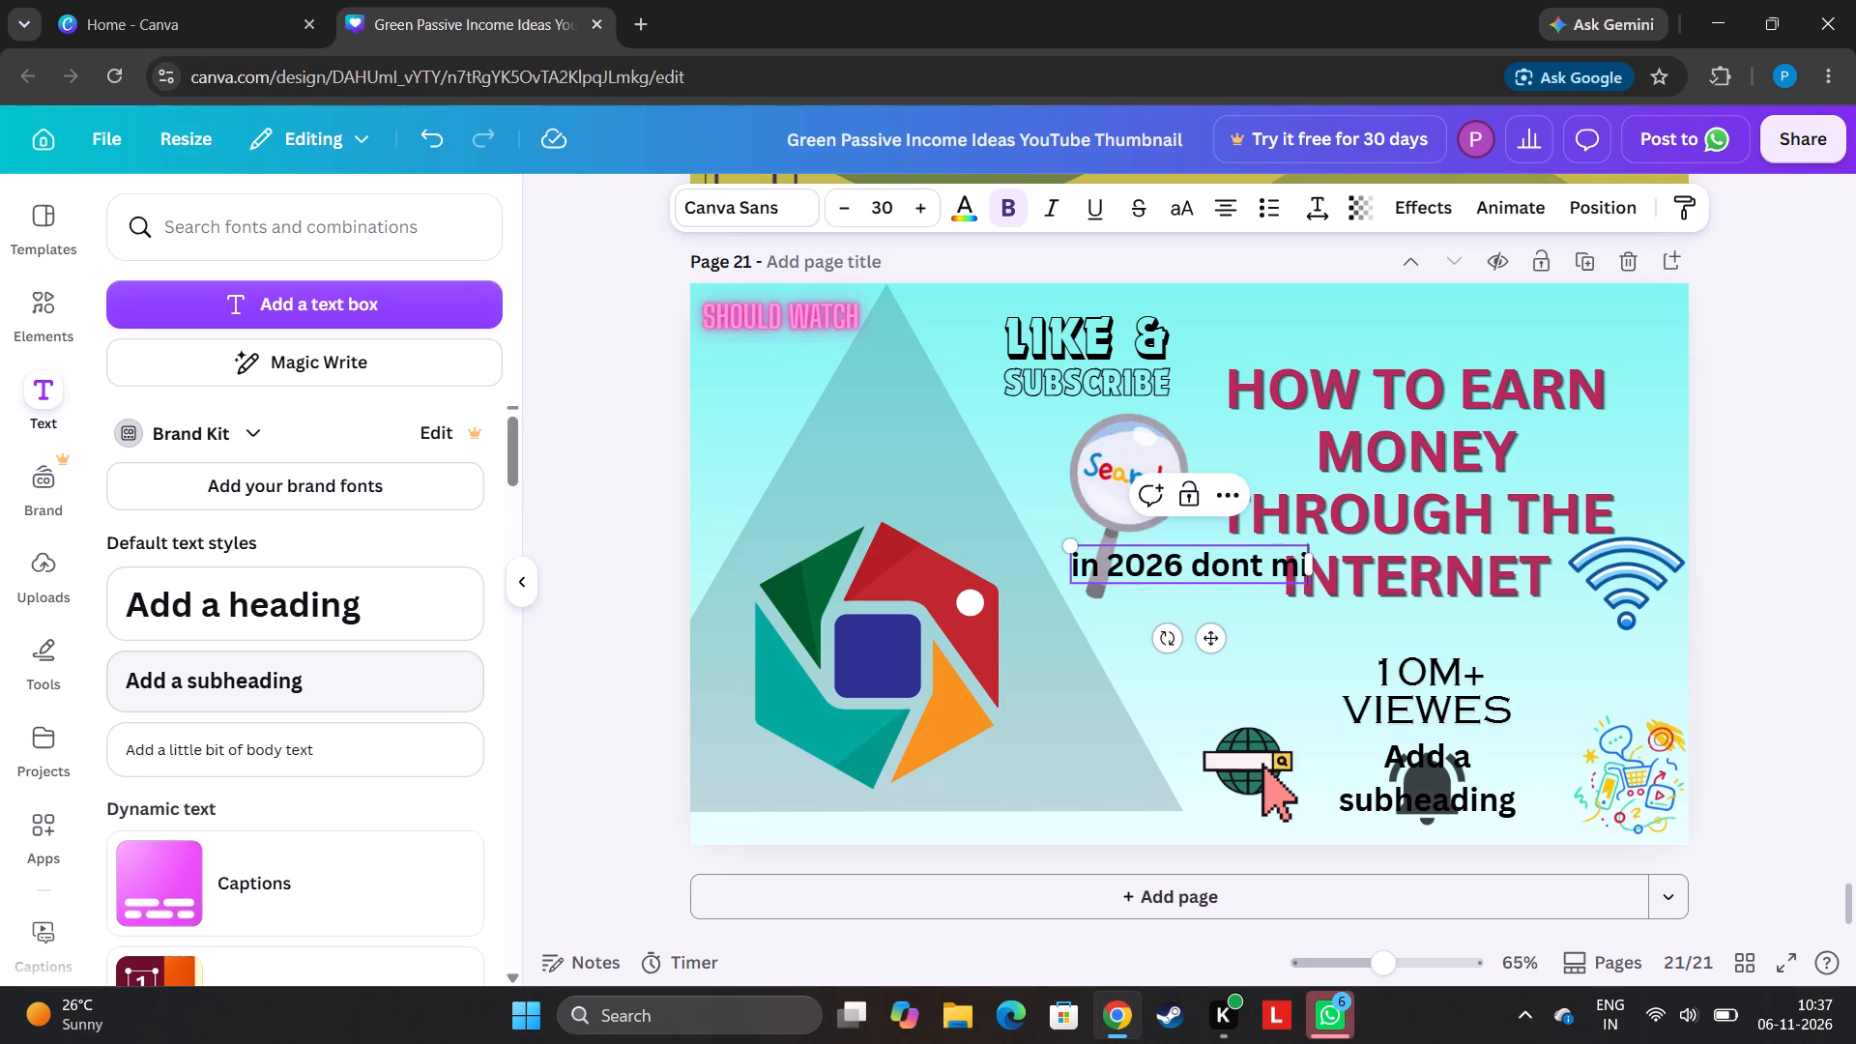
text(ss)
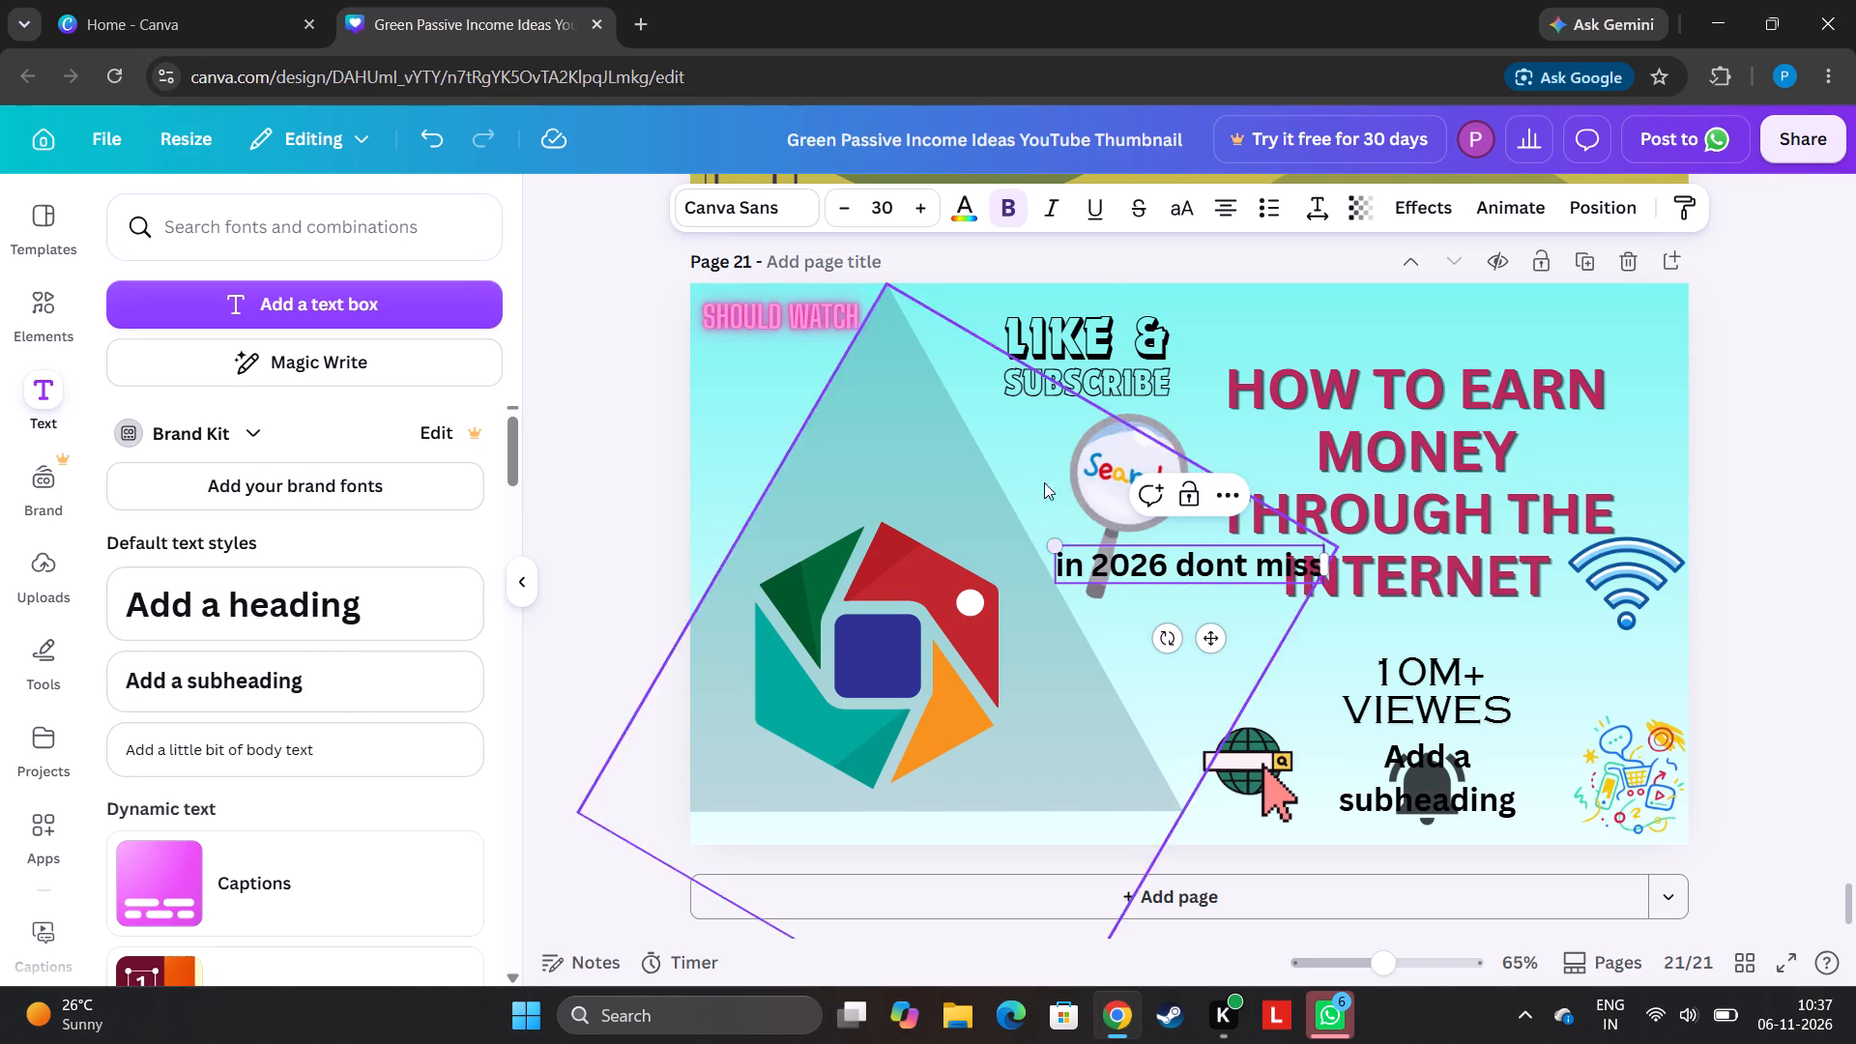
Convert the "in 2026 dont miss" subheading to uppercase and place it centrally above the "HOW TO EARN MONEY" heading.
click(1183, 215)
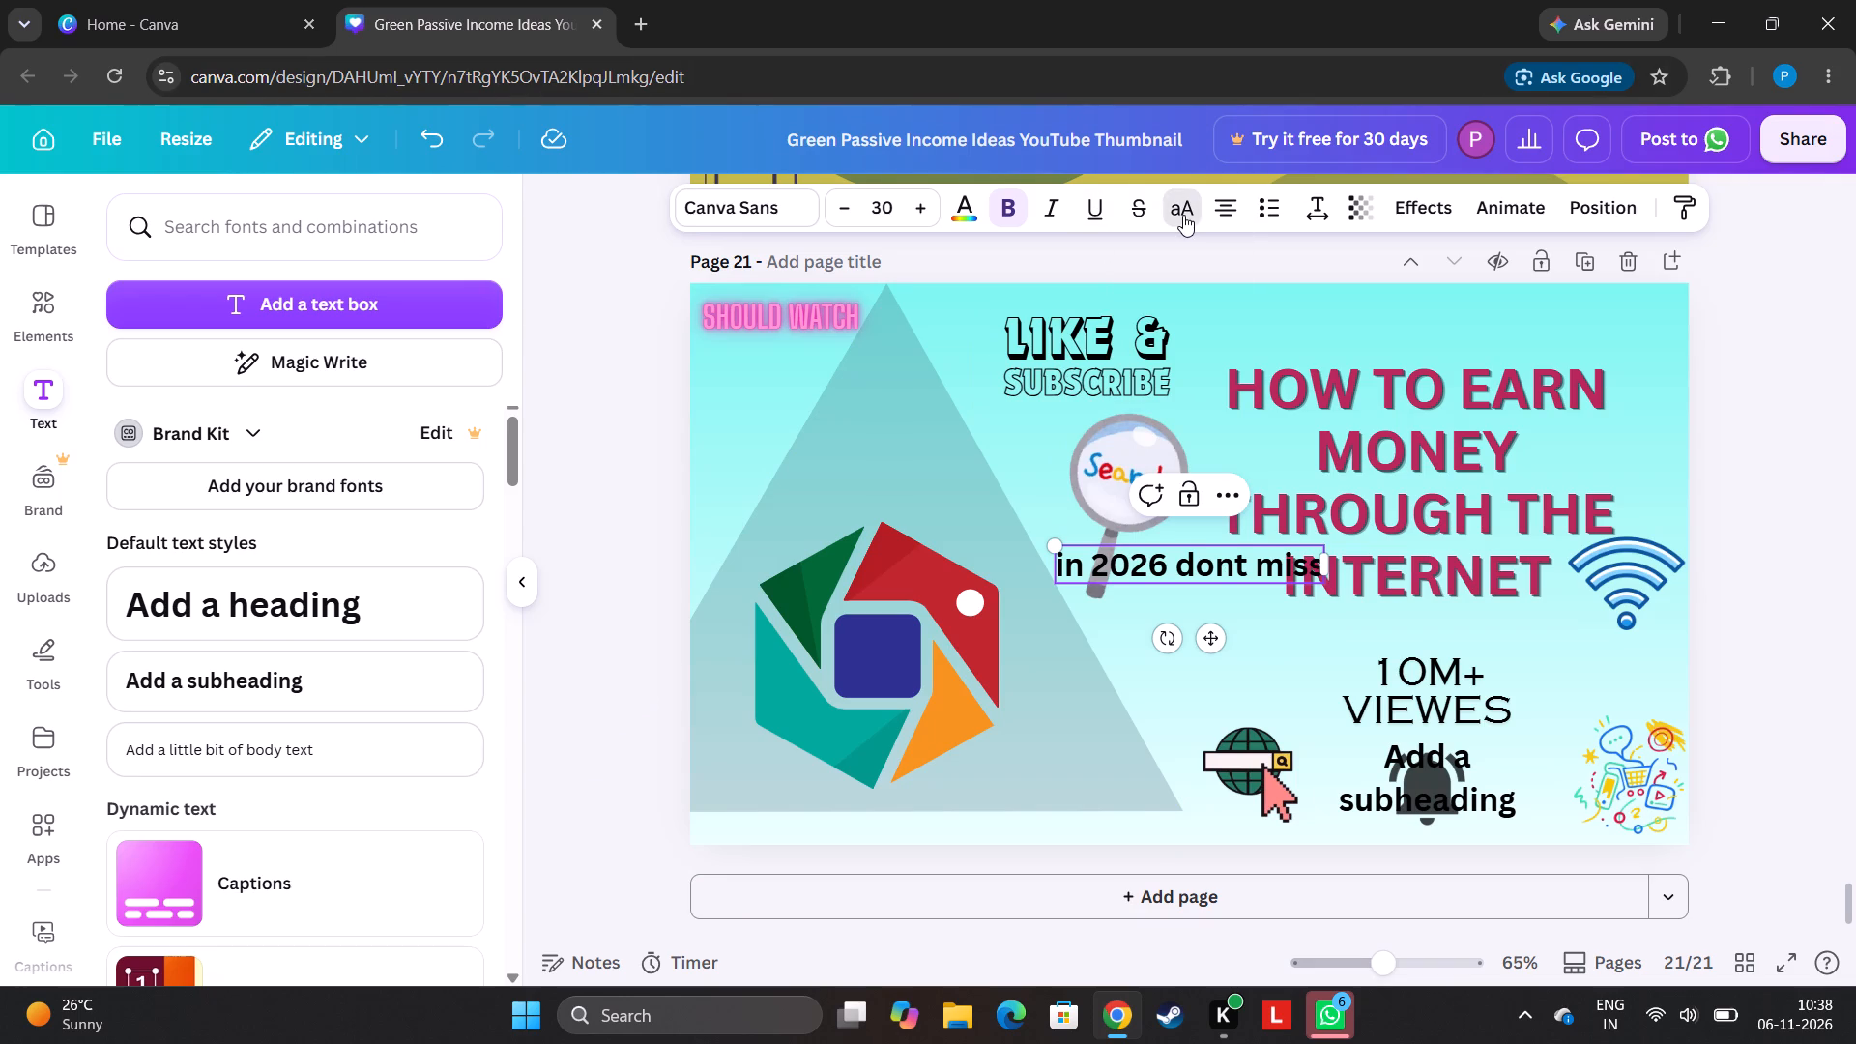
click(1755, 515)
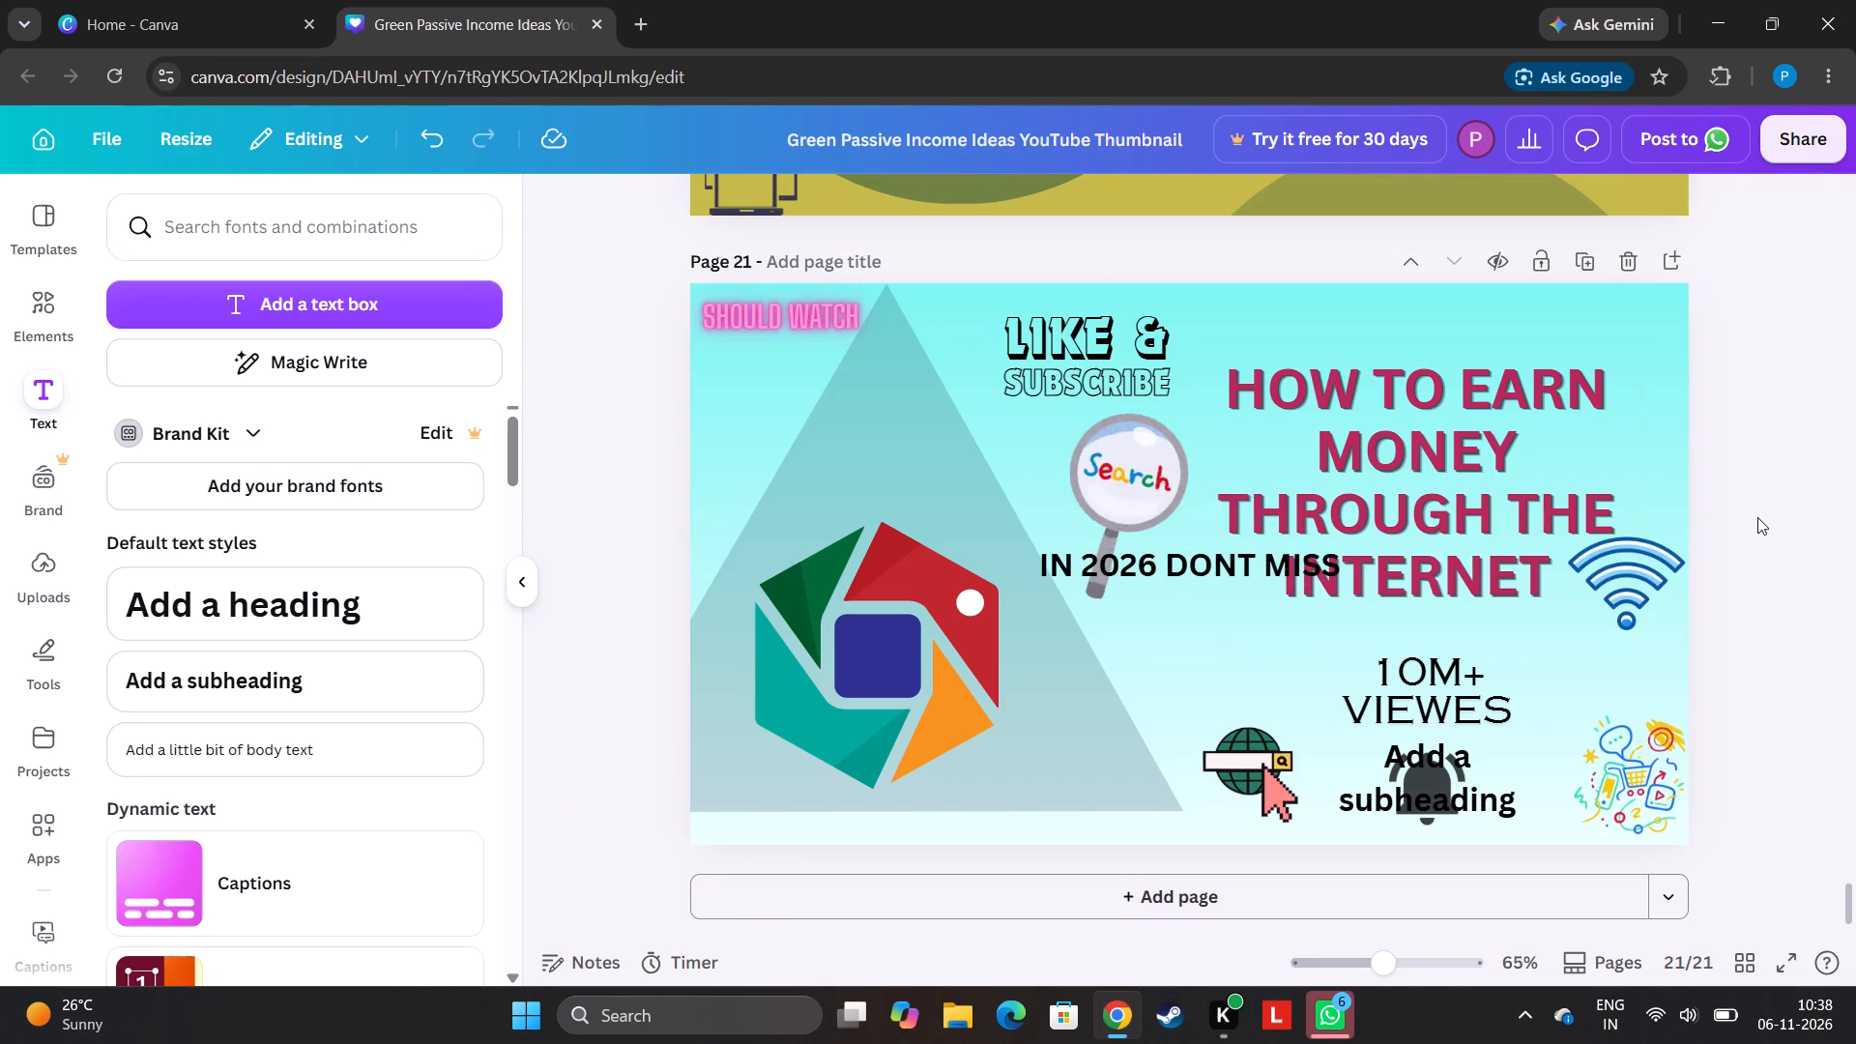
drag(1135, 552, 1322, 286)
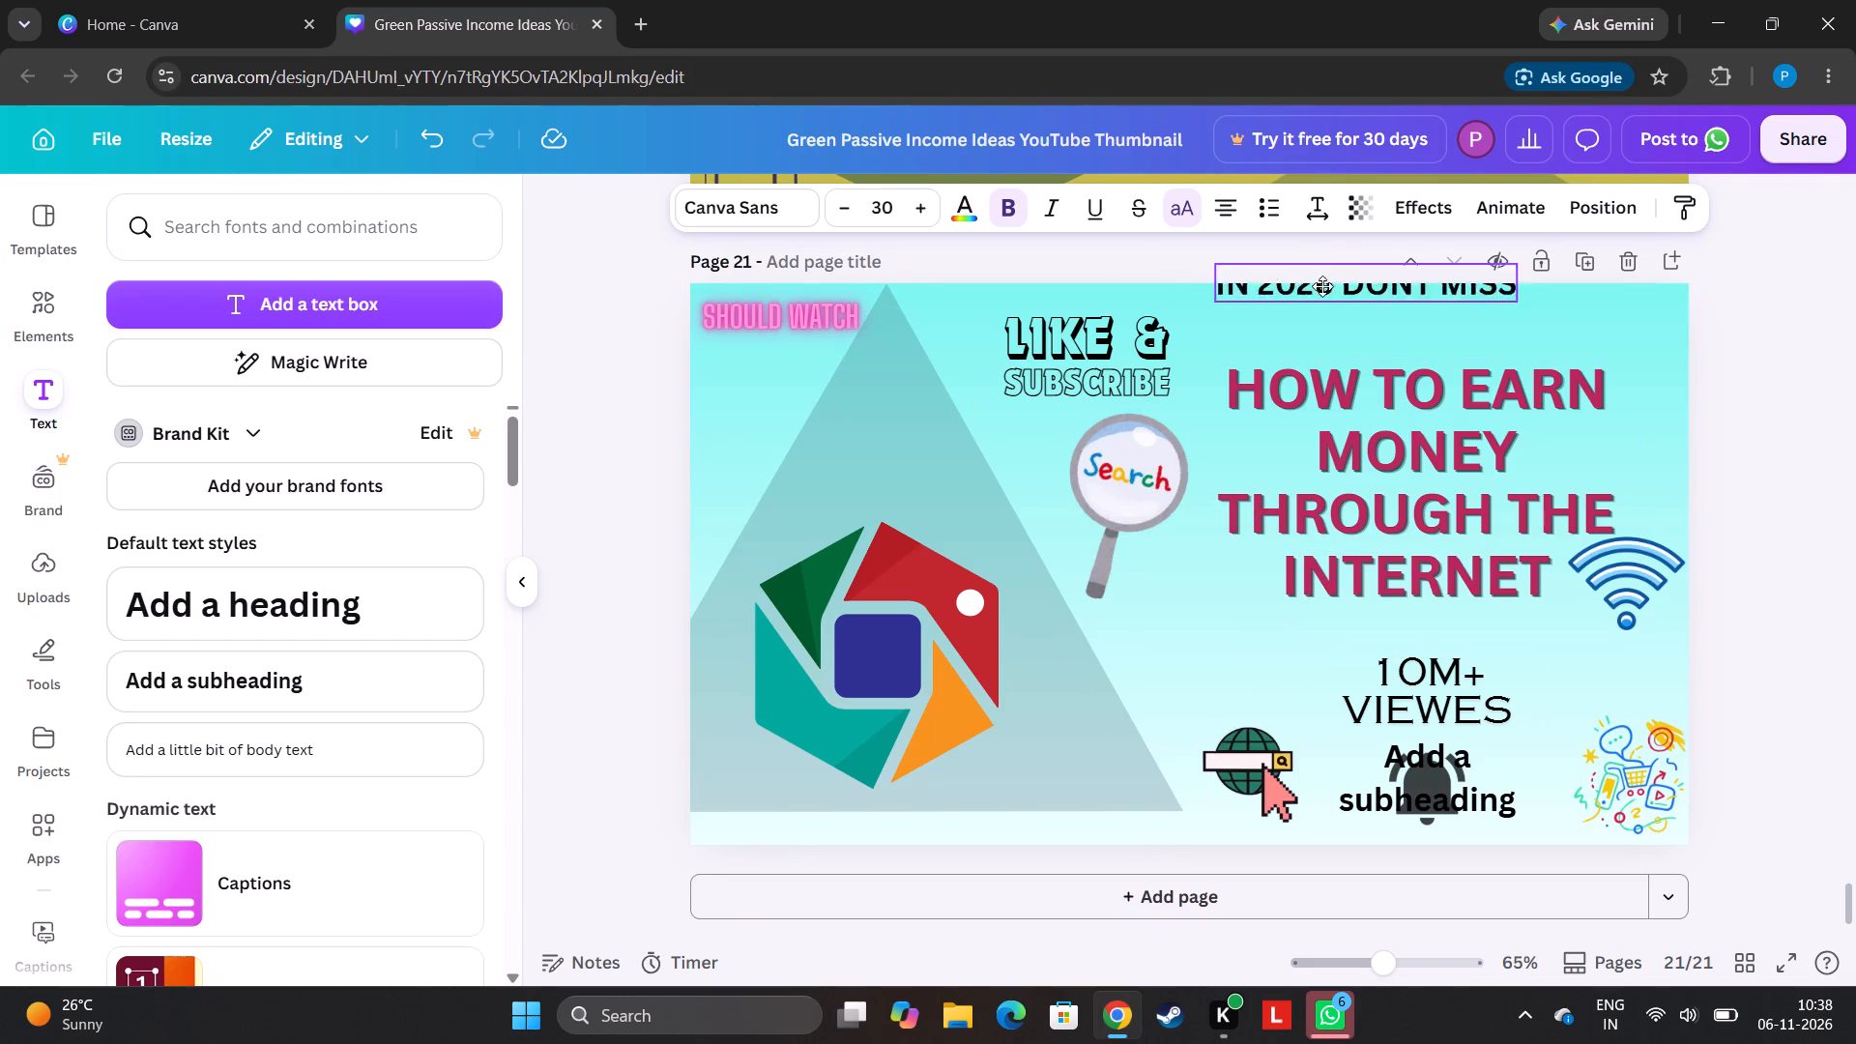
drag(1322, 286, 1384, 307)
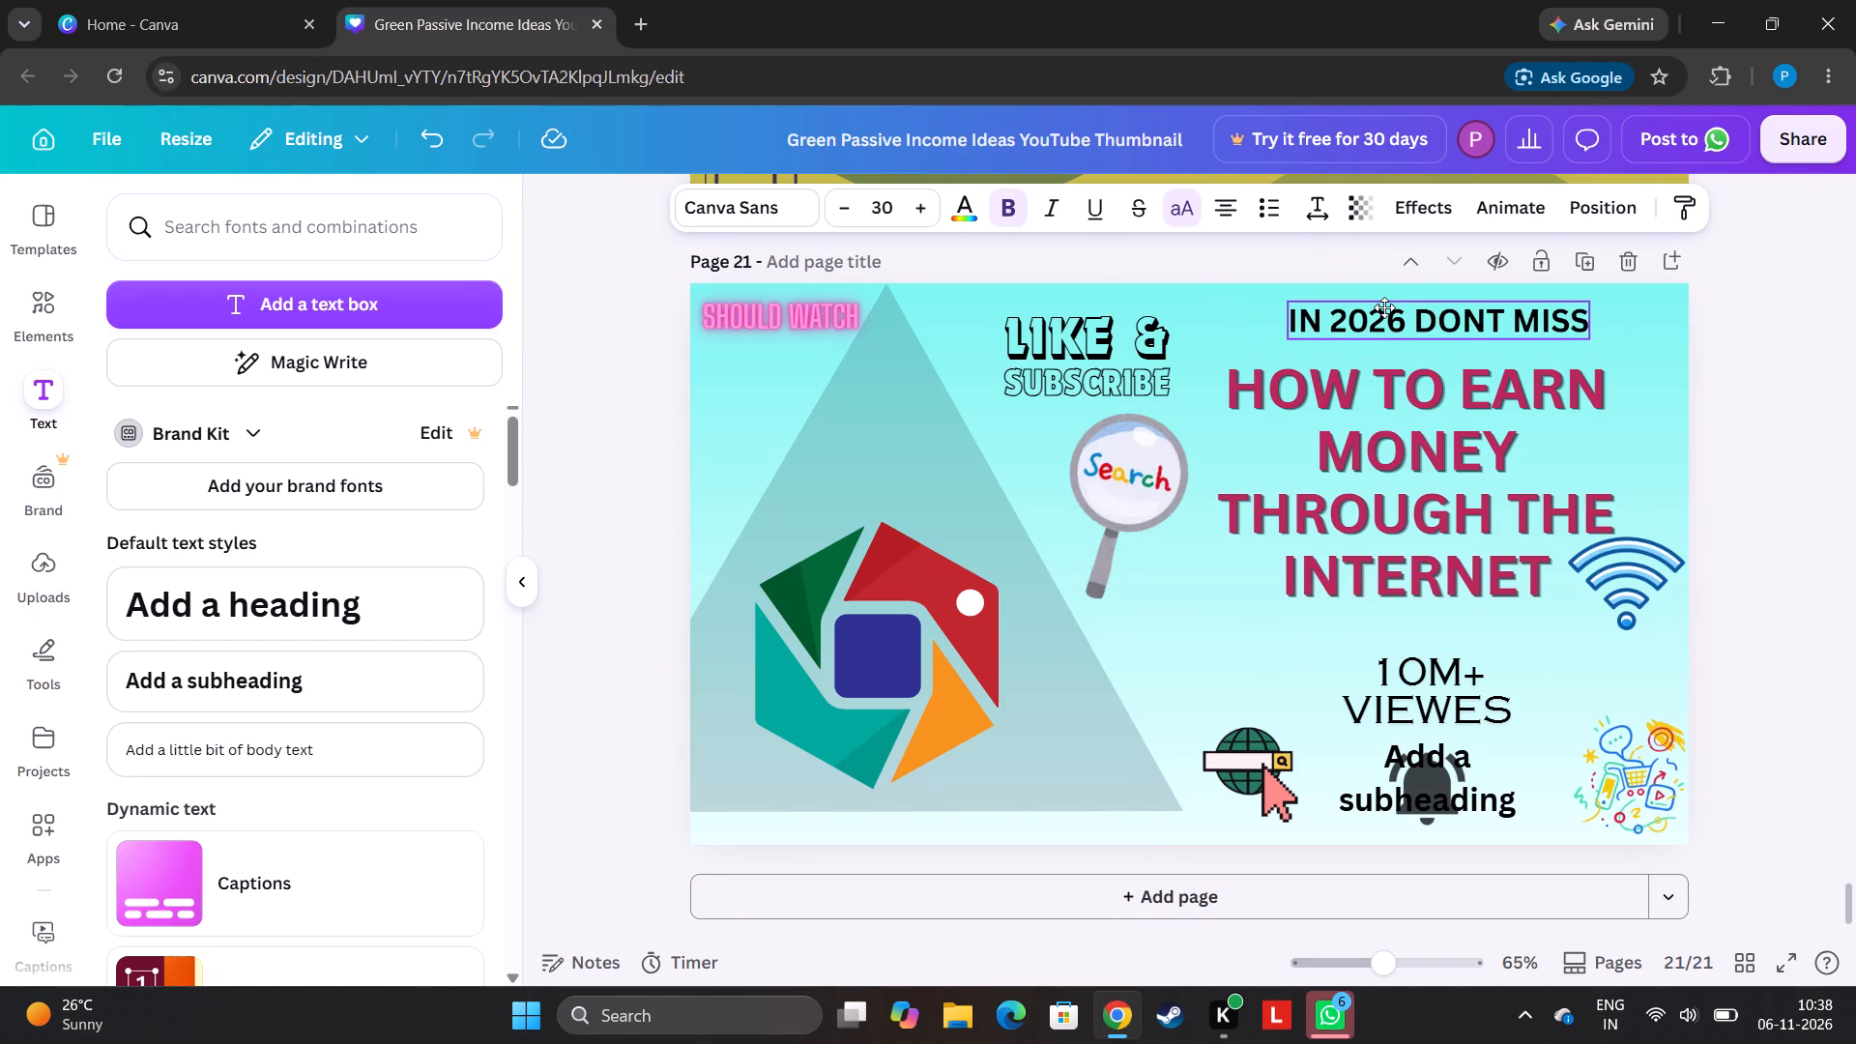
drag(1384, 307, 1378, 307)
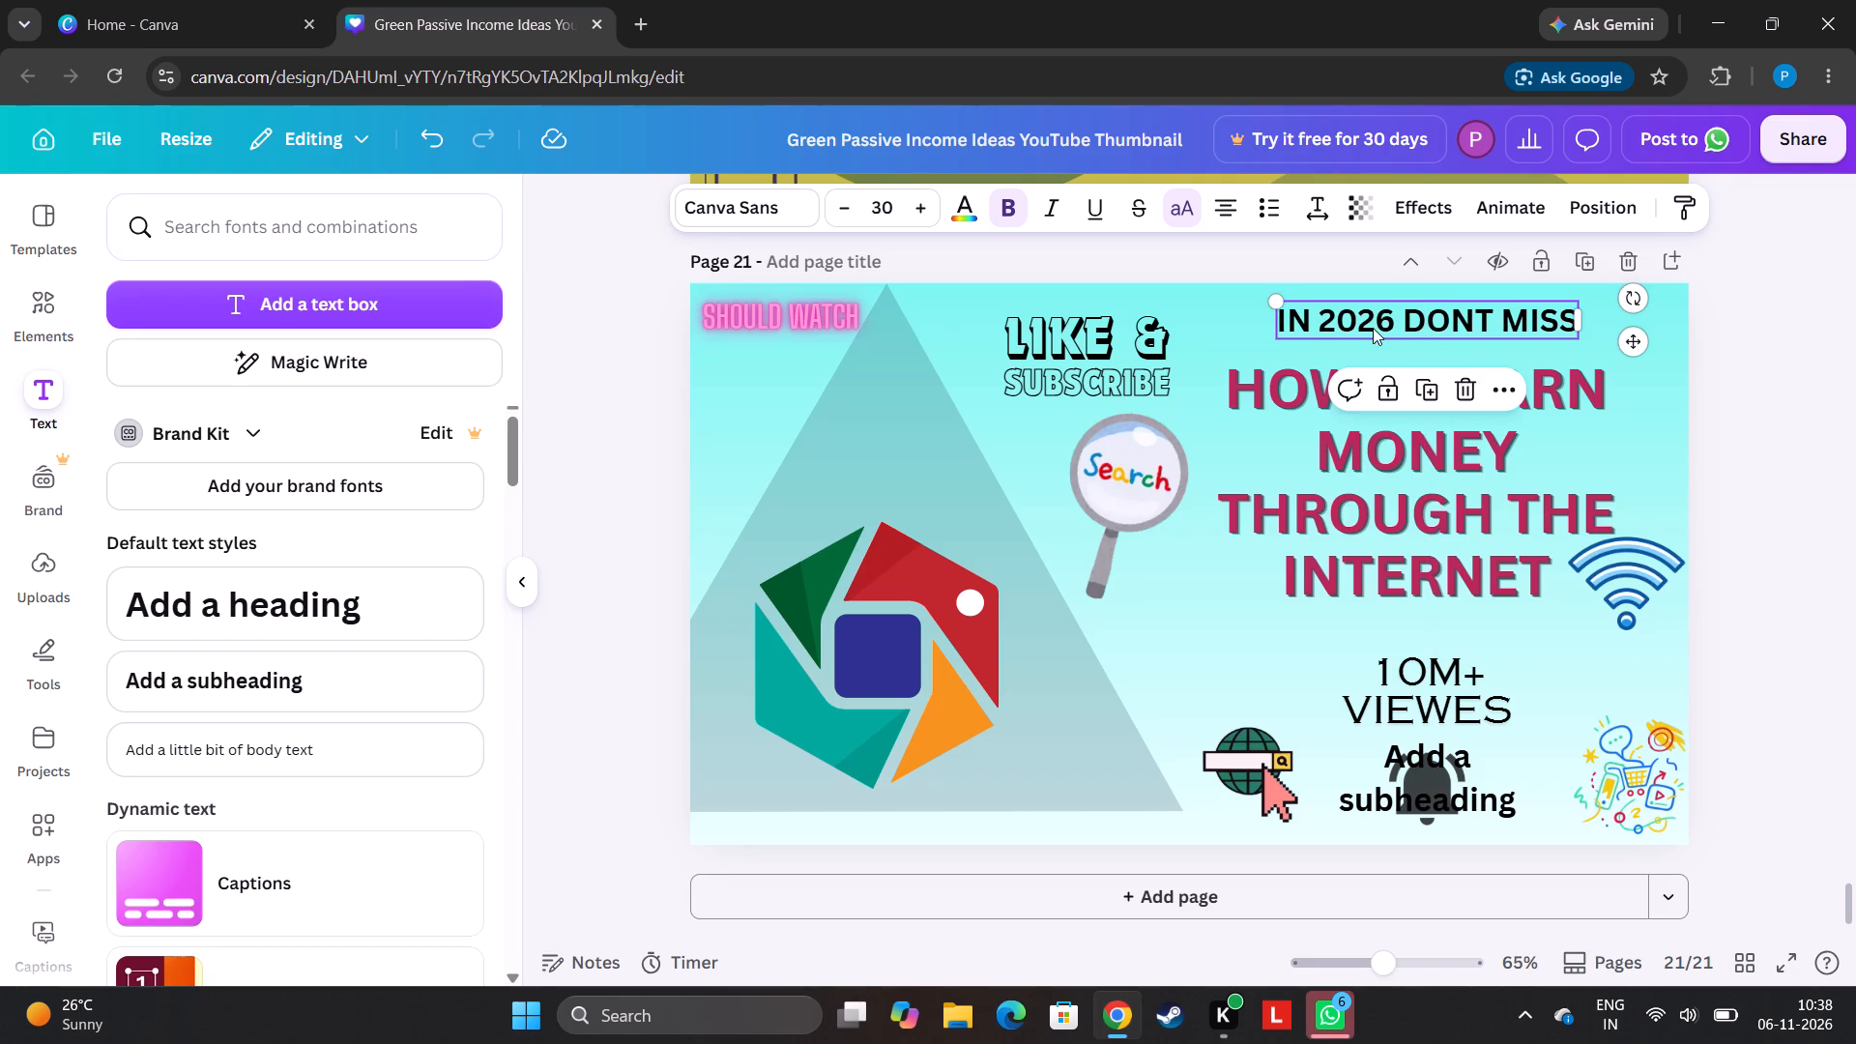
Shift the "LIKE & SUBSCRIBE" text and the main heading slightly left, enlarging the heading to about size 53.3.
click(1361, 581)
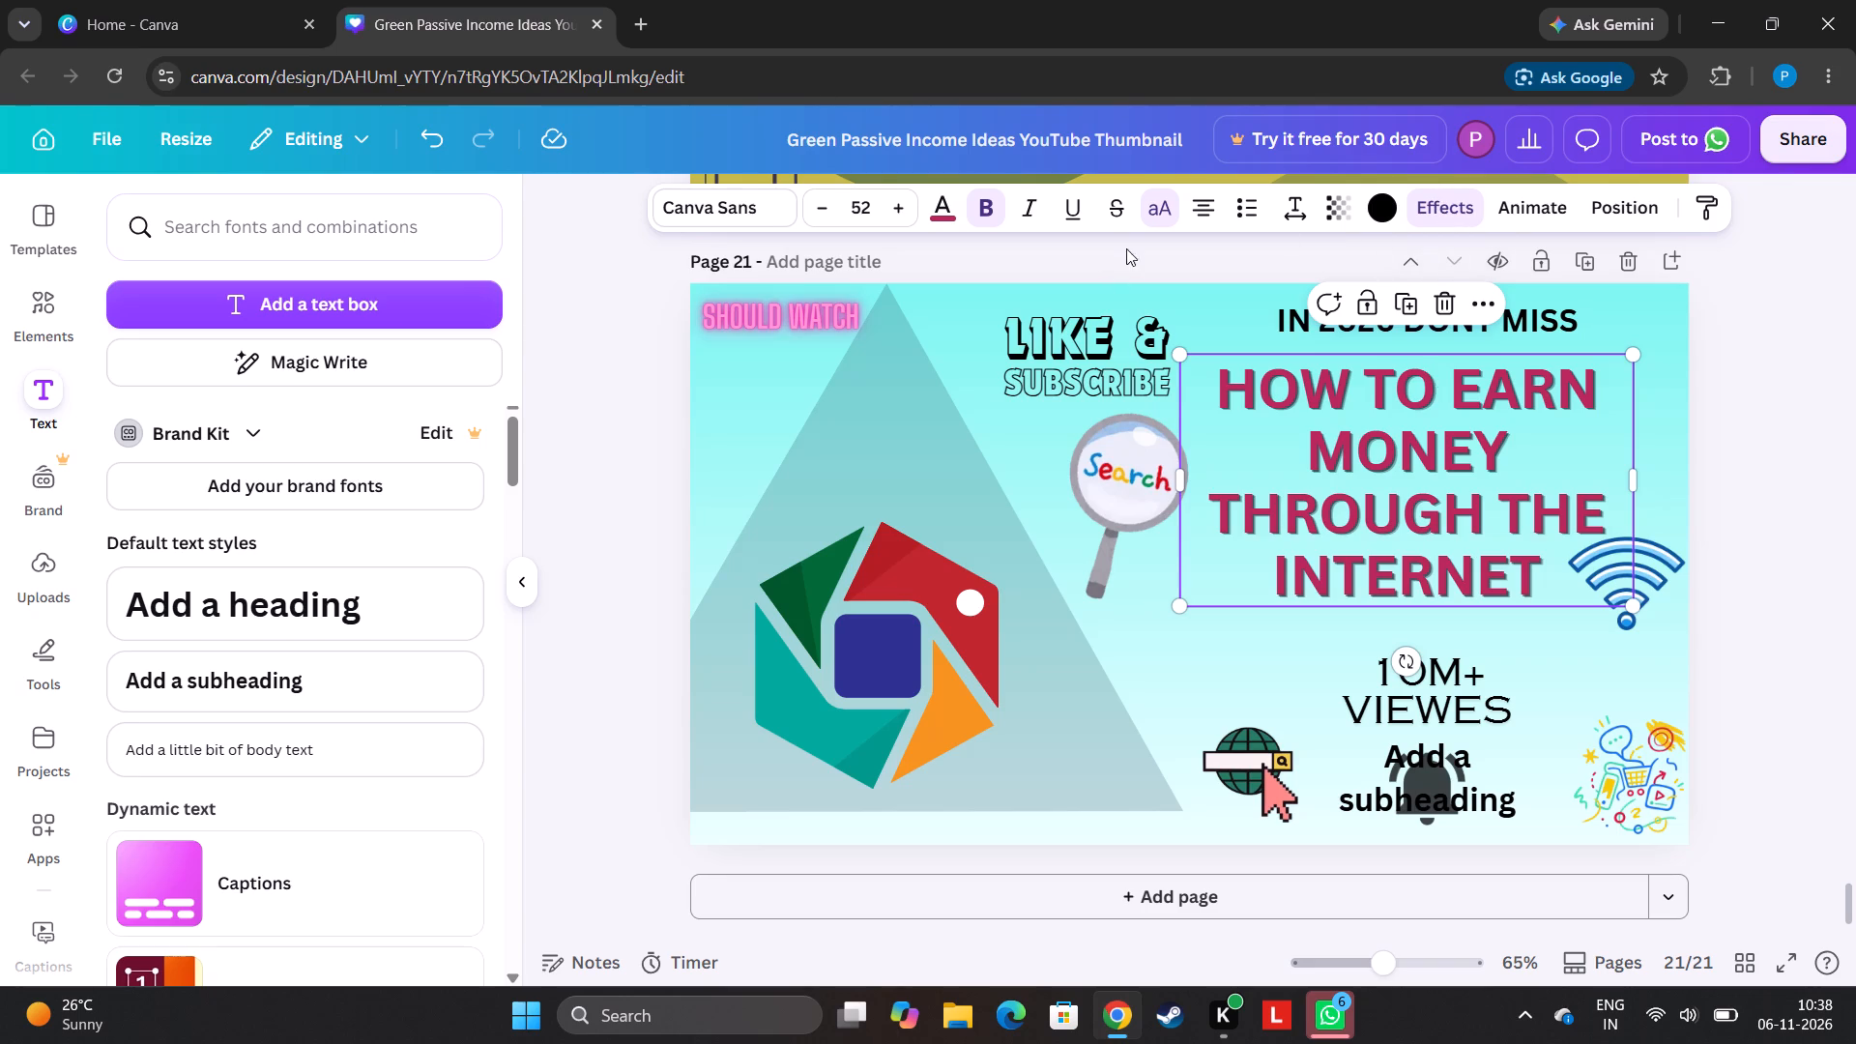
drag(1150, 379, 1137, 375)
drag(1326, 488, 1310, 485)
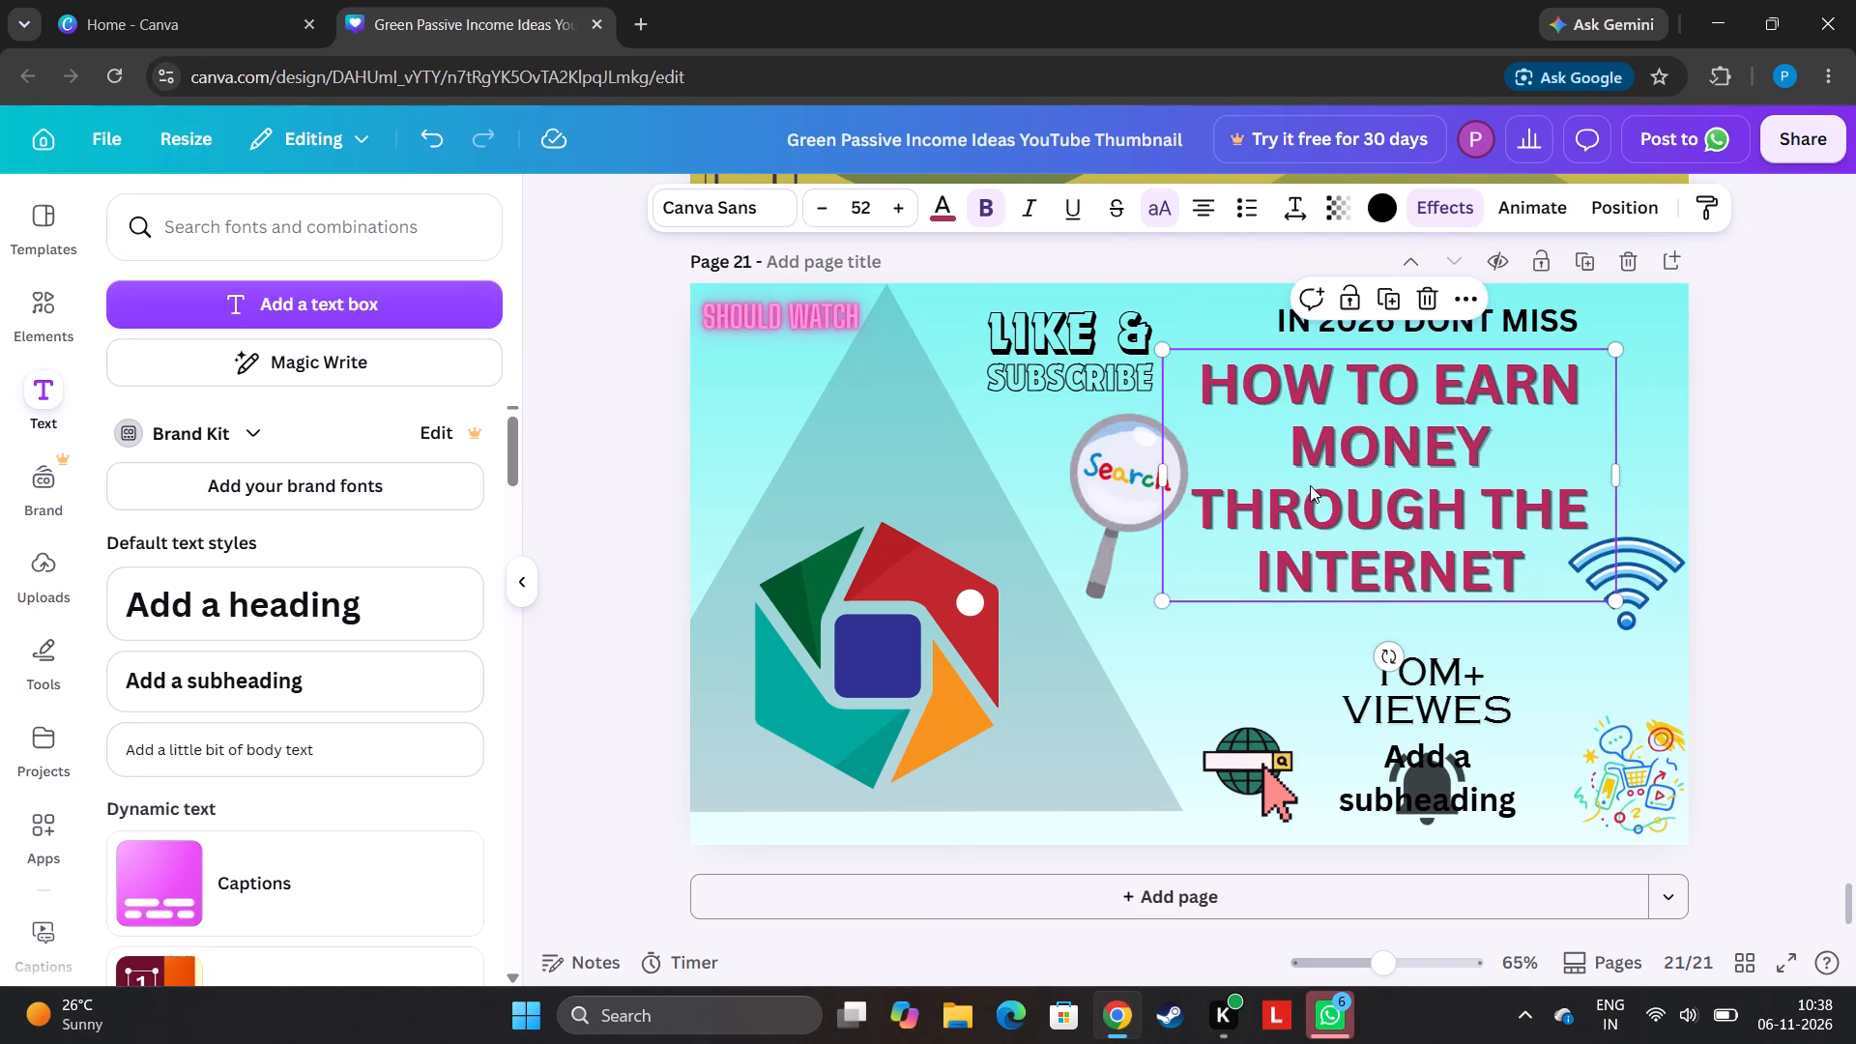
click(1609, 595)
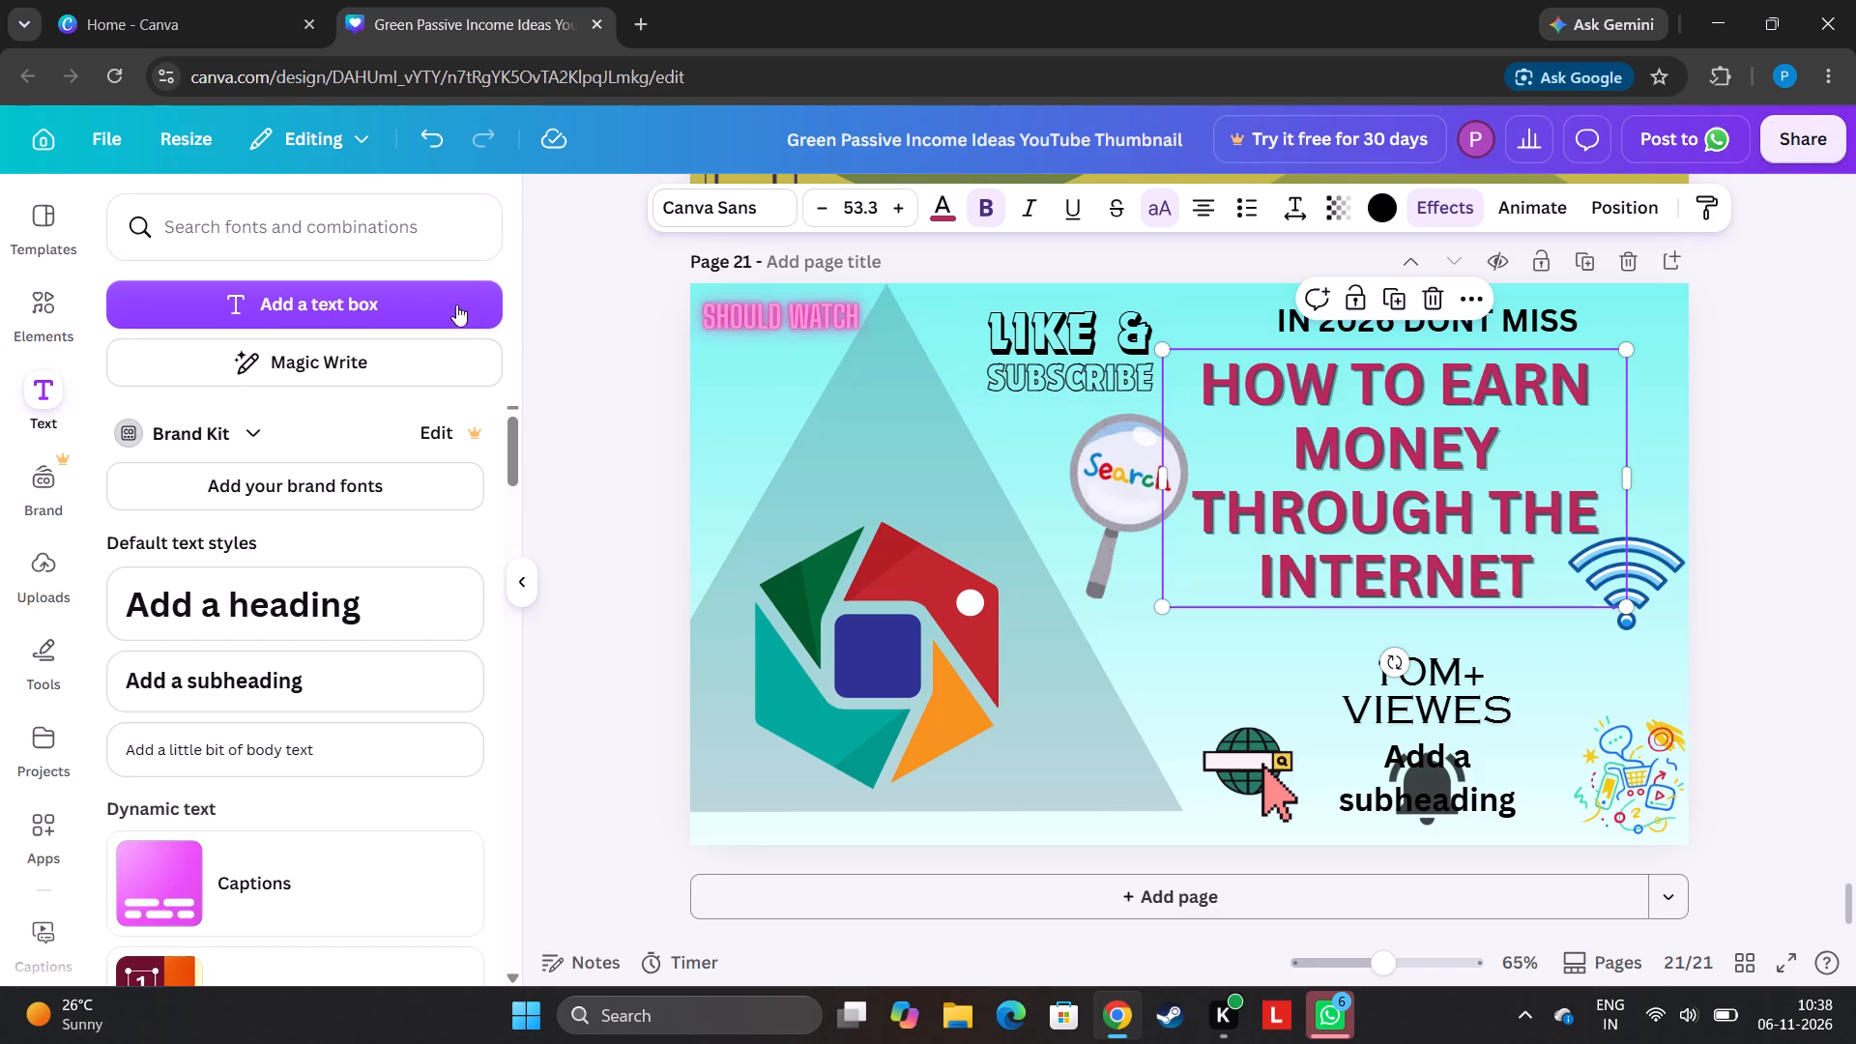
Add a rounded square shape to page 21 and place it between the pentagon graphic and the heading.
click(60, 283)
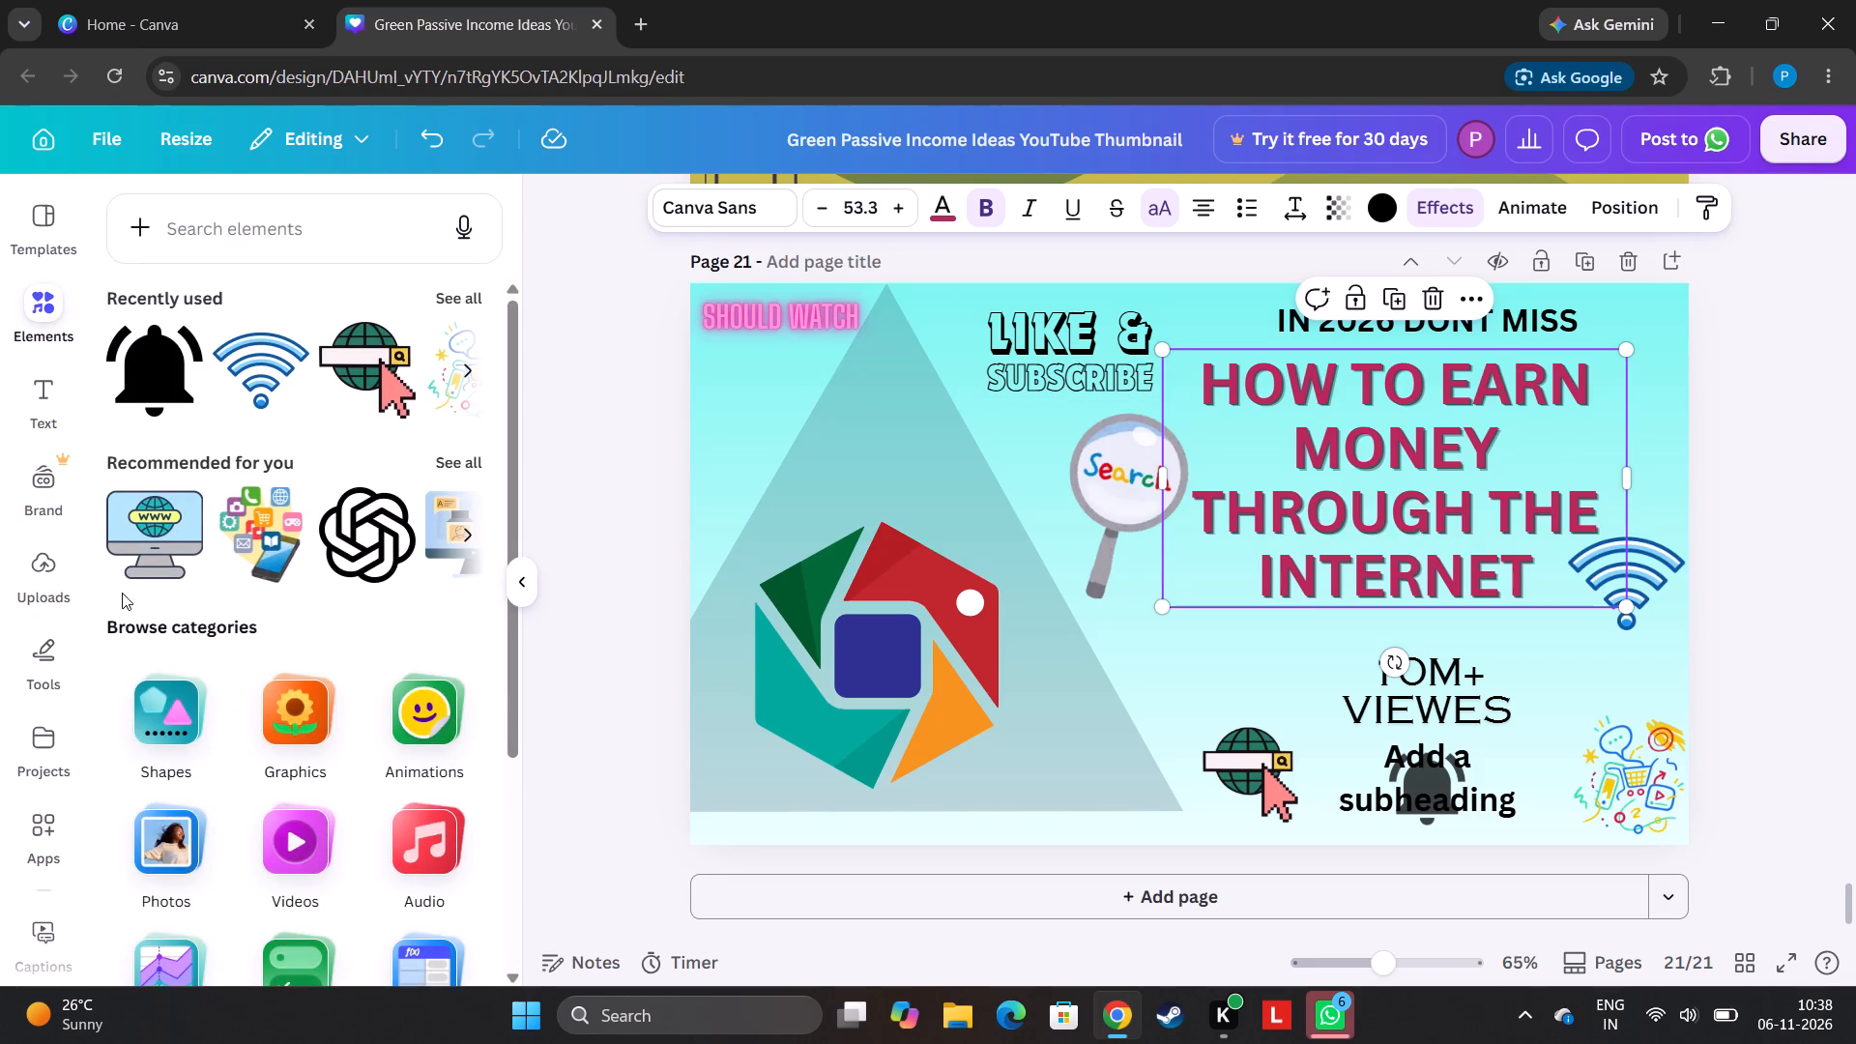
click(154, 680)
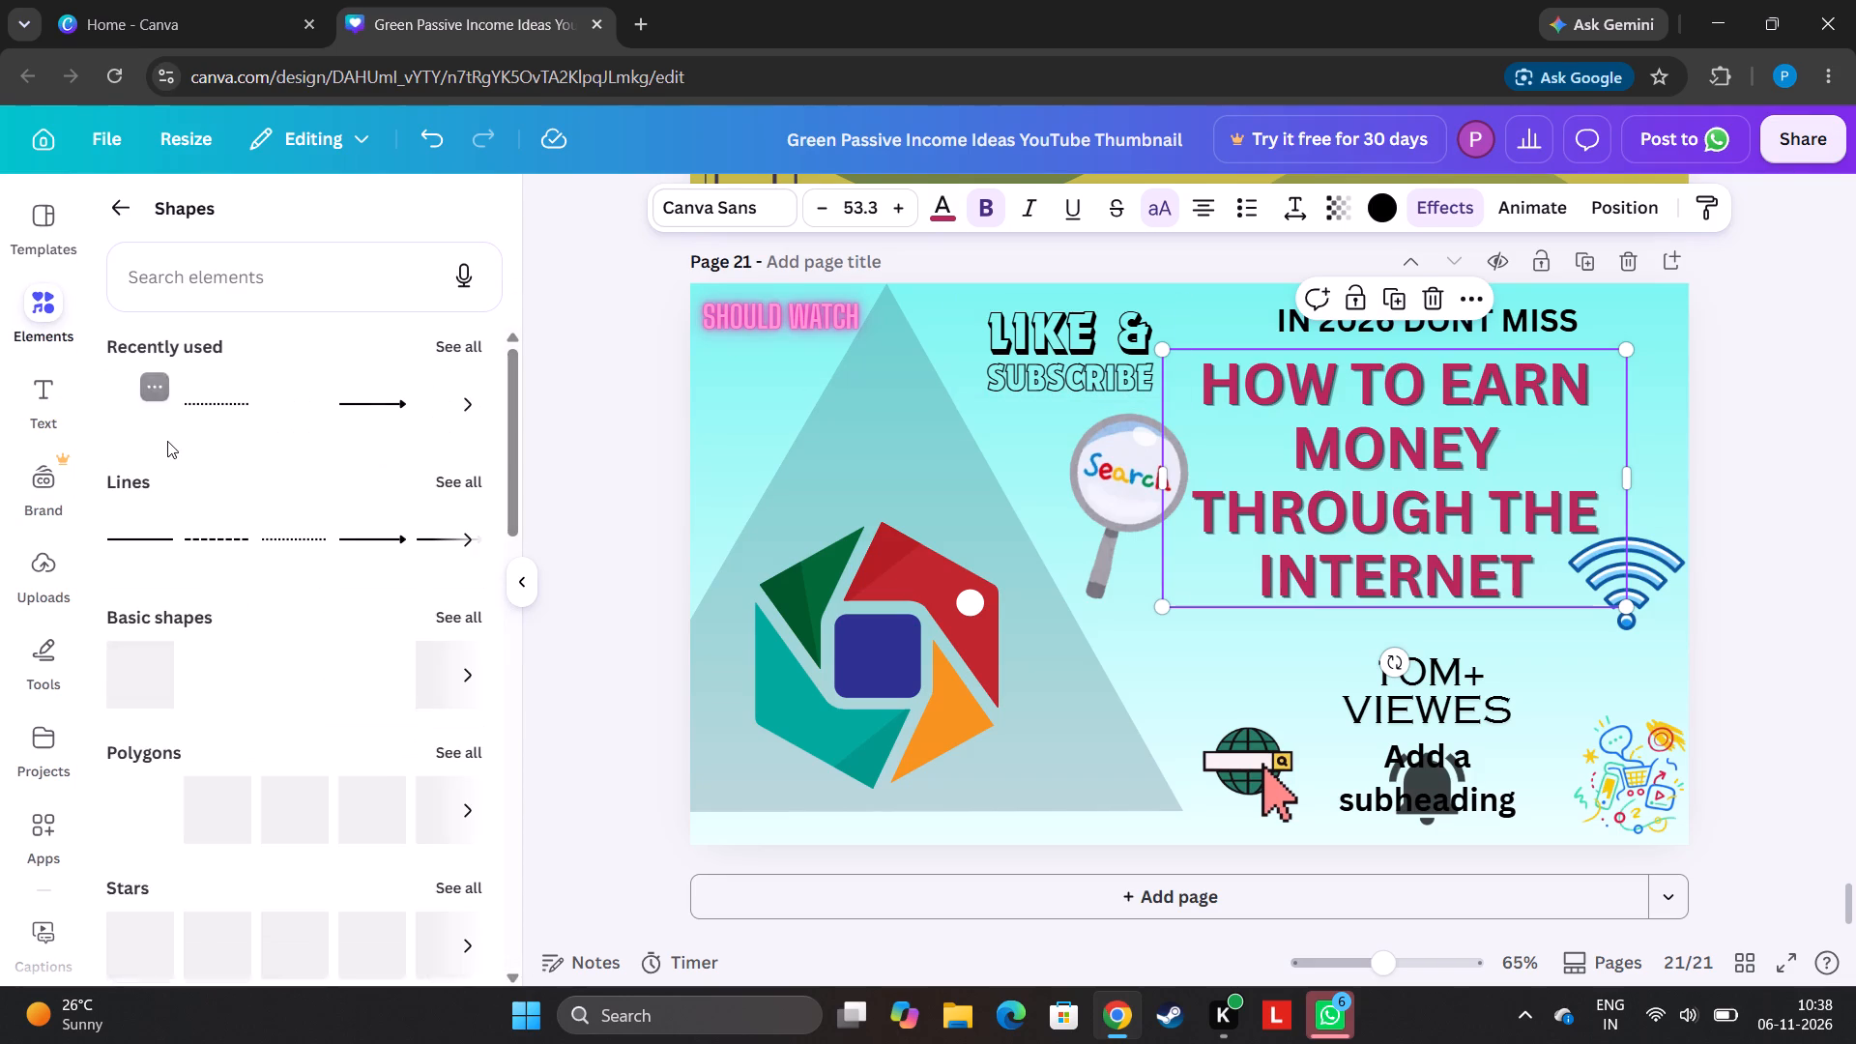
click(151, 442)
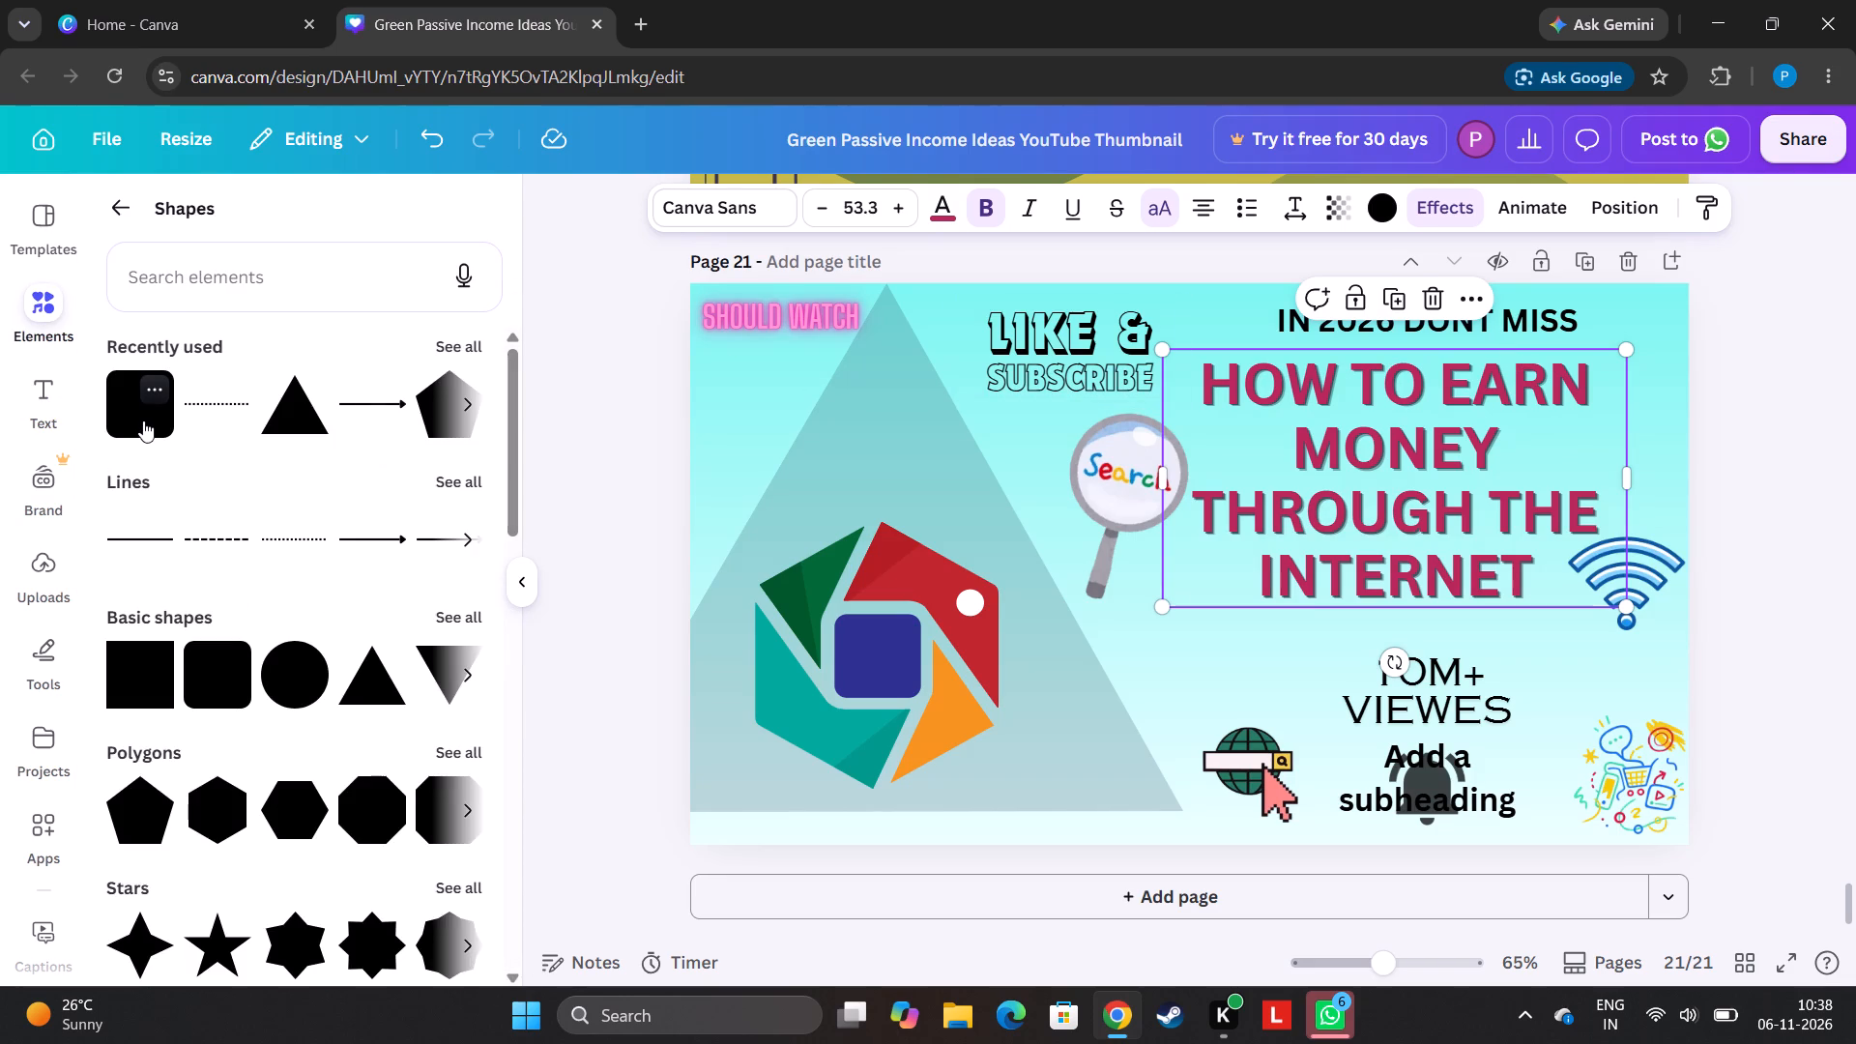
click(151, 415)
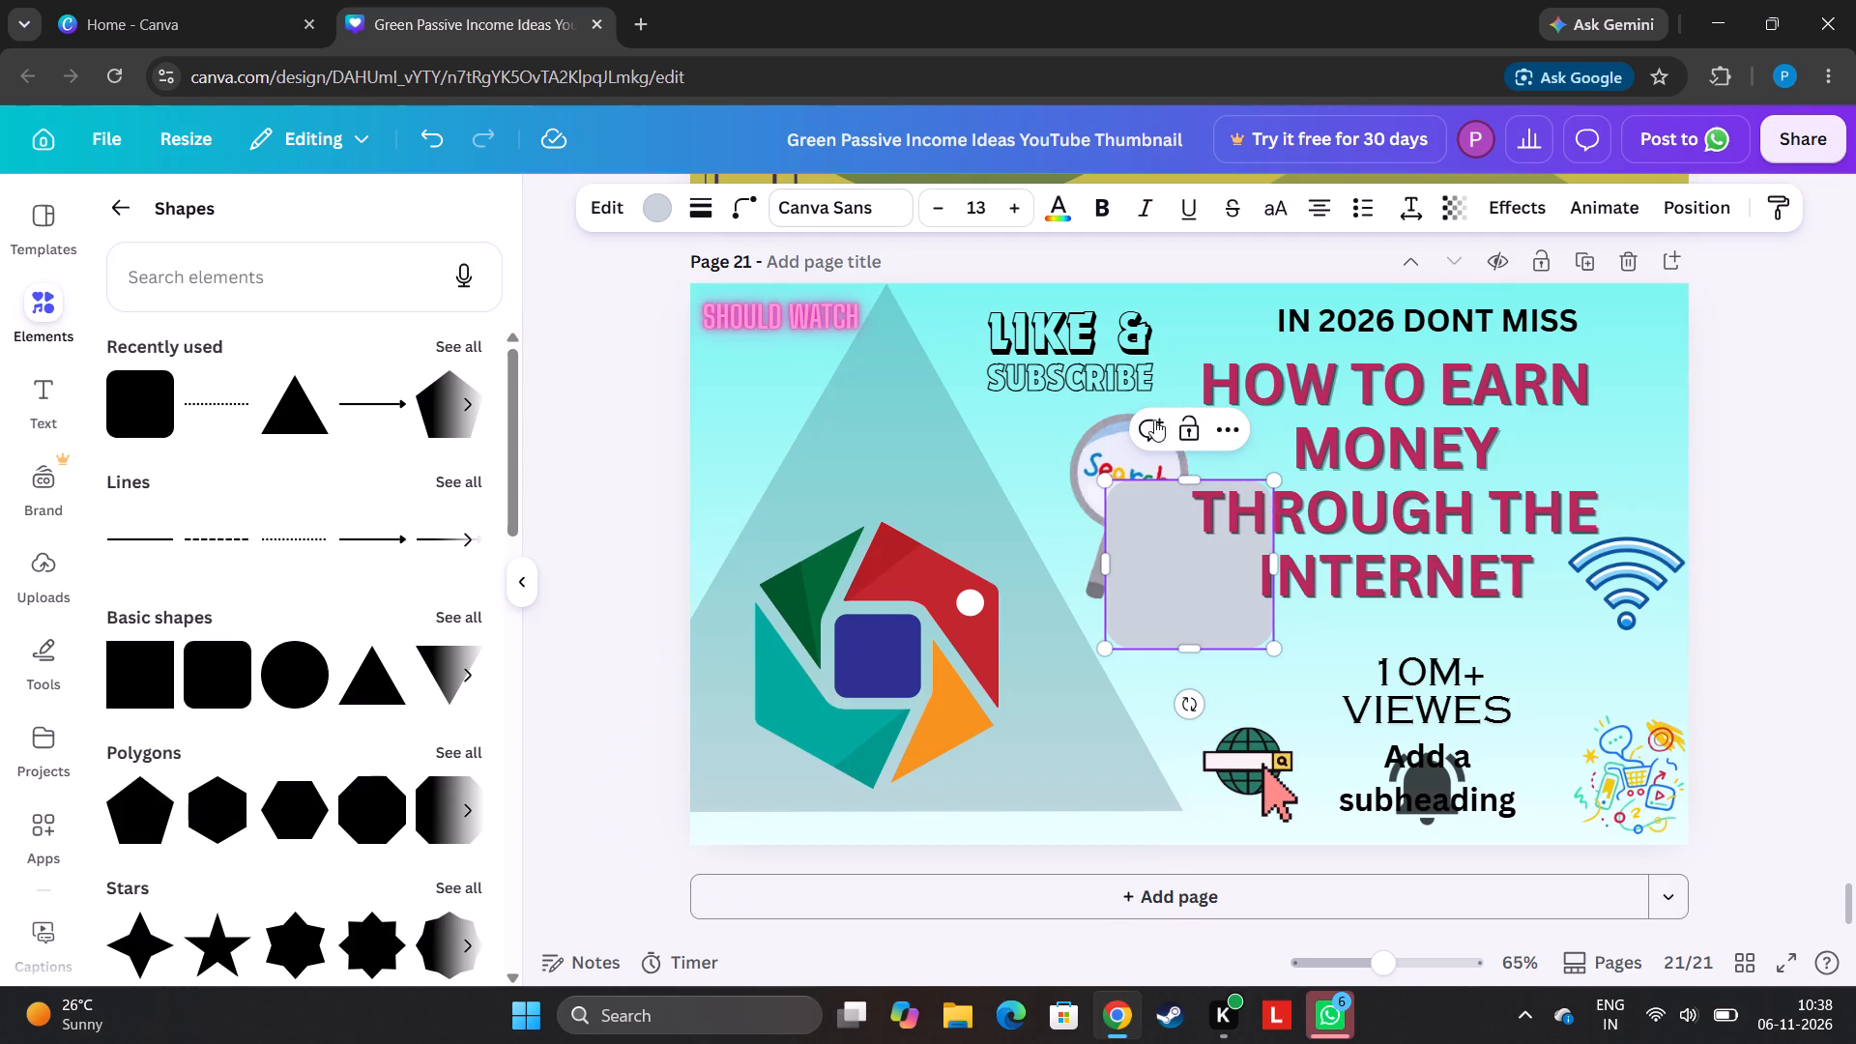
drag(1194, 543, 1068, 553)
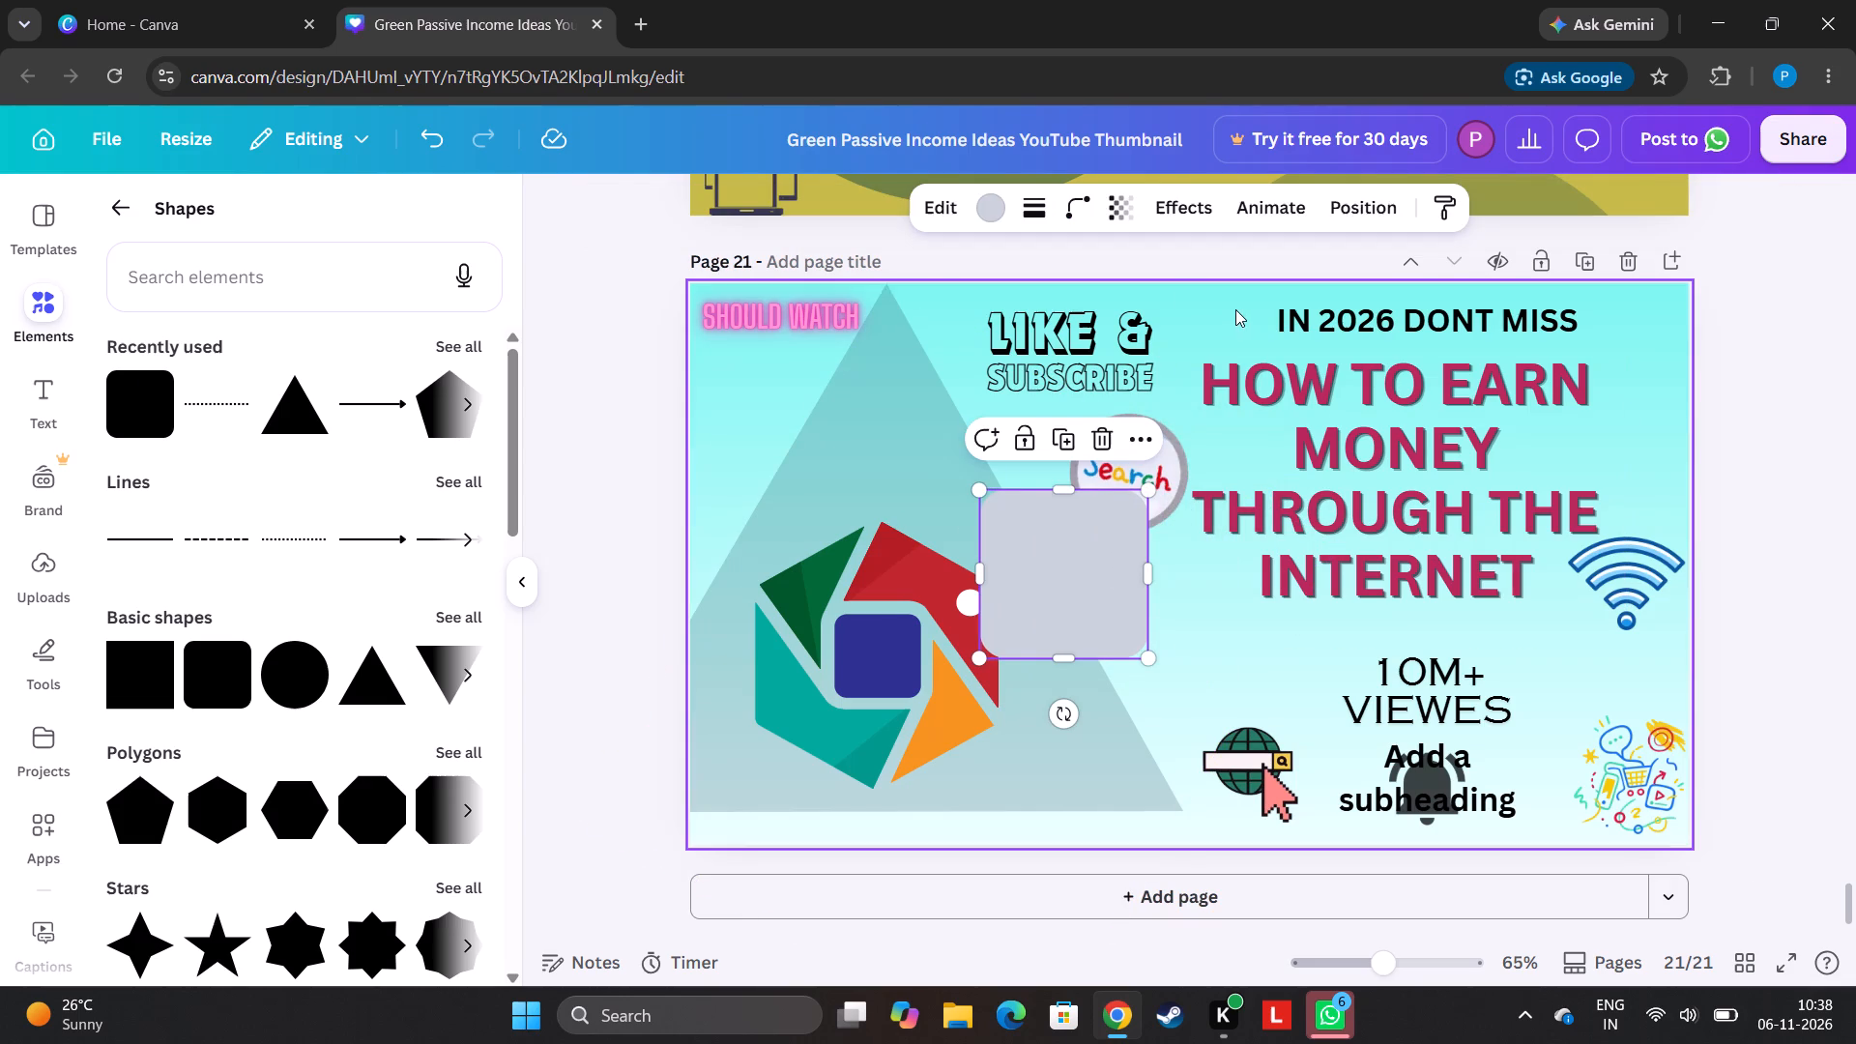
Apply the Glow effect to the rounded square and set its transparency to 51.
click(1202, 216)
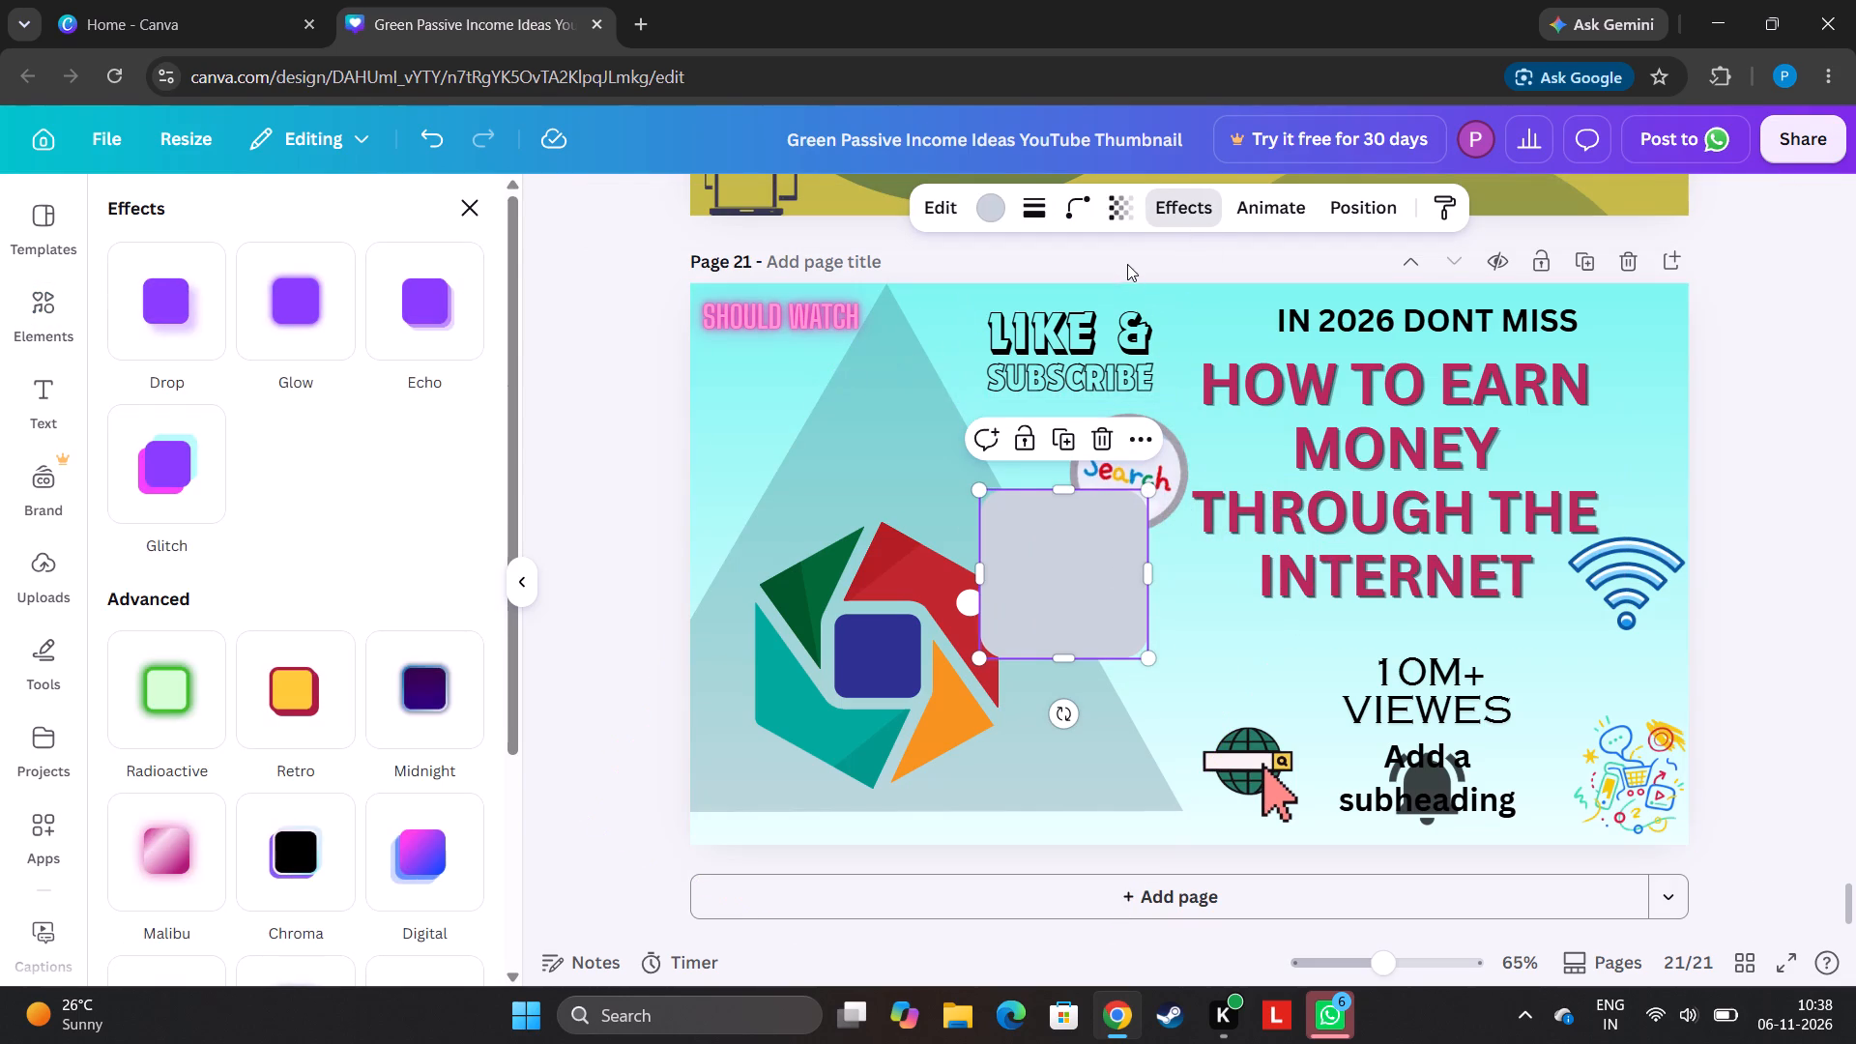
click(321, 339)
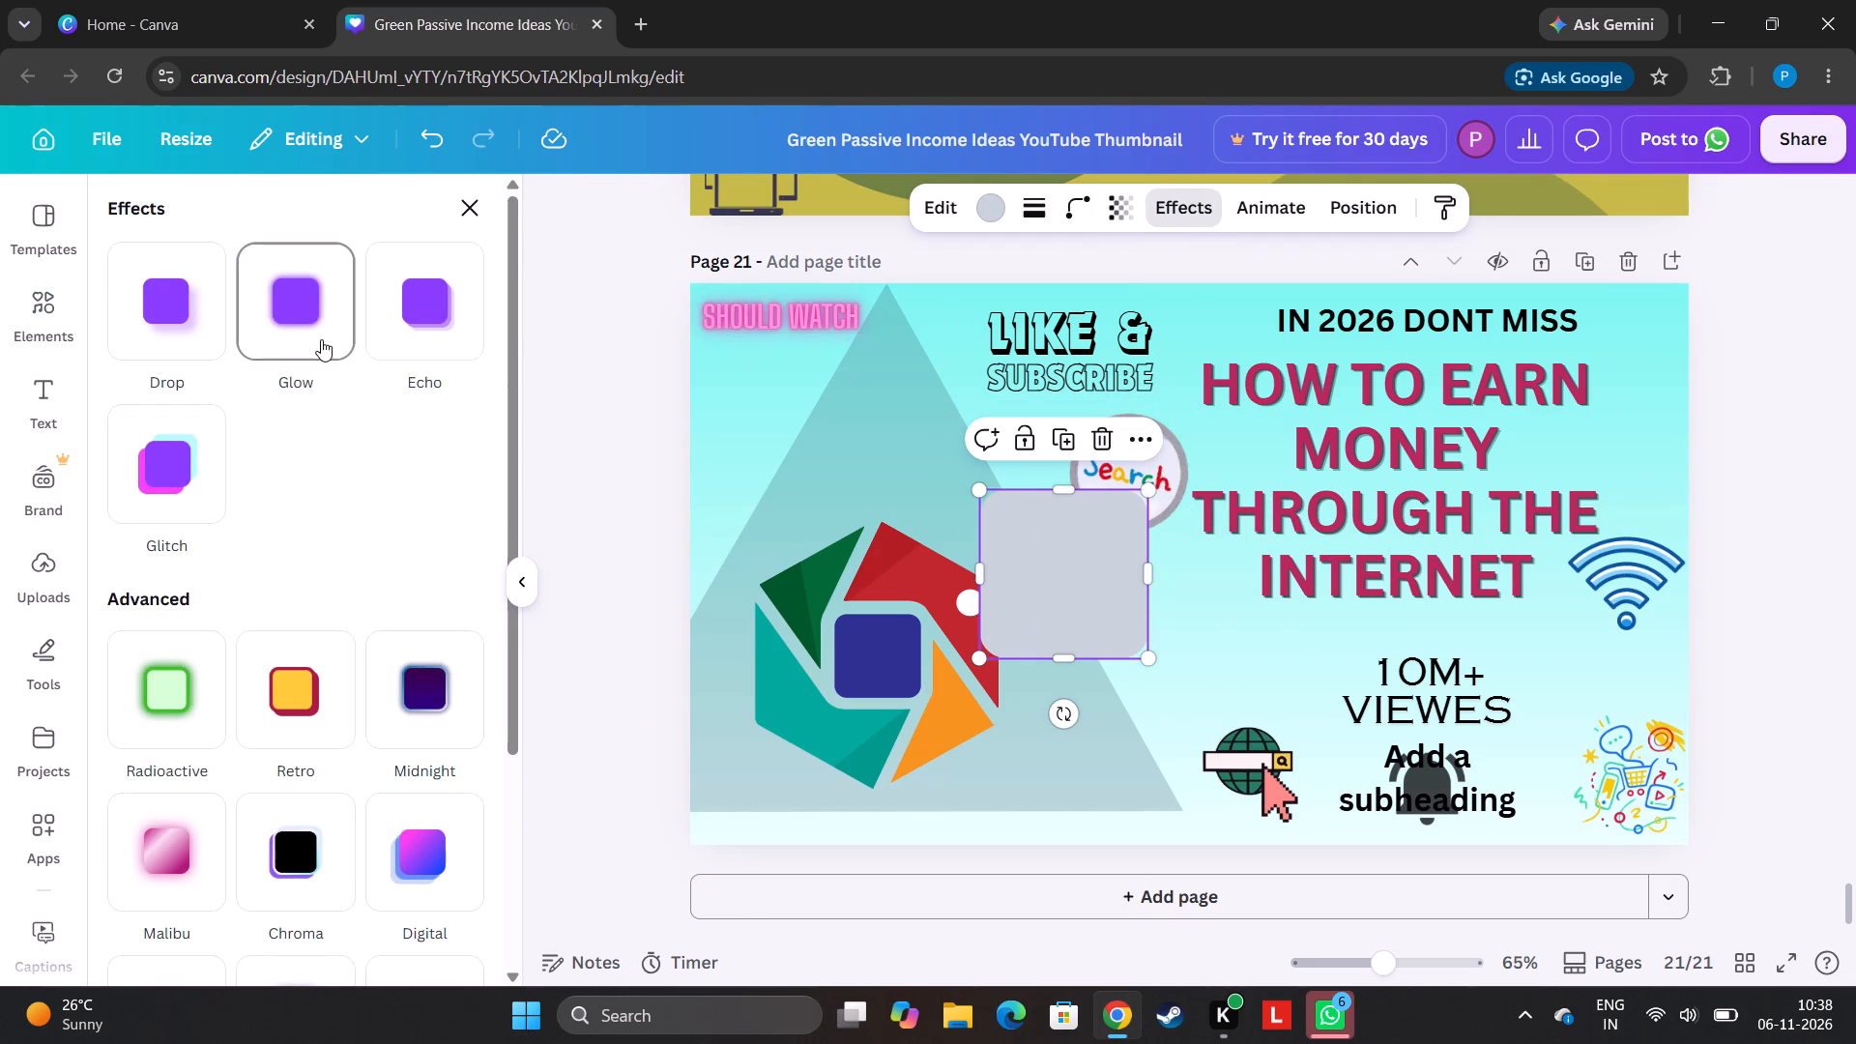
click(1098, 220)
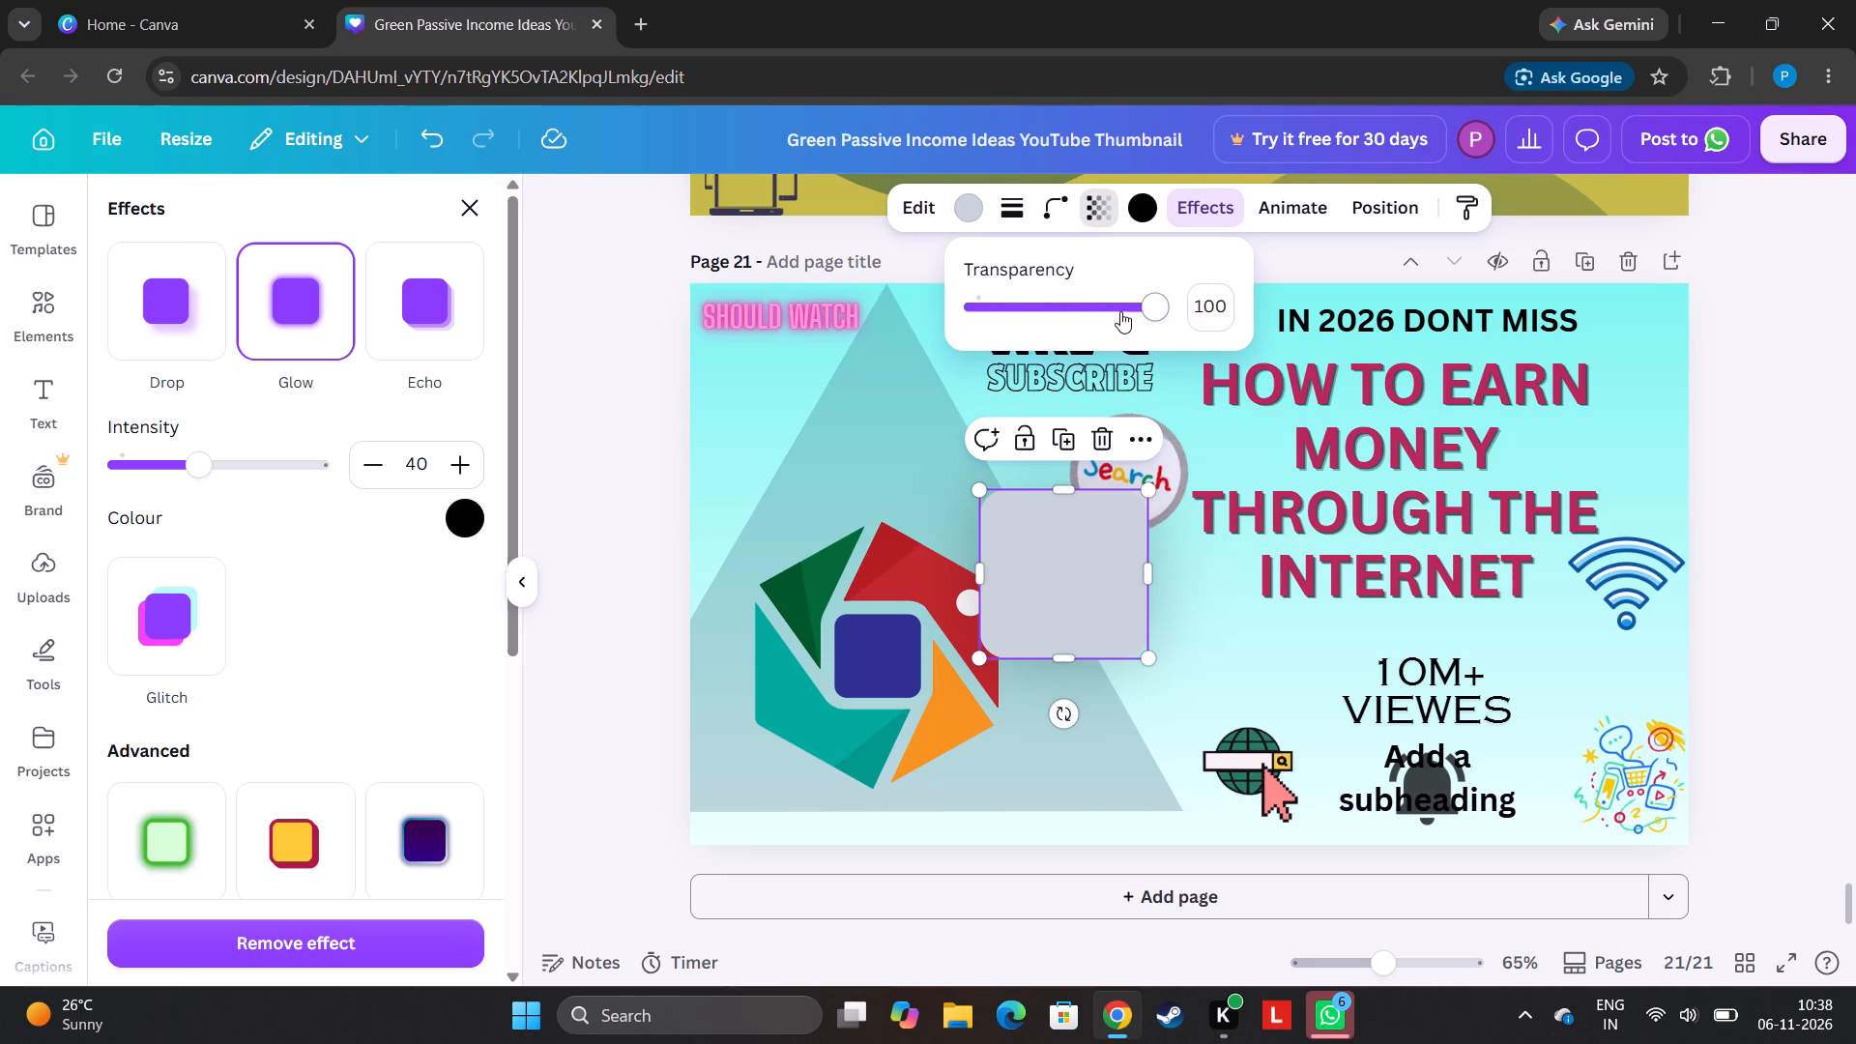
drag(1154, 313, 1110, 321)
click(1103, 323)
drag(1080, 327, 1057, 331)
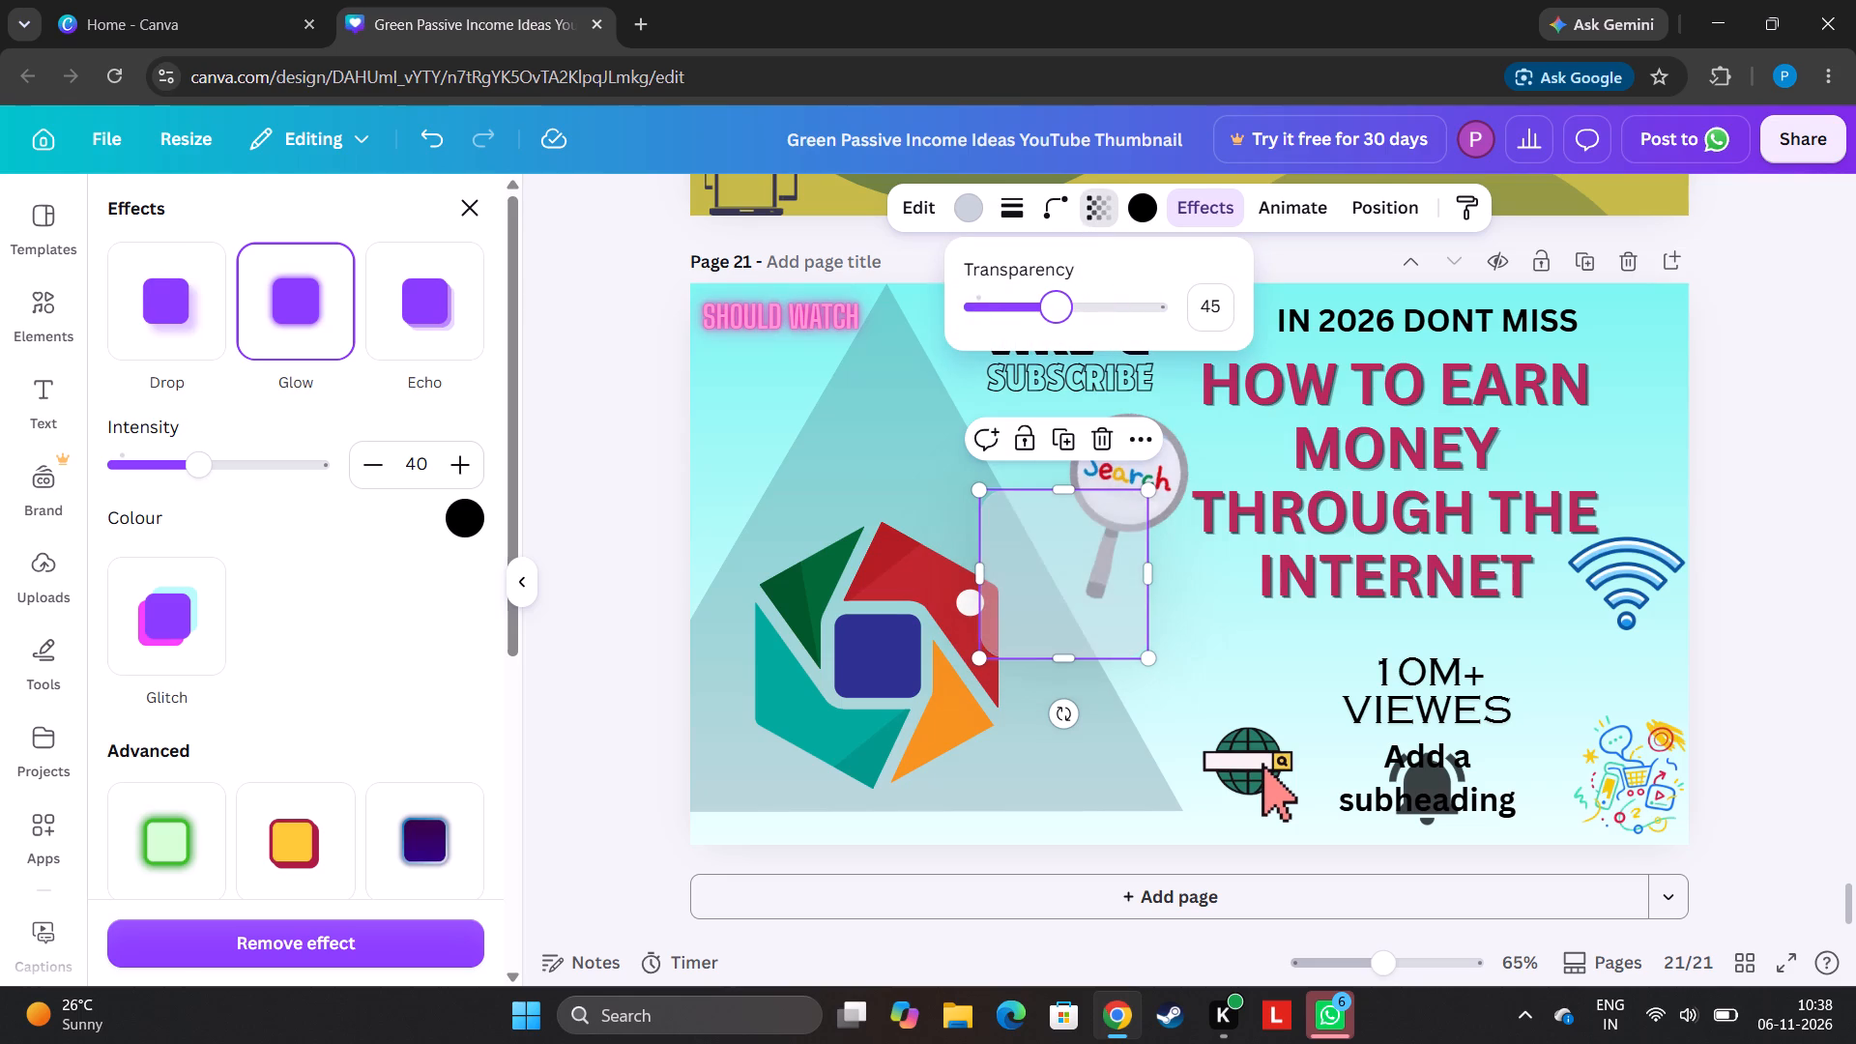
drag(1057, 331, 1056, 337)
drag(1056, 337, 1067, 337)
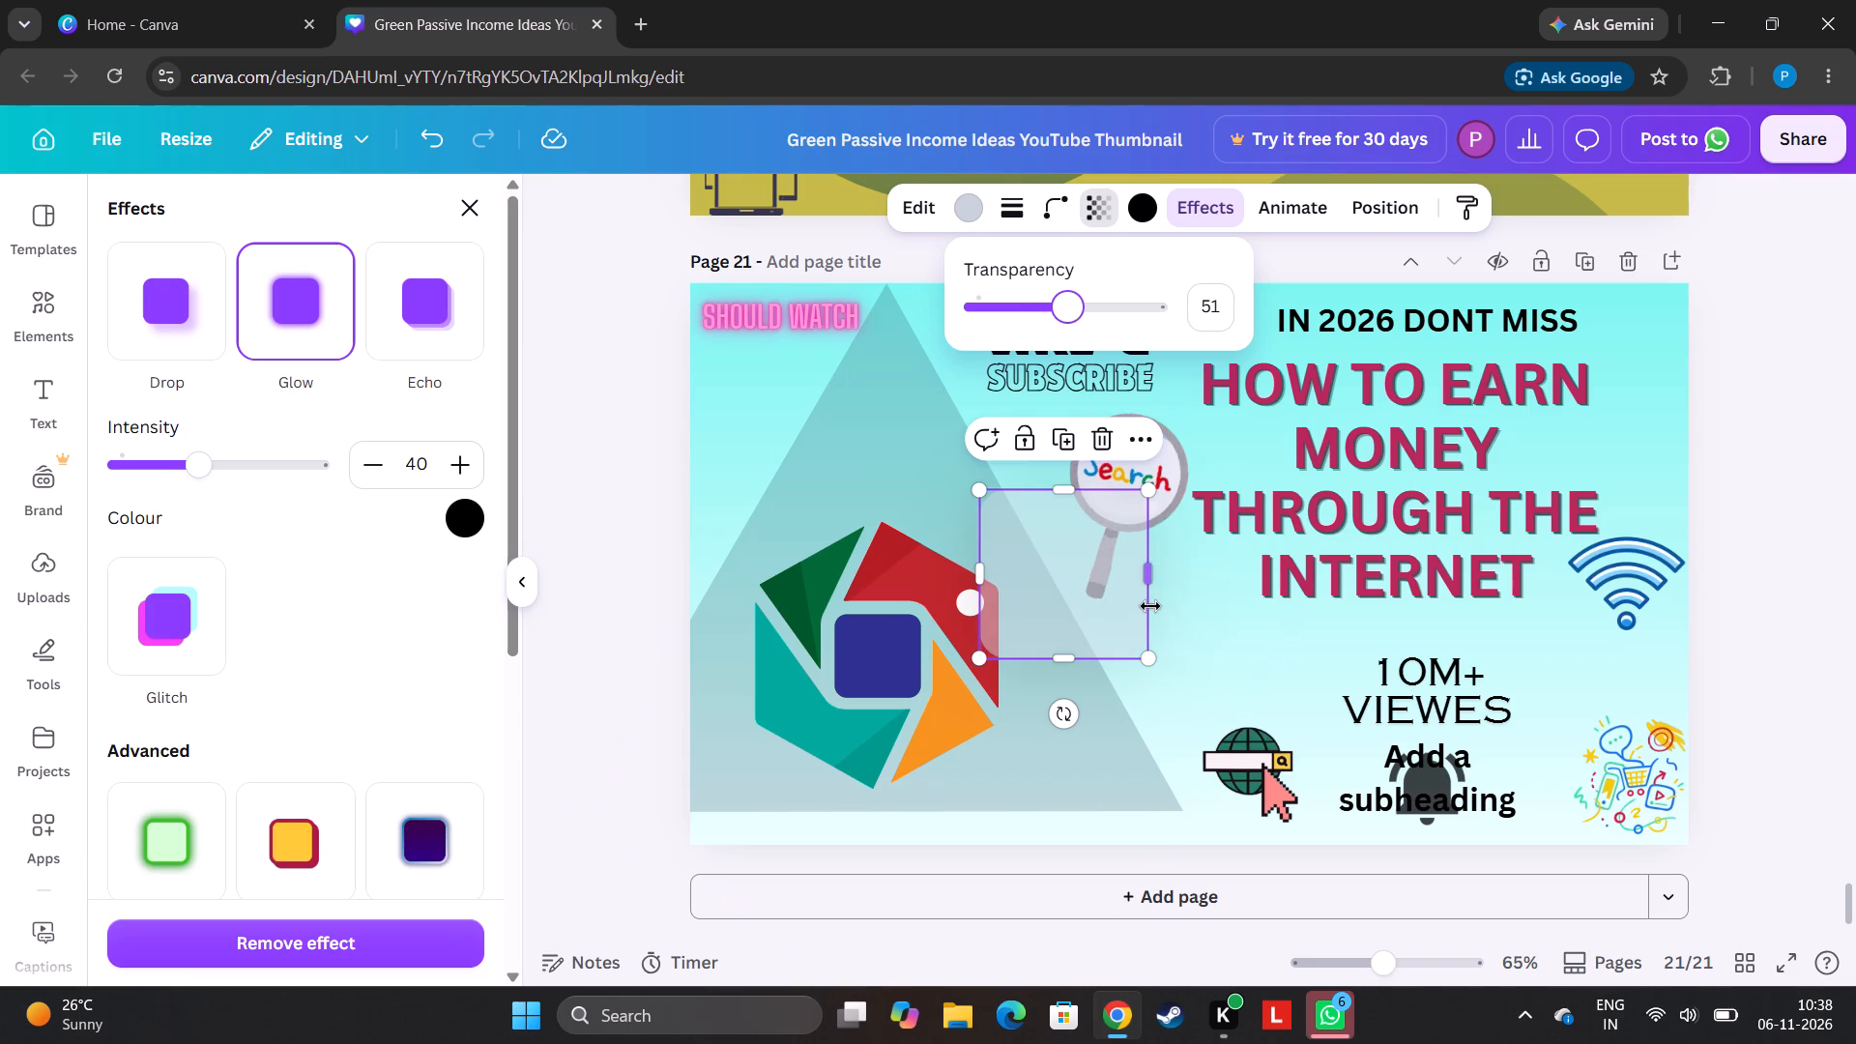
Stretch the translucent rounded square into a wide bar over "THROUGH THE INTERNET", from the magnifying glass to the page's right edge.
drag(1145, 586, 1733, 561)
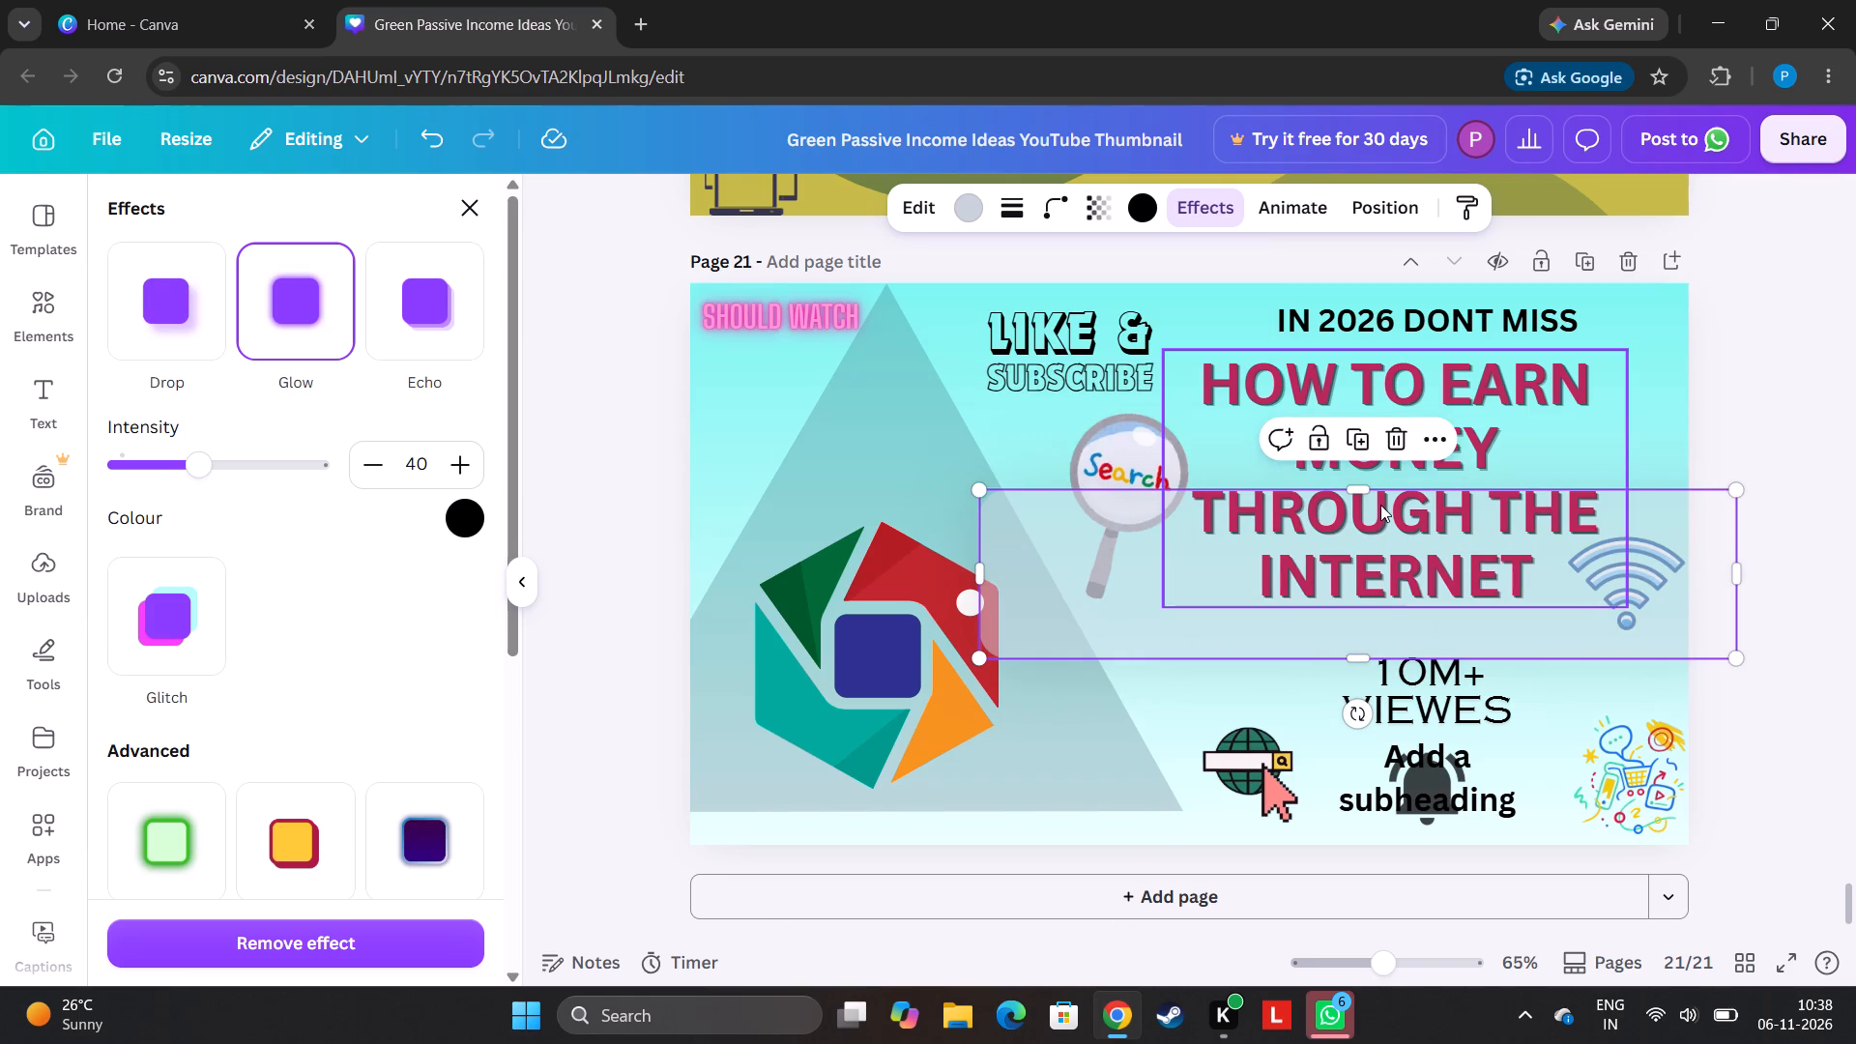
drag(1364, 487, 1369, 491)
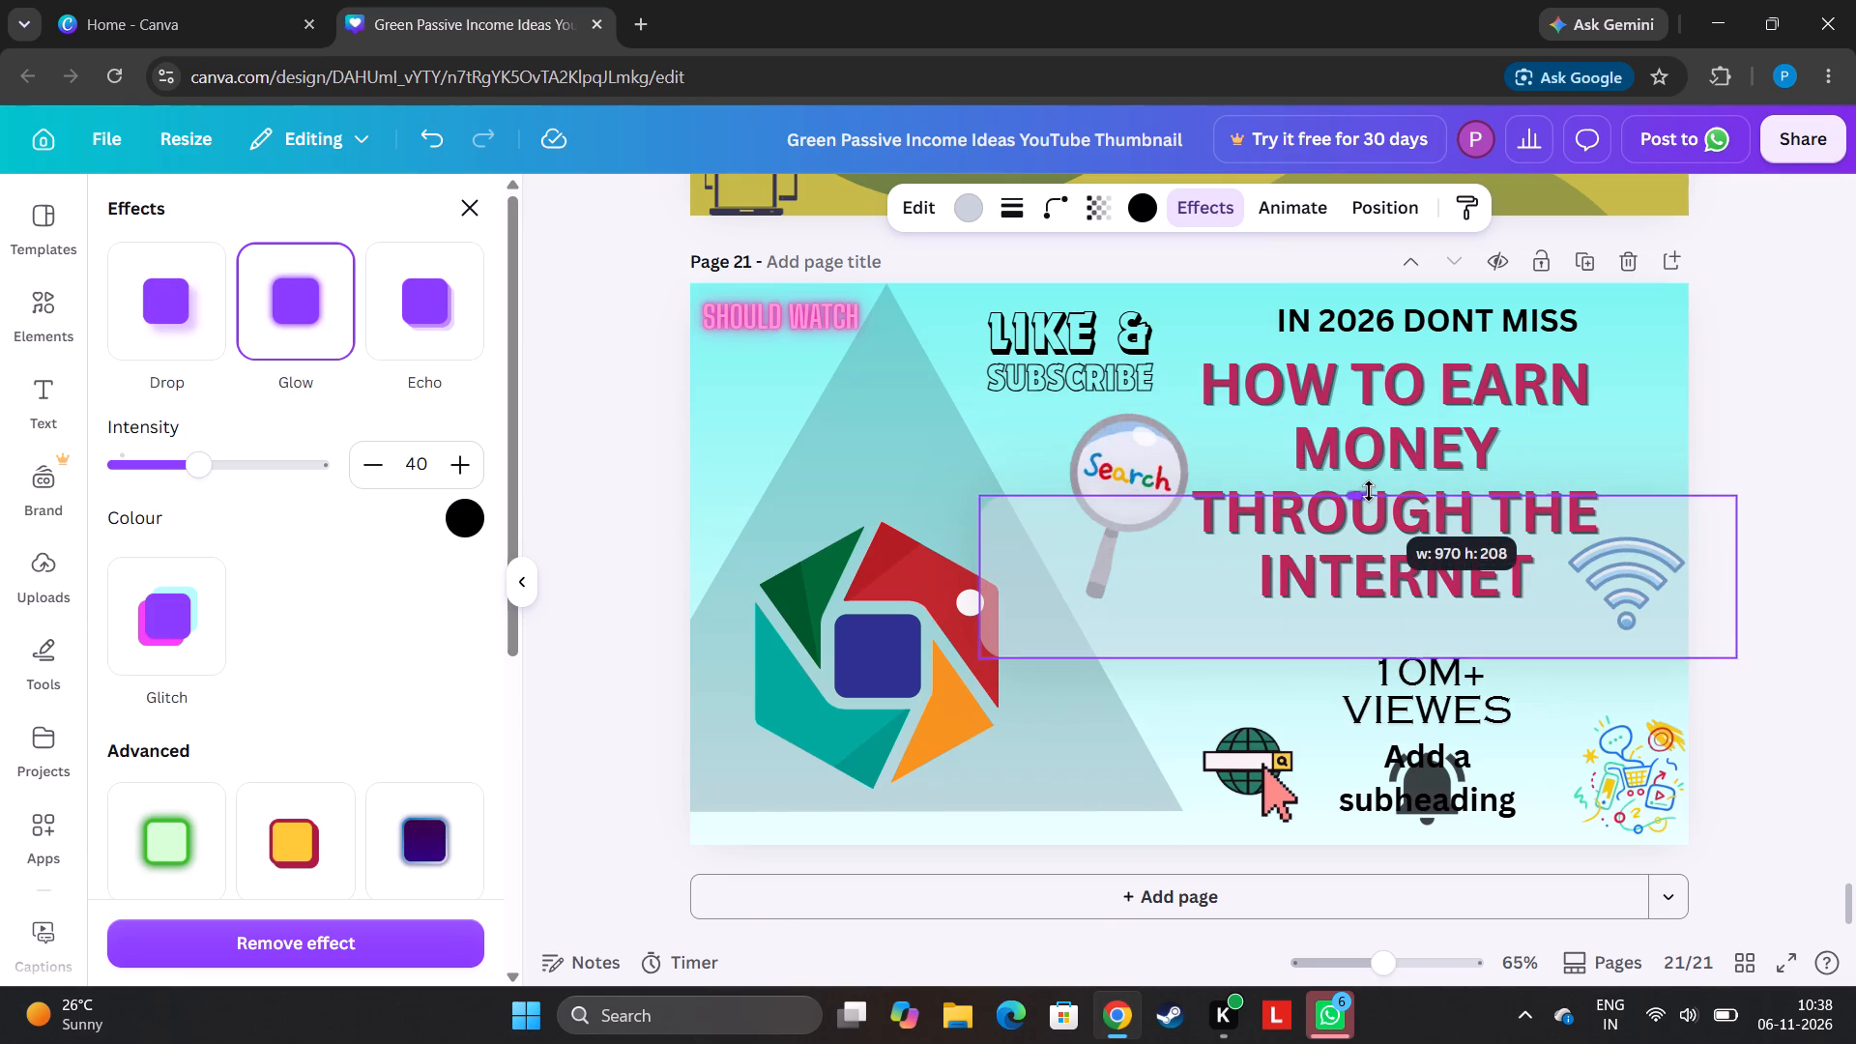
drag(1369, 491, 1380, 470)
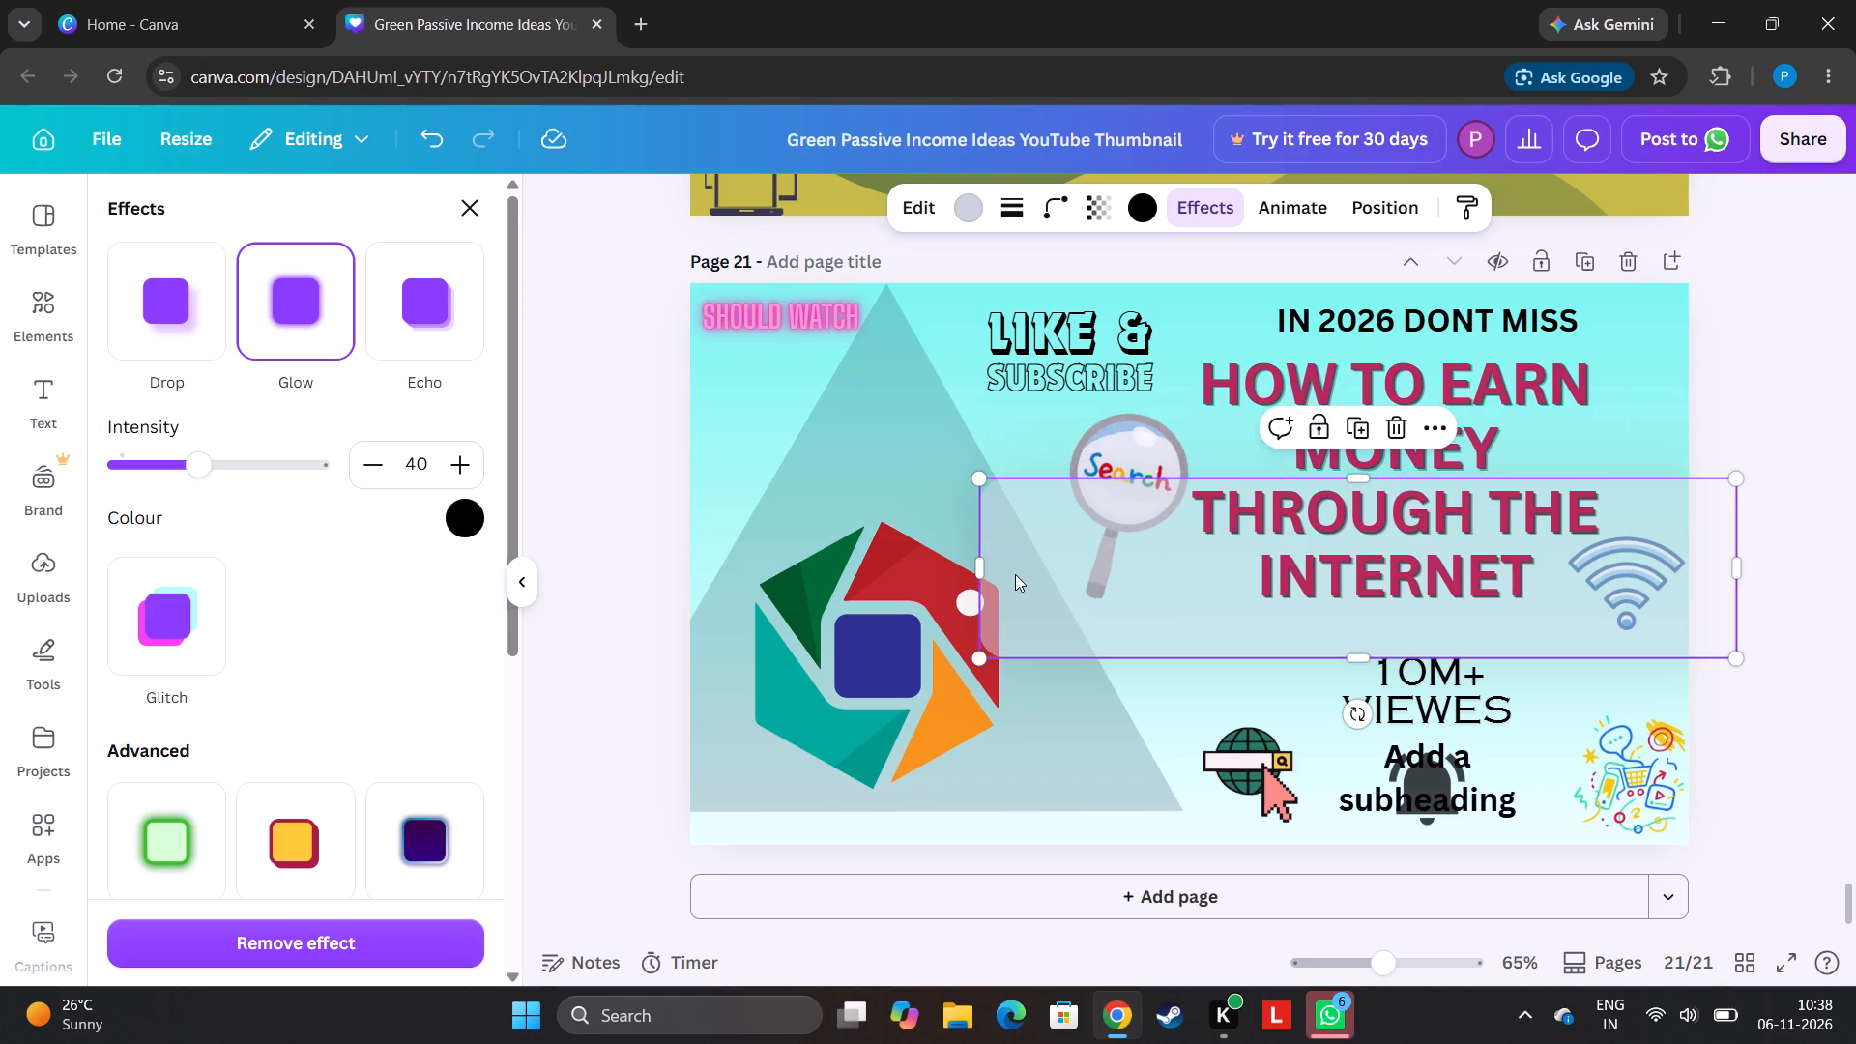
drag(973, 572, 1056, 542)
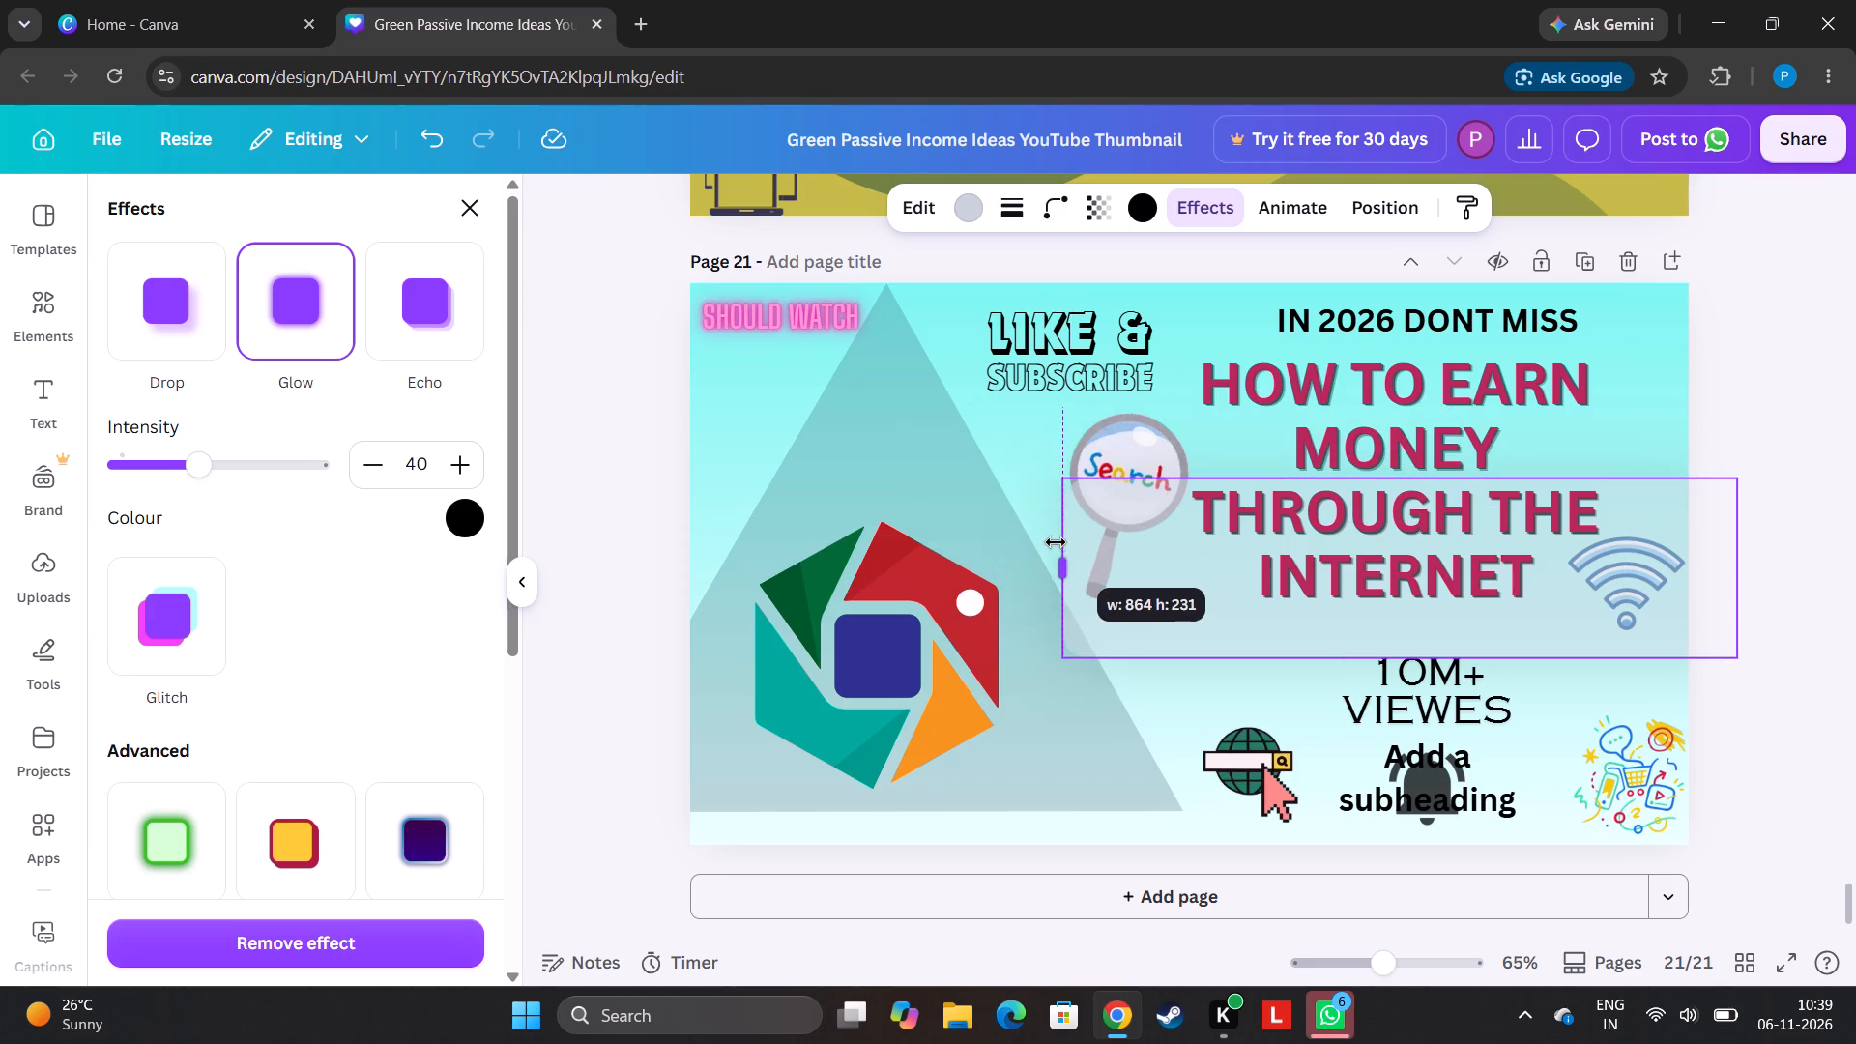
drag(1056, 542, 1007, 528)
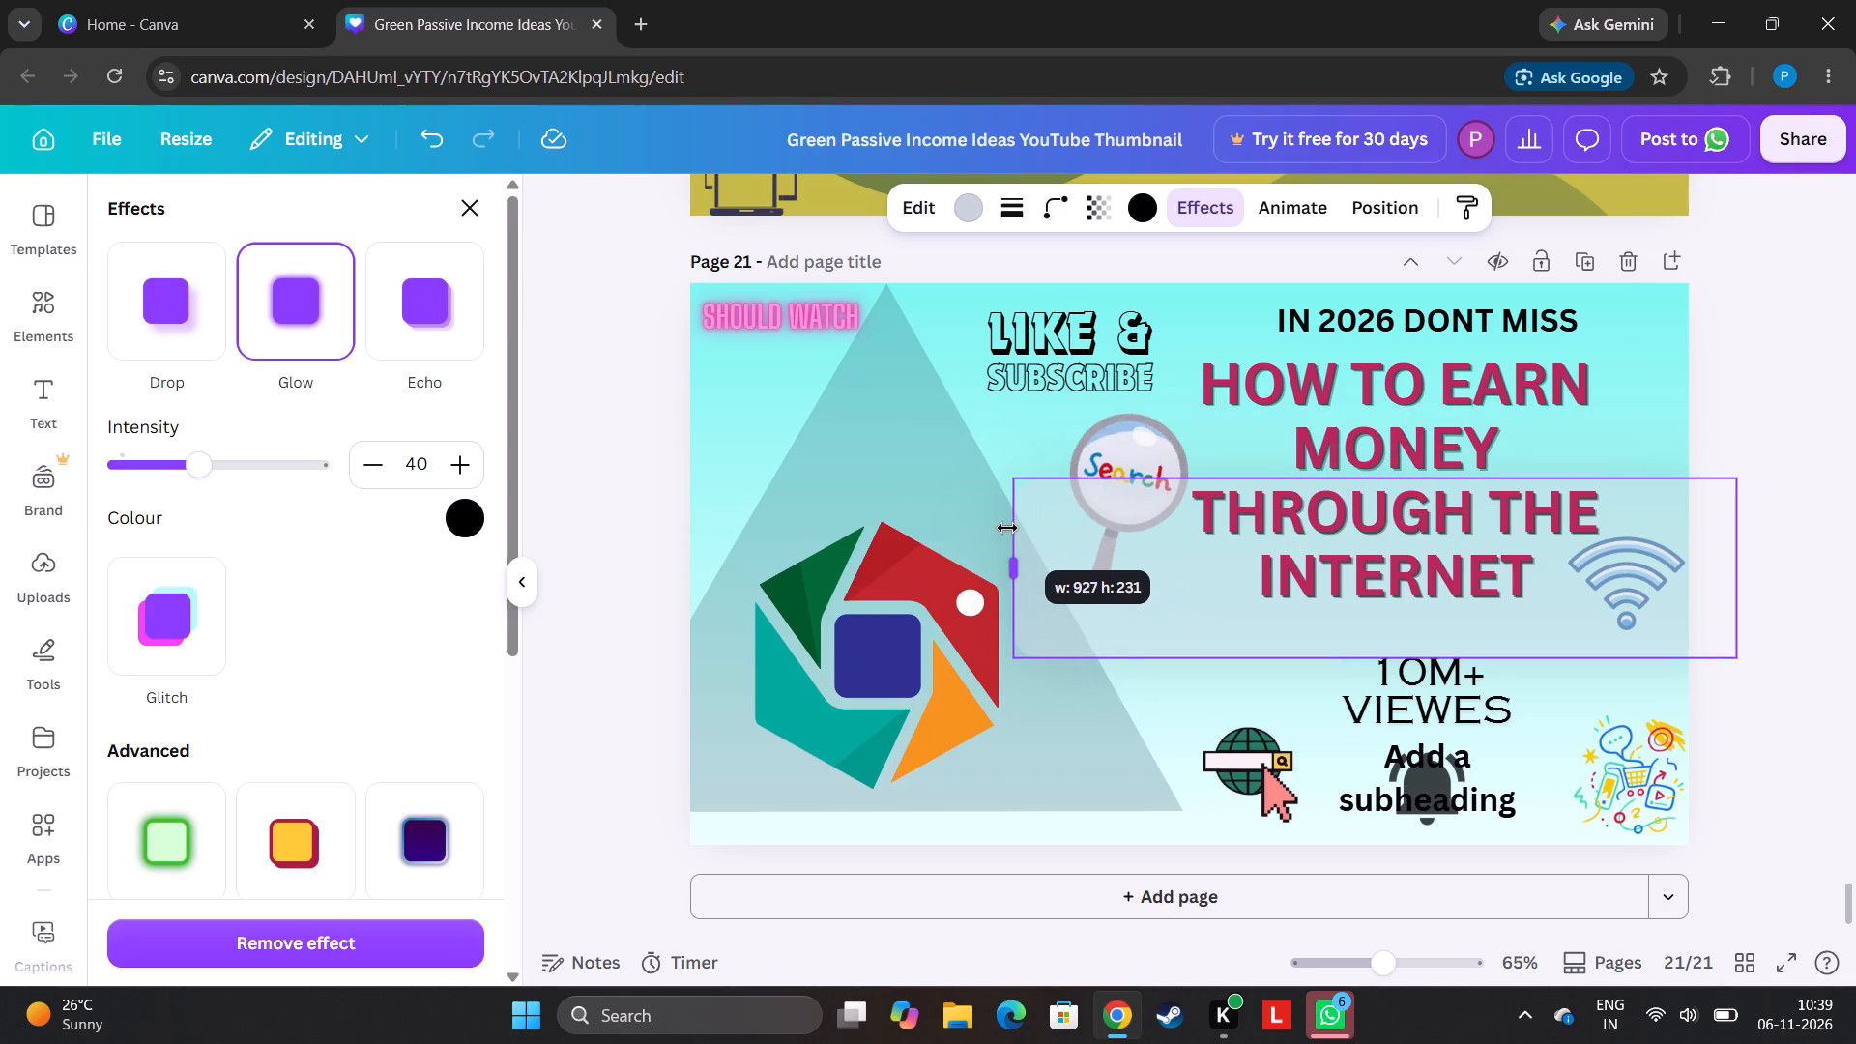
drag(1007, 528, 1203, 488)
drag(1483, 475, 1429, 378)
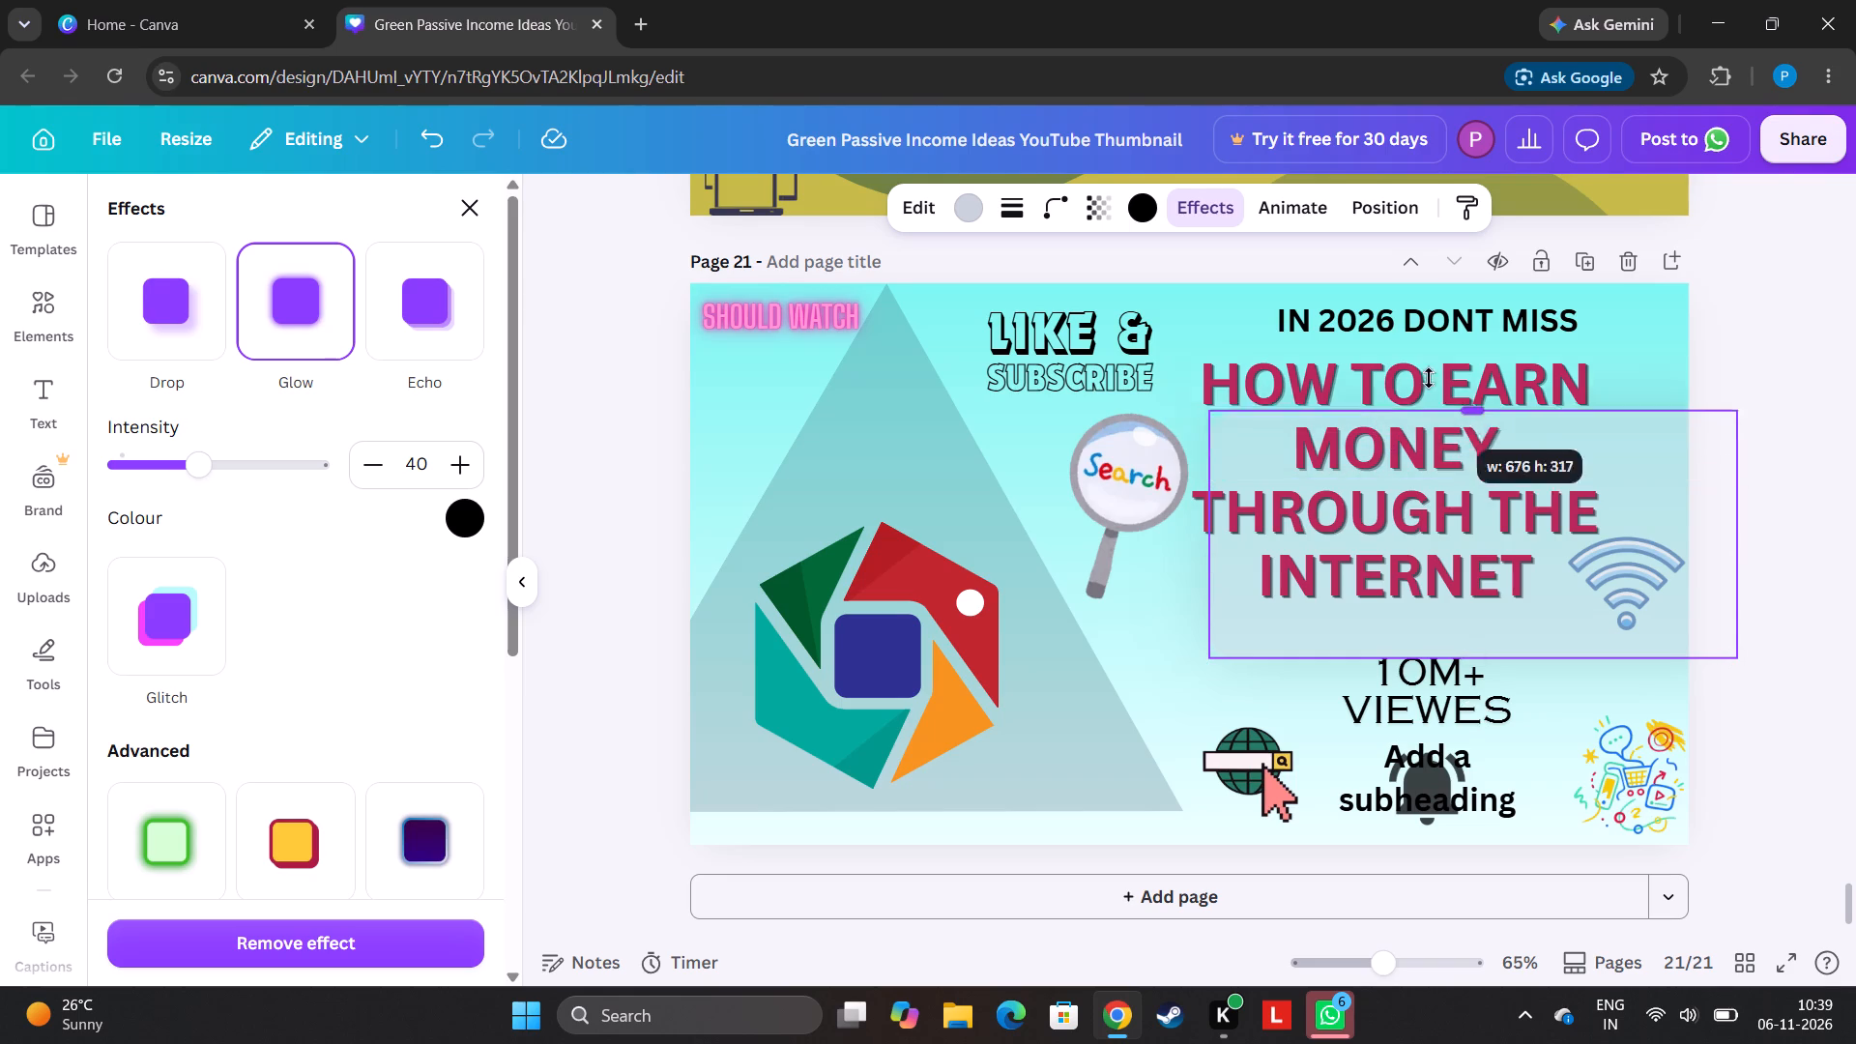
drag(1429, 378, 1417, 354)
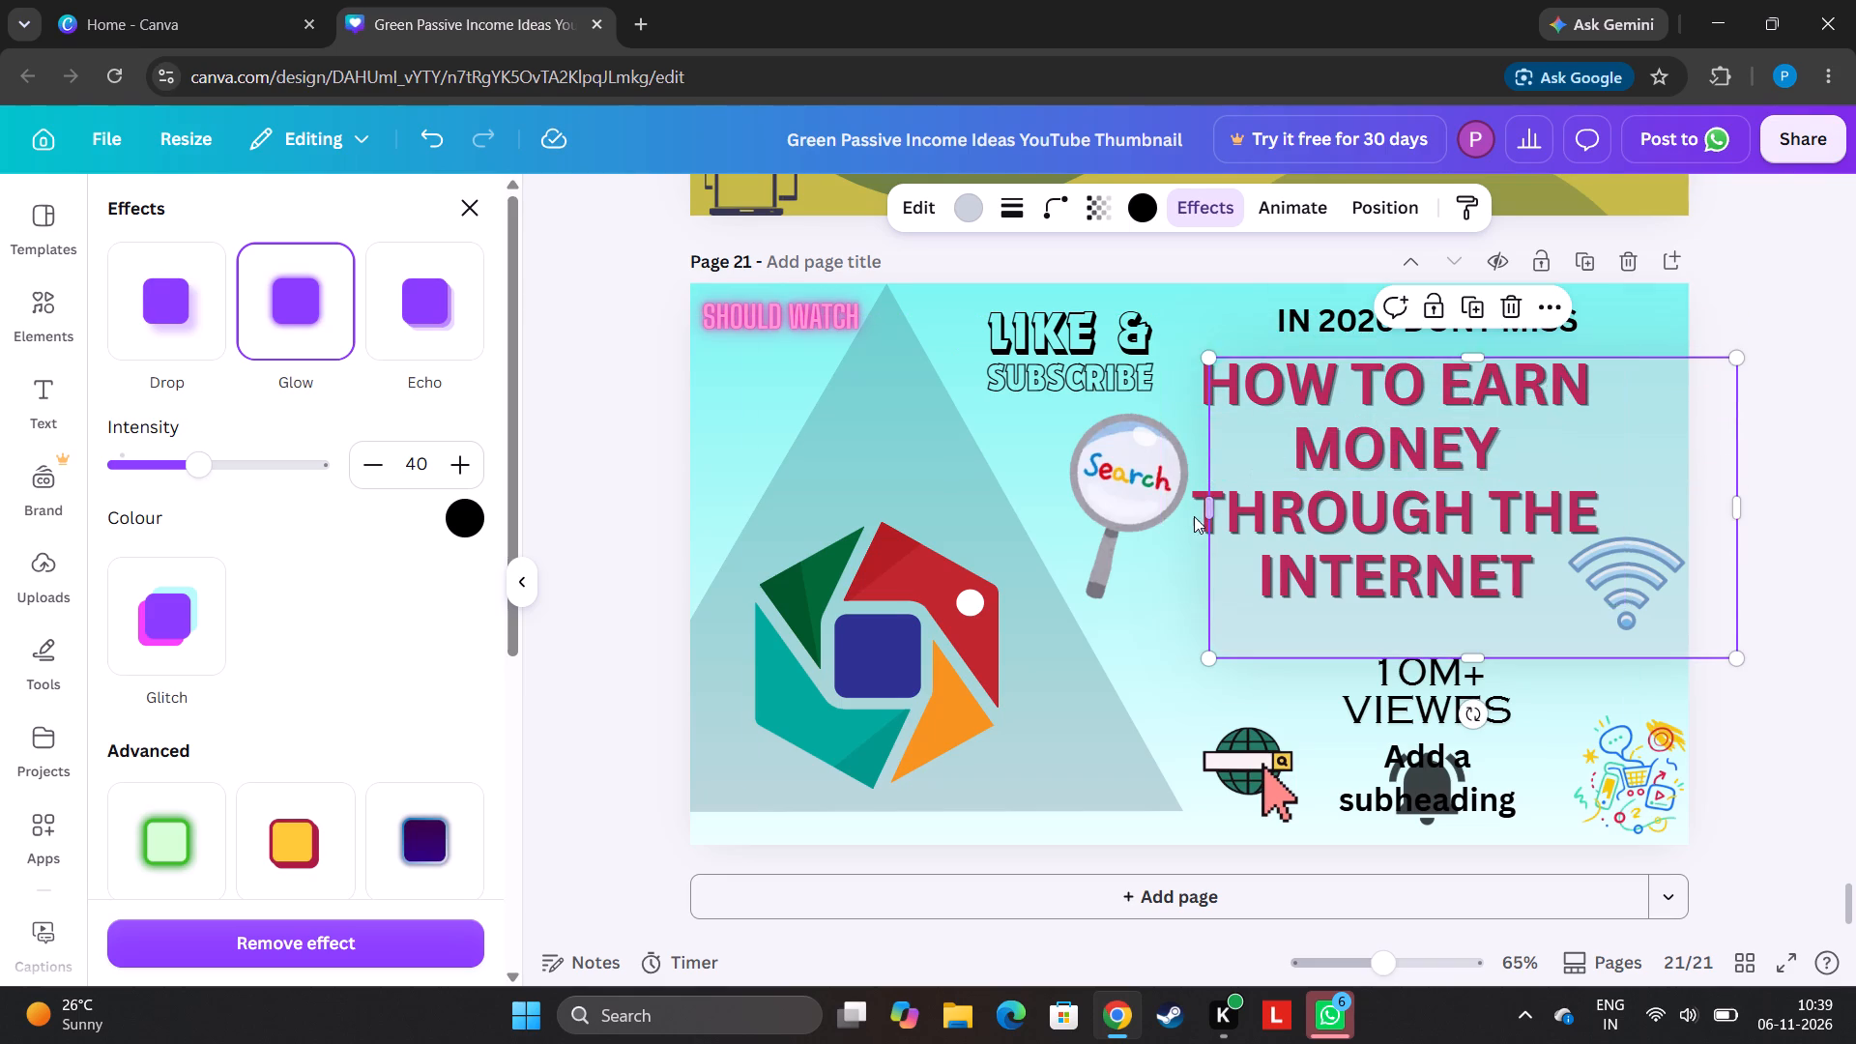
drag(1211, 499, 1182, 500)
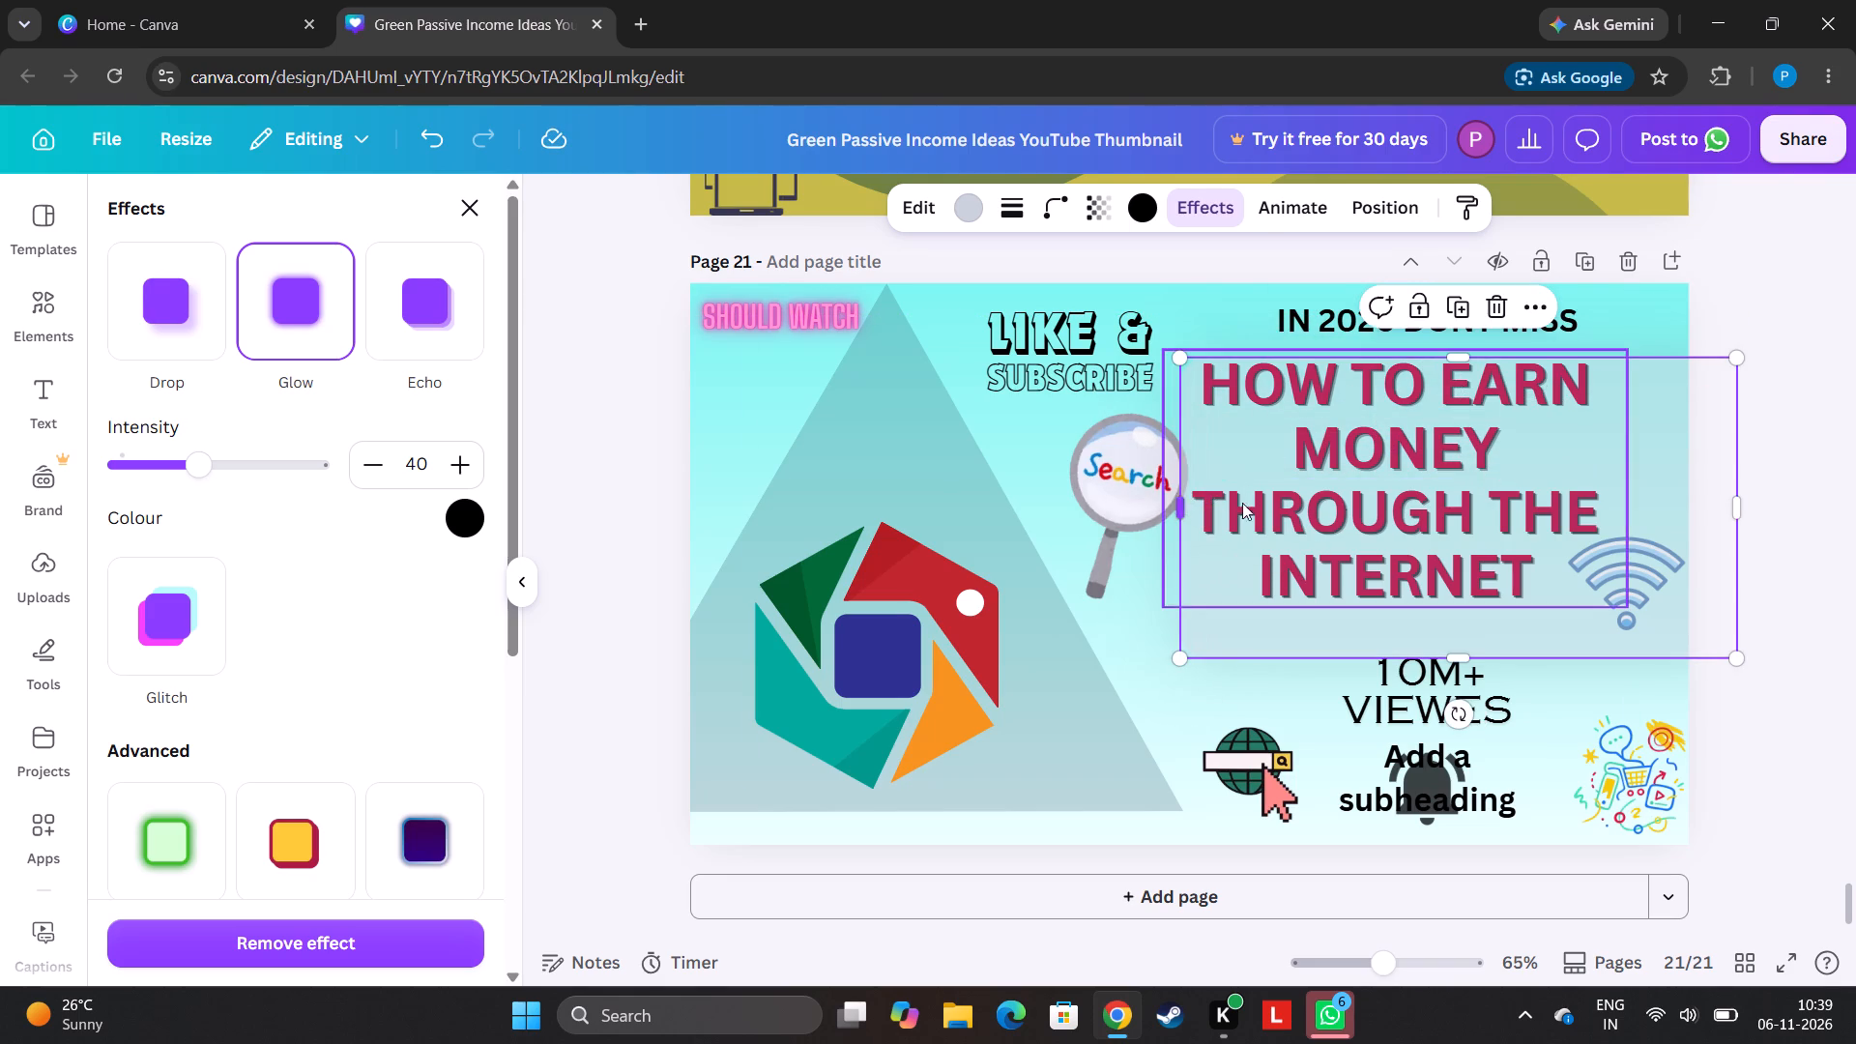
click(1752, 519)
drag(1733, 362, 1695, 500)
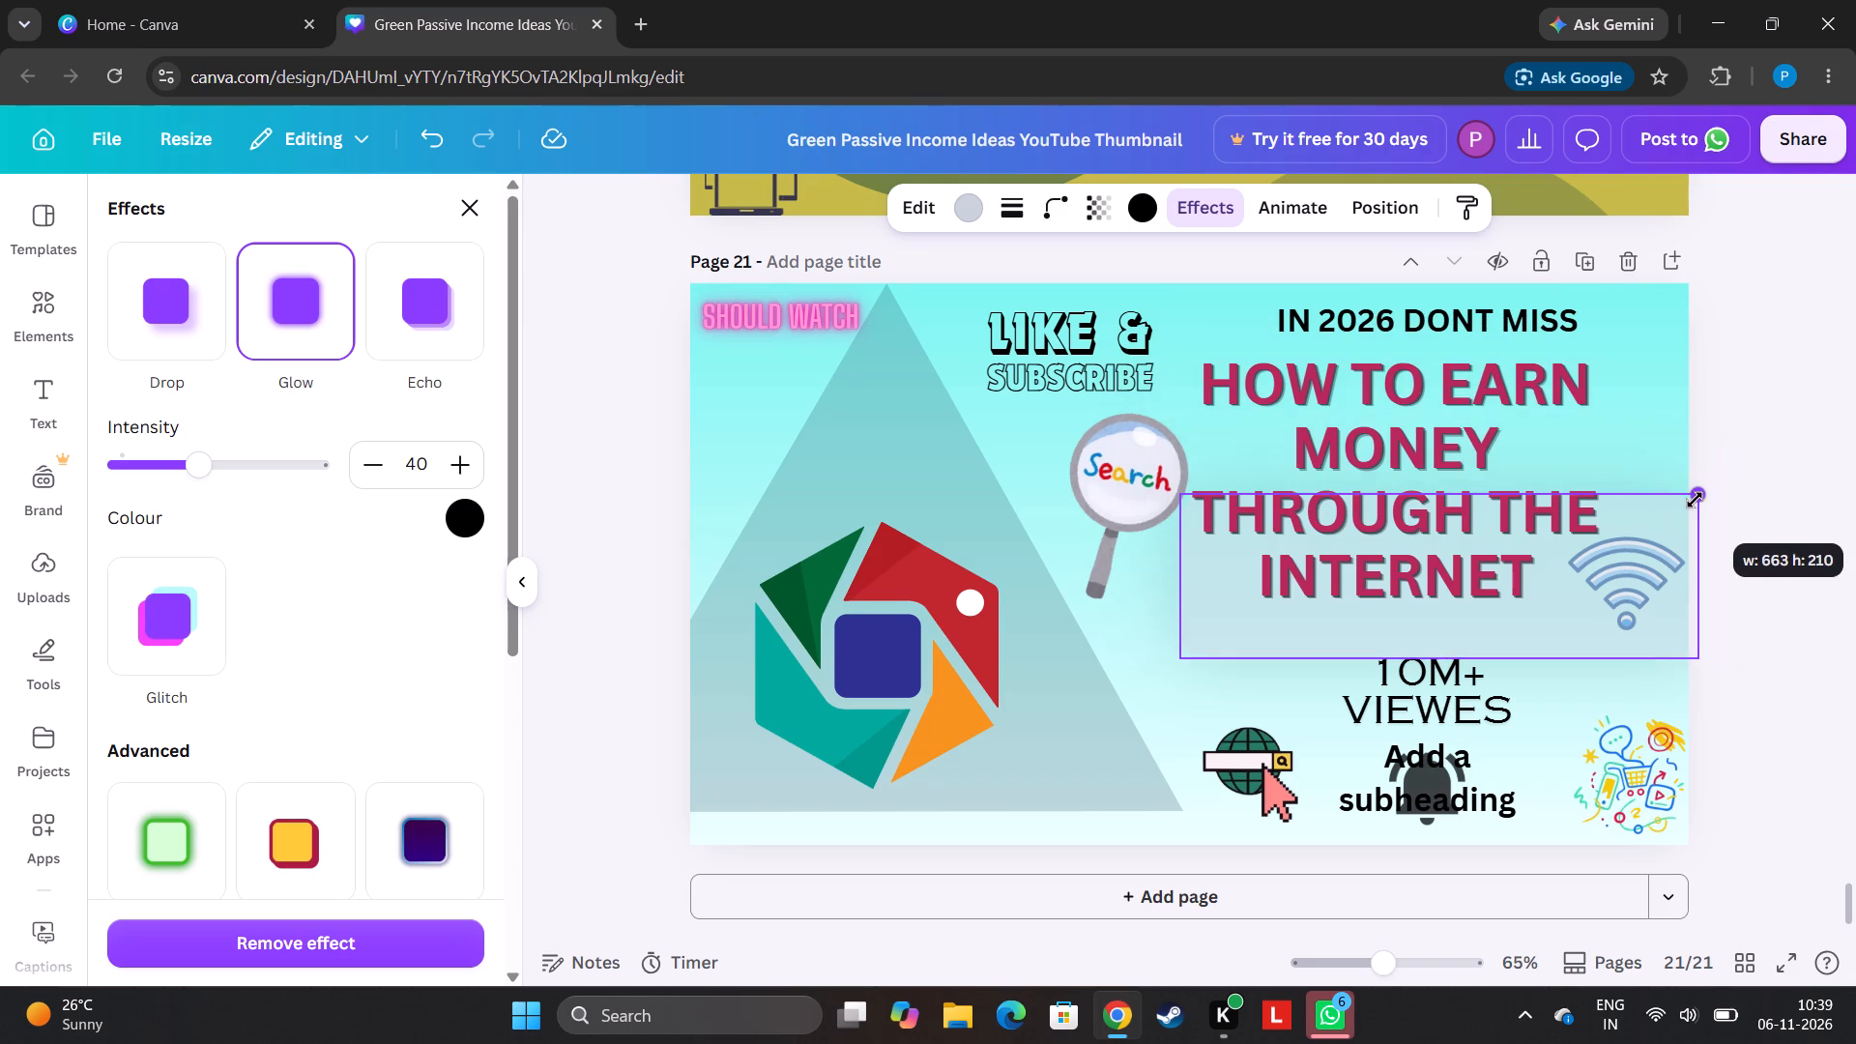
drag(1695, 500, 1689, 487)
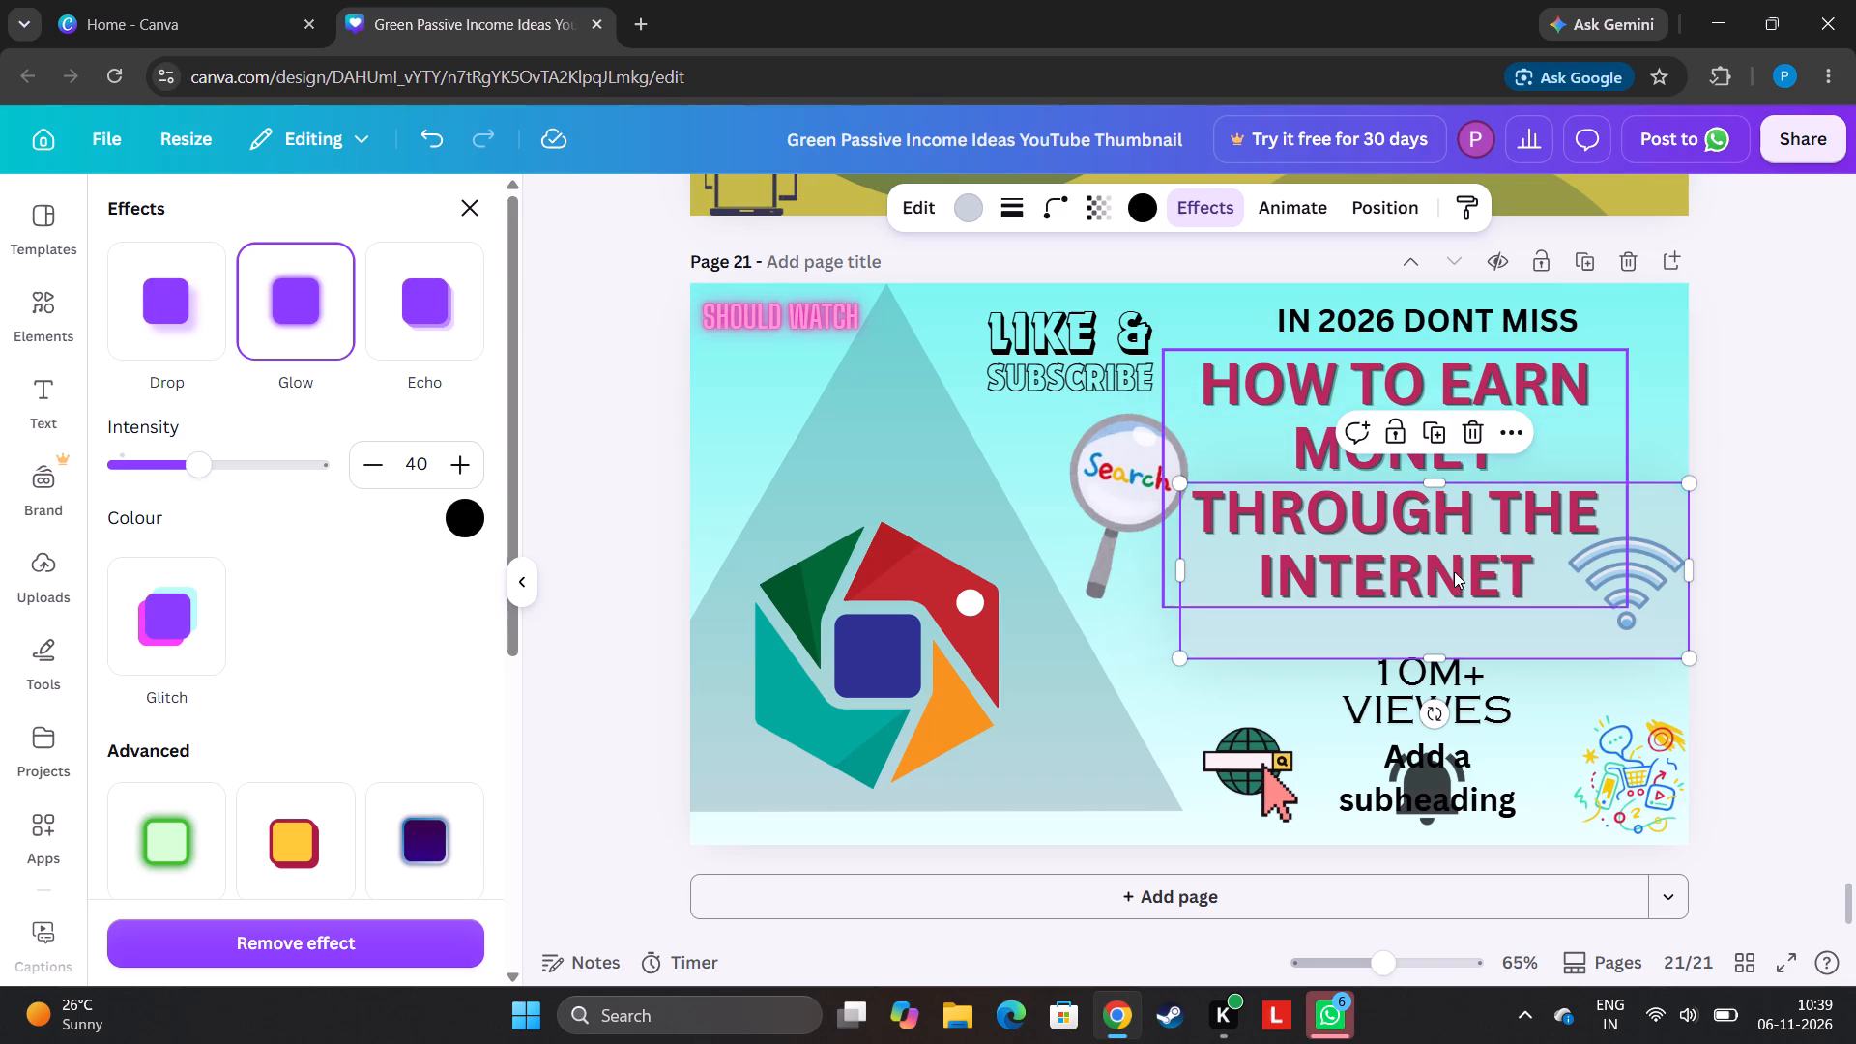
drag(1183, 576, 1179, 575)
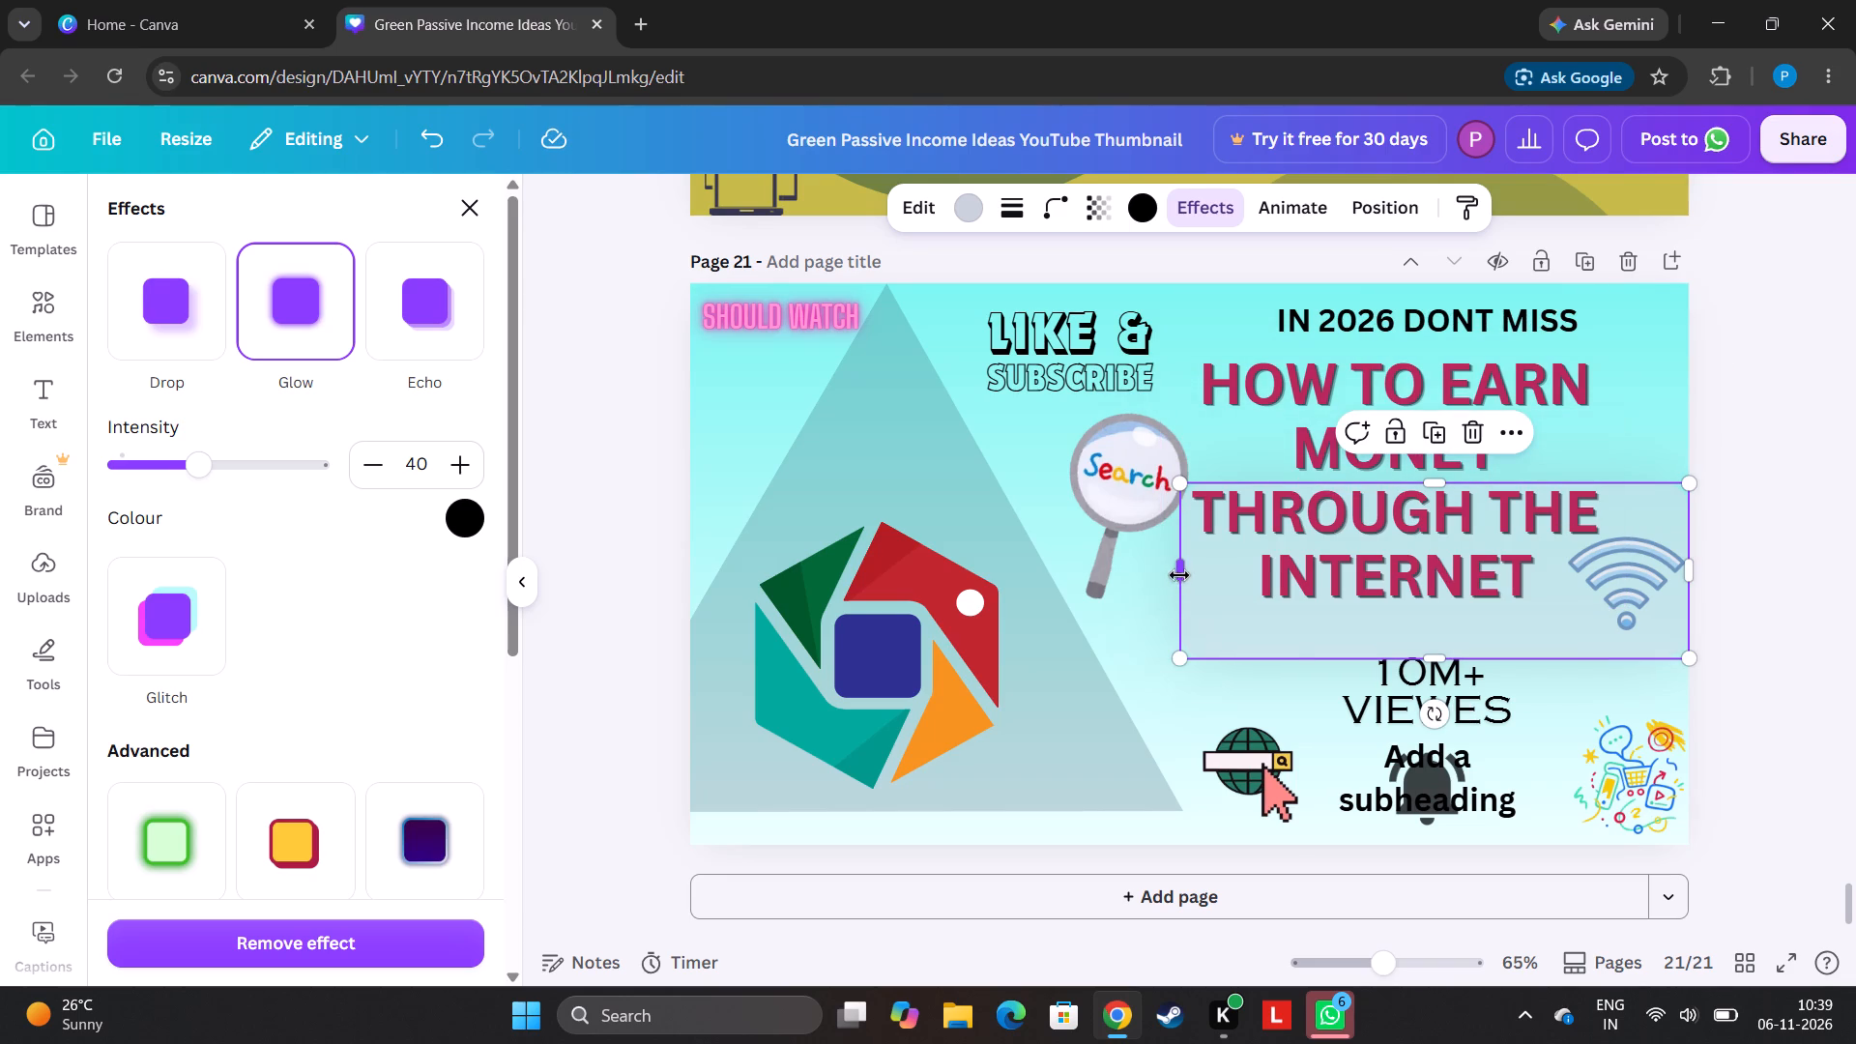
drag(1179, 575, 1068, 579)
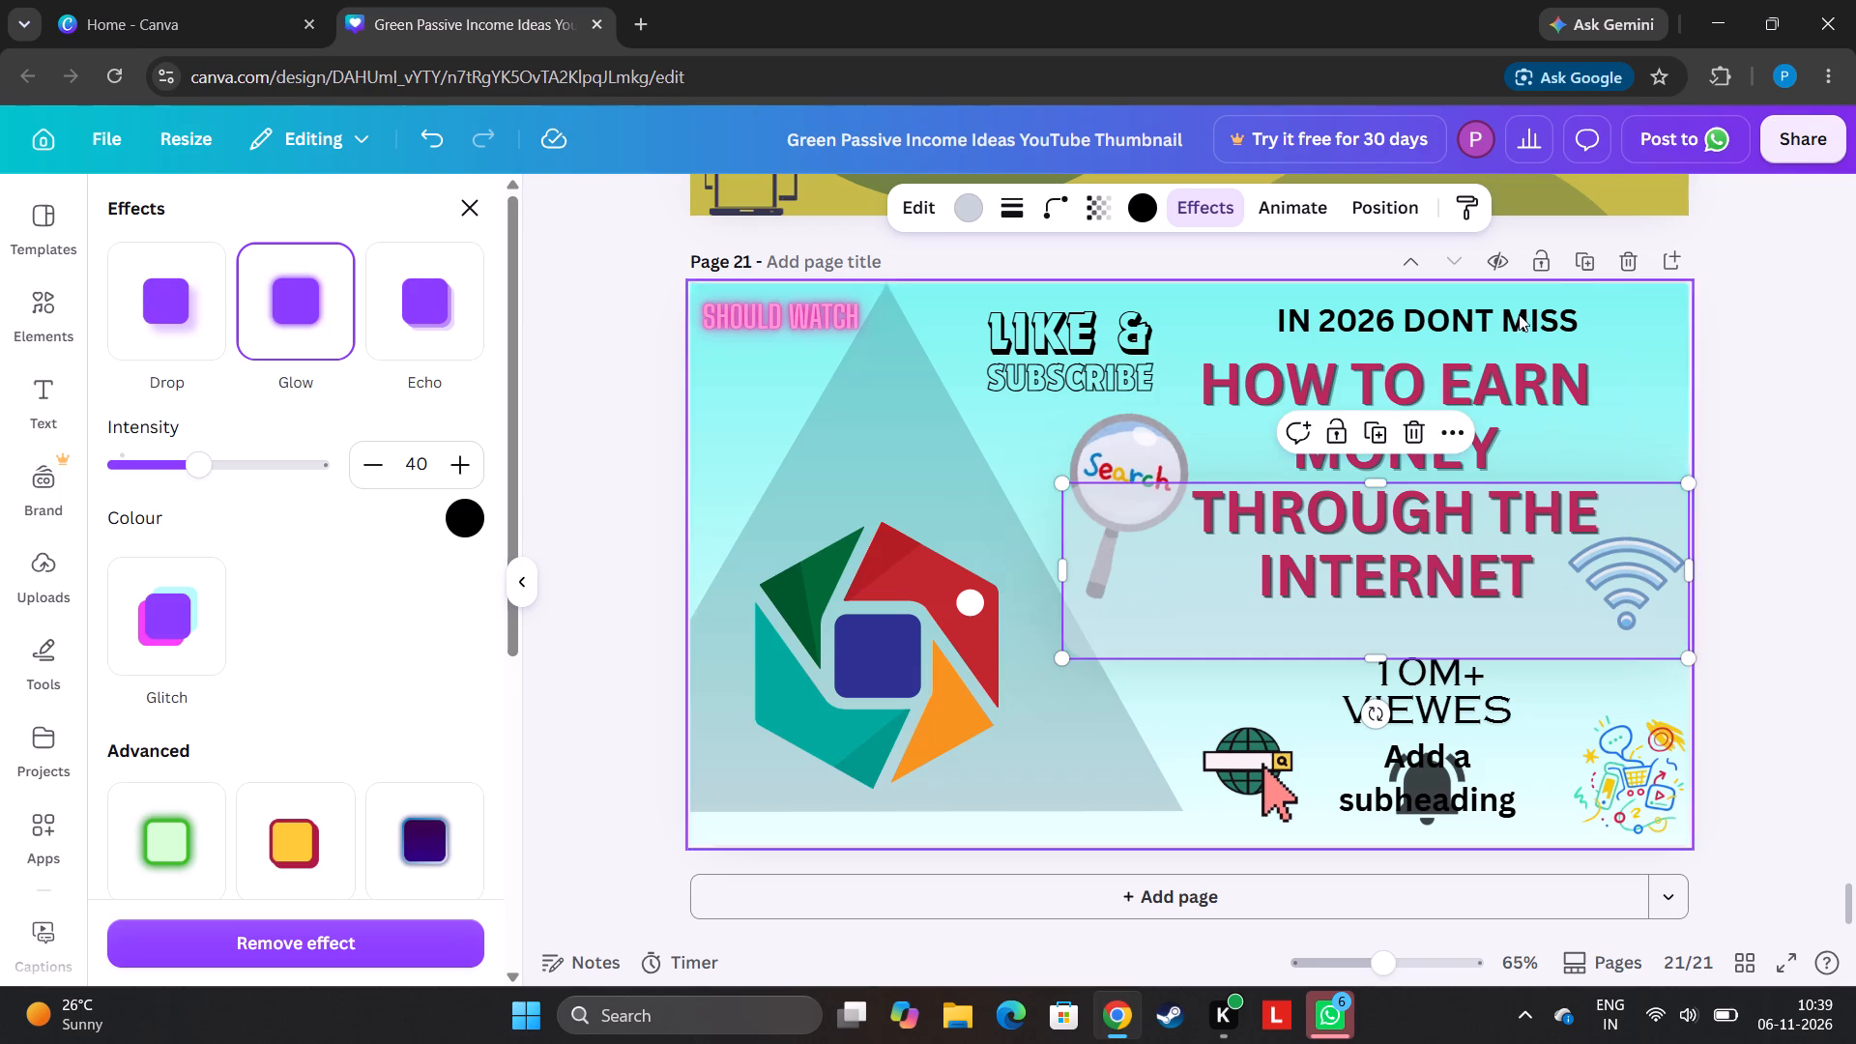
Duplicate the translucent bar and place the copy over the "IN 2026 DONT MISS" subheading and "HOW TO EARN MONEY".
click(1368, 425)
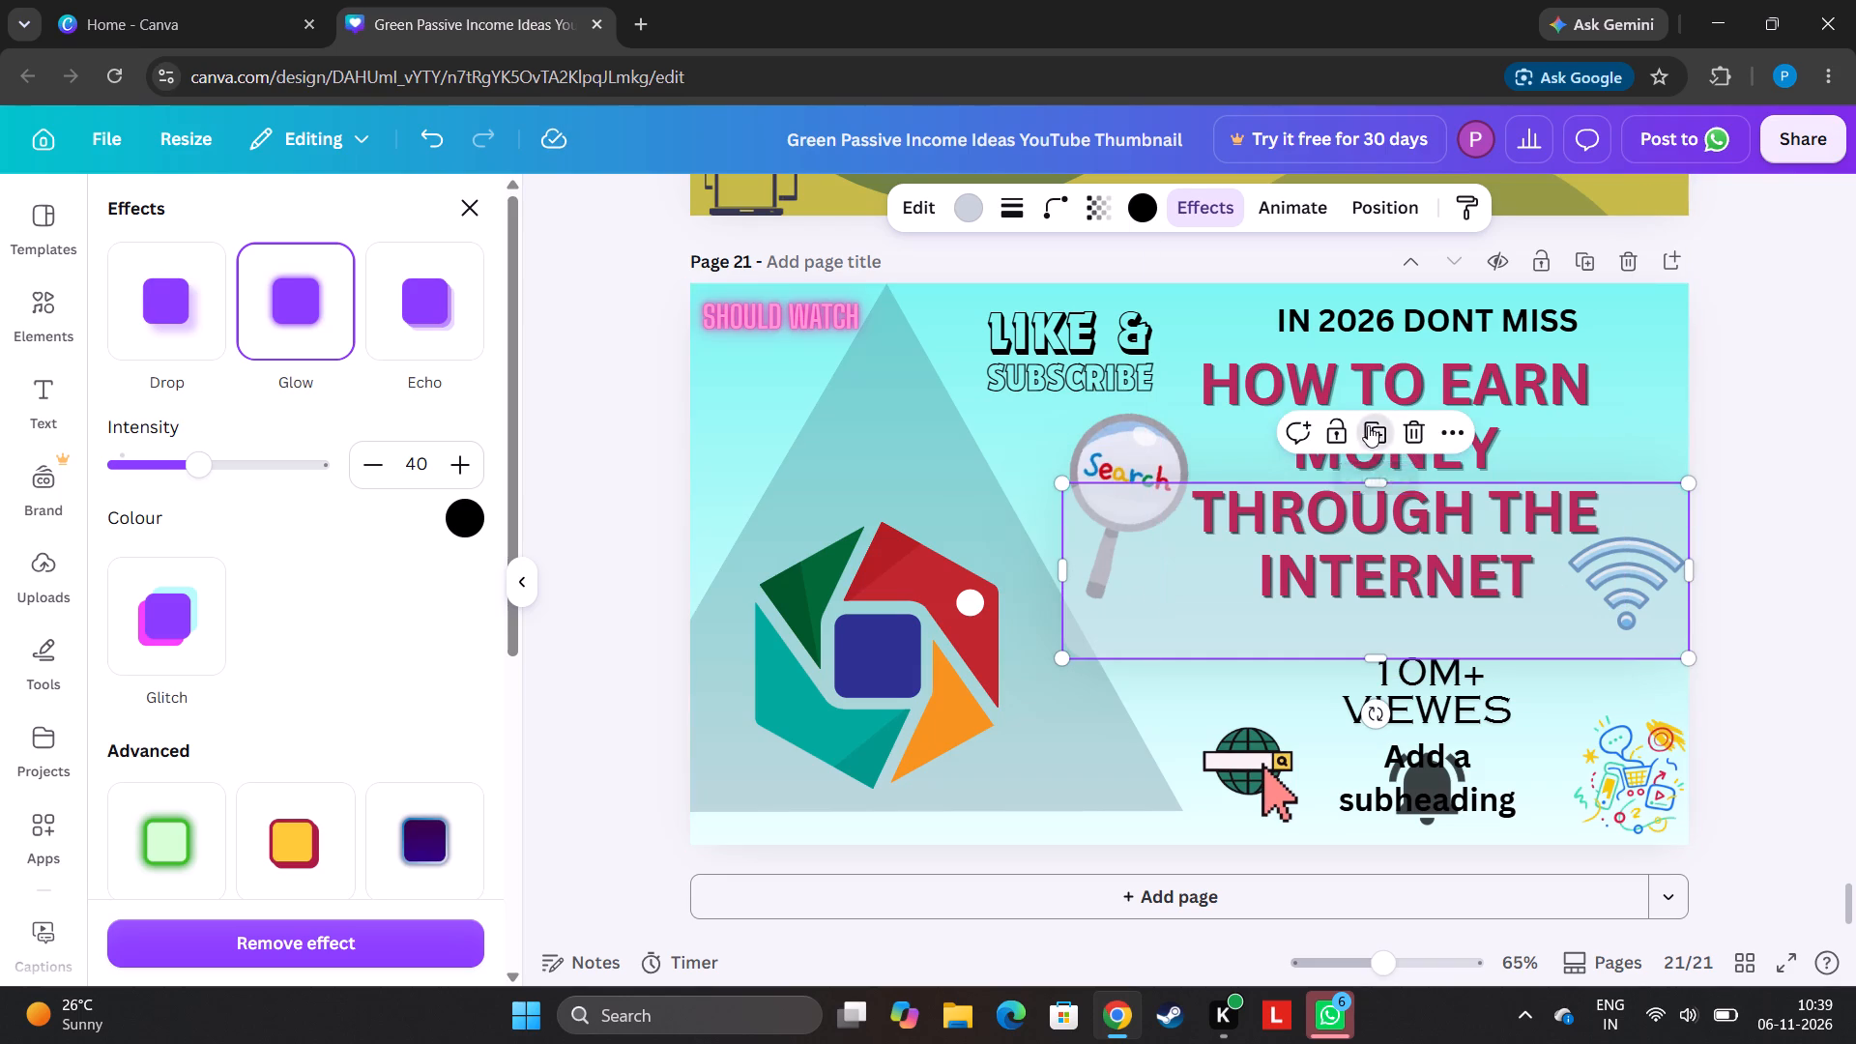
drag(1430, 613, 1395, 452)
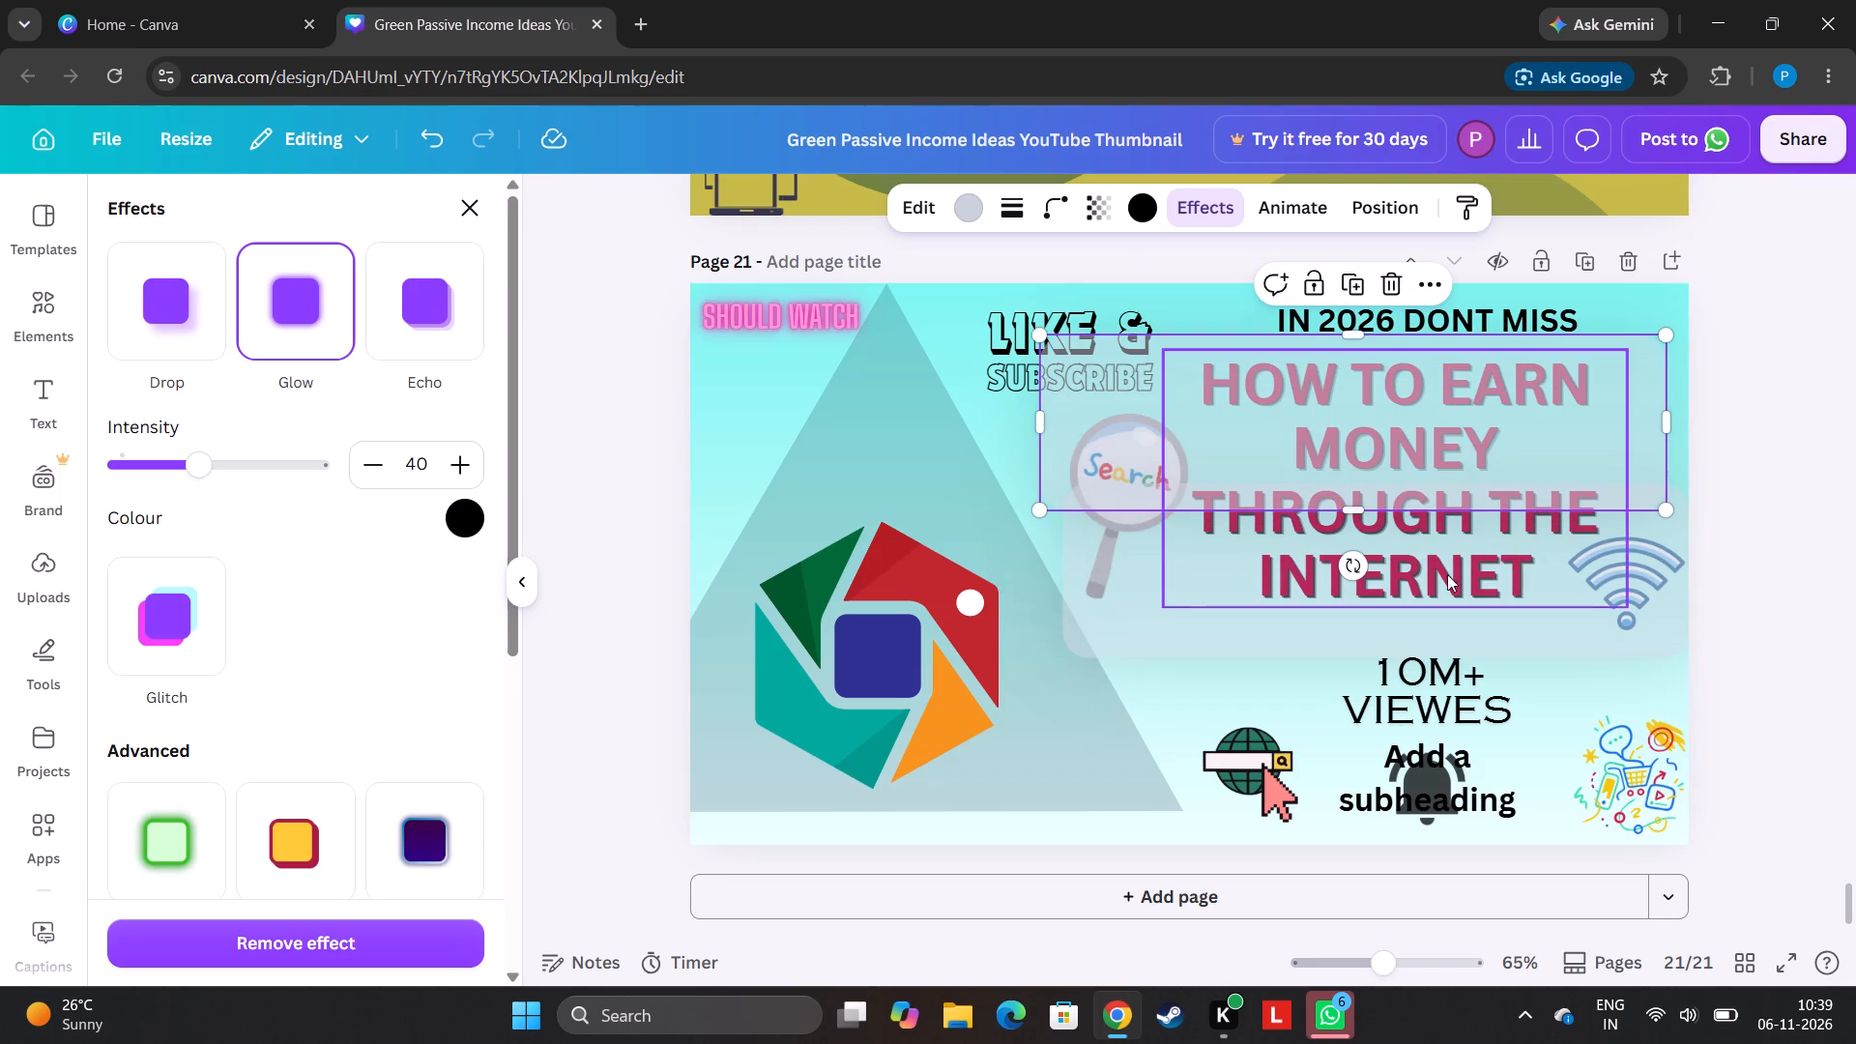
drag(1460, 457, 1455, 414)
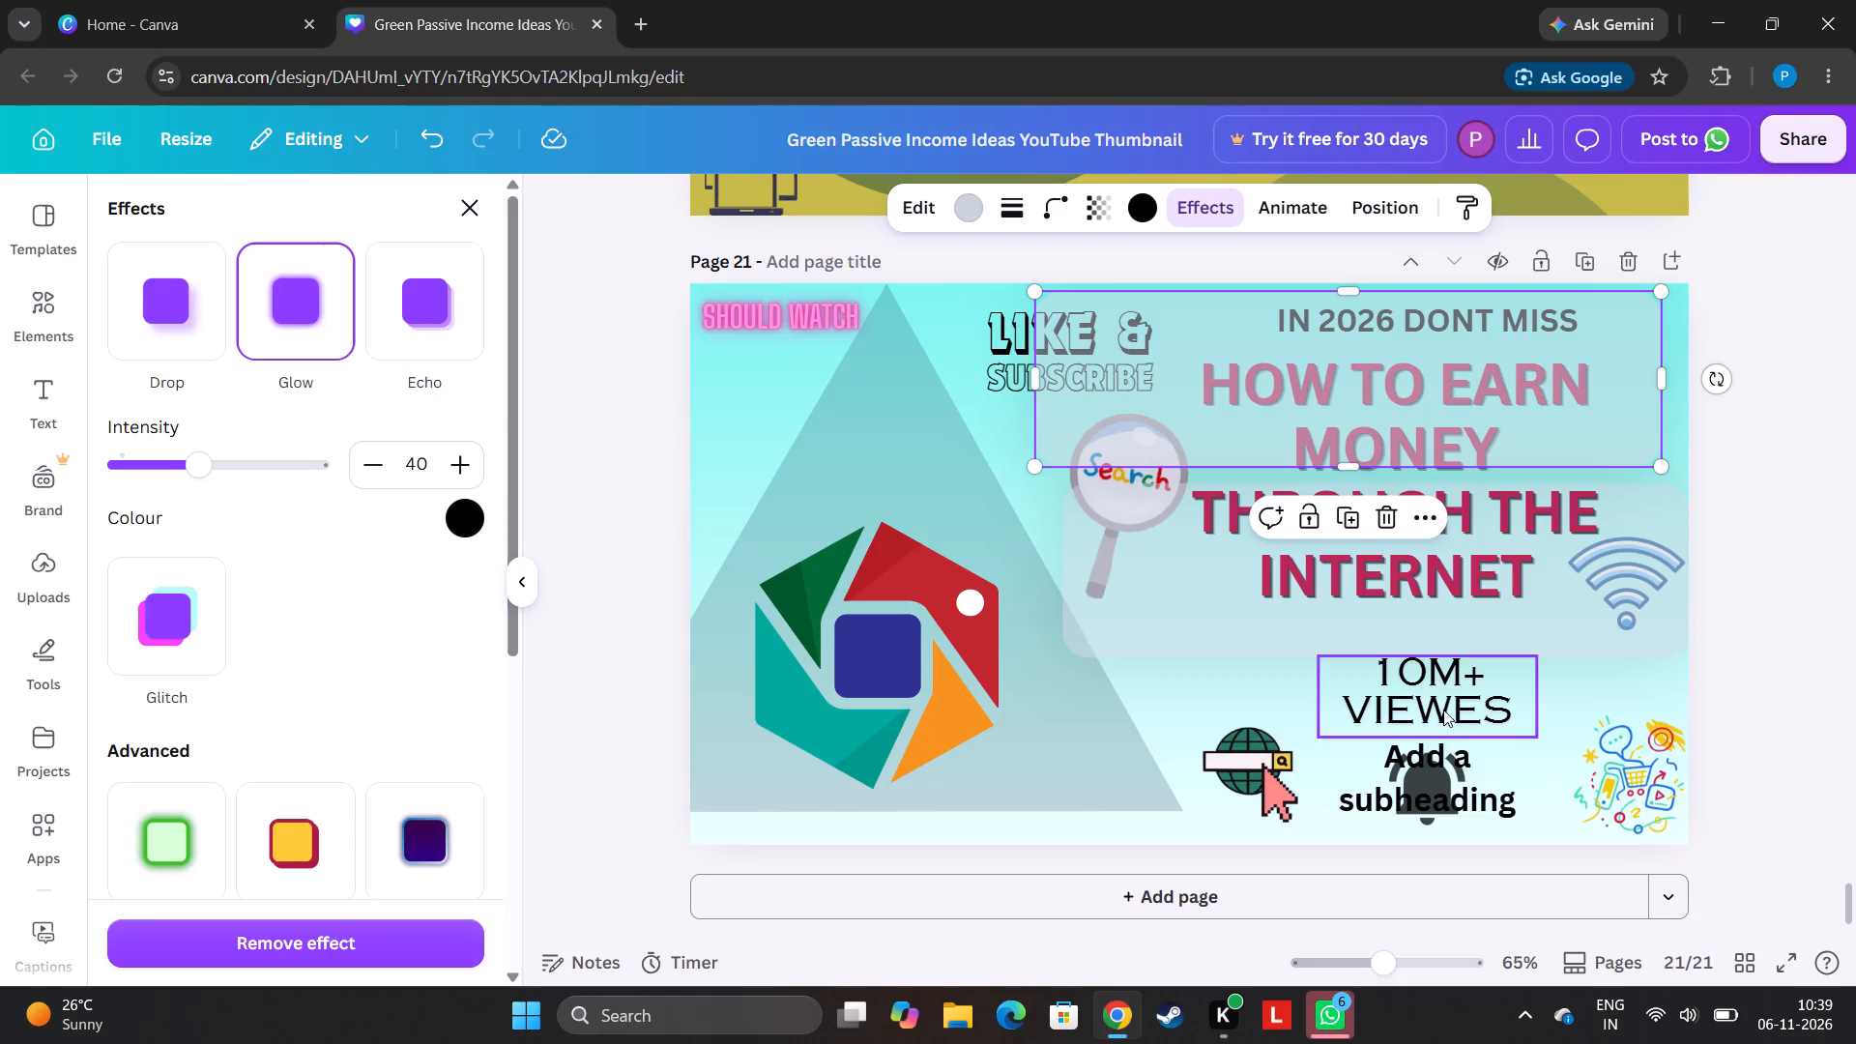
Reduce the height of the original translucent bar so it ends at the bottom of "INTERNET".
click(1420, 598)
click(1472, 626)
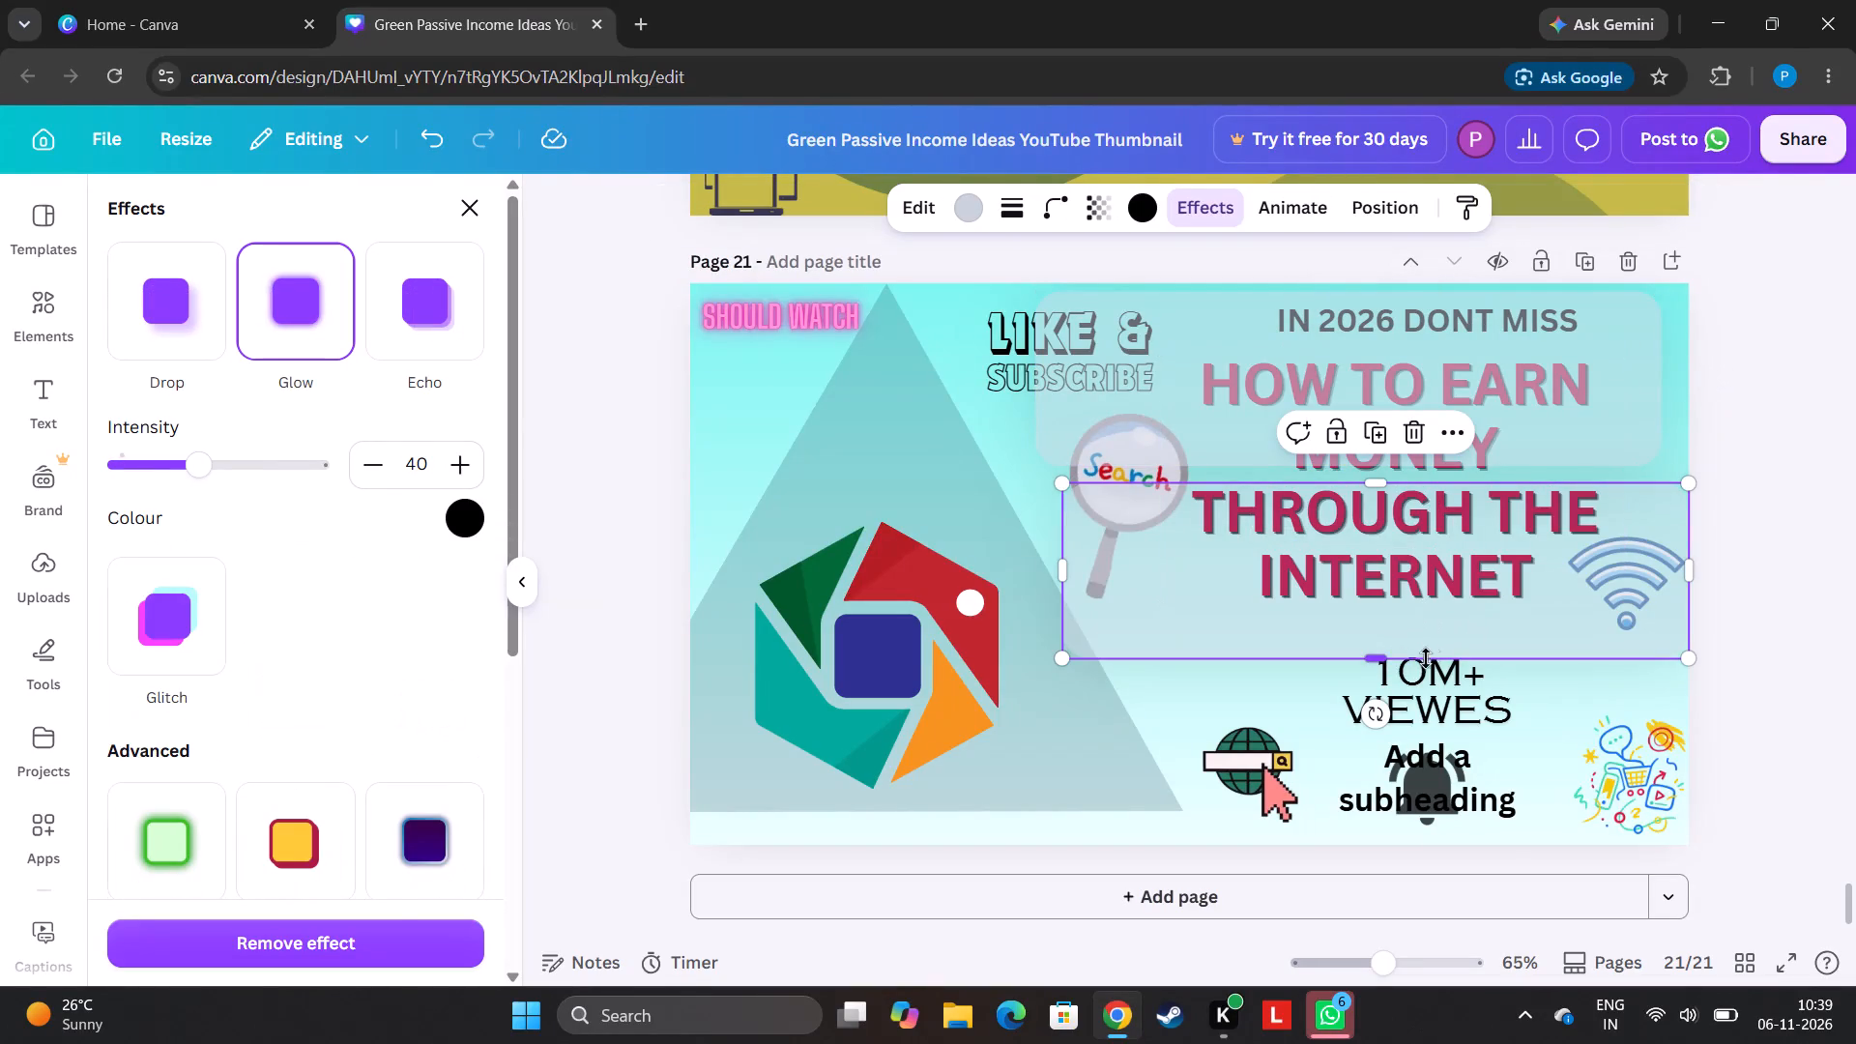
drag(1392, 658, 1368, 608)
Move the duplicate bar away from the heading and shrink it to a slim strip just above the pentagon graphic.
drag(1365, 372, 1361, 370)
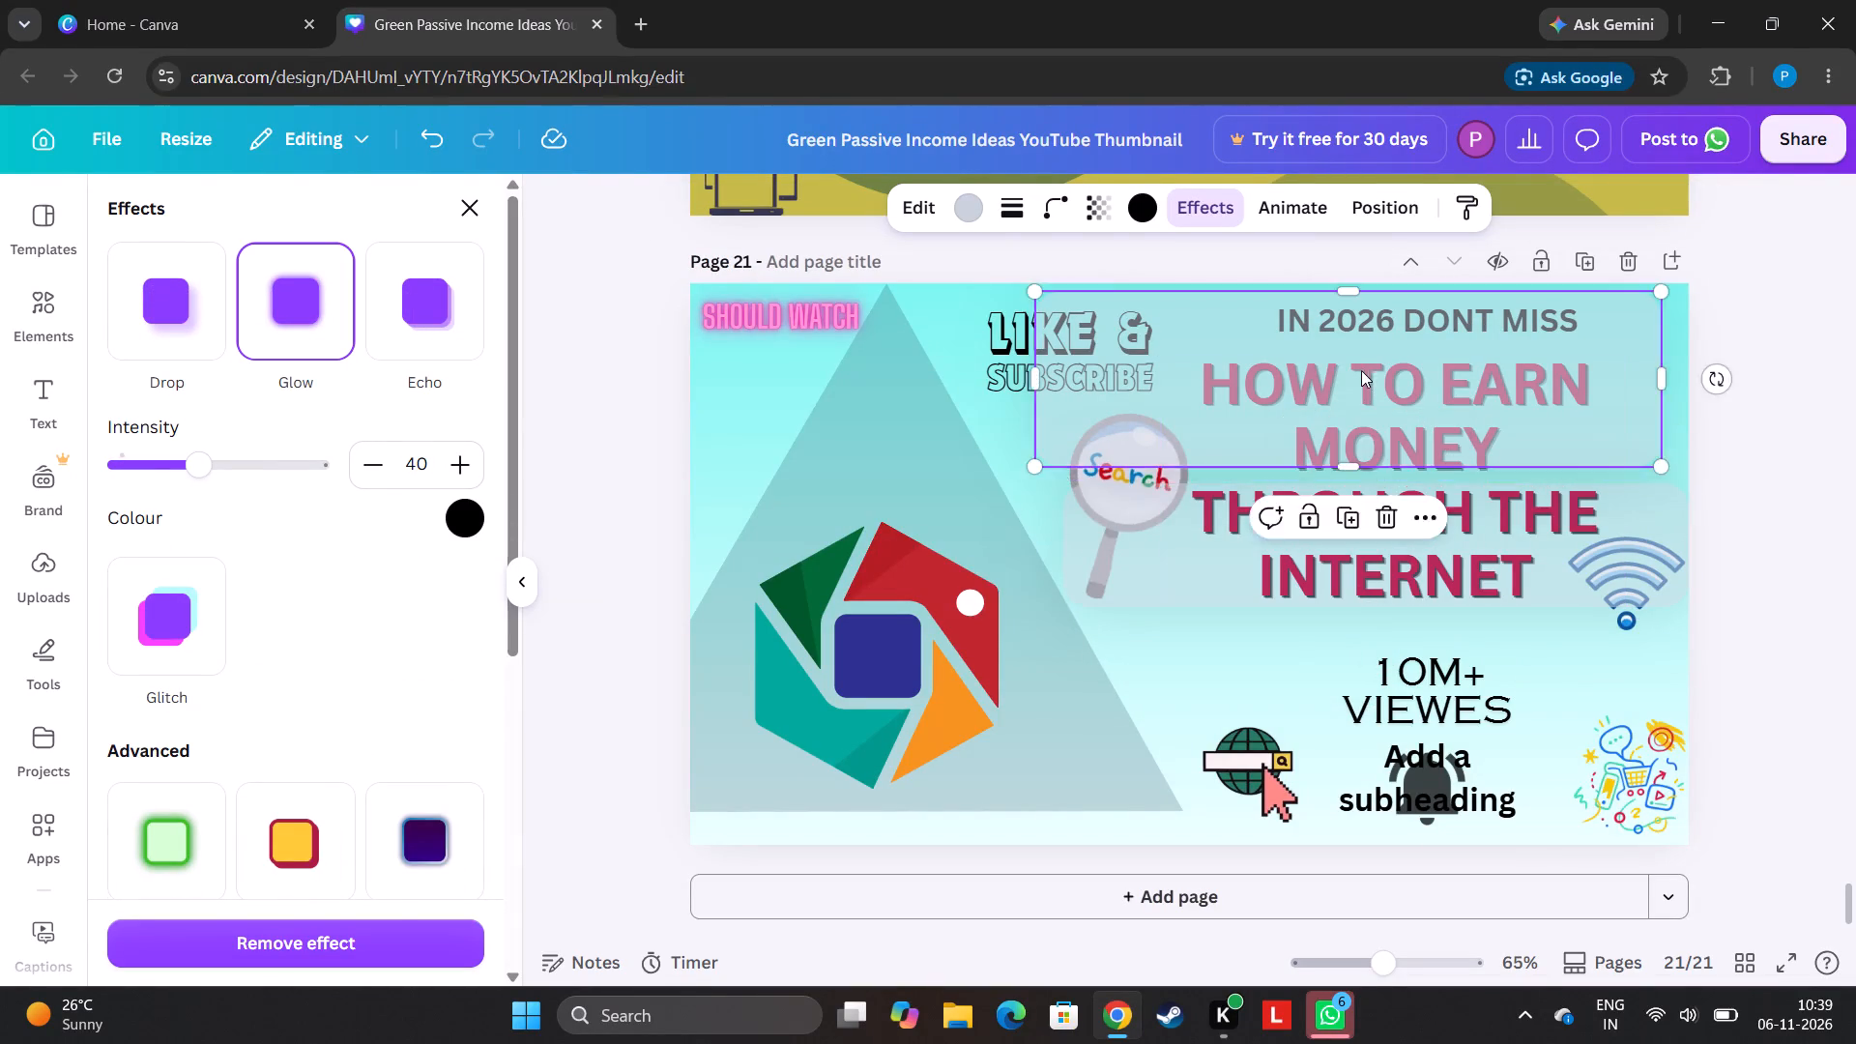
drag(1361, 370, 1072, 452)
drag(1368, 367, 1361, 372)
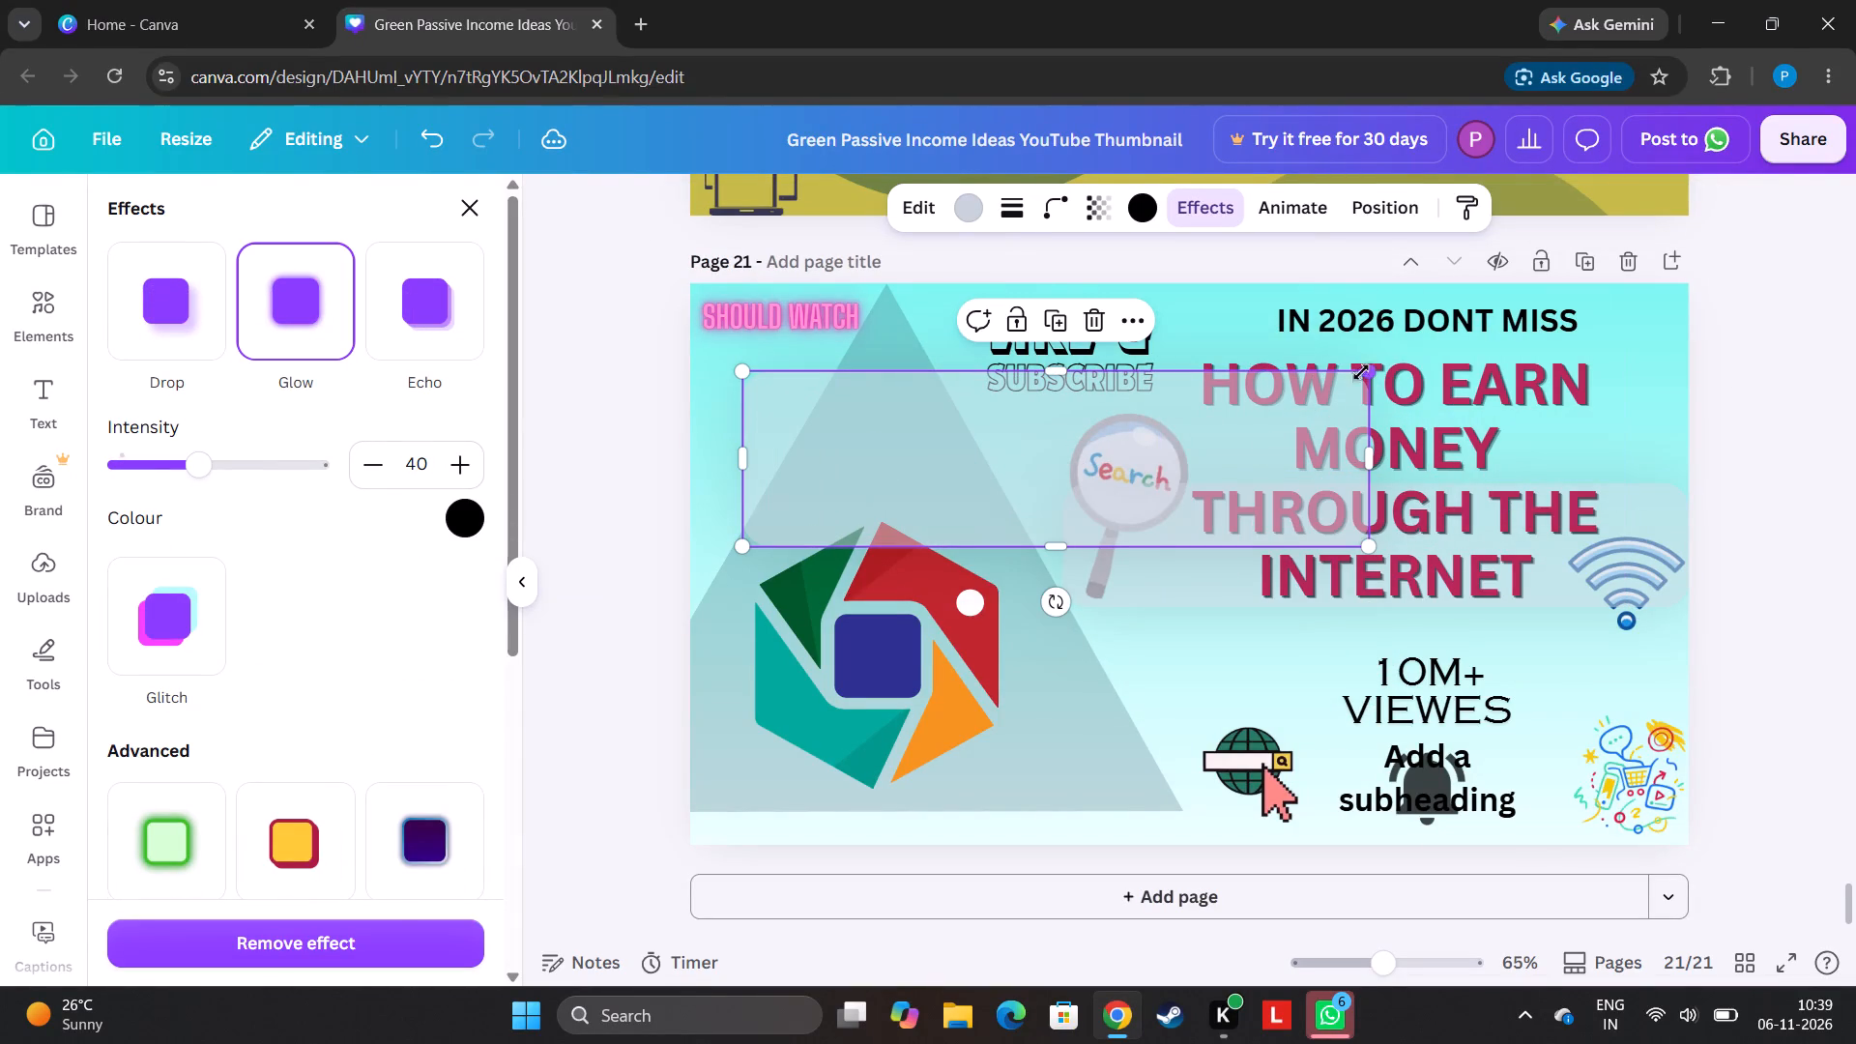
drag(1361, 372, 972, 496)
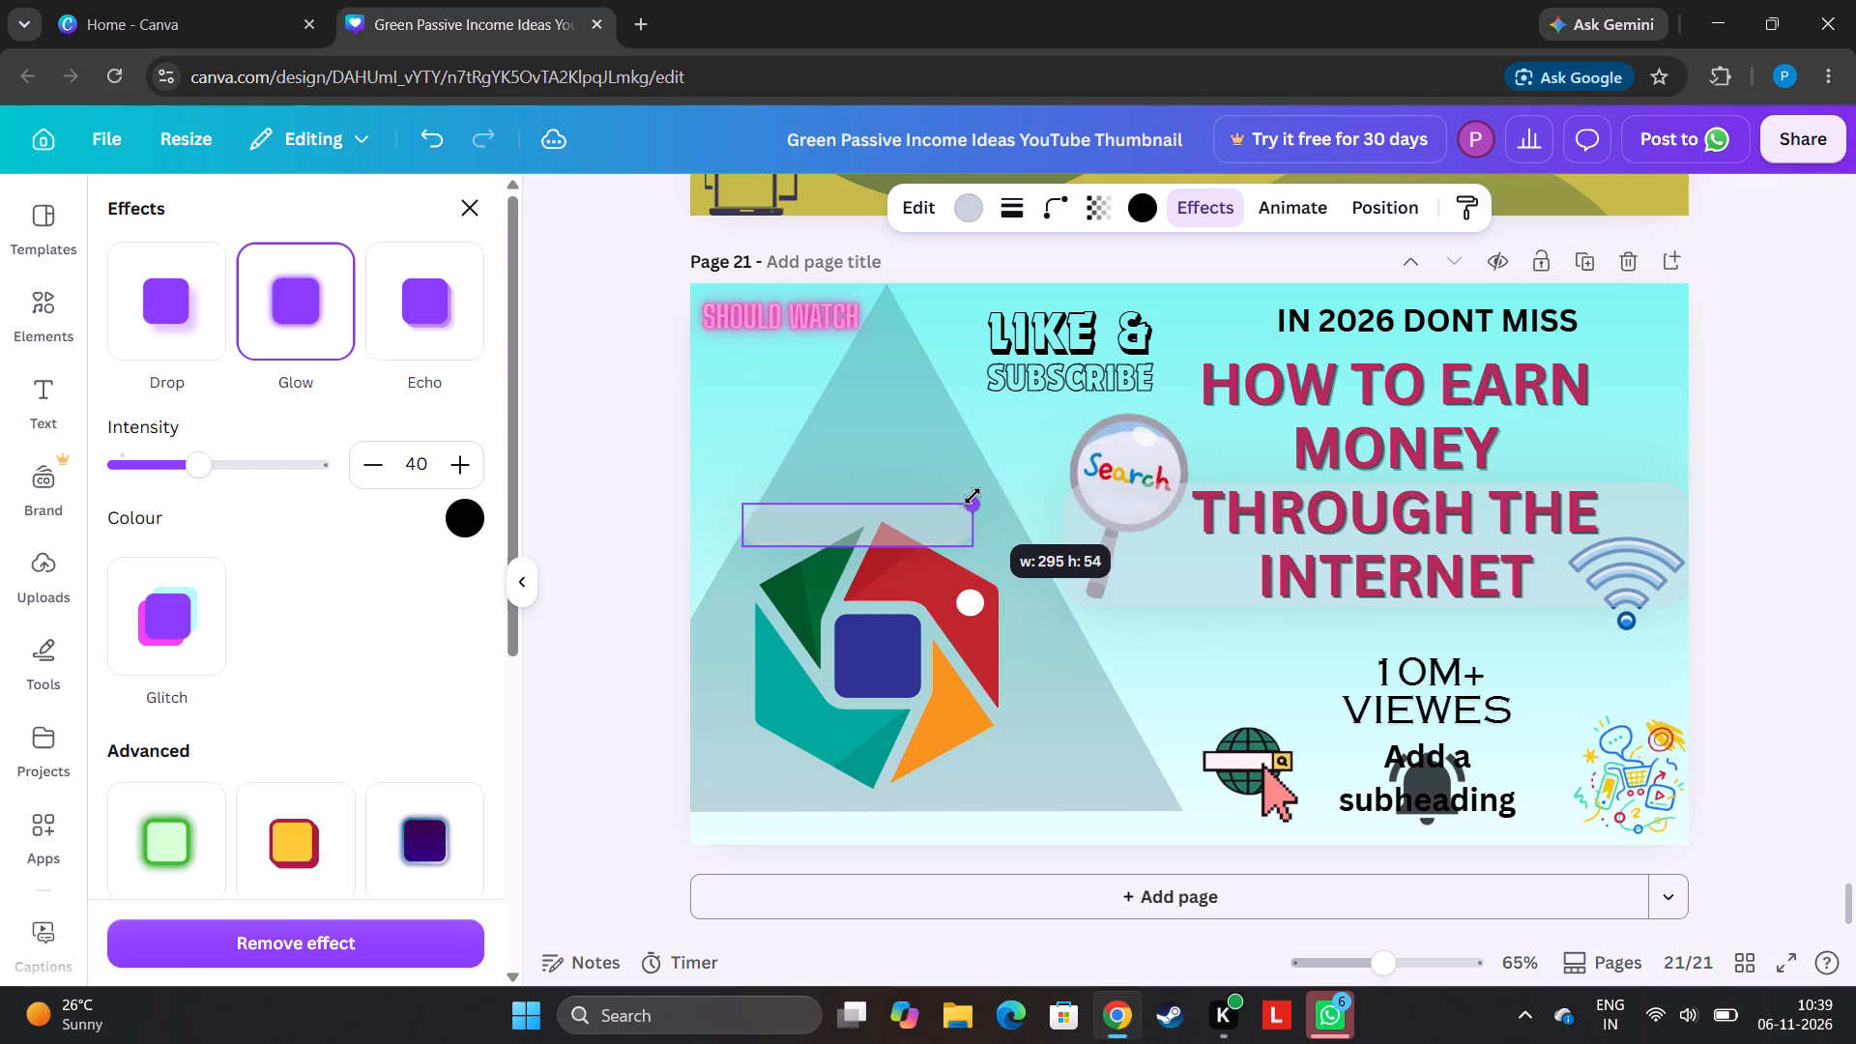
drag(972, 496, 971, 492)
click(623, 510)
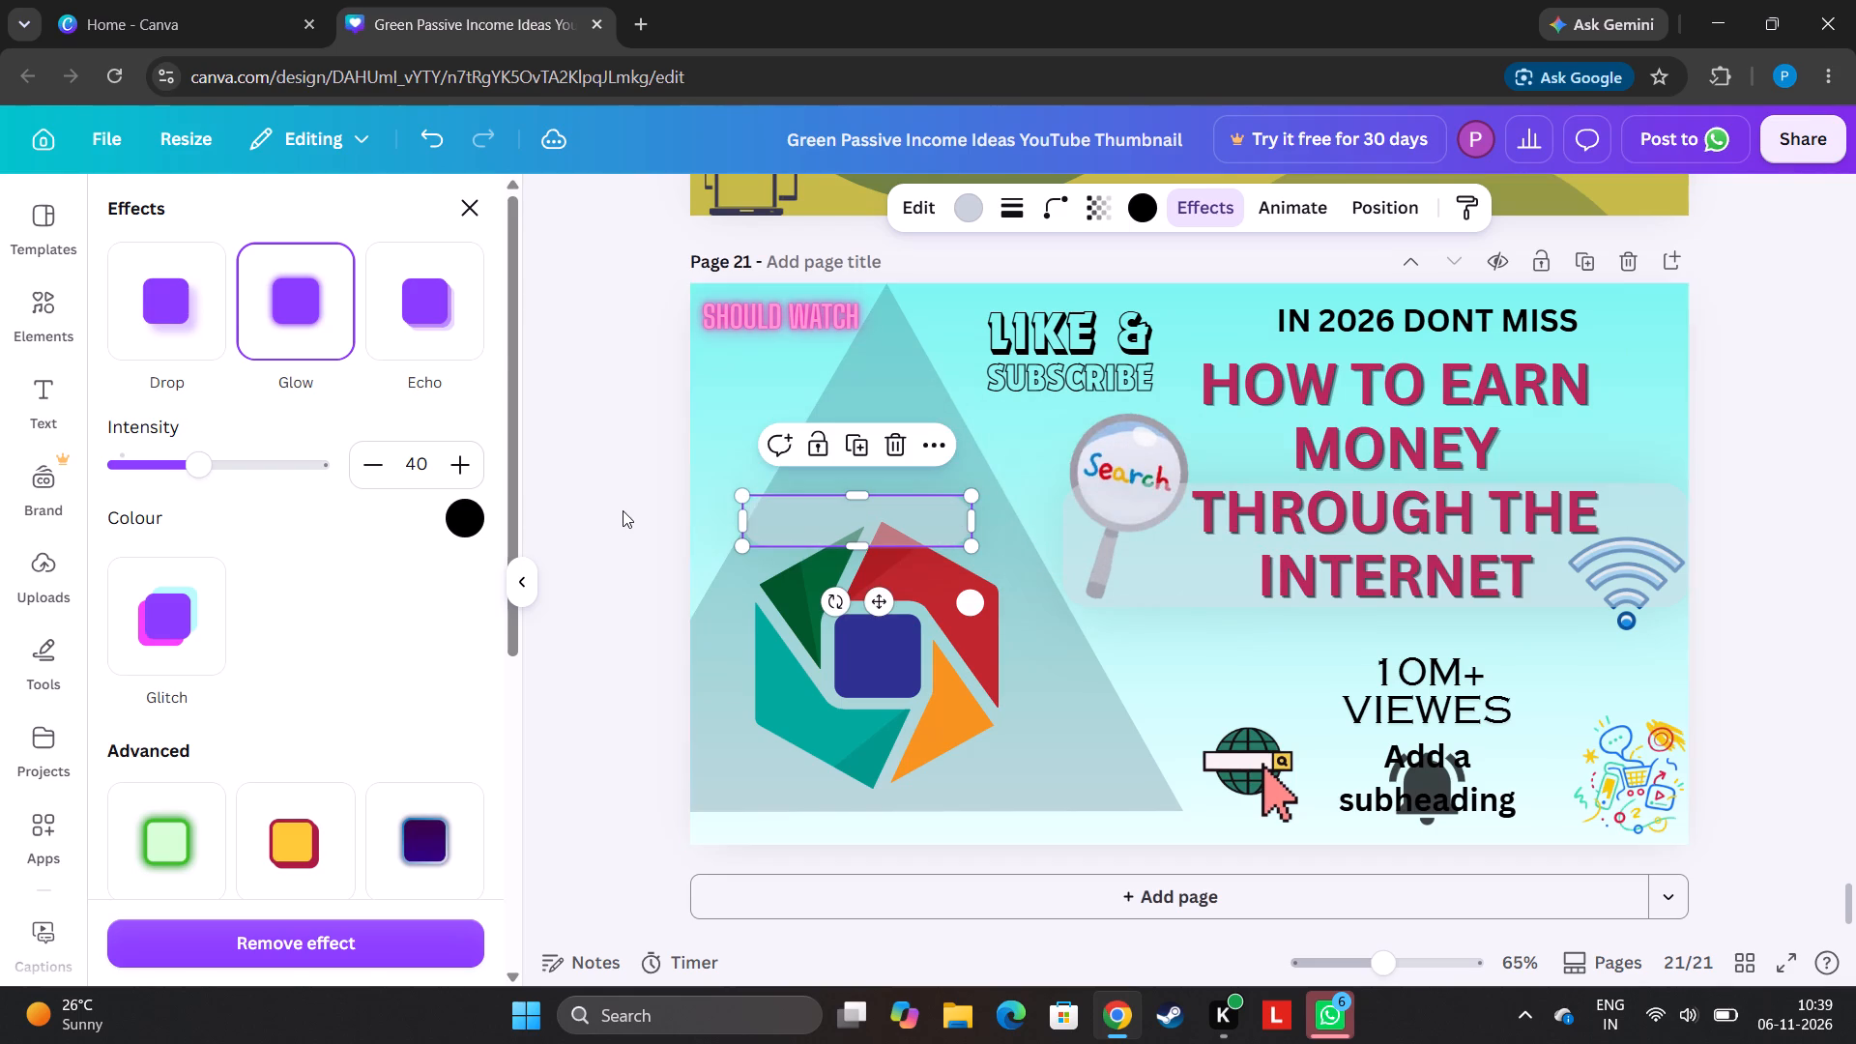
drag(974, 516, 1056, 517)
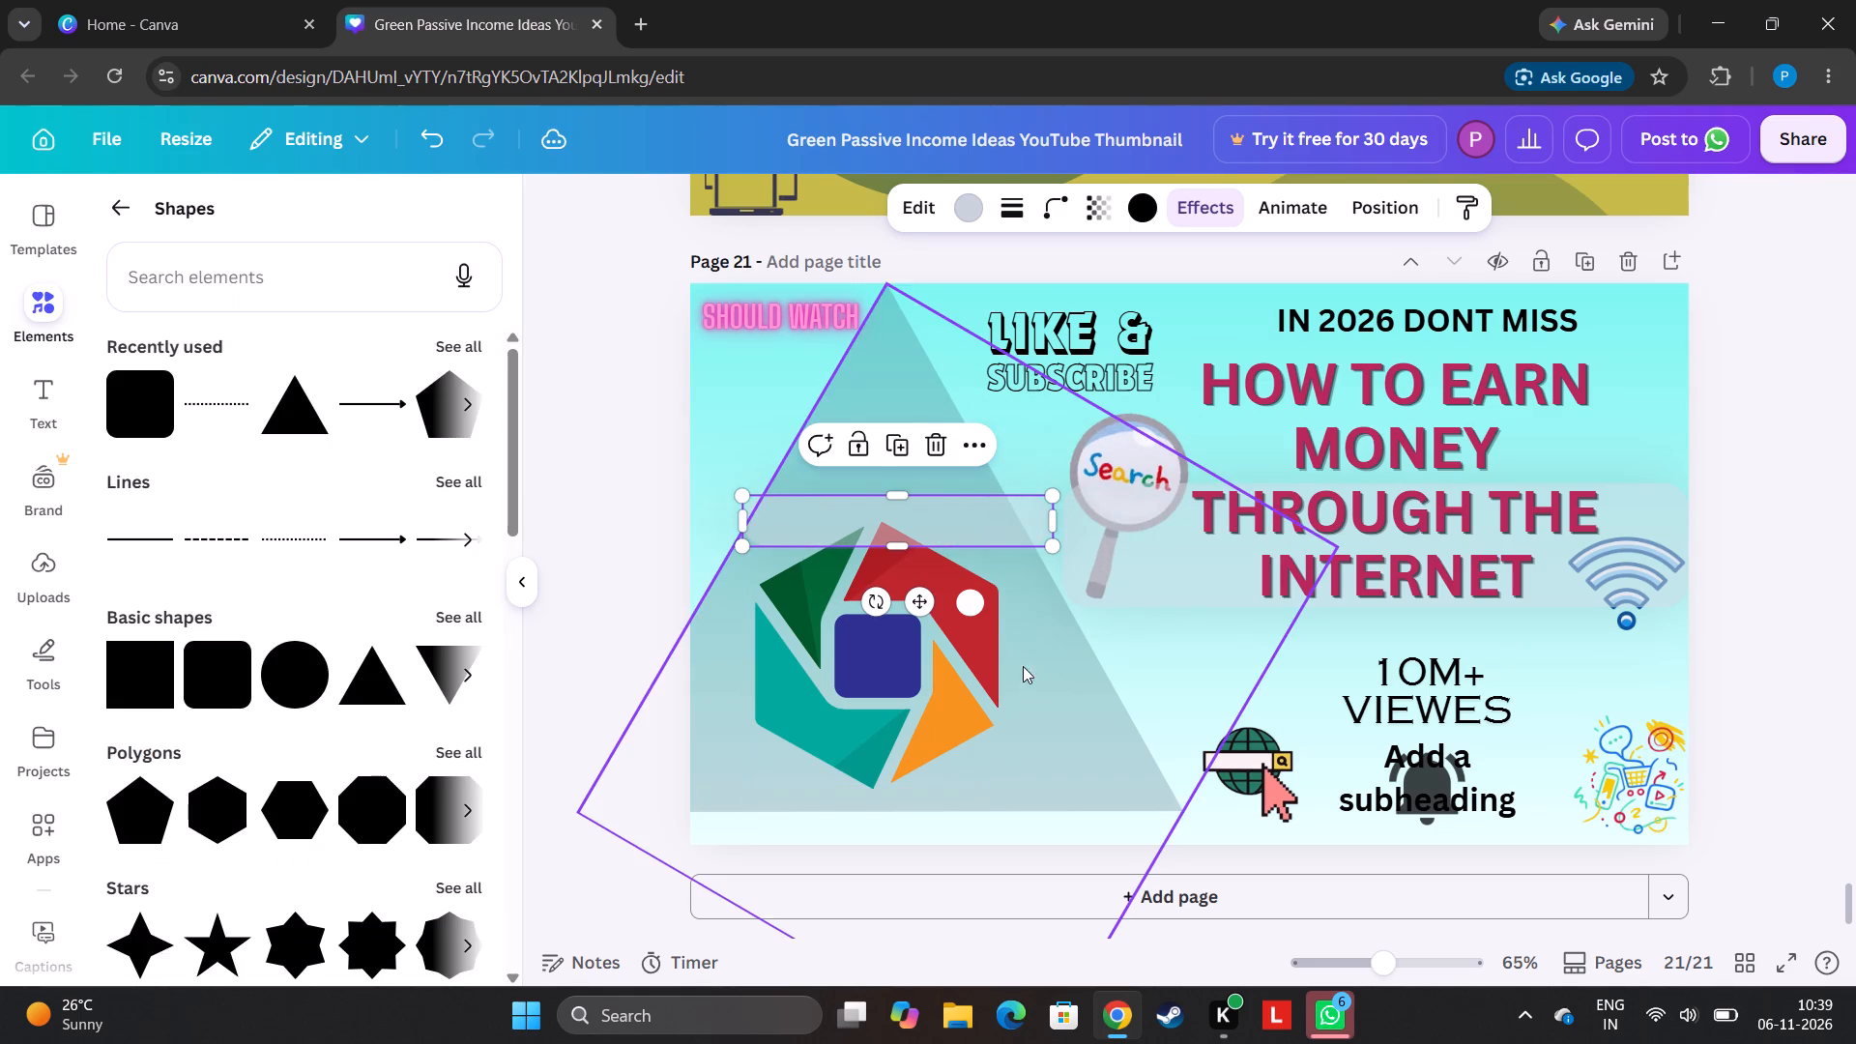
Reposition the translucent triangle behind the pentagon graphic so its base meets the page's bottom edge.
click(1035, 658)
drag(983, 528, 1475, 375)
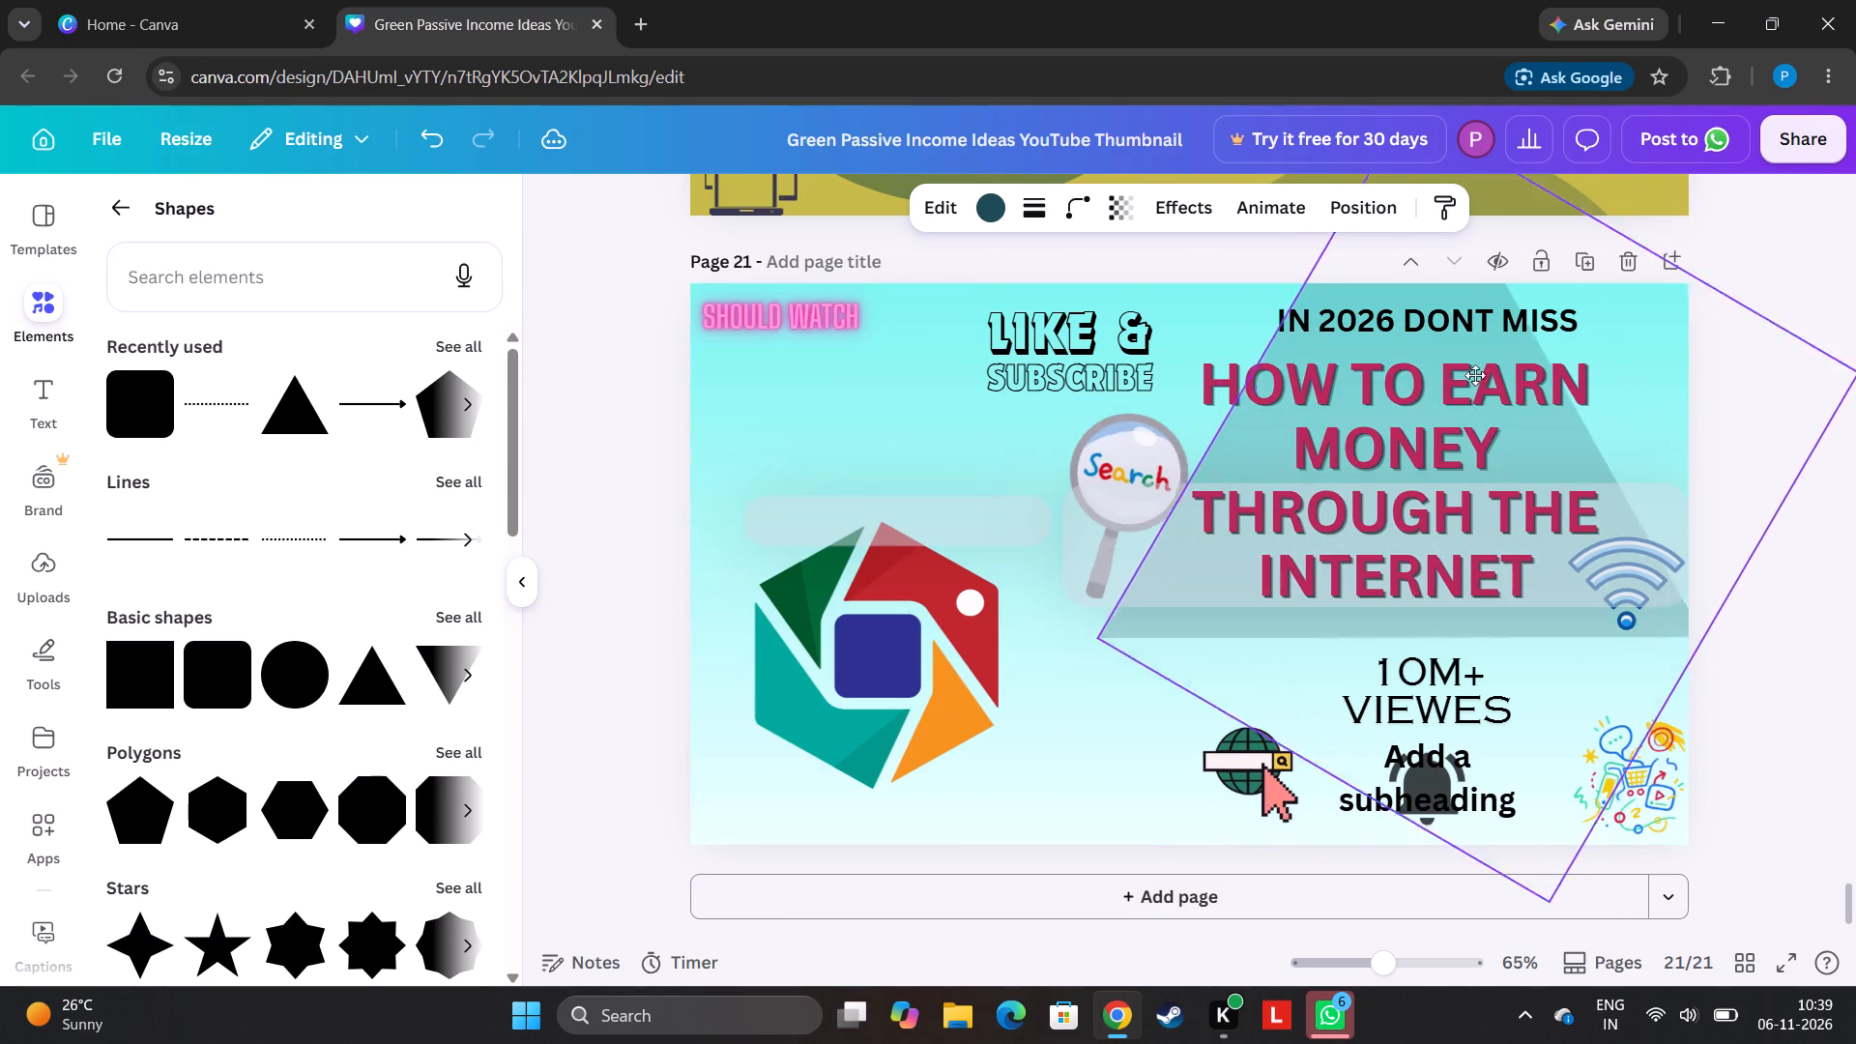
drag(1475, 375, 1033, 538)
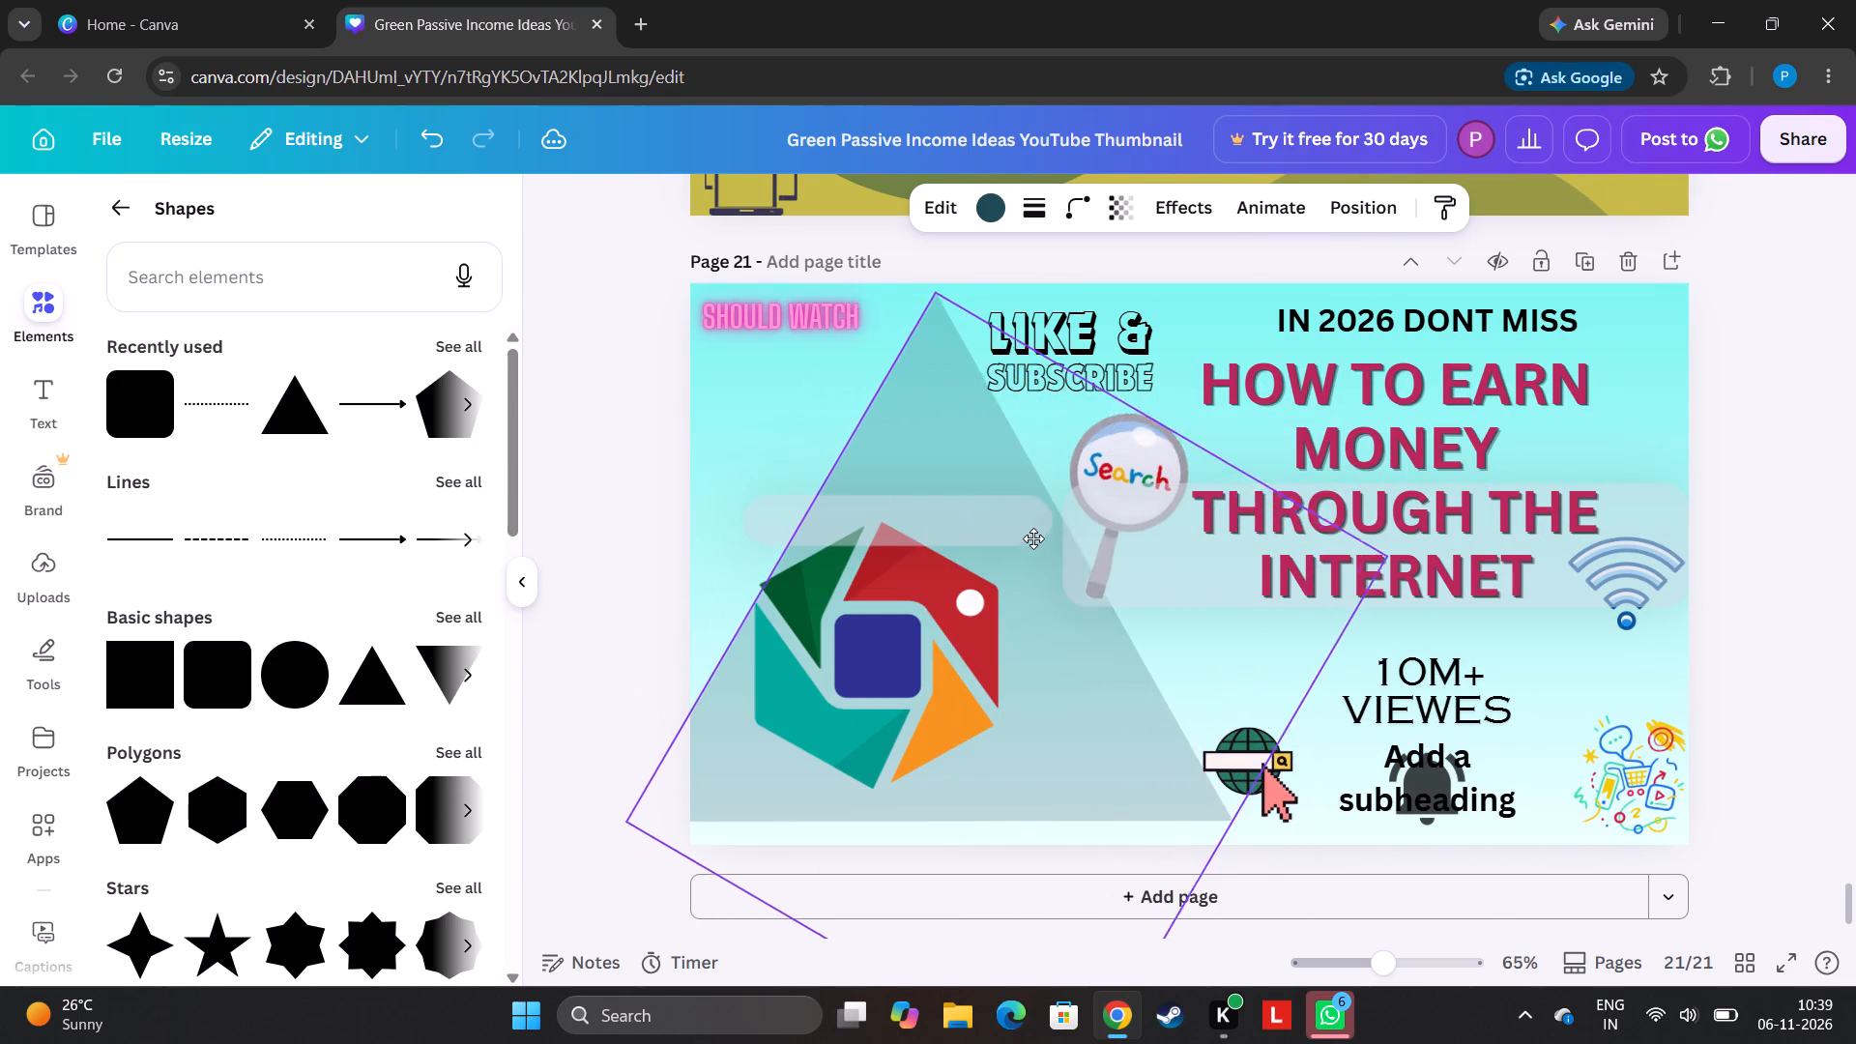
drag(1033, 538, 1013, 579)
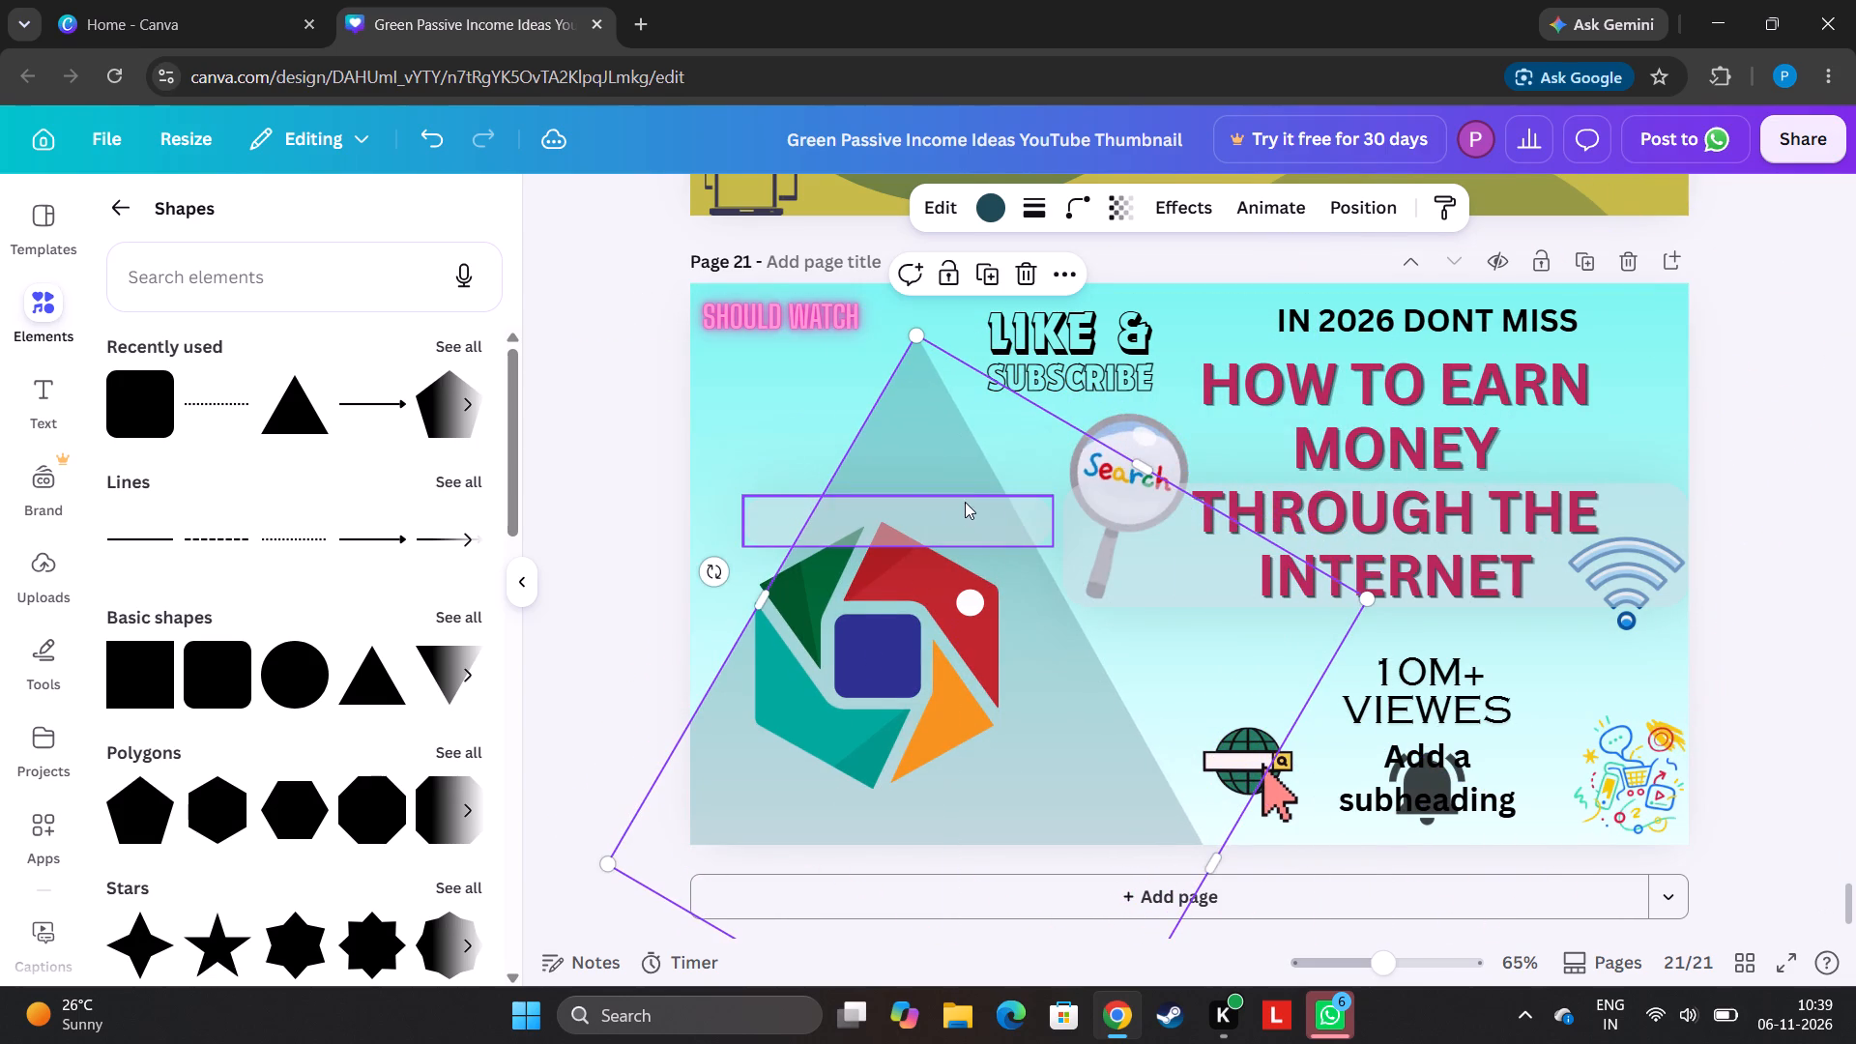
Place the slim translucent strip over the "IN 2026 DONT MISS" subheading and fit its width to the text.
click(964, 507)
drag(964, 507, 1557, 302)
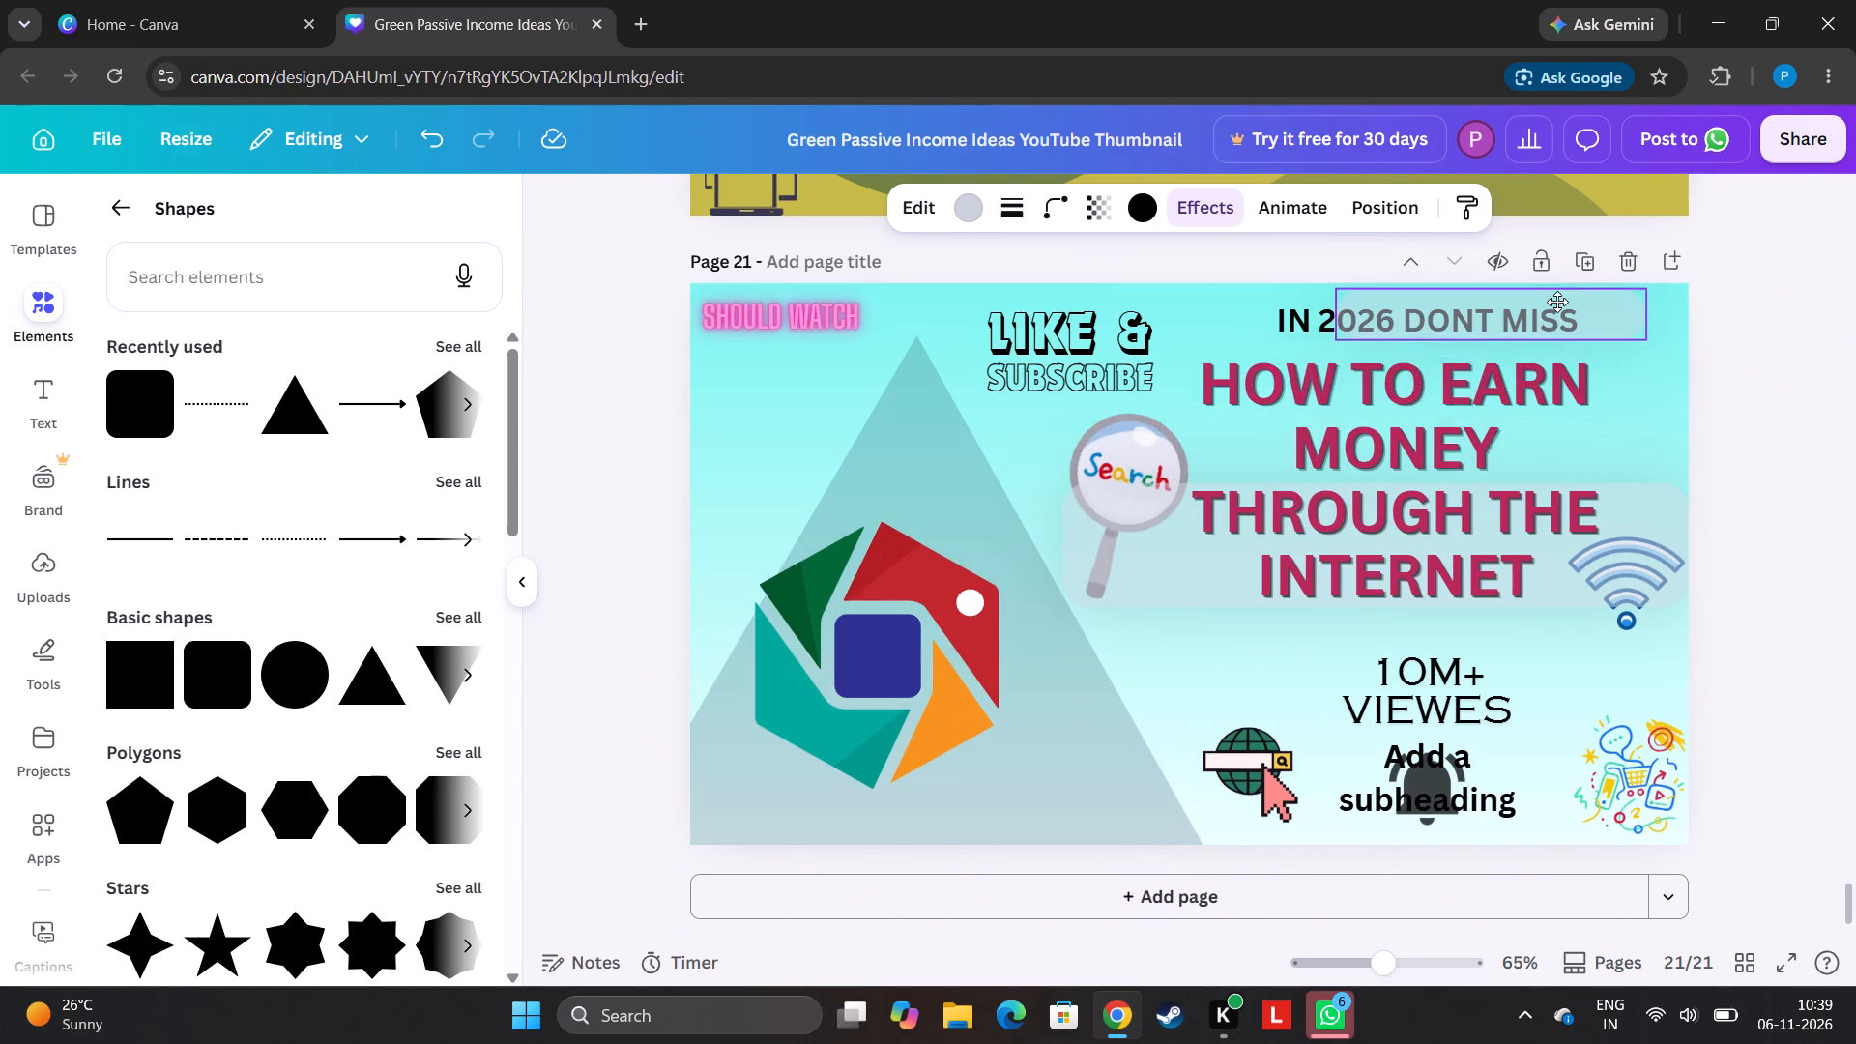
drag(1557, 302, 1481, 312)
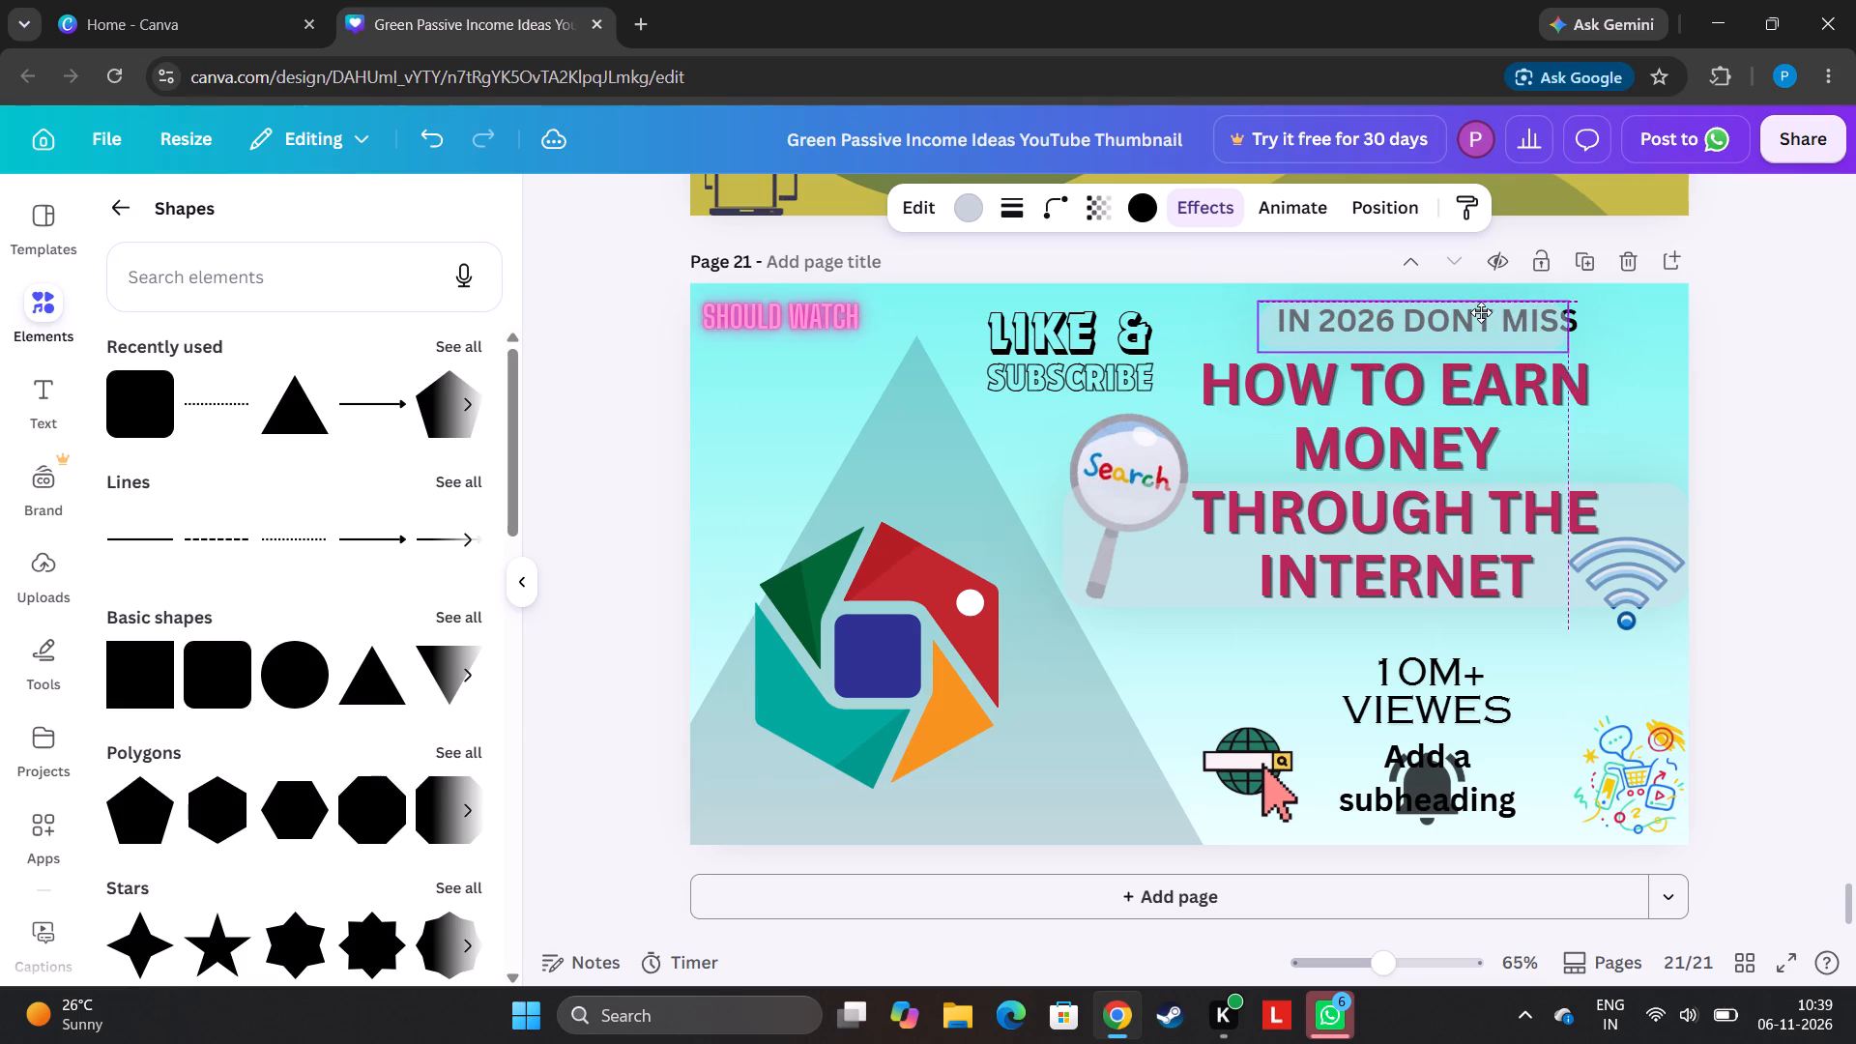
drag(1481, 312, 1502, 310)
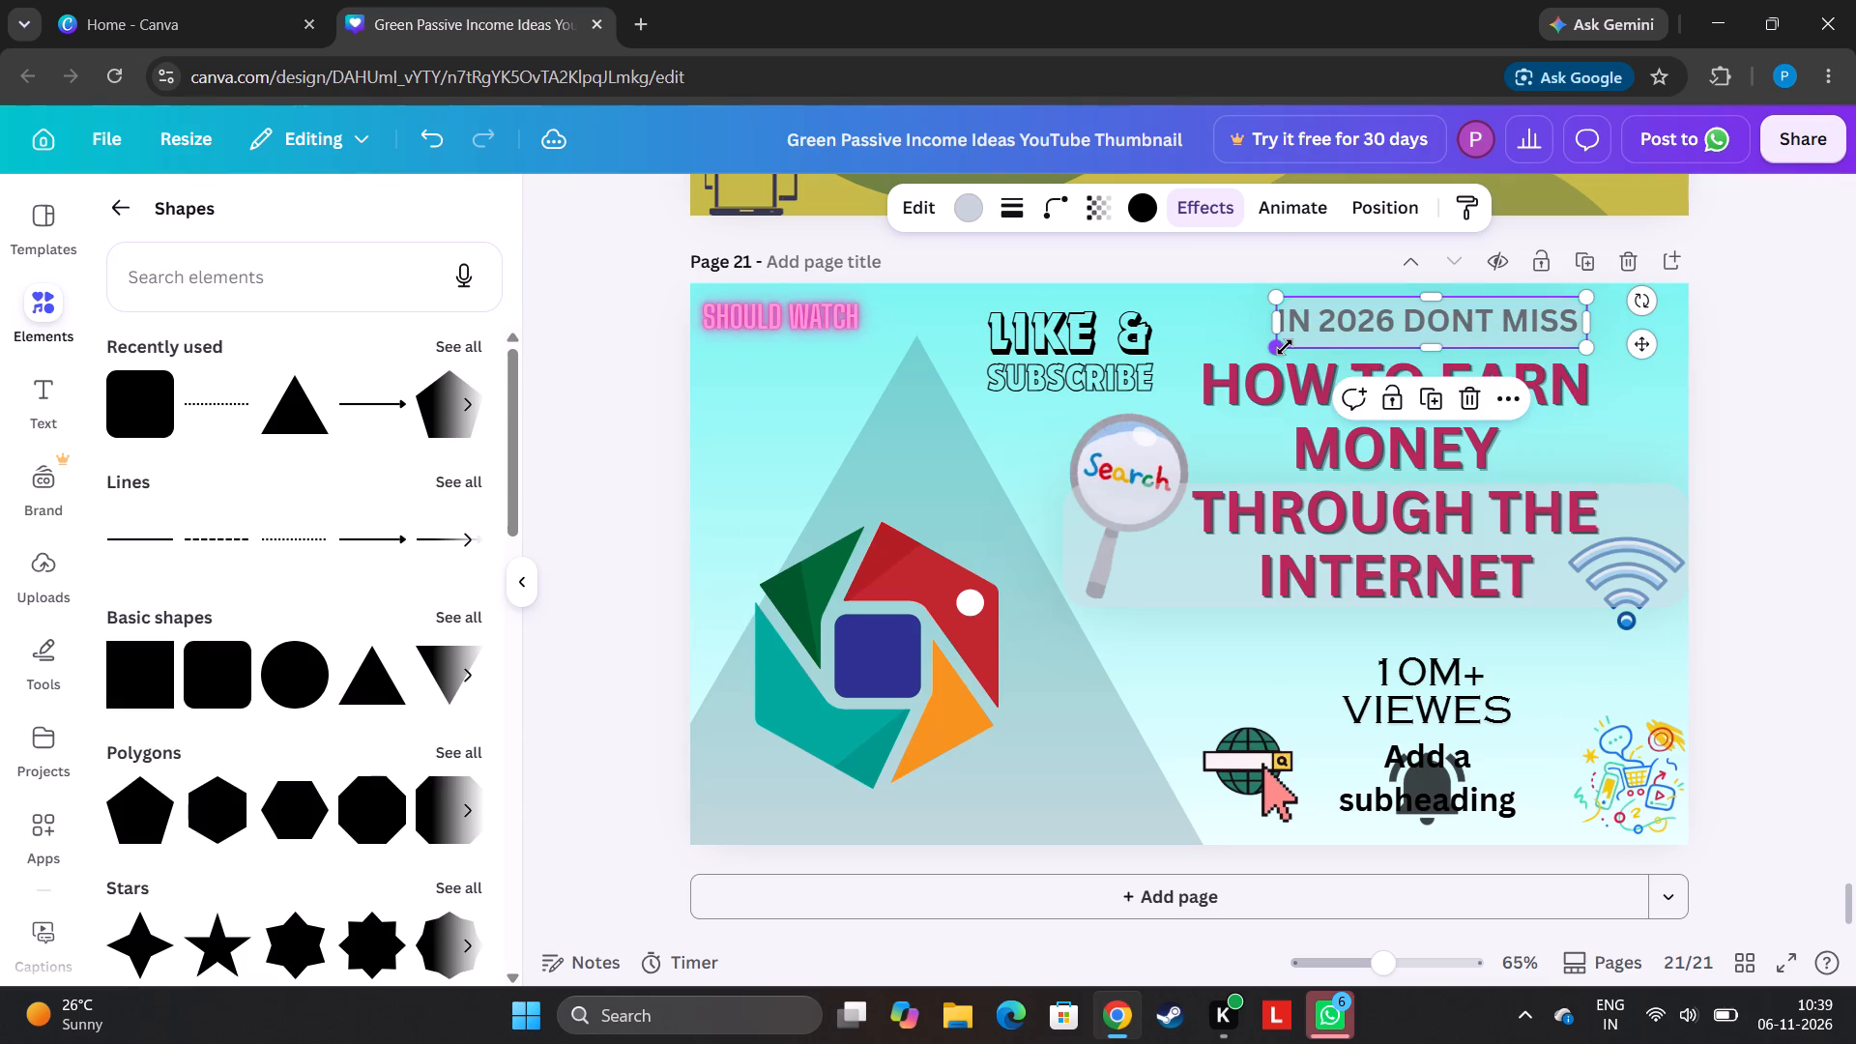
click(1285, 347)
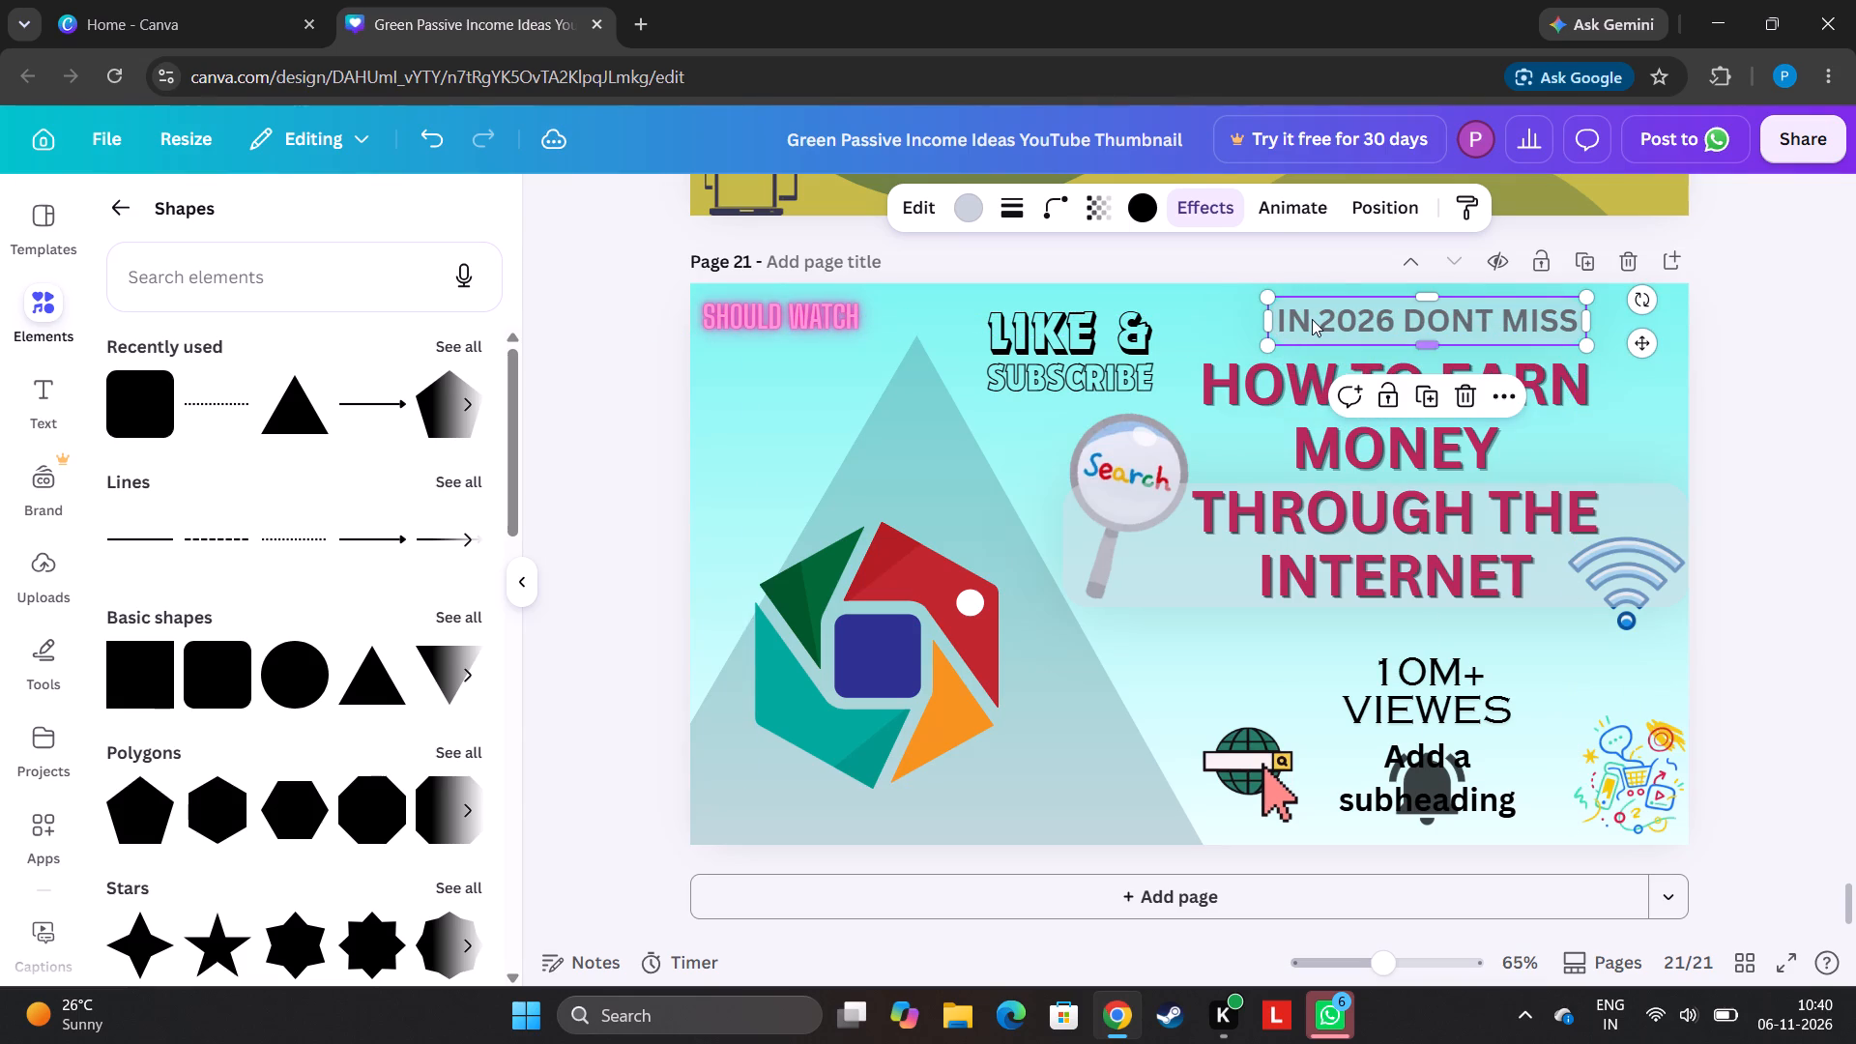
Recolour the strip over the subheading to bright sky blue from the design's colours.
click(960, 219)
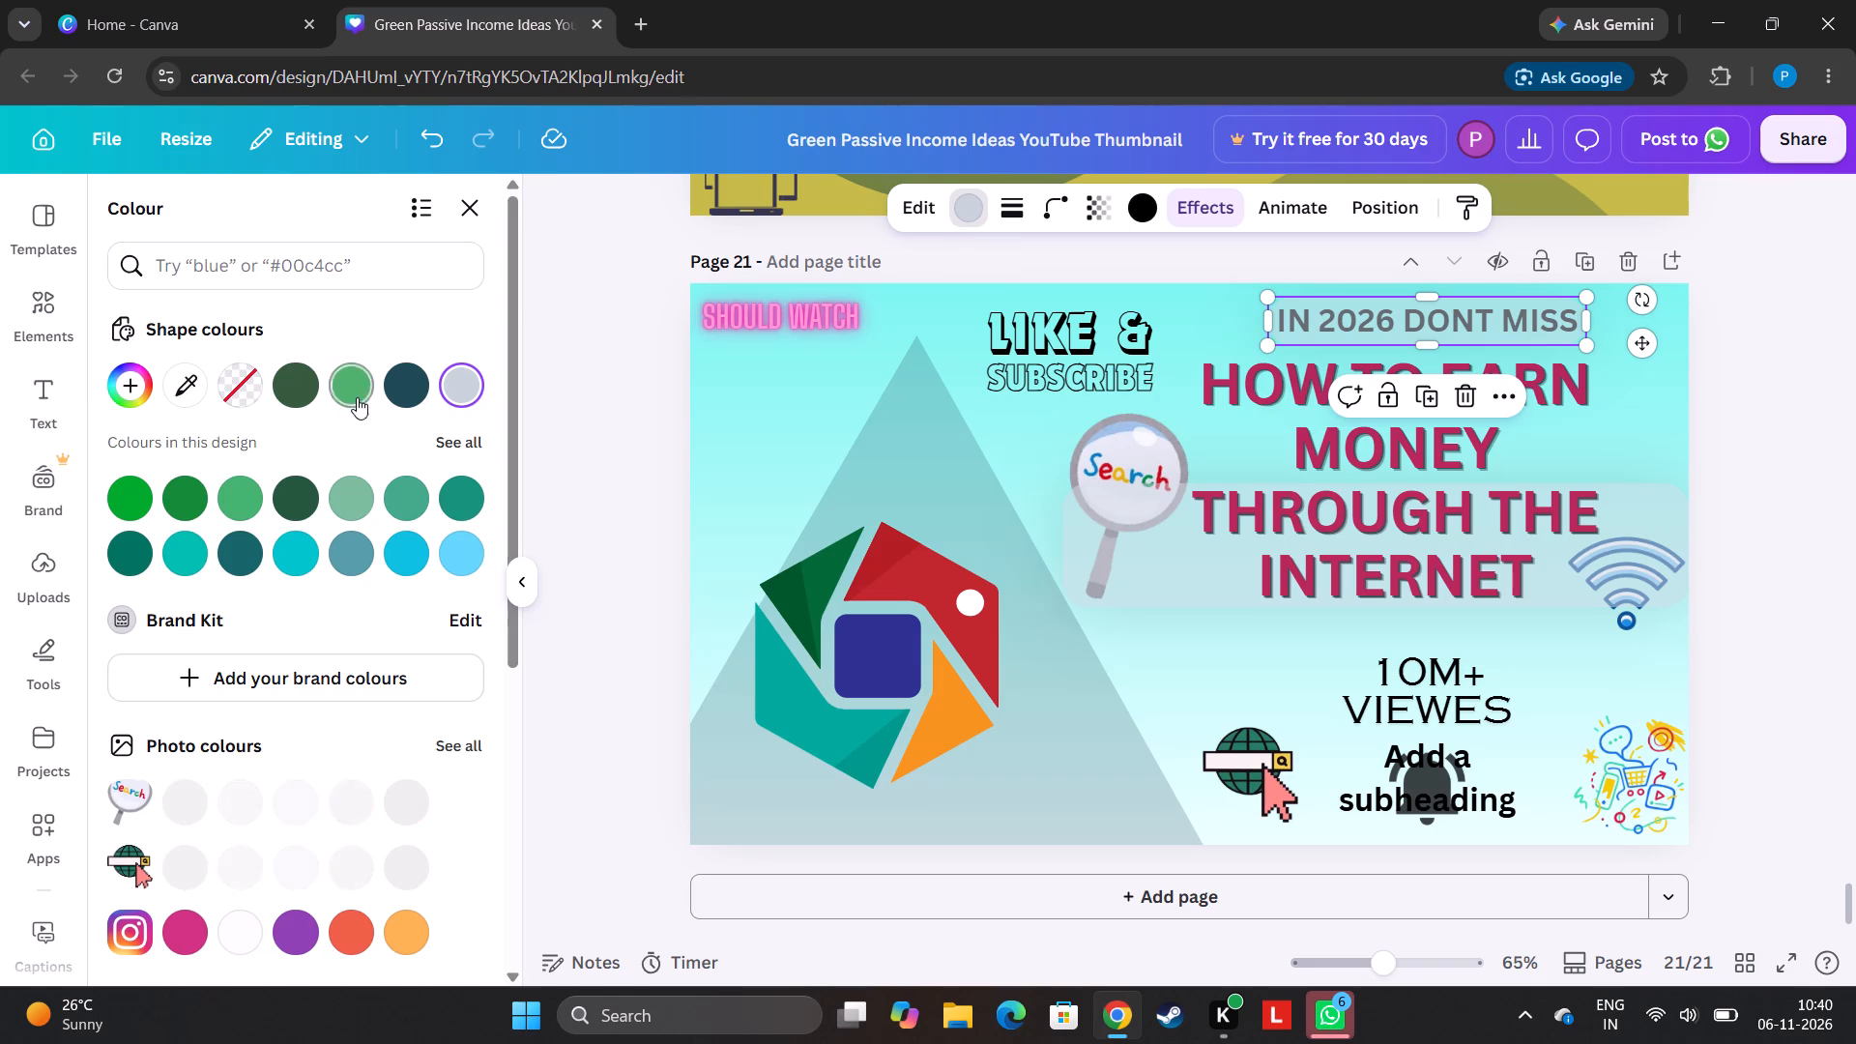
click(403, 555)
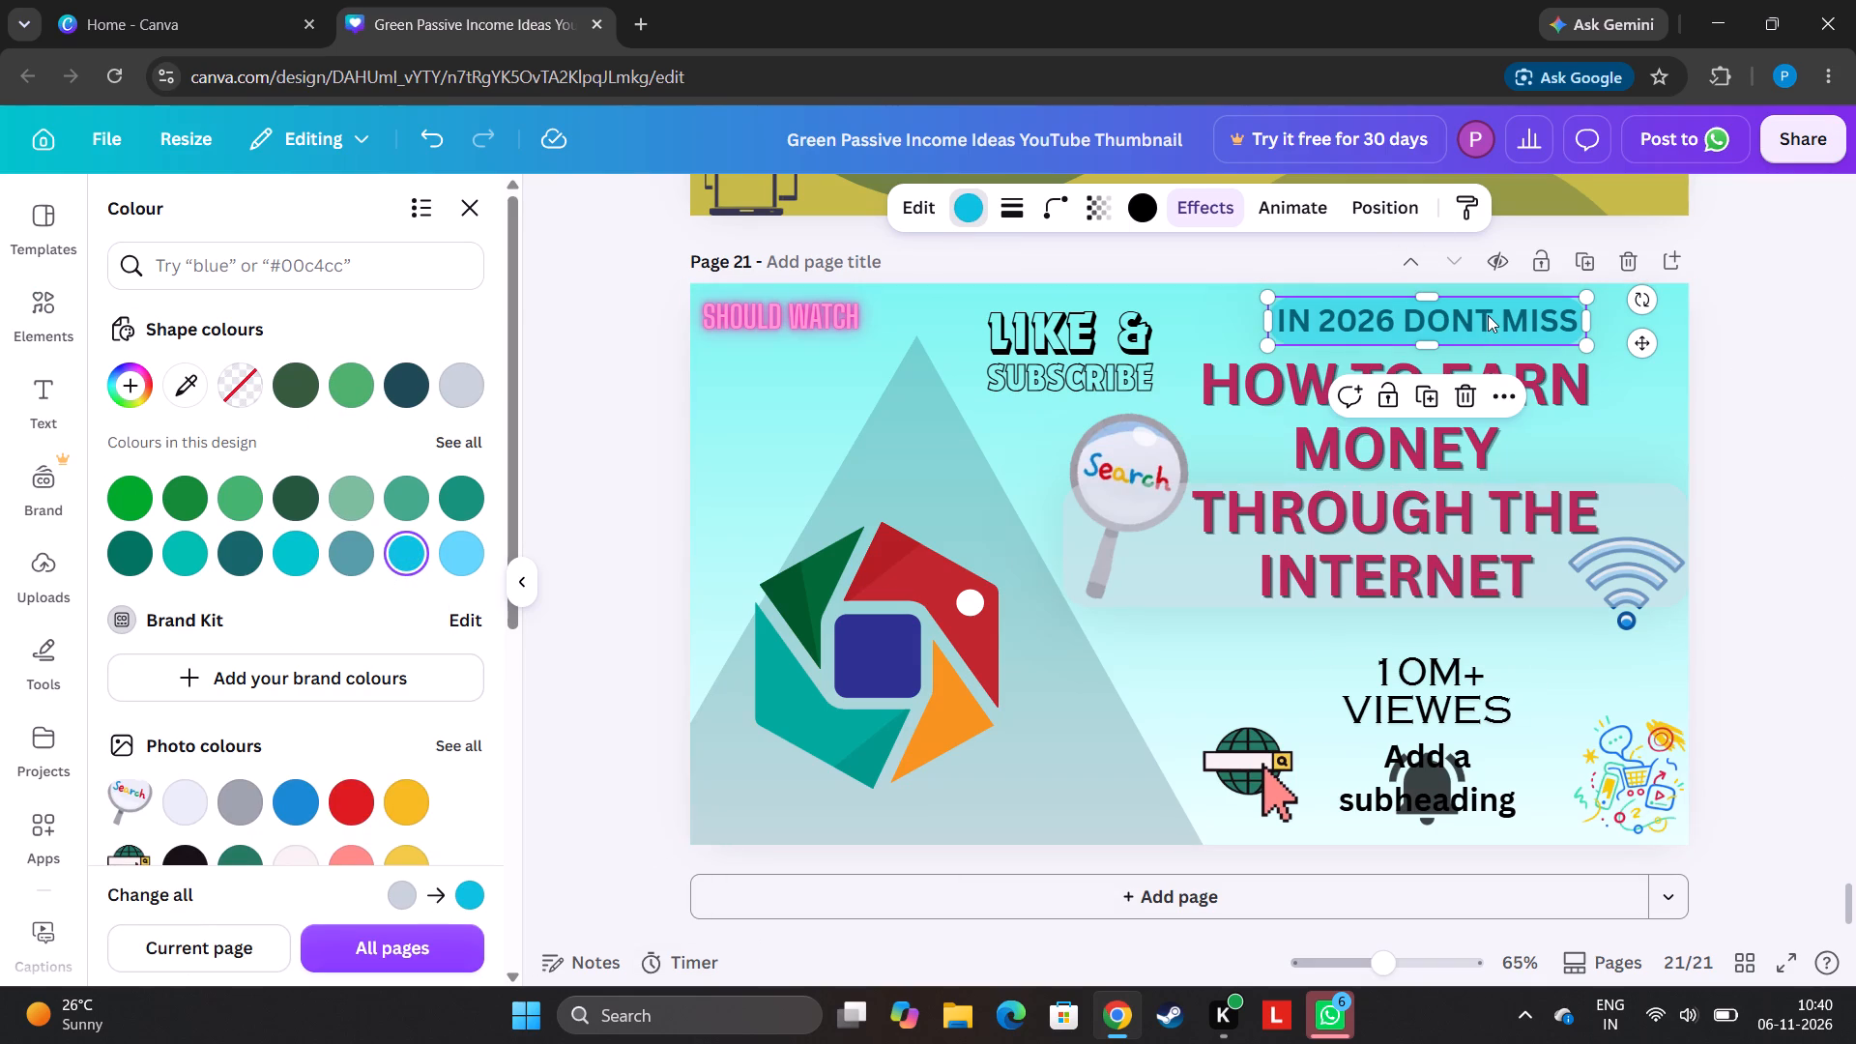
Separate the blue strip and "IN 2026 DONT MISS", moving the subheading over the magnifying glass and deleting its extra duplicate.
drag(1488, 315, 1493, 417)
click(1464, 303)
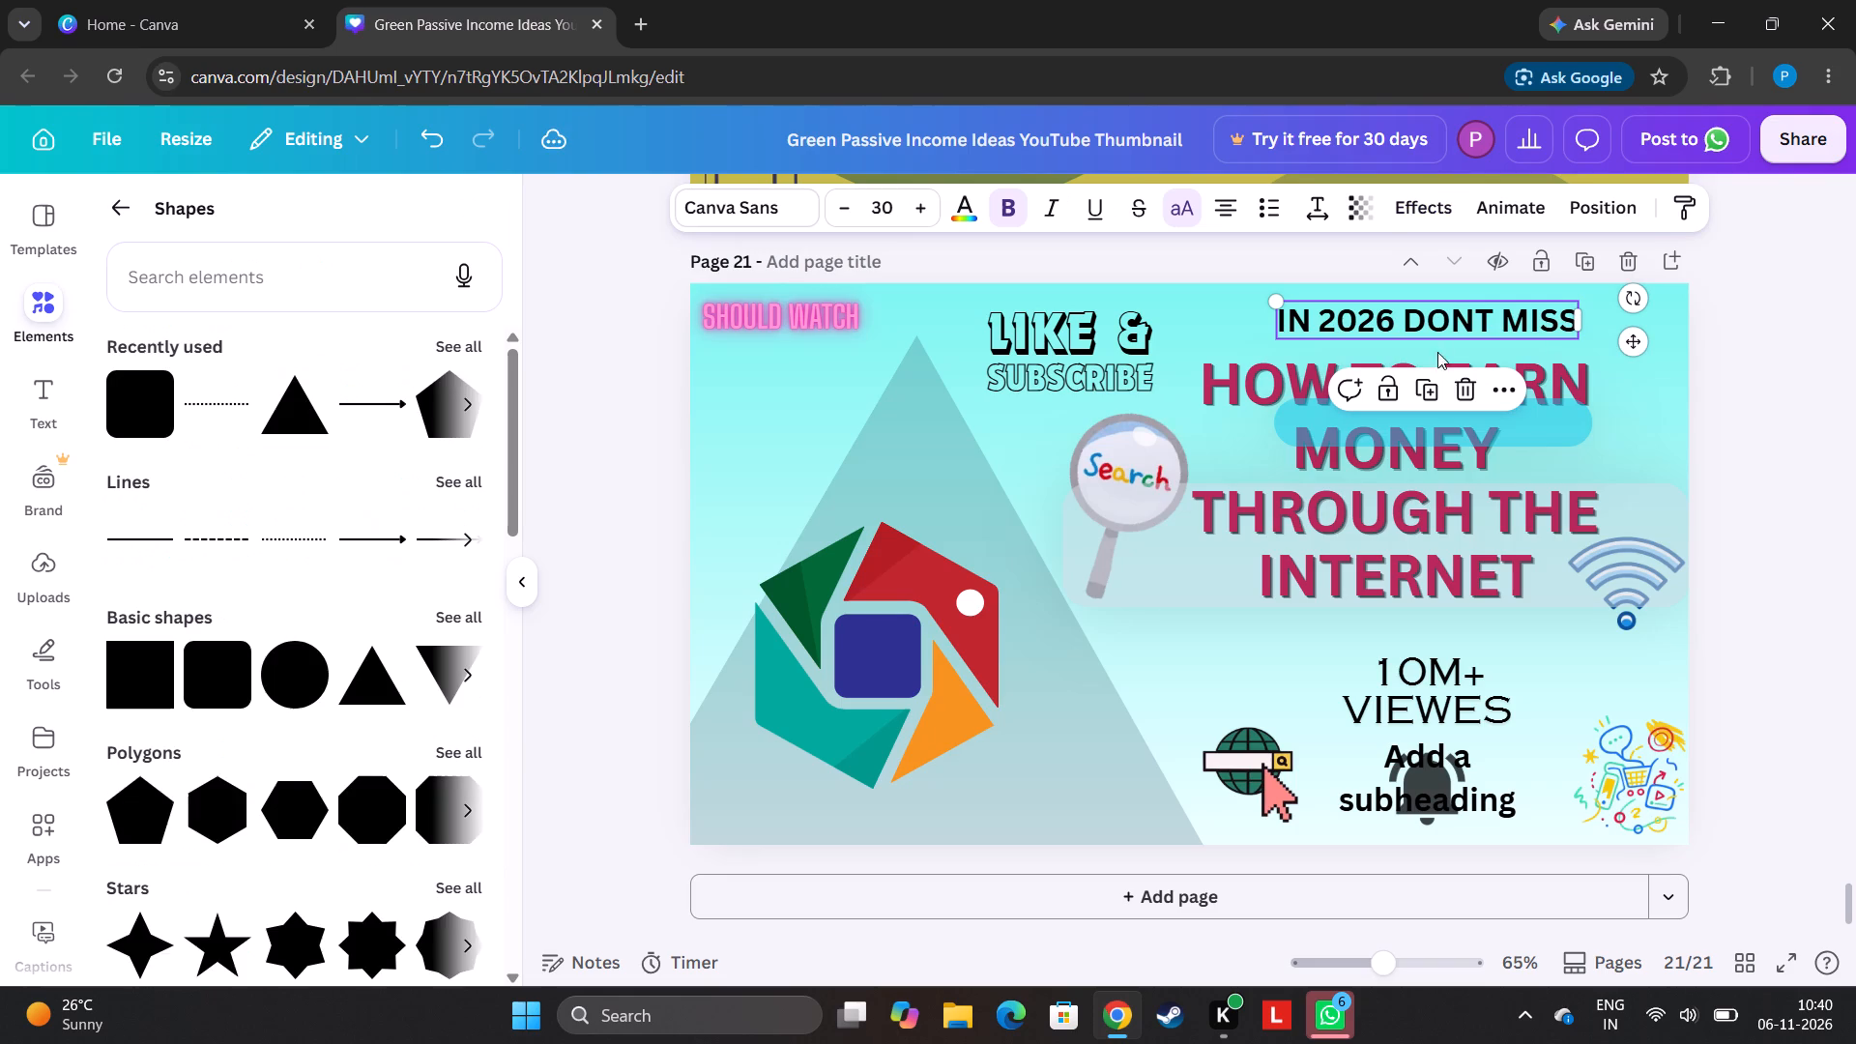
click(1438, 386)
drag(1459, 307, 1245, 424)
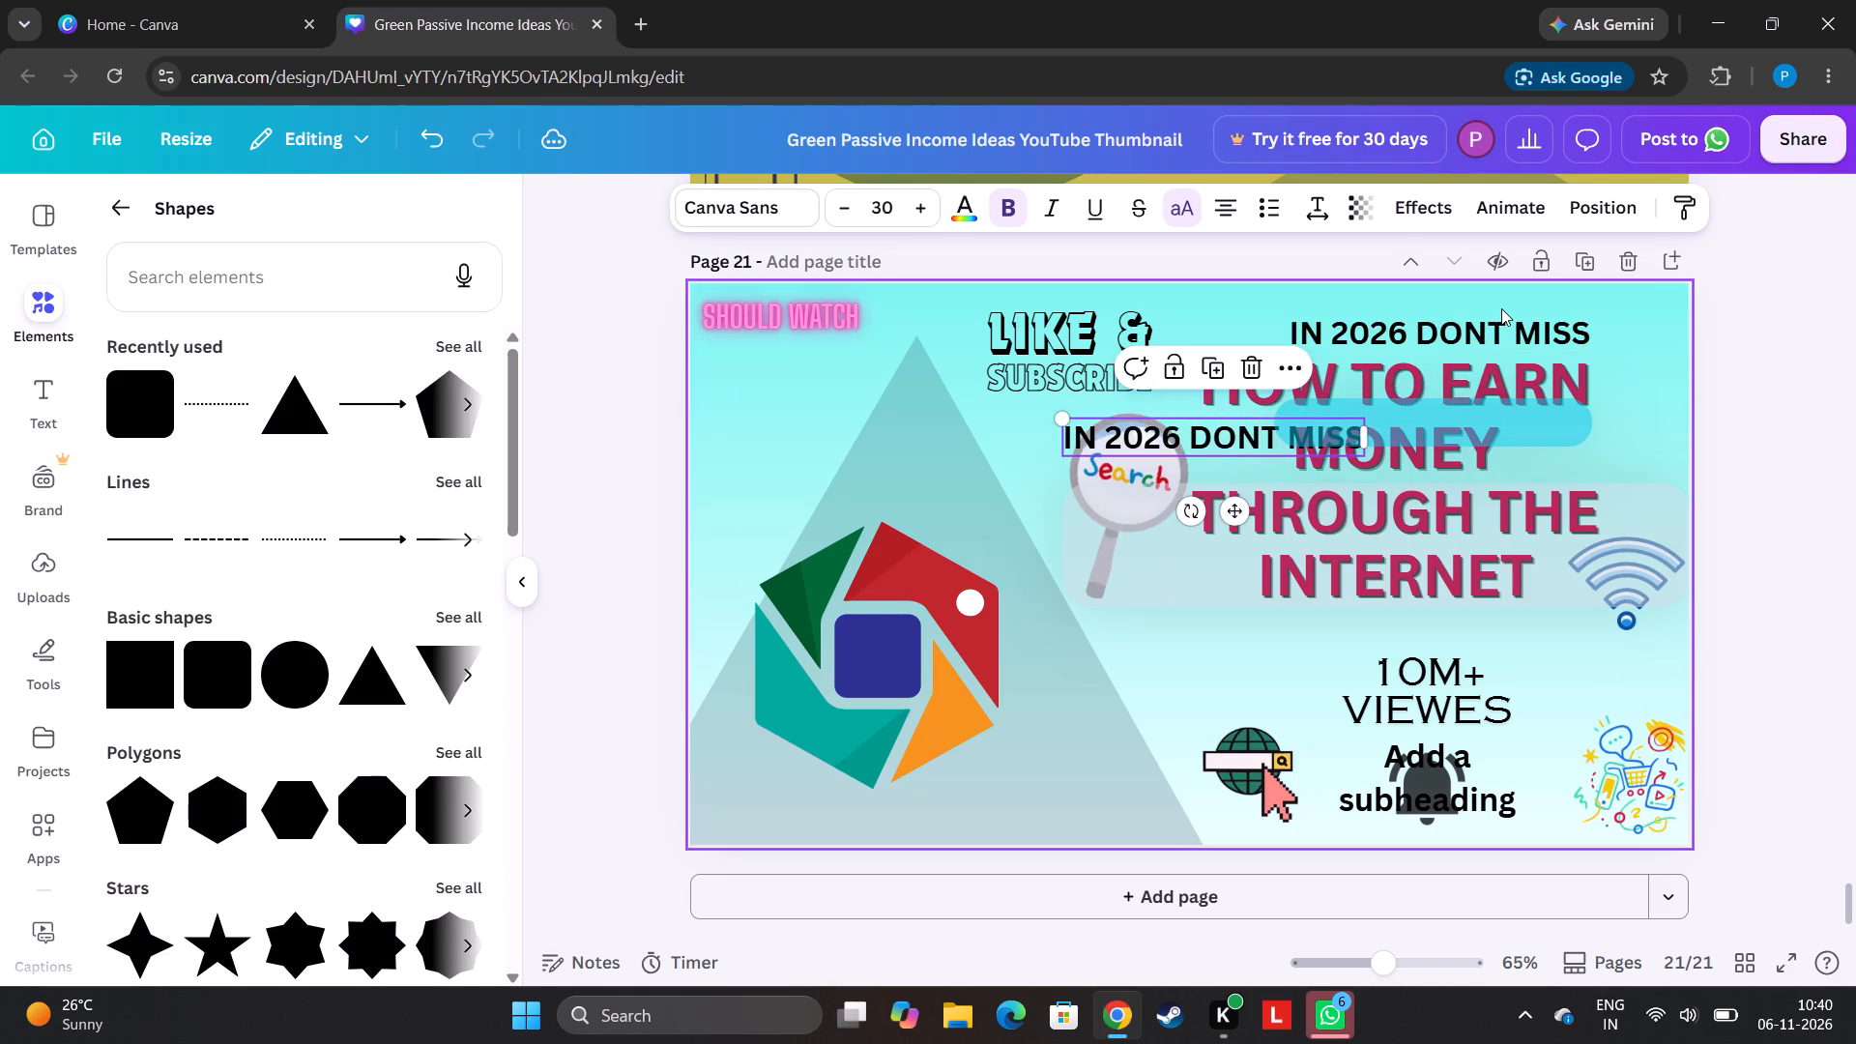
click(1501, 308)
click(1499, 318)
click(1477, 406)
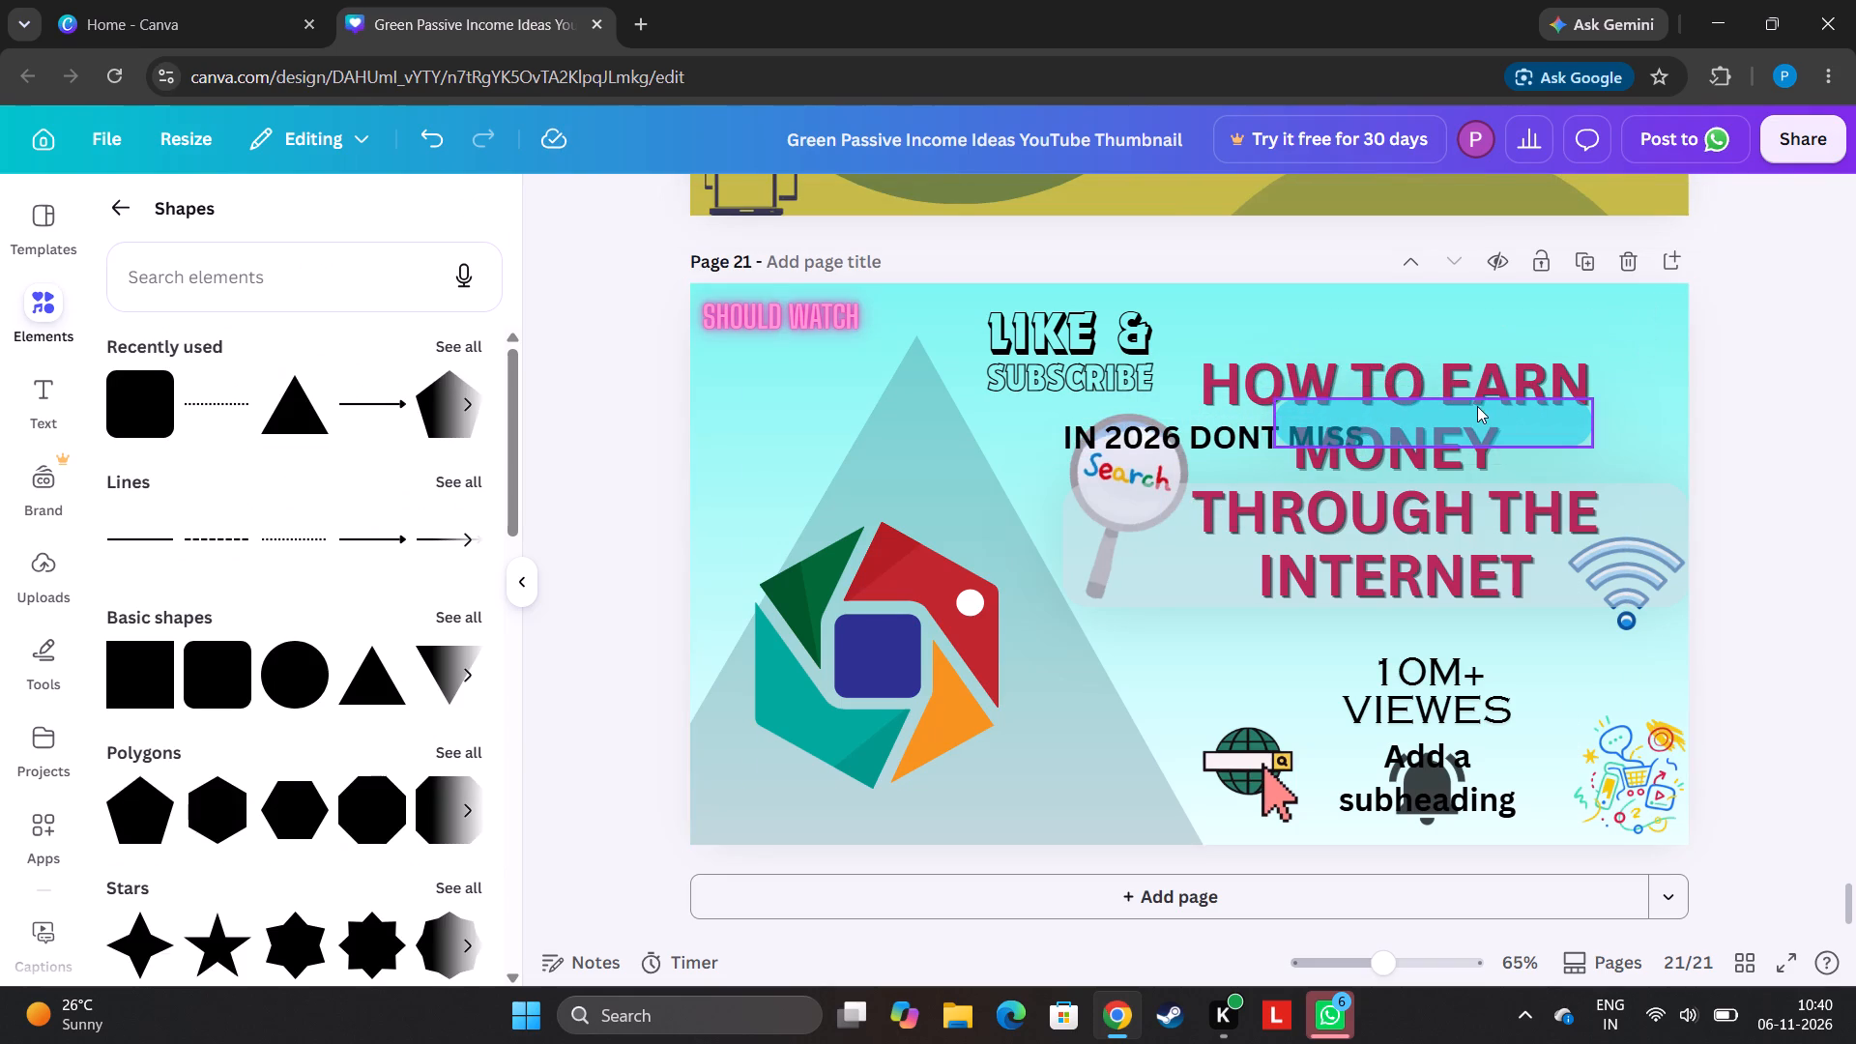
Move the blue strip just above the "HOW TO EARN" heading line and place "IN 2026 DONT MISS" over it.
drag(1474, 422, 1470, 324)
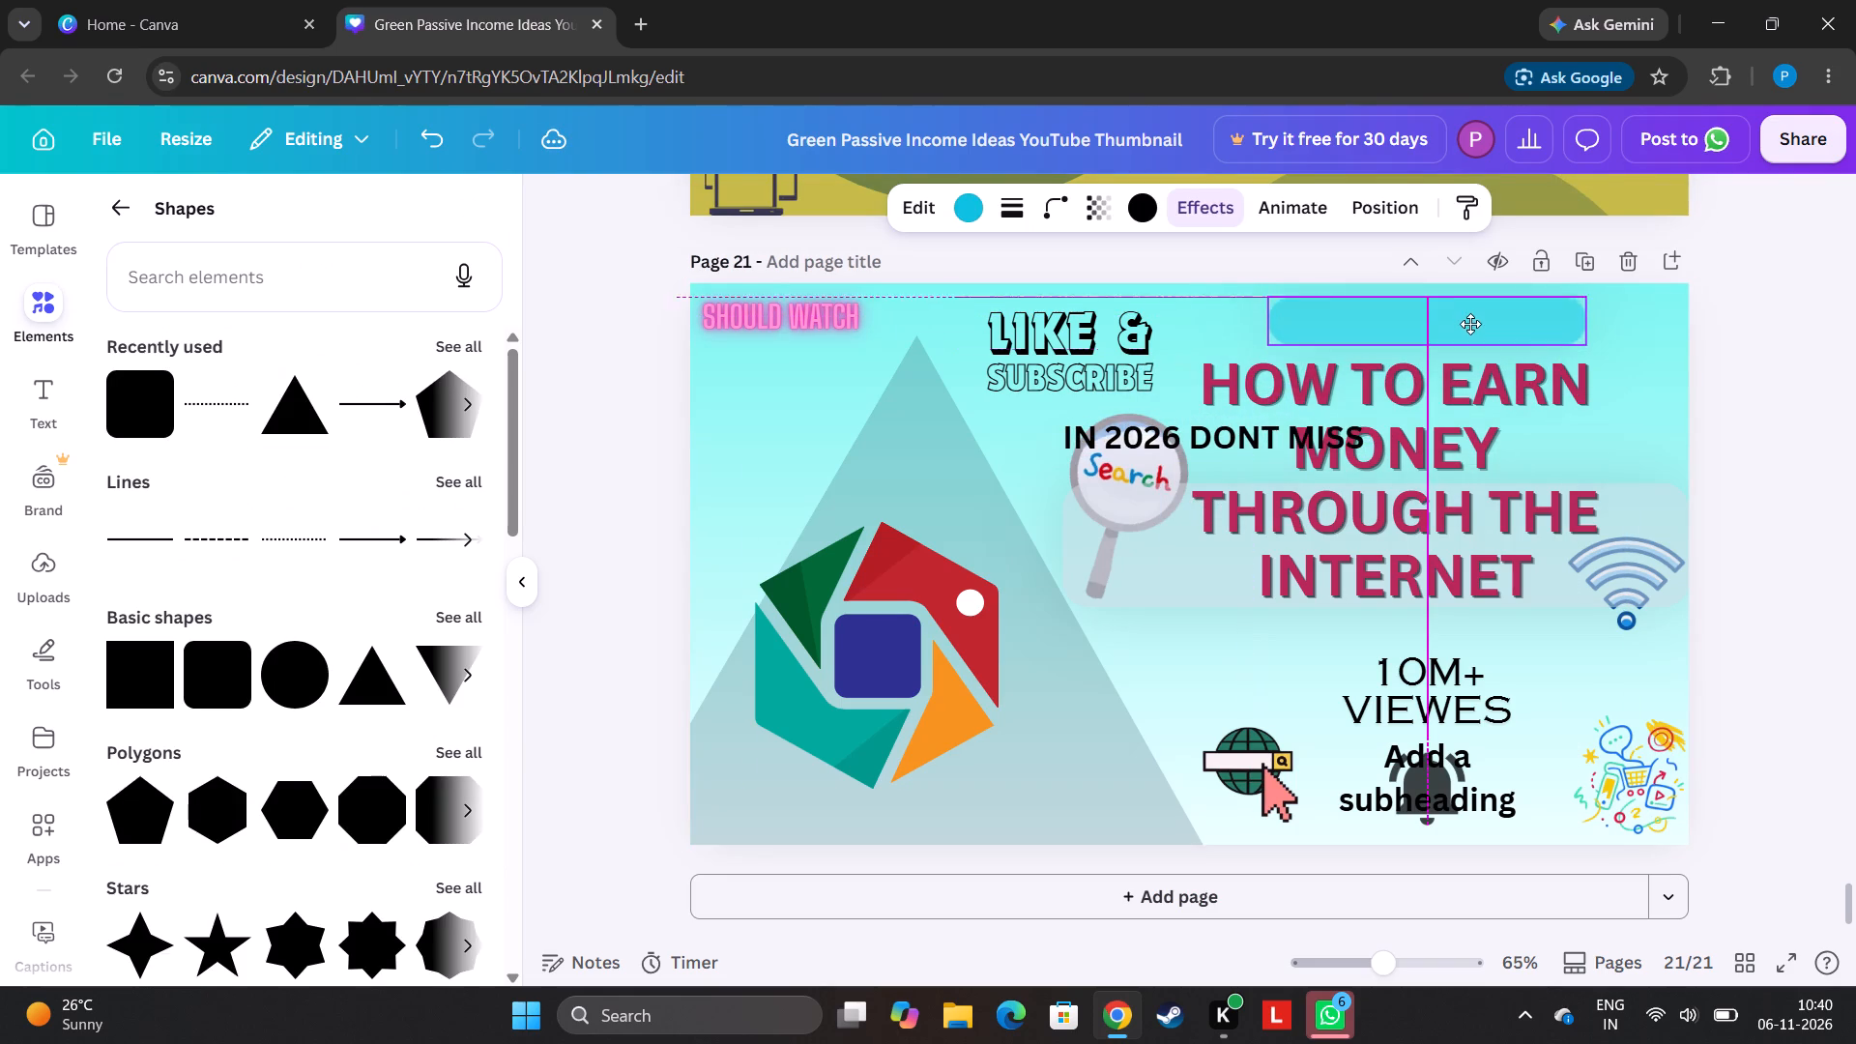
drag(1470, 324, 1470, 326)
drag(1279, 439, 1487, 337)
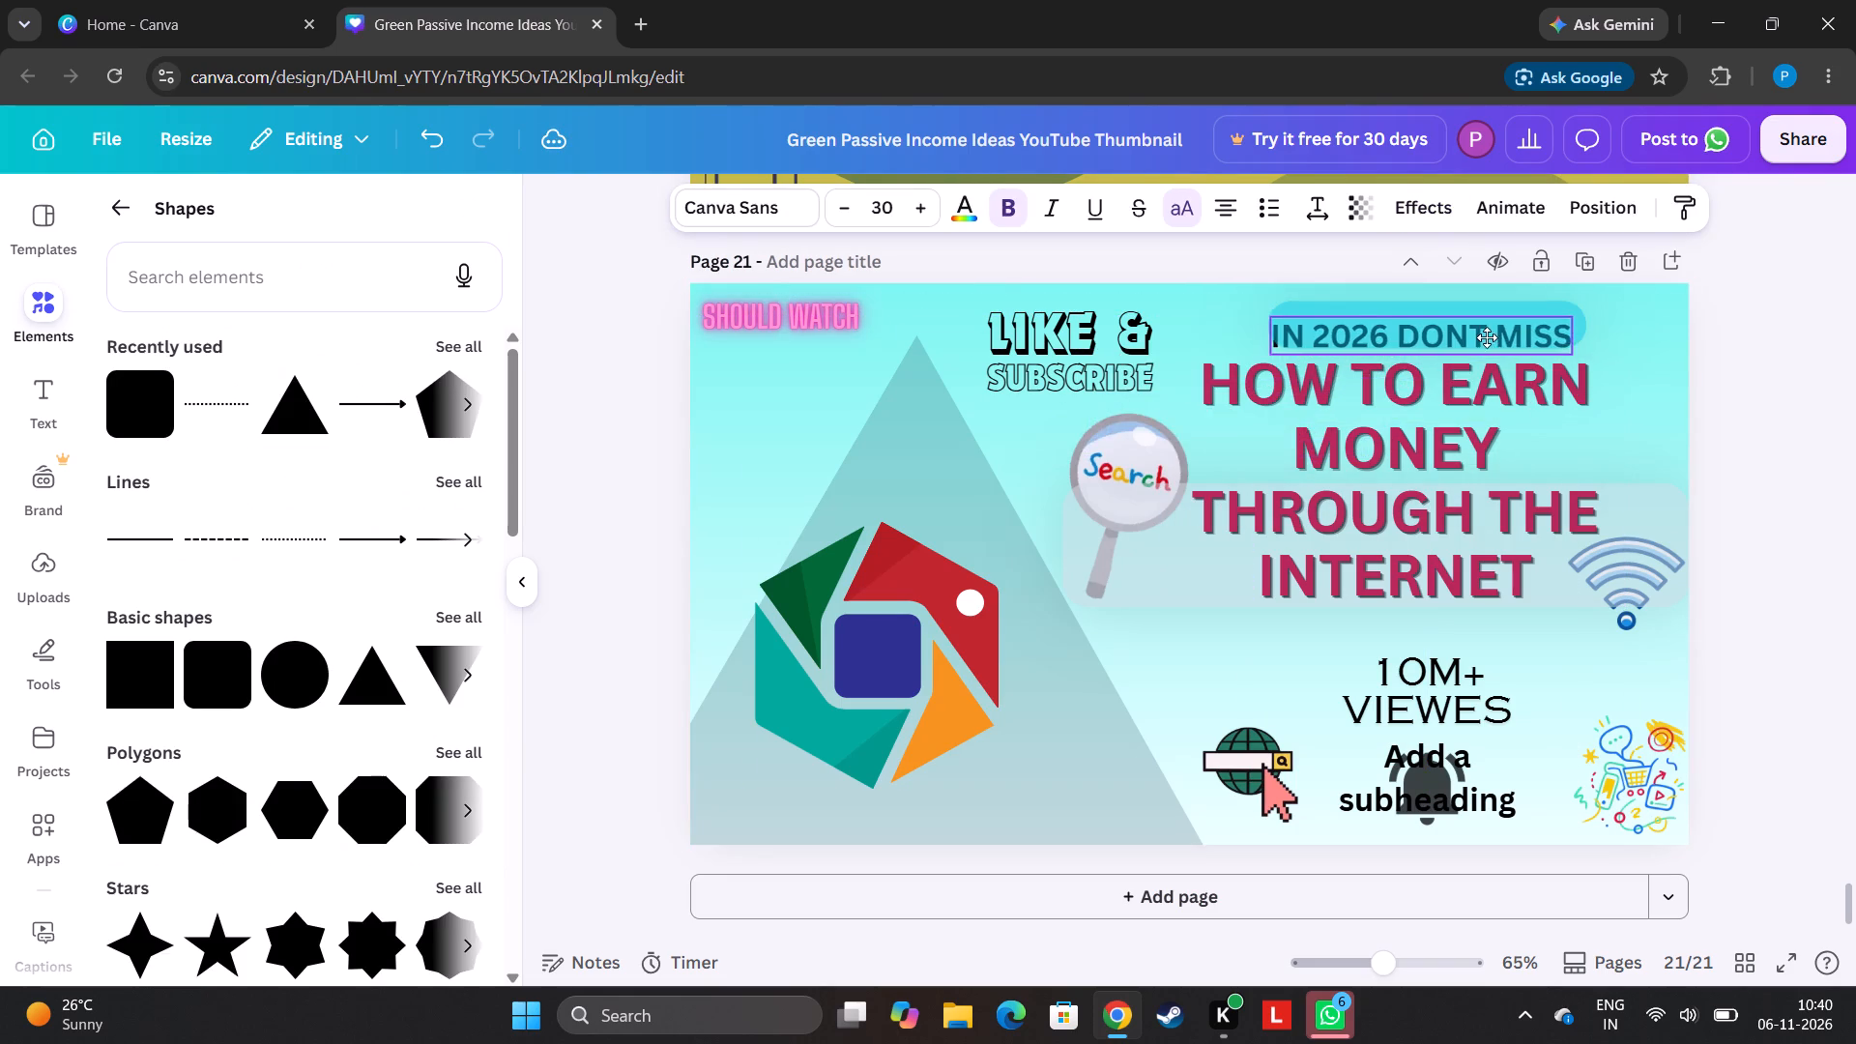
drag(1487, 337, 1315, 333)
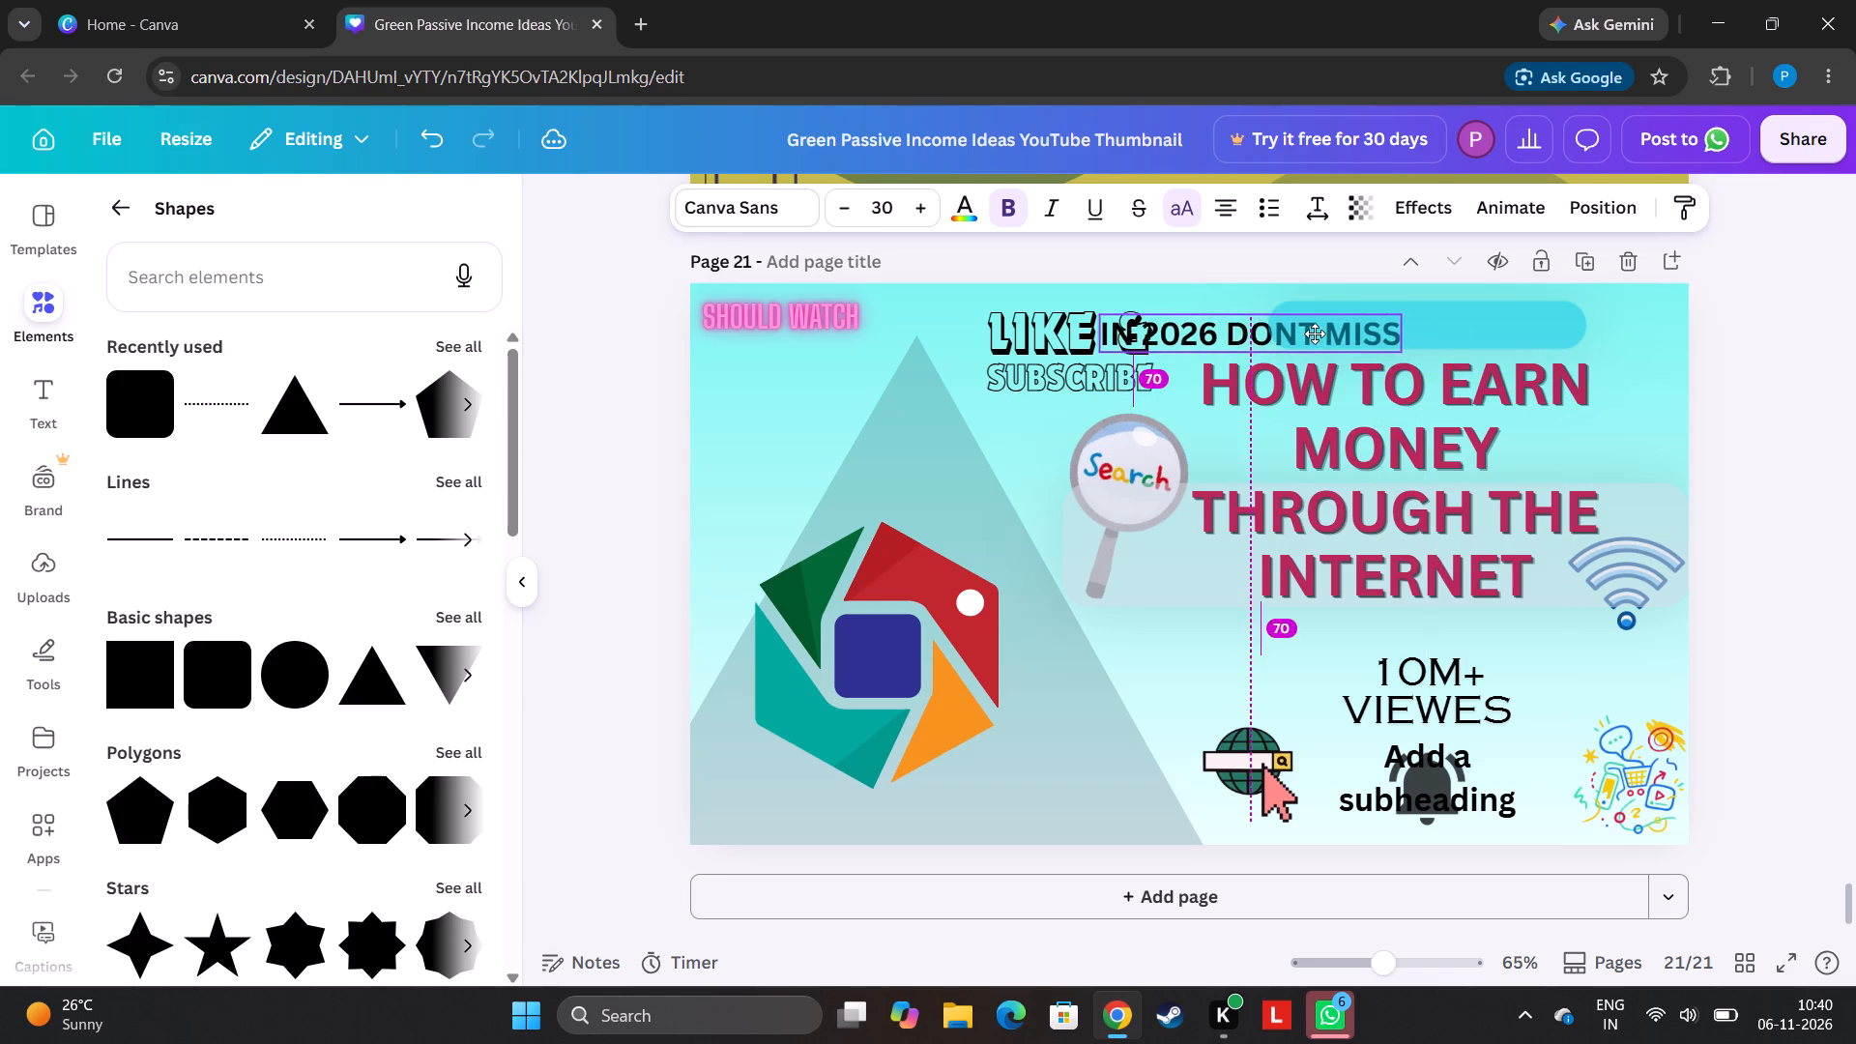
drag(1315, 333, 1557, 314)
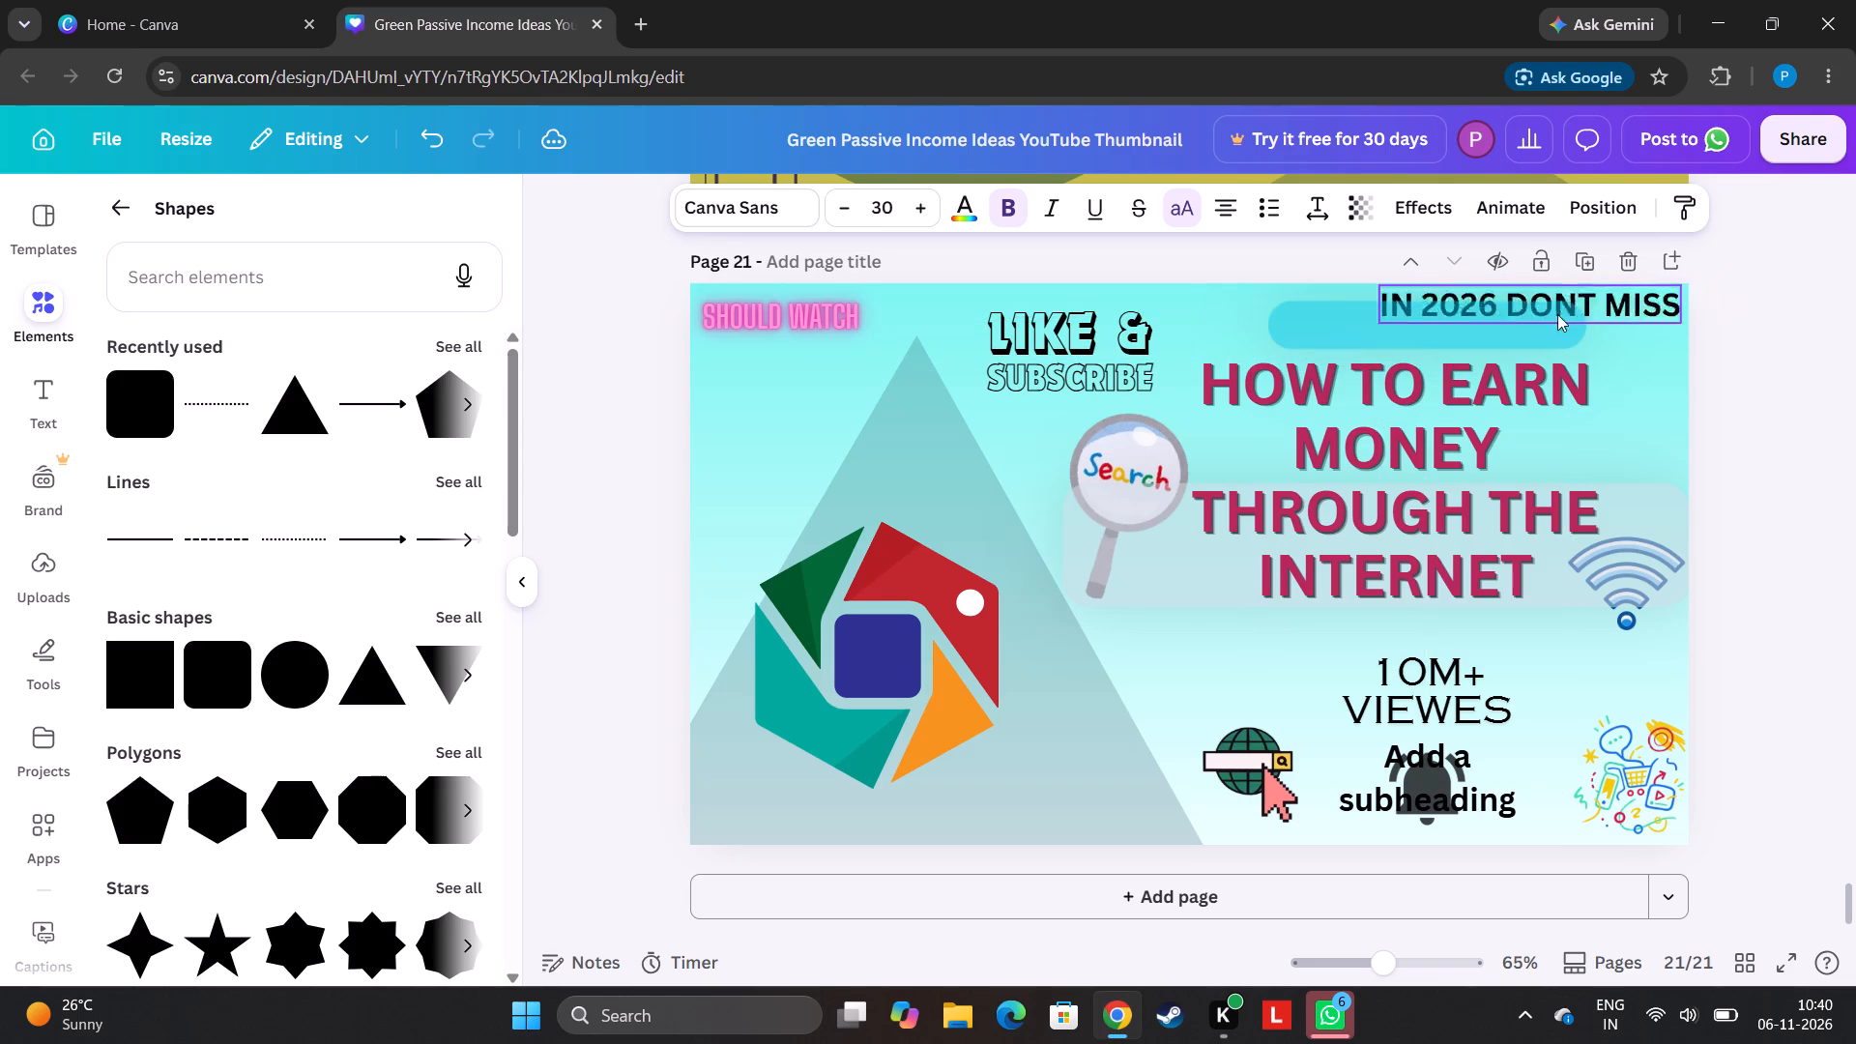
drag(1557, 314, 1511, 325)
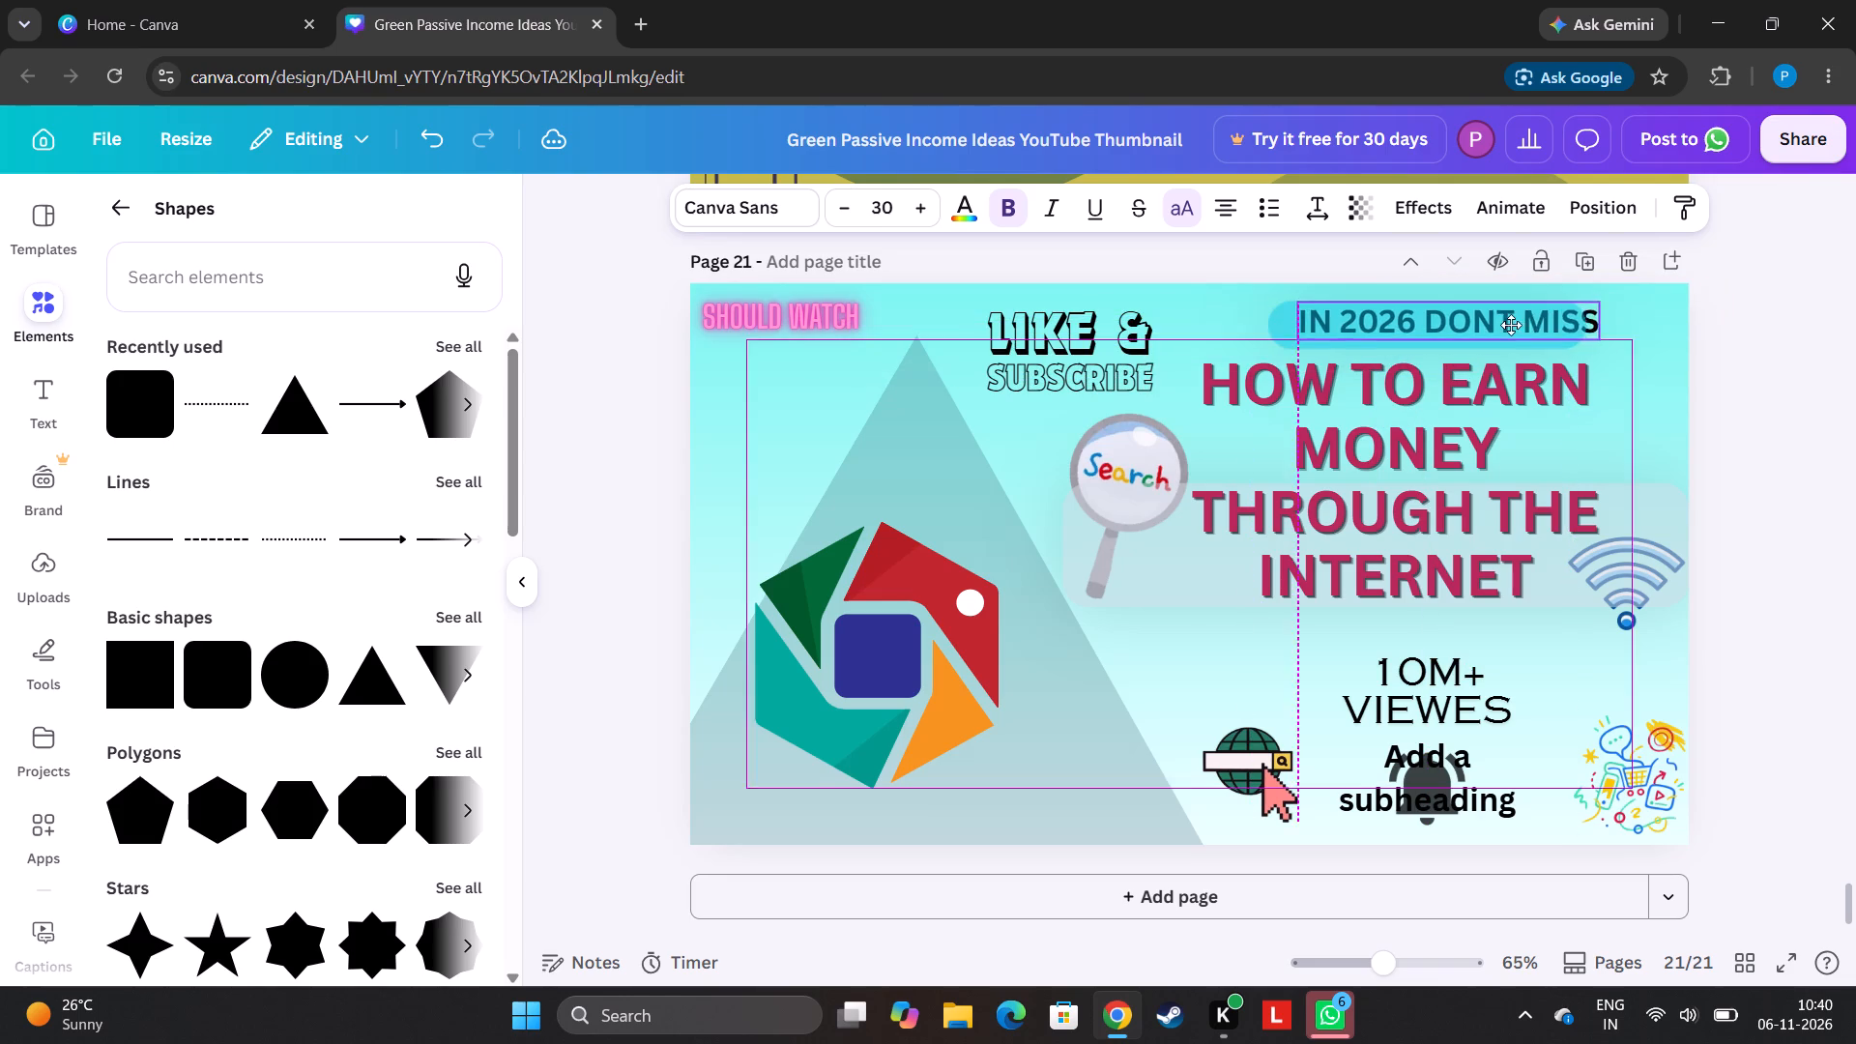
drag(1511, 325, 1488, 326)
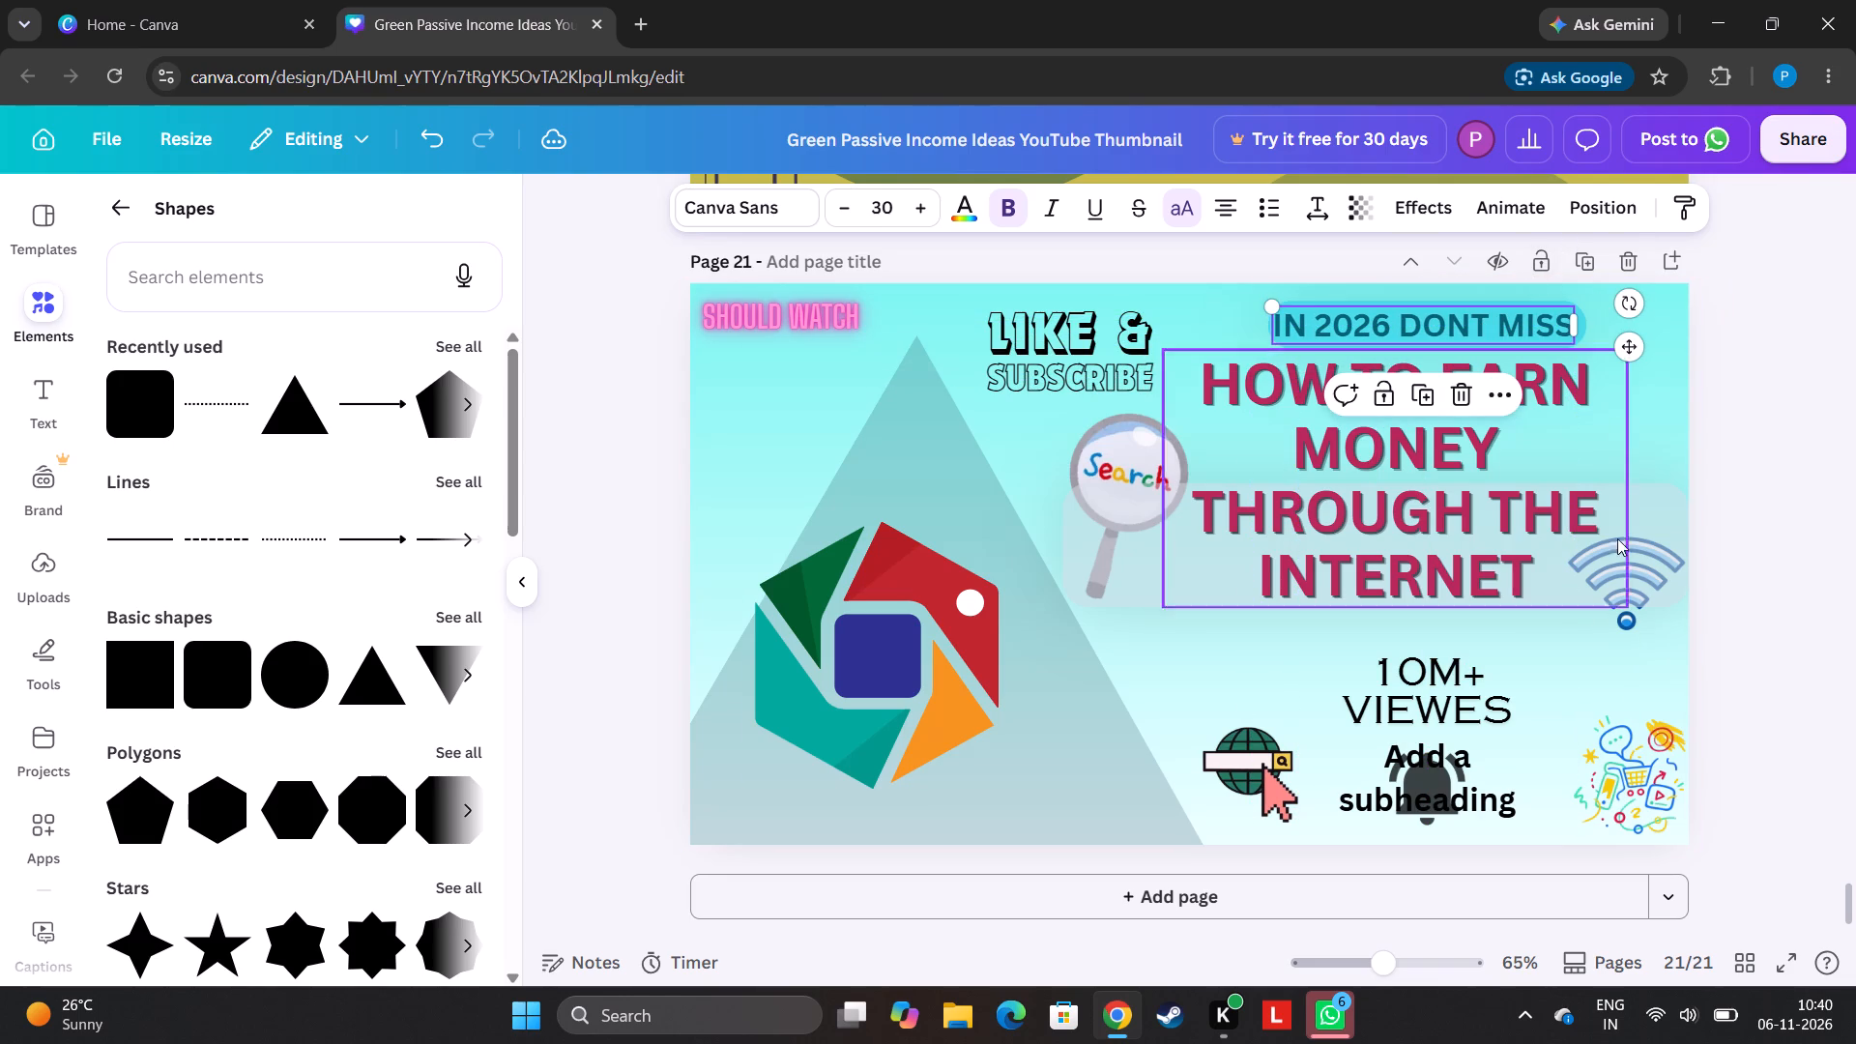
Delete the "Add a subheading" placeholder text covering the bell icon.
click(1434, 761)
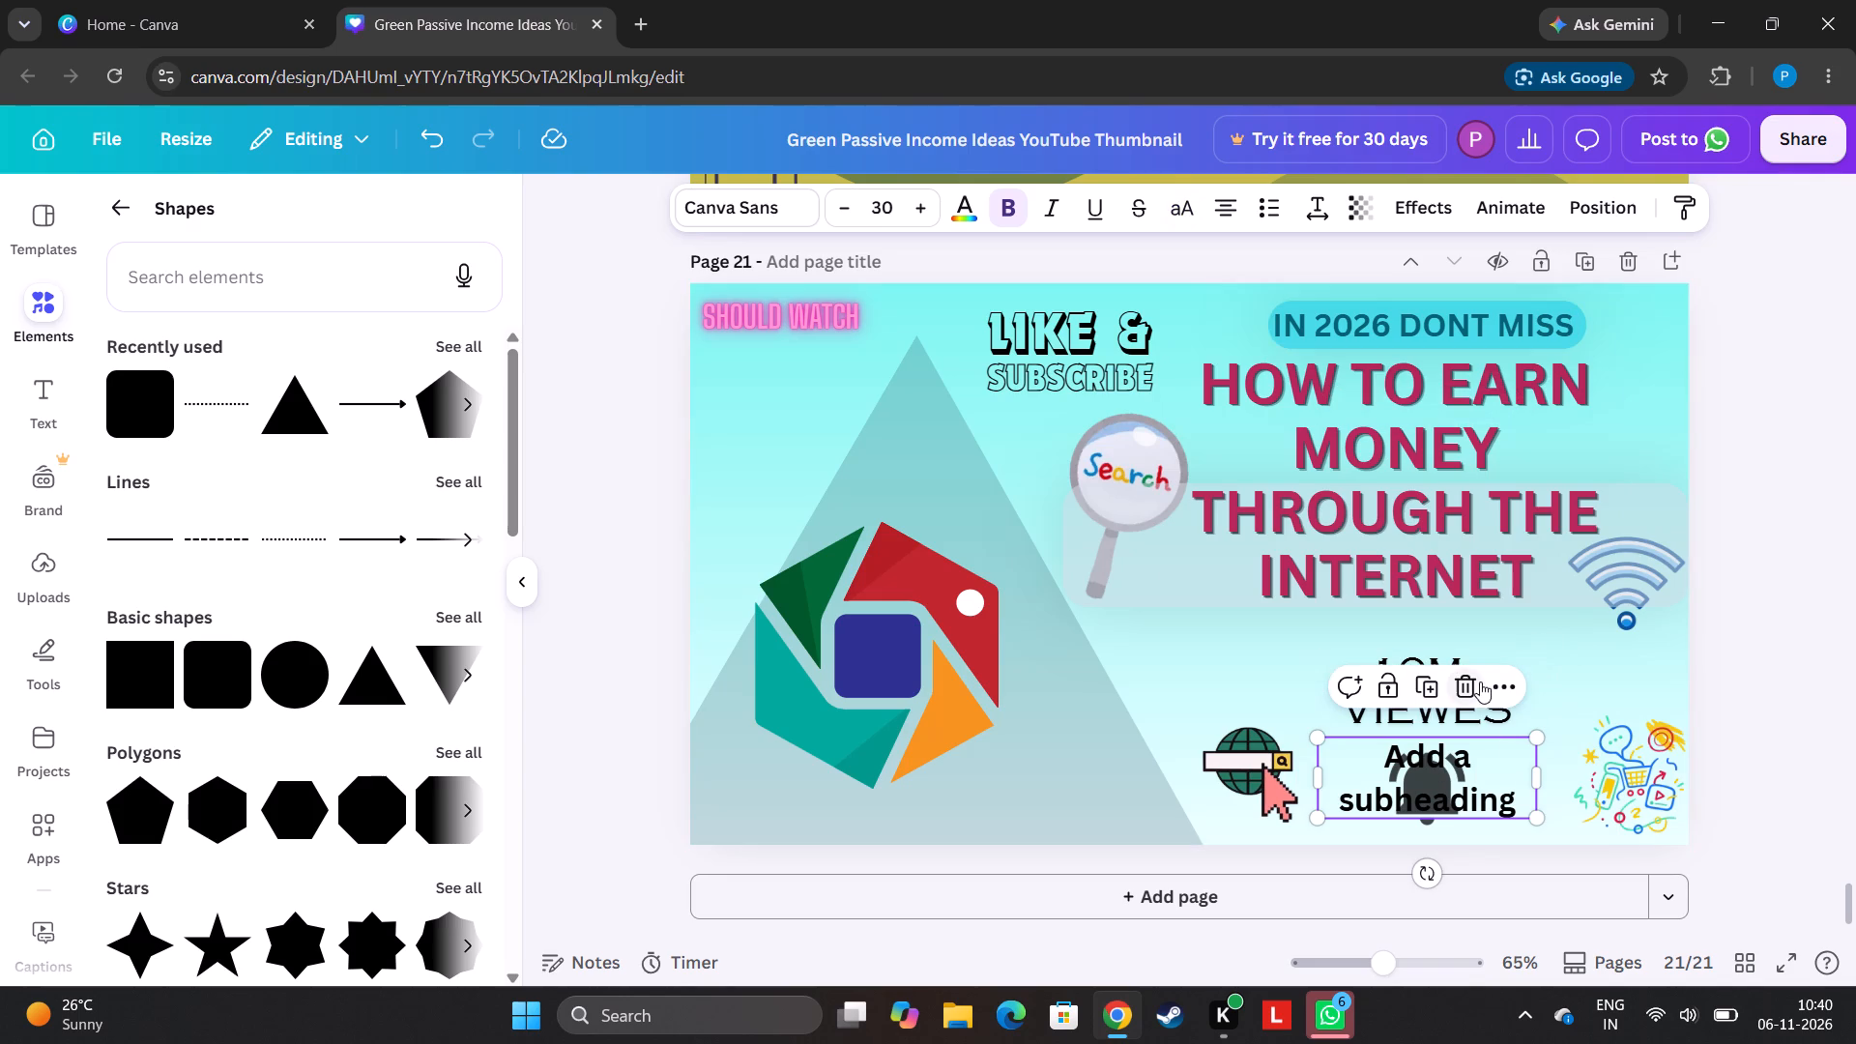
click(1476, 685)
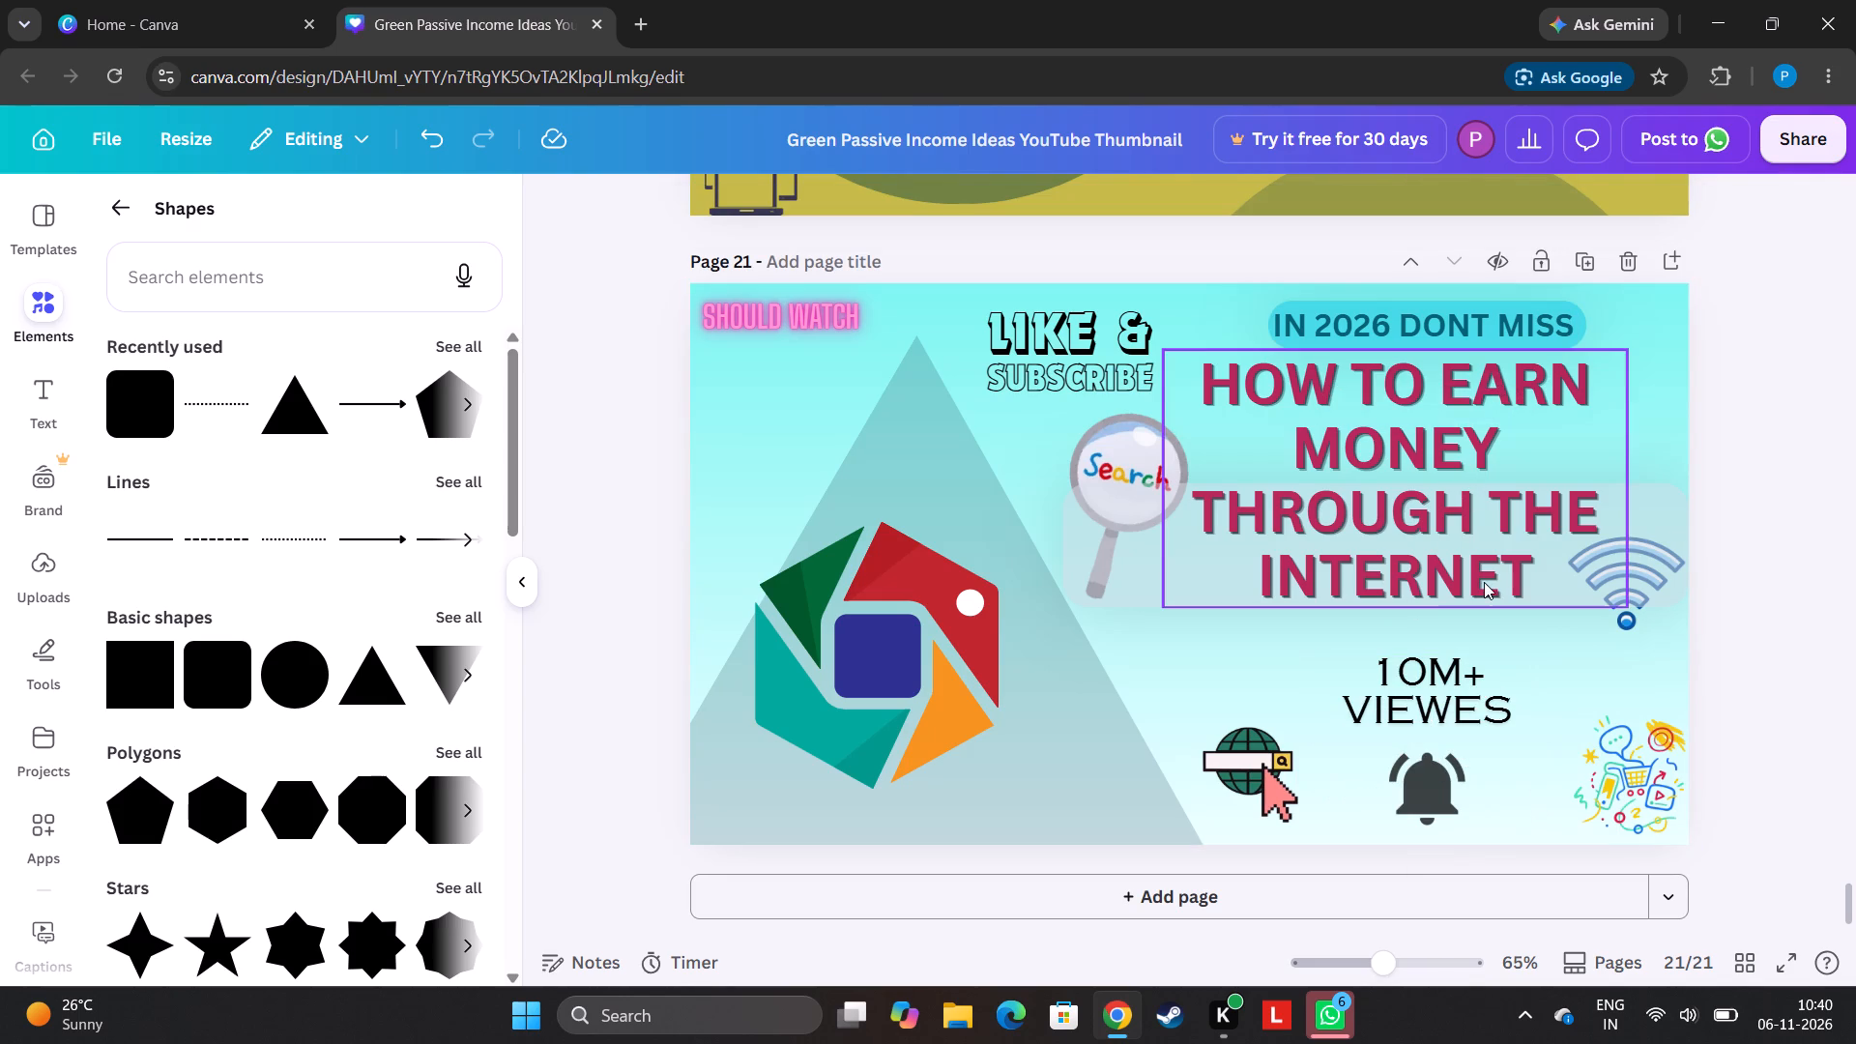
Duplicate the translucent bar behind the heading, shrink the copy to a compact rectangle, and place it over "10M+ VIEWES".
click(1103, 565)
click(1391, 436)
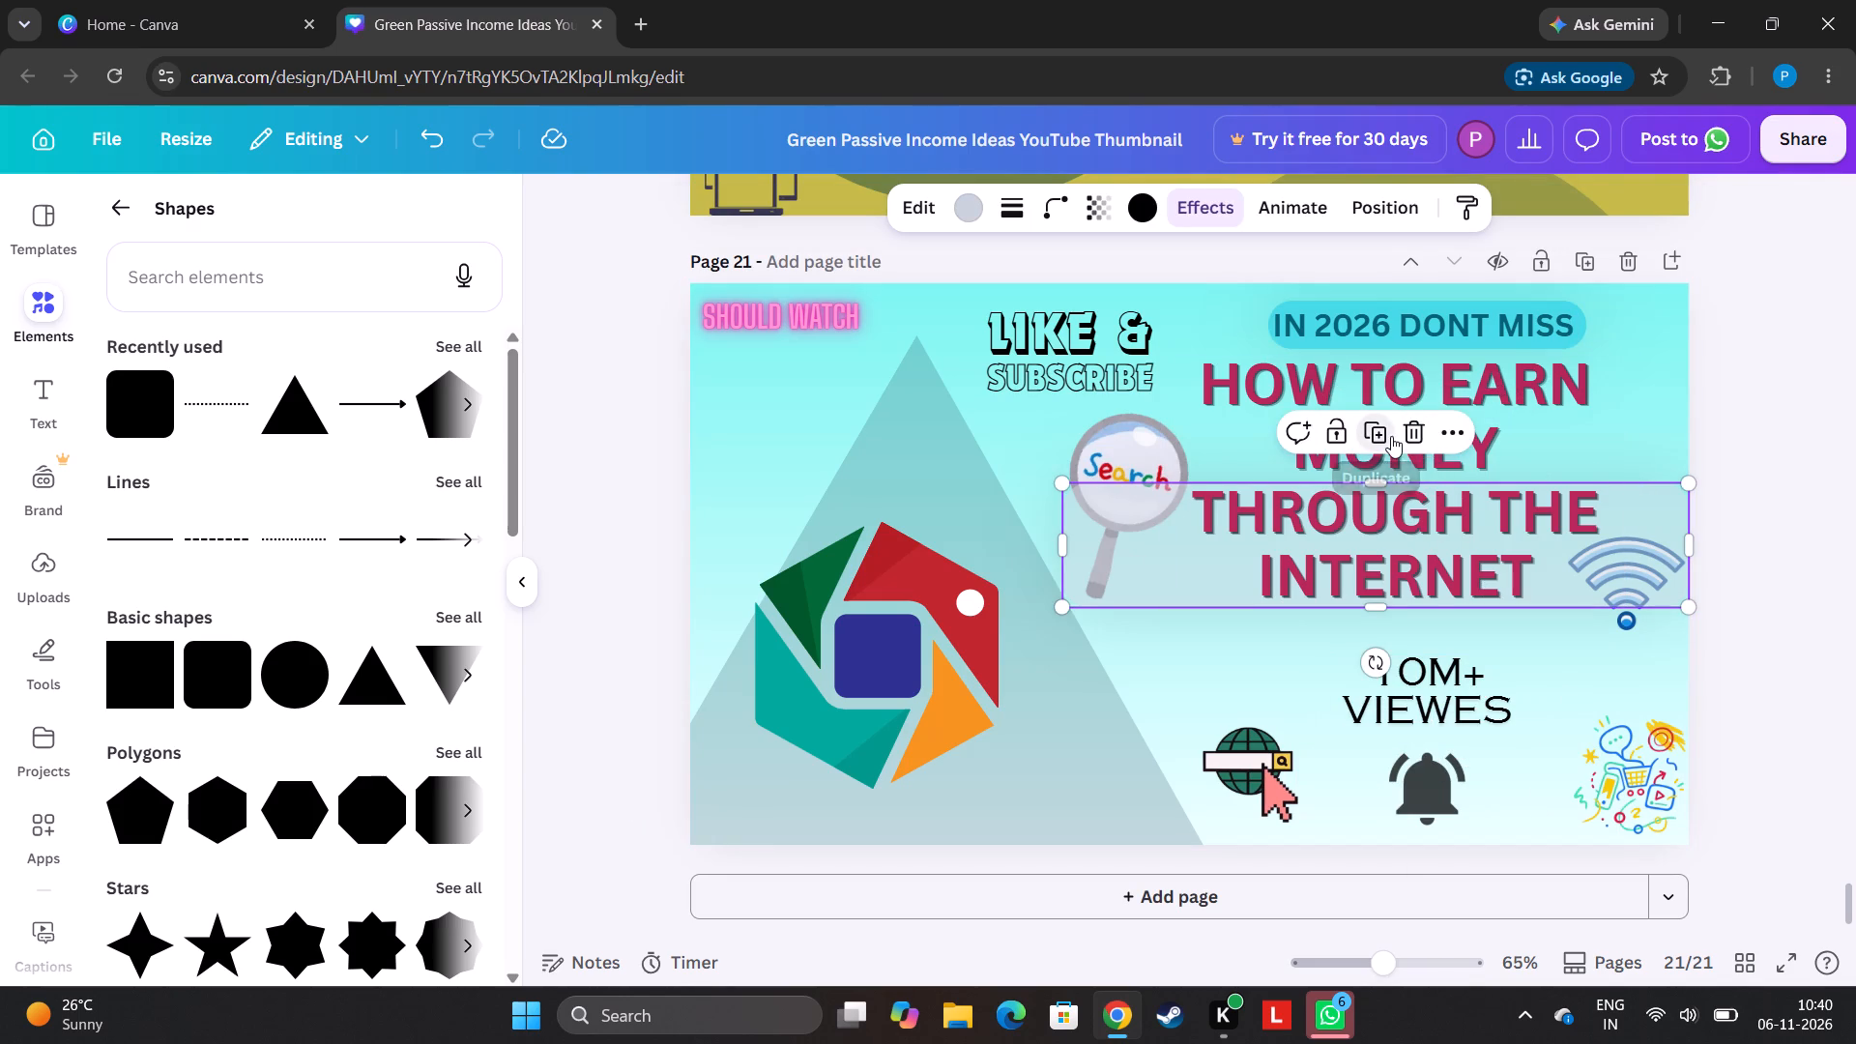
drag(1419, 540, 1386, 674)
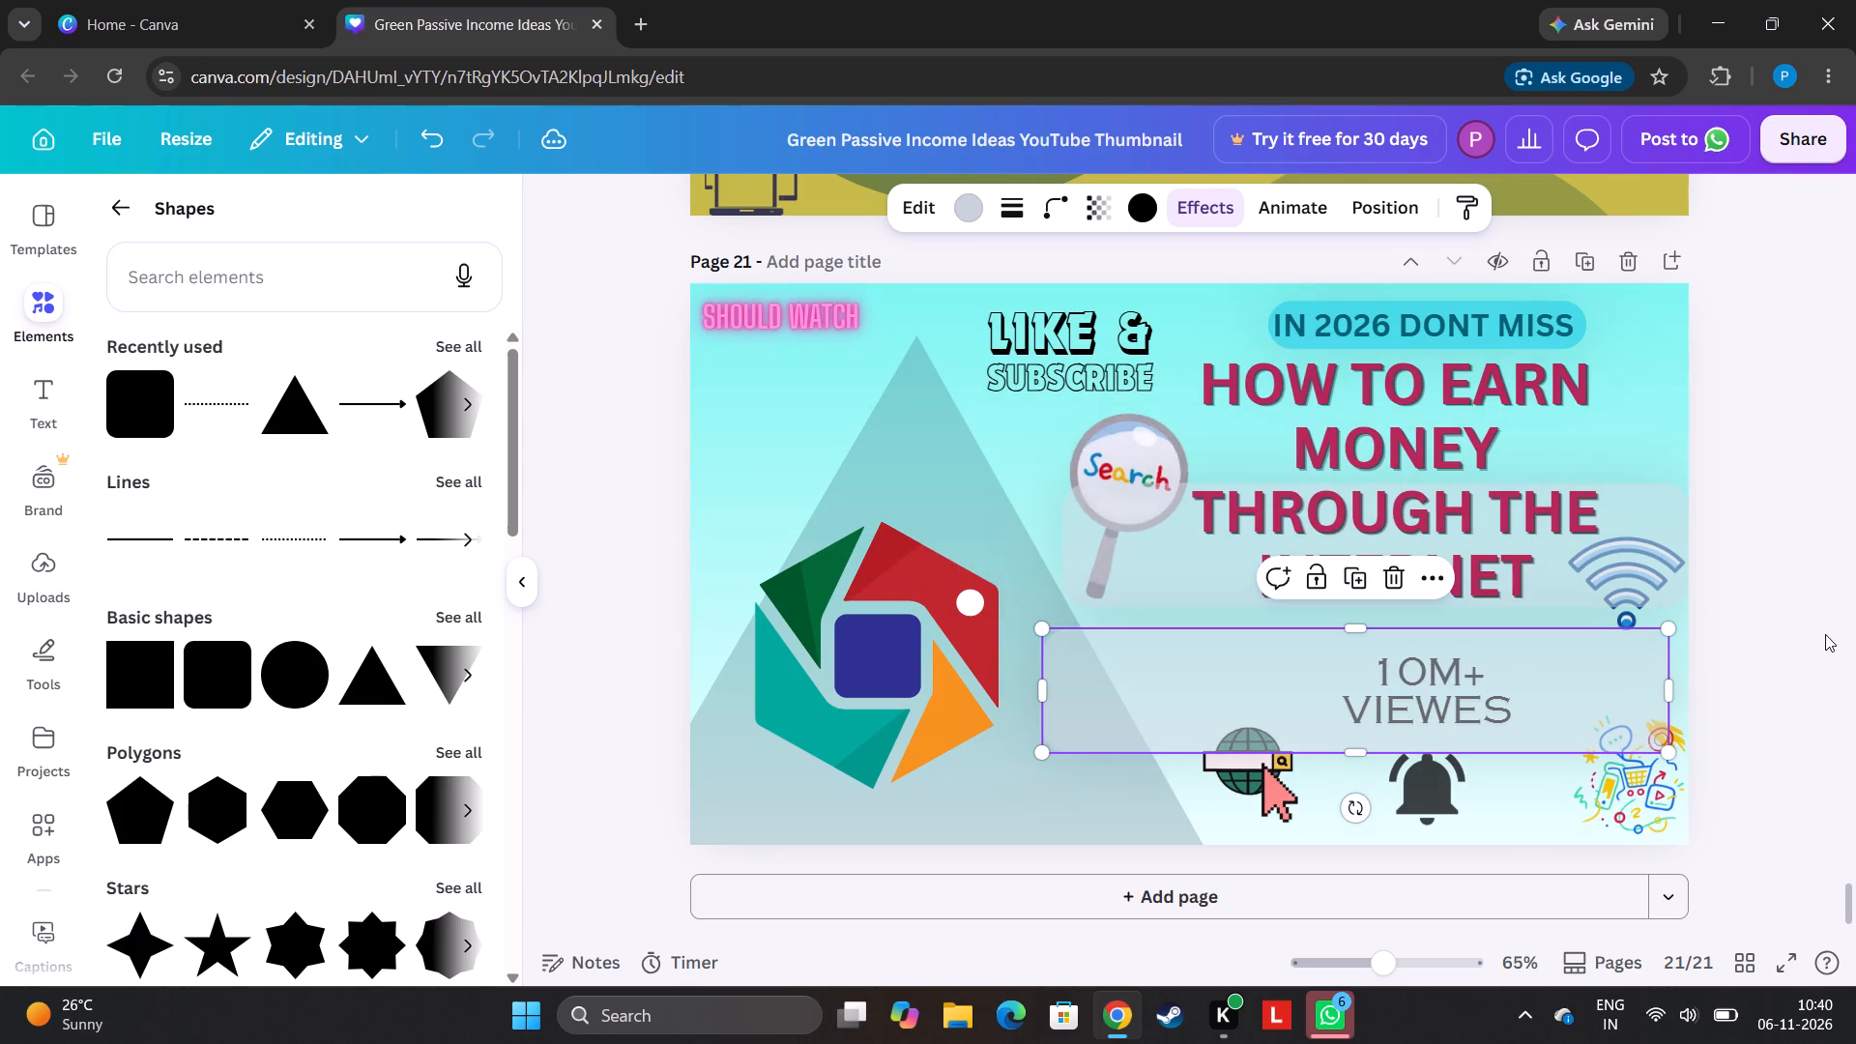
drag(1671, 626, 1160, 623)
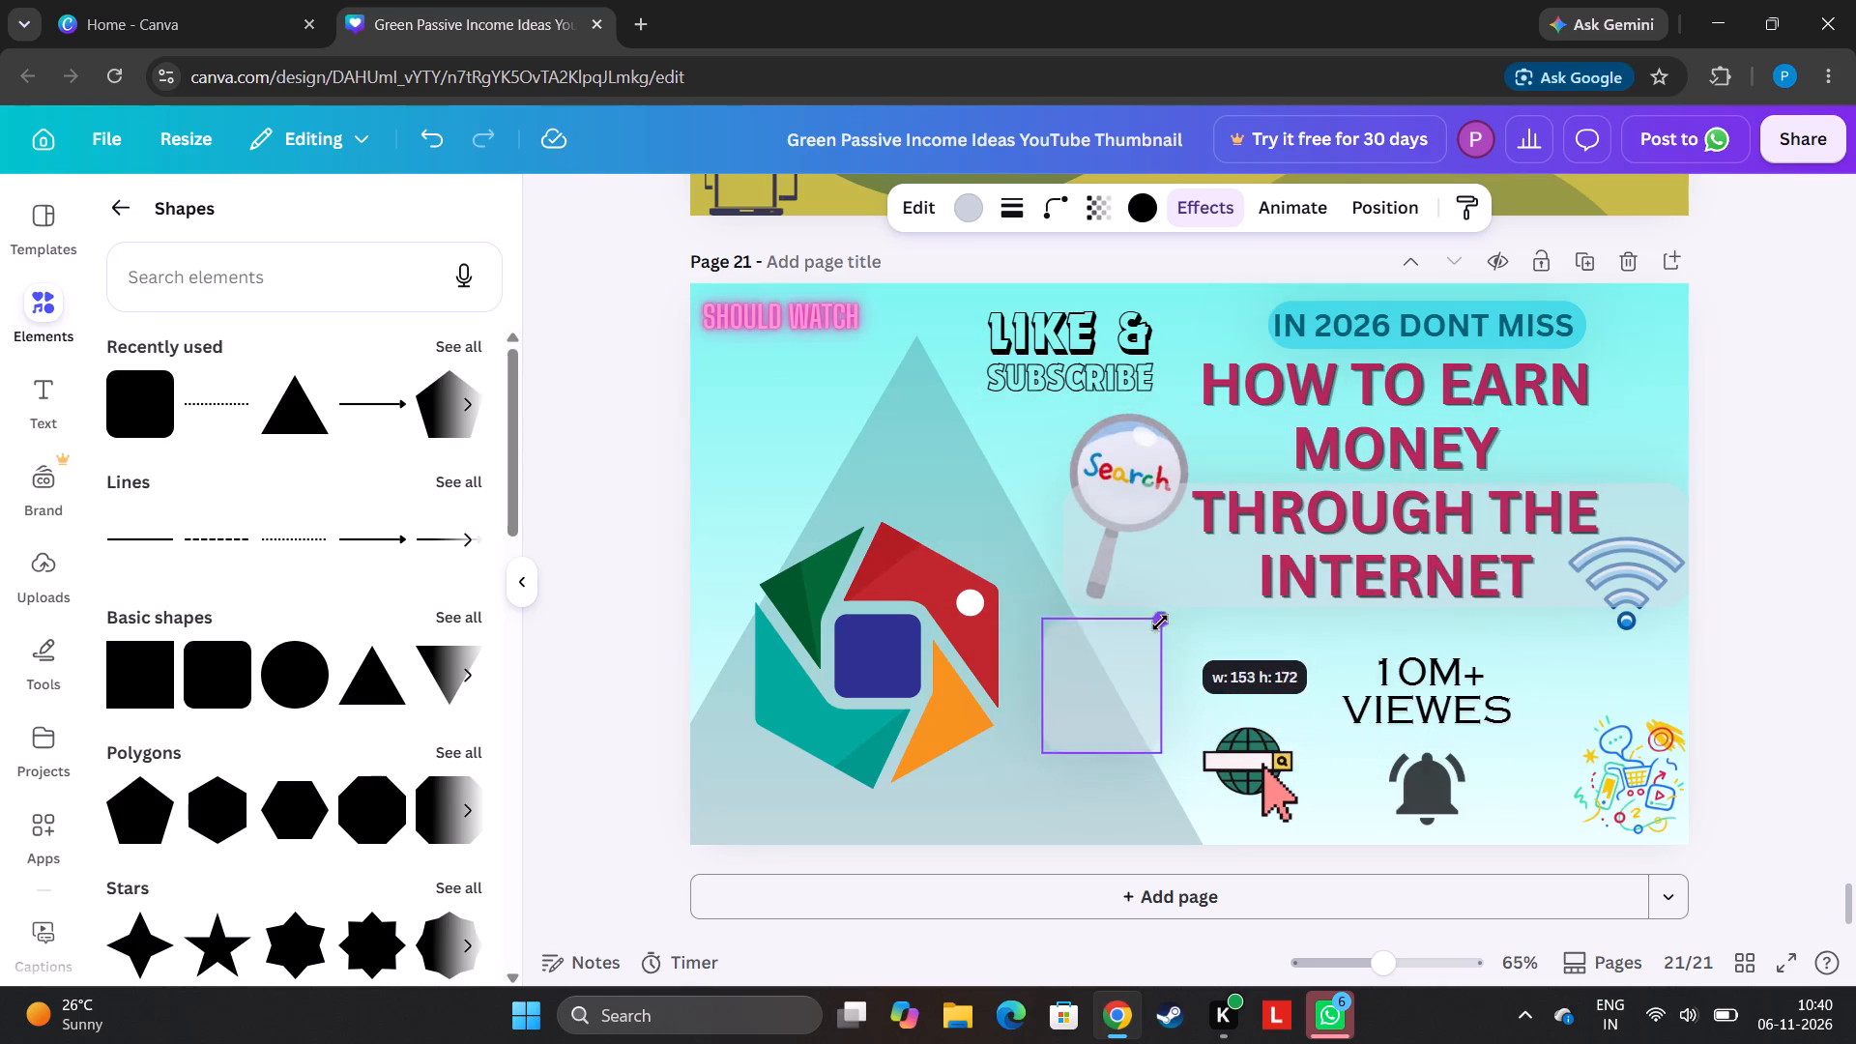
drag(1160, 623, 1228, 647)
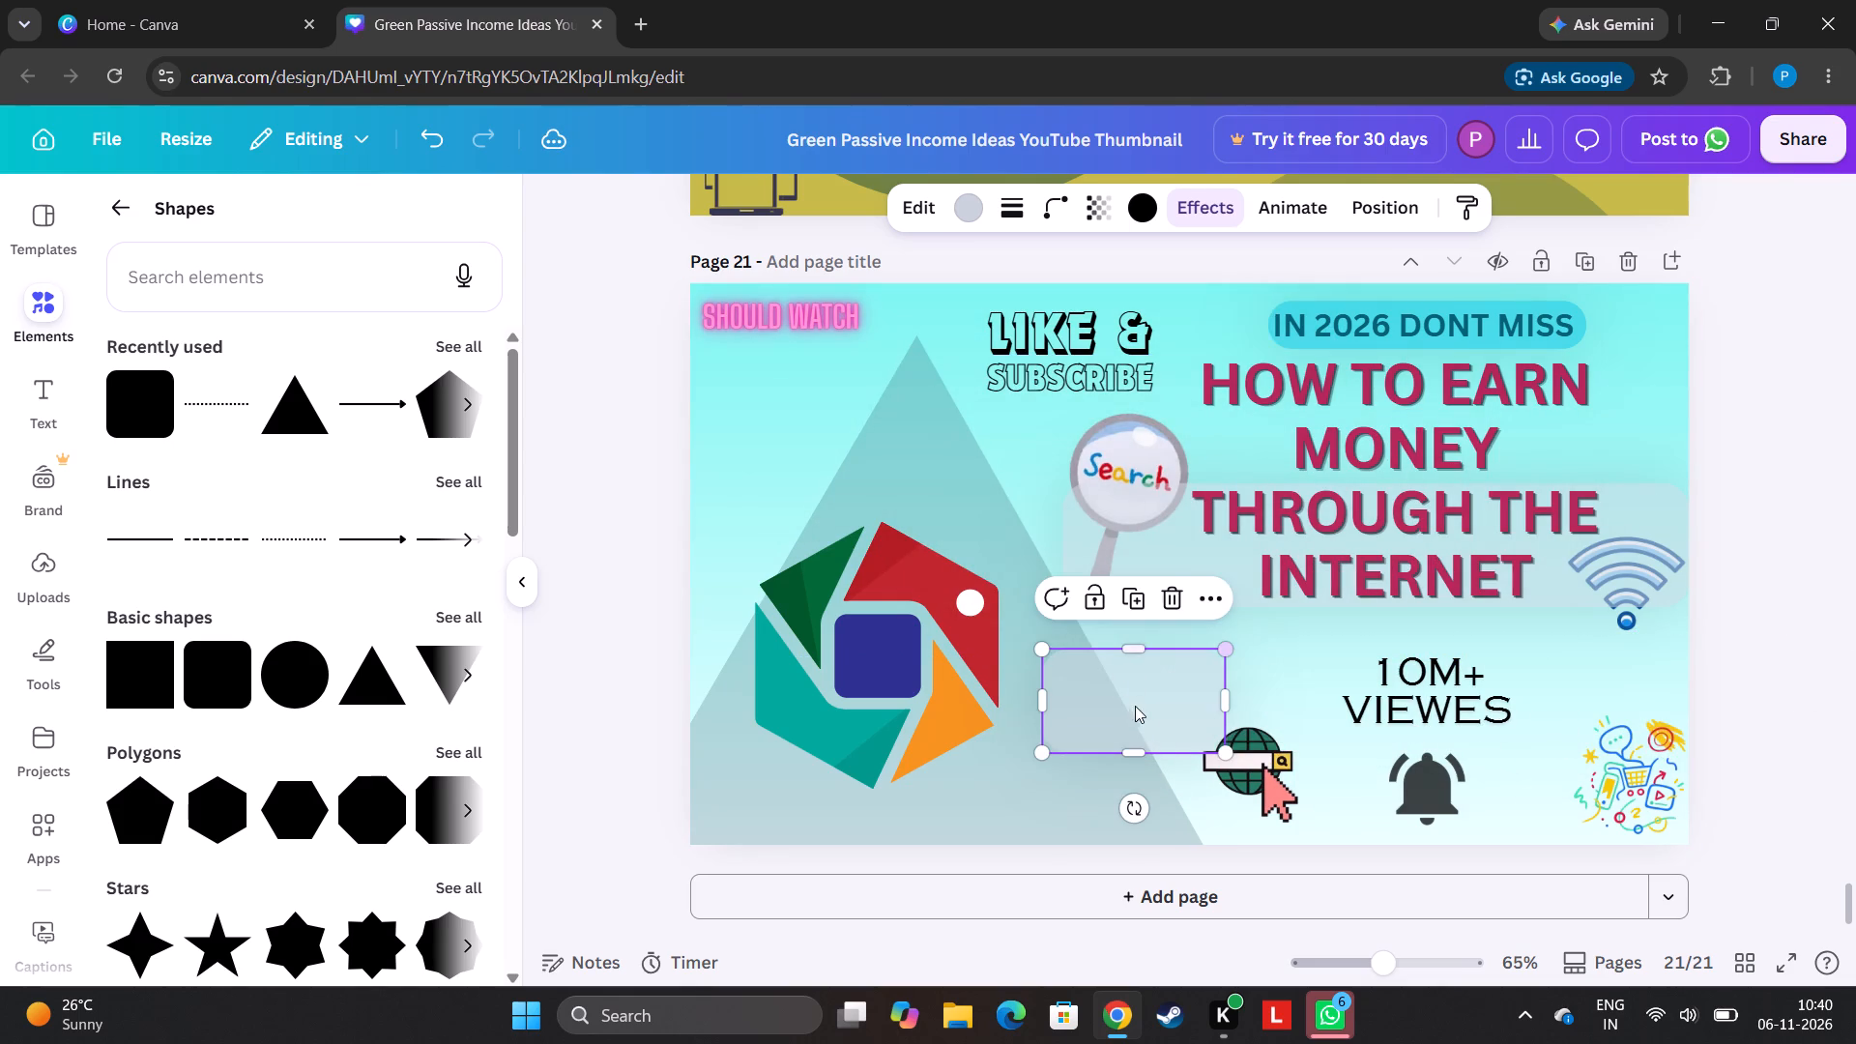
drag(1137, 714, 1428, 710)
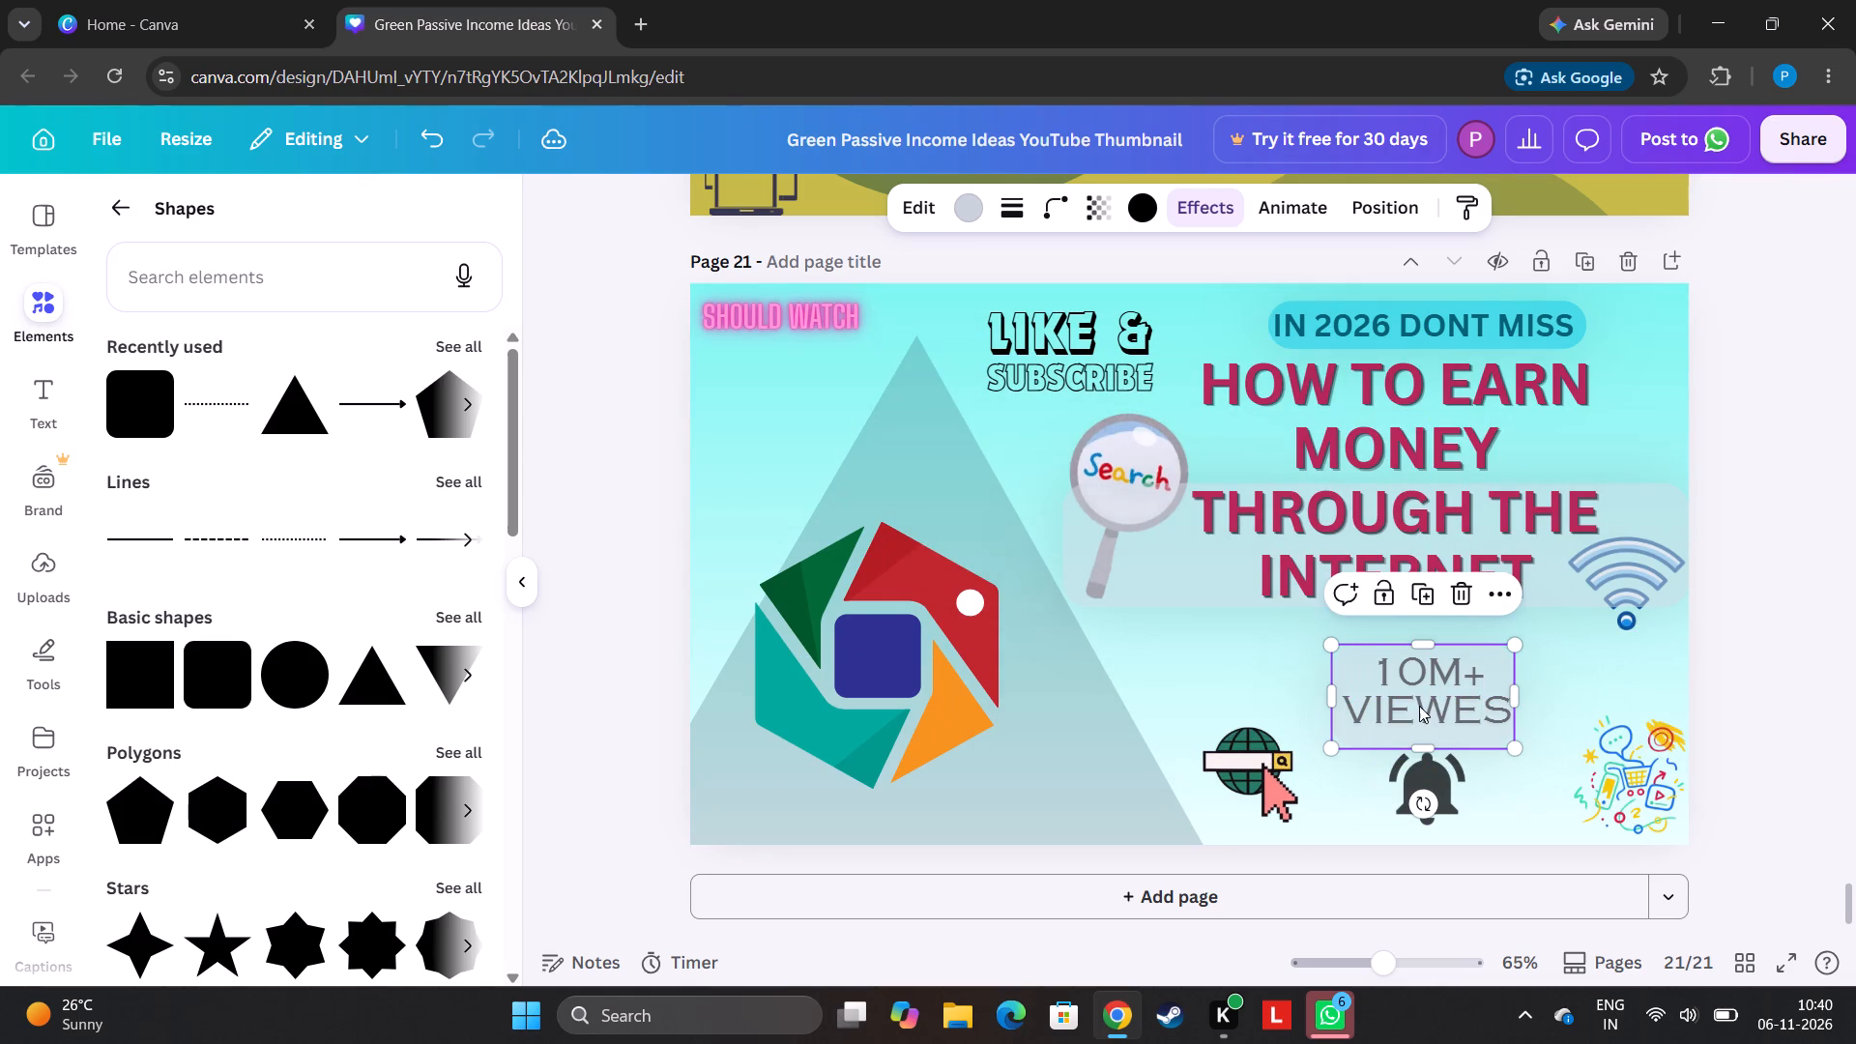
Recolour the rectangle over "10M+ VIEWES" amber yellow from the magnifying glass's photo colours and make it more opaque.
click(971, 220)
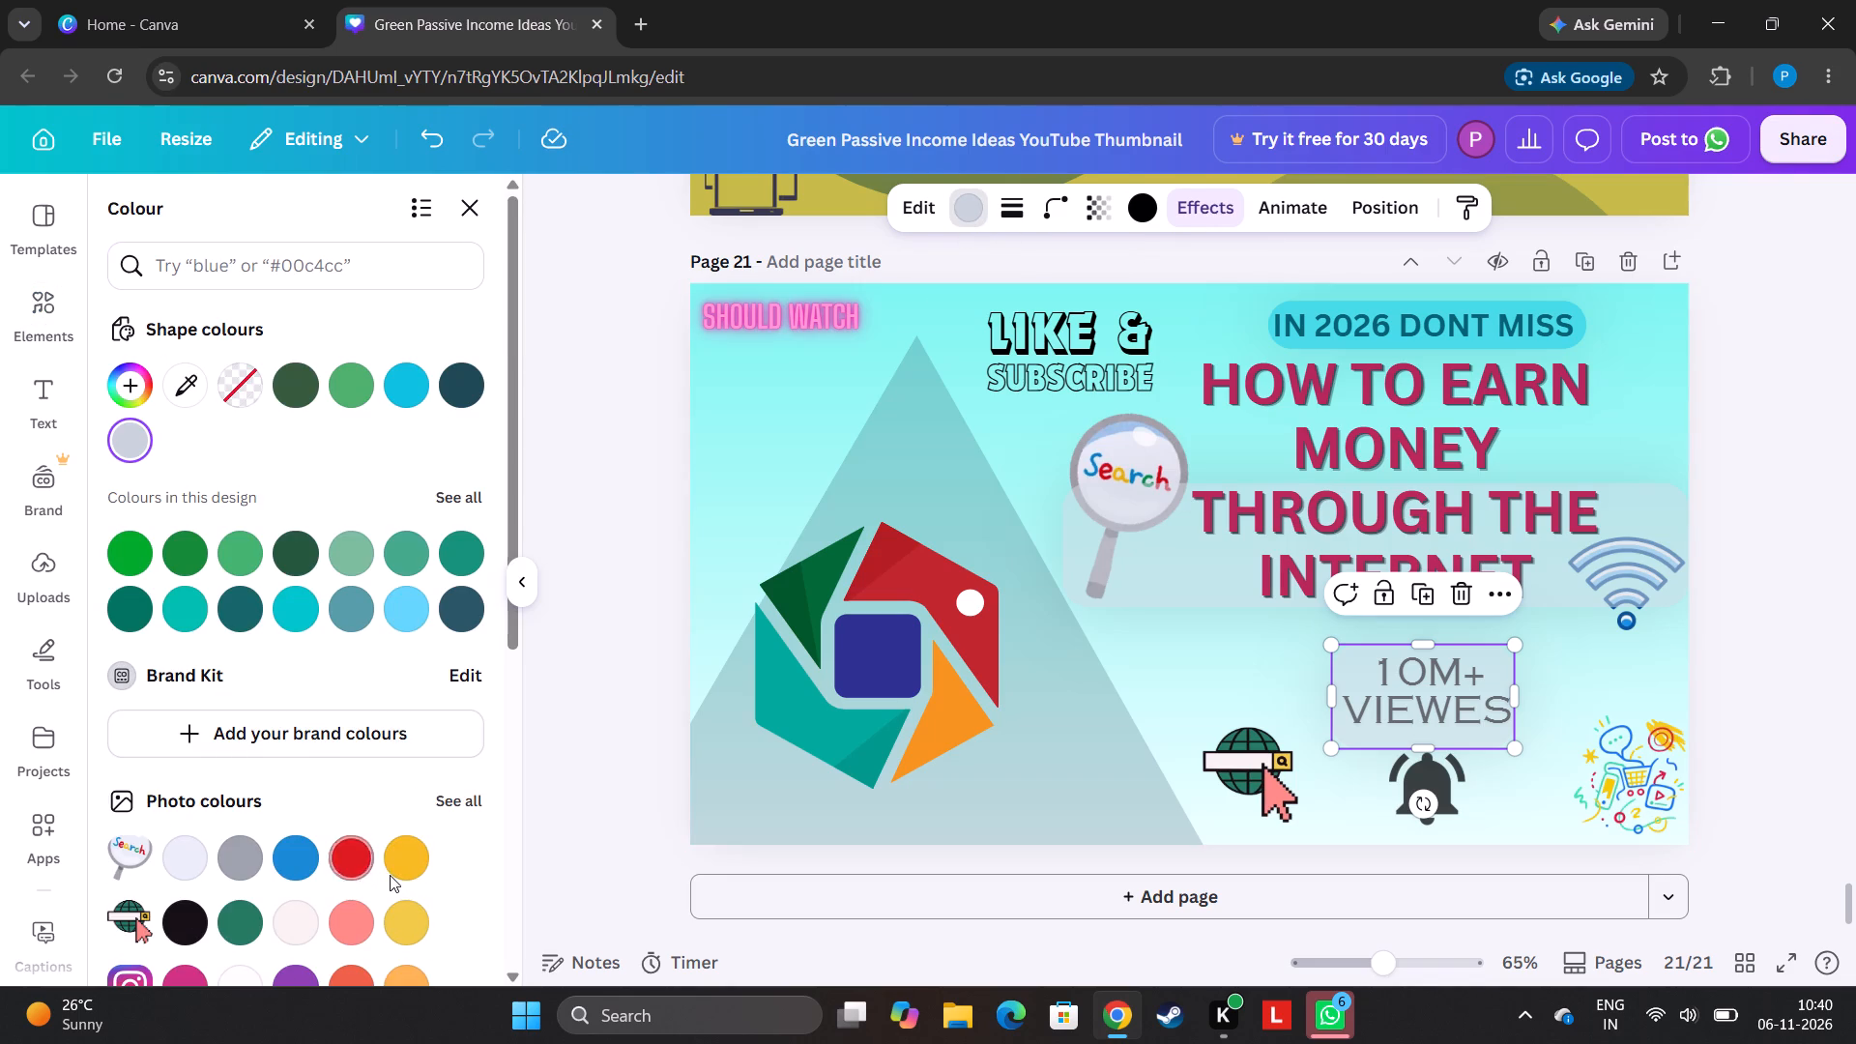
click(390, 875)
click(416, 871)
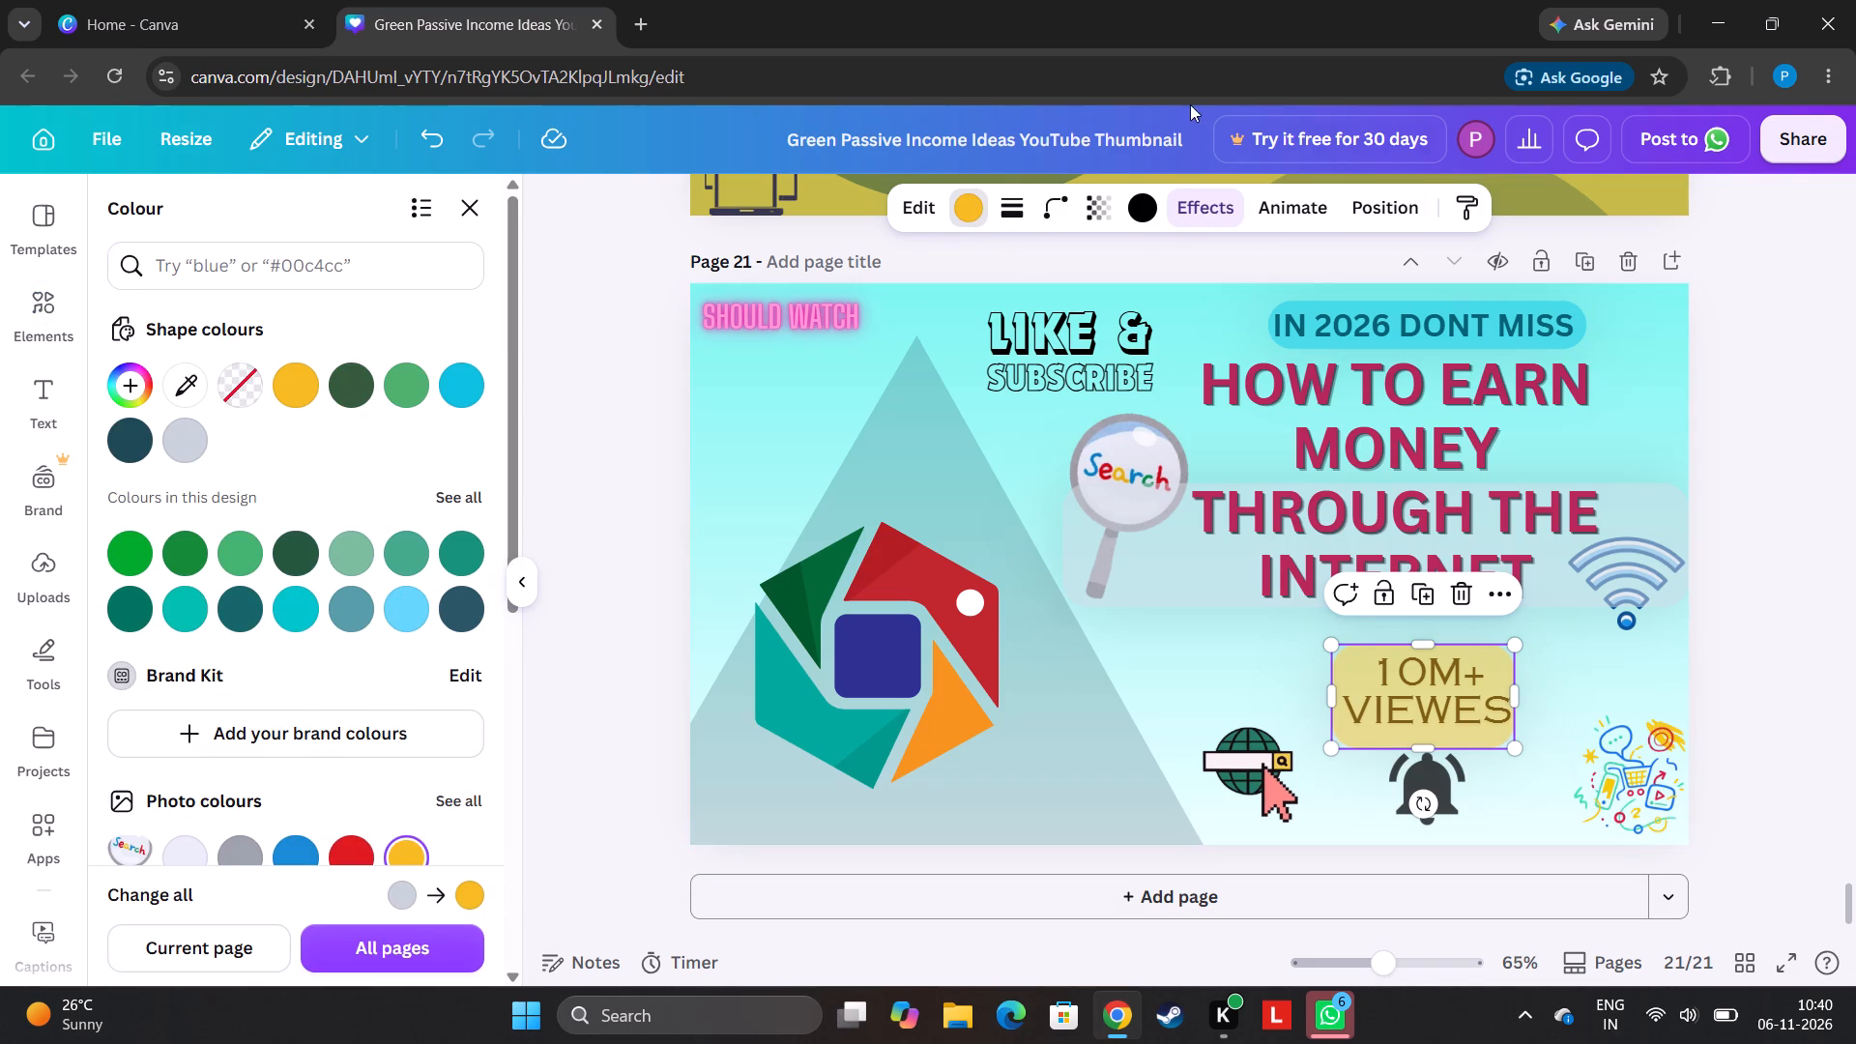
click(1098, 211)
drag(1071, 316, 1103, 320)
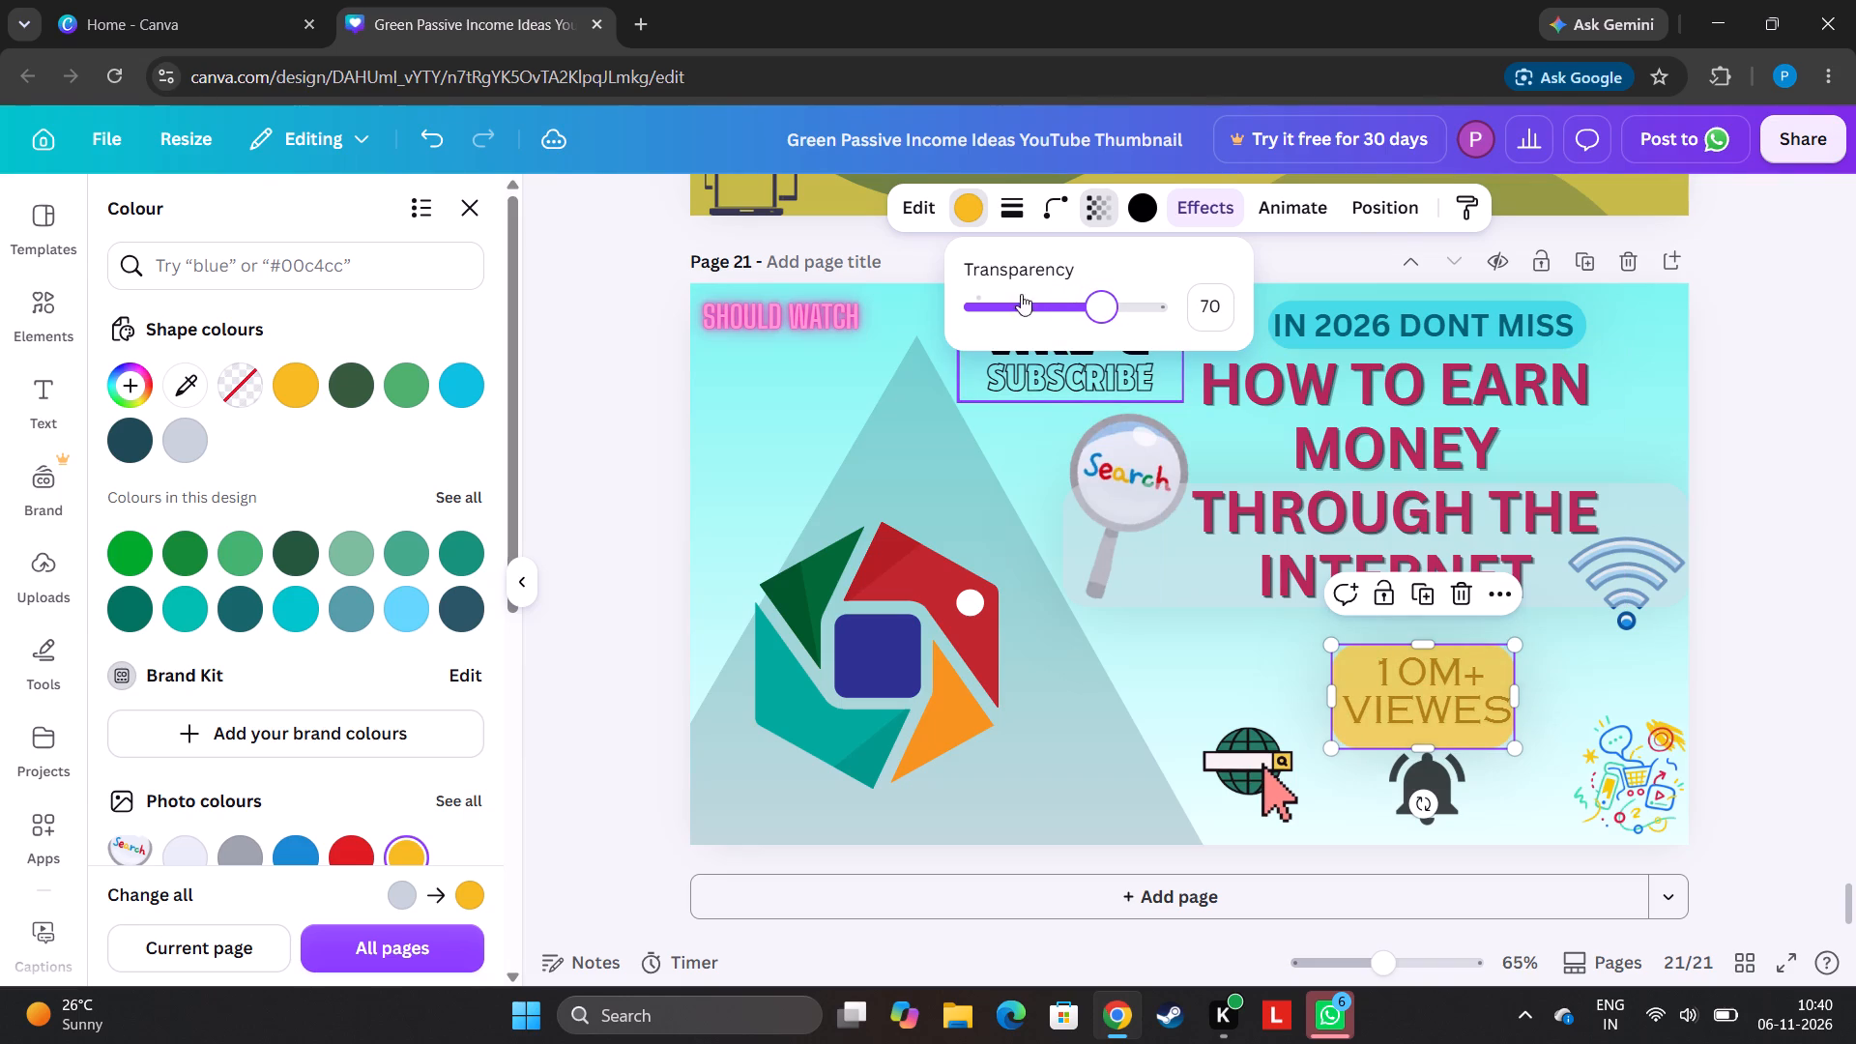
Set the transparency of the amber rectangle over "10M+ VIEWES" to 71.
click(1097, 312)
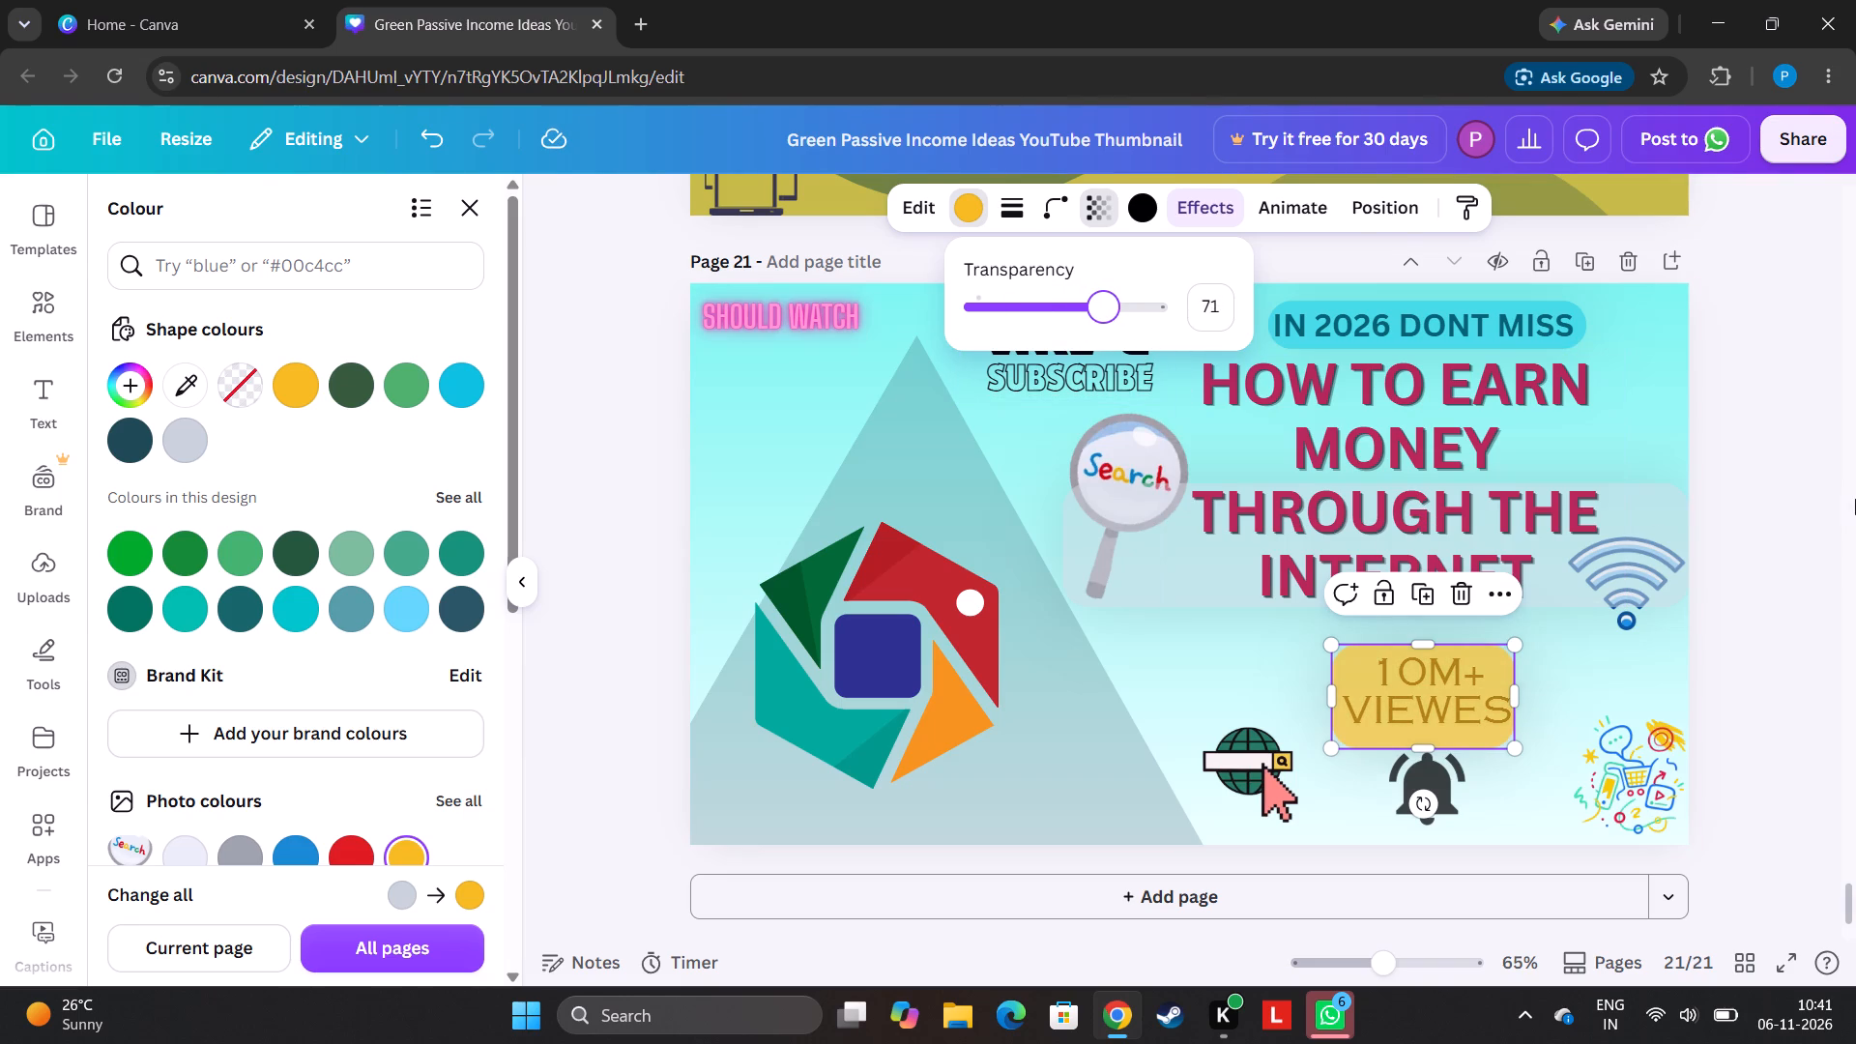
click(1776, 470)
Make the grey bar behind "THROUGH THE INTERNET" more opaque, setting its transparency value to 93.
click(825, 305)
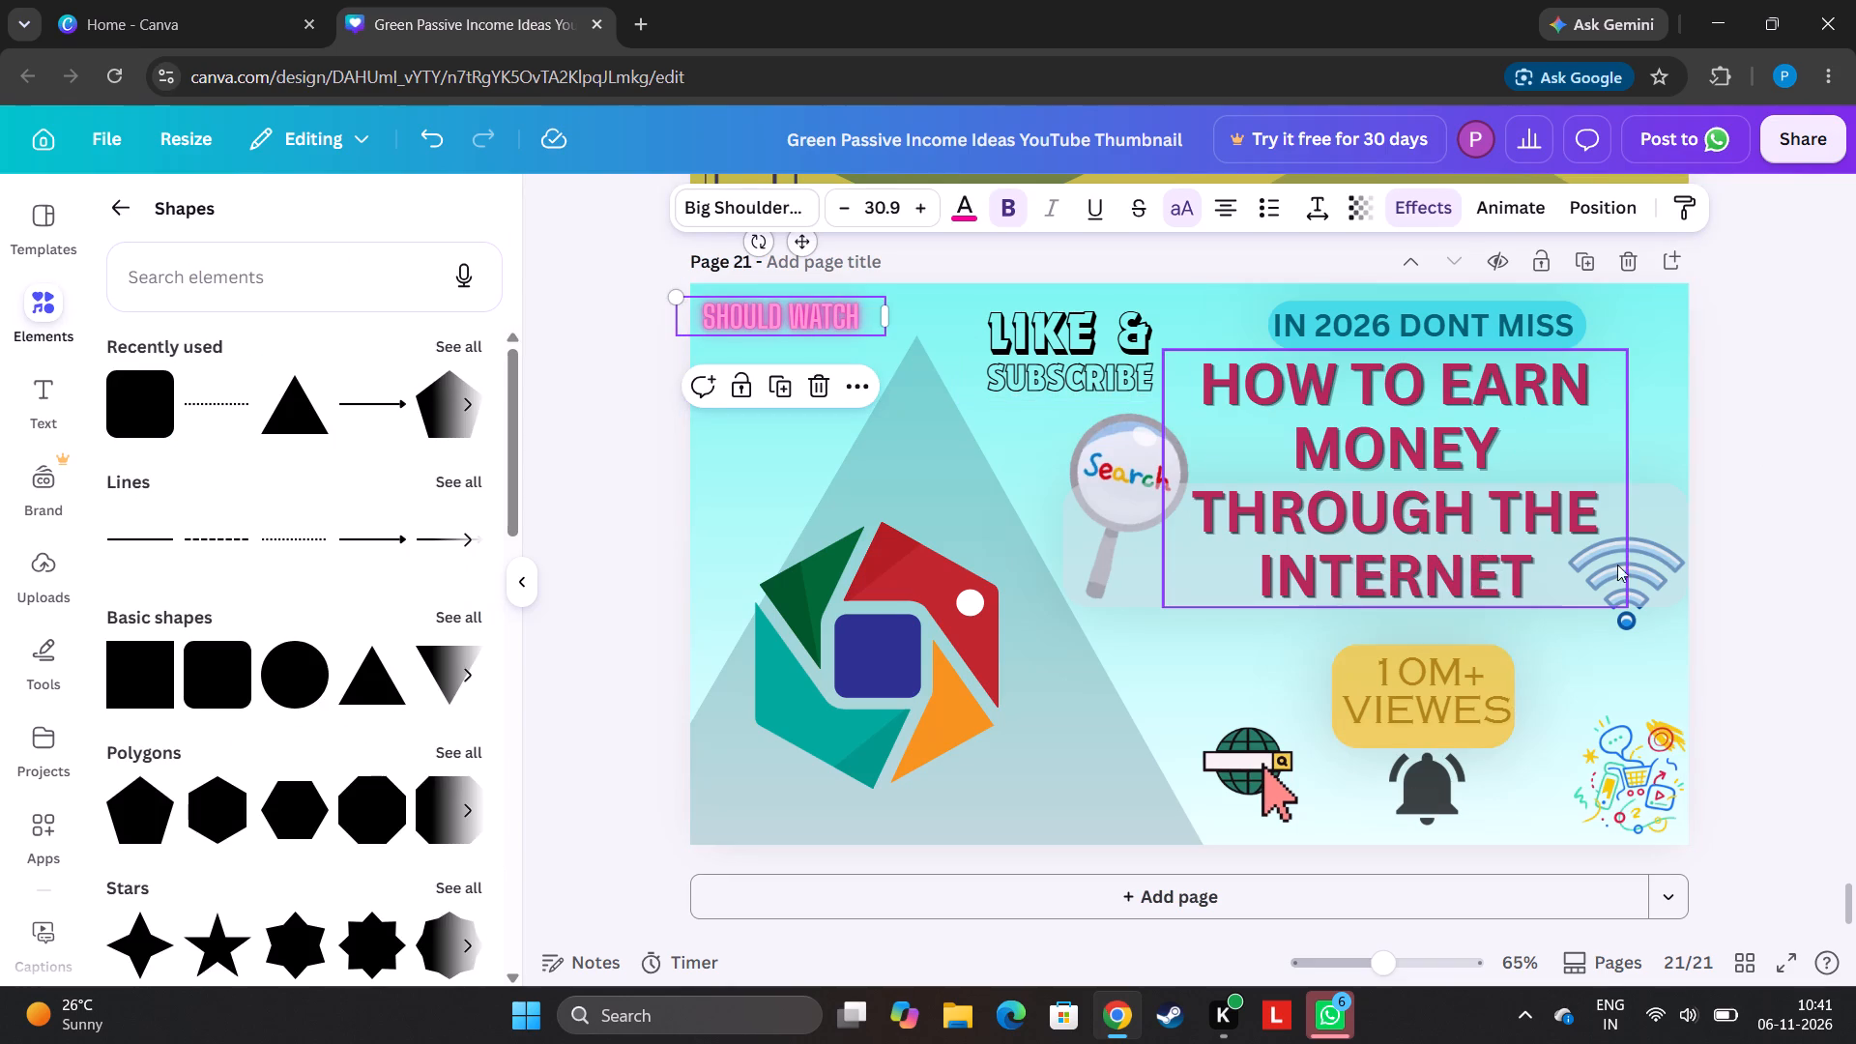
click(1120, 569)
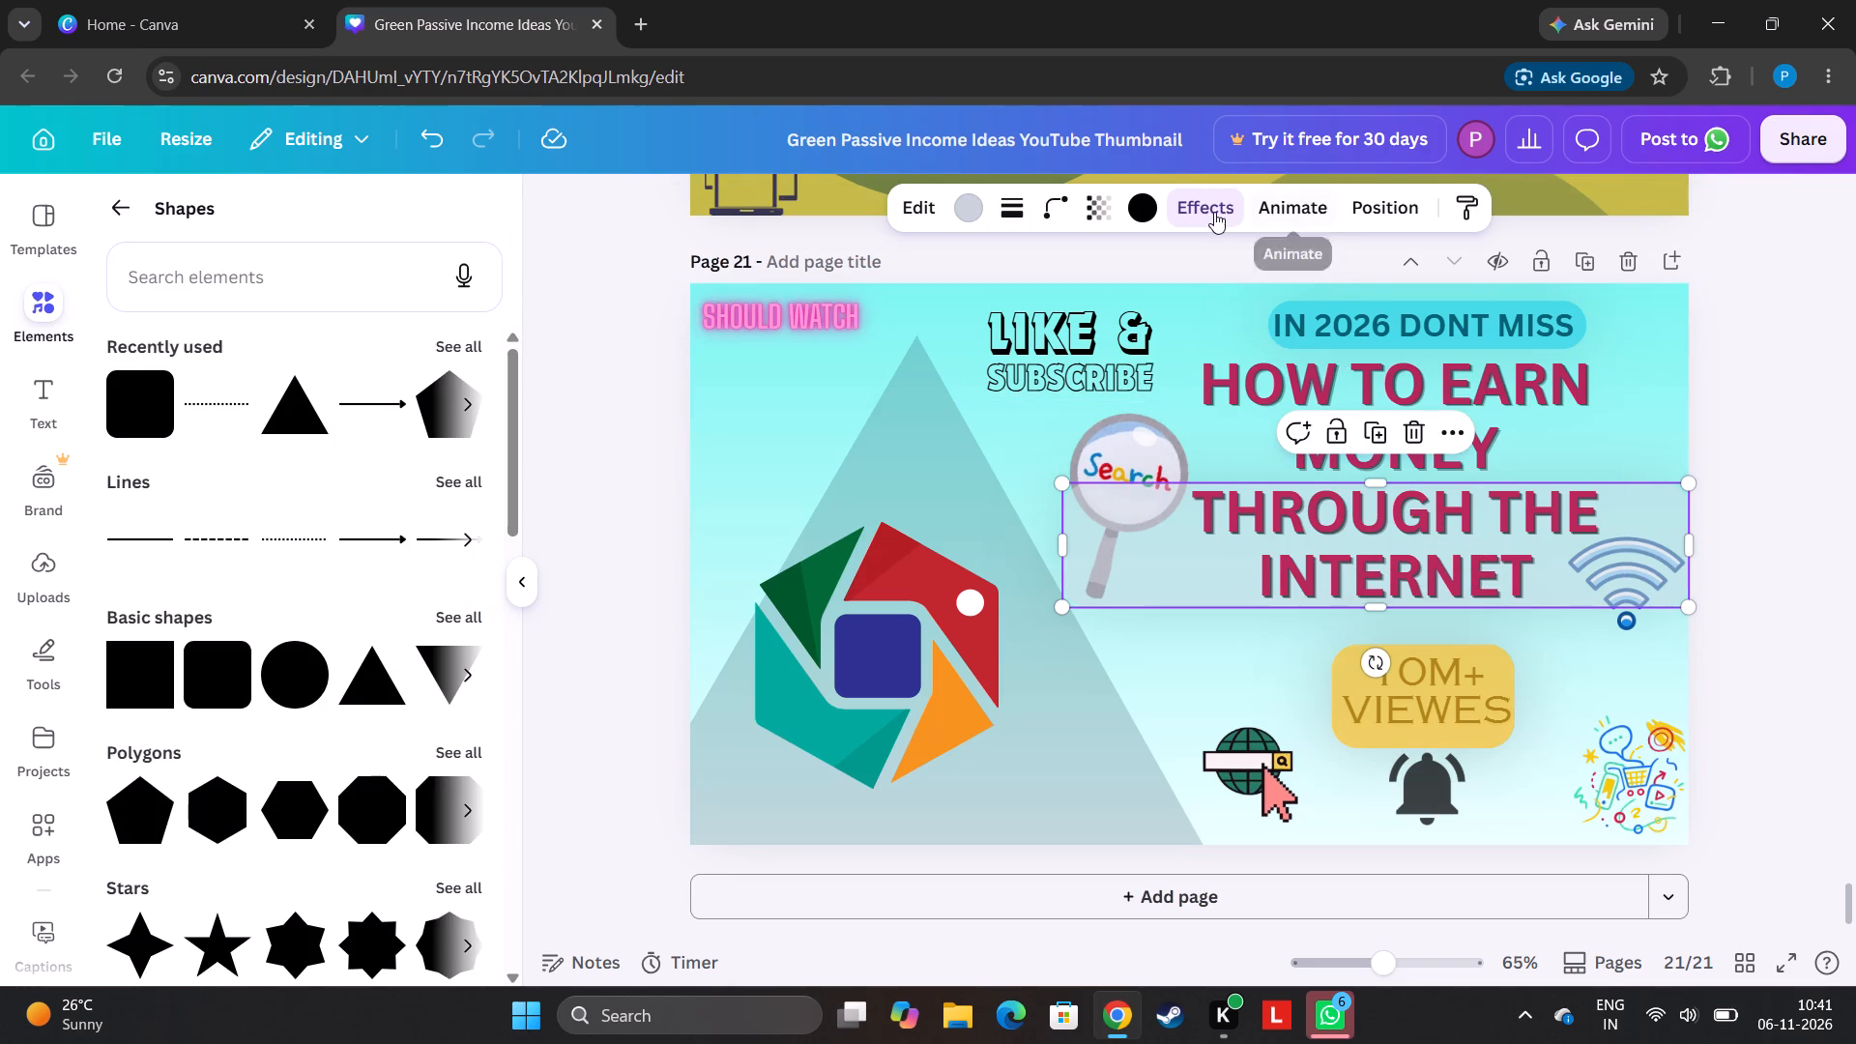
click(1101, 208)
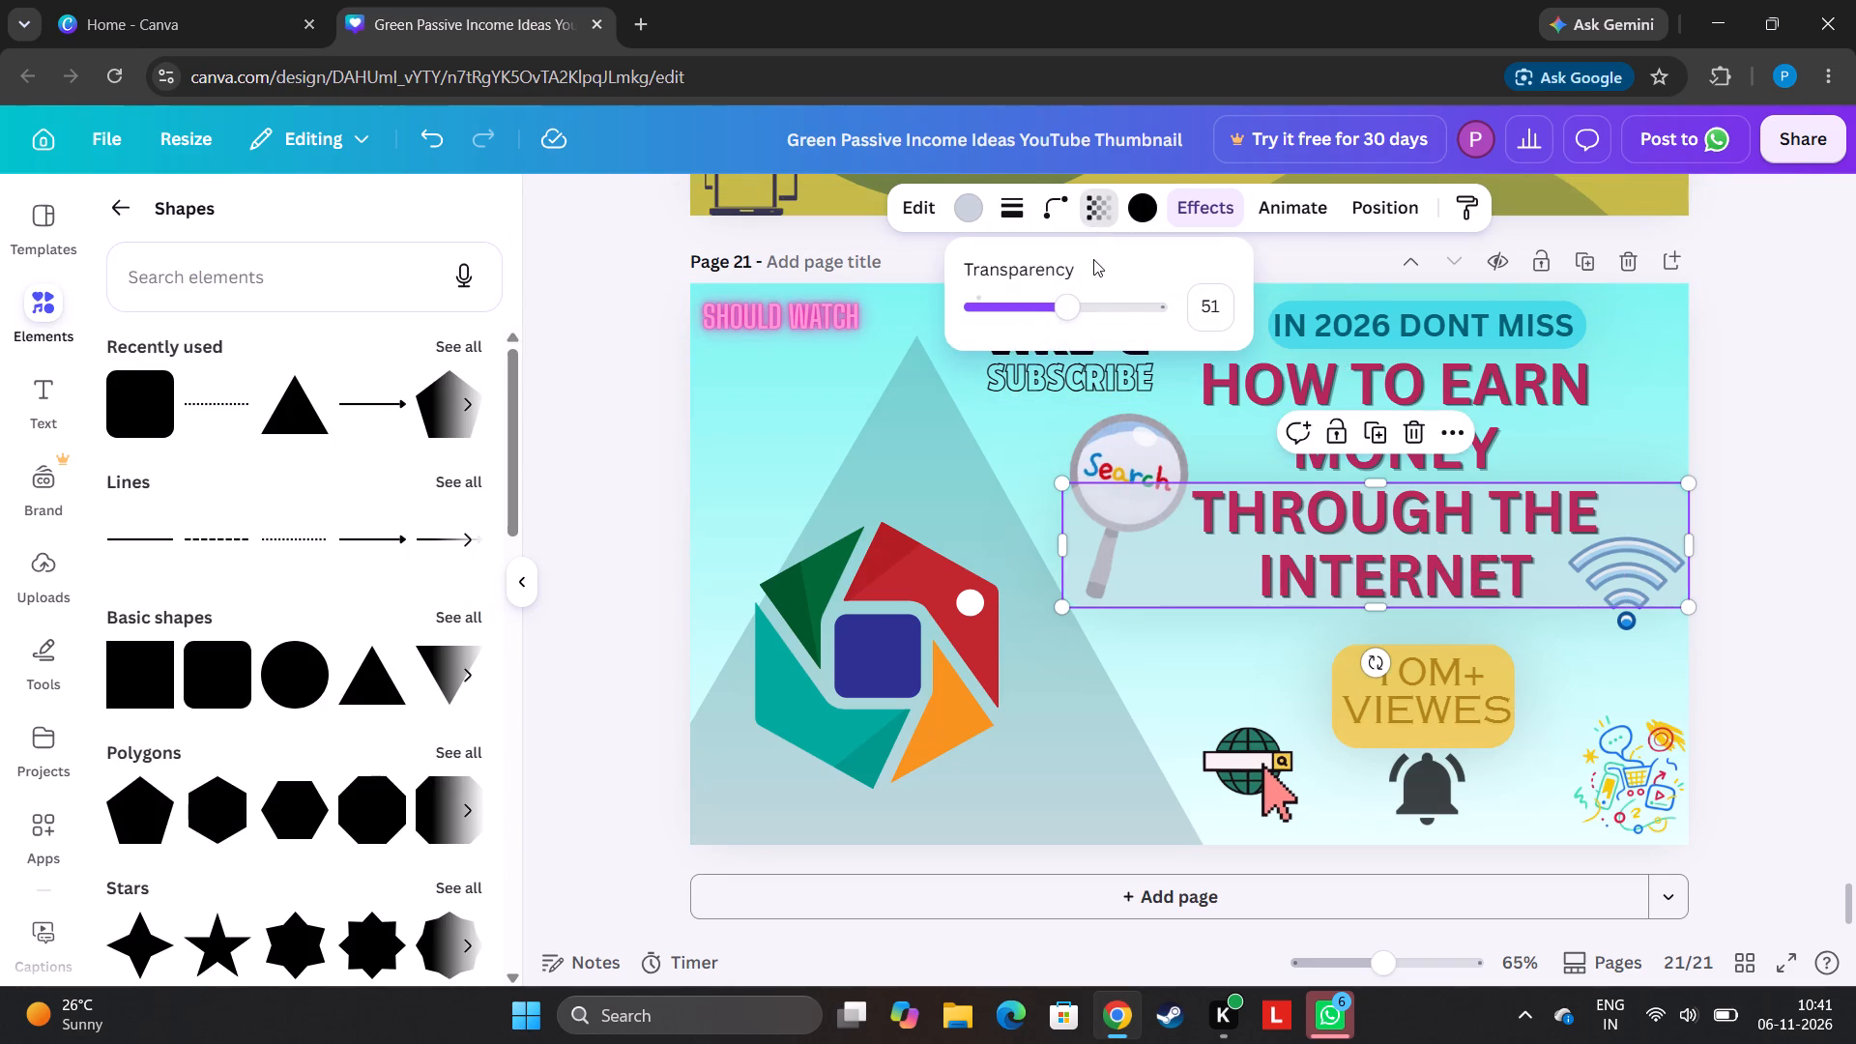
drag(1060, 313, 1099, 305)
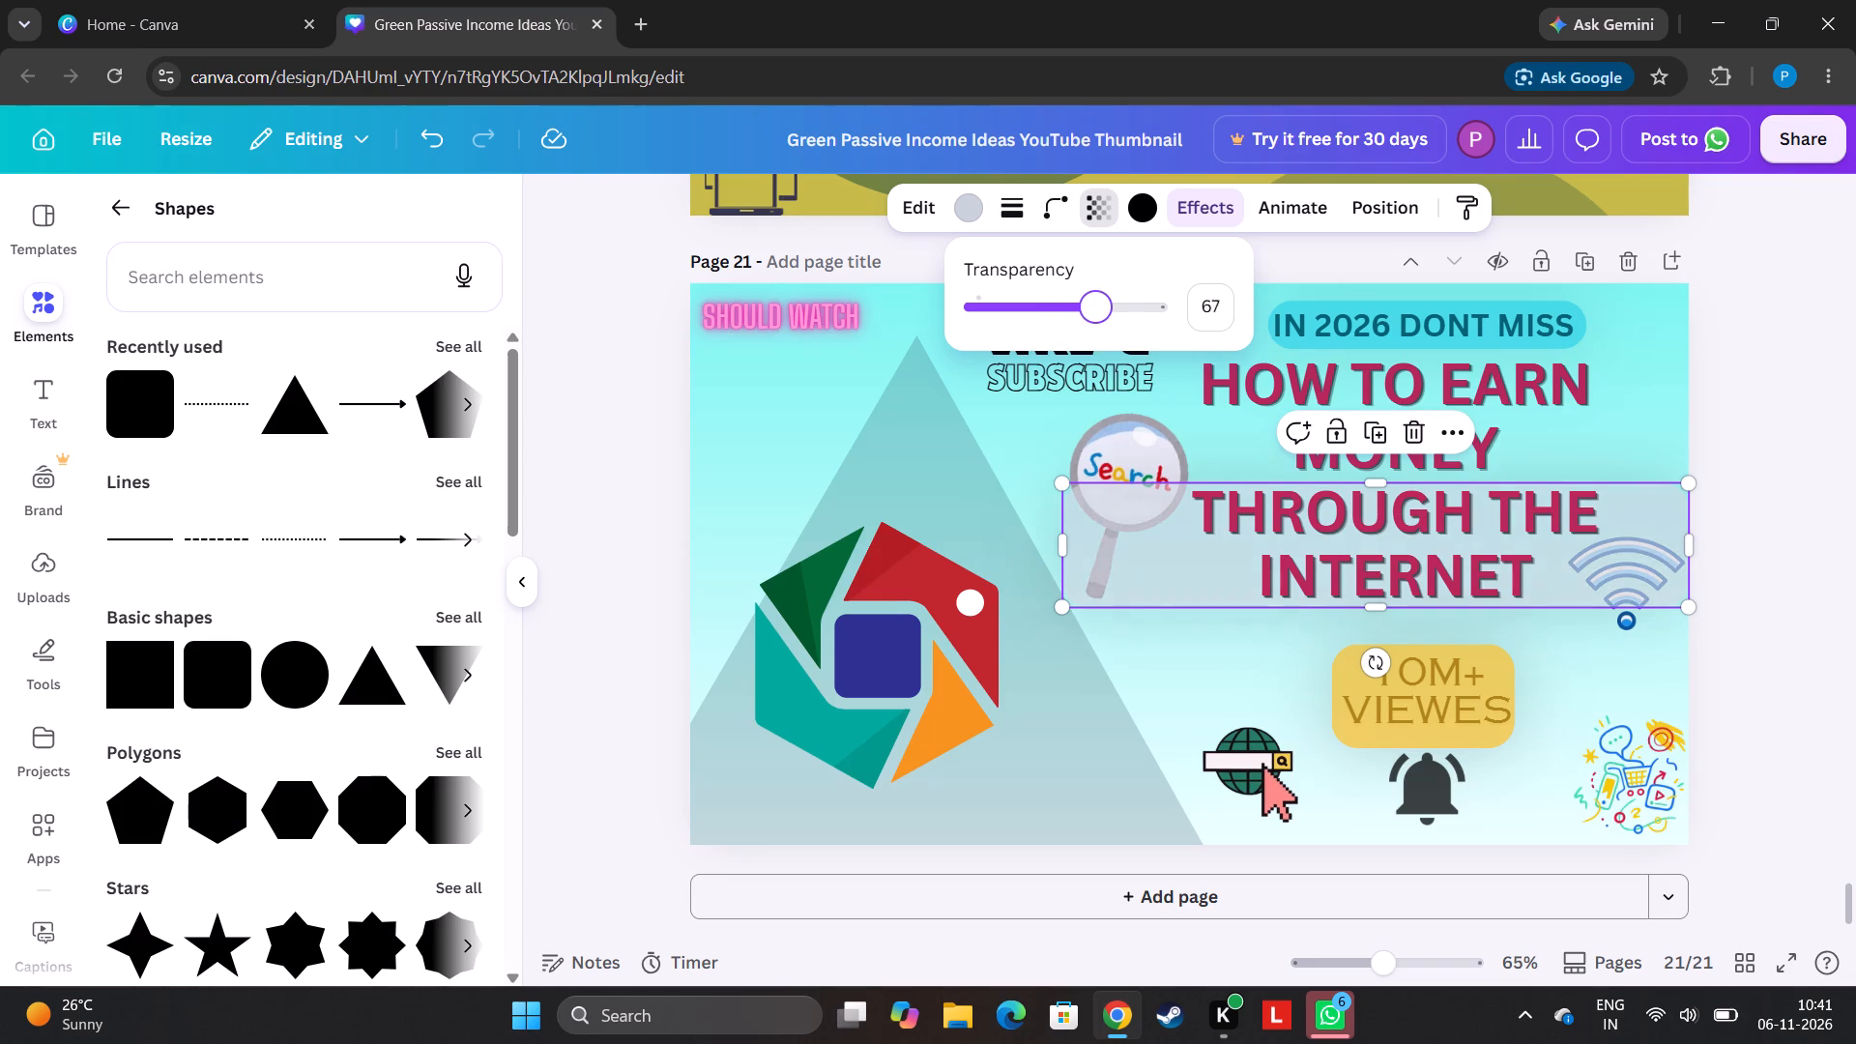
drag(1099, 305, 1115, 327)
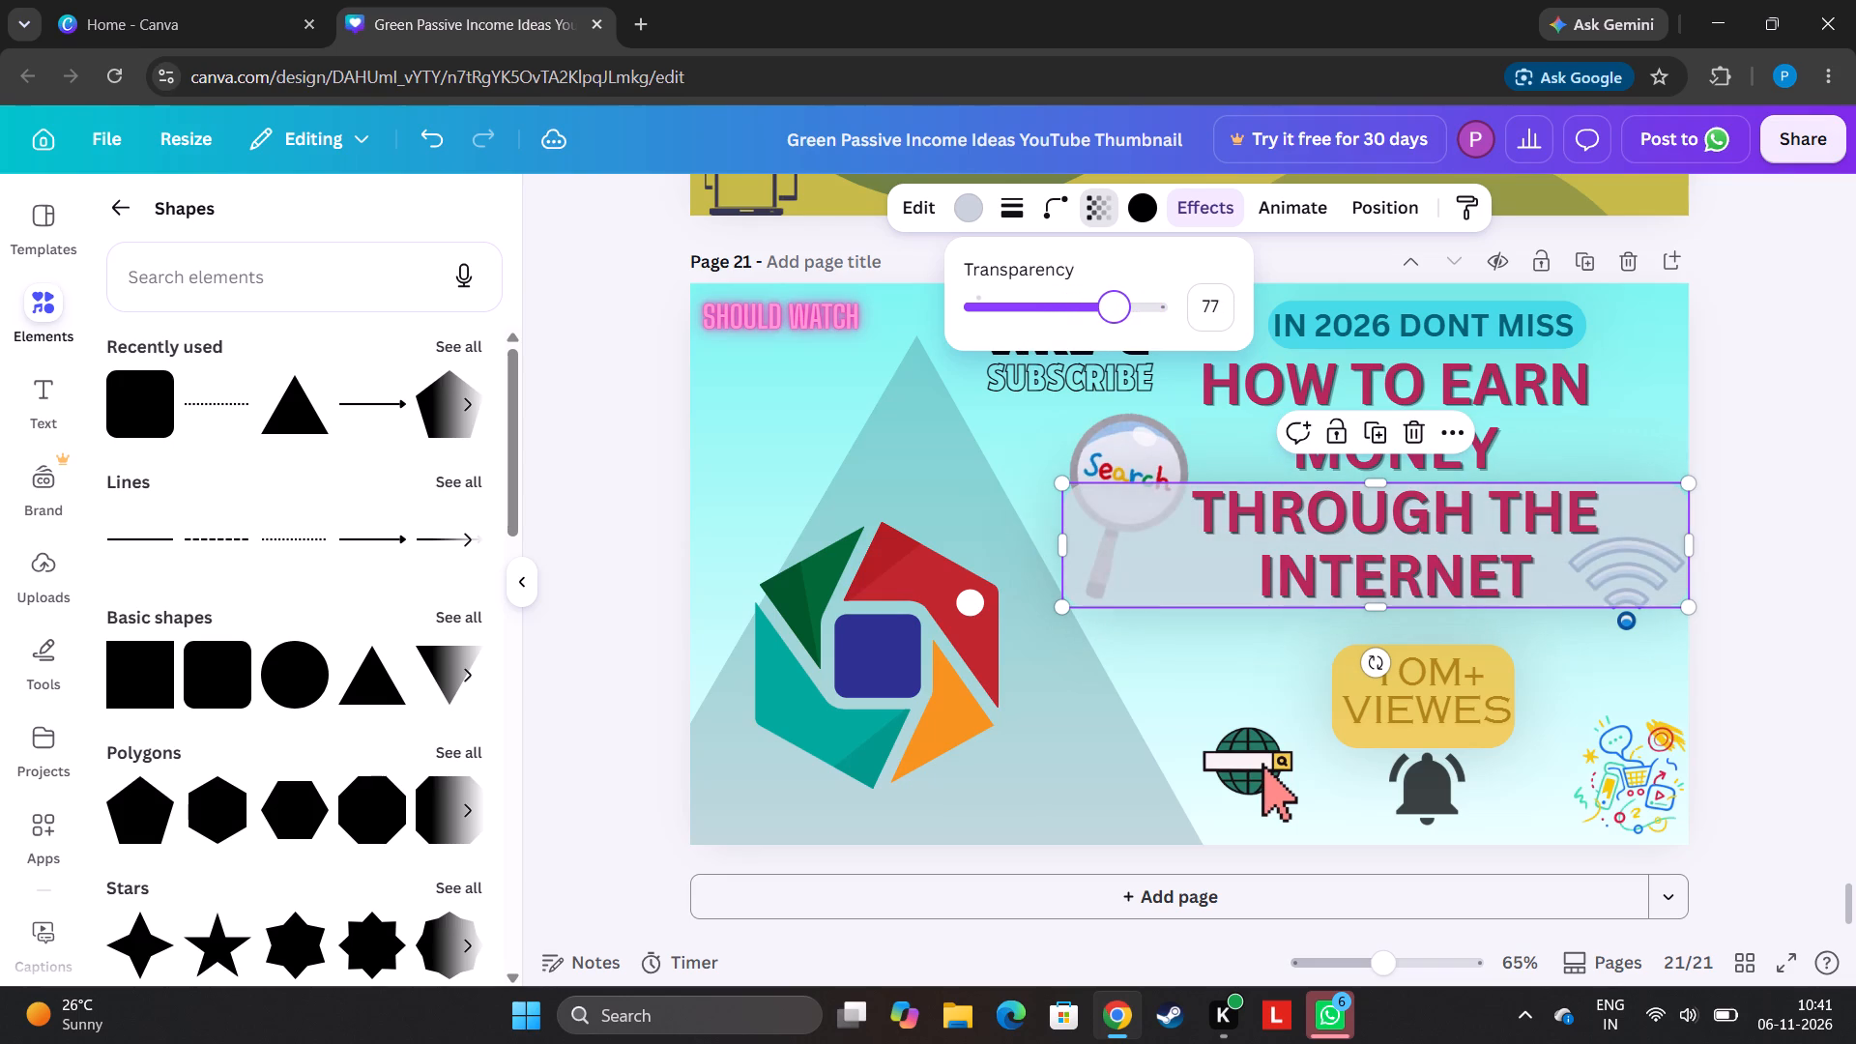
drag(1115, 327, 1145, 327)
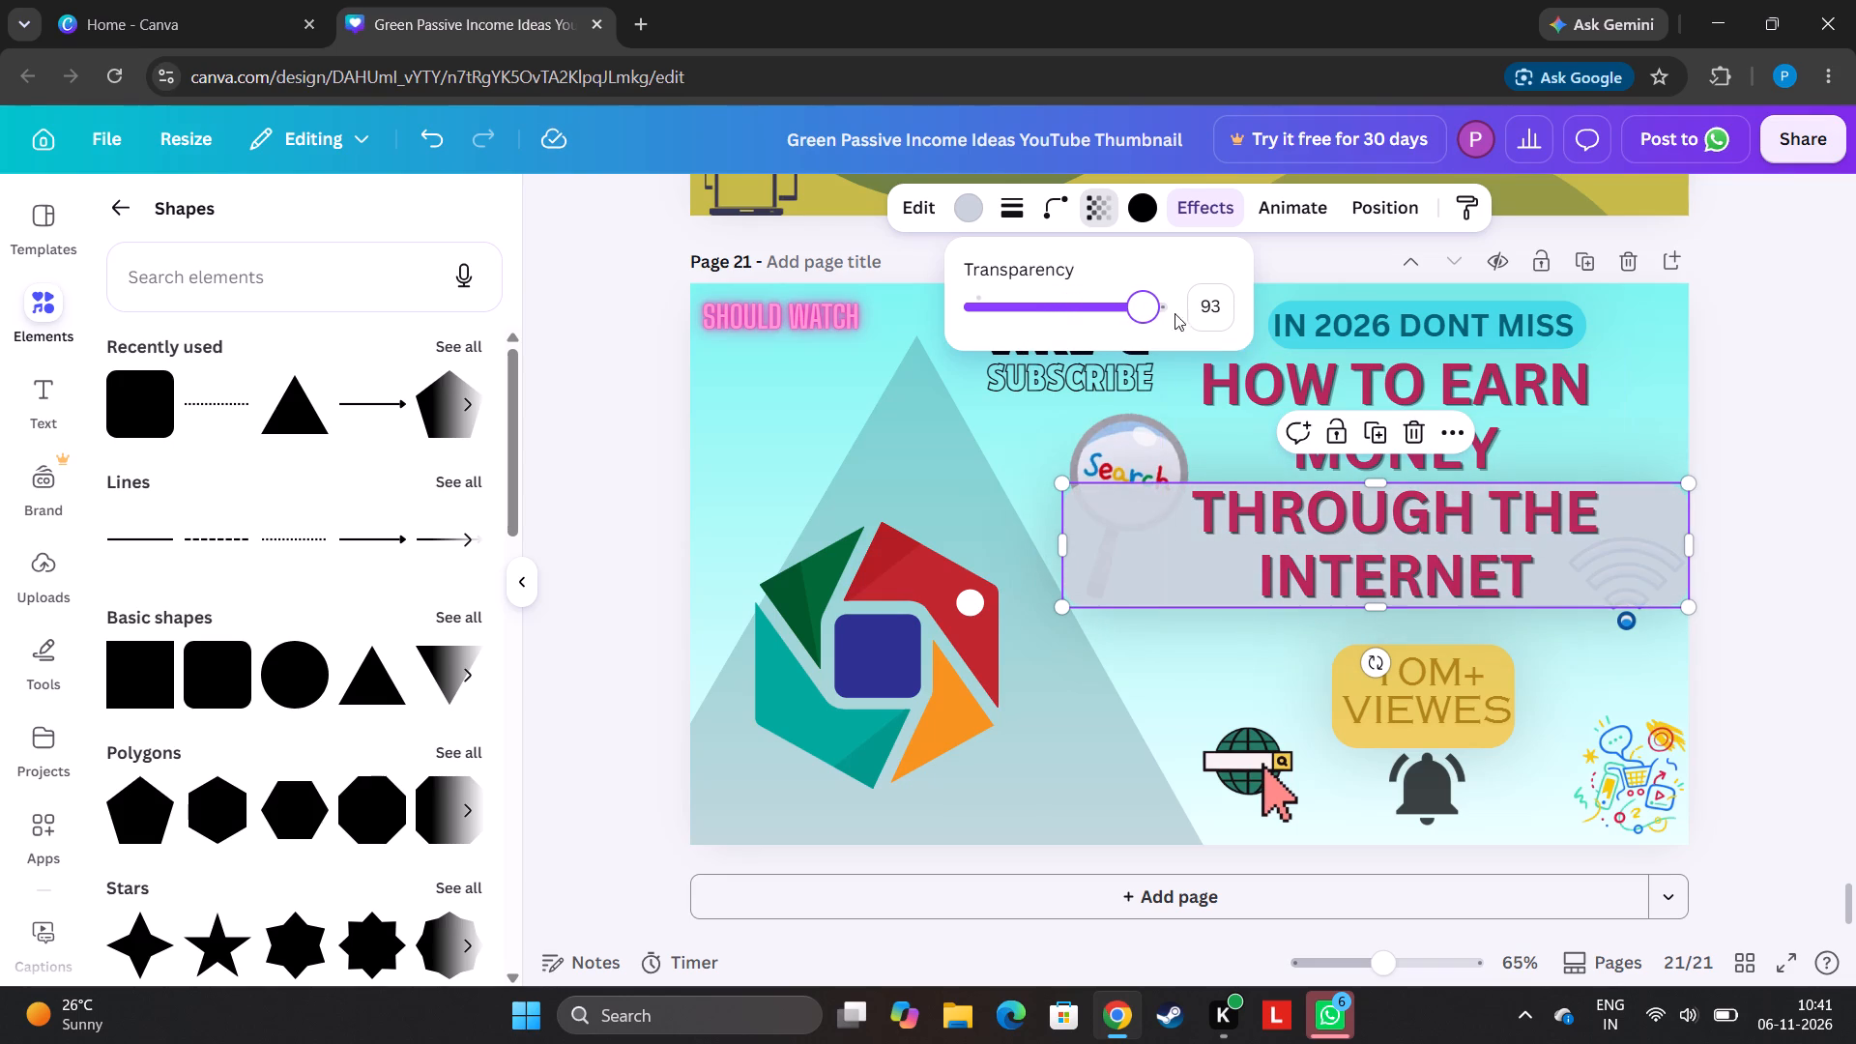
Duplicate the grey heading bar, shrink the copy to a small label-sized strip, and place it over the "SHOULD WATCH" text.
click(1375, 436)
drag(1424, 583, 1029, 377)
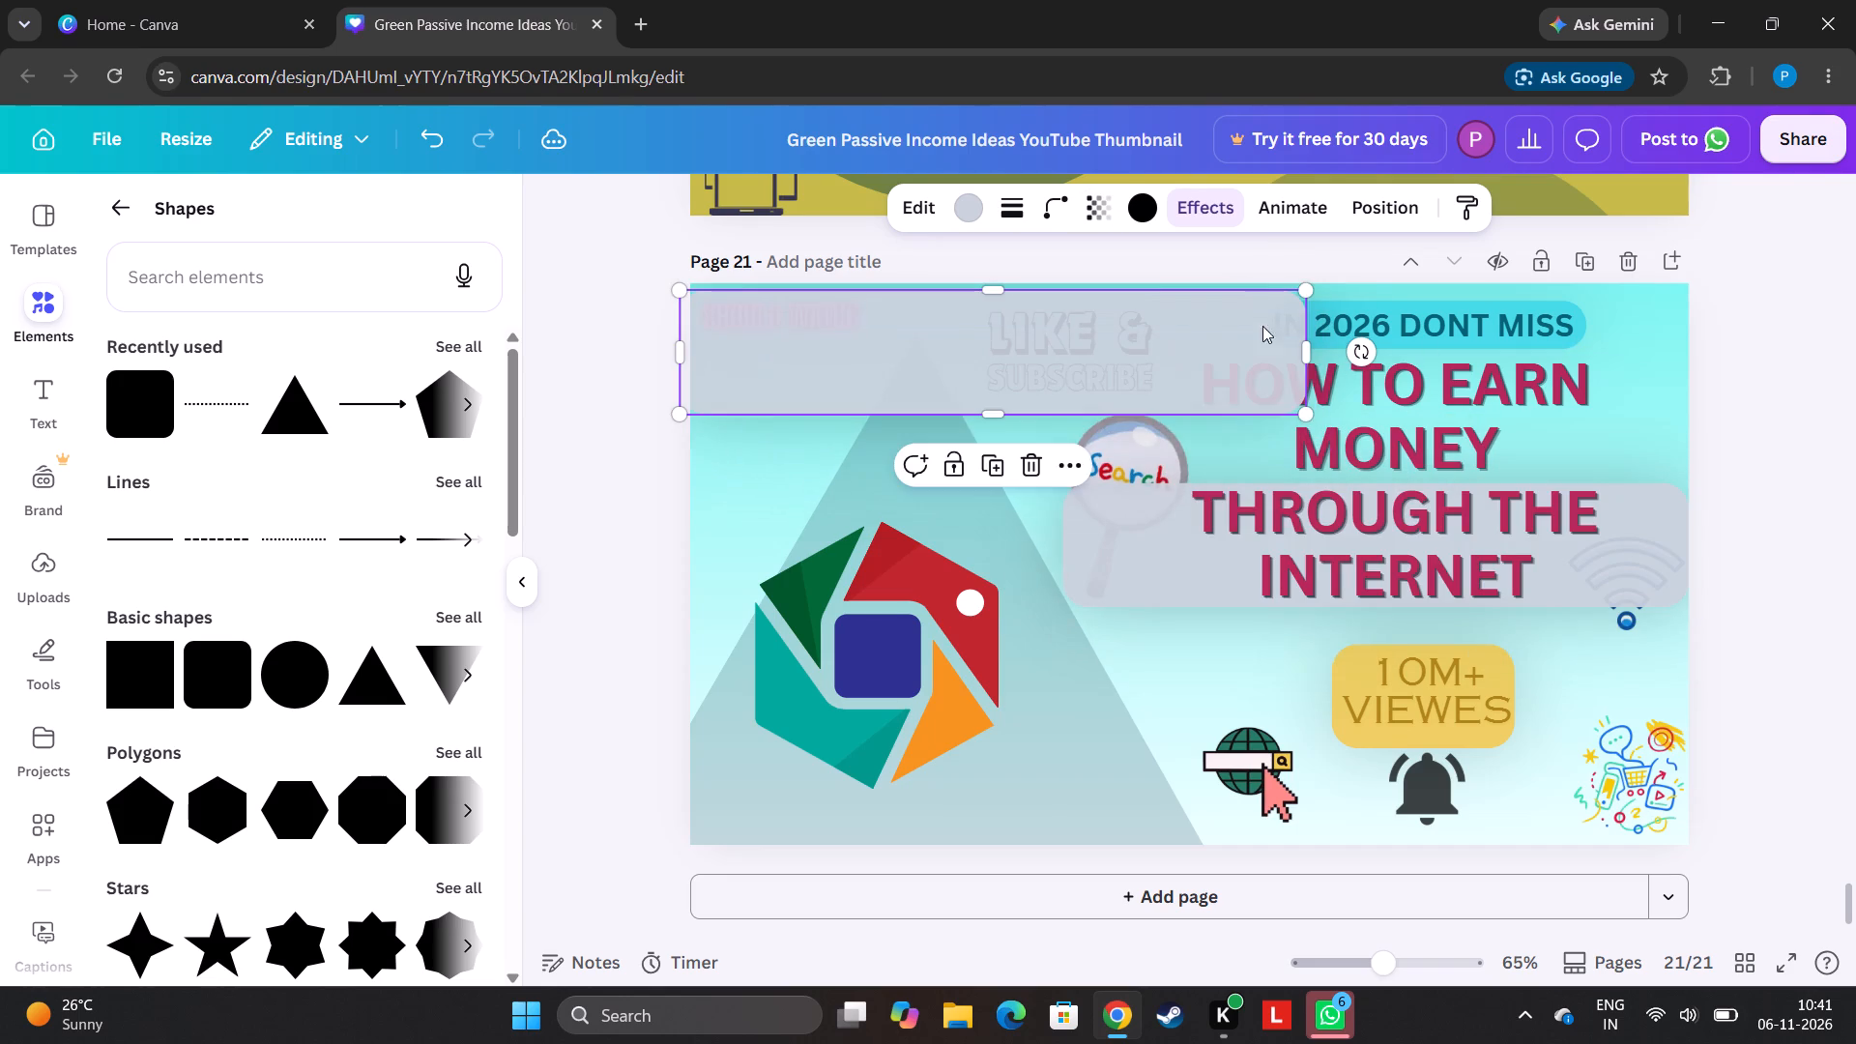
drag(1304, 291, 842, 360)
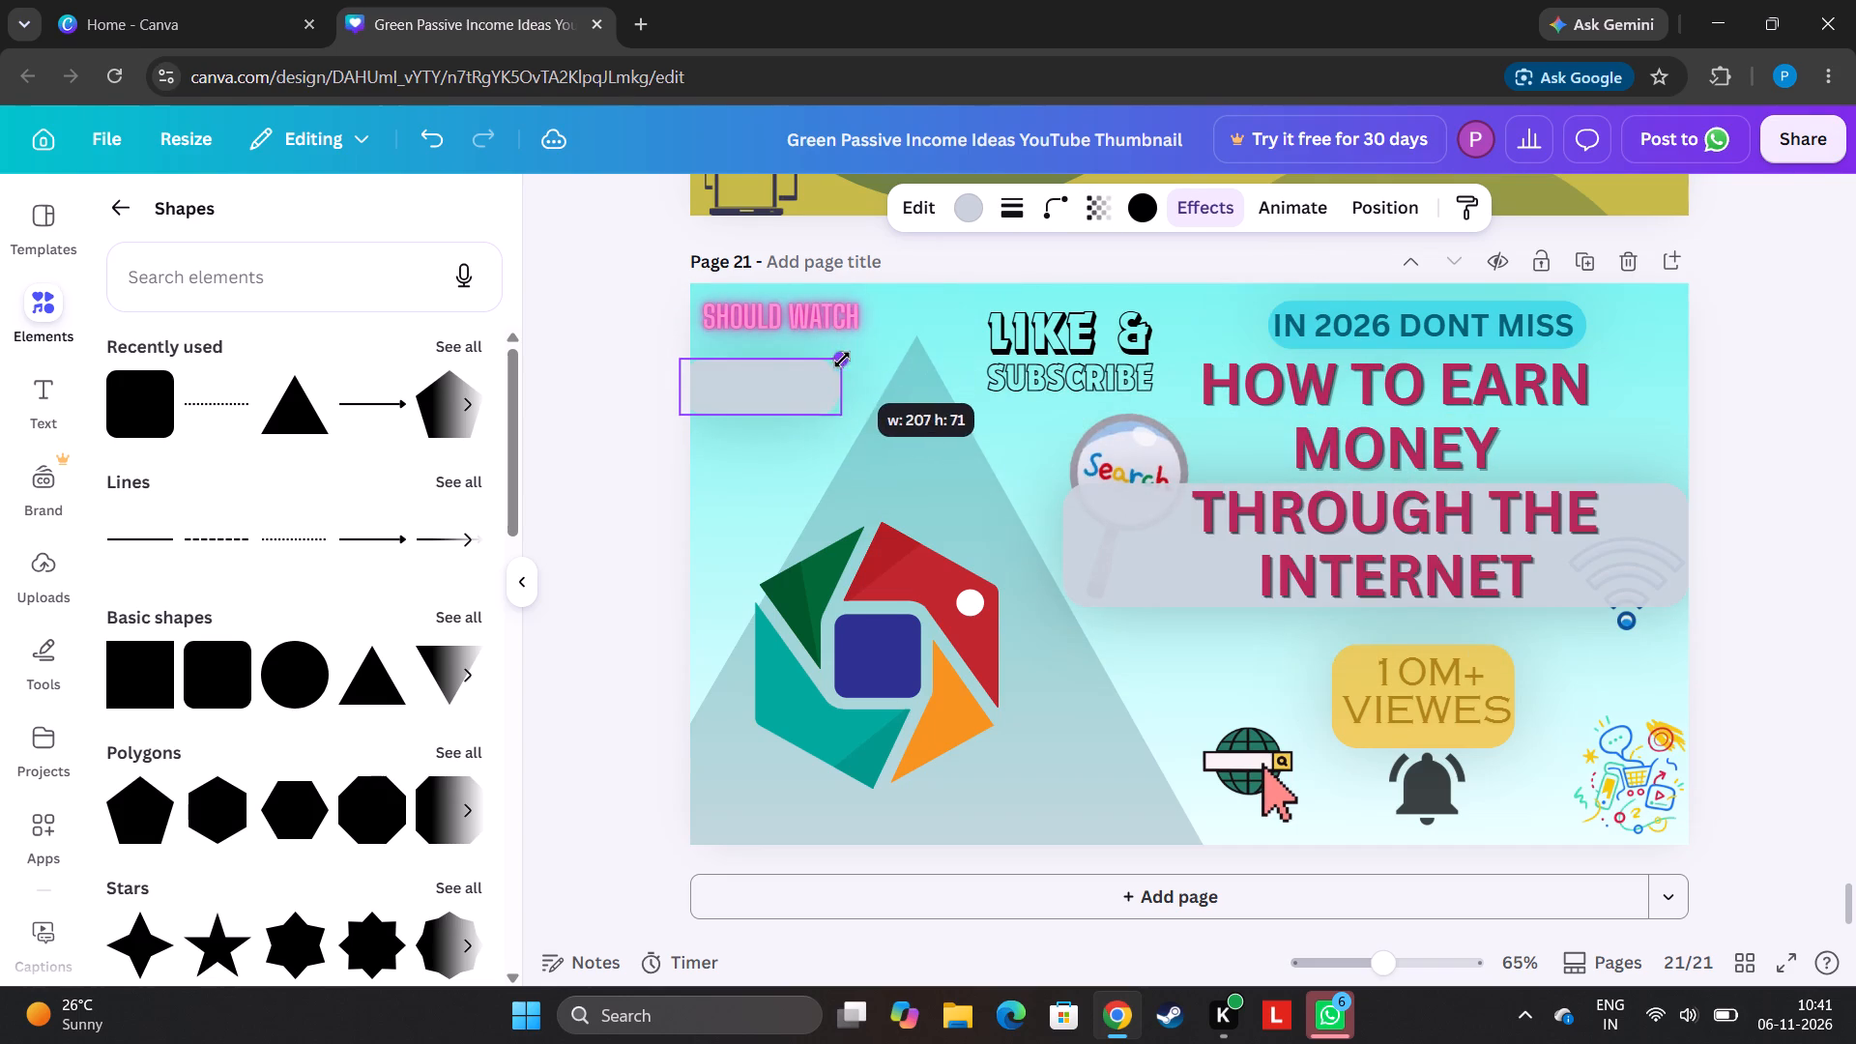
drag(842, 360, 881, 365)
drag(818, 387, 824, 322)
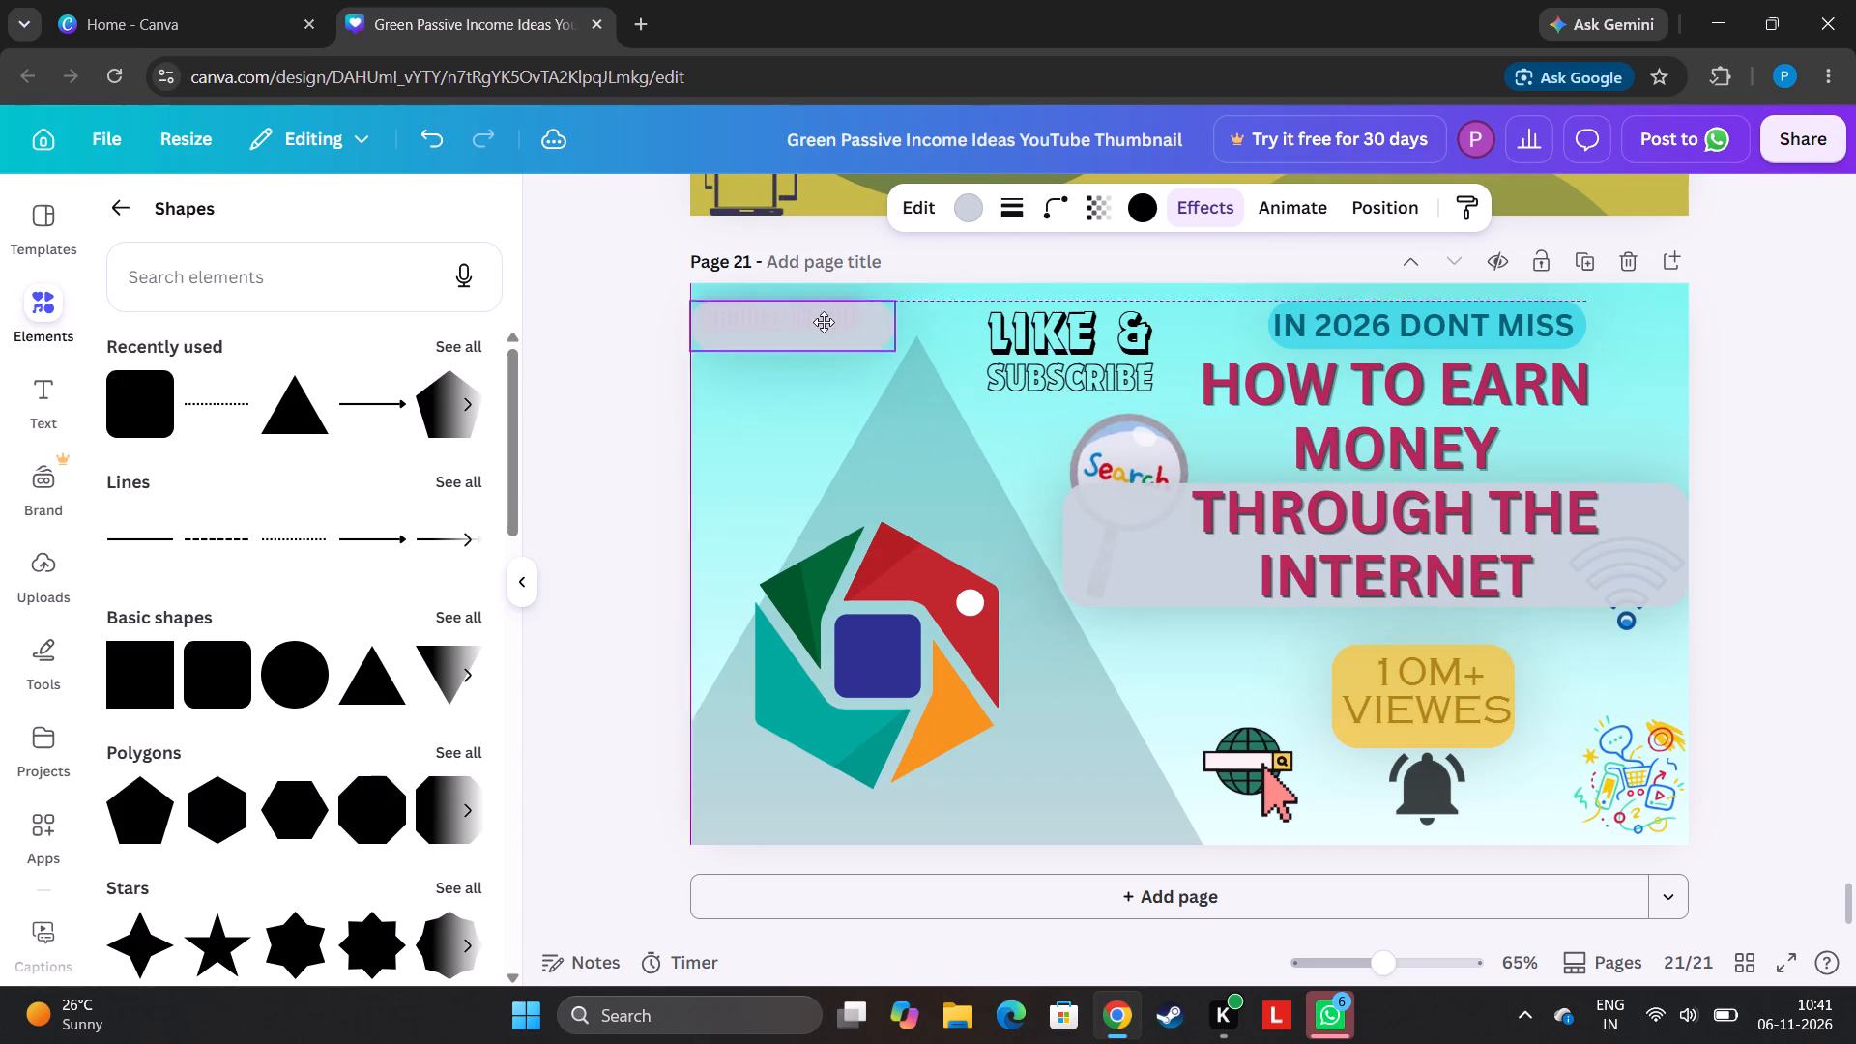
Position the small grey strip over the "SHOULD WATCH" text in the page's upper corner.
drag(824, 322, 825, 314)
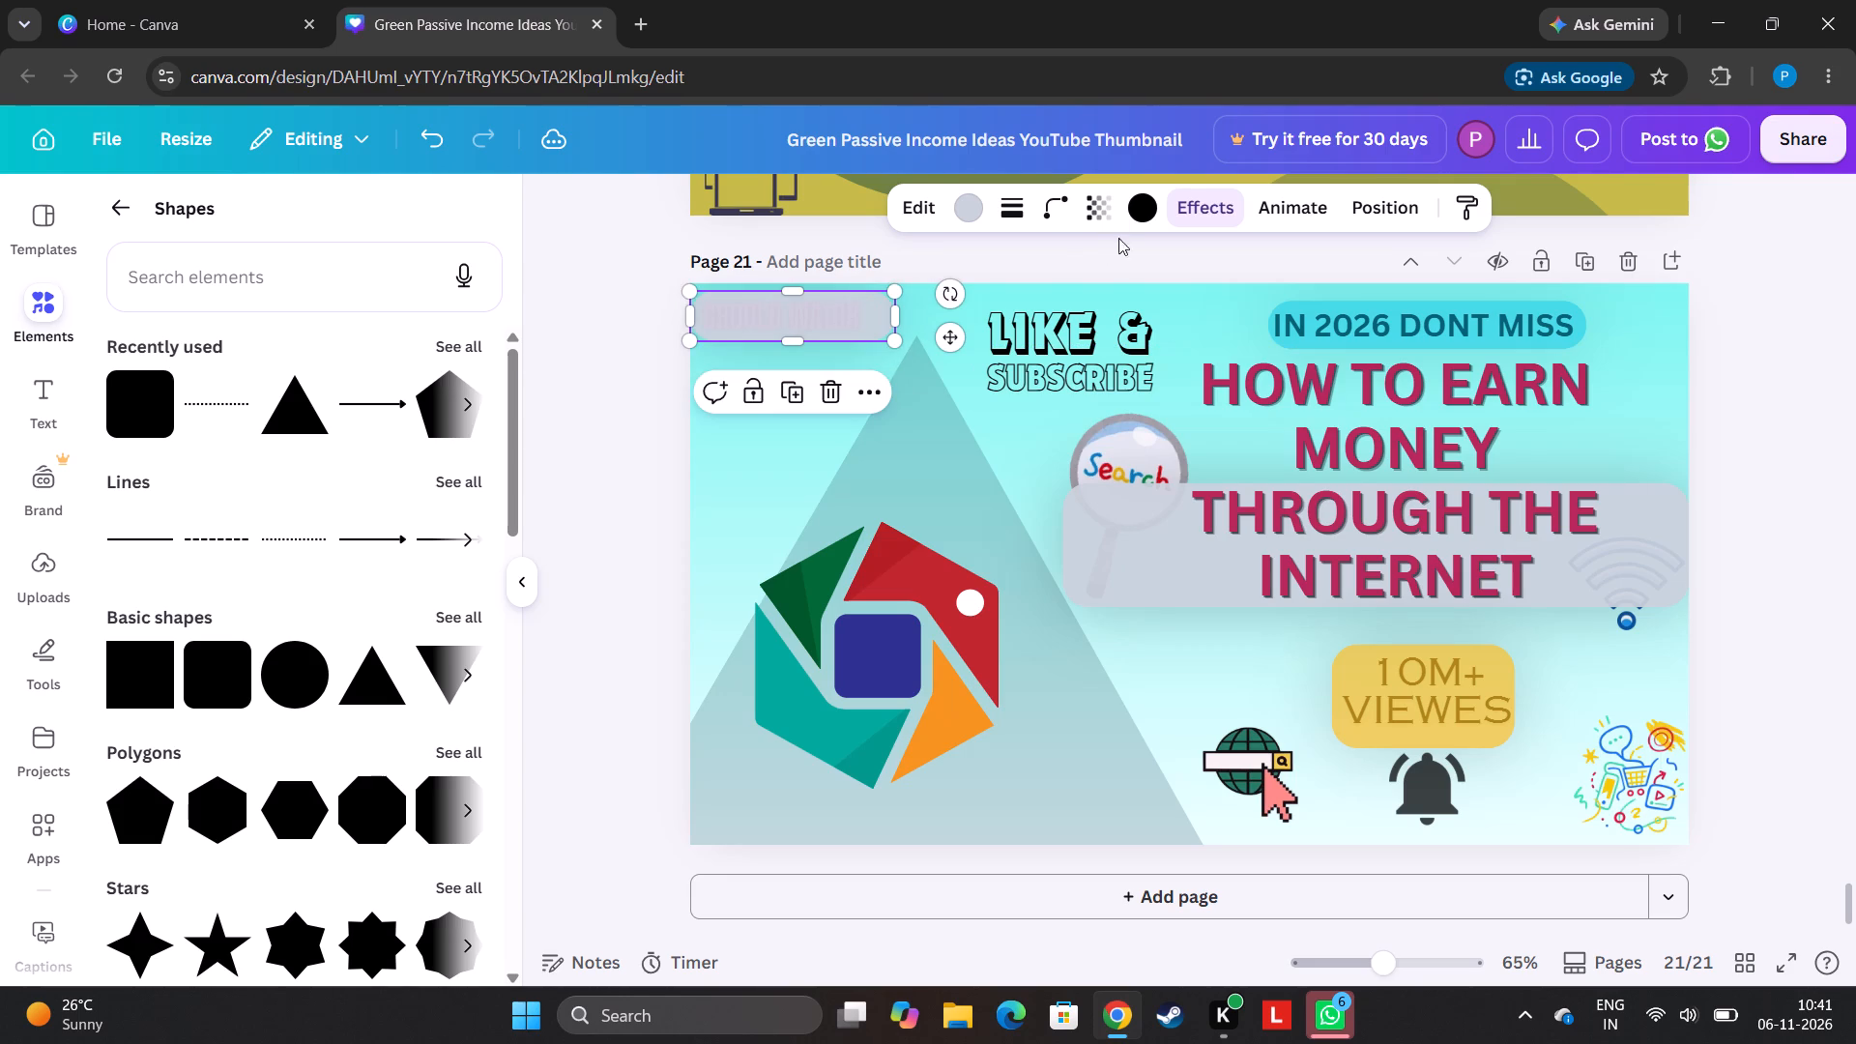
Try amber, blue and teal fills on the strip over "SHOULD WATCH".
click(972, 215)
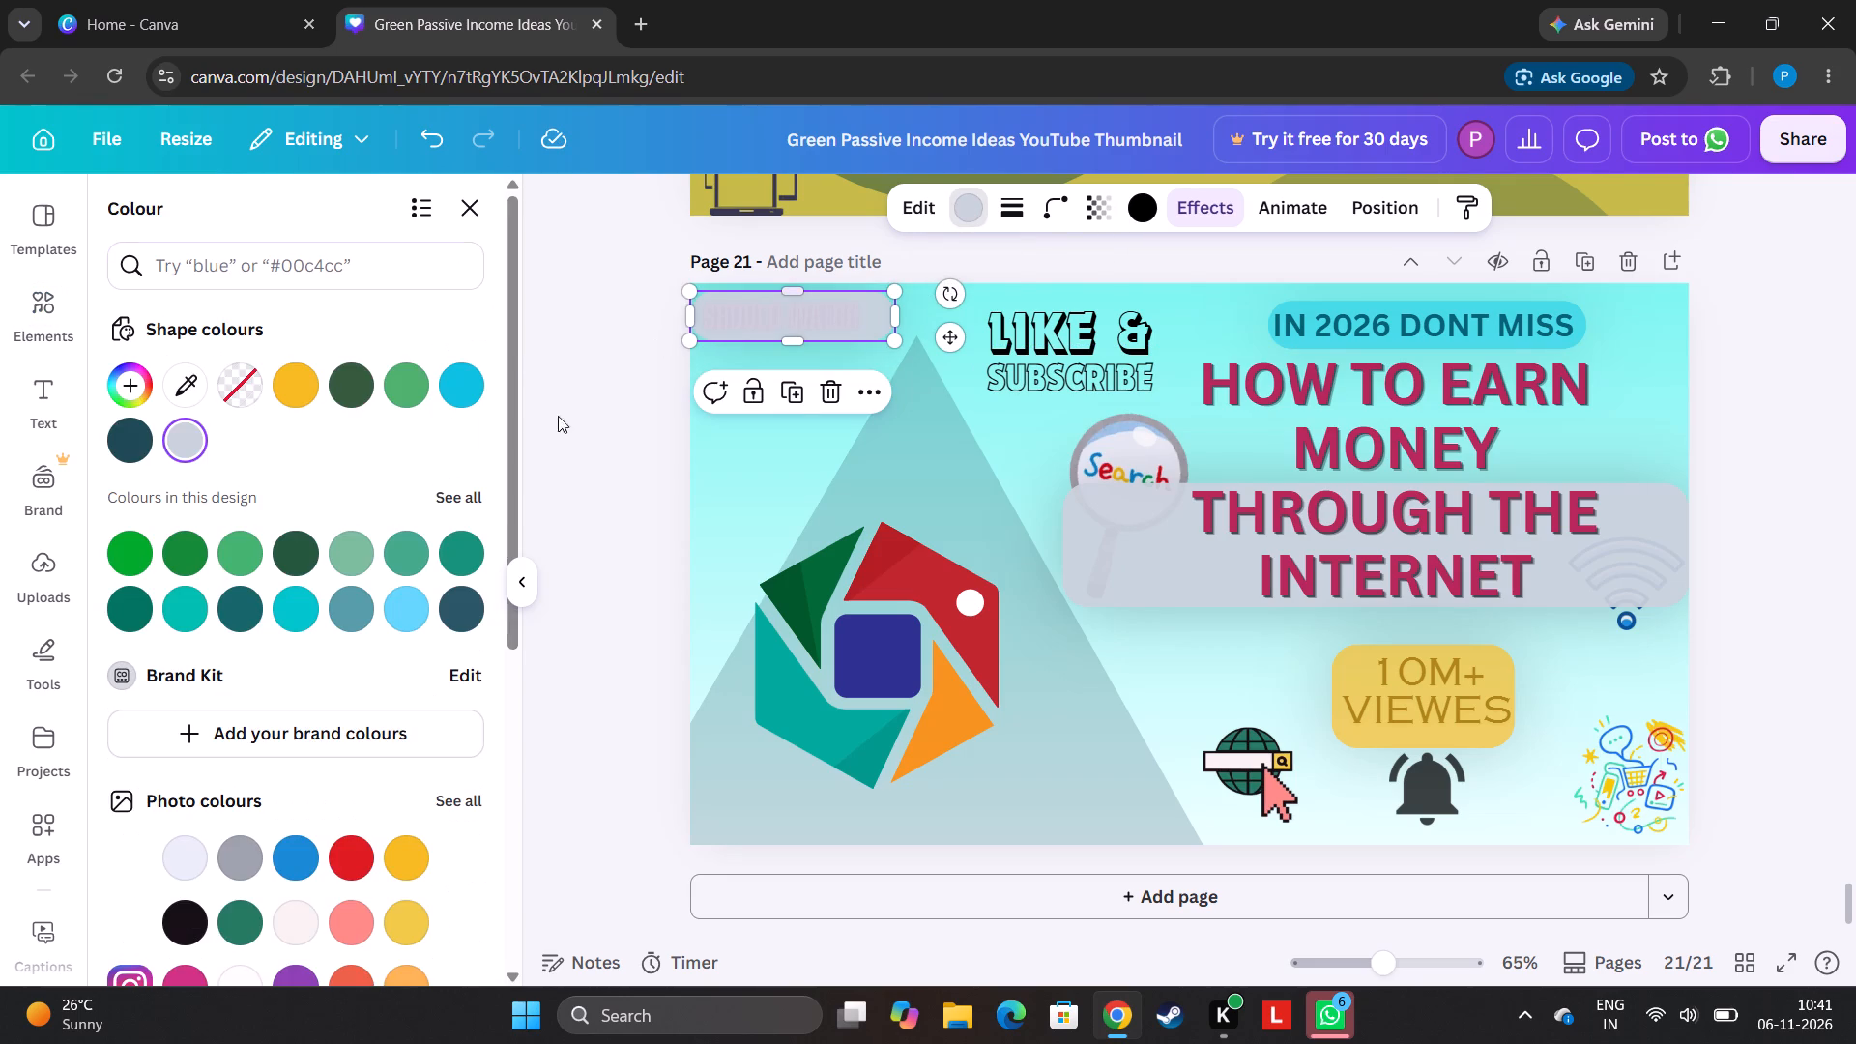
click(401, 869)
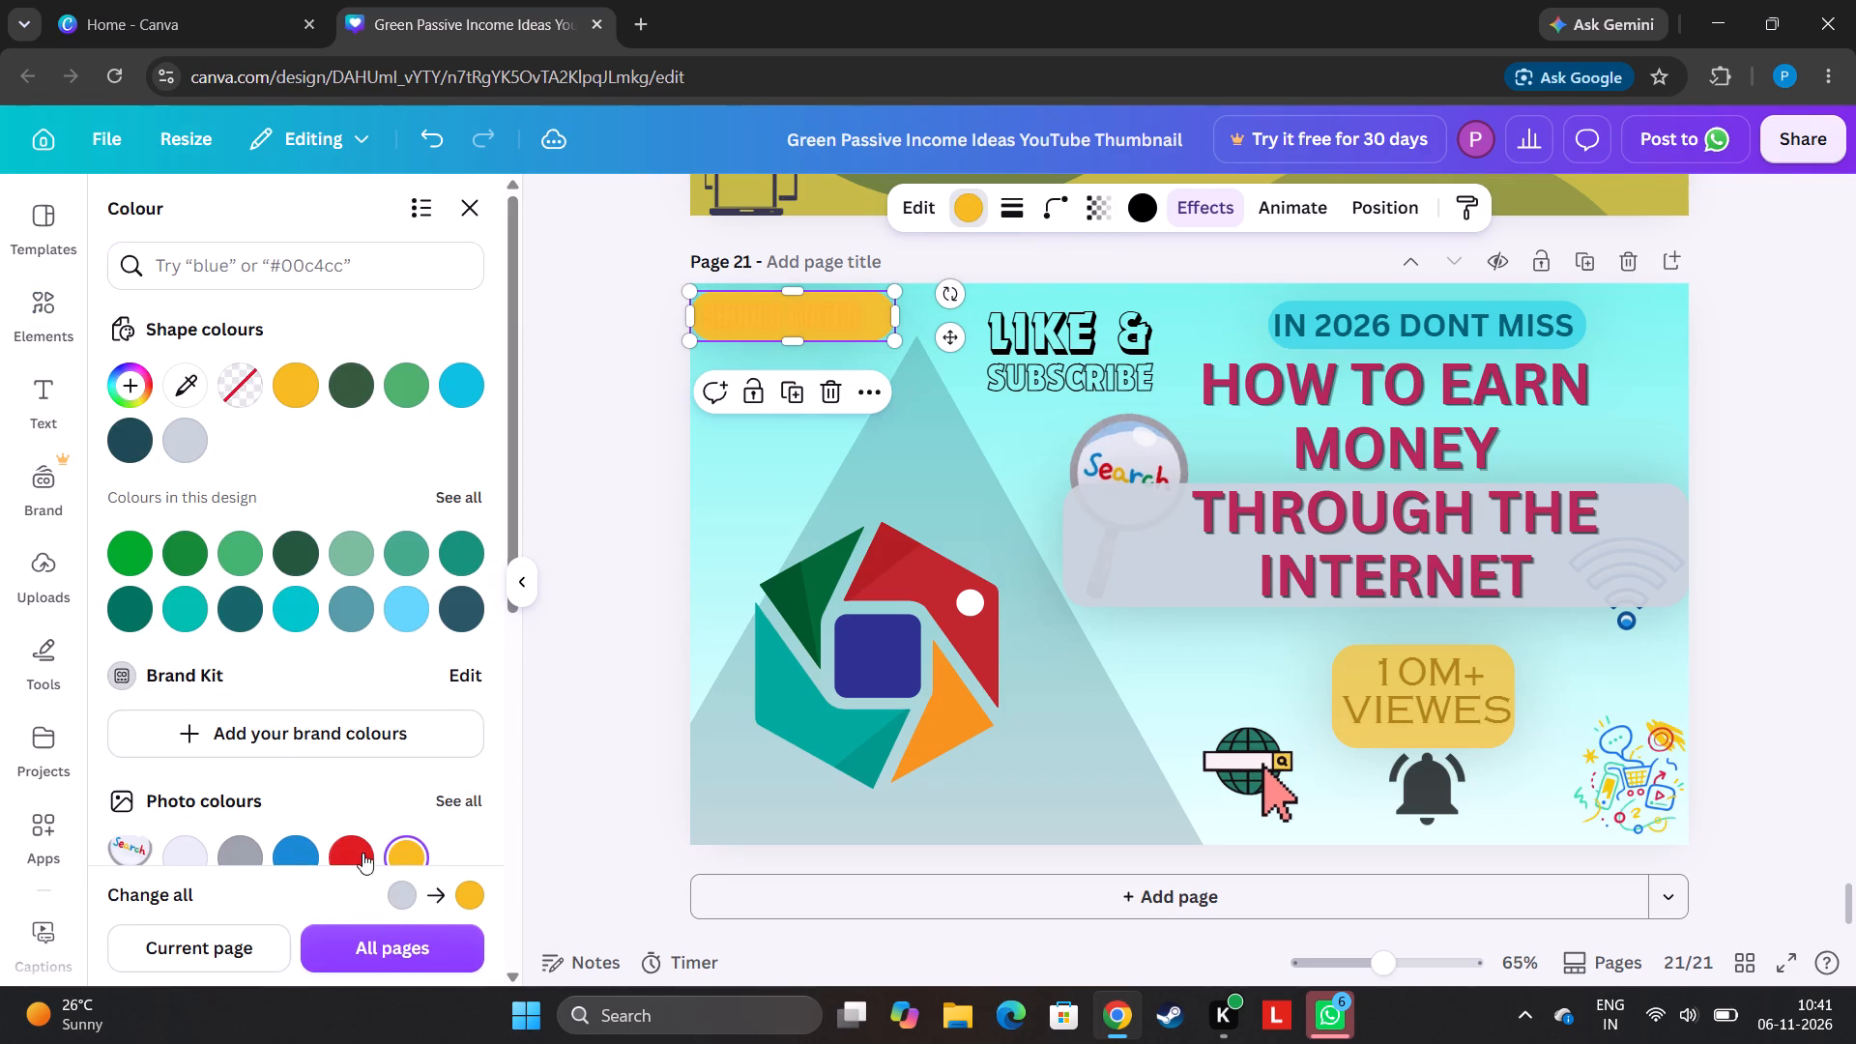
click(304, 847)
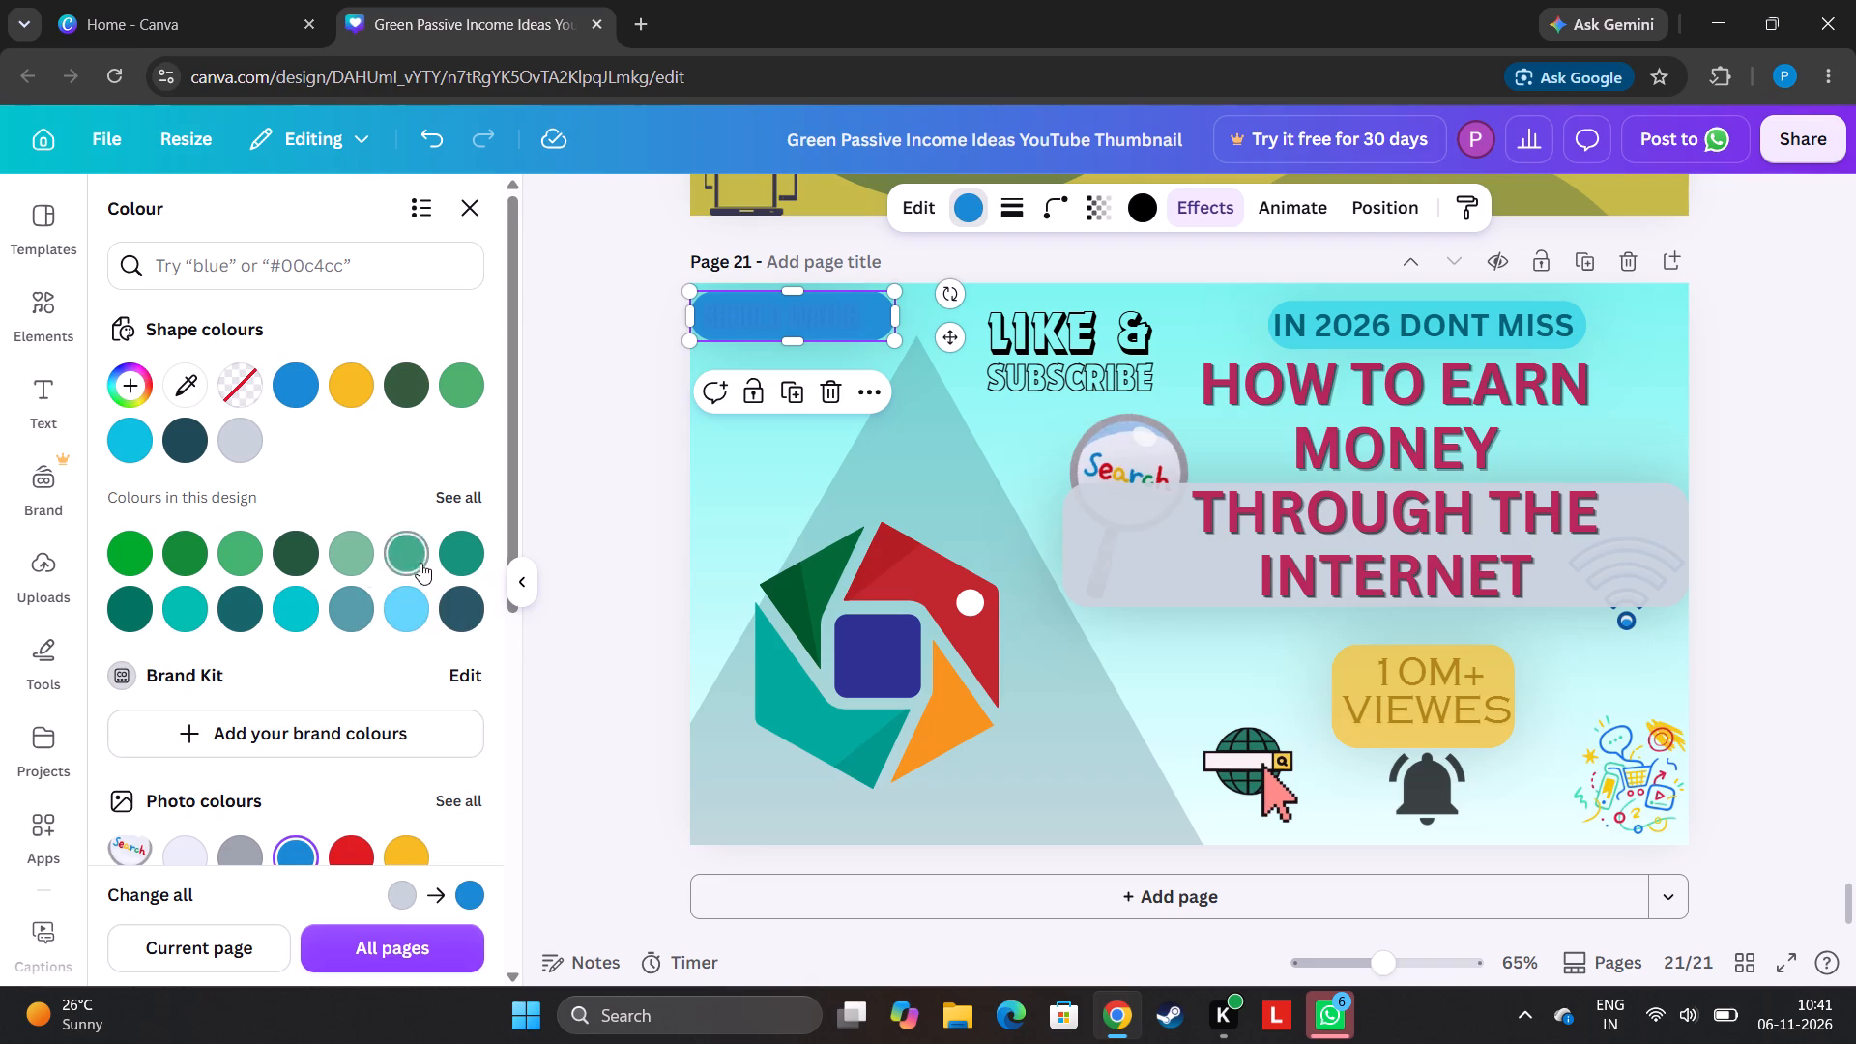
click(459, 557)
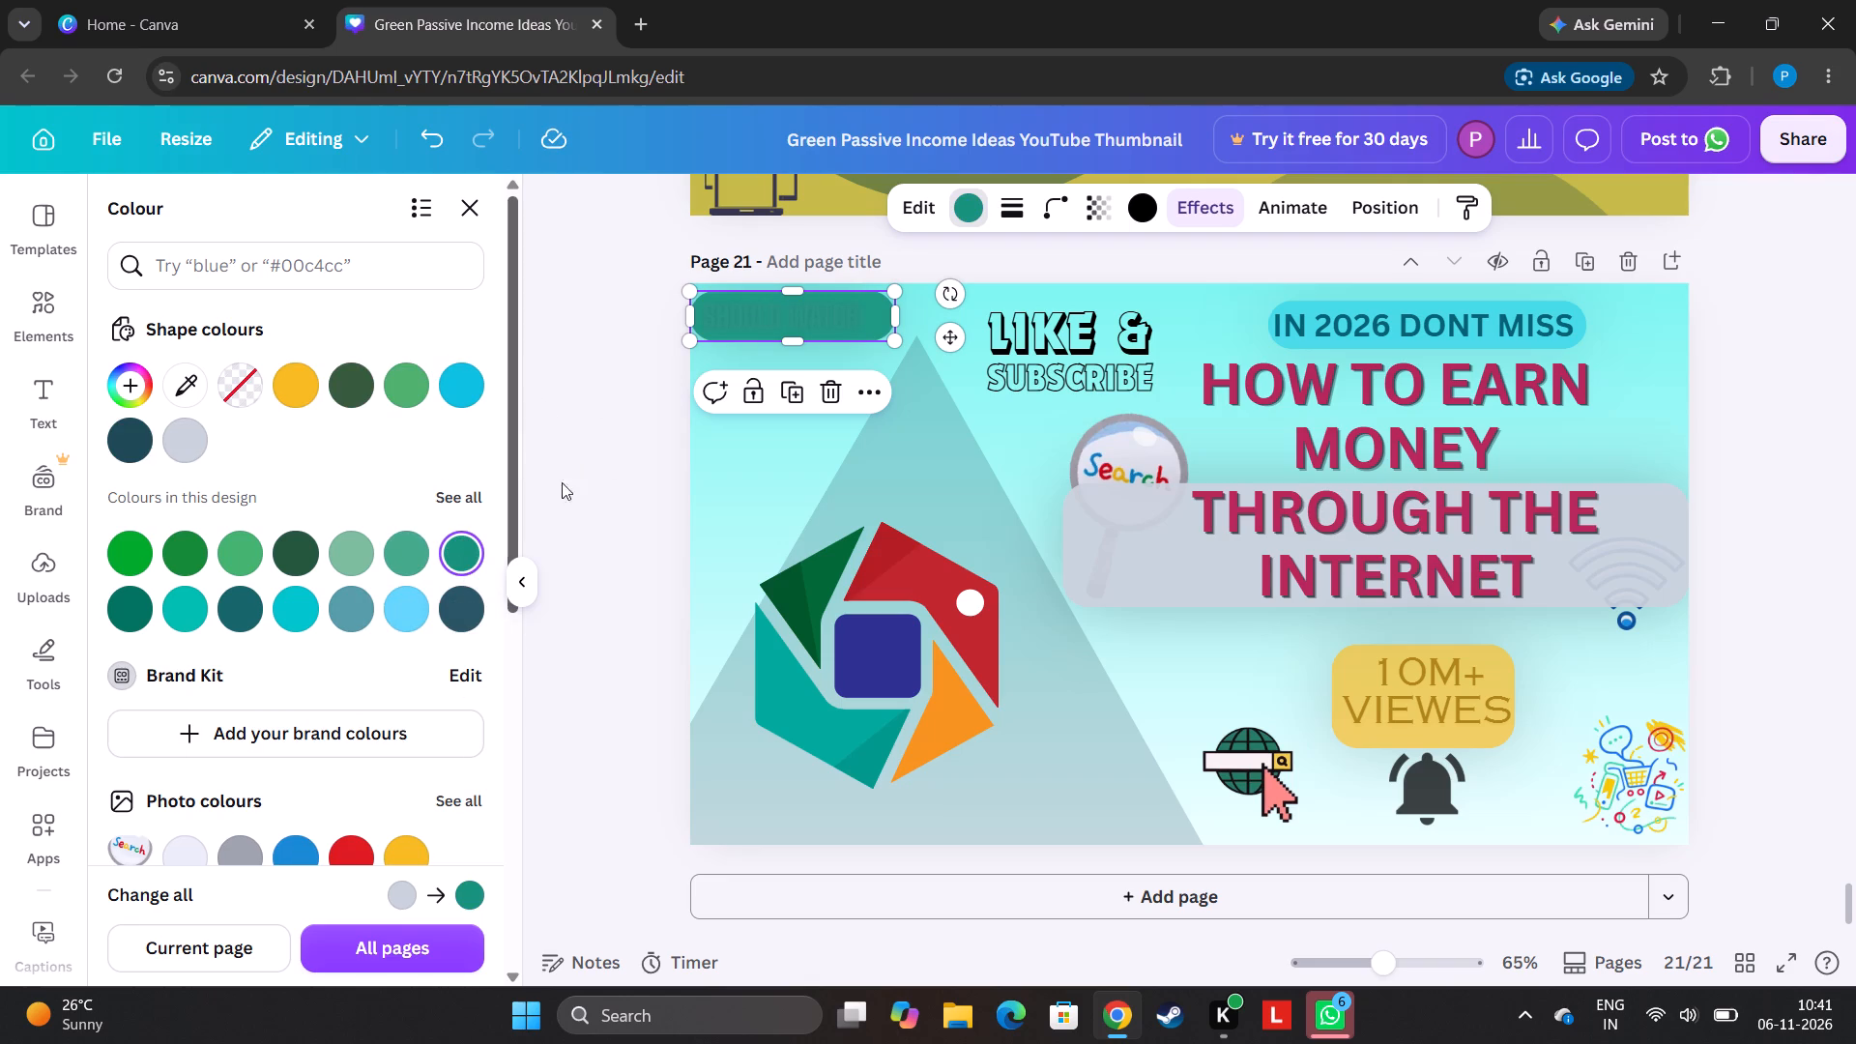
Fill the strip over "SHOULD WATCH" with the default black-to-grey gradient.
drag(517, 462, 532, 509)
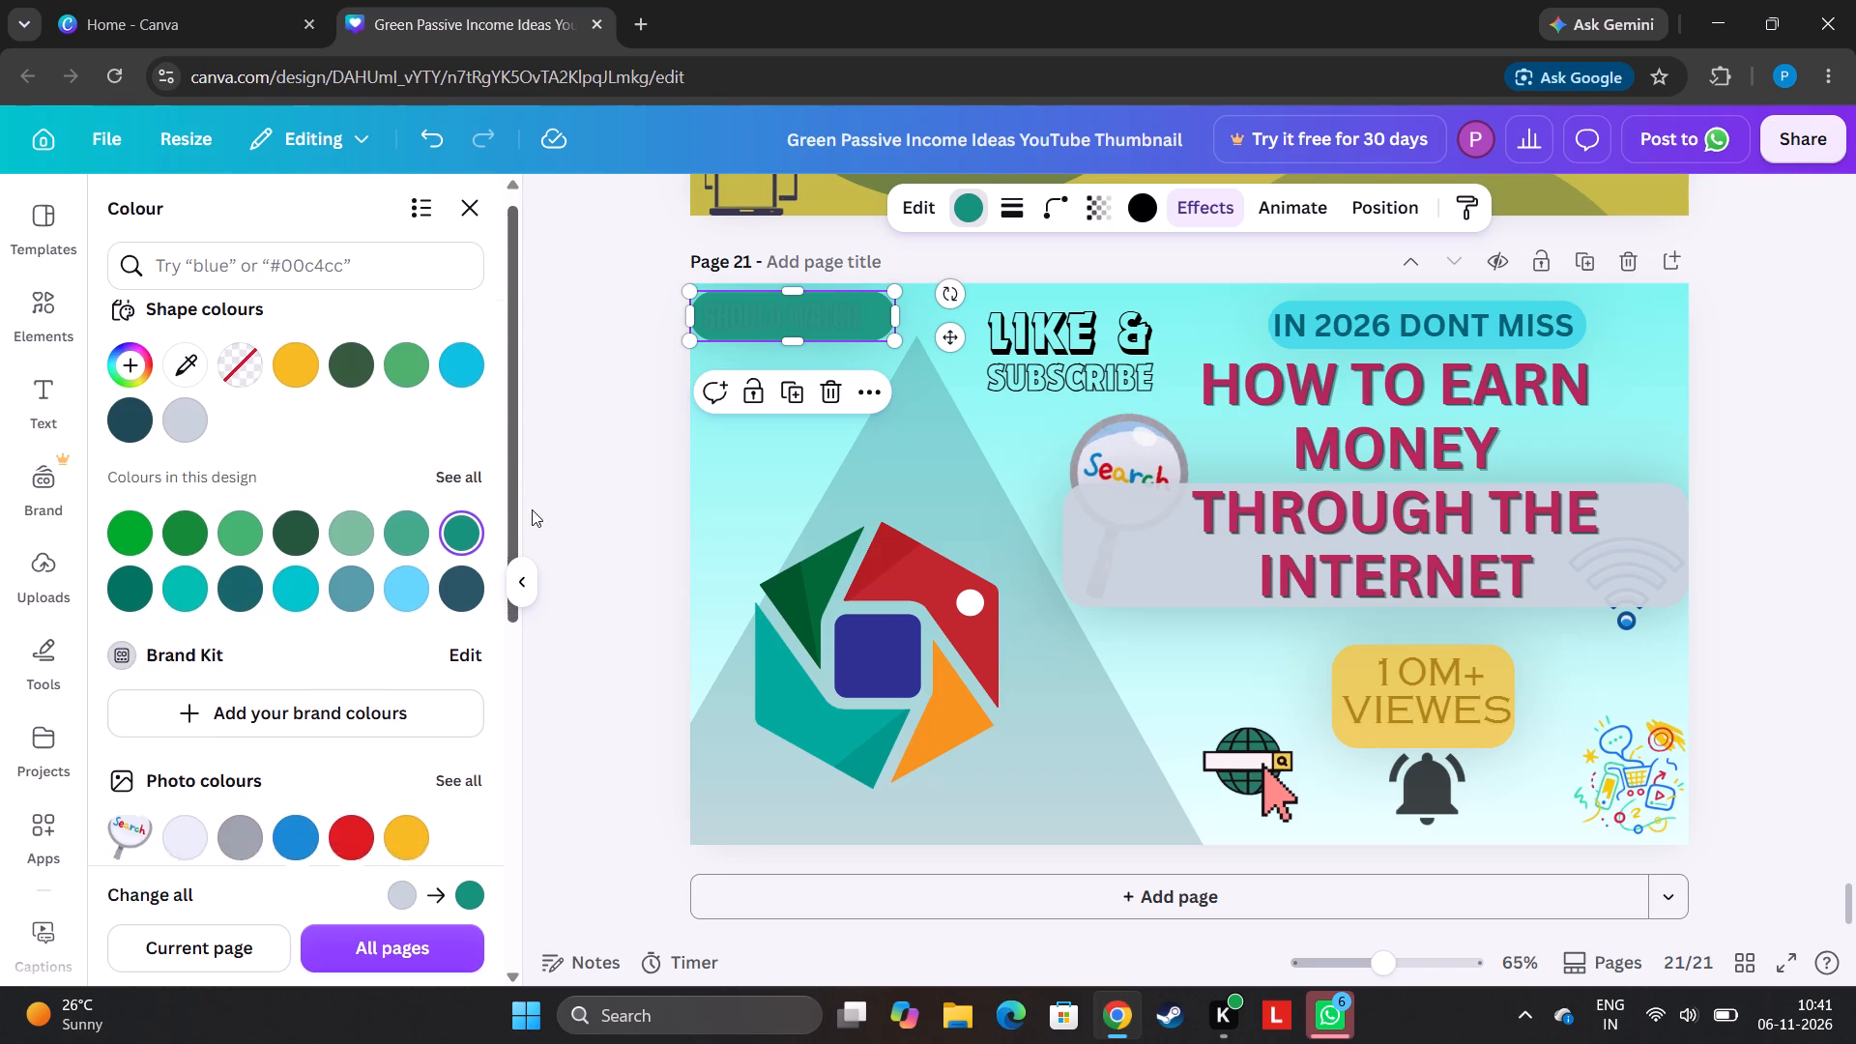
drag(532, 509, 615, 796)
click(126, 768)
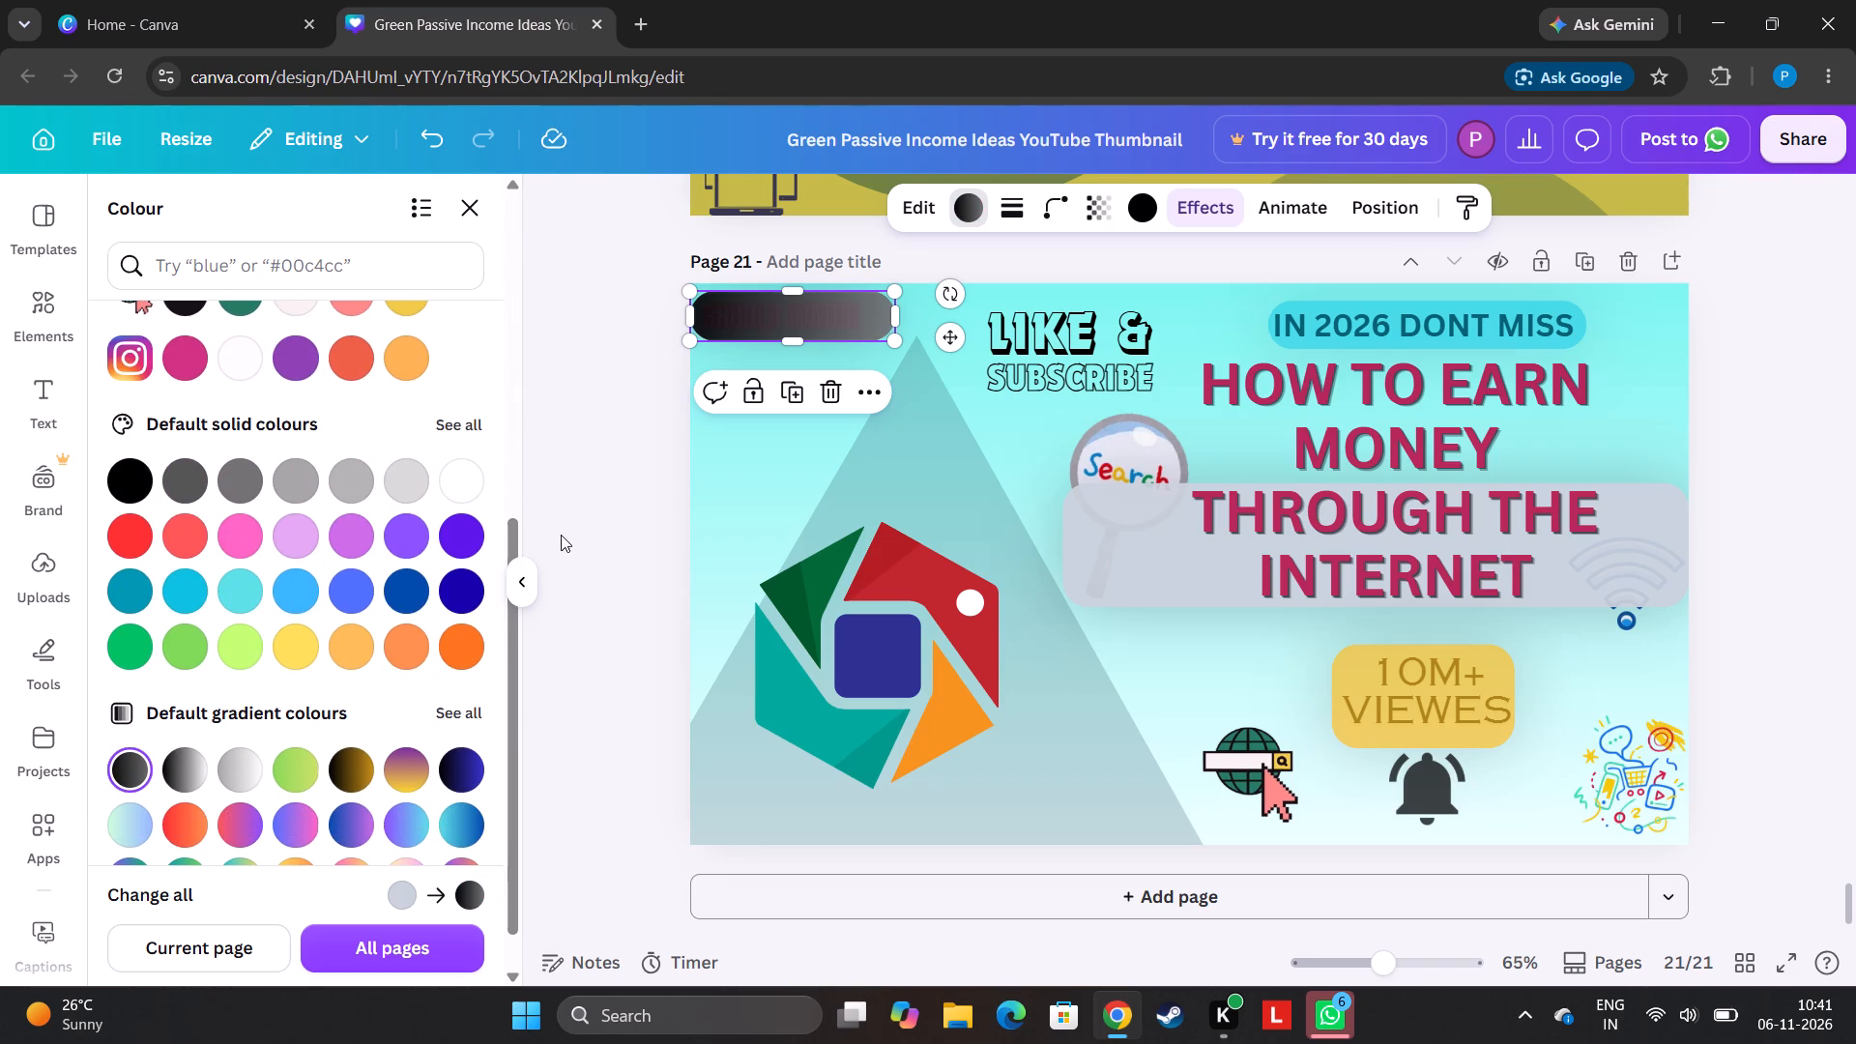
click(552, 559)
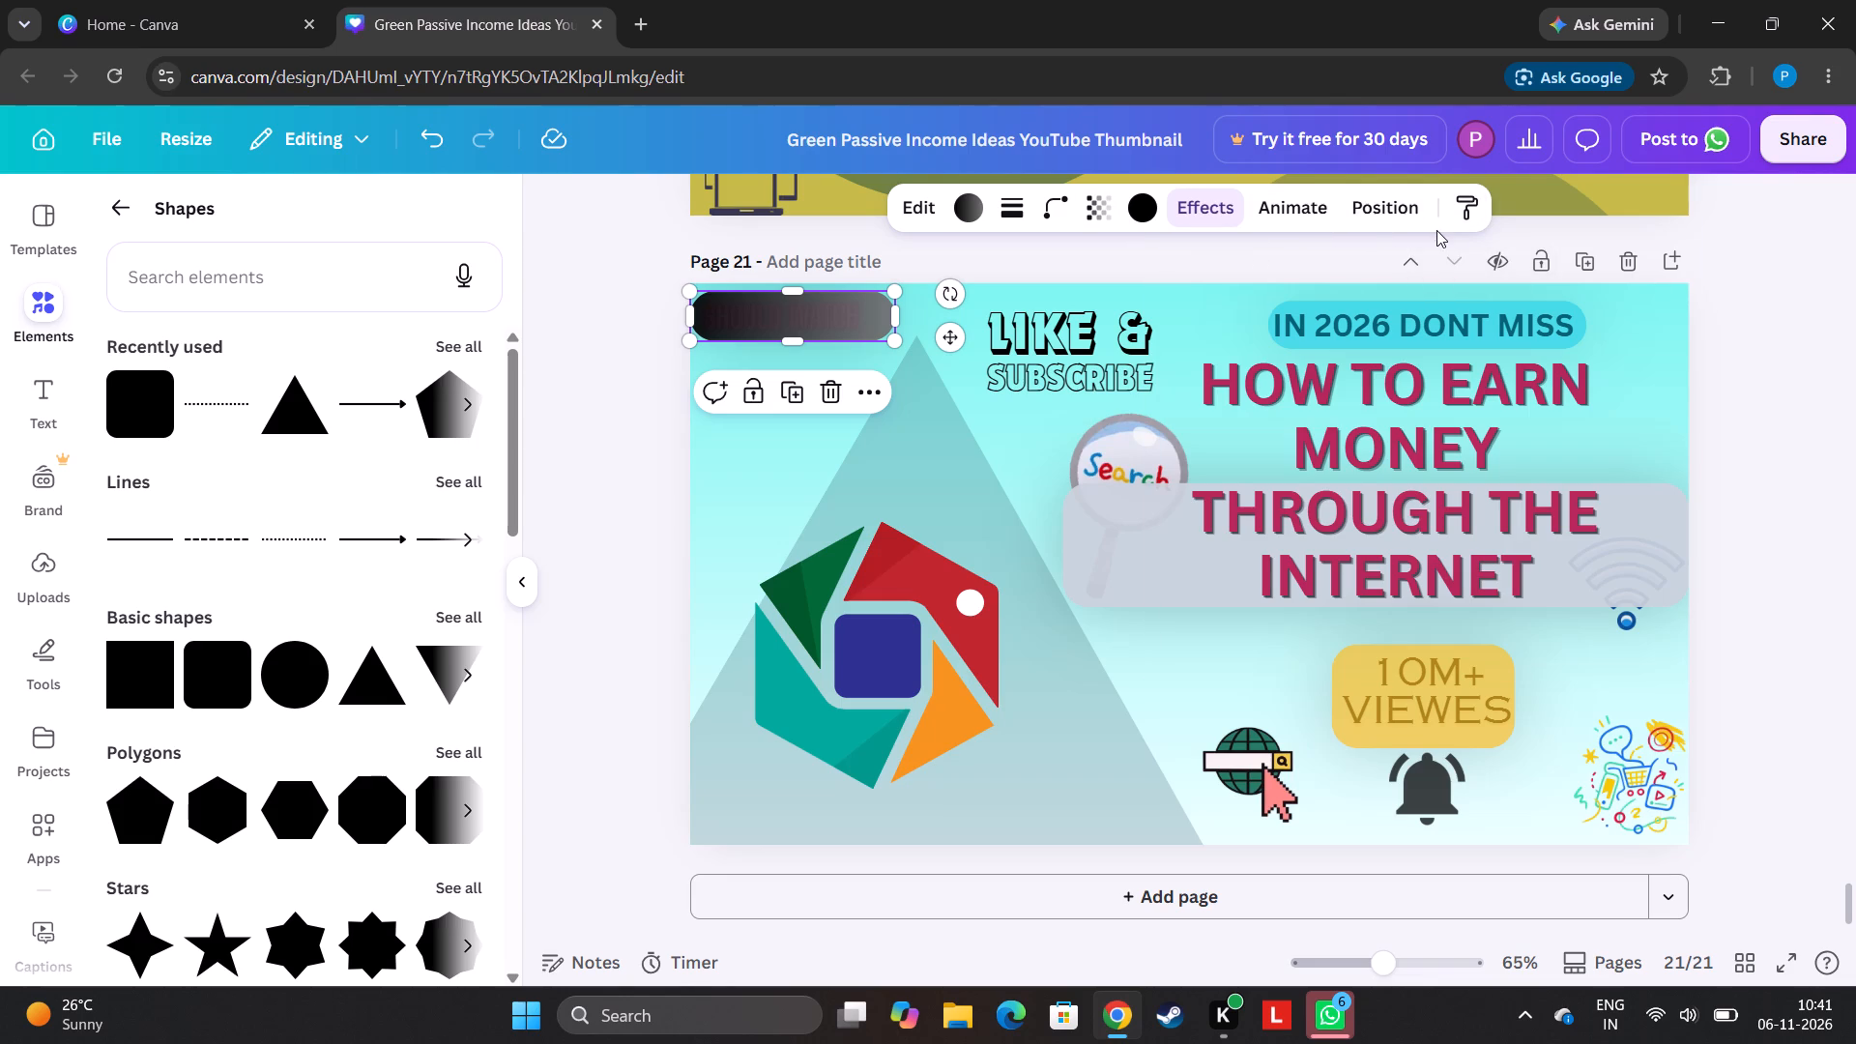
Move the black-to-grey gradient strip down the layer order, beneath the "SHOULD WATCH" text and the main heading.
click(1393, 216)
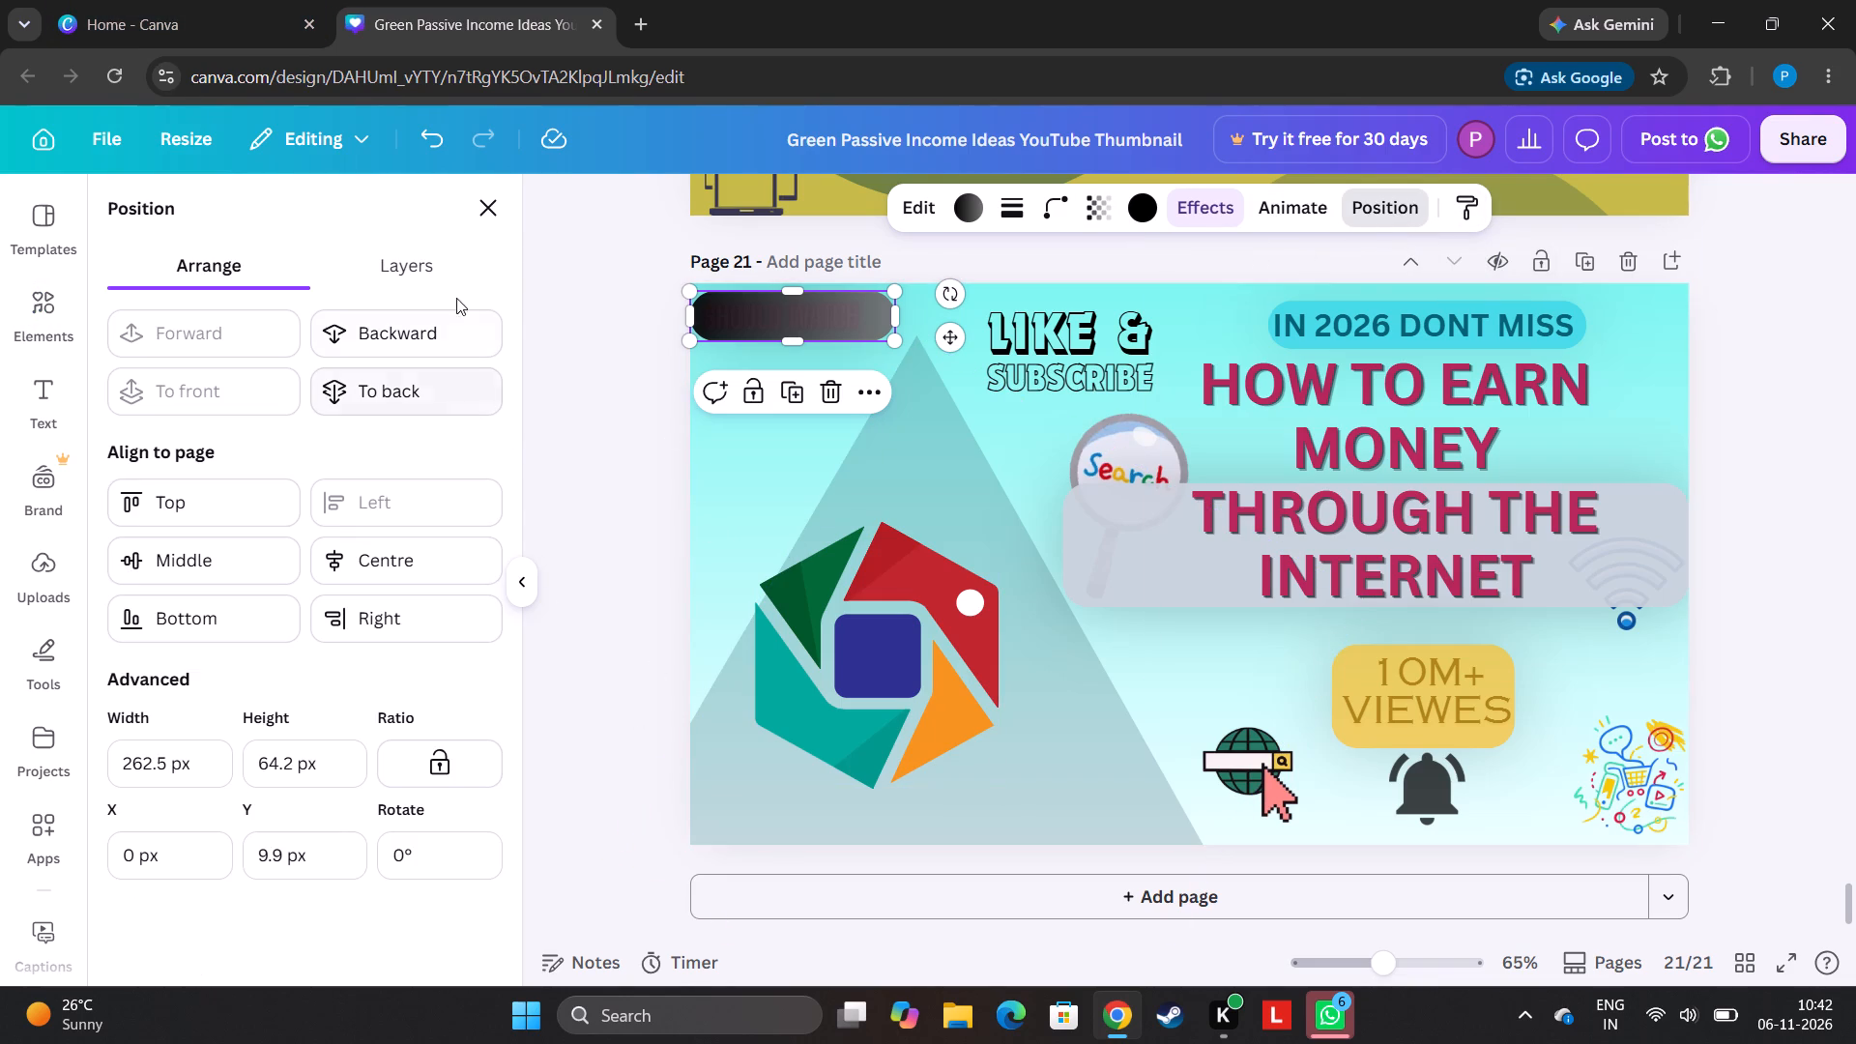
drag(412, 249, 411, 231)
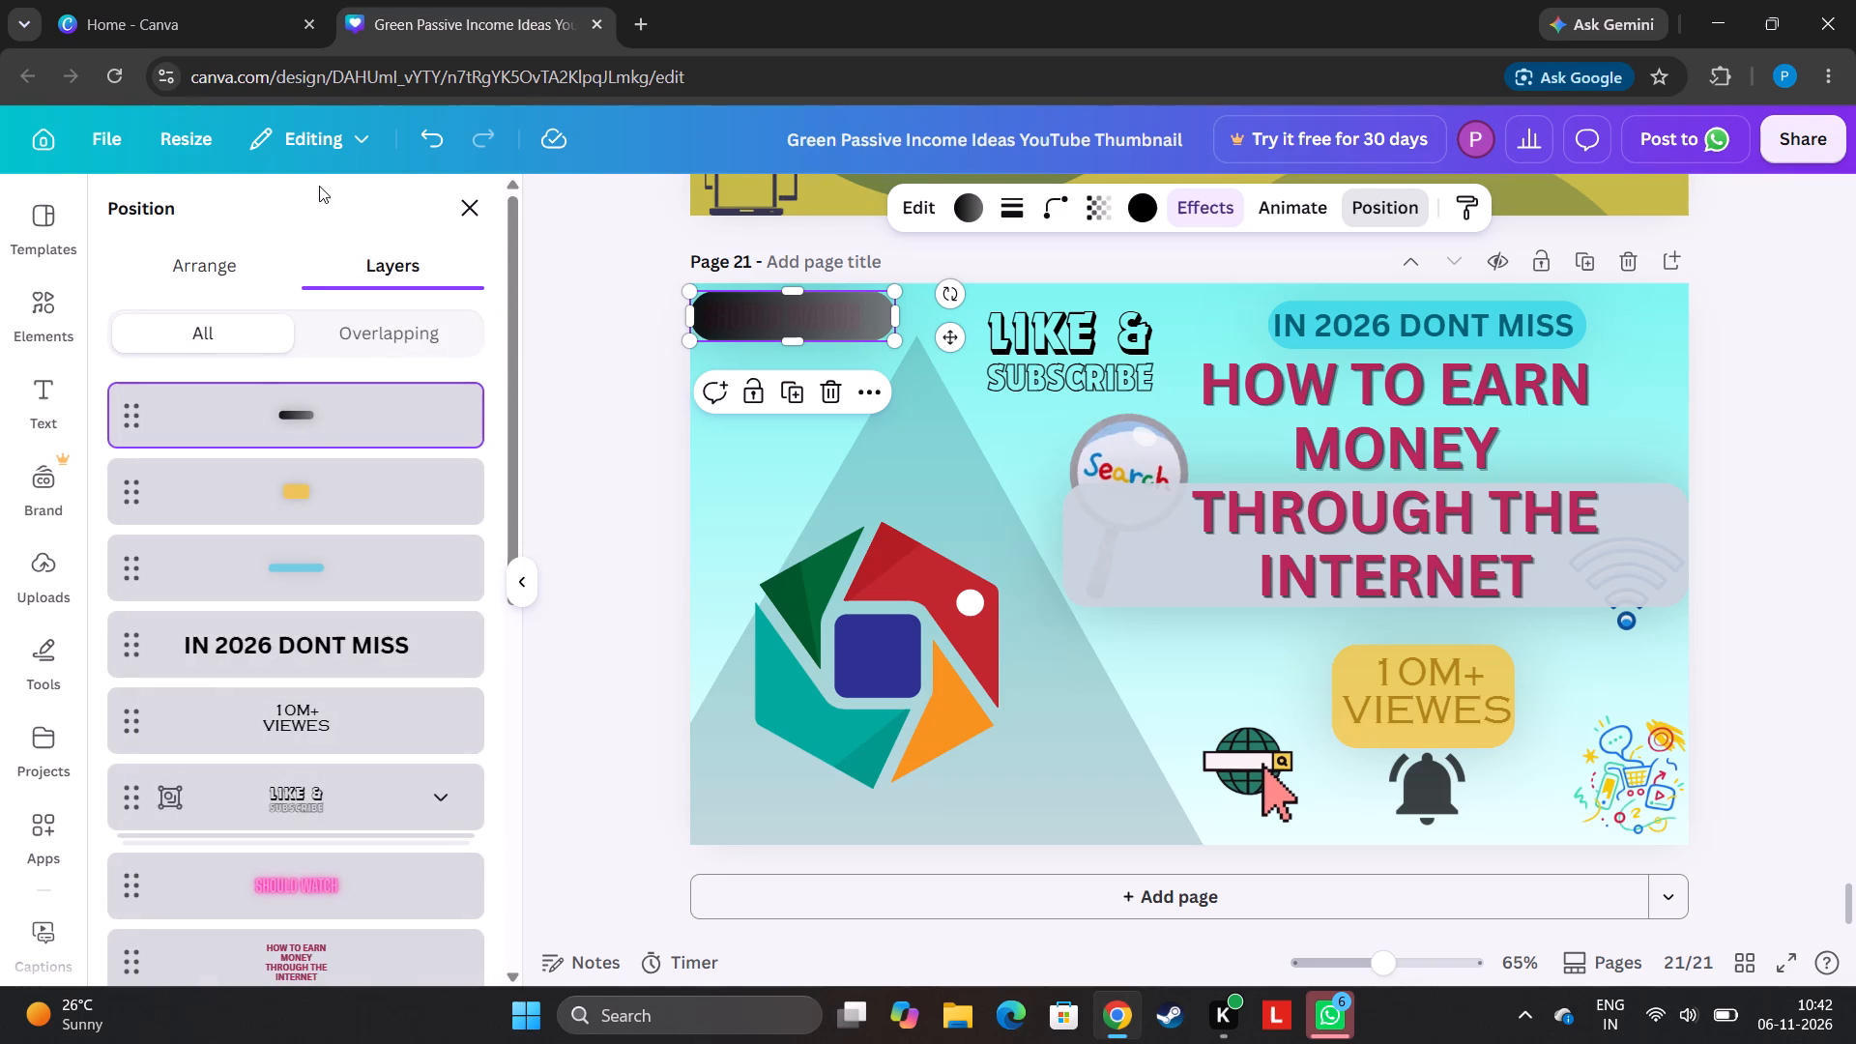
drag(323, 406, 316, 684)
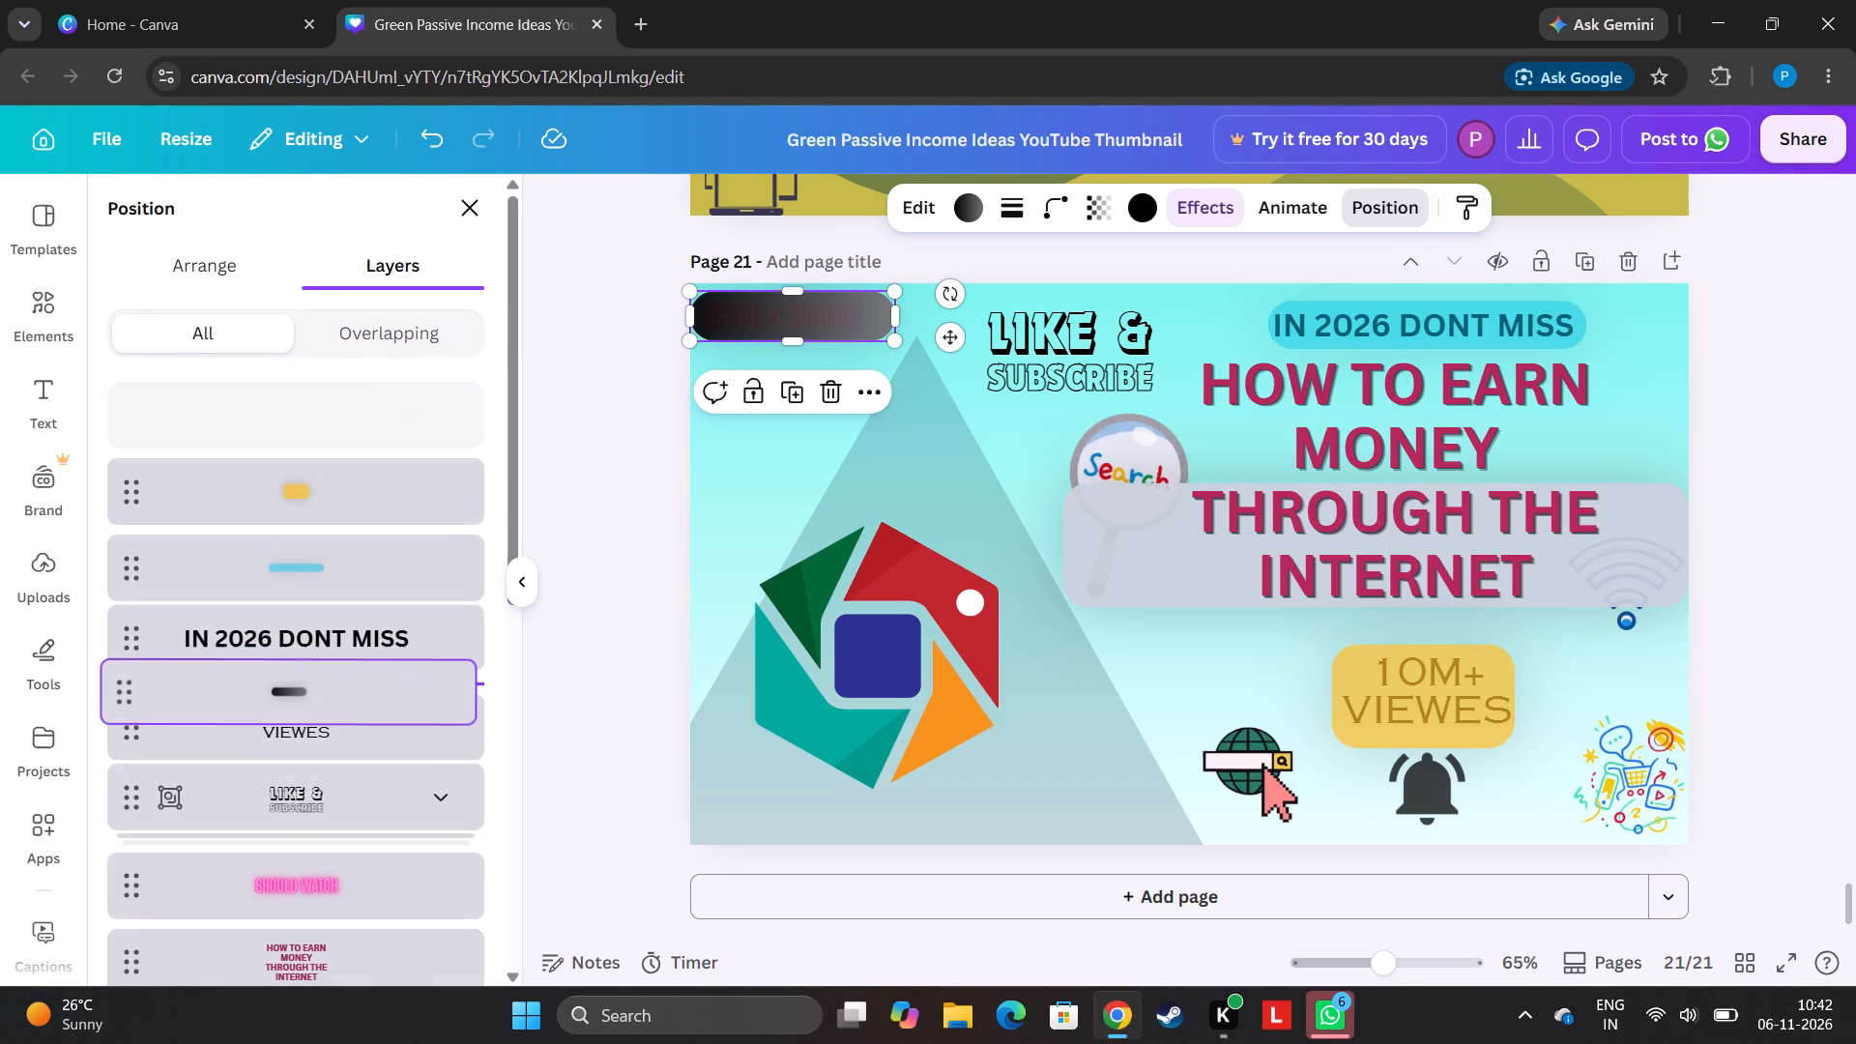
drag(316, 684, 317, 689)
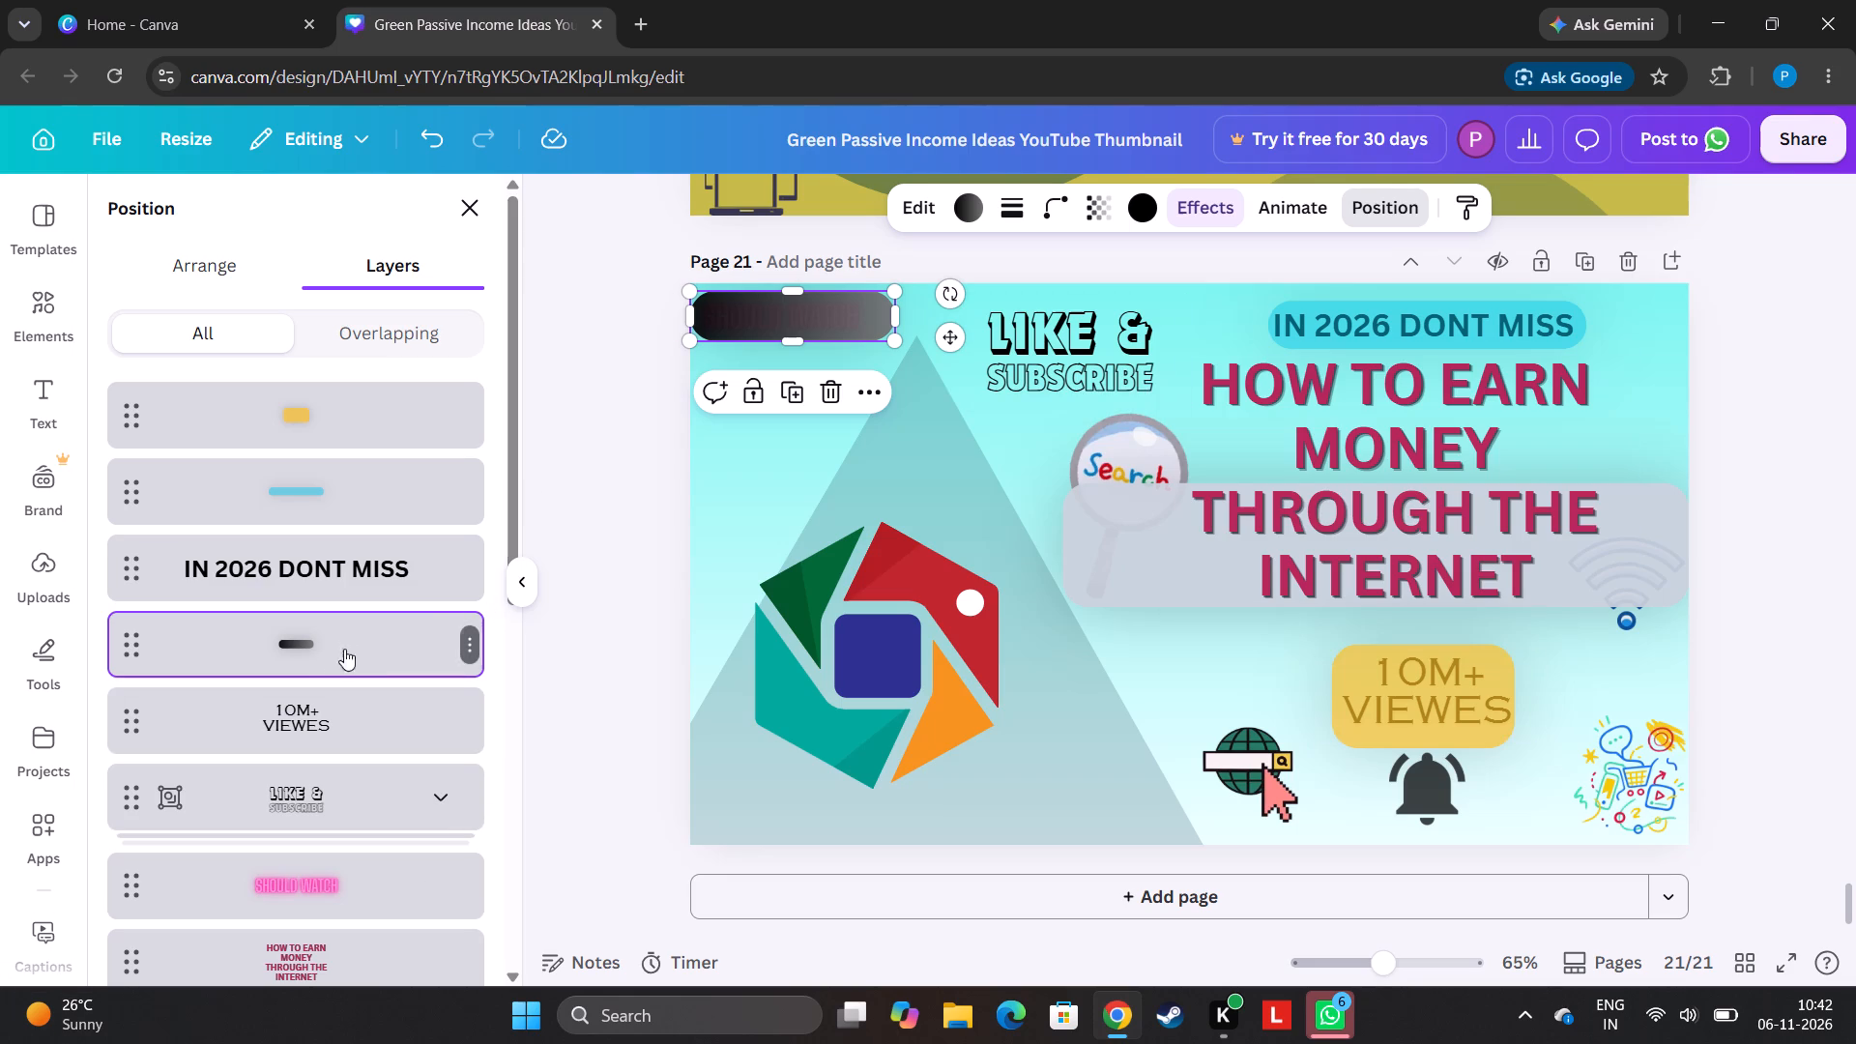
drag(337, 642, 356, 768)
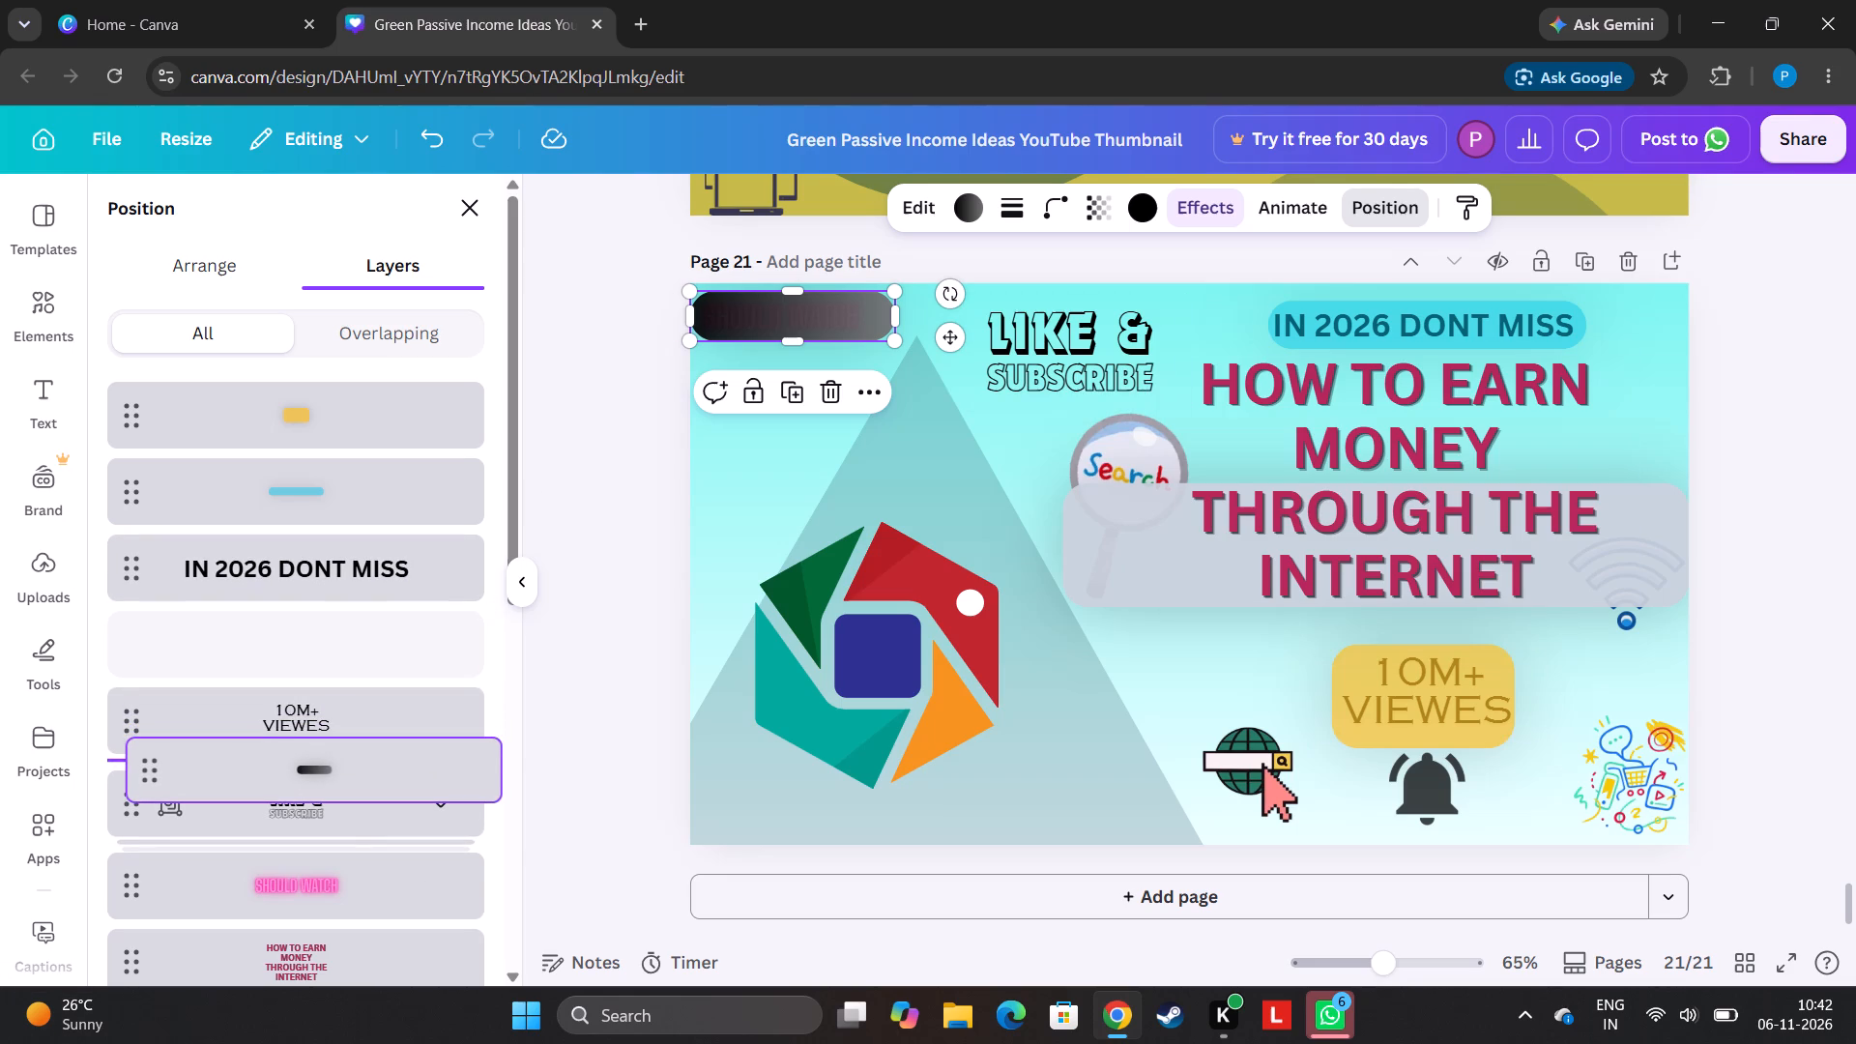
drag(356, 768, 322, 871)
drag(316, 808, 316, 788)
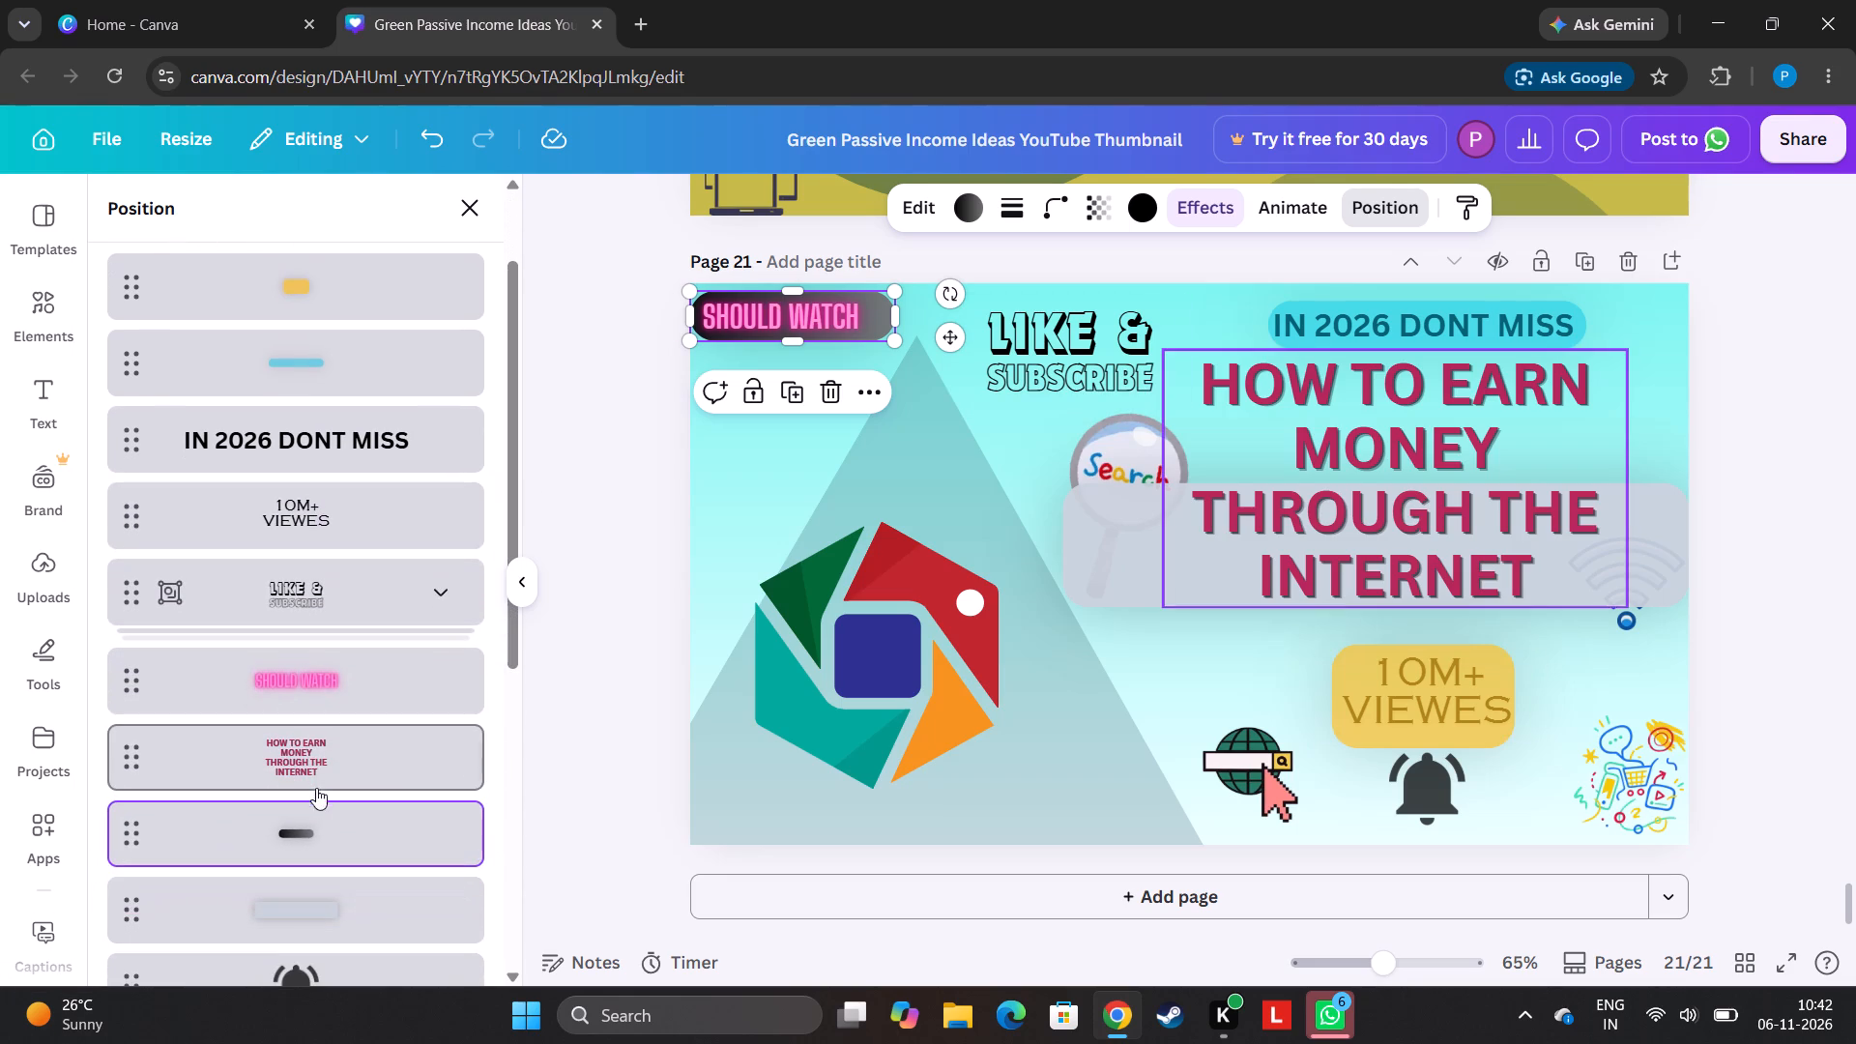
Move the pale grey heading strip down the layer order, beneath the icons and the multicoloured pentagon graphic but directly above the large triangle.
drag(316, 788, 315, 766)
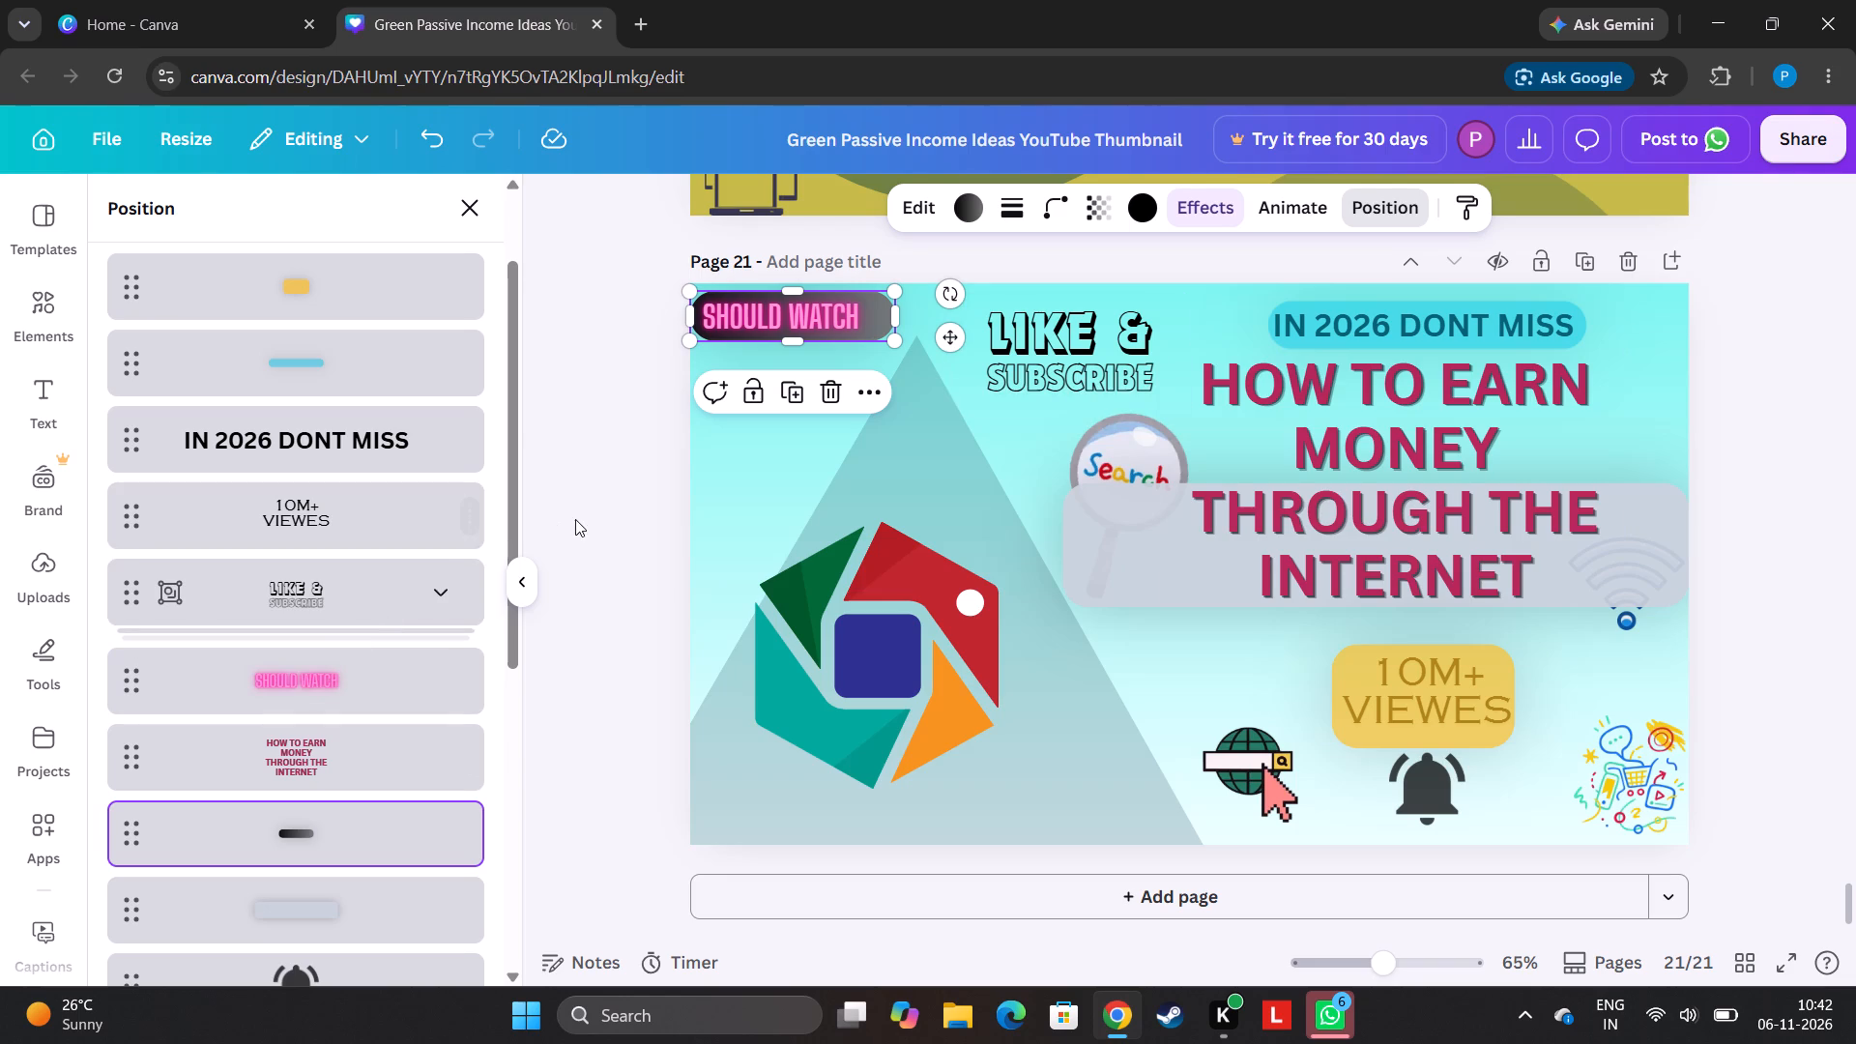
drag(503, 532, 503, 481)
drag(515, 505, 517, 472)
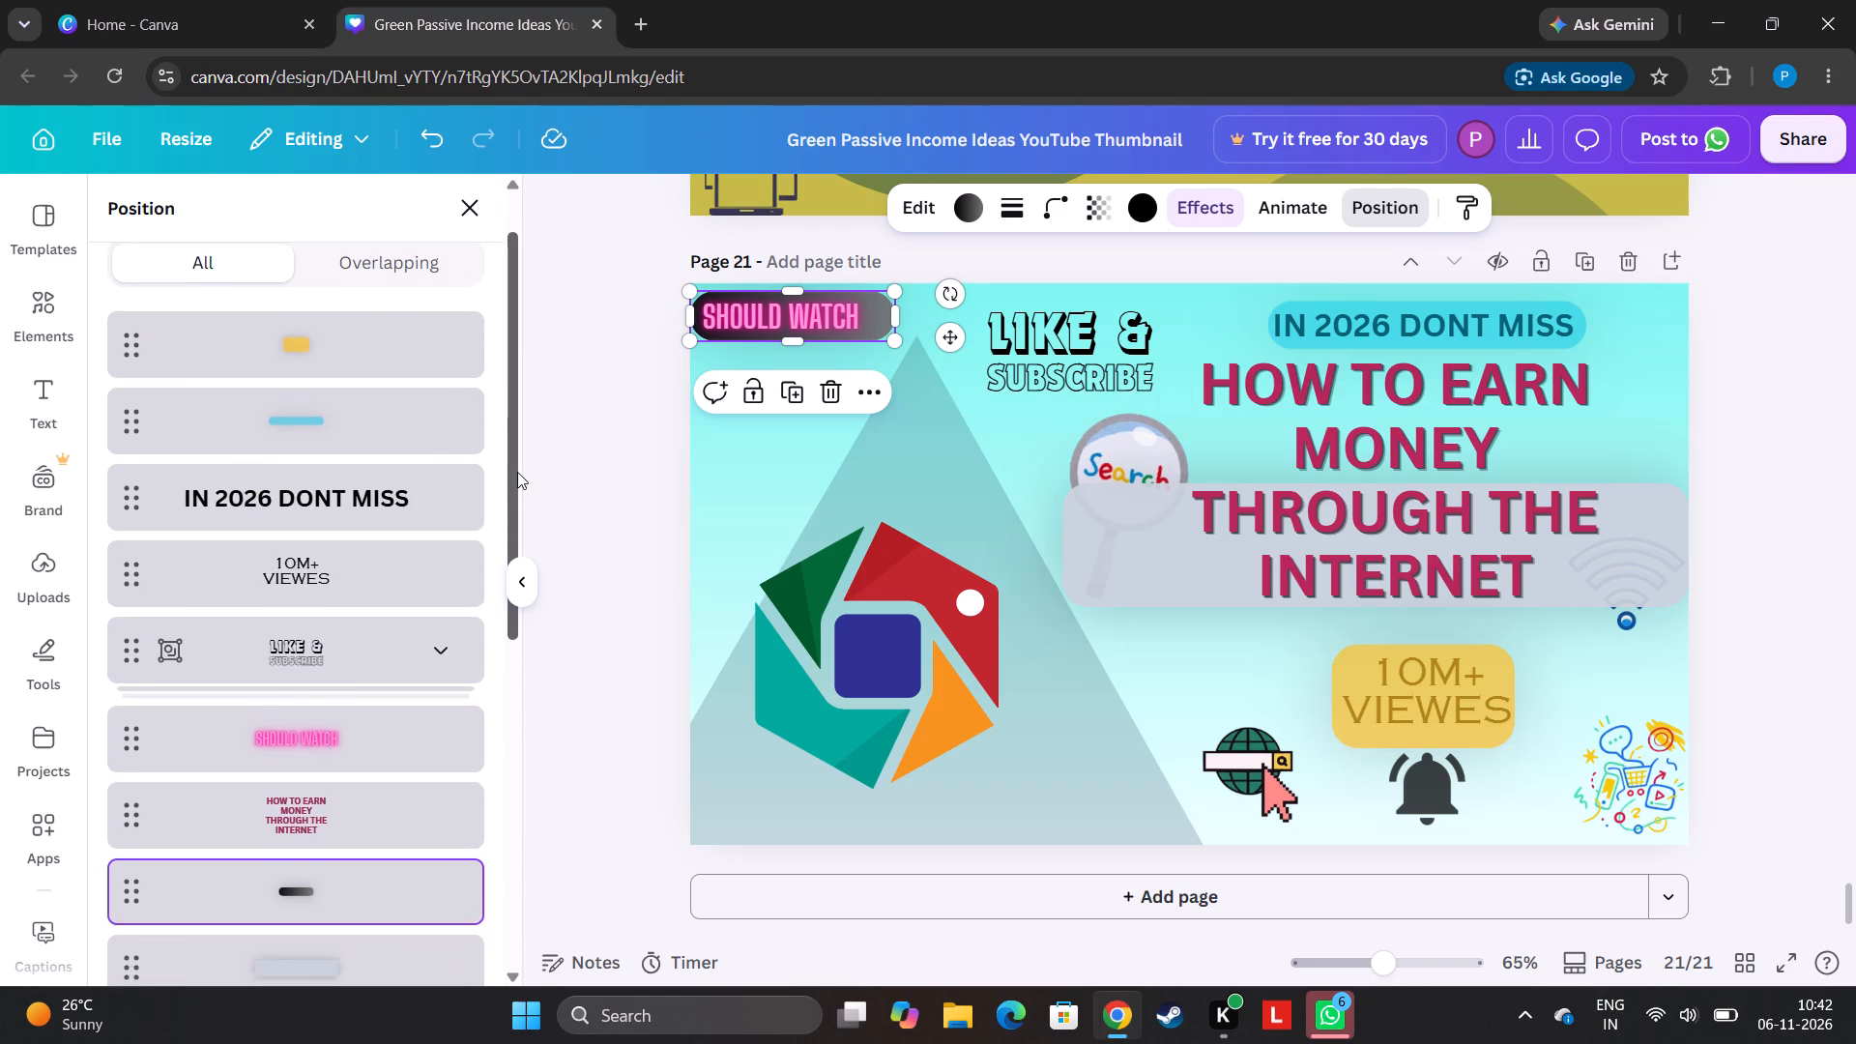
drag(517, 472, 520, 541)
drag(301, 826, 304, 829)
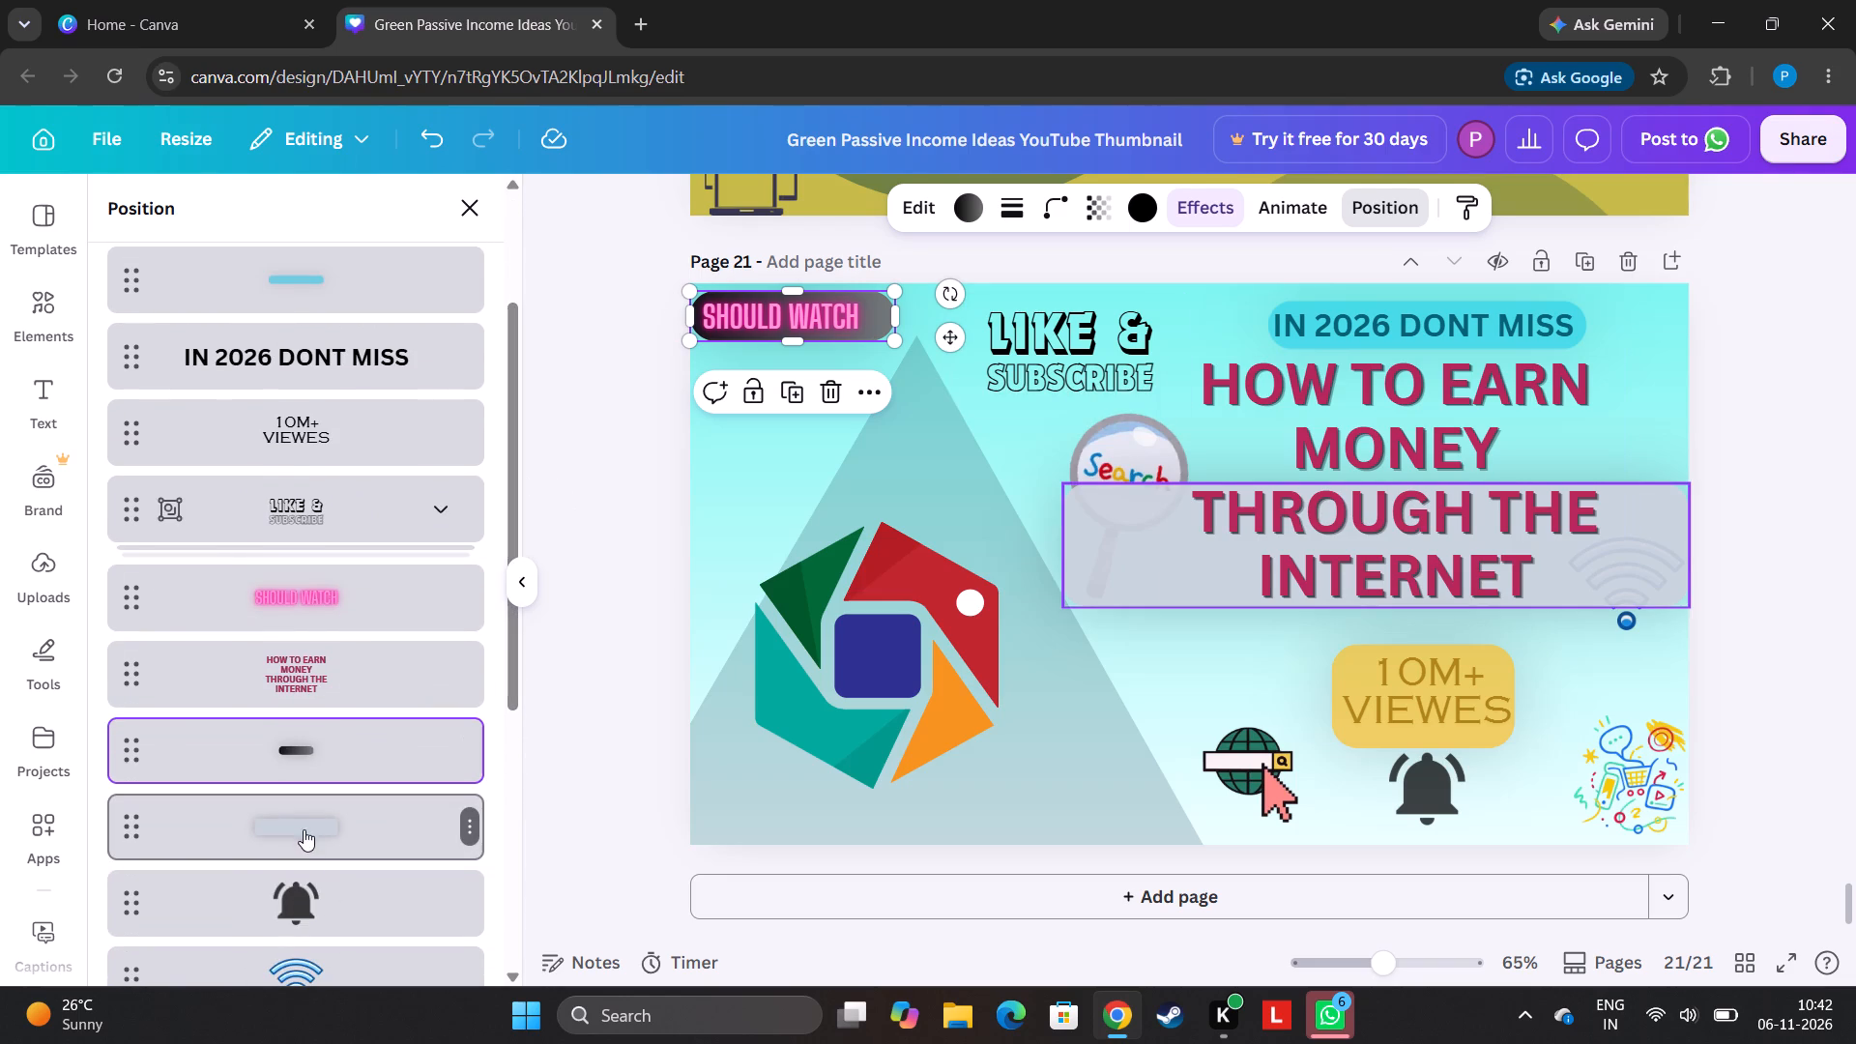
drag(304, 829, 337, 561)
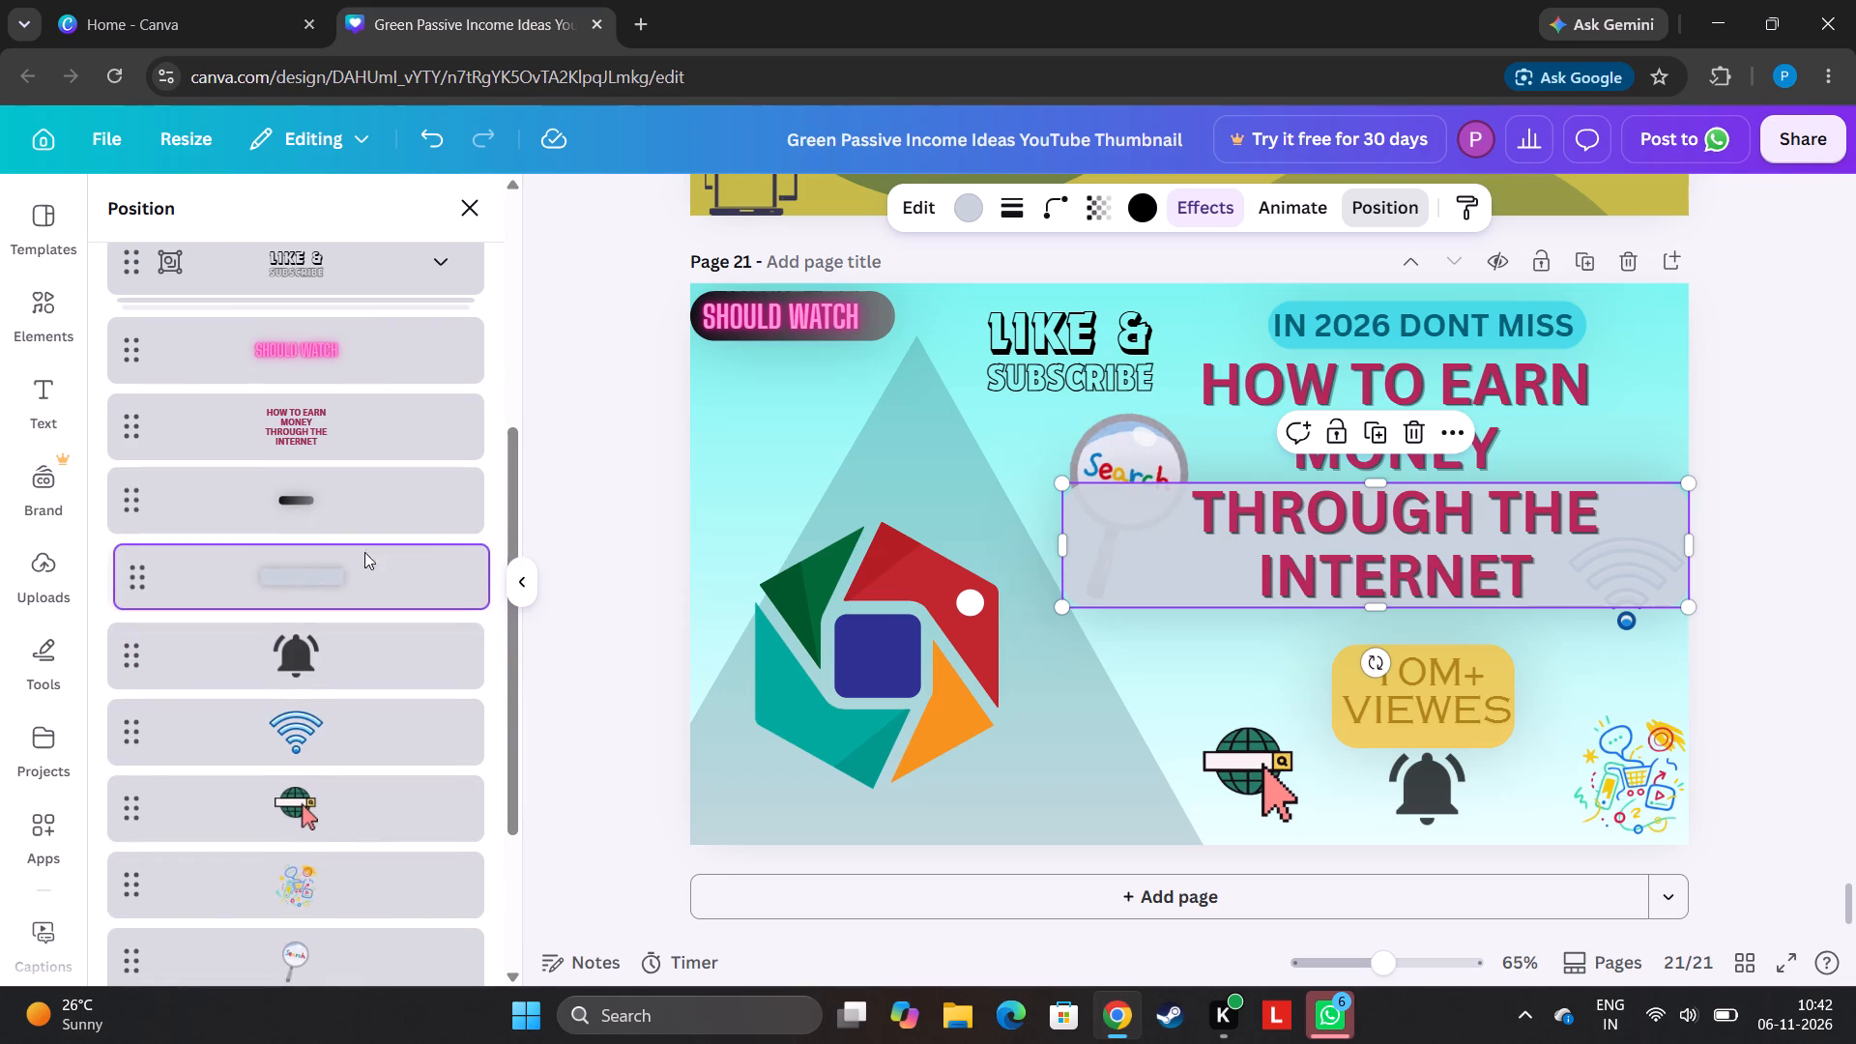
drag(401, 584, 405, 651)
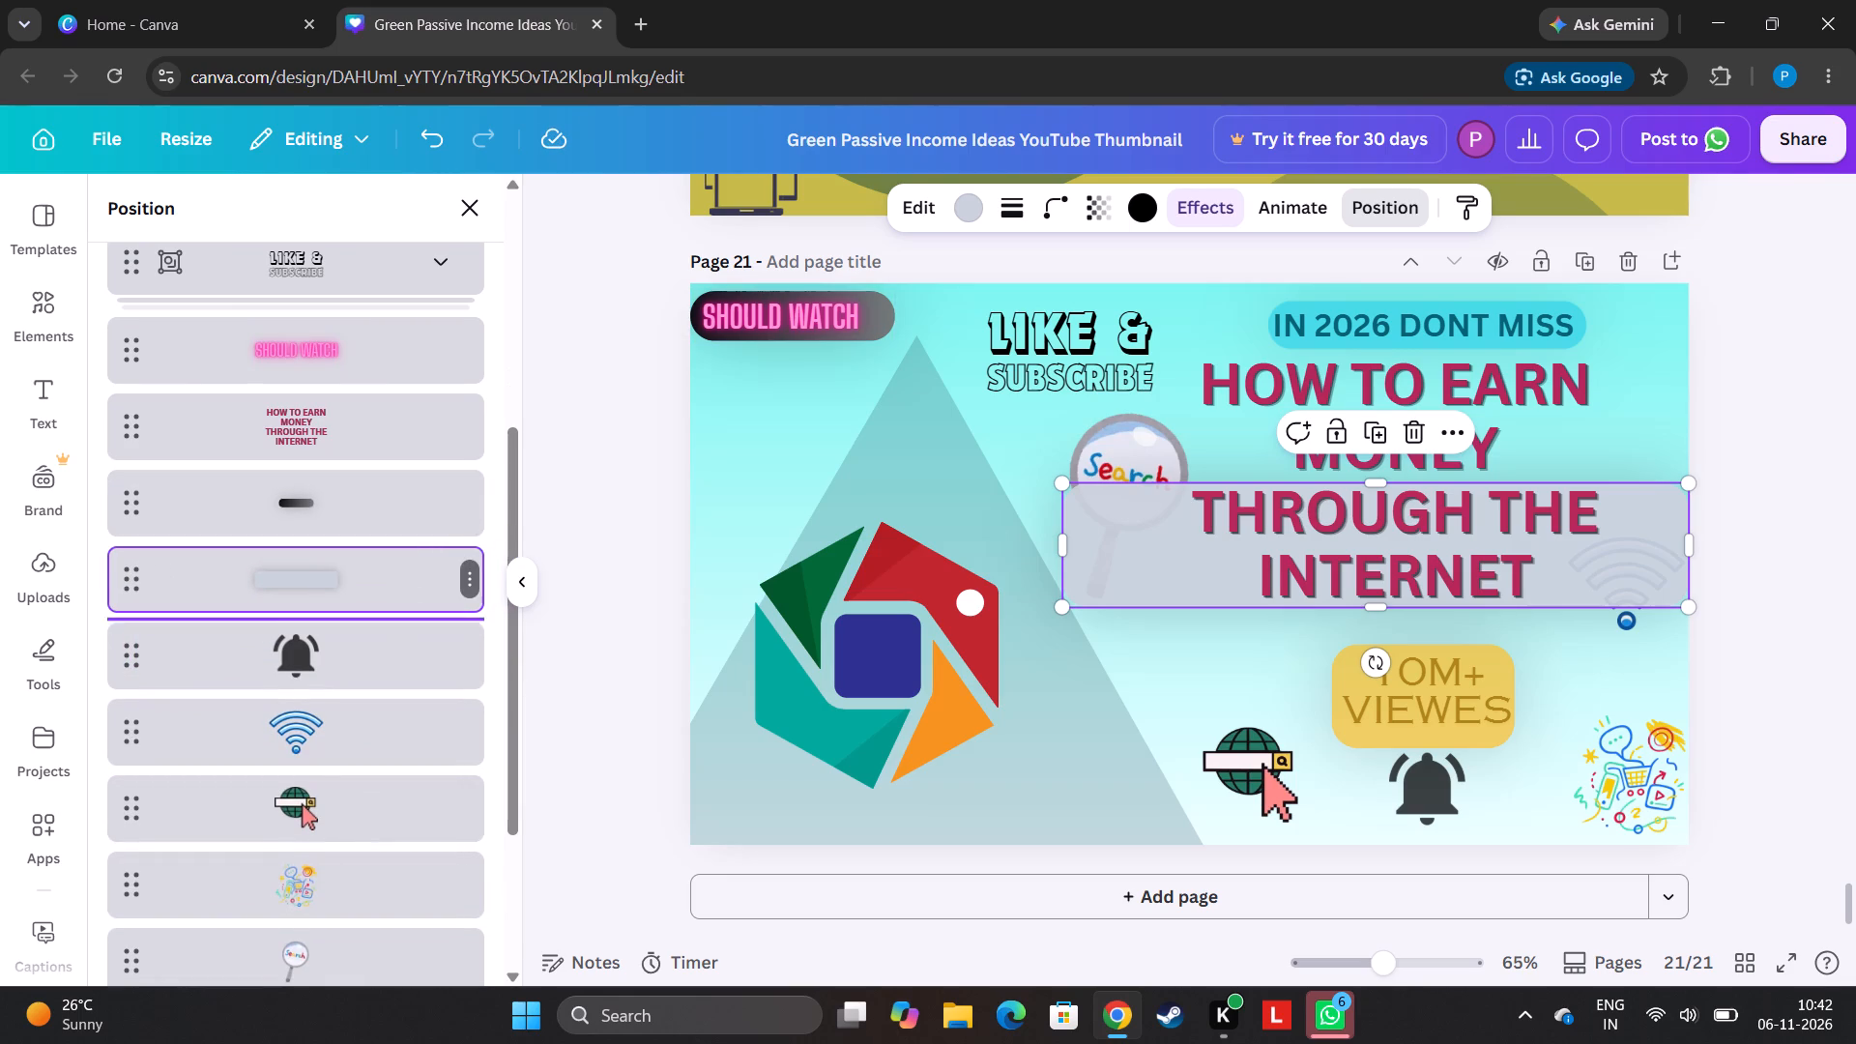
drag(405, 651, 390, 799)
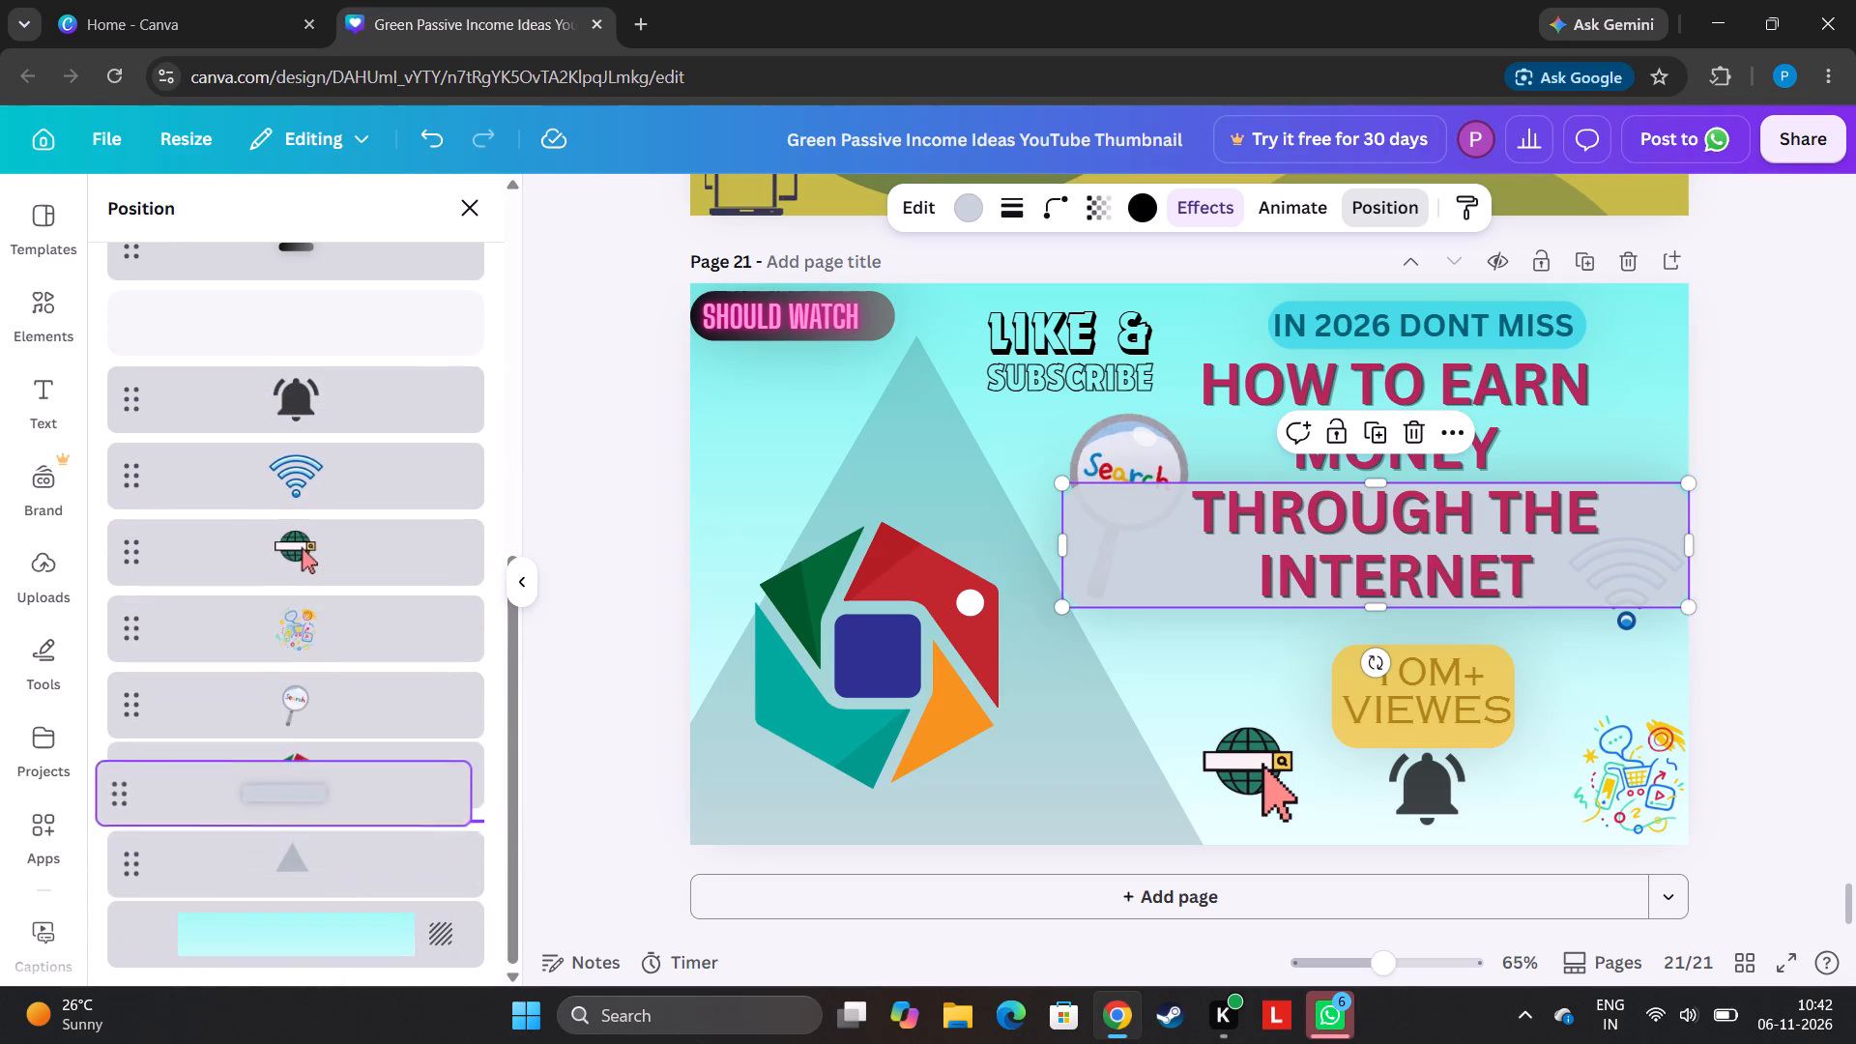
drag(390, 799, 395, 874)
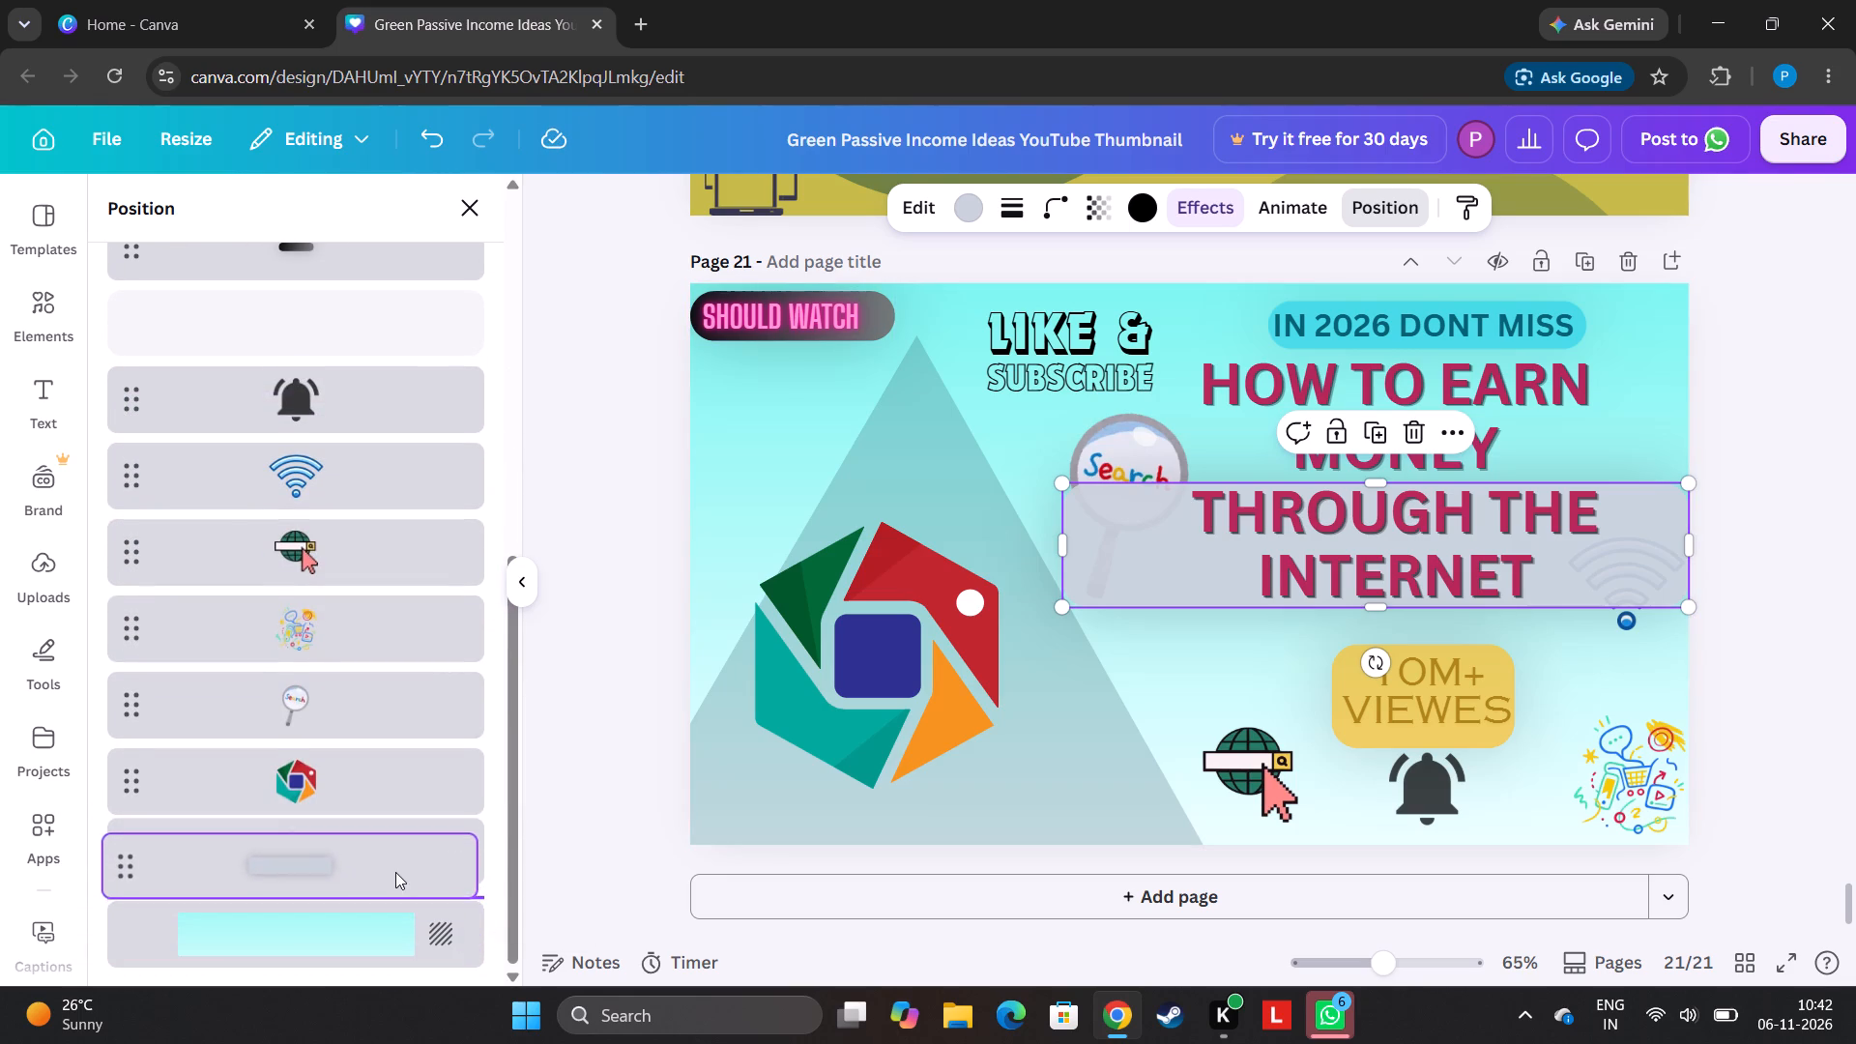
drag(391, 854, 385, 792)
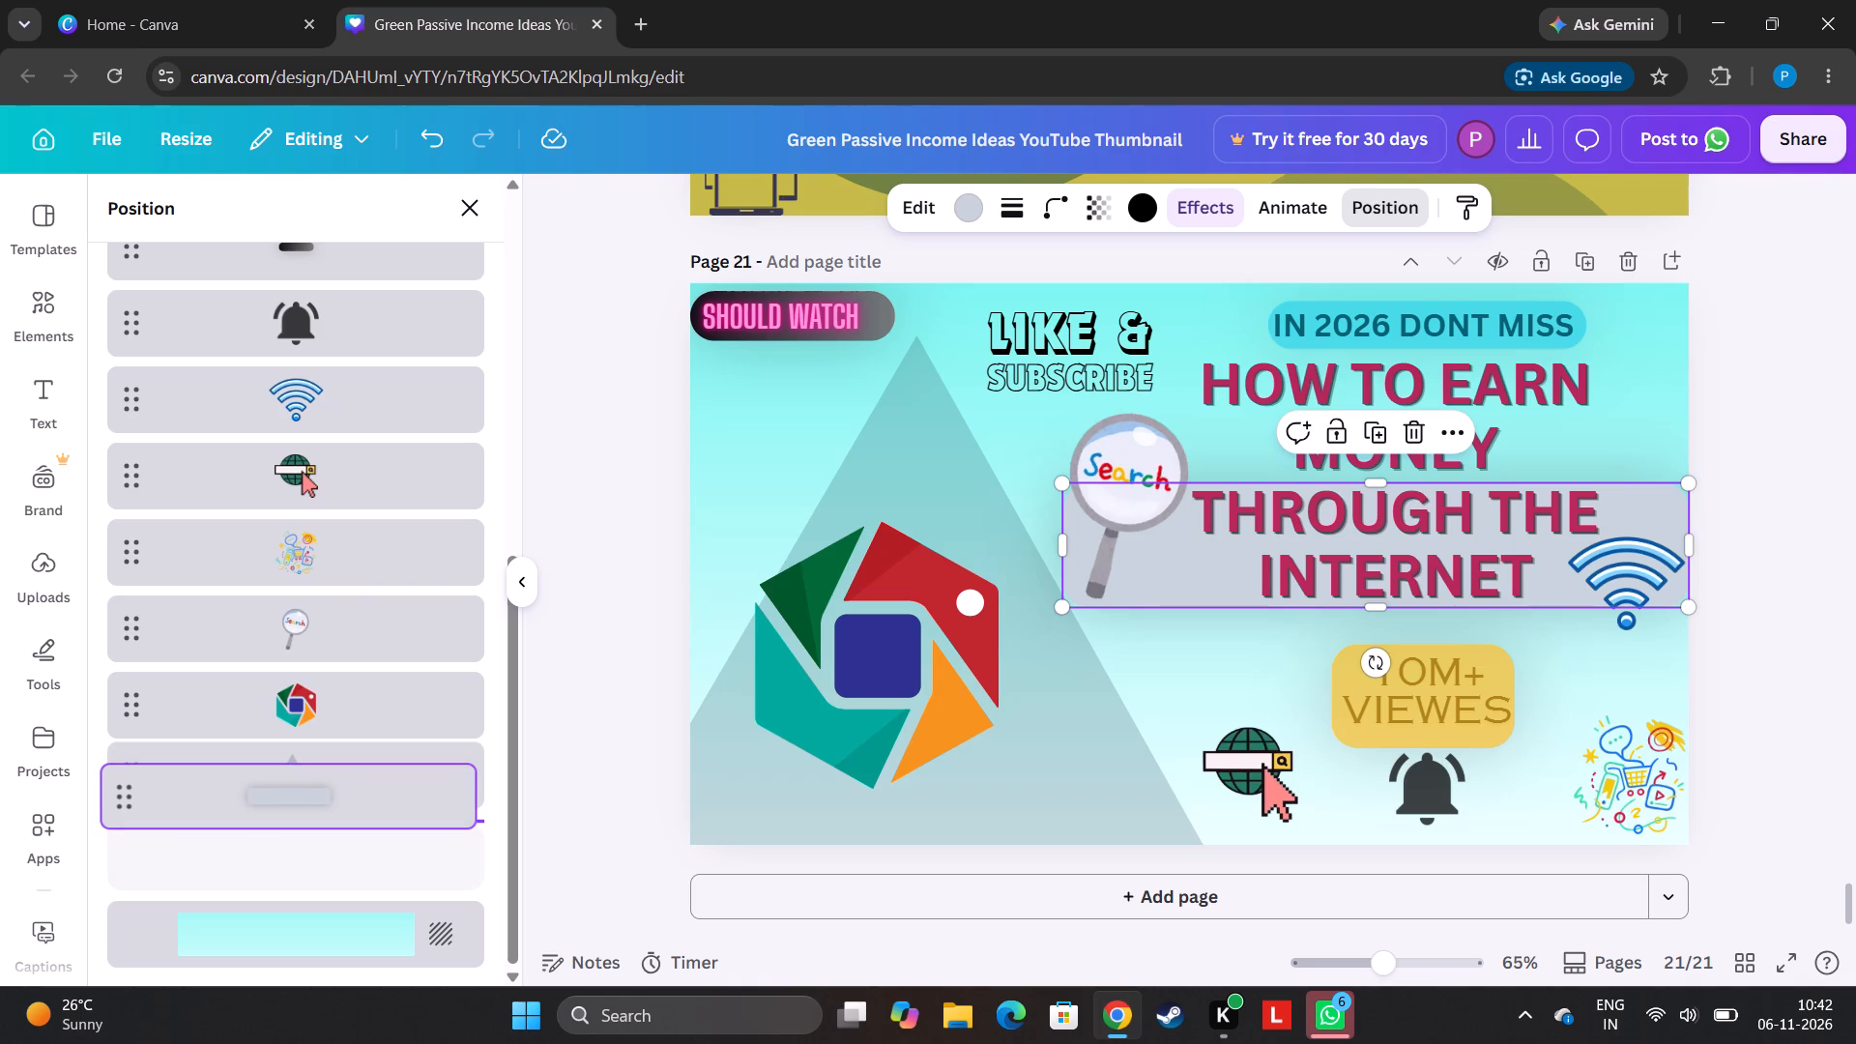
drag(385, 792, 385, 757)
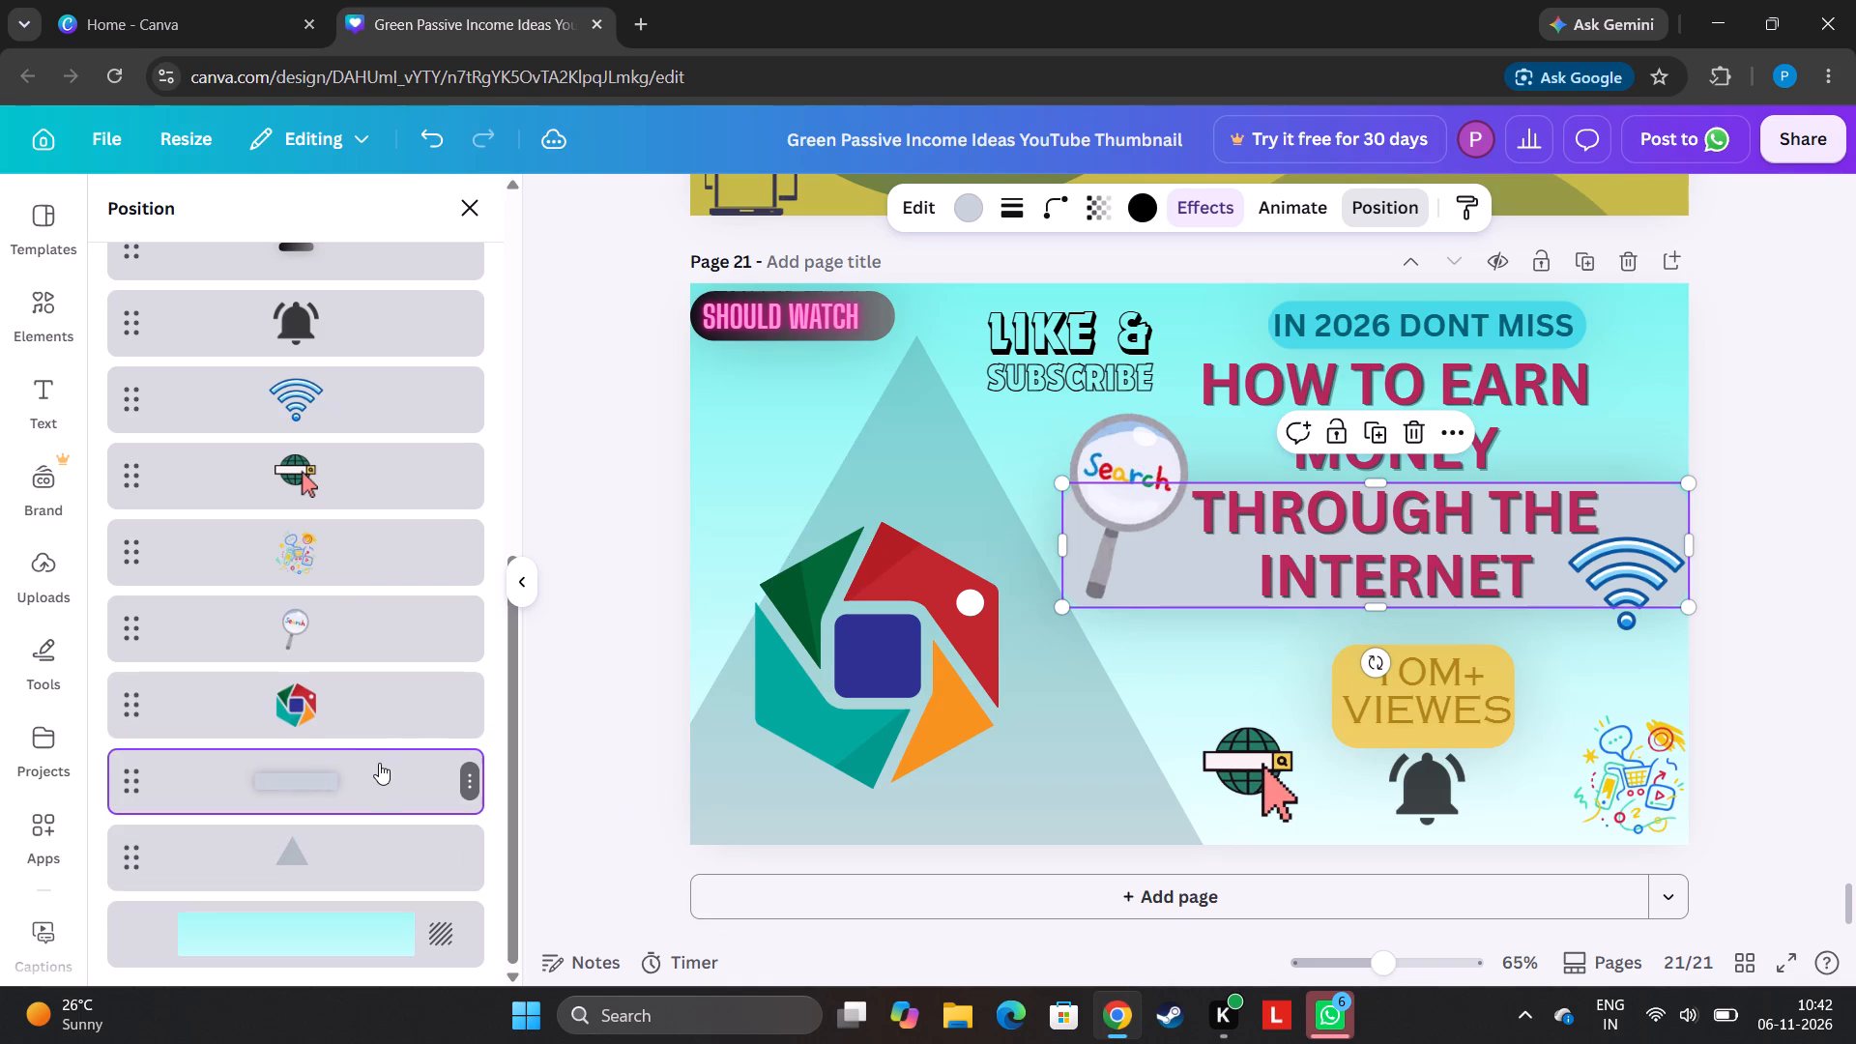
Widen the pale grey heading strip sideways toward the multicoloured graphic, so it extends past the magnifying glass.
drag(1061, 555, 1001, 567)
Move the pale grey heading strip beneath the large triangle in the layer order, directly above the background.
drag(343, 778, 362, 854)
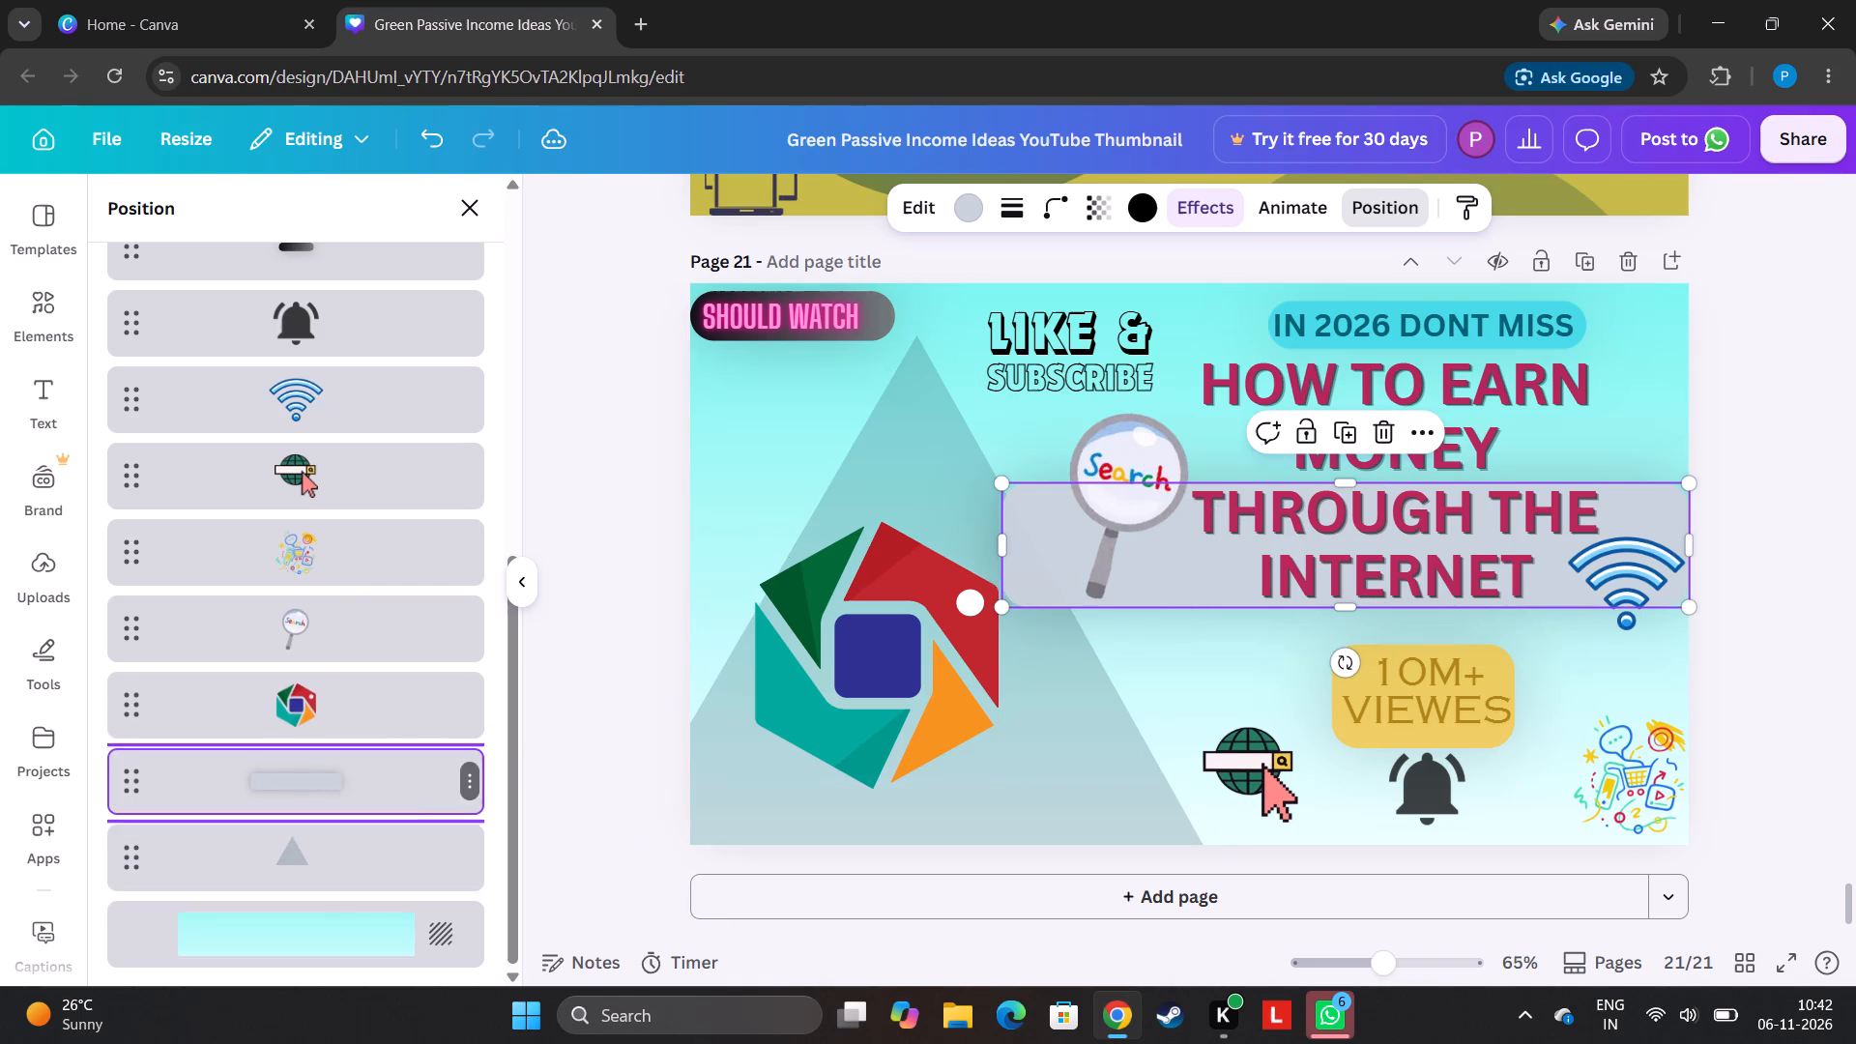
drag(362, 854, 365, 873)
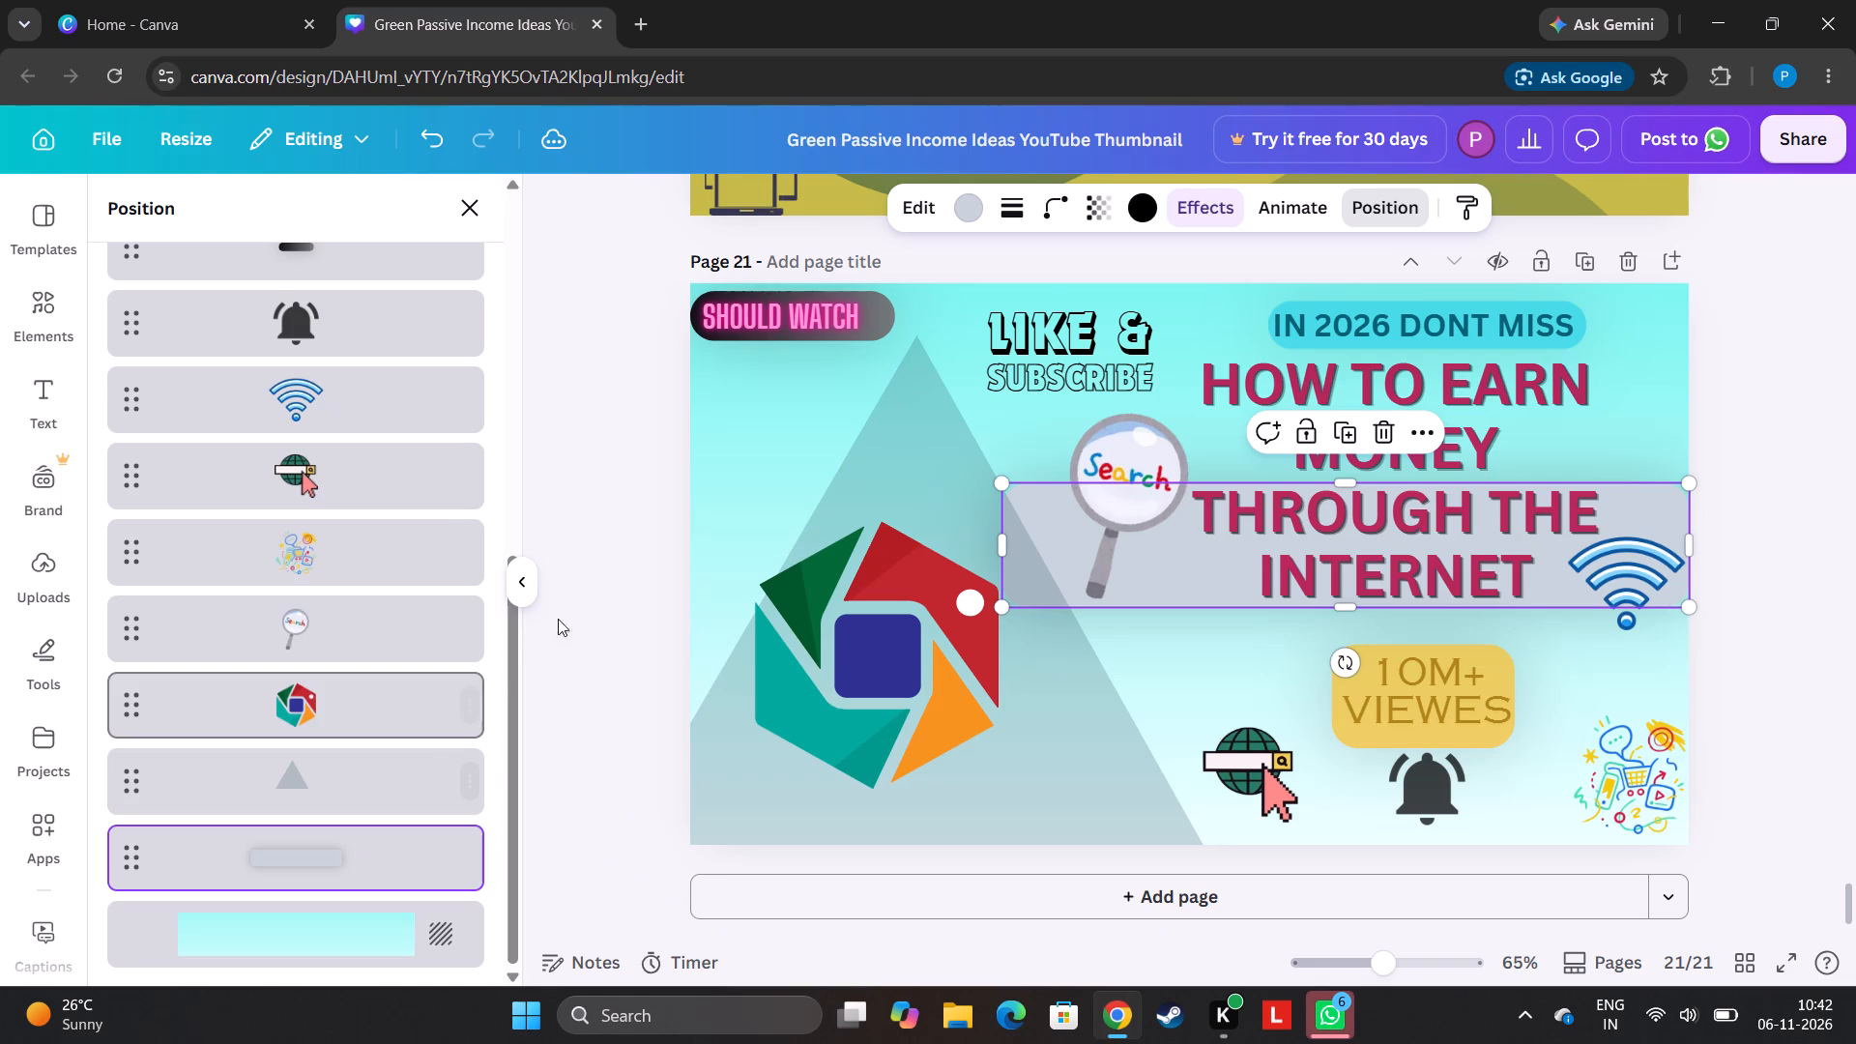
click(577, 593)
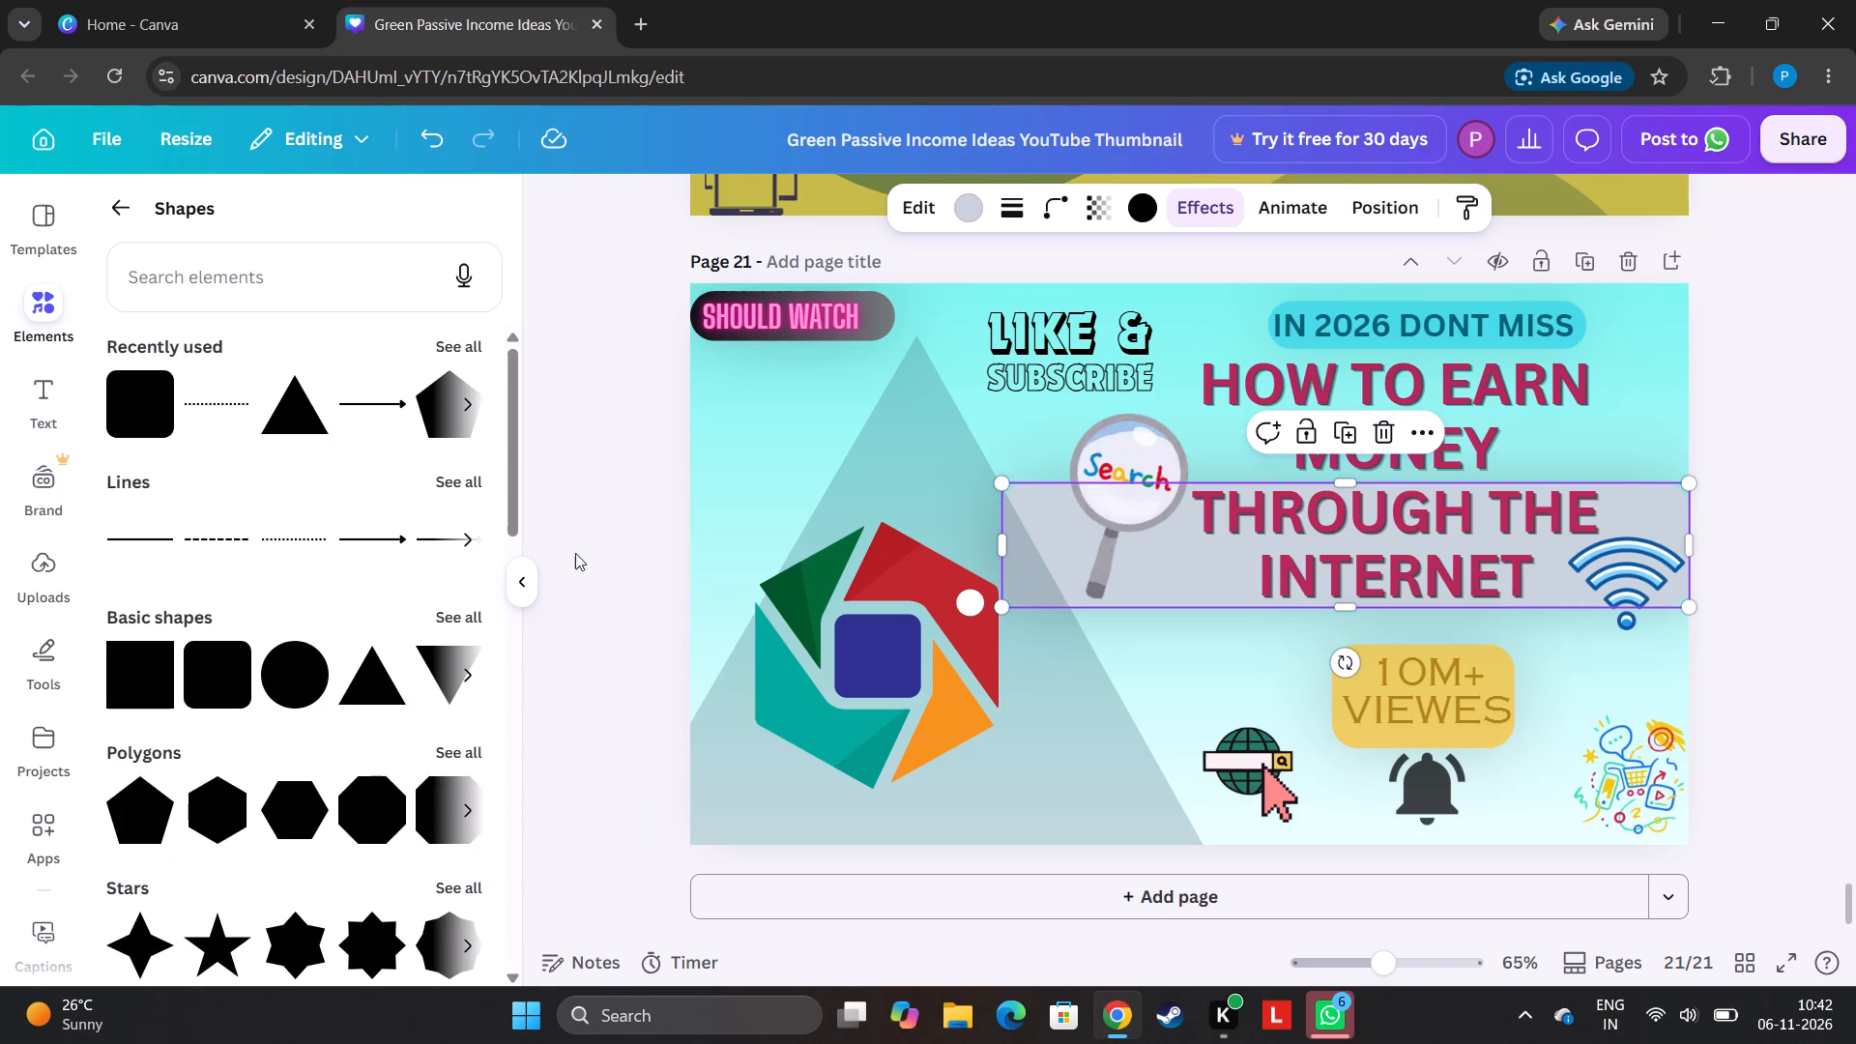
Open the layer order list for page 21.
click(1413, 207)
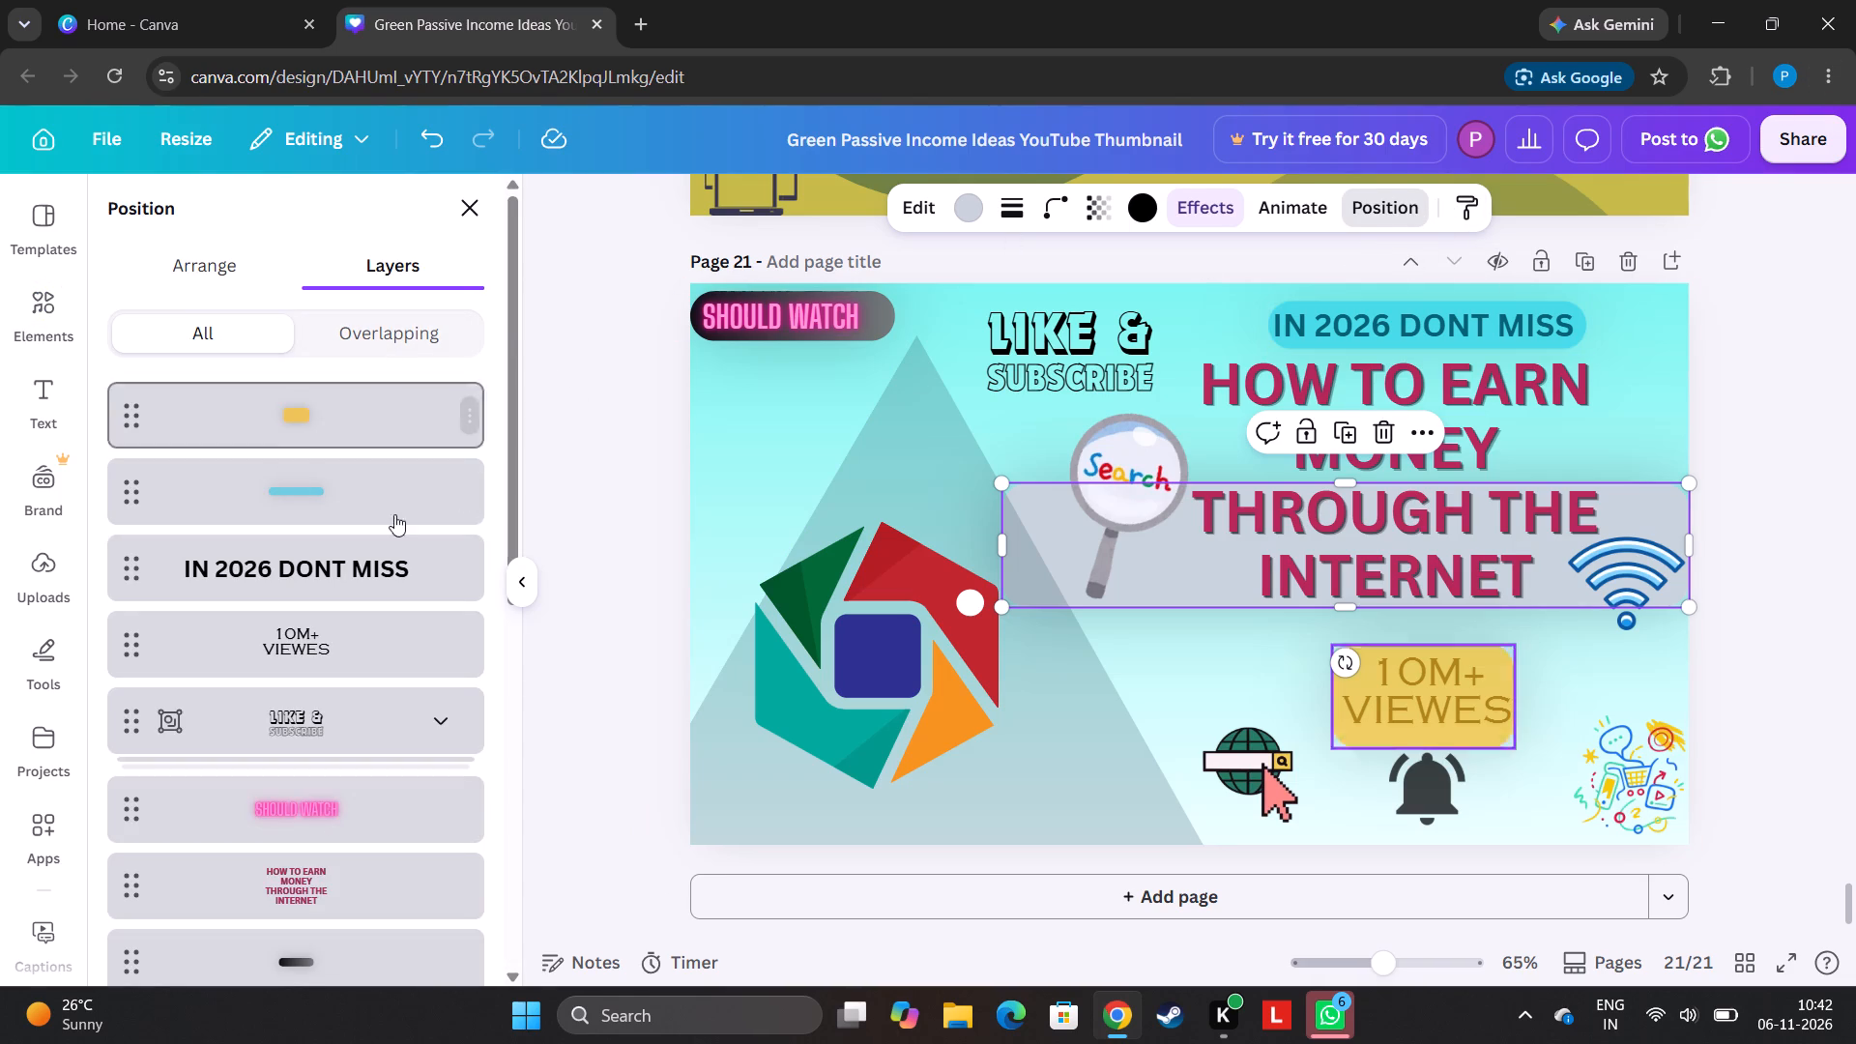
Move the amber rectangle's layer beneath "10M+ VIEWES", placing it between the bell and Wi-Fi icons in the layer order.
drag(356, 420, 354, 511)
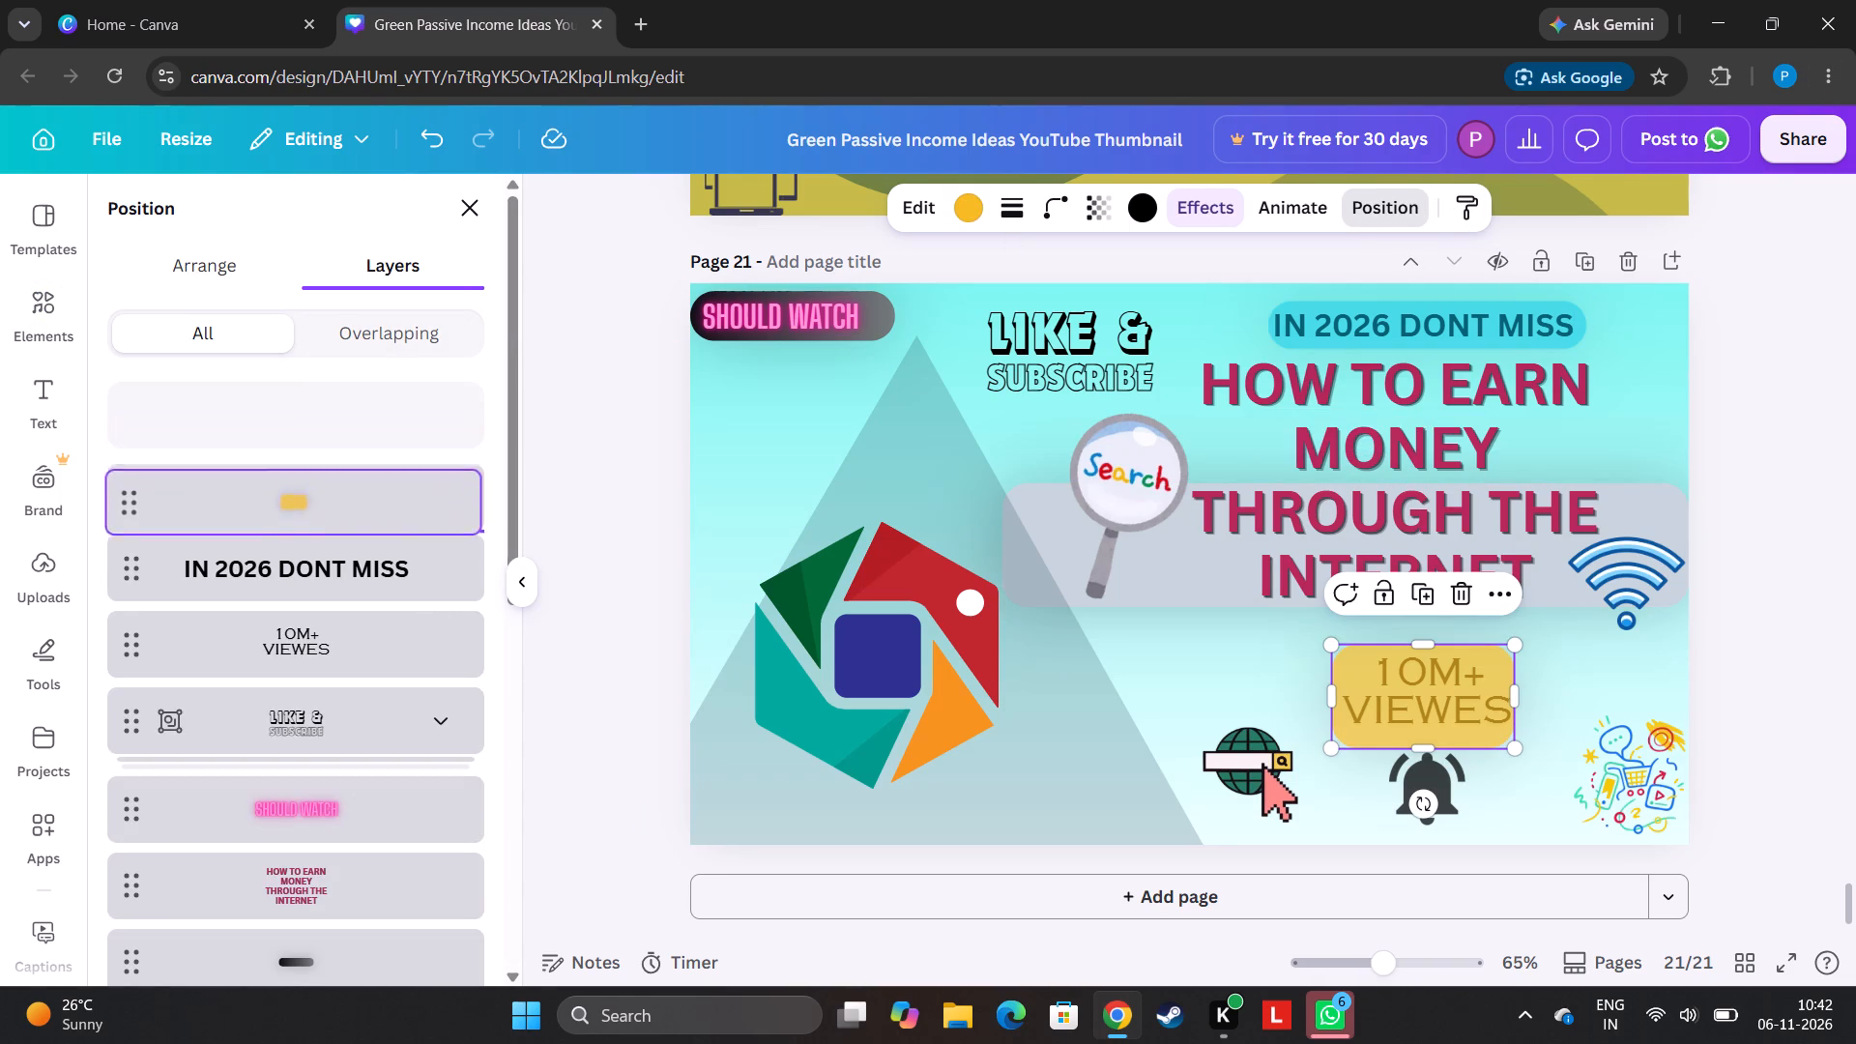
drag(354, 511, 395, 910)
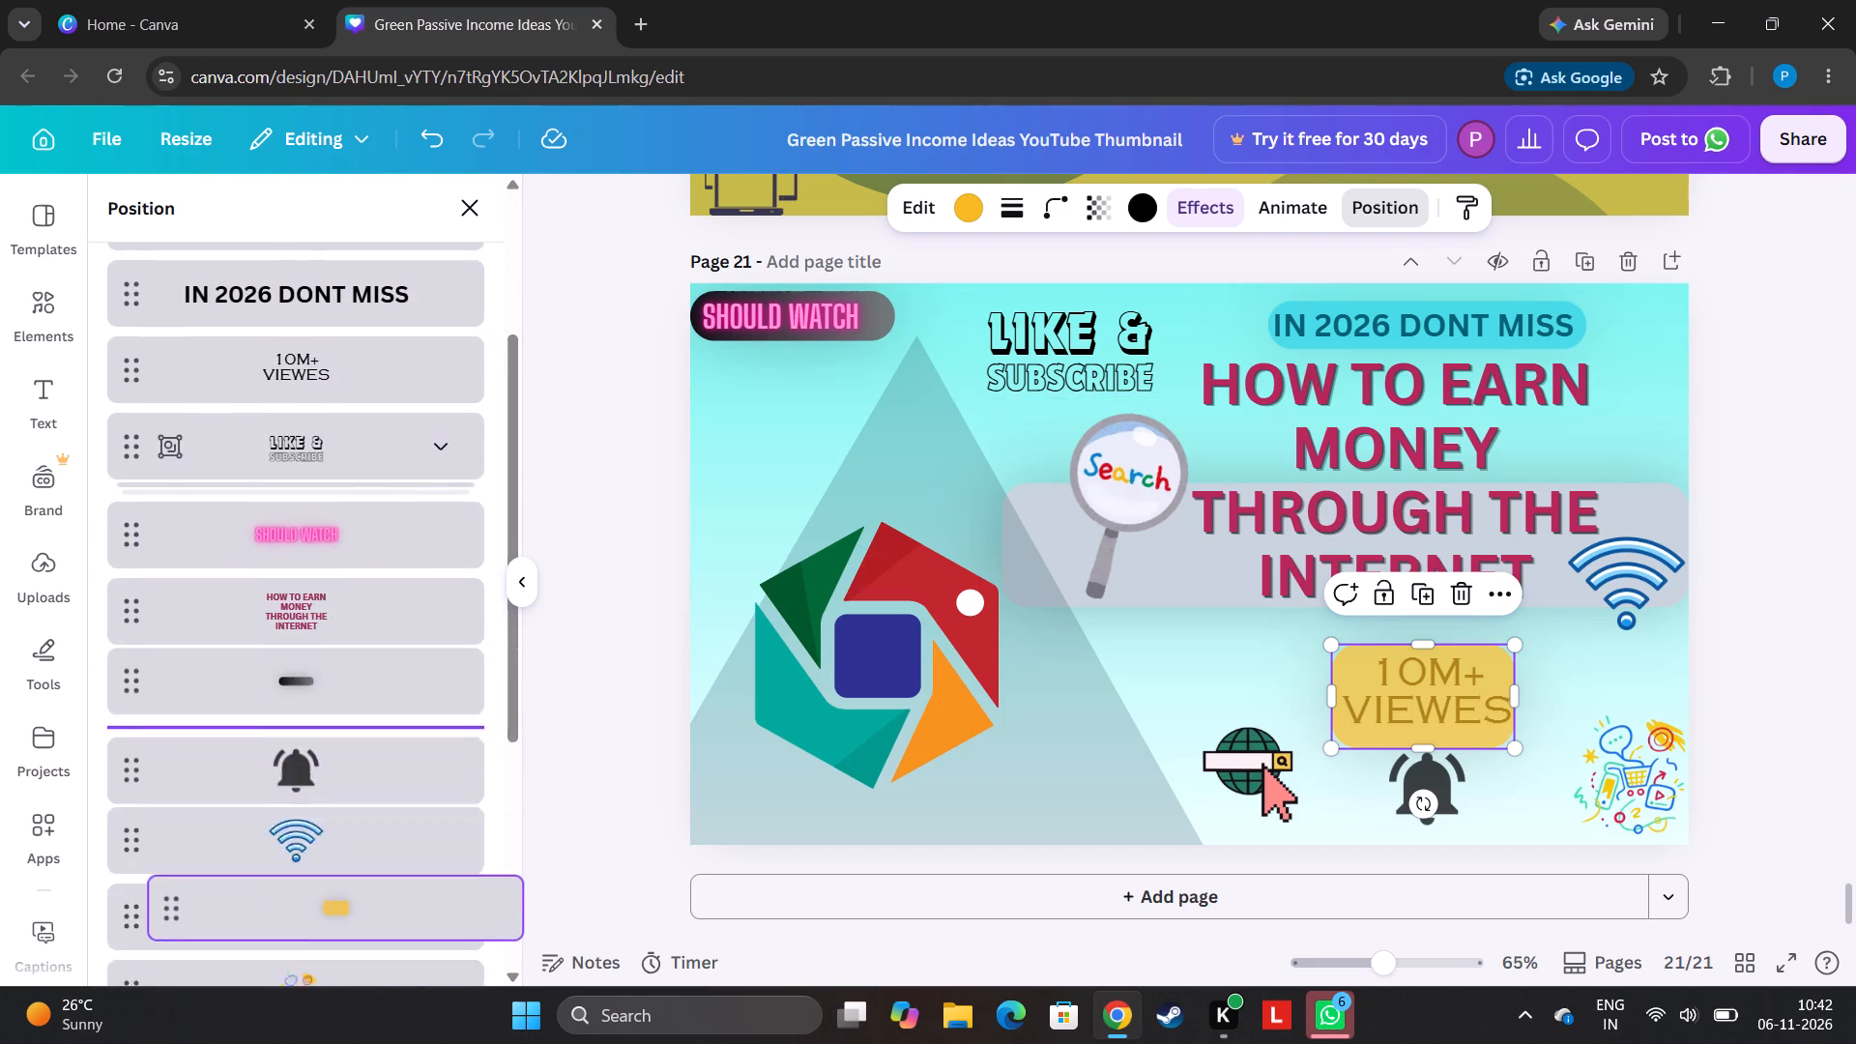
drag(395, 910, 388, 796)
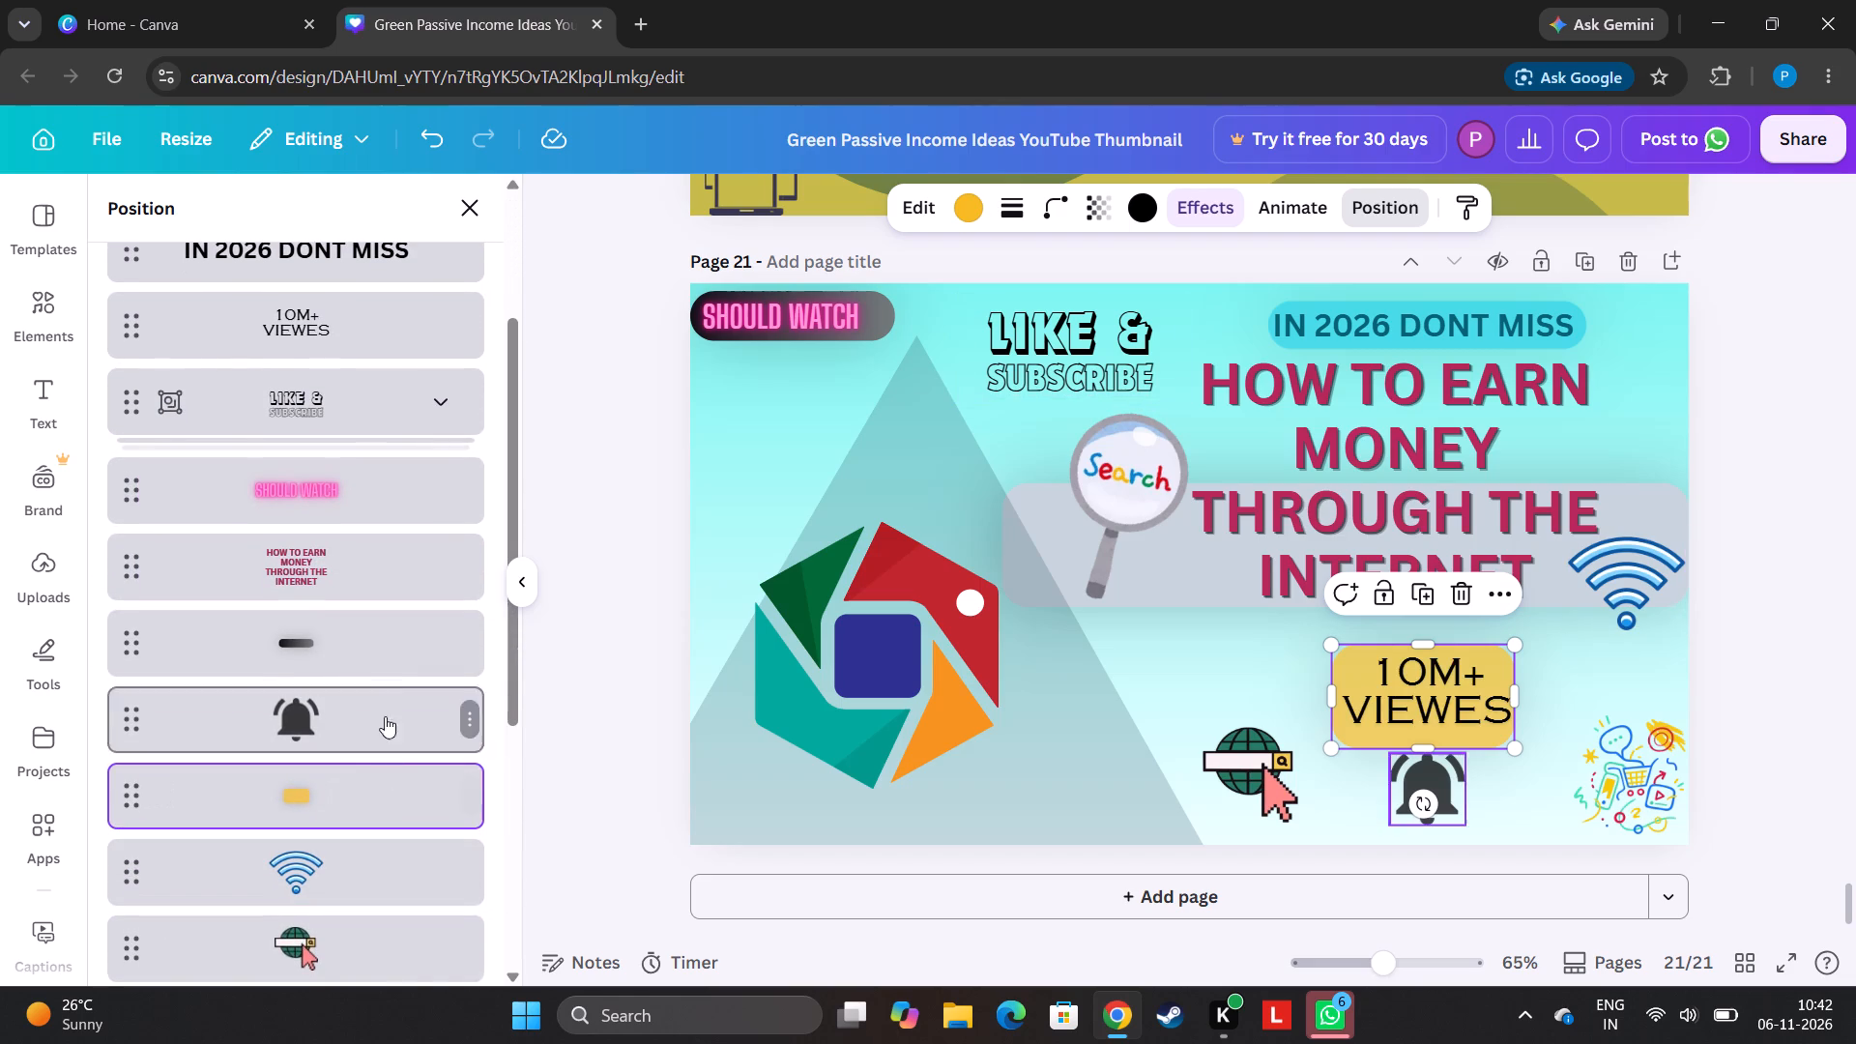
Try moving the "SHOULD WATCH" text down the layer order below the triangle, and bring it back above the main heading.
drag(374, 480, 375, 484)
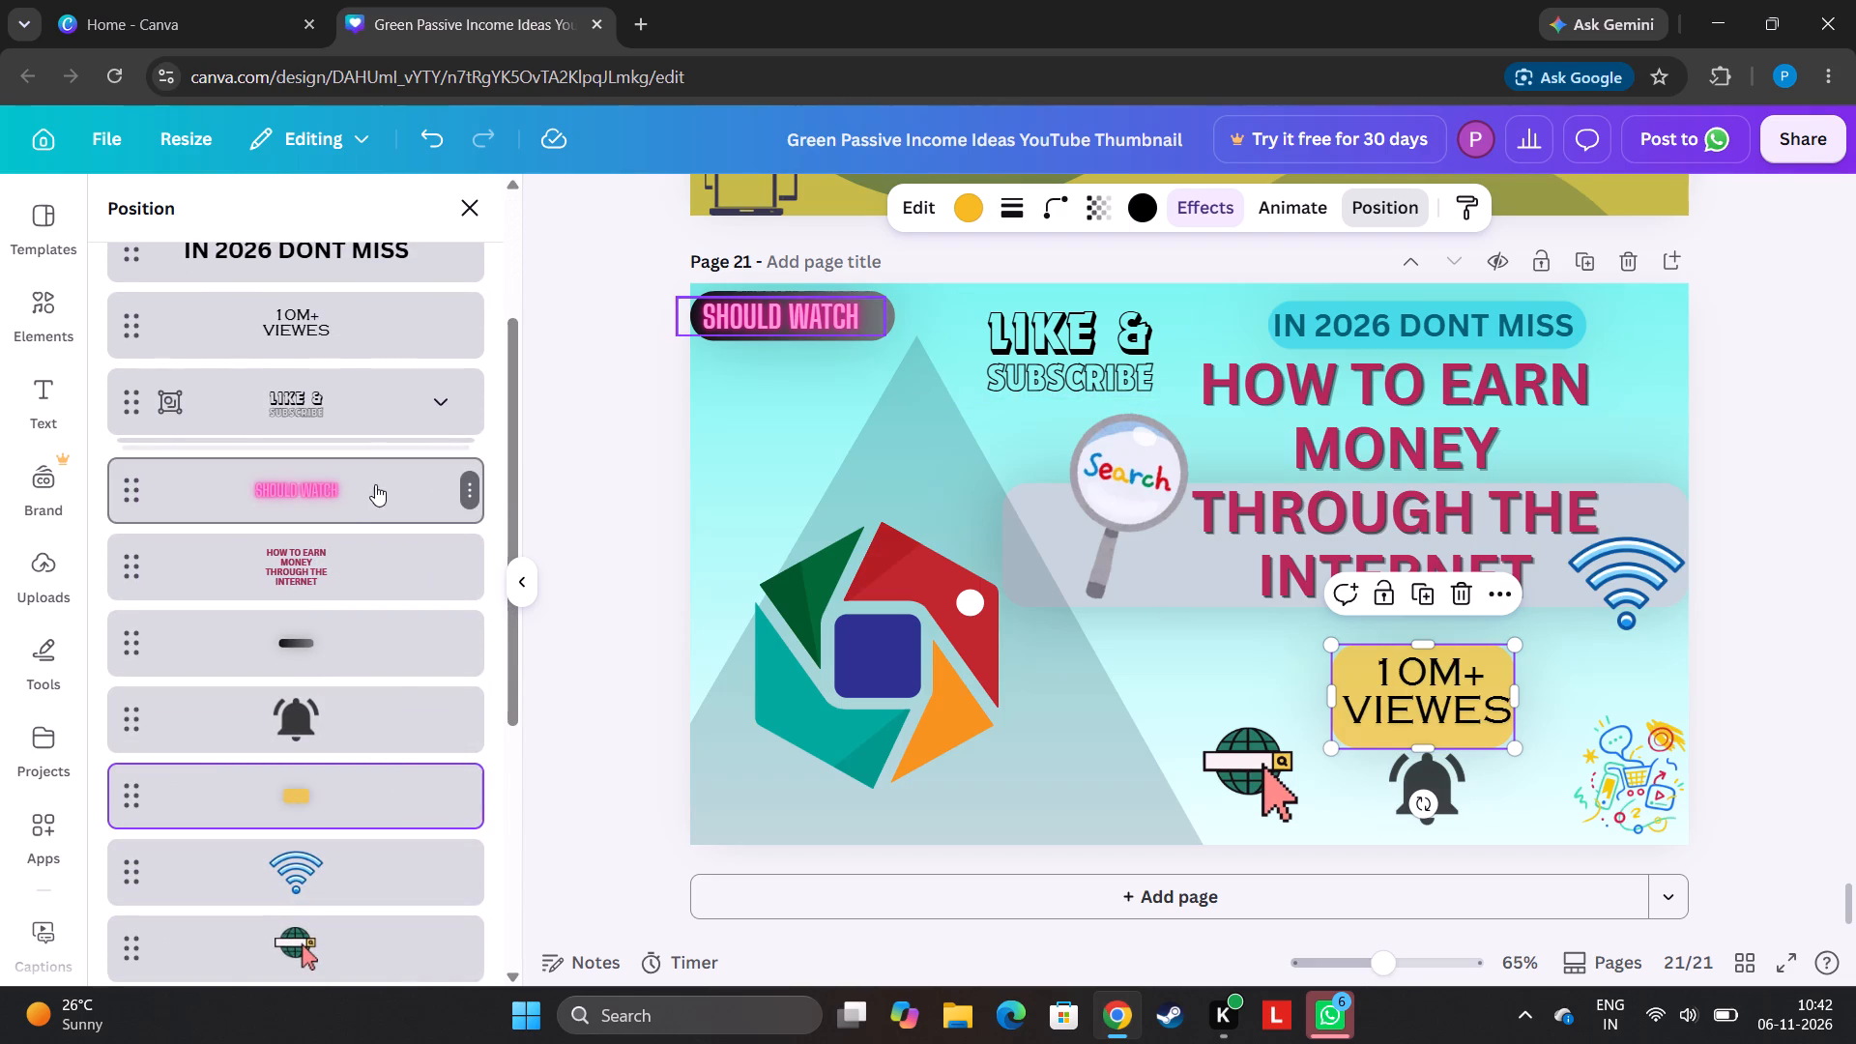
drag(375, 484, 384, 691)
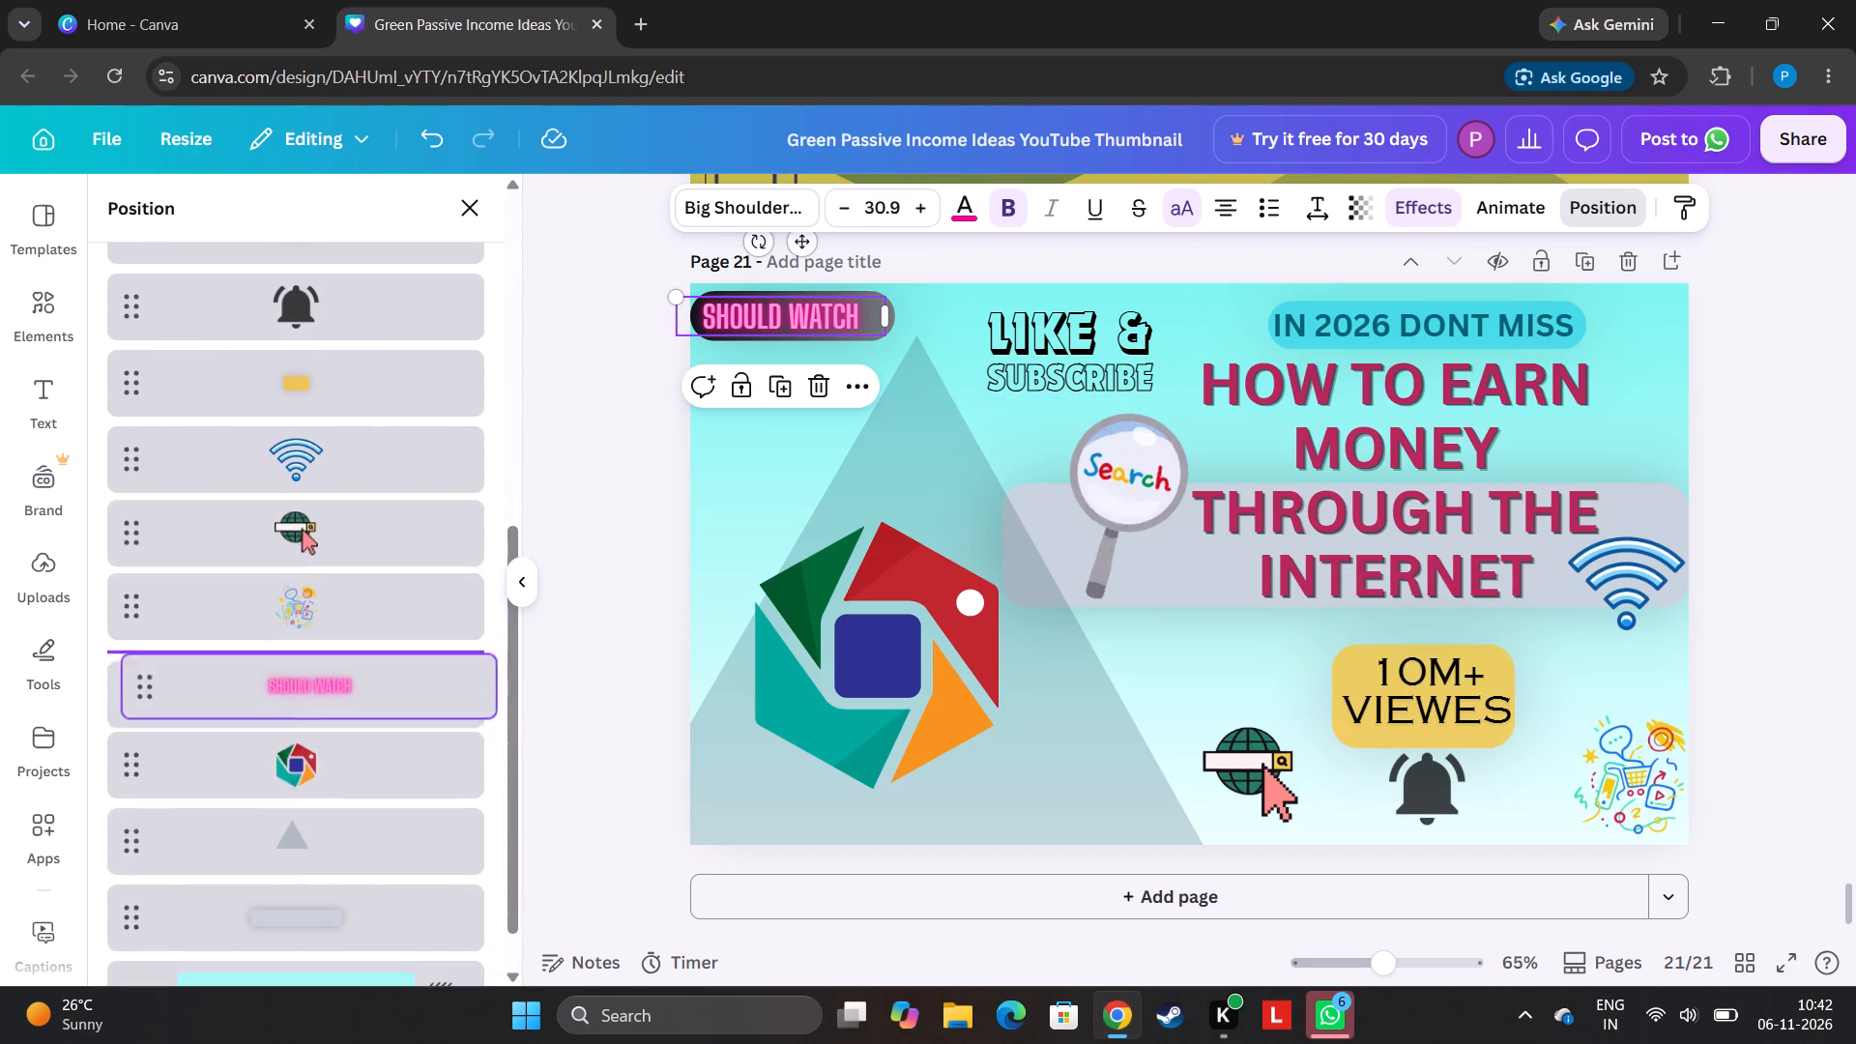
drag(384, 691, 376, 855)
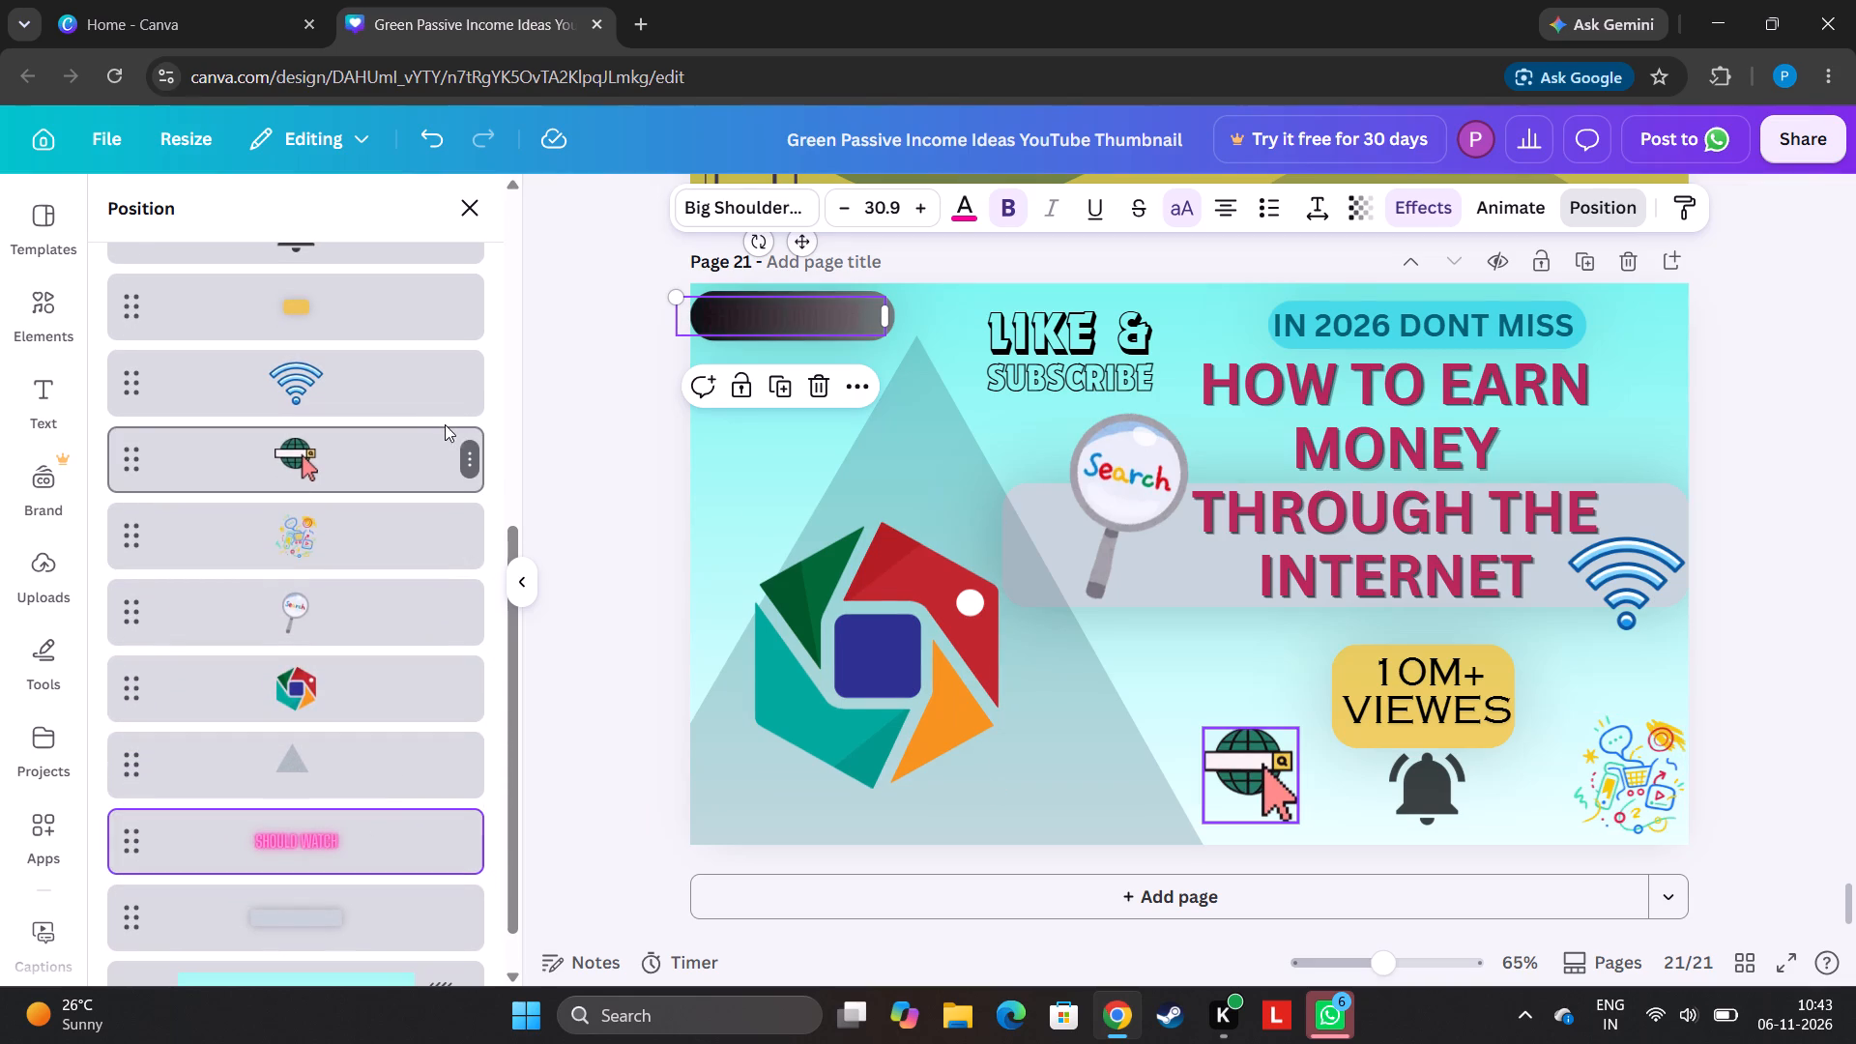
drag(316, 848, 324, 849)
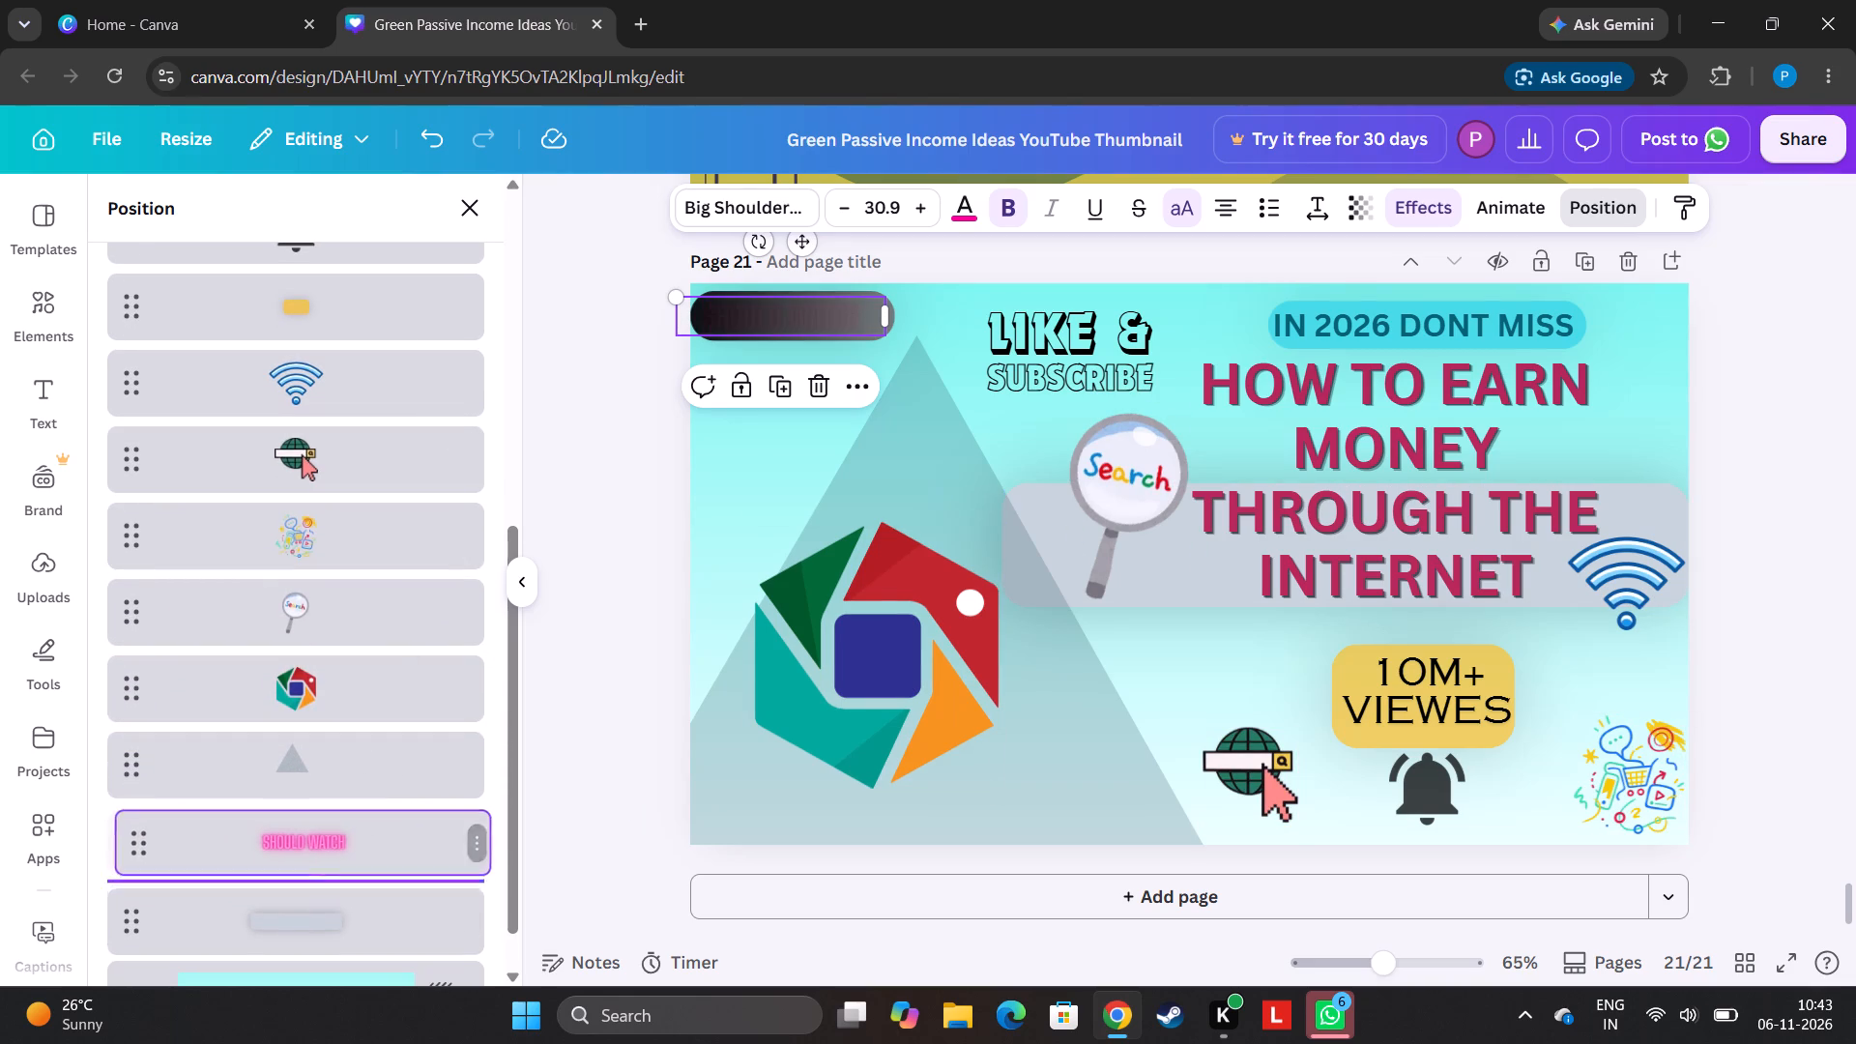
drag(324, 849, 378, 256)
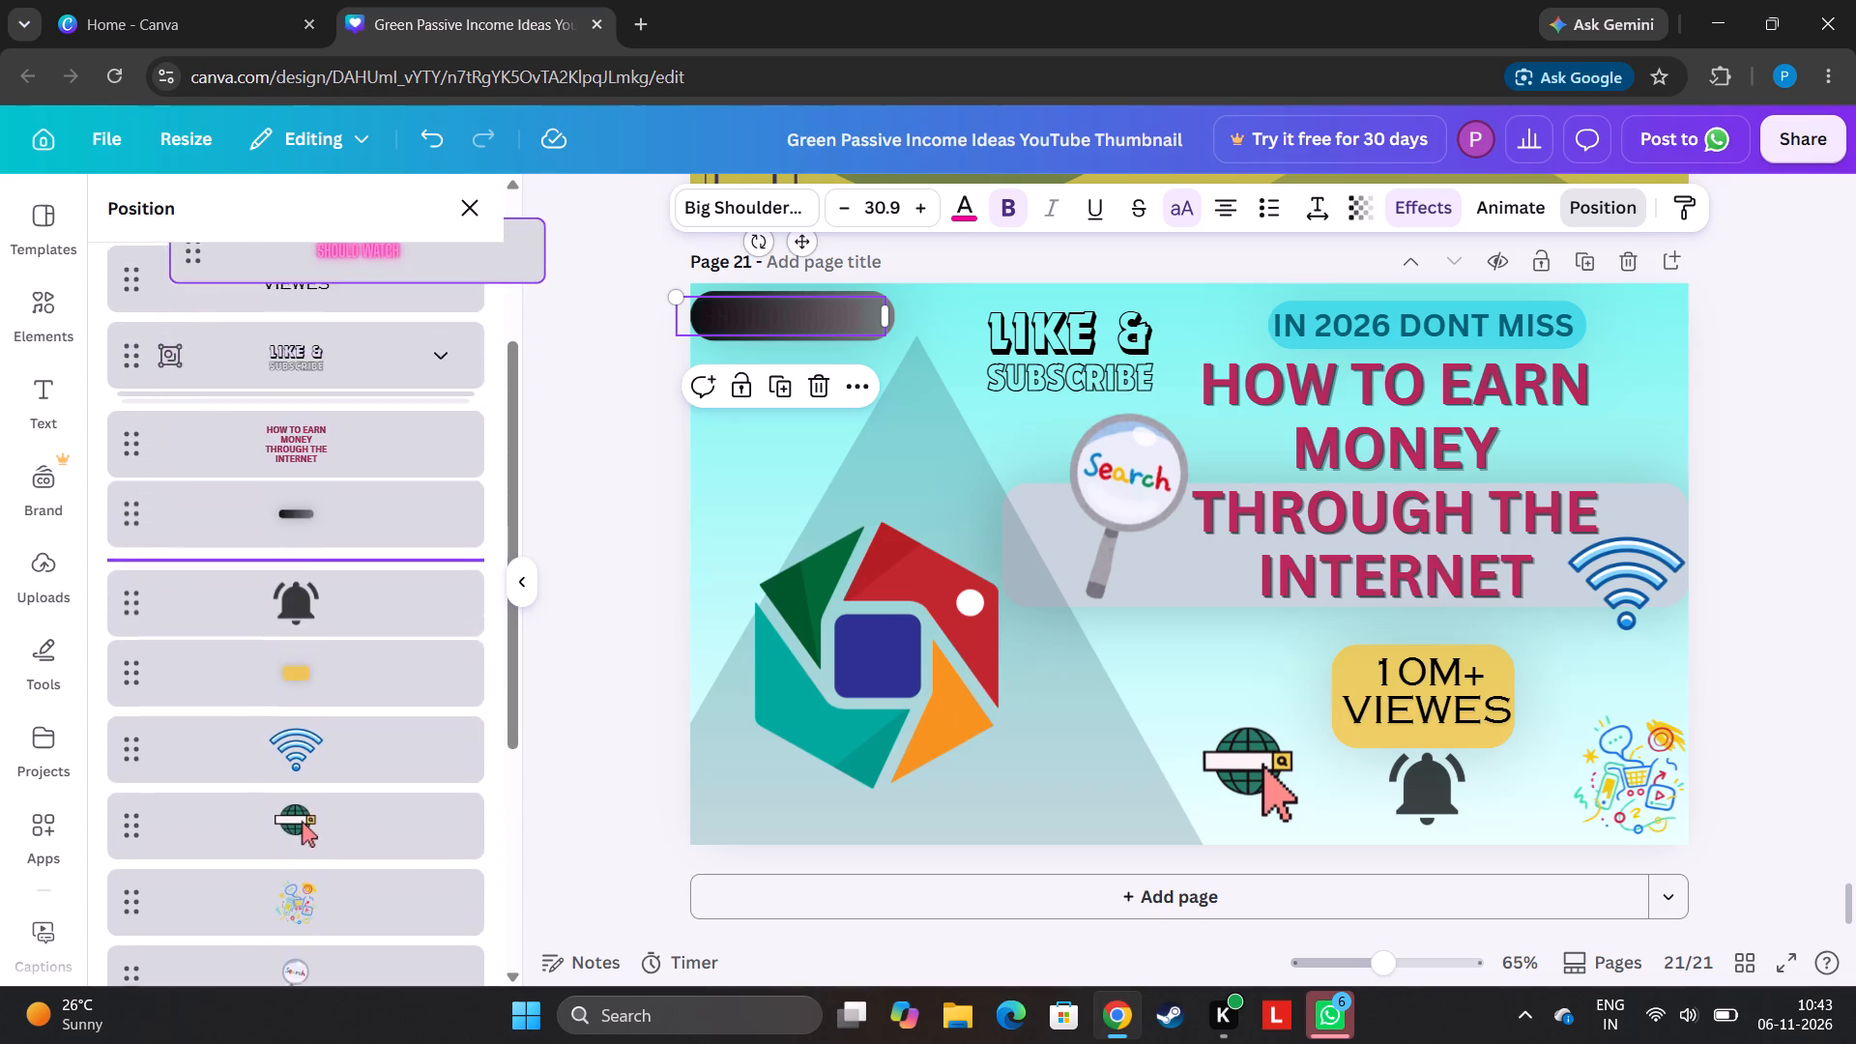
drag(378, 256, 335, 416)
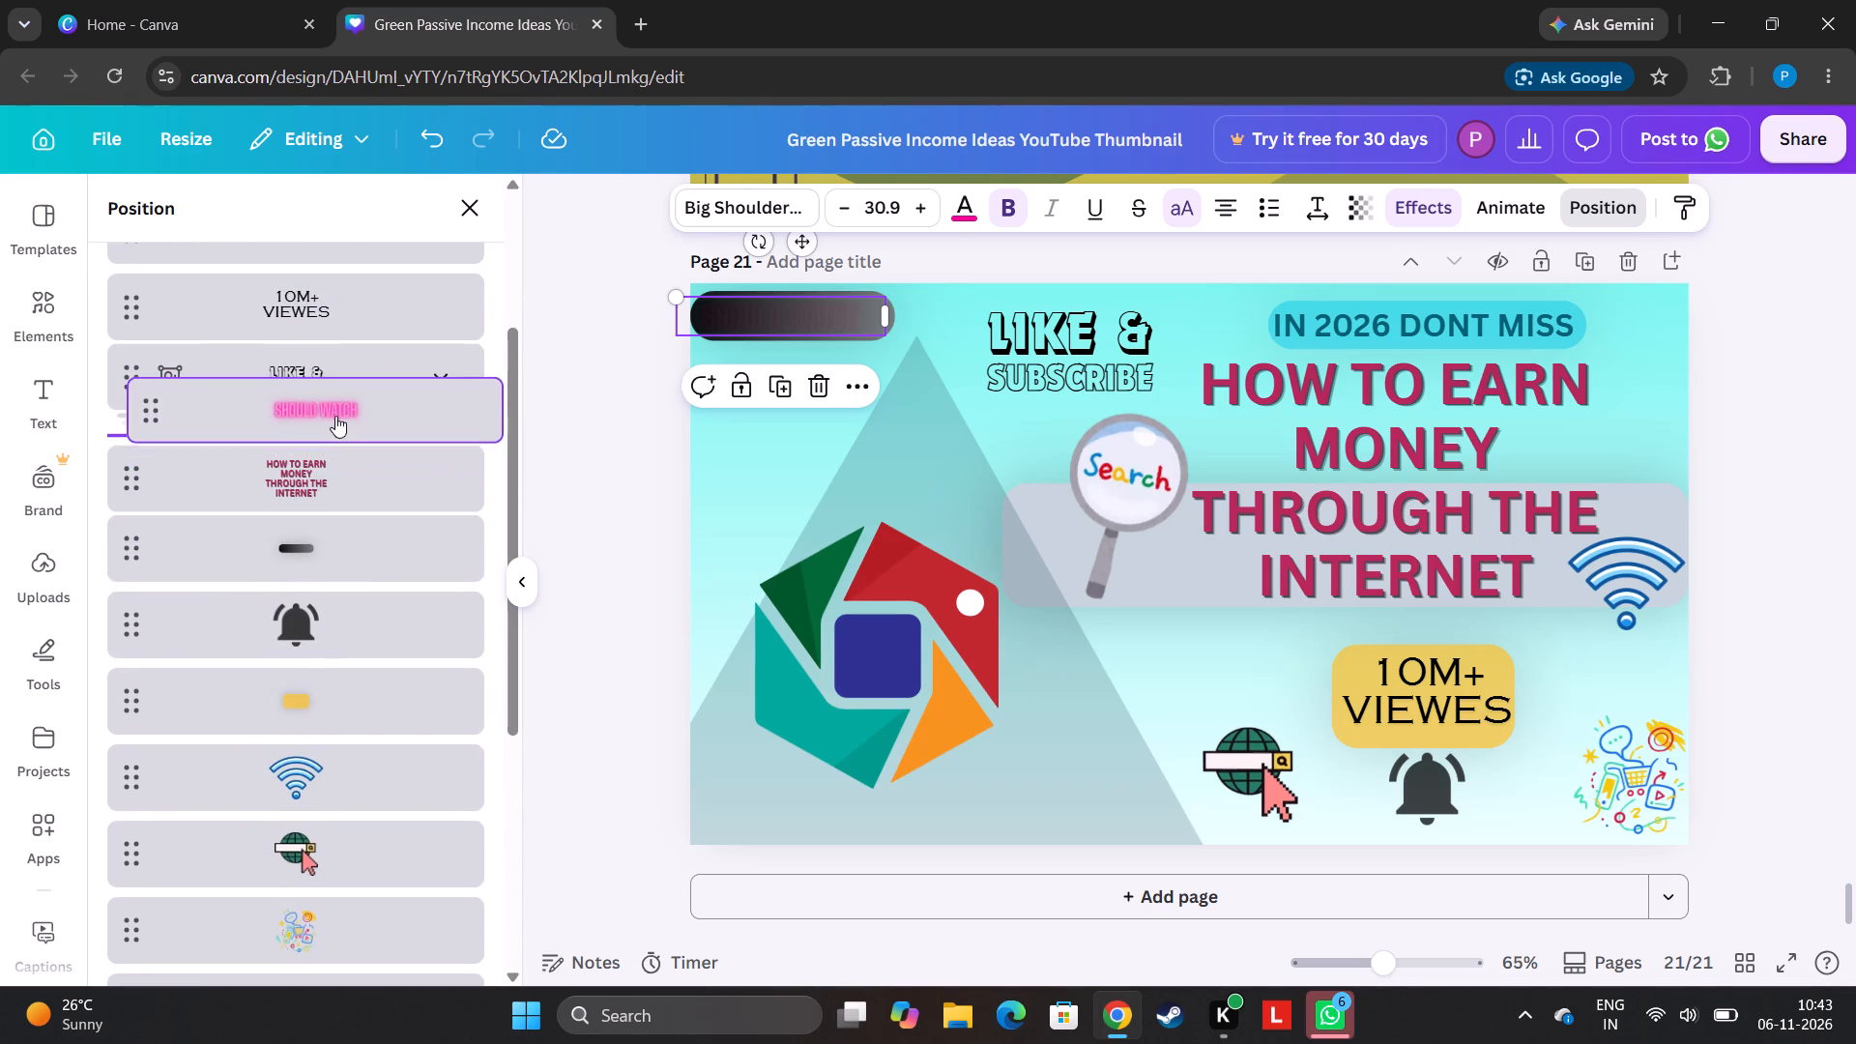
Move the blue strip's layer beneath "IN 2026 DONT MISS", placing it between the triangle and the pale grey strip in the layer order.
drag(505, 495, 505, 407)
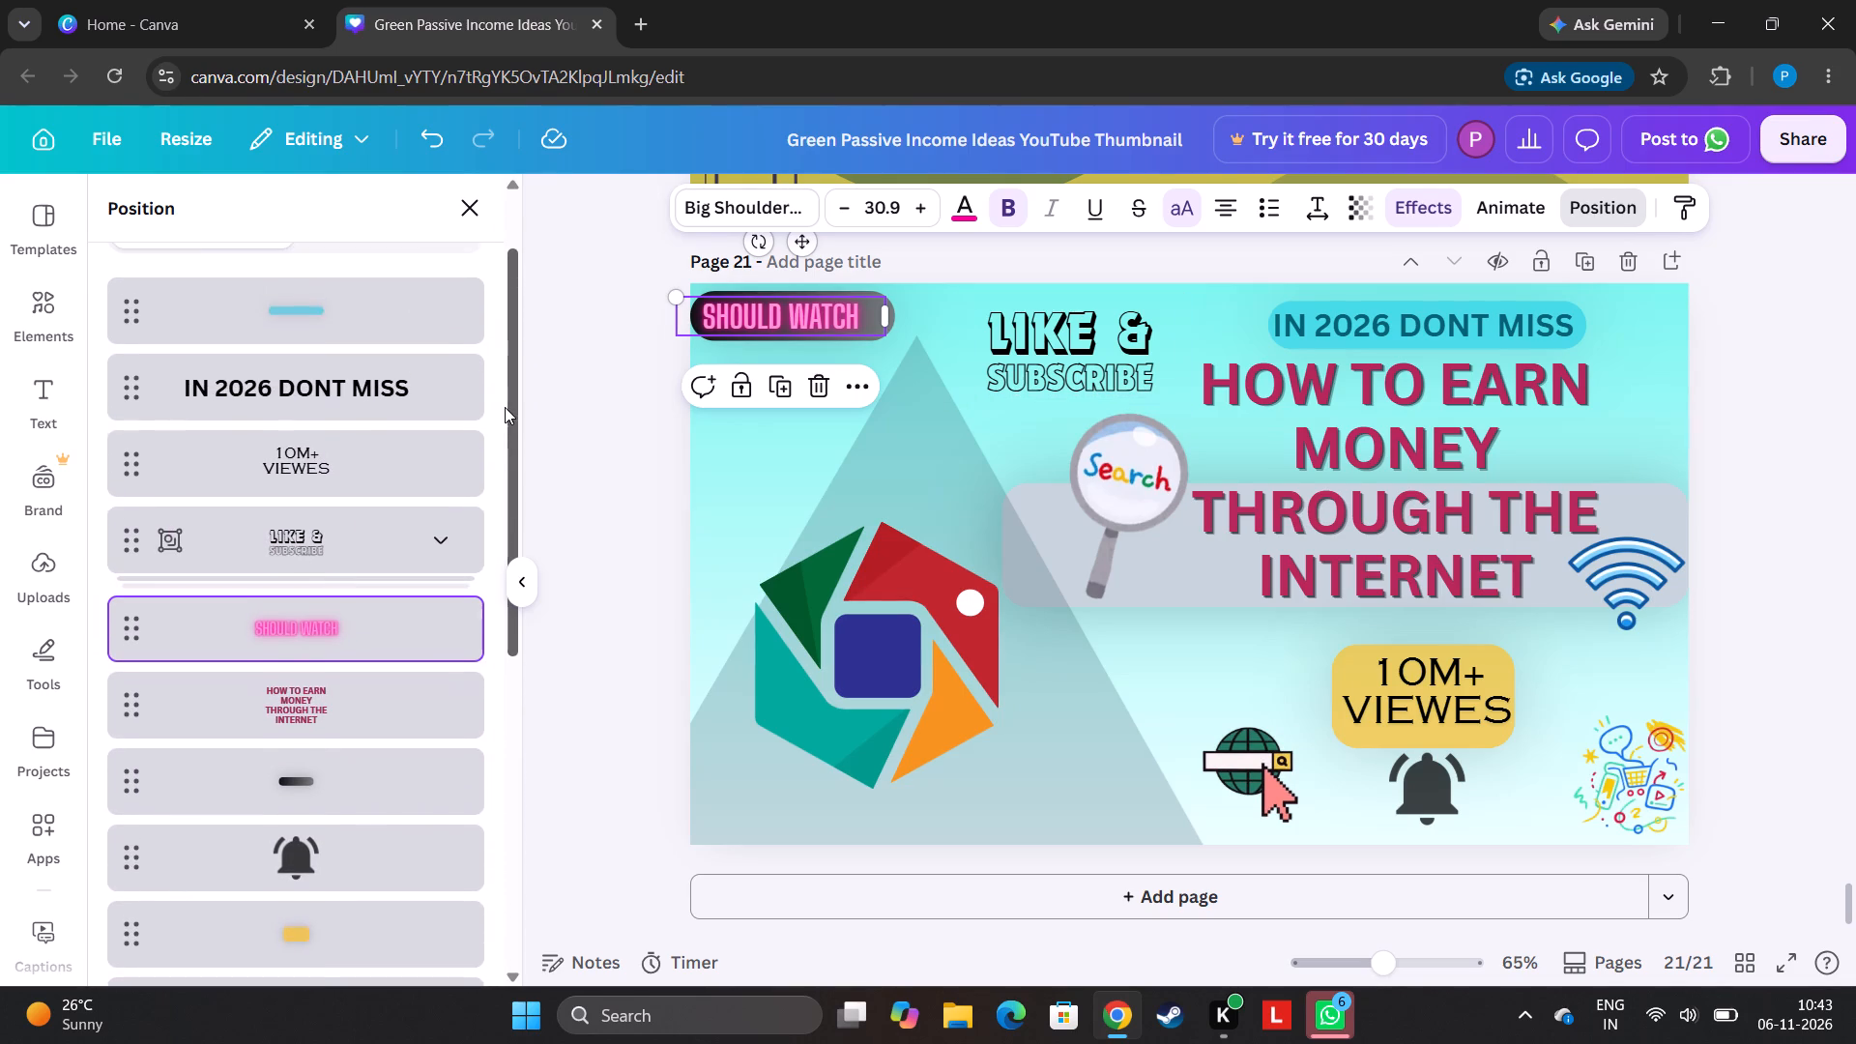
drag(505, 407, 505, 384)
drag(355, 370, 333, 705)
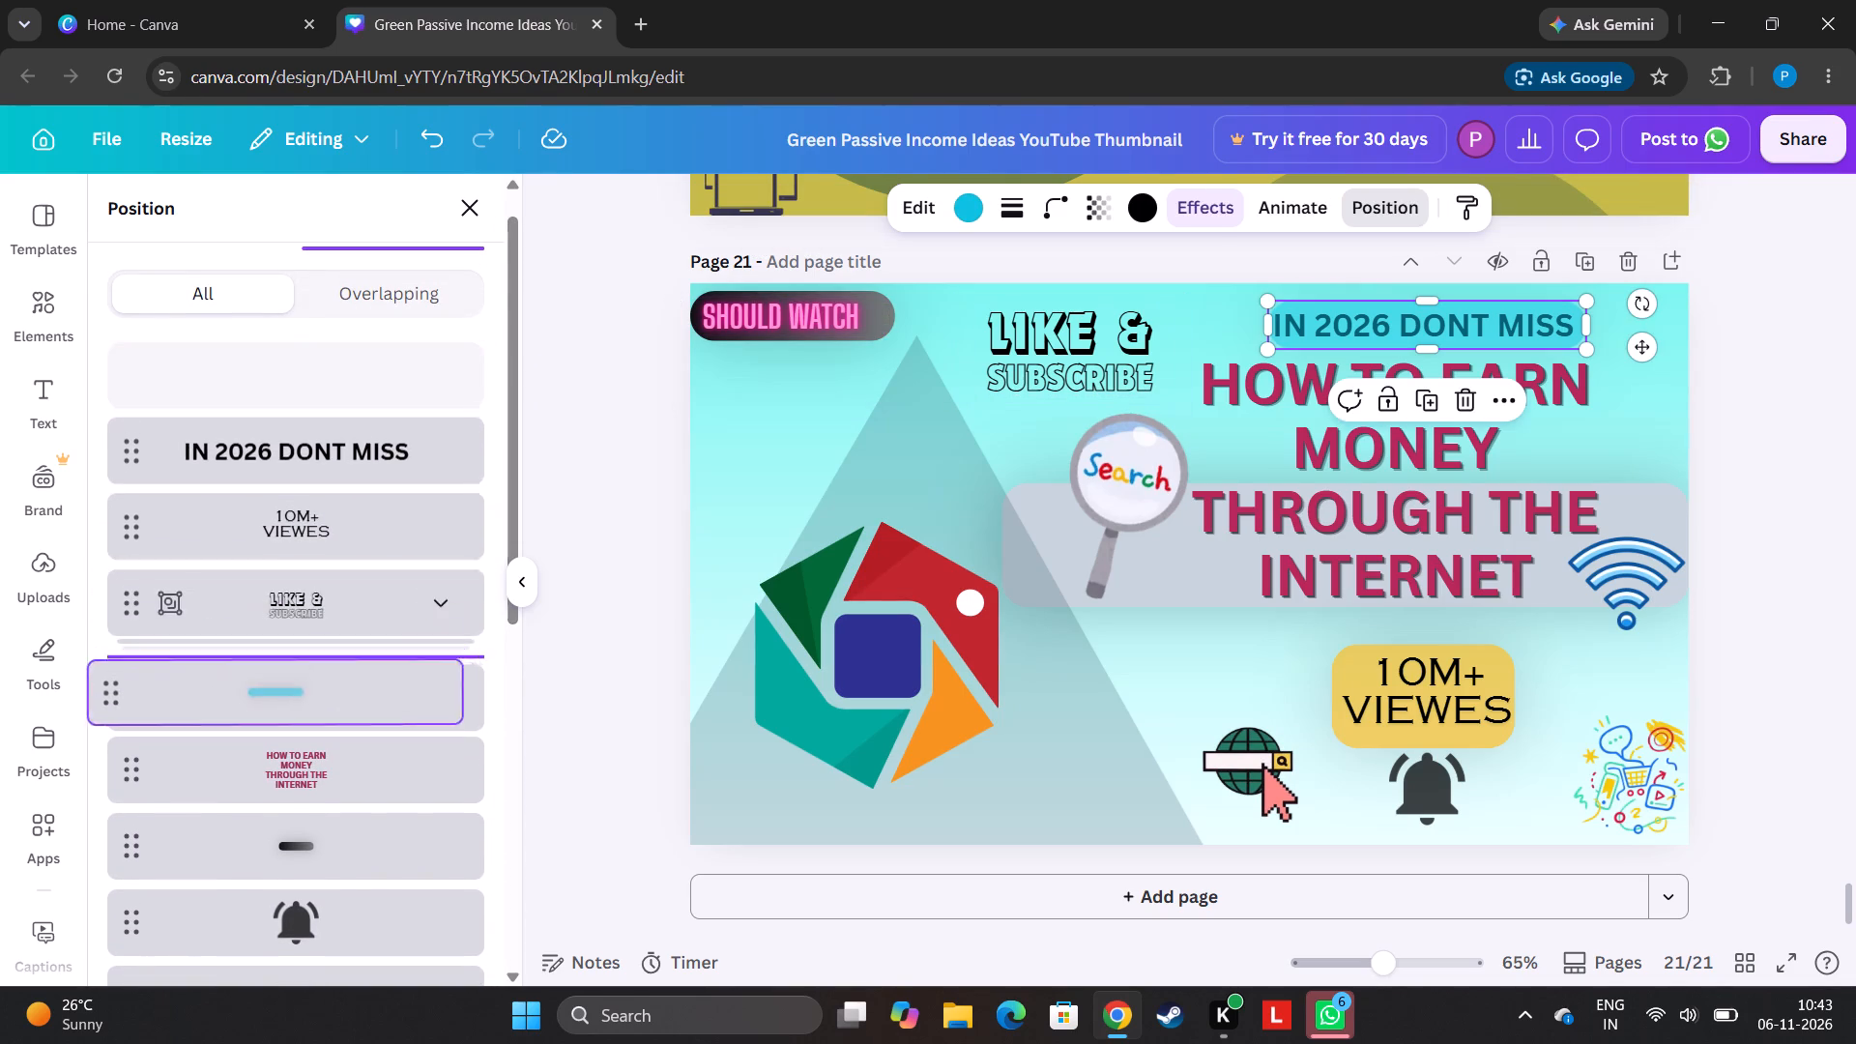
drag(333, 705, 369, 812)
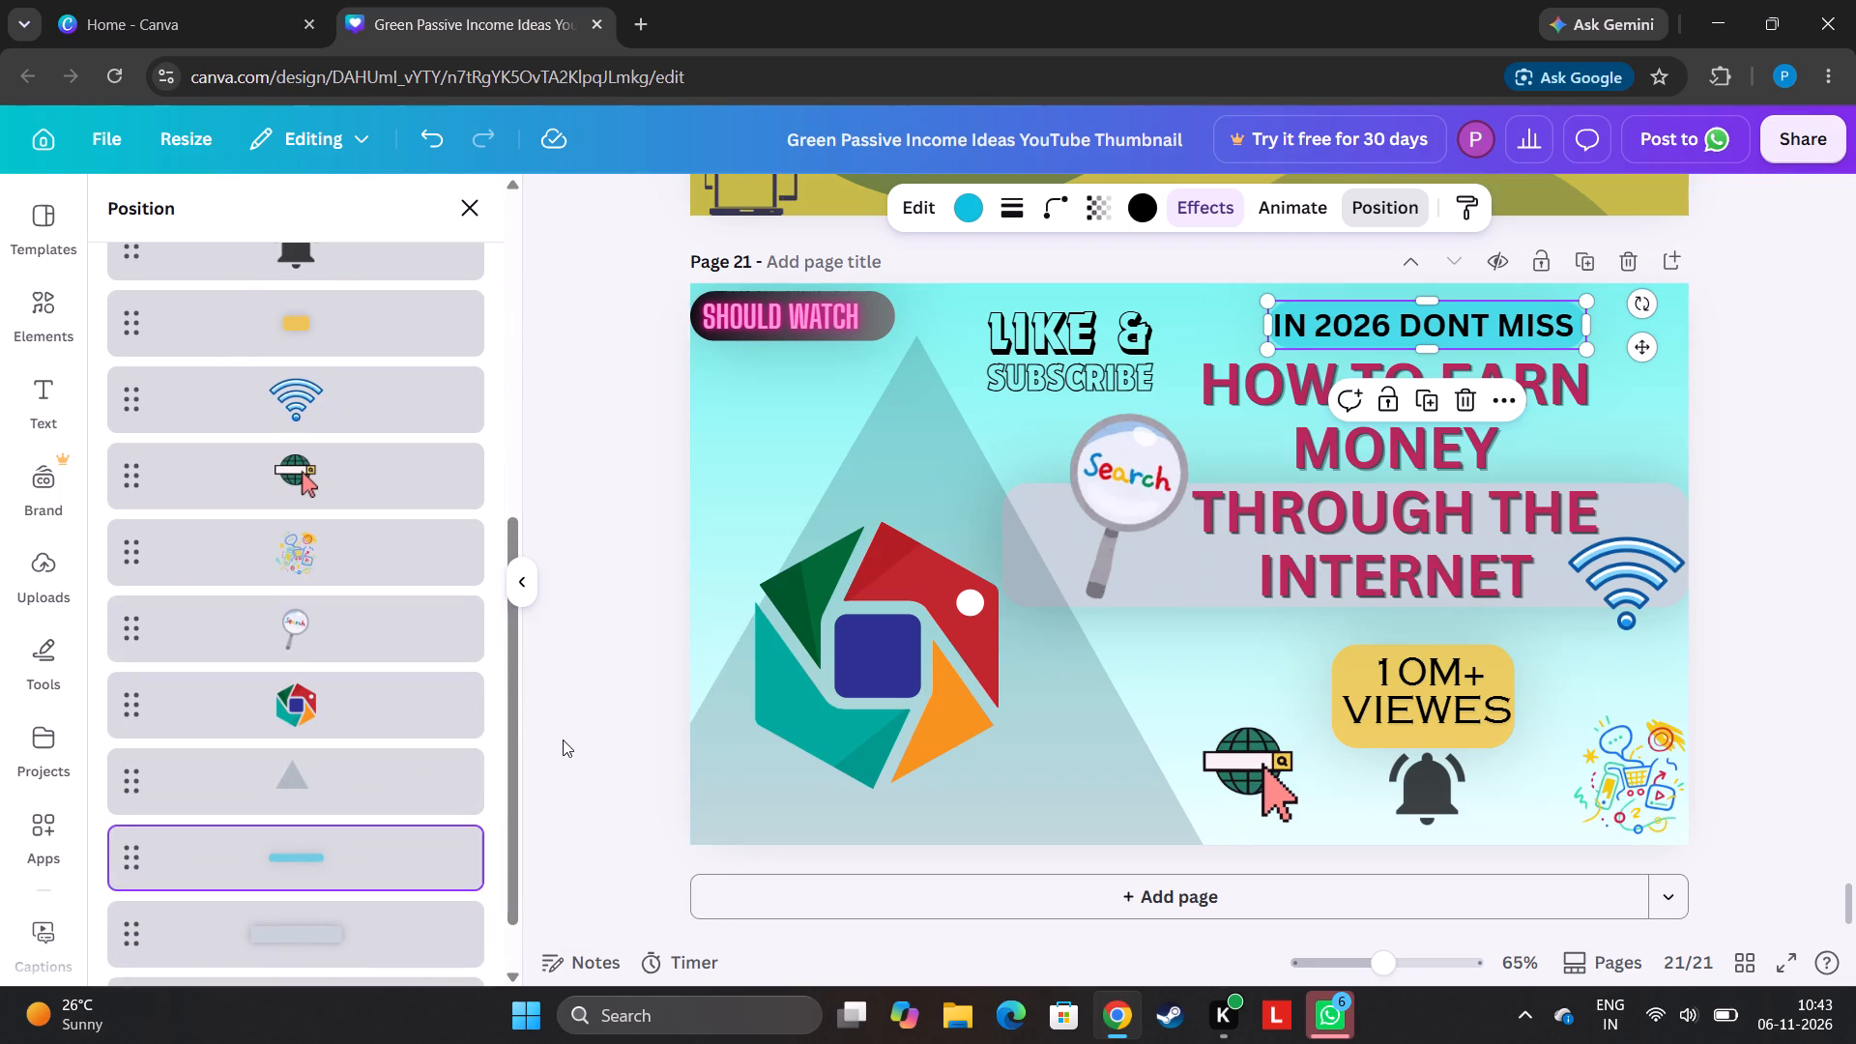
Move the black-to-grey gradient strip down the layer order to sit directly above the page background, beneath the pale grey strip.
drag(519, 772, 530, 465)
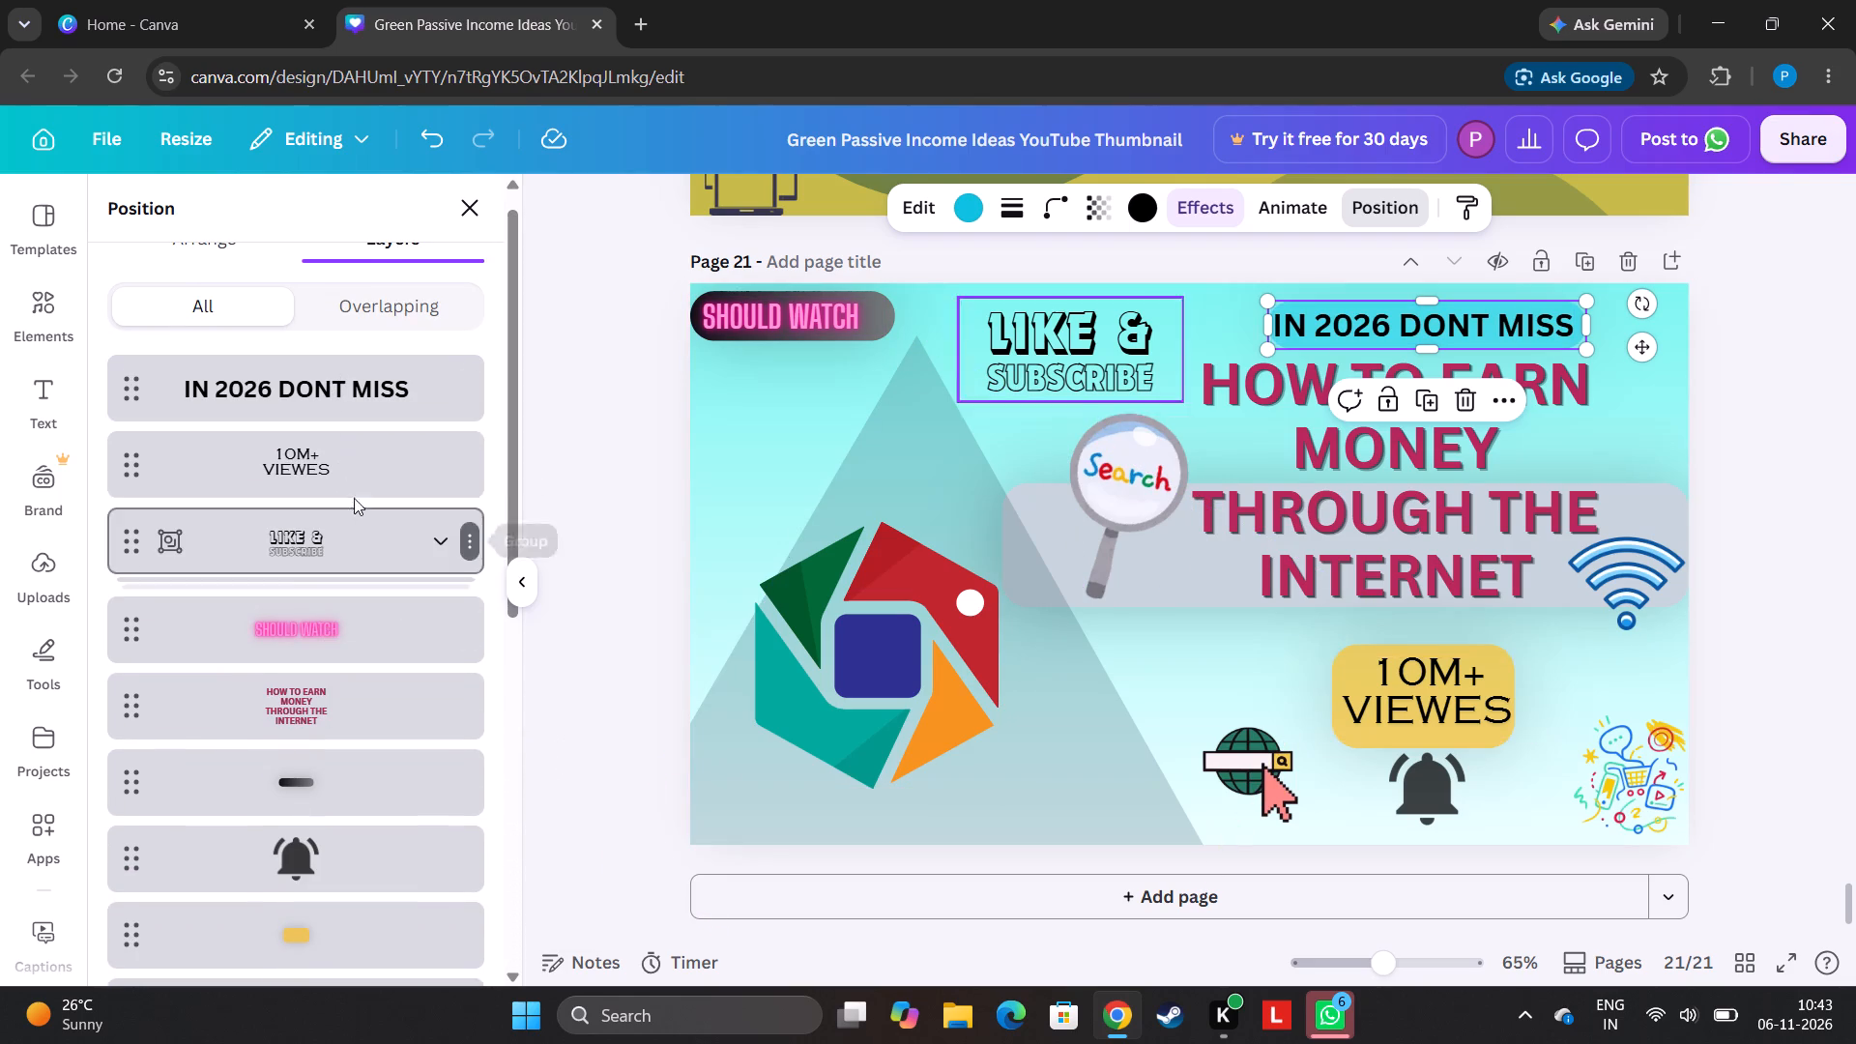
drag(348, 783, 338, 974)
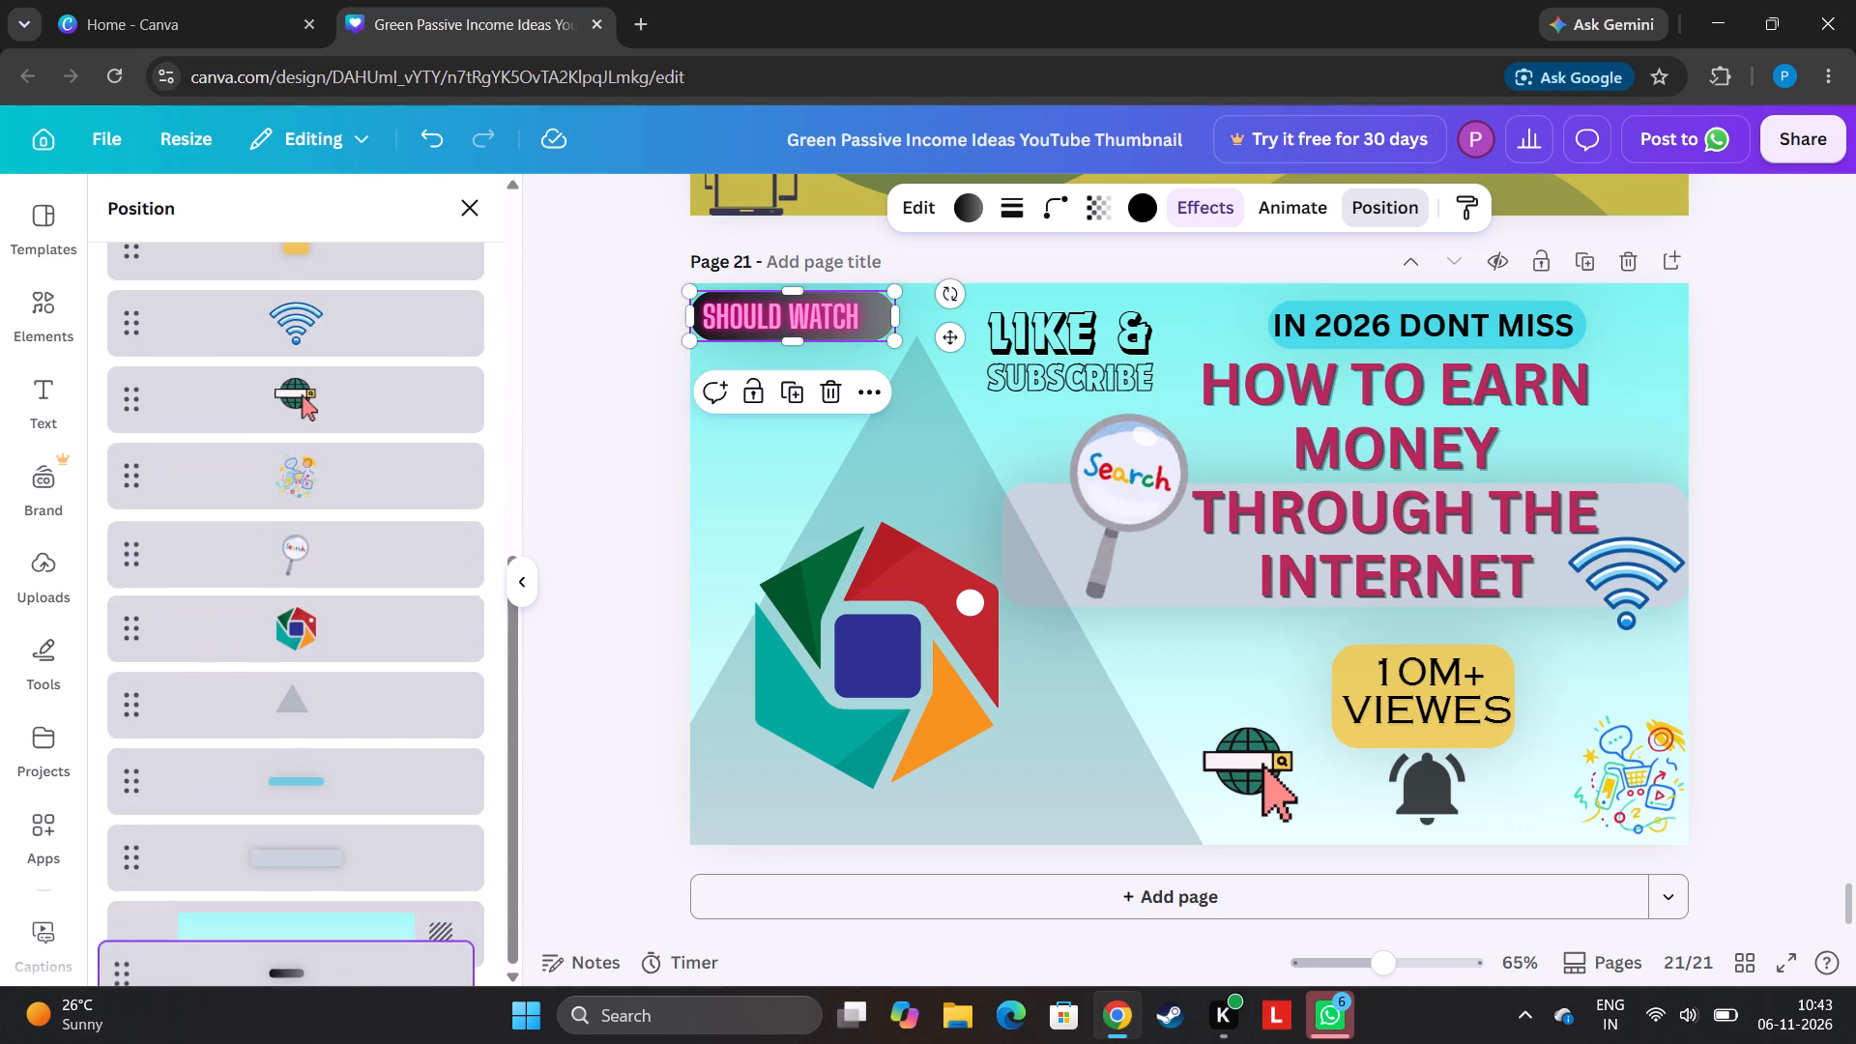
drag(338, 974, 336, 865)
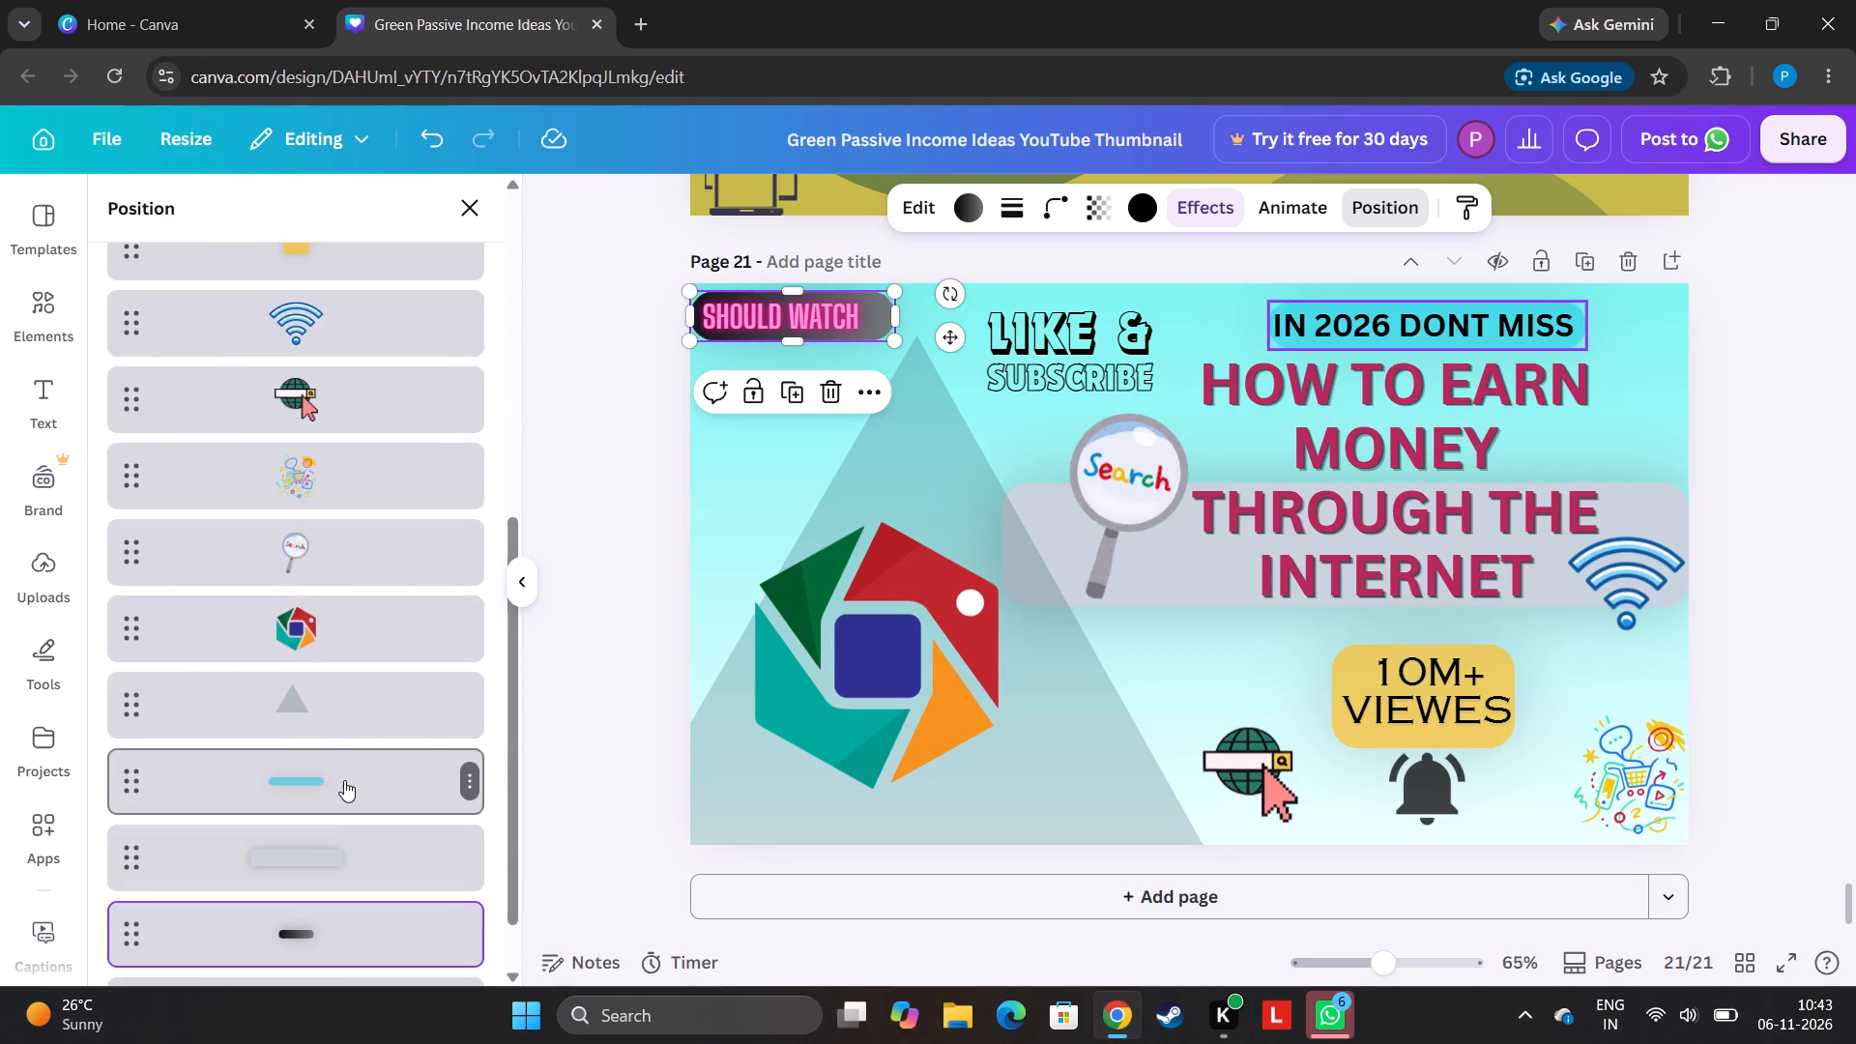
click(607, 604)
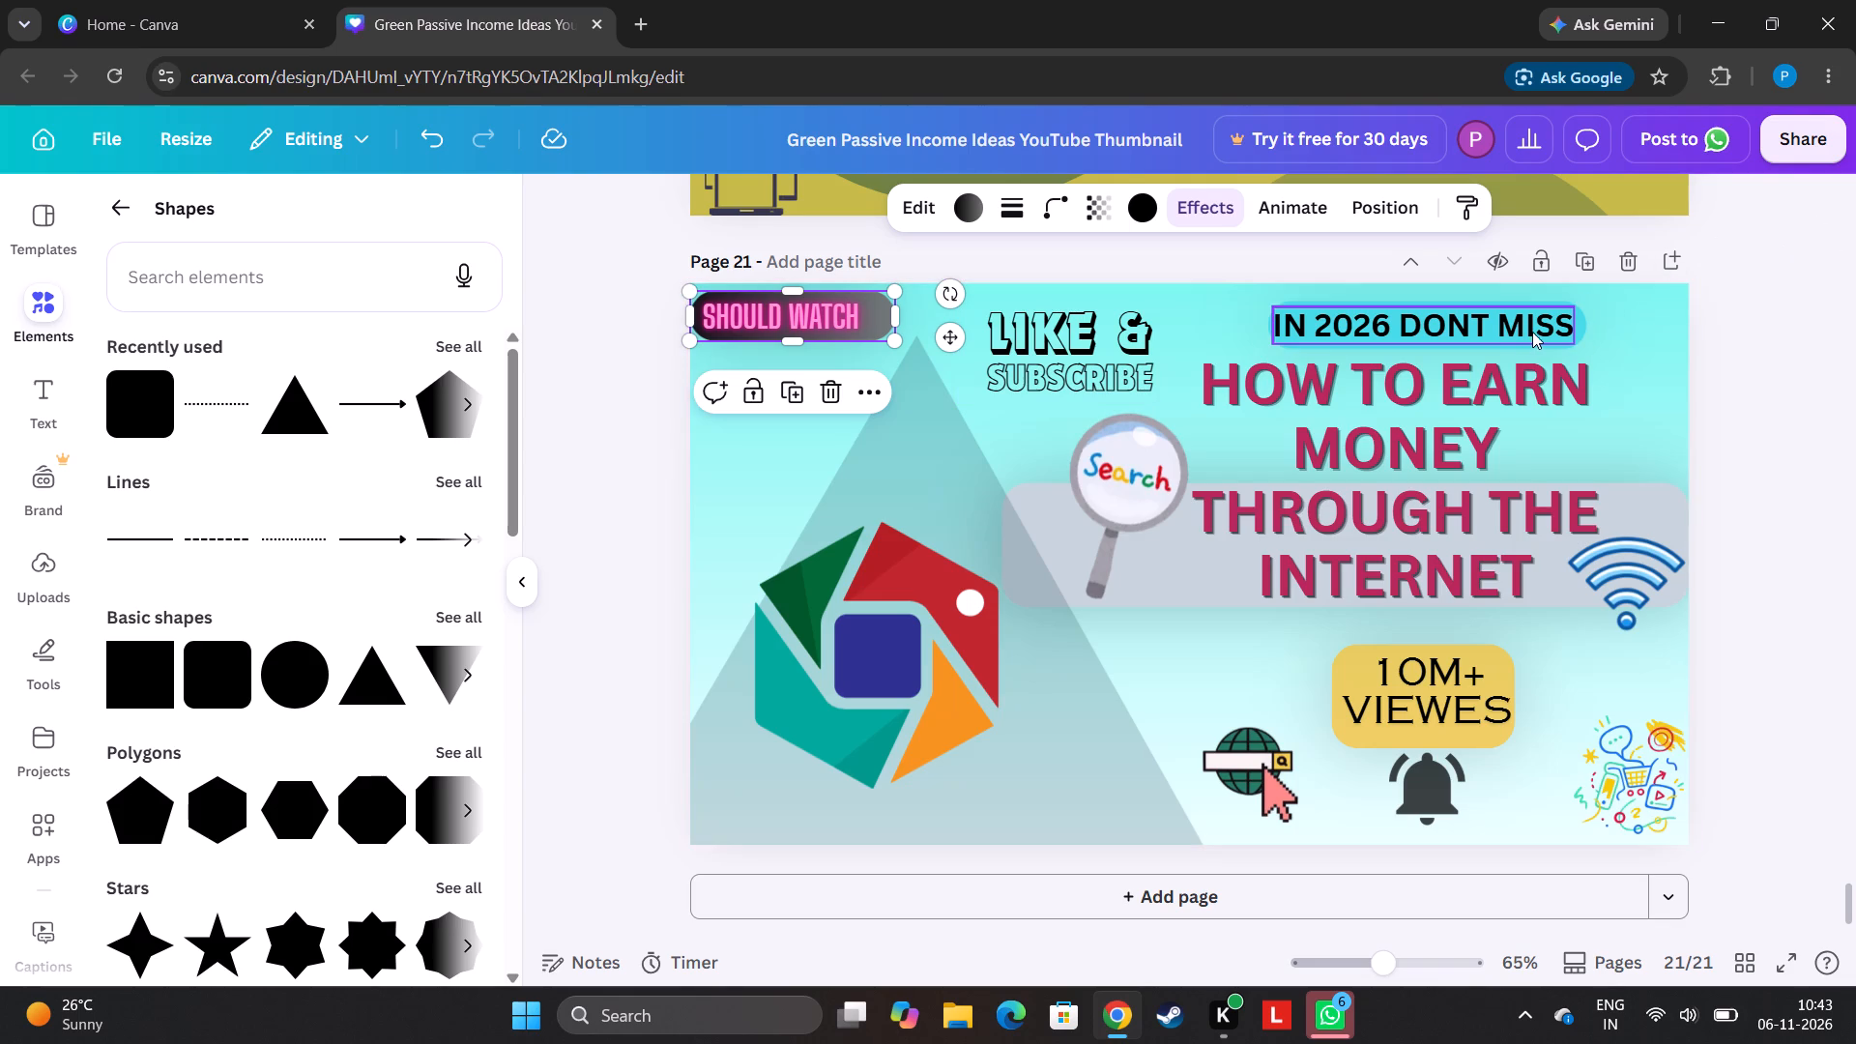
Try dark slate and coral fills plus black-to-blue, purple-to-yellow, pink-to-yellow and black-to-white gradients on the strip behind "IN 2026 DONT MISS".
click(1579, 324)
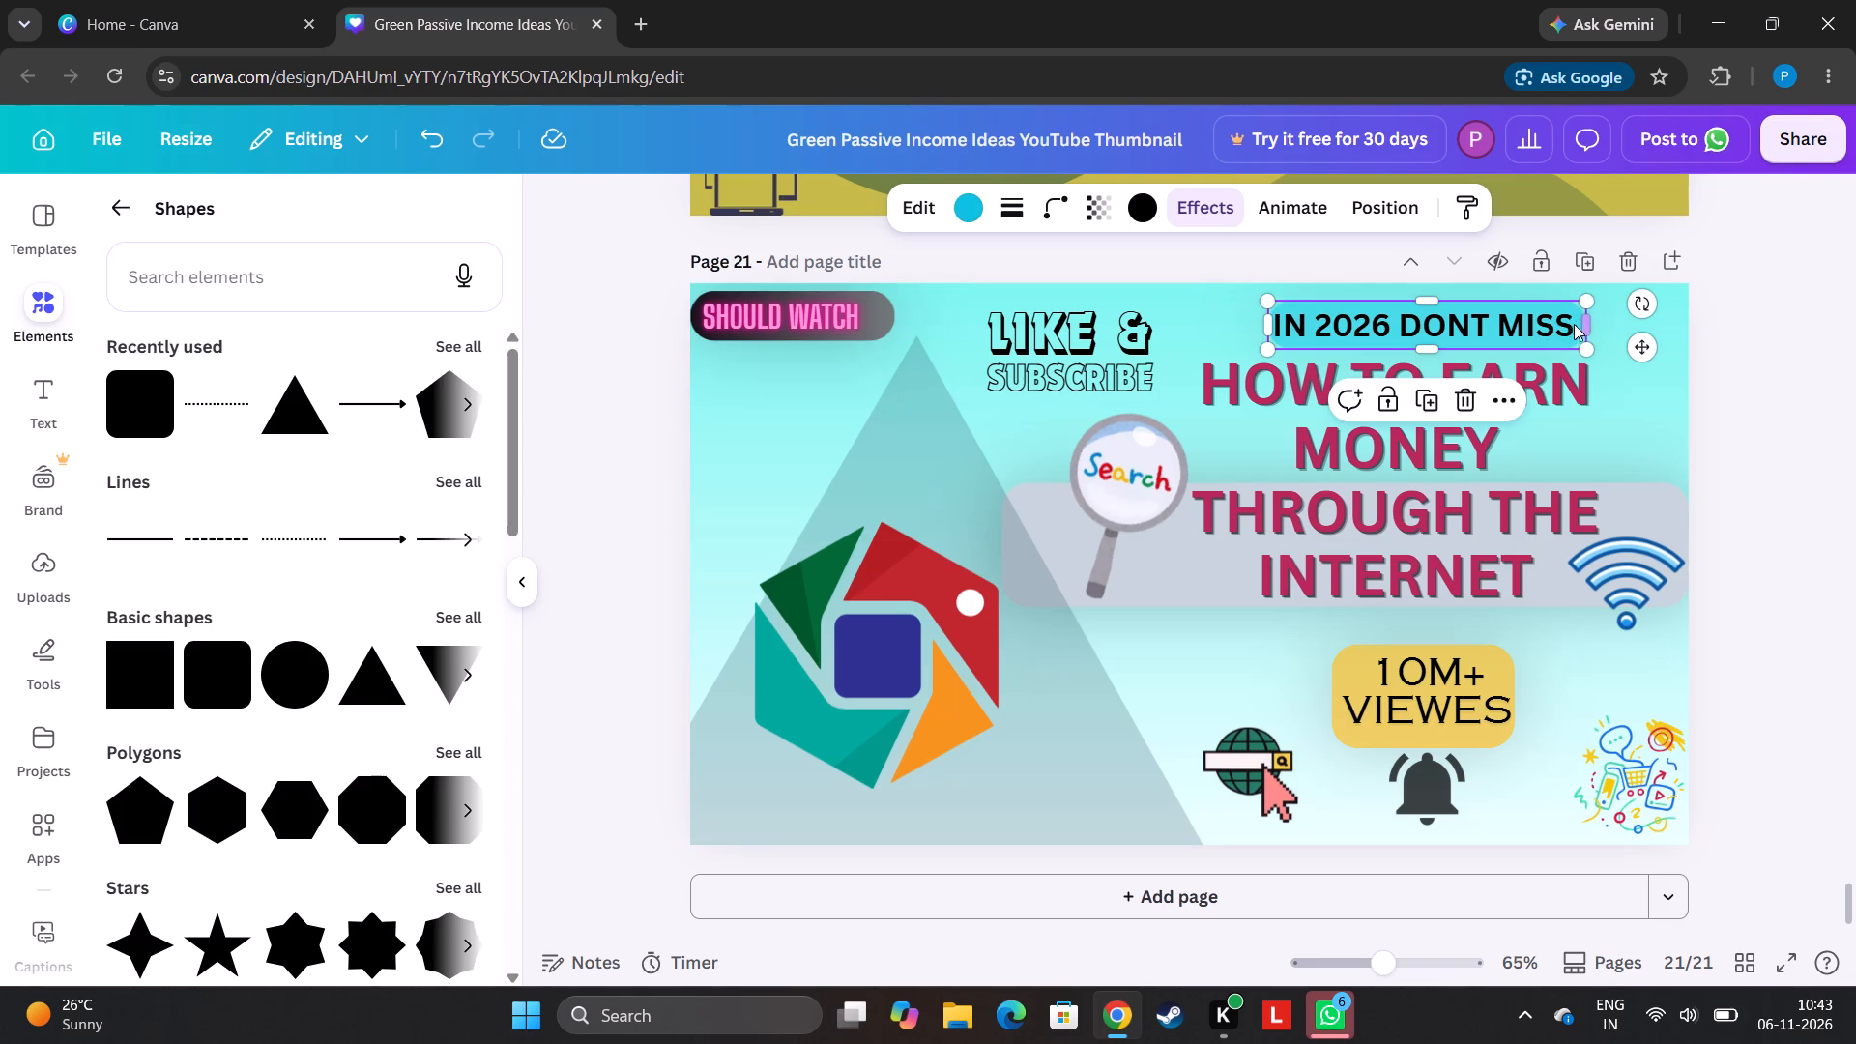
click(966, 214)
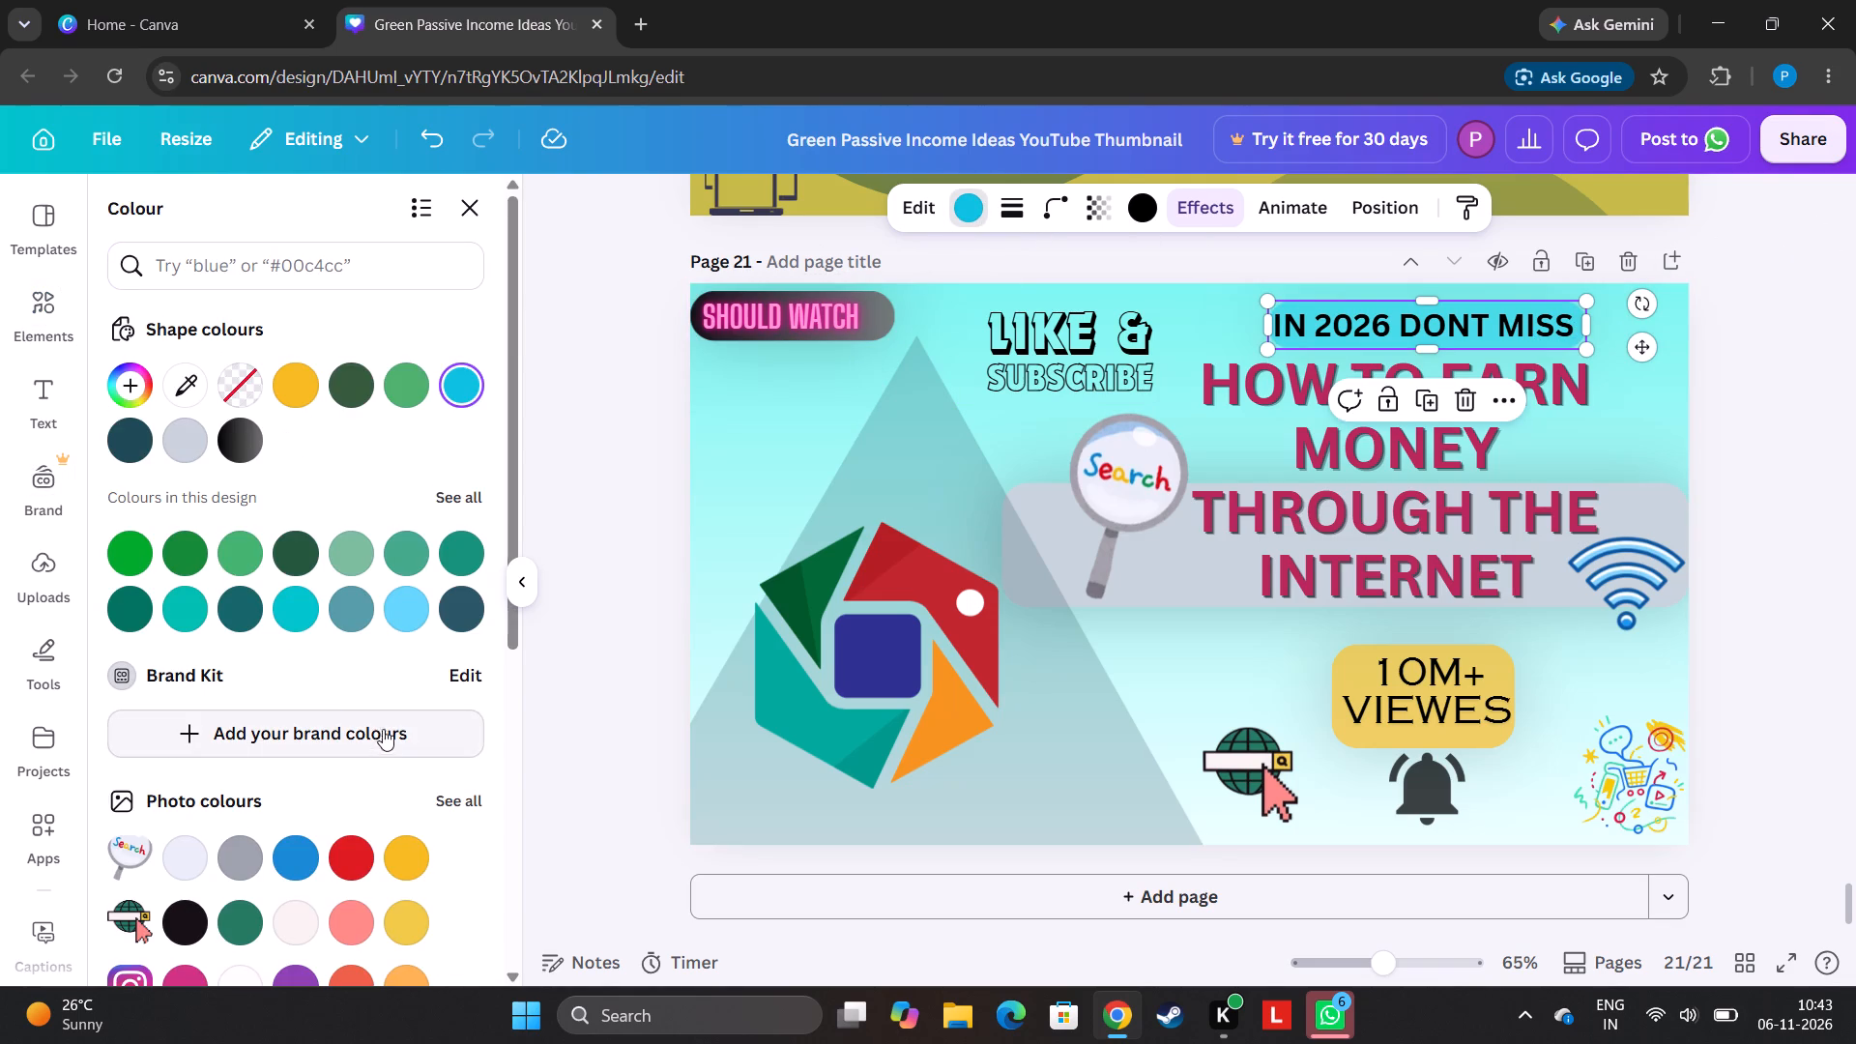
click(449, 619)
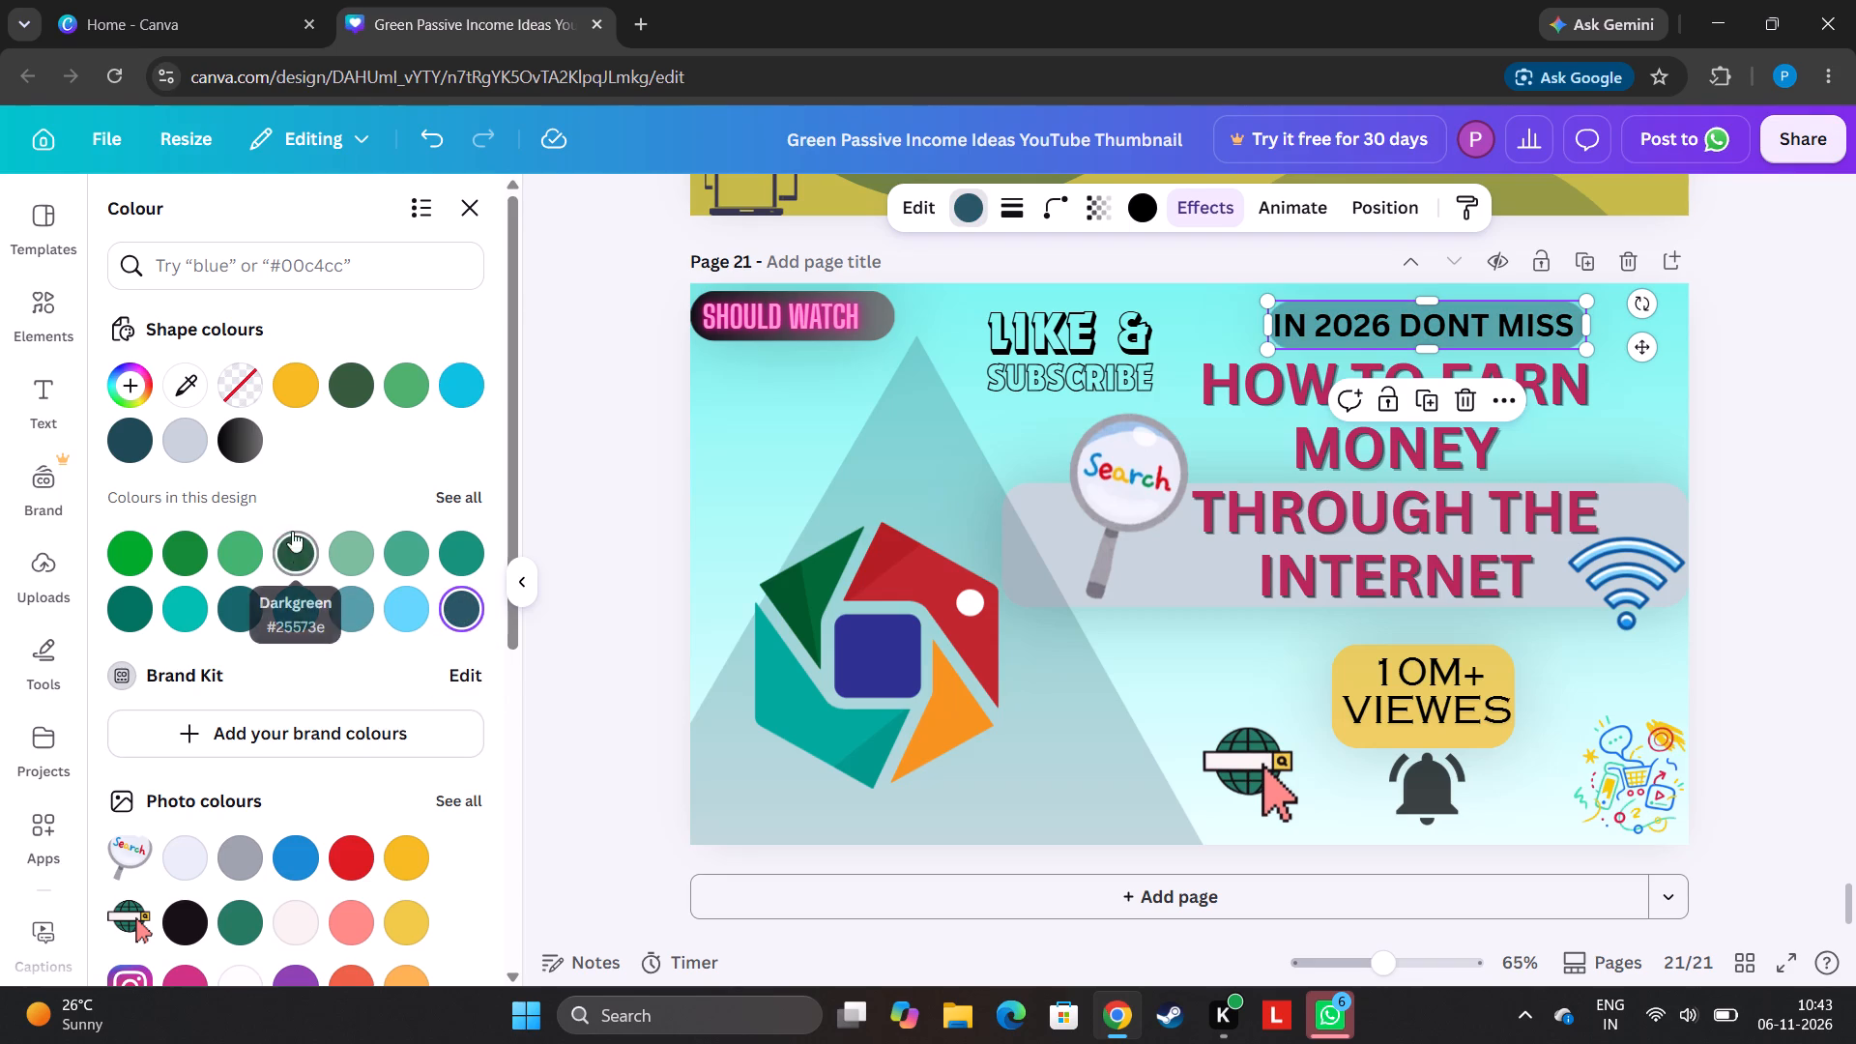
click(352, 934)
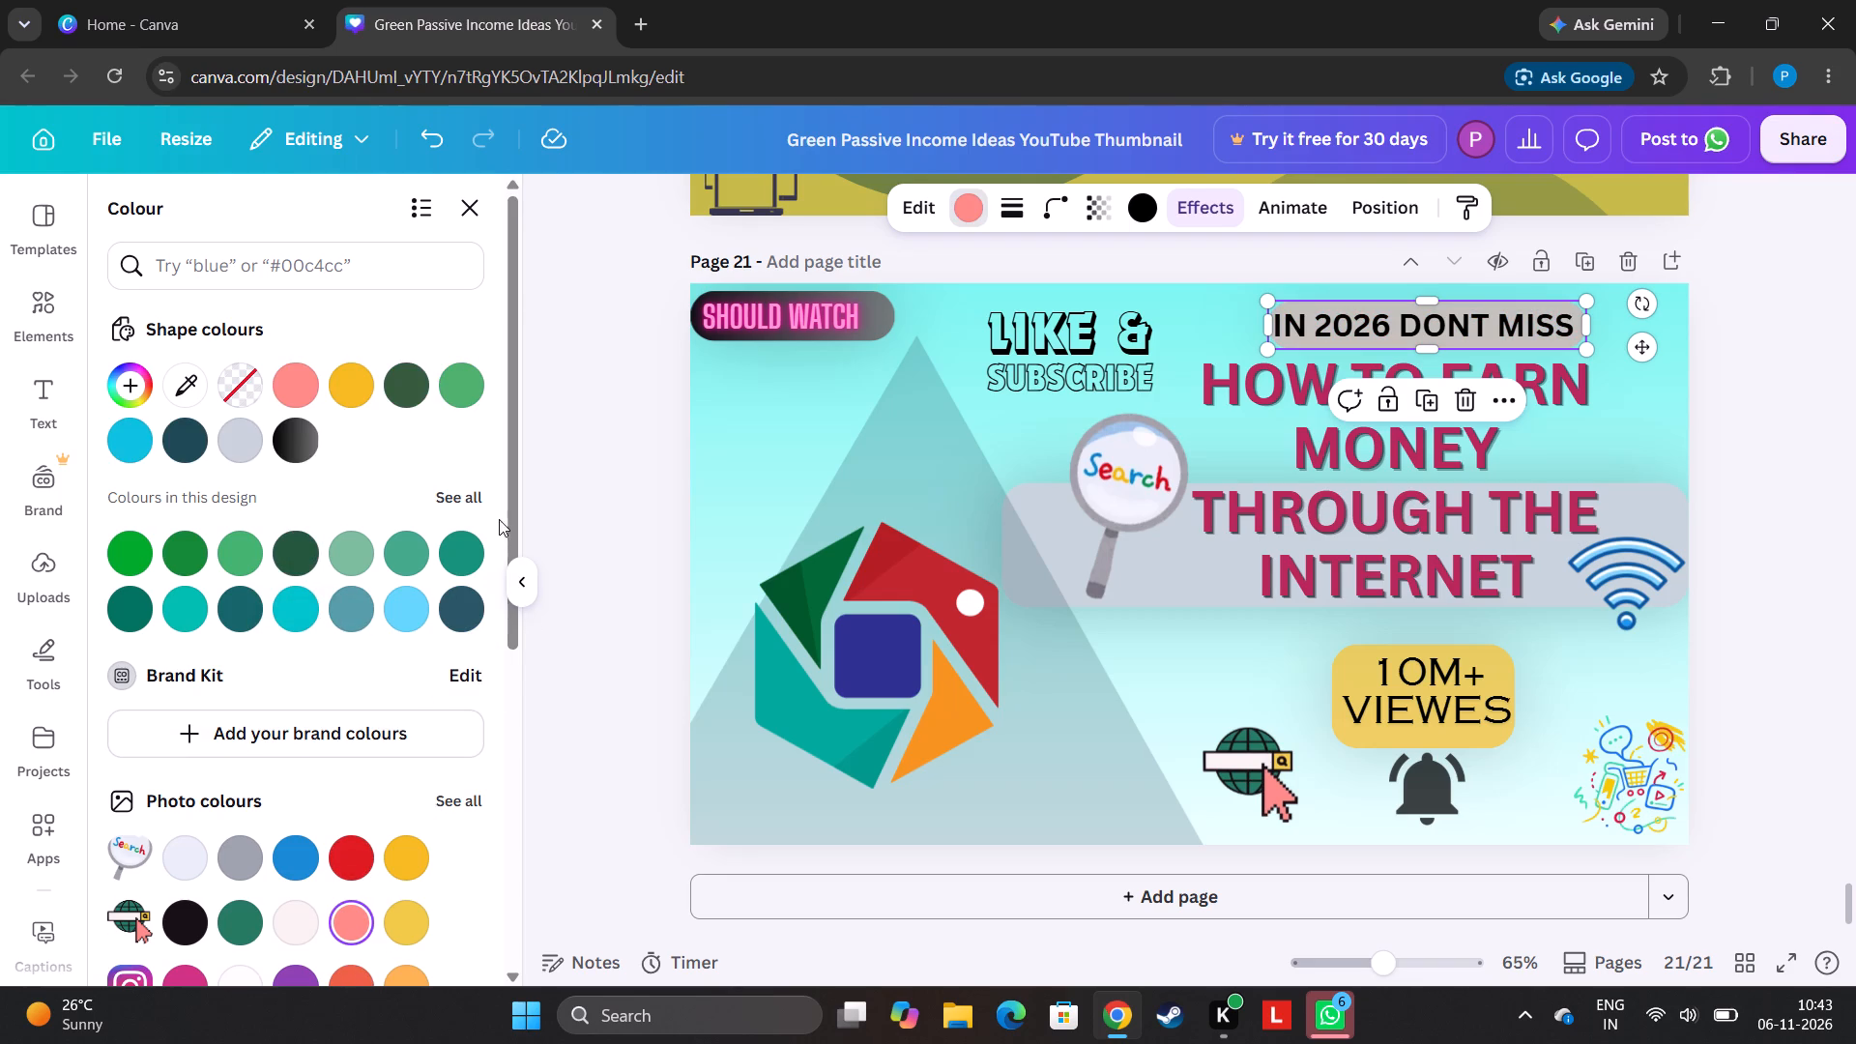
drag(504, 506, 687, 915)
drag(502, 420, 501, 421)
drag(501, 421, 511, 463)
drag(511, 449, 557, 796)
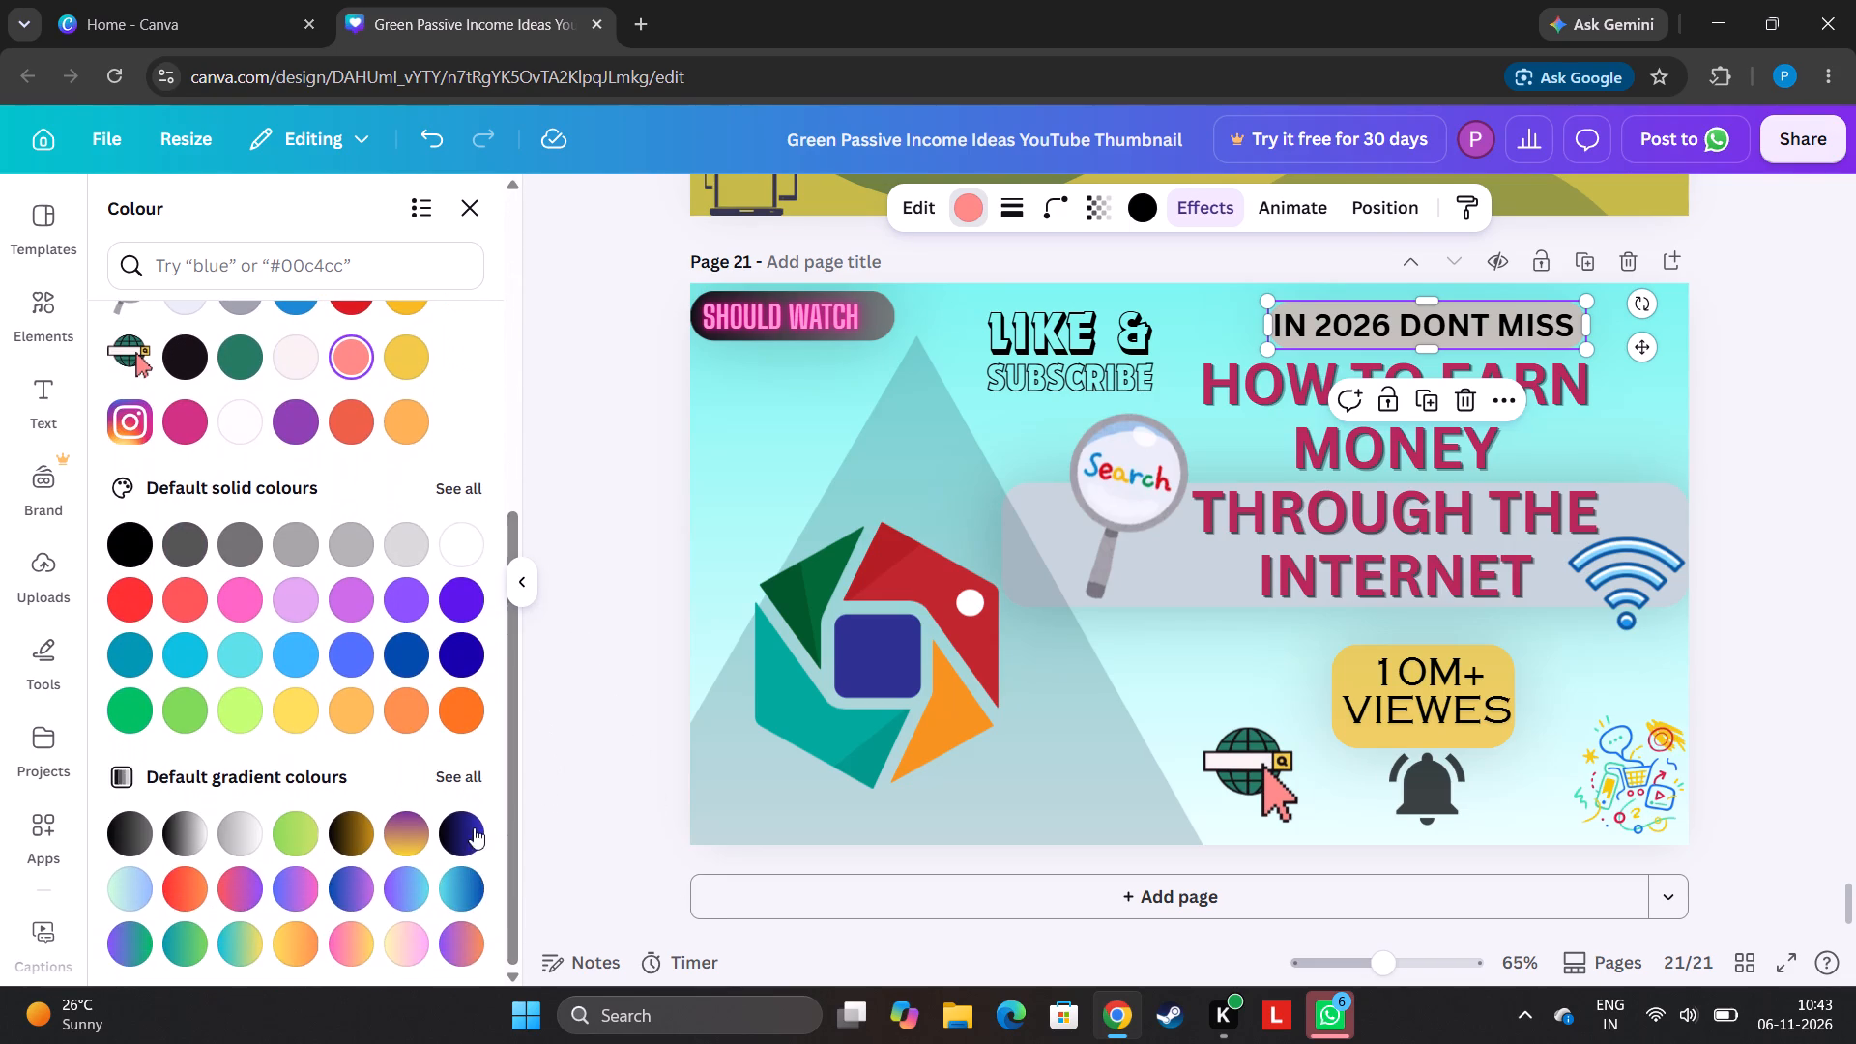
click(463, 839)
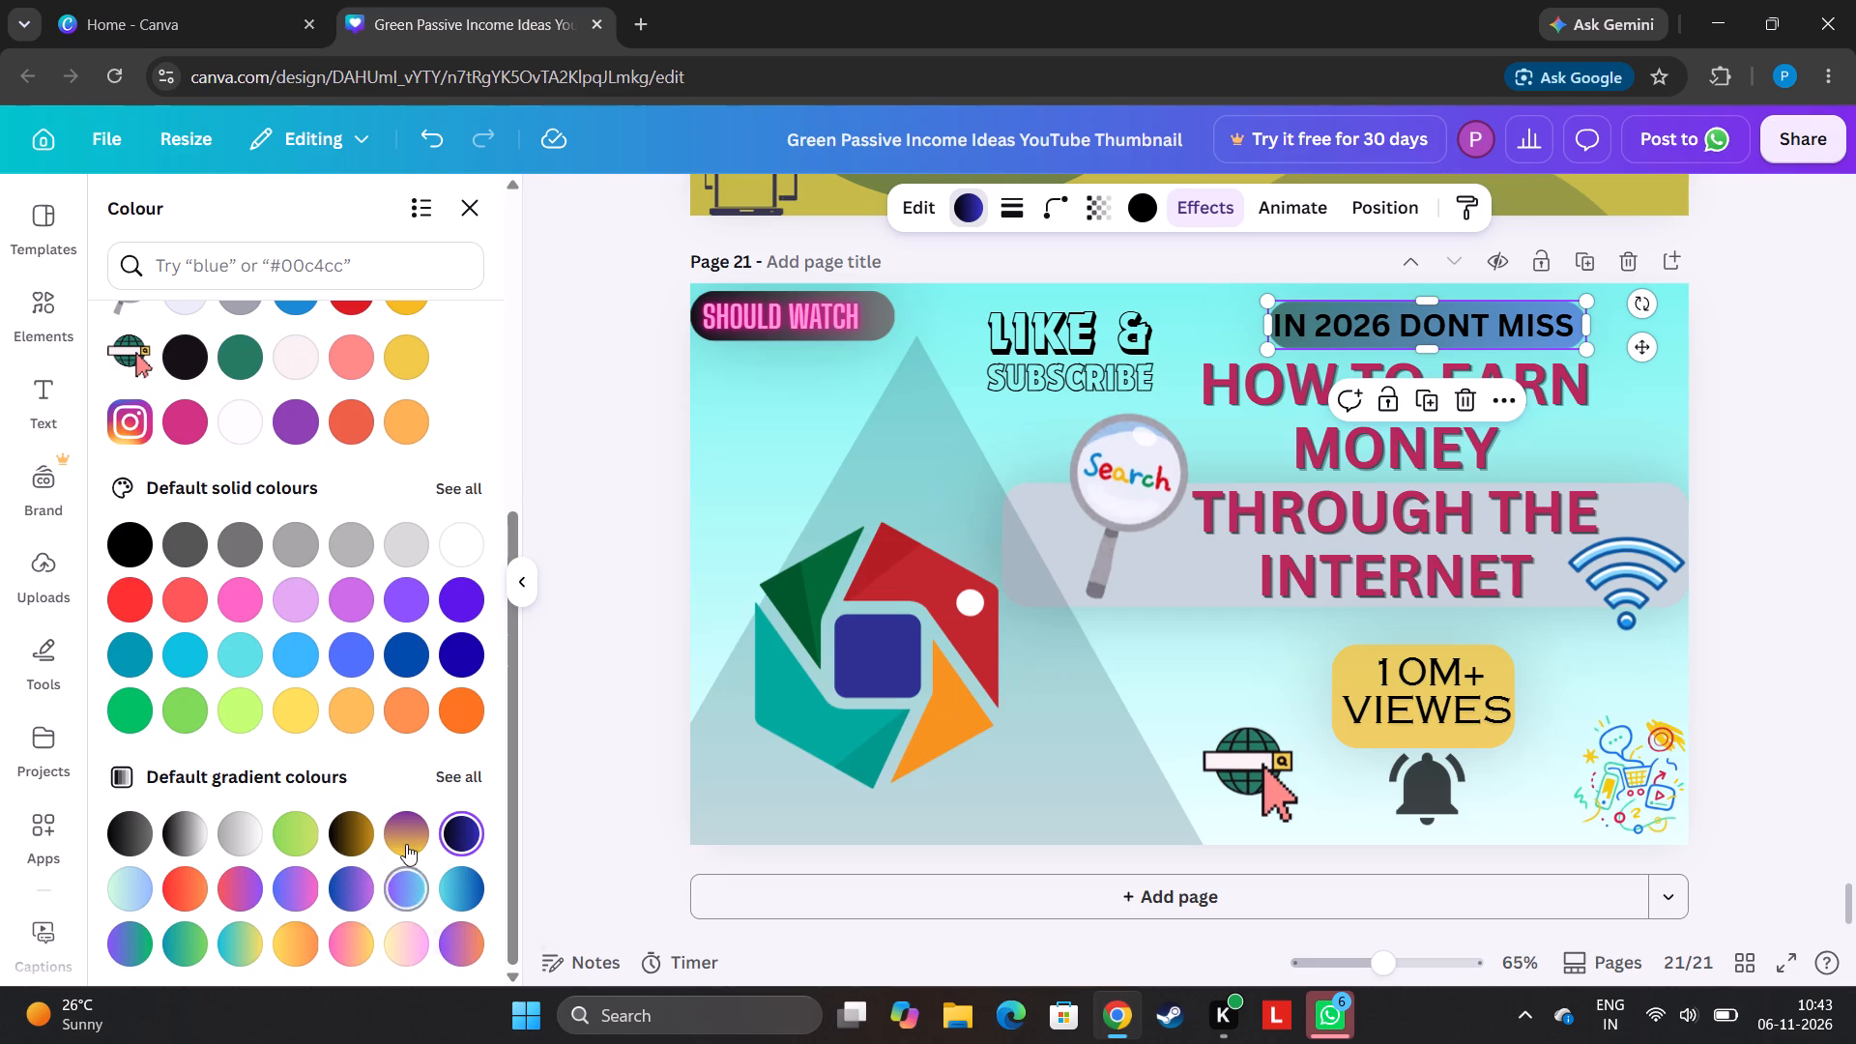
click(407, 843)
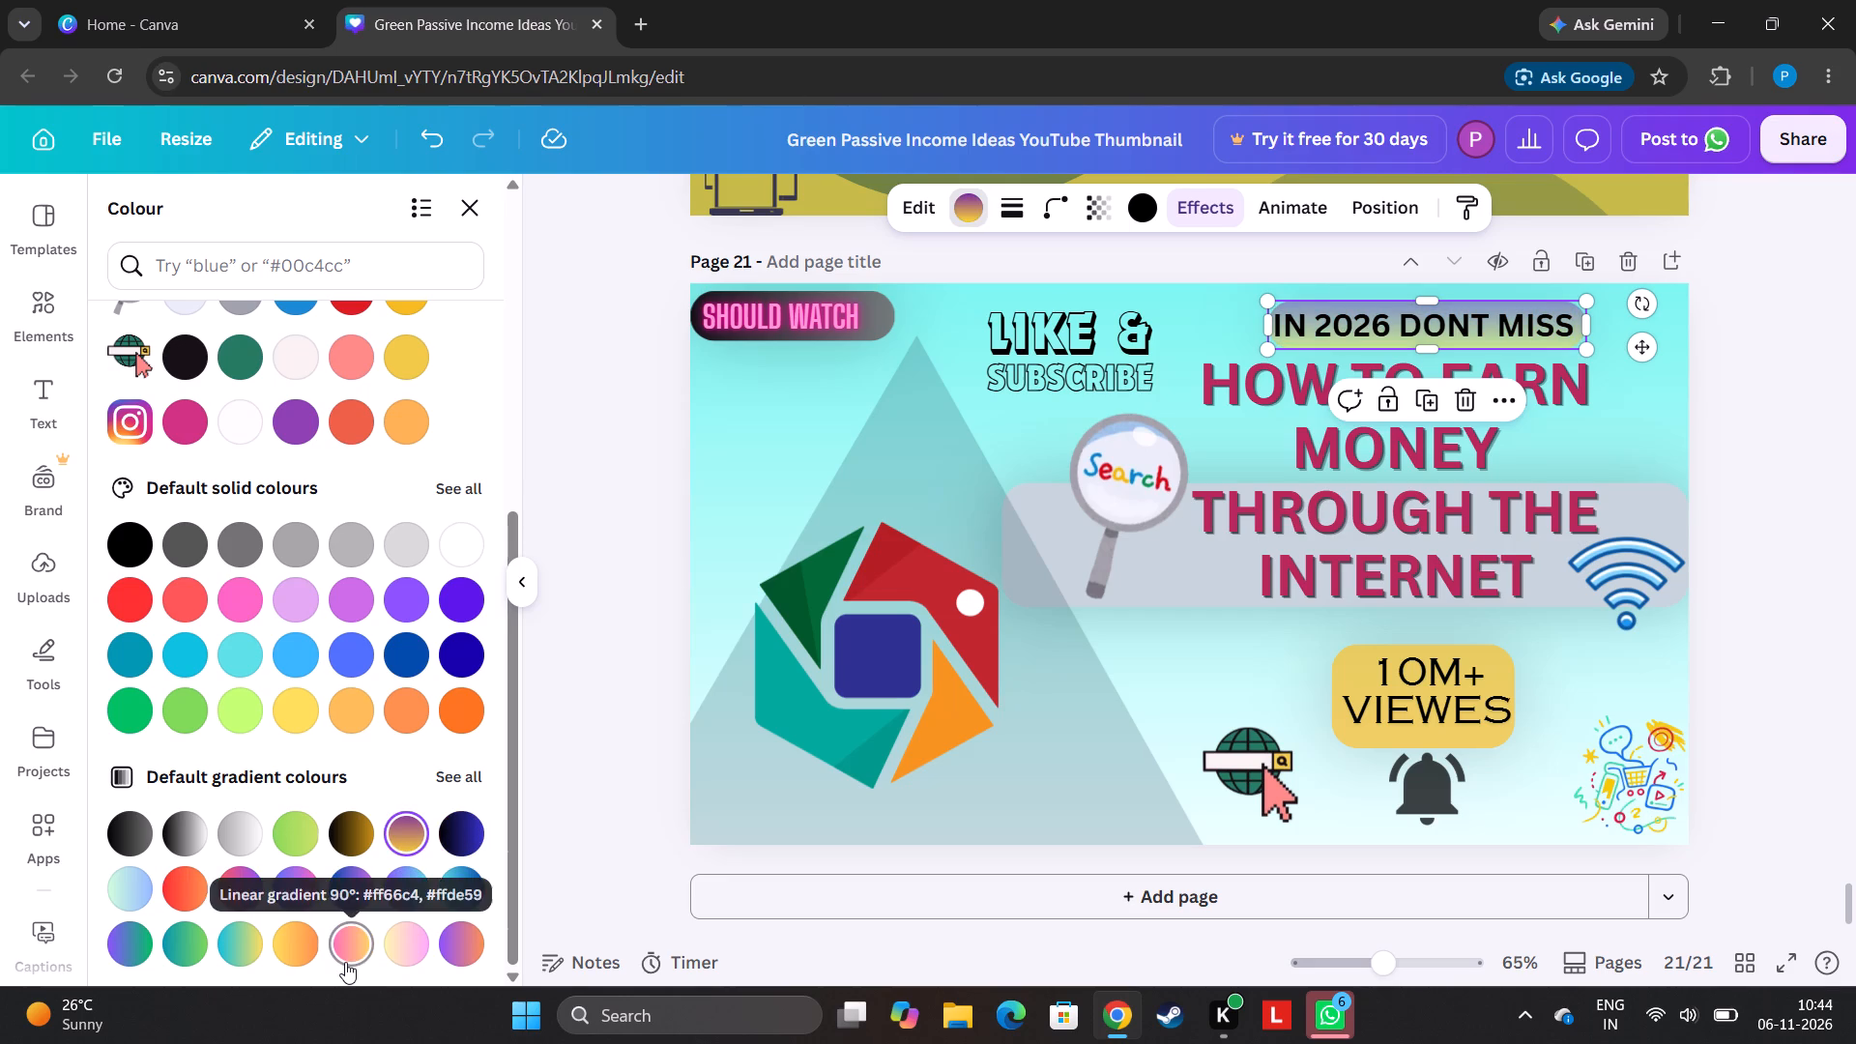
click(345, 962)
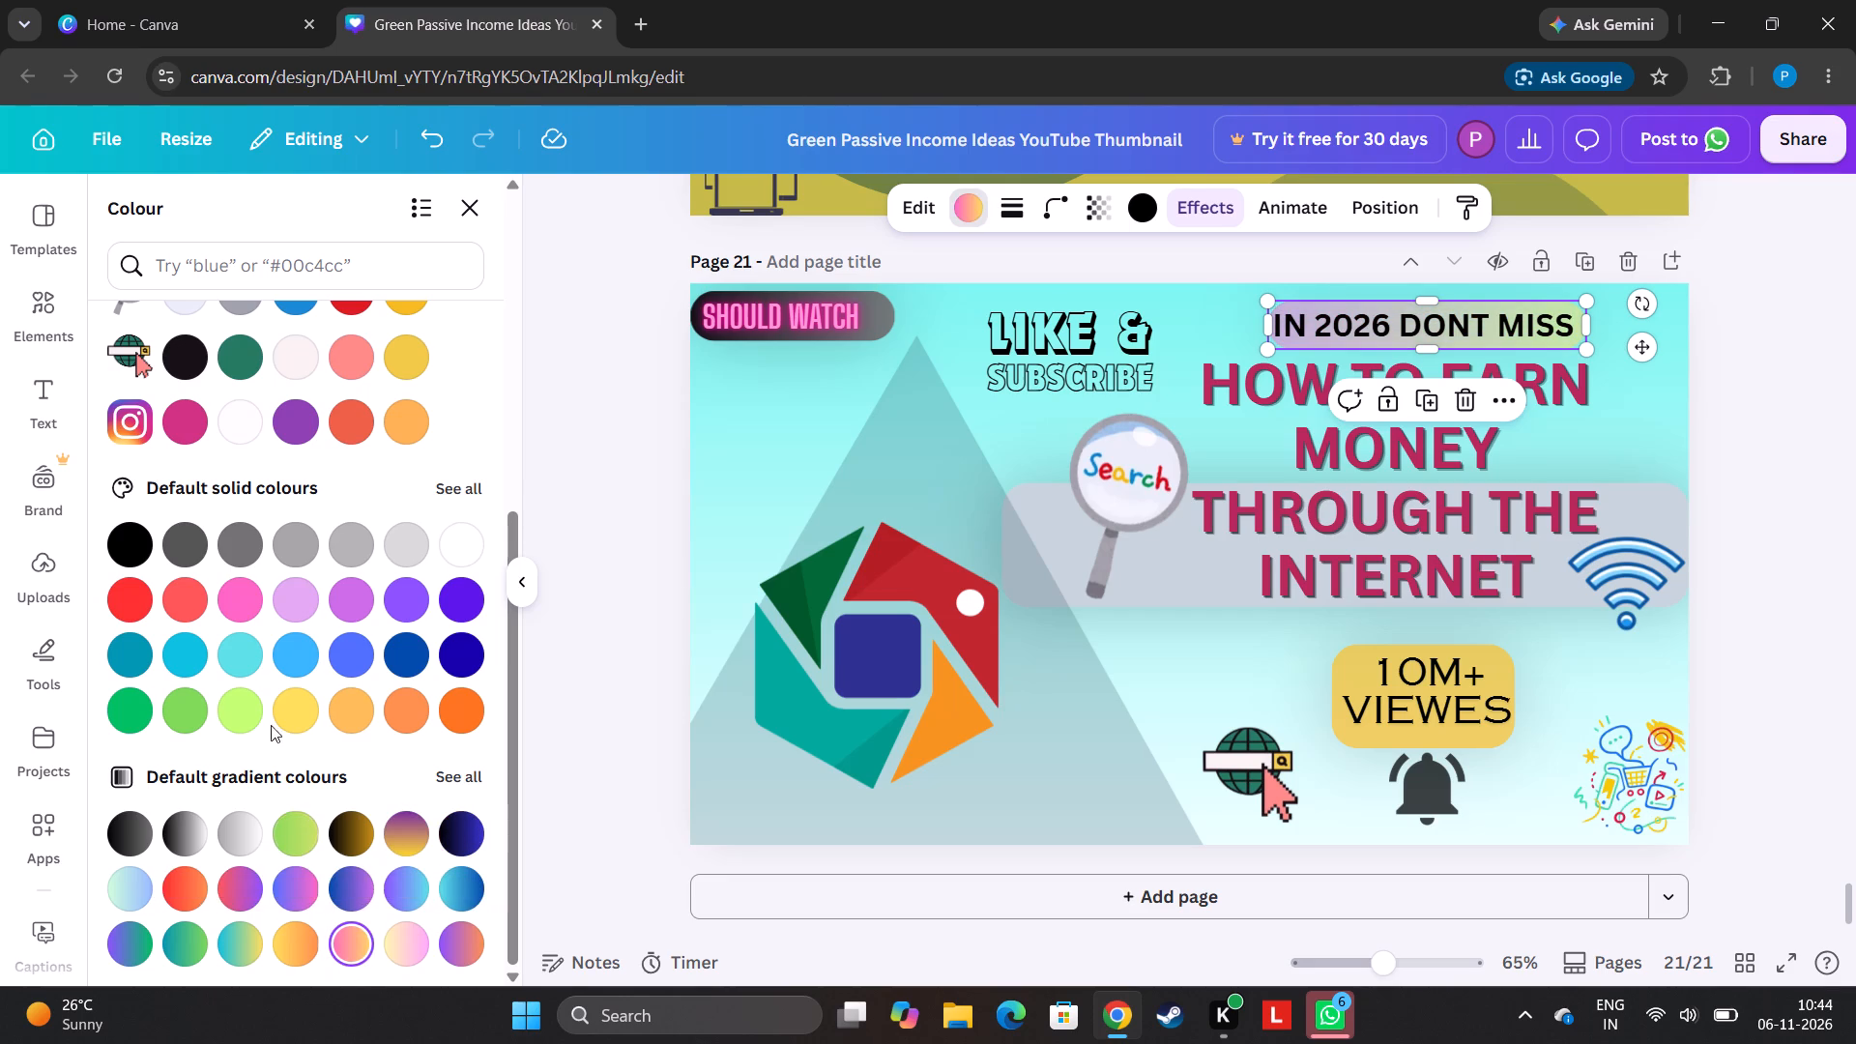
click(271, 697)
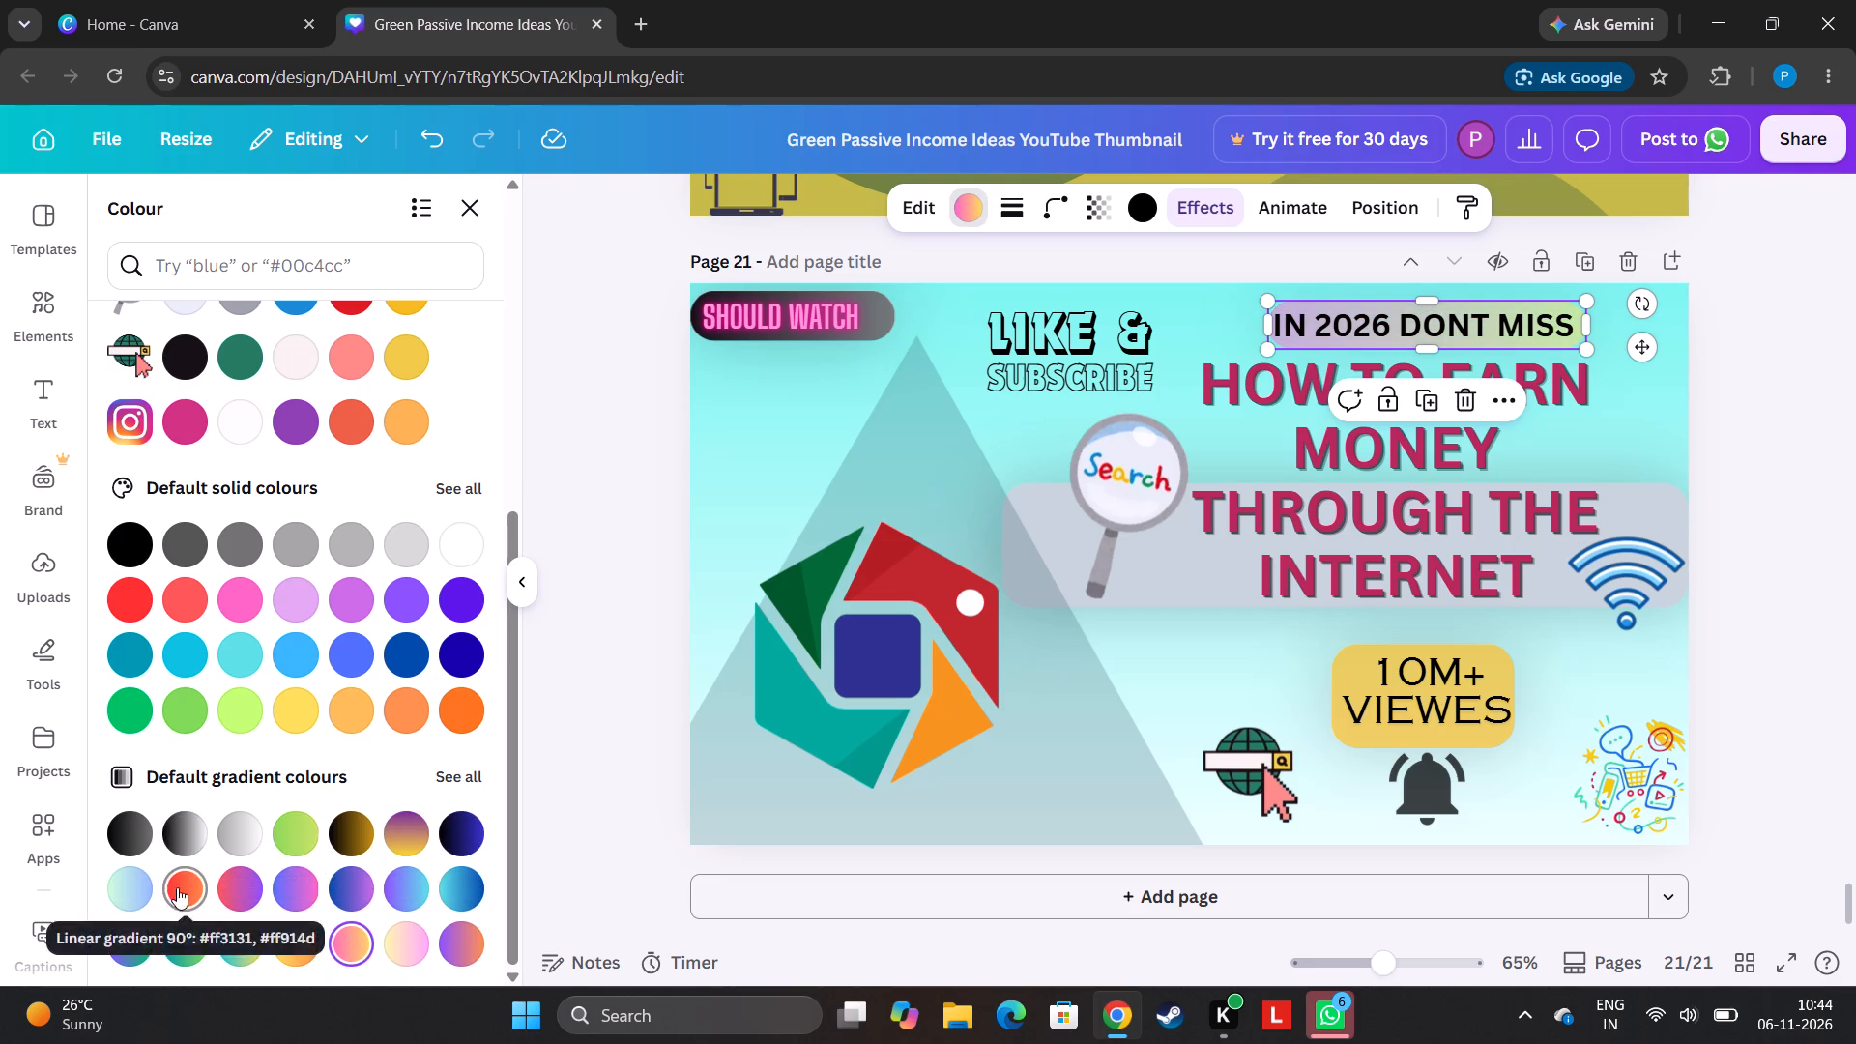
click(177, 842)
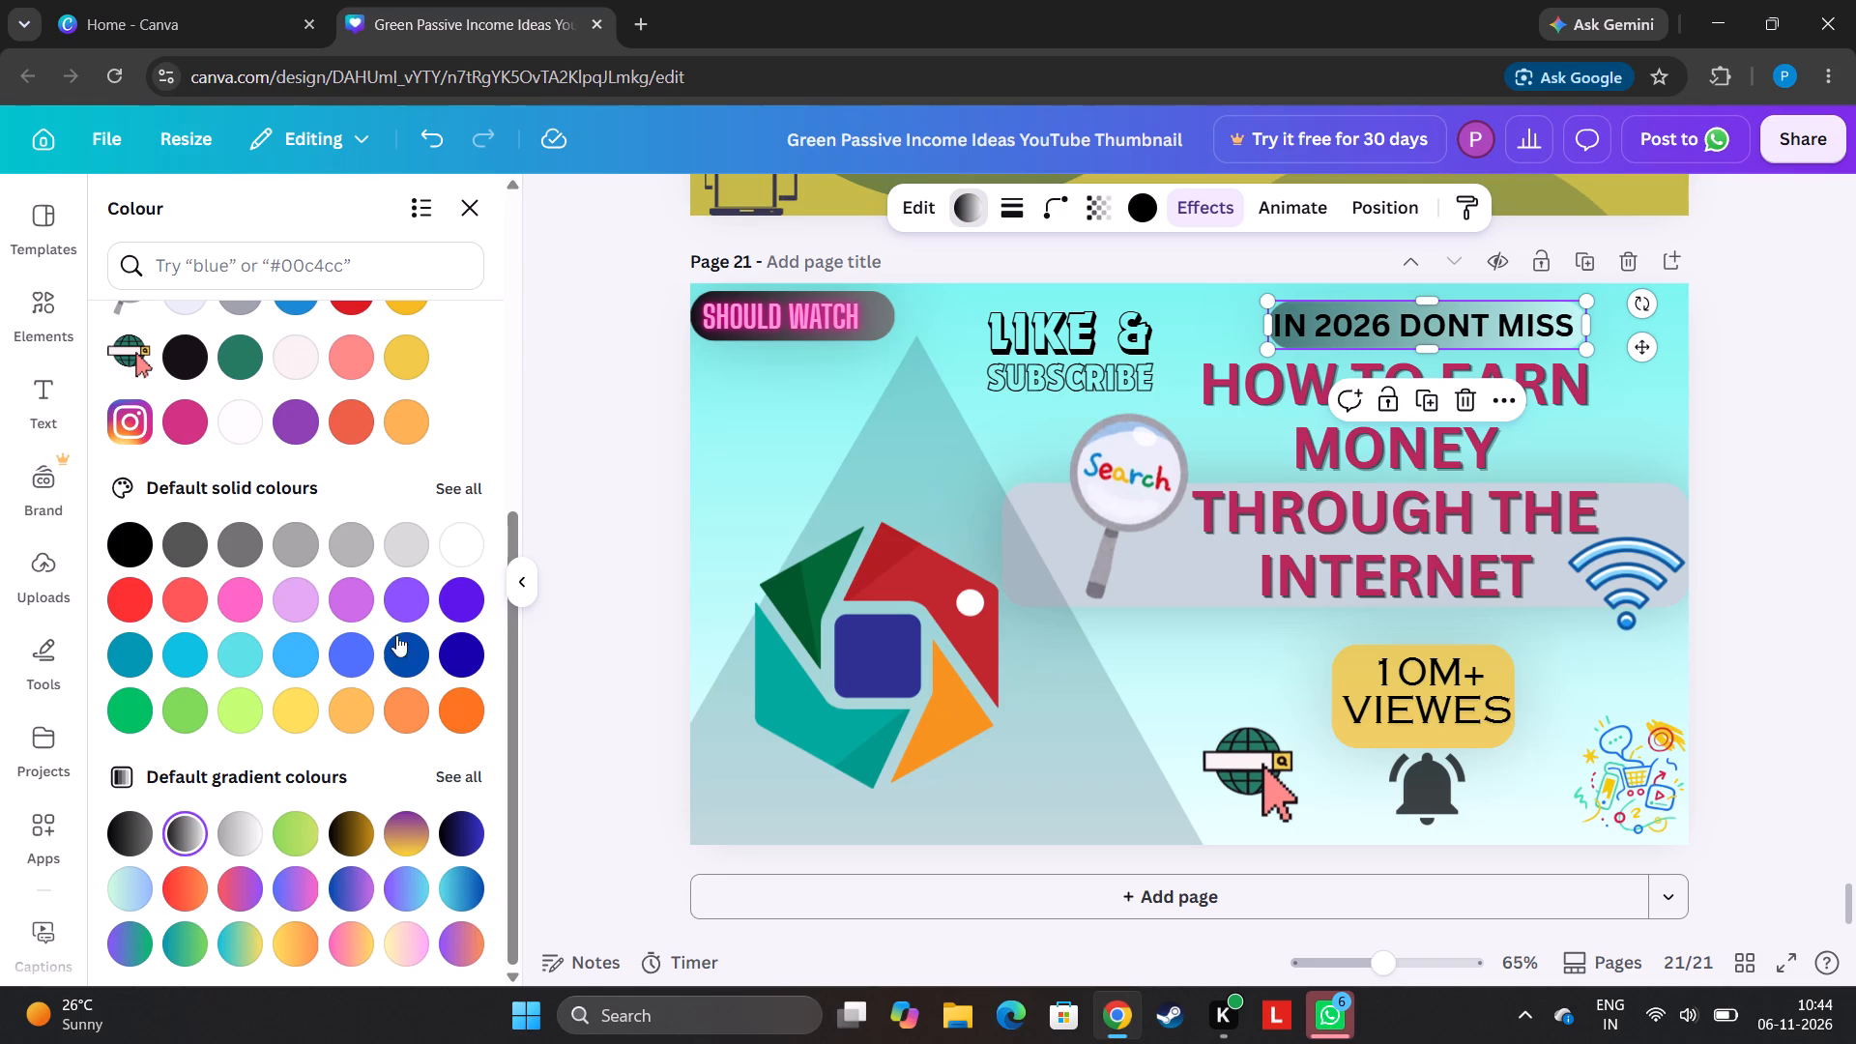
Fill the strip behind "IN 2026 DONT MISS" with solid white and deselect it.
click(481, 532)
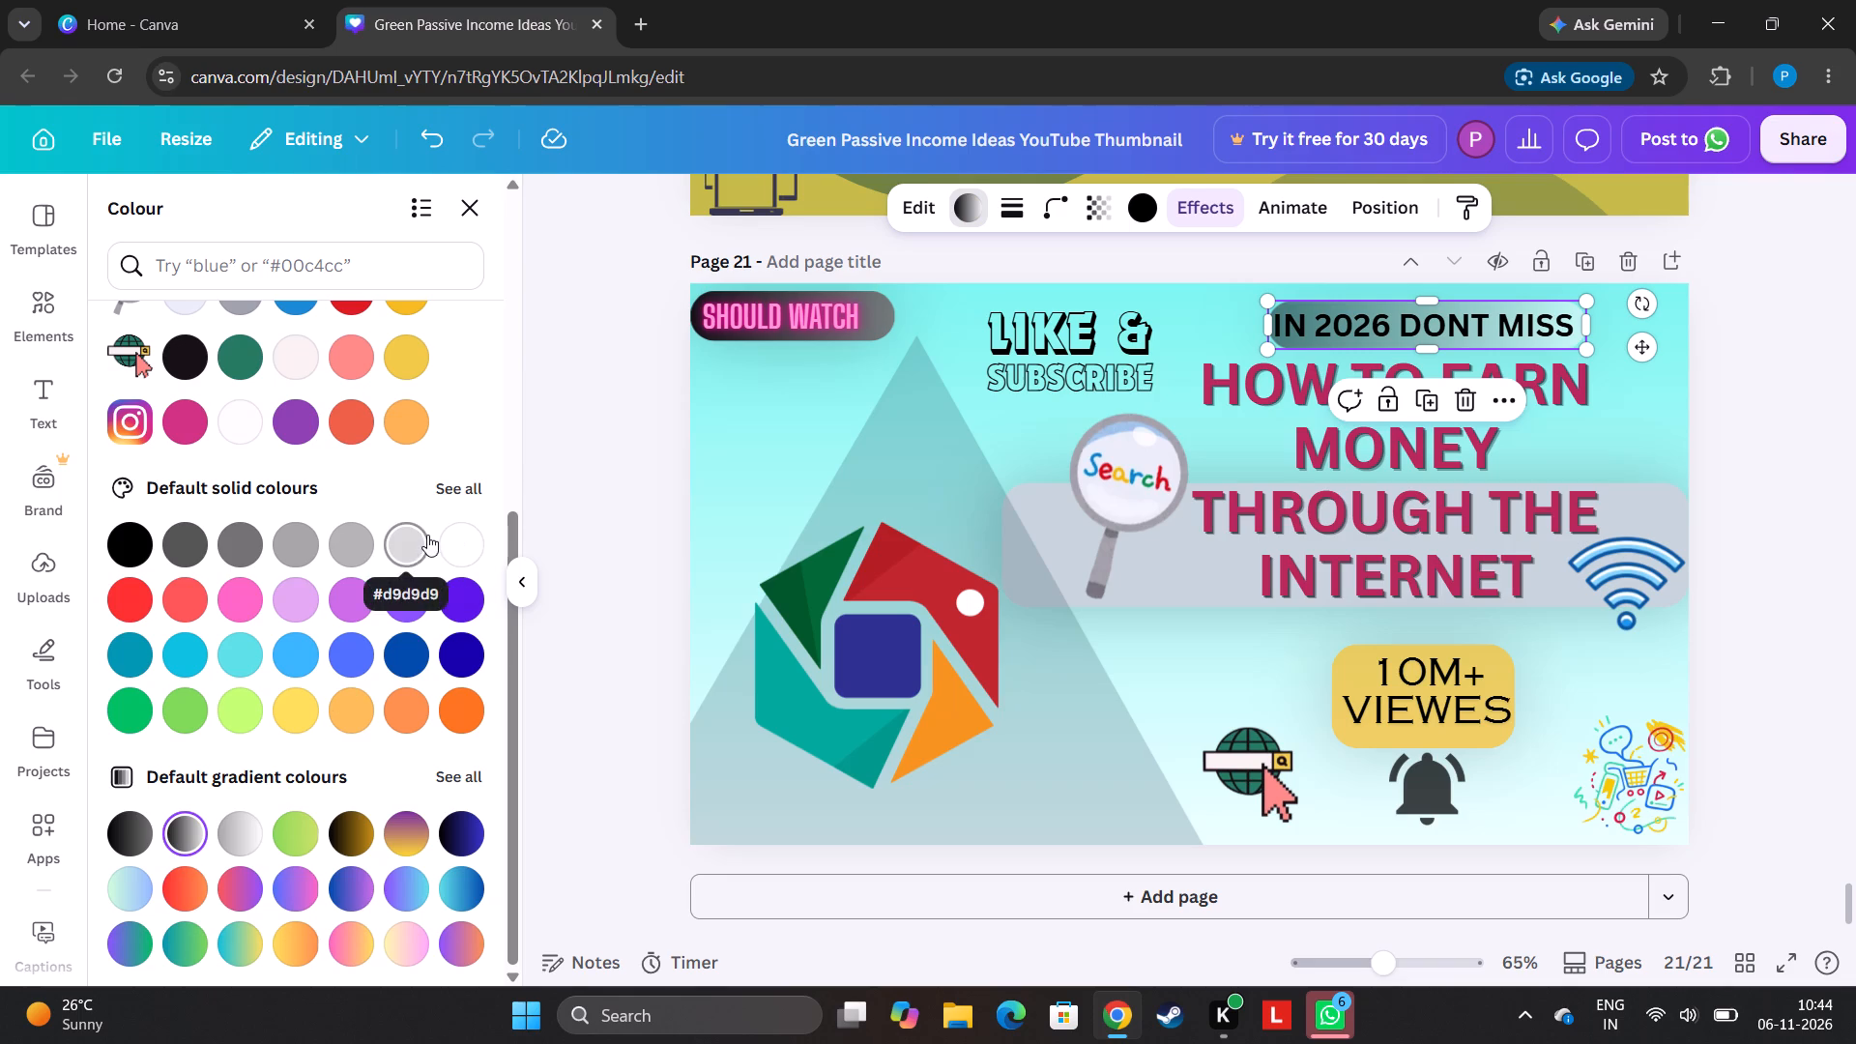
click(452, 551)
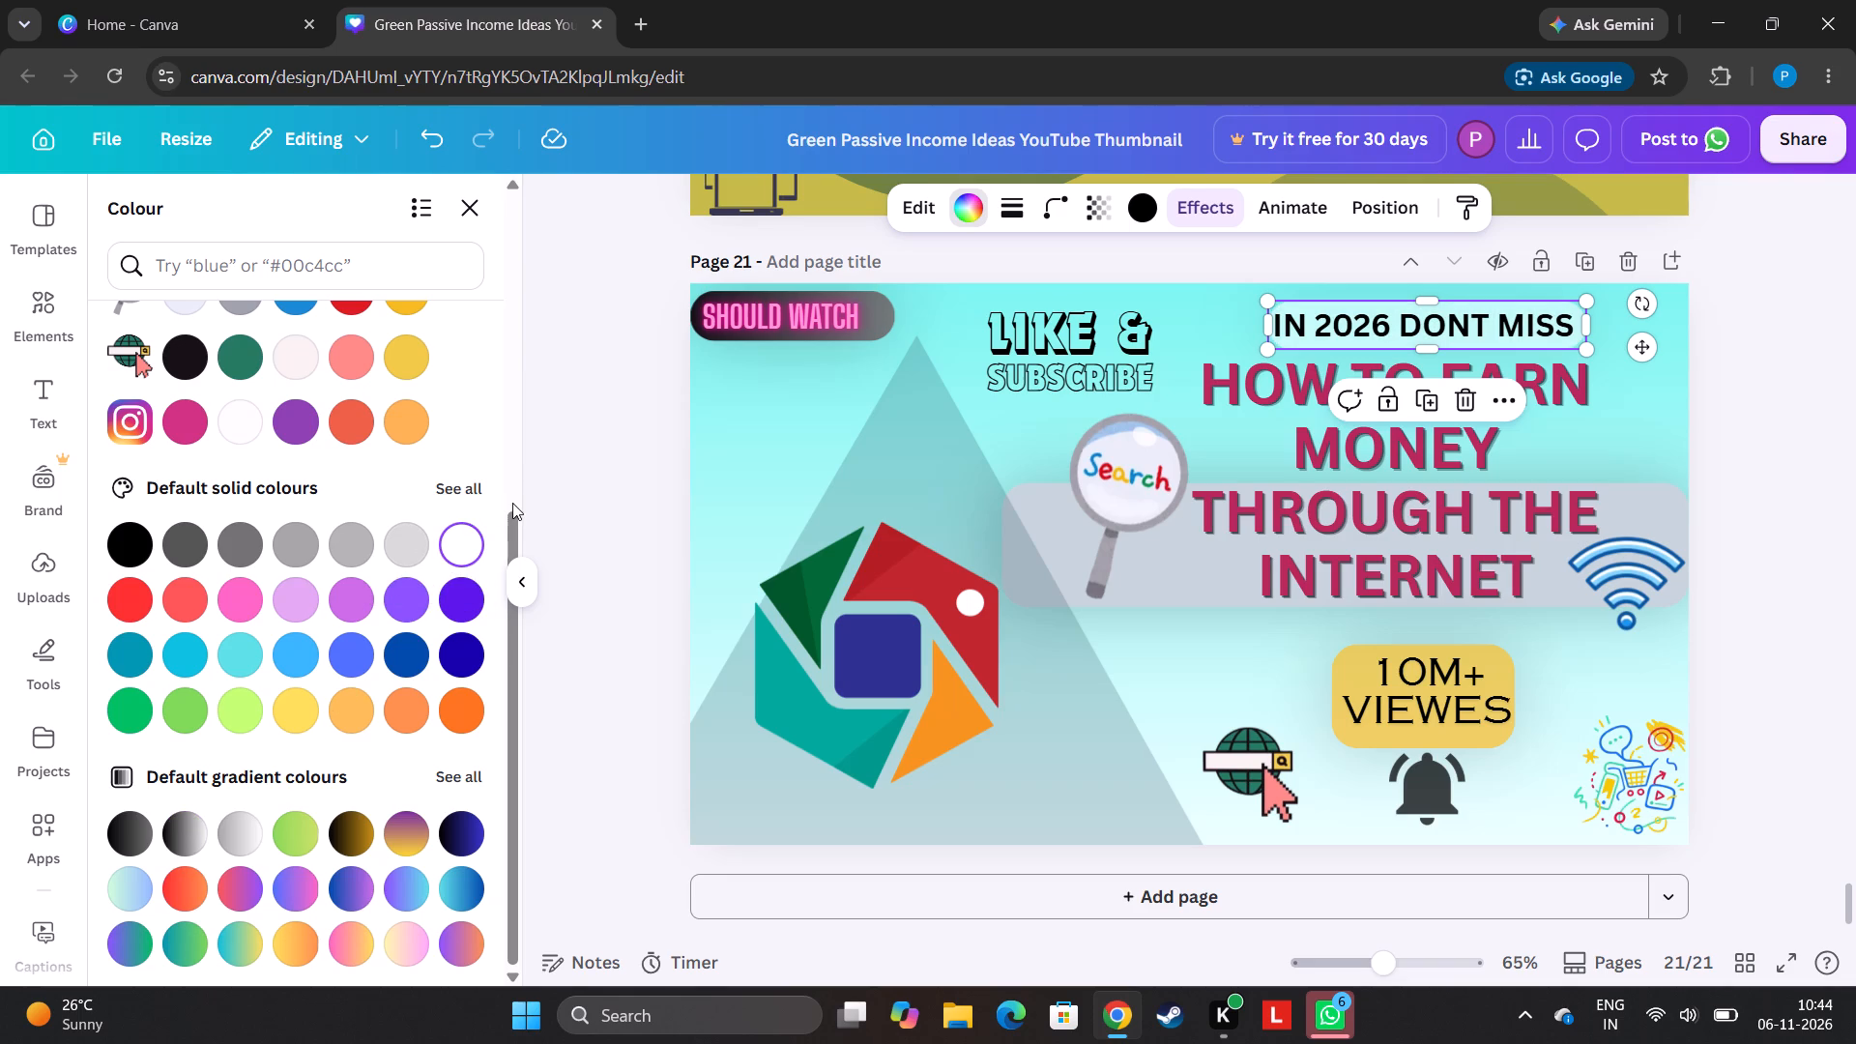
click(544, 490)
click(544, 490)
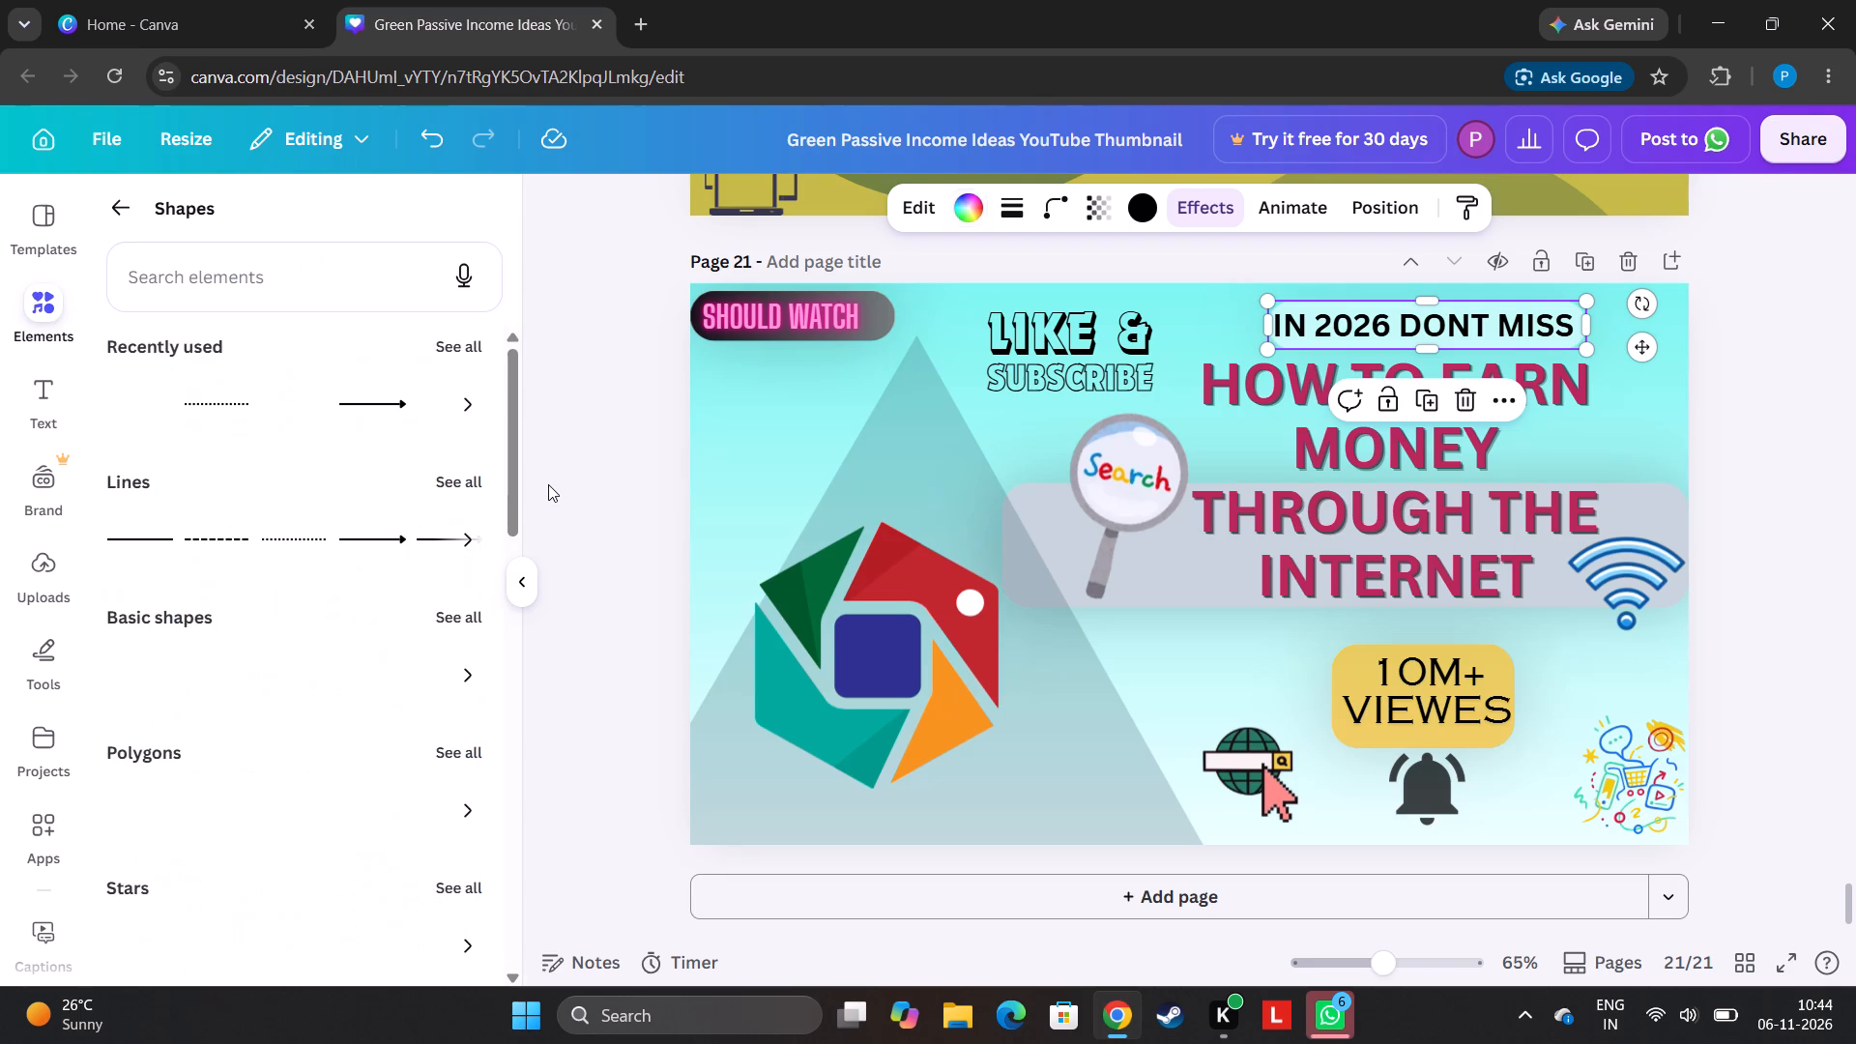
click(549, 482)
click(549, 481)
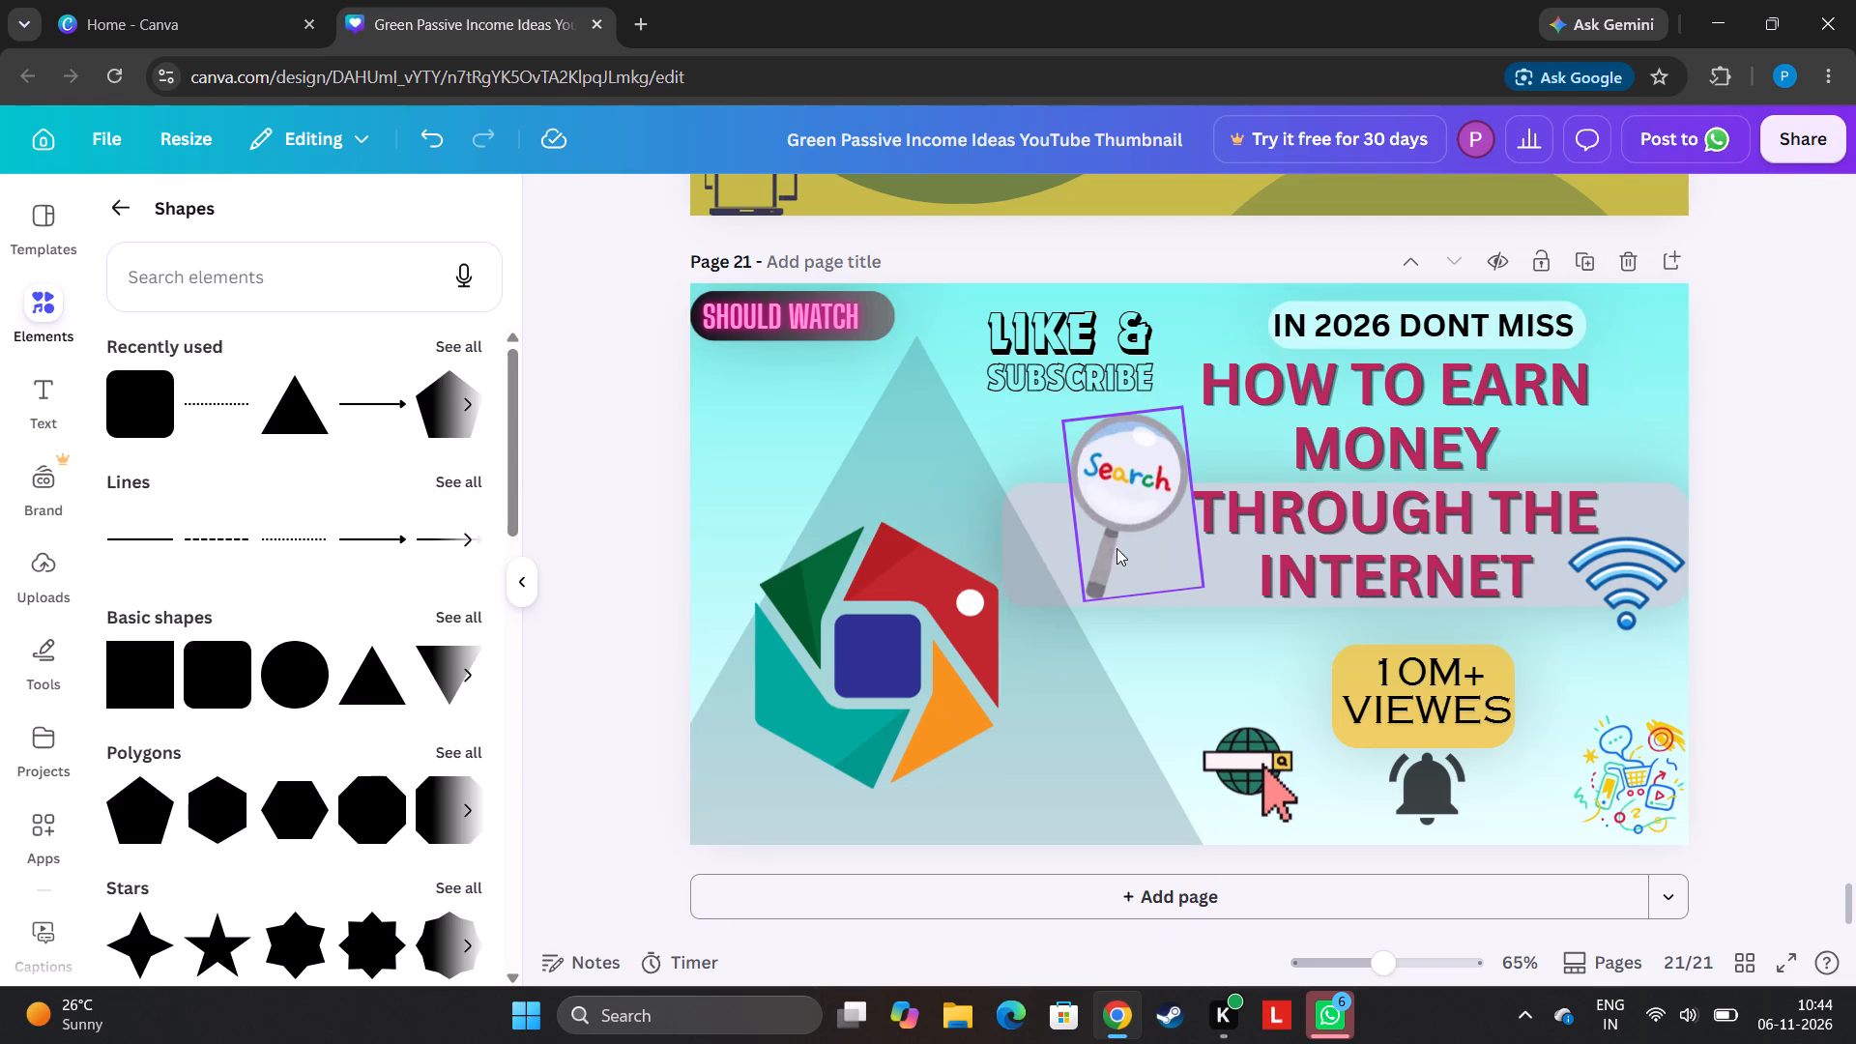
Move the pale grey heading strip up the layer order, placing it between the triangle and the white strip.
click(1642, 488)
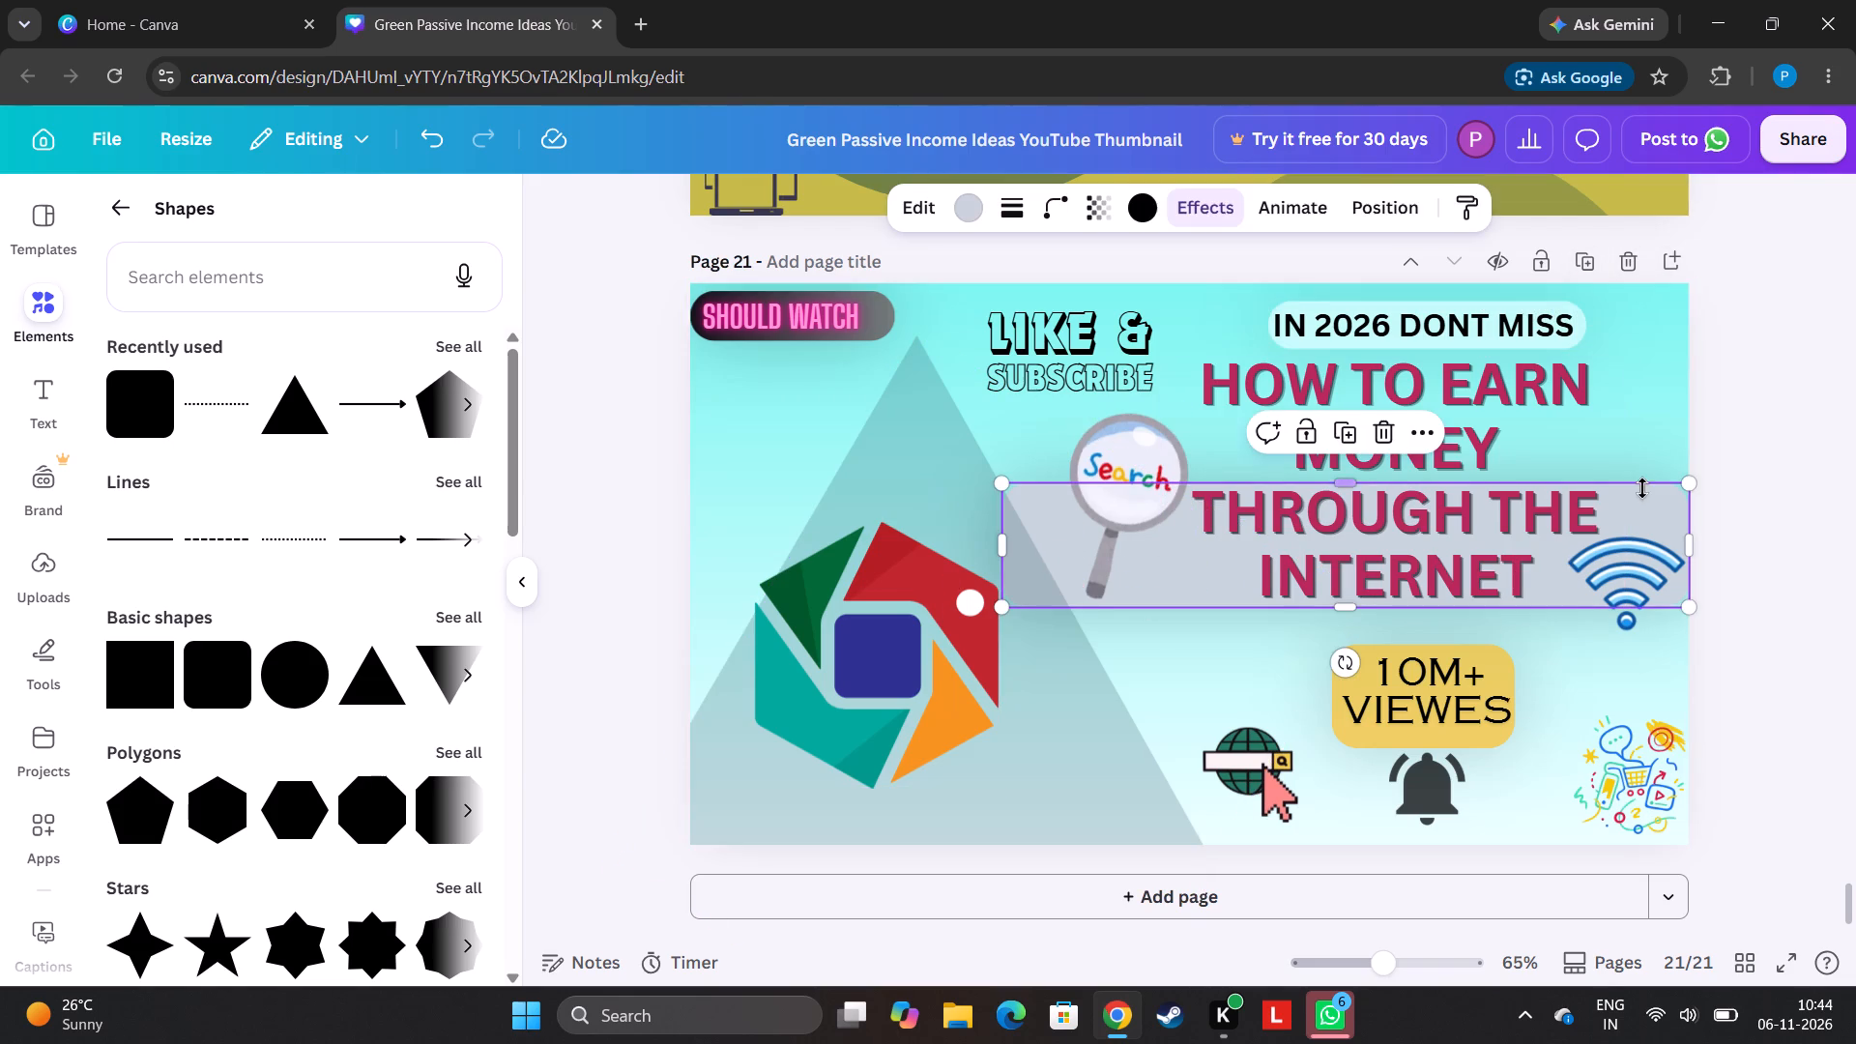
click(1387, 214)
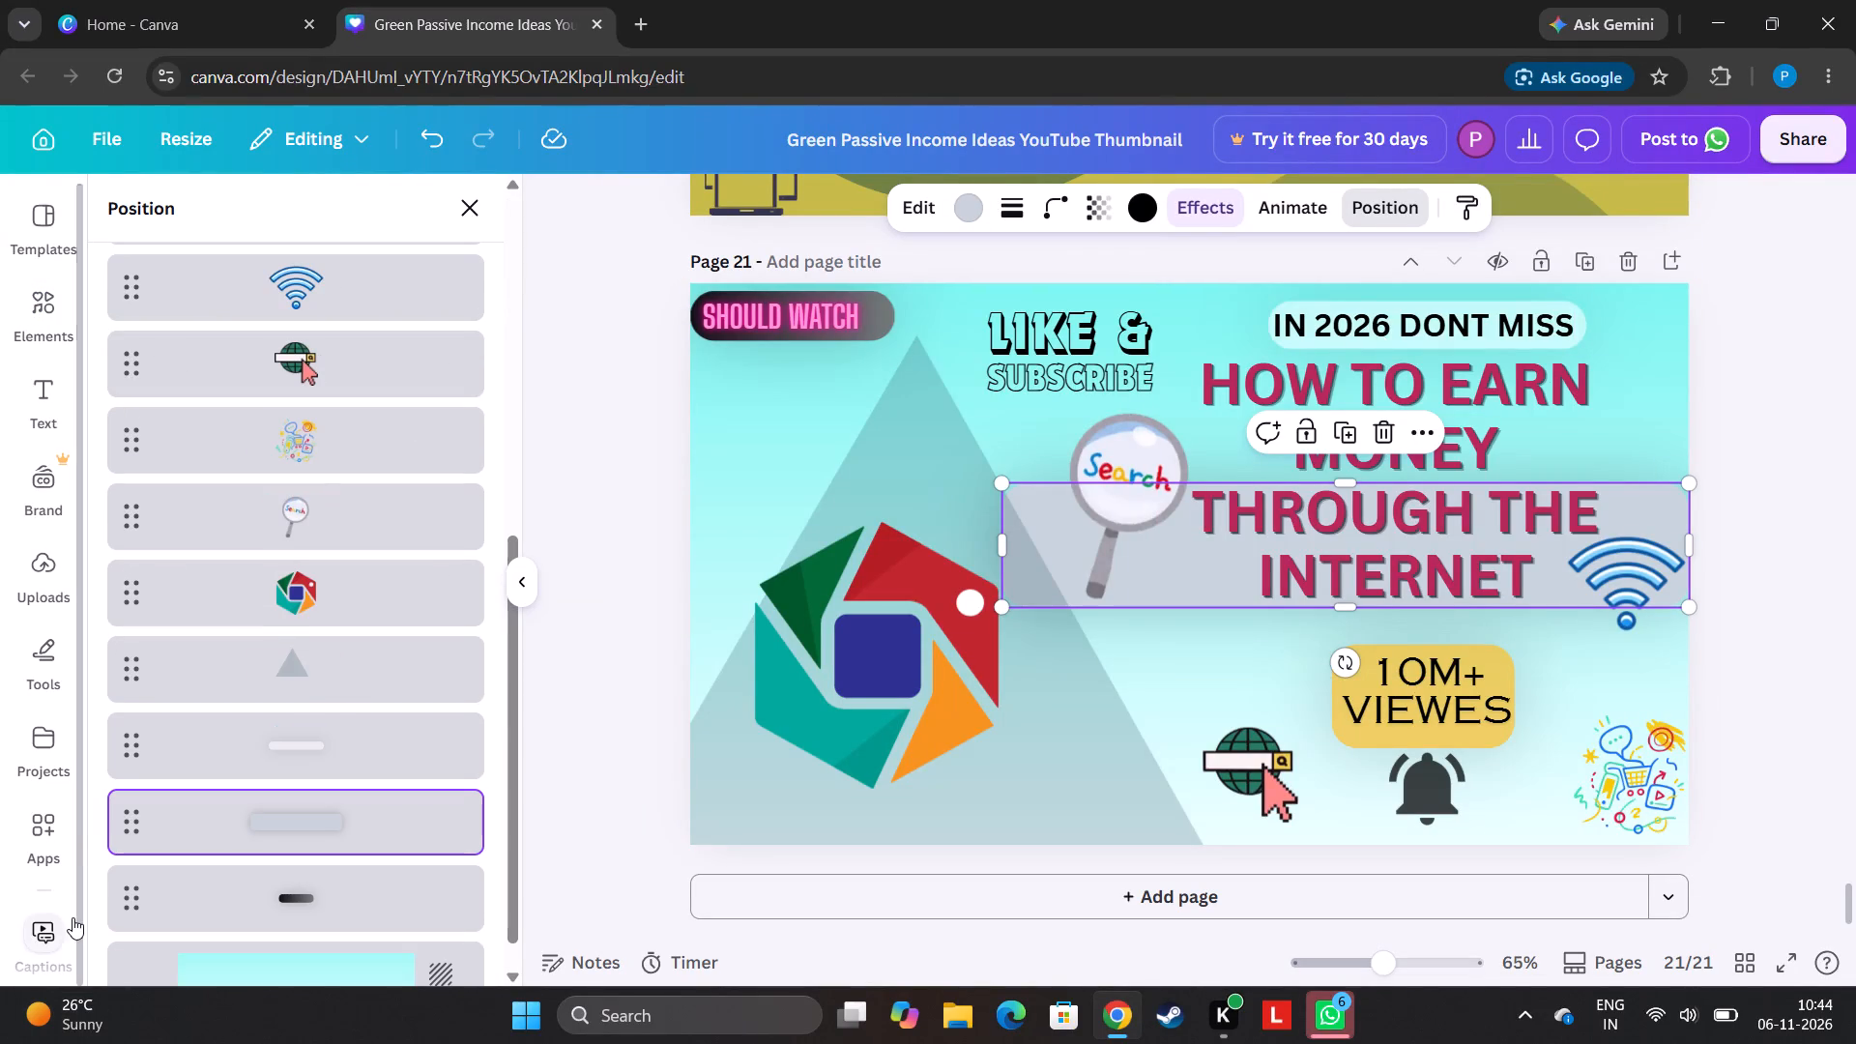
drag(244, 859, 242, 851)
drag(240, 820, 240, 803)
drag(263, 825, 298, 631)
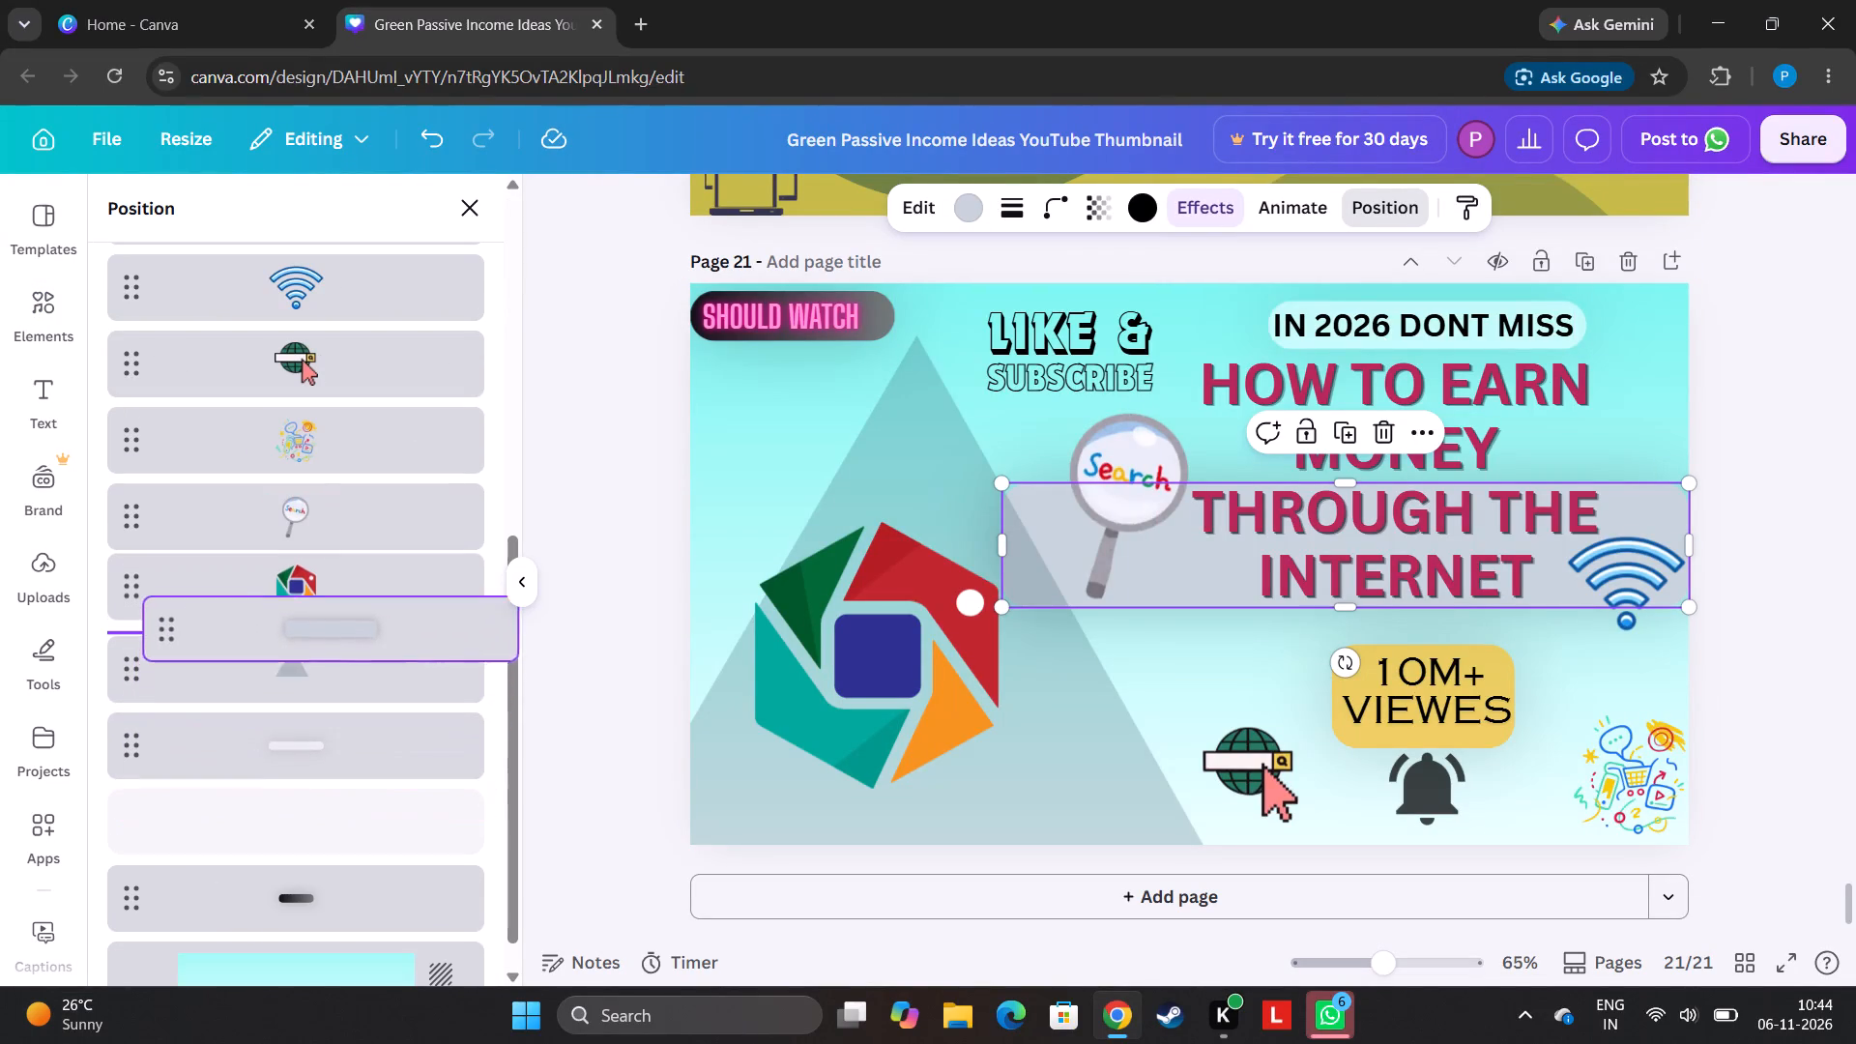
drag(298, 631, 298, 640)
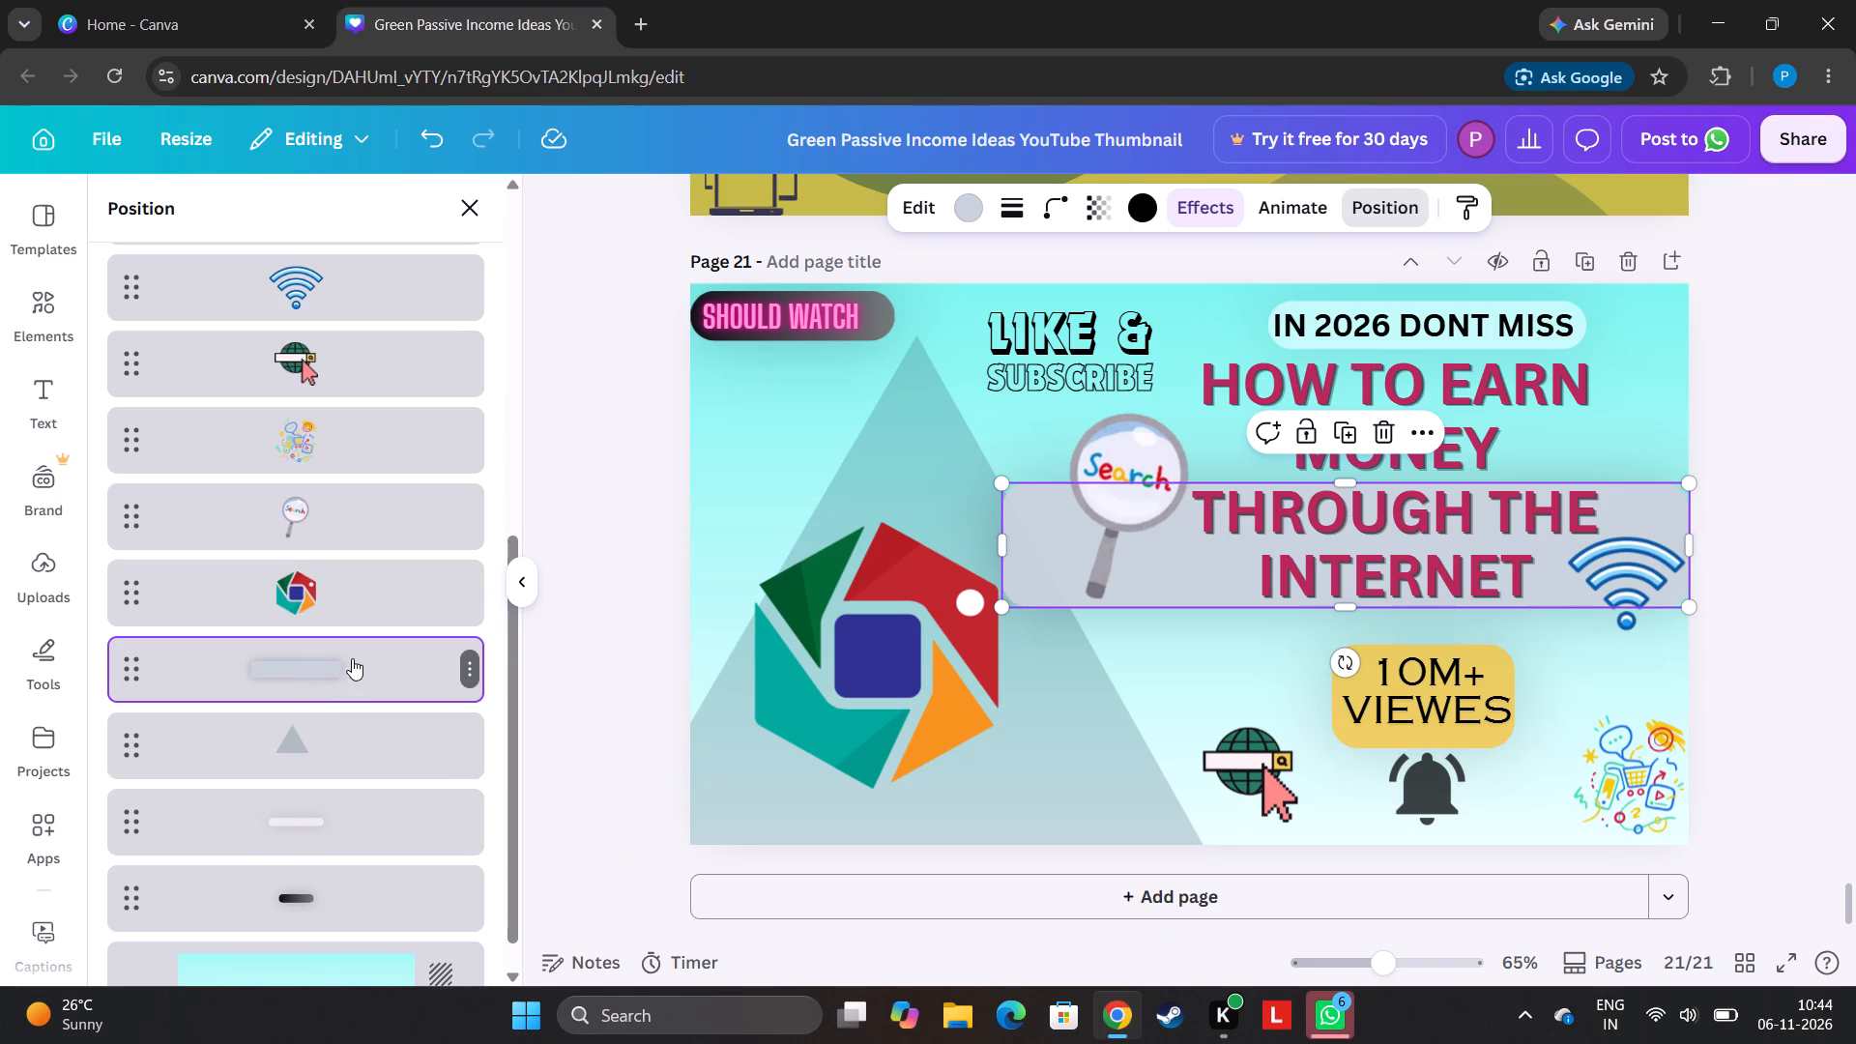
drag(352, 658, 401, 769)
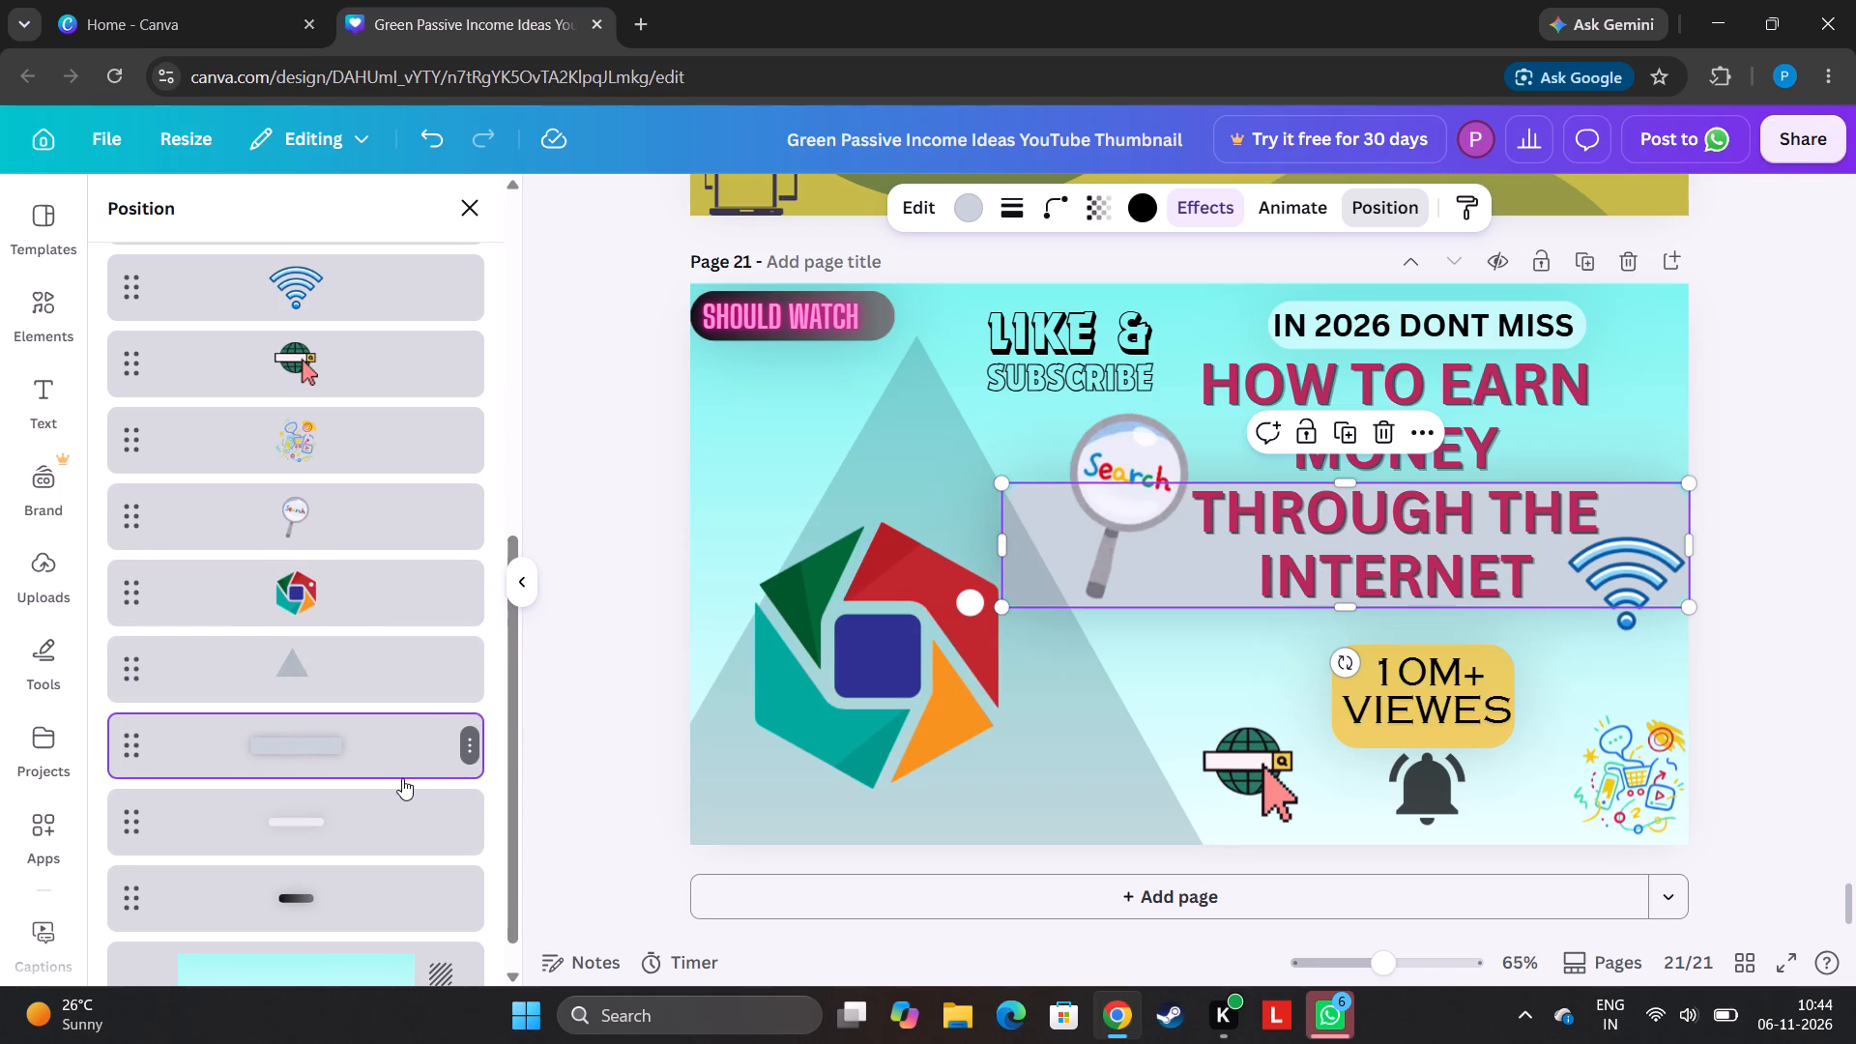
double_click(537, 608)
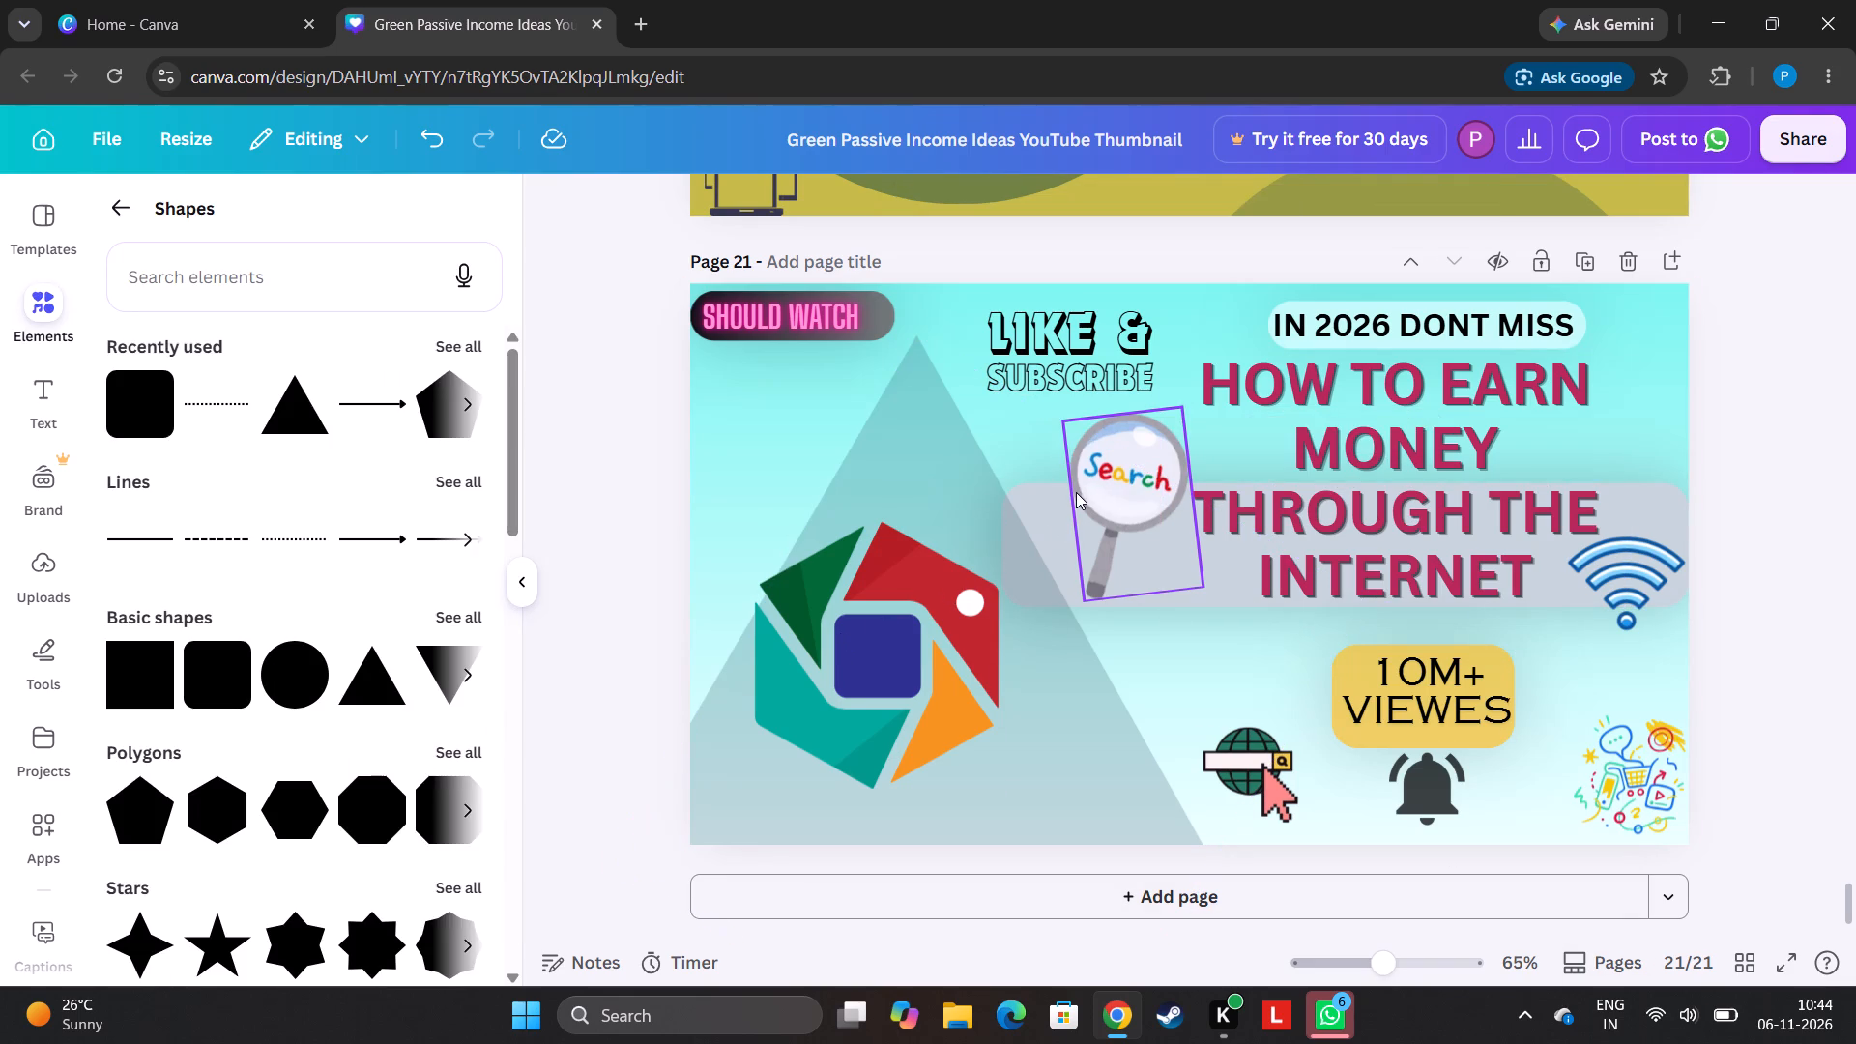
Narrow the pale grey heading strip from its left side to start just beside the magnifying glass, about 163 high, and deselect it.
click(1651, 519)
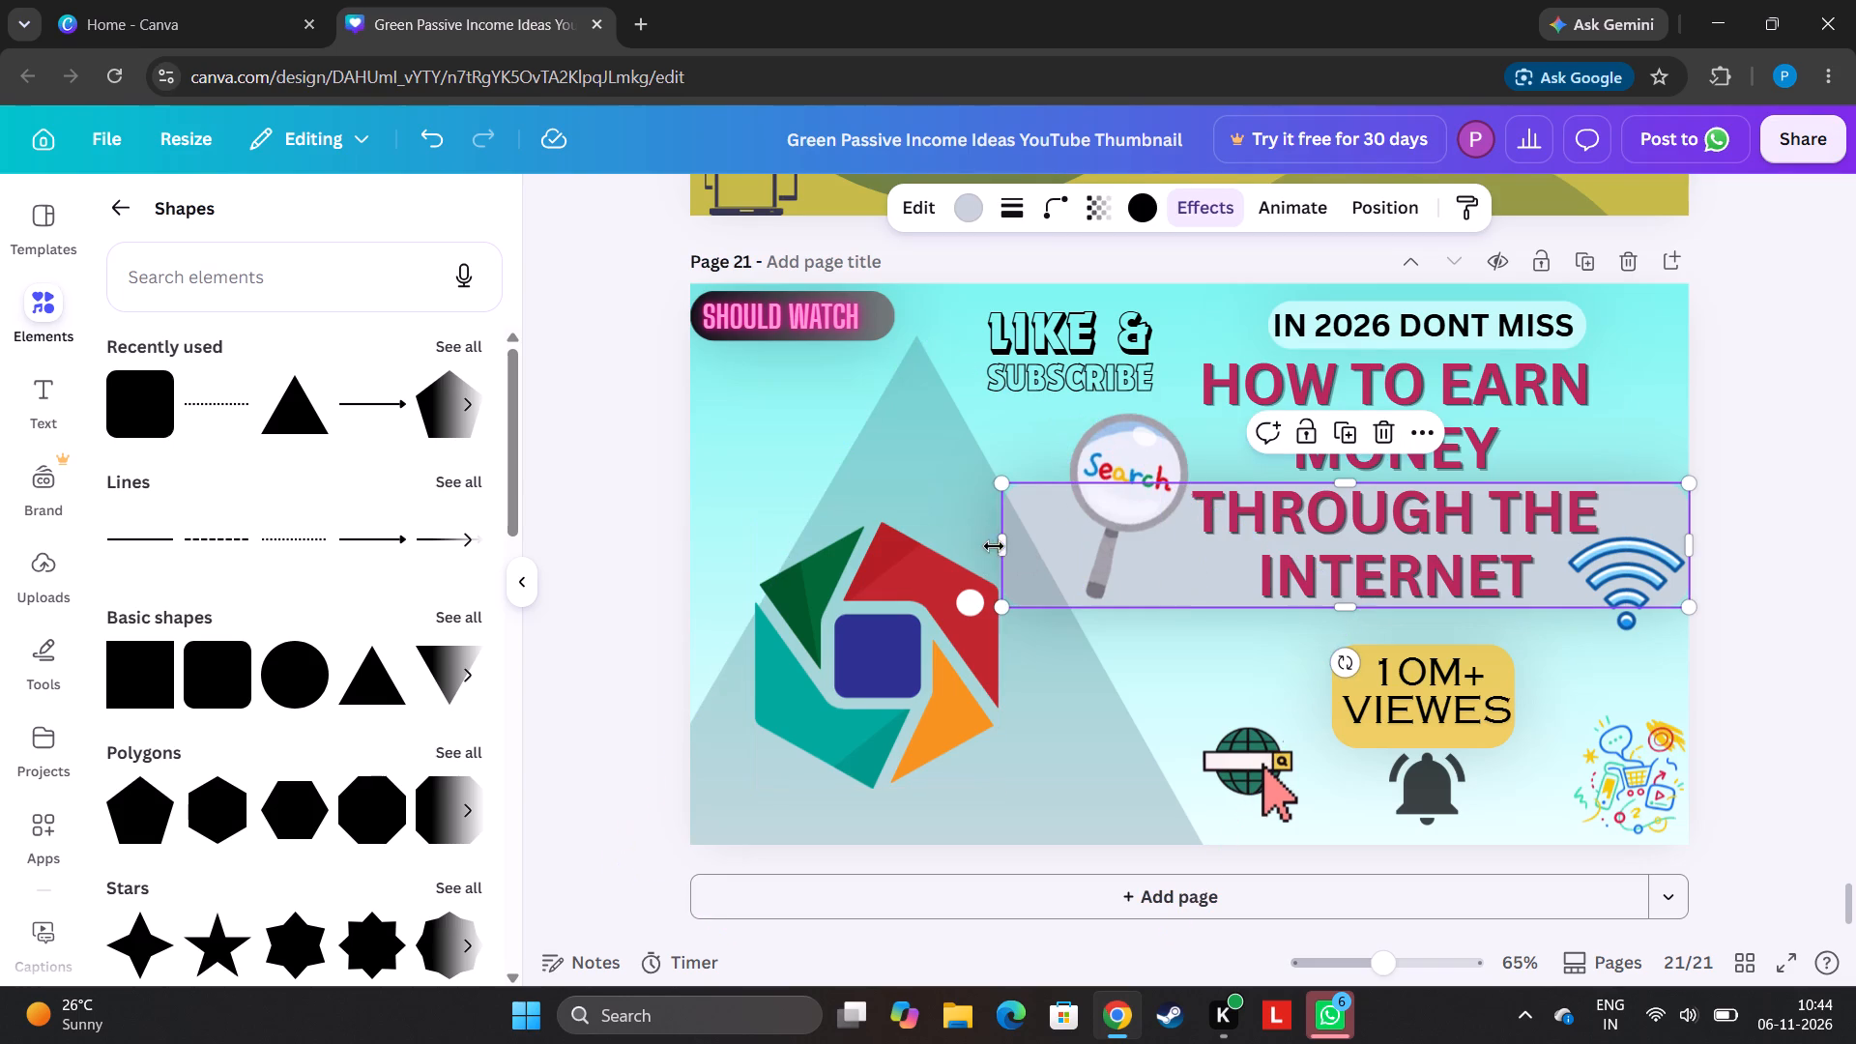
drag(994, 546, 1011, 540)
drag(1014, 600, 1037, 605)
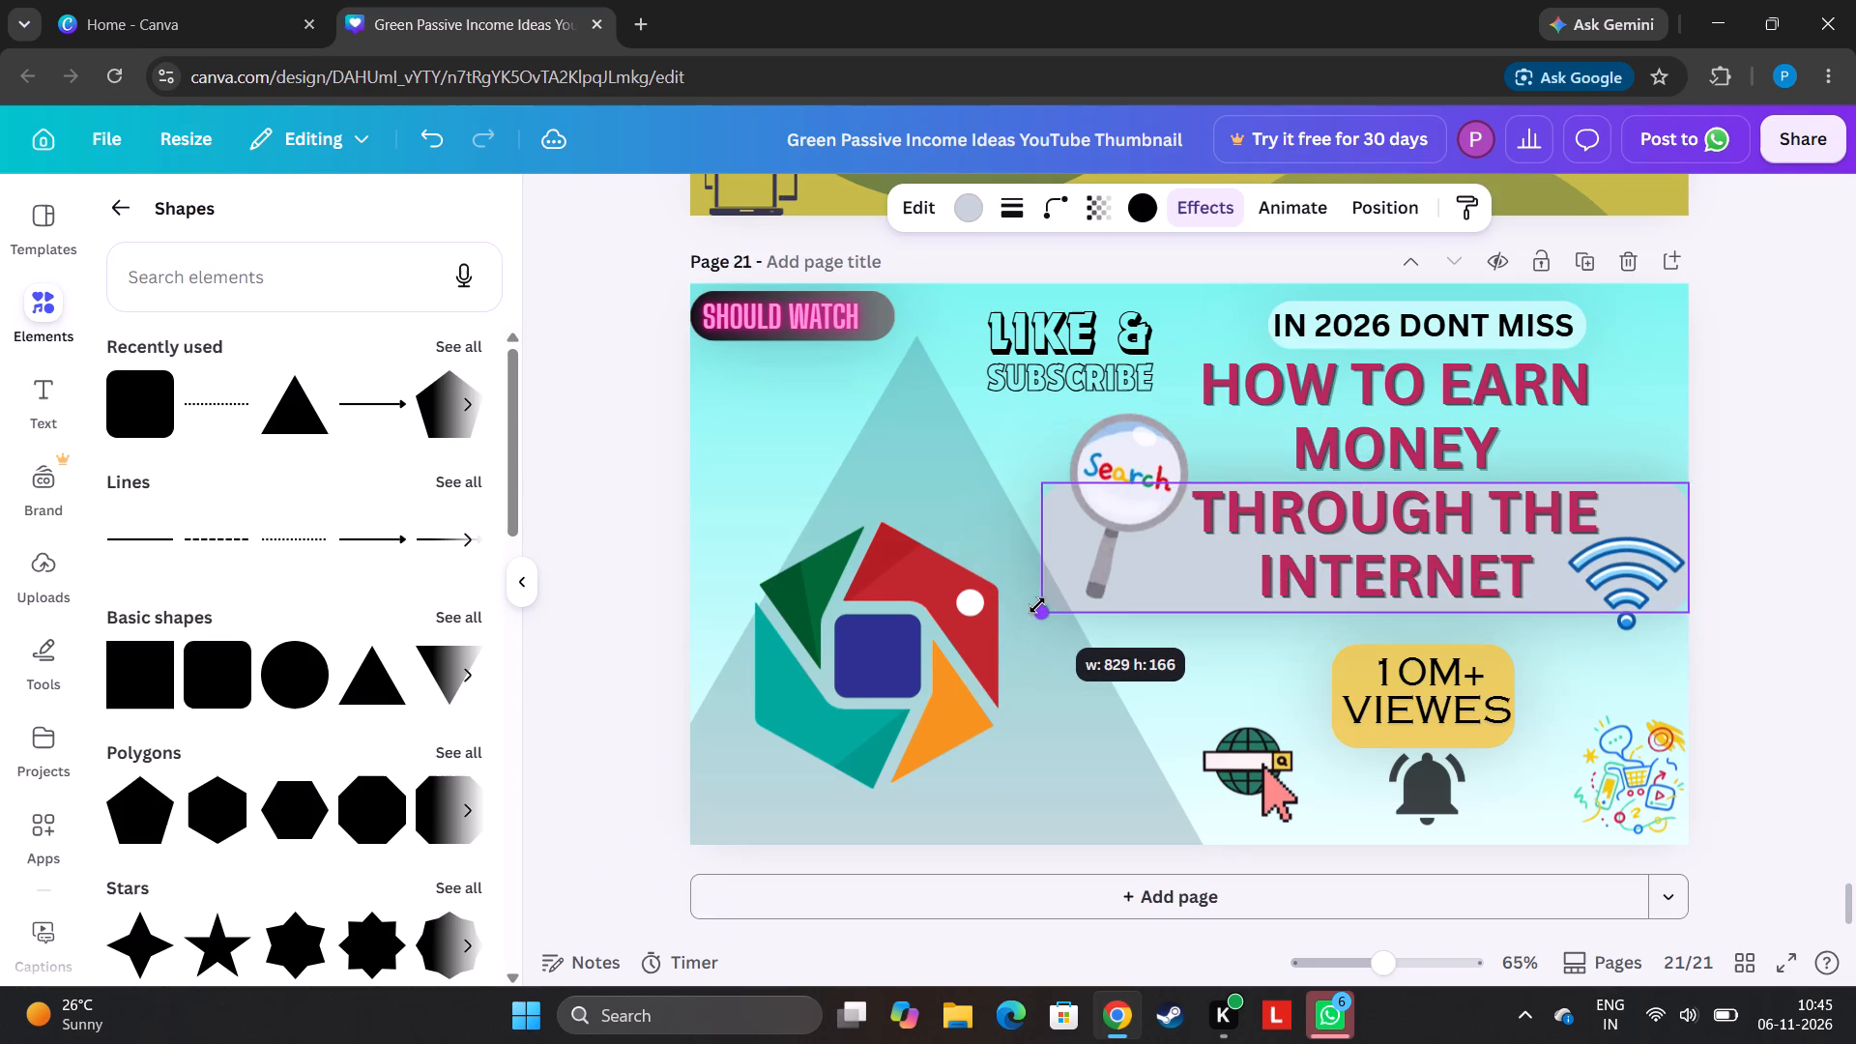
drag(1037, 605, 1008, 600)
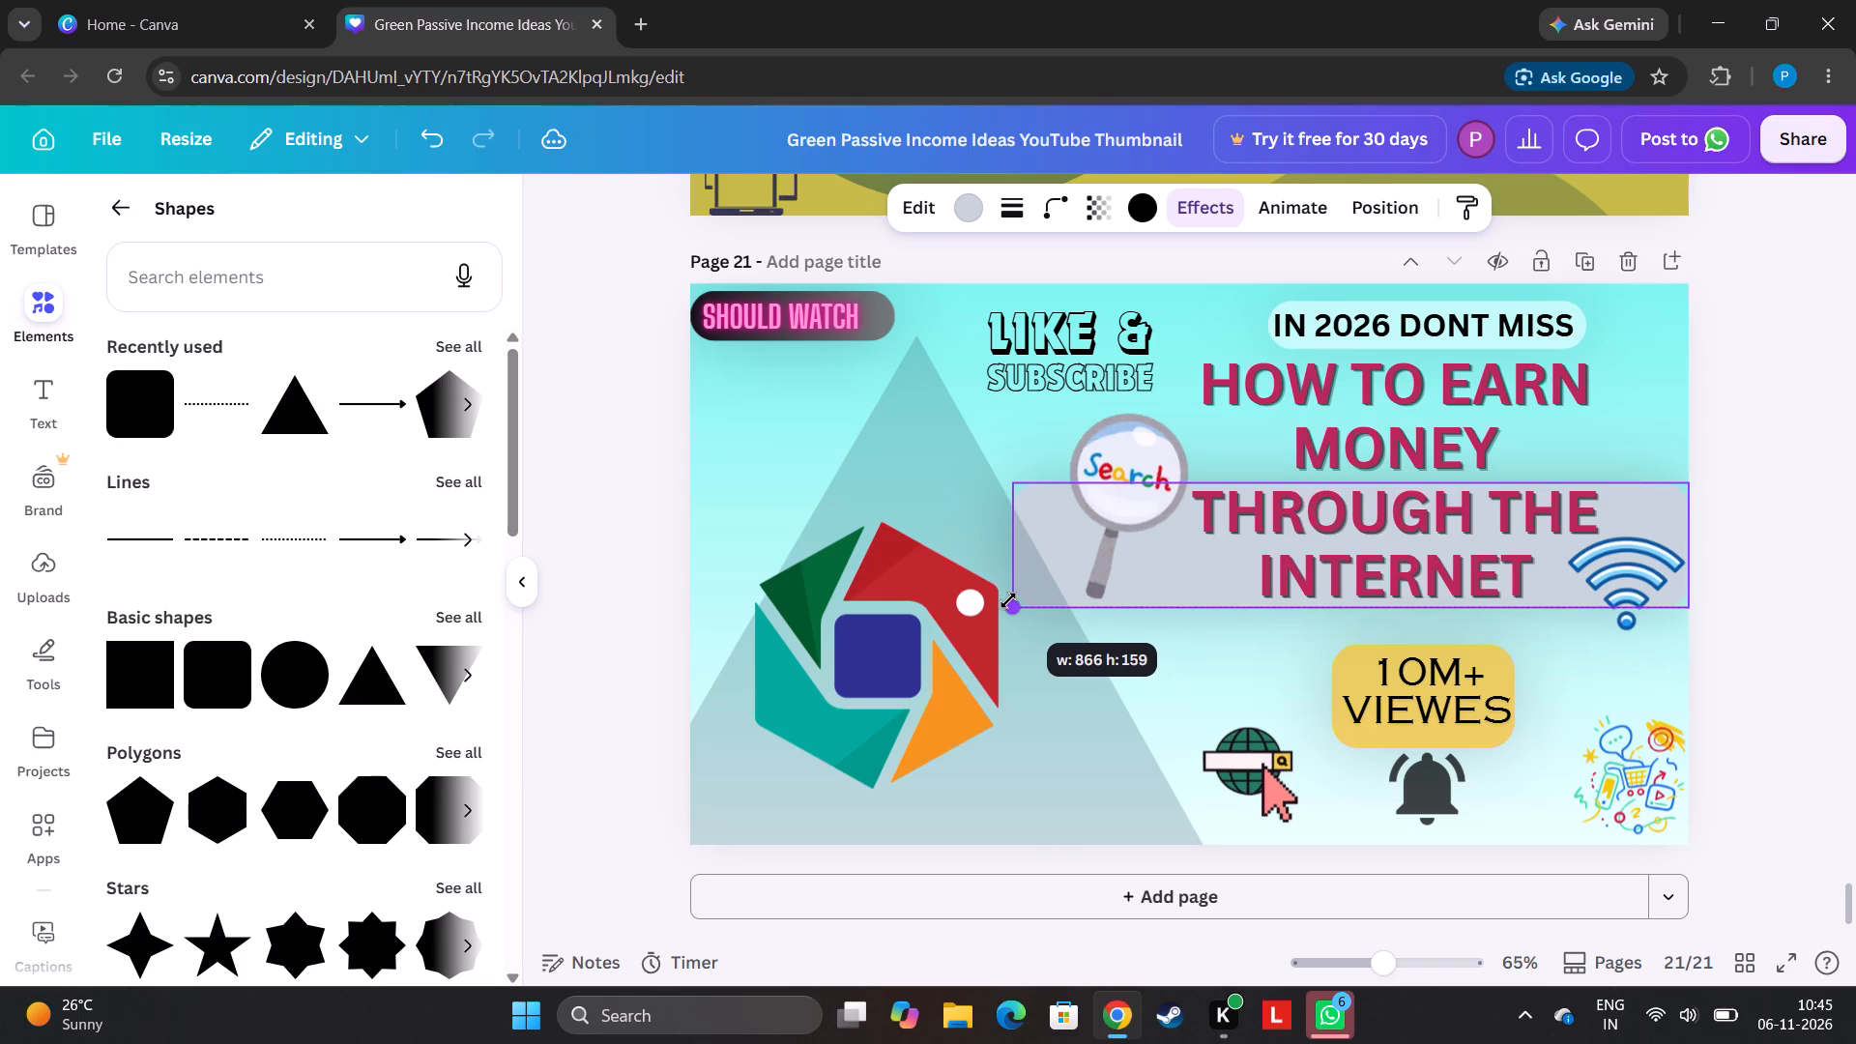
drag(1008, 600, 1014, 584)
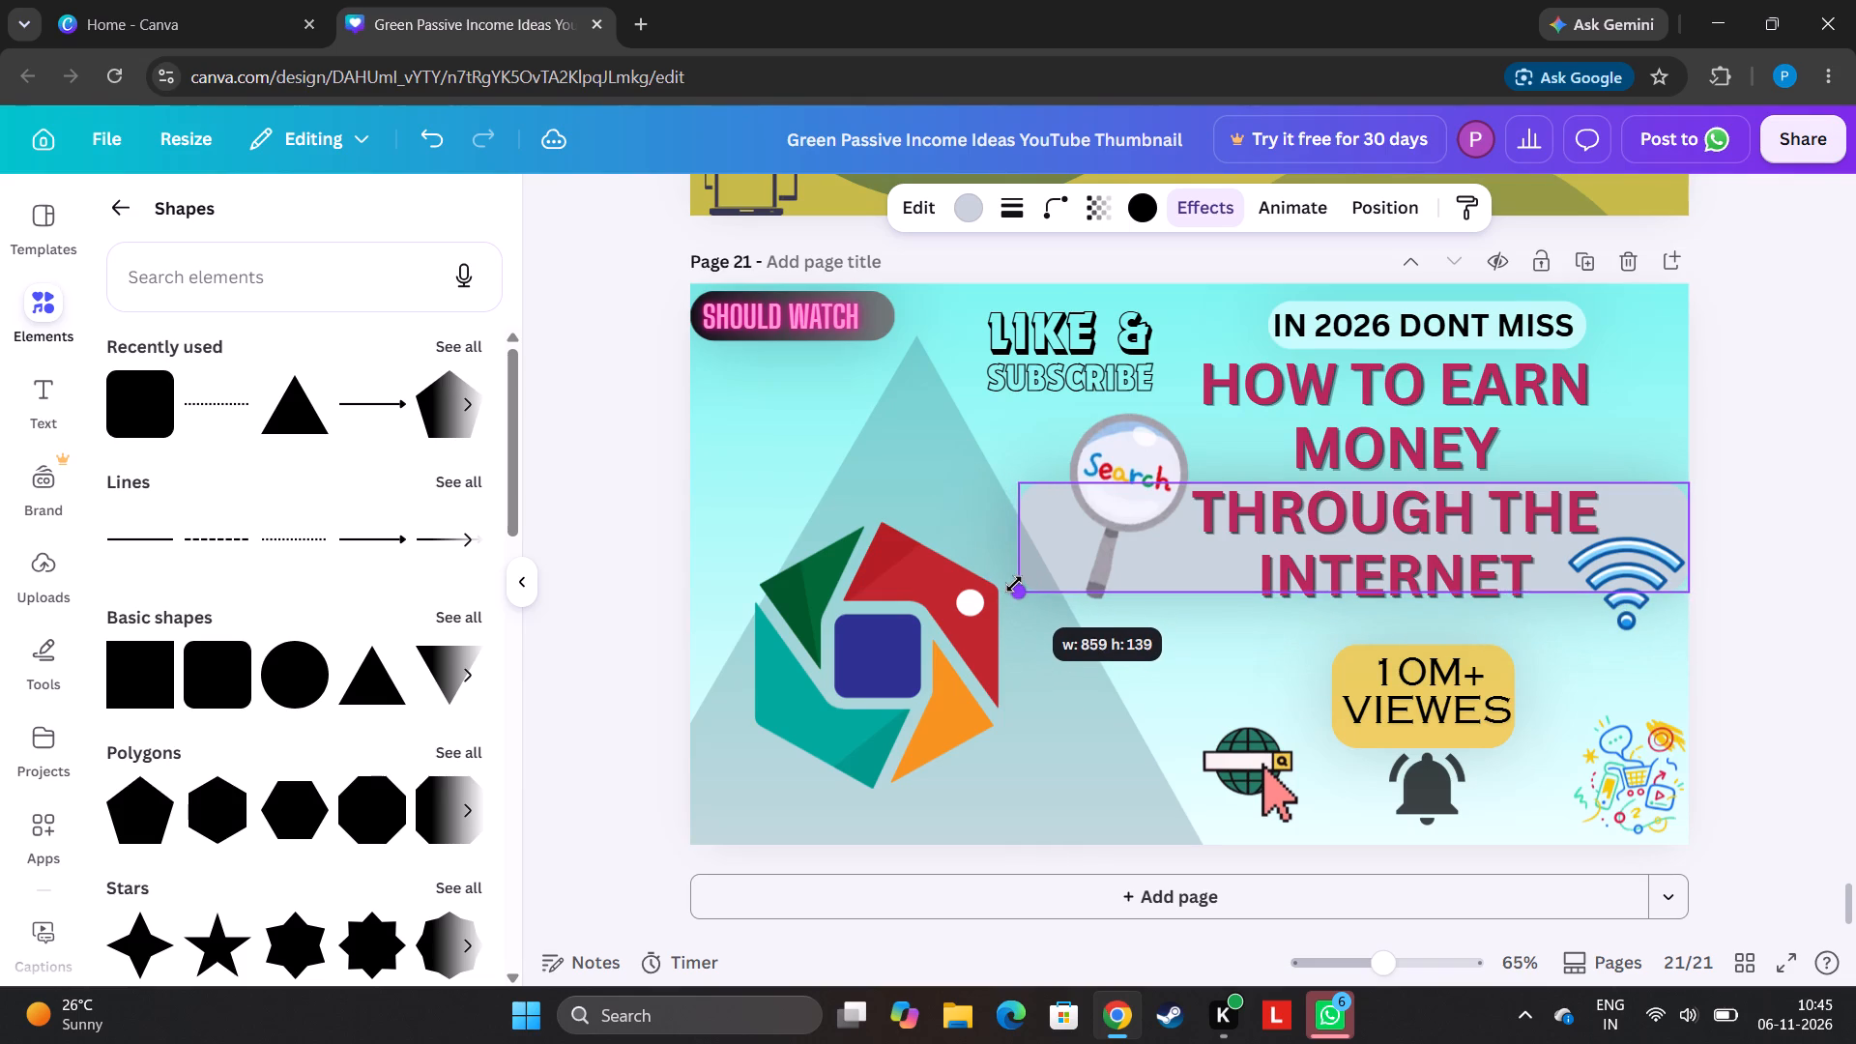
drag(1014, 584, 1026, 602)
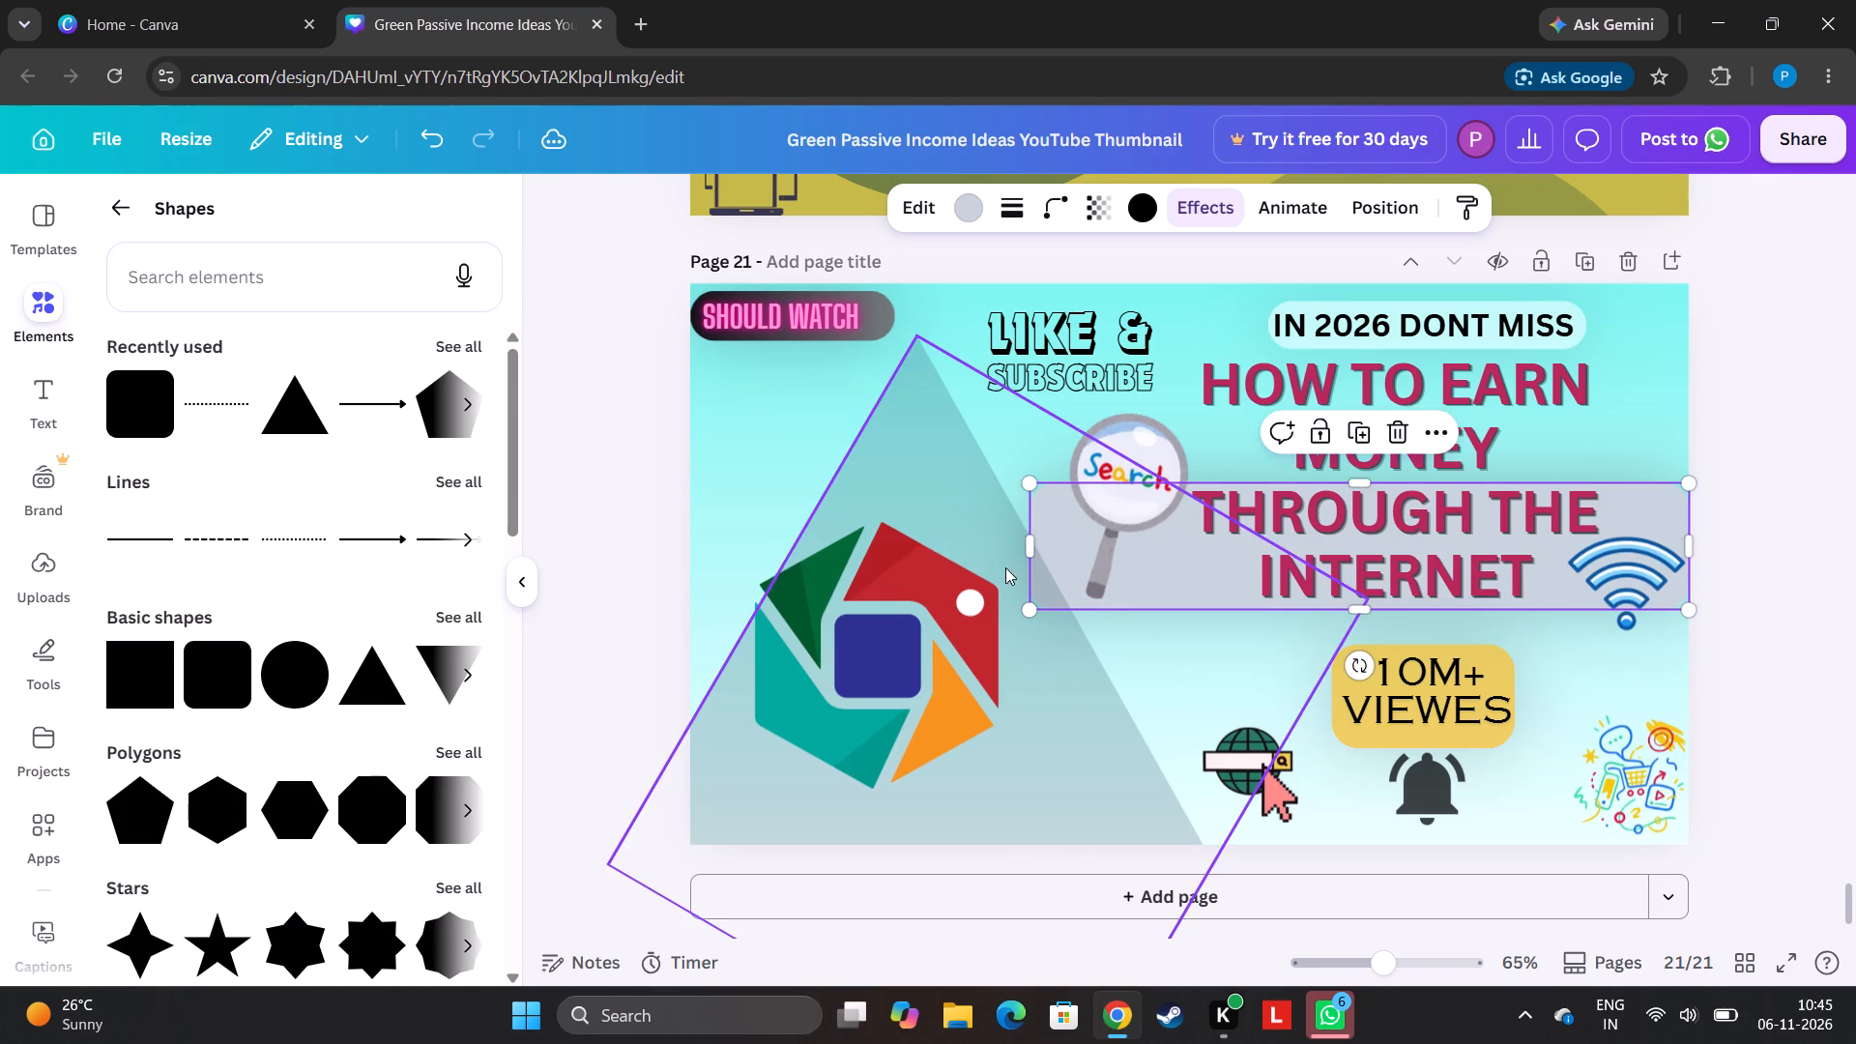
drag(1033, 543, 1045, 543)
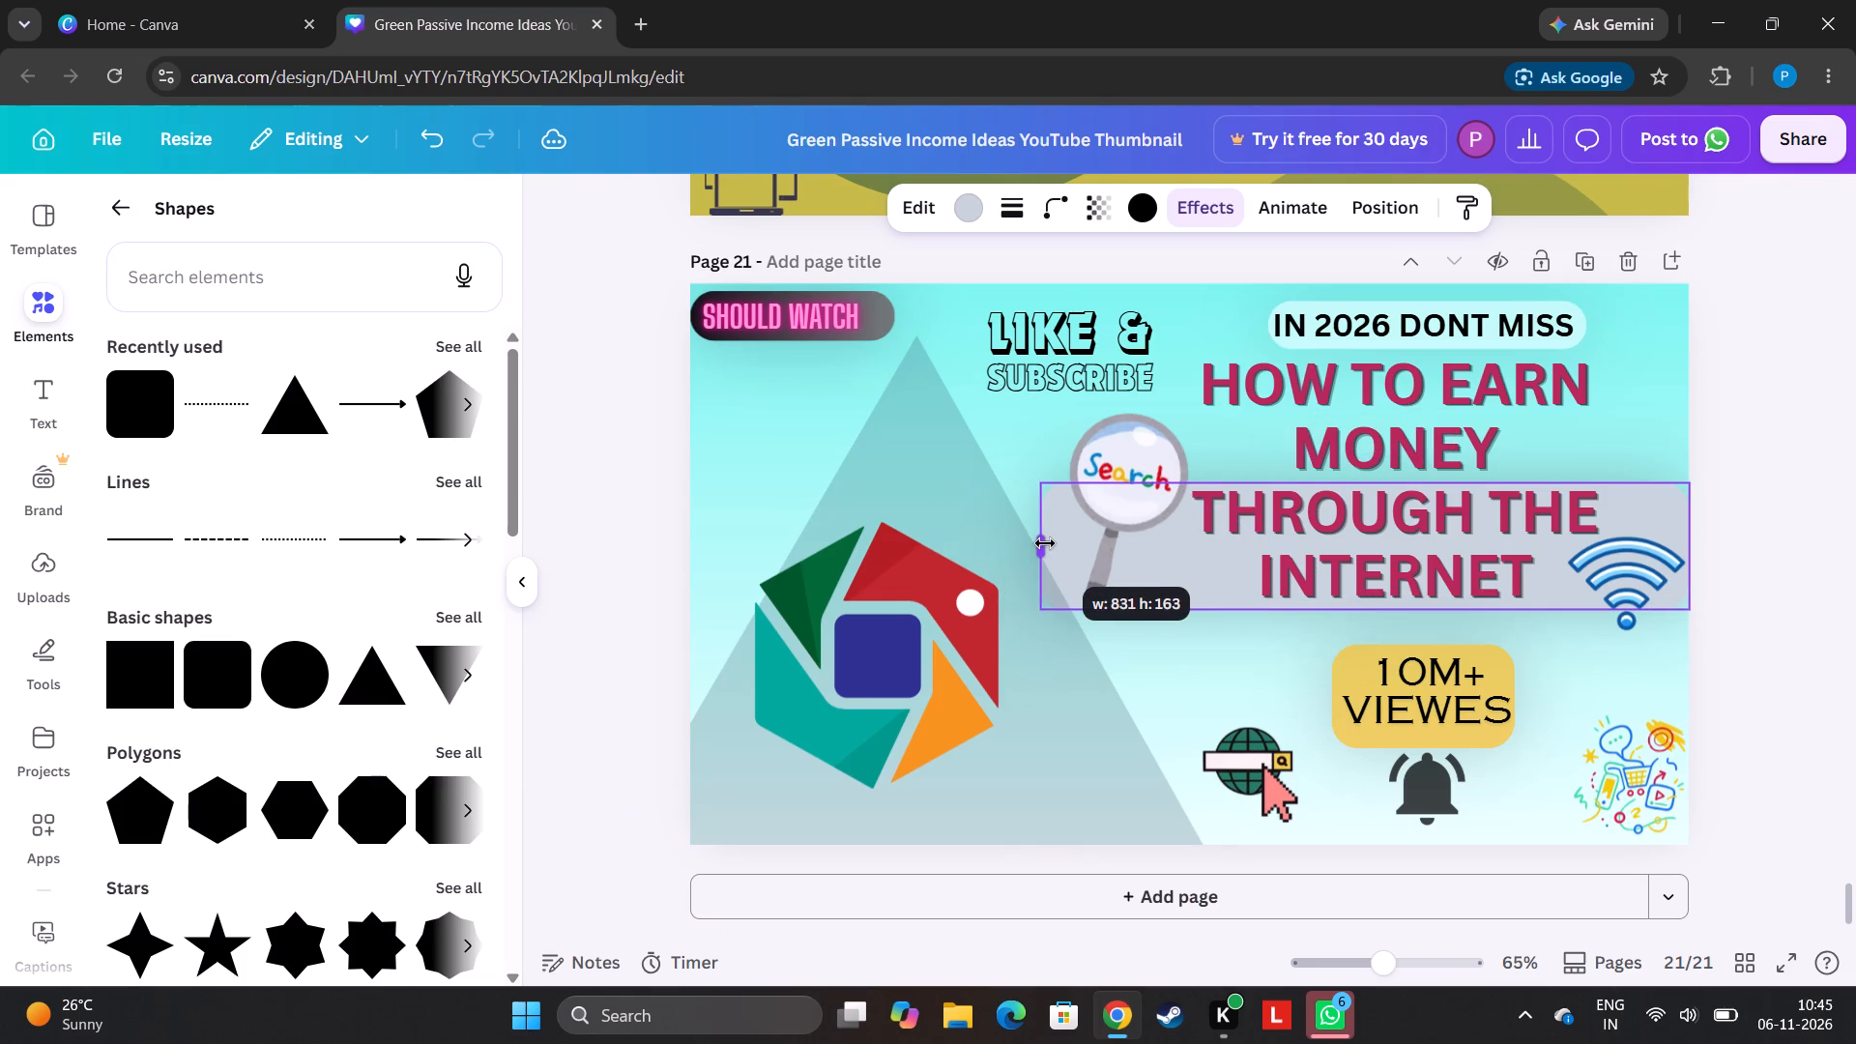
drag(1045, 543, 1058, 538)
click(661, 483)
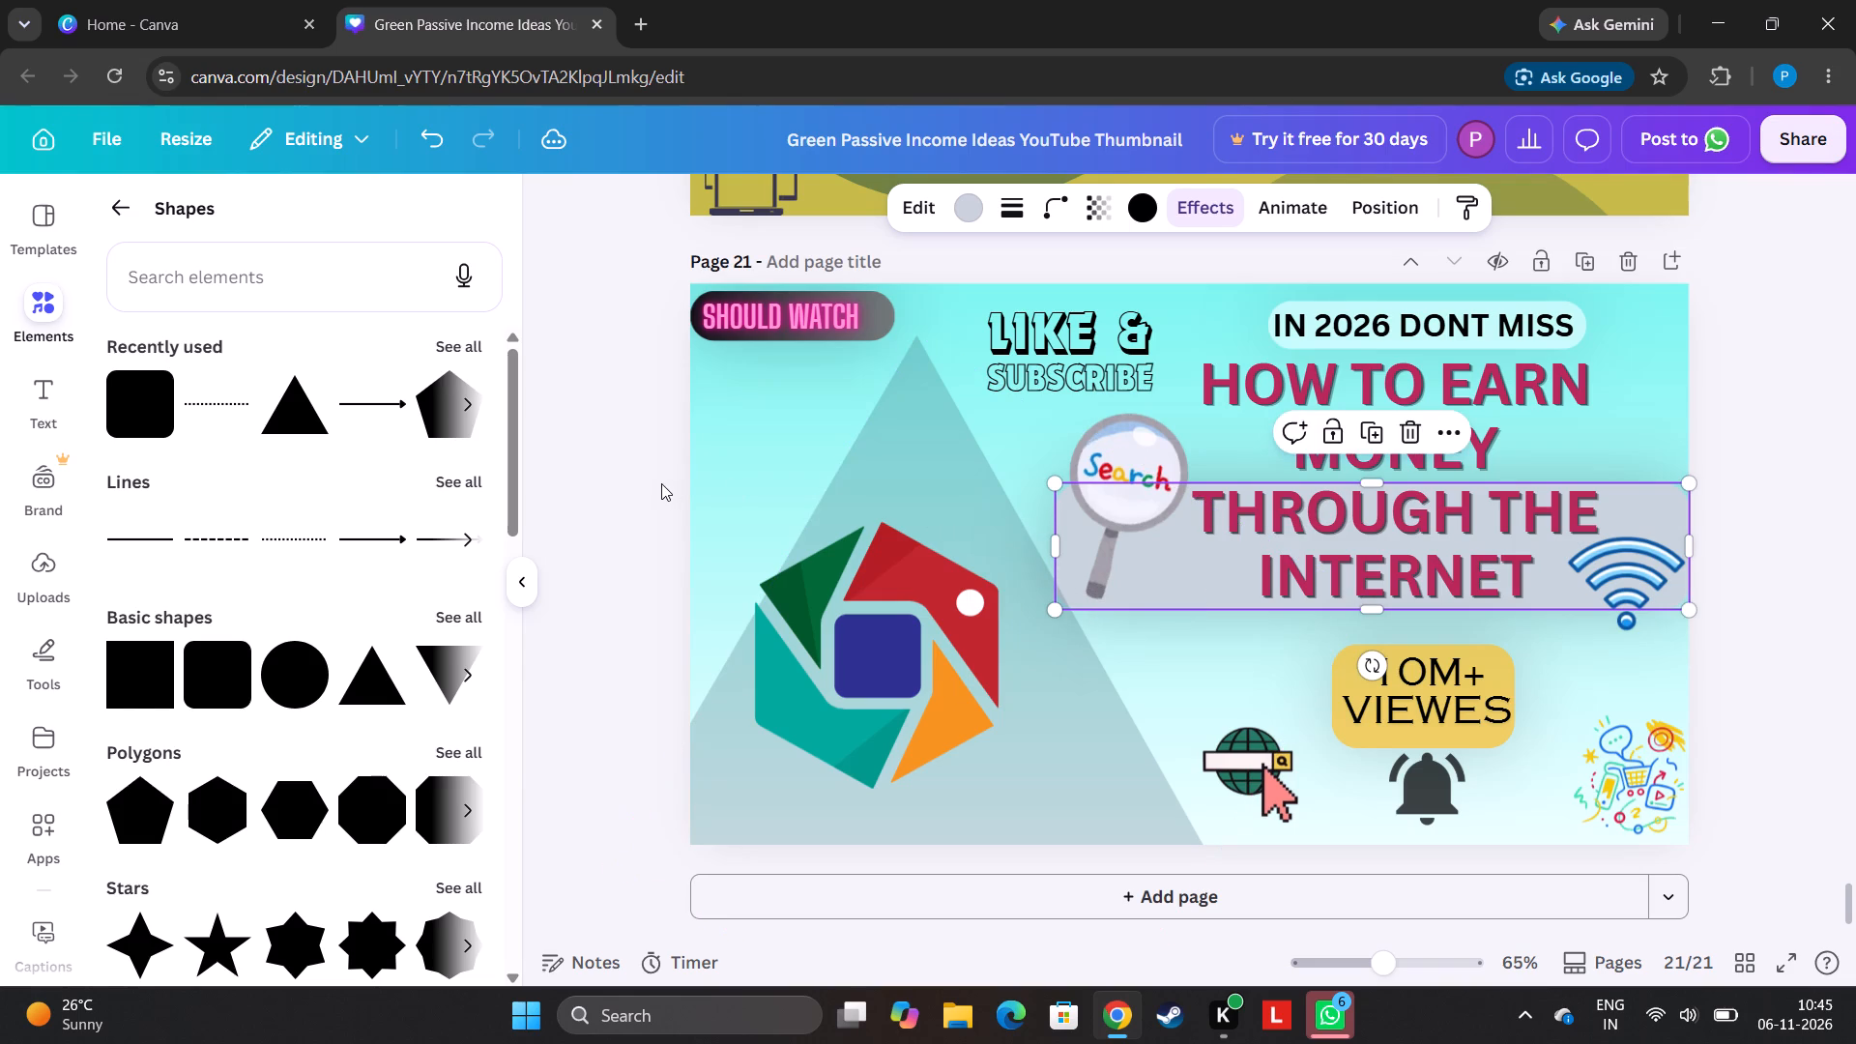
click(661, 483)
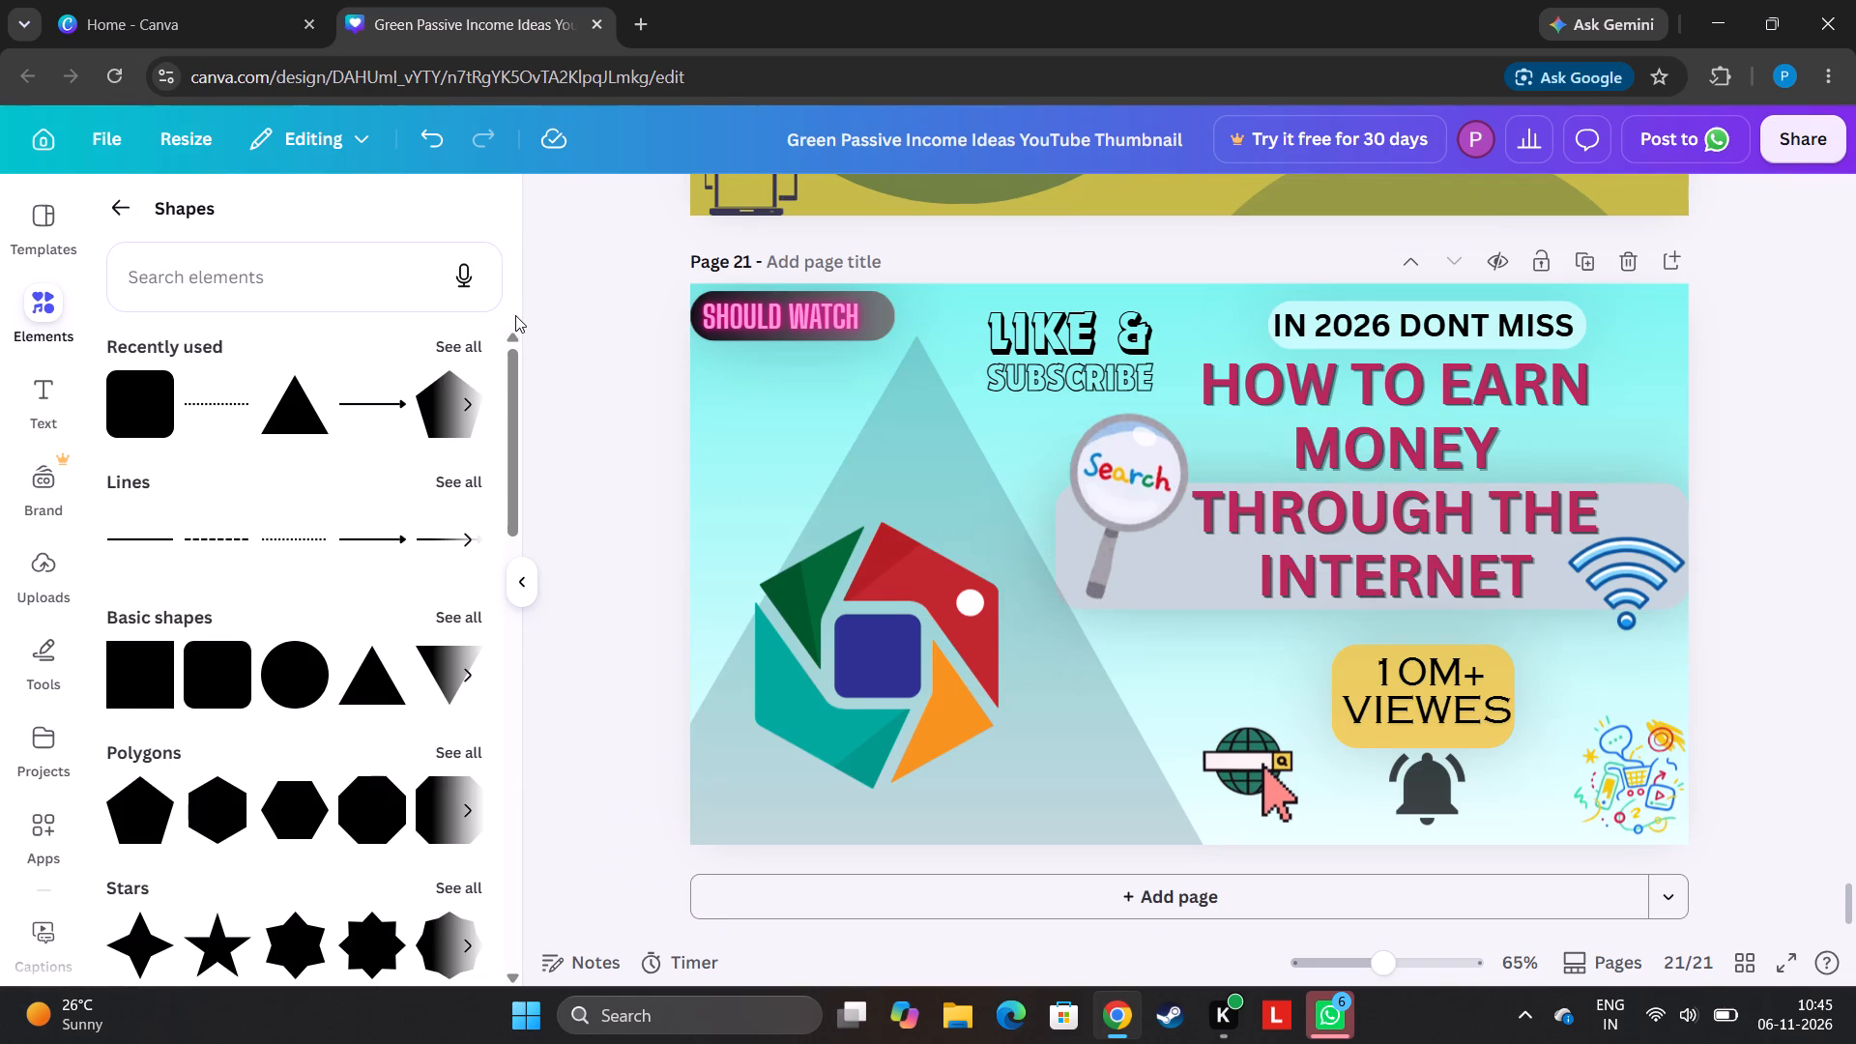
click(1794, 600)
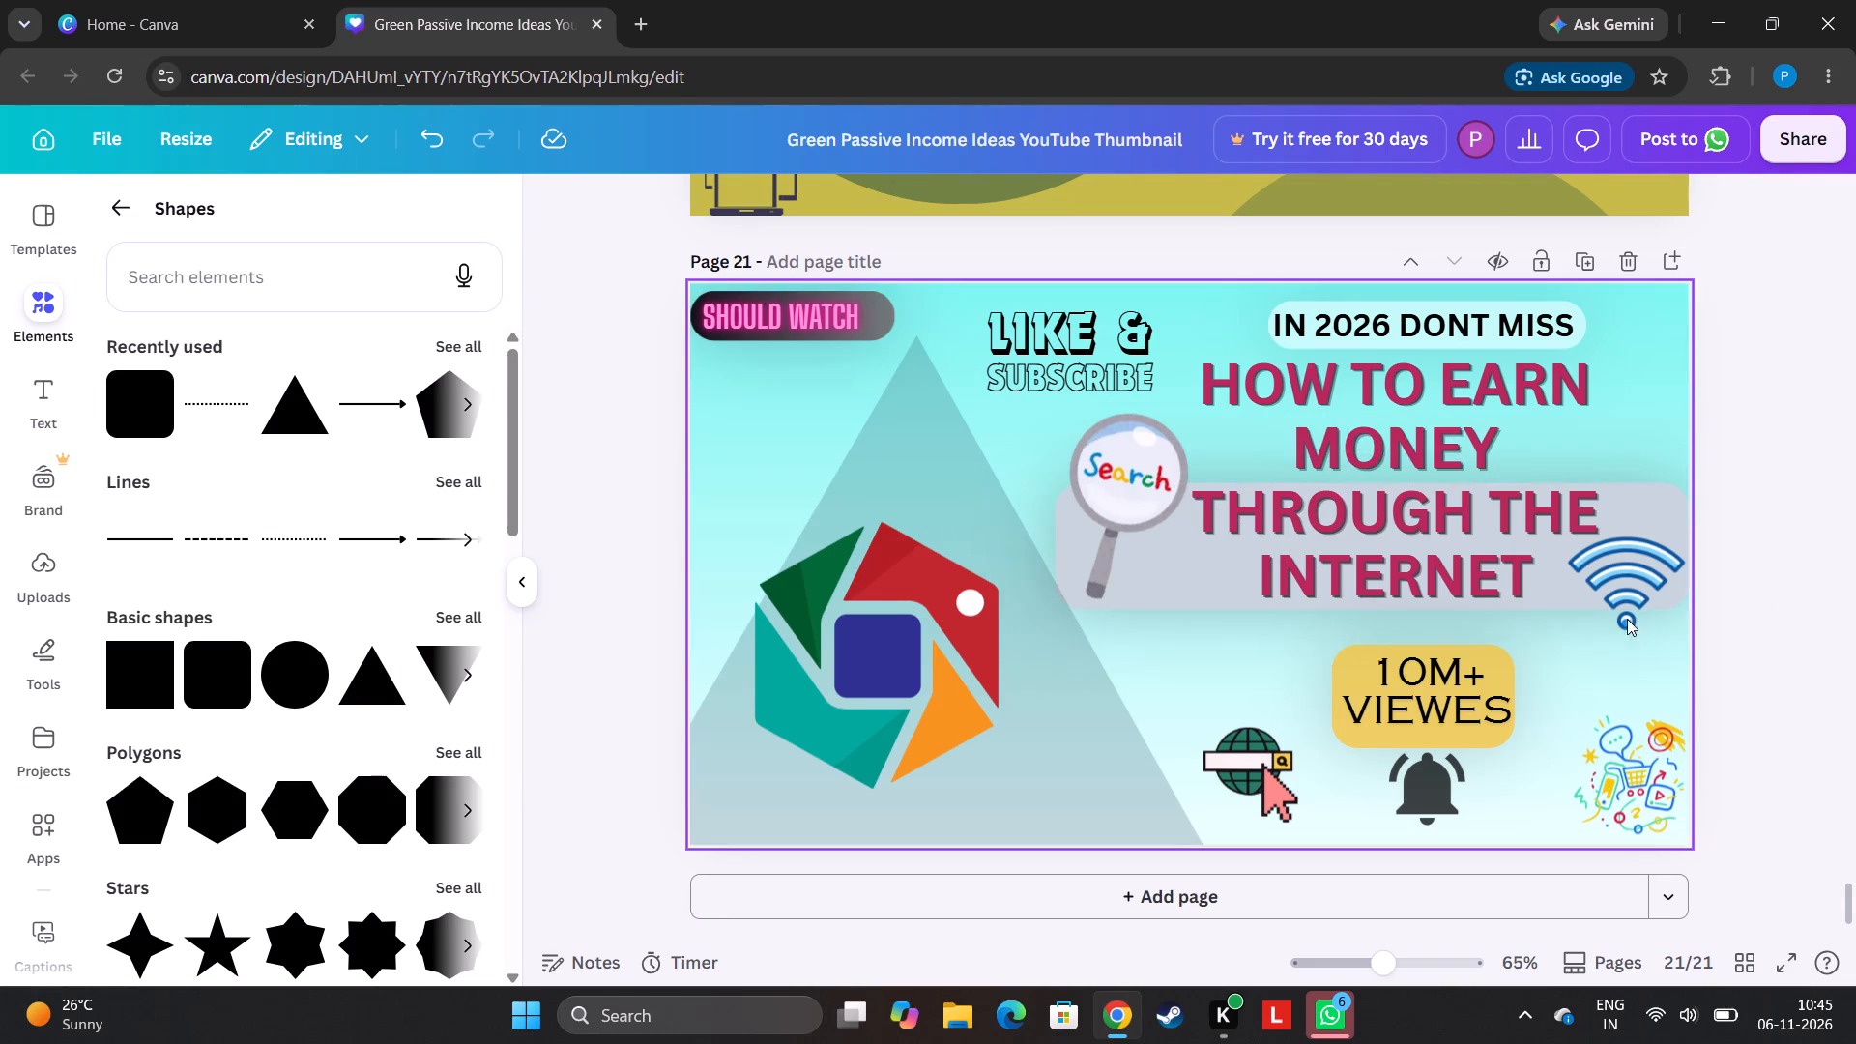
Add a new blank page after page 21.
click(878, 903)
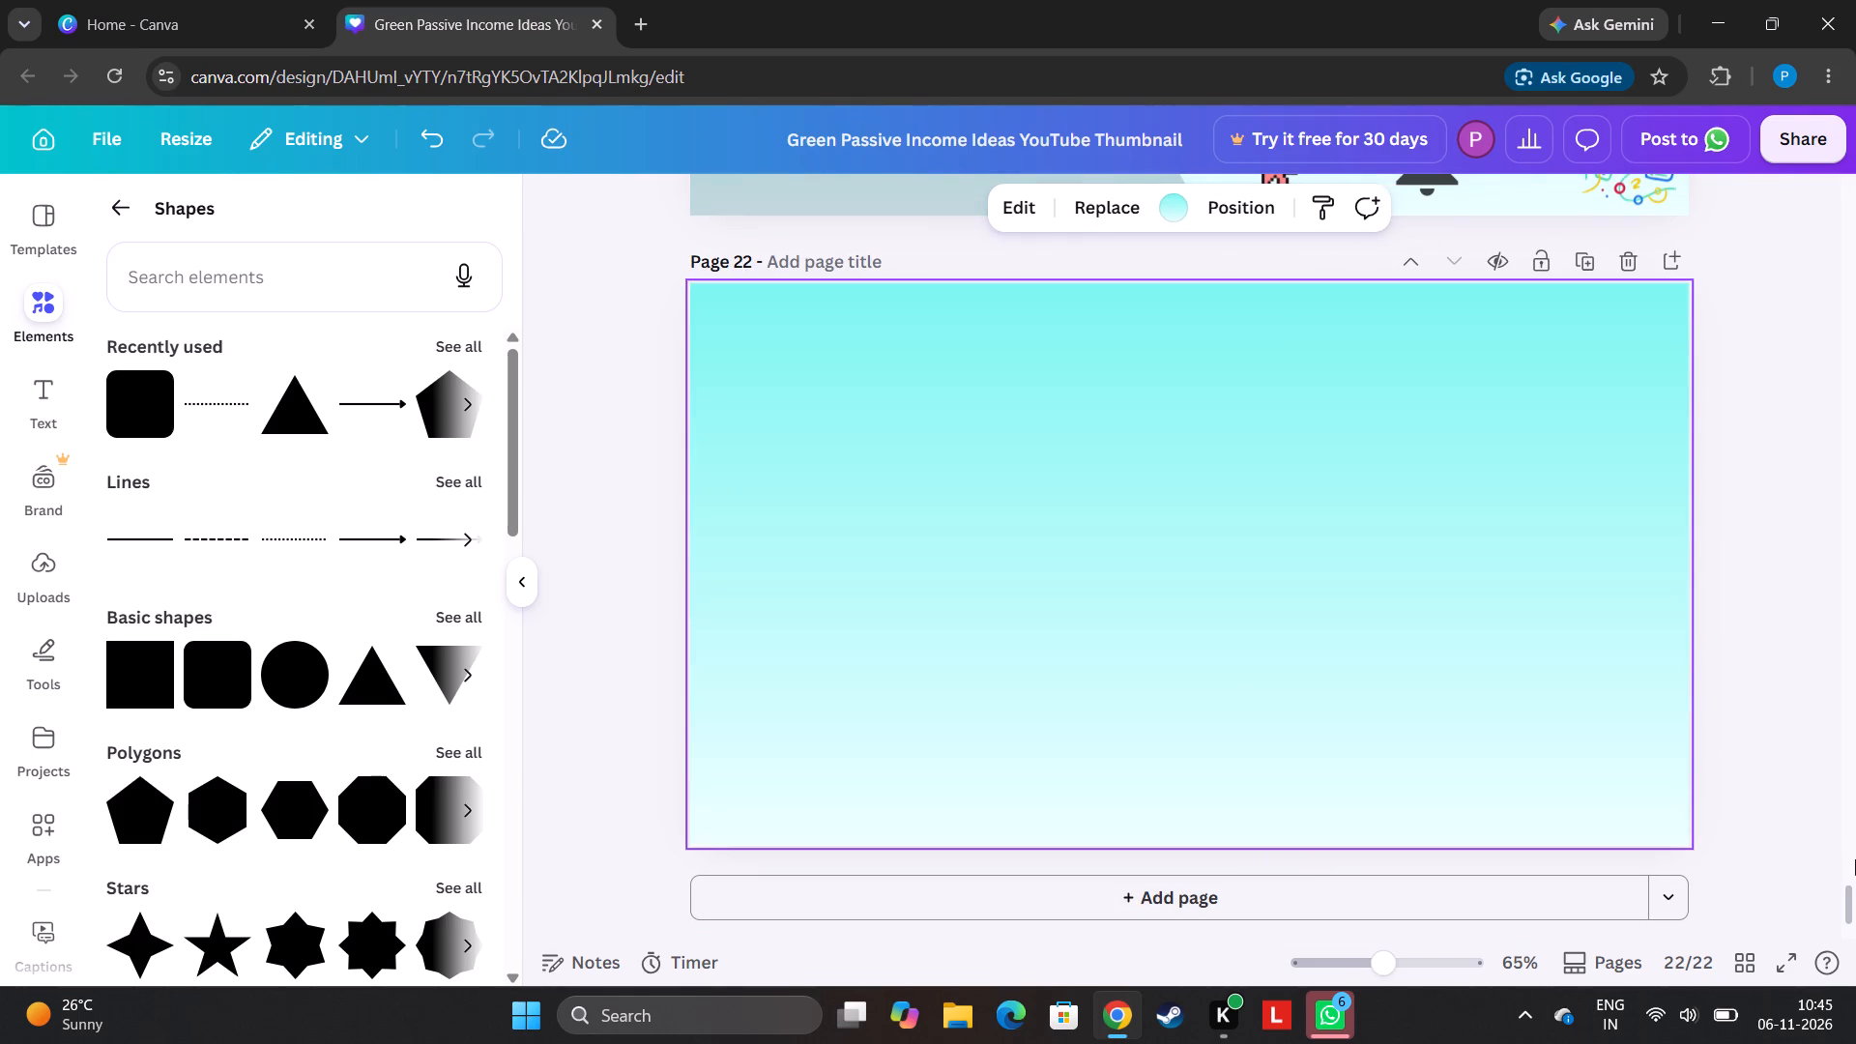
Enlarge the globe search-bar icon on page 21 up and to the left, until its top aligns with the yellow "10M+ VIEWES" label.
drag(1851, 897, 1848, 895)
drag(1848, 895, 1819, 865)
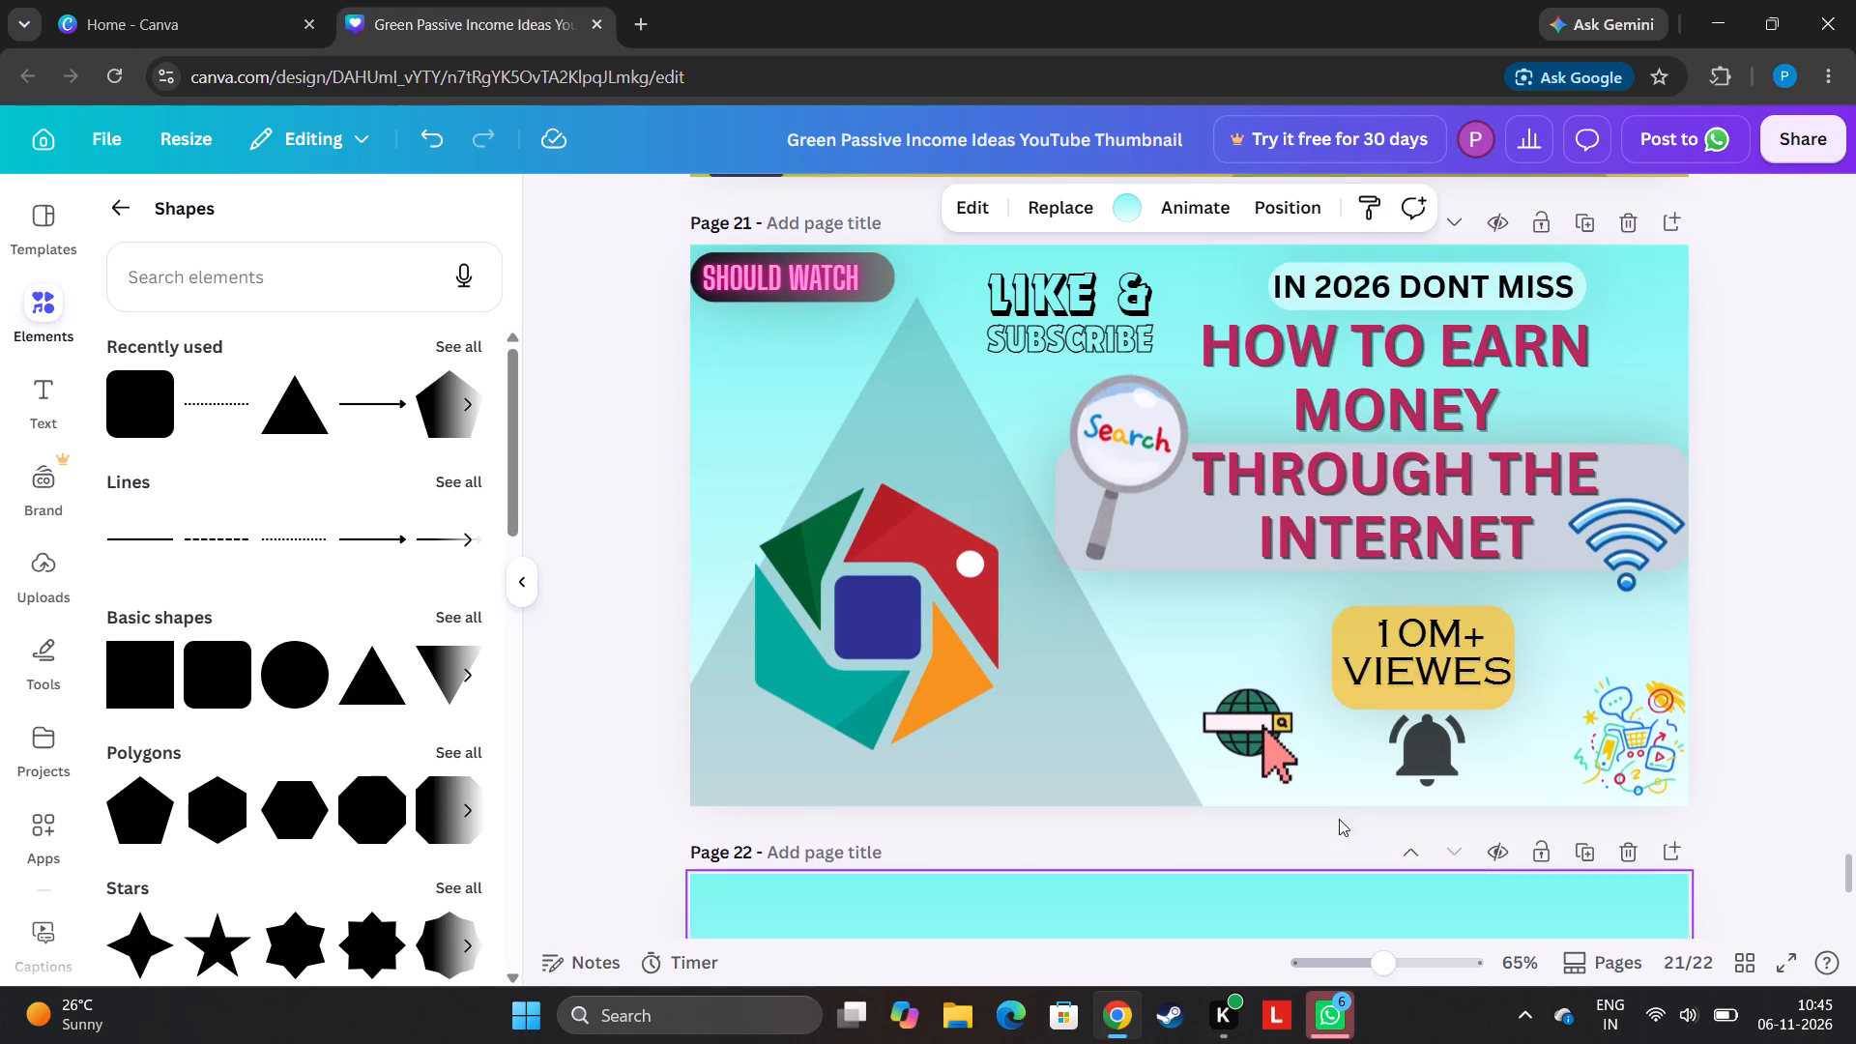
click(1229, 724)
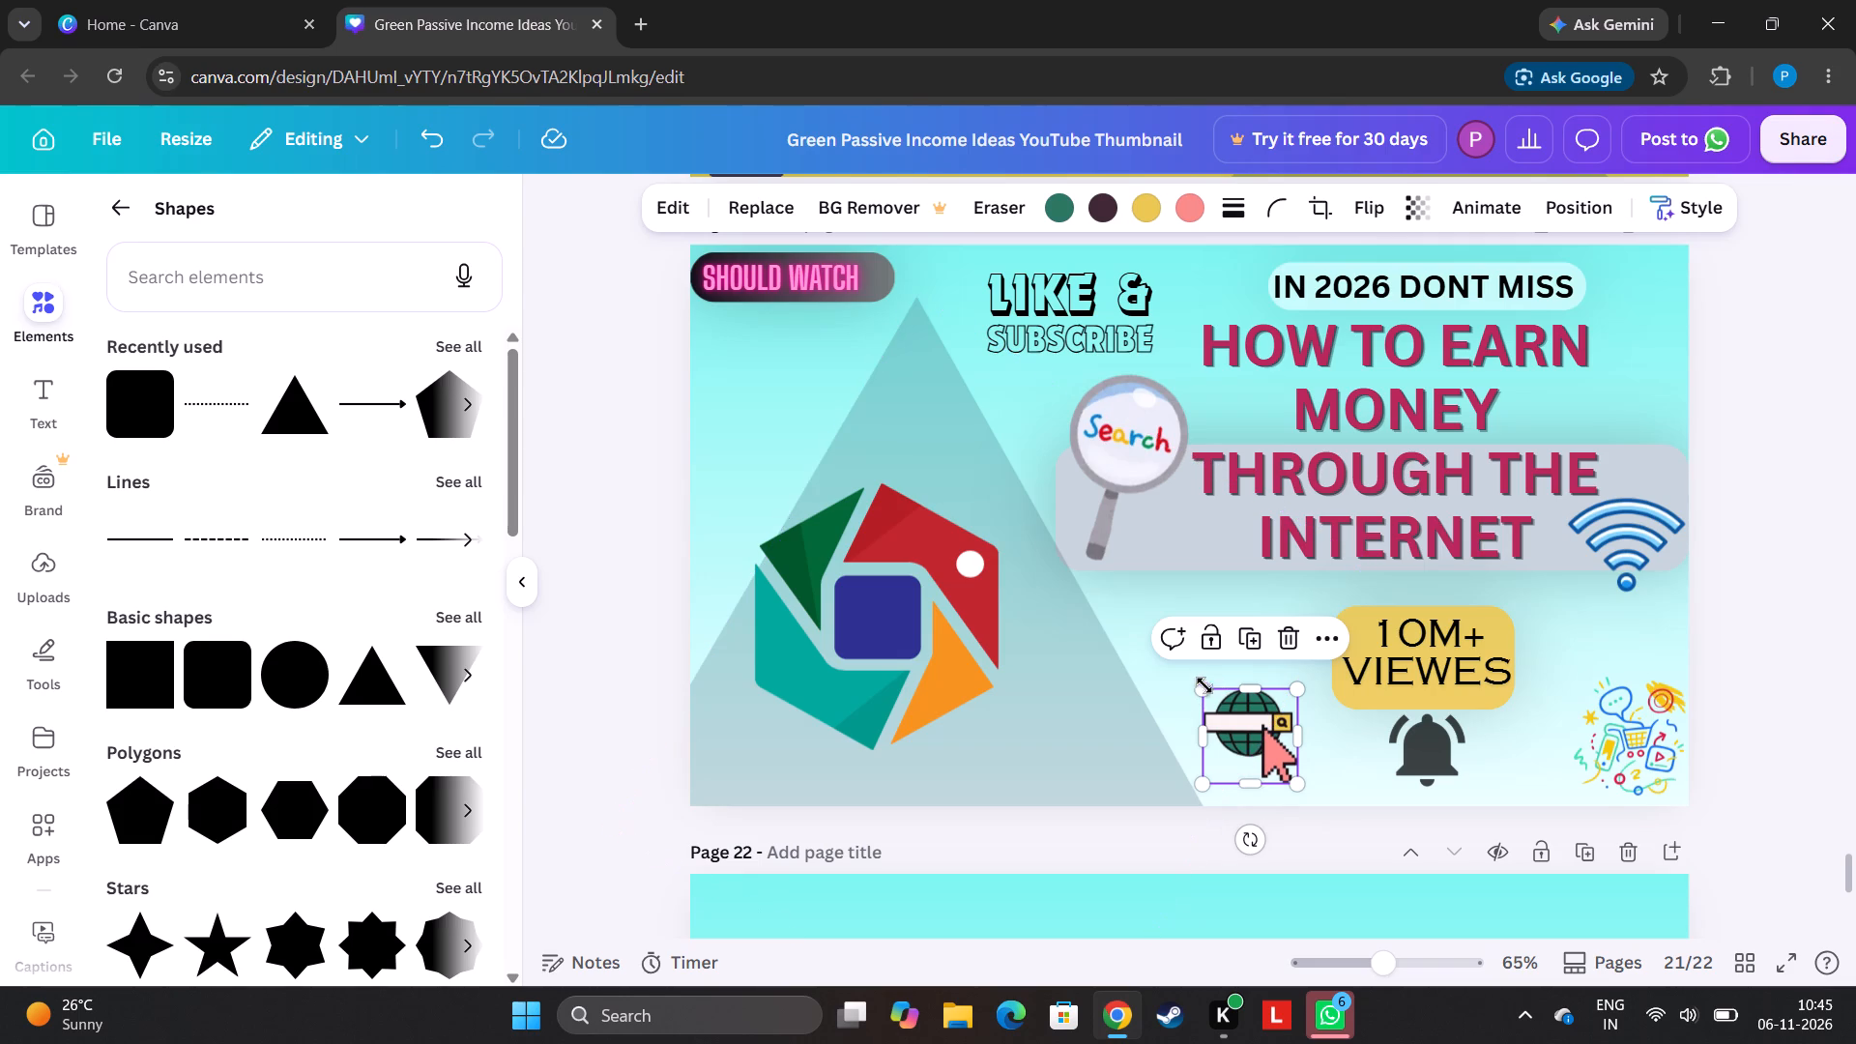
drag(1200, 690, 1195, 576)
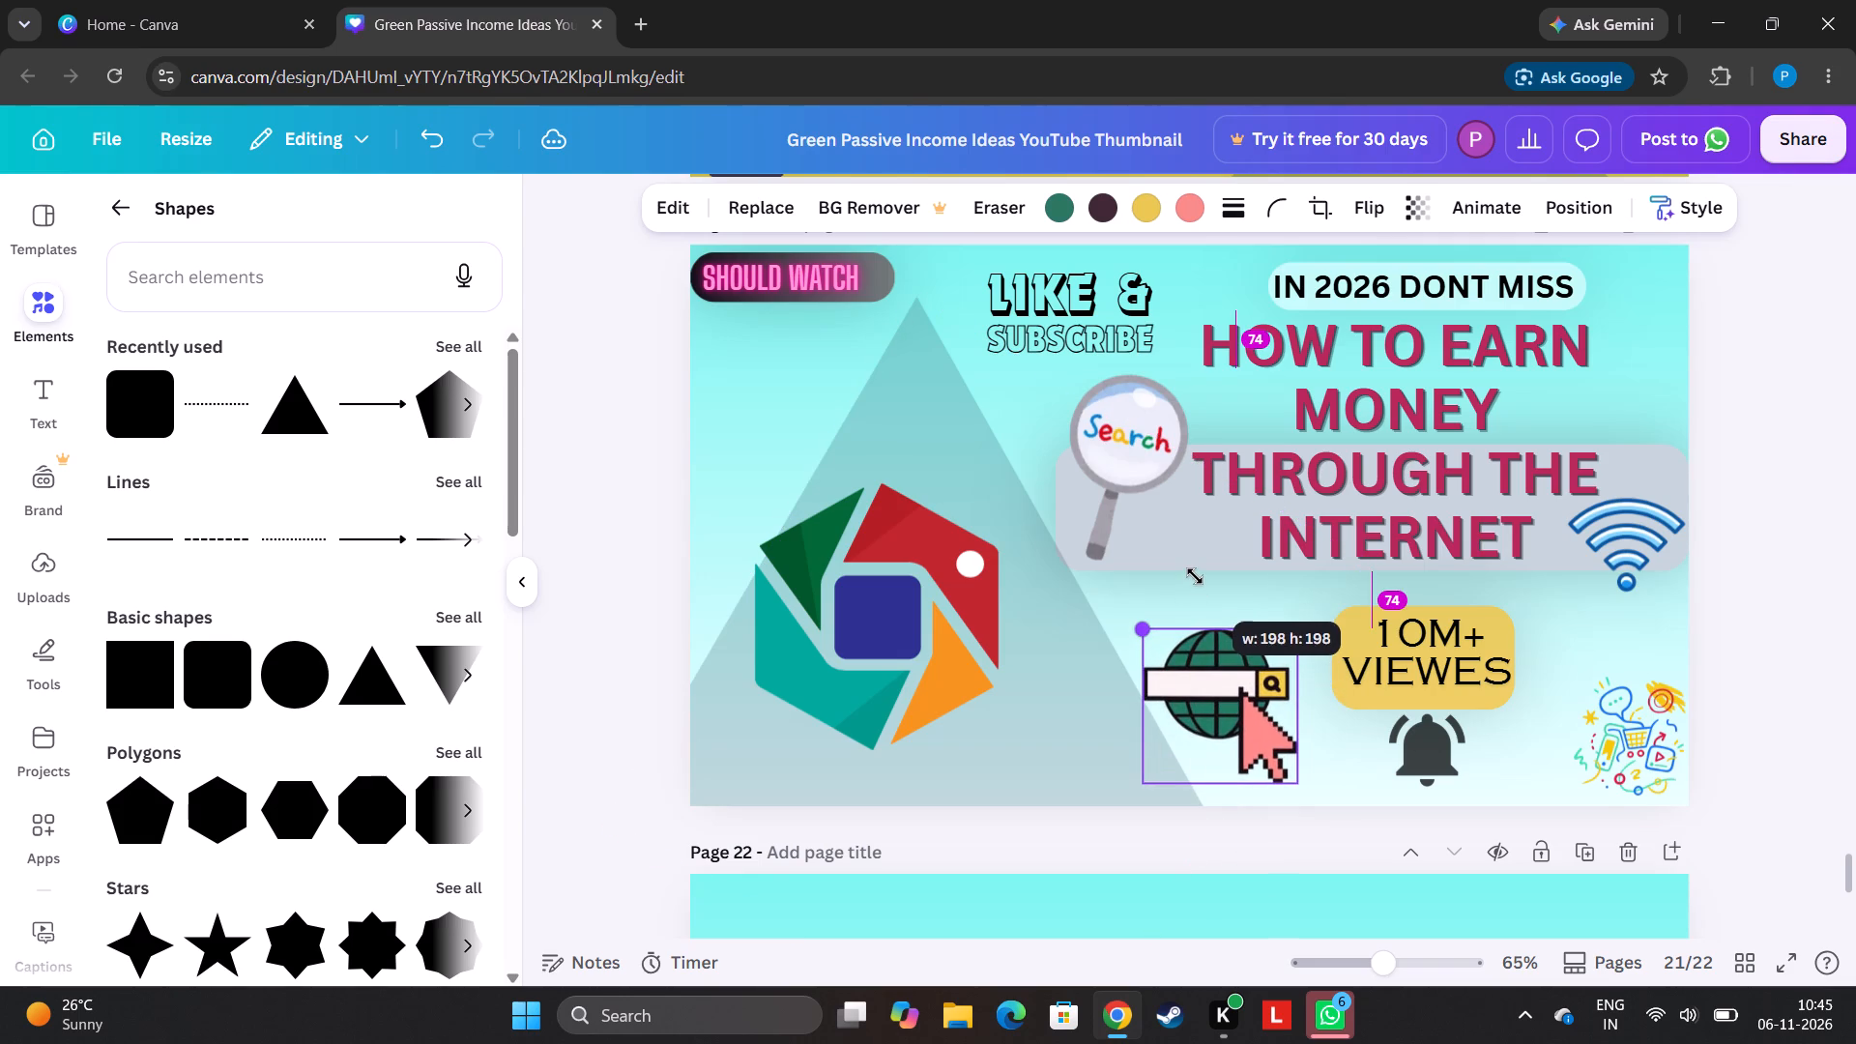
drag(1195, 576, 1187, 536)
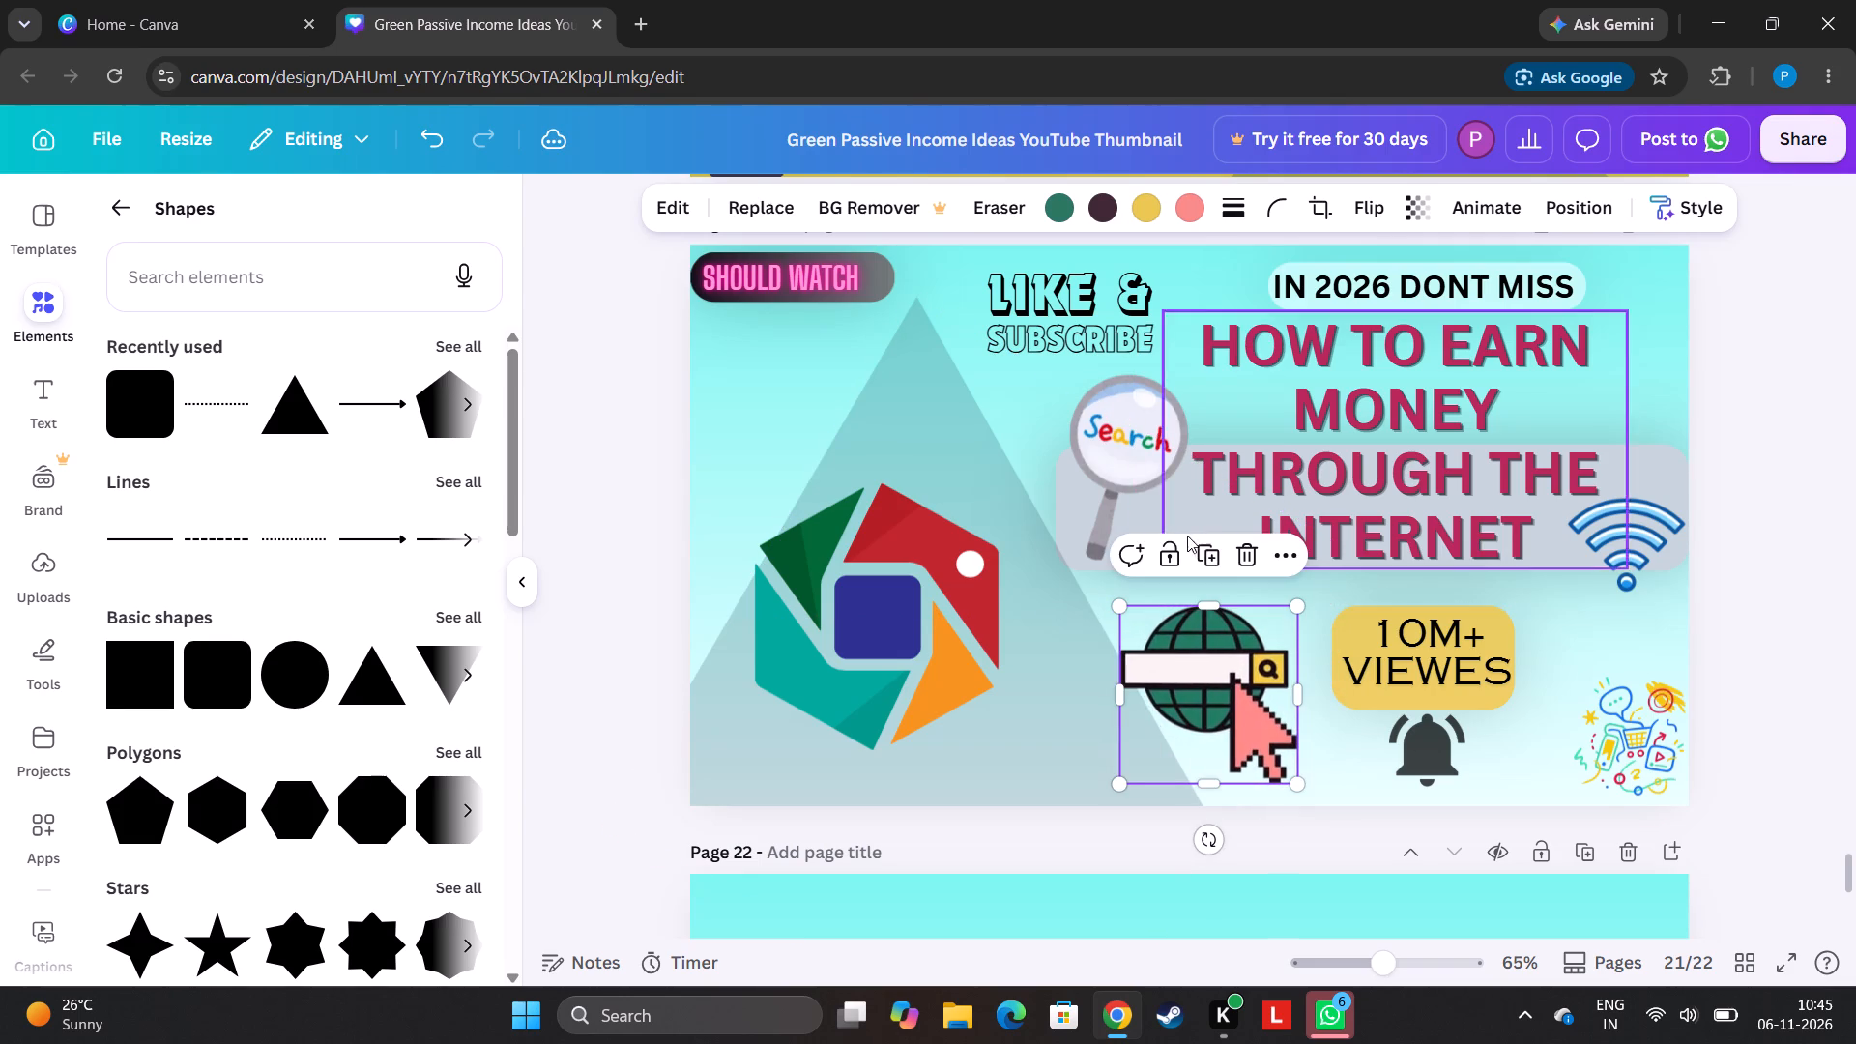
Enlarge the blue Wi-Fi icon beside "INTERNET" from its lower-left corner to about 191 wide and 153 high.
click(1642, 547)
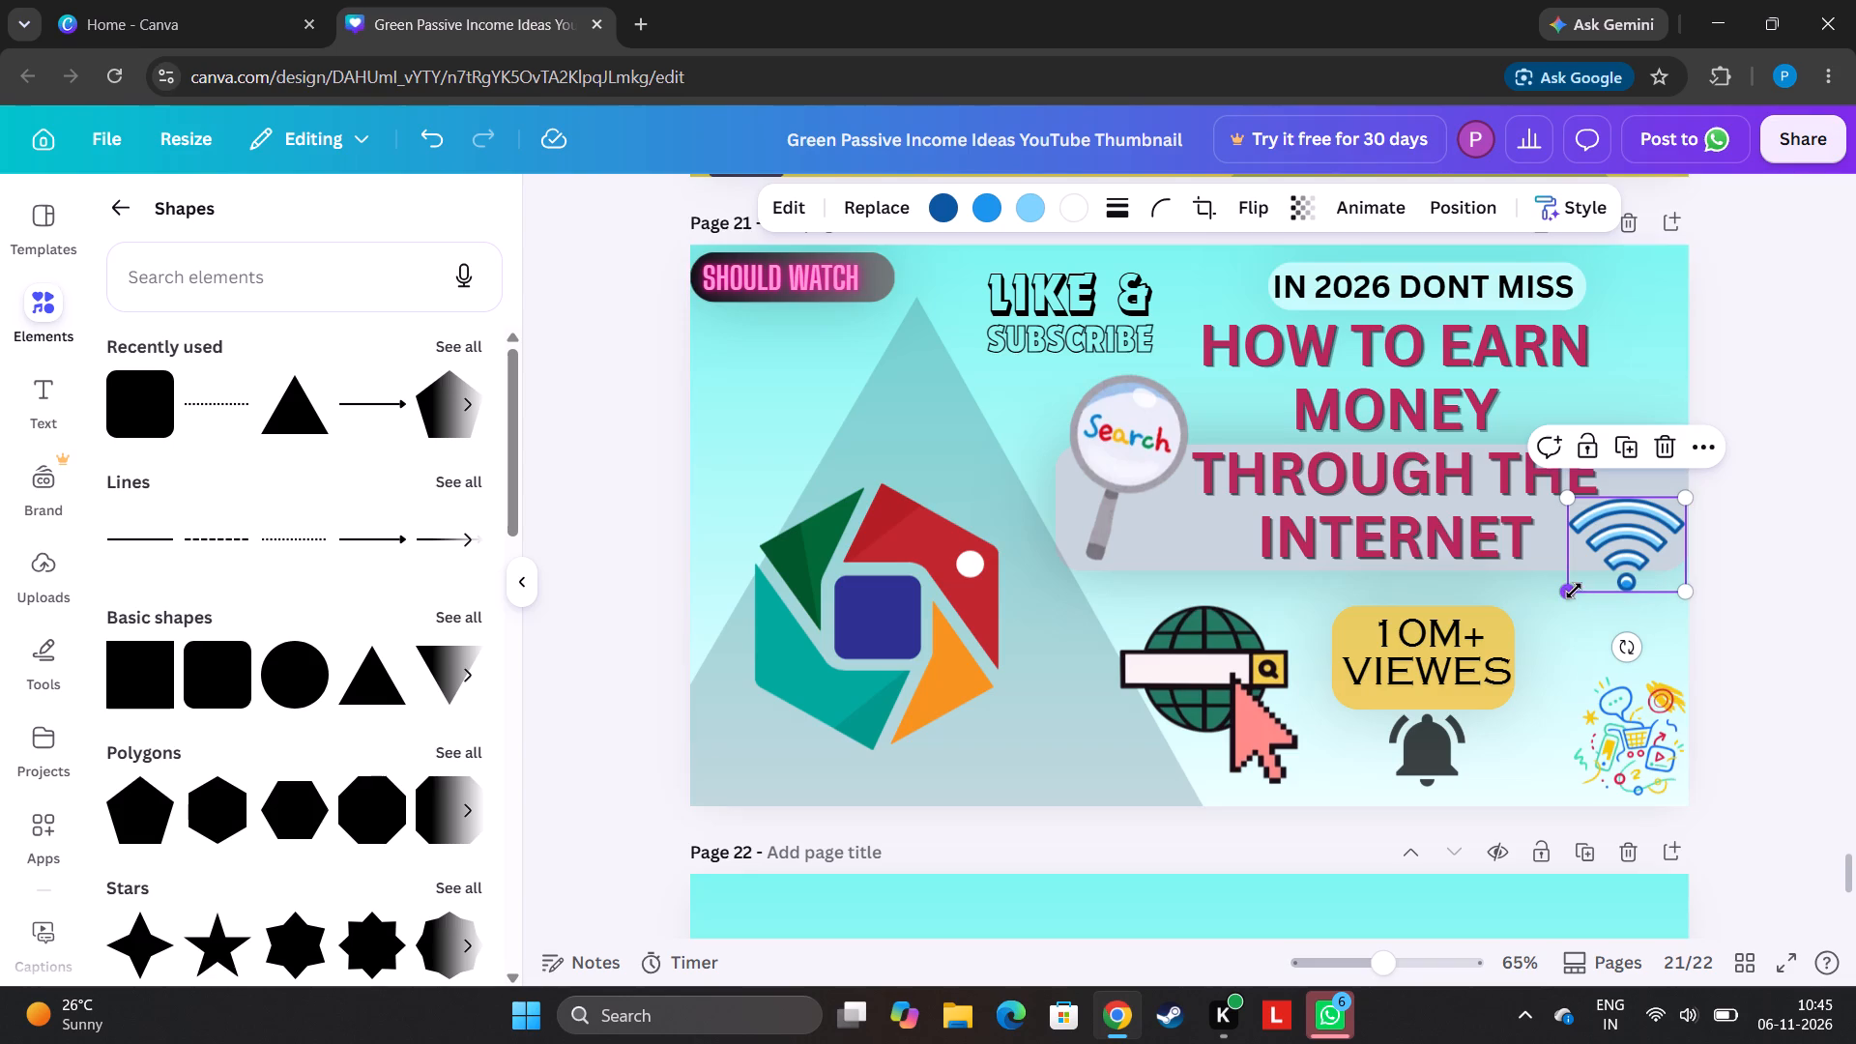
drag(1574, 591, 1569, 647)
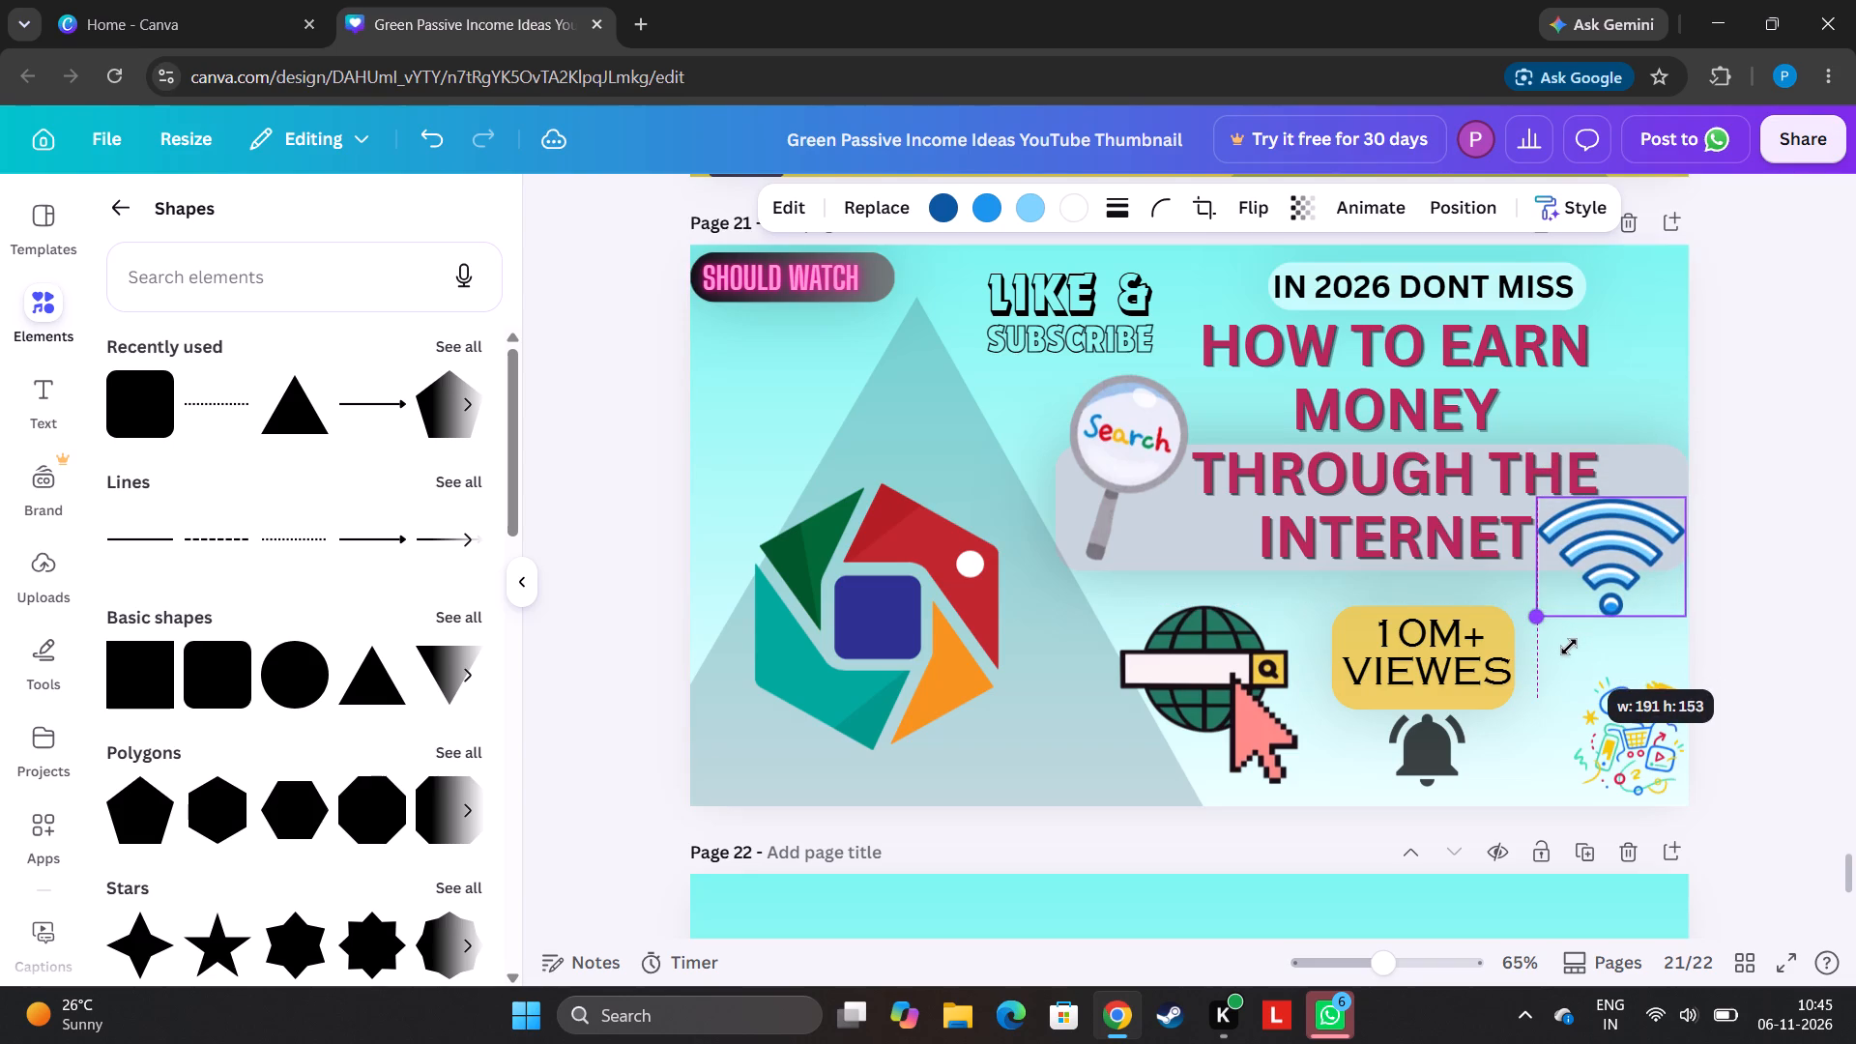
drag(1569, 647, 1568, 652)
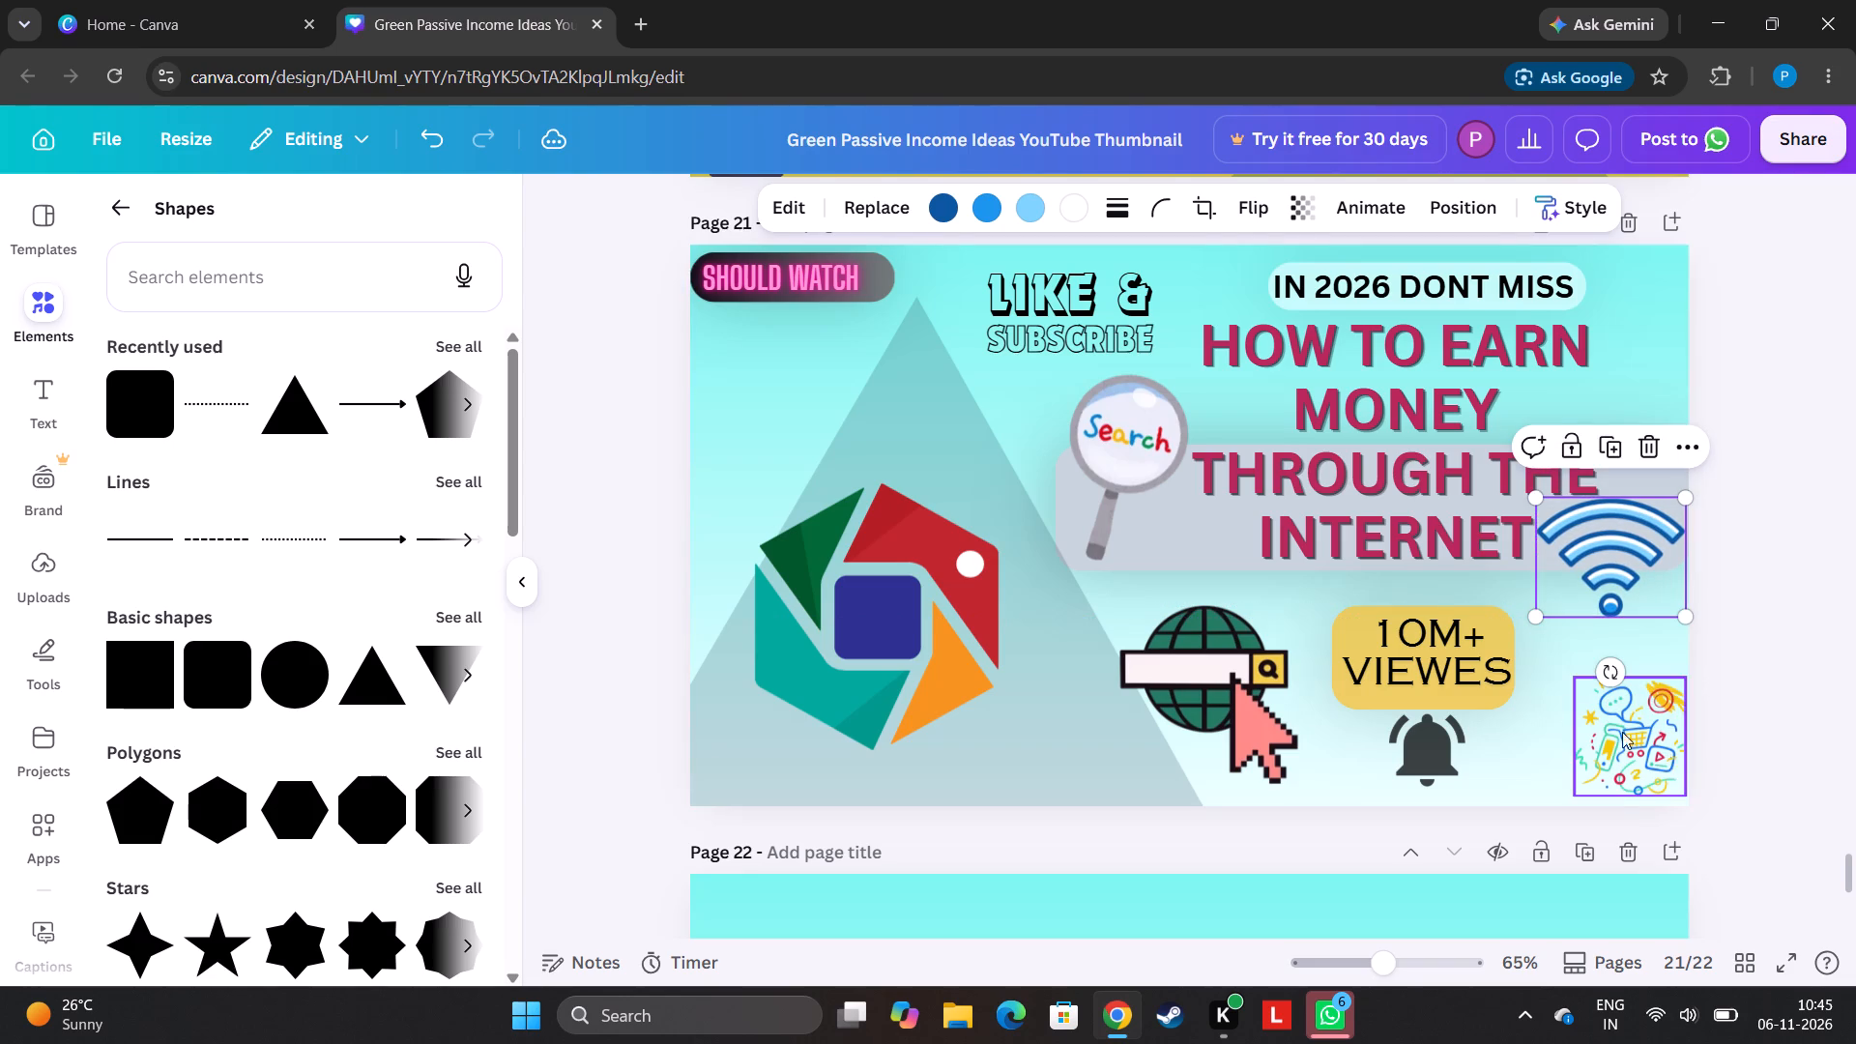
Enlarge the colourful online-shopping doodle in the page's lower-right corner until its top sits just beneath the Wi-Fi icon.
click(1598, 726)
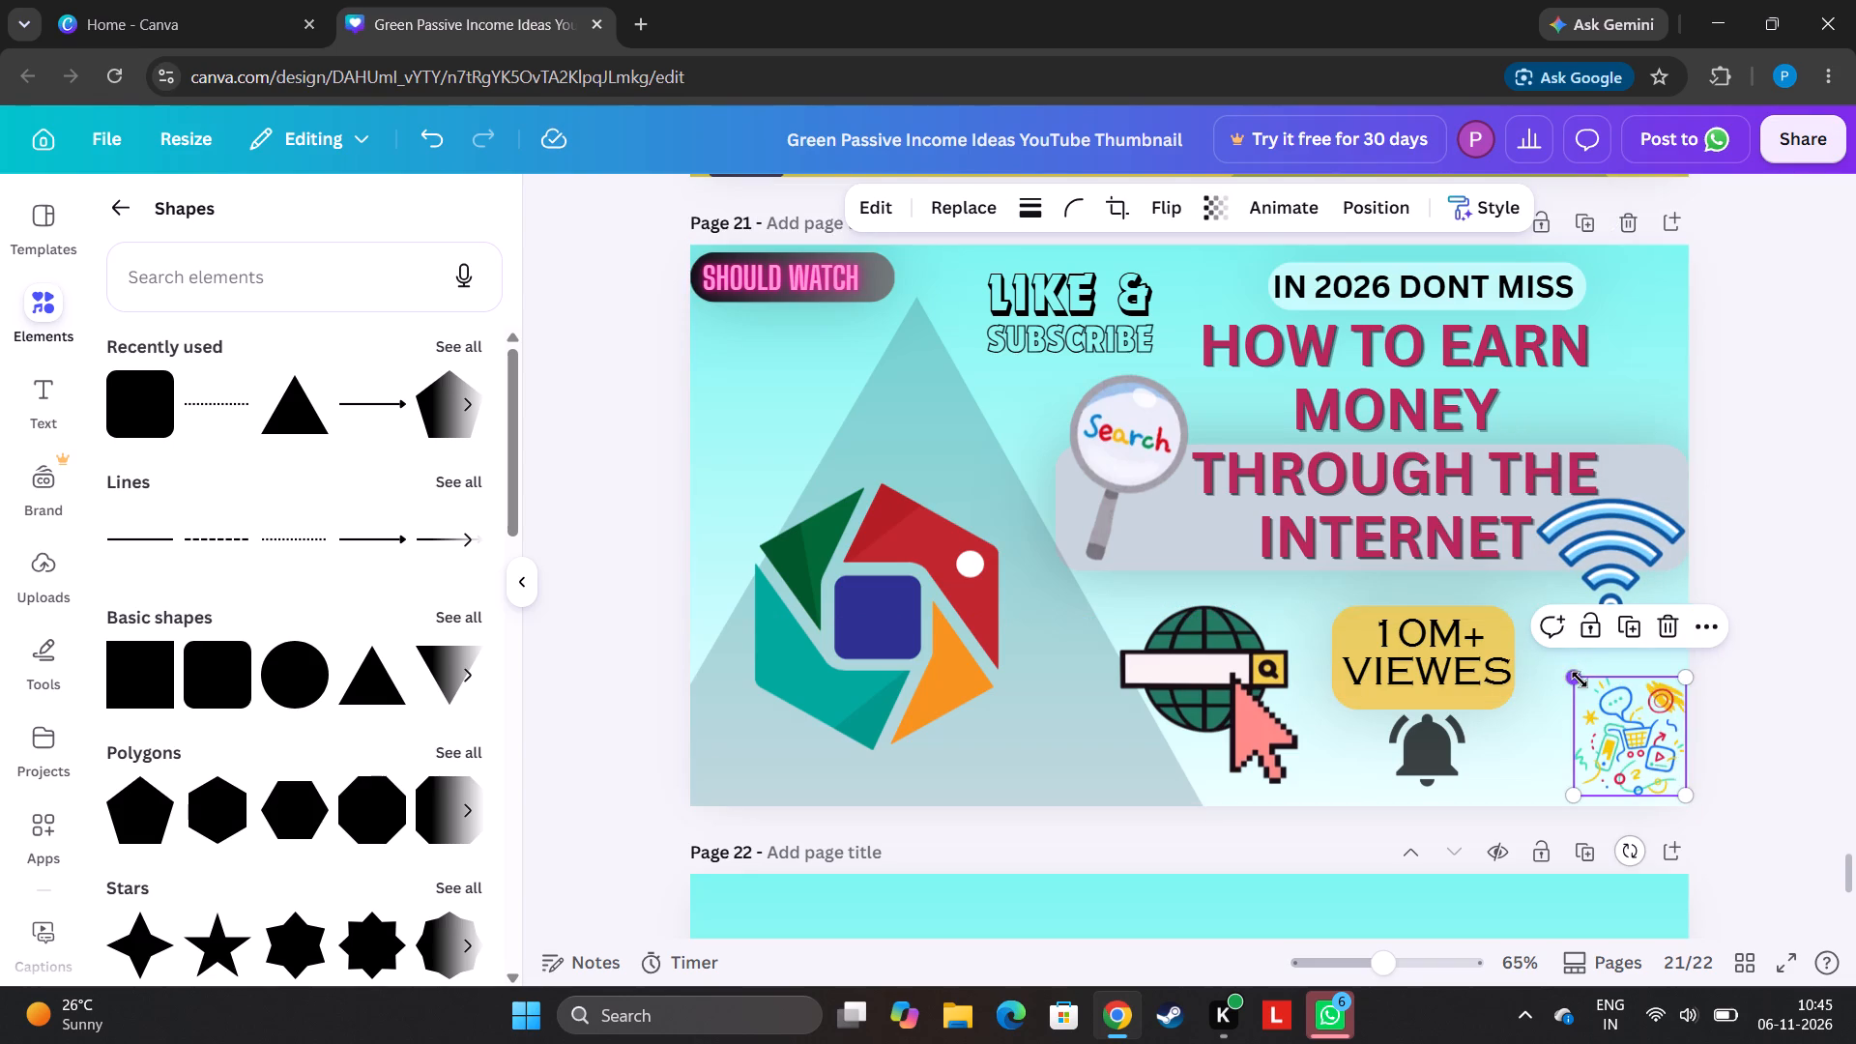
drag(1580, 680, 1550, 607)
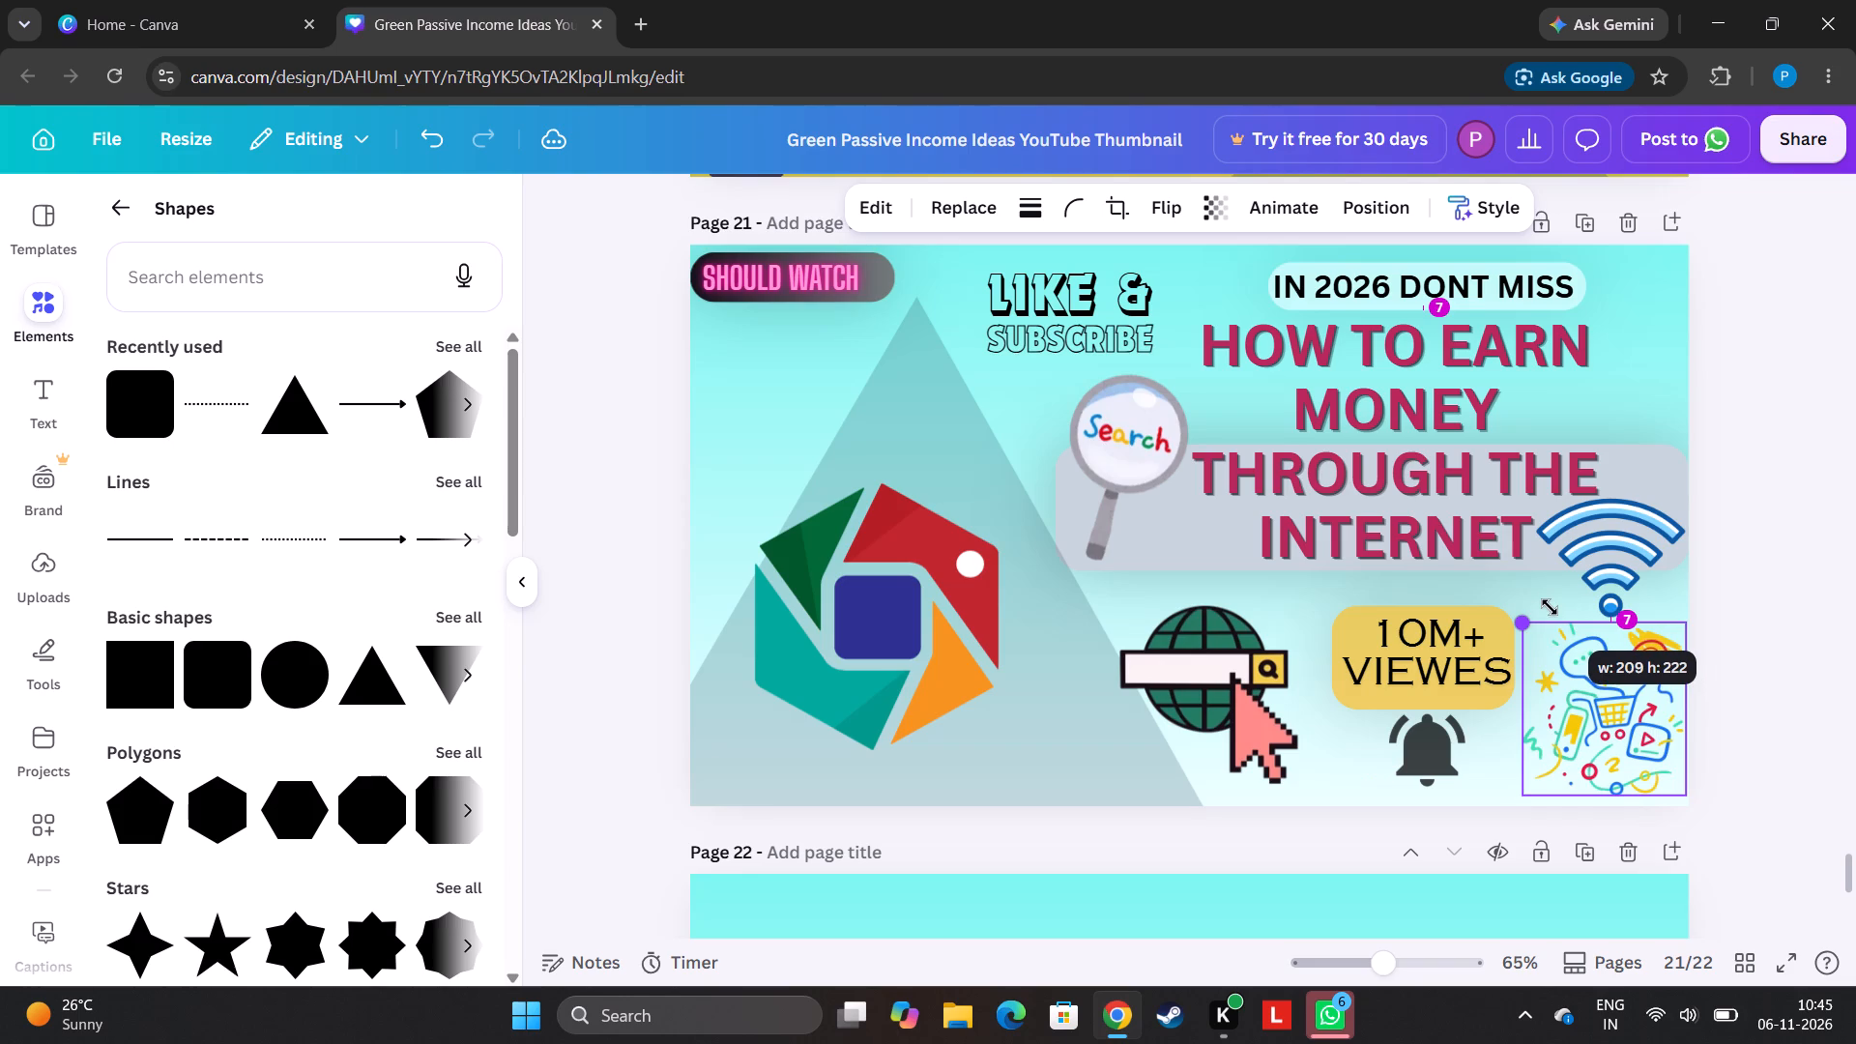
drag(1550, 607, 1558, 611)
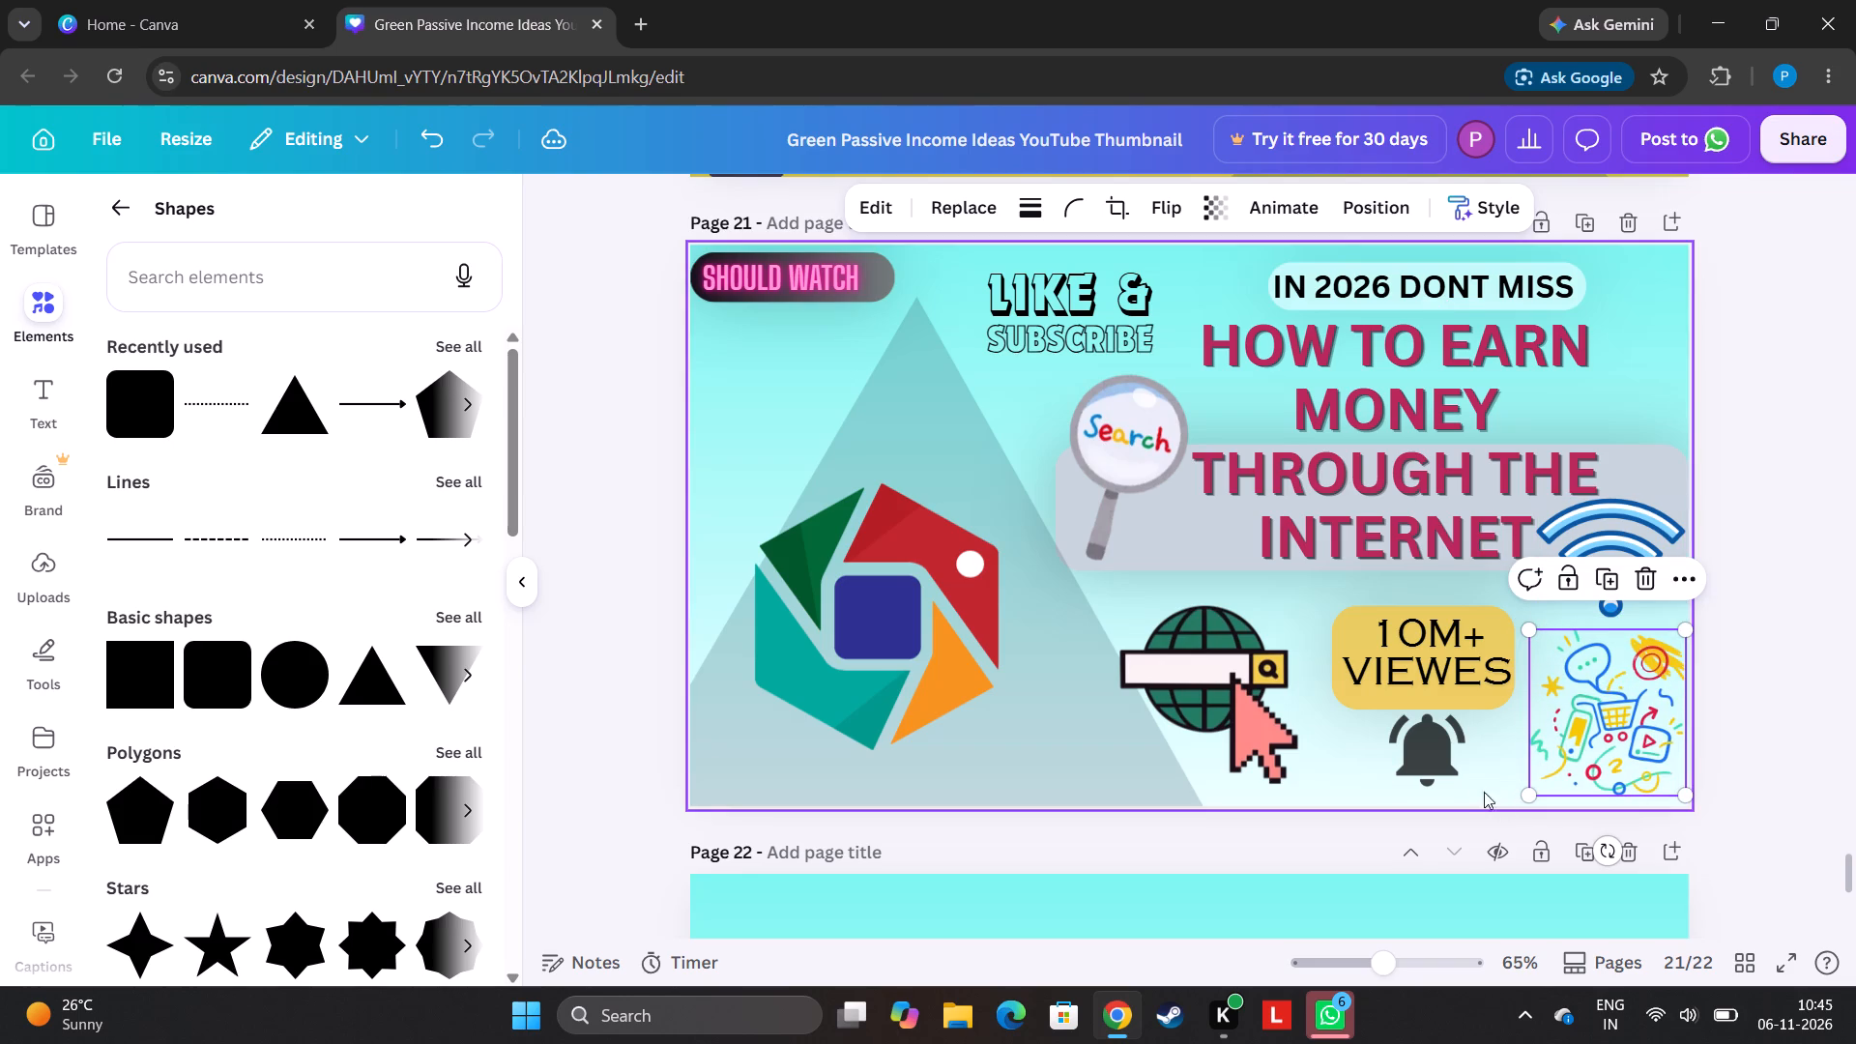
Move the bell icon slightly down and to the left beneath the yellow "10M+ VIEWES" label.
drag(1460, 762, 1451, 773)
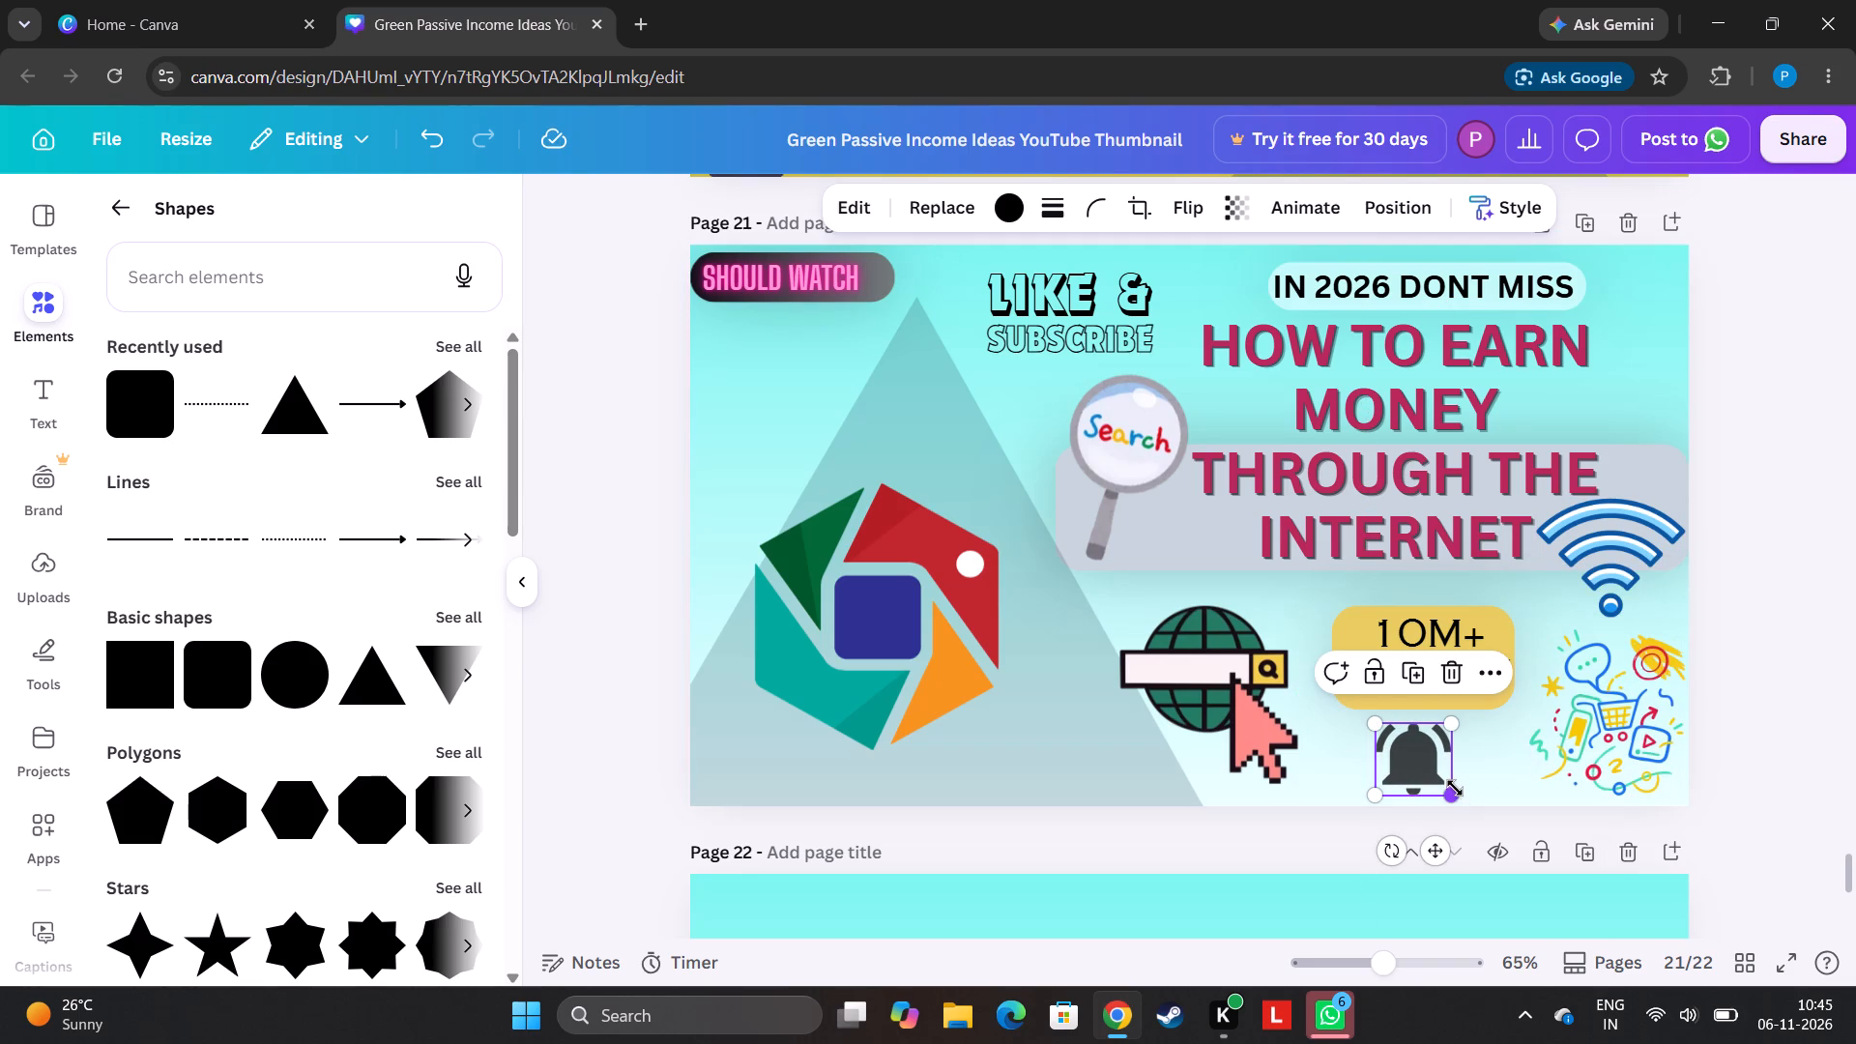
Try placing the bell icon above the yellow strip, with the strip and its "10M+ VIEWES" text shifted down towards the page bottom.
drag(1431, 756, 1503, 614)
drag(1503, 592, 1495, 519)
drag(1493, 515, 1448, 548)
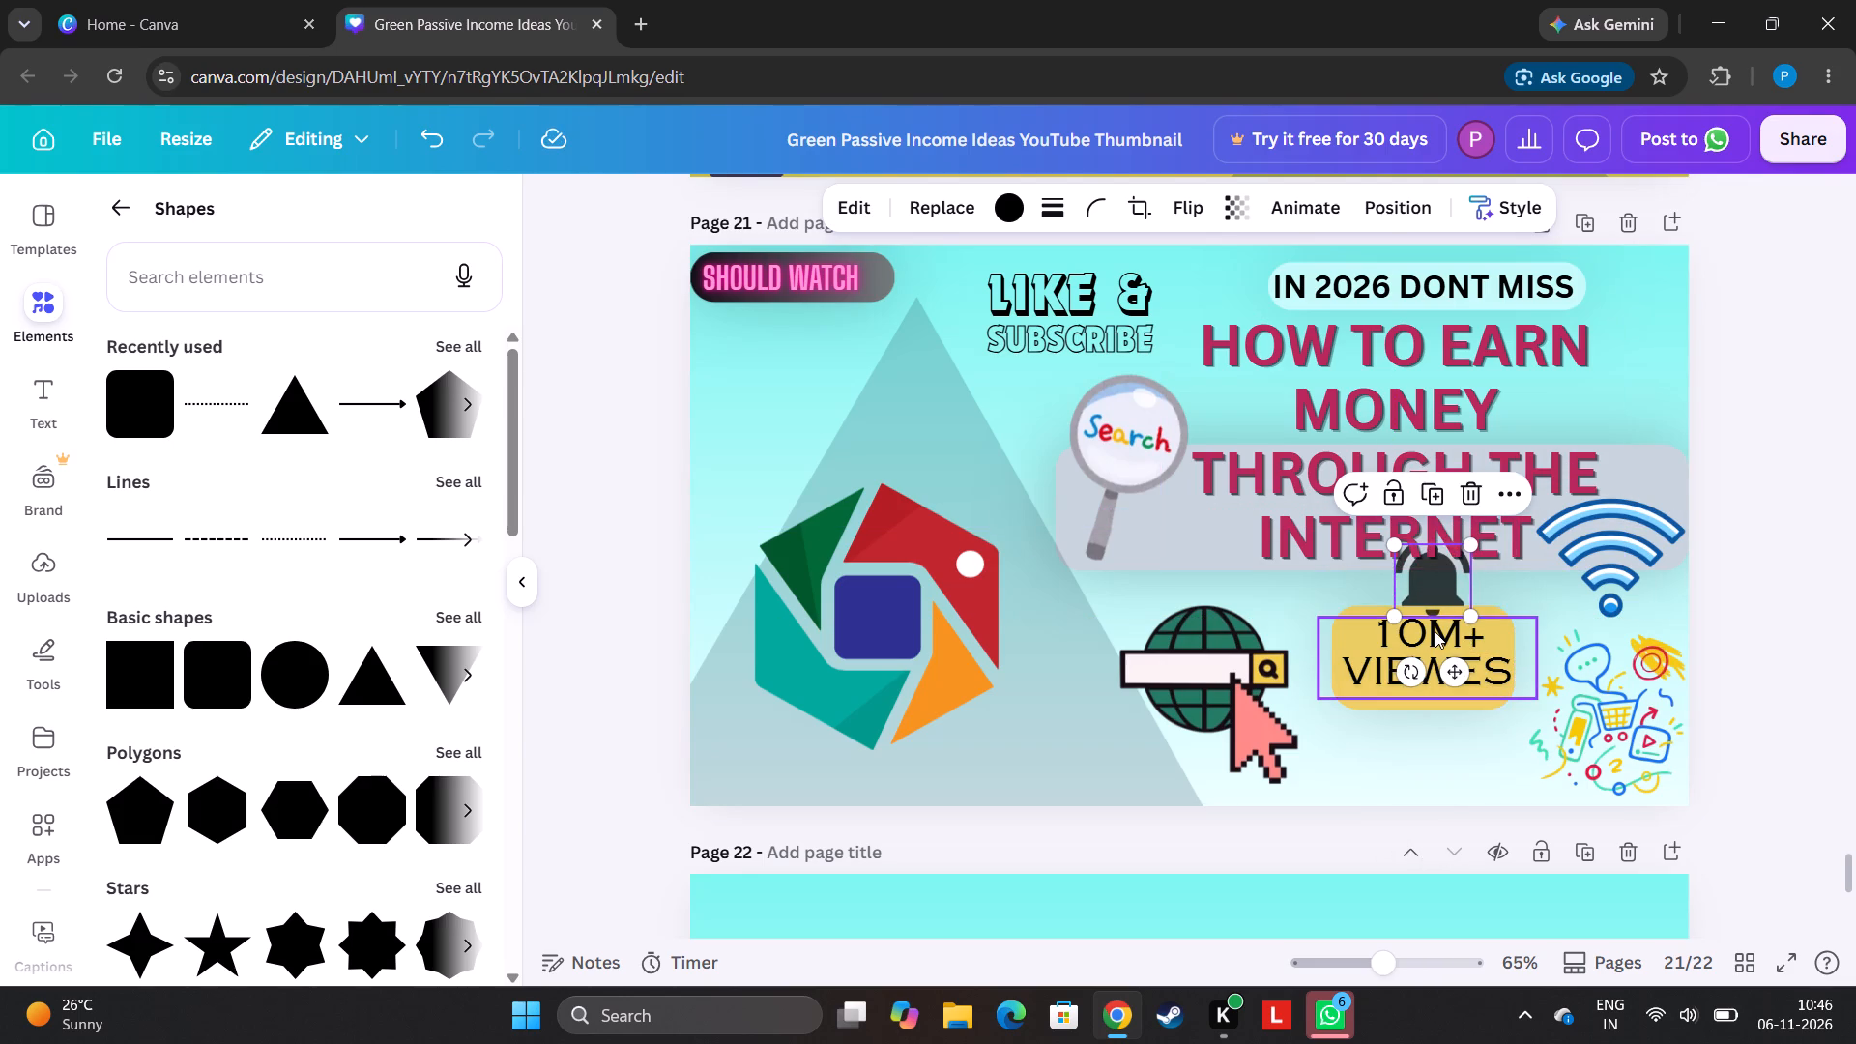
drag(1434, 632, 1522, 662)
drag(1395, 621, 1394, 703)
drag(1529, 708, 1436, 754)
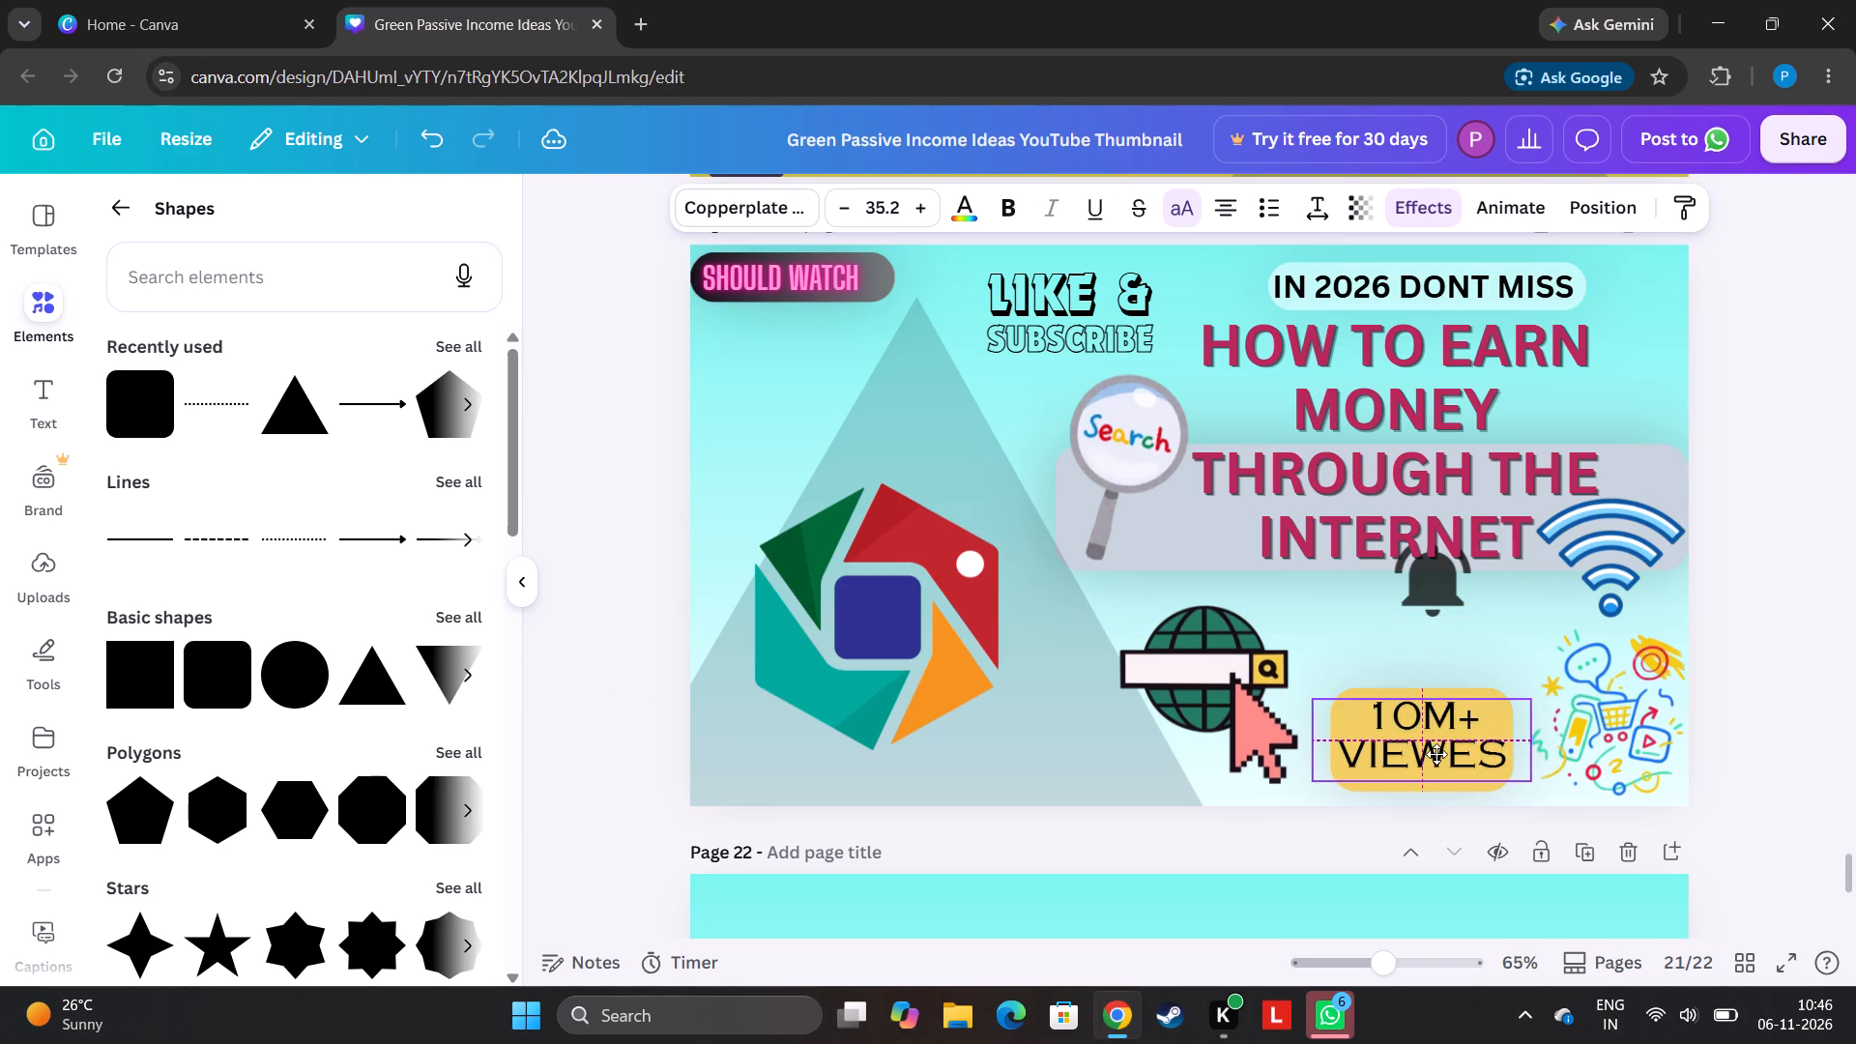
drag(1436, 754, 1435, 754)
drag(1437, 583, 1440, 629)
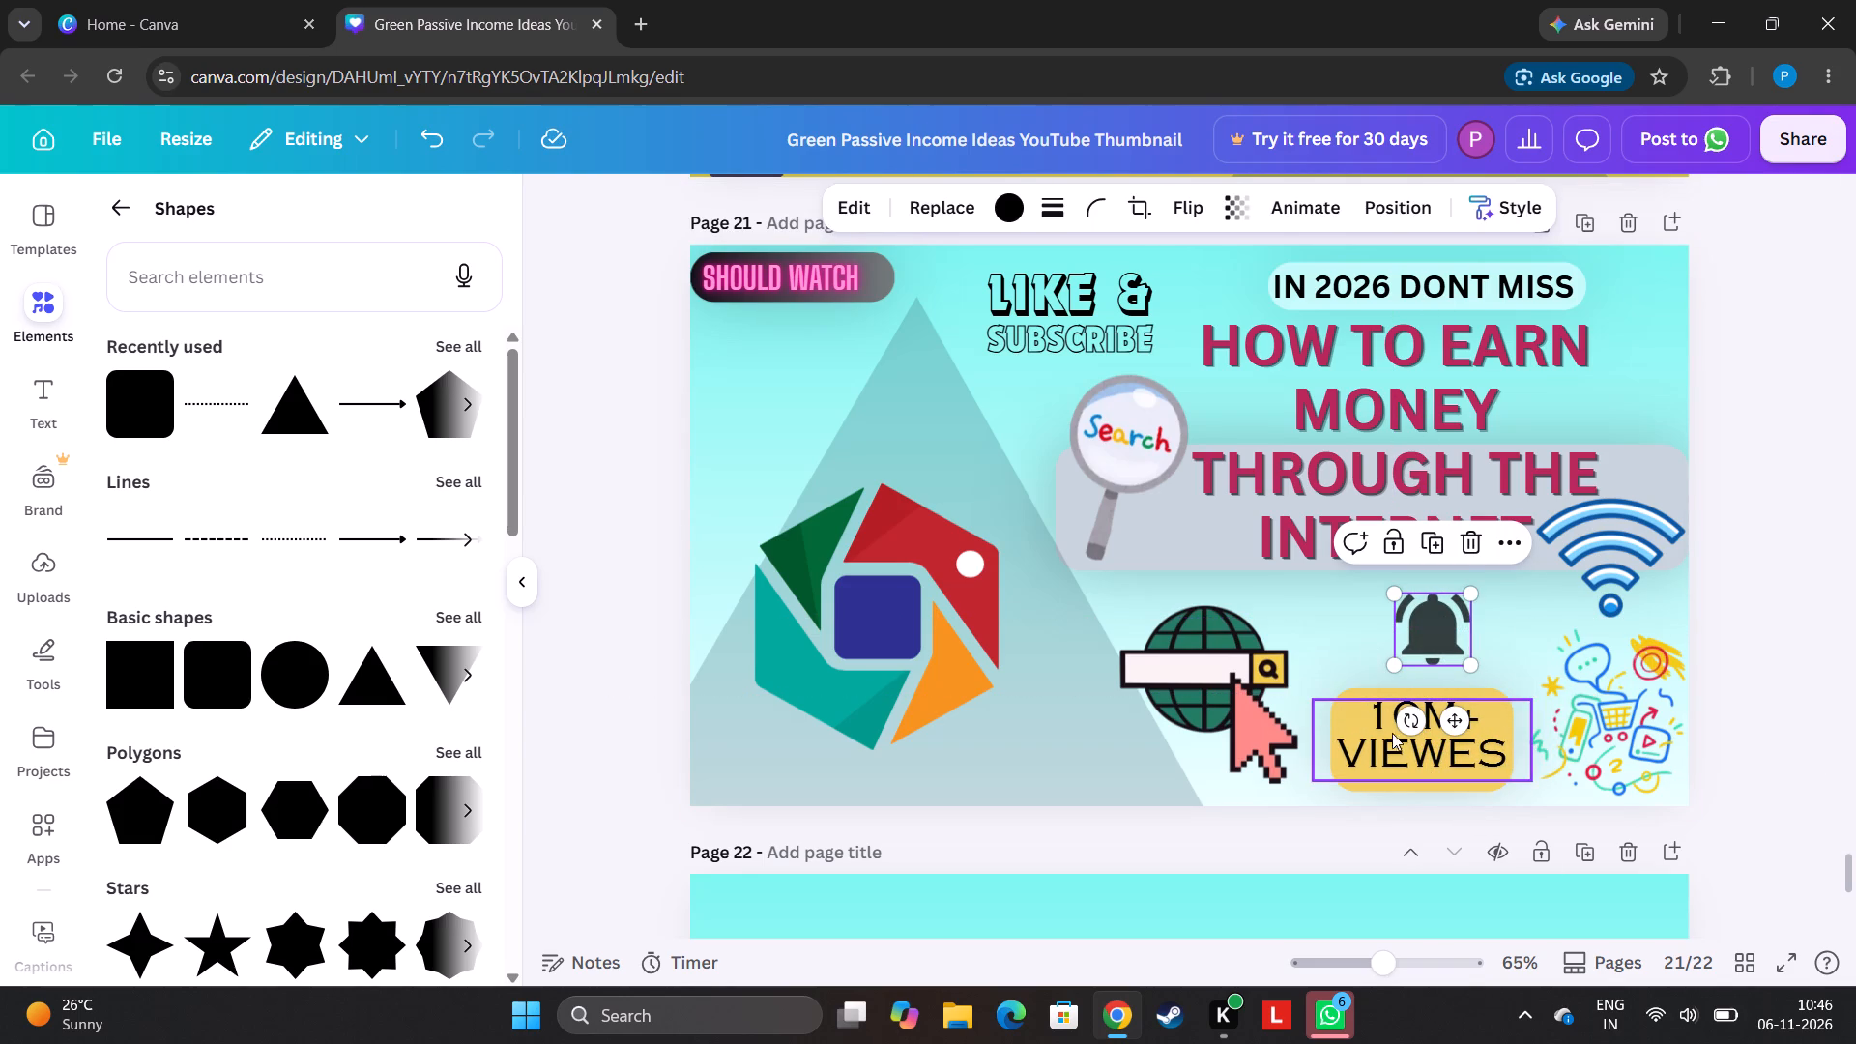
Move the bell icon into the page's bottom-right corner, partly past the edge and overlapping the colourful doodle graphic.
drag(1415, 608, 1693, 832)
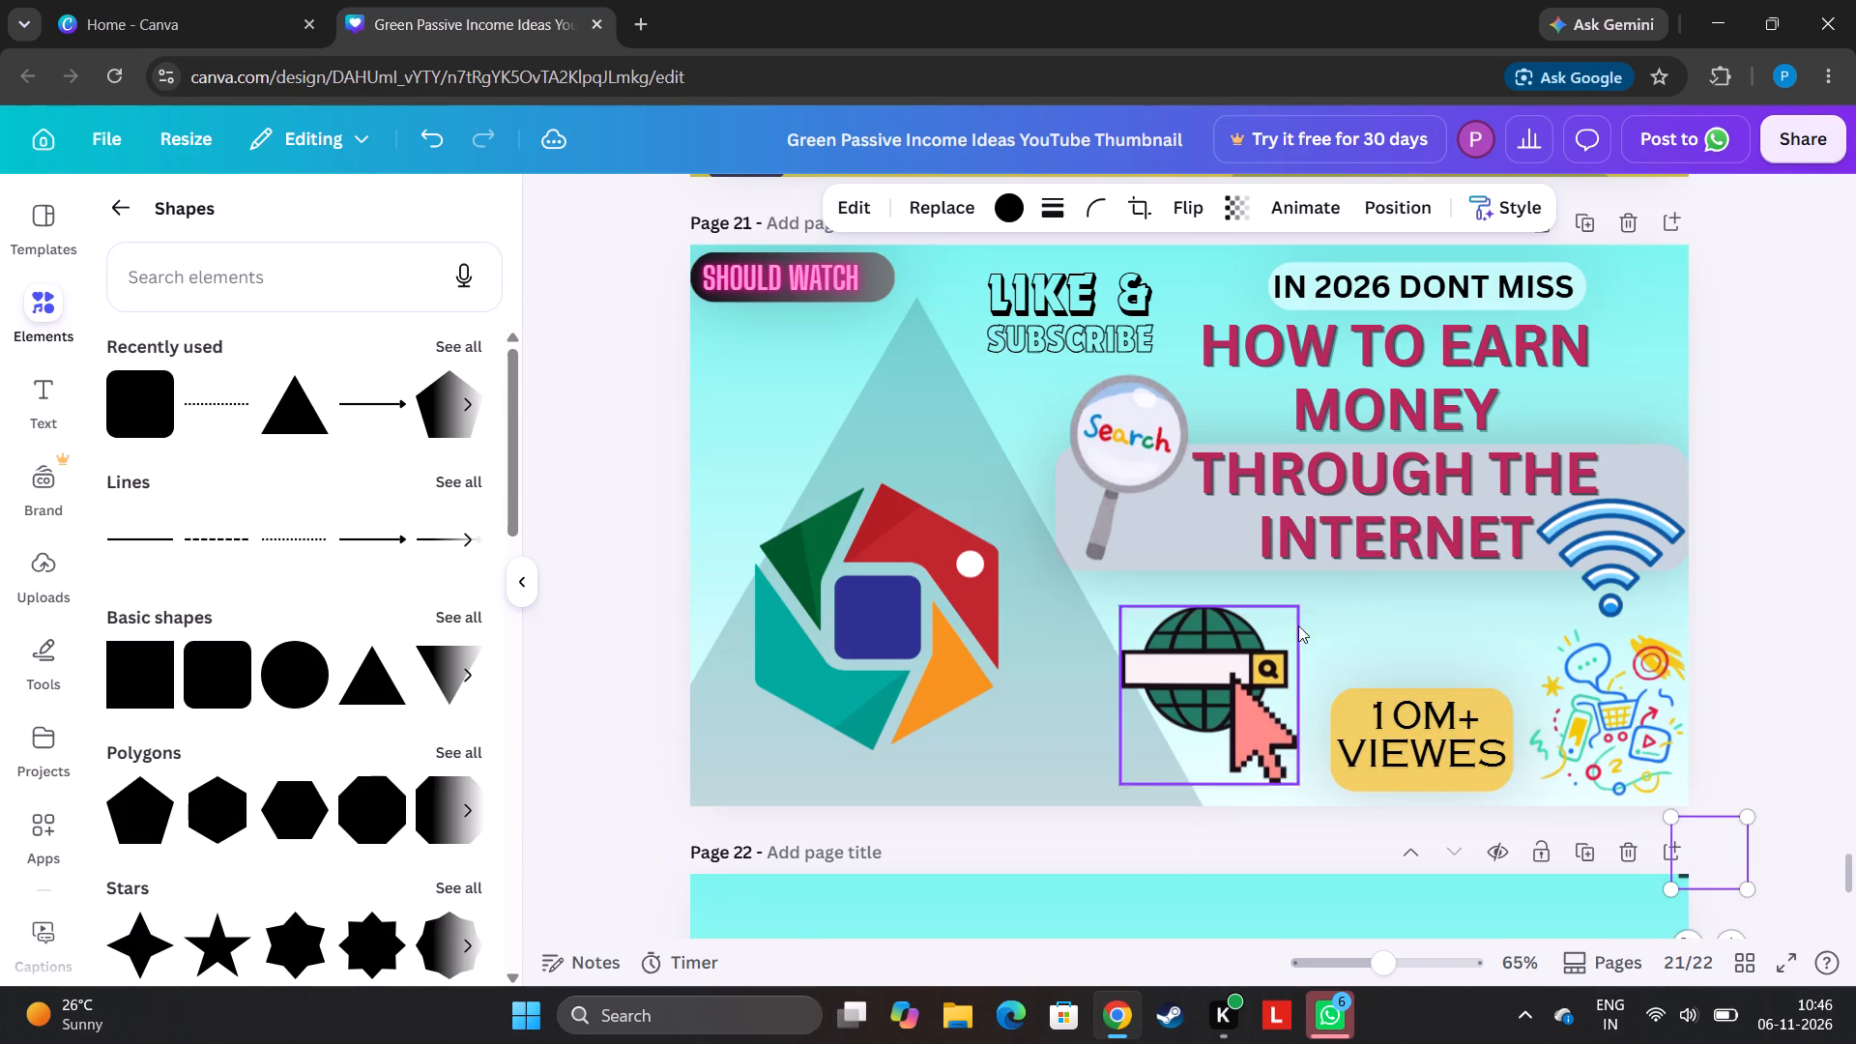
drag(1714, 846, 1676, 788)
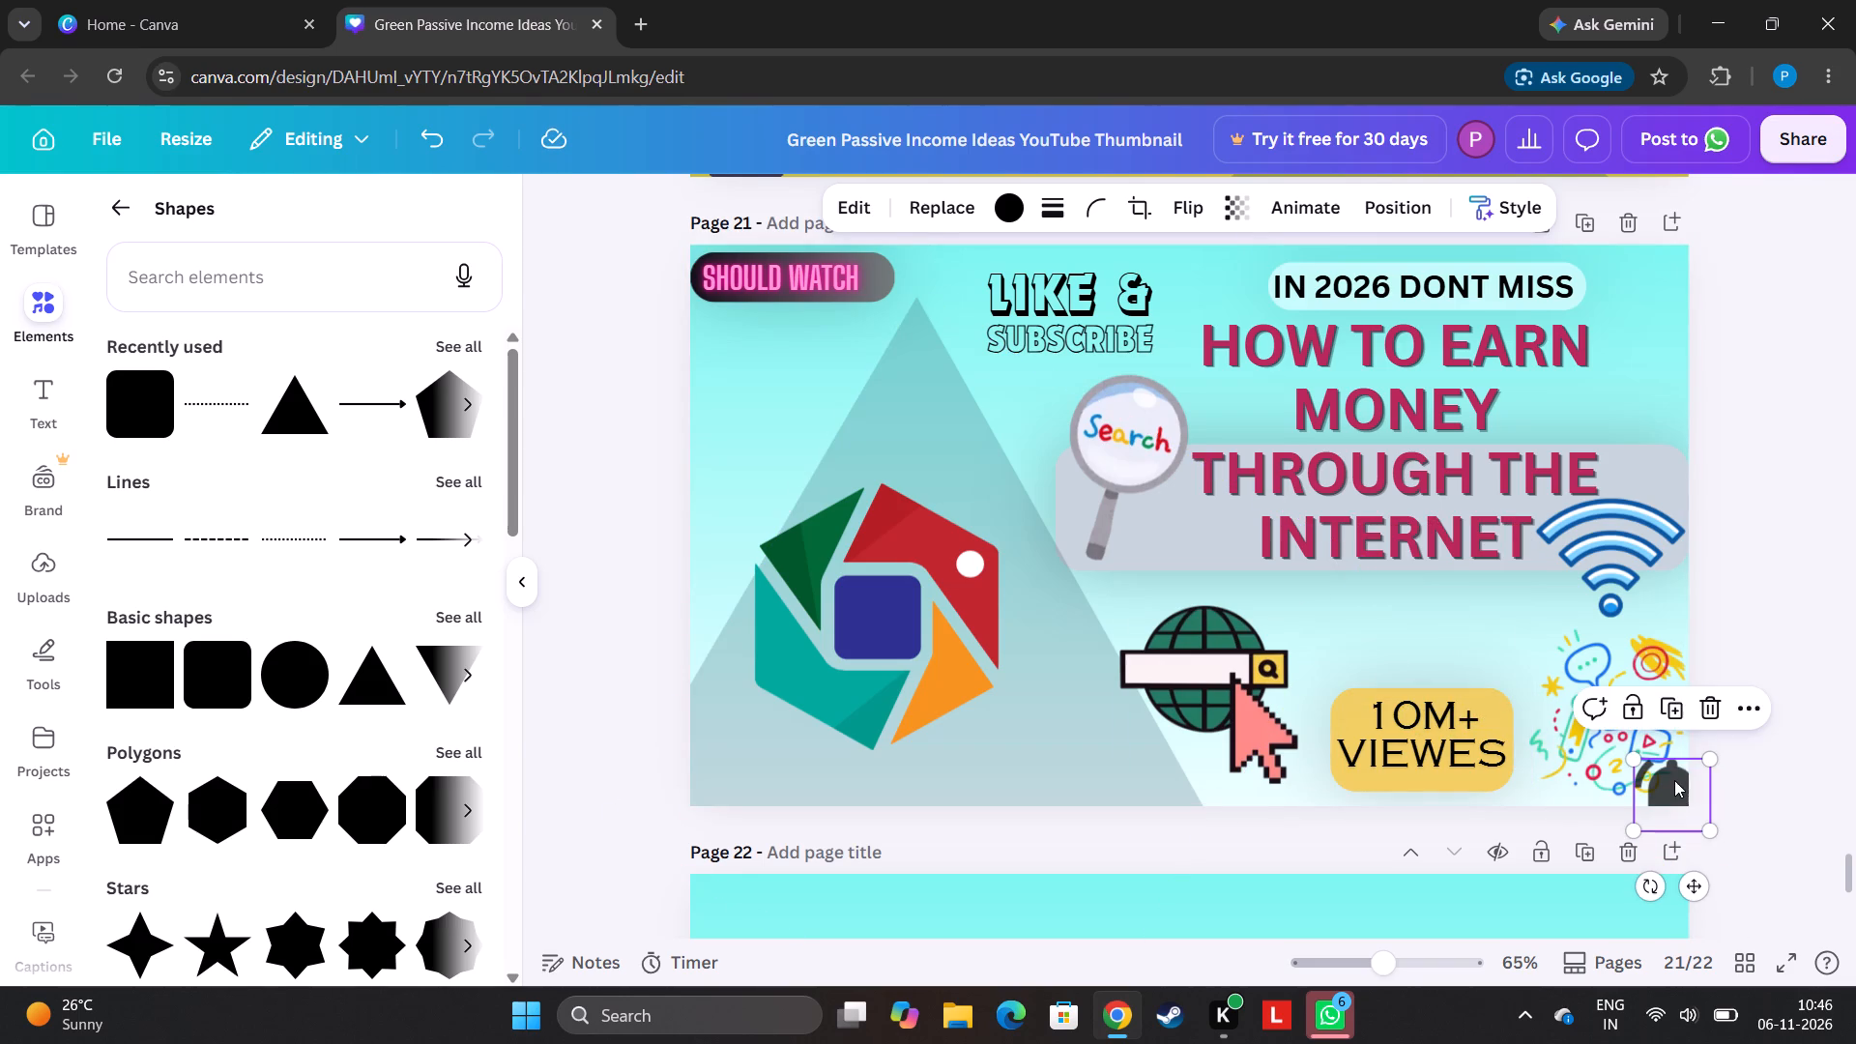
Move the "10M+ VIEWES" text aside onto the doodle graphic and raise its yellow strip beside the globe search icon.
drag(1480, 749, 1596, 721)
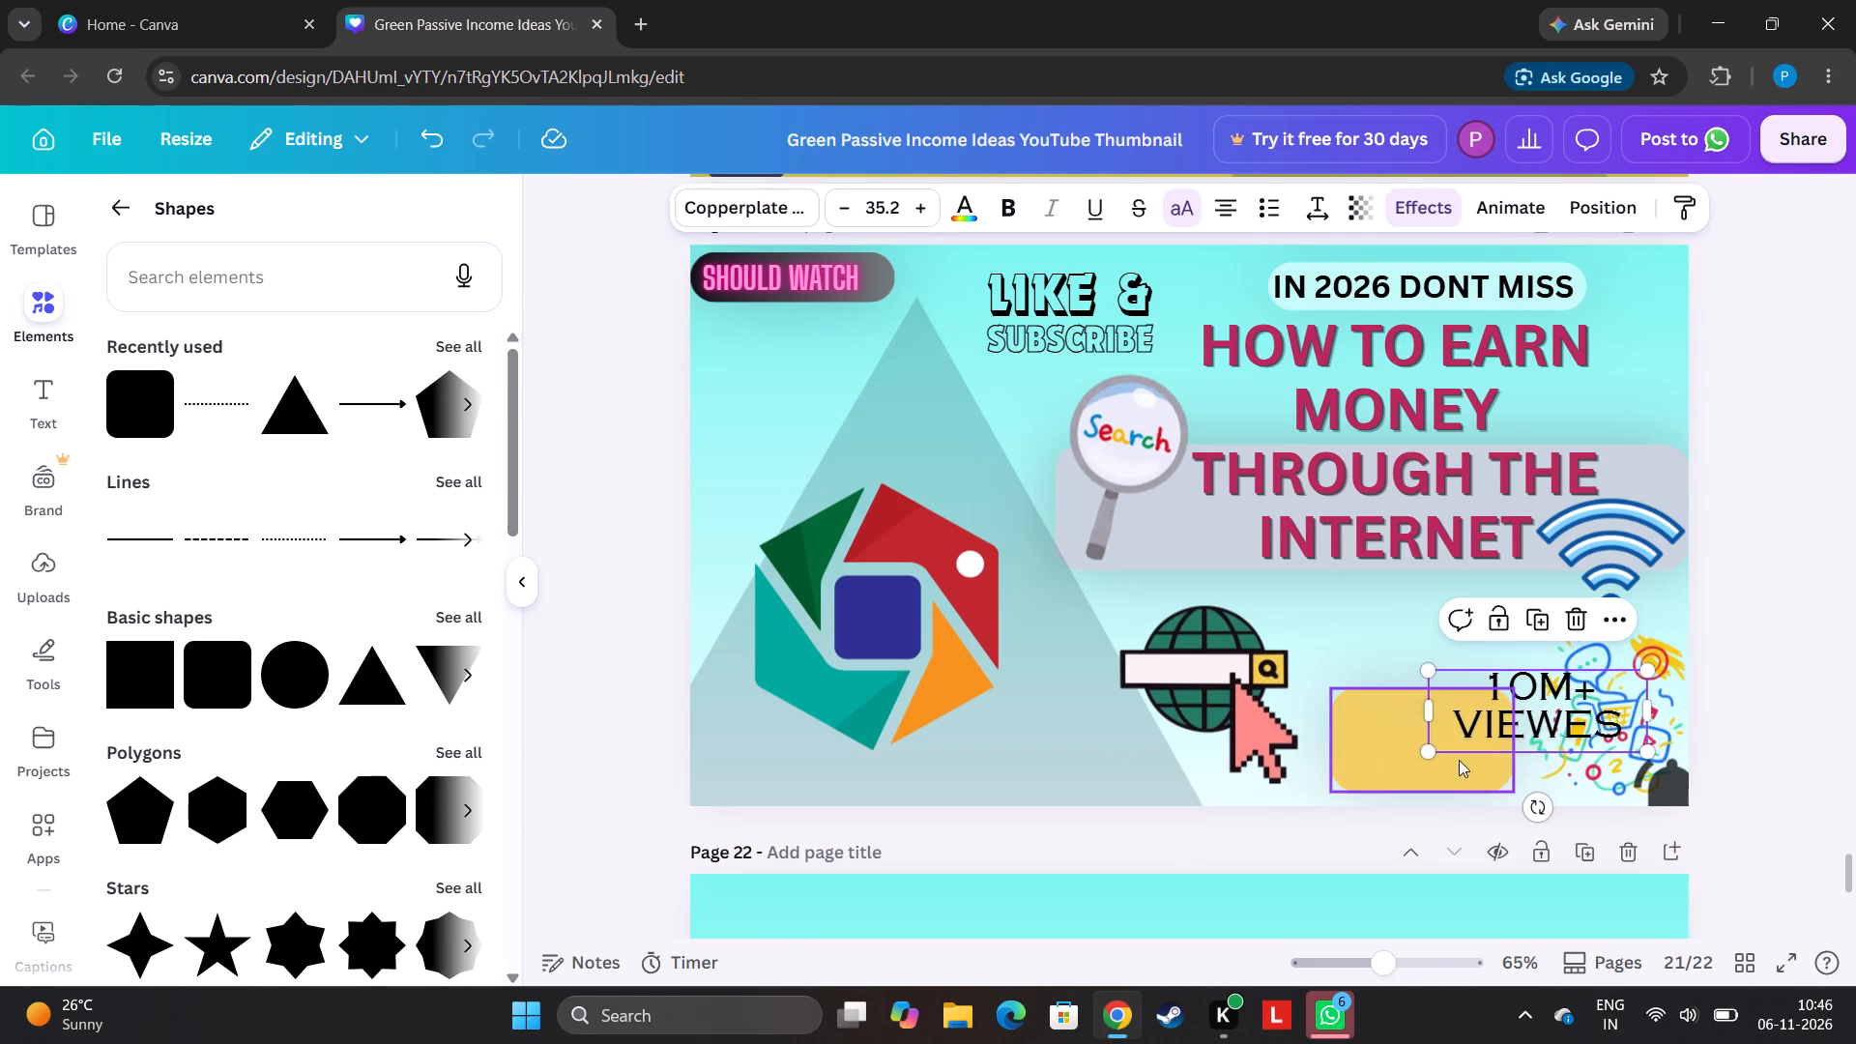
drag(1411, 767, 1401, 681)
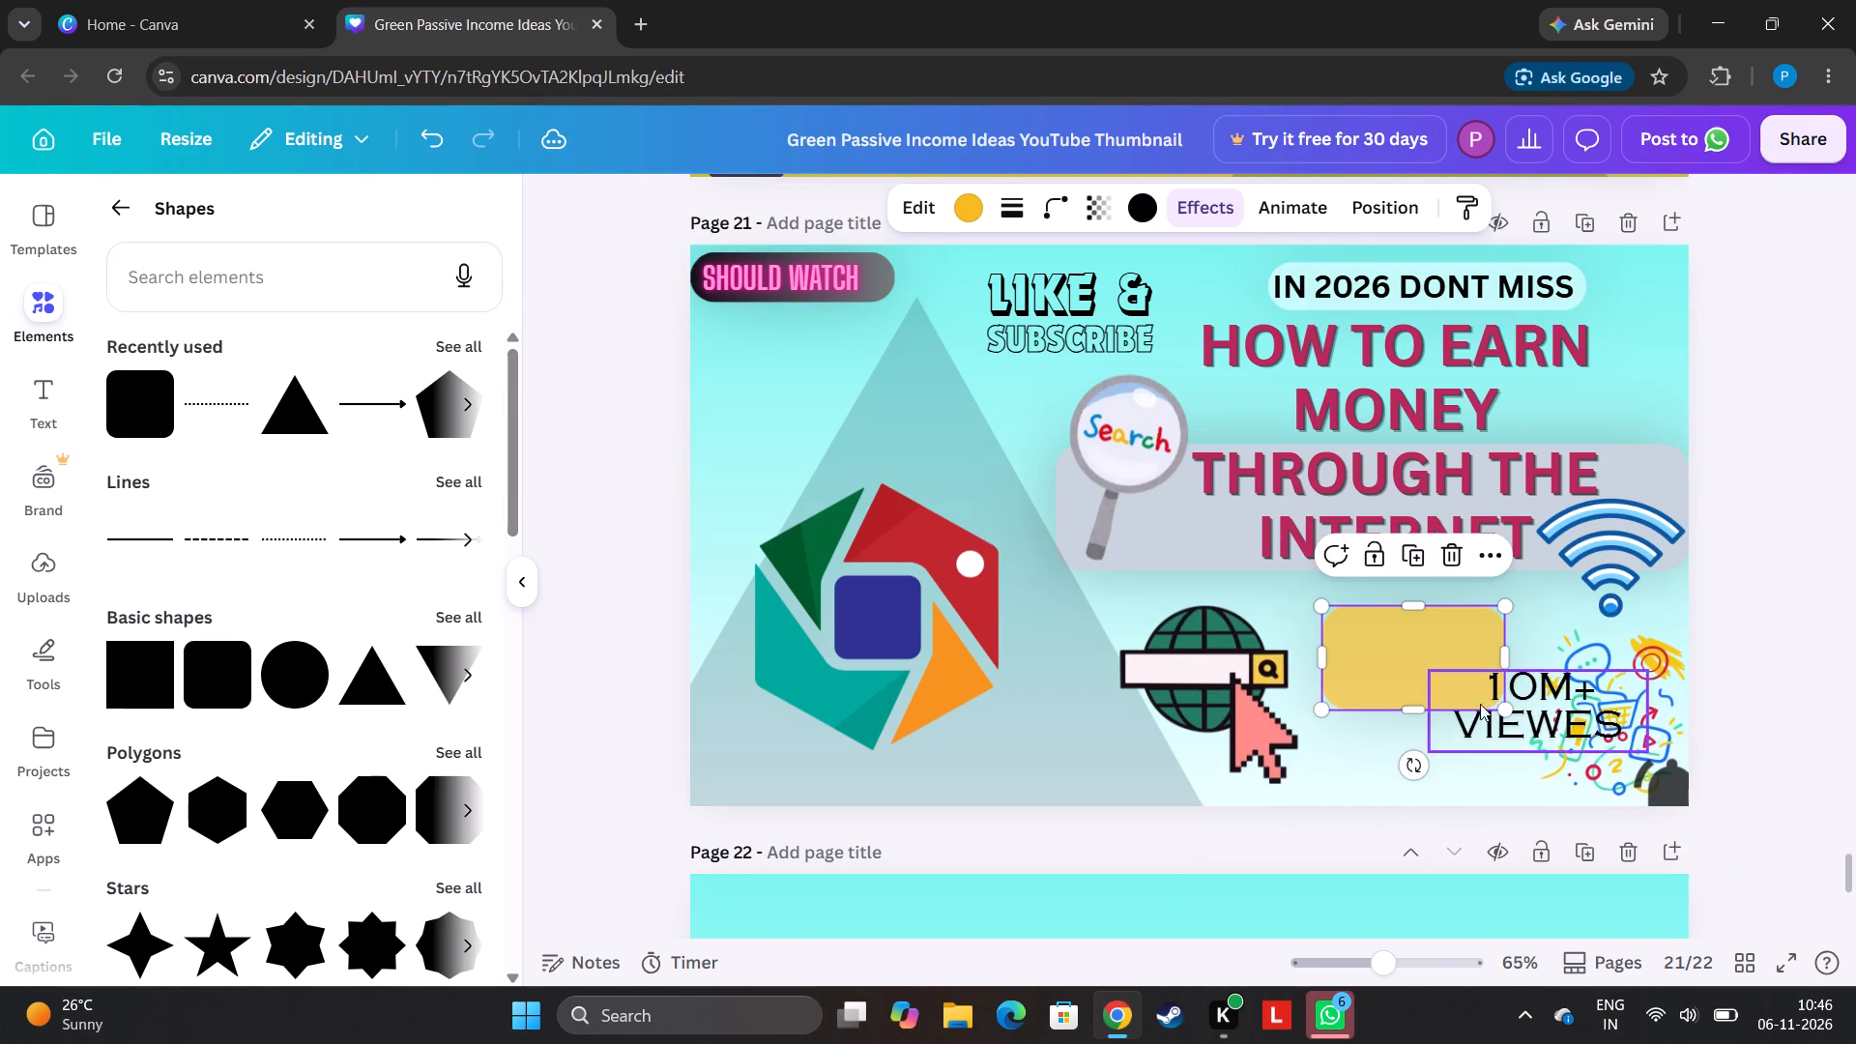
click(1491, 708)
drag(1546, 719, 1580, 759)
Set the Glow effect intensity of the yellow strip to 100.
click(1425, 620)
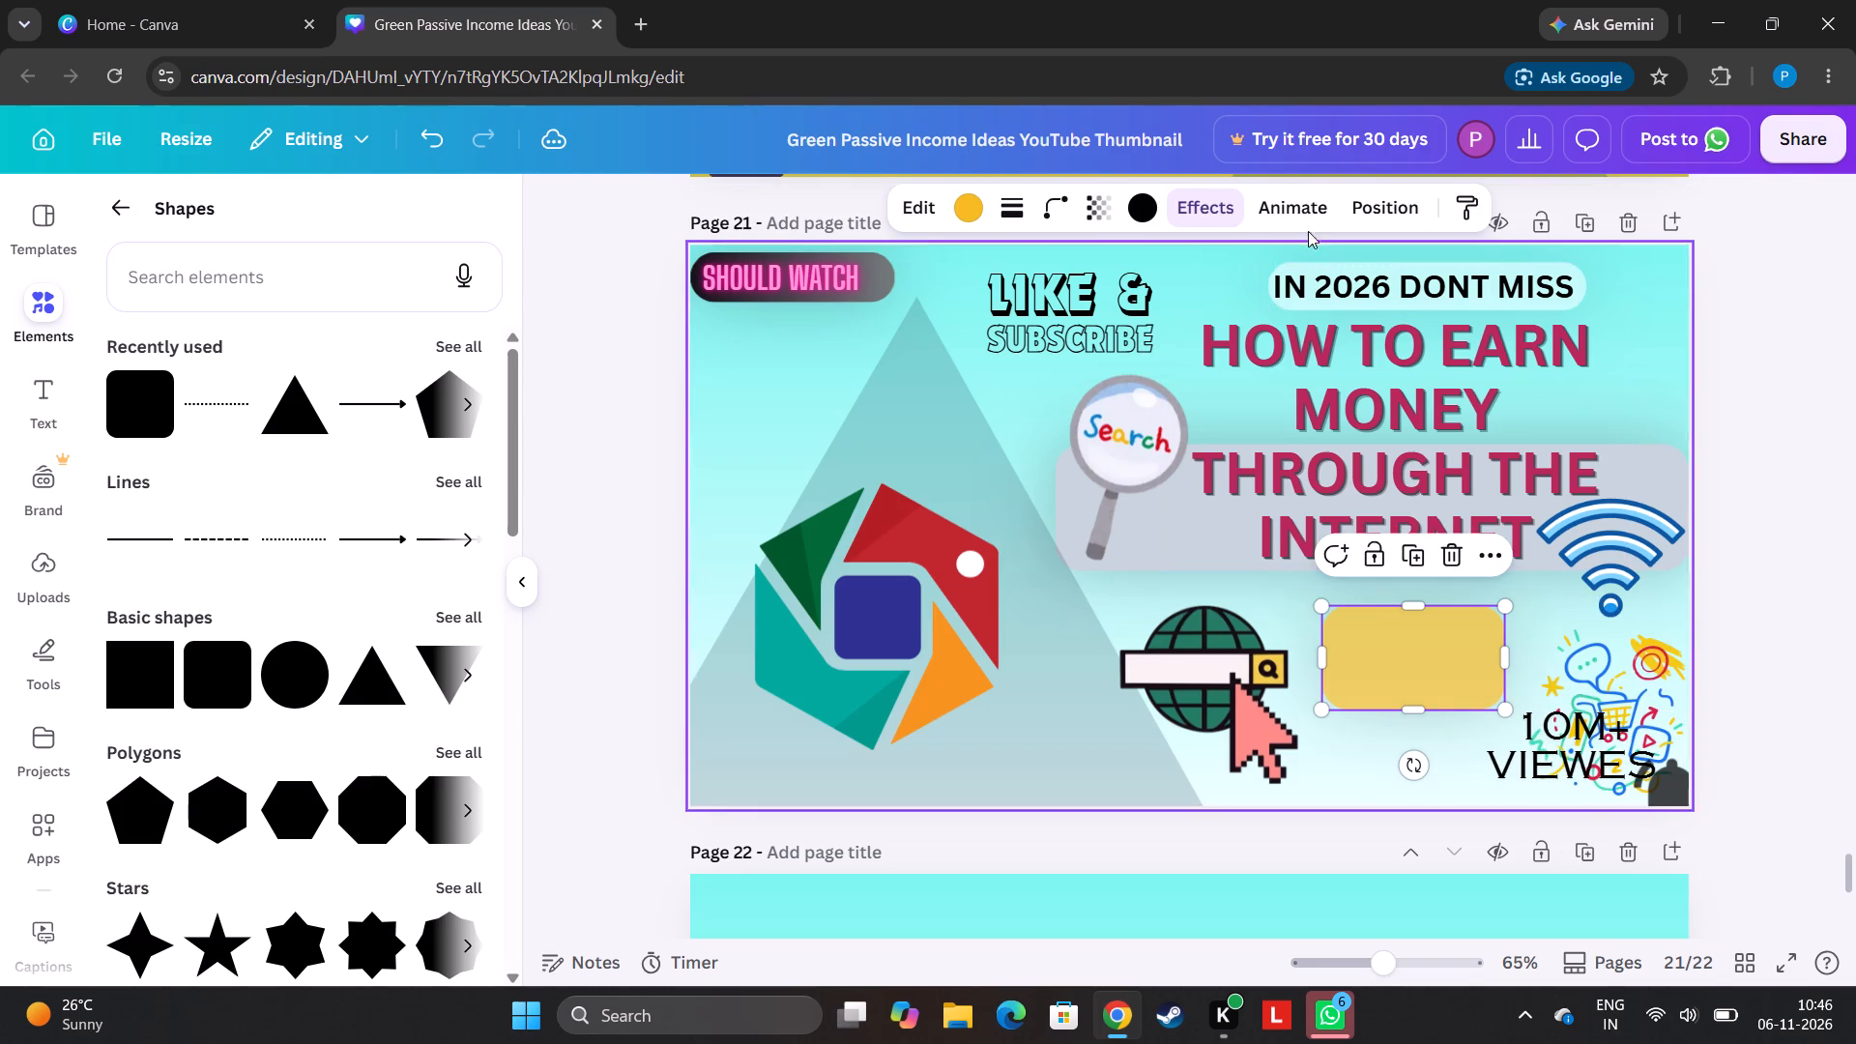
click(1222, 204)
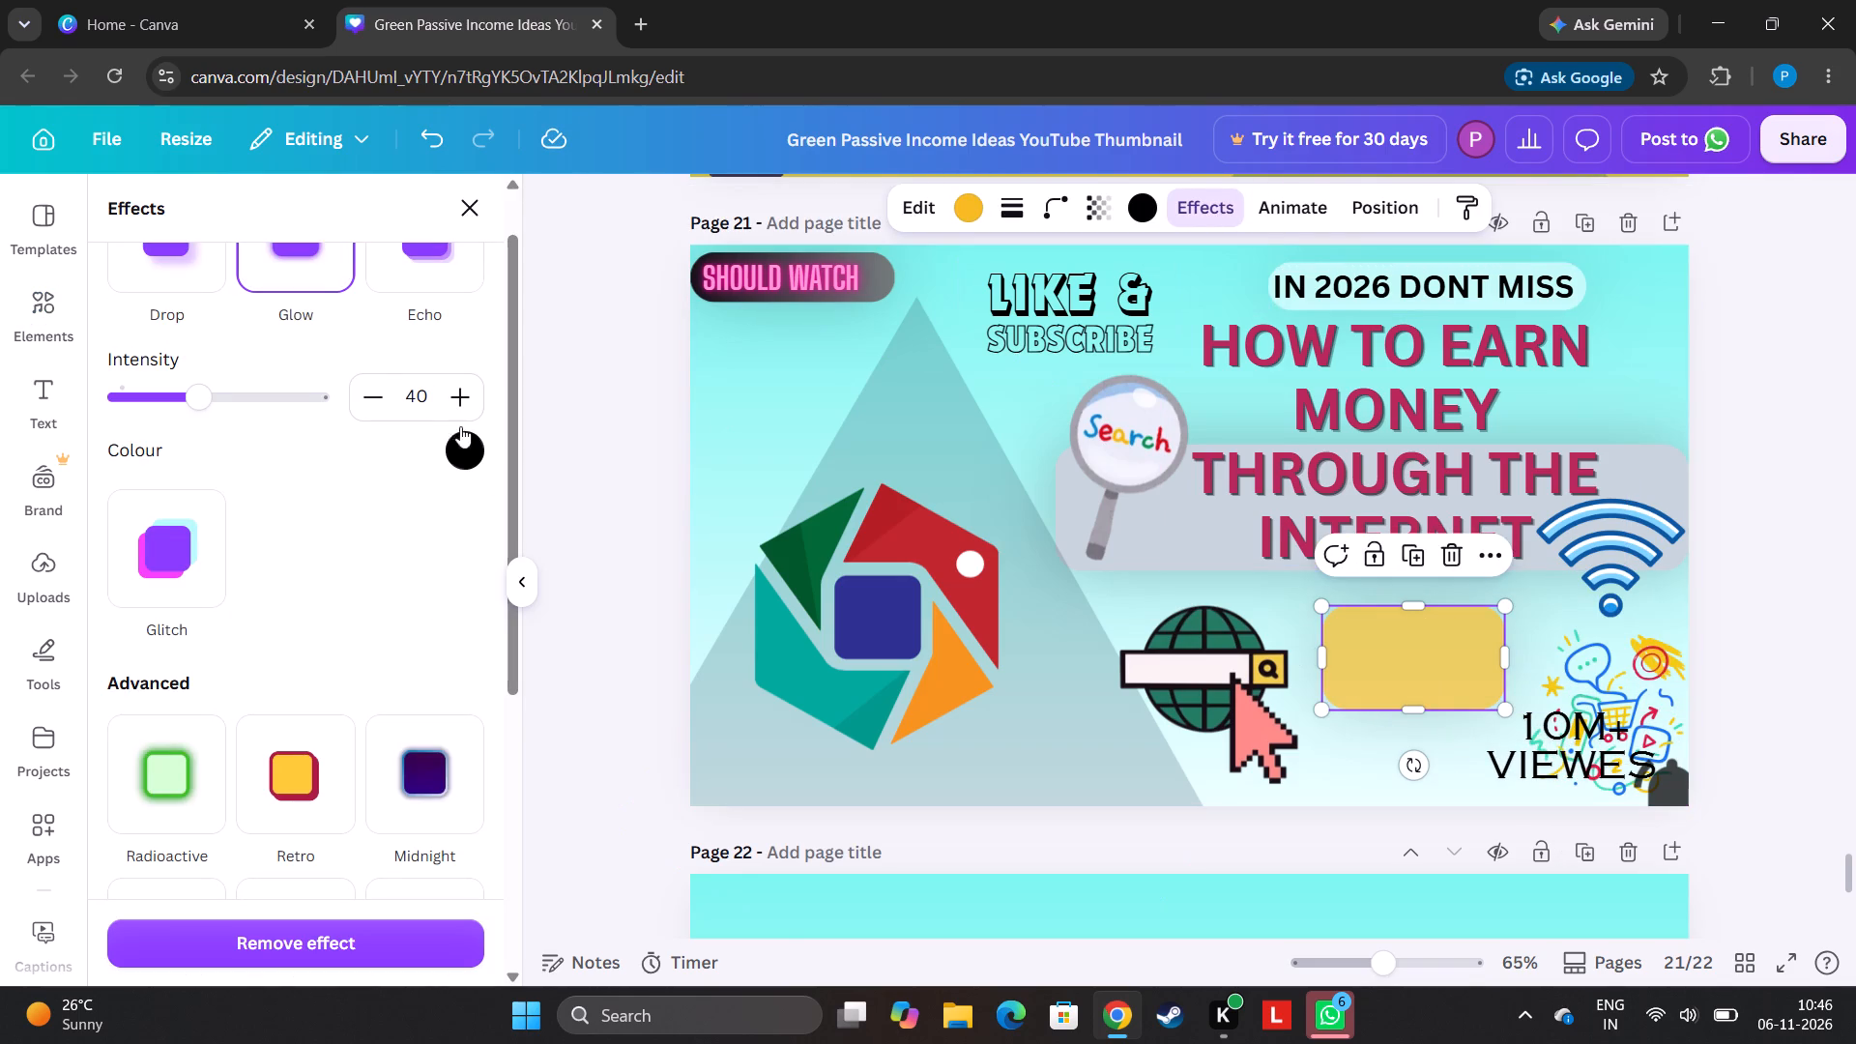
drag(216, 404, 459, 417)
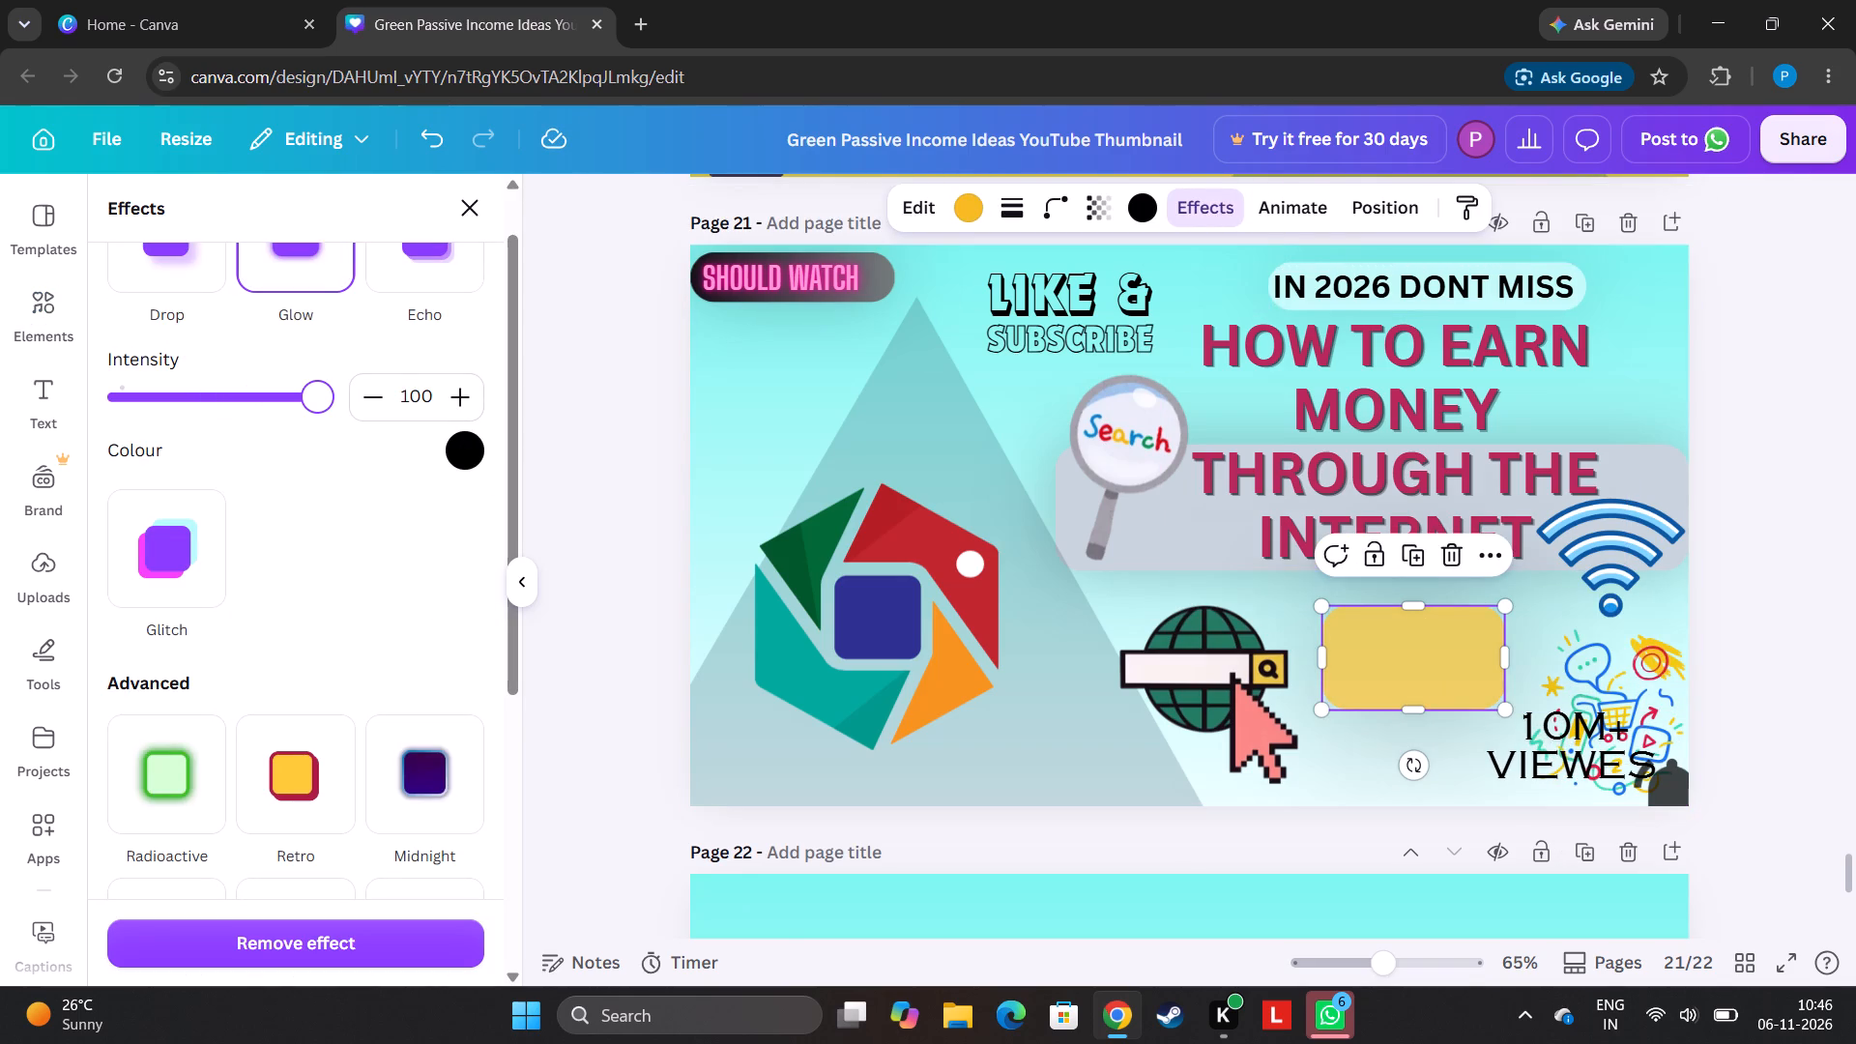
drag(459, 417, 449, 416)
Place the "10M+ VIEWES" text back over the raised yellow strip.
drag(1574, 720, 1402, 644)
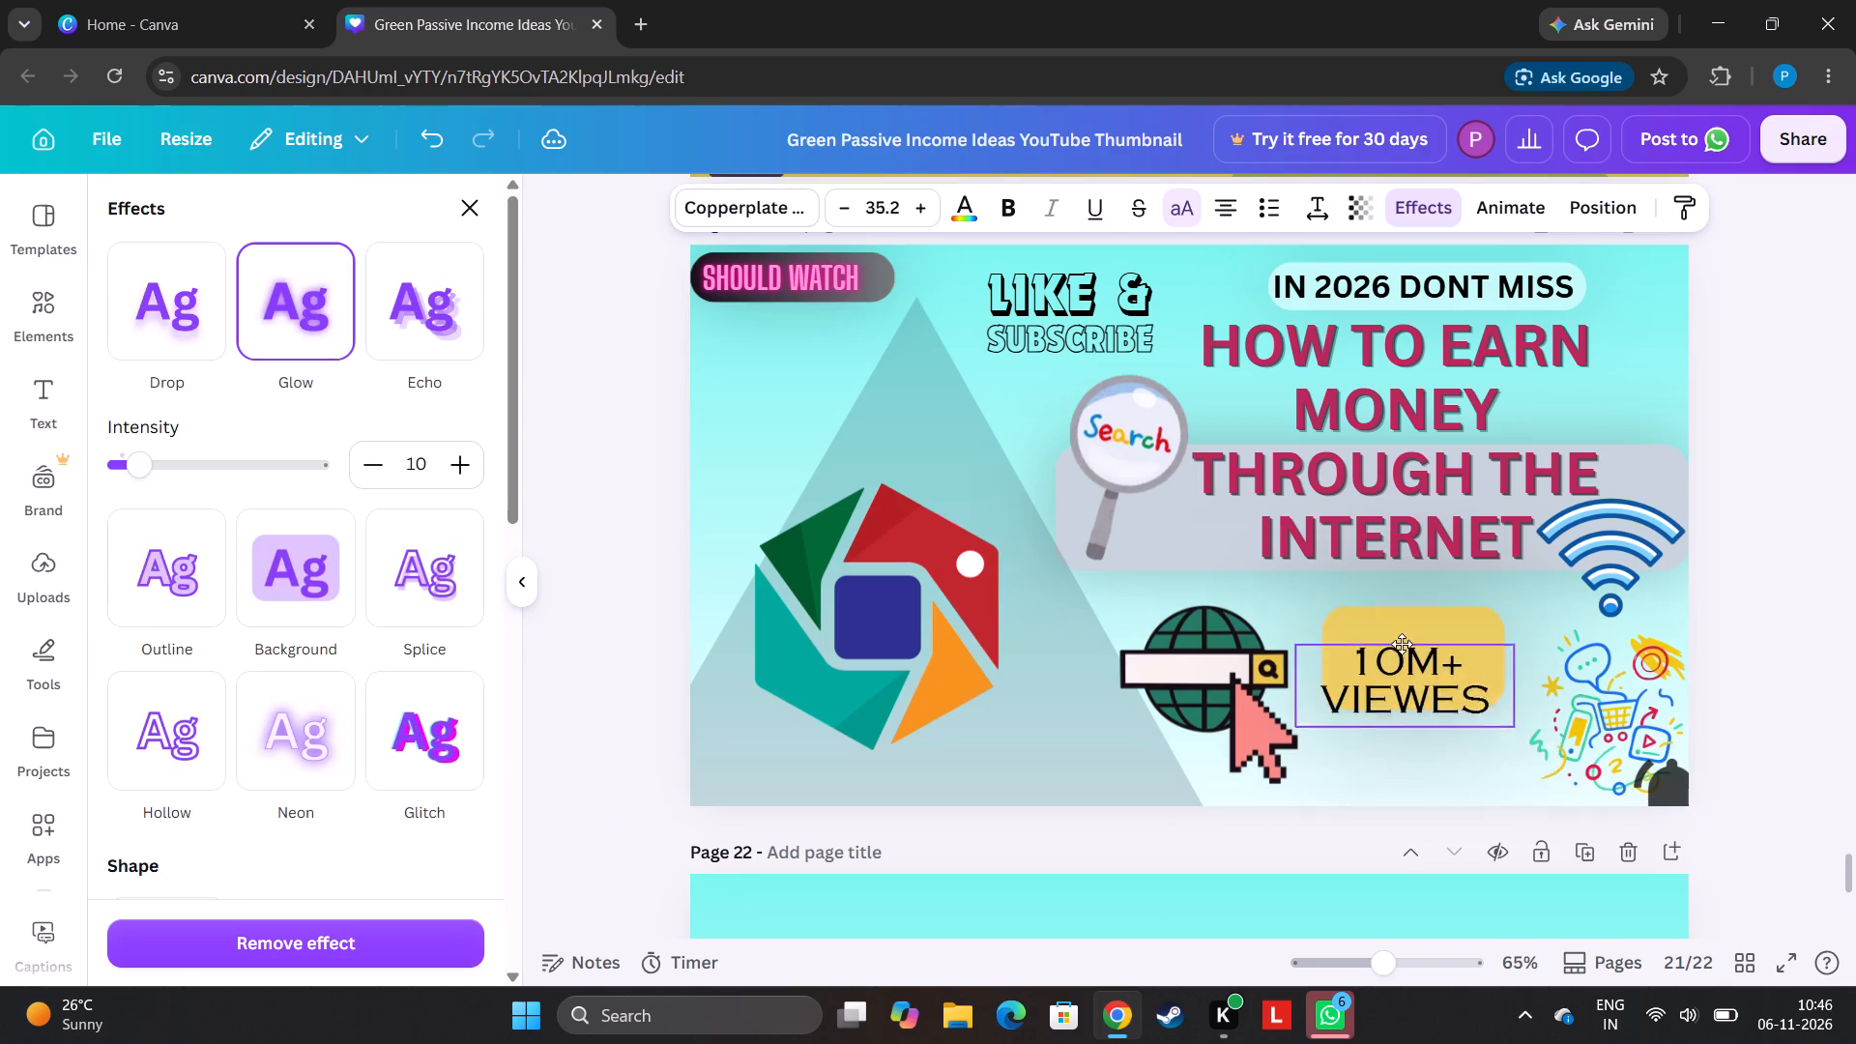
drag(1402, 644, 1409, 627)
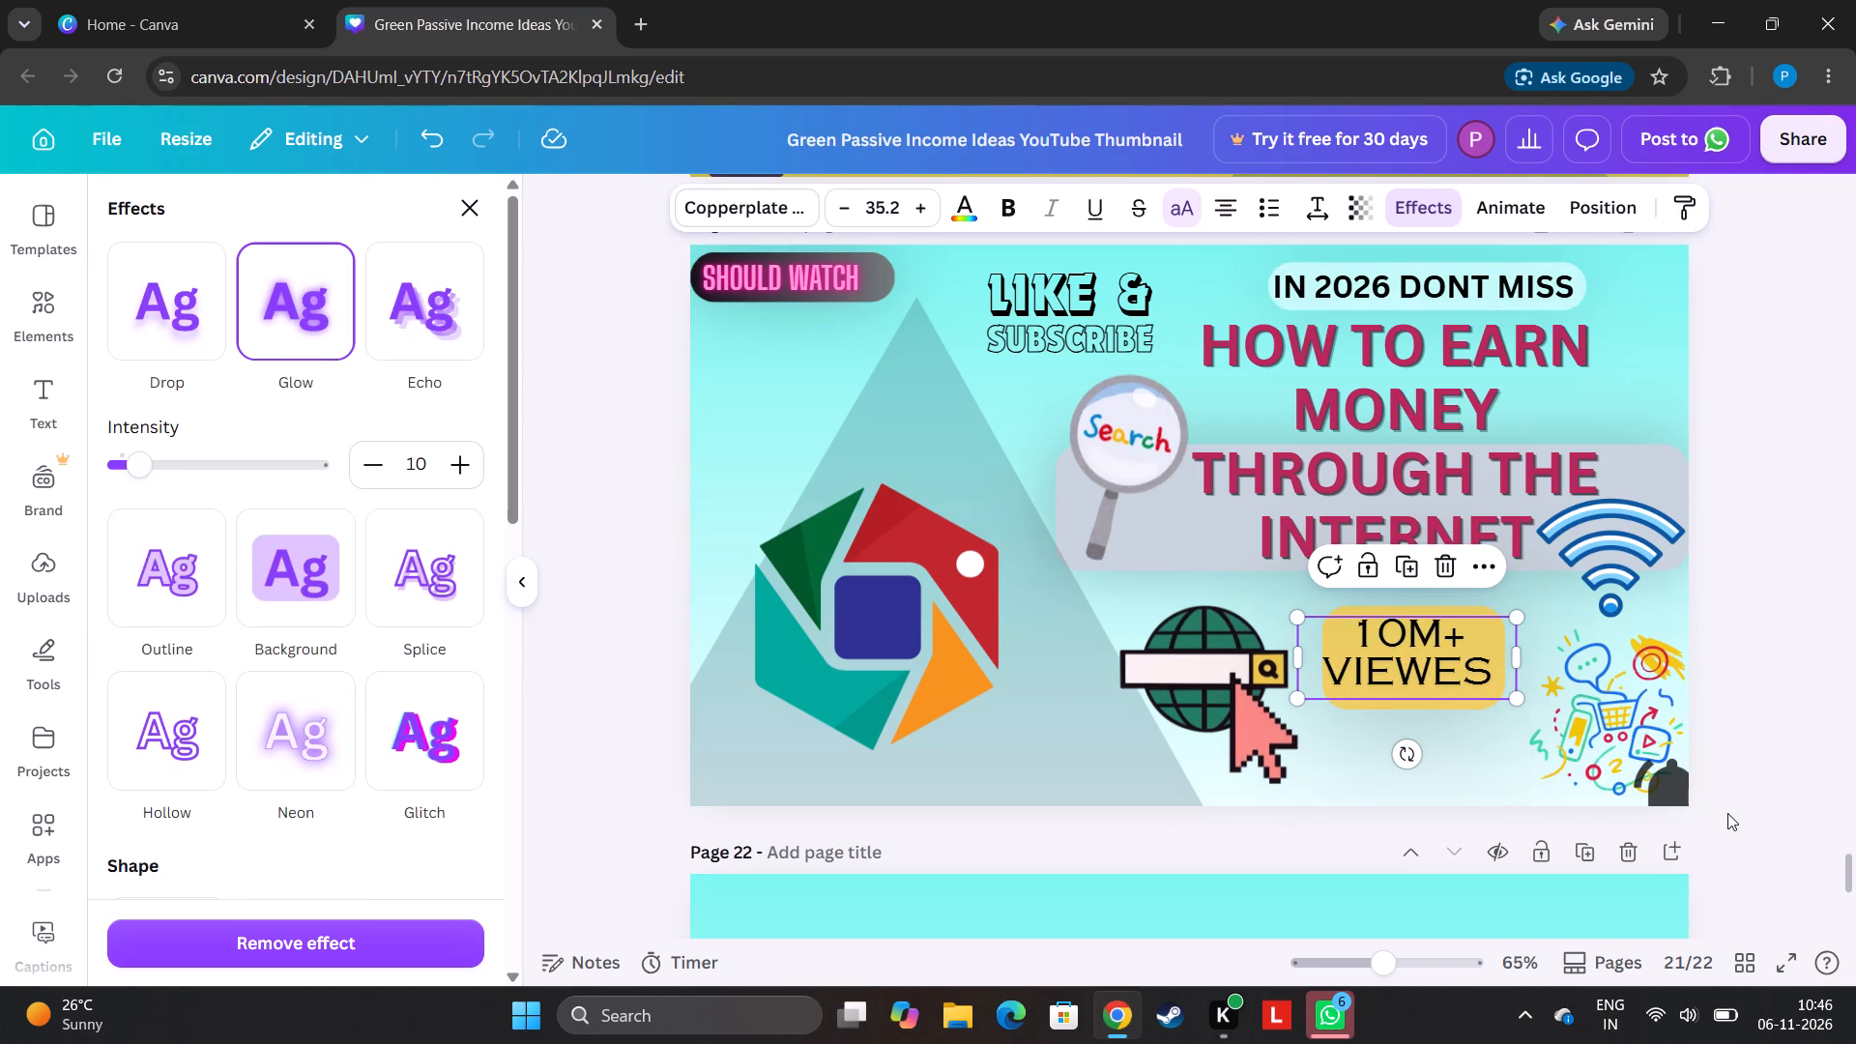
Add a dotted line to page 21 and place it just beneath the word "INTERNET" in the heading.
drag(1844, 872, 1855, 884)
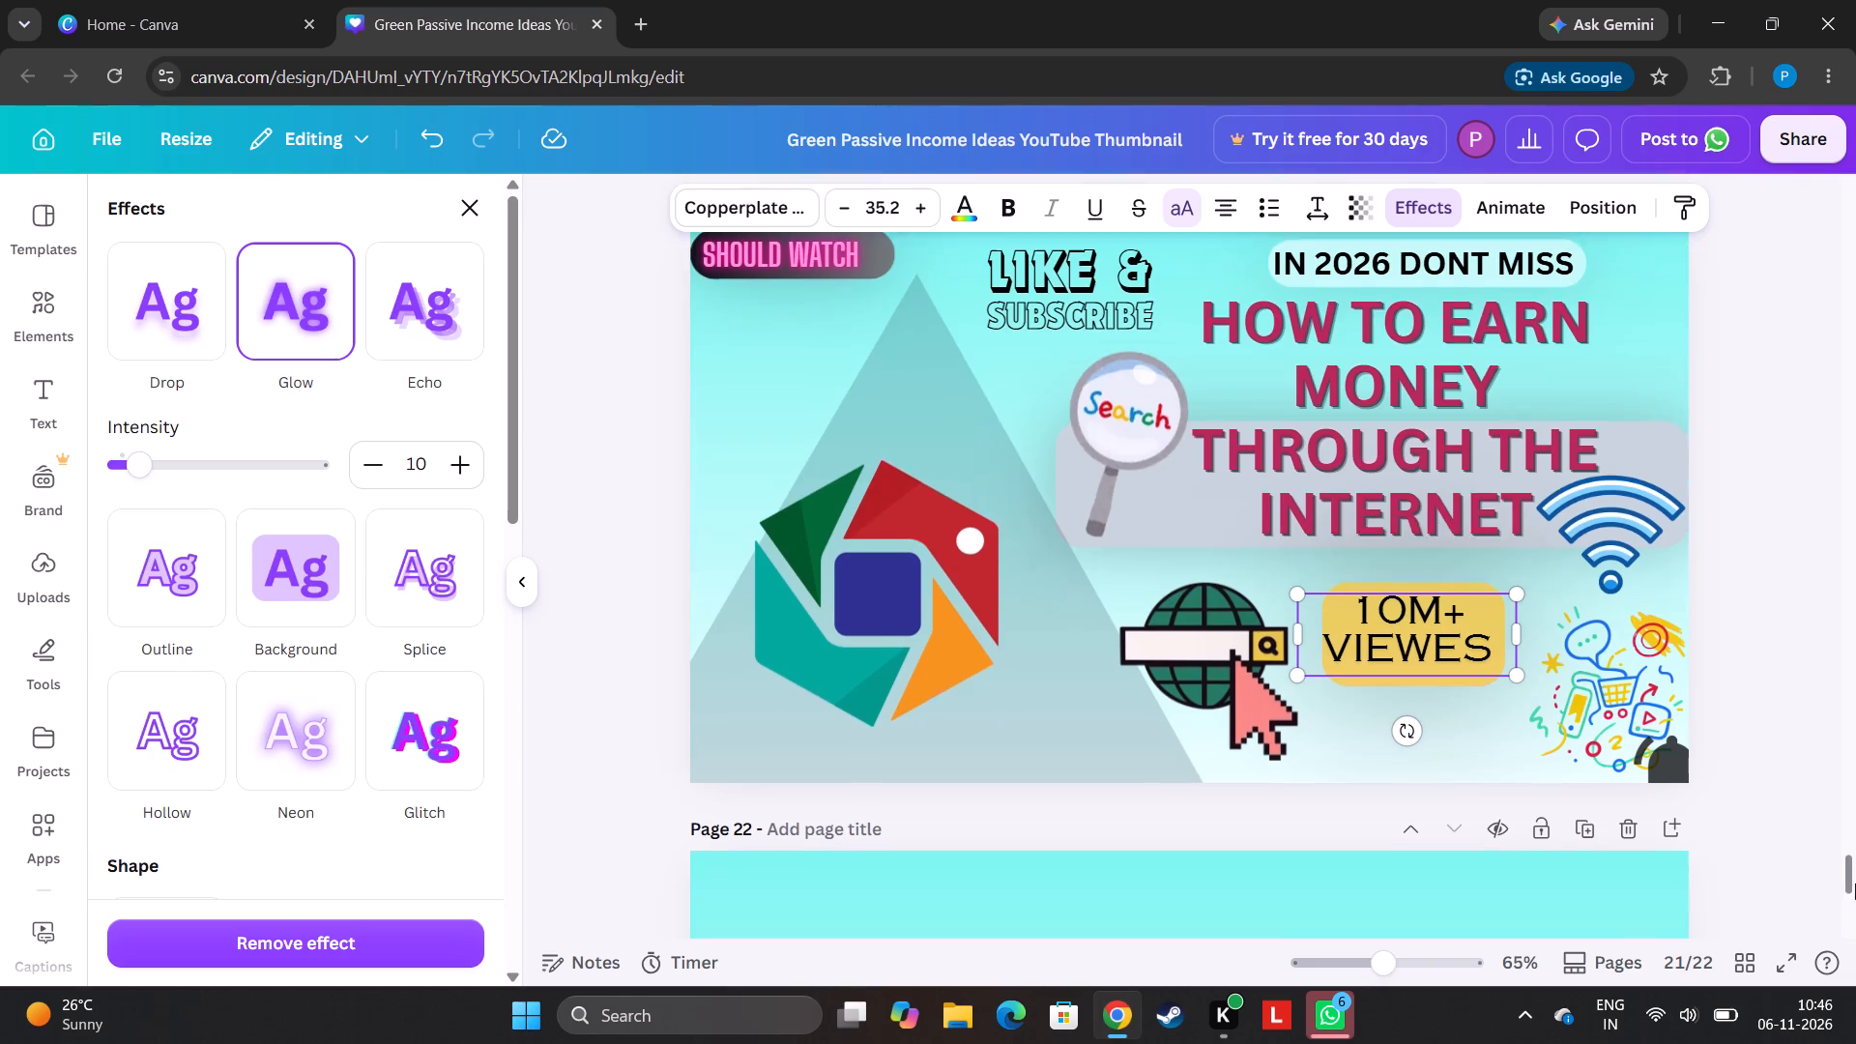
drag(1855, 884, 1855, 892)
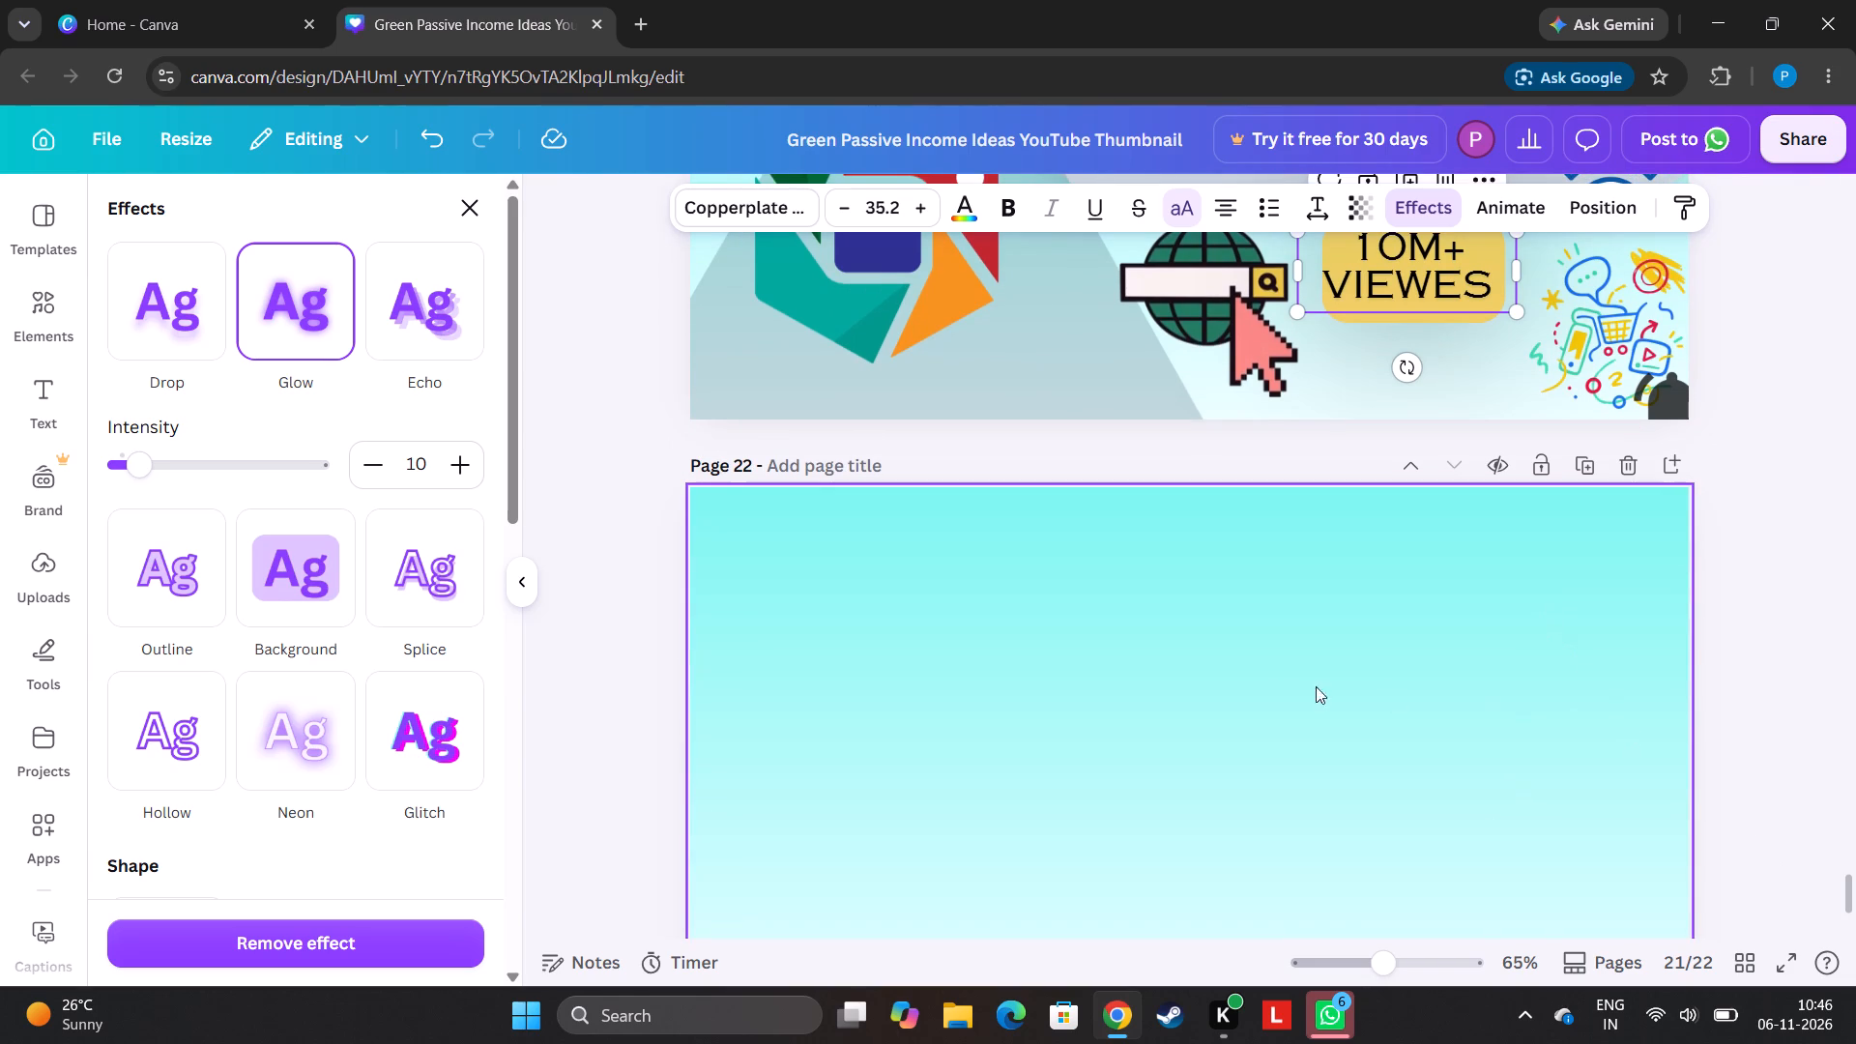
click(1280, 686)
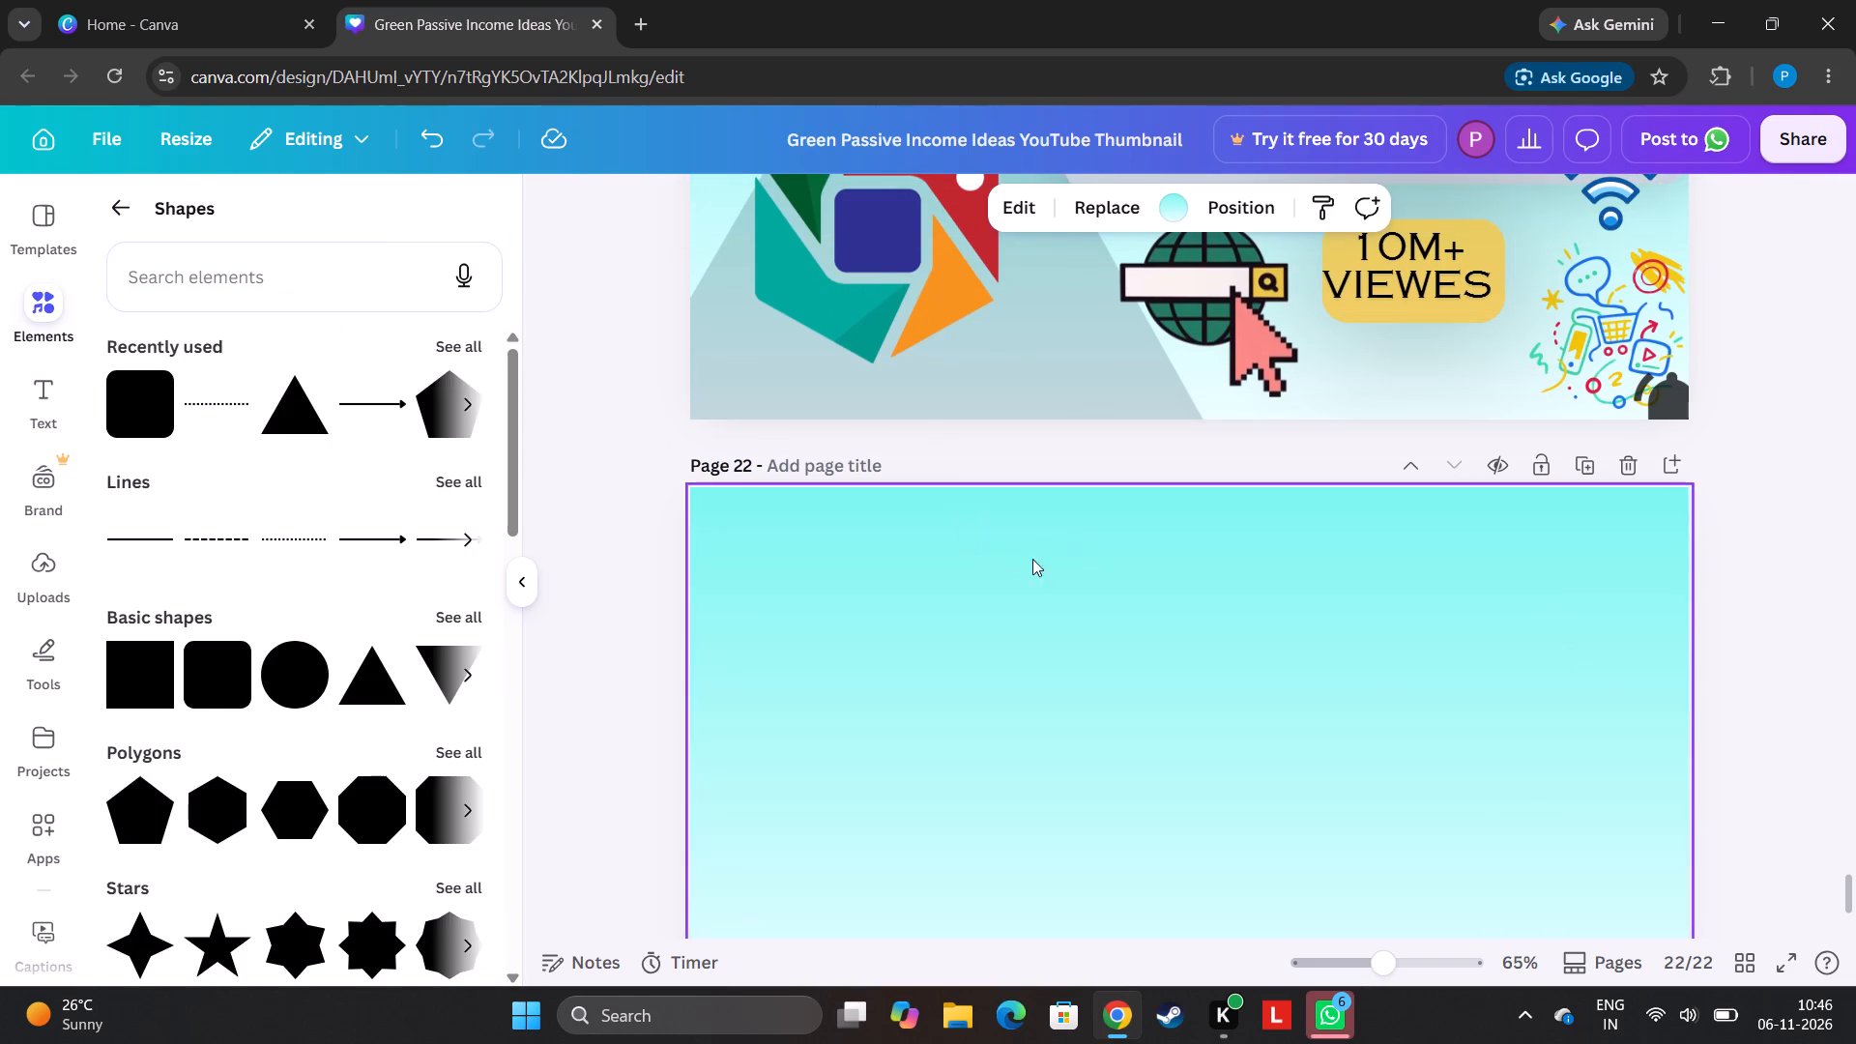
drag(1848, 888, 1848, 824)
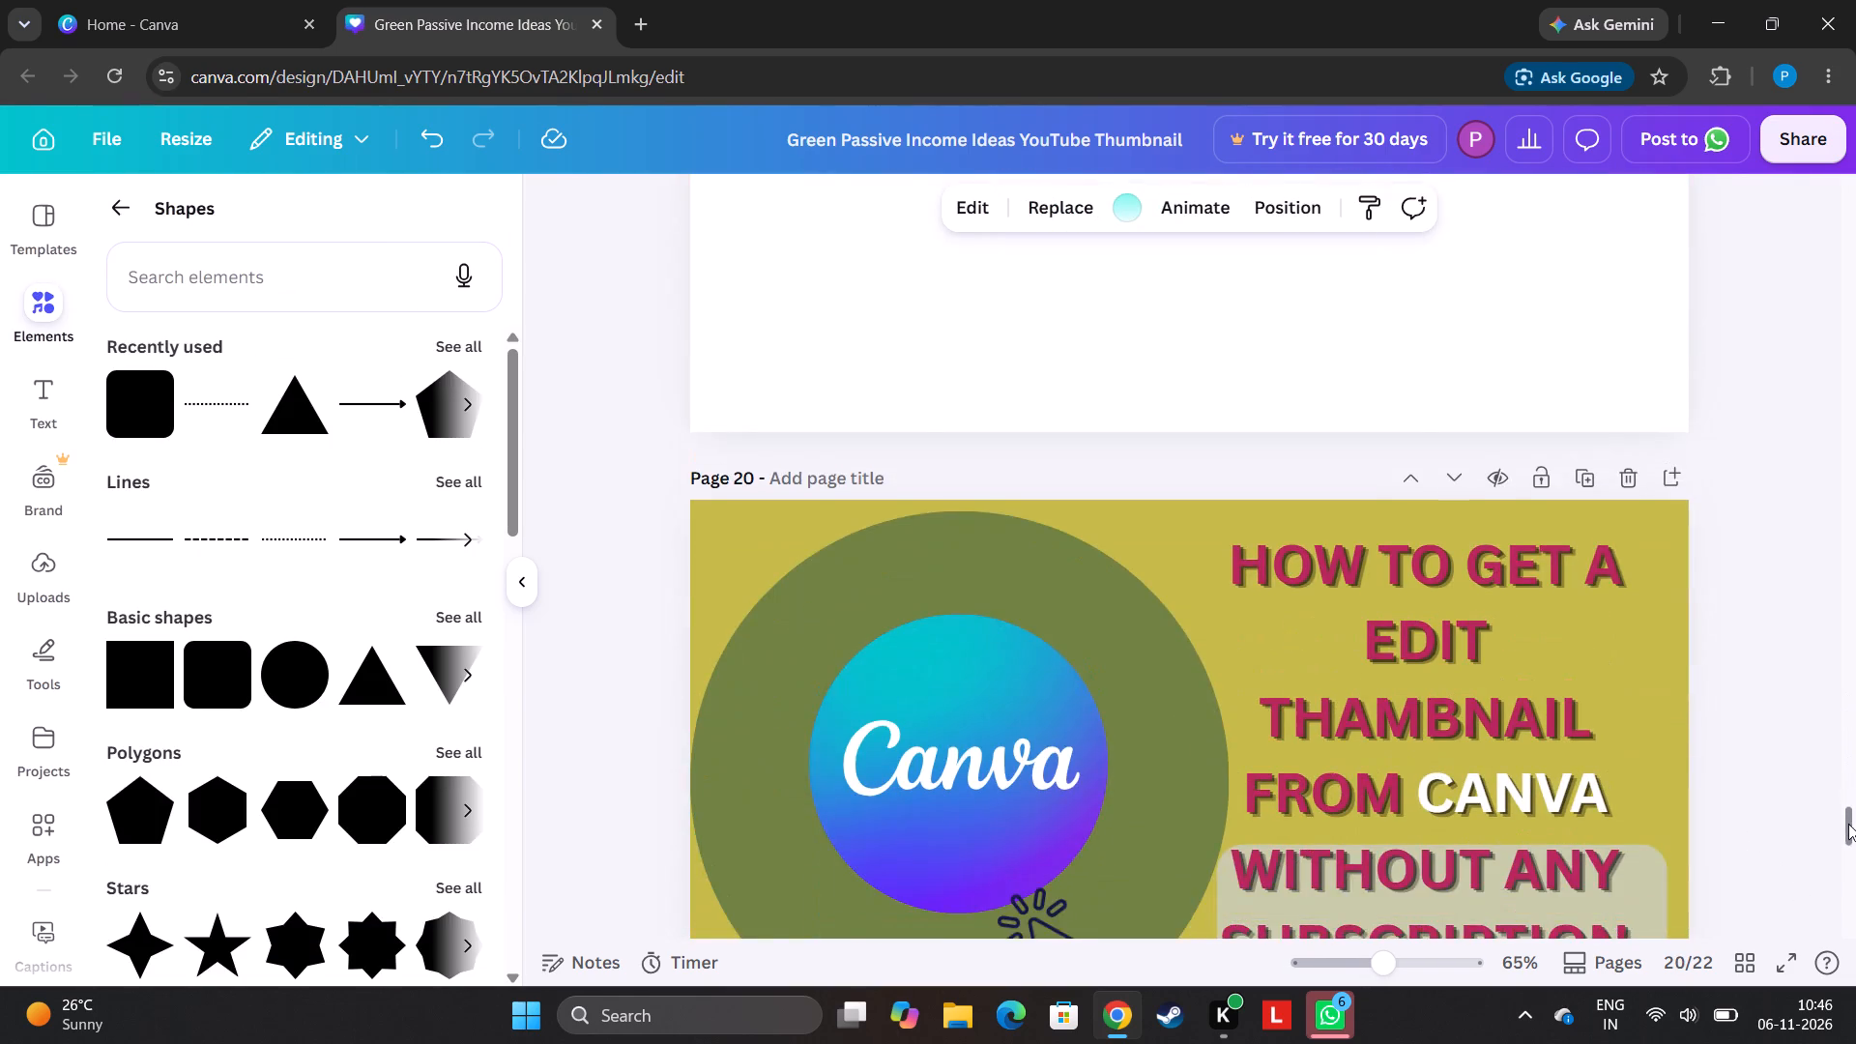
drag(1848, 824, 1827, 861)
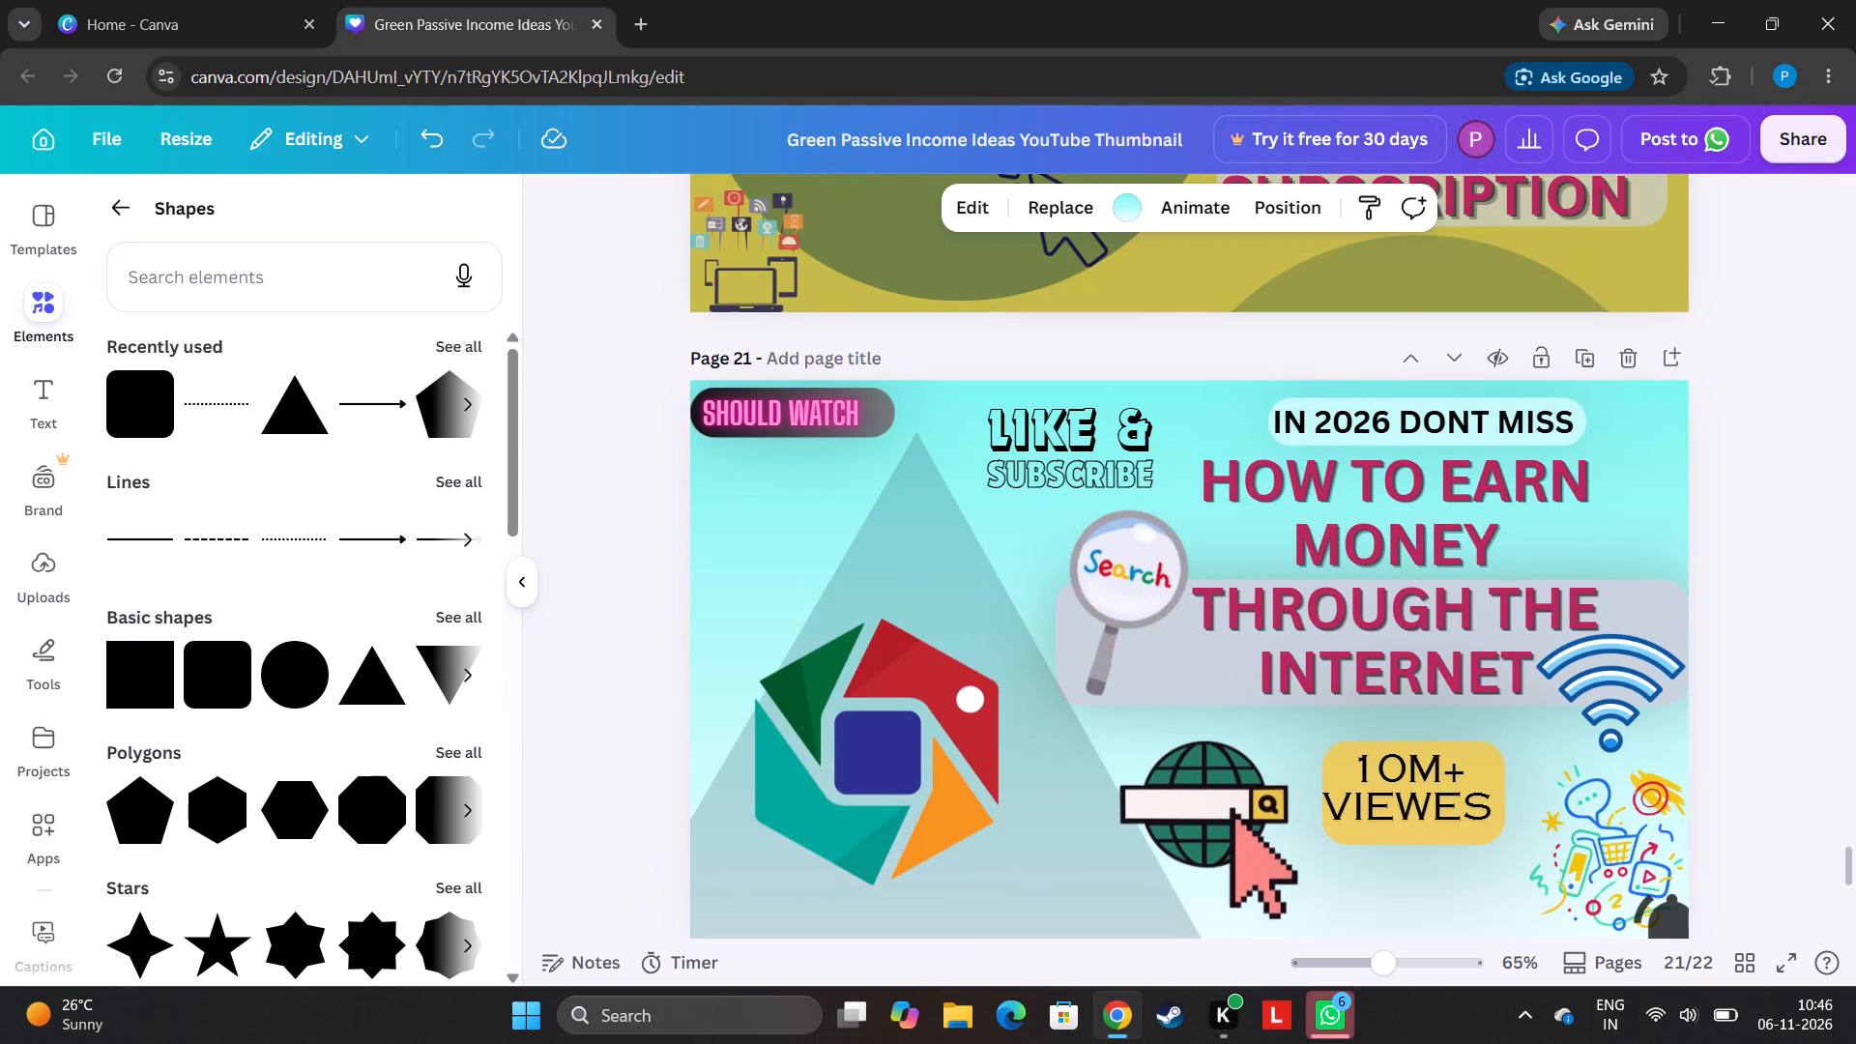
click(217, 394)
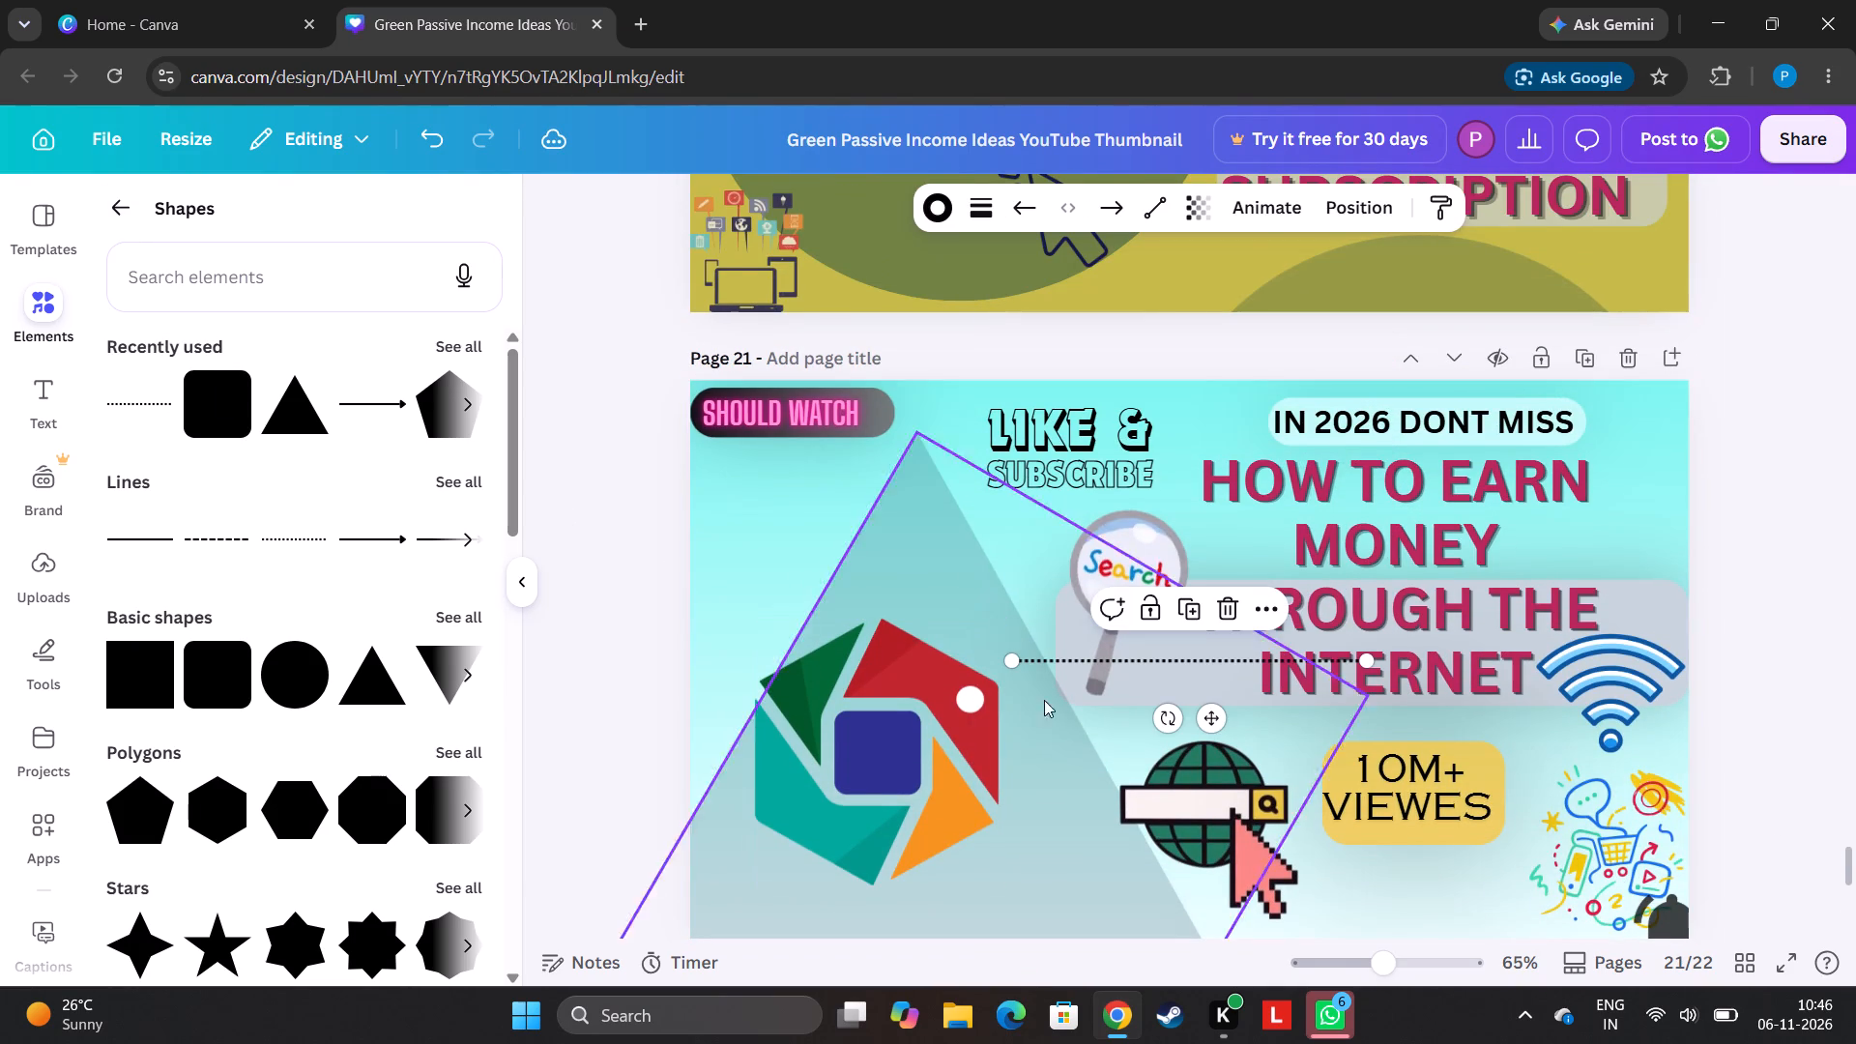
drag(1132, 652, 1215, 695)
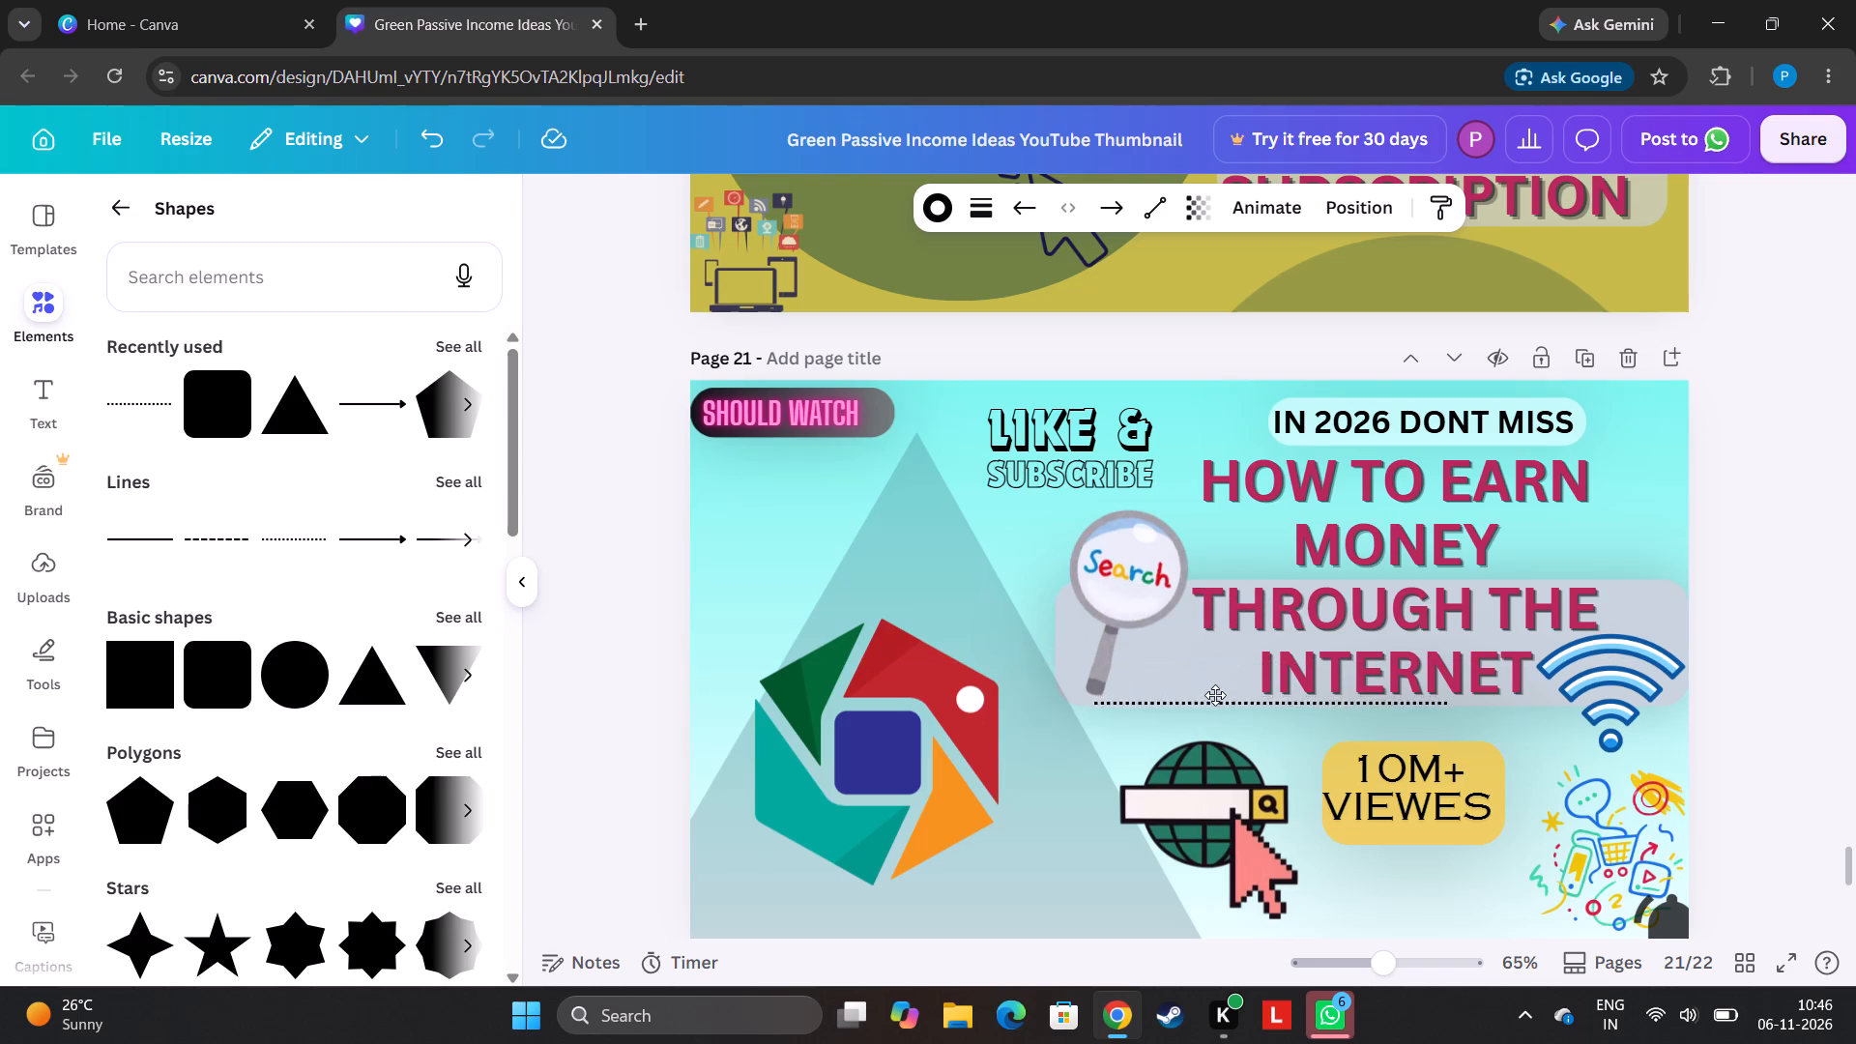
drag(1215, 695, 1309, 705)
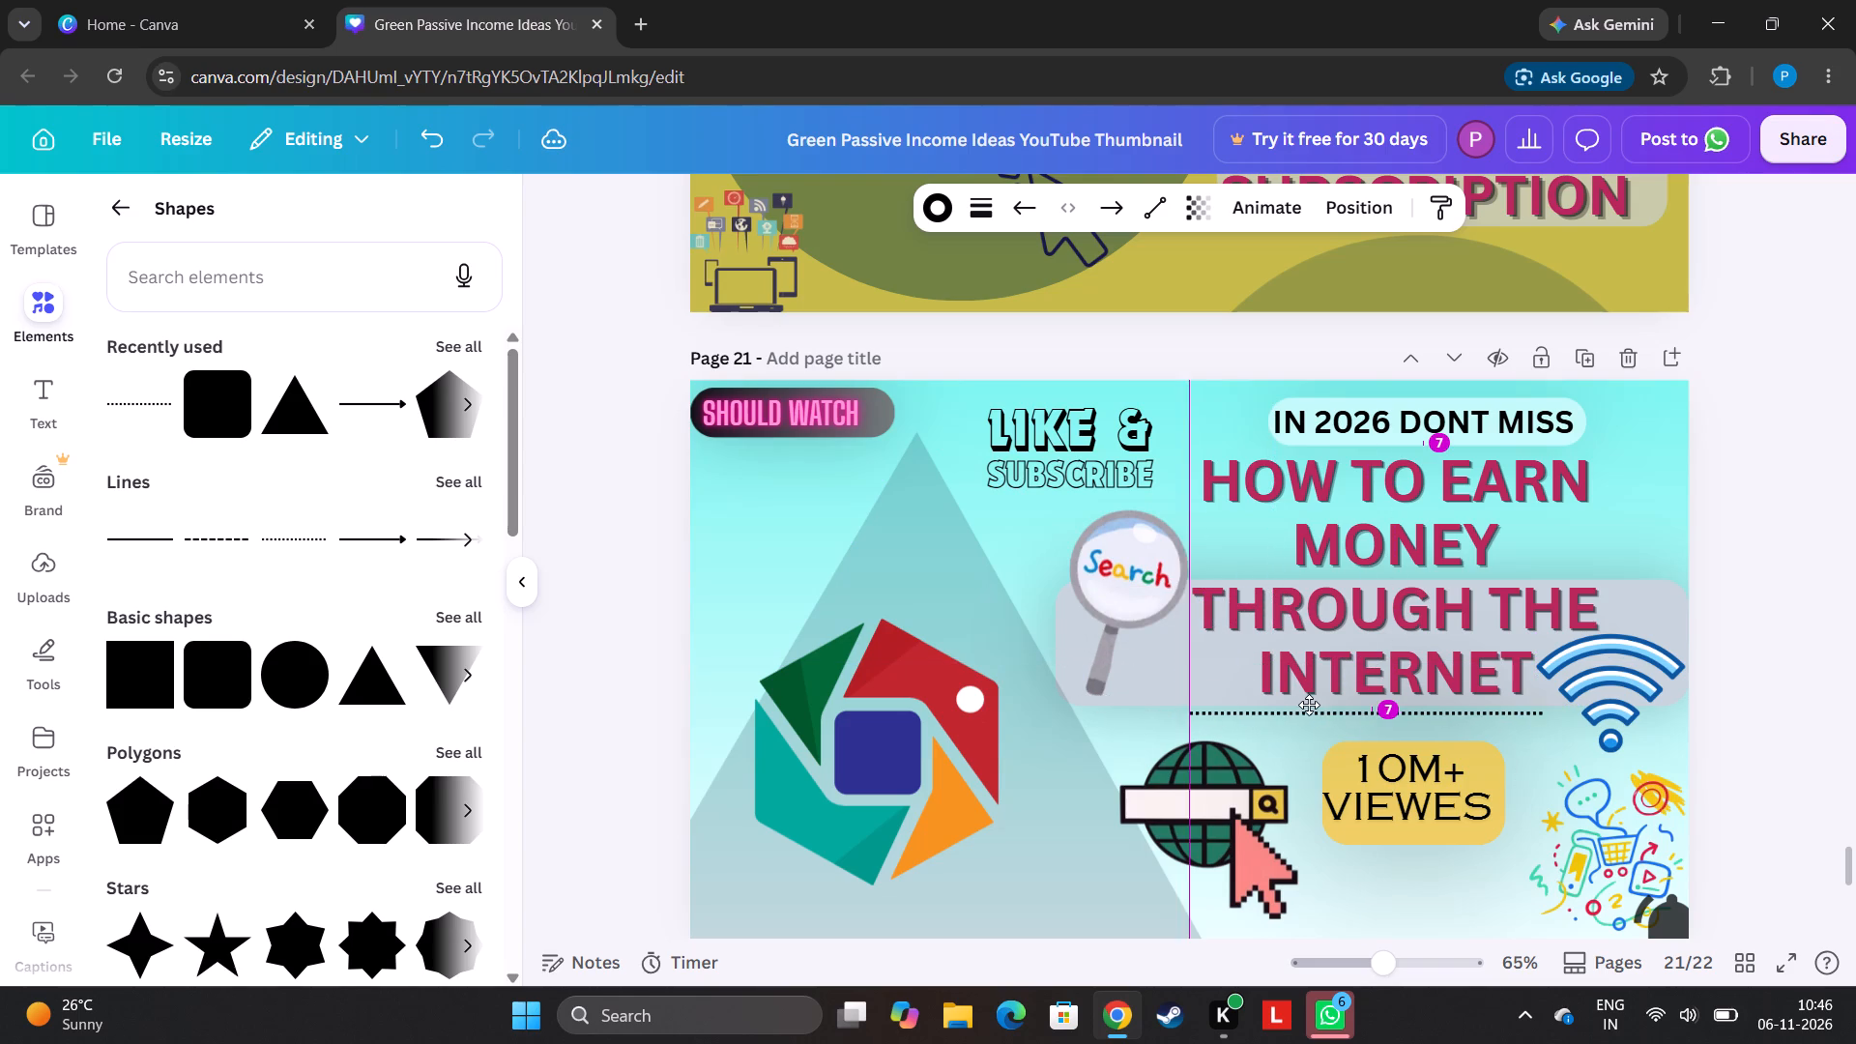
drag(1309, 705, 1337, 704)
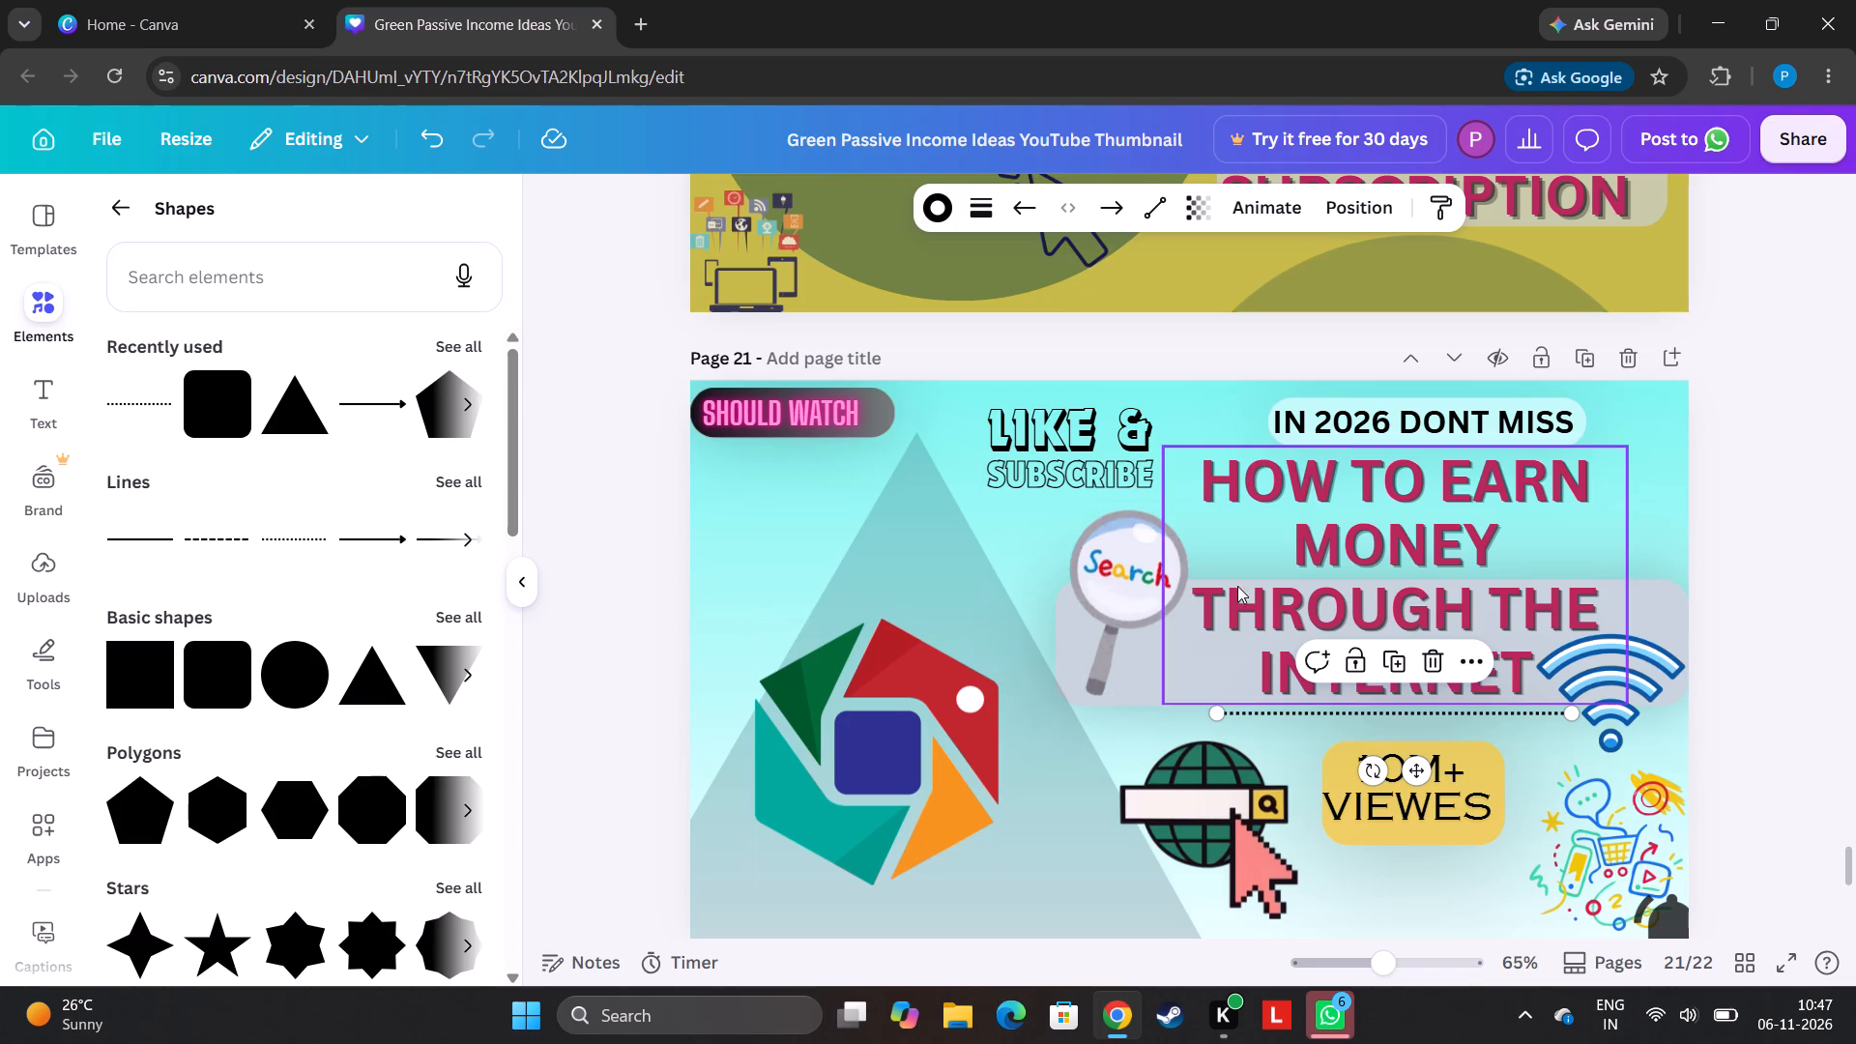
Duplicate the dotted line beneath the heading, tilt the copy steeply upward, and place it beside the large triangle's left edge.
click(1400, 655)
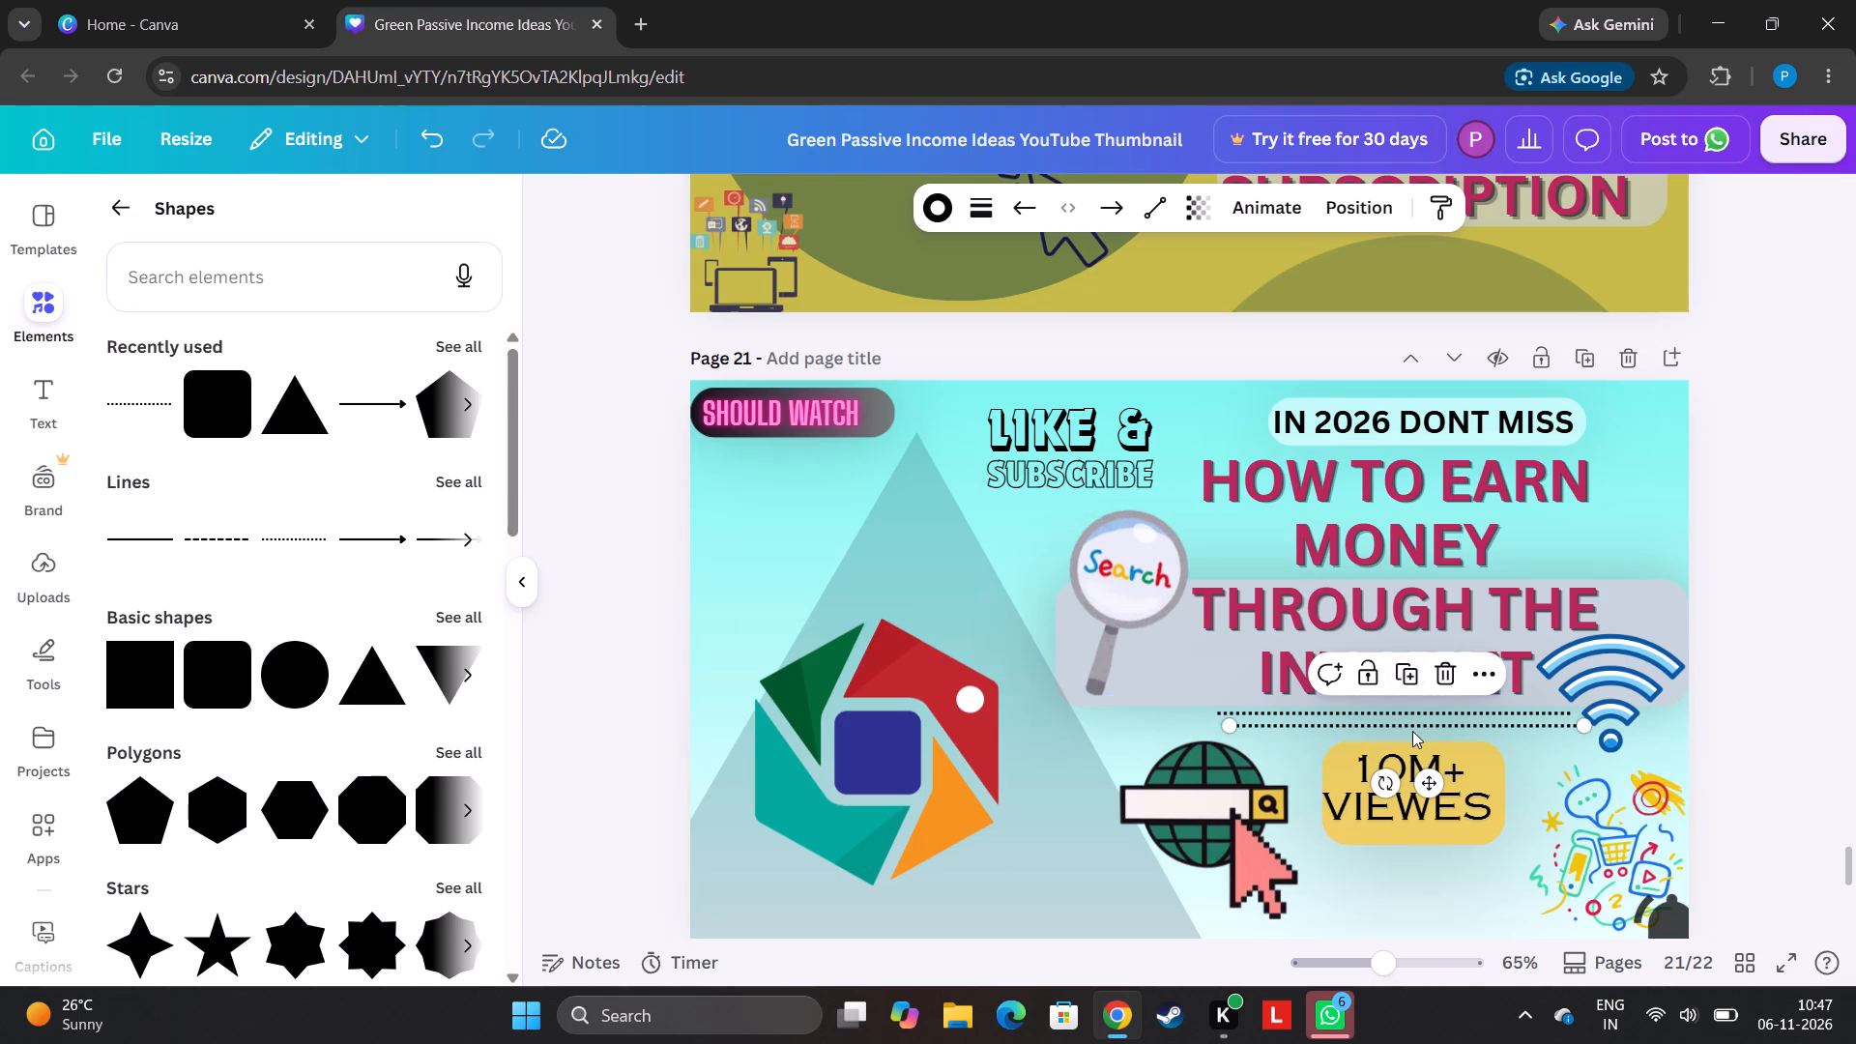
drag(1406, 722, 831, 710)
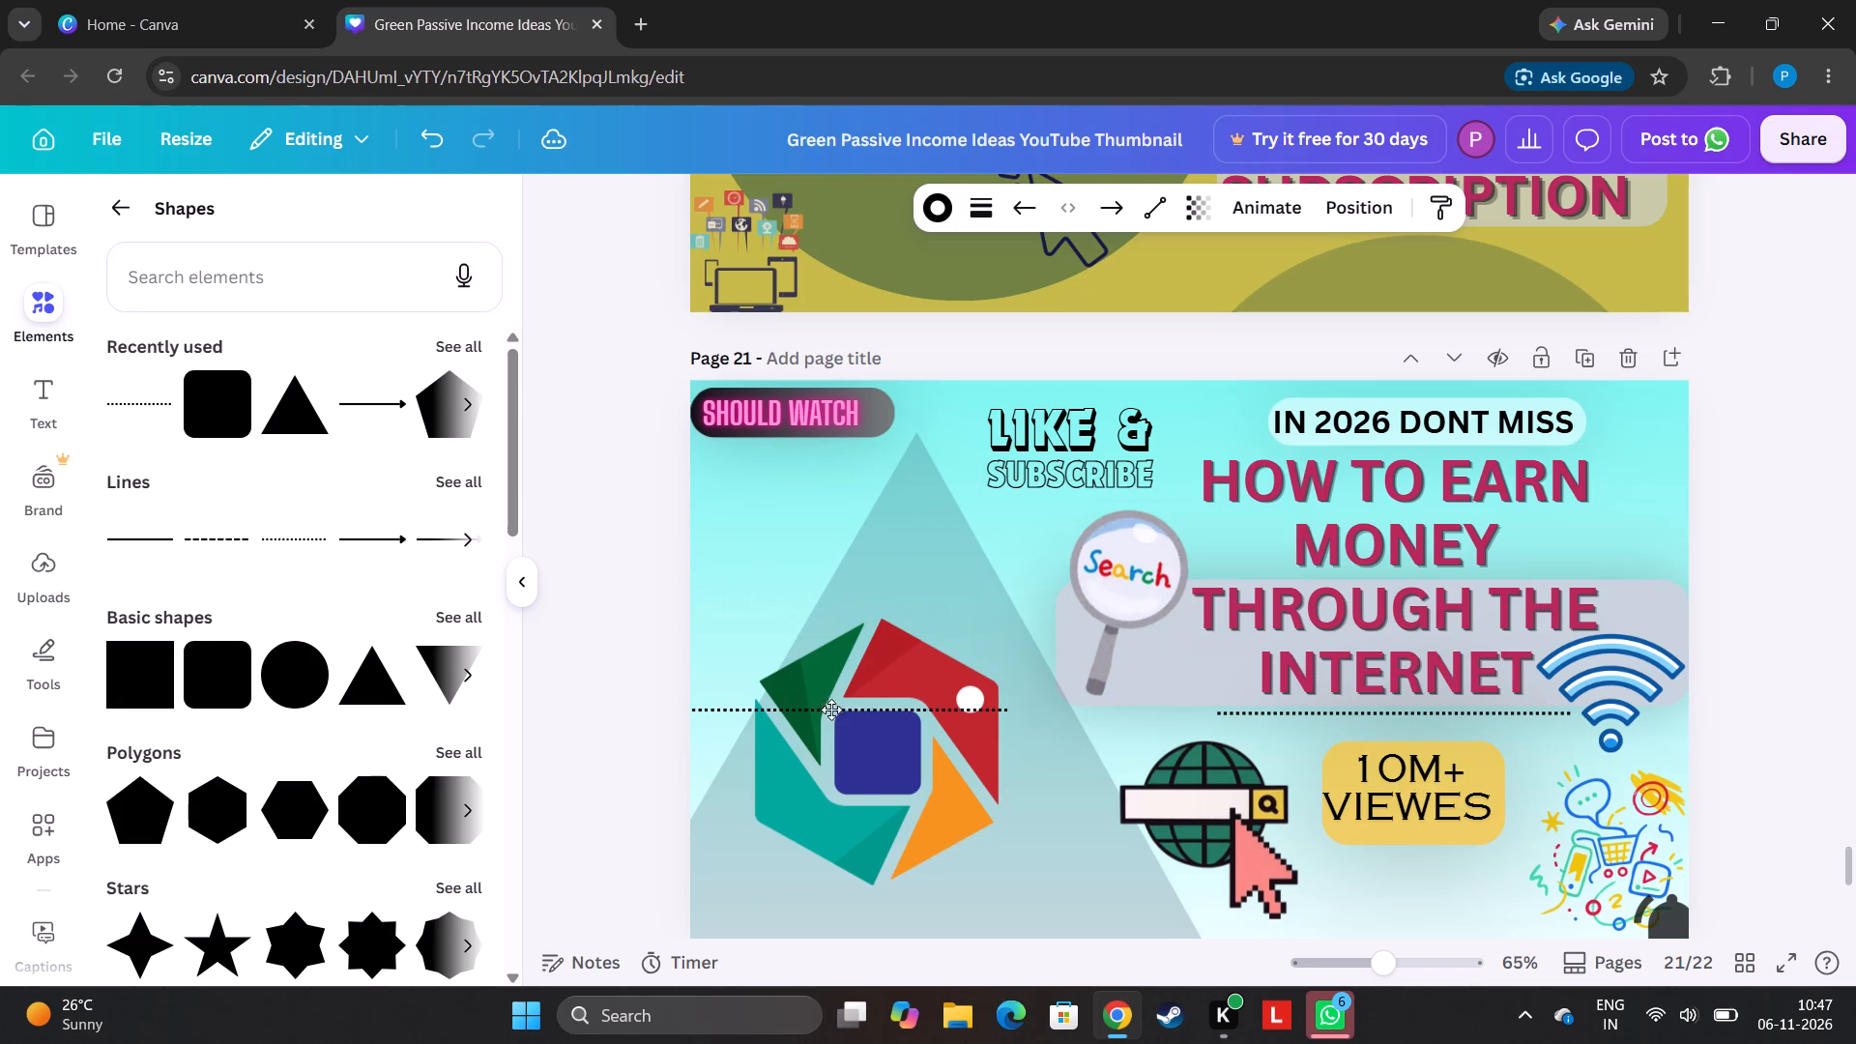
drag(831, 710, 839, 714)
drag(822, 774, 983, 759)
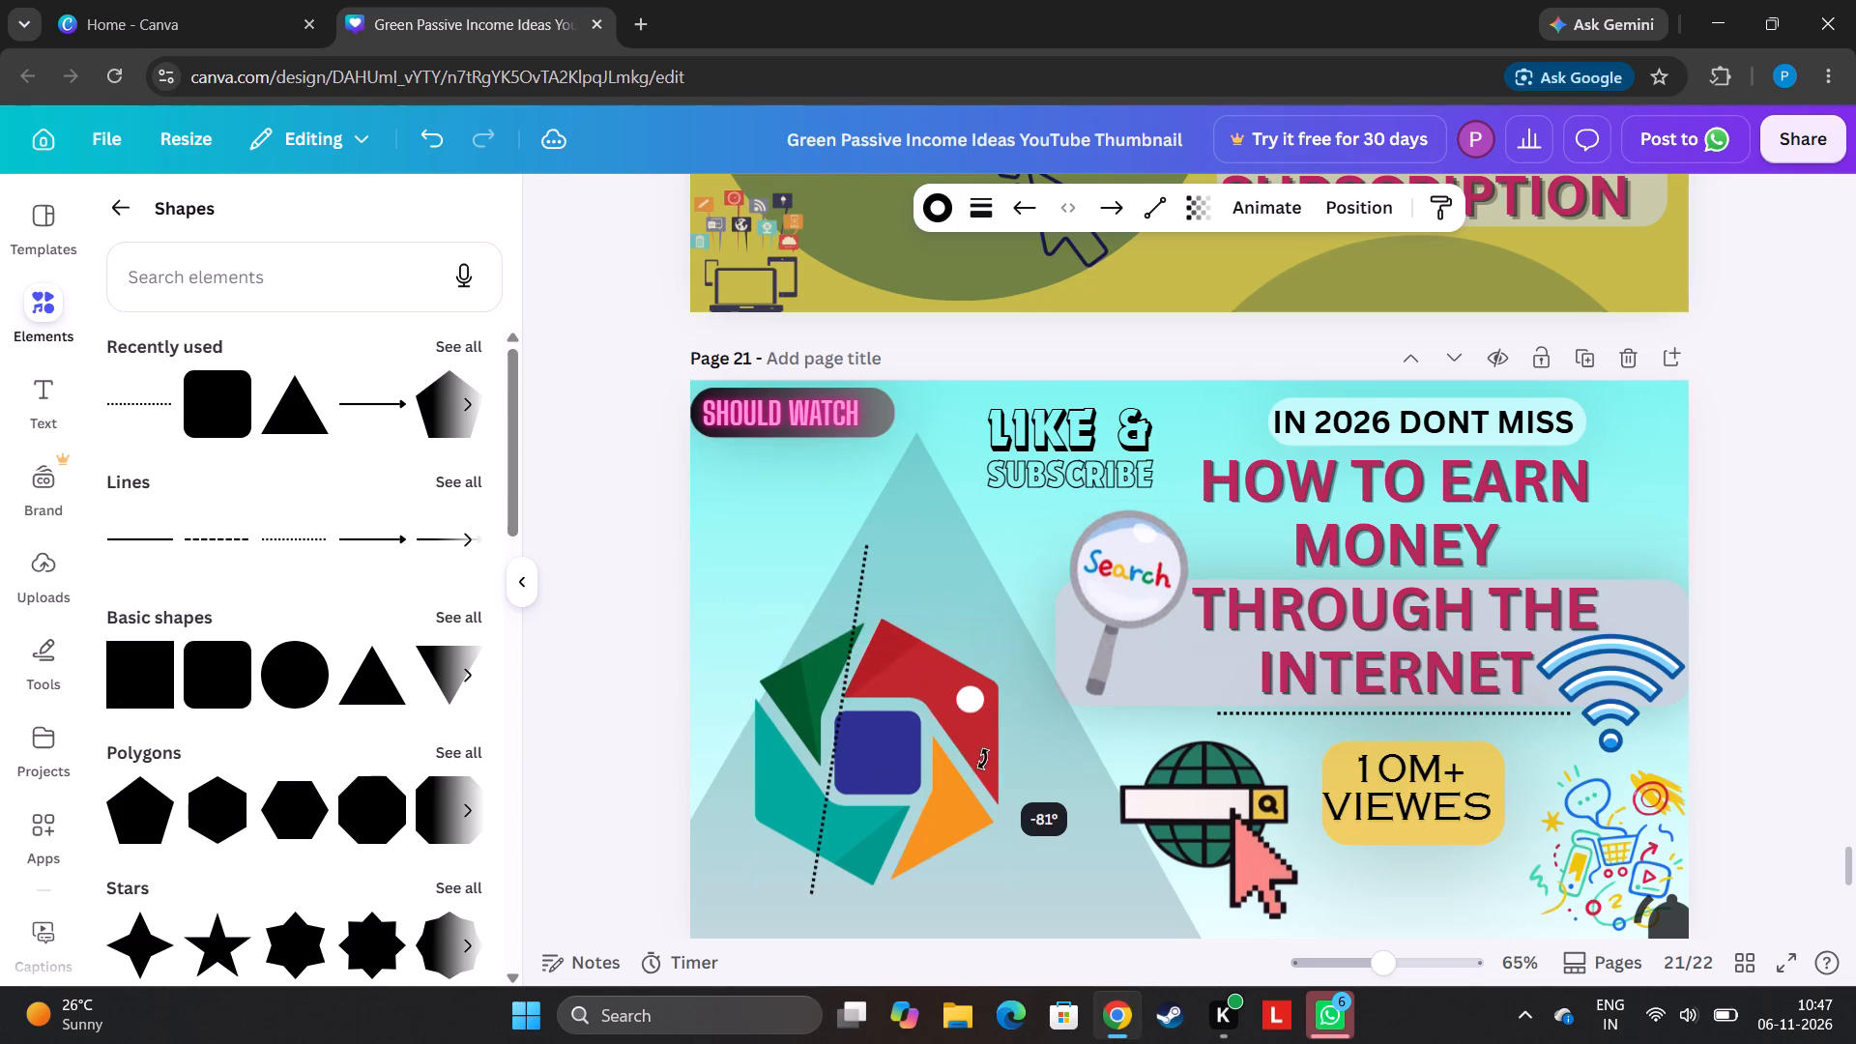
drag(983, 759, 944, 787)
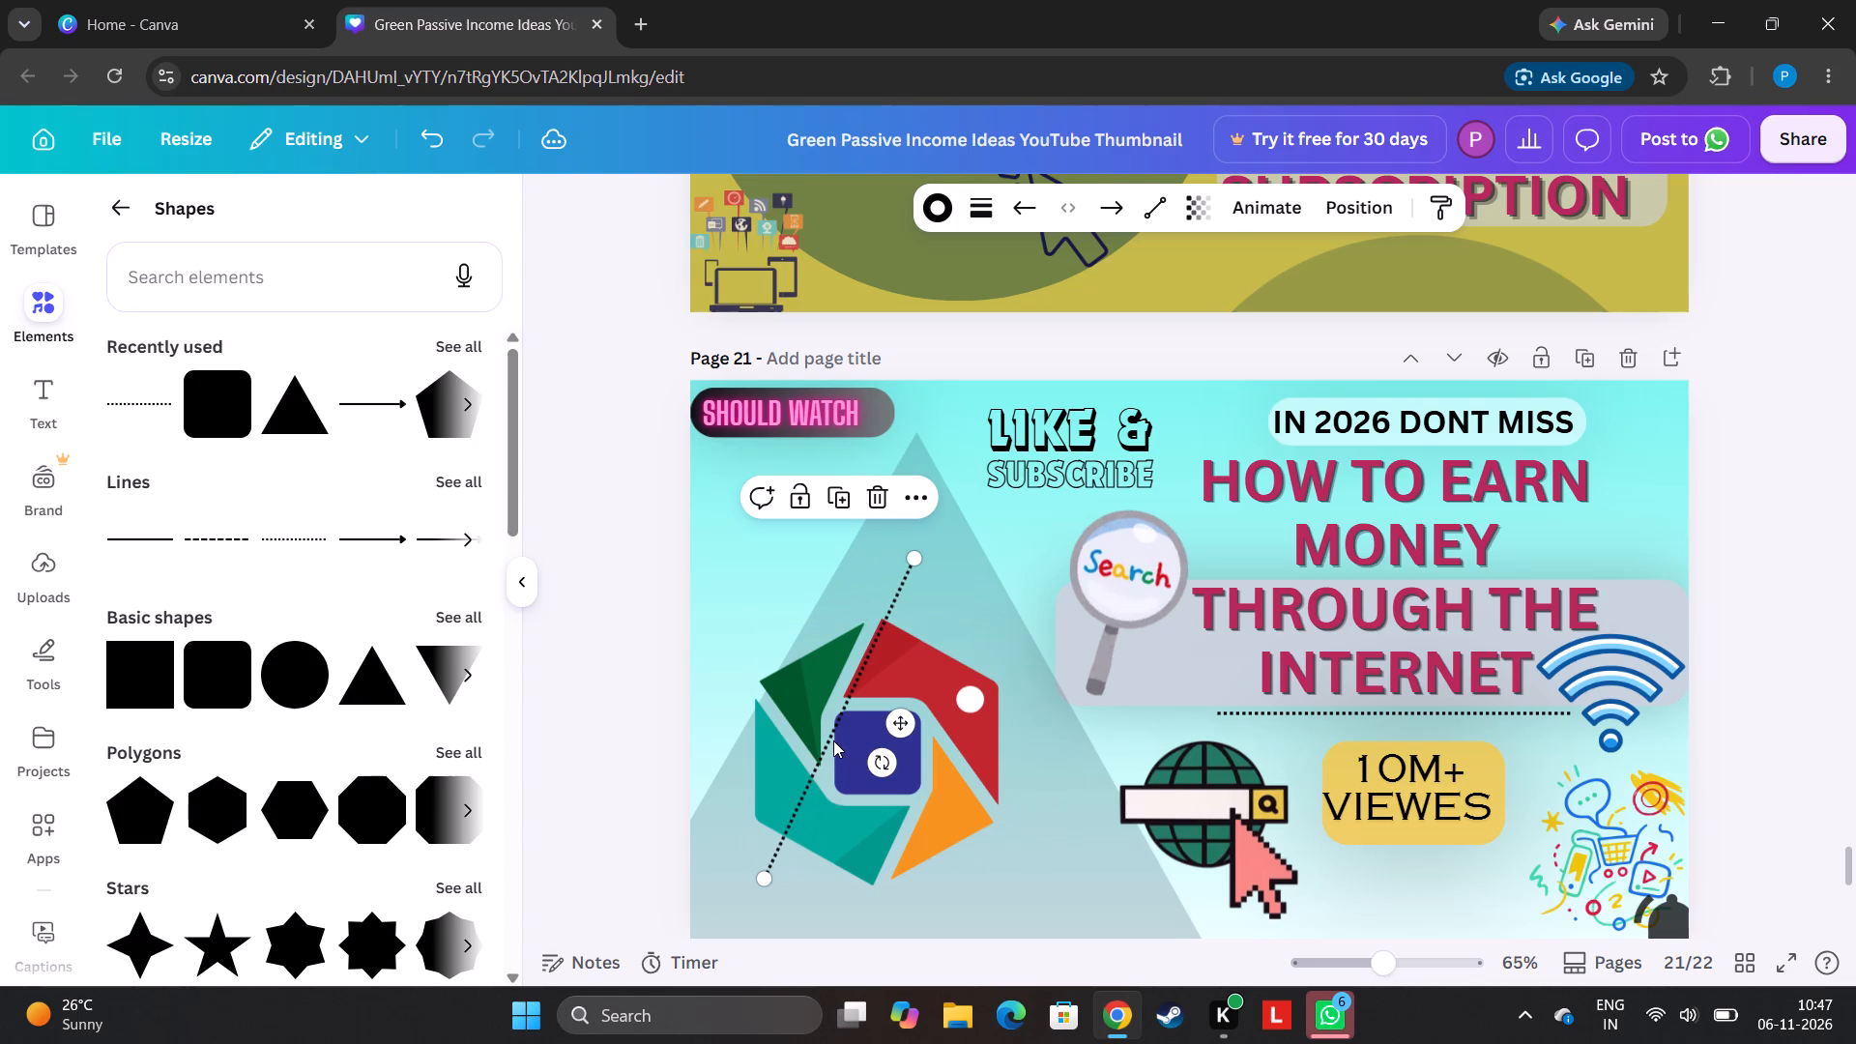
drag(835, 745, 744, 679)
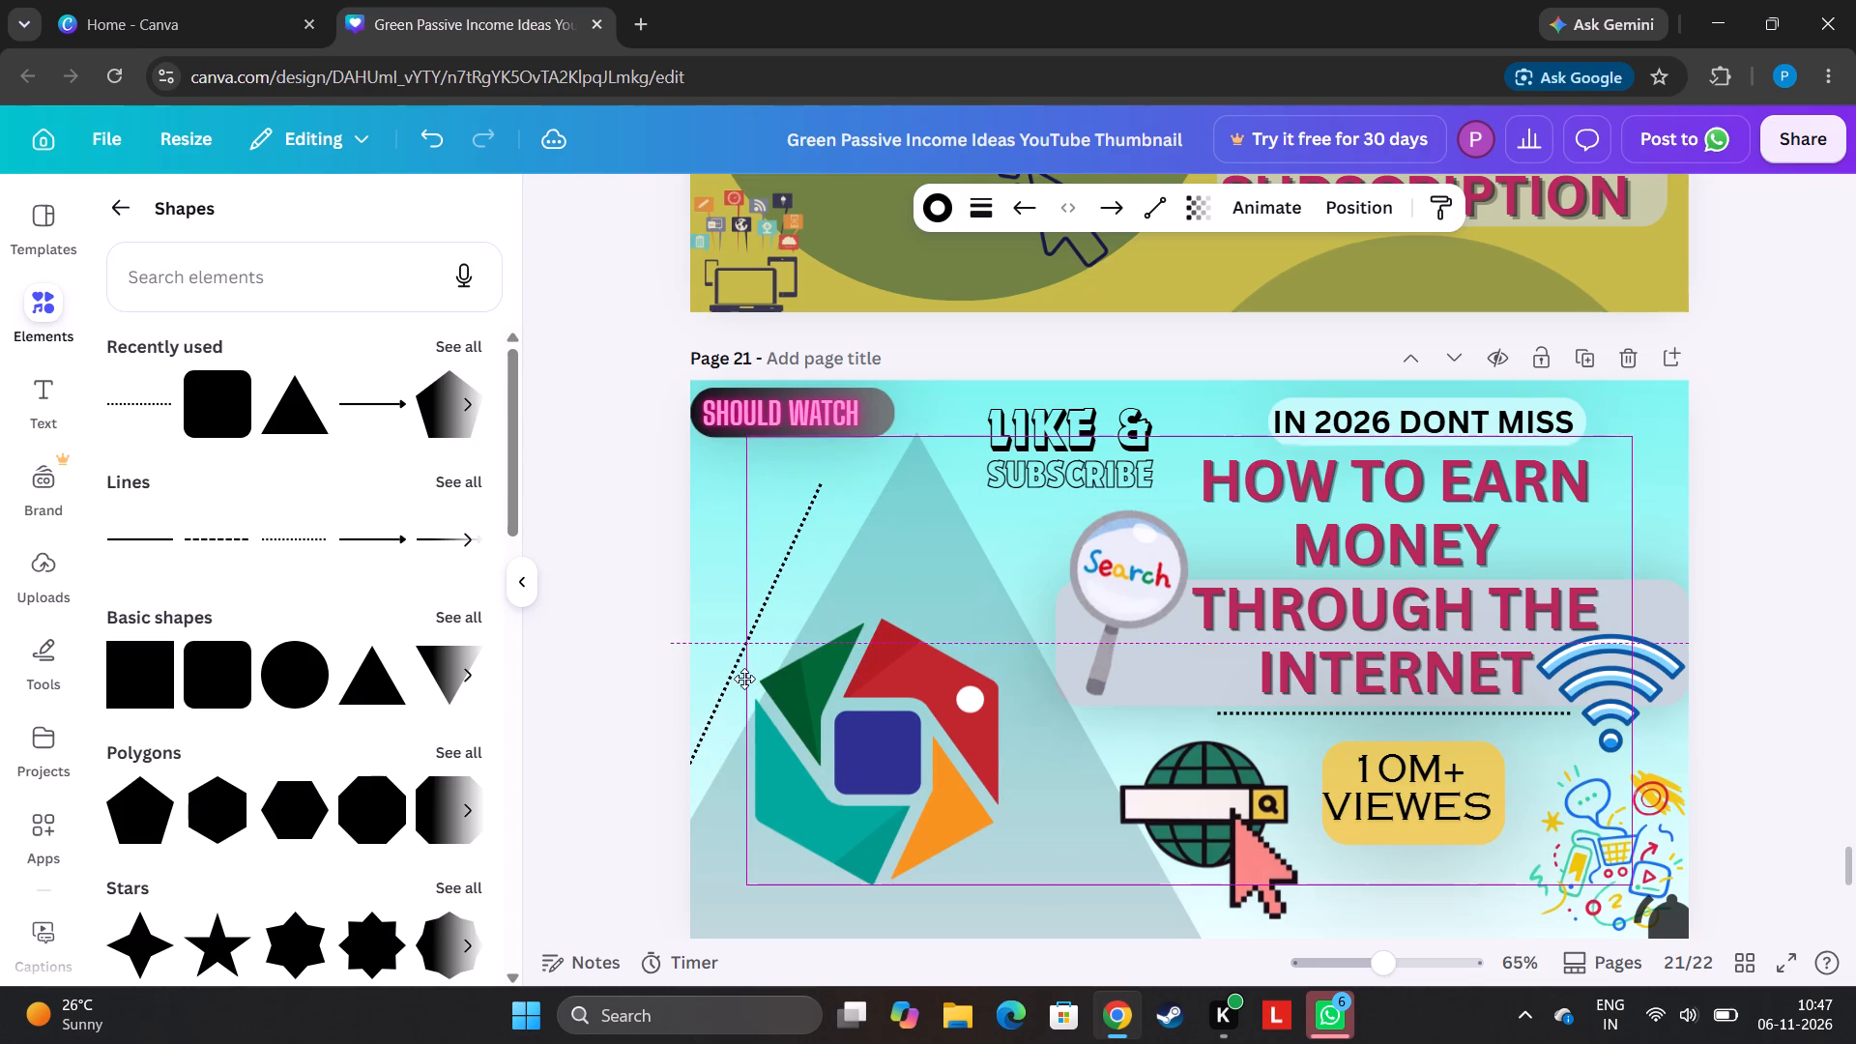
drag(744, 679, 741, 709)
Nudge the multicoloured hexagonal logo slightly inward within the triangle on page 21.
drag(838, 768, 852, 783)
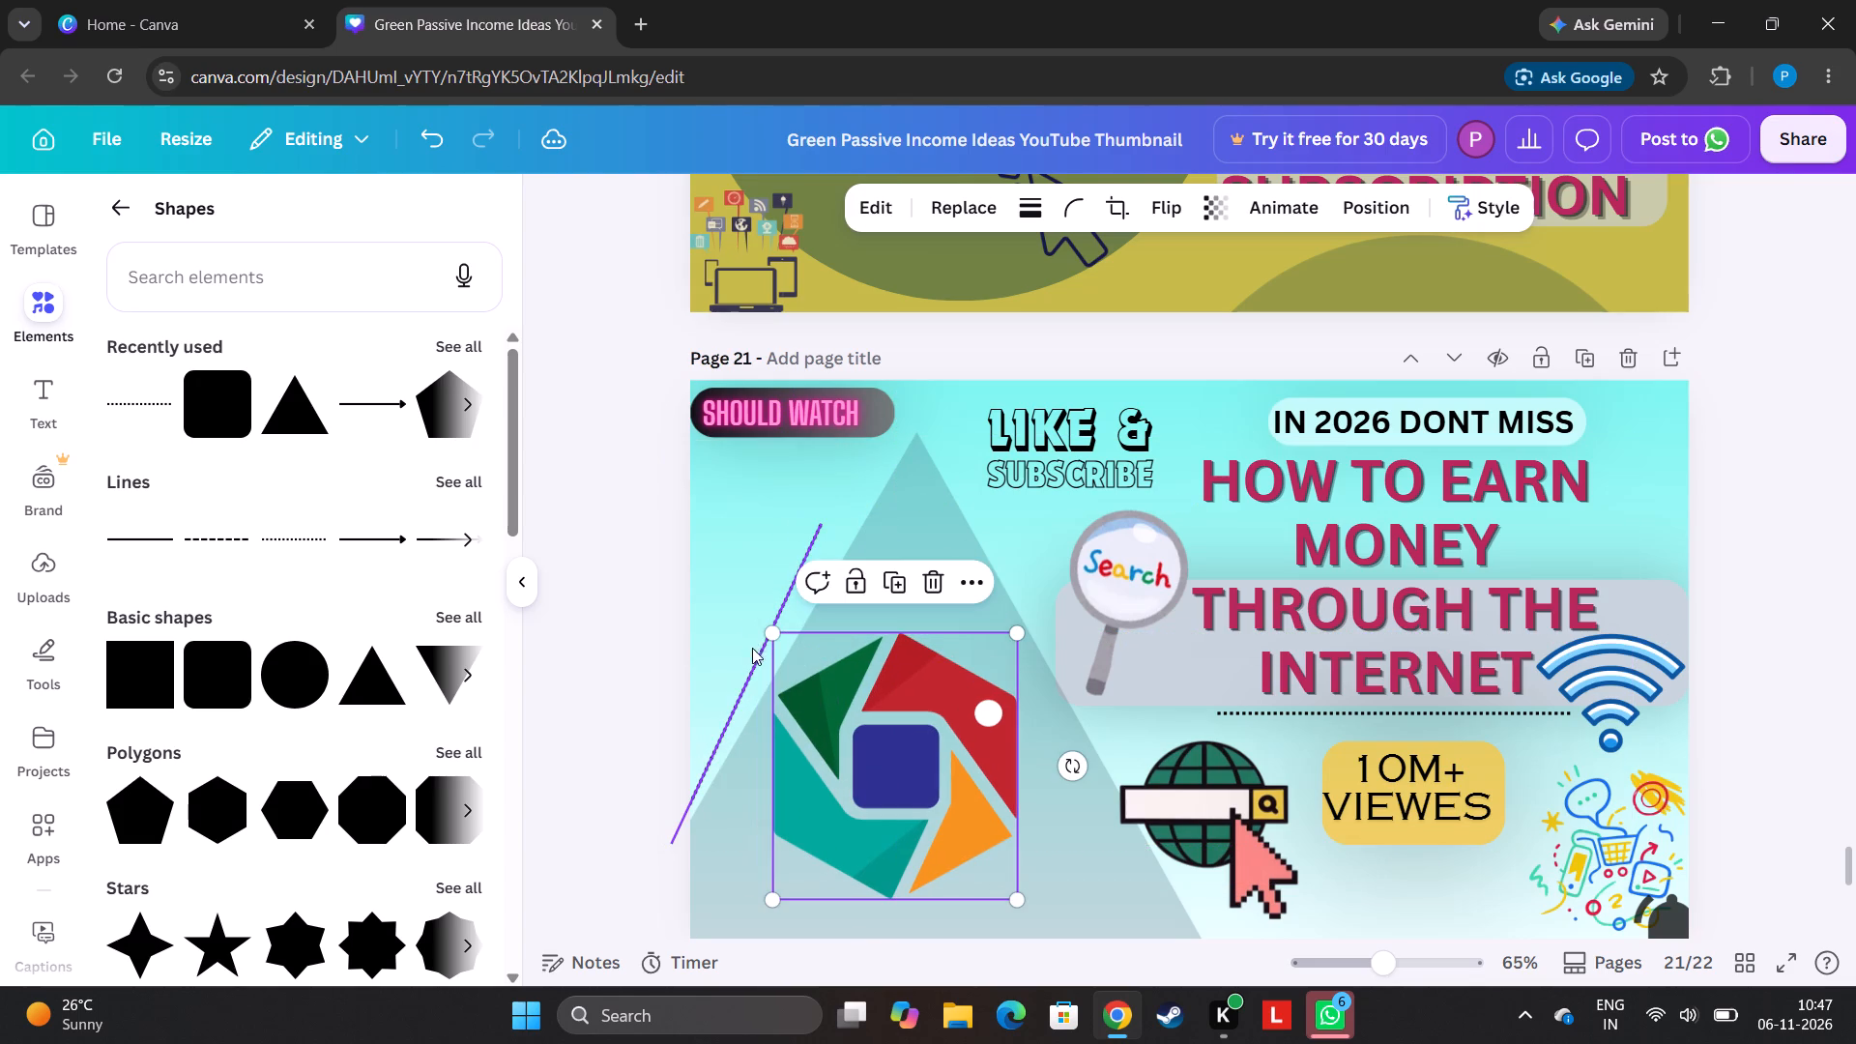
Fit the tilted dotted line along the triangle's left edge, shifting both slightly left and extending the line to the apex.
drag(742, 696, 748, 705)
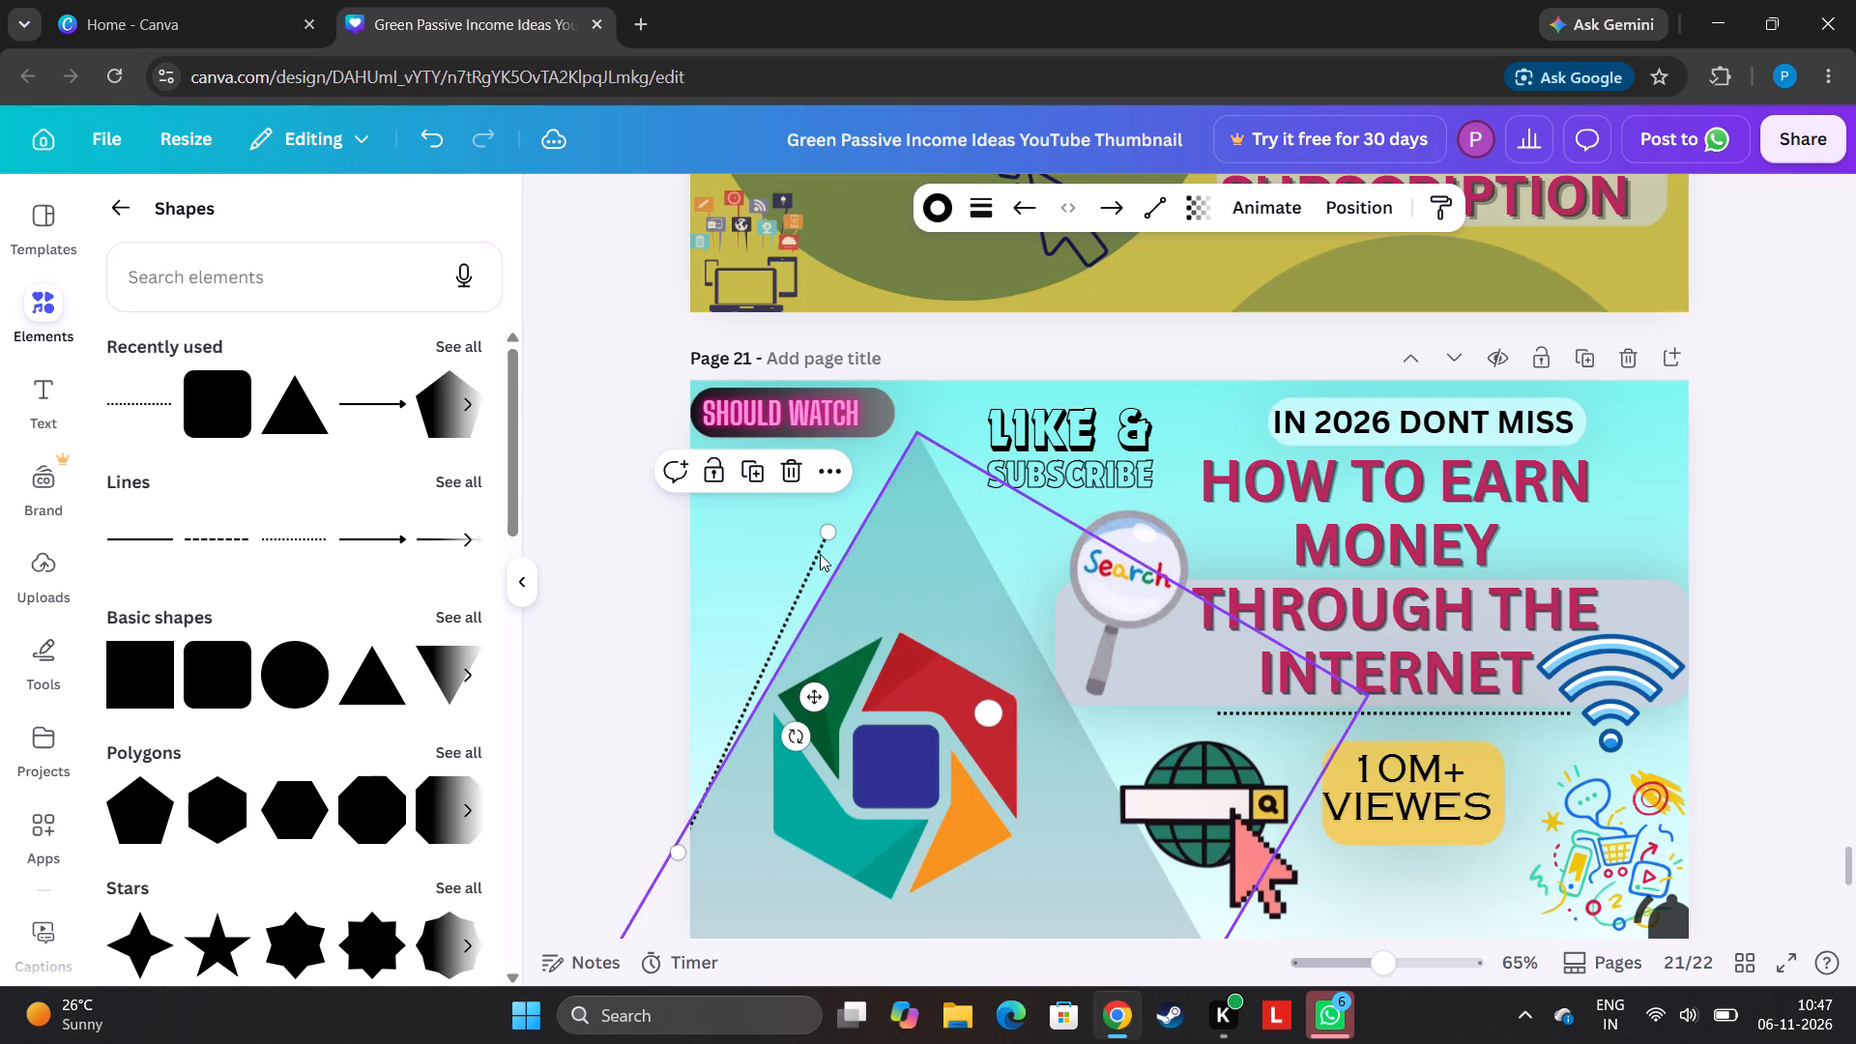
drag(832, 535, 849, 533)
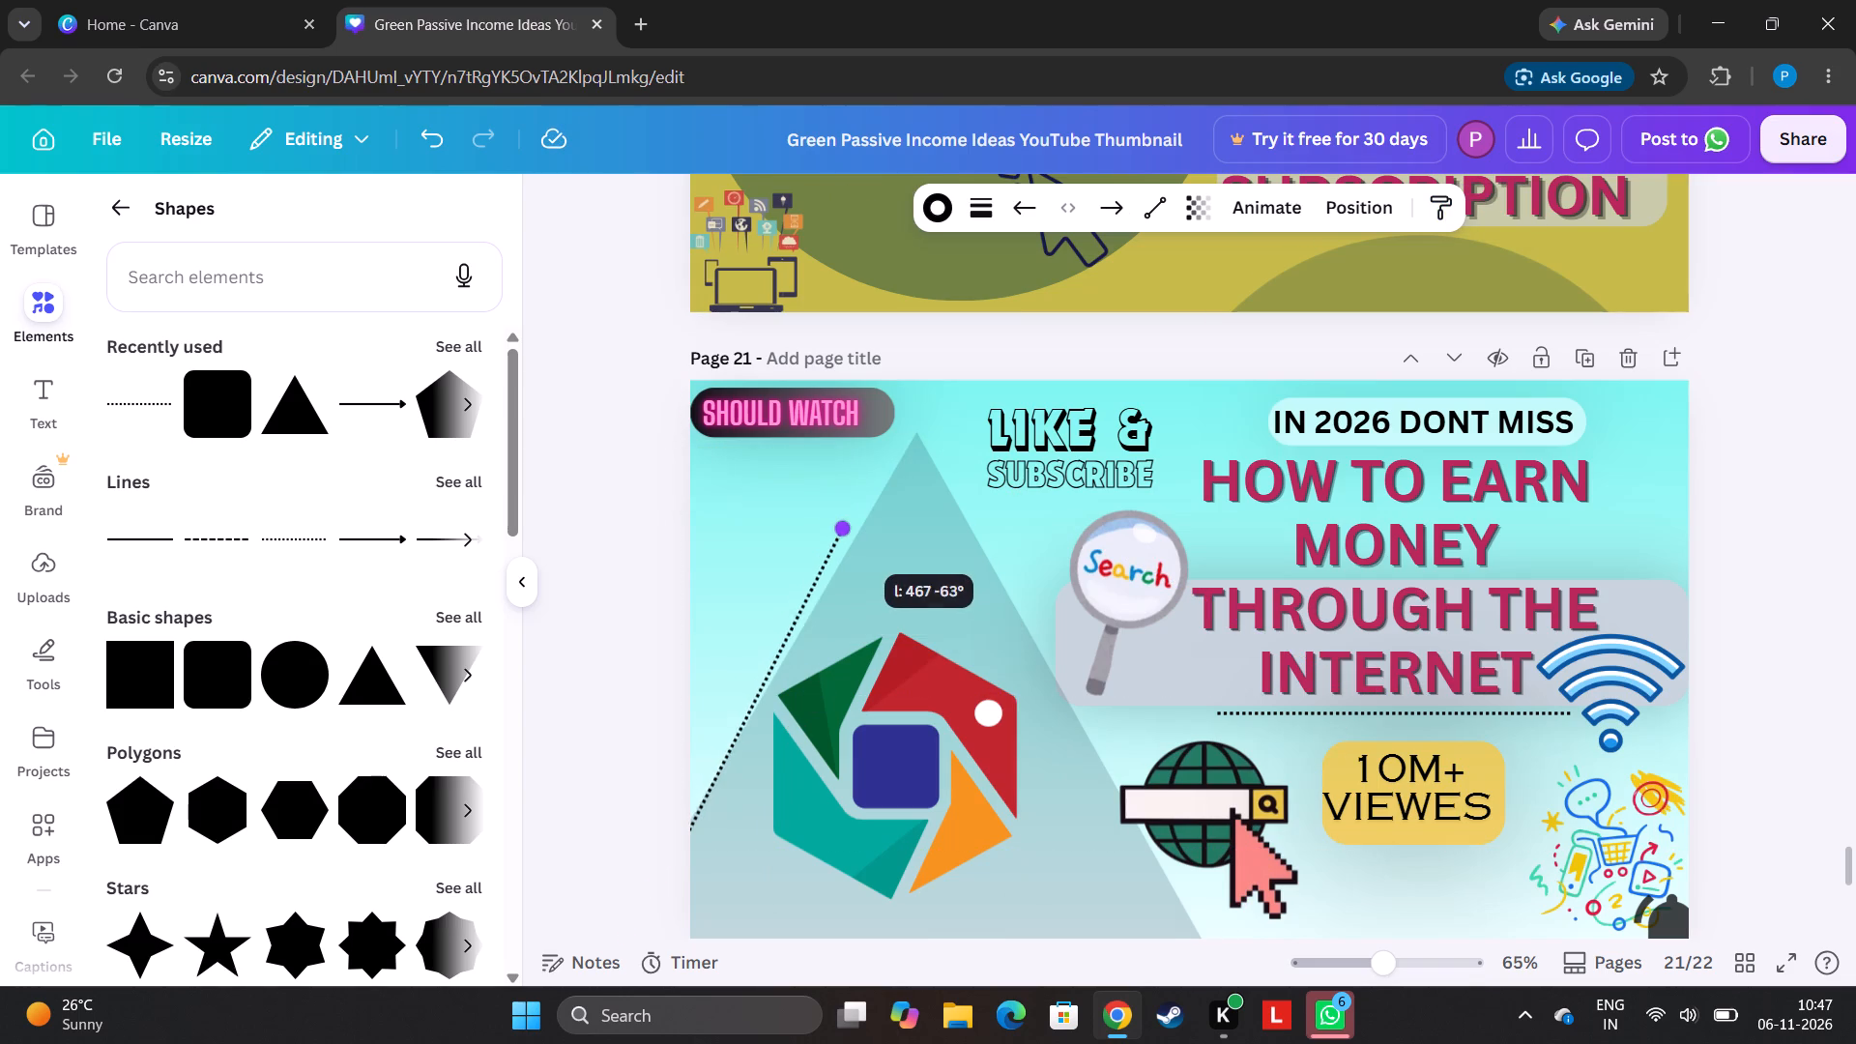
drag(849, 533, 851, 539)
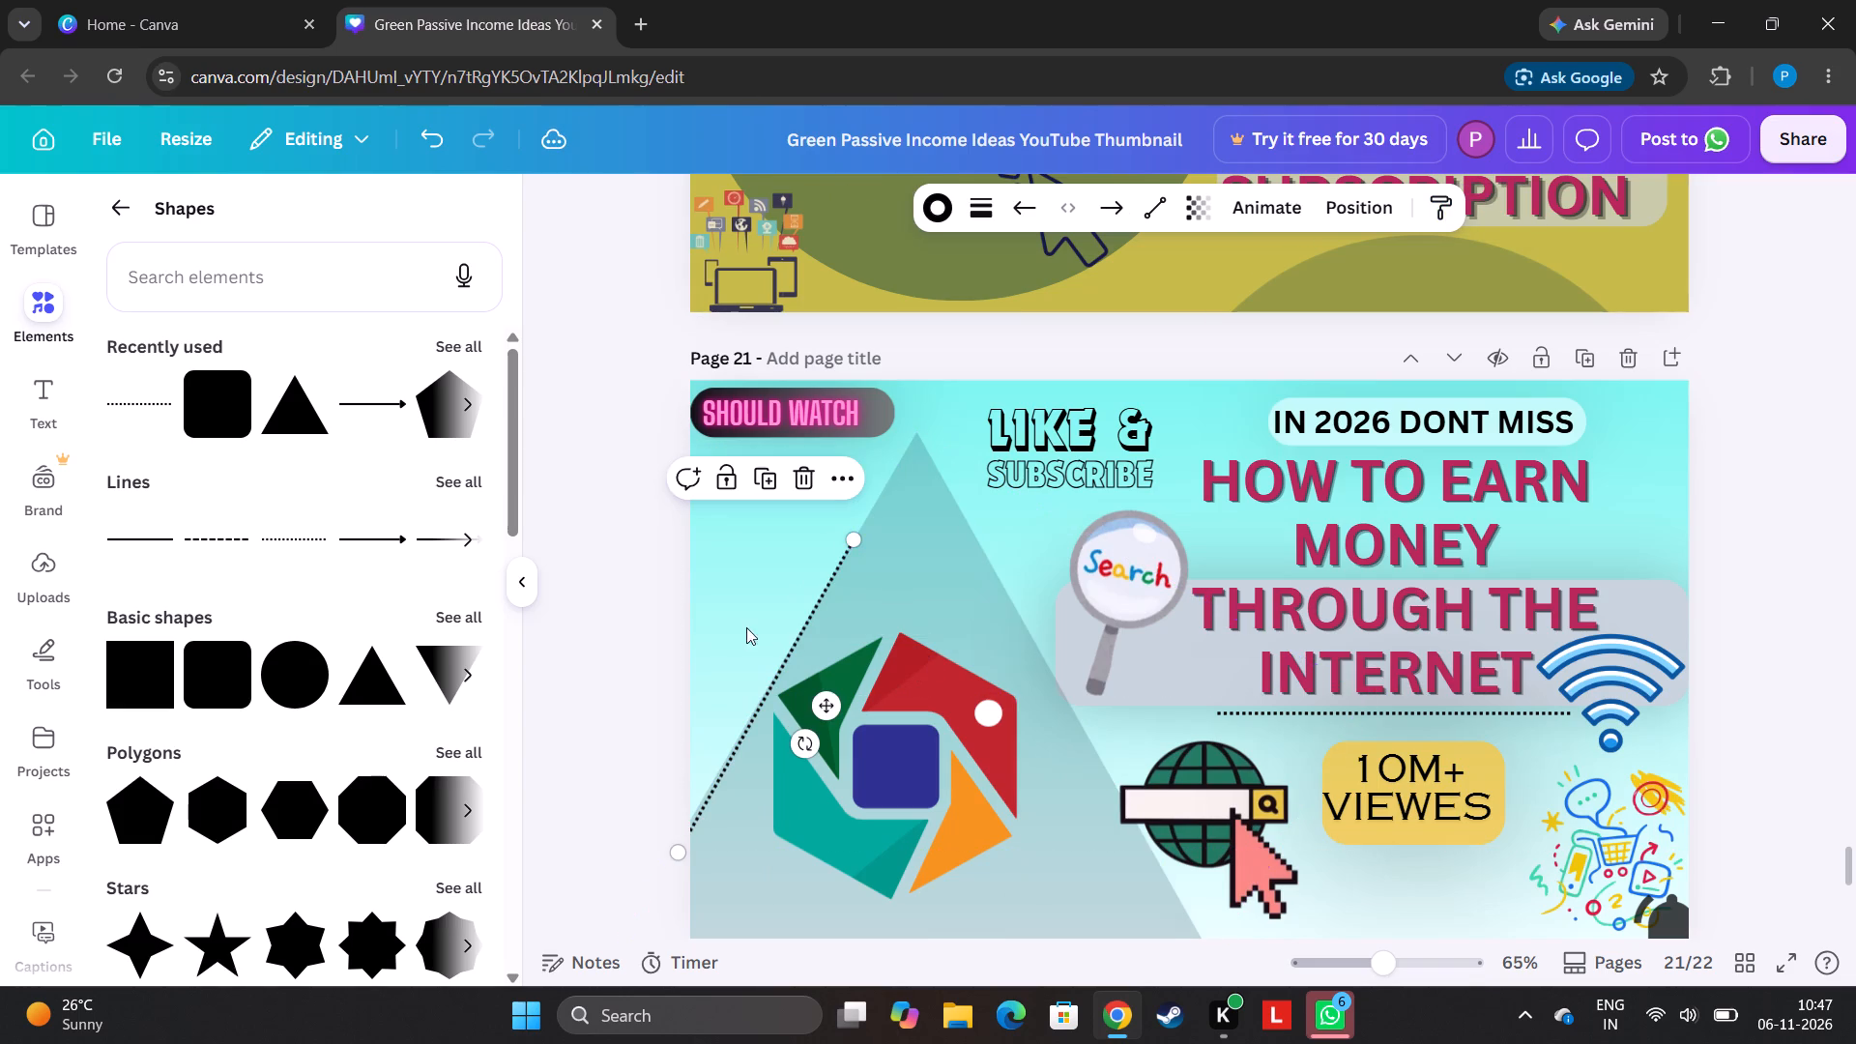
drag(779, 677, 772, 672)
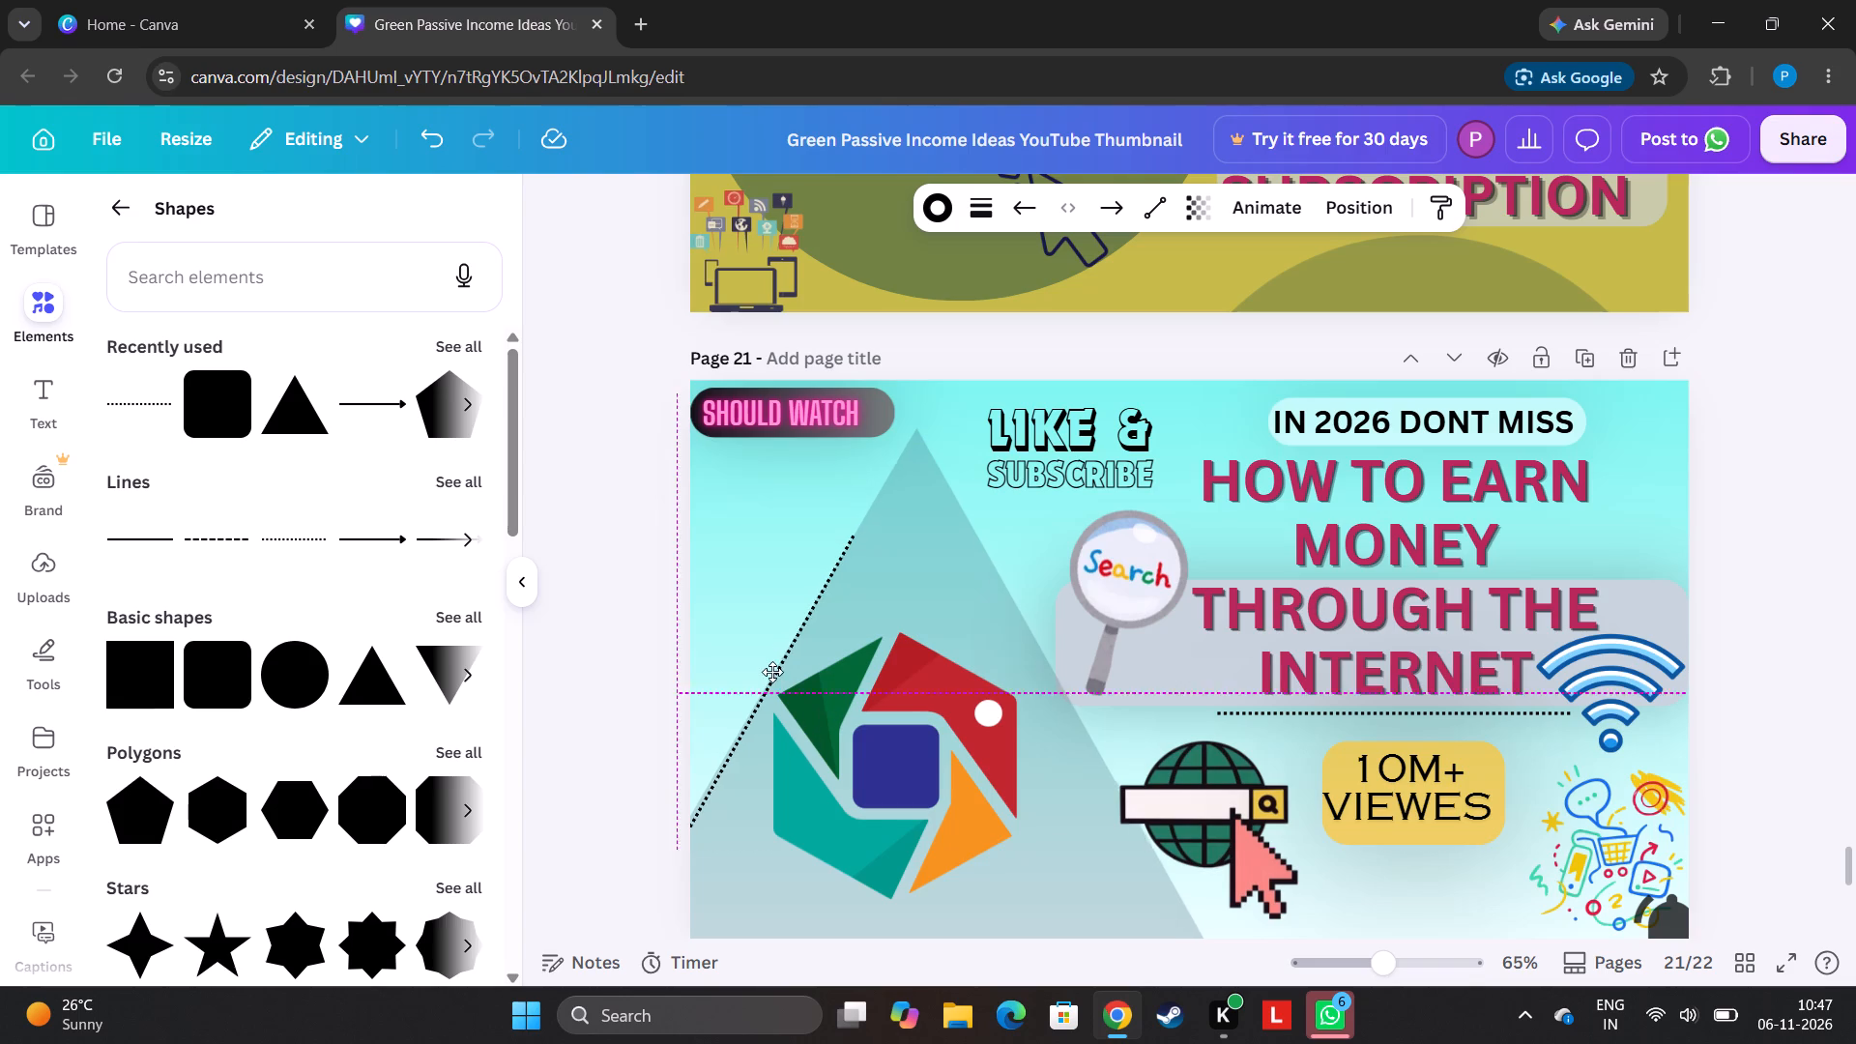
drag(772, 672, 763, 665)
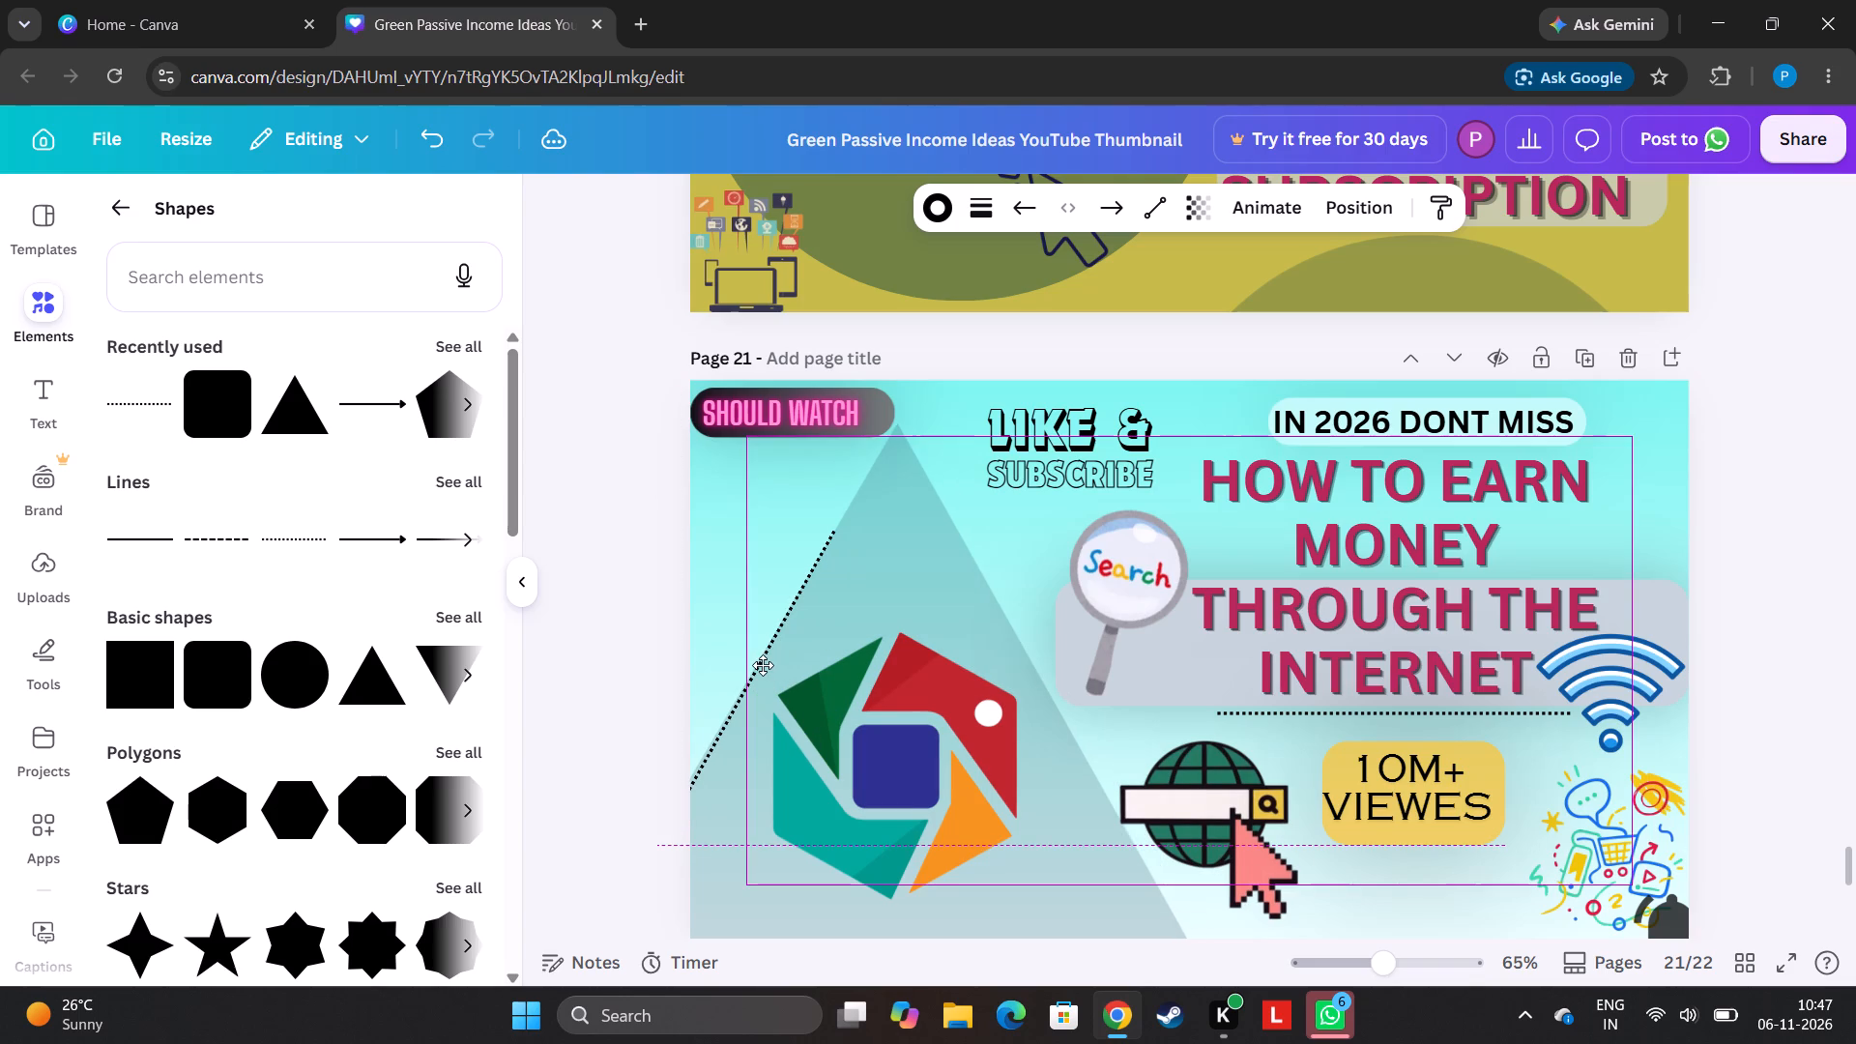
drag(763, 665, 766, 669)
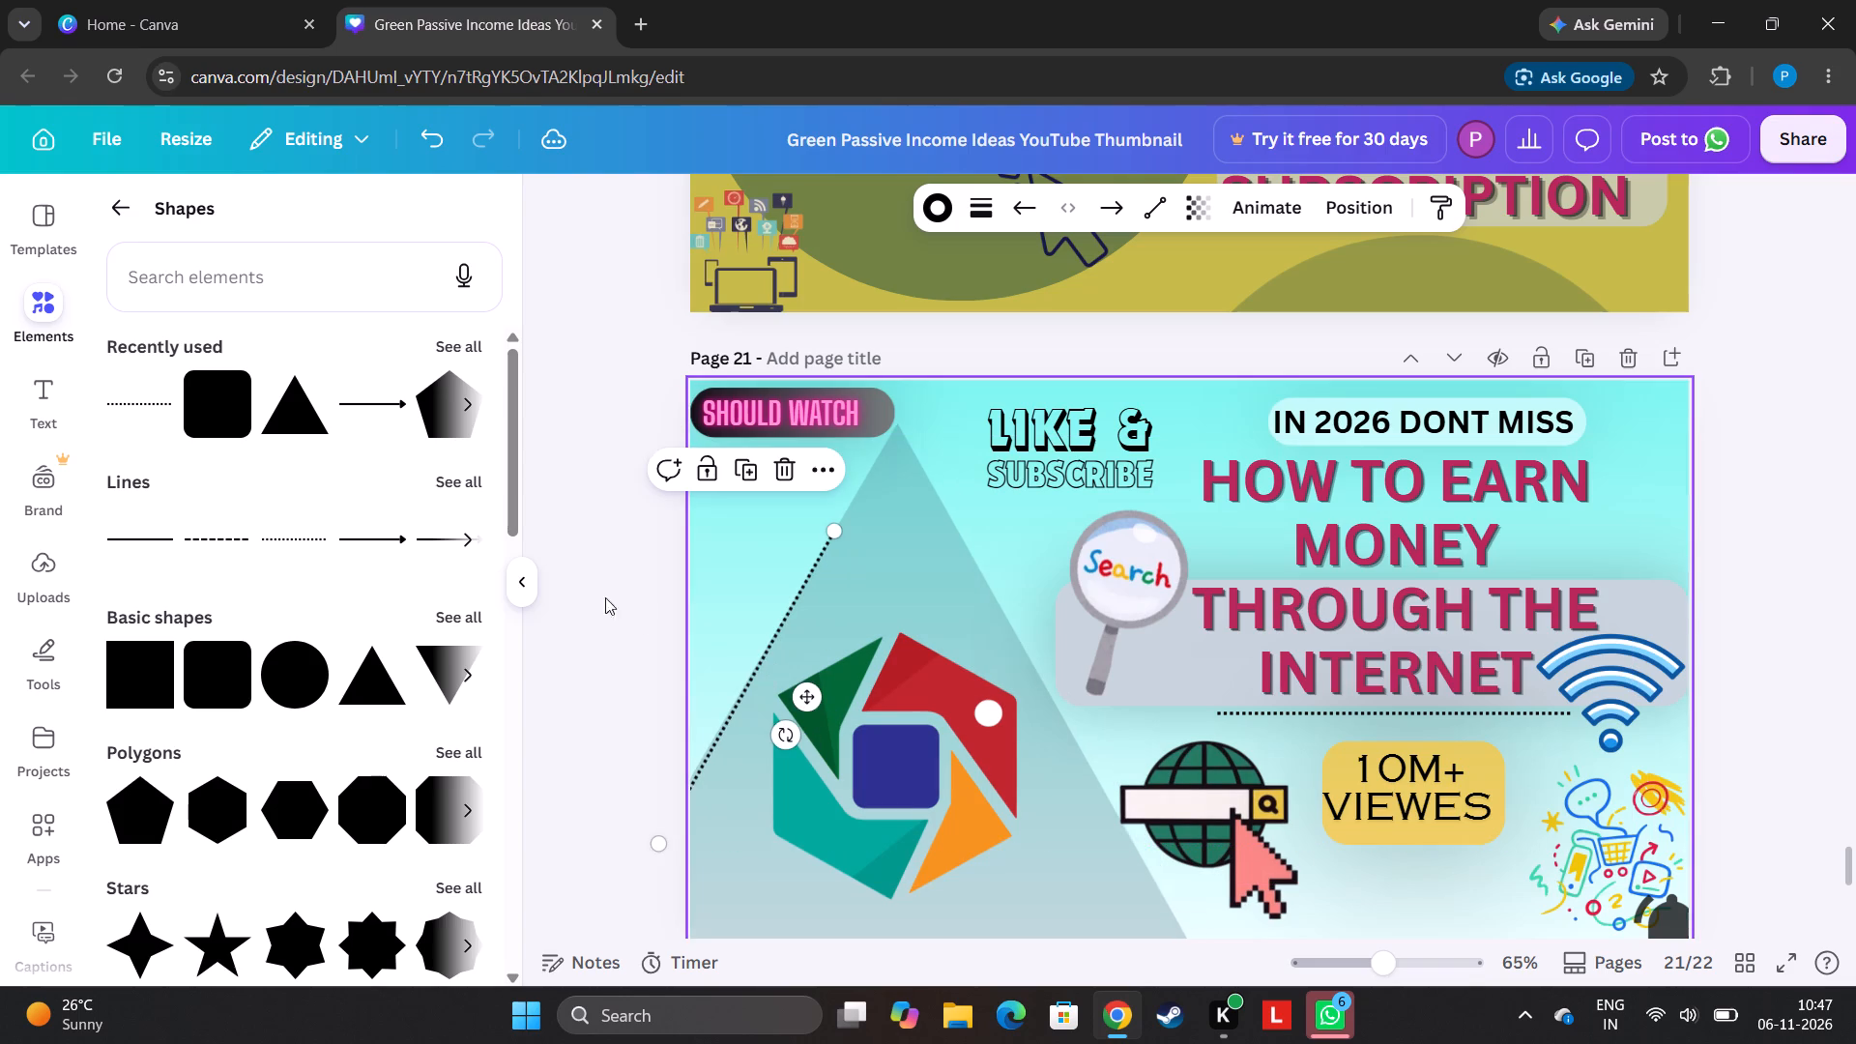
drag(834, 536, 841, 525)
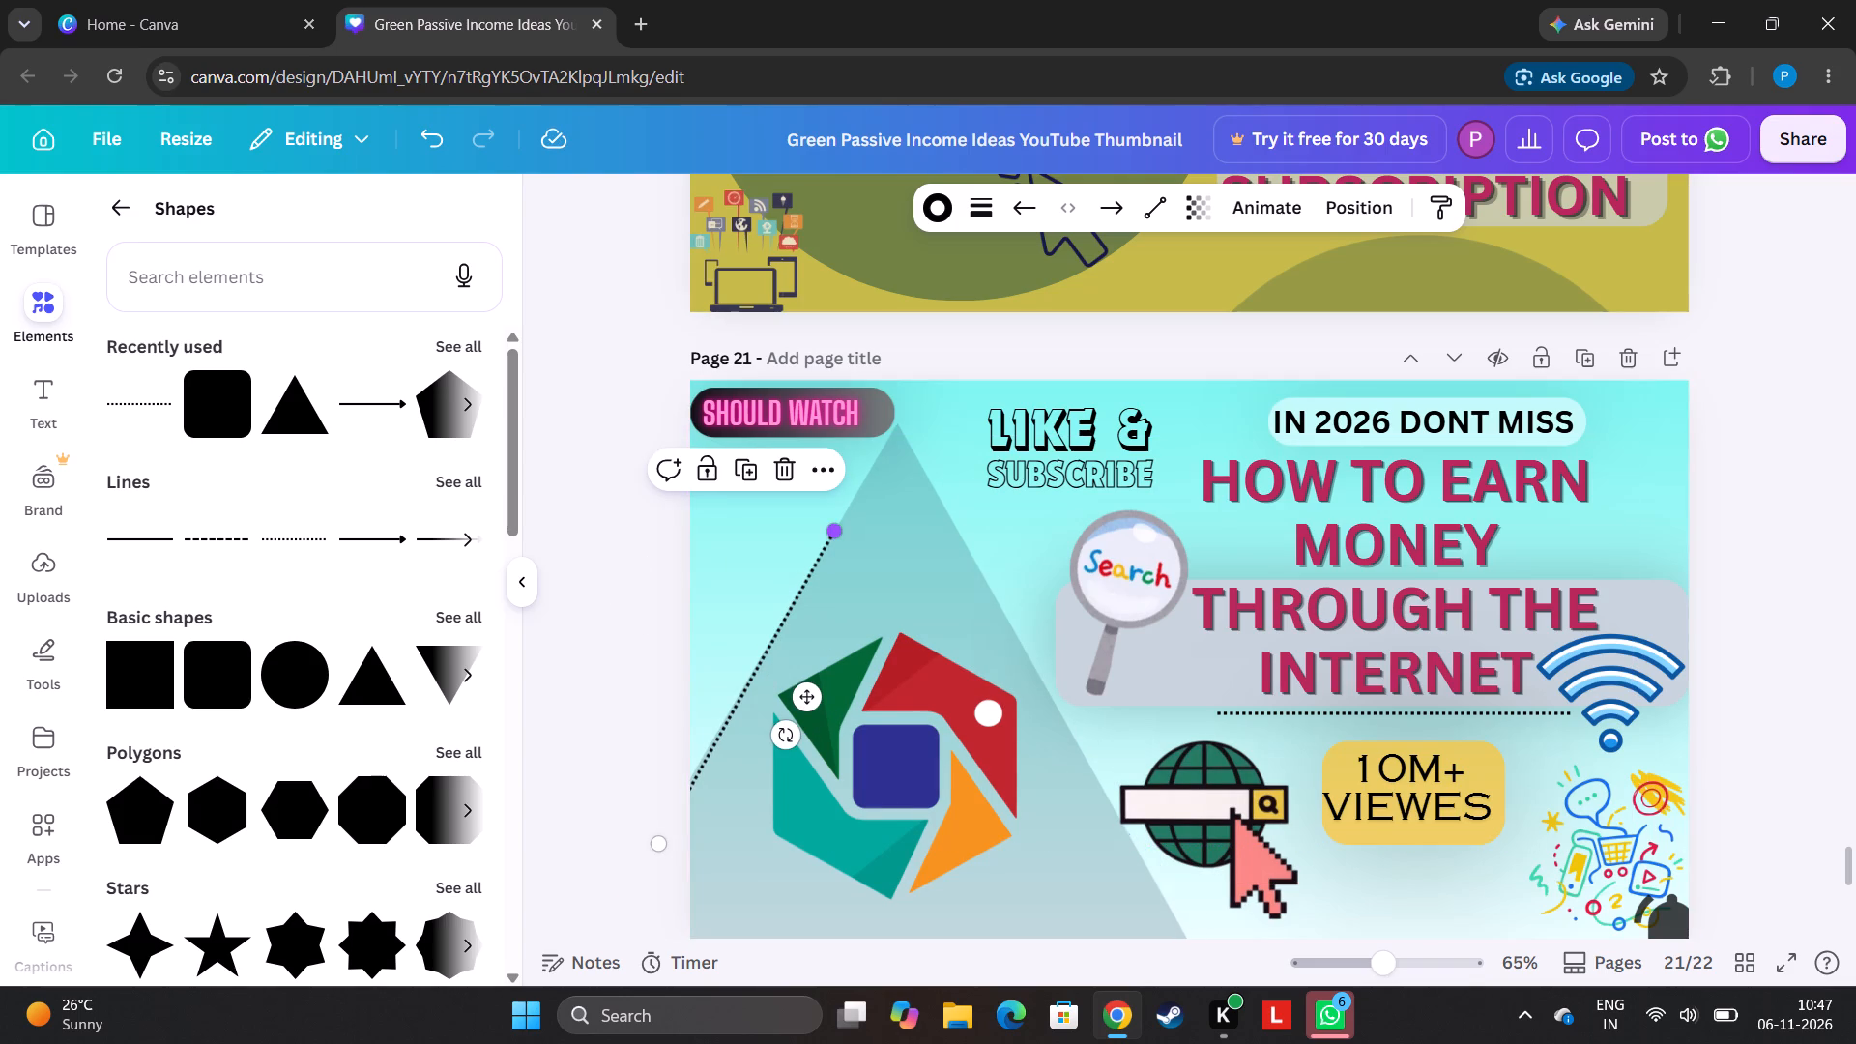
drag(841, 525, 899, 431)
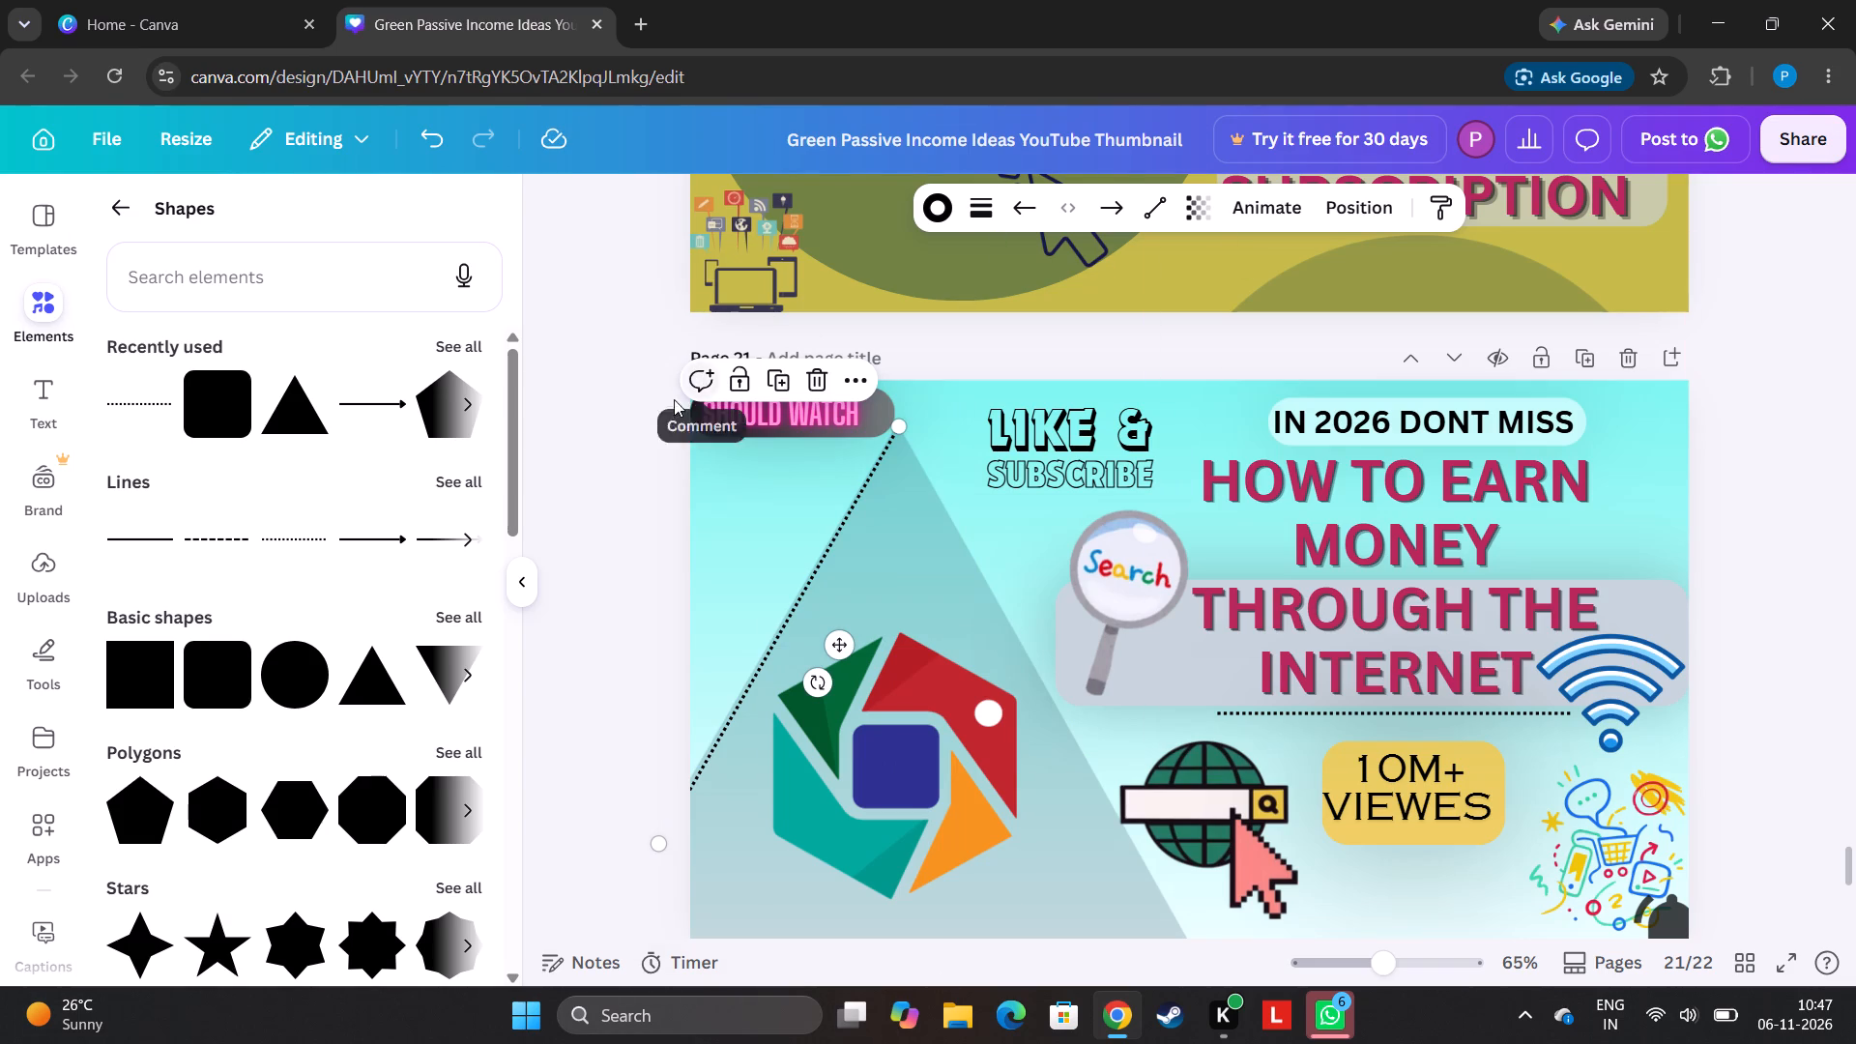
Duplicate the tilted dotted line and rotate the copy so it slopes down in the opposite direction.
click(775, 384)
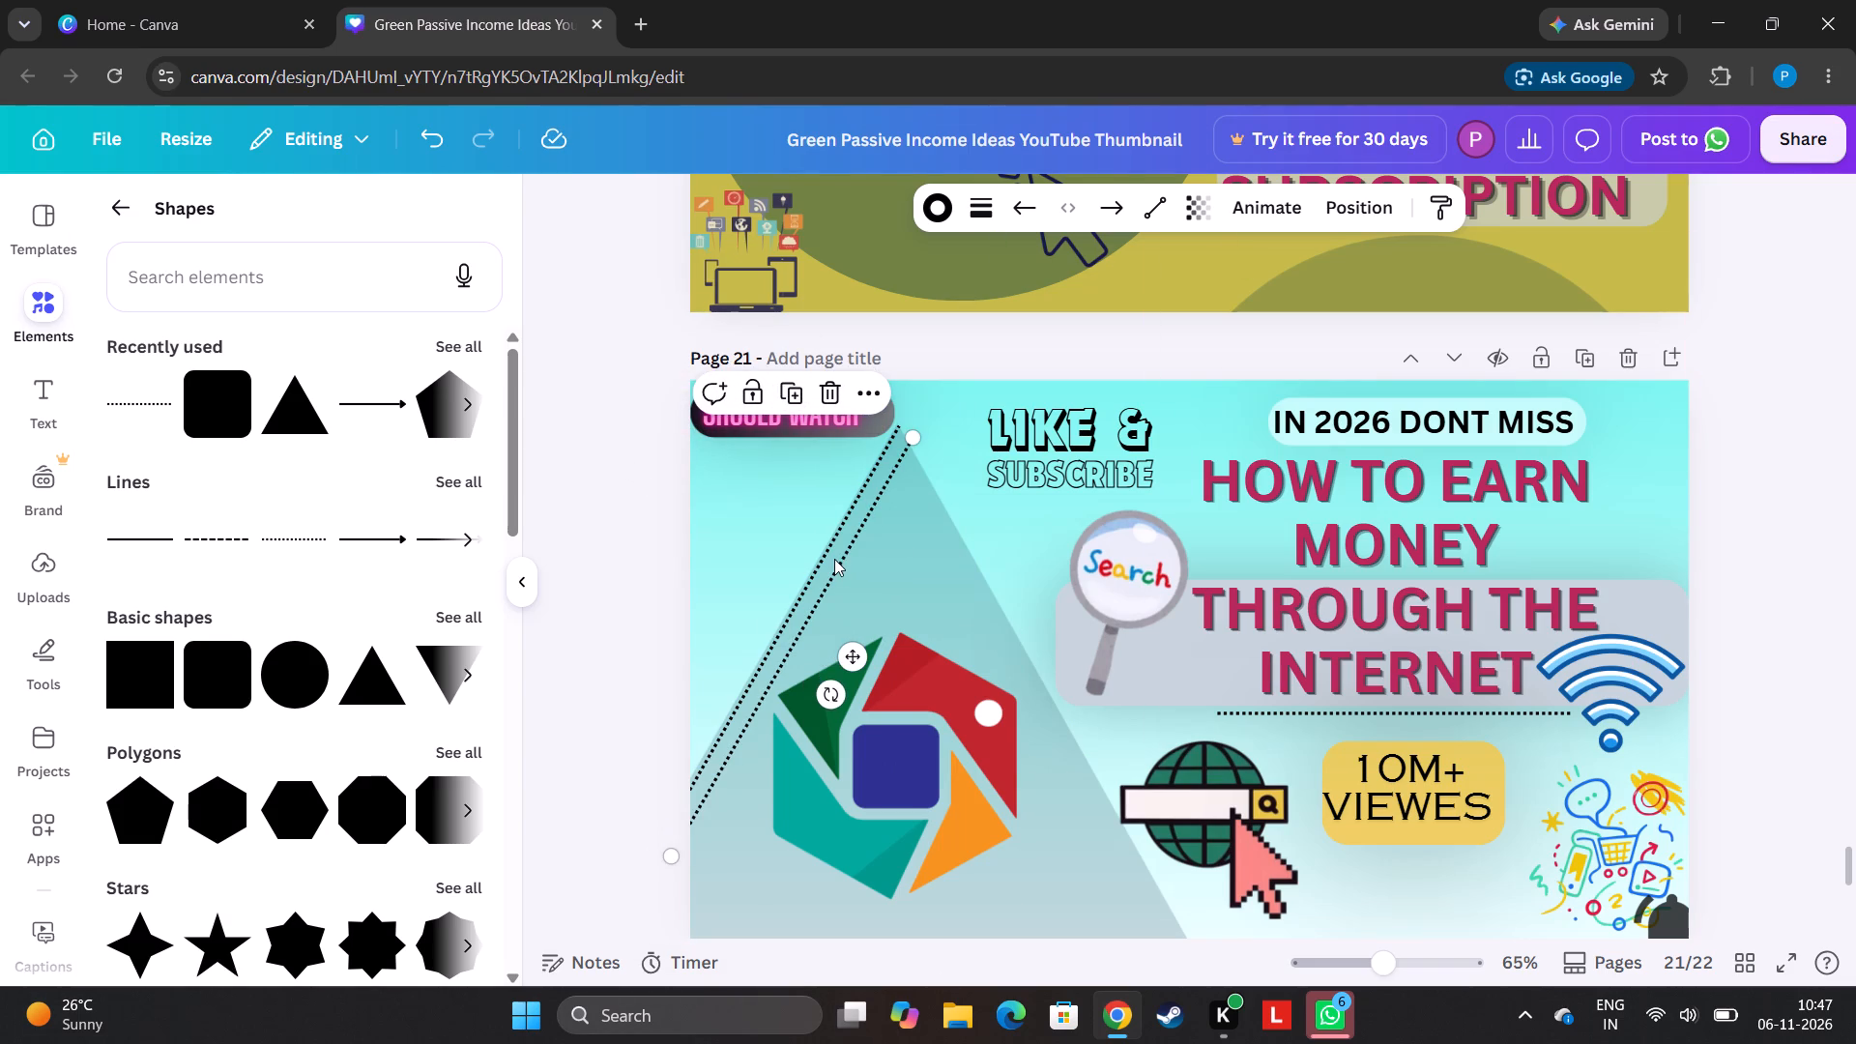
drag(846, 568, 986, 421)
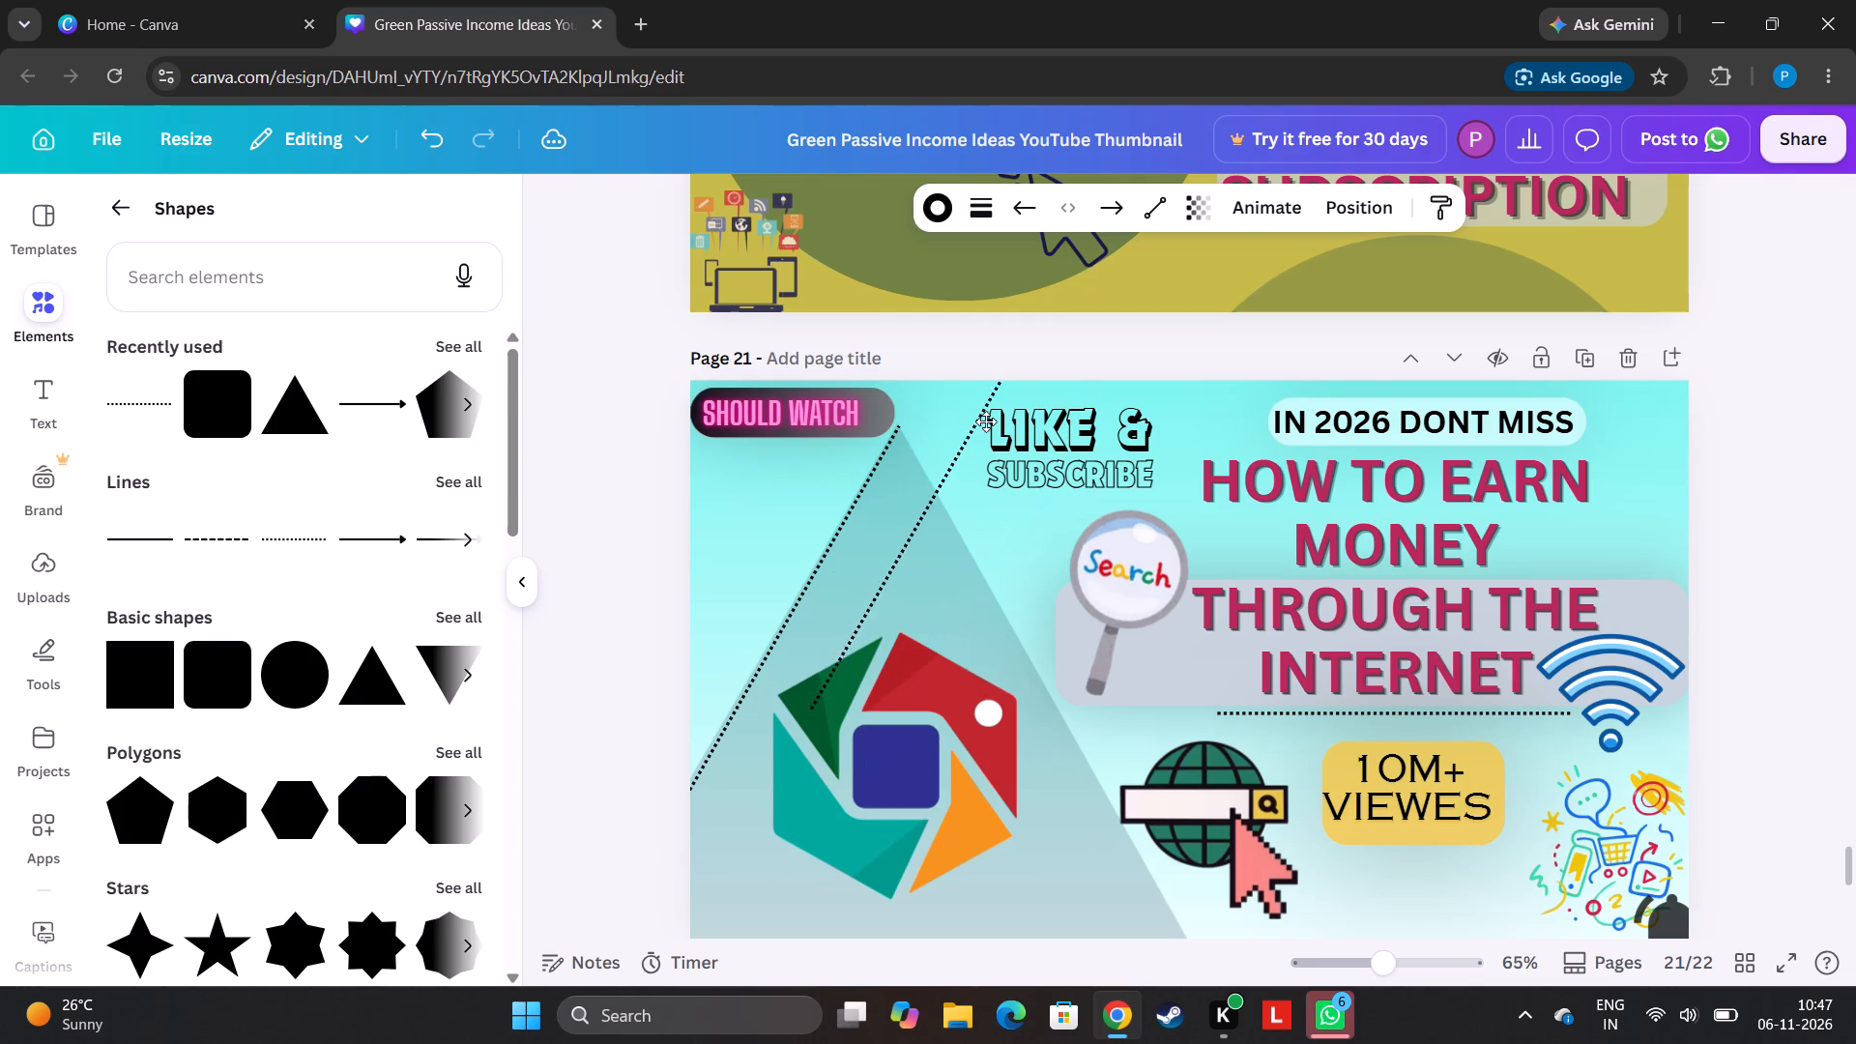
drag(986, 421, 917, 511)
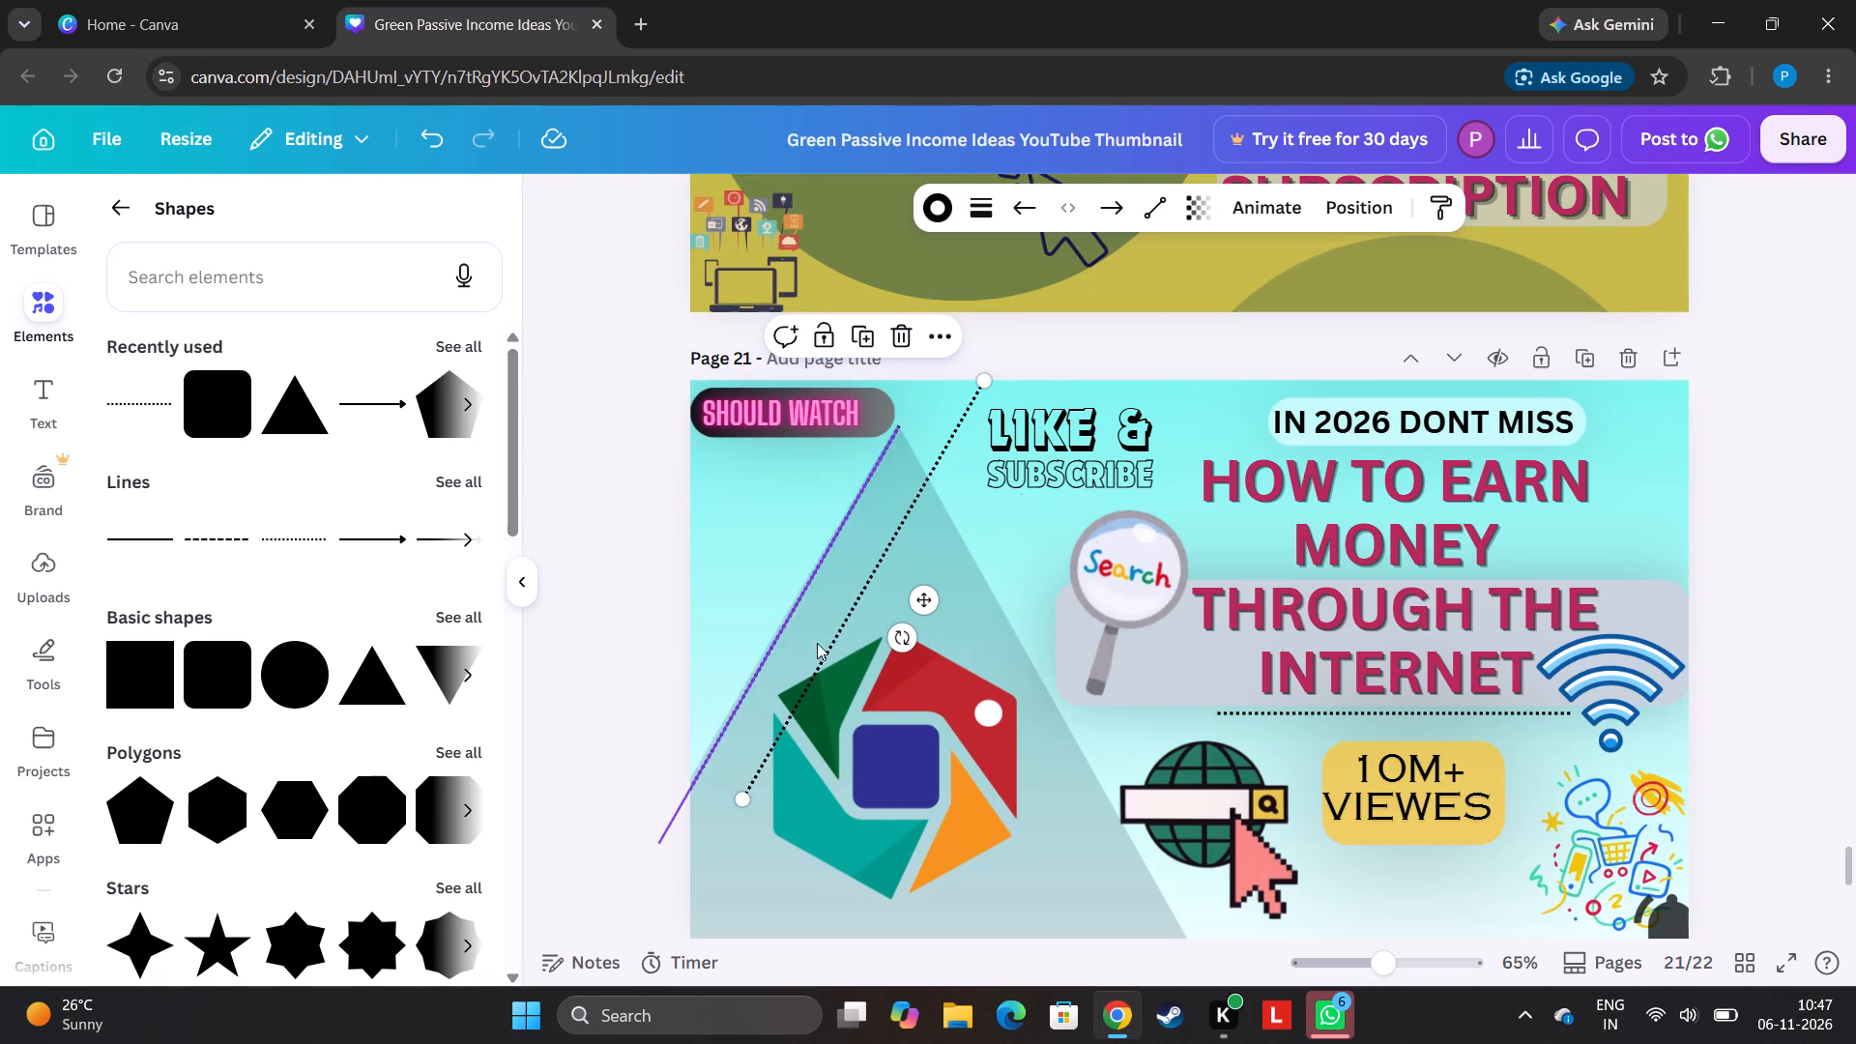
drag(905, 637, 888, 538)
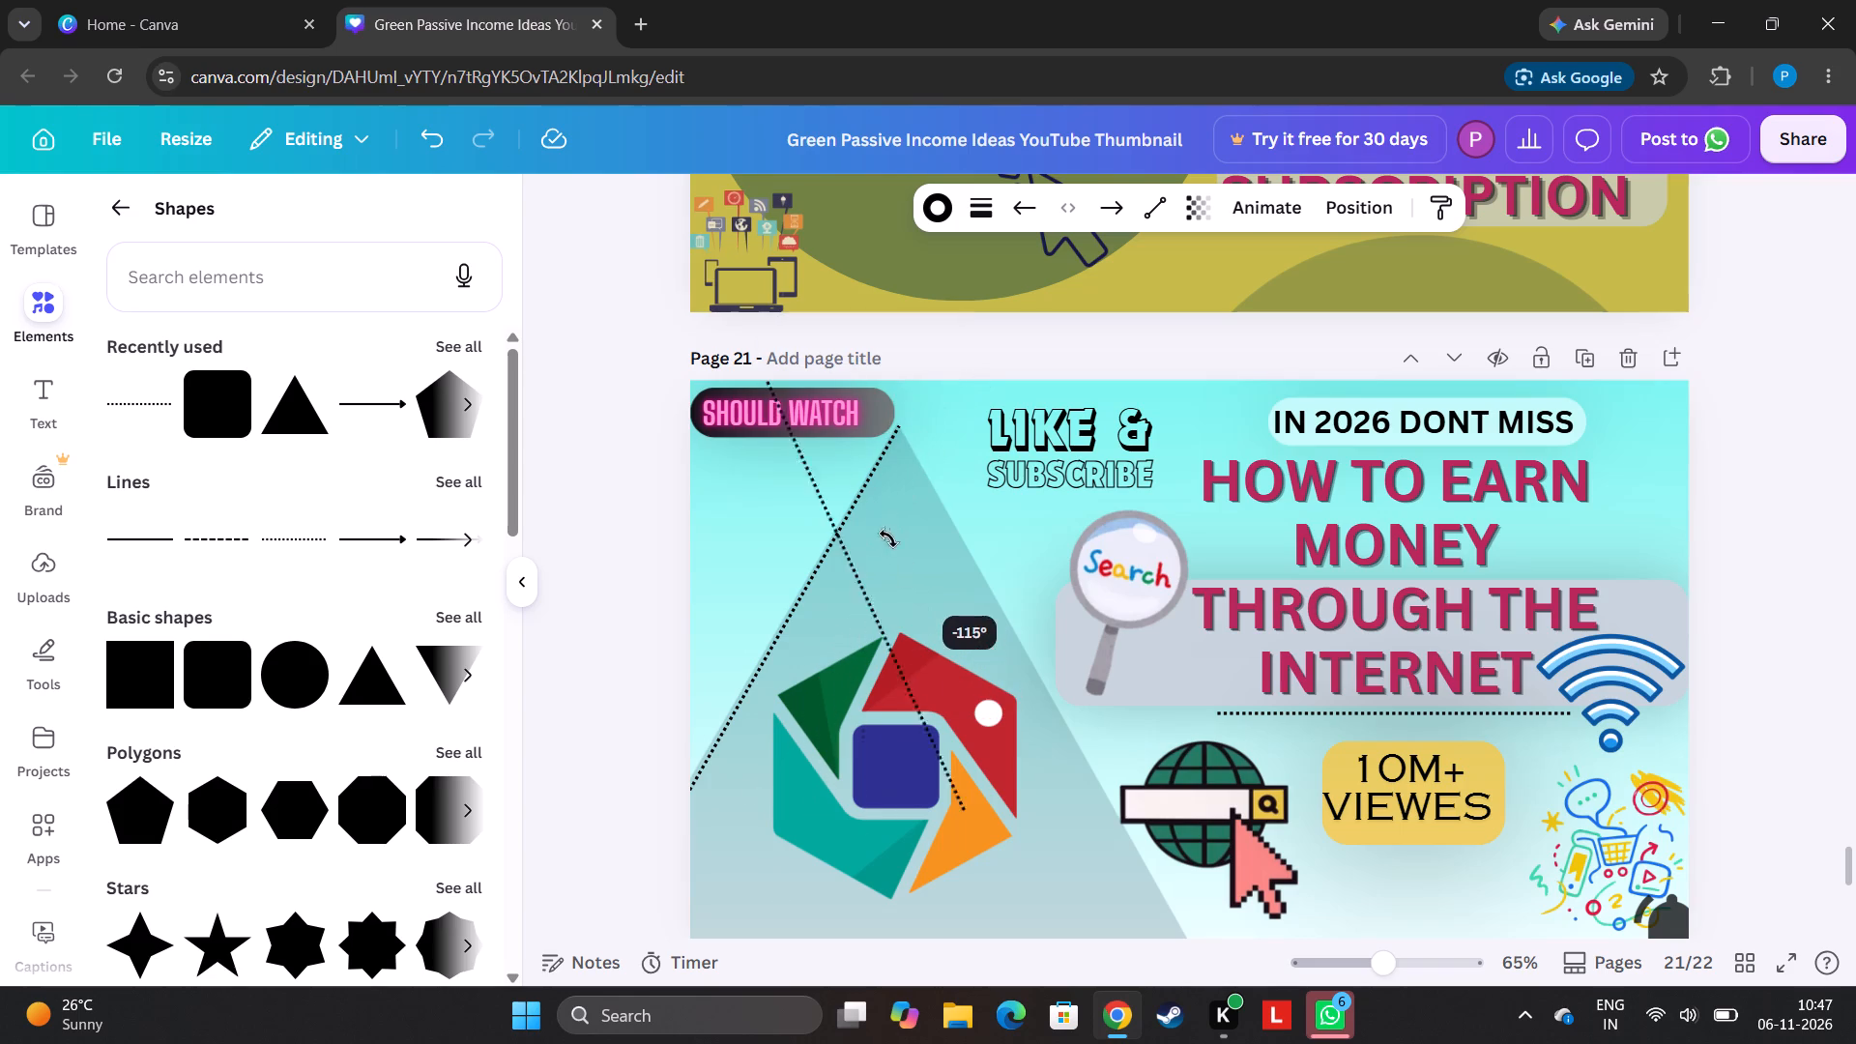
drag(888, 538, 710, 514)
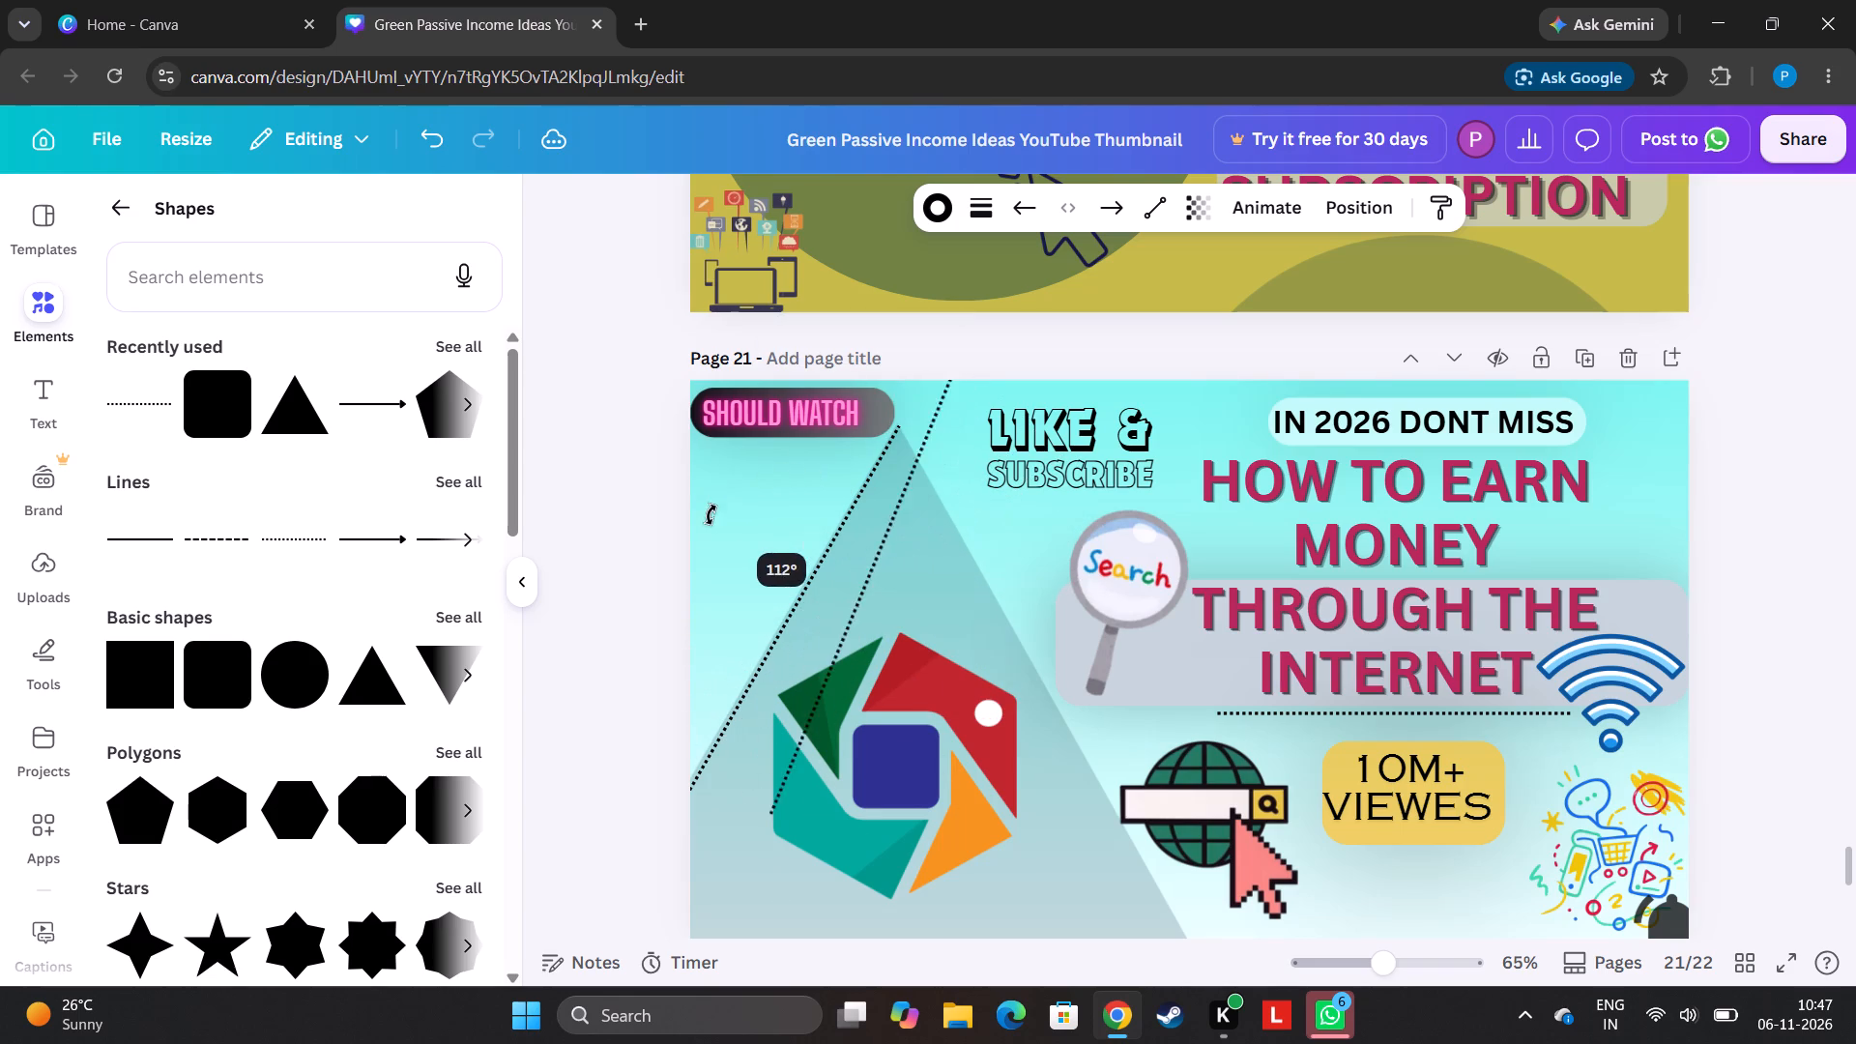
drag(710, 514, 683, 658)
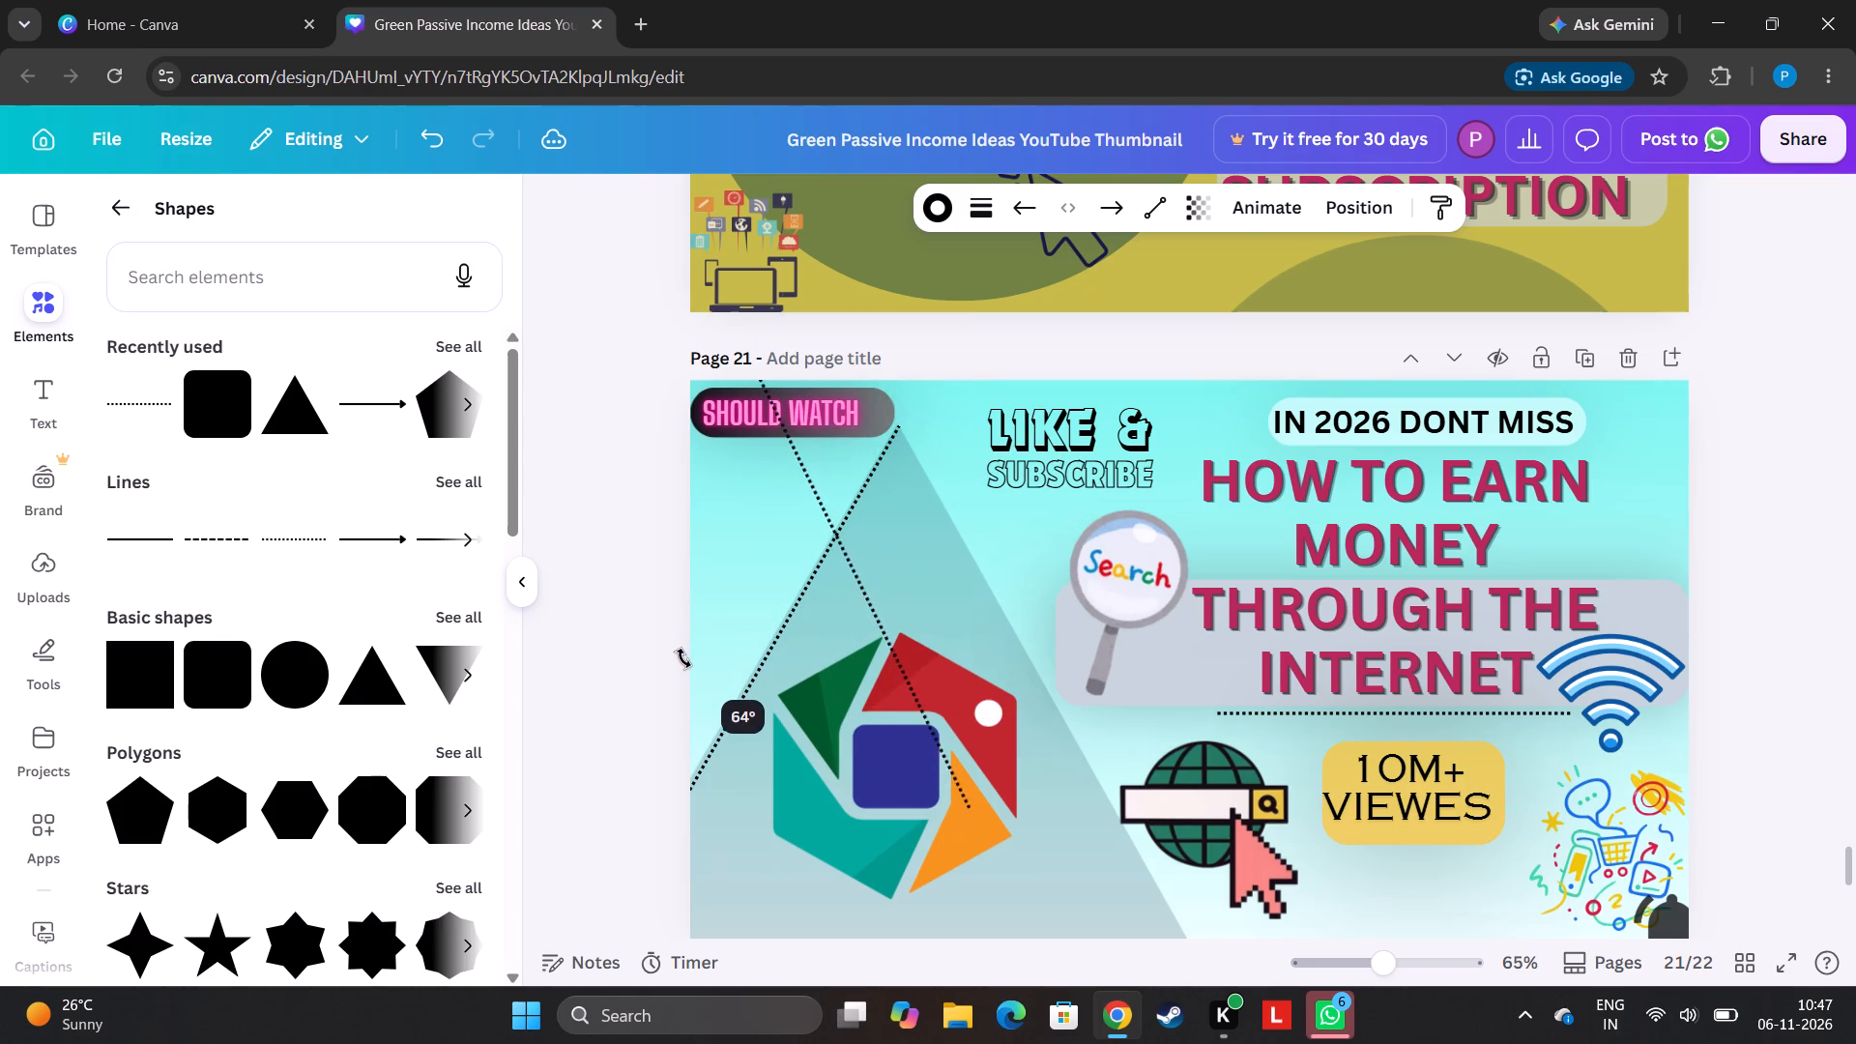
drag(683, 658, 681, 699)
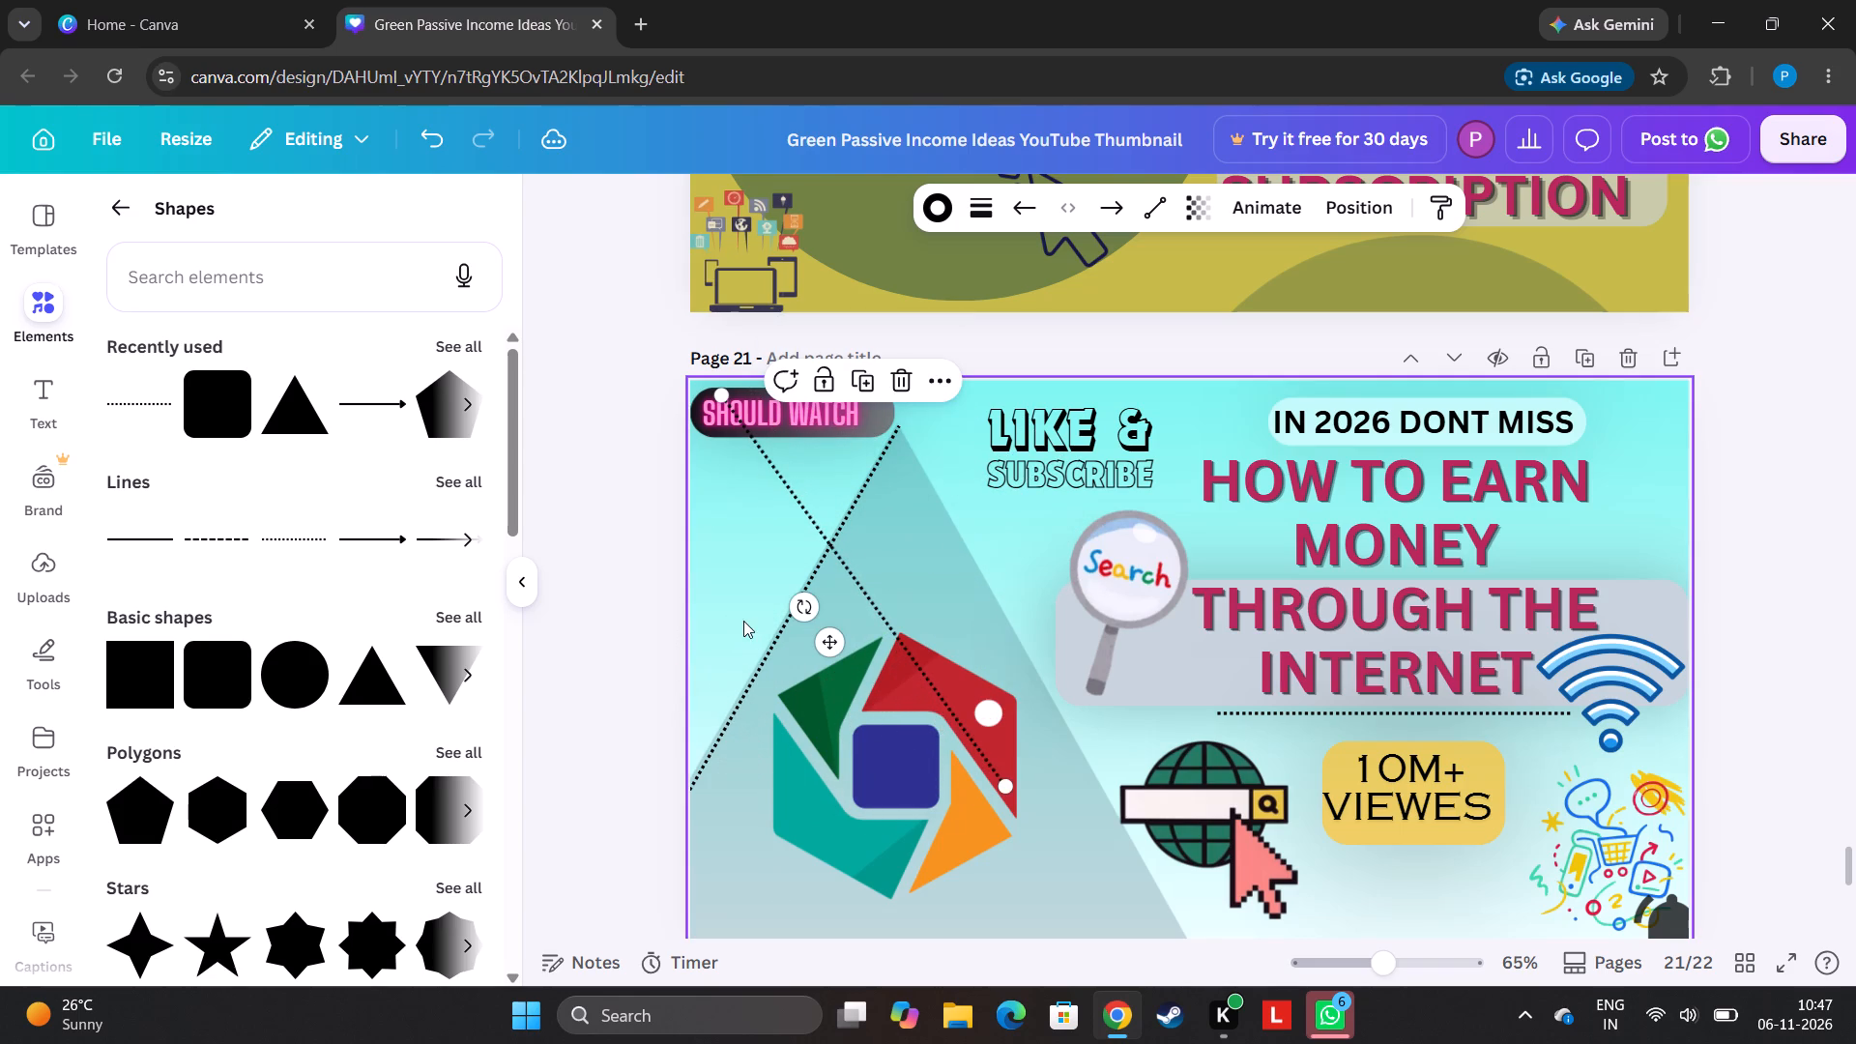
click(727, 590)
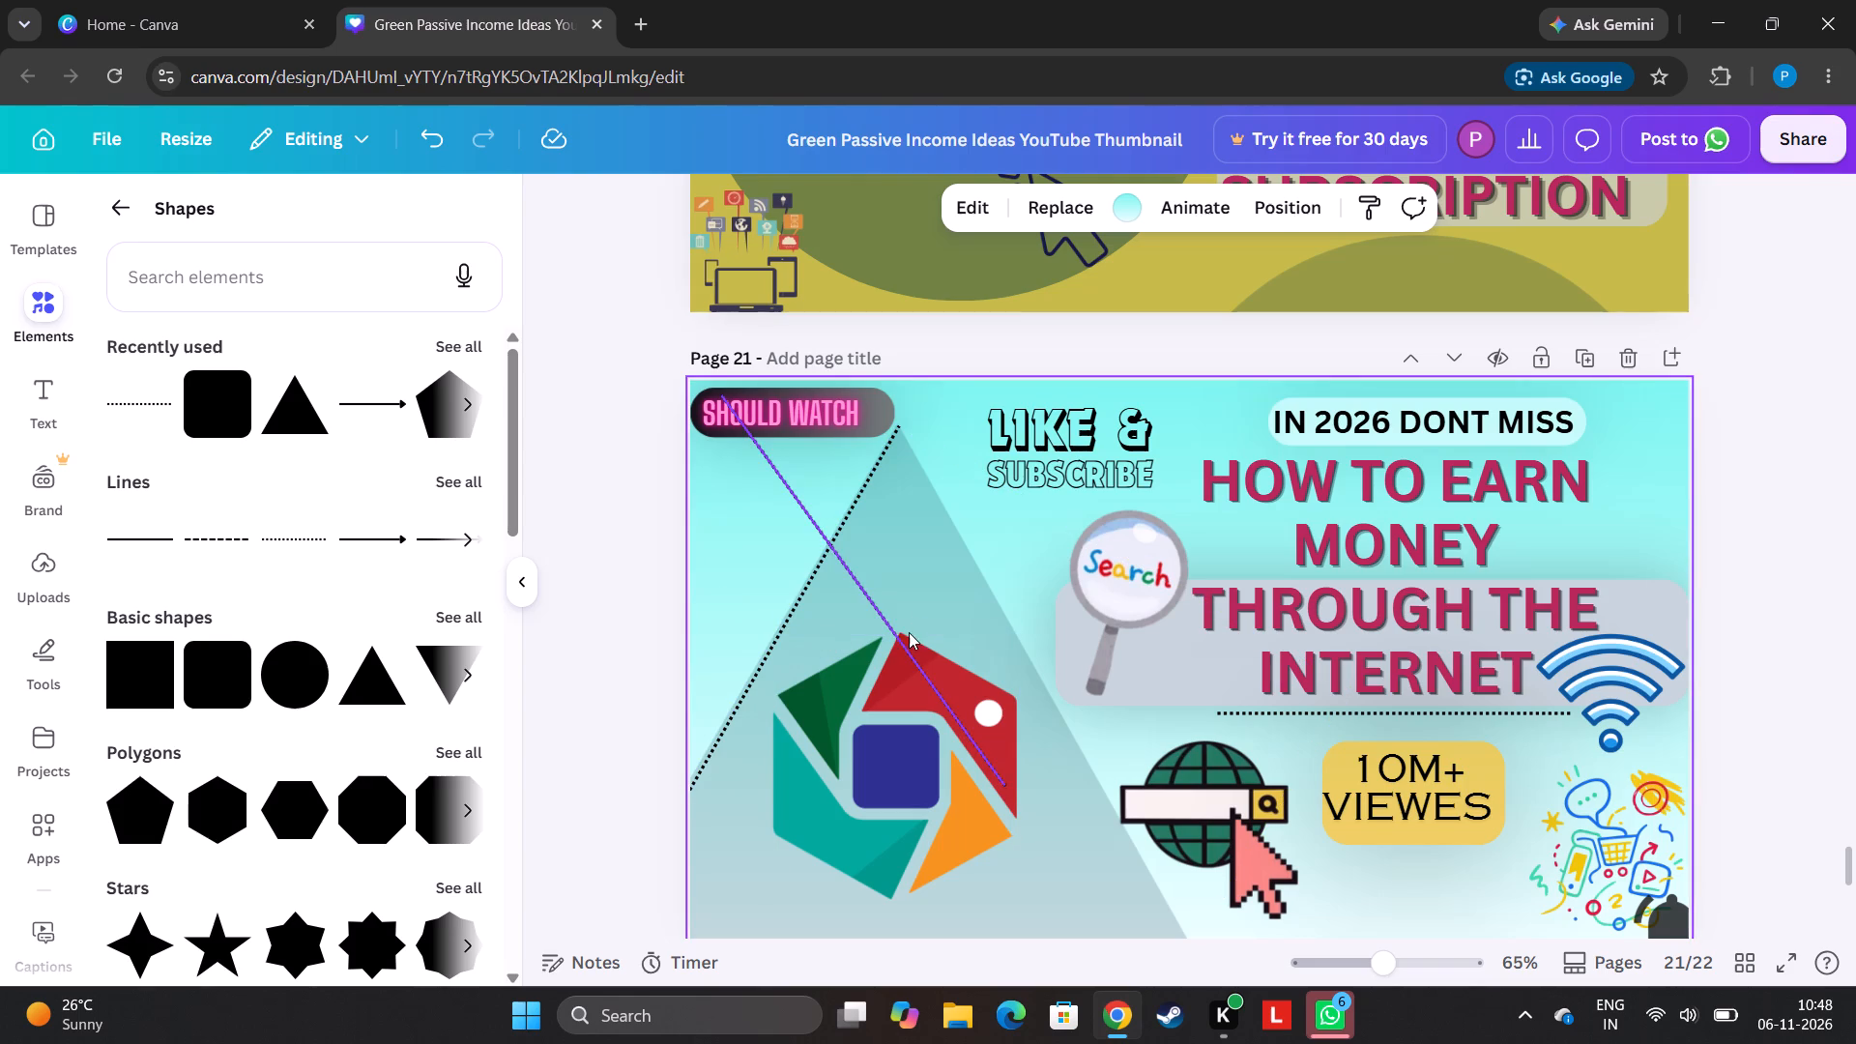
Place the second dotted line at the triangle's apex and stretch it along the right edge down to the page bottom.
drag(901, 646, 1091, 698)
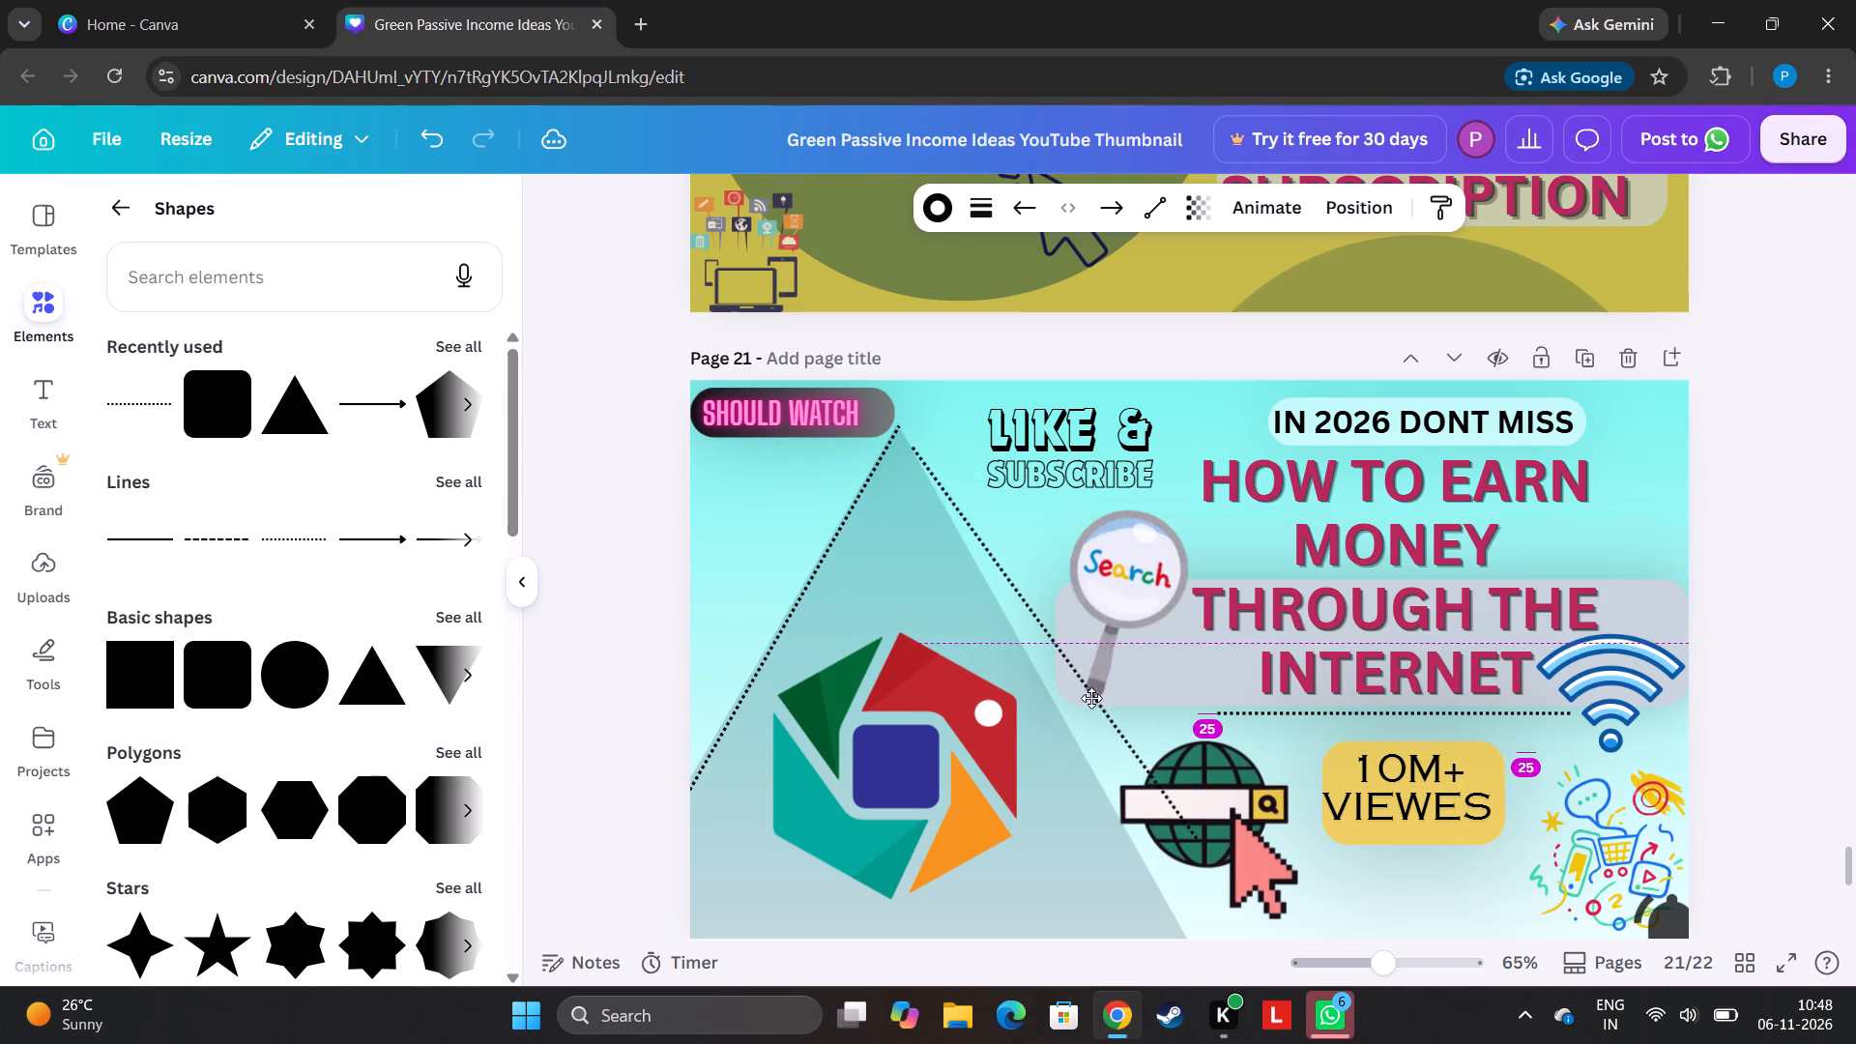
drag(1091, 698, 1079, 678)
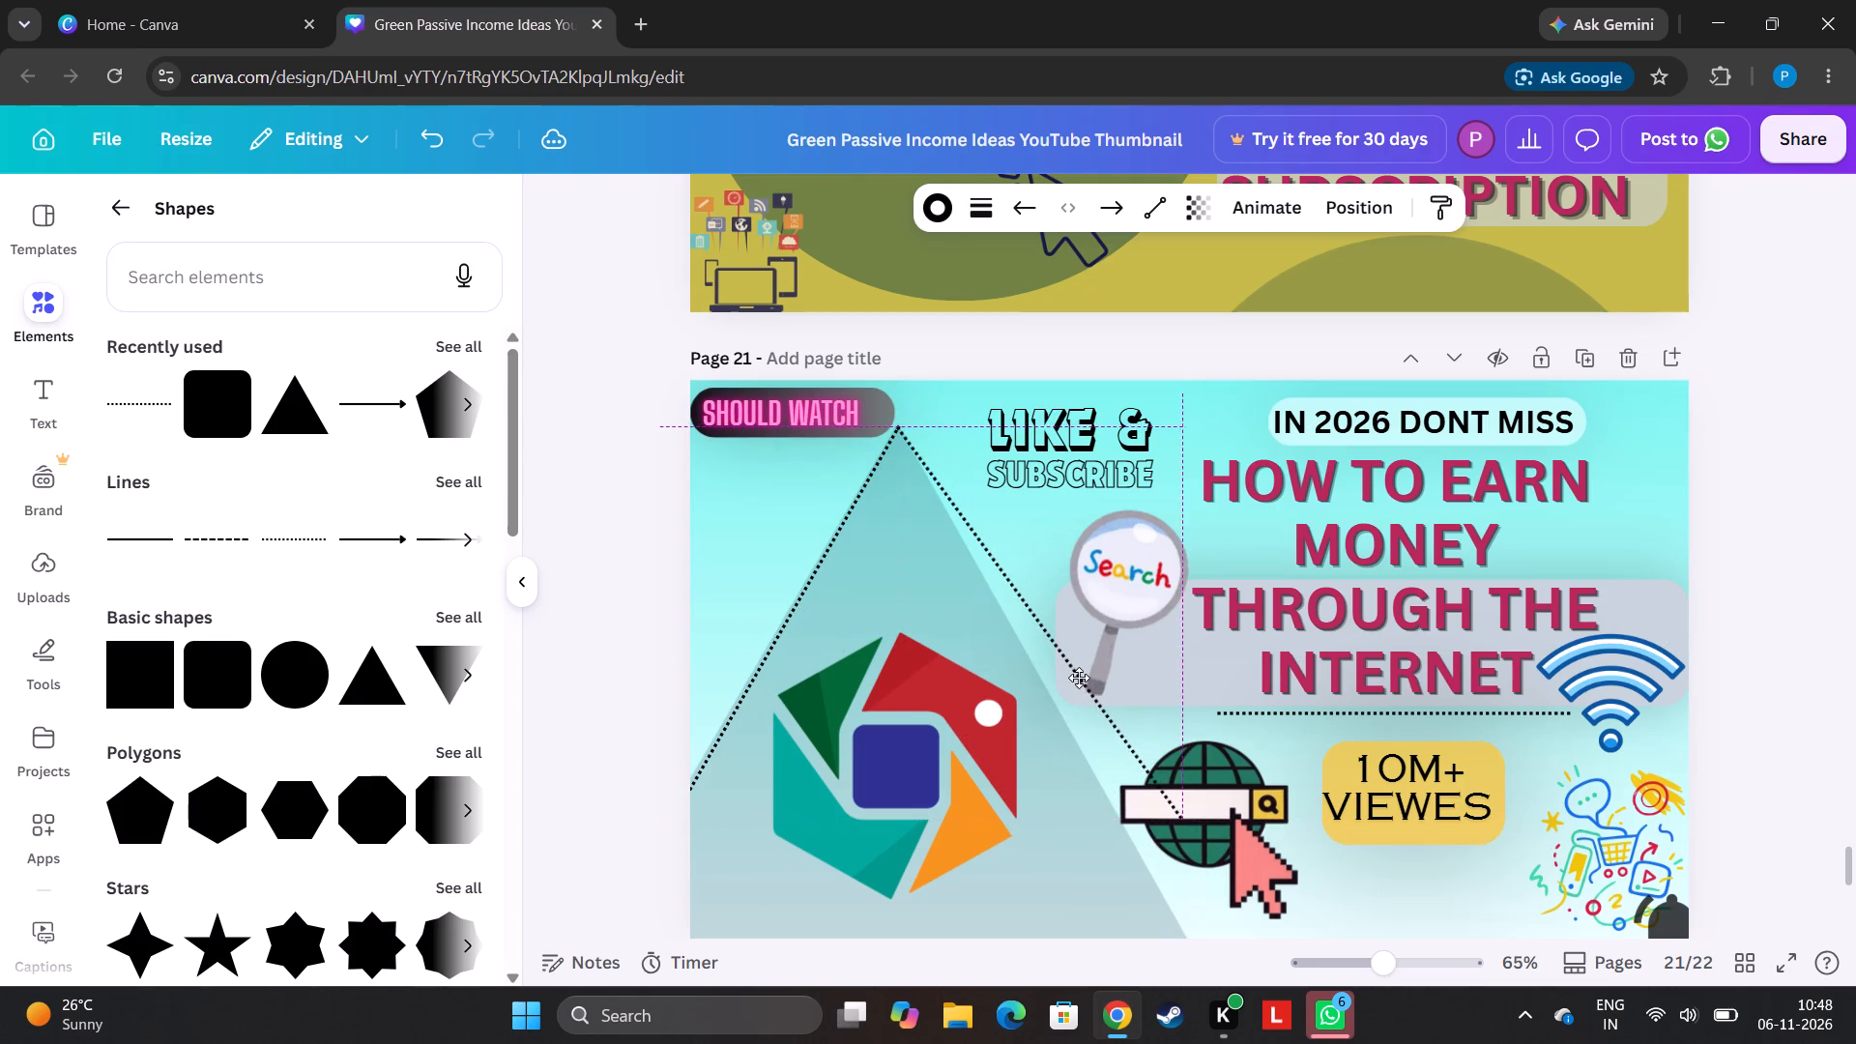
drag(1079, 678, 1078, 678)
drag(980, 632, 1012, 642)
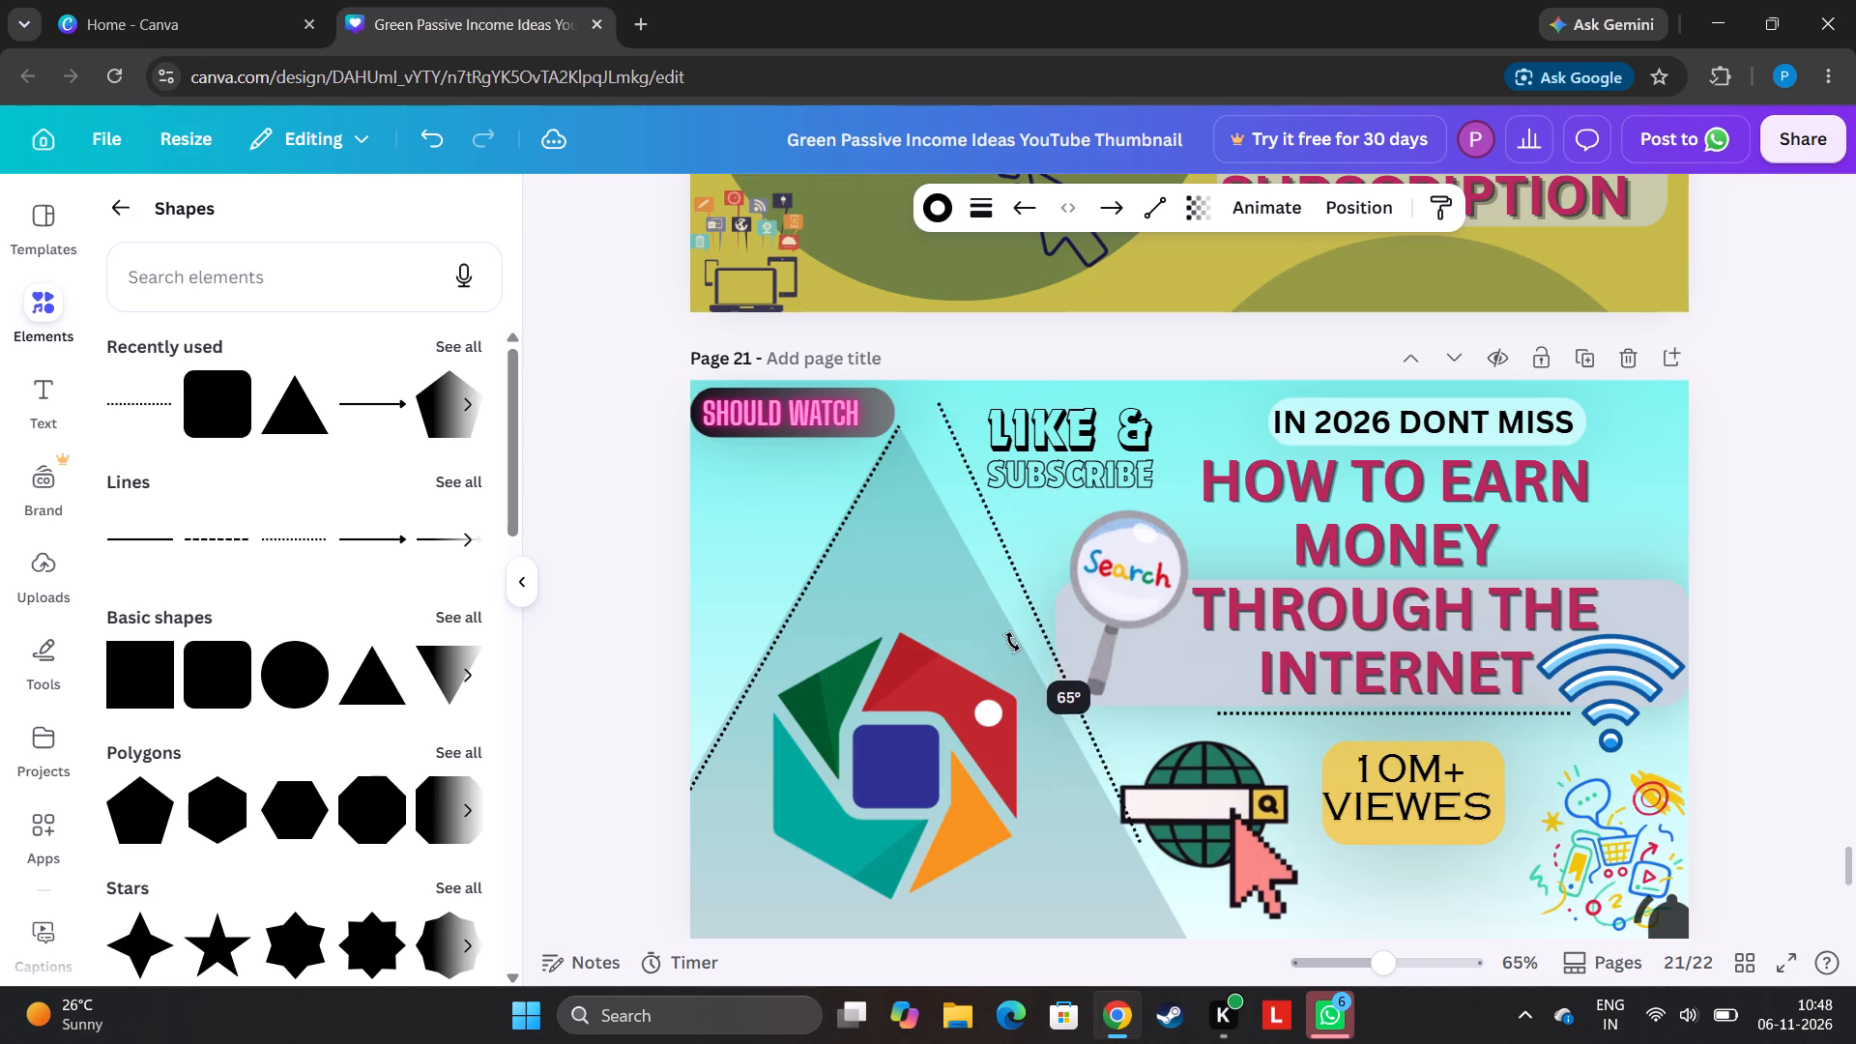
drag(1012, 642, 1011, 644)
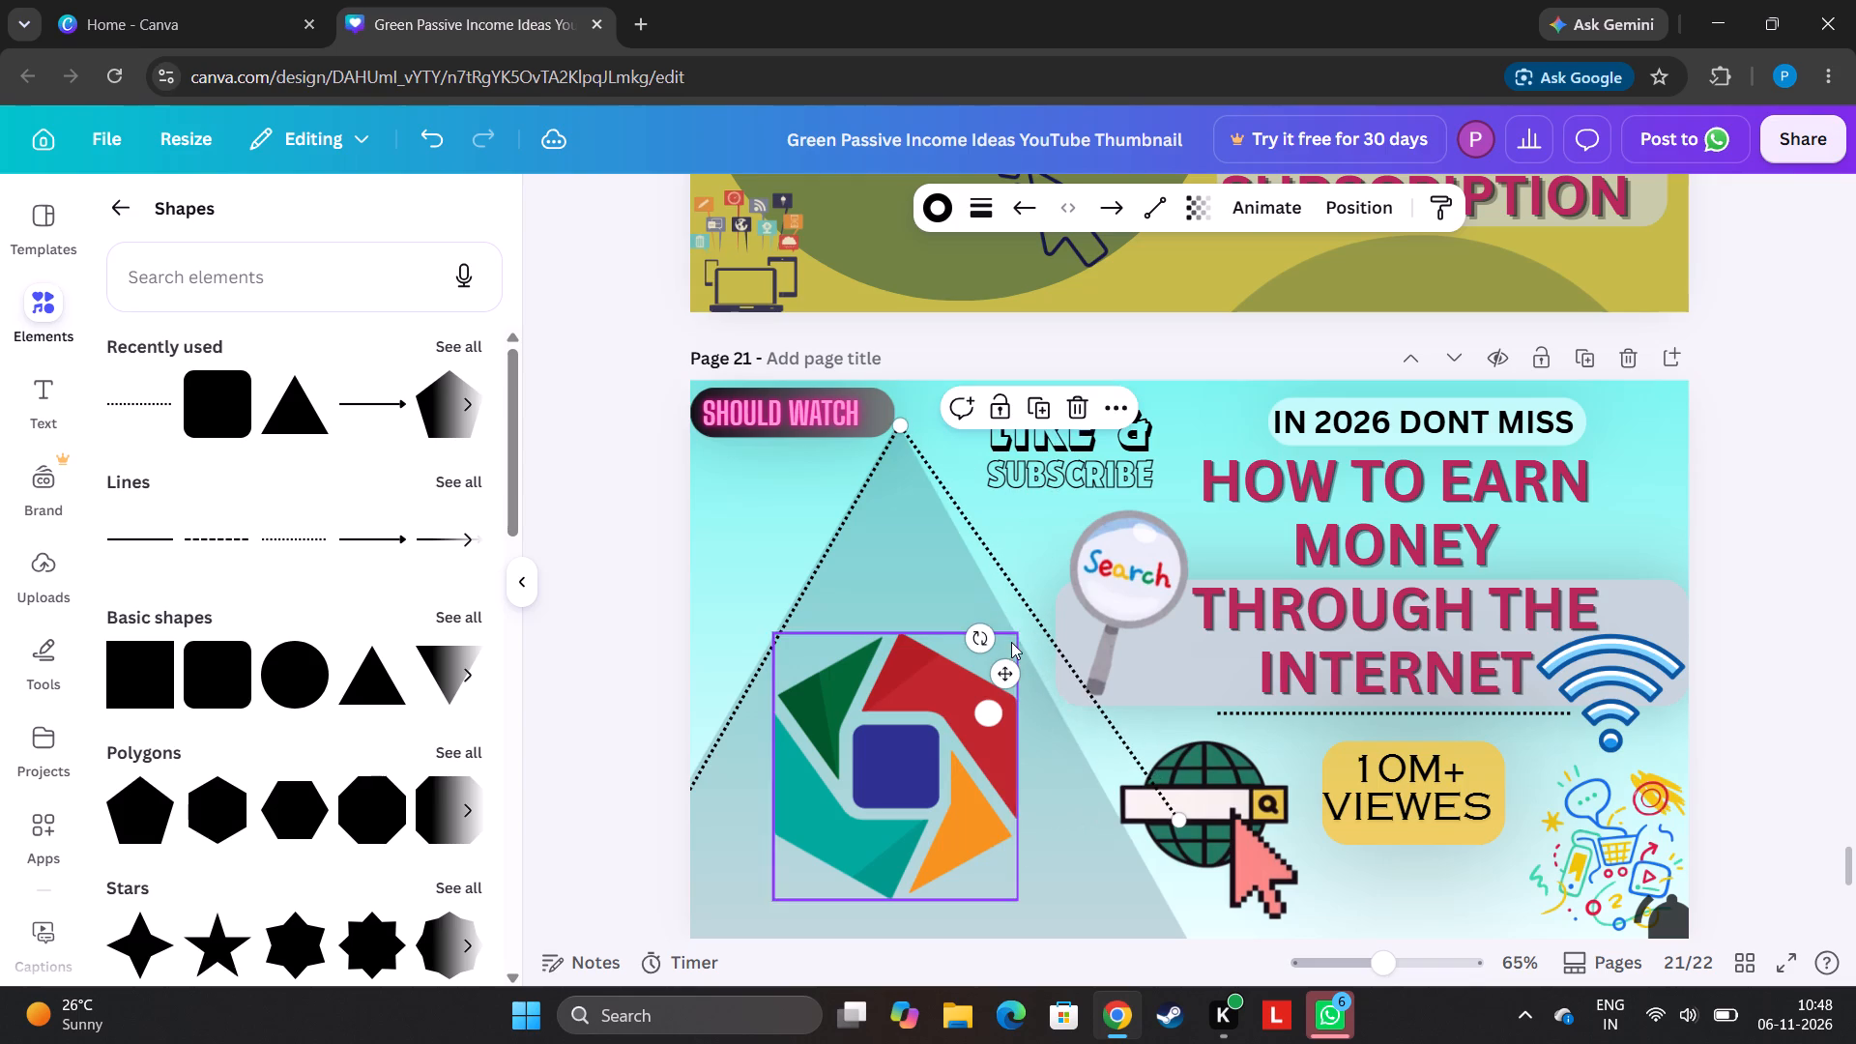
drag(1175, 819, 1189, 836)
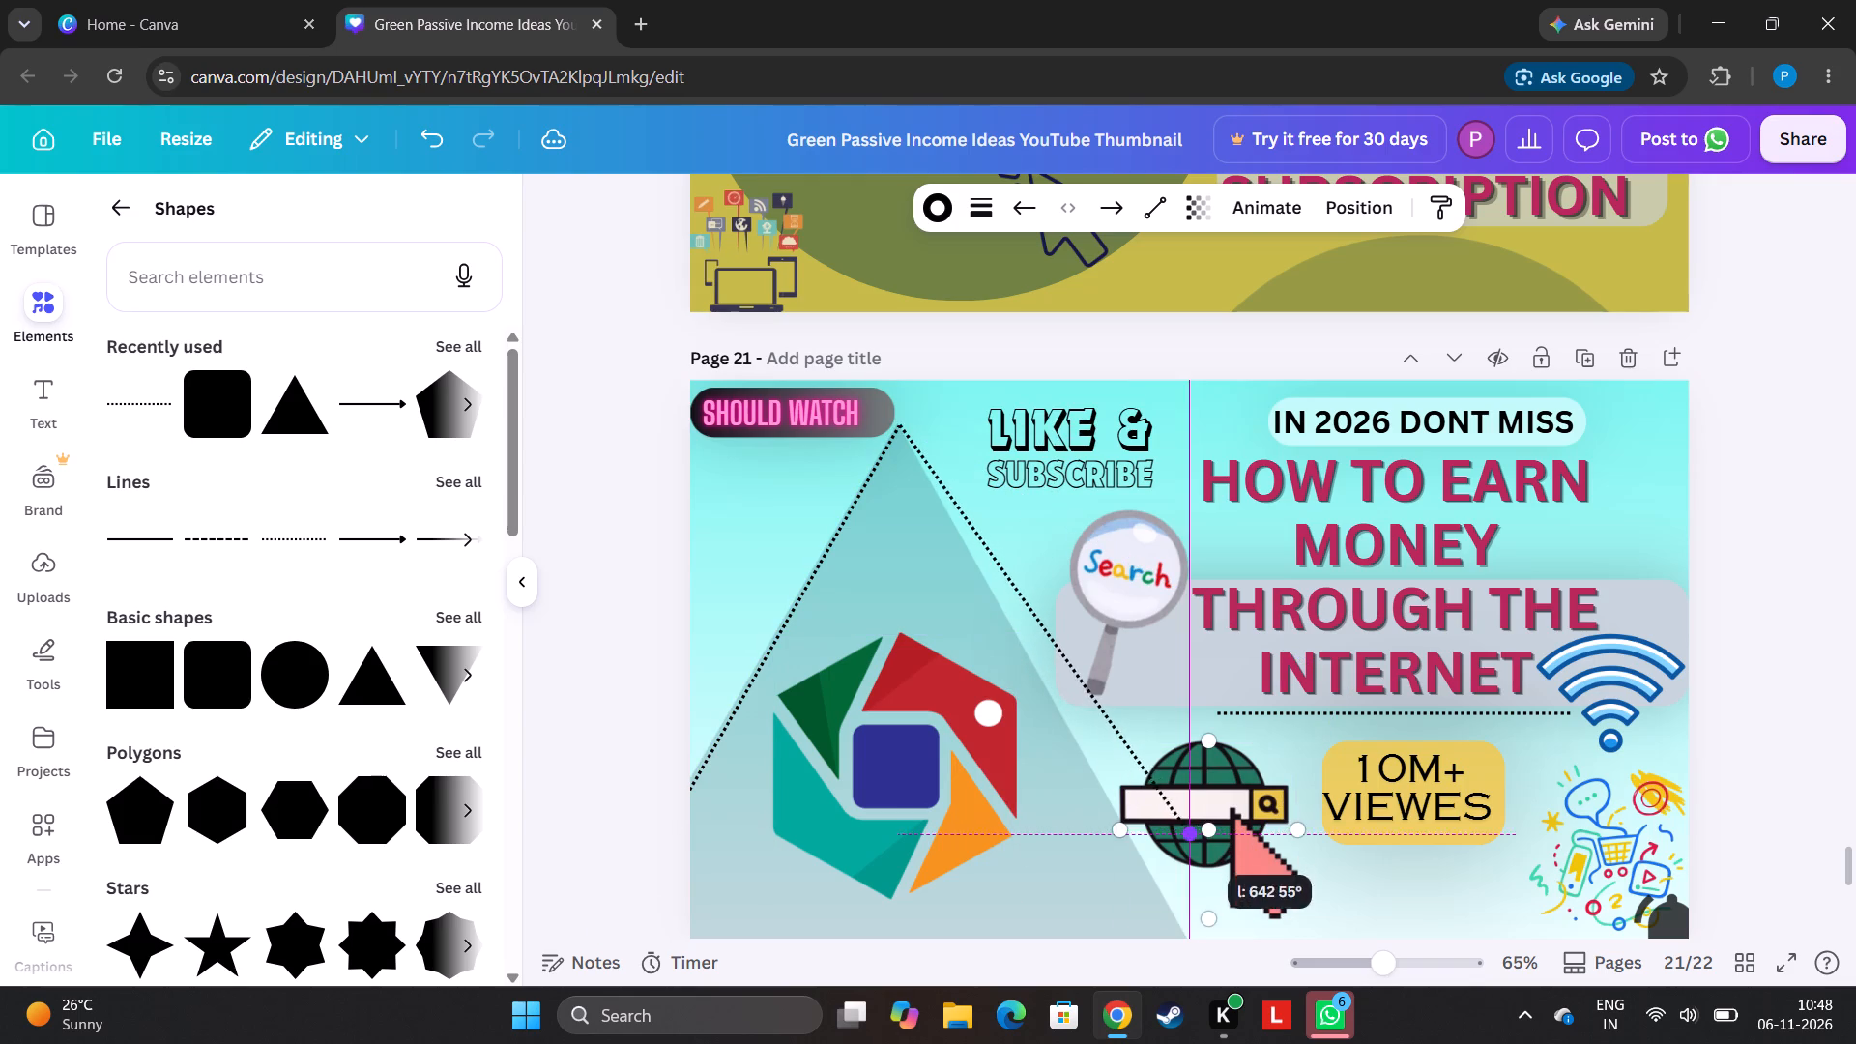
drag(1189, 836, 1127, 842)
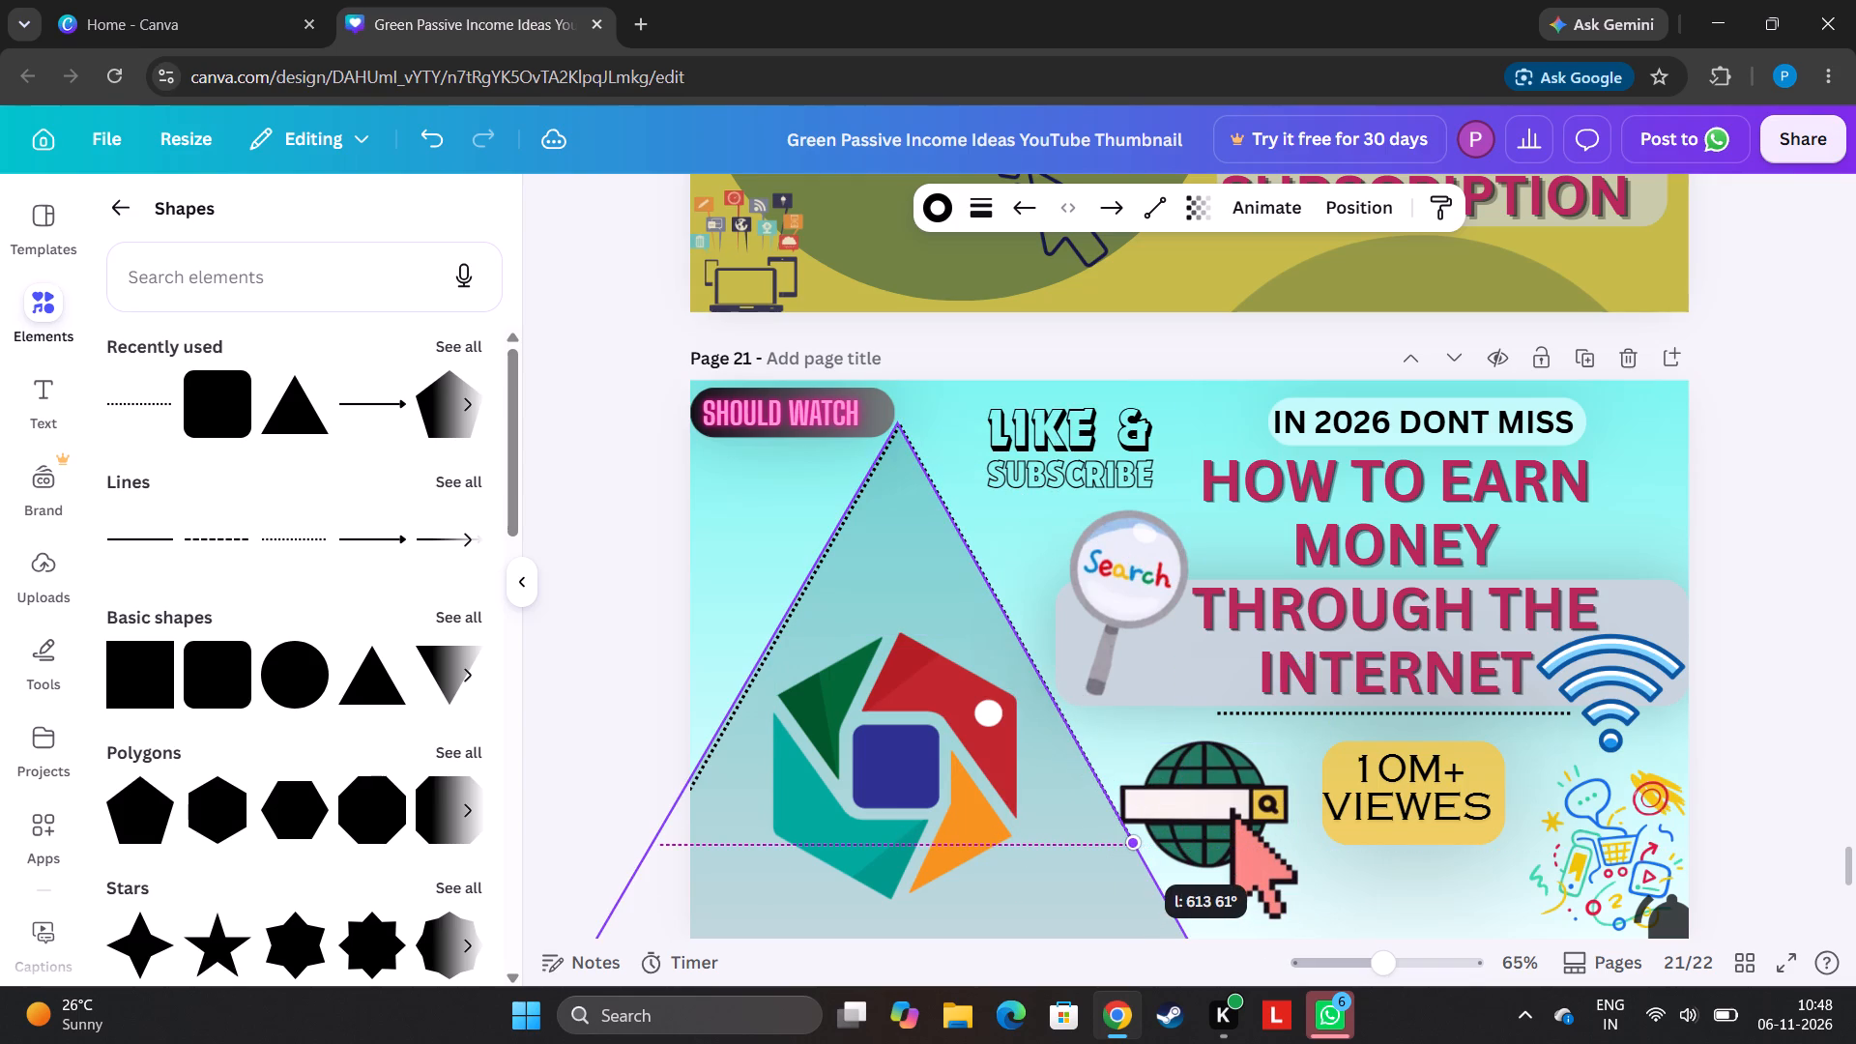
drag(1127, 842, 1178, 931)
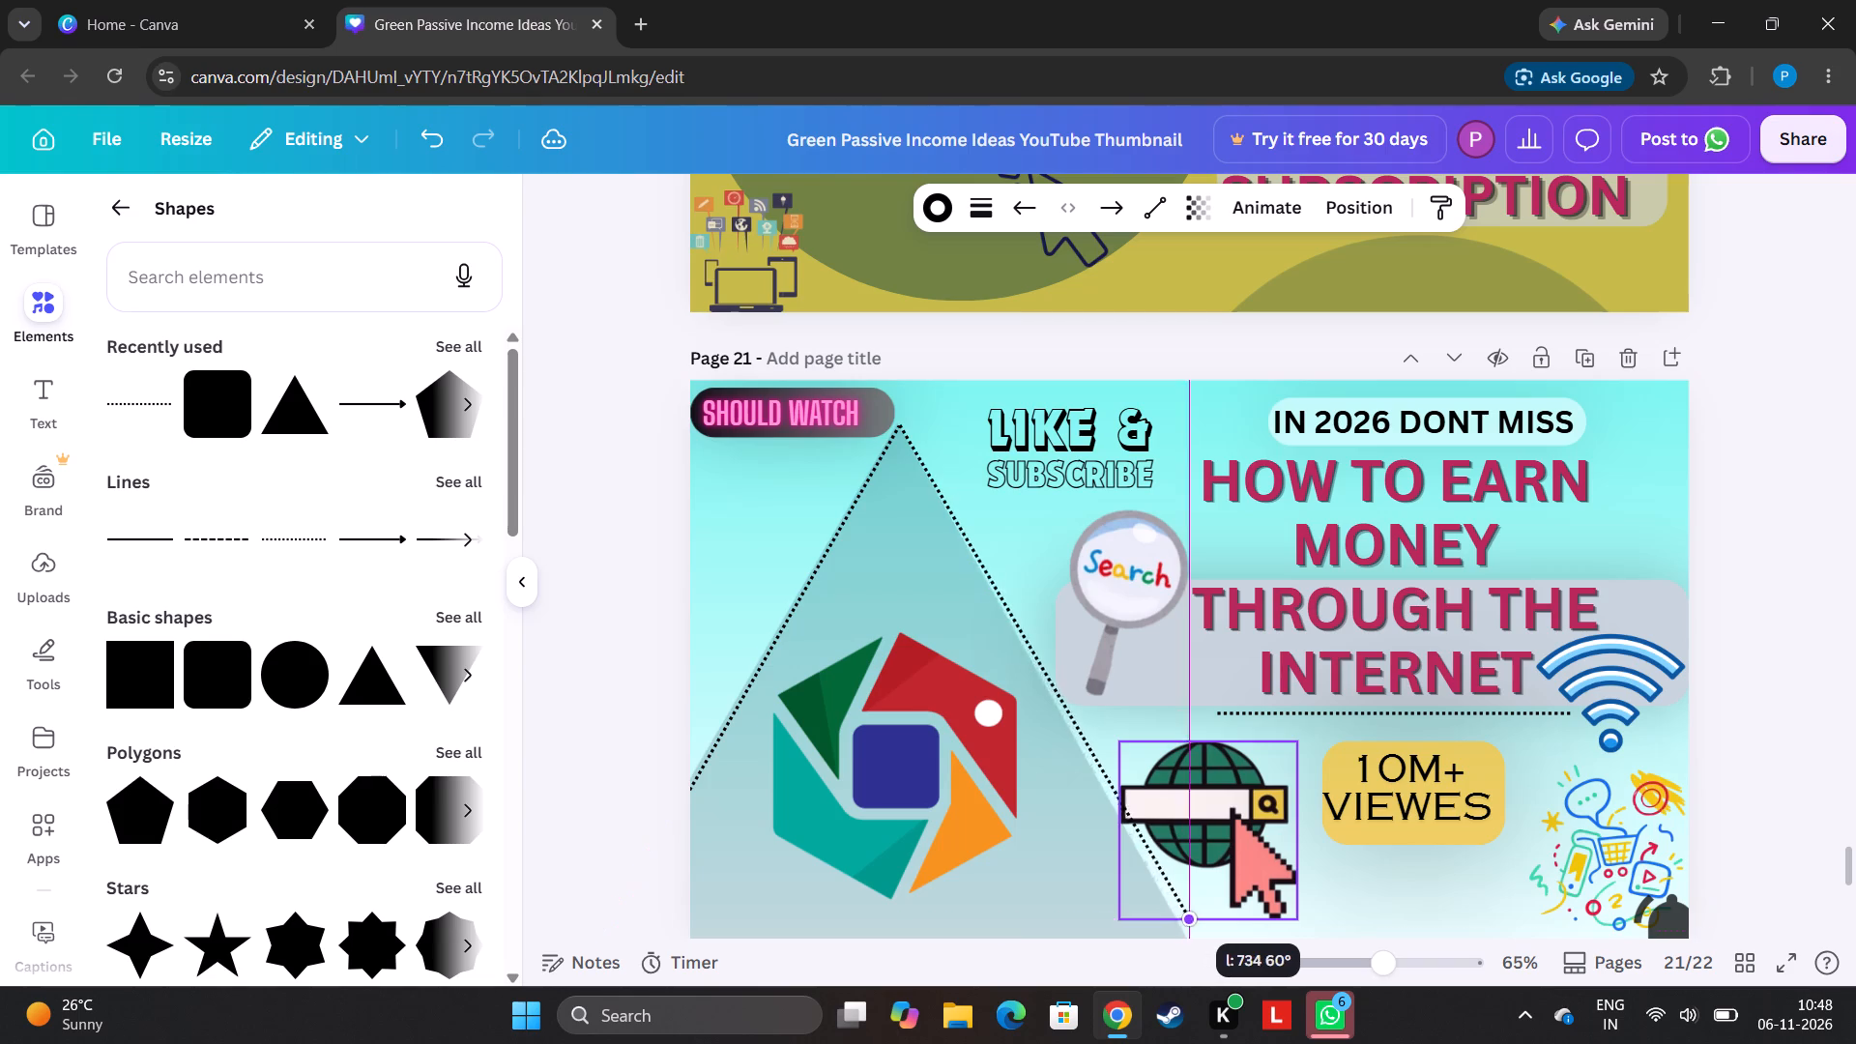
drag(1178, 931, 1179, 942)
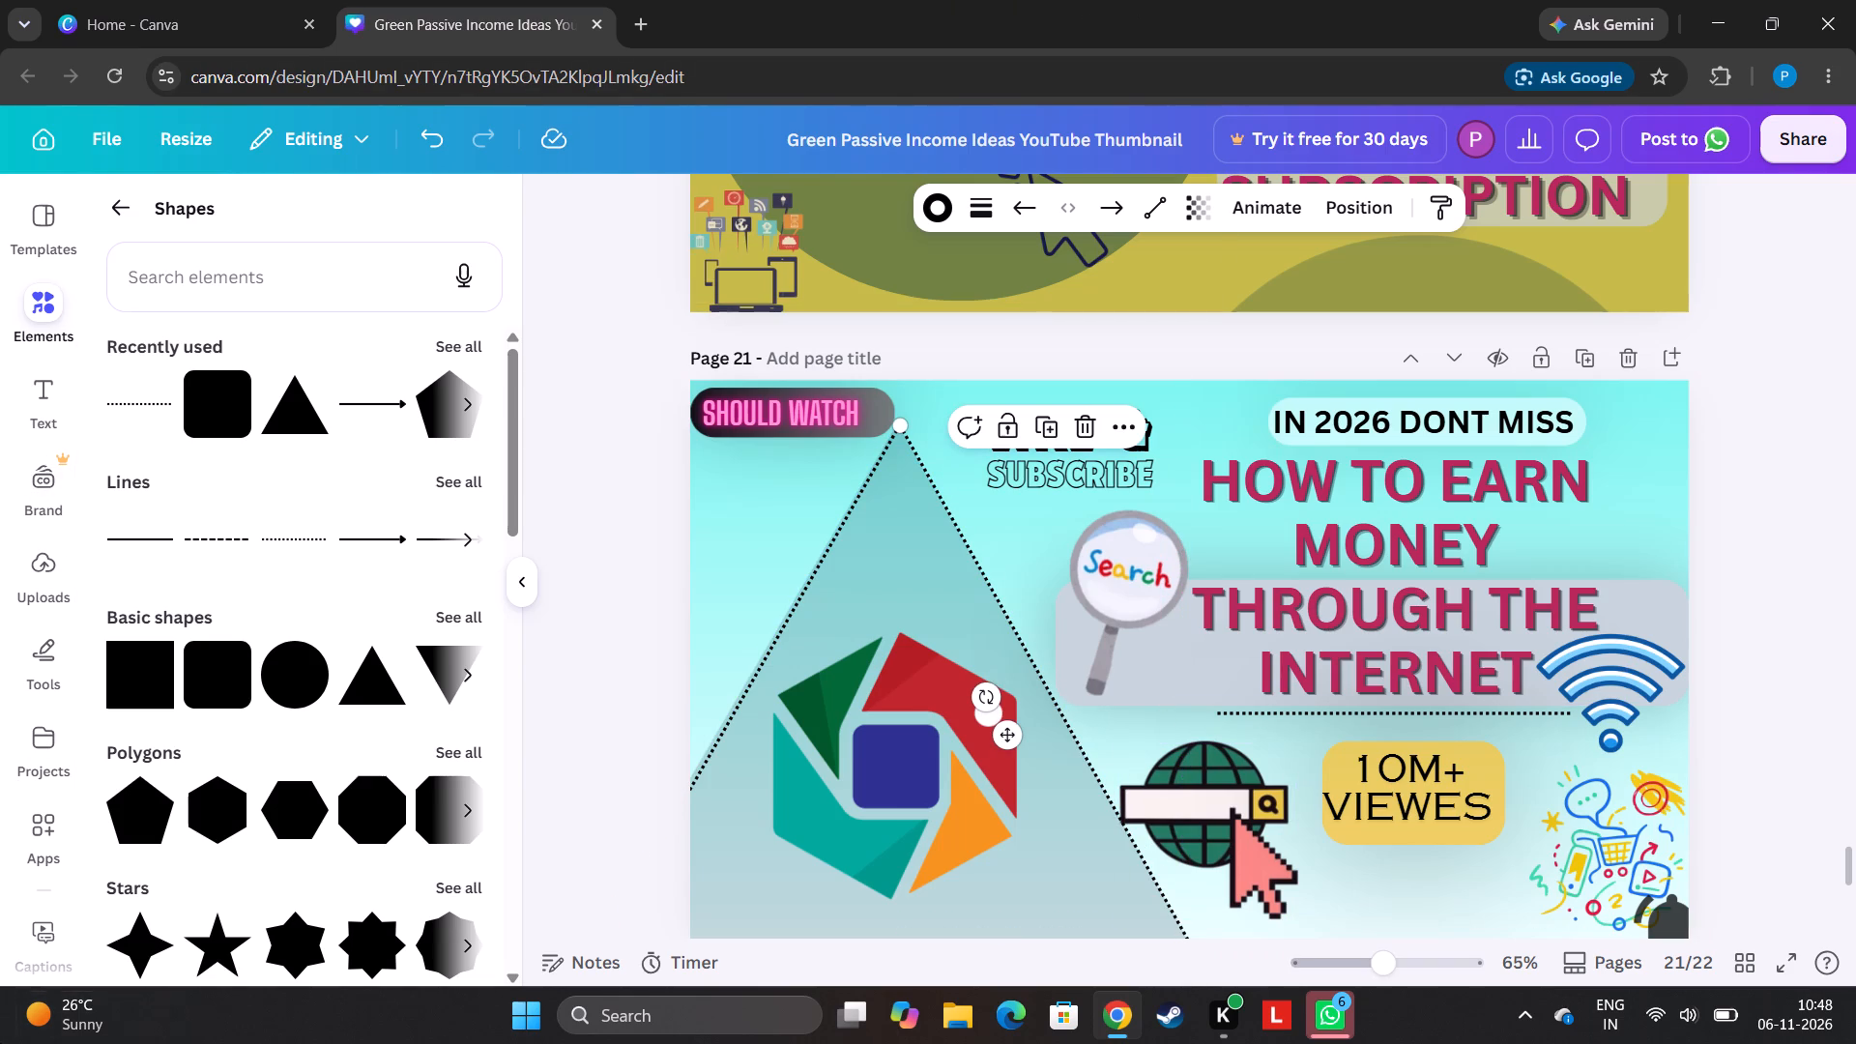
Add a peach circle containing the letter r in the middle of page 21.
click(108, 217)
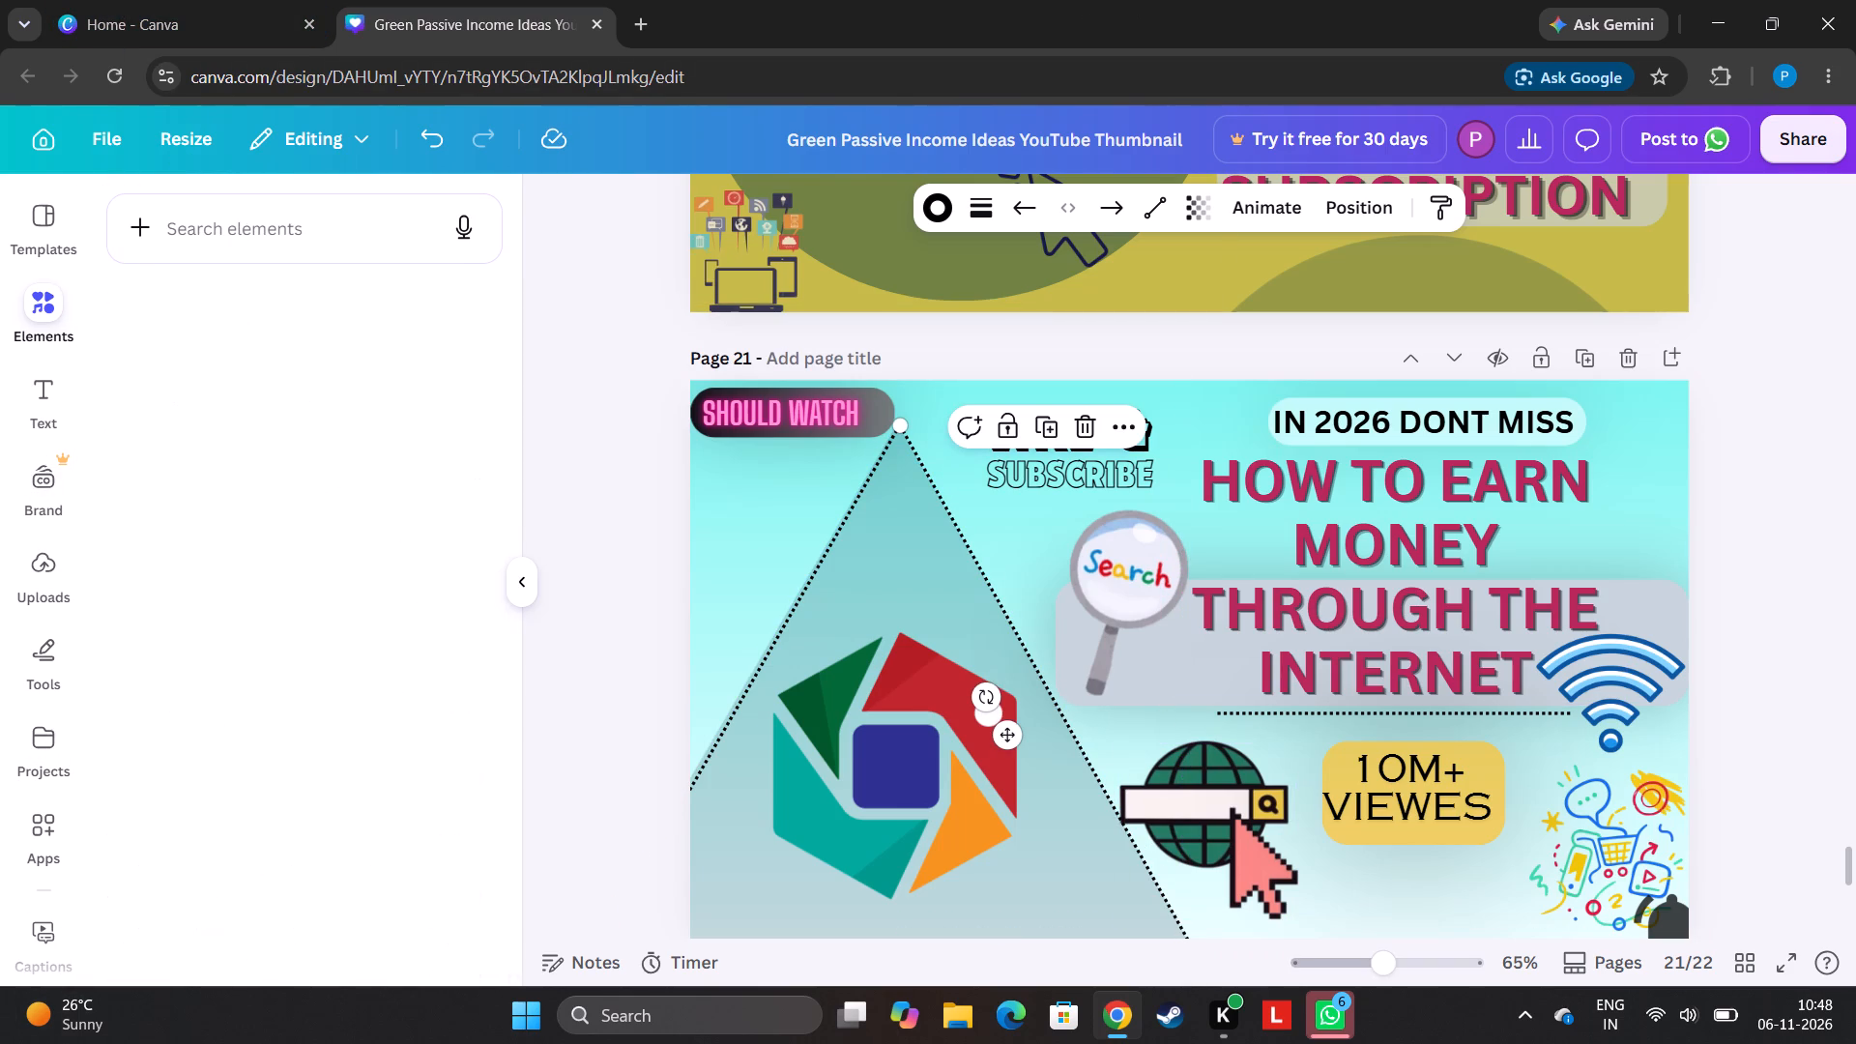
drag(251, 202, 251, 213)
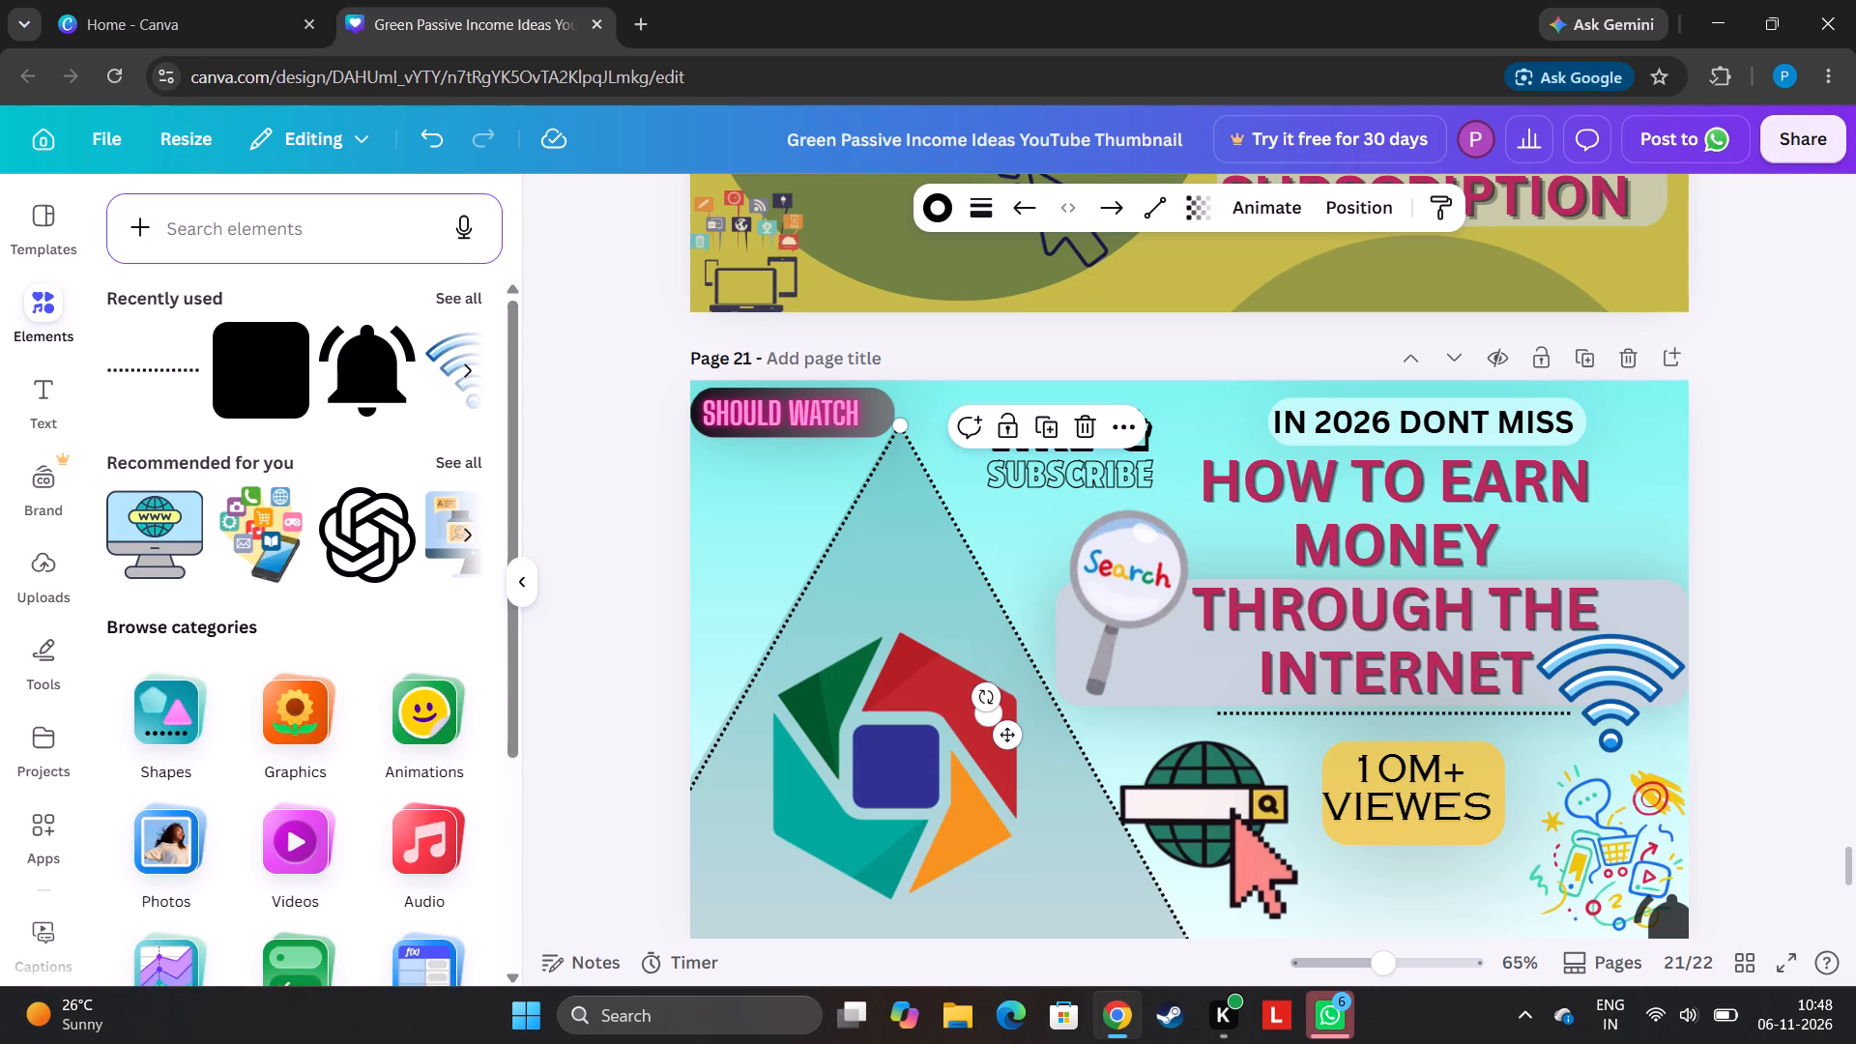
key(c)
key(r)
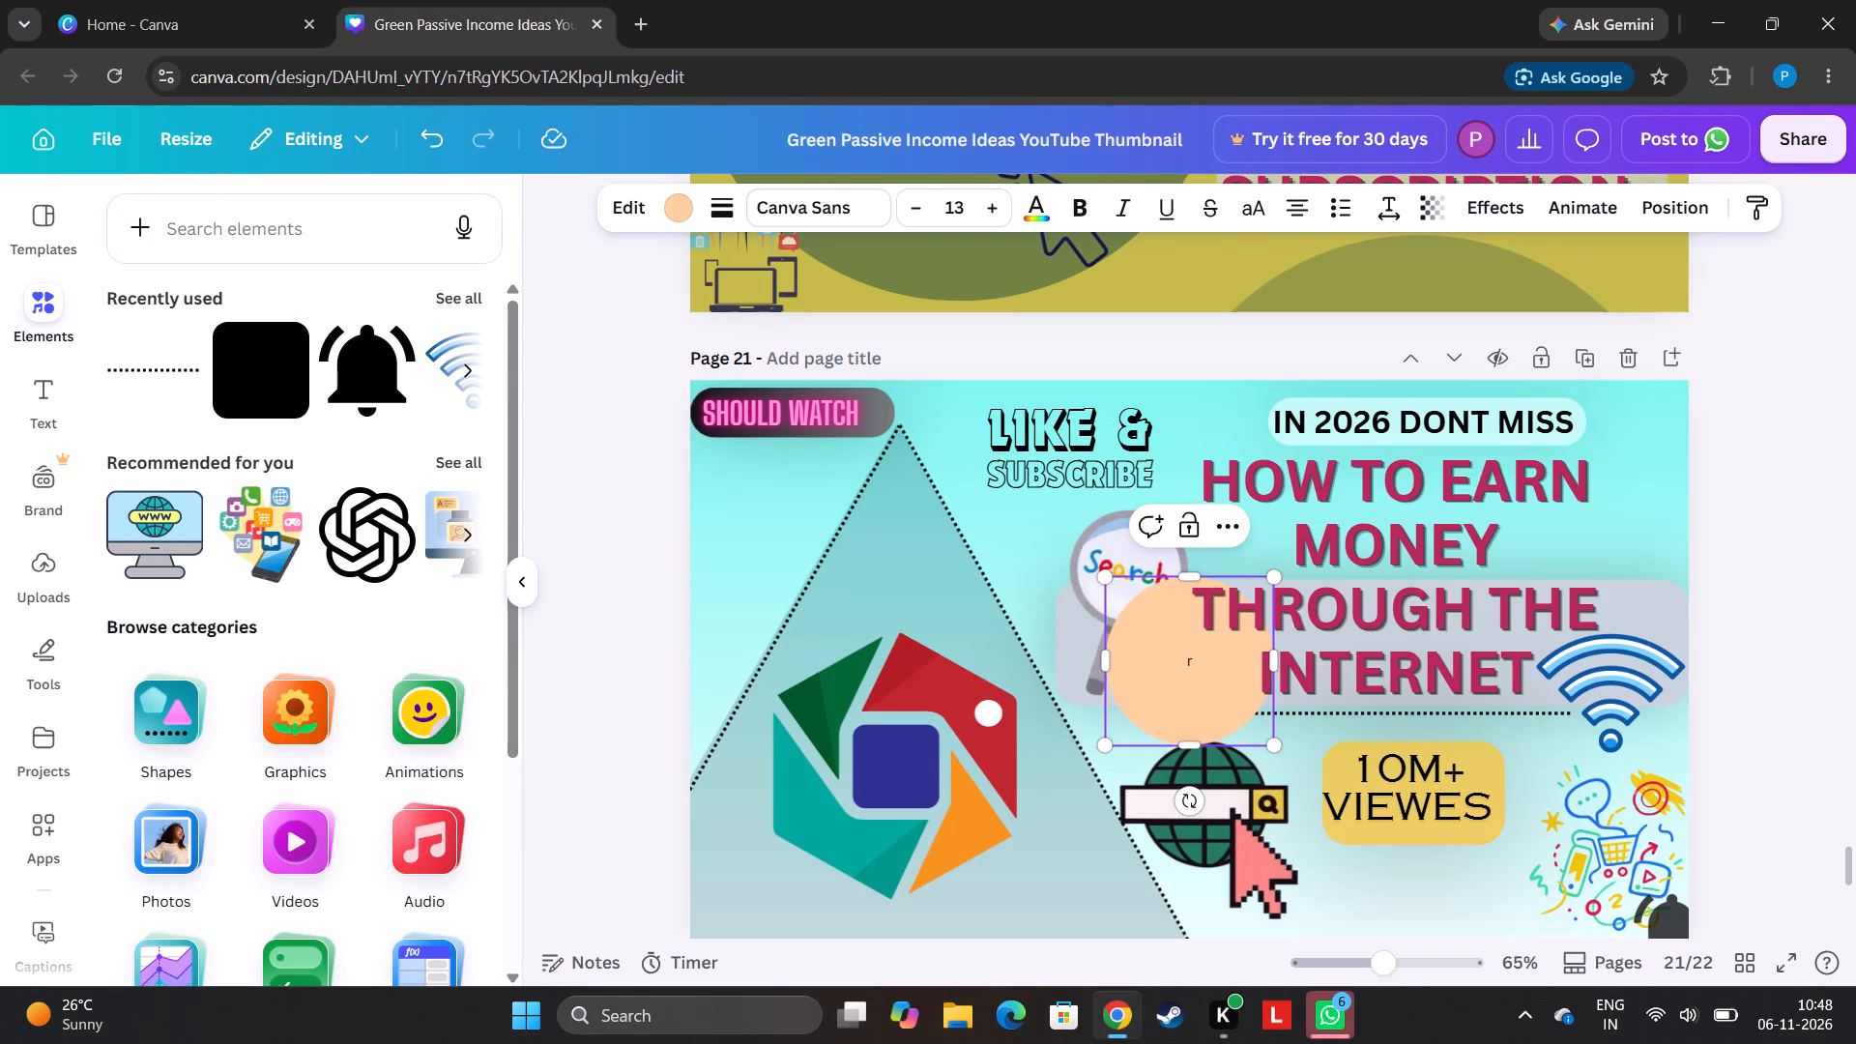
Search the elements library for crown.
click(204, 212)
text(cro)
key(w)
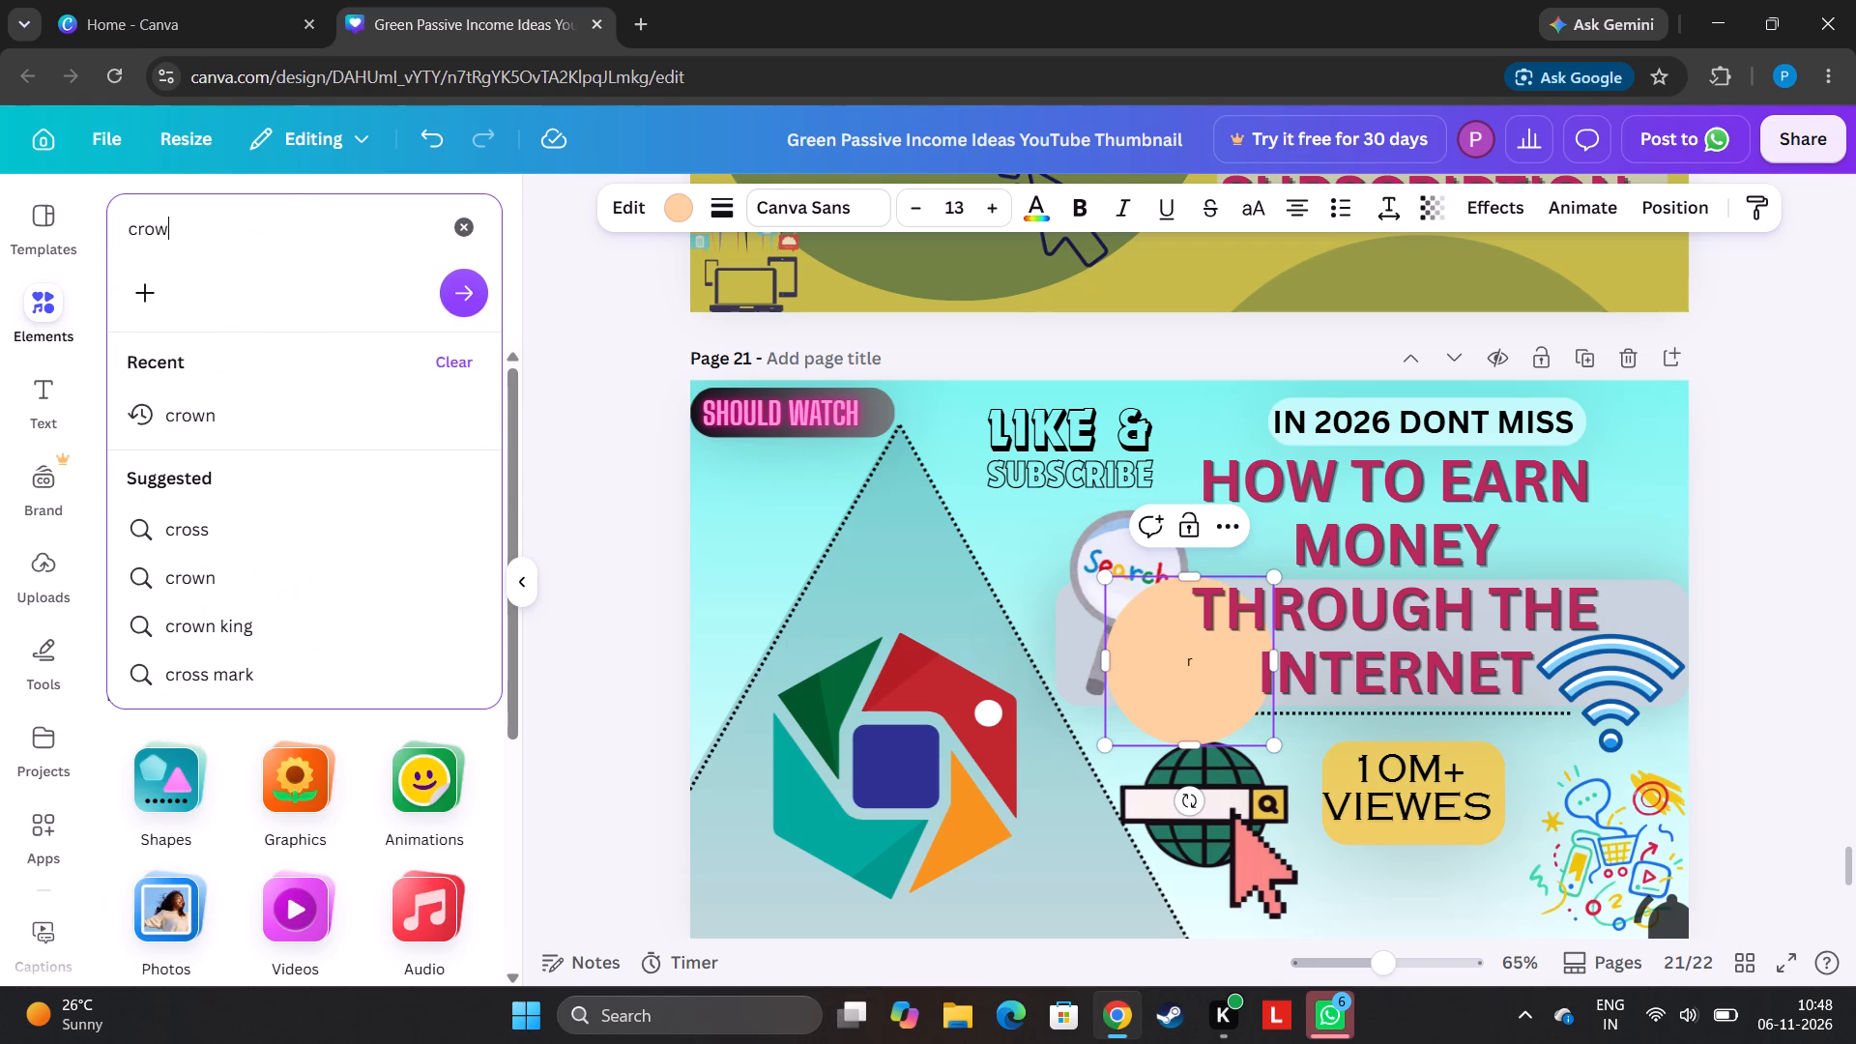
key(n)
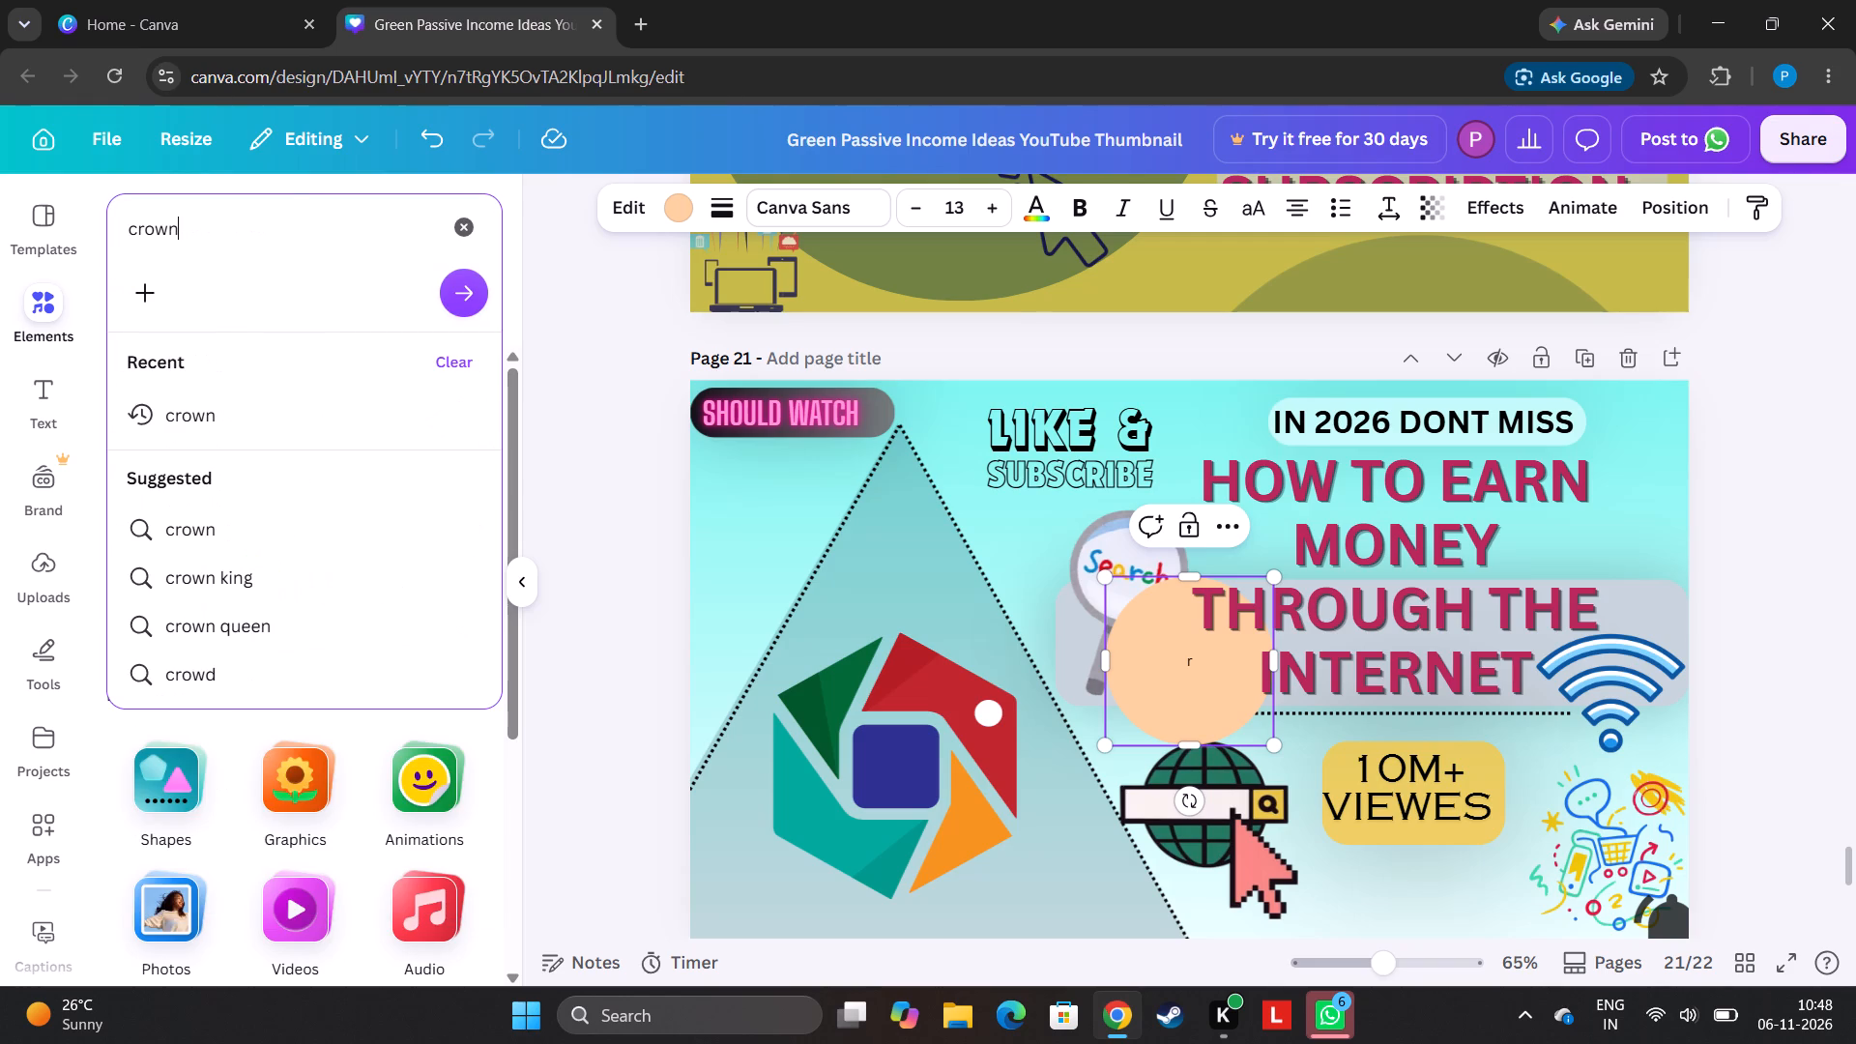
click(292, 417)
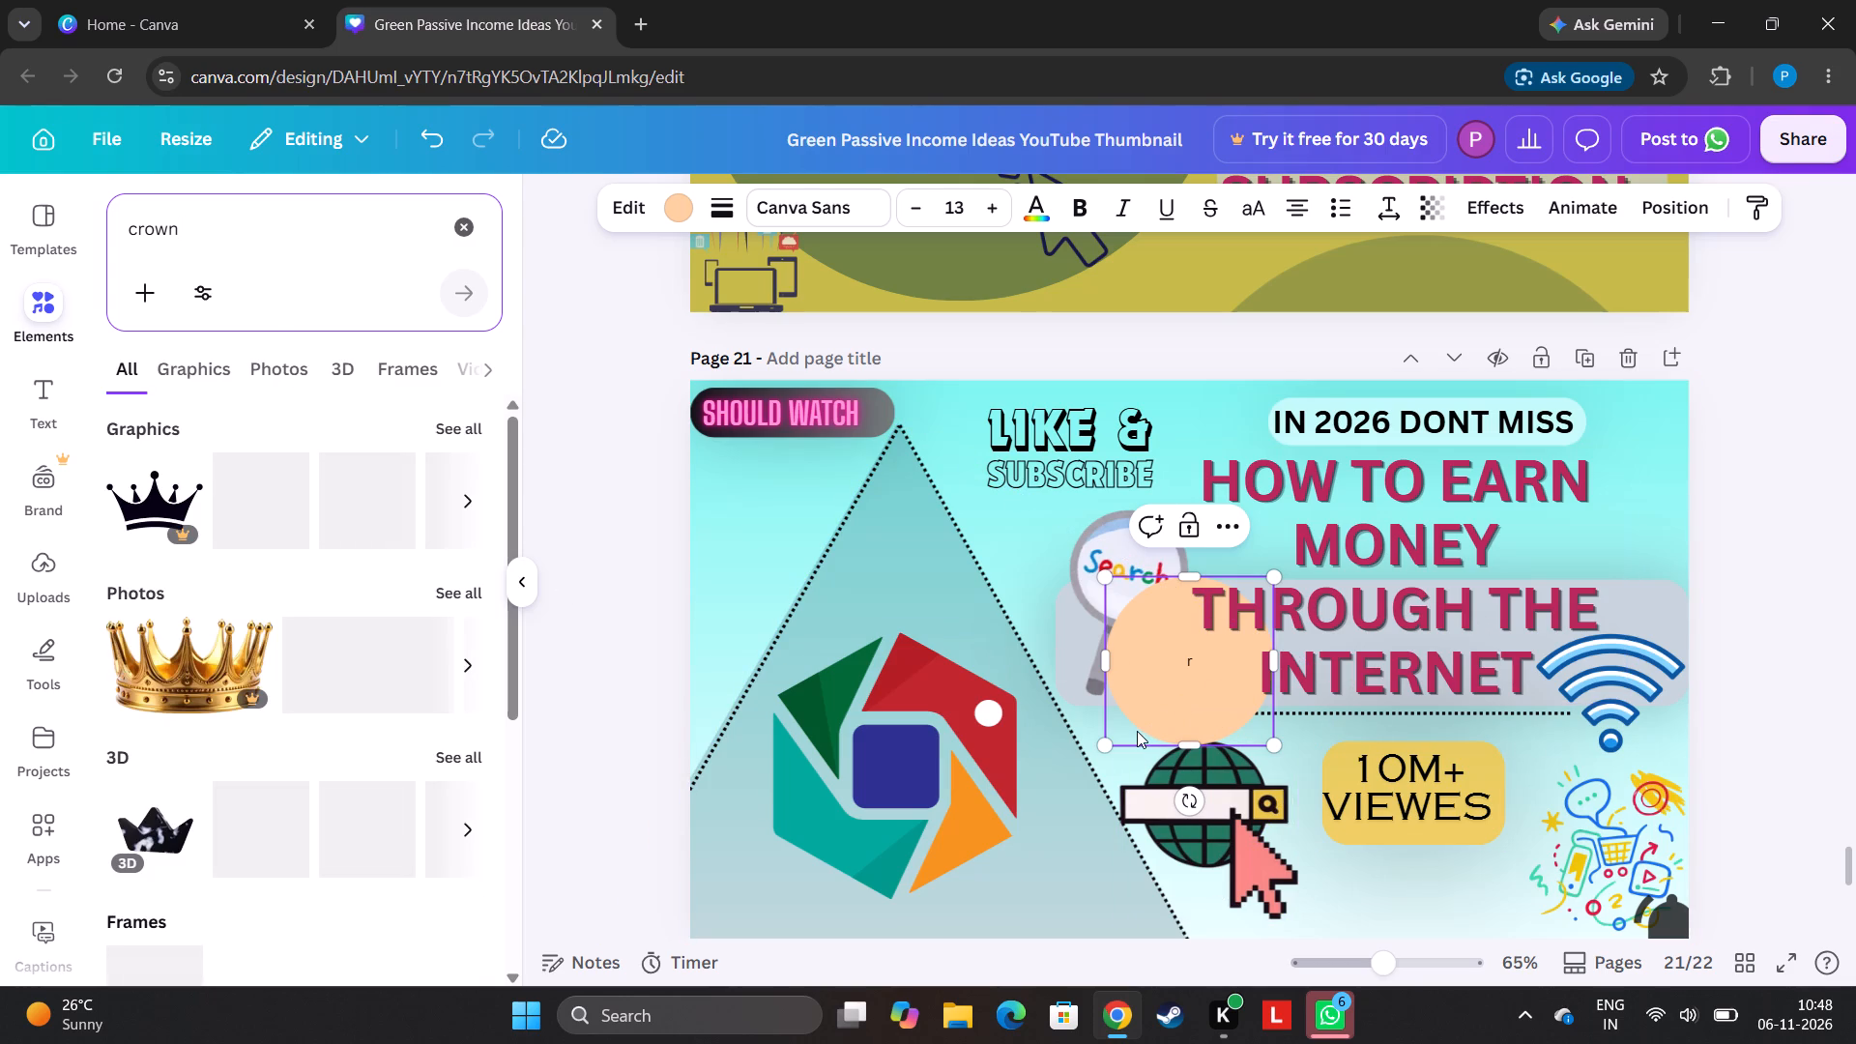
Move the peach circle to page 21's lower-right corner, over the colourful doodle icons.
drag(1150, 720, 557, 509)
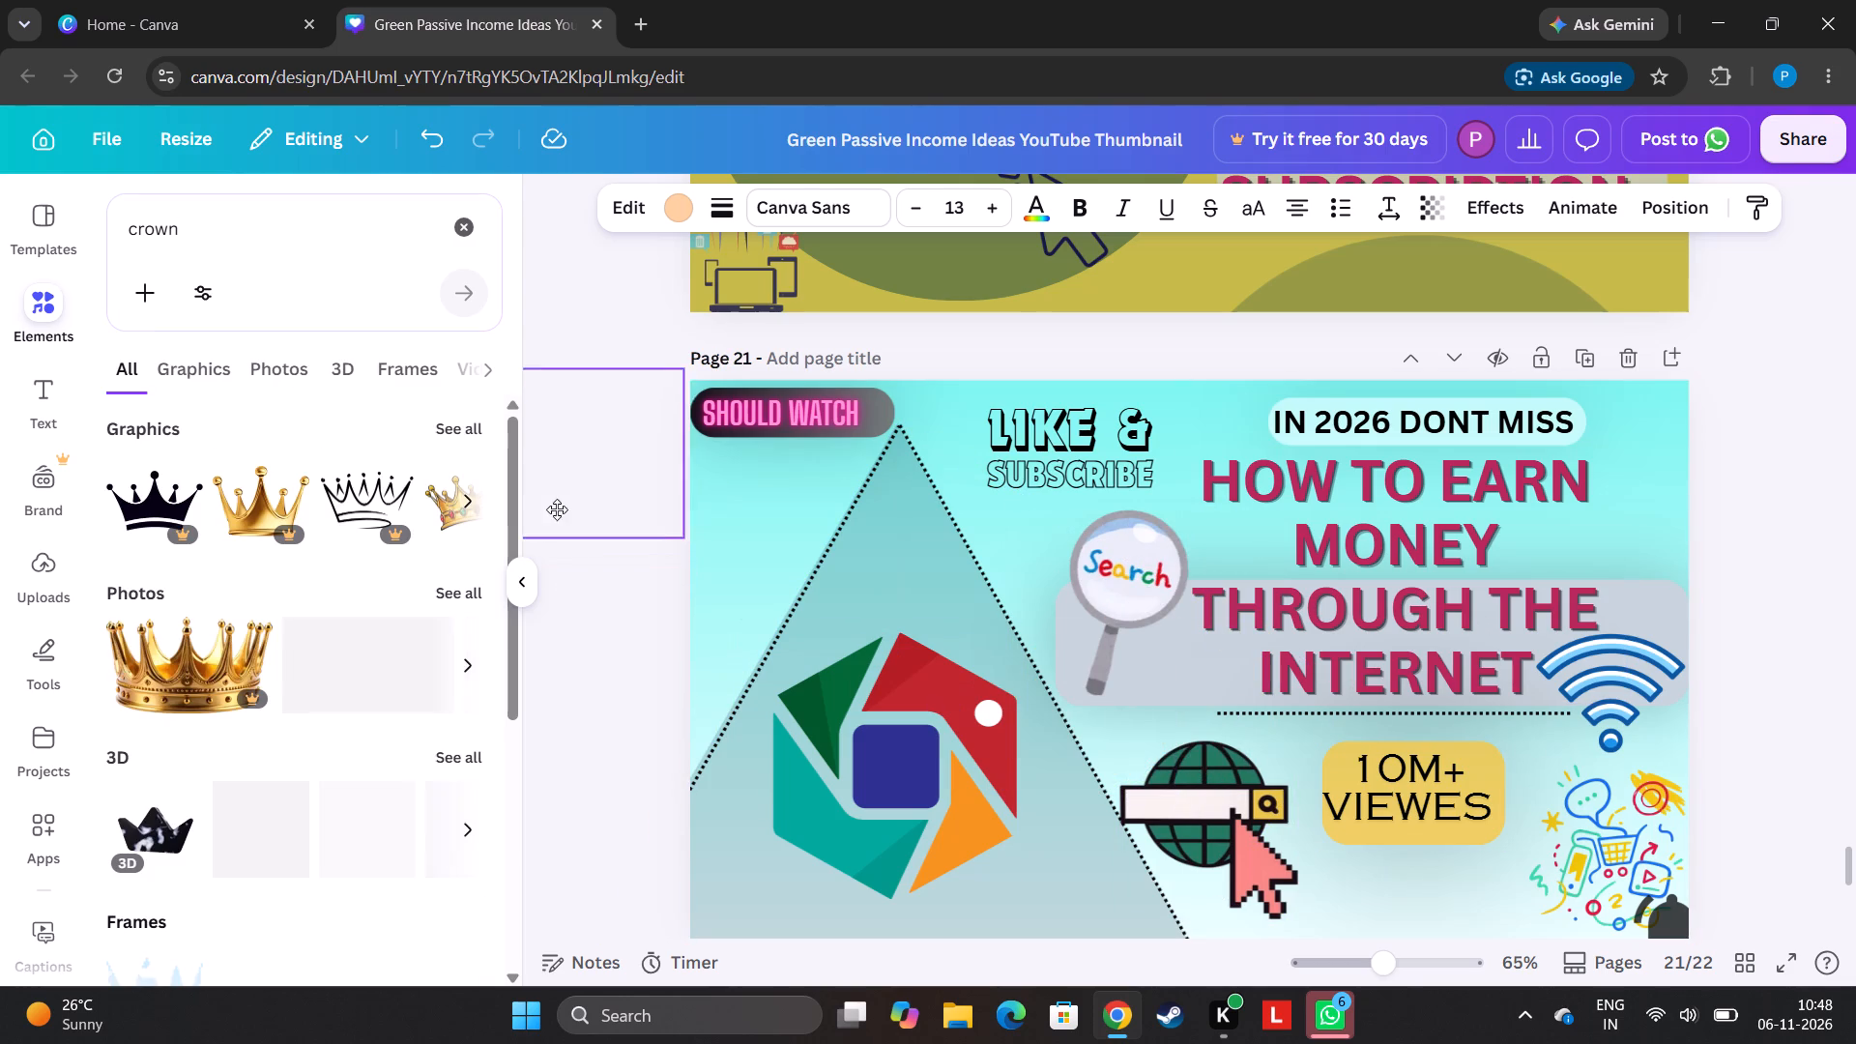
drag(557, 509, 1752, 541)
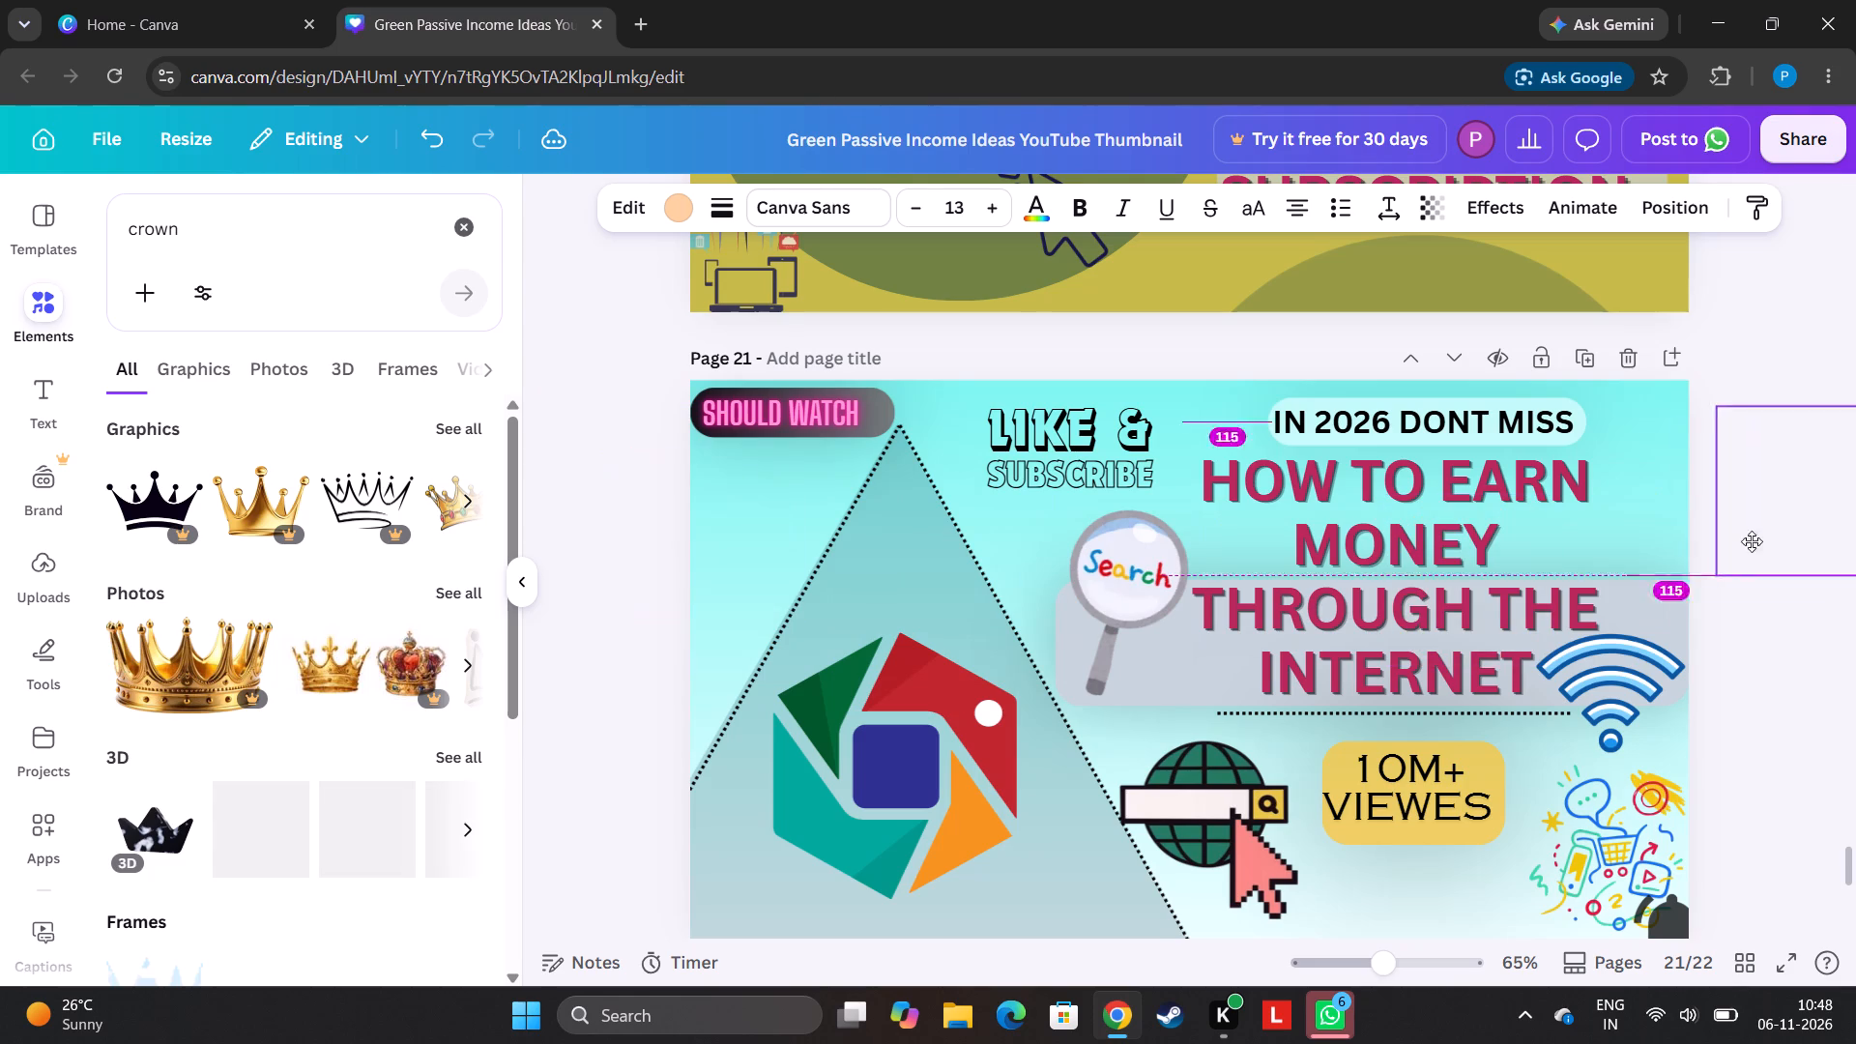
drag(1752, 541, 1664, 521)
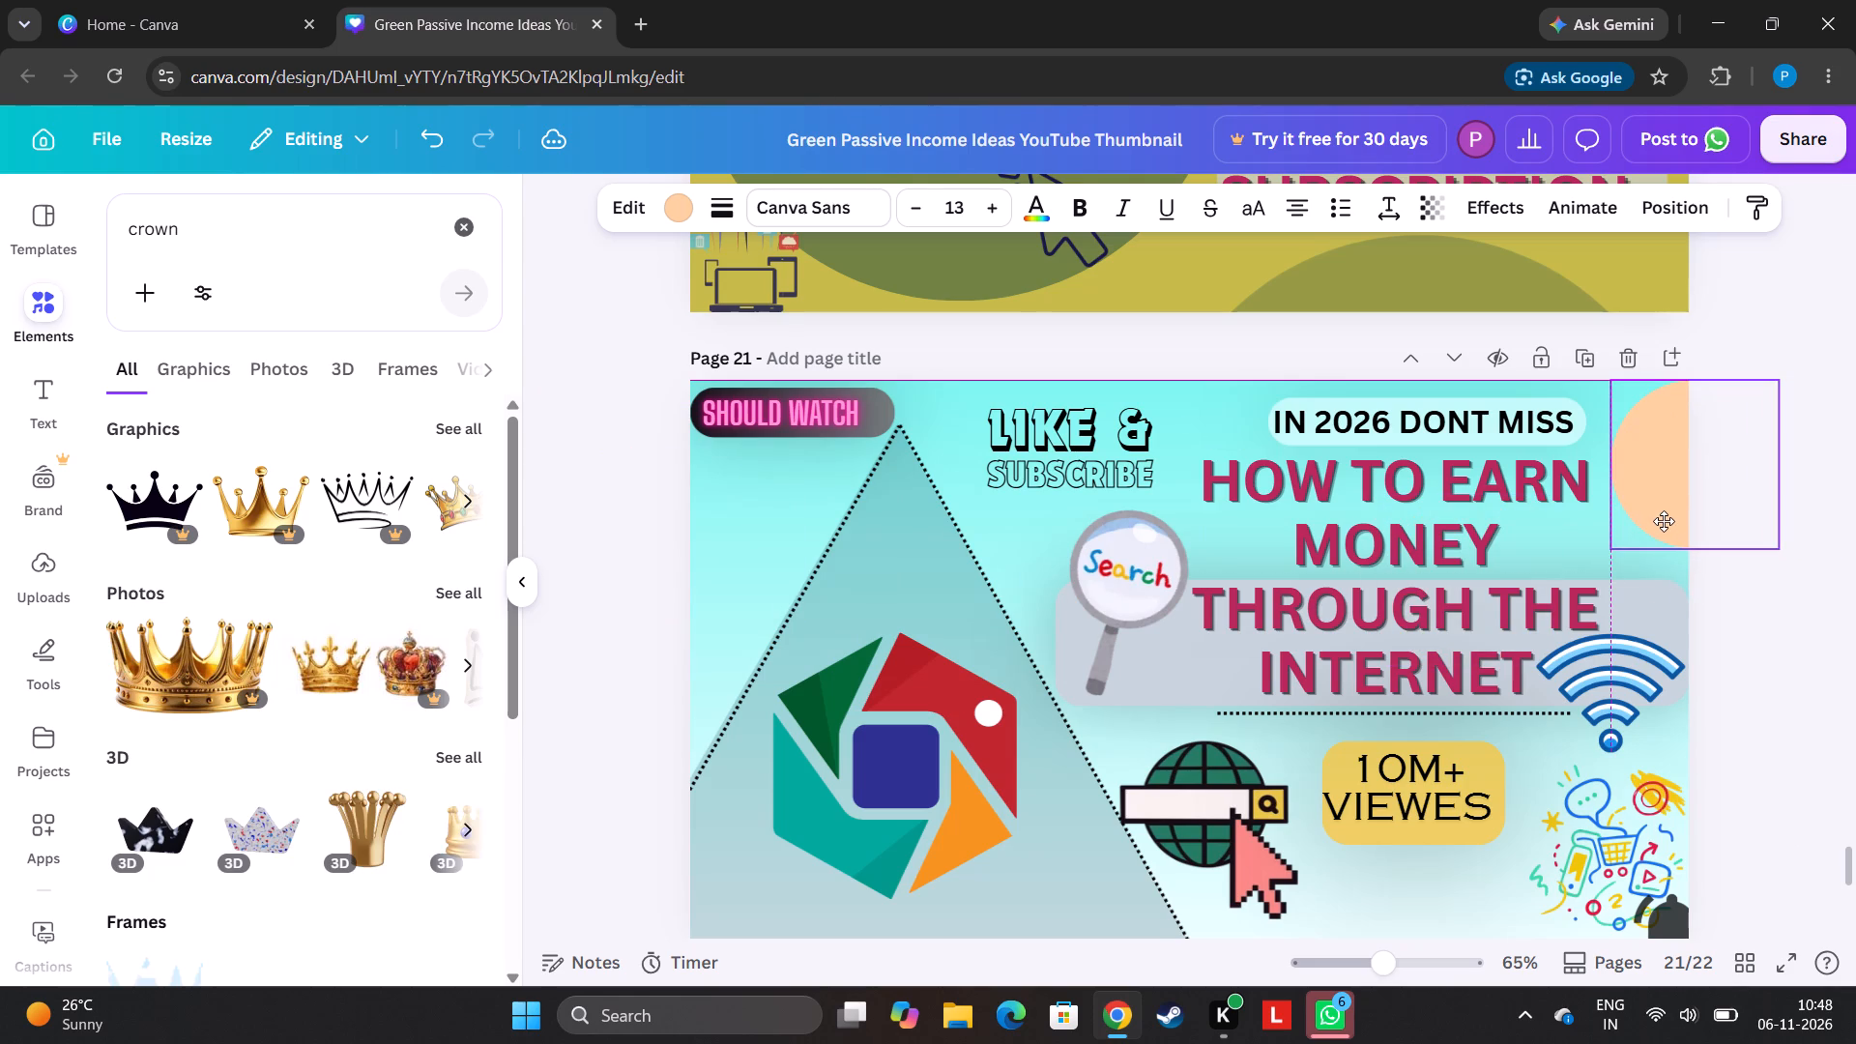
drag(1664, 521, 1672, 520)
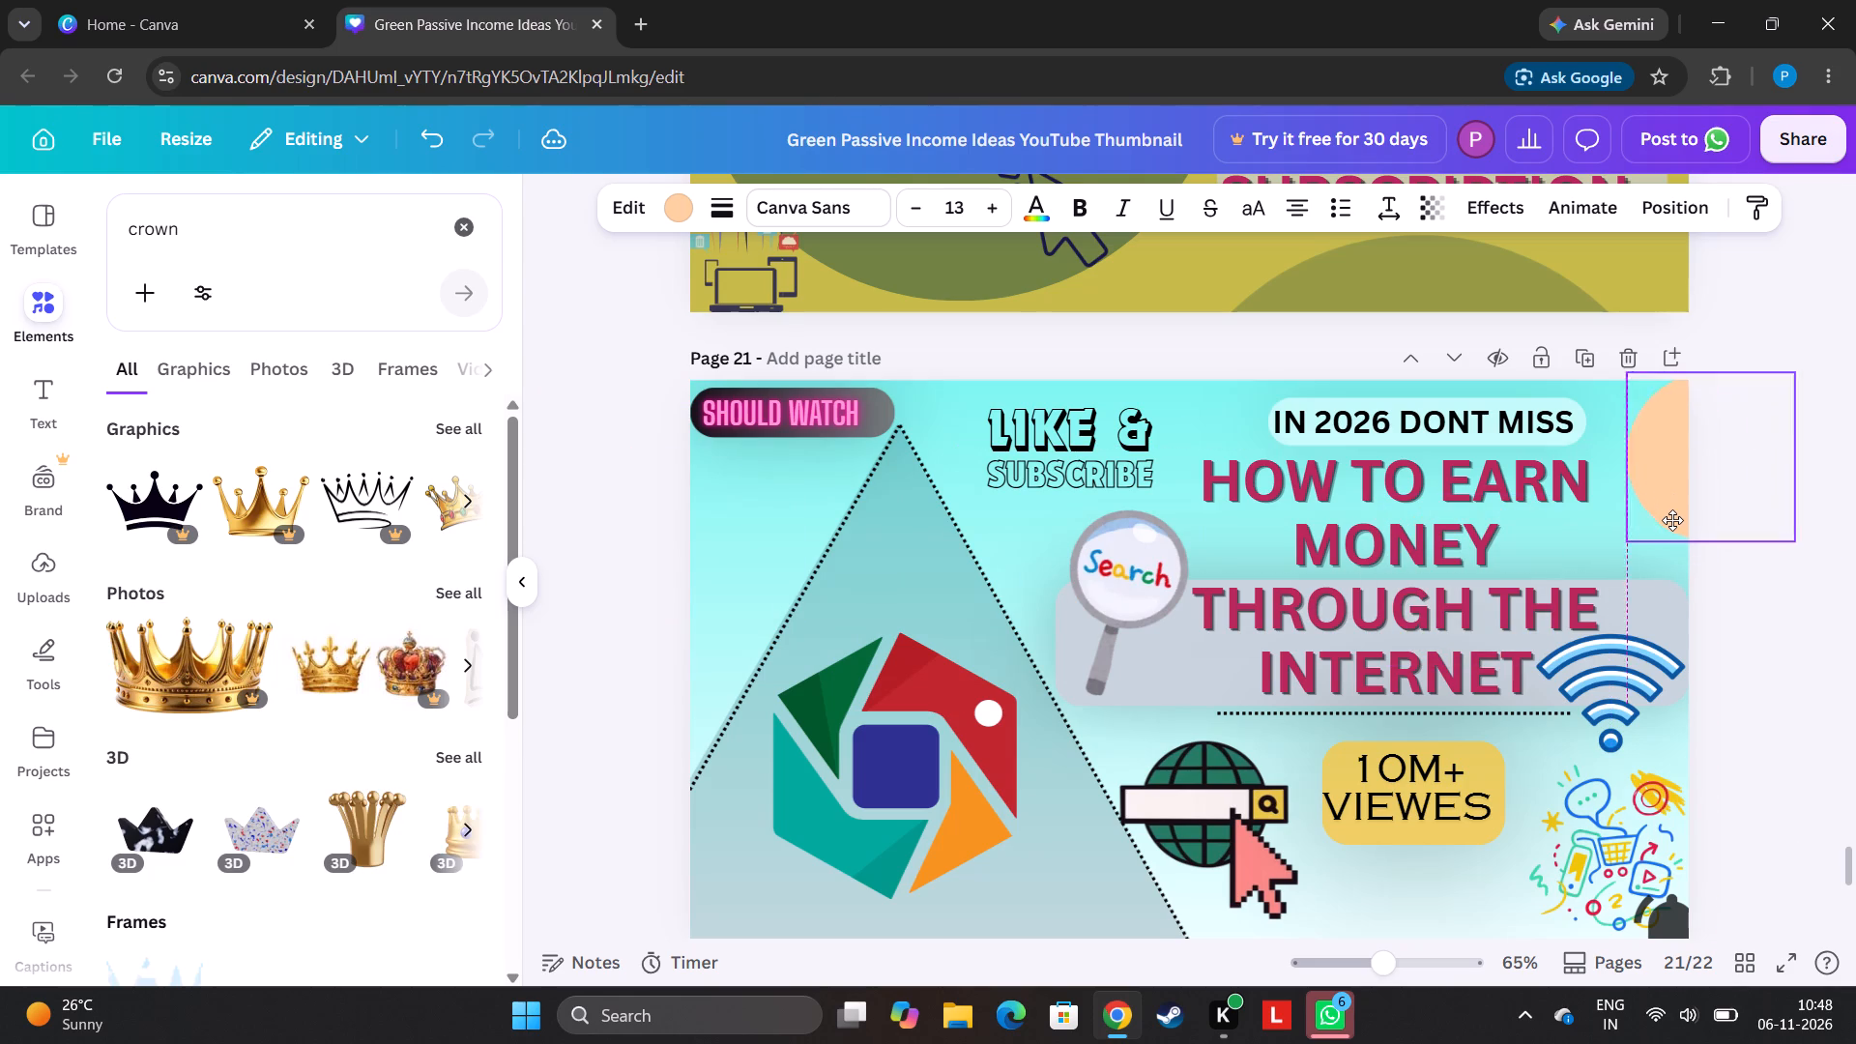
drag(1672, 520, 1593, 1000)
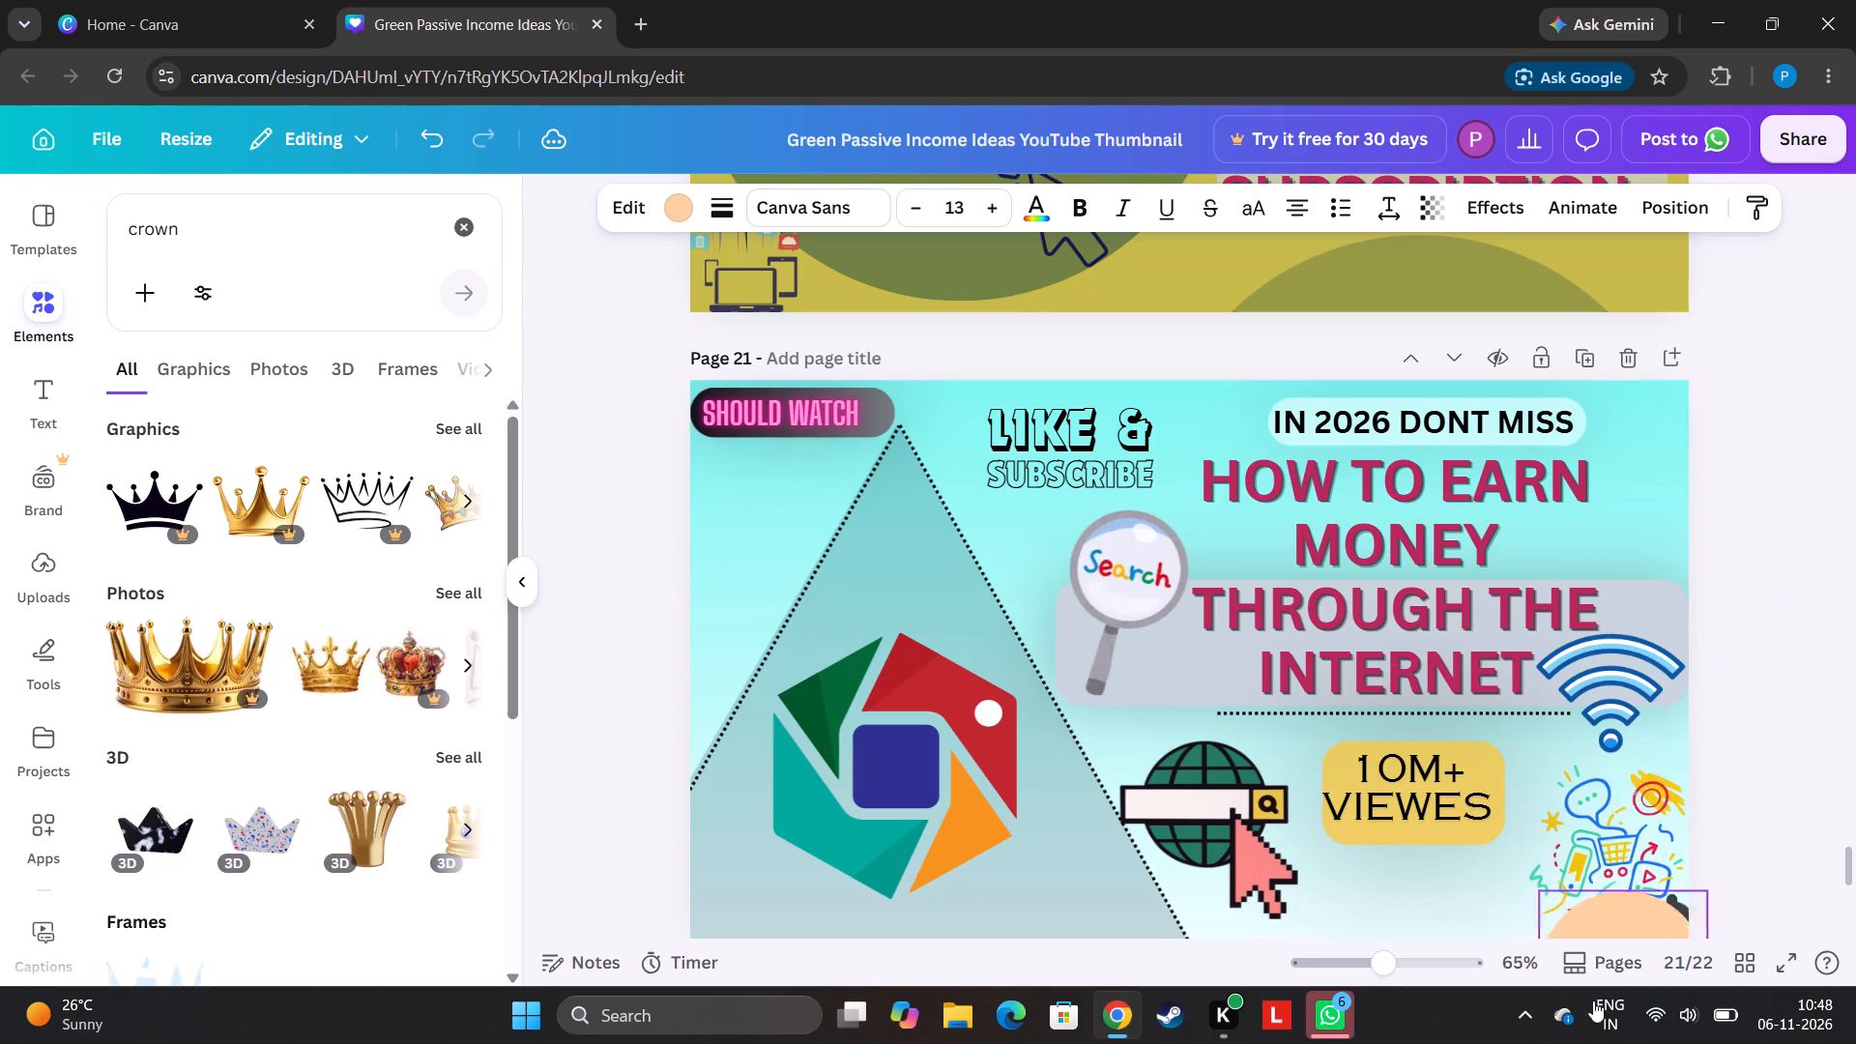
drag(1593, 1000, 1644, 1040)
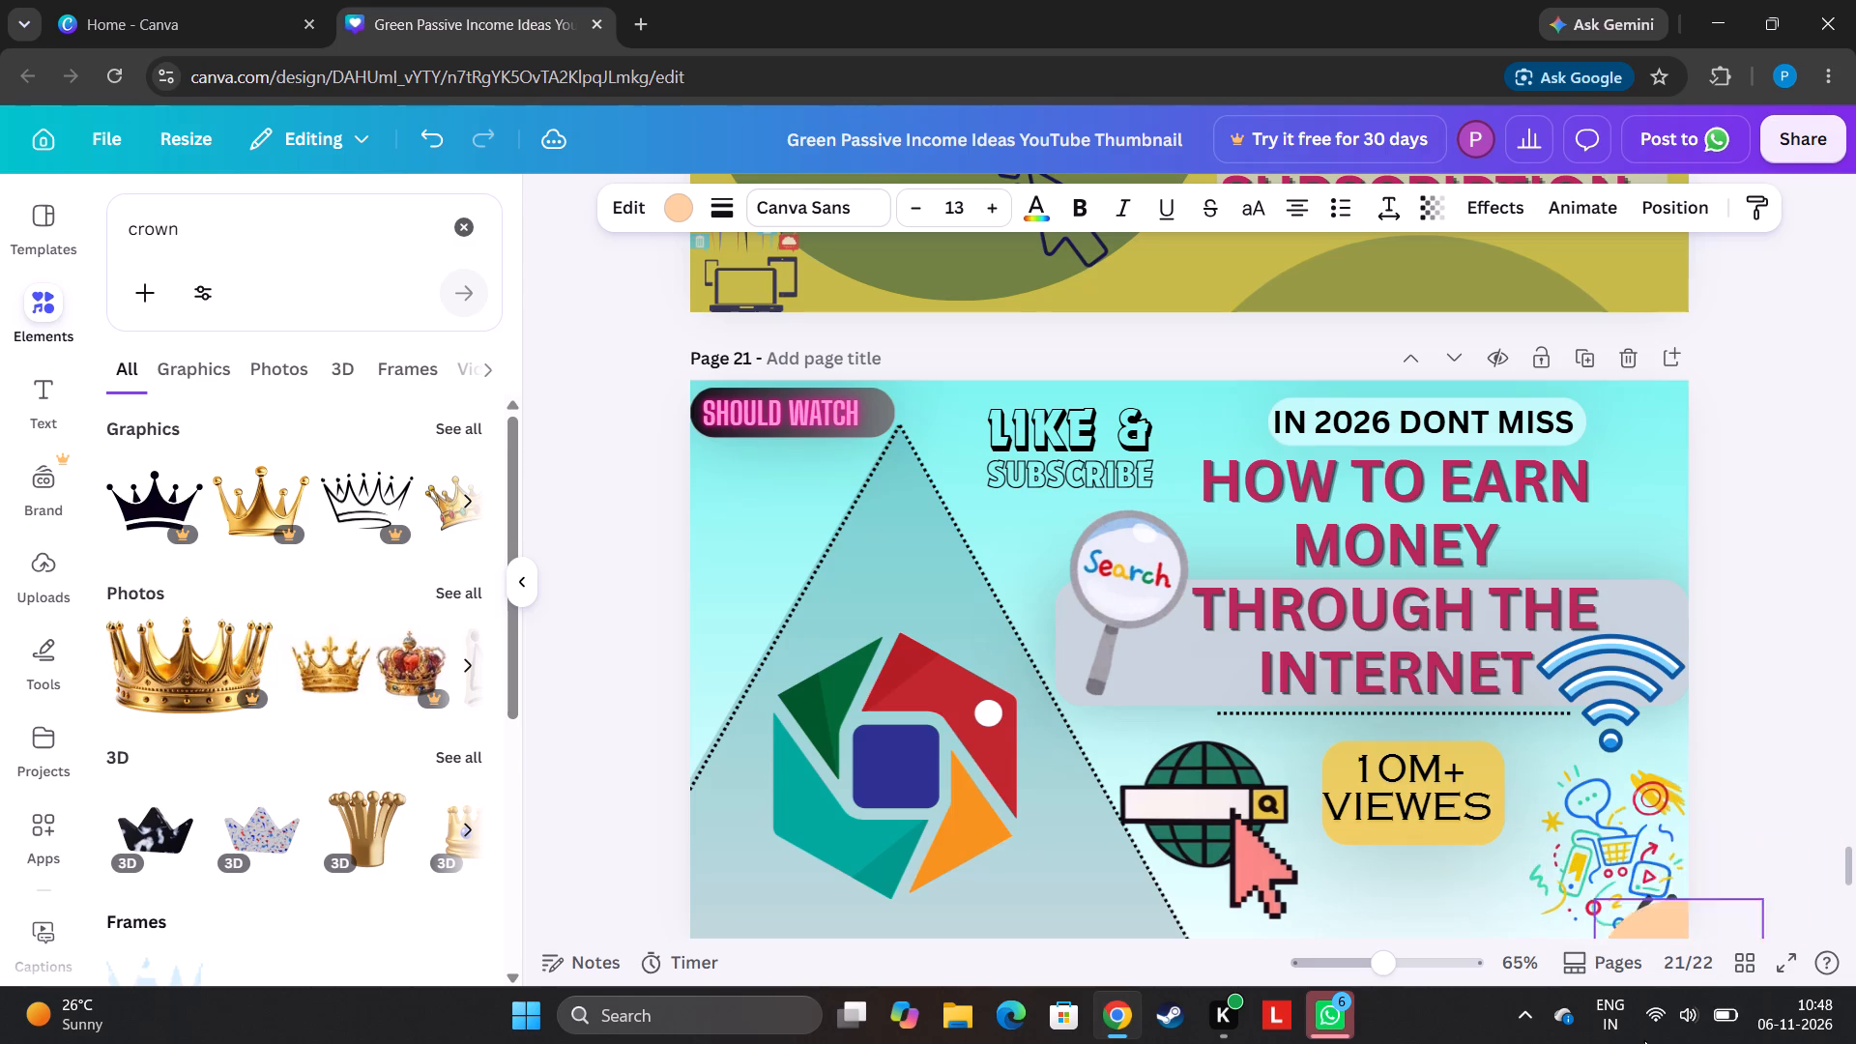
drag(1644, 1040, 1576, 918)
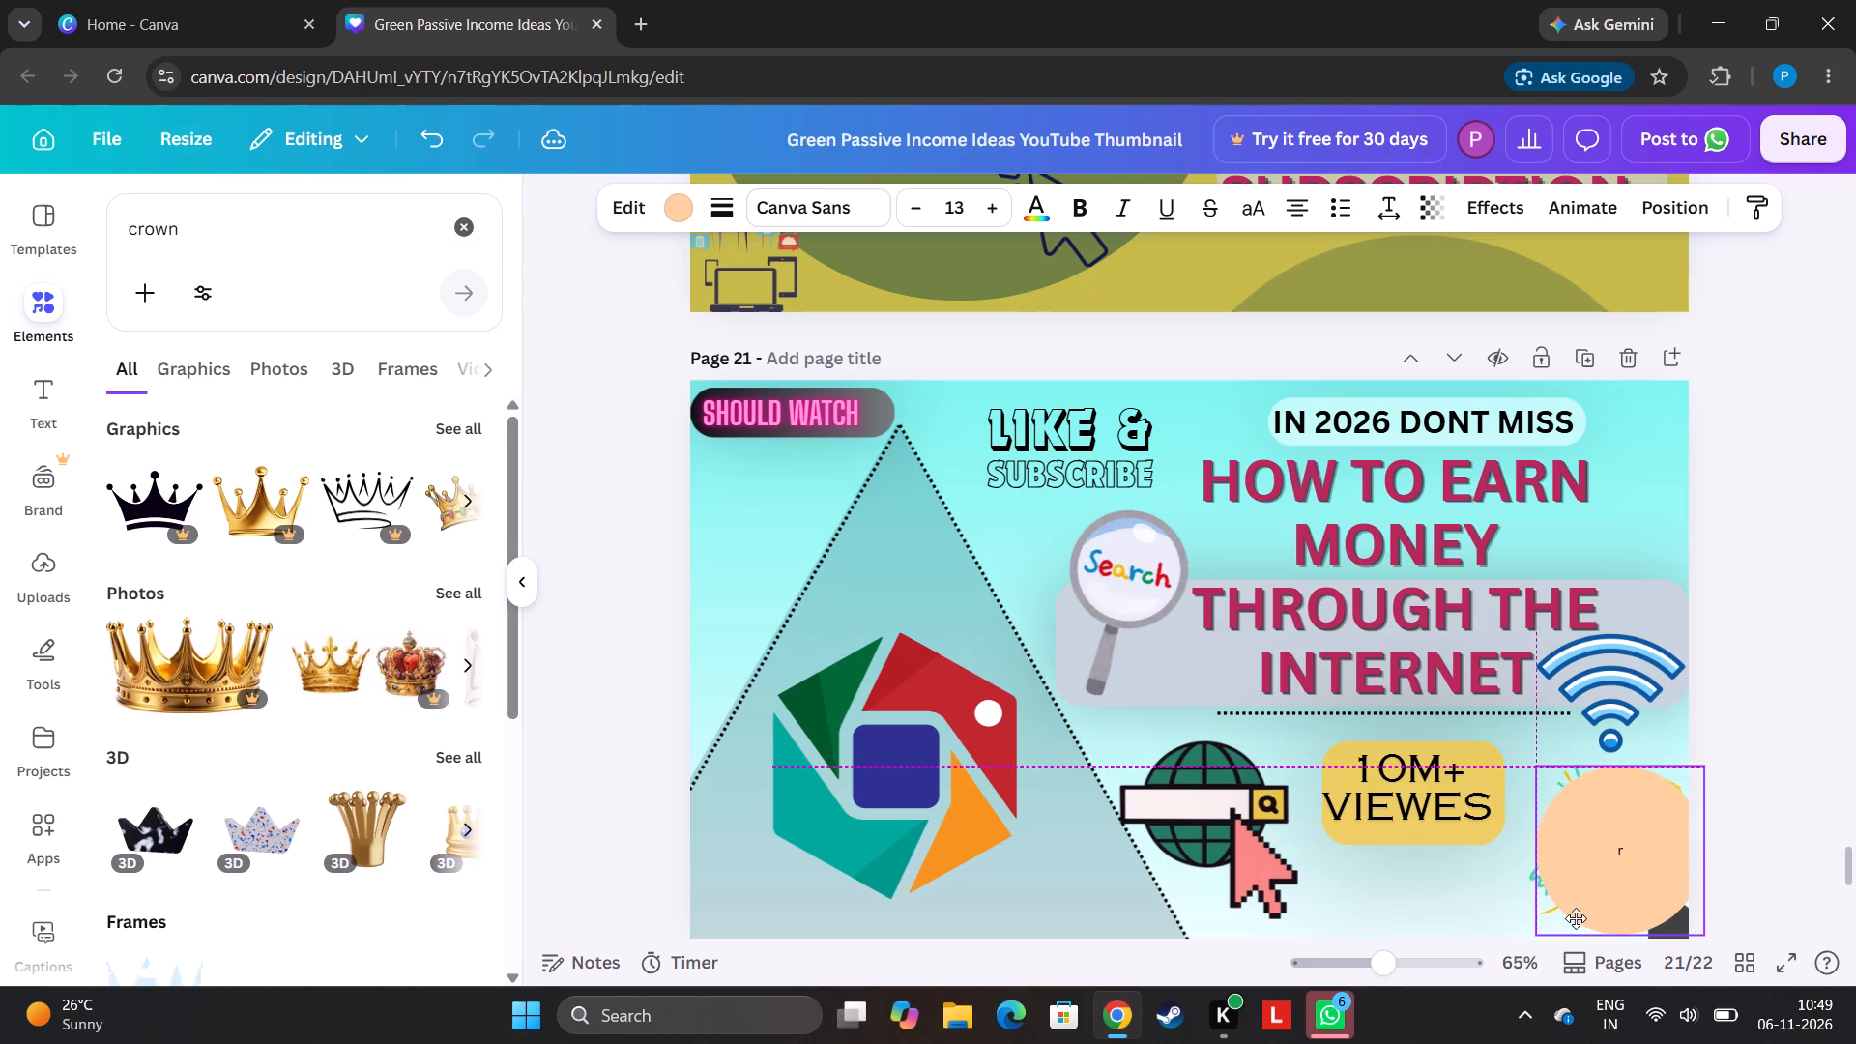
drag(1576, 918, 1584, 910)
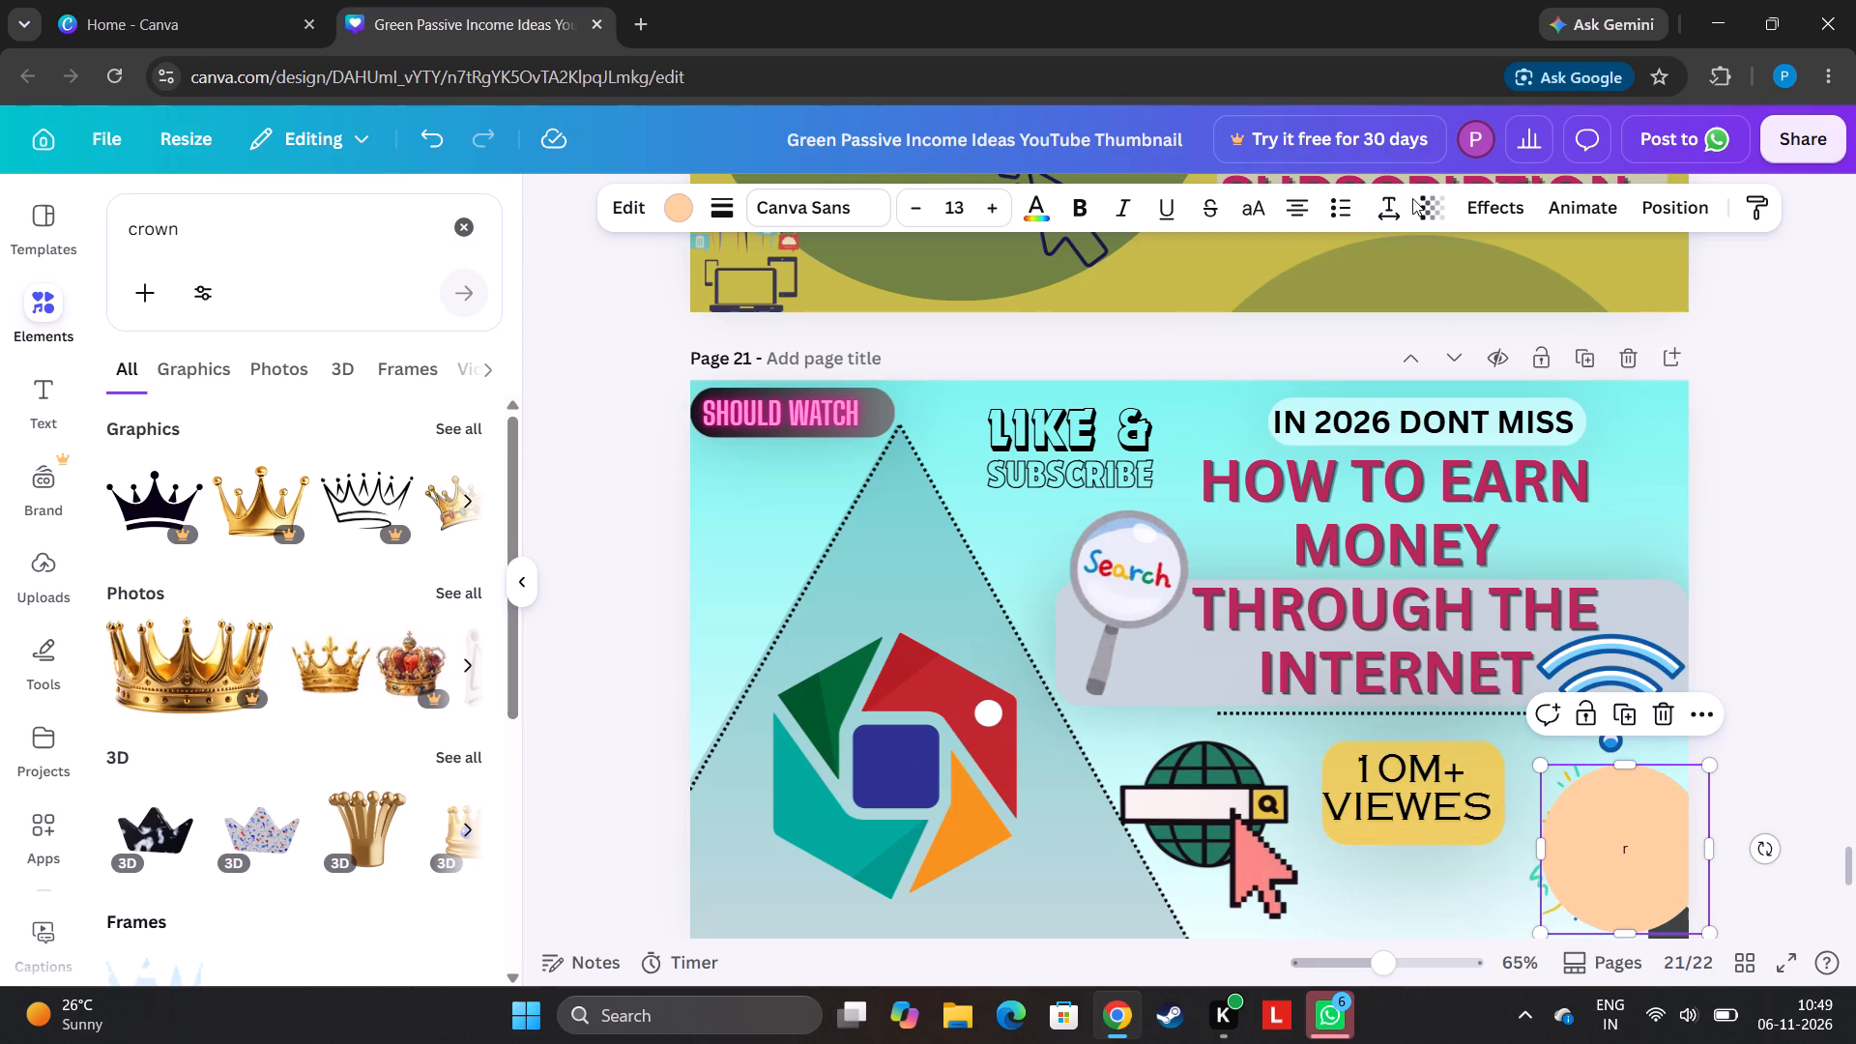
Set the peach circle's transparency to 59 and enlarge it slightly toward the inside of the page.
click(1433, 217)
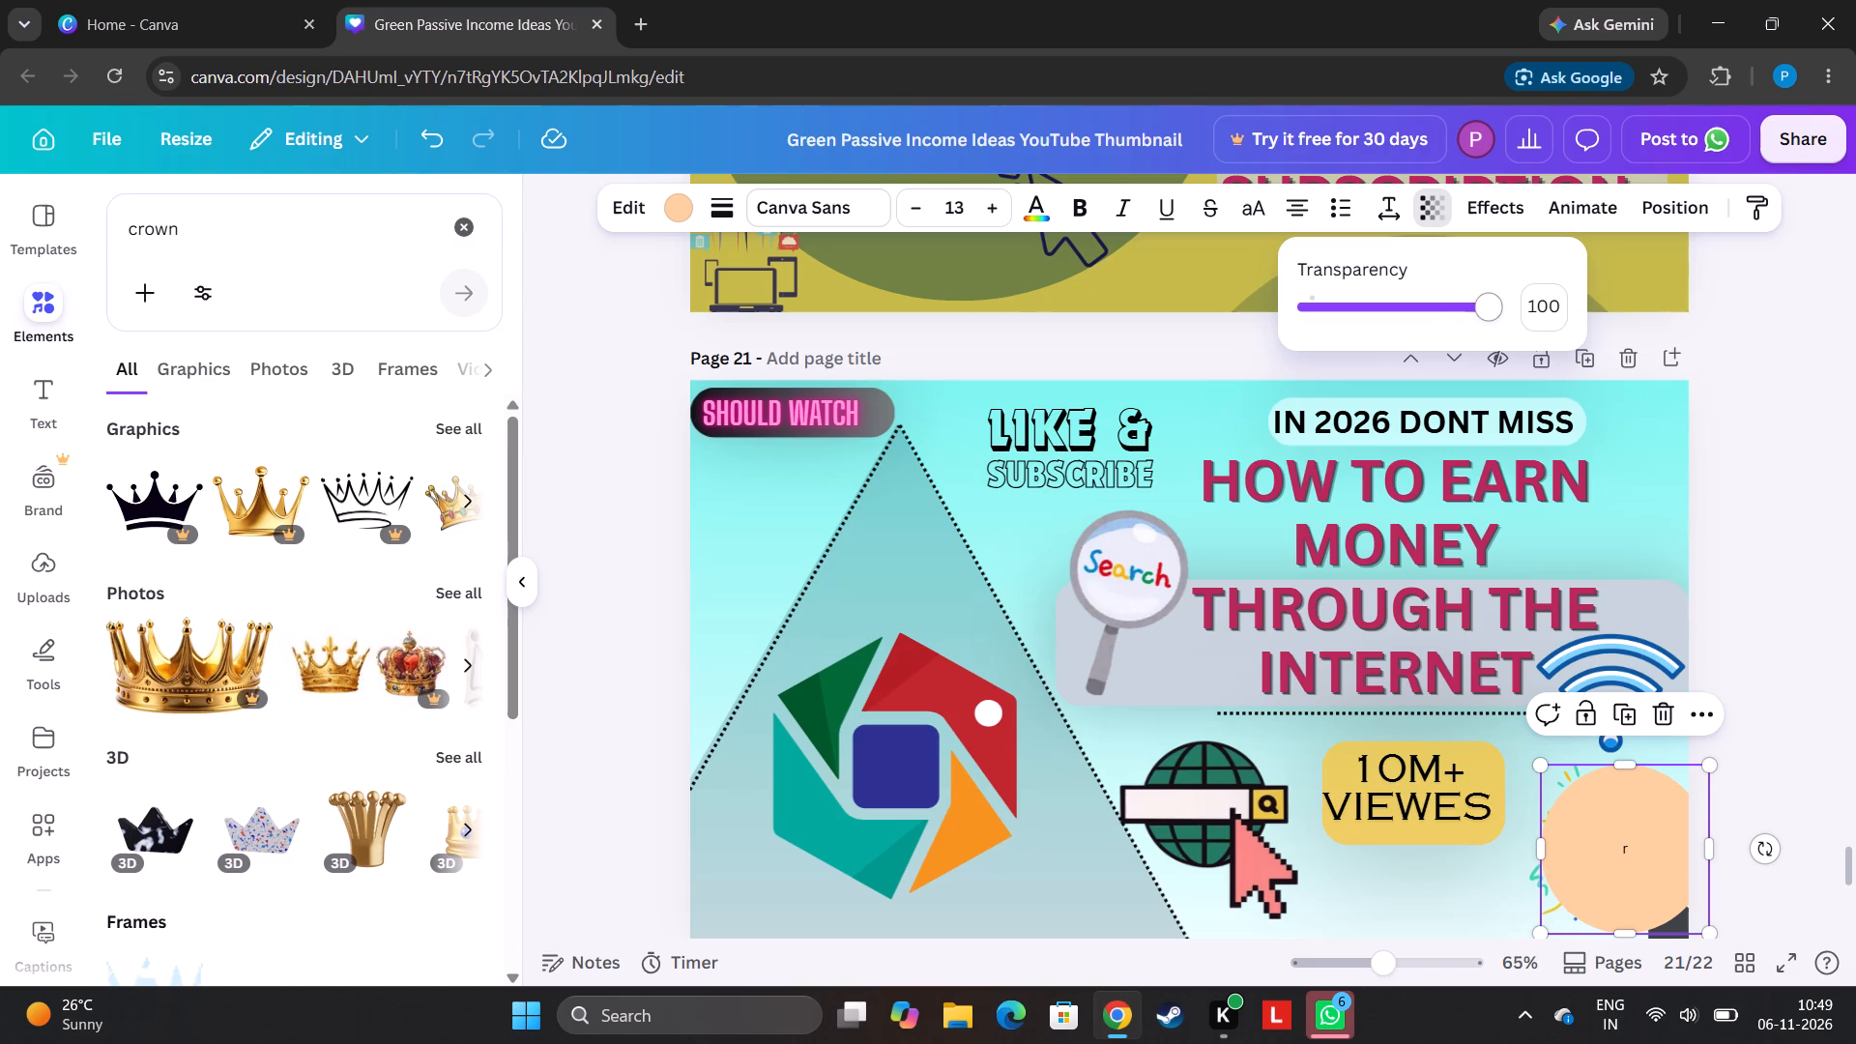
drag(1483, 305, 1416, 336)
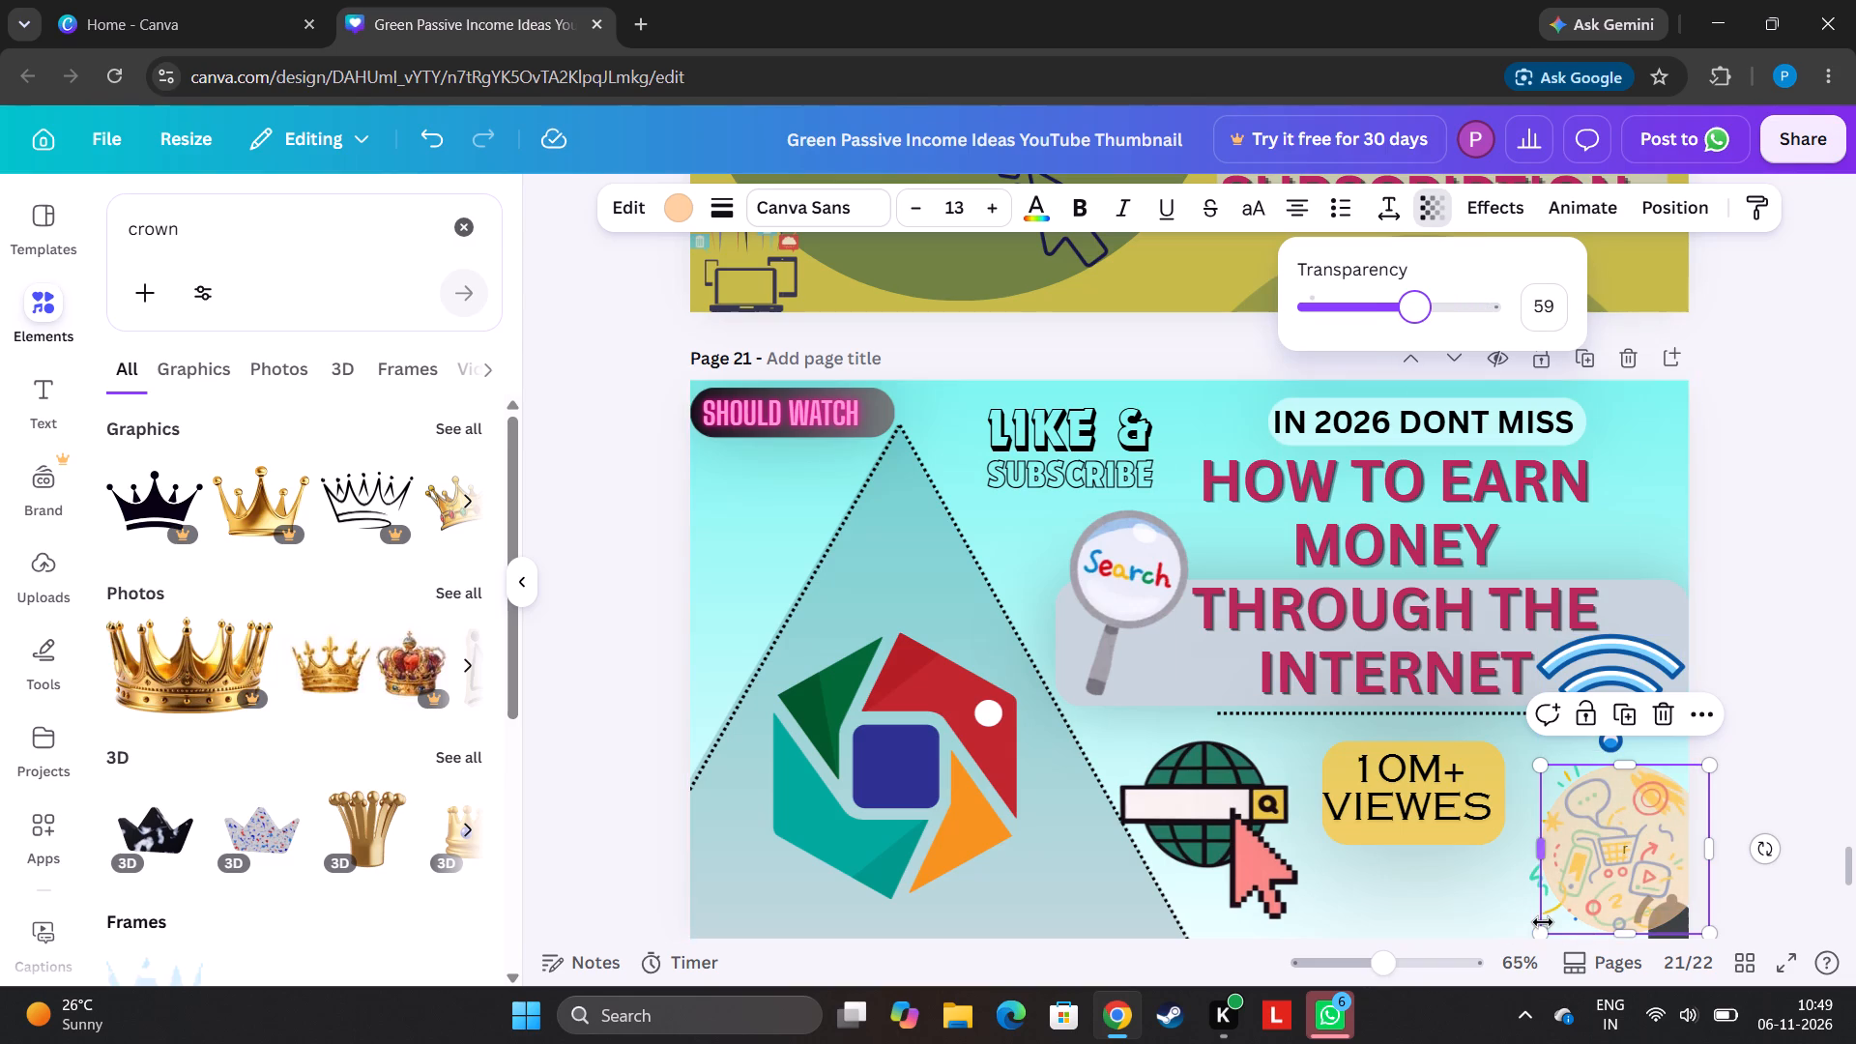
drag(1543, 923, 1518, 903)
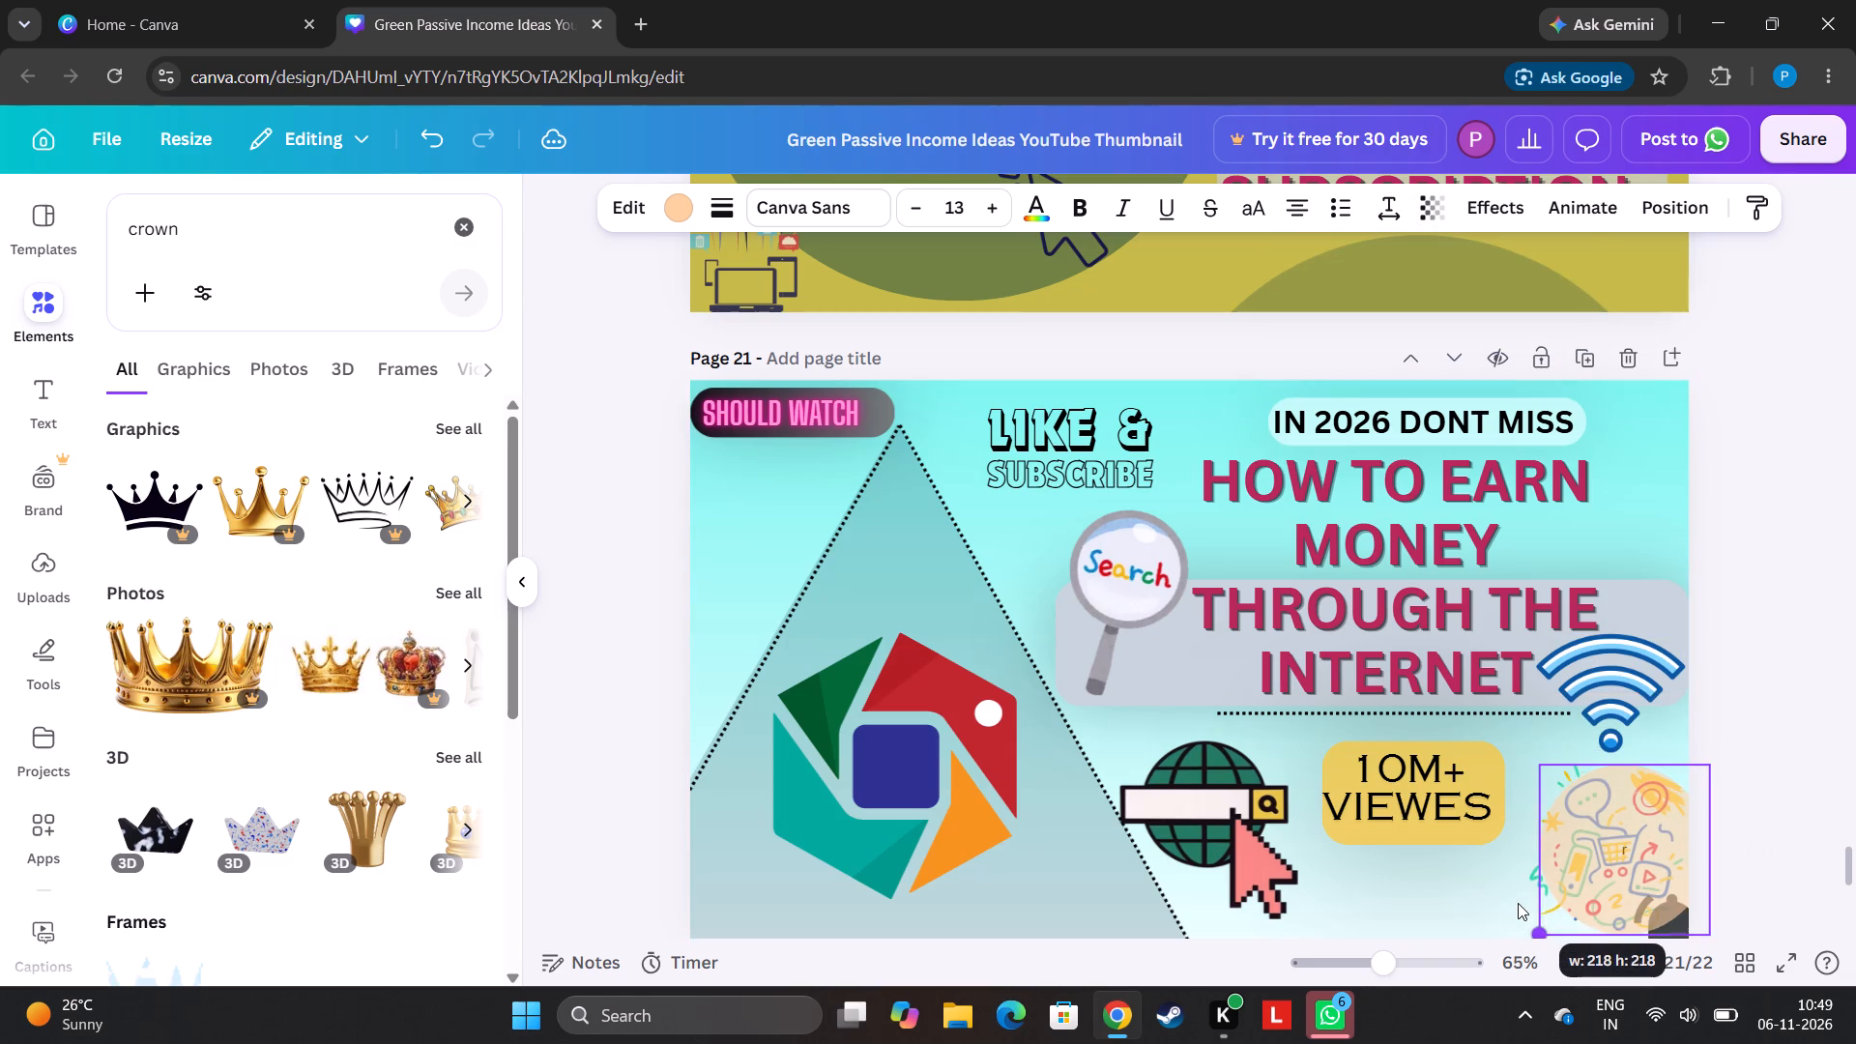
drag(1518, 903, 1476, 901)
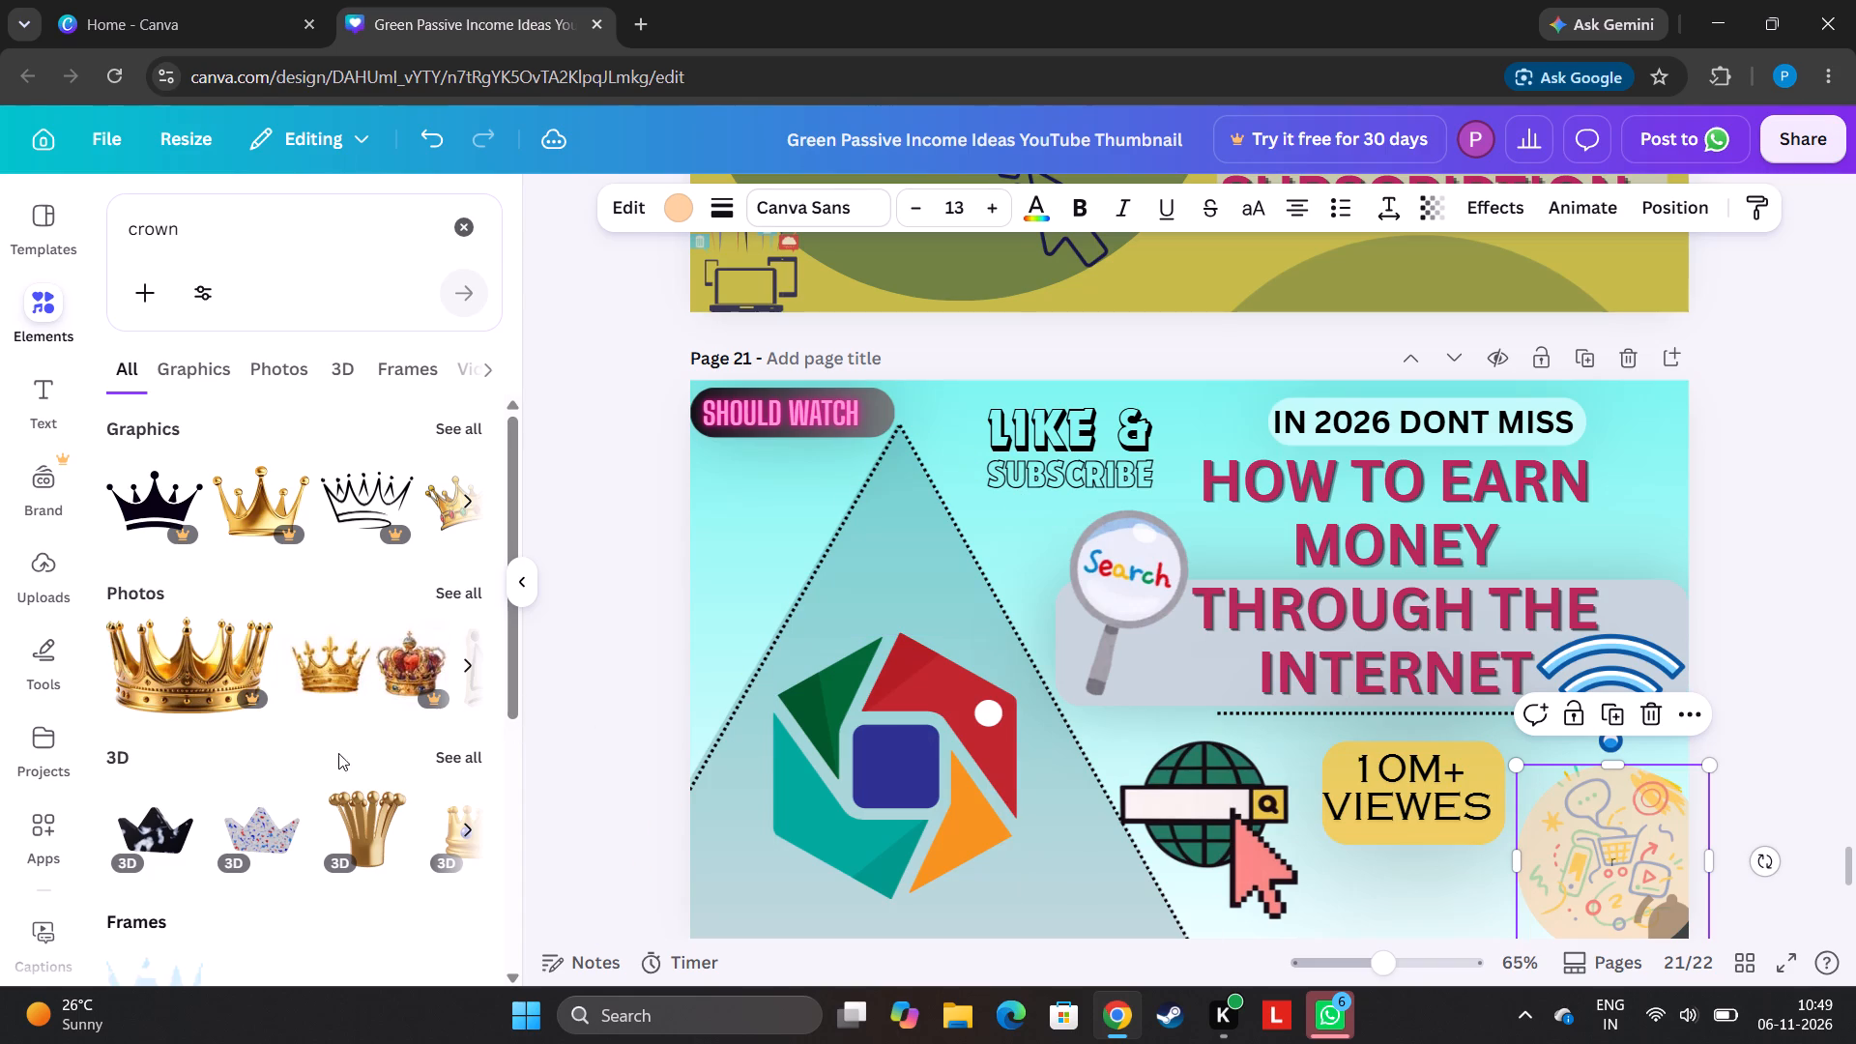
Insert the solid black crown graphic with ball tips, shrink it and place it inside the triangle directly above the hexagonal logo.
click(448, 425)
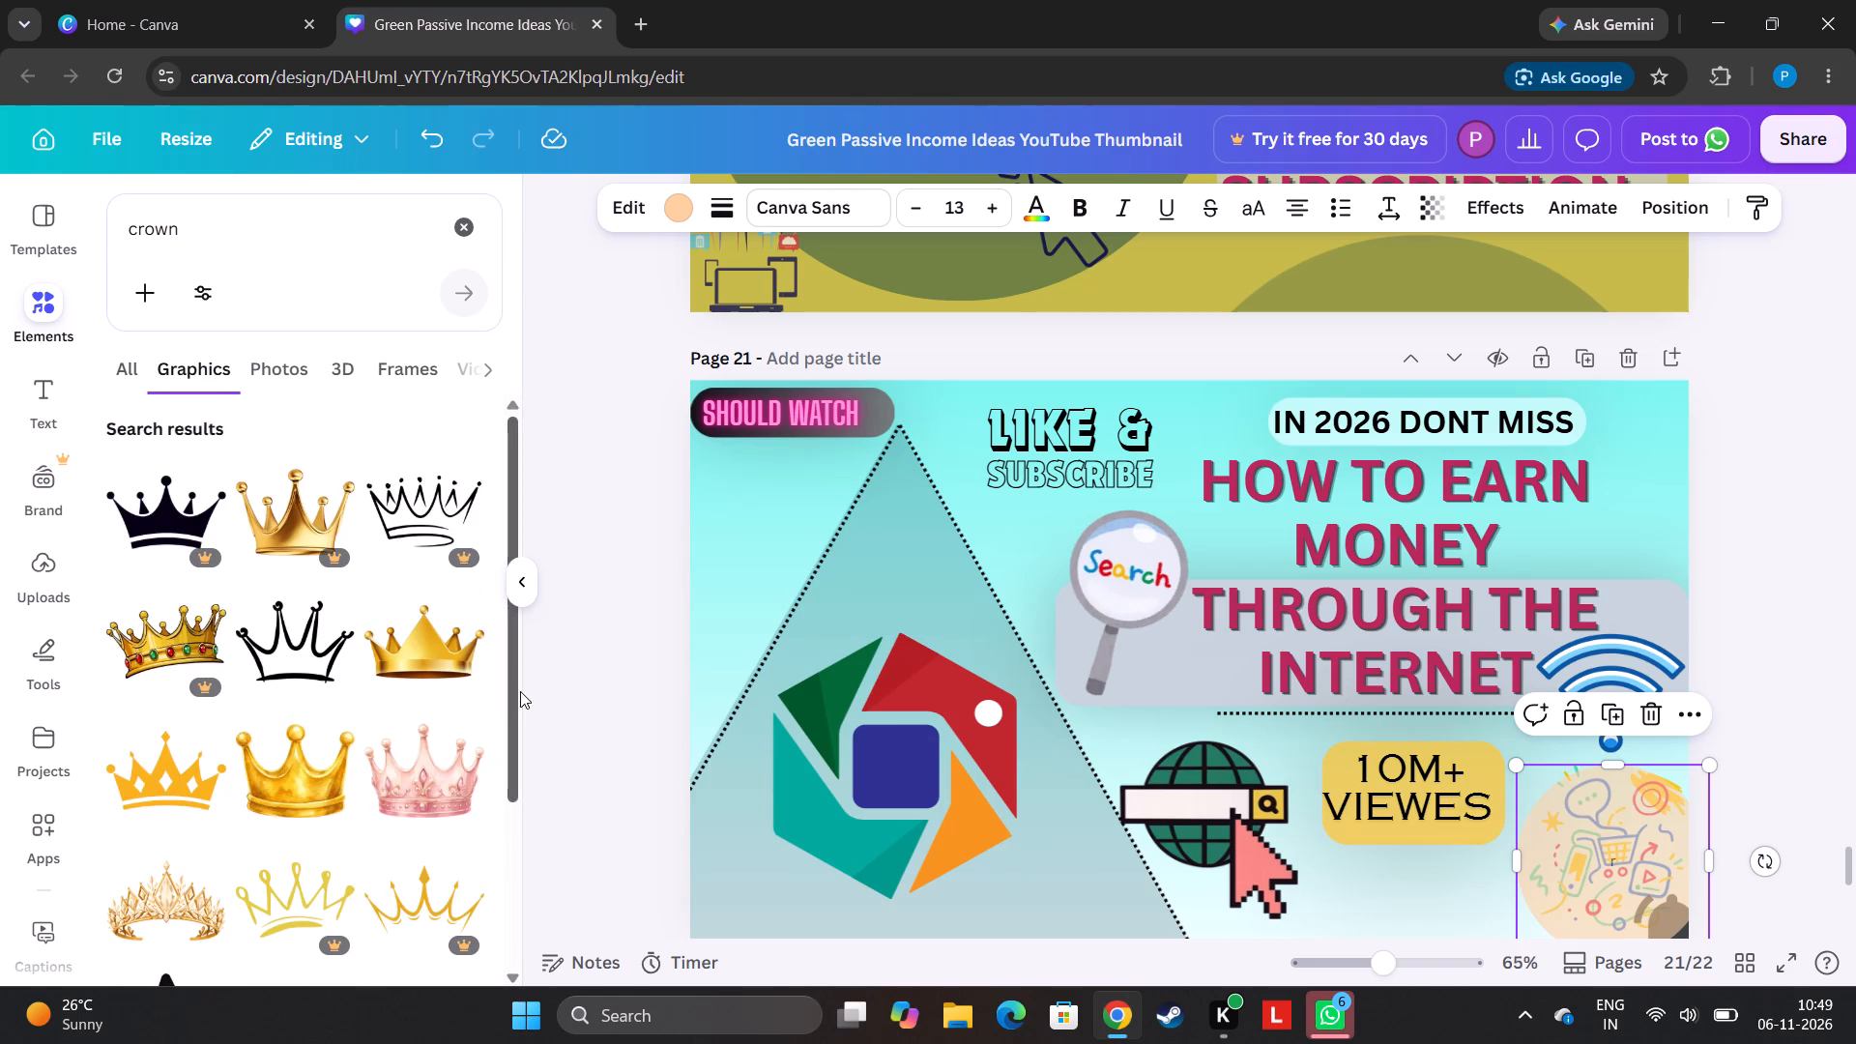
drag(520, 679, 554, 955)
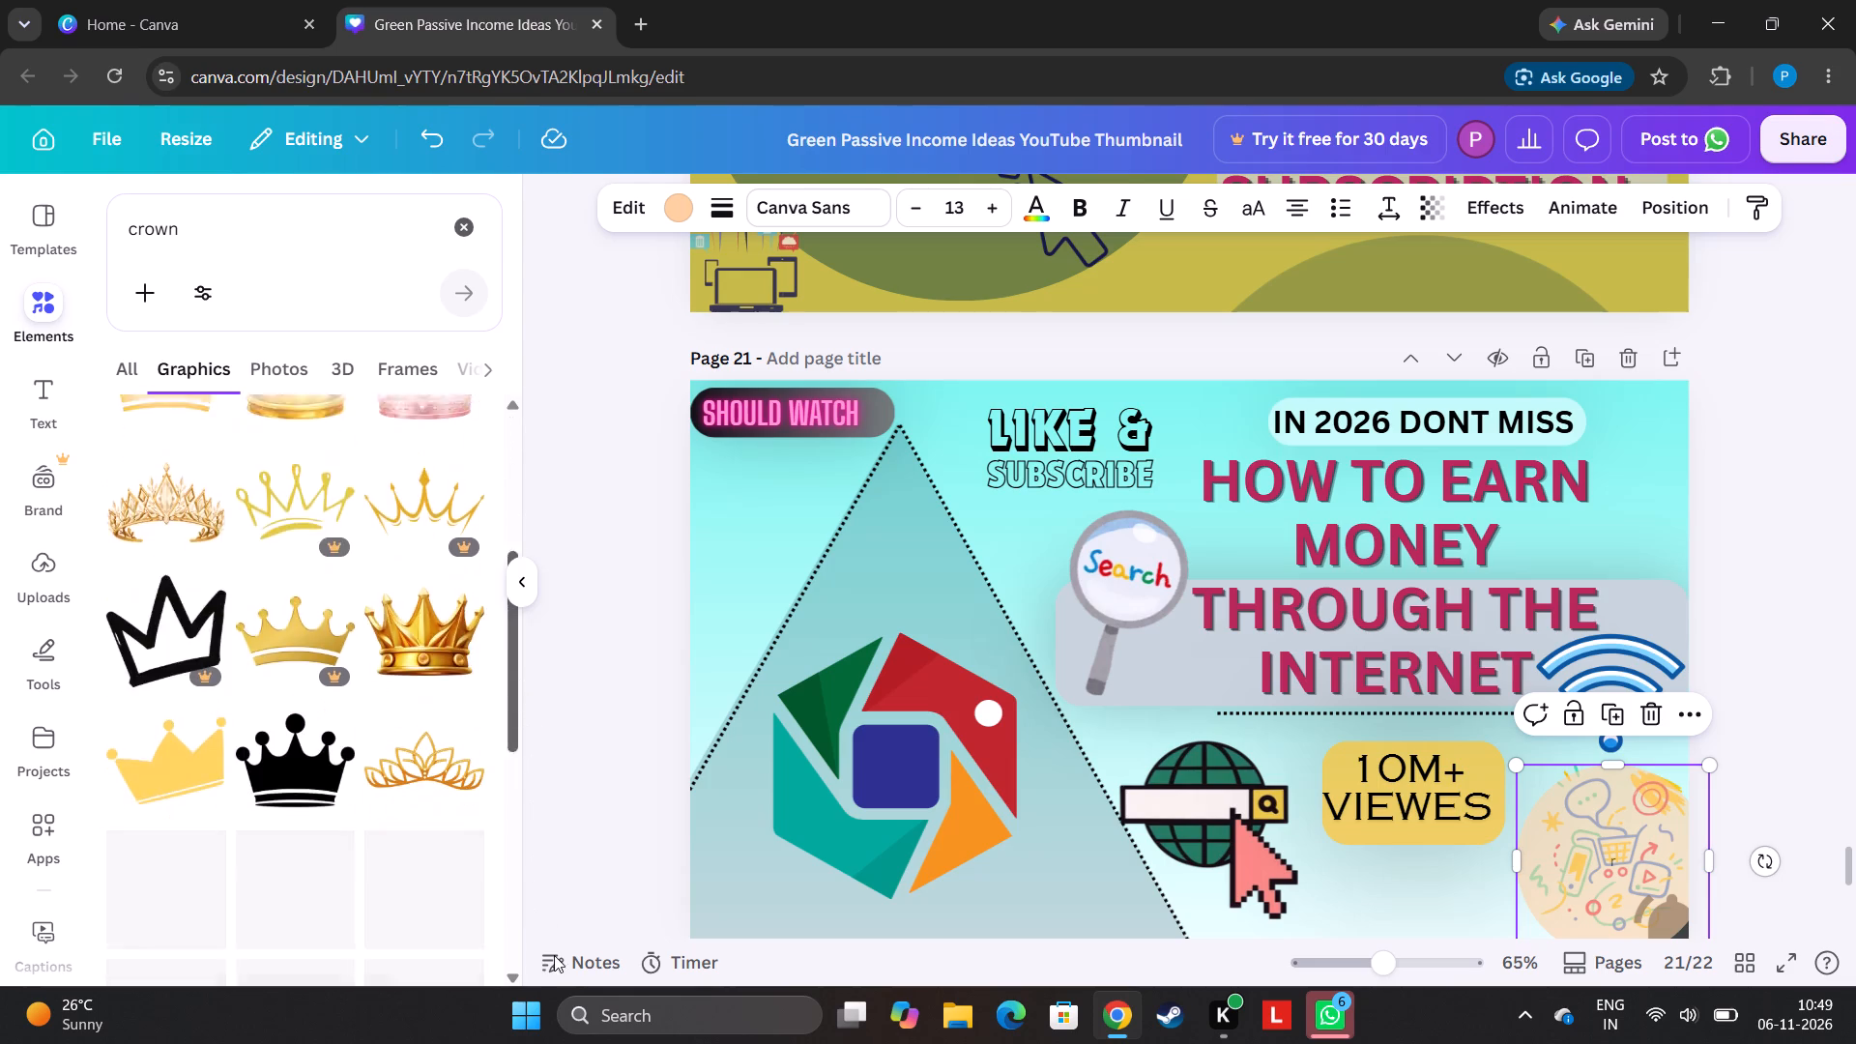
drag(554, 955, 552, 1043)
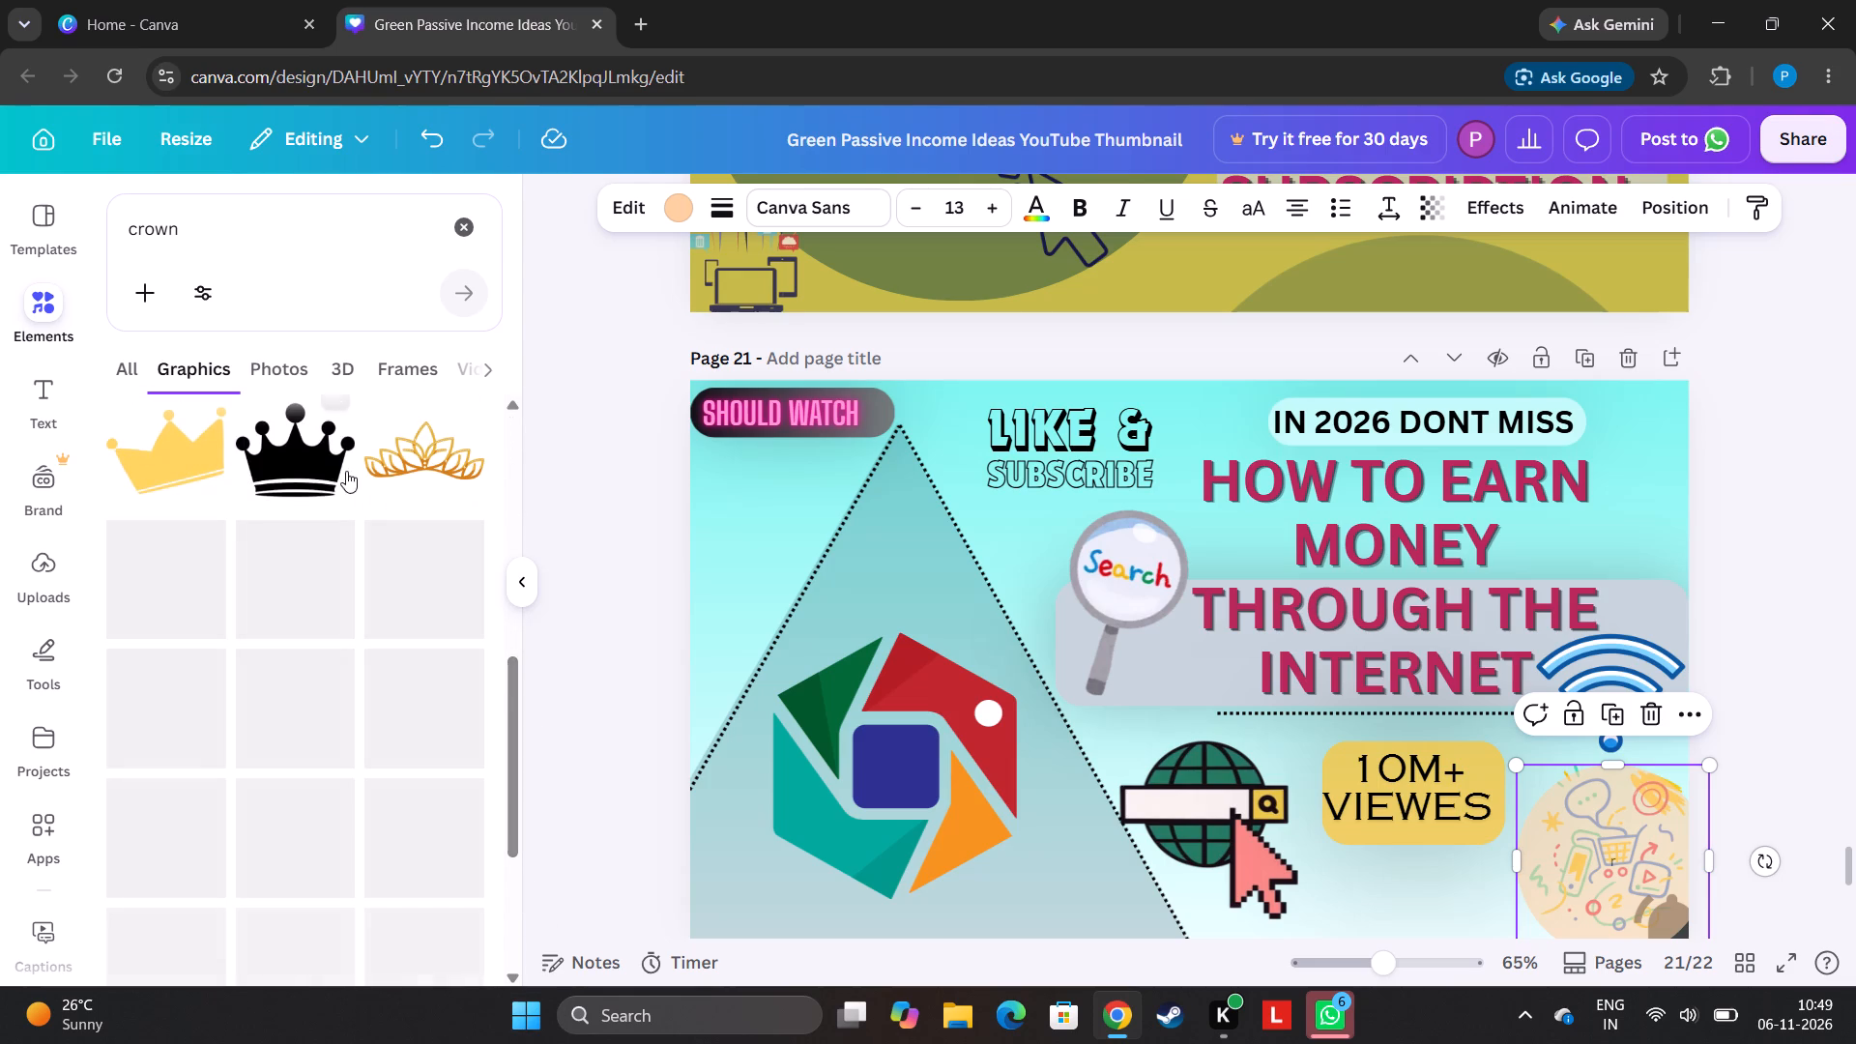
click(330, 472)
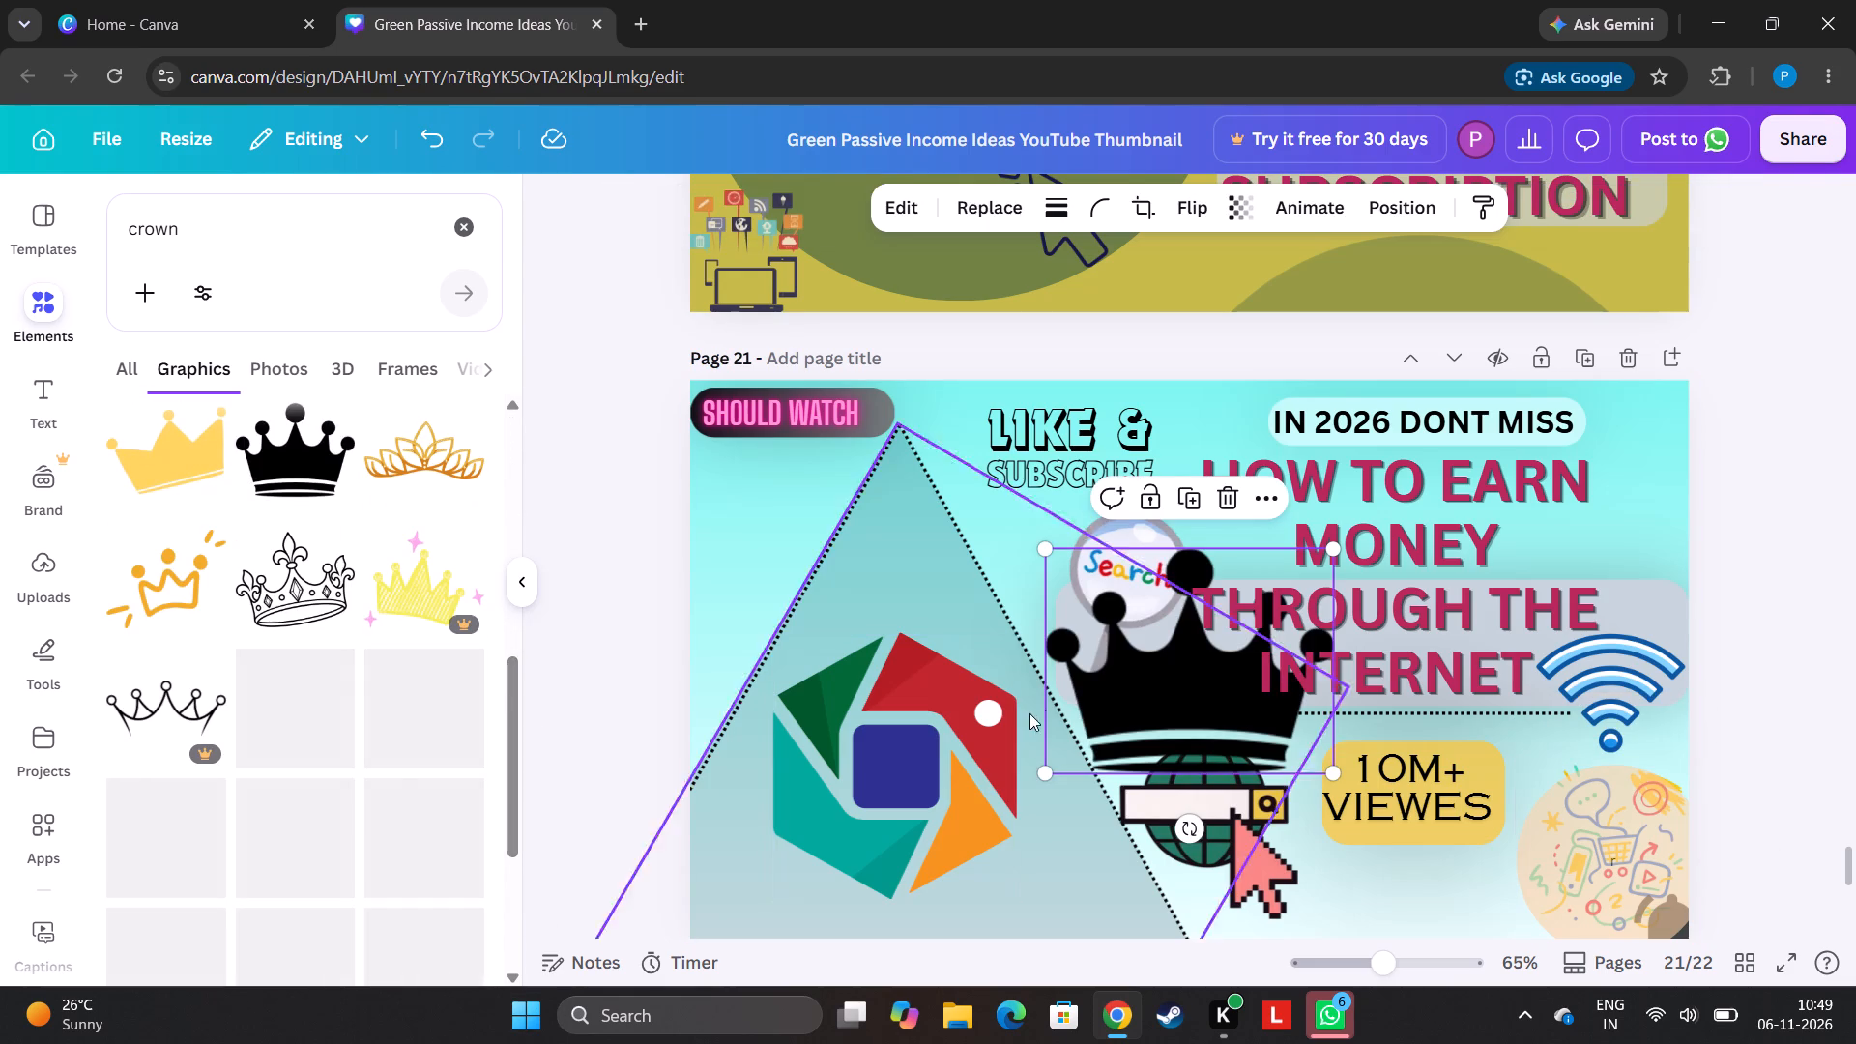
drag(1157, 679, 863, 544)
drag(1039, 408, 1028, 446)
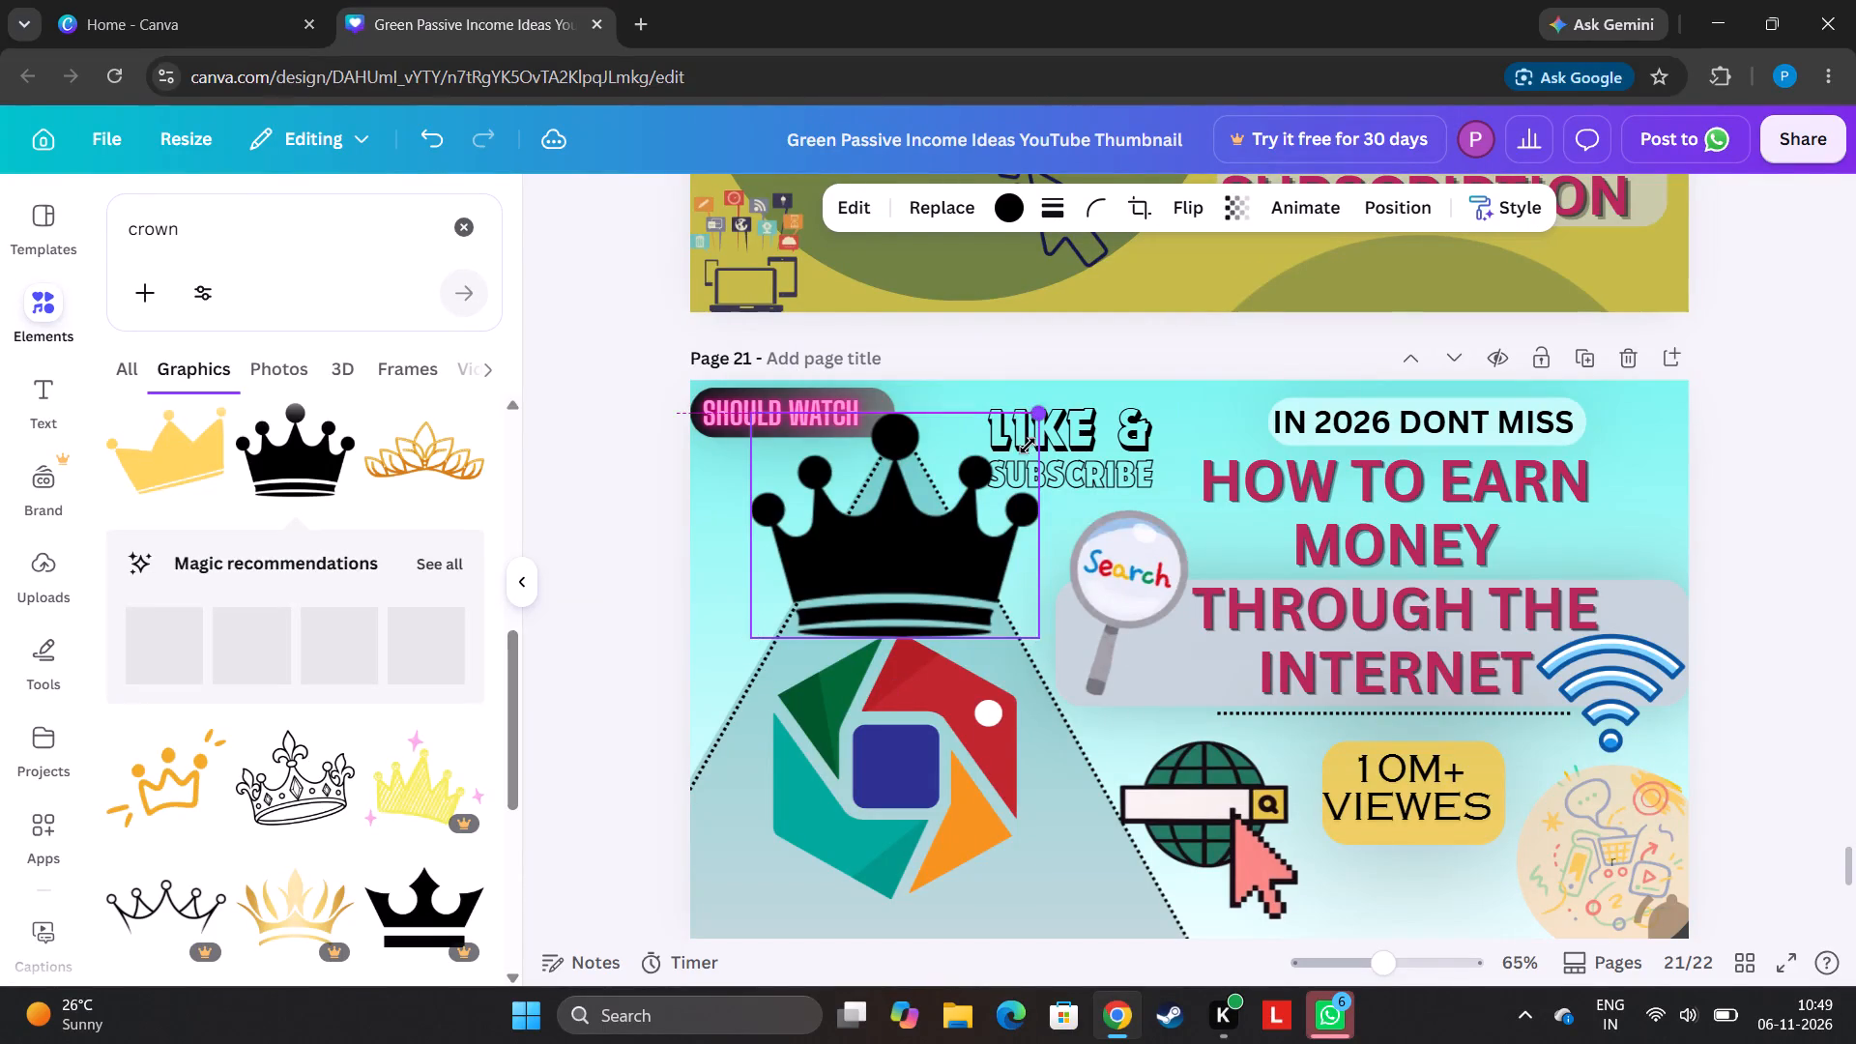
drag(1028, 446, 947, 575)
drag(849, 578, 945, 552)
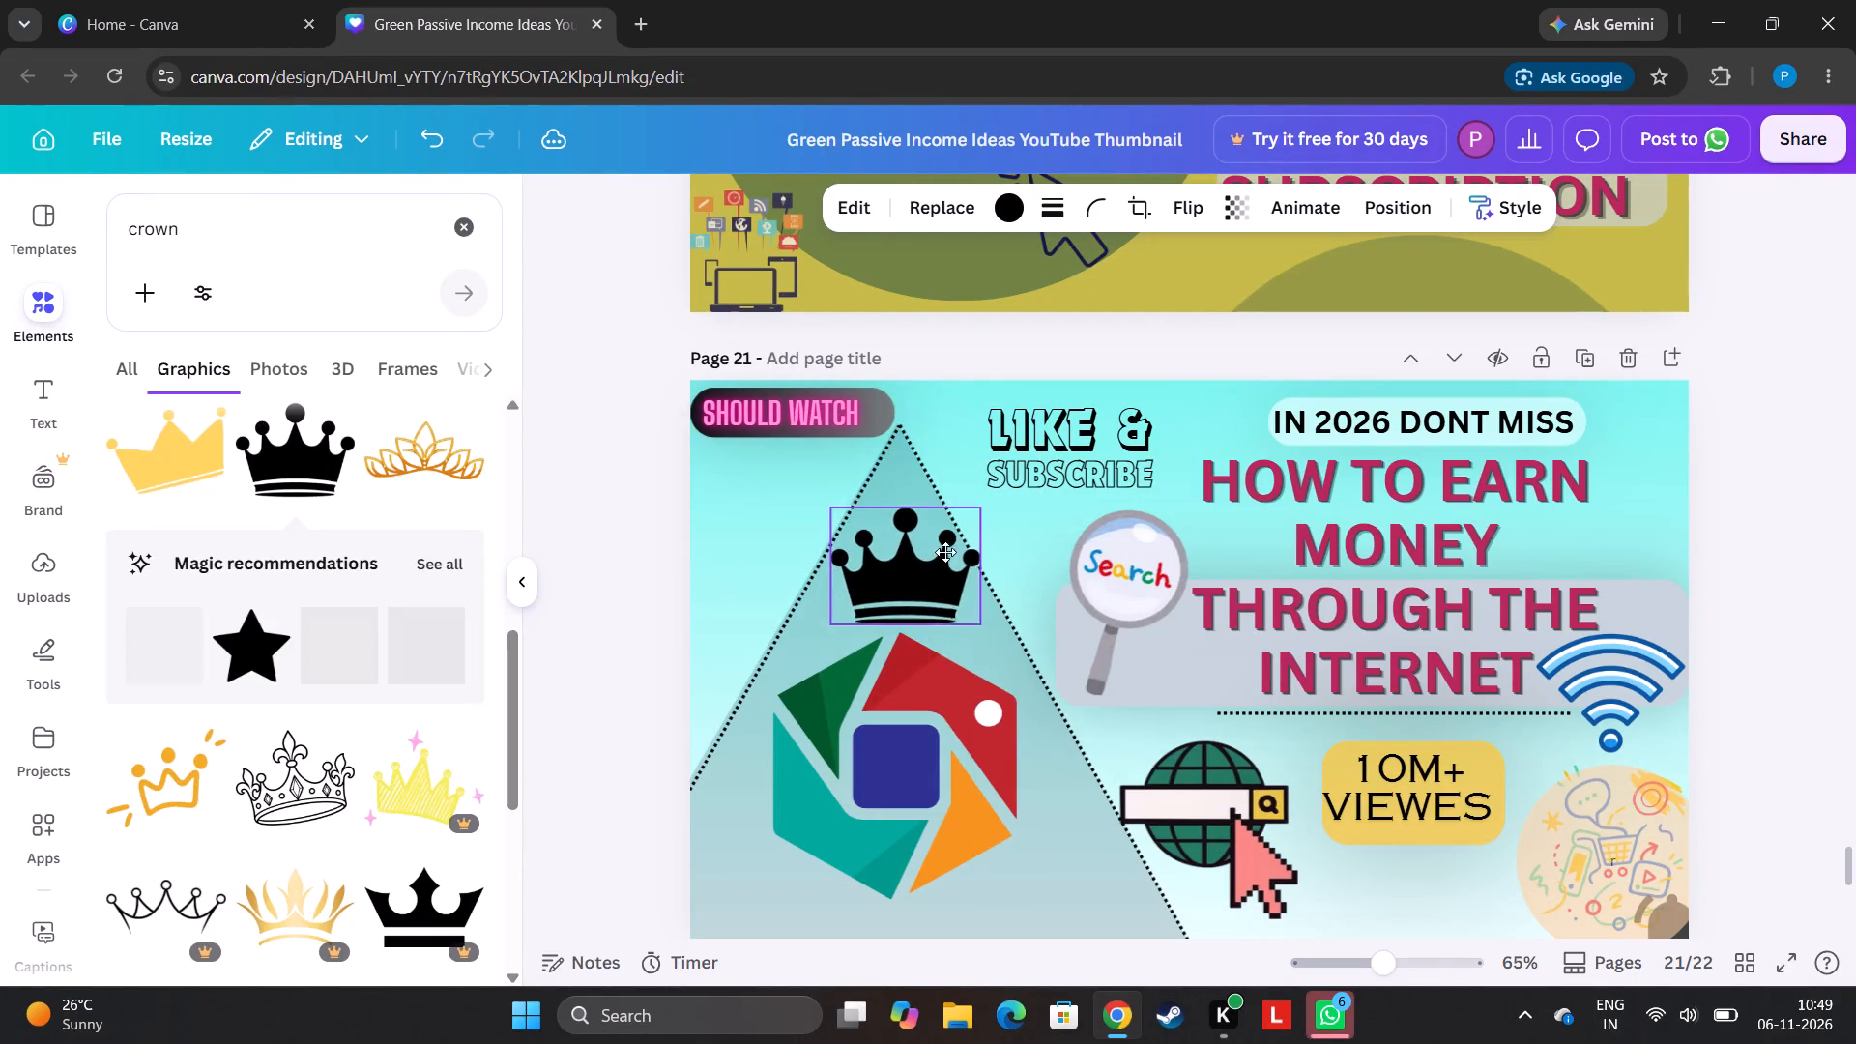
drag(945, 552, 932, 571)
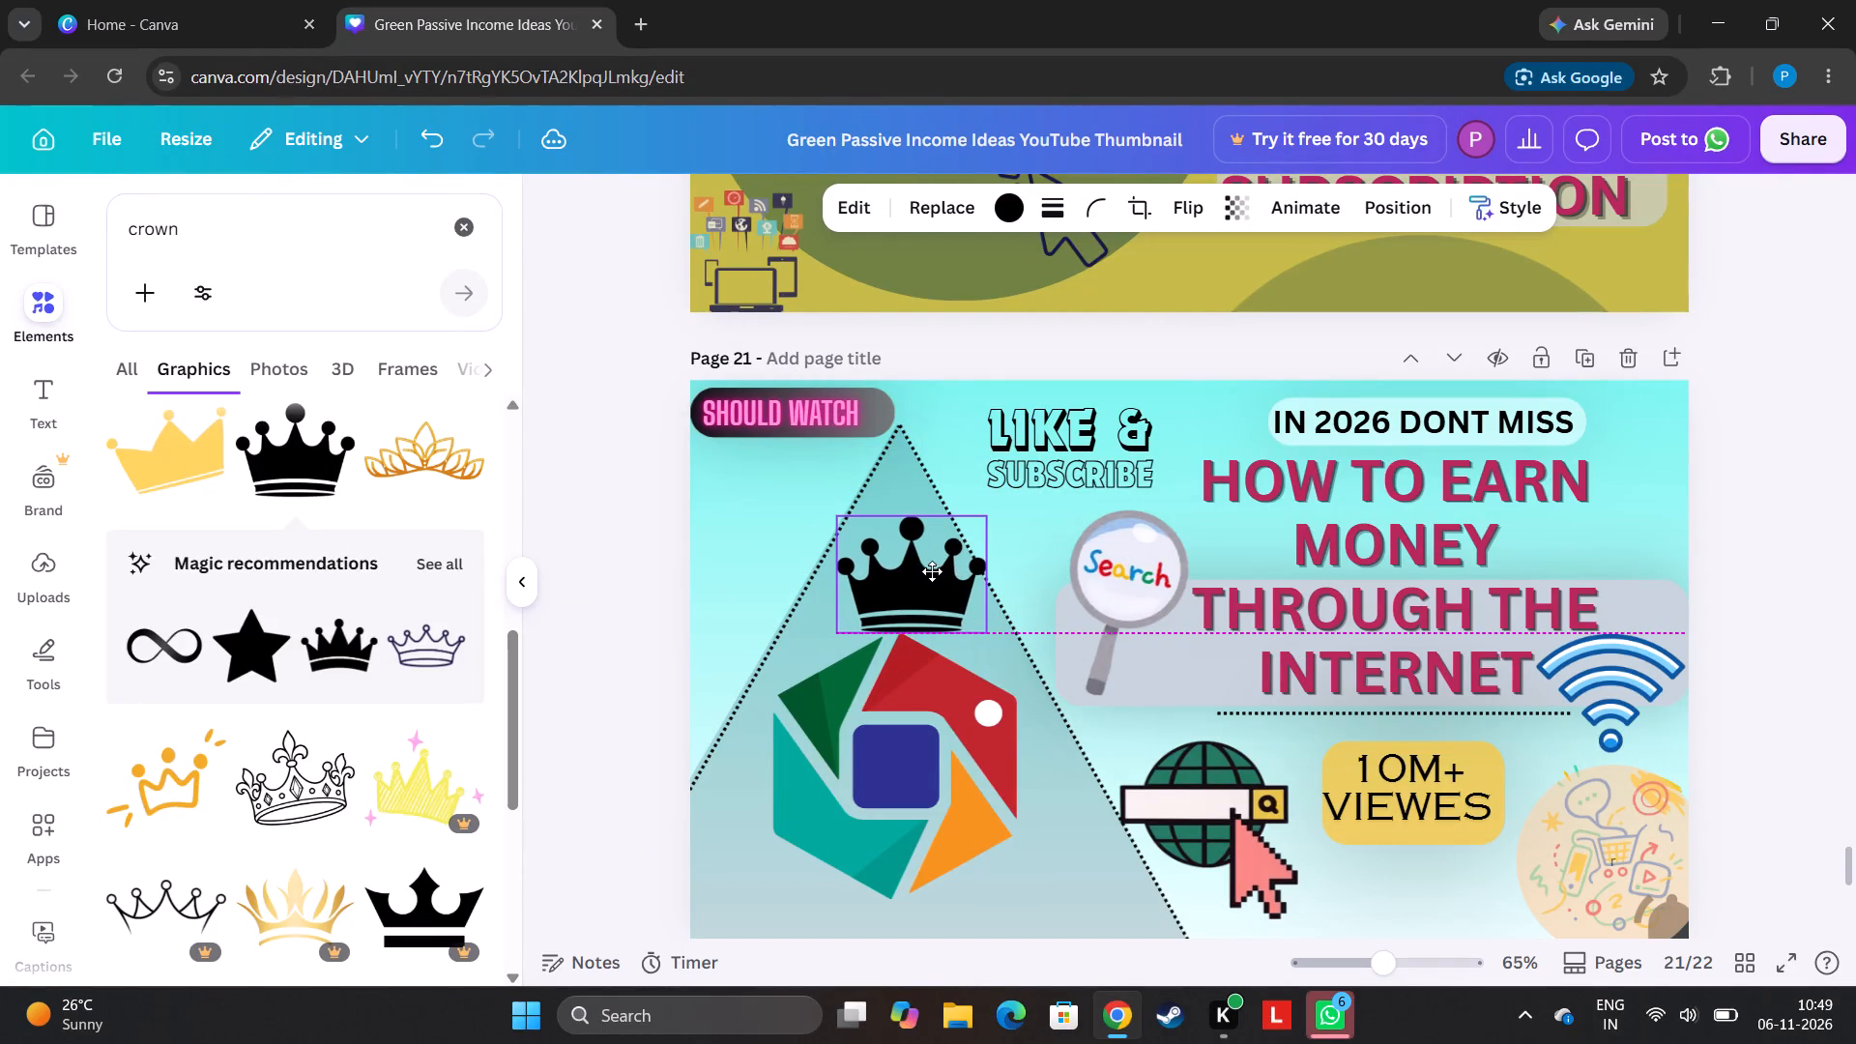
drag(932, 571, 913, 573)
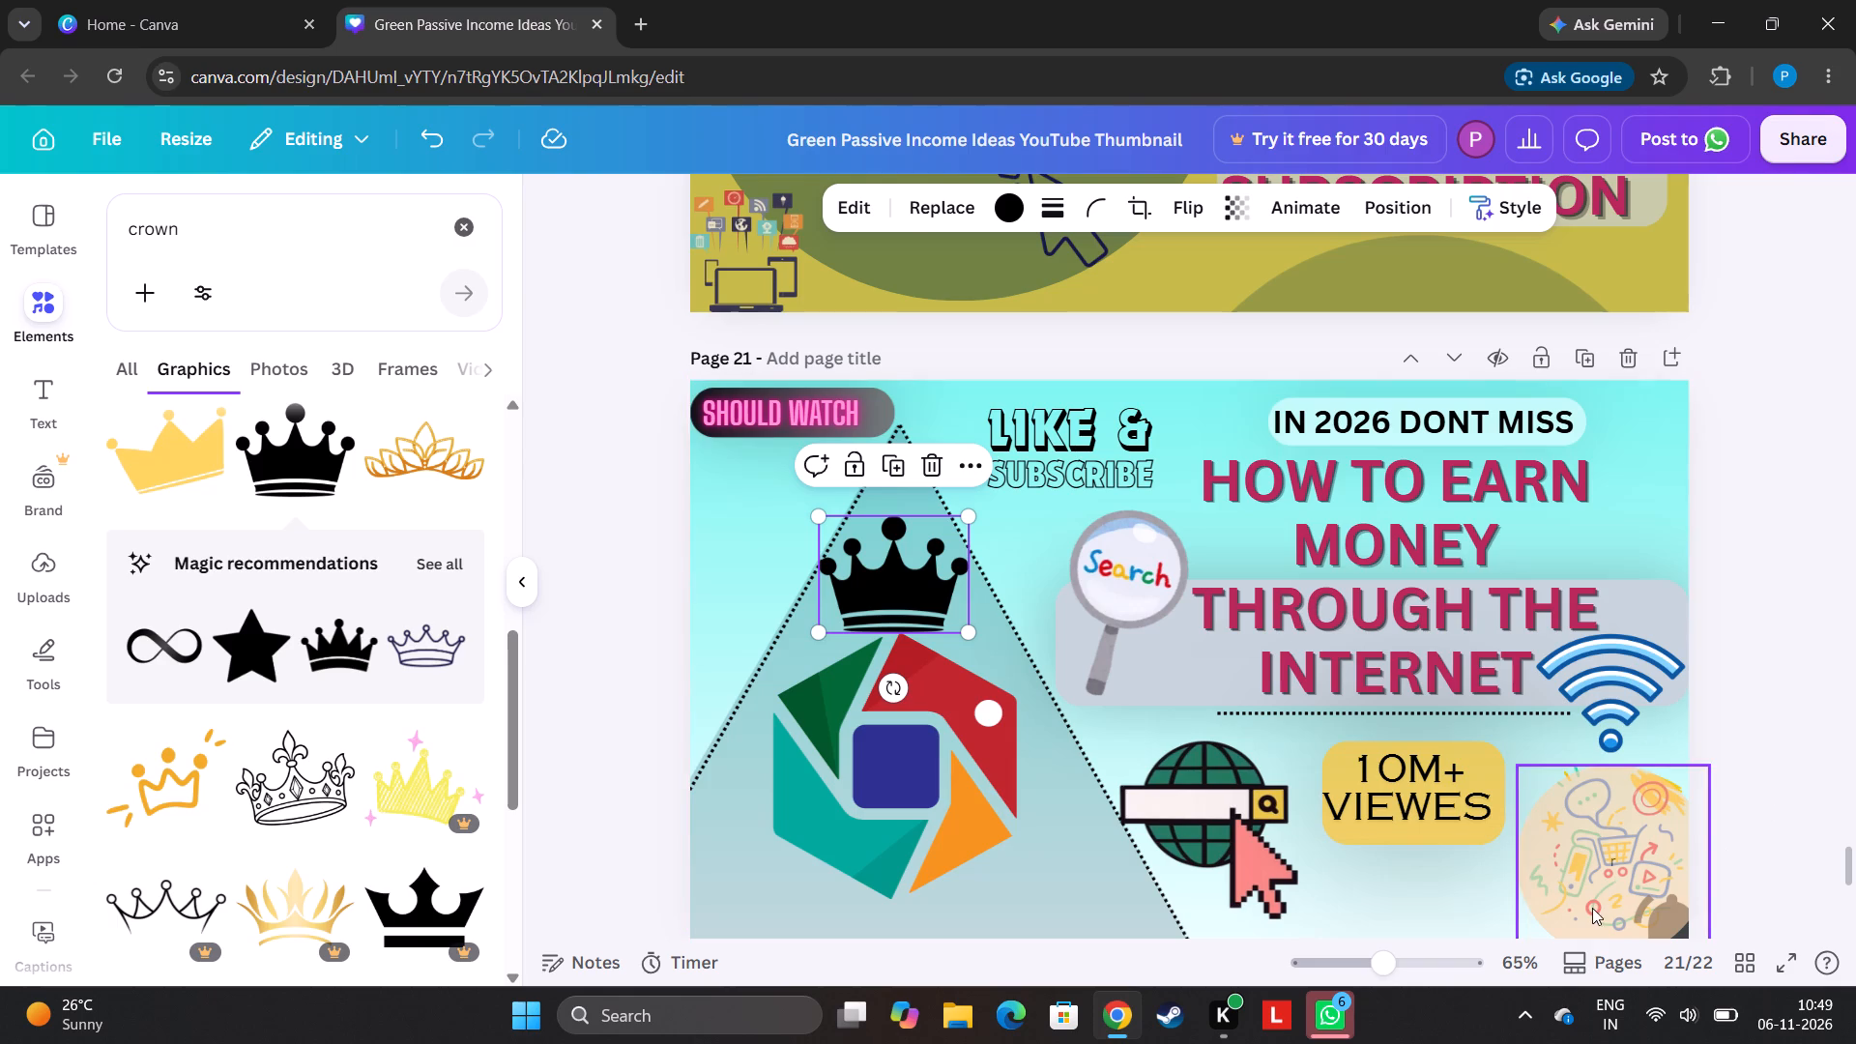
Move the peach circle down the layer order to just above the page background, behind the doodle icons.
click(1614, 871)
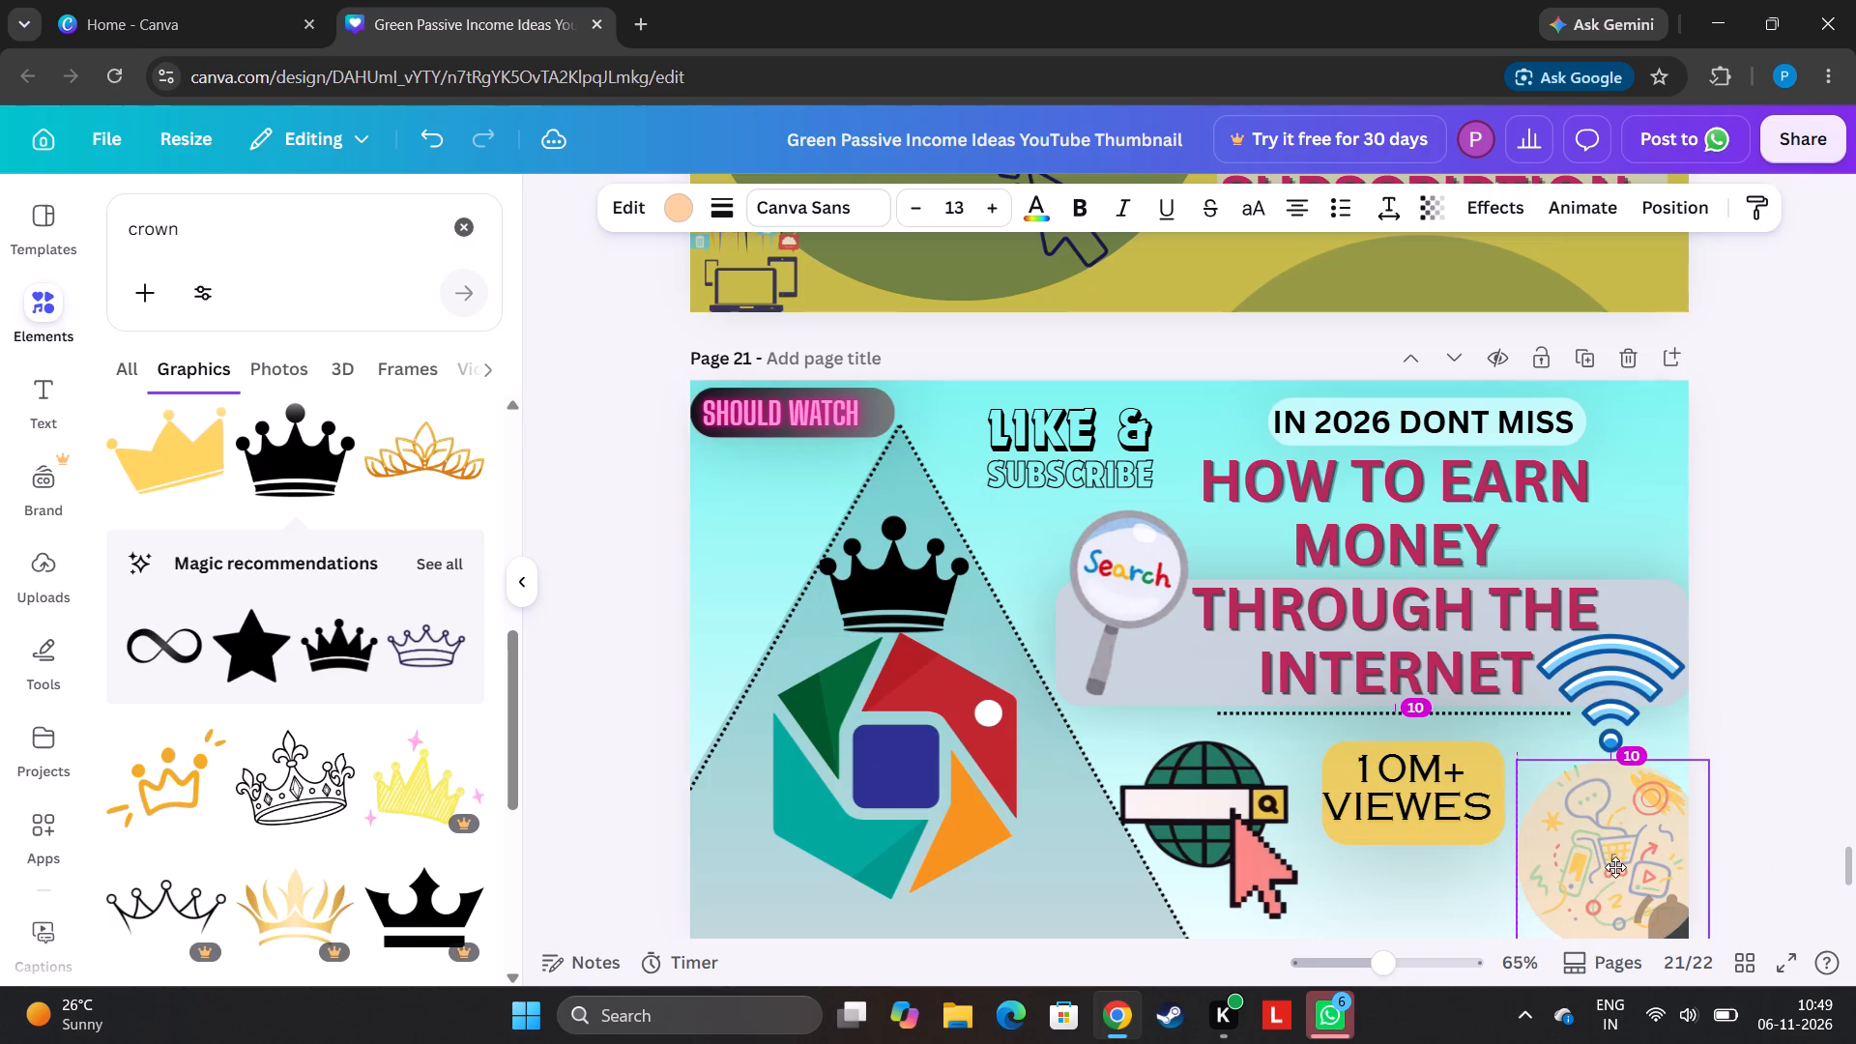
click(1662, 202)
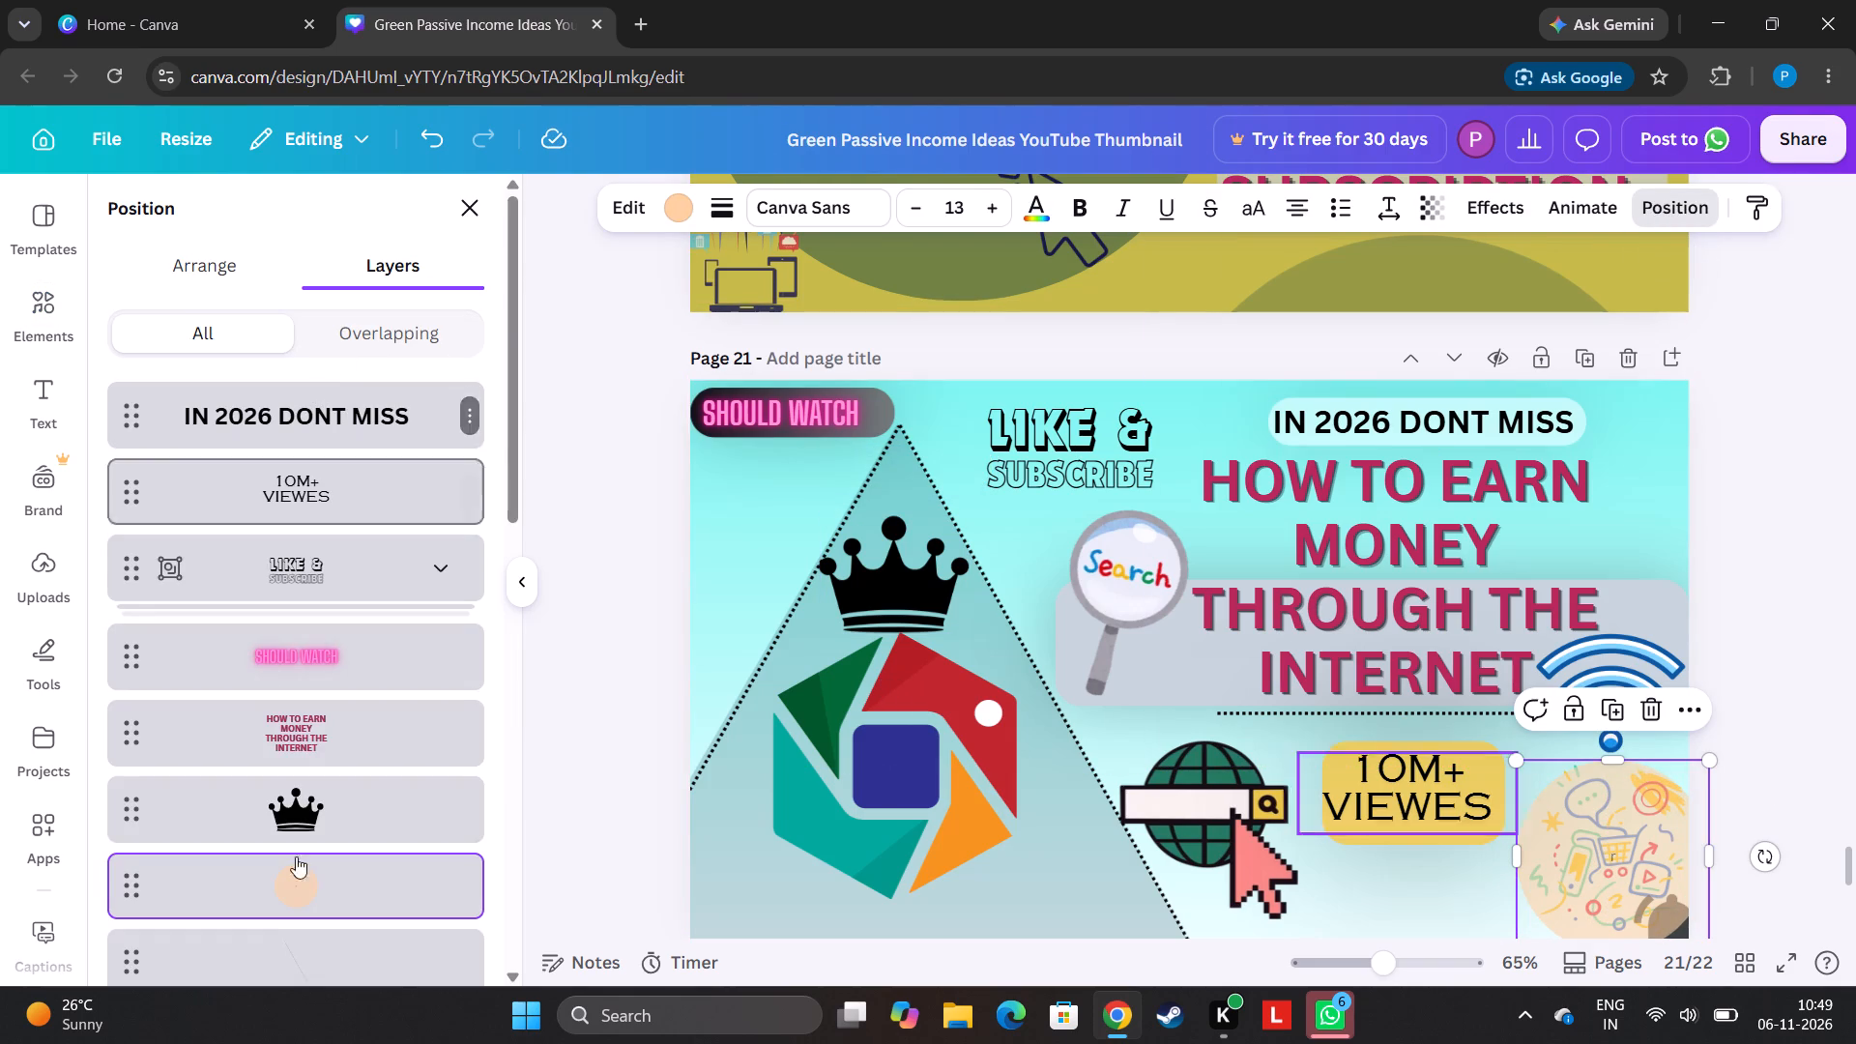
drag(378, 874, 372, 958)
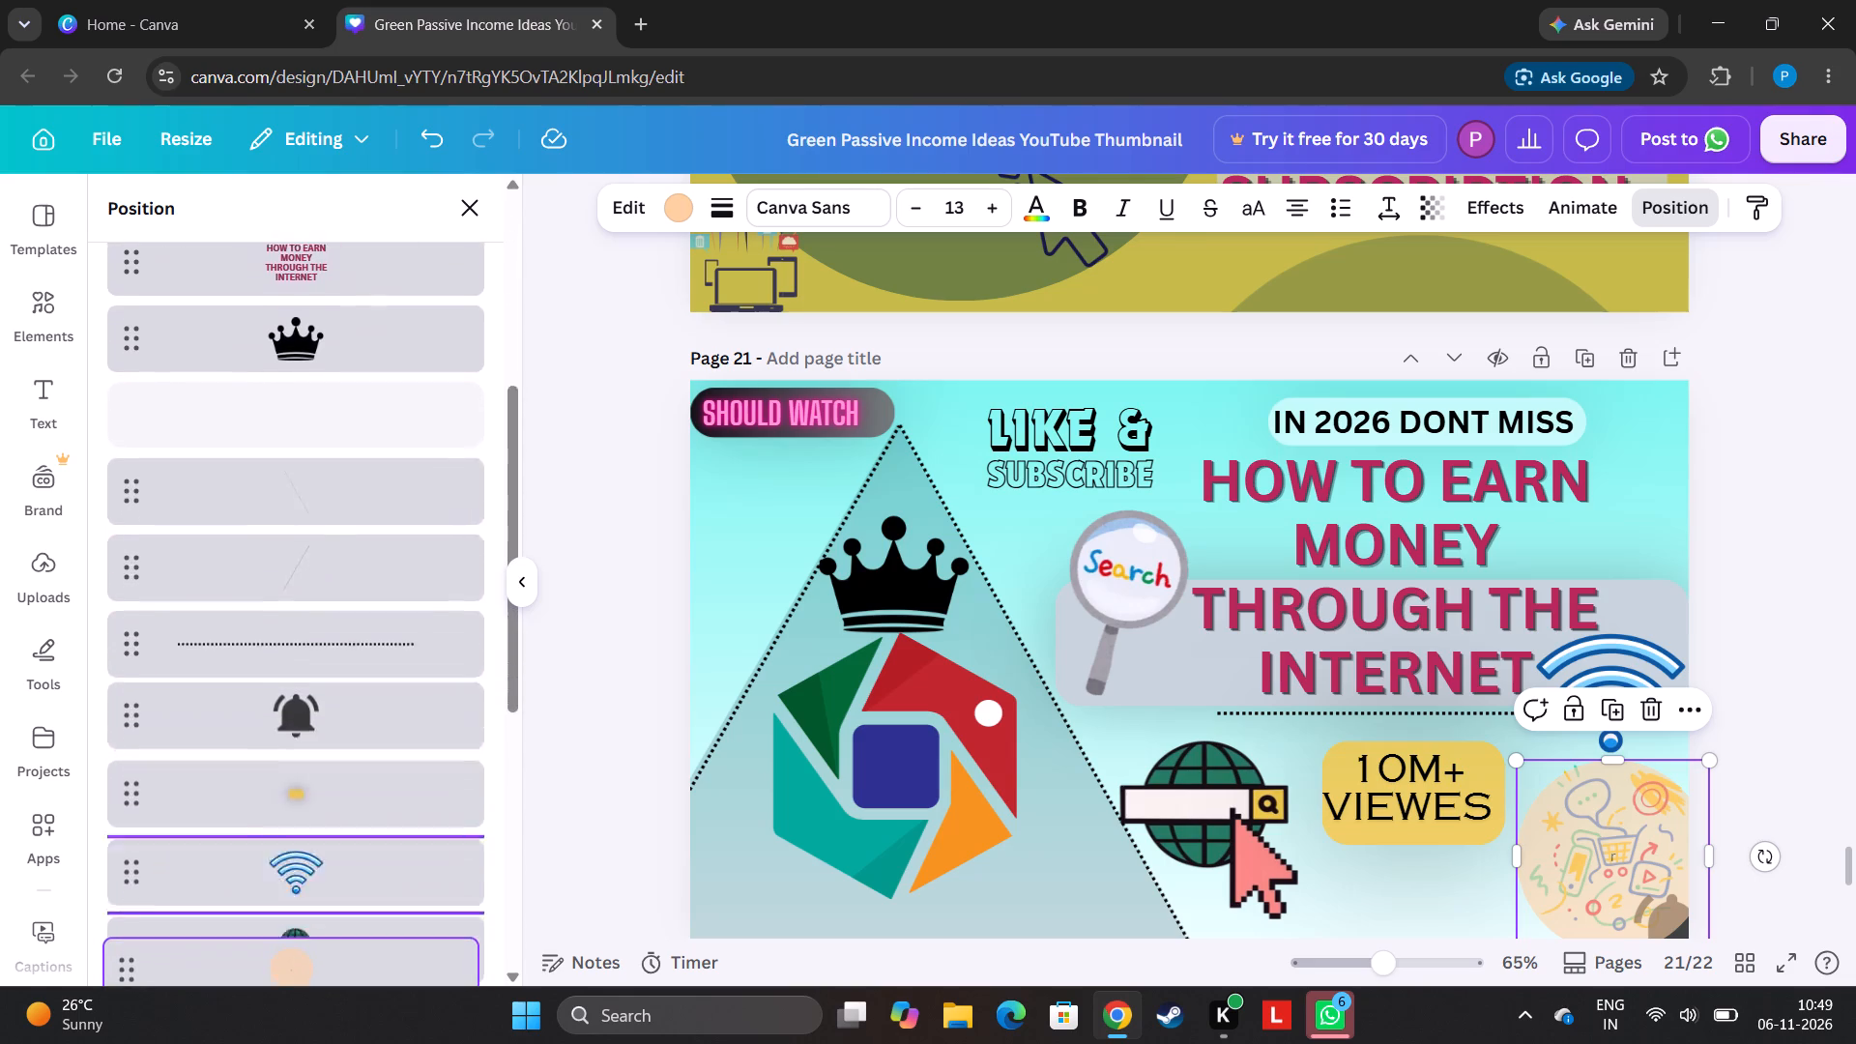
drag(372, 958, 378, 769)
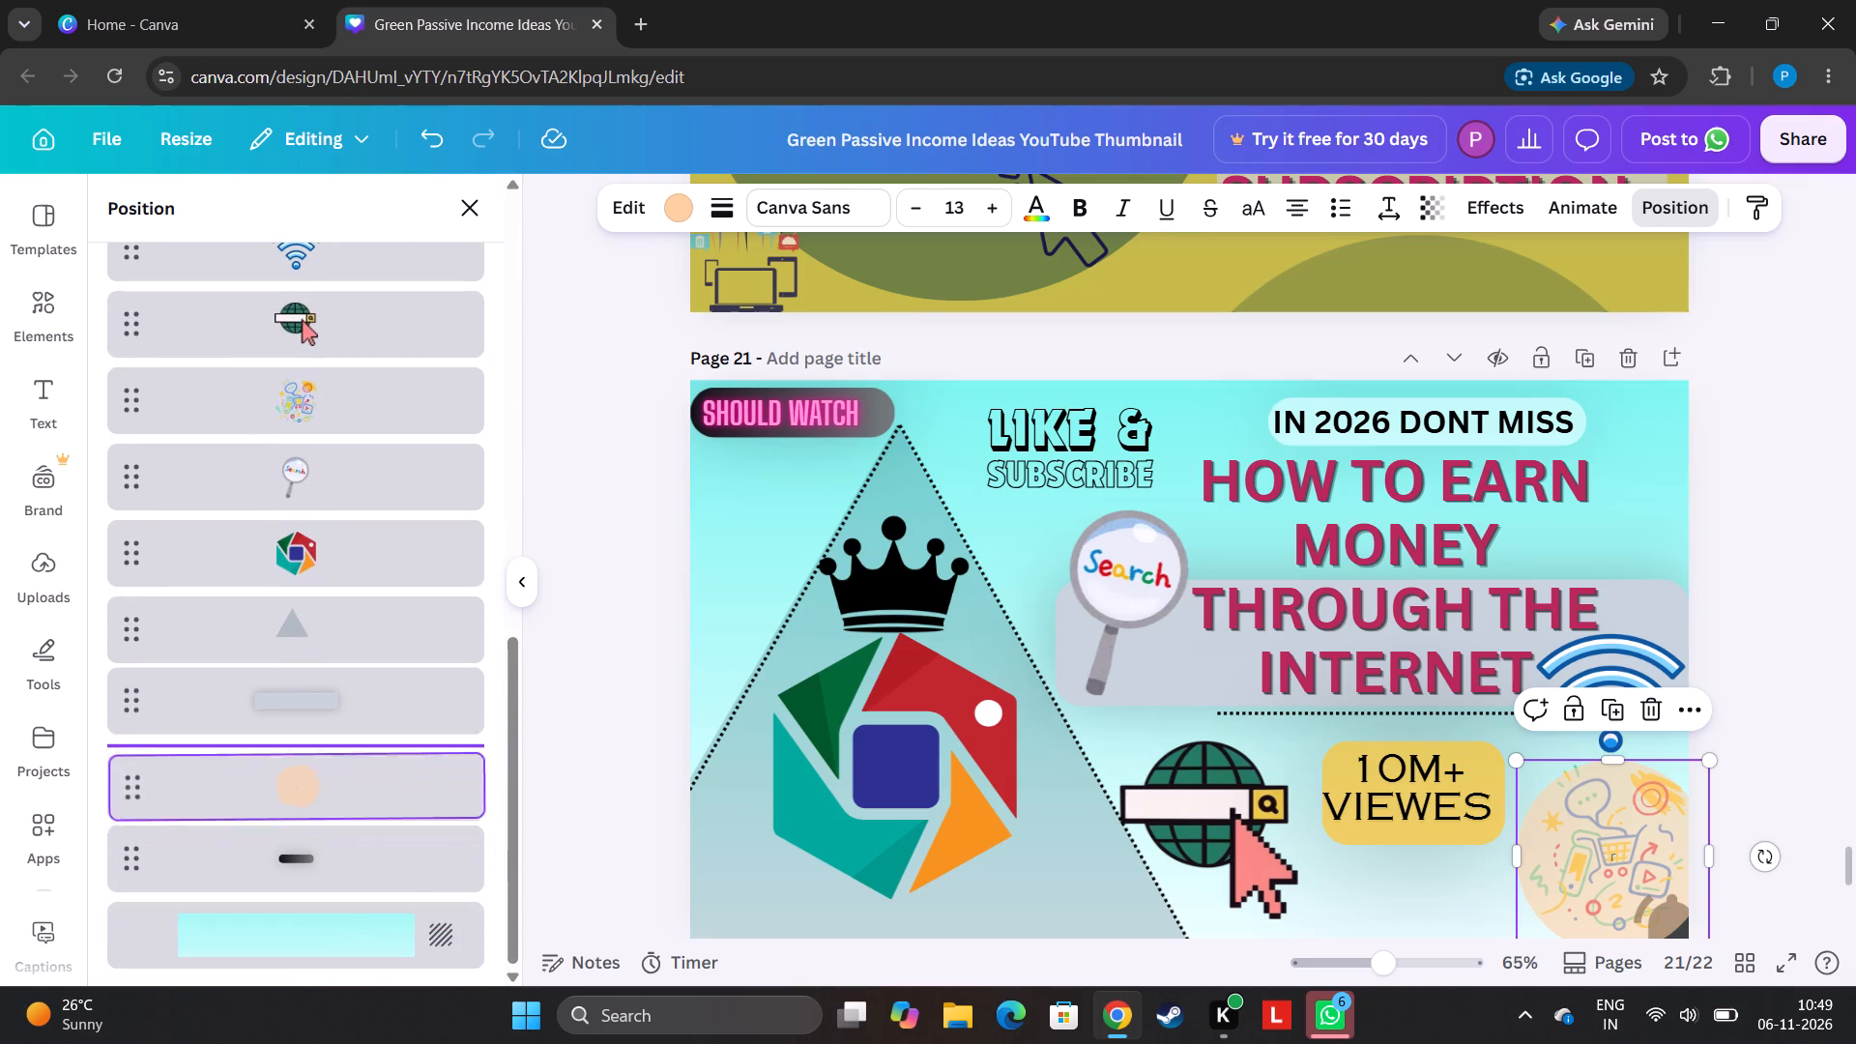
drag(378, 769, 368, 871)
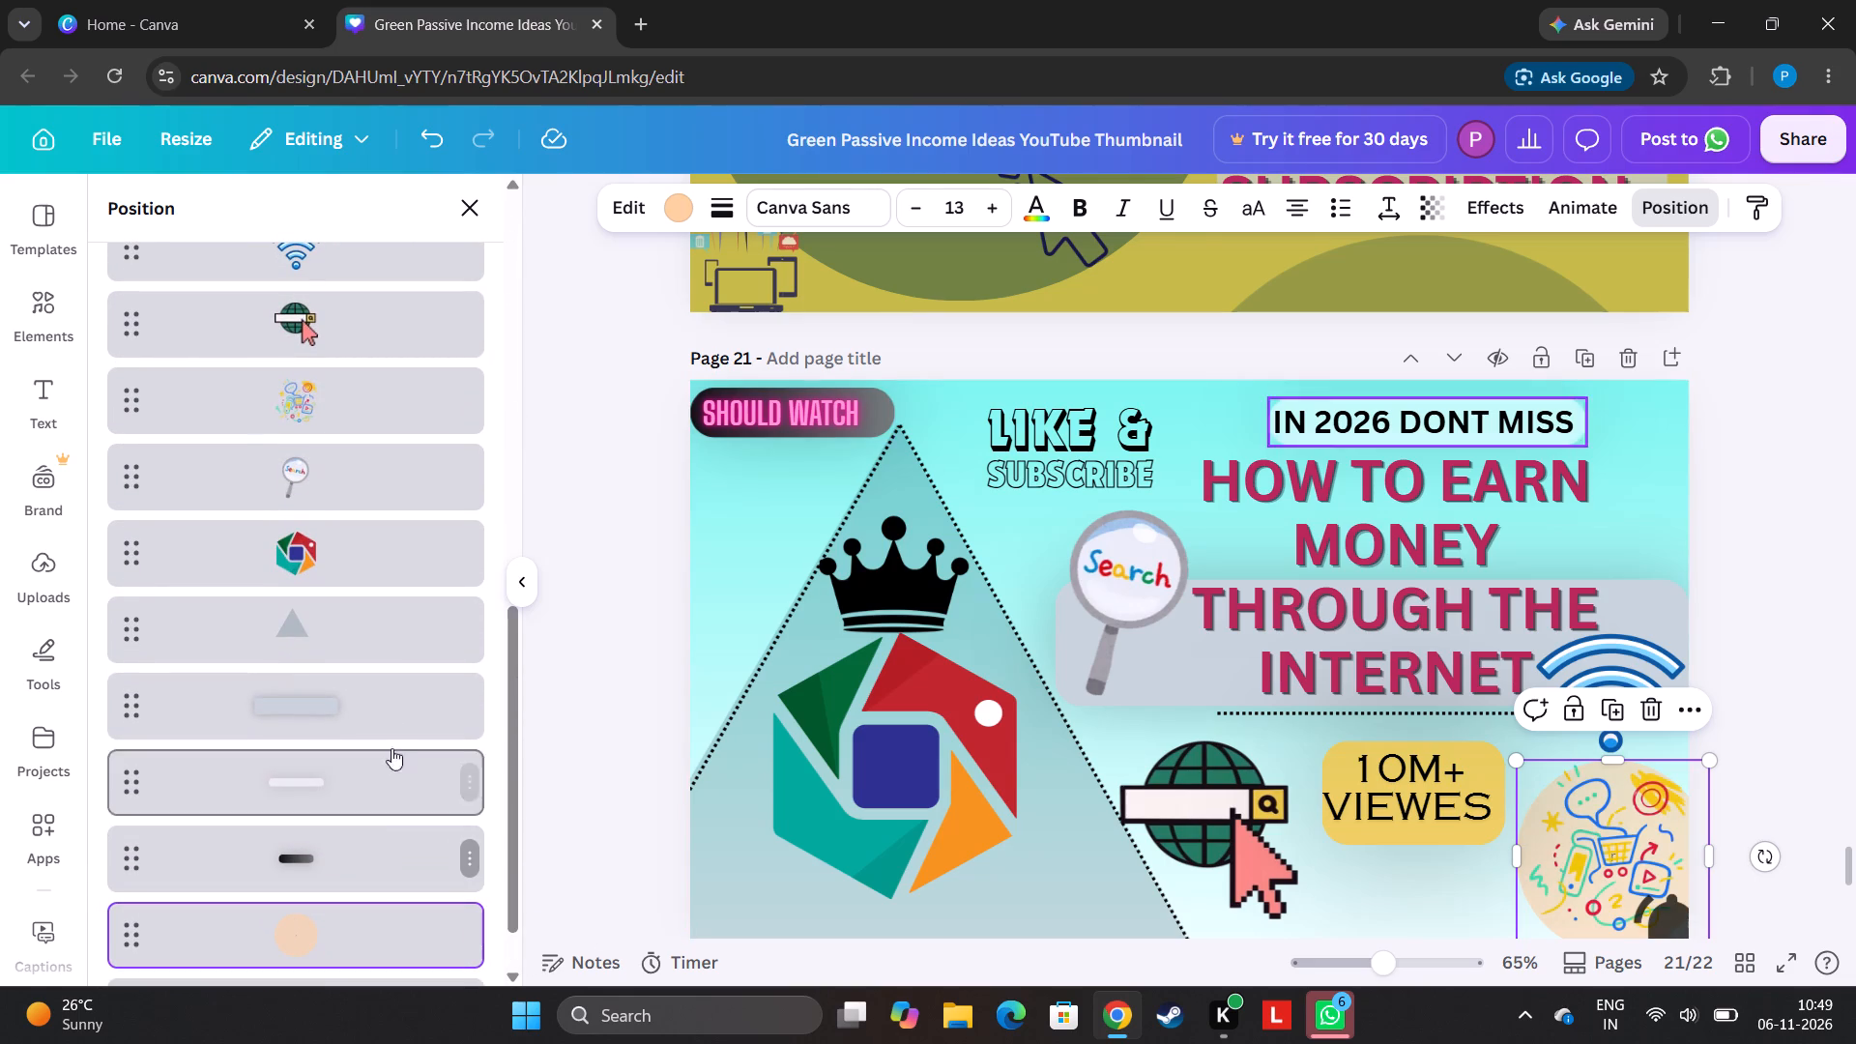
click(596, 326)
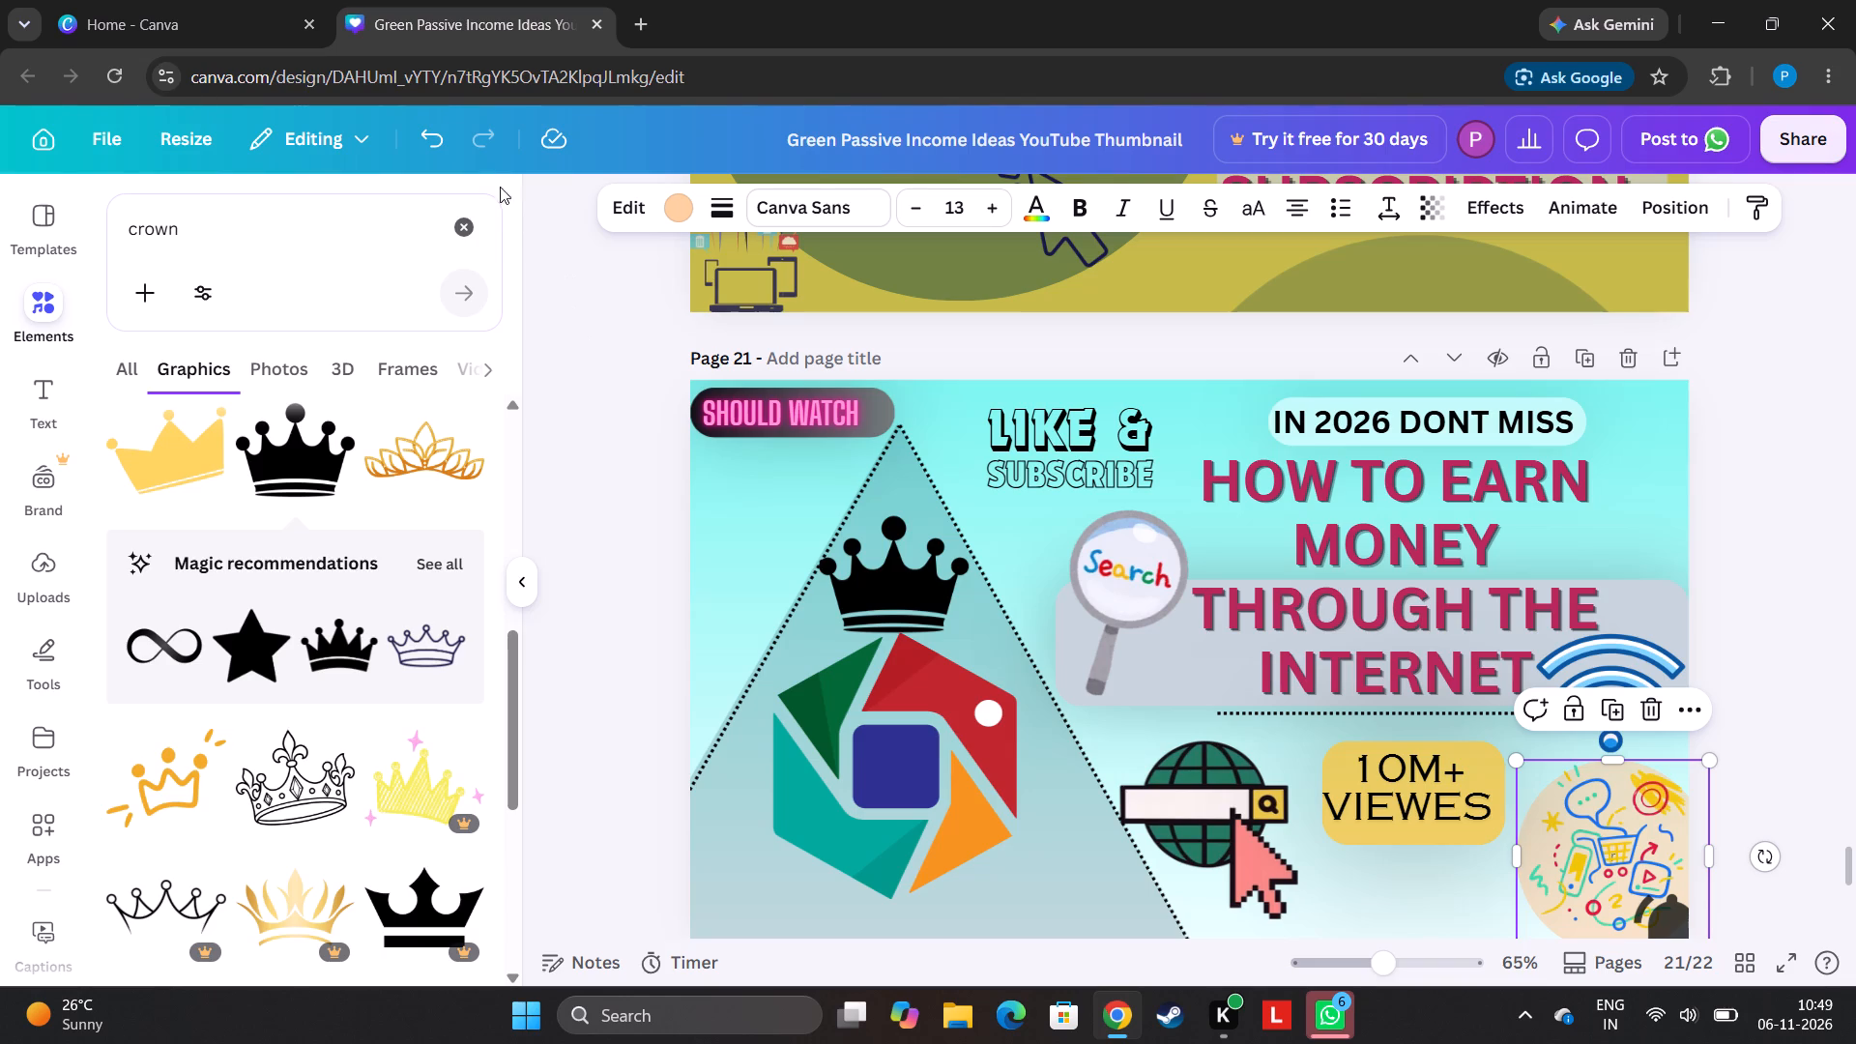
Add a heading text box to page 21 reading "gogle make life easiar".
click(44, 411)
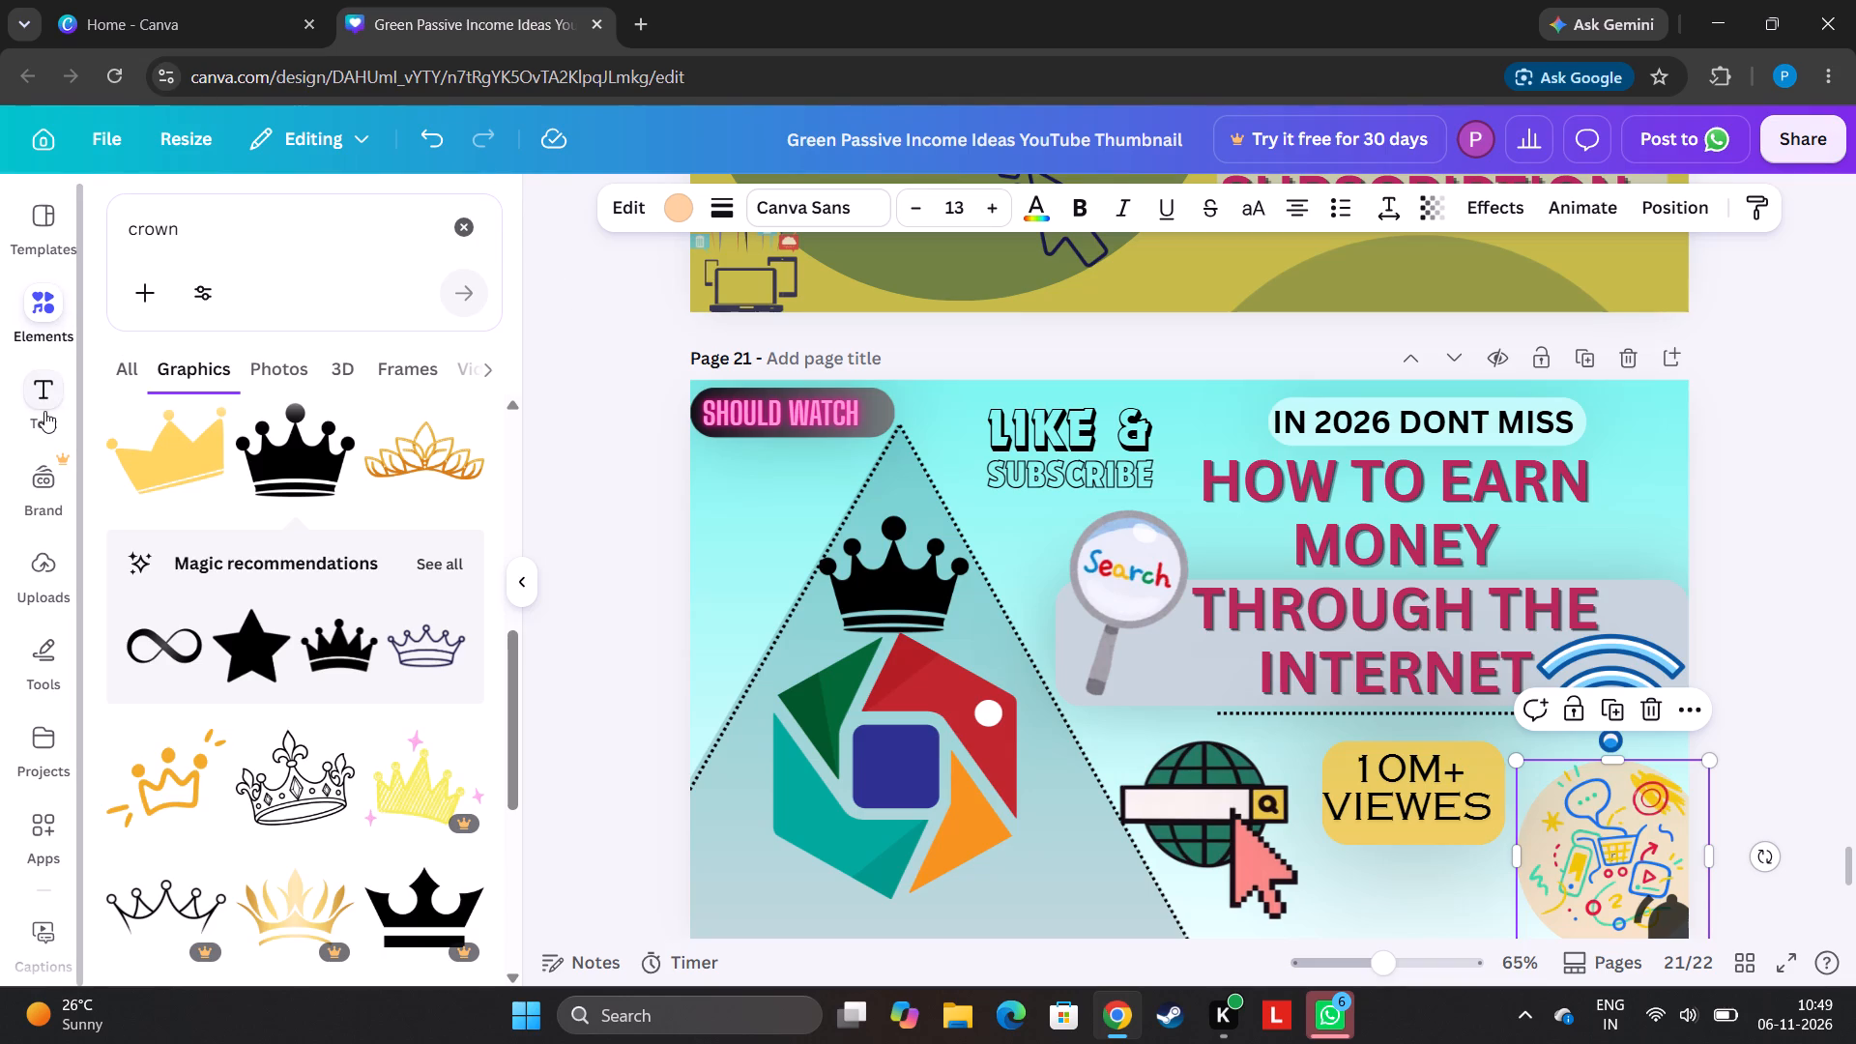
click(309, 604)
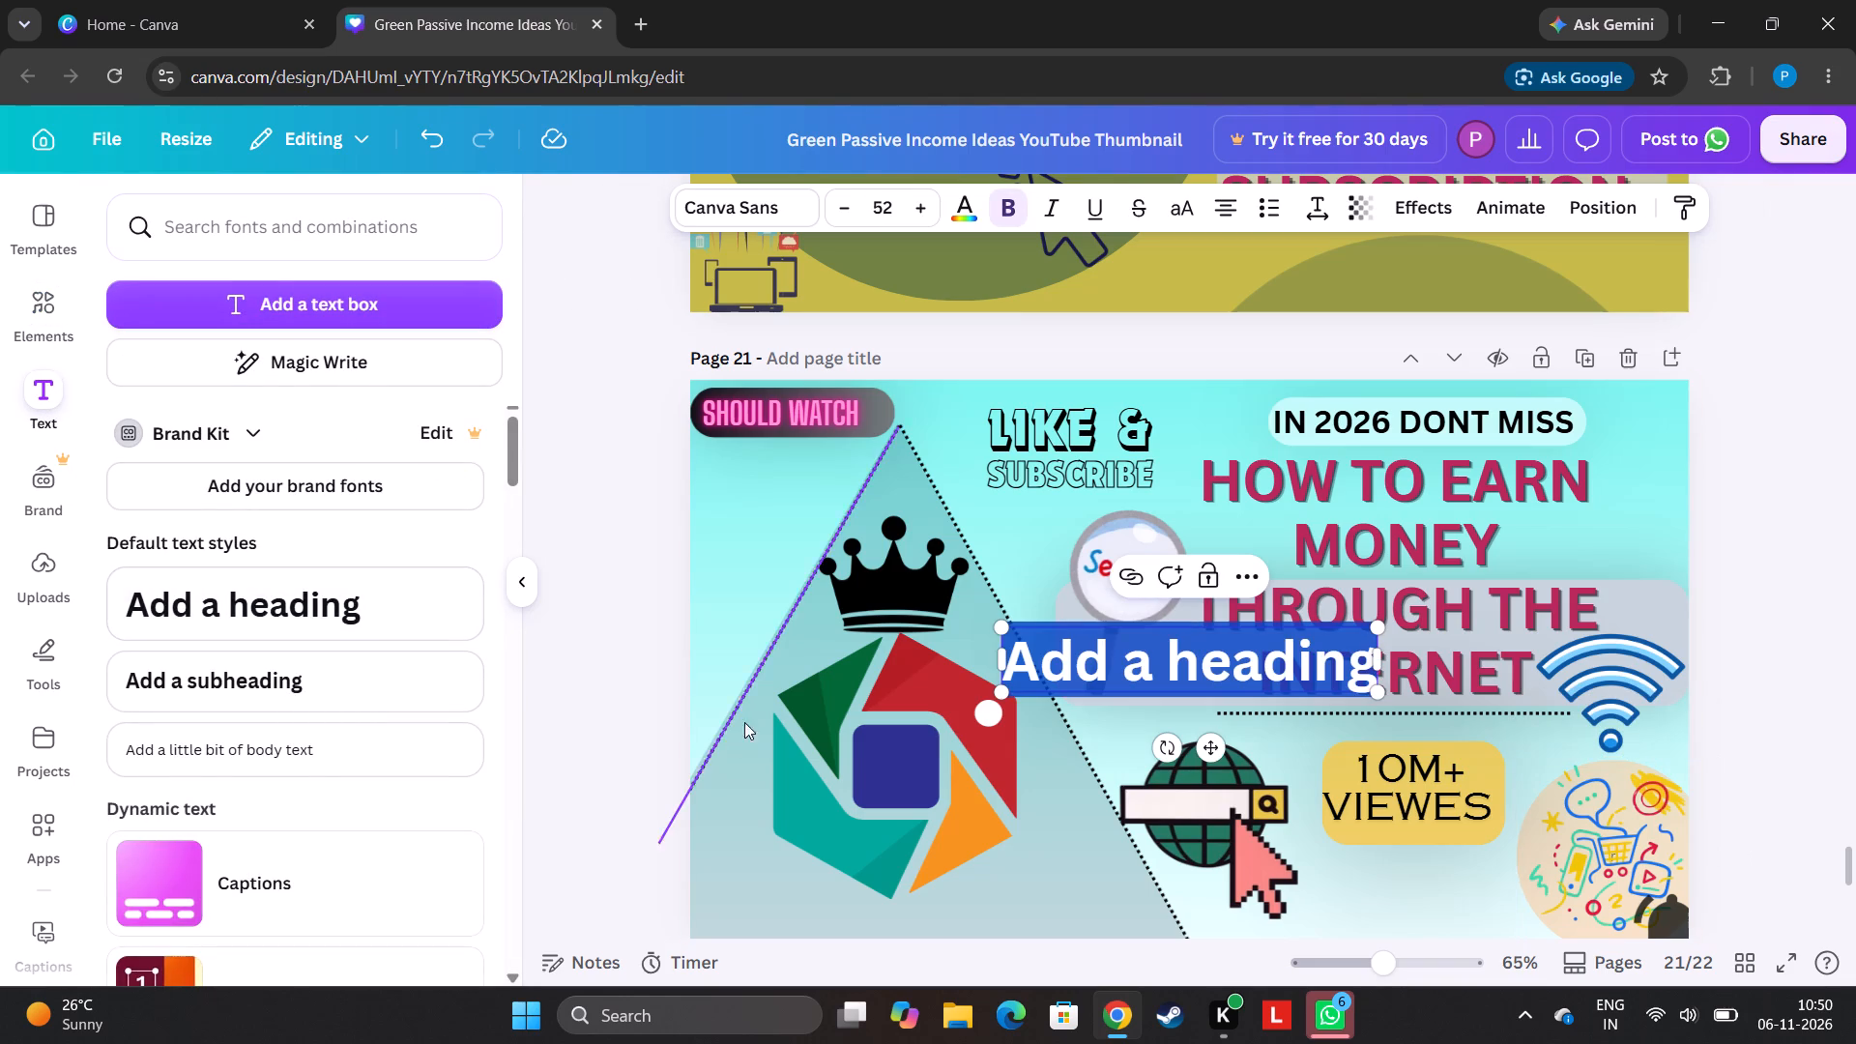
key(BackSpace)
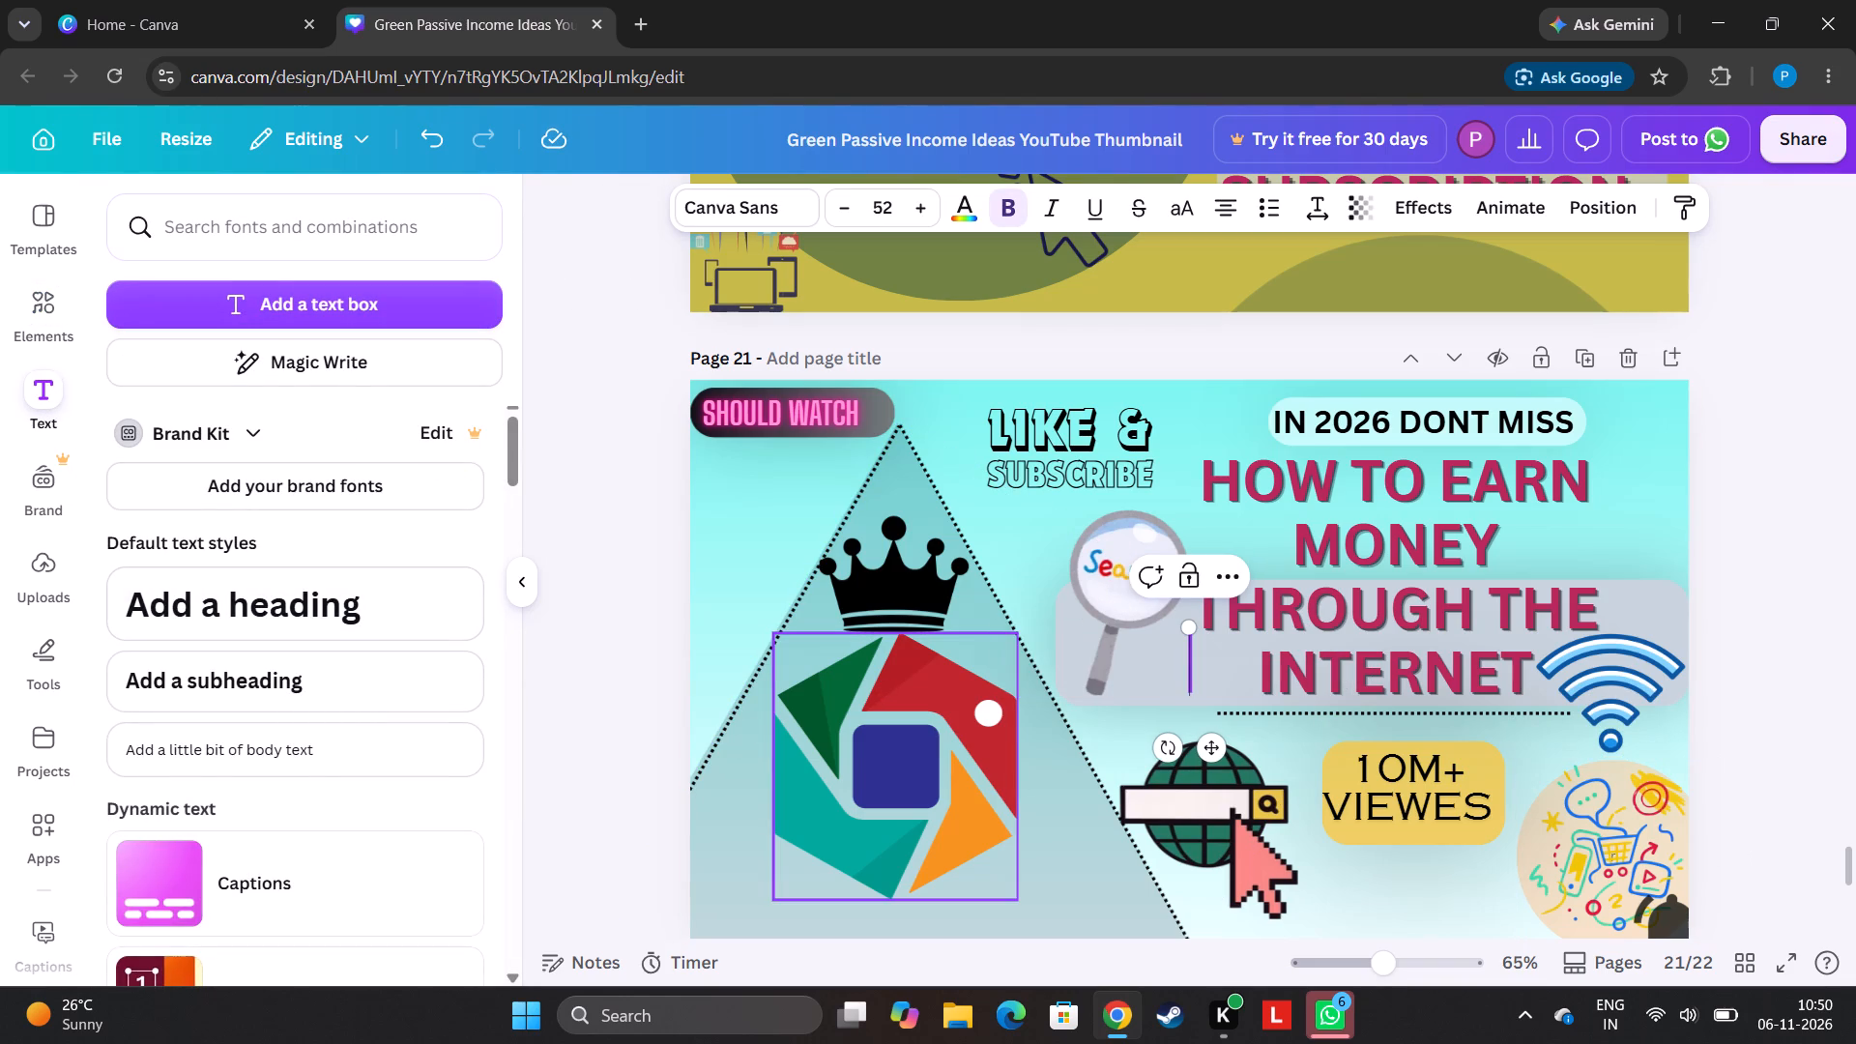
key(g)
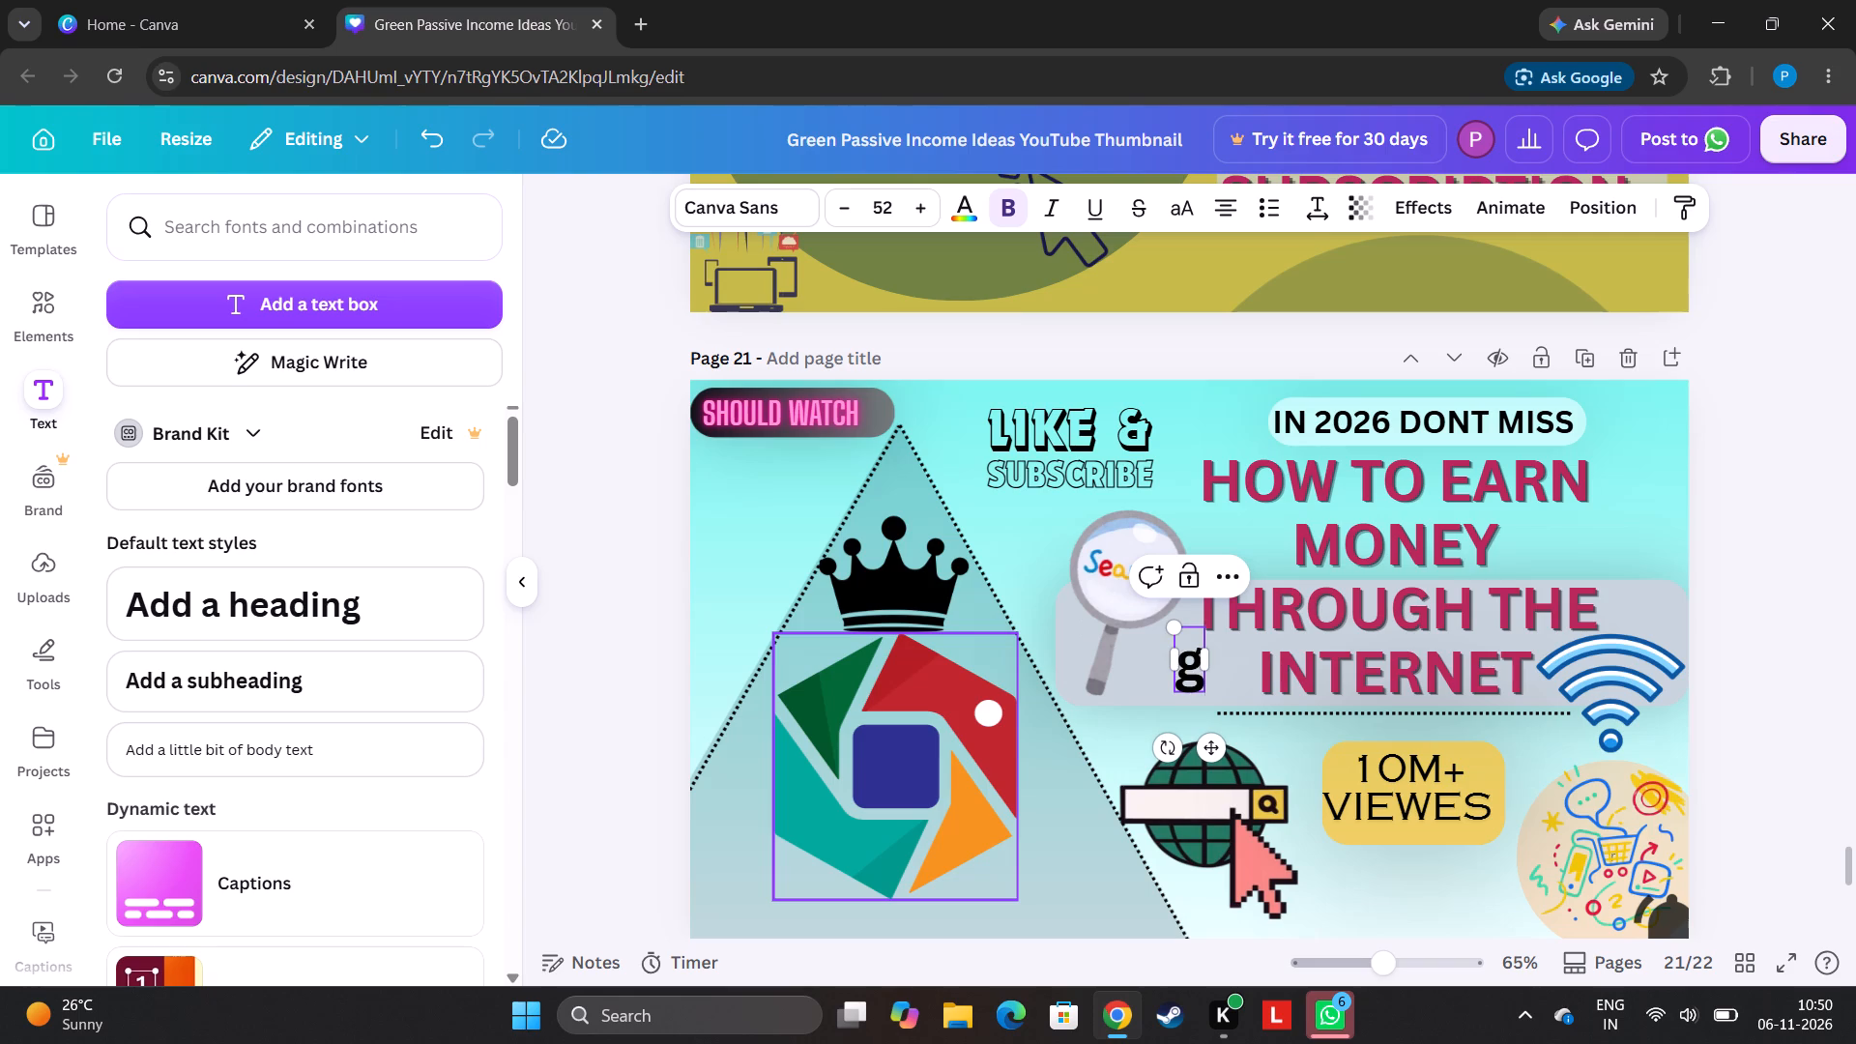
key(o)
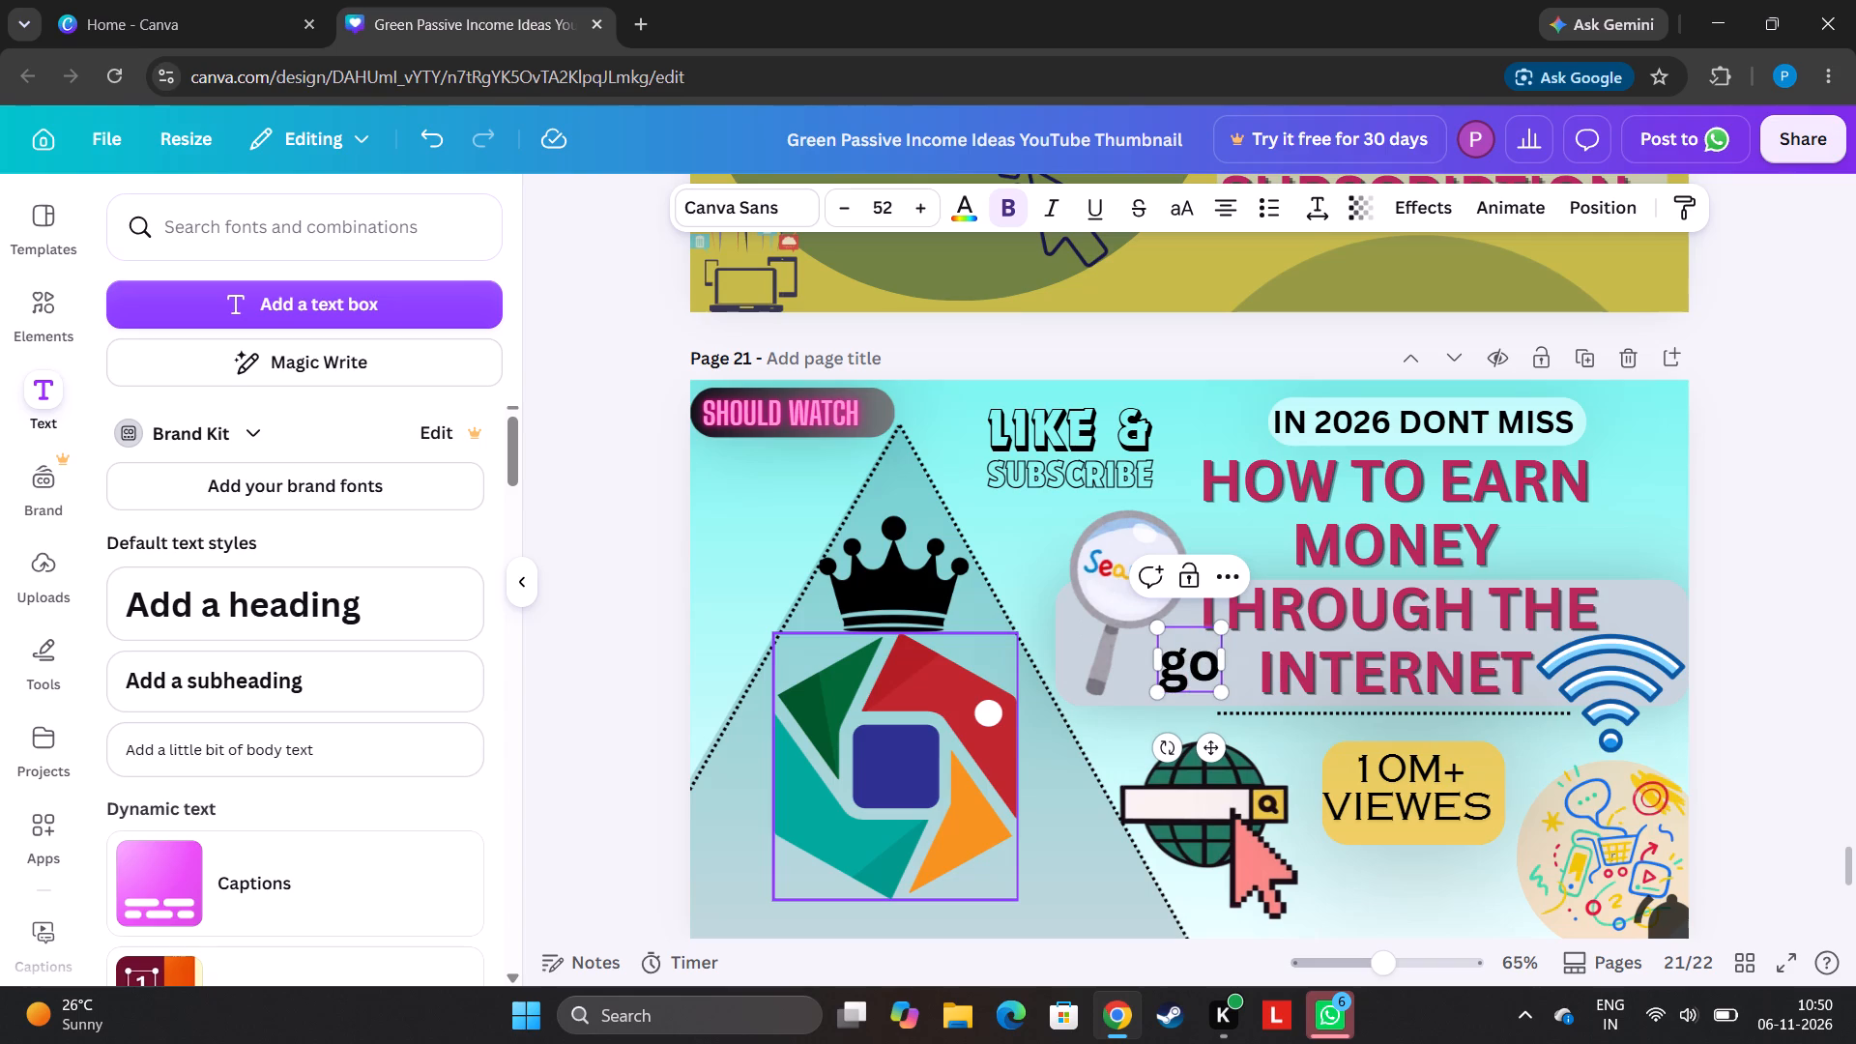
text(gle)
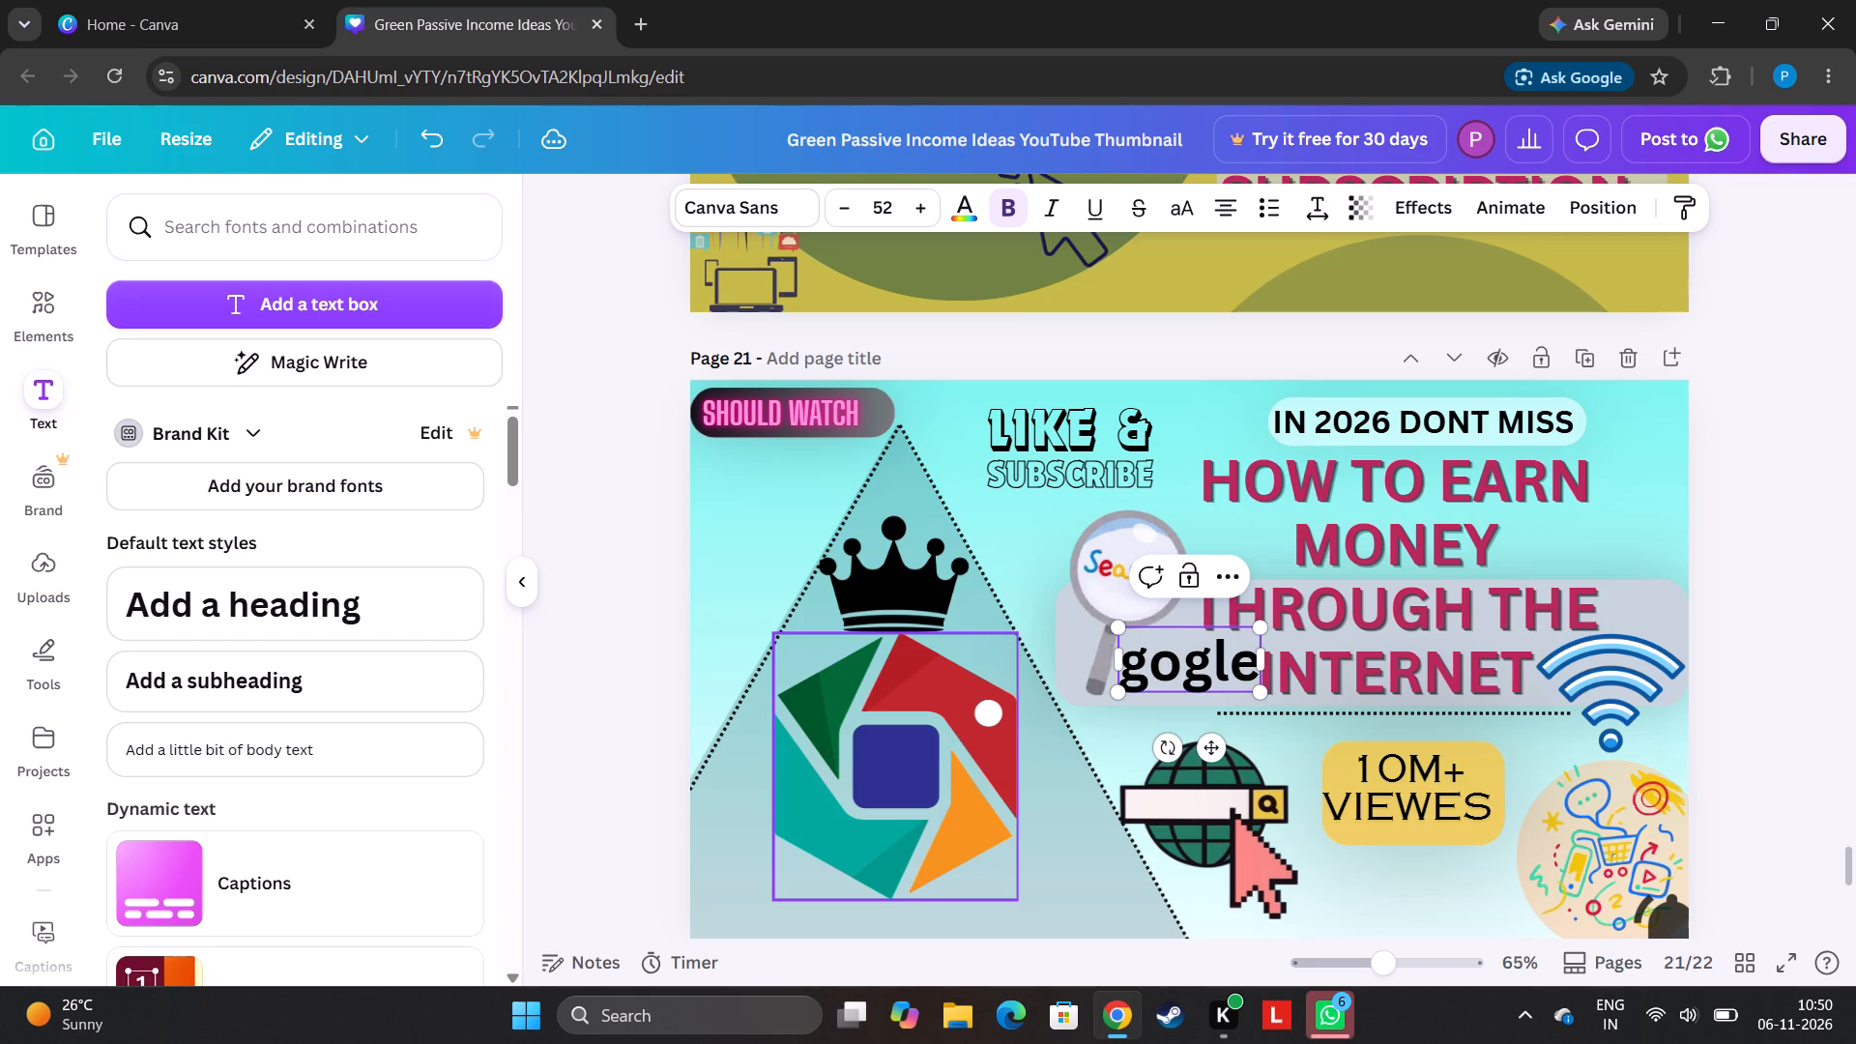
key(space)
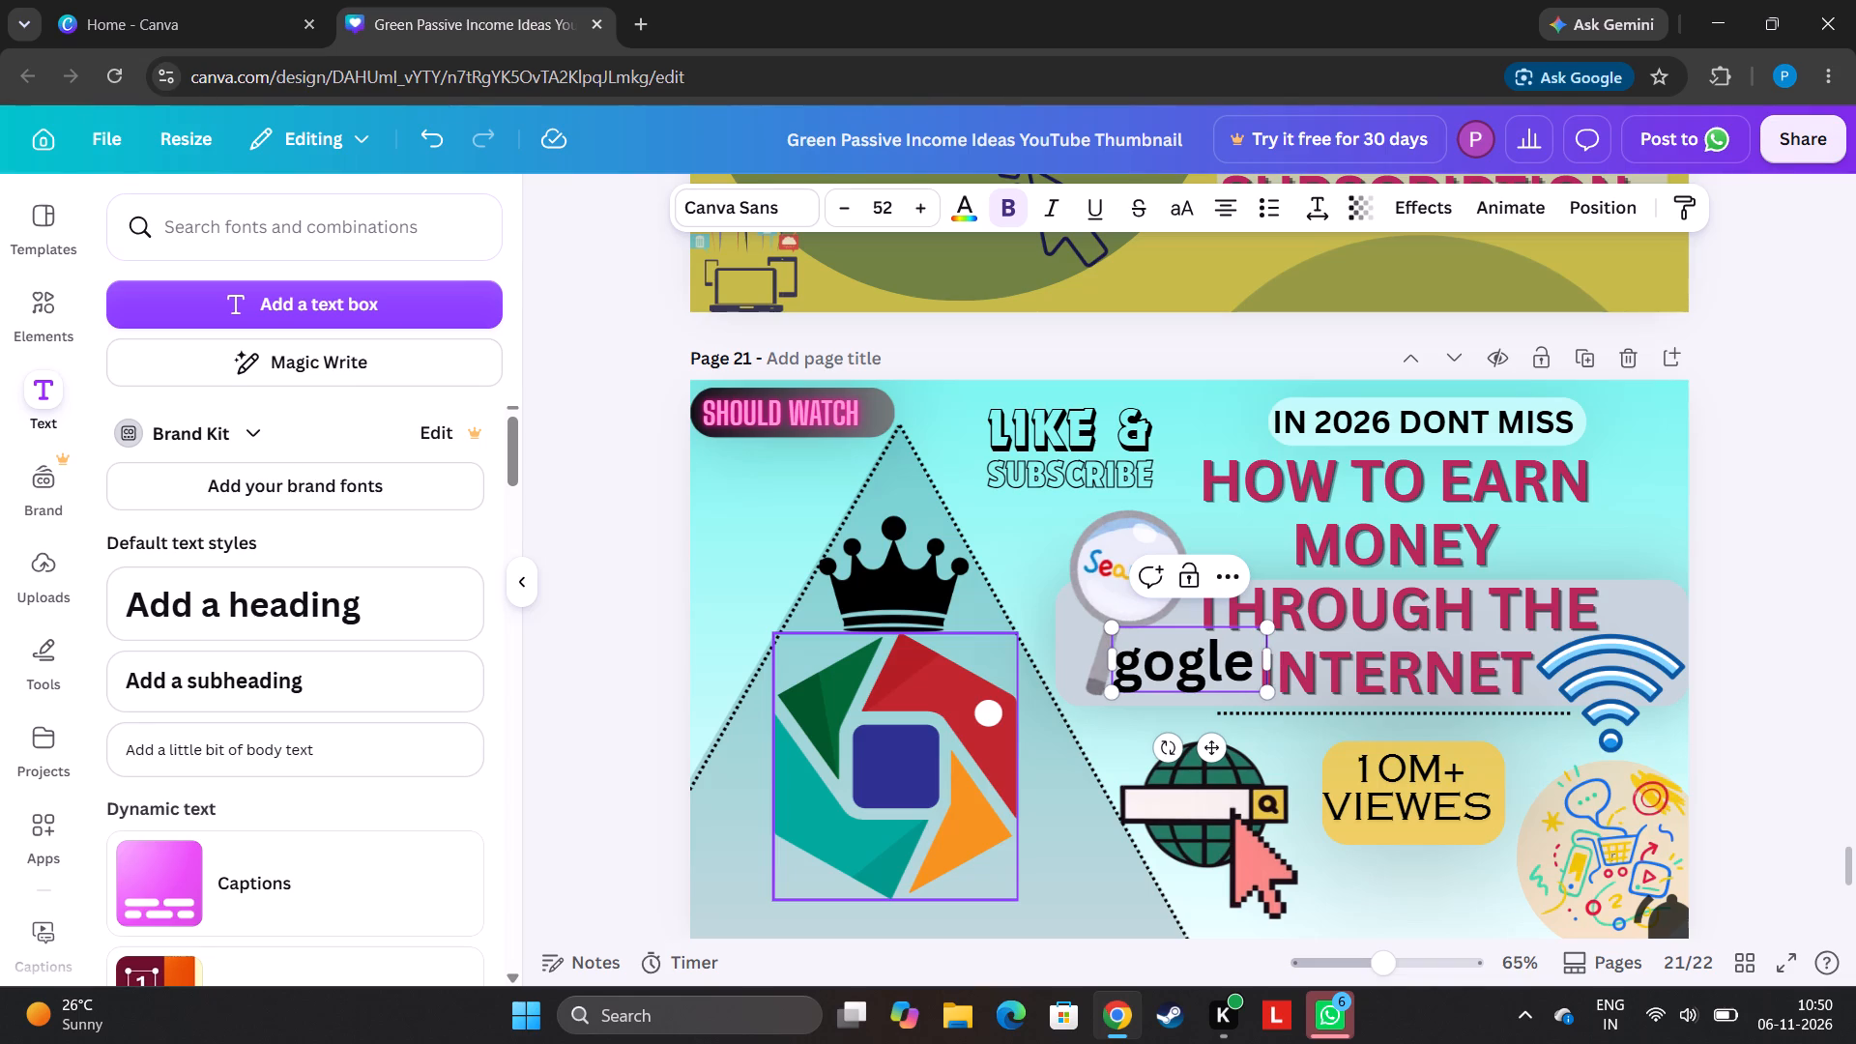
key(m)
key(a)
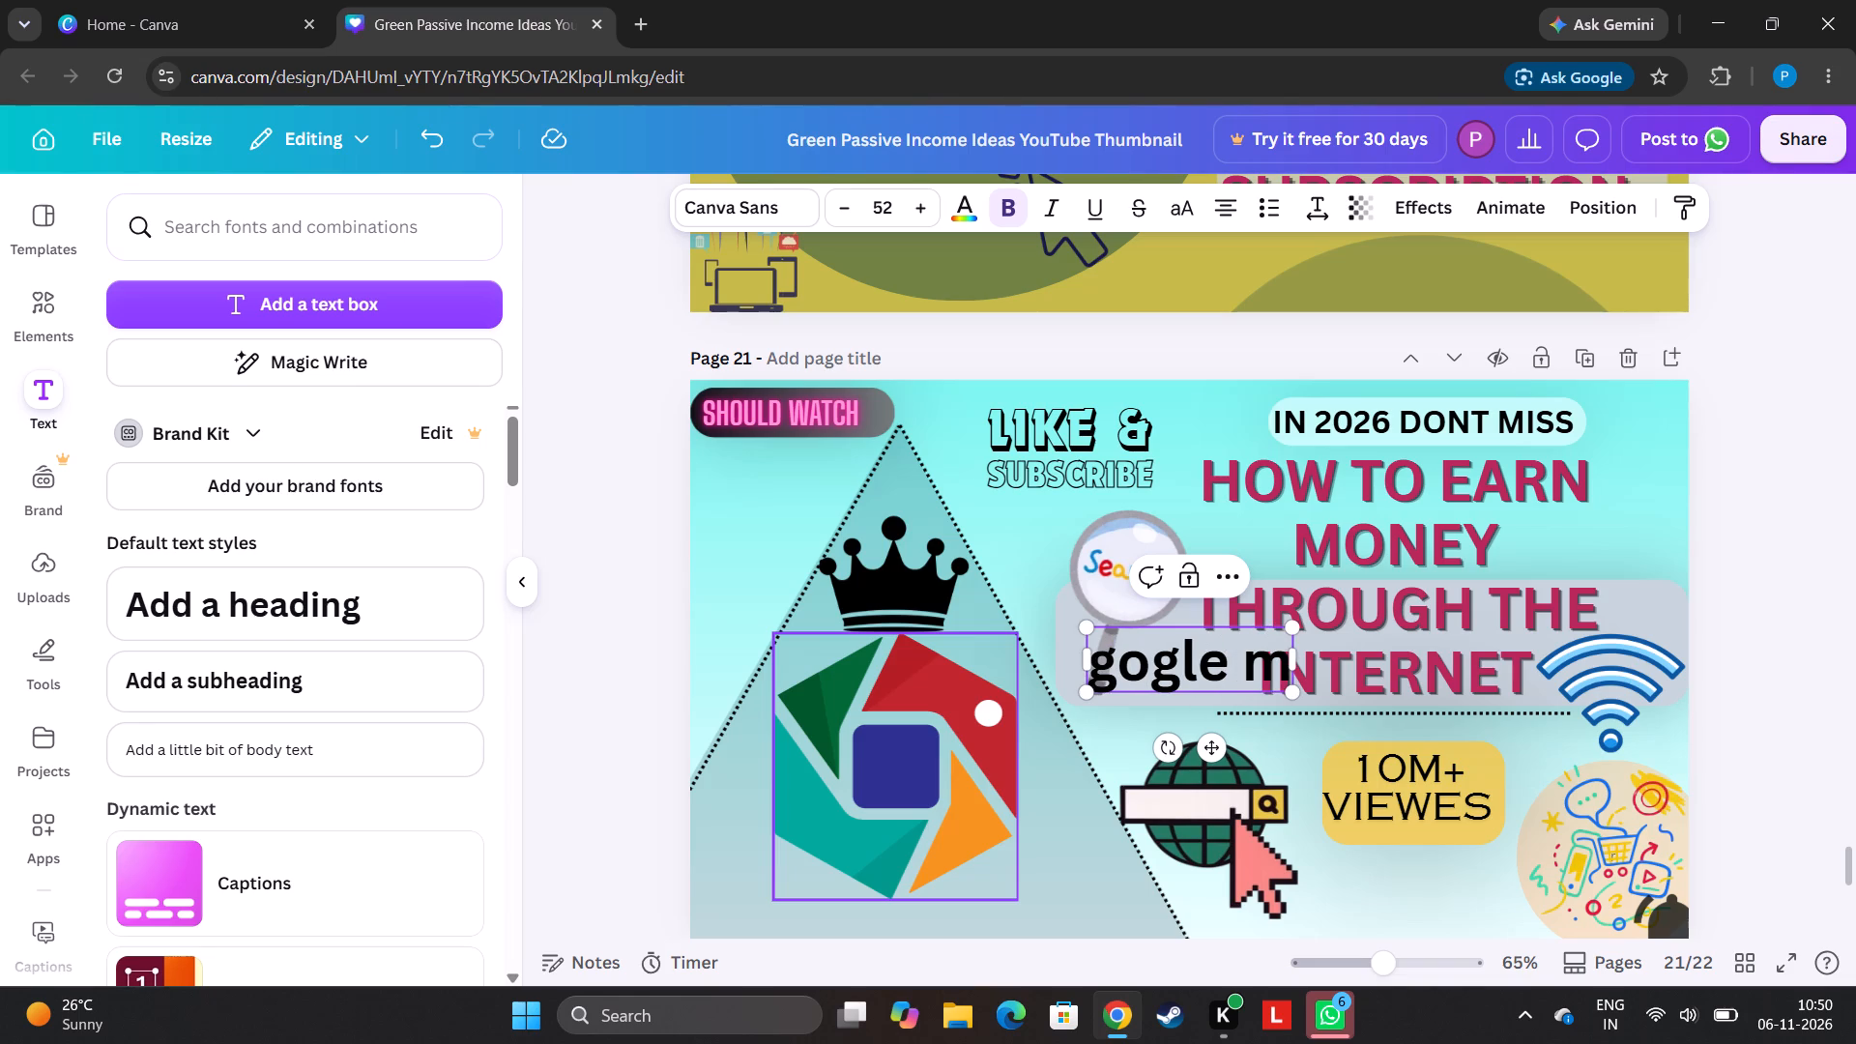
key(k)
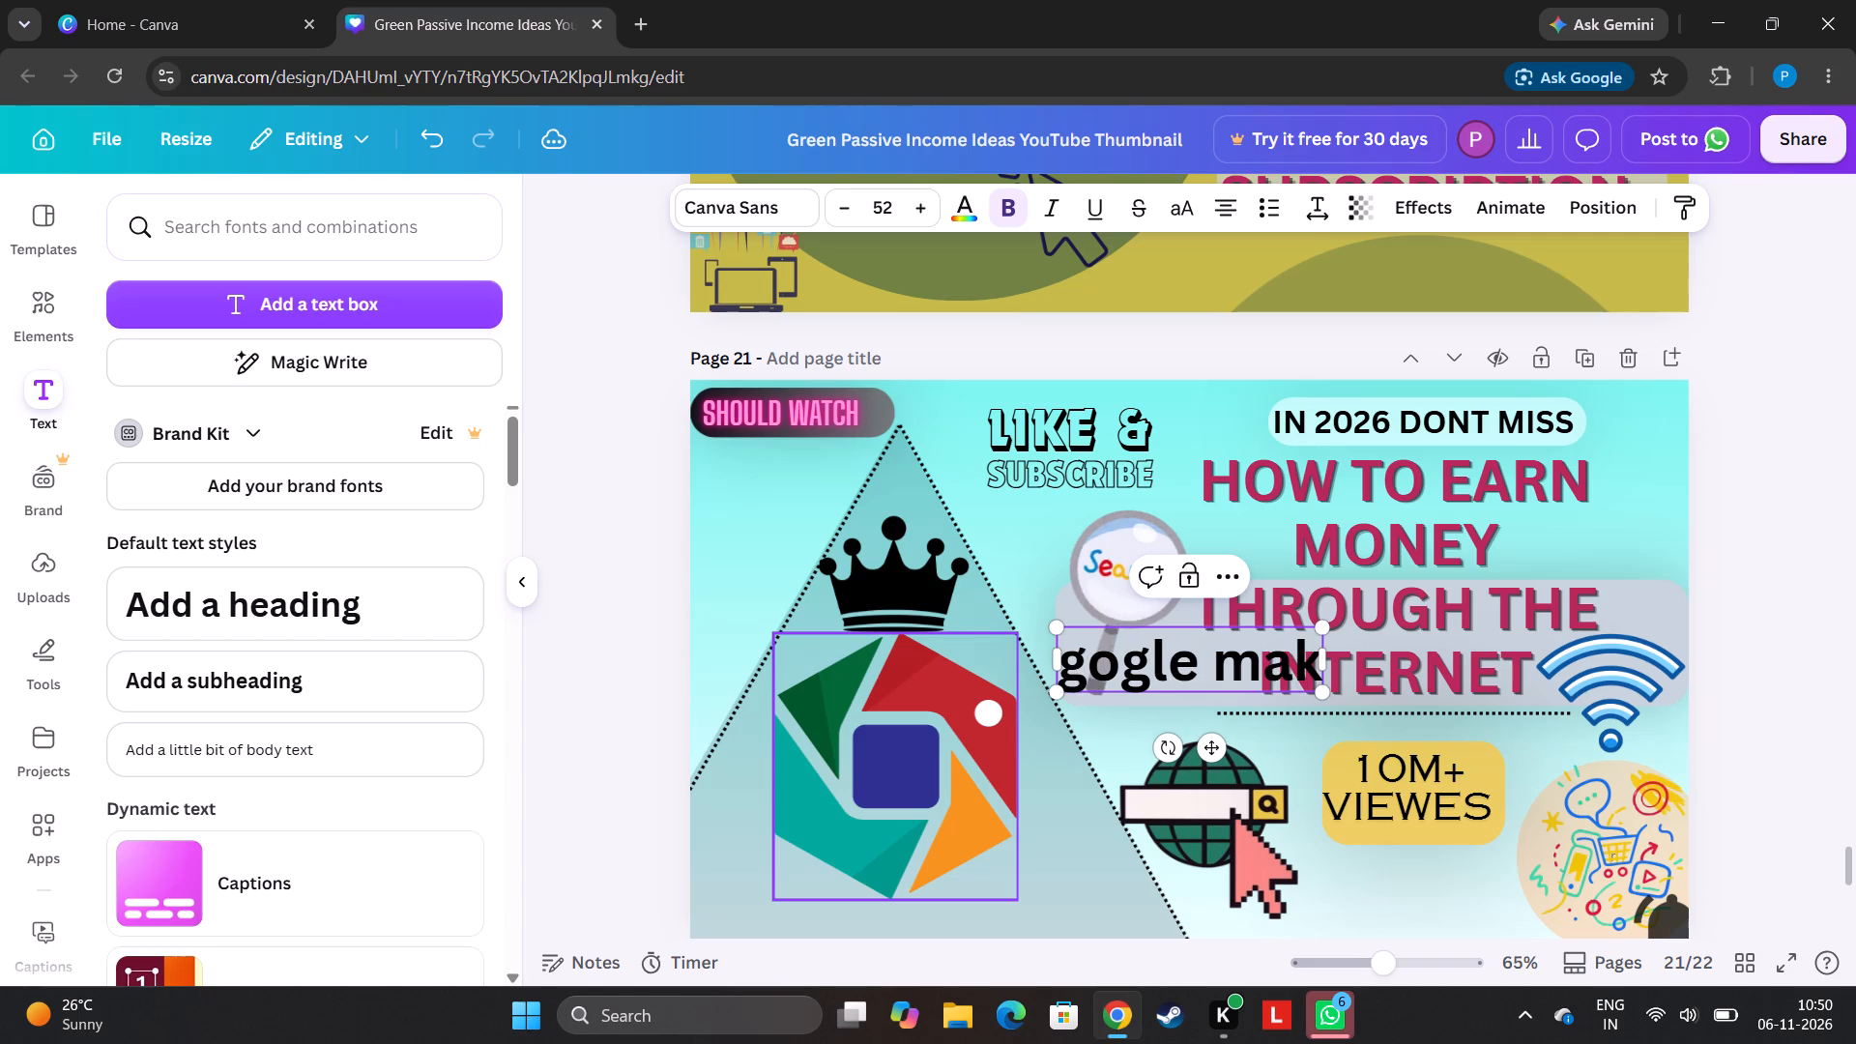
key(e)
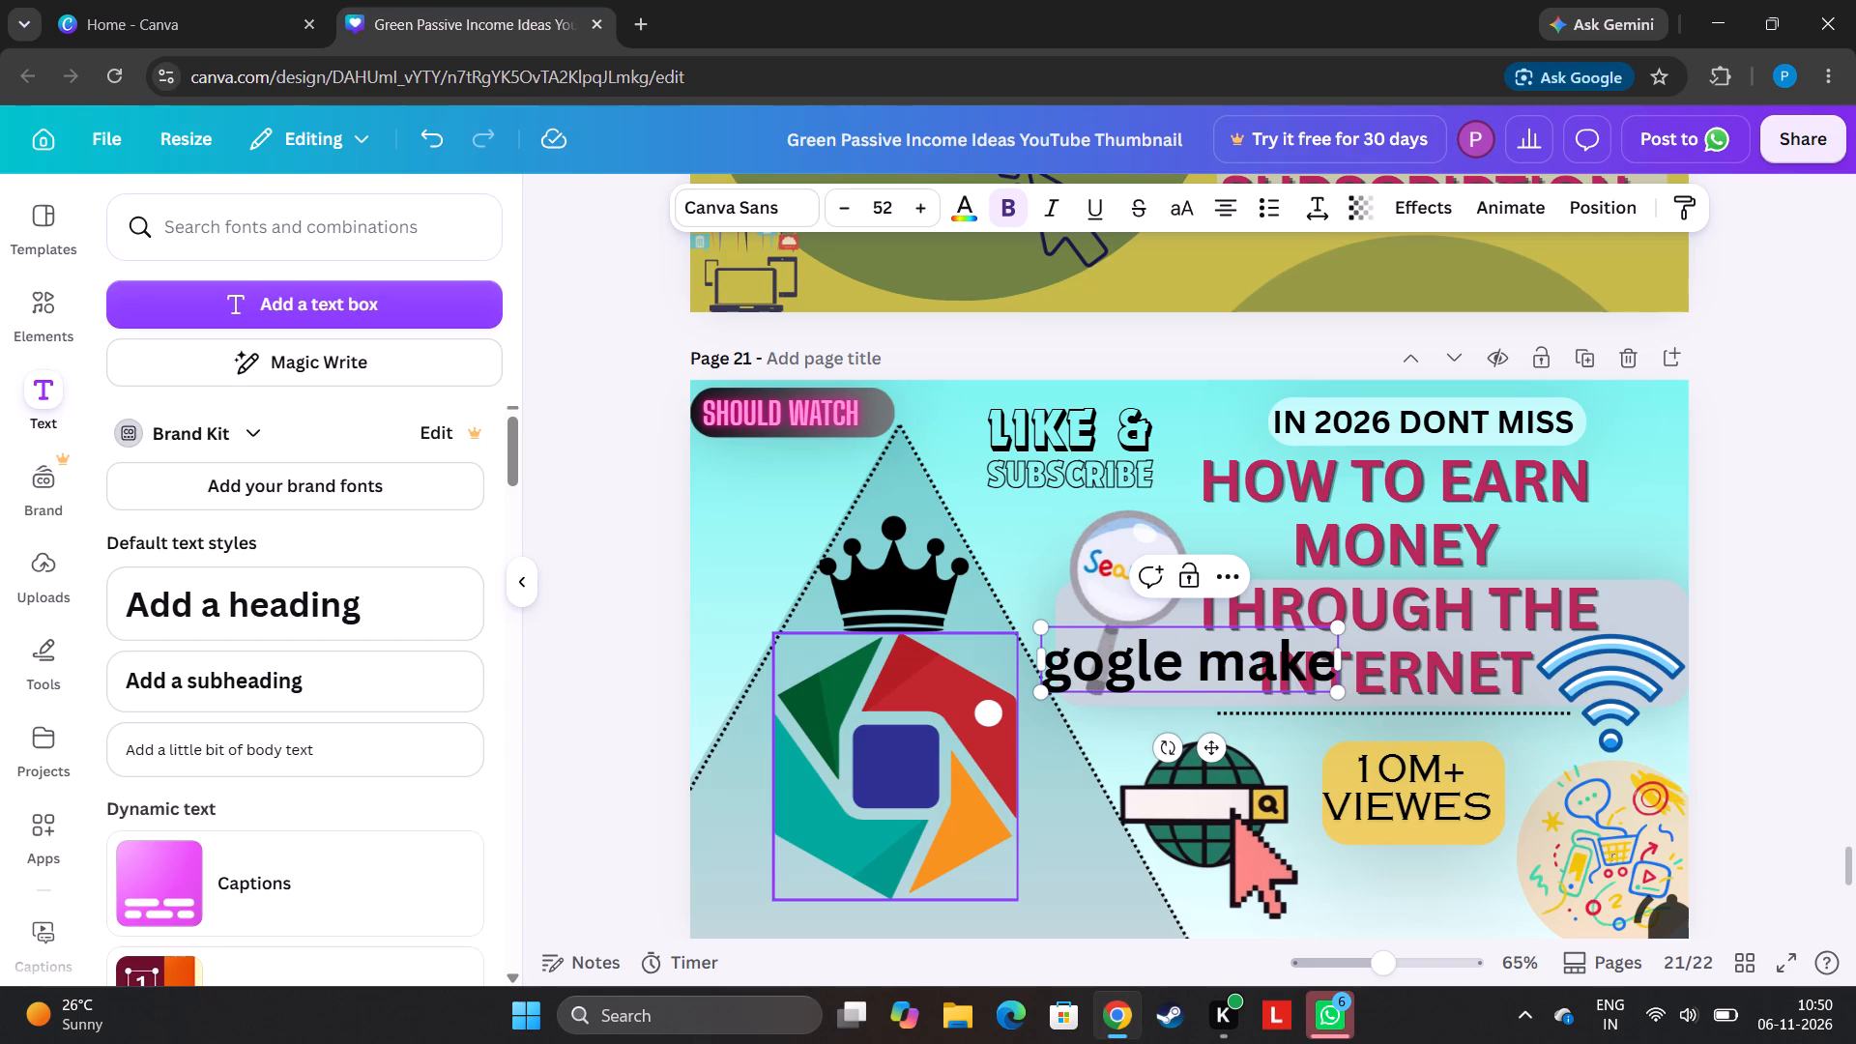
key(space)
text(li)
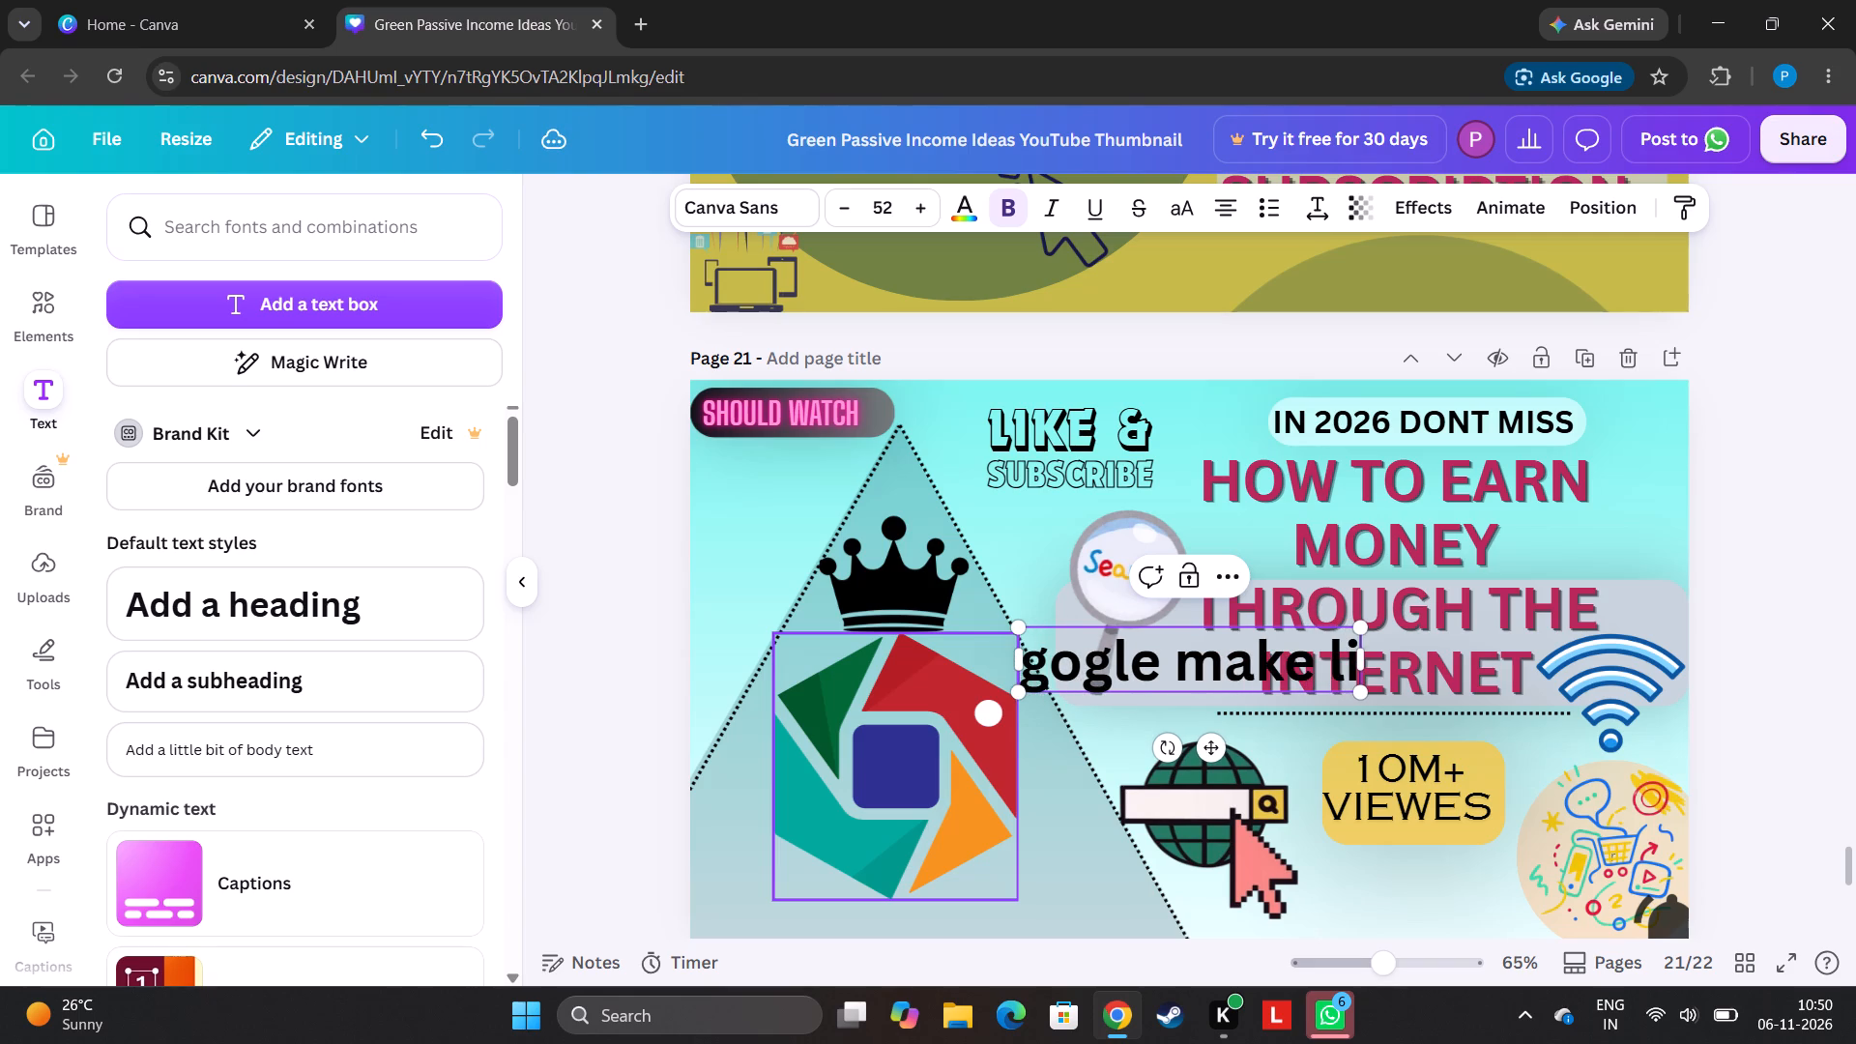
text(fe)
key(space)
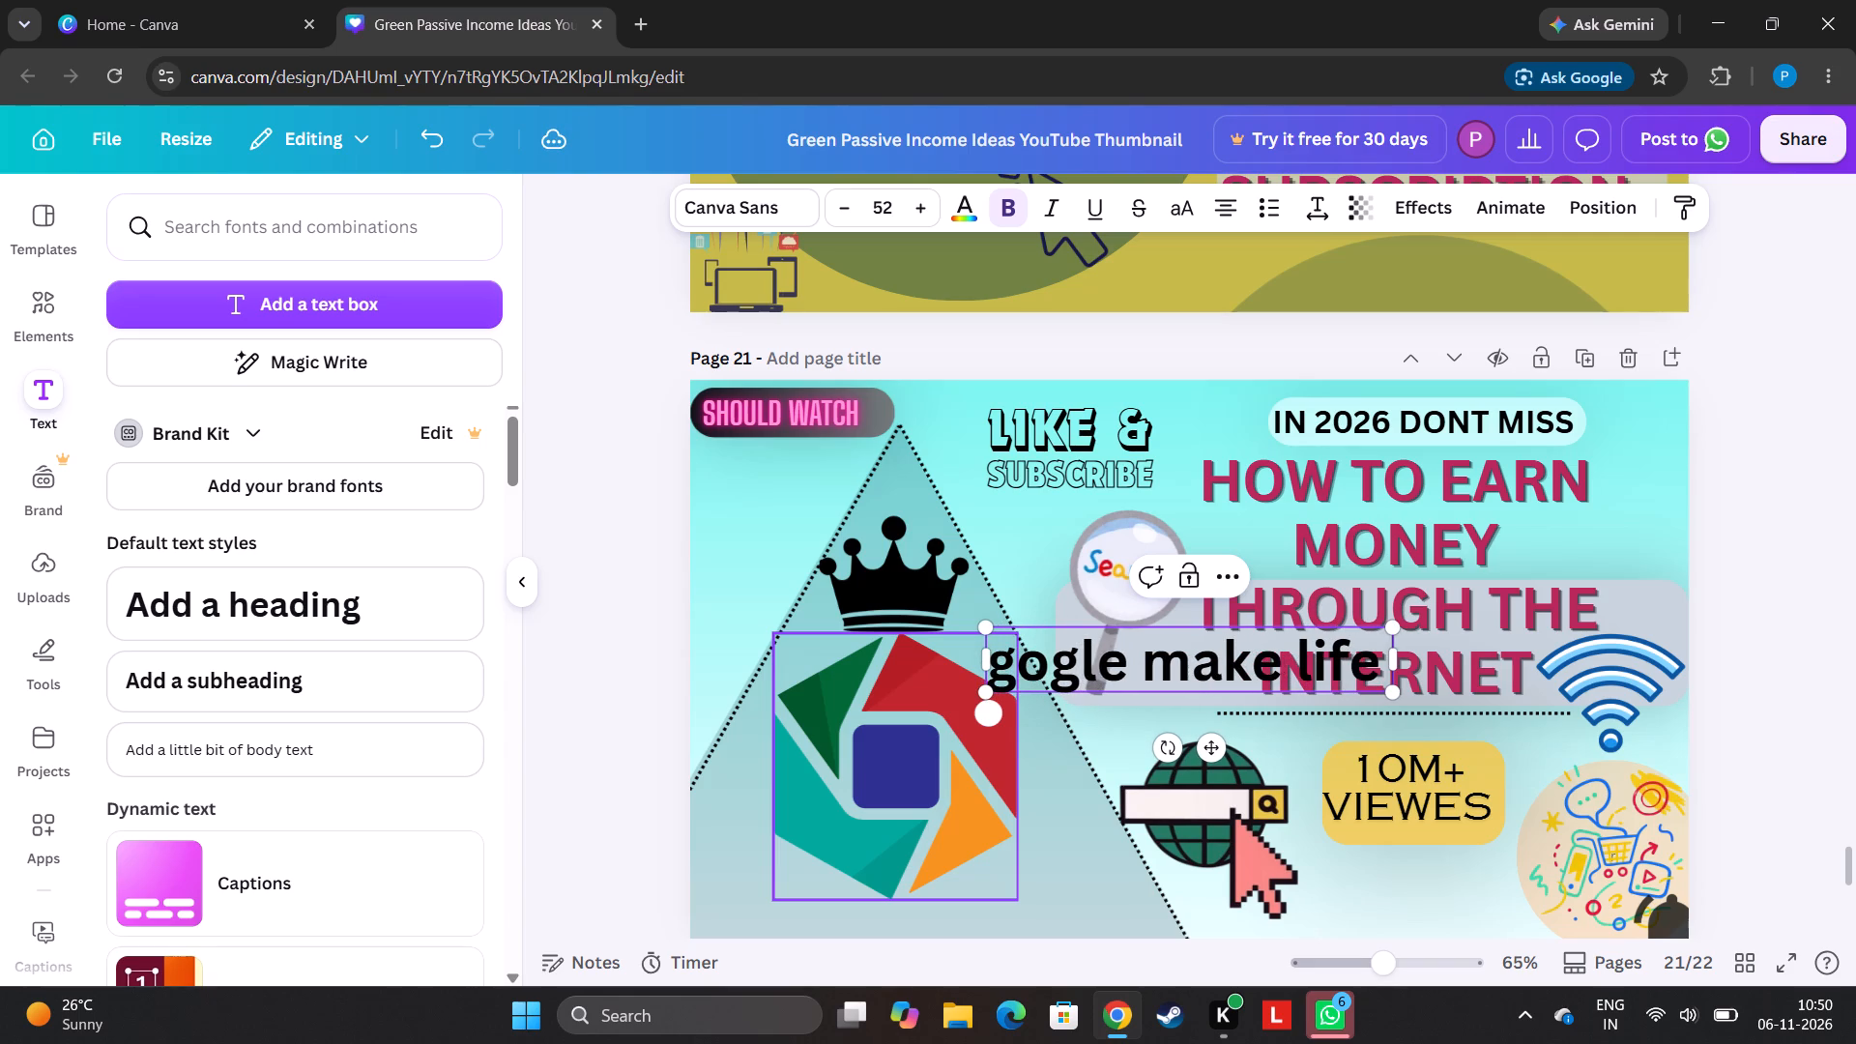
key(e)
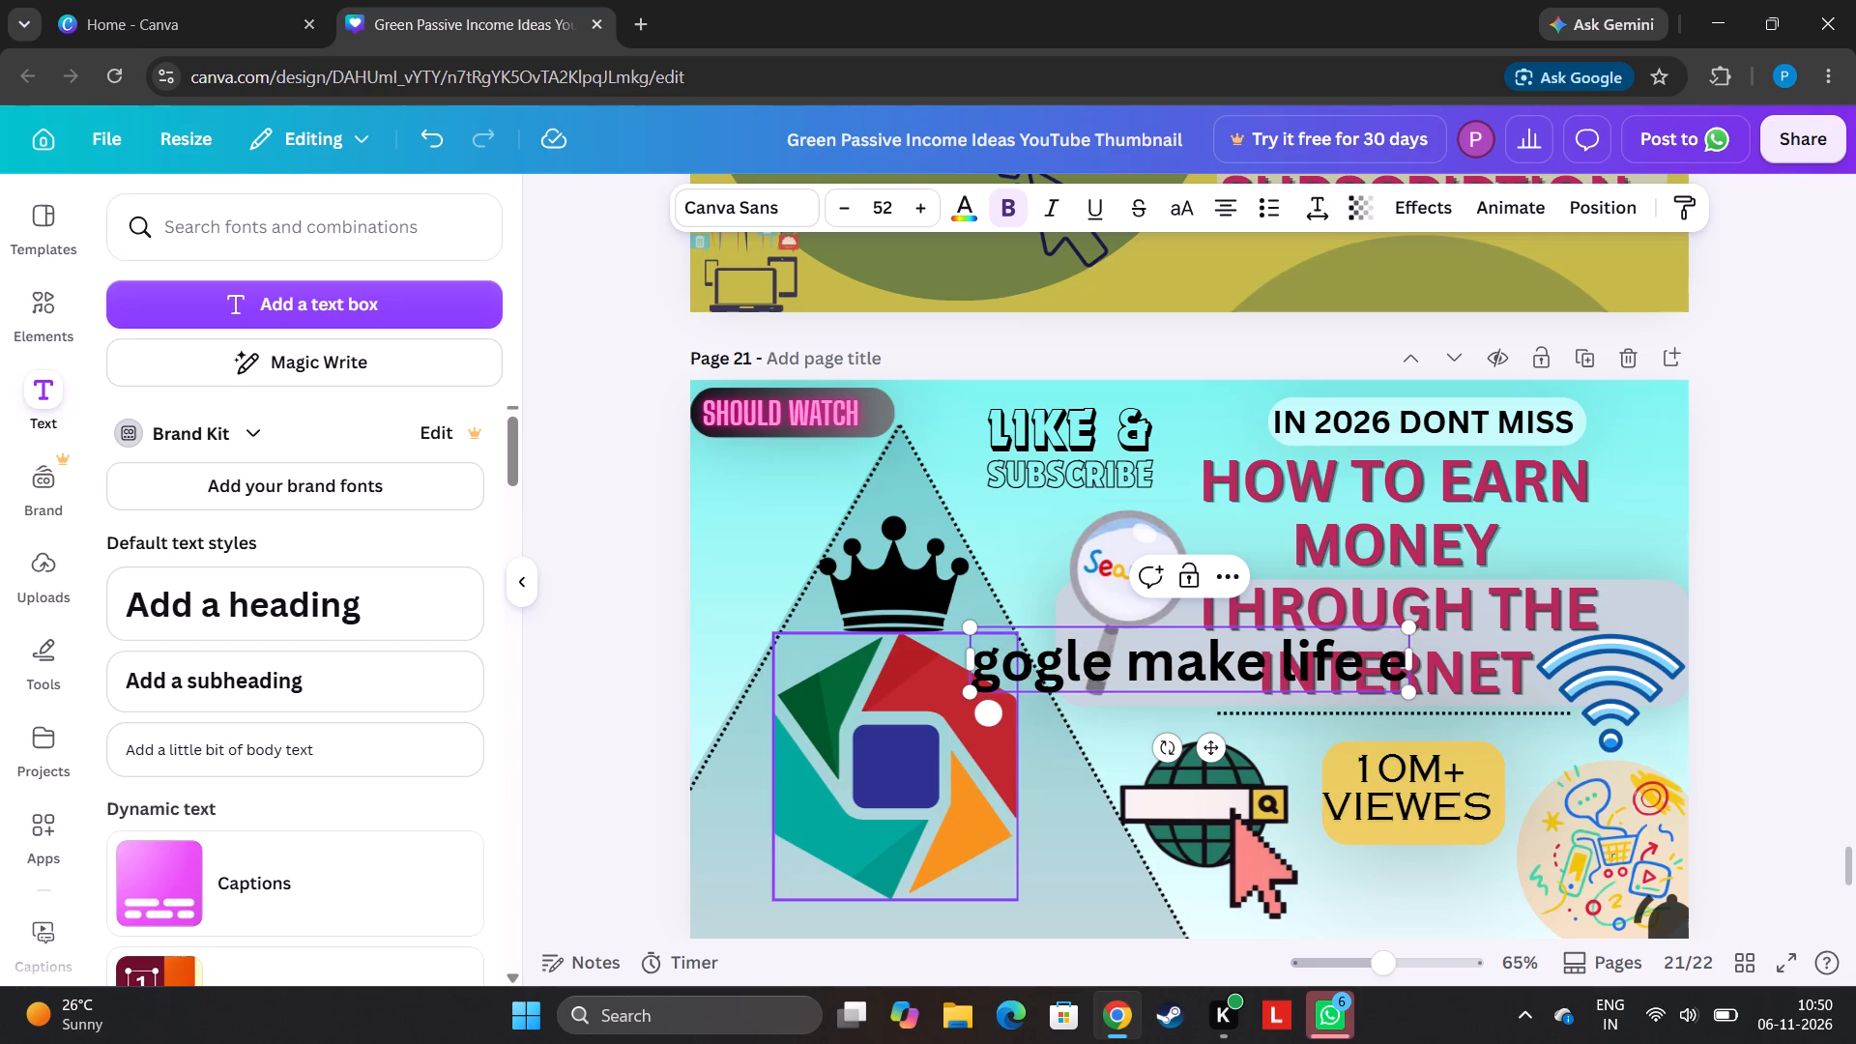
key(a)
key(s)
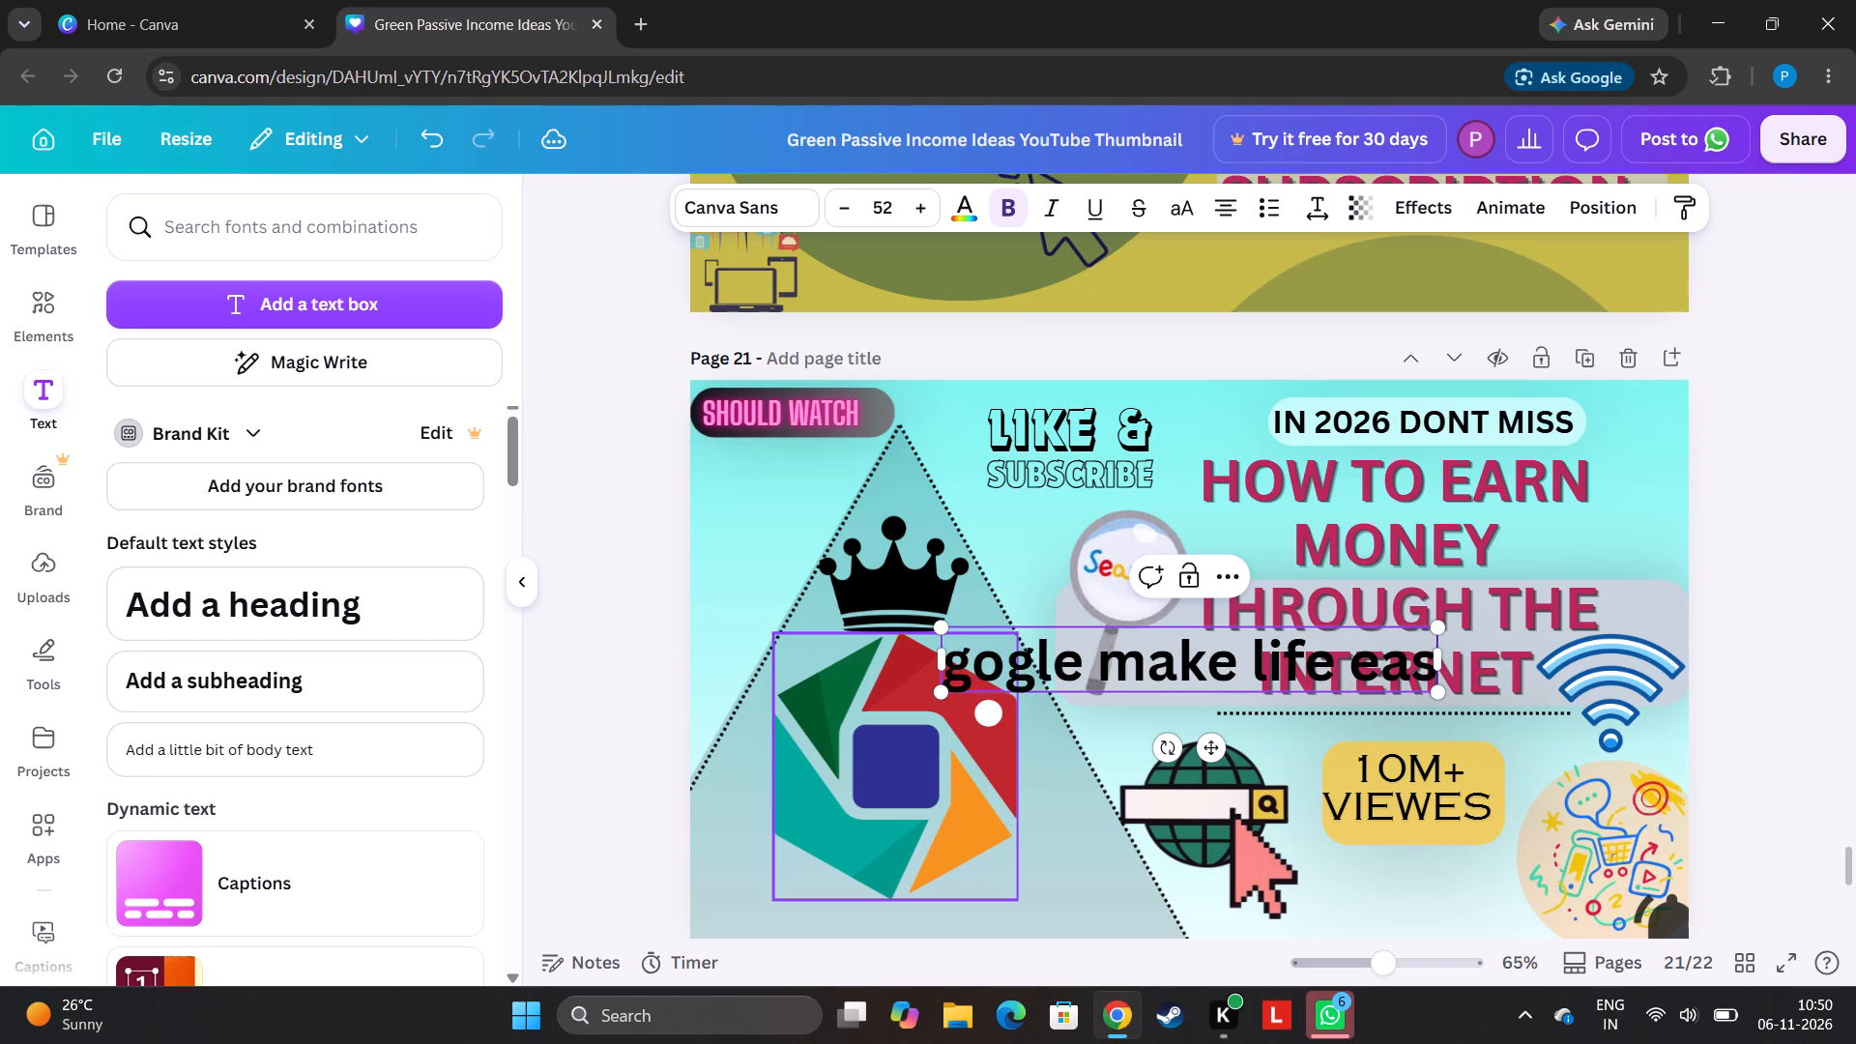
key(i)
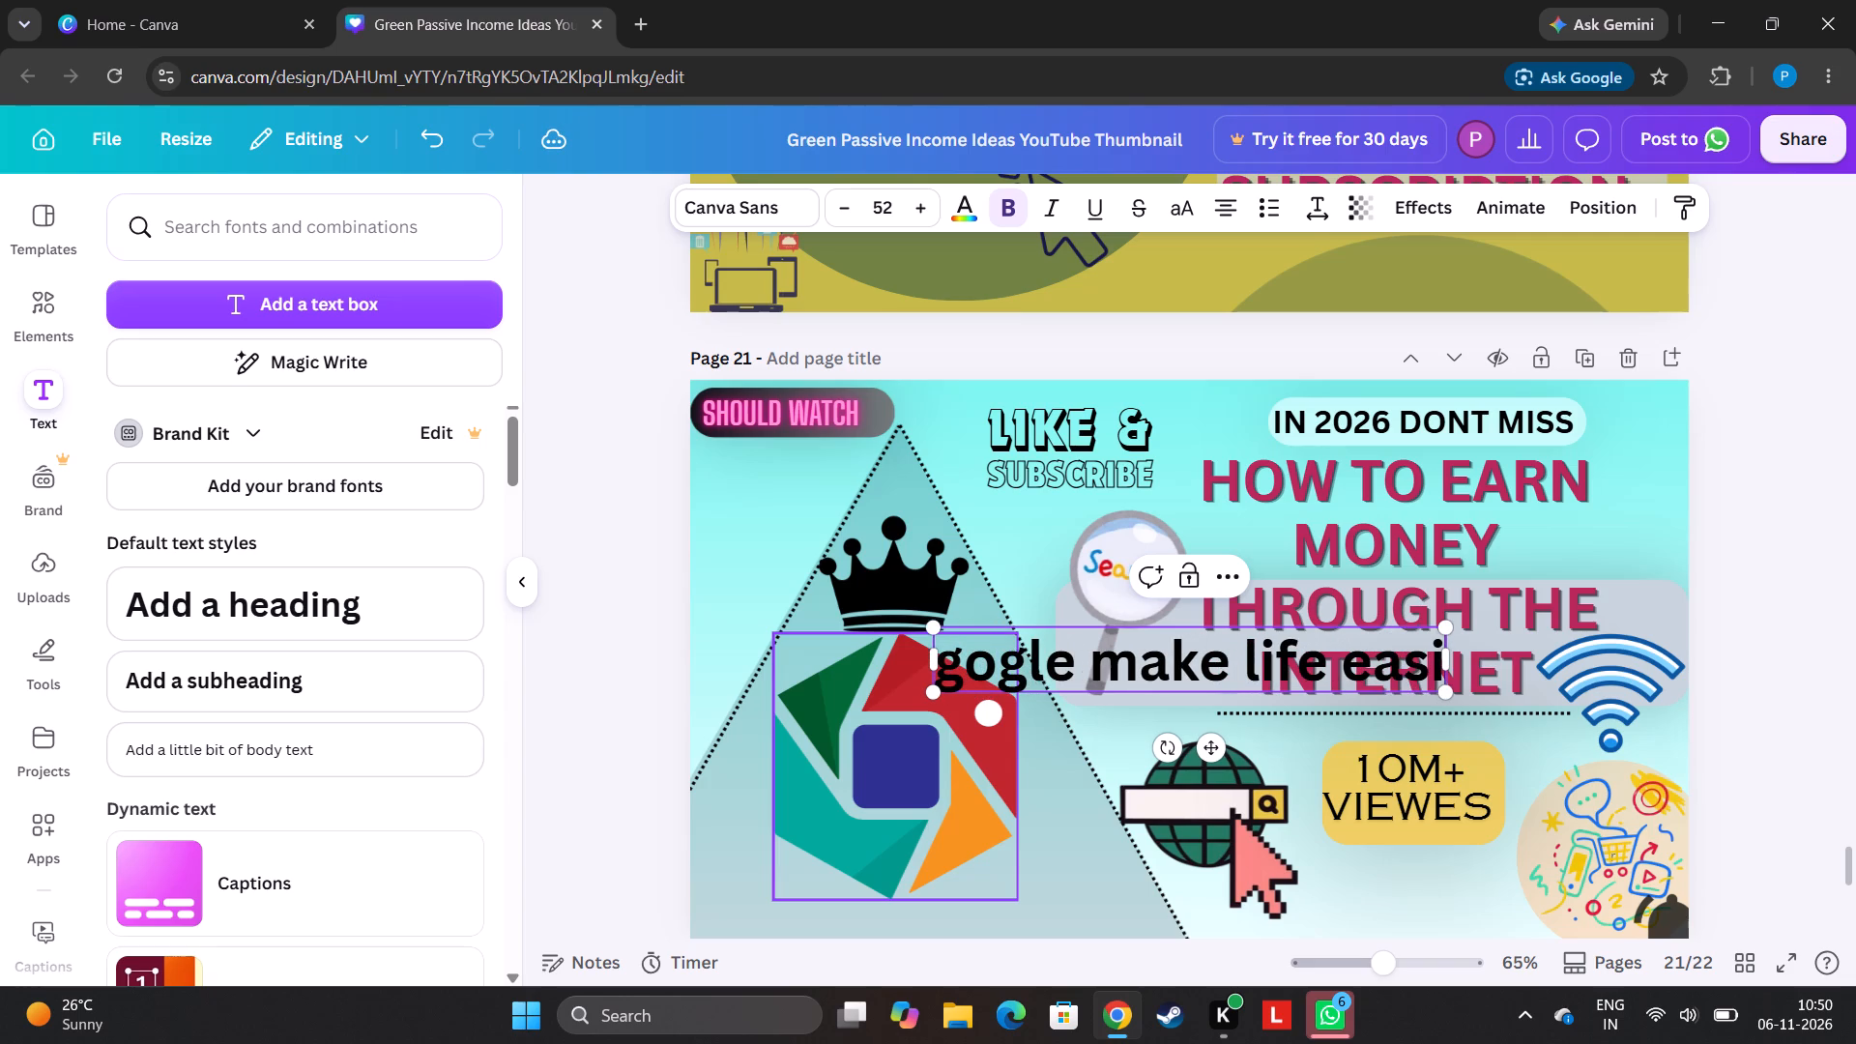
key(a)
key(r)
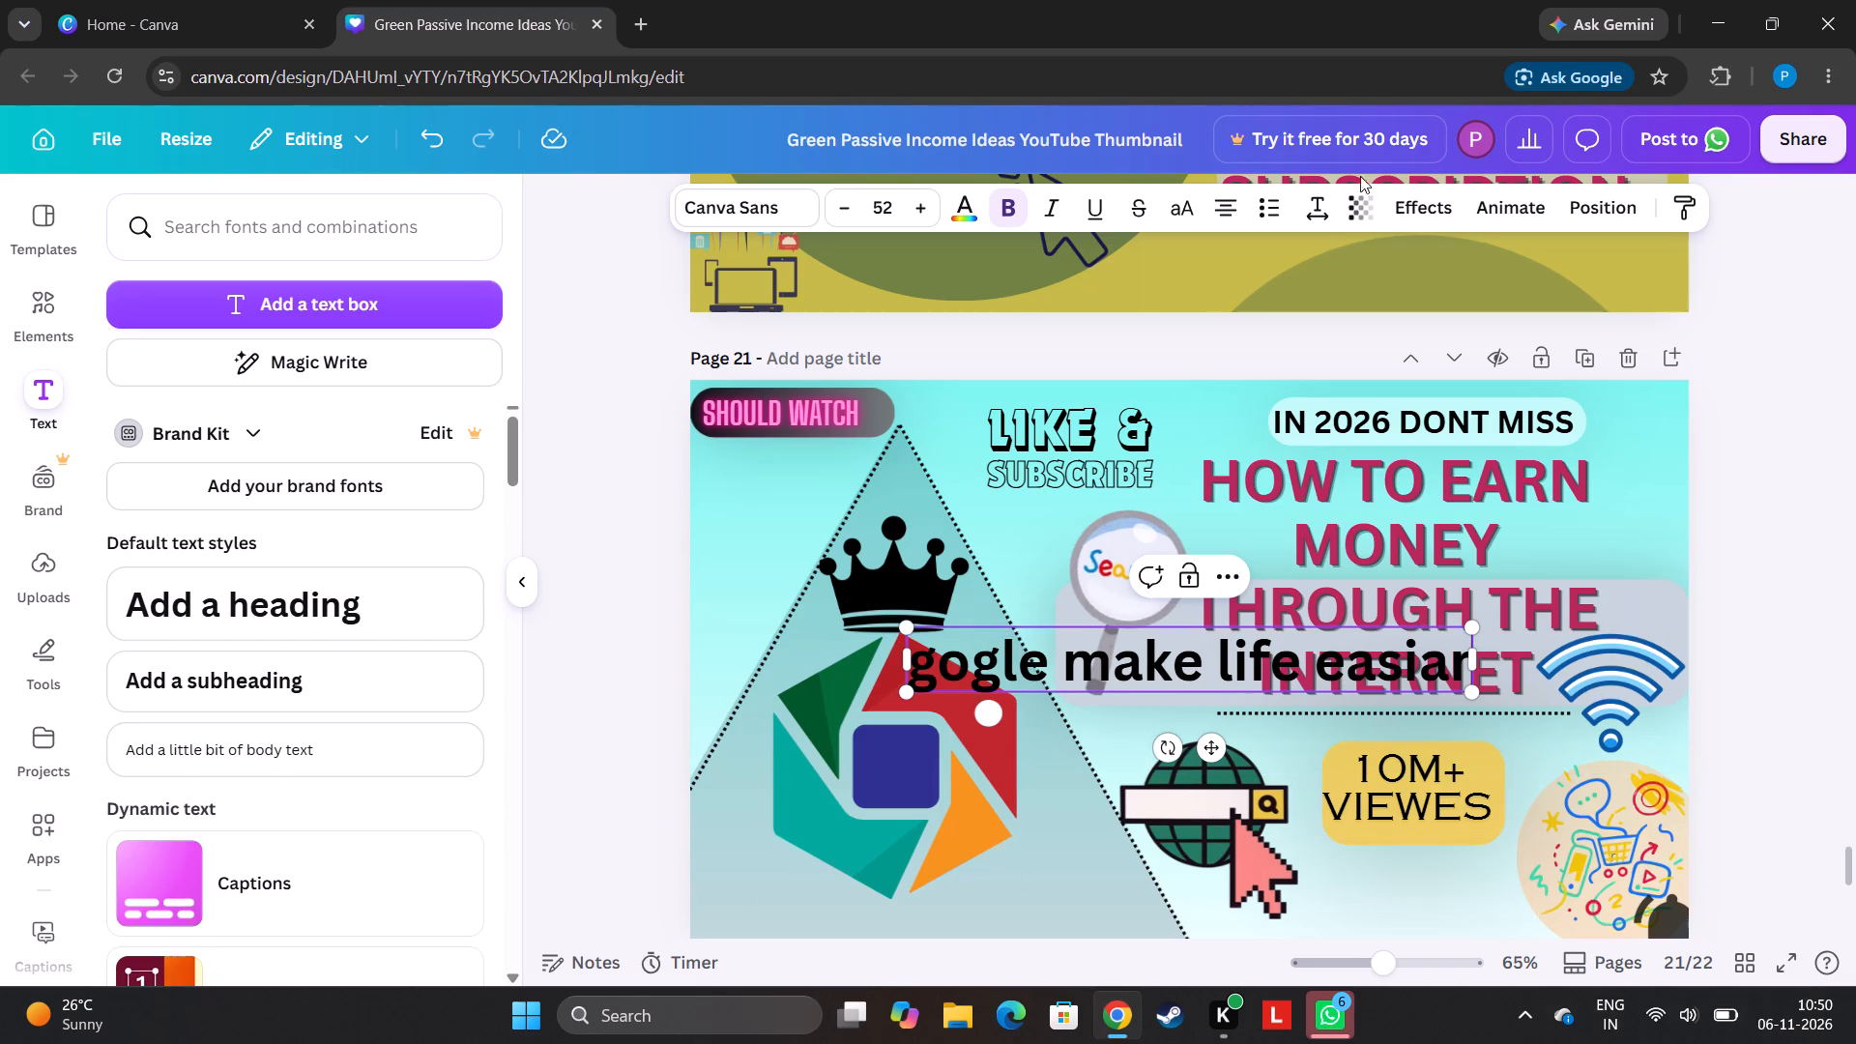
Make the new heading uppercase, shrink it to font size 17.2 and move it off the hexagonal logo onto the word INTERNET.
click(1183, 209)
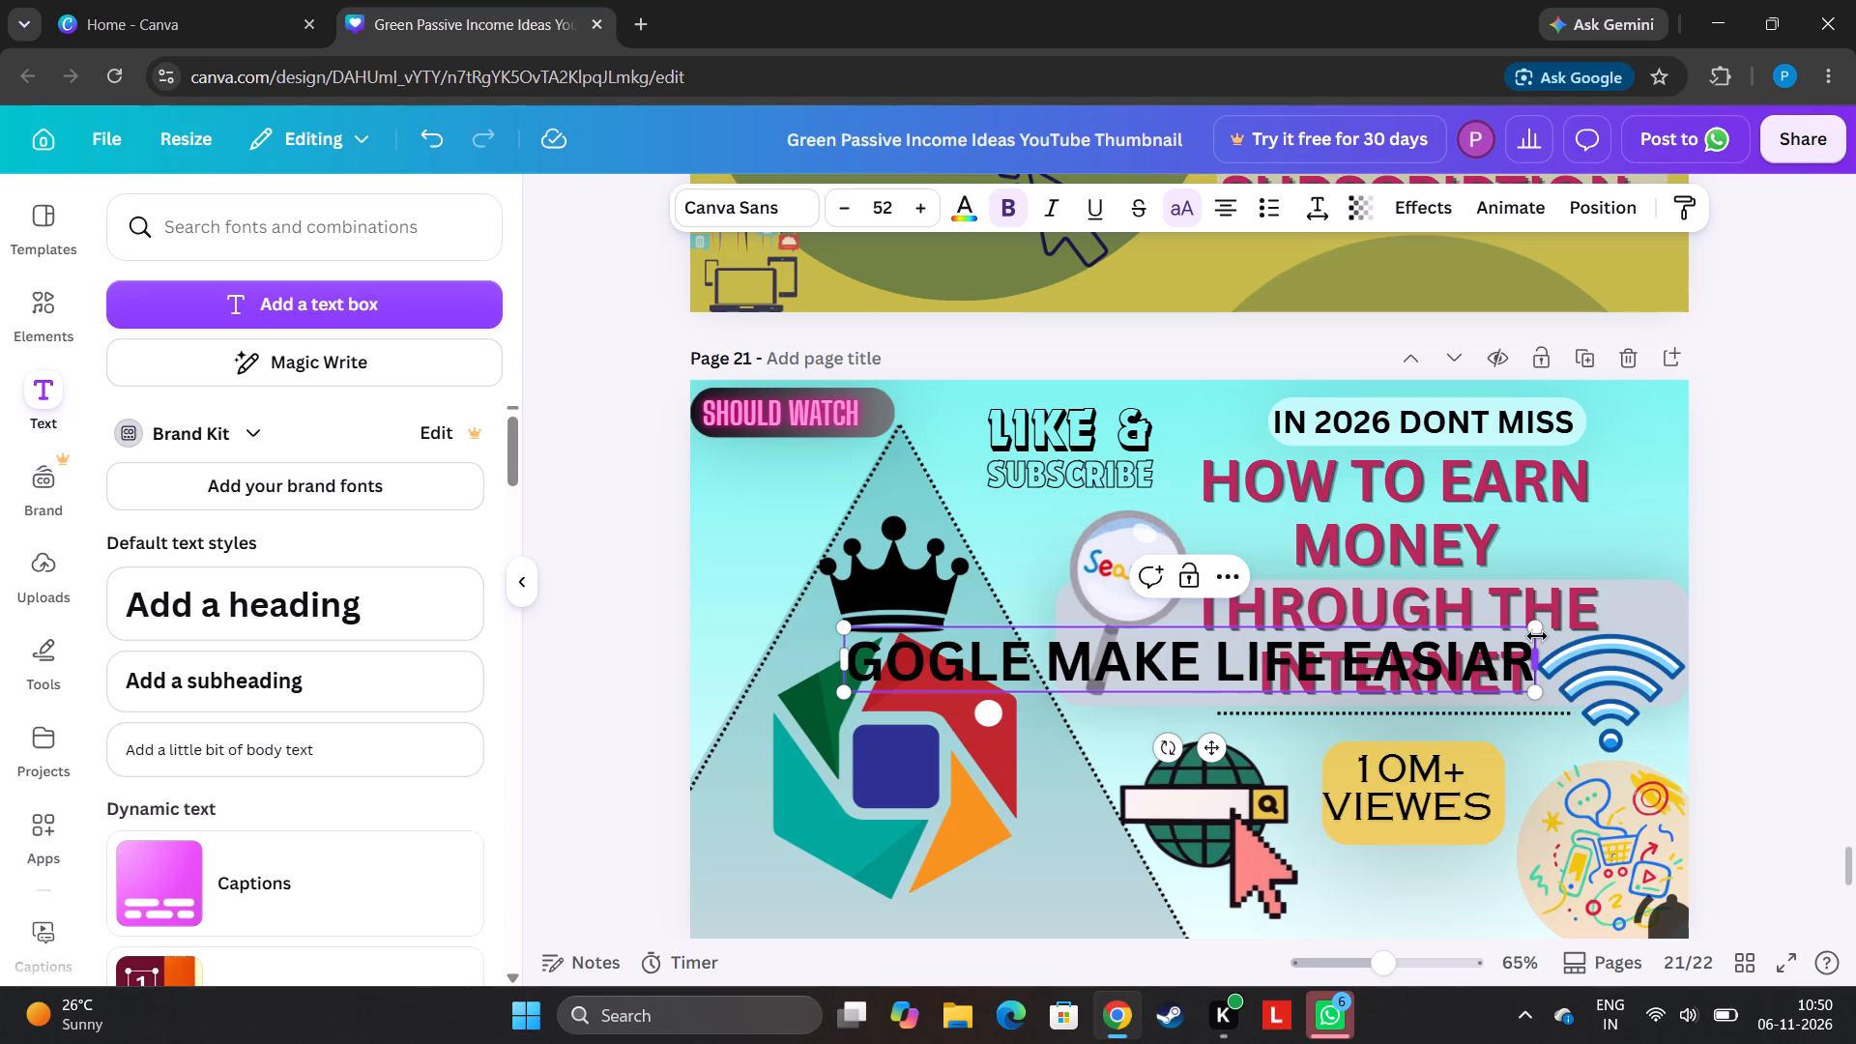
drag(1535, 623, 1035, 774)
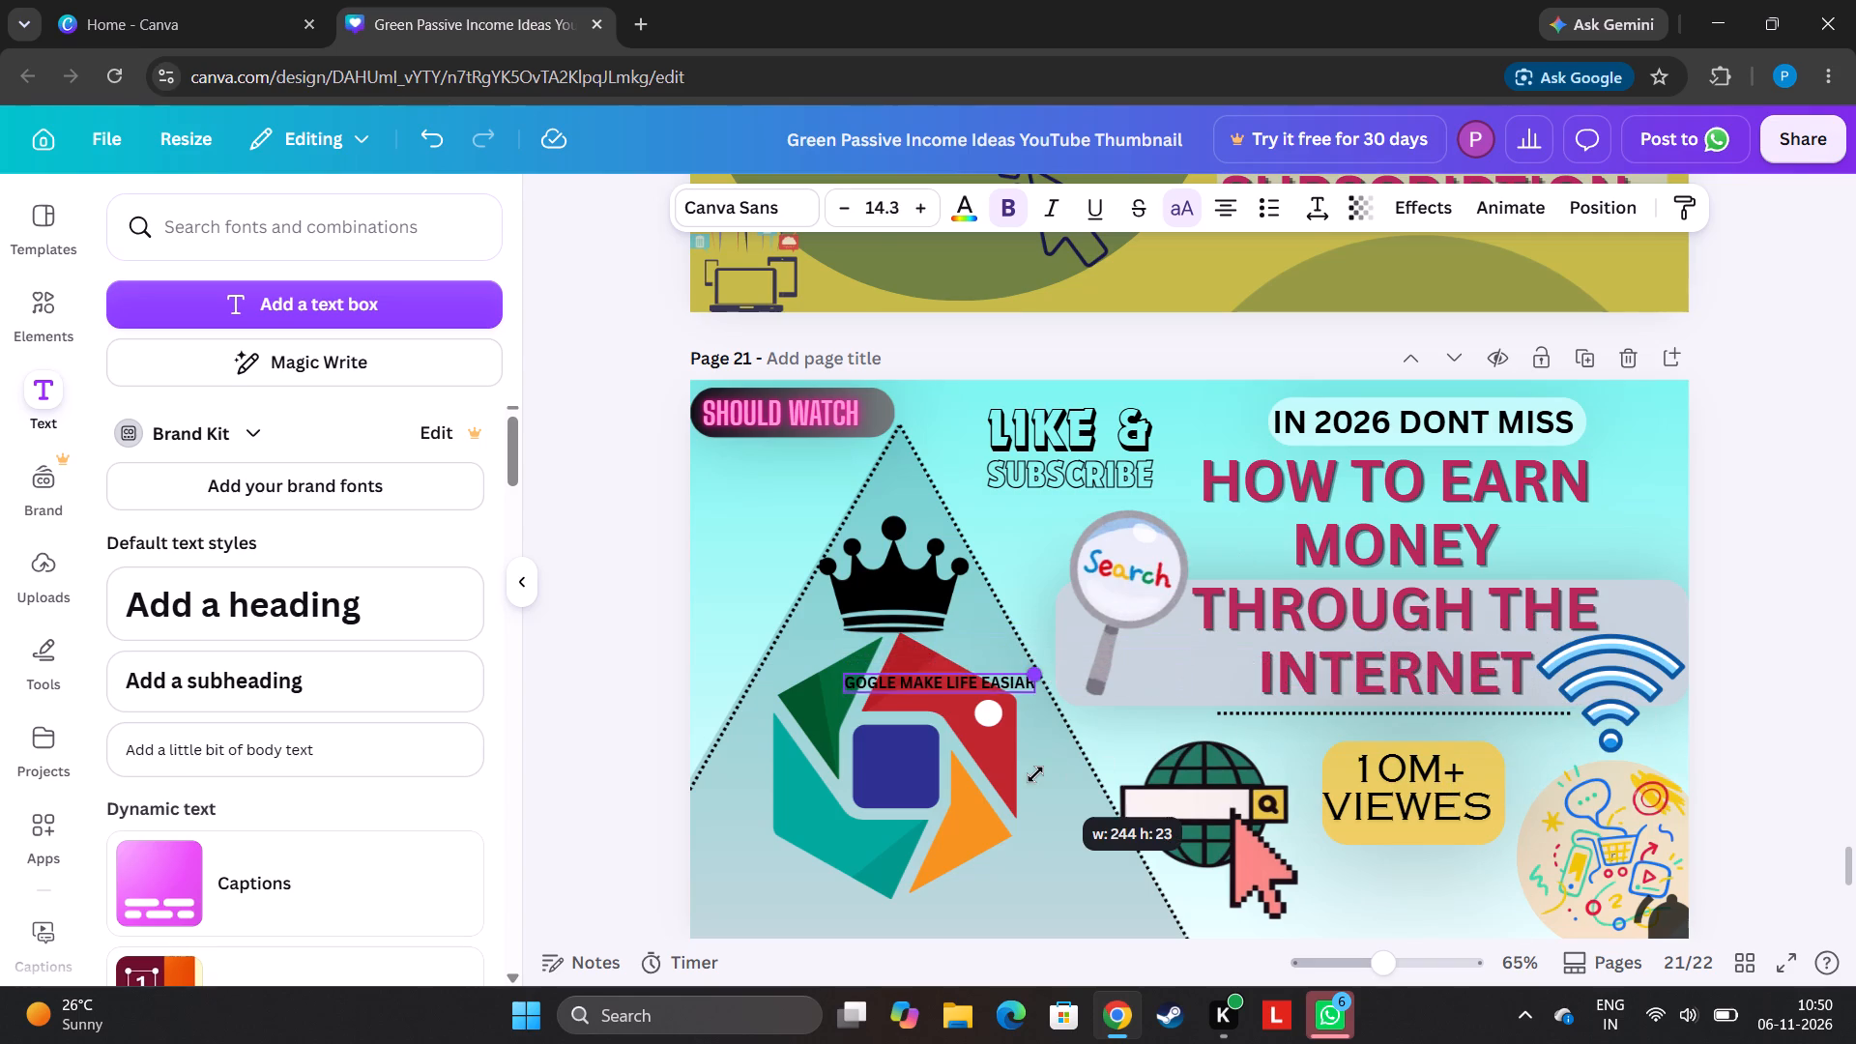
drag(1035, 774, 1081, 756)
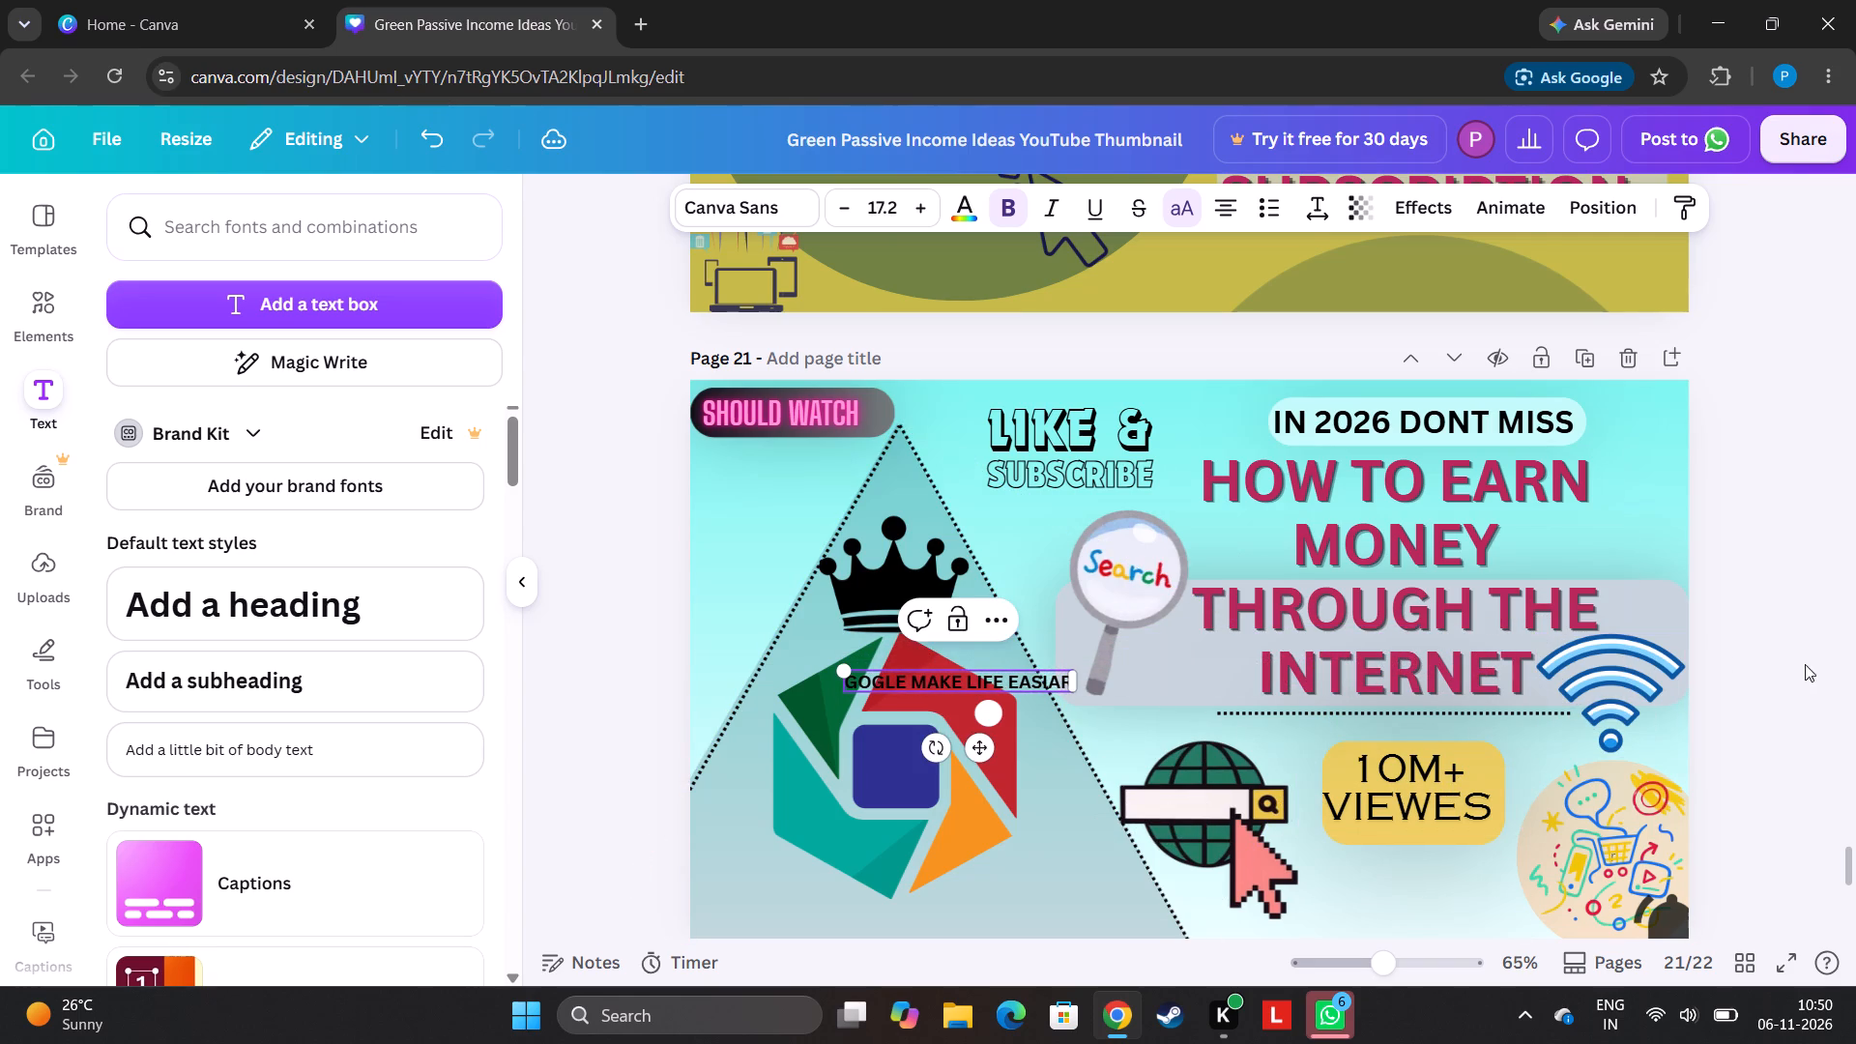
click(1784, 666)
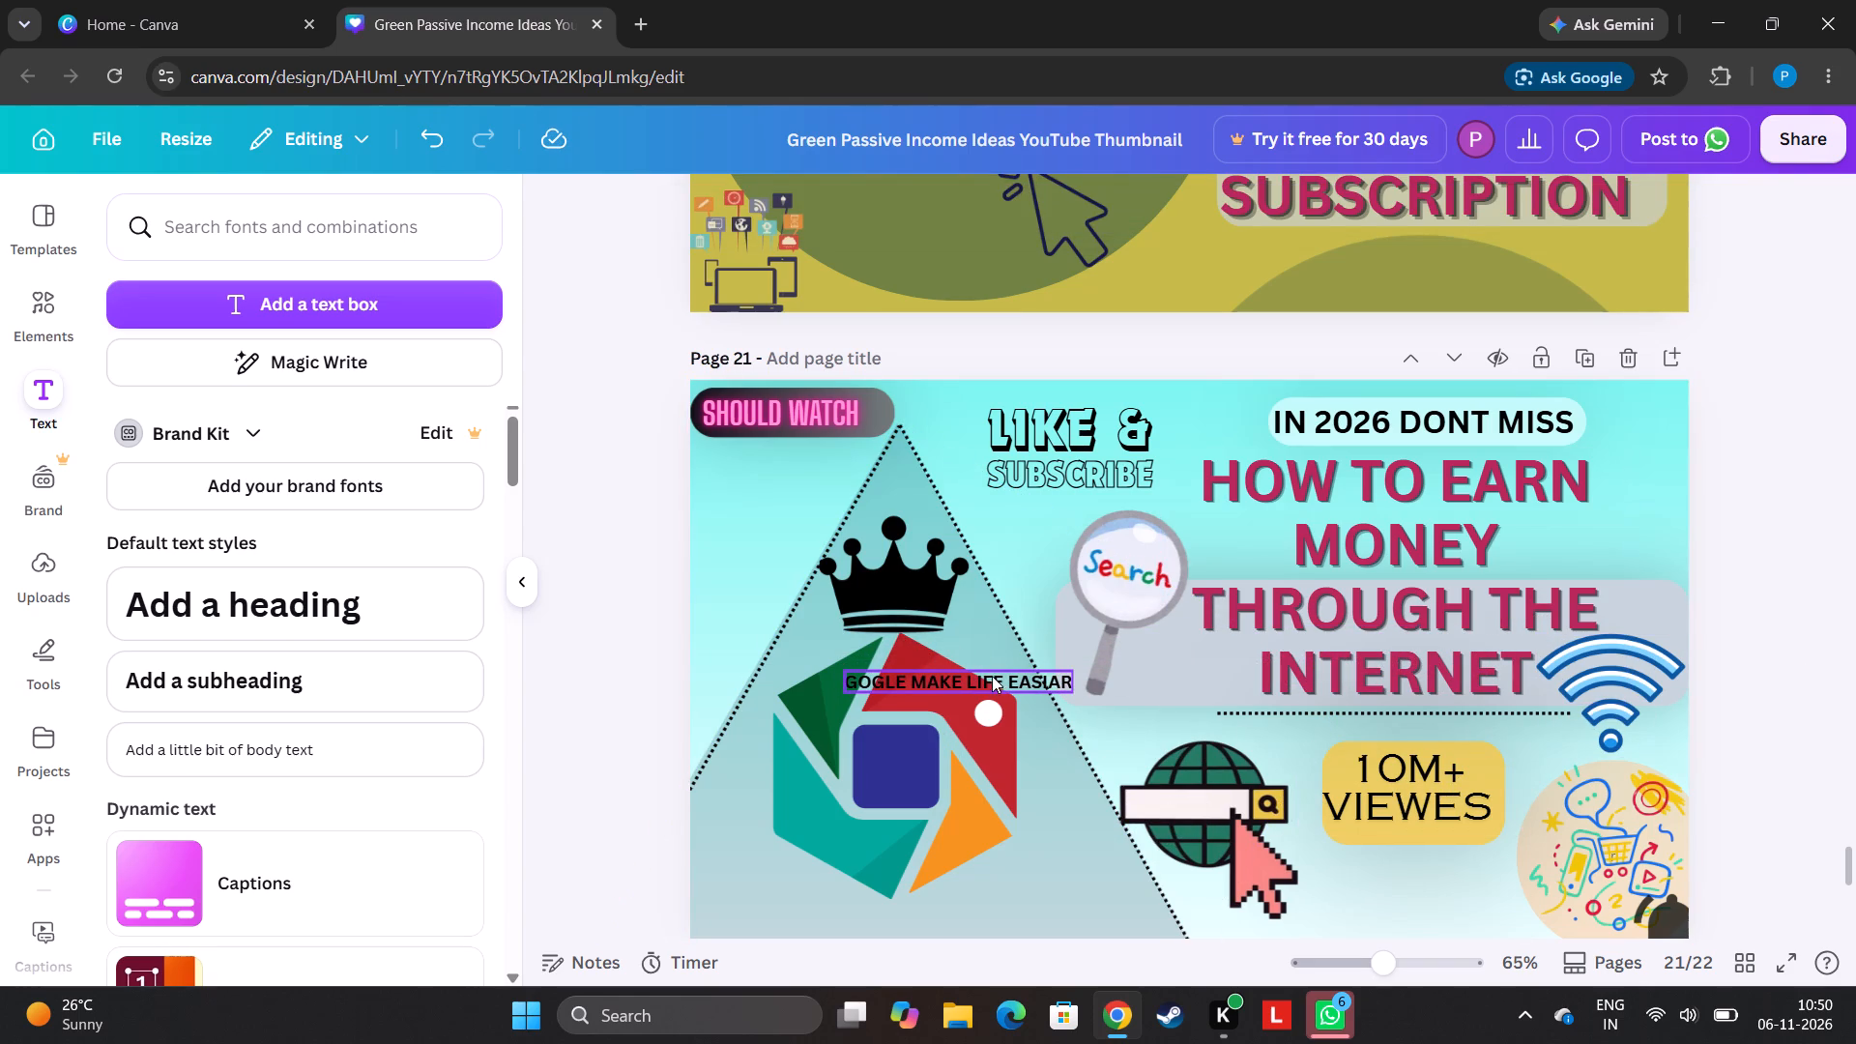
drag(992, 669, 1309, 705)
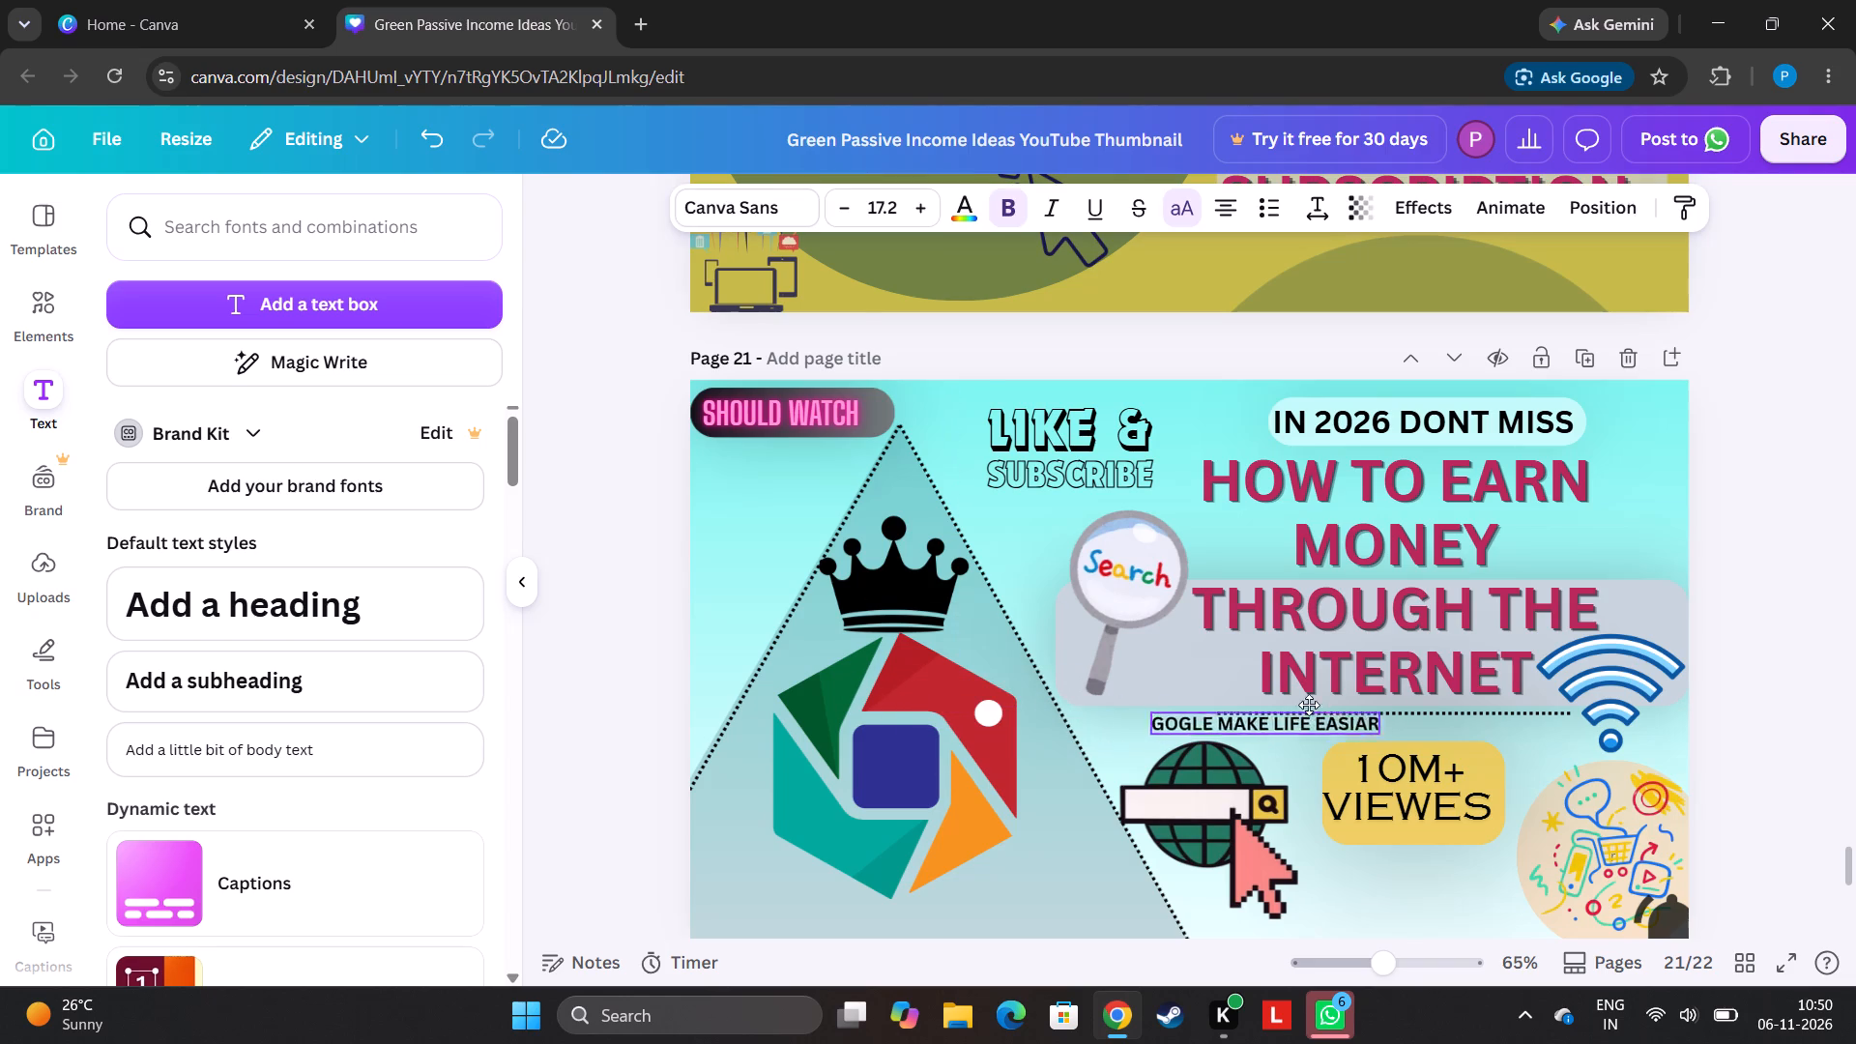
drag(1309, 705, 1363, 648)
Move the bell icon from the doodle circle to the right of the HOW TO EARN title line.
drag(1665, 913, 1525, 876)
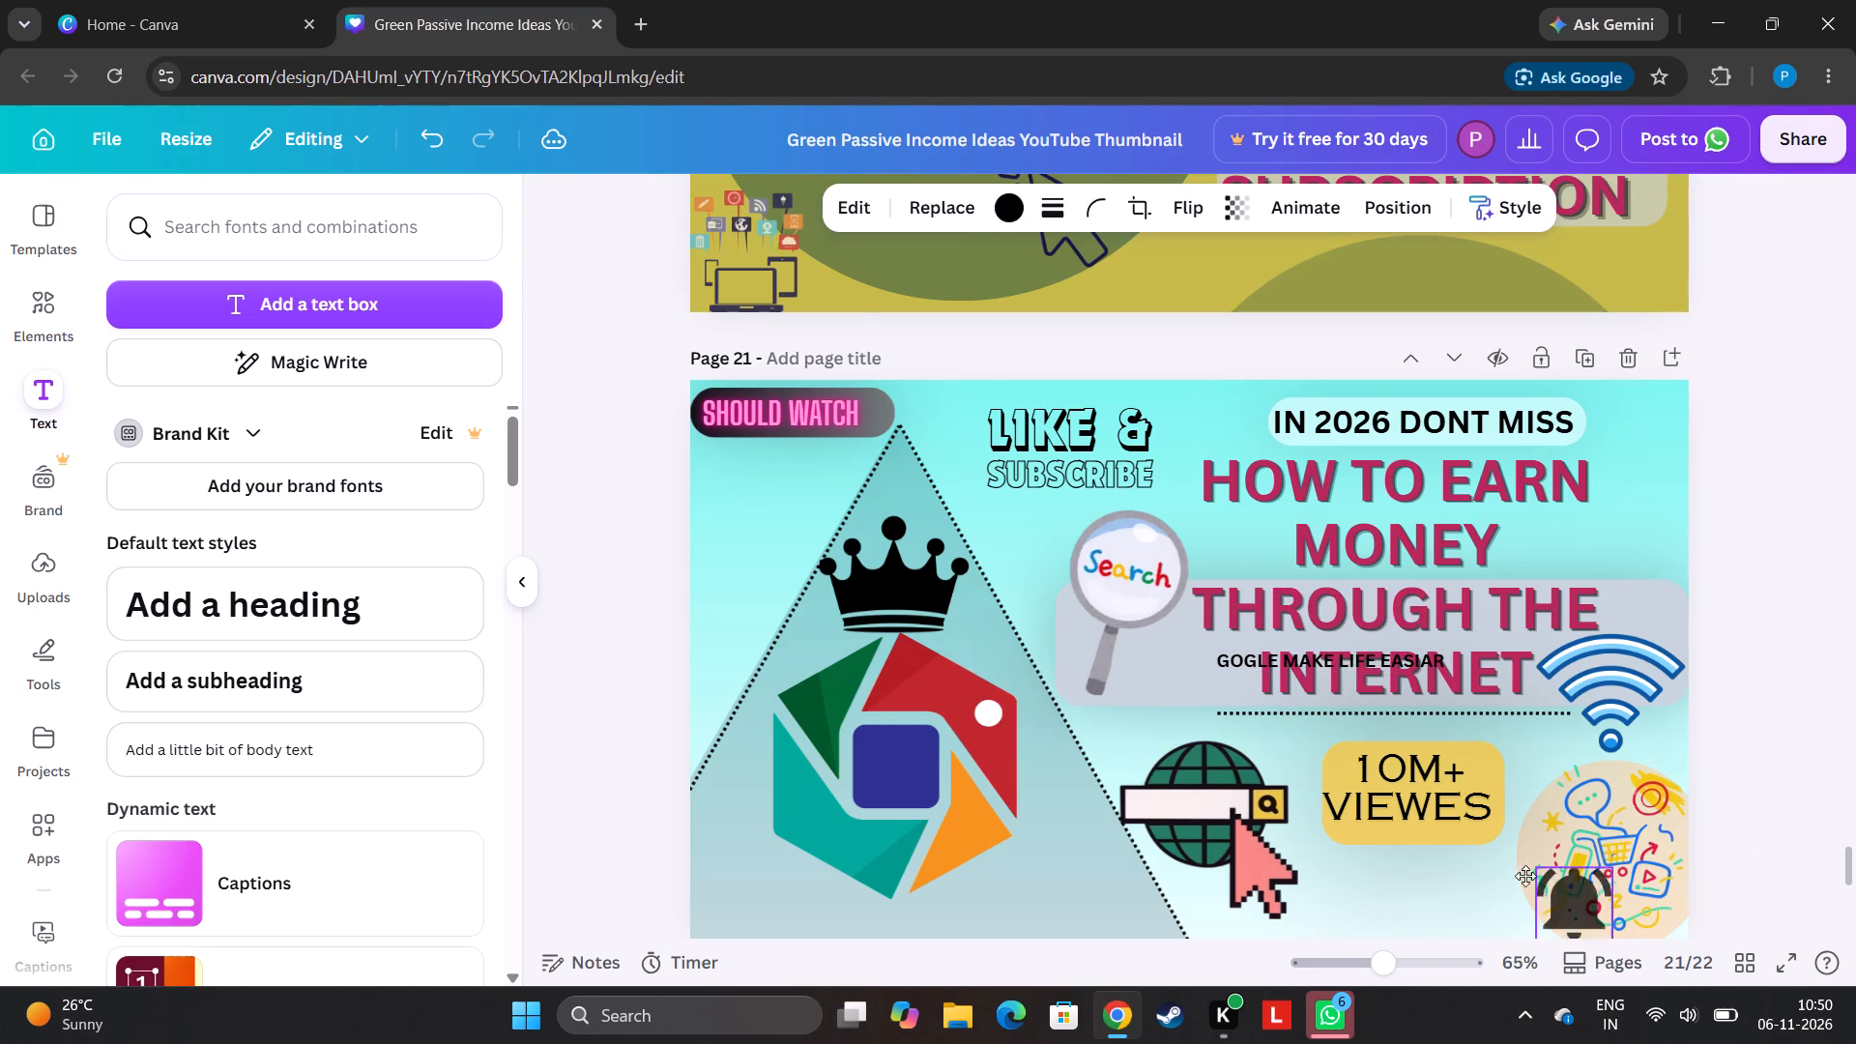
drag(1525, 876, 1624, 527)
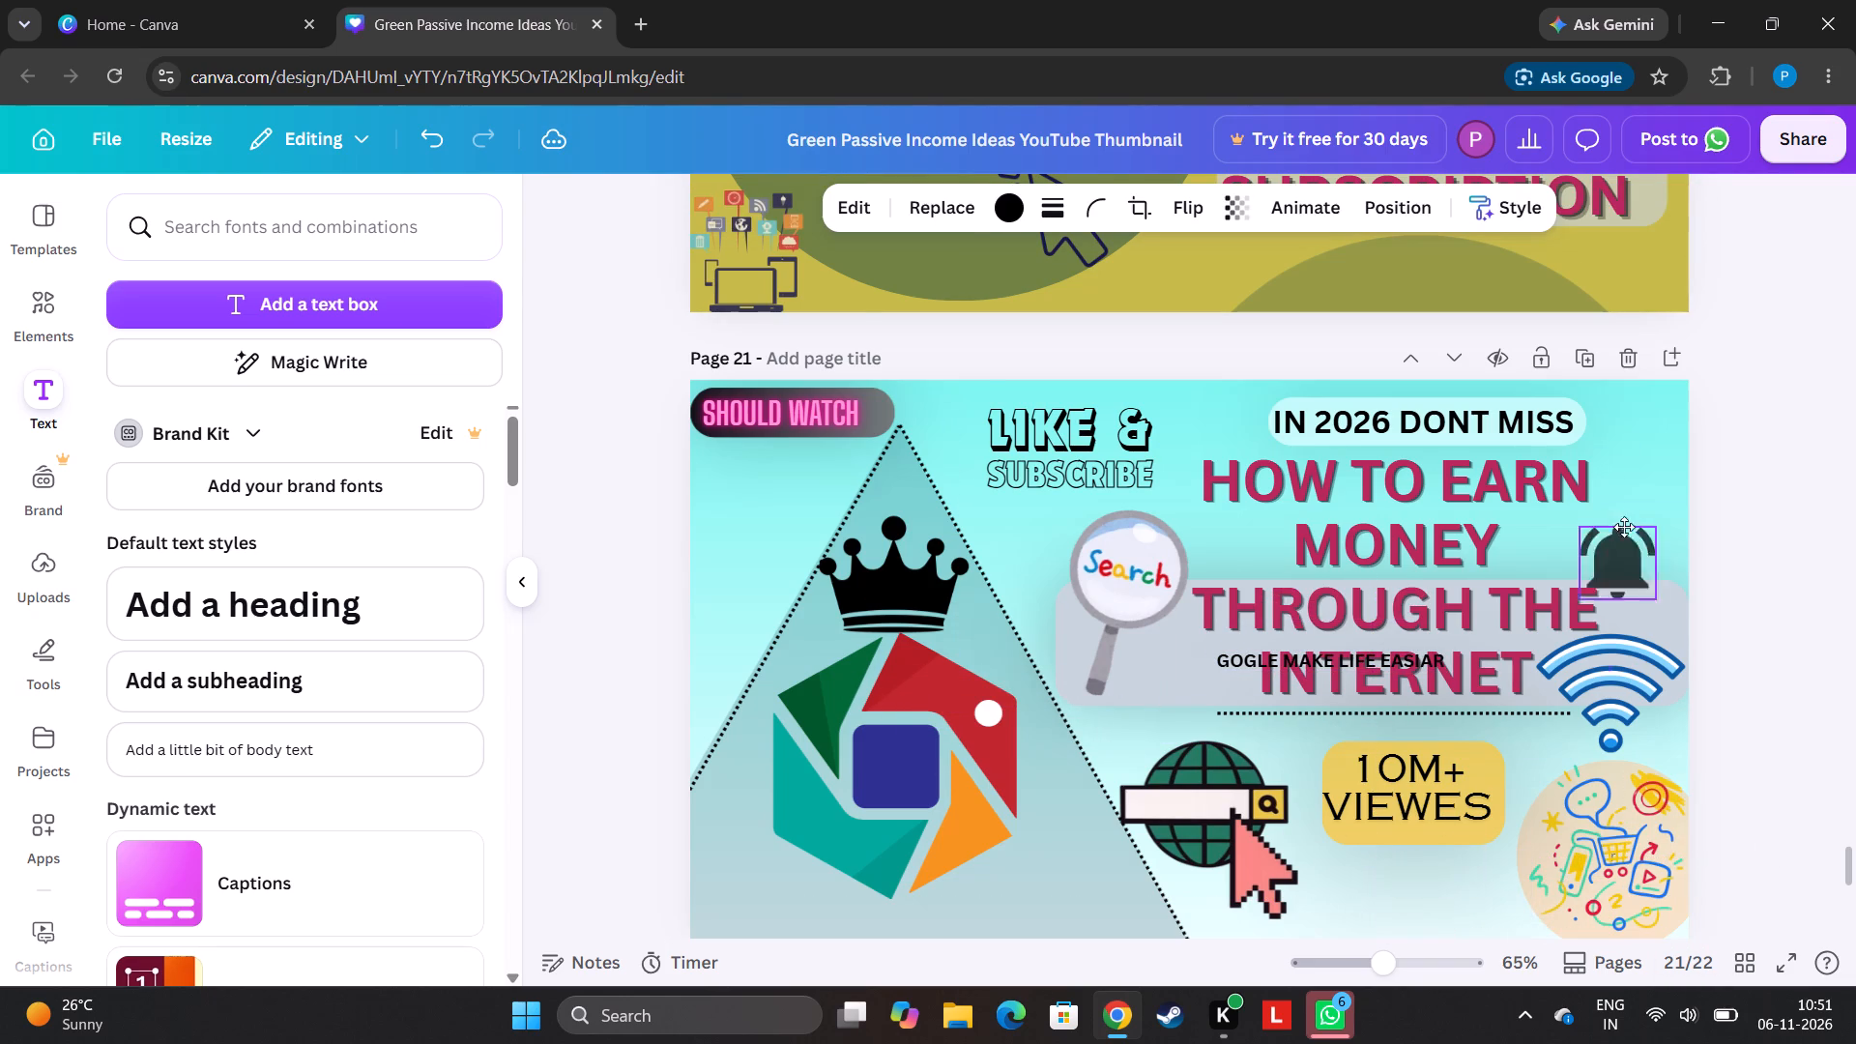
drag(1624, 527, 1635, 475)
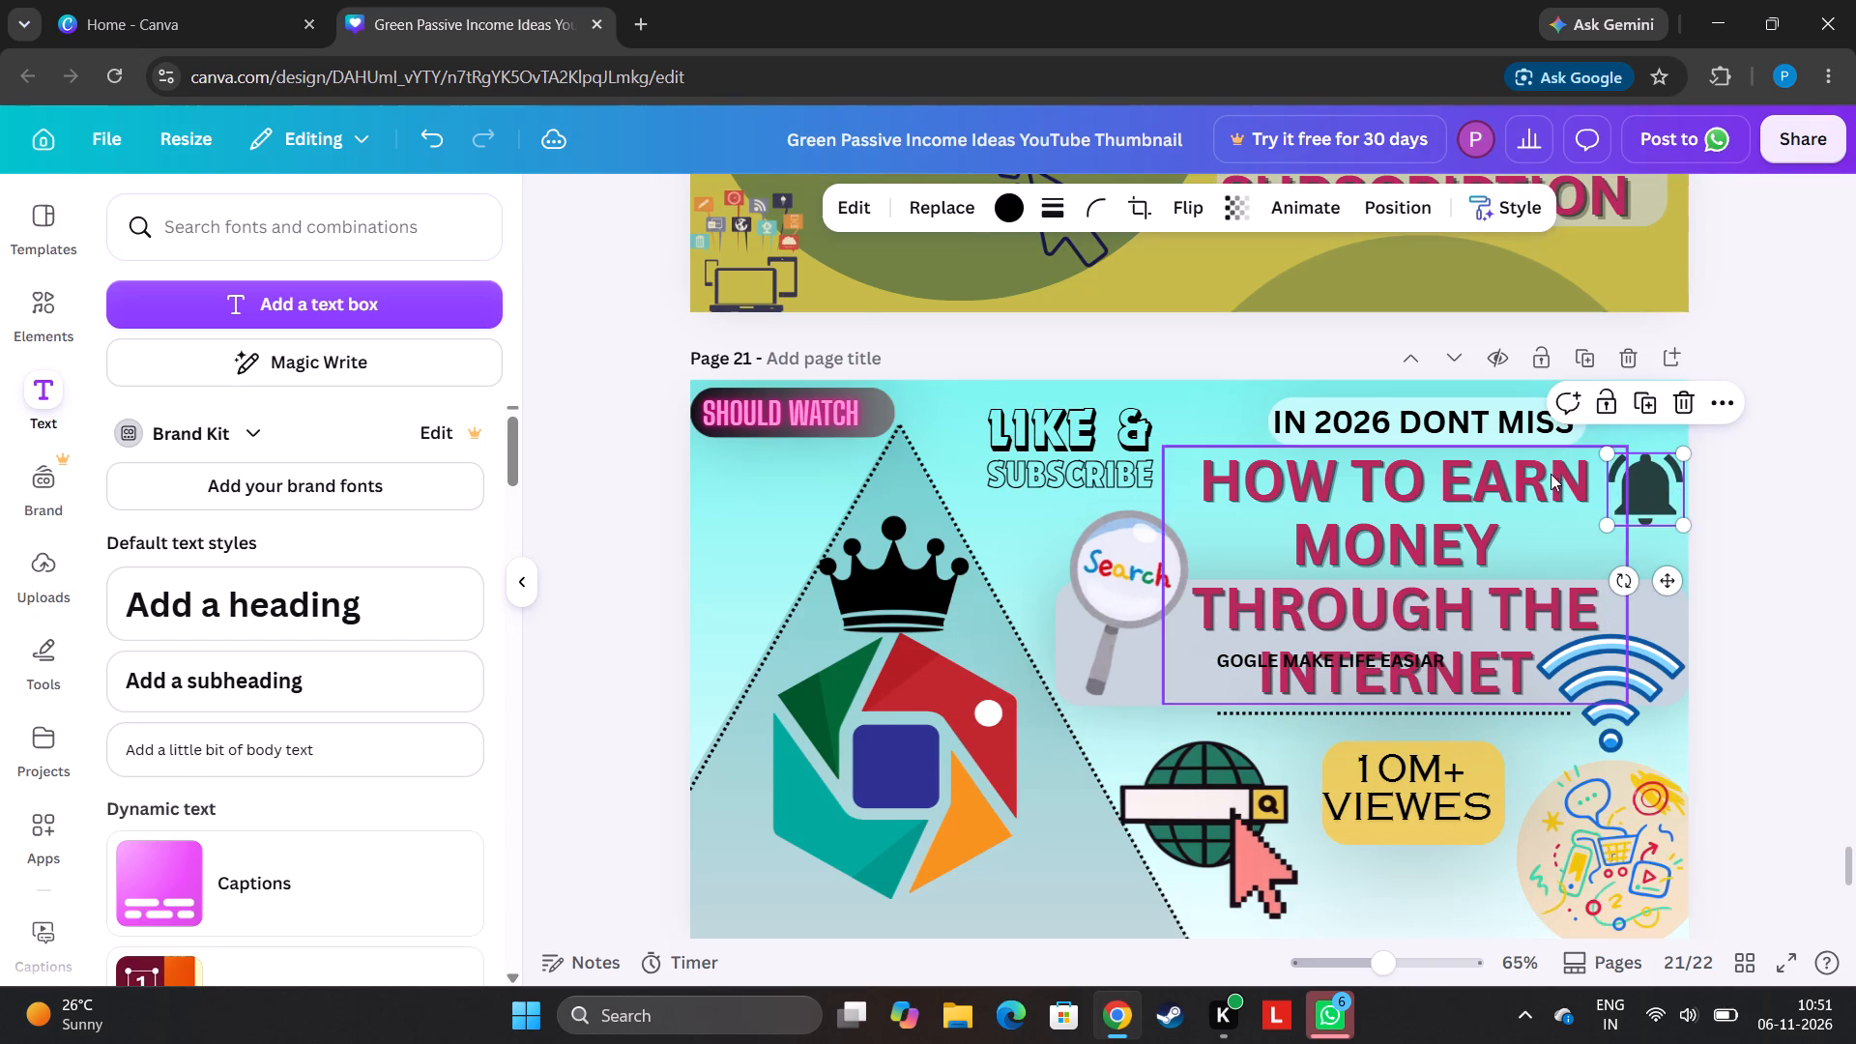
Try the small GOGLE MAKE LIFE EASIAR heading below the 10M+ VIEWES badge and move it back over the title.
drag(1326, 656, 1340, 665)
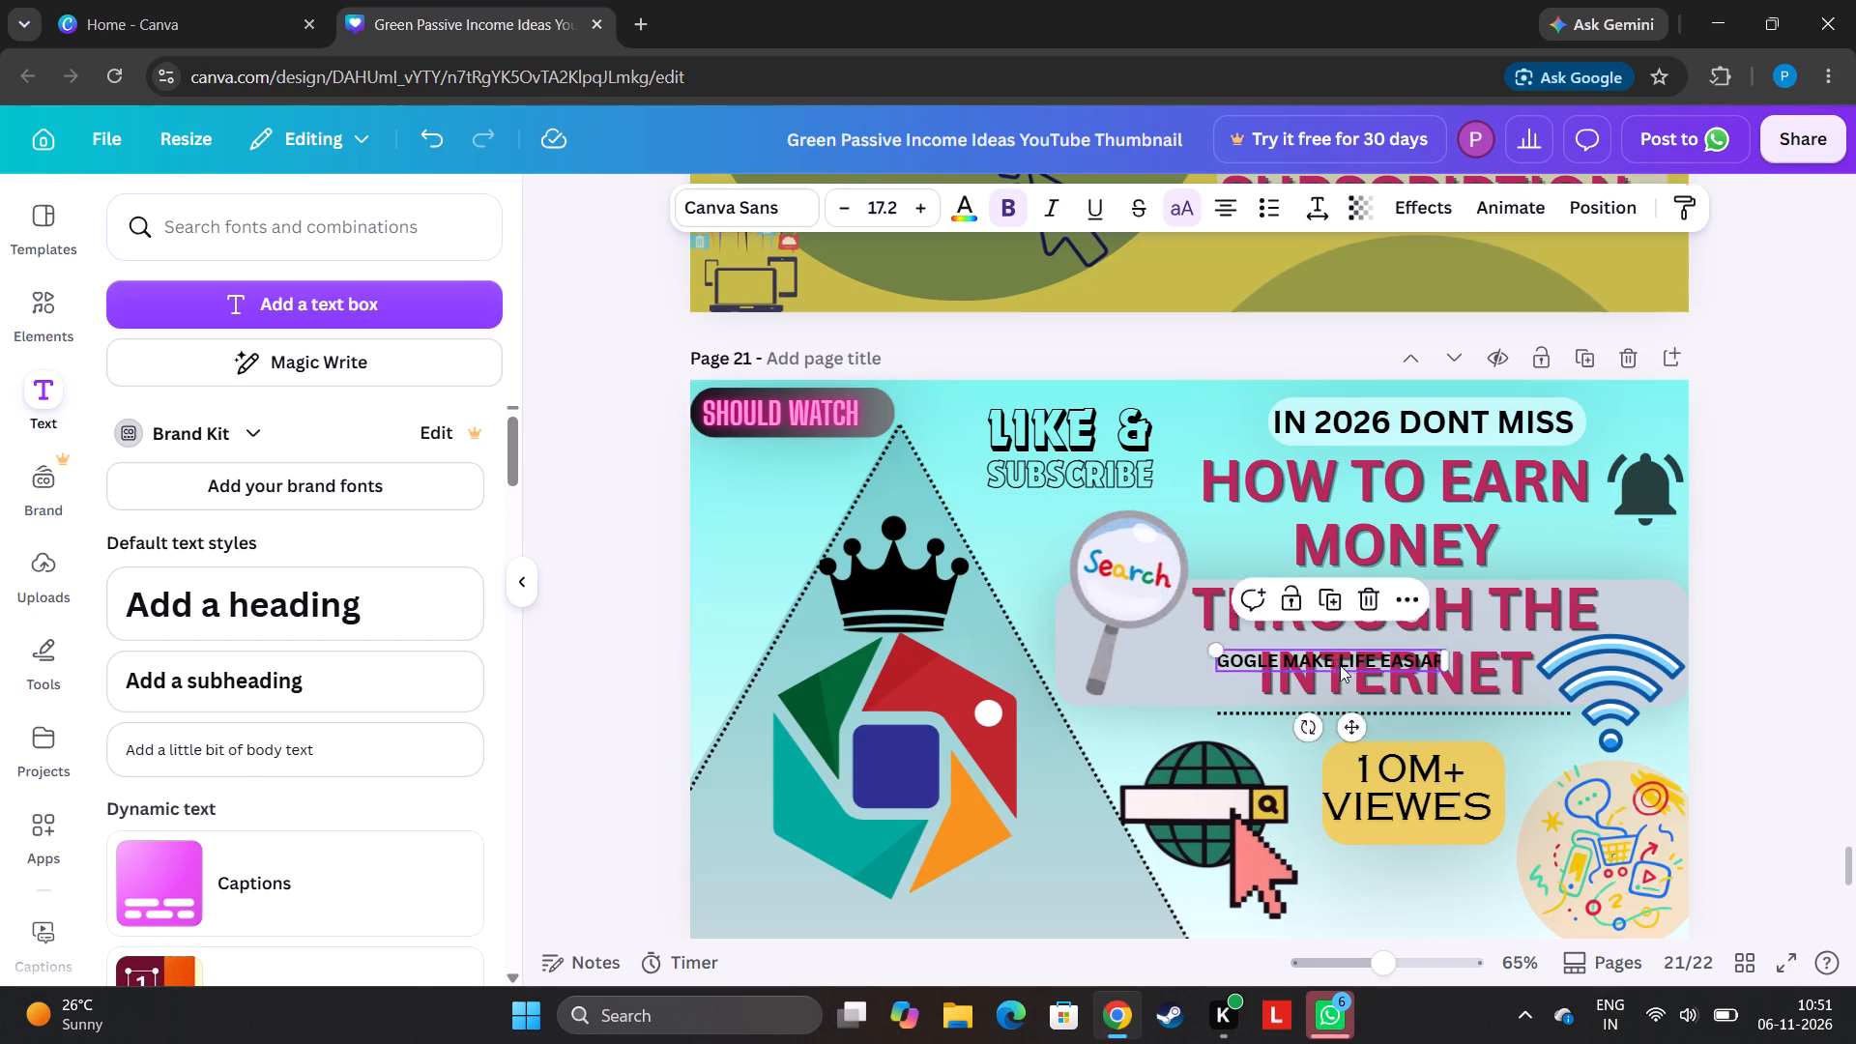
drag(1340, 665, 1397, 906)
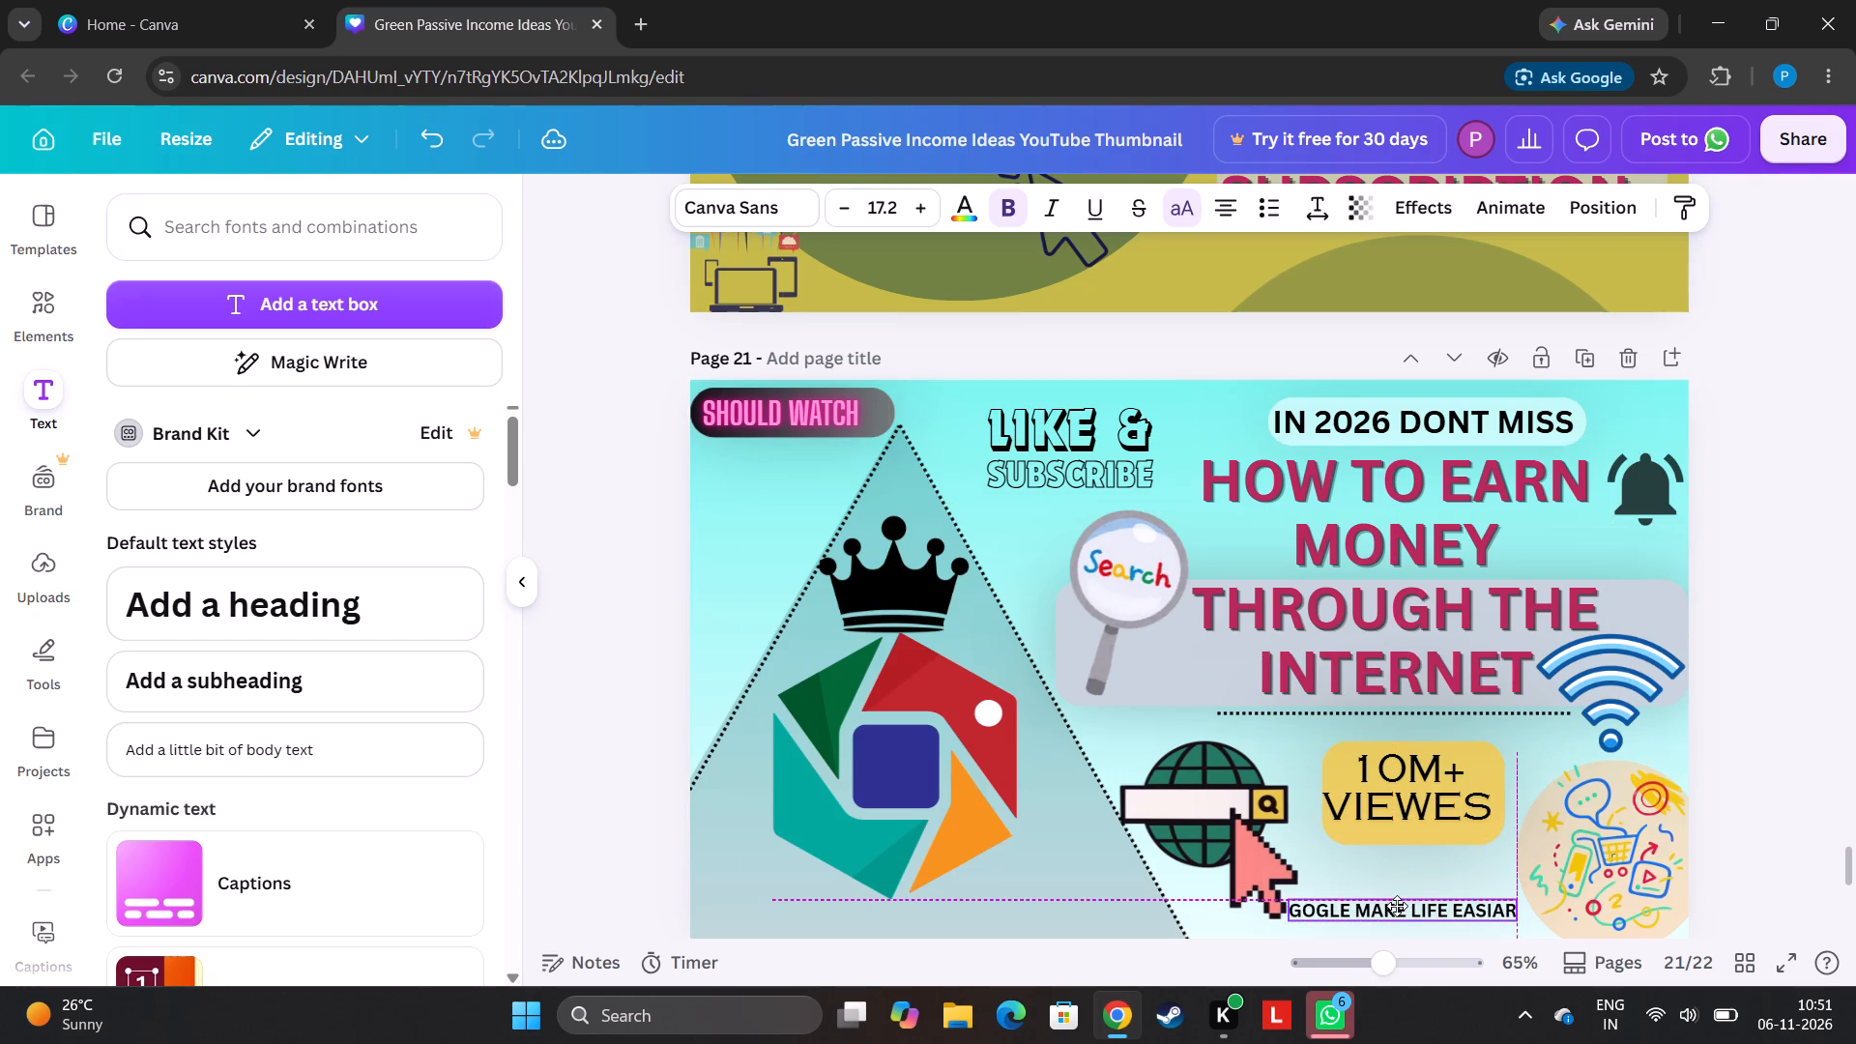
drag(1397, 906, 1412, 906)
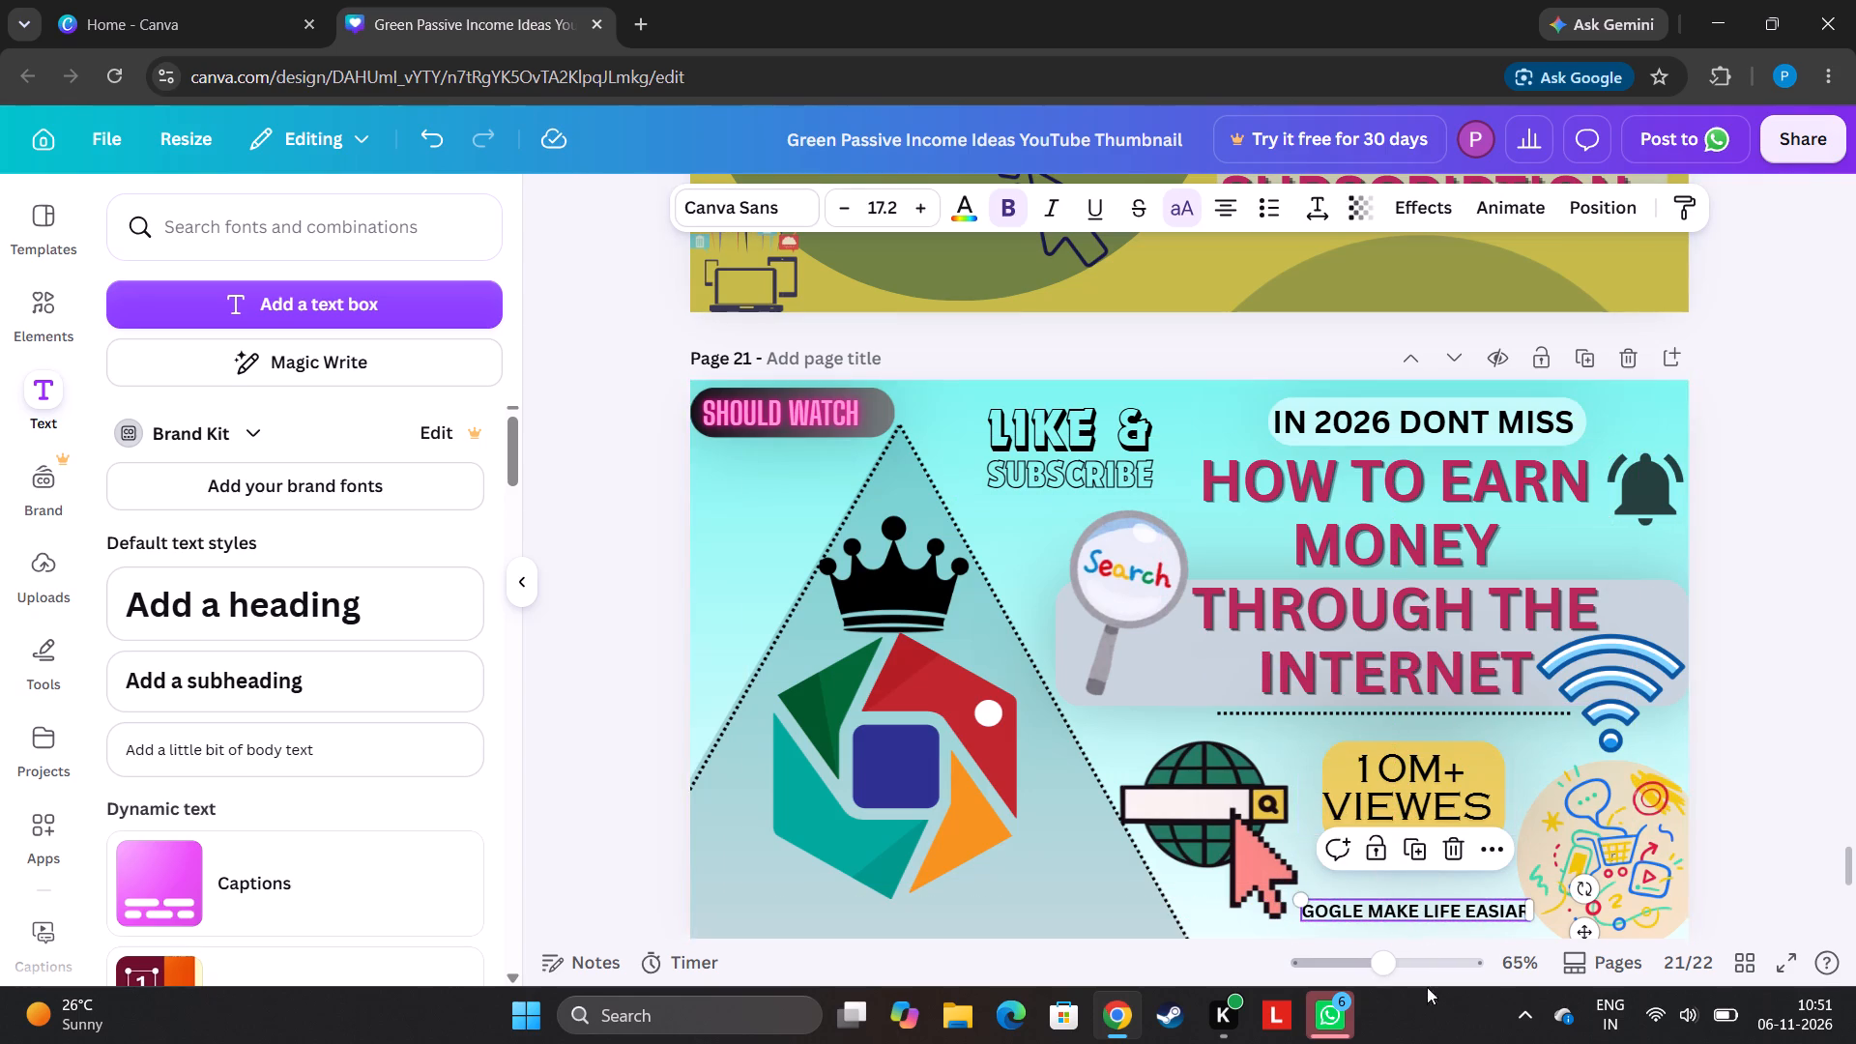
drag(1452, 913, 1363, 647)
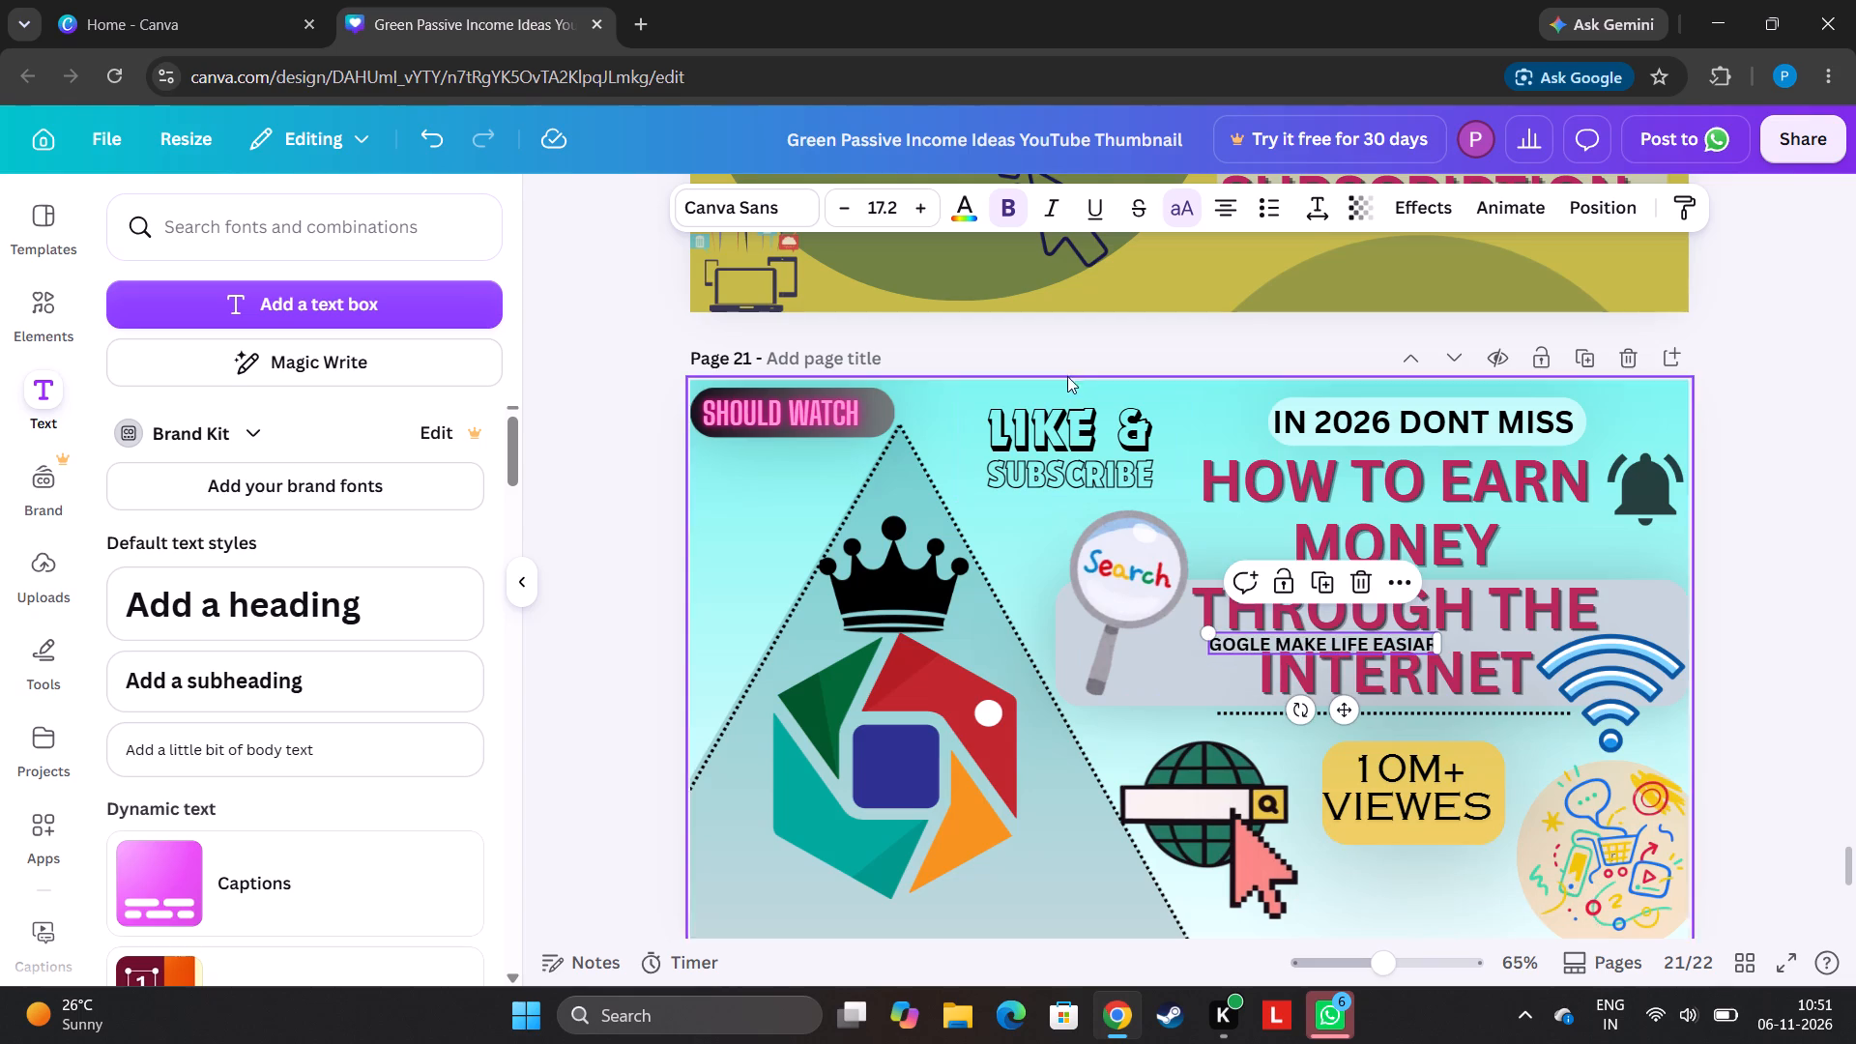
Move the LIKE & SUBSCRIBE text group directly below the yellow 10M+ VIEWES badge.
drag(1086, 428, 1446, 874)
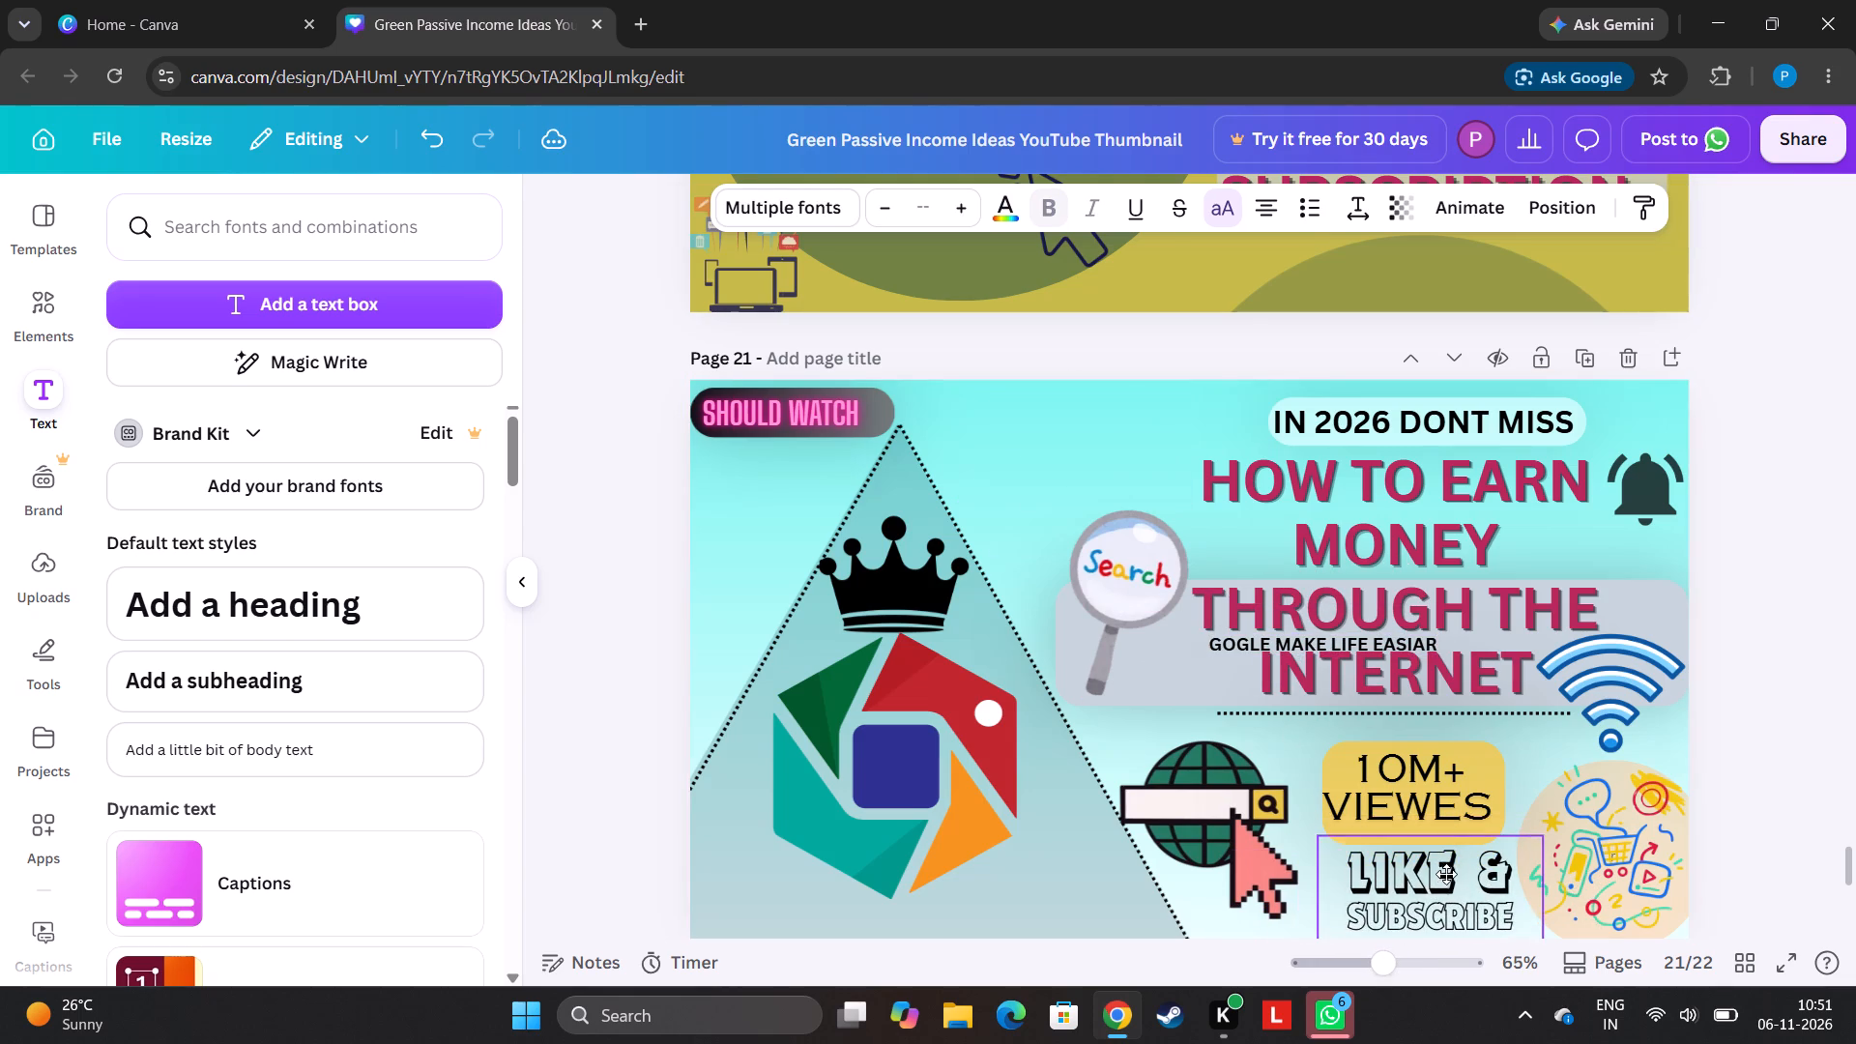
drag(1446, 874, 1434, 870)
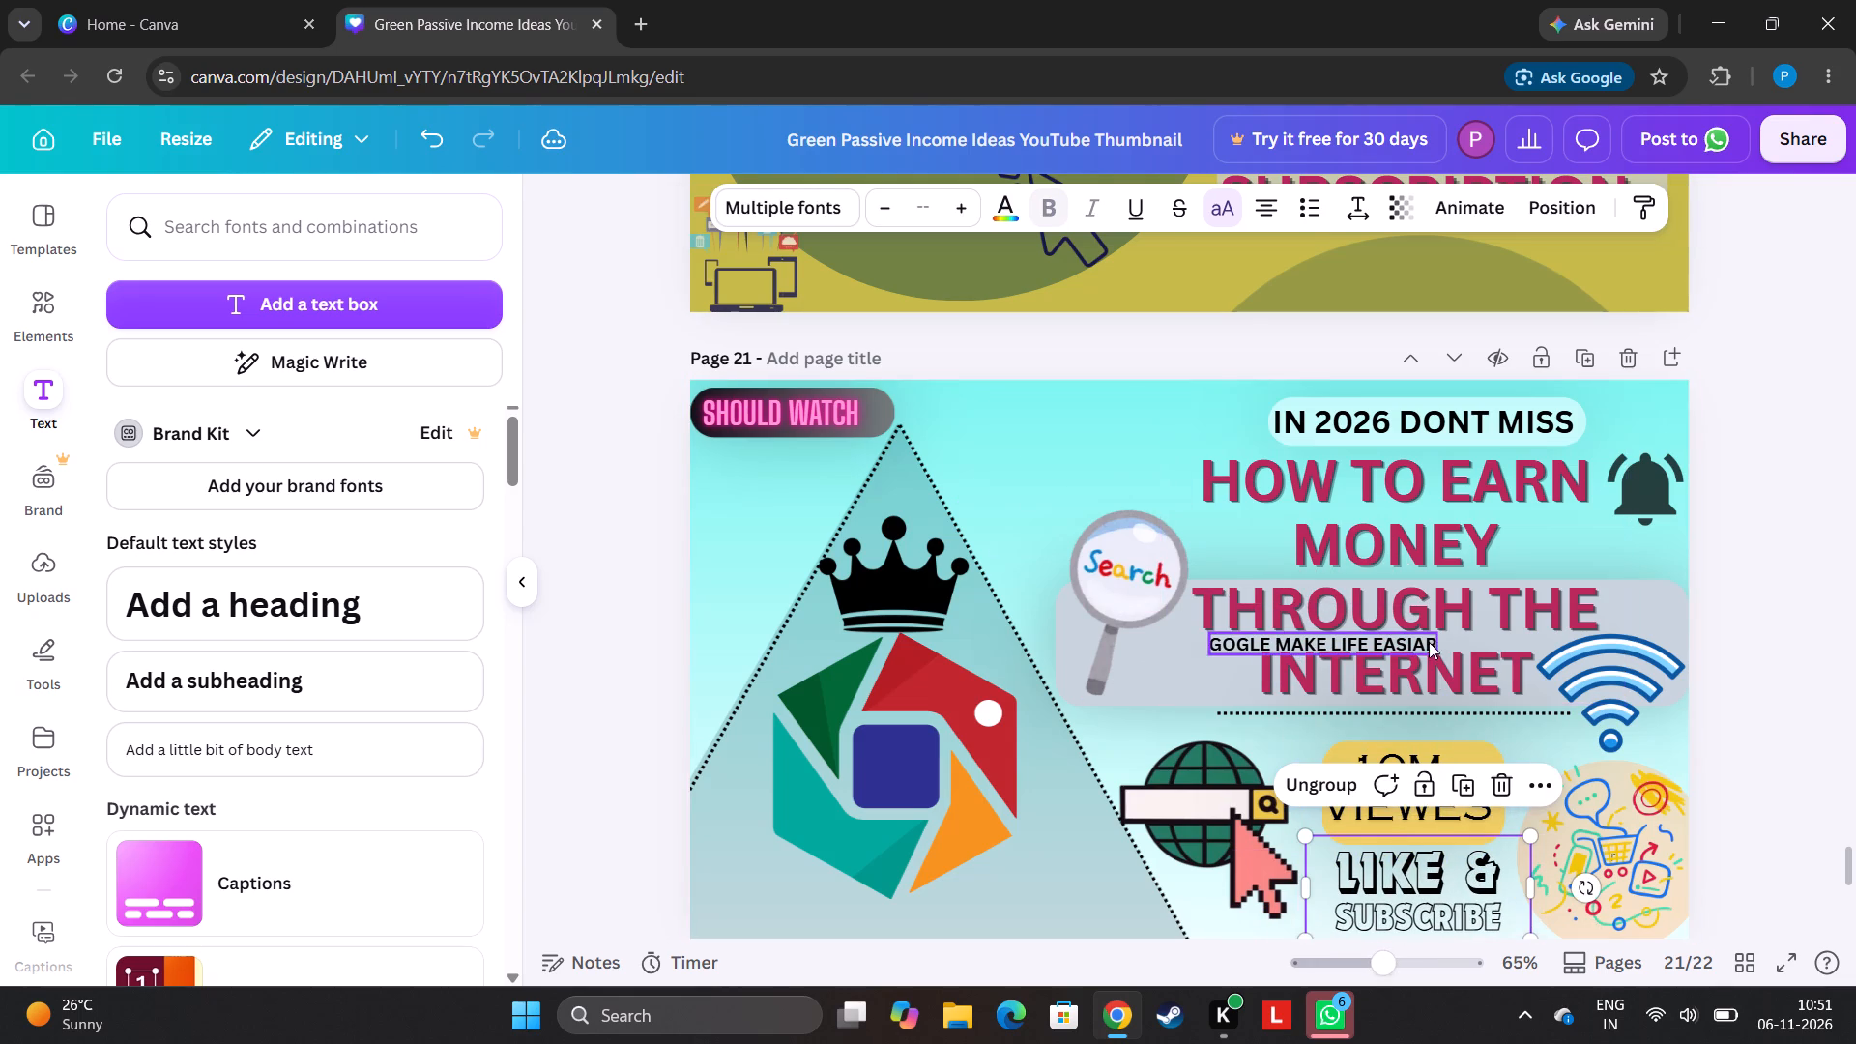
Enlarge the GOGLE MAKE LIFE EASIAR heading to font size 26 and place it between the SHOULD WATCH and IN 2026 DONT MISS labels.
drag(1416, 631, 1143, 372)
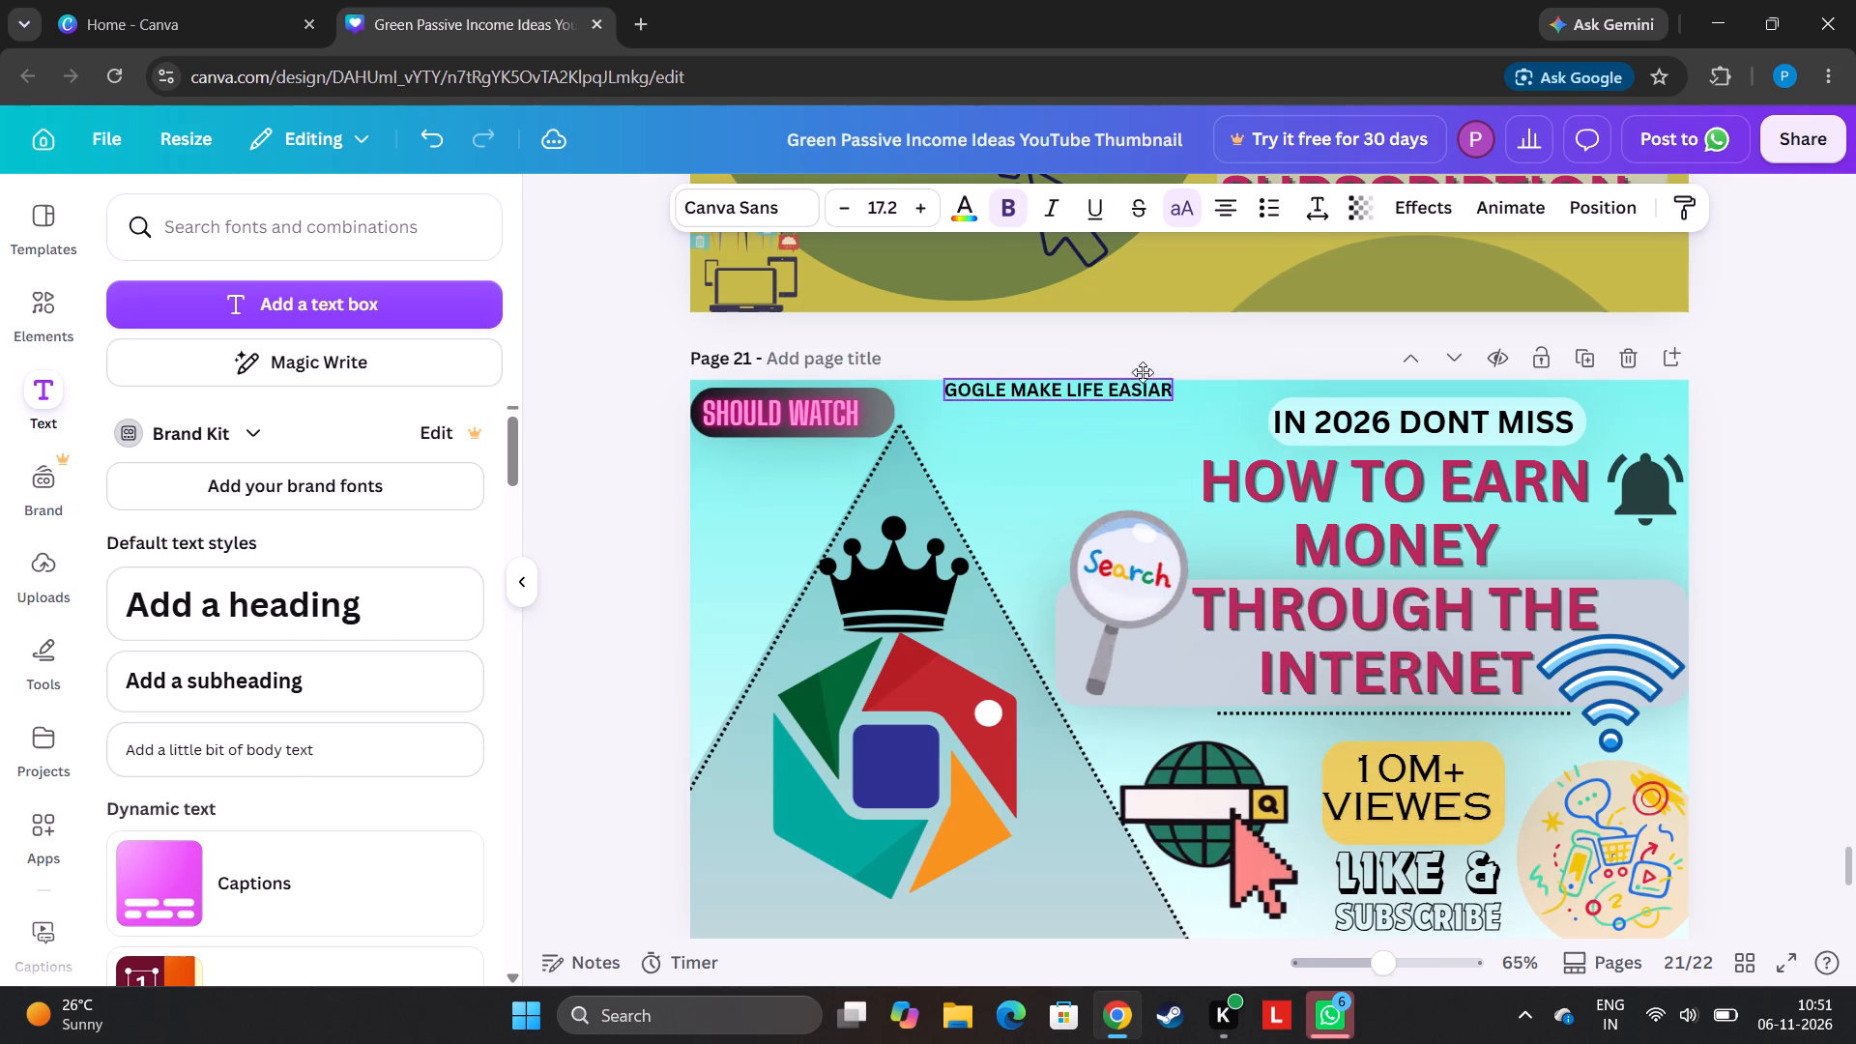
drag(1143, 372, 1144, 404)
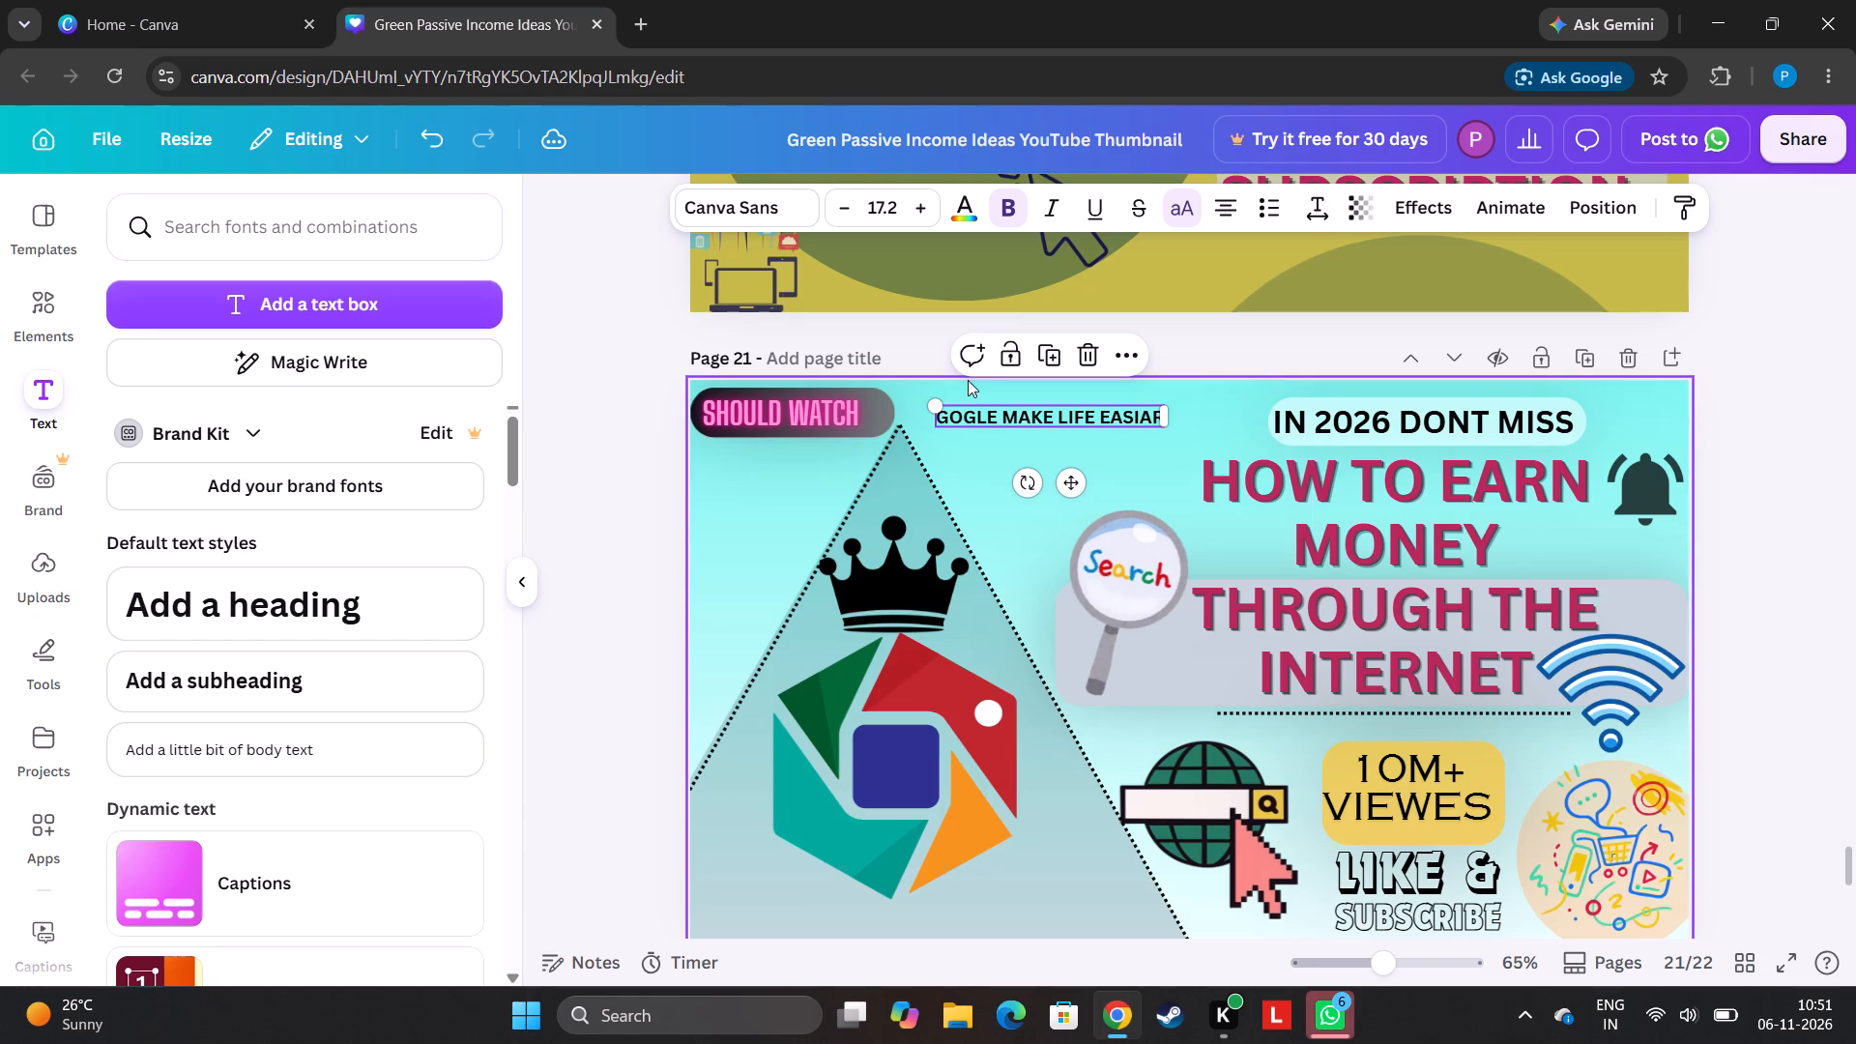
drag(941, 404, 827, 363)
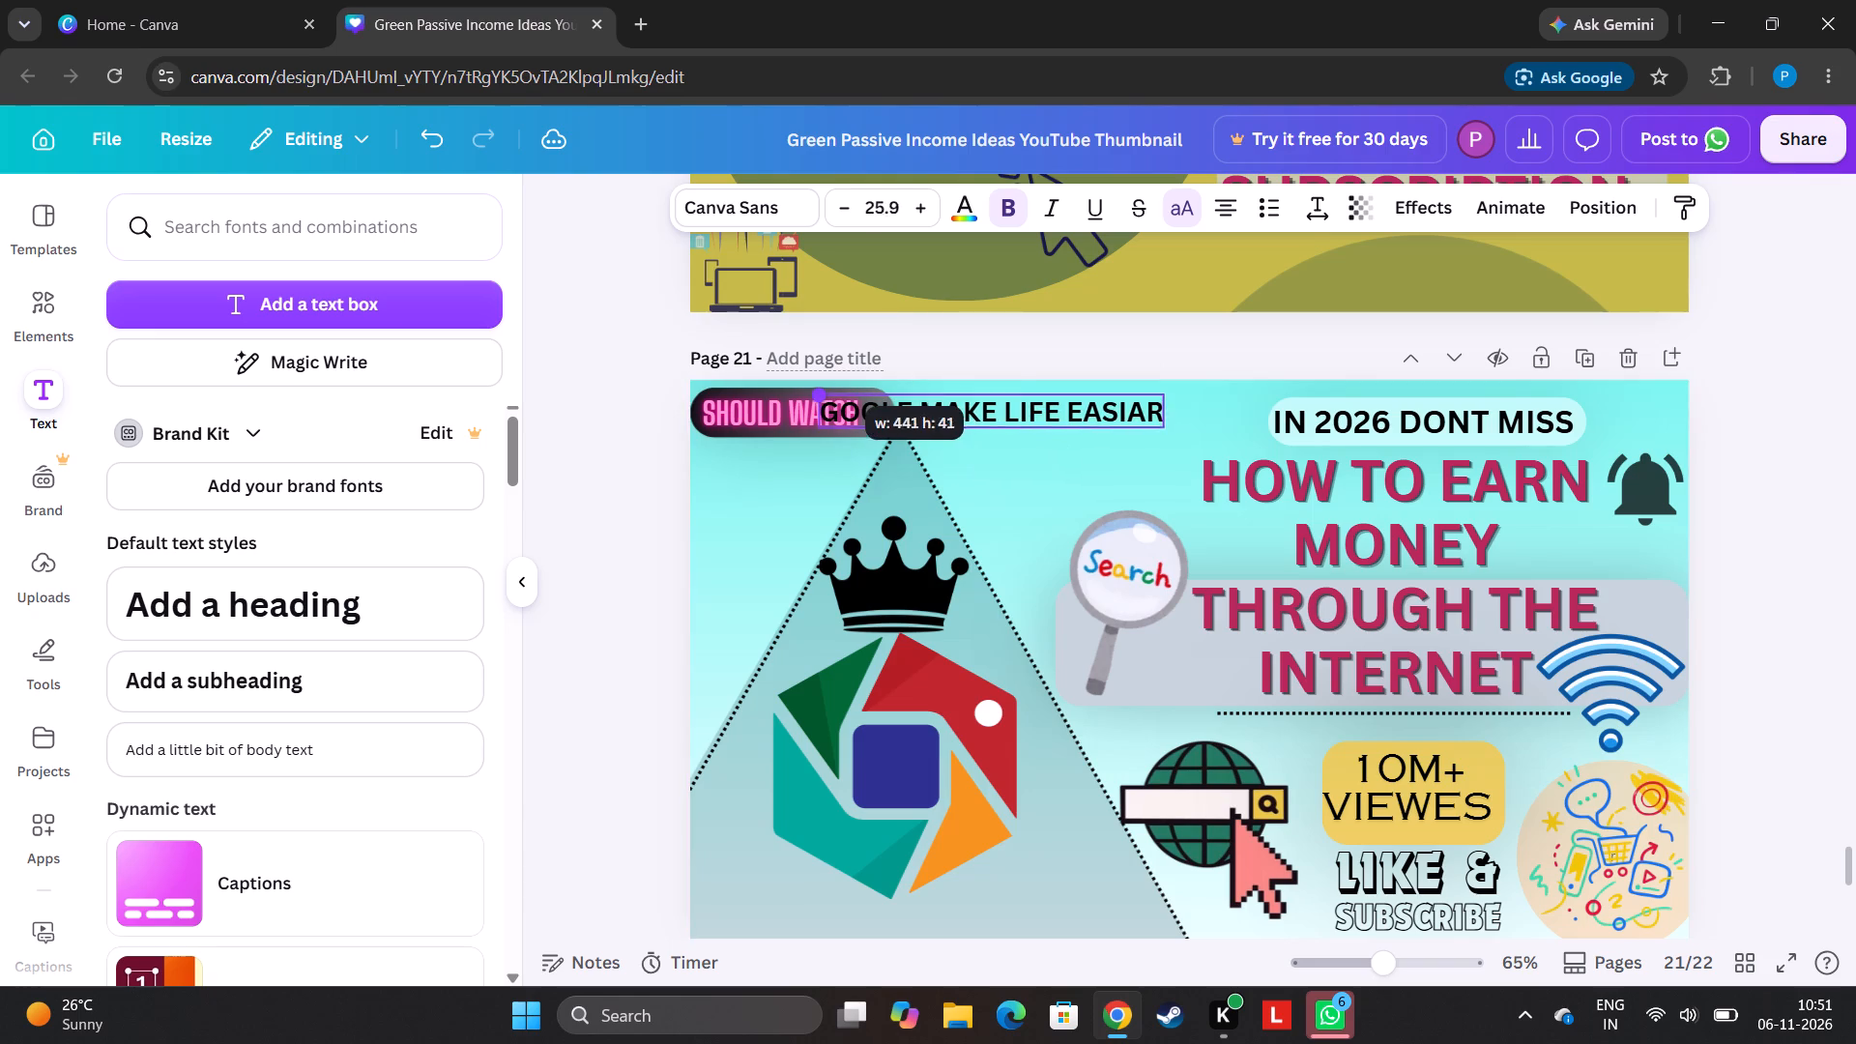
drag(827, 363, 826, 363)
drag(989, 423, 1074, 434)
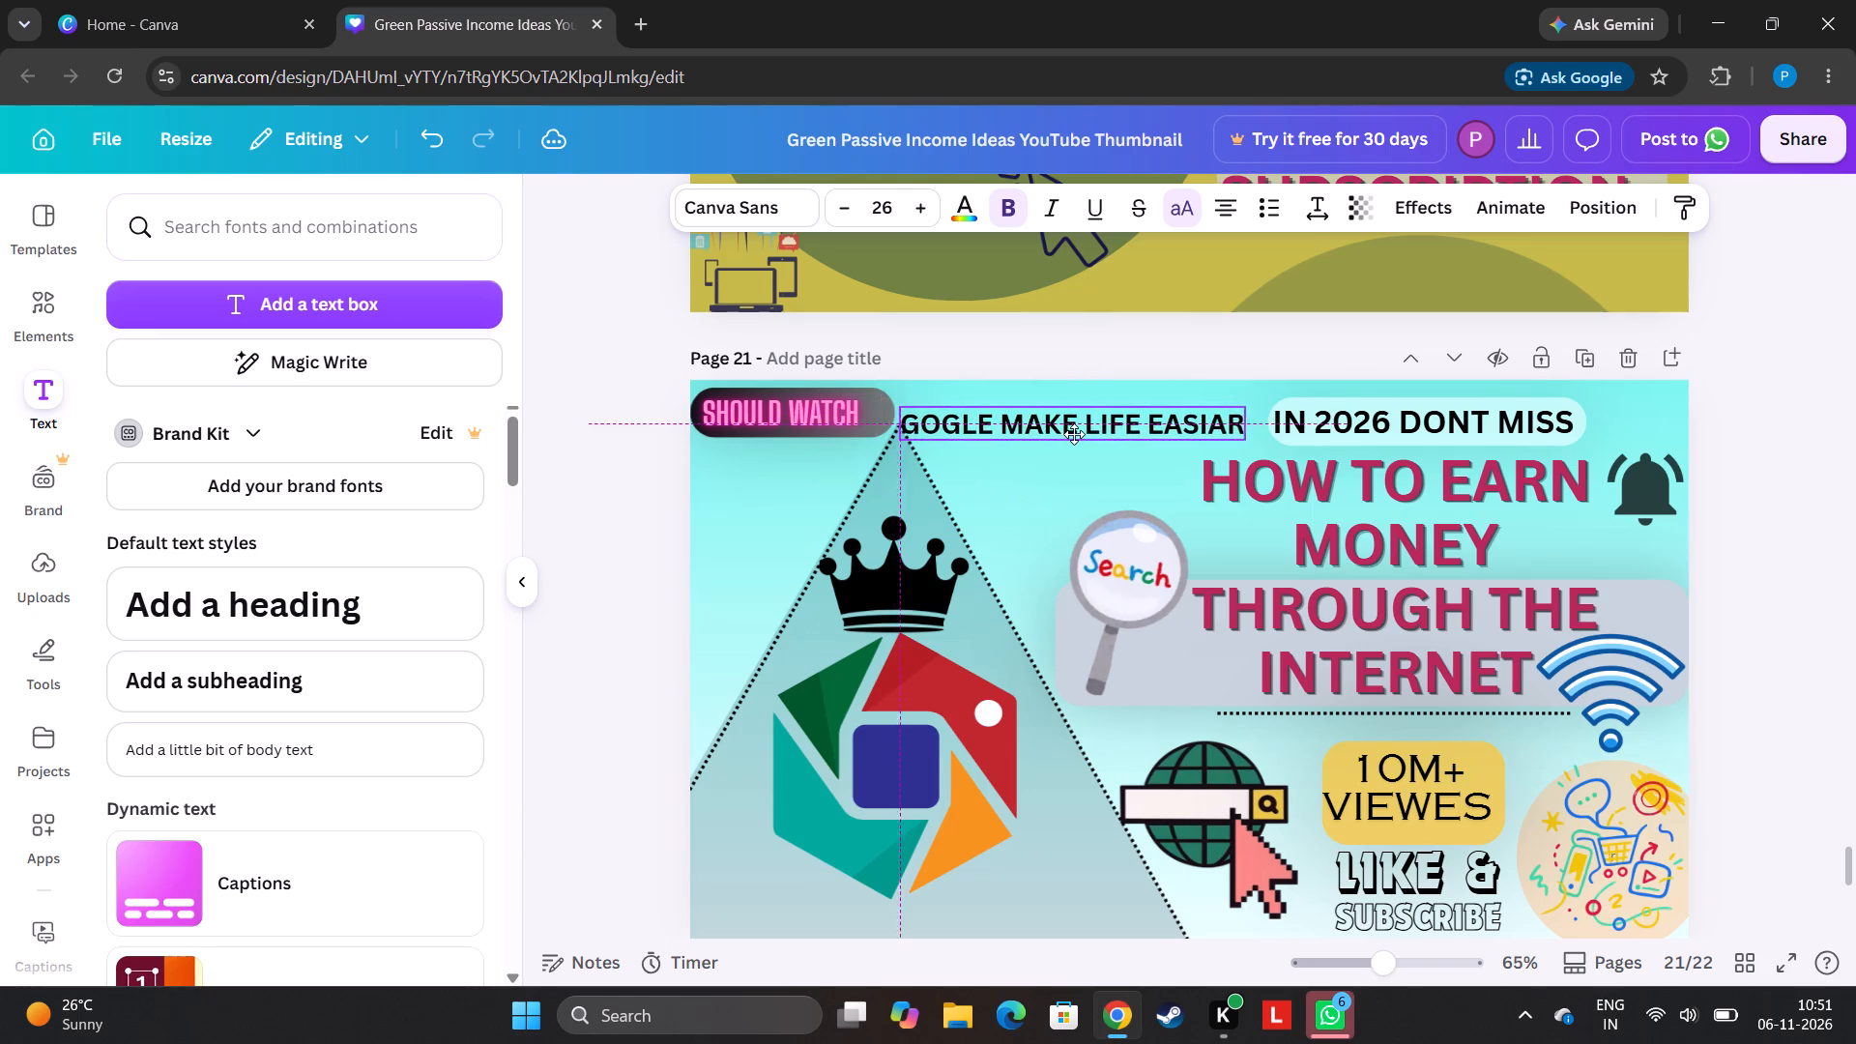
Clear the small heading out of the way and move the LIKE & SUBSCRIBE group between the SHOULD WATCH and IN 2026 DONT MISS labels.
drag(1074, 434, 1078, 776)
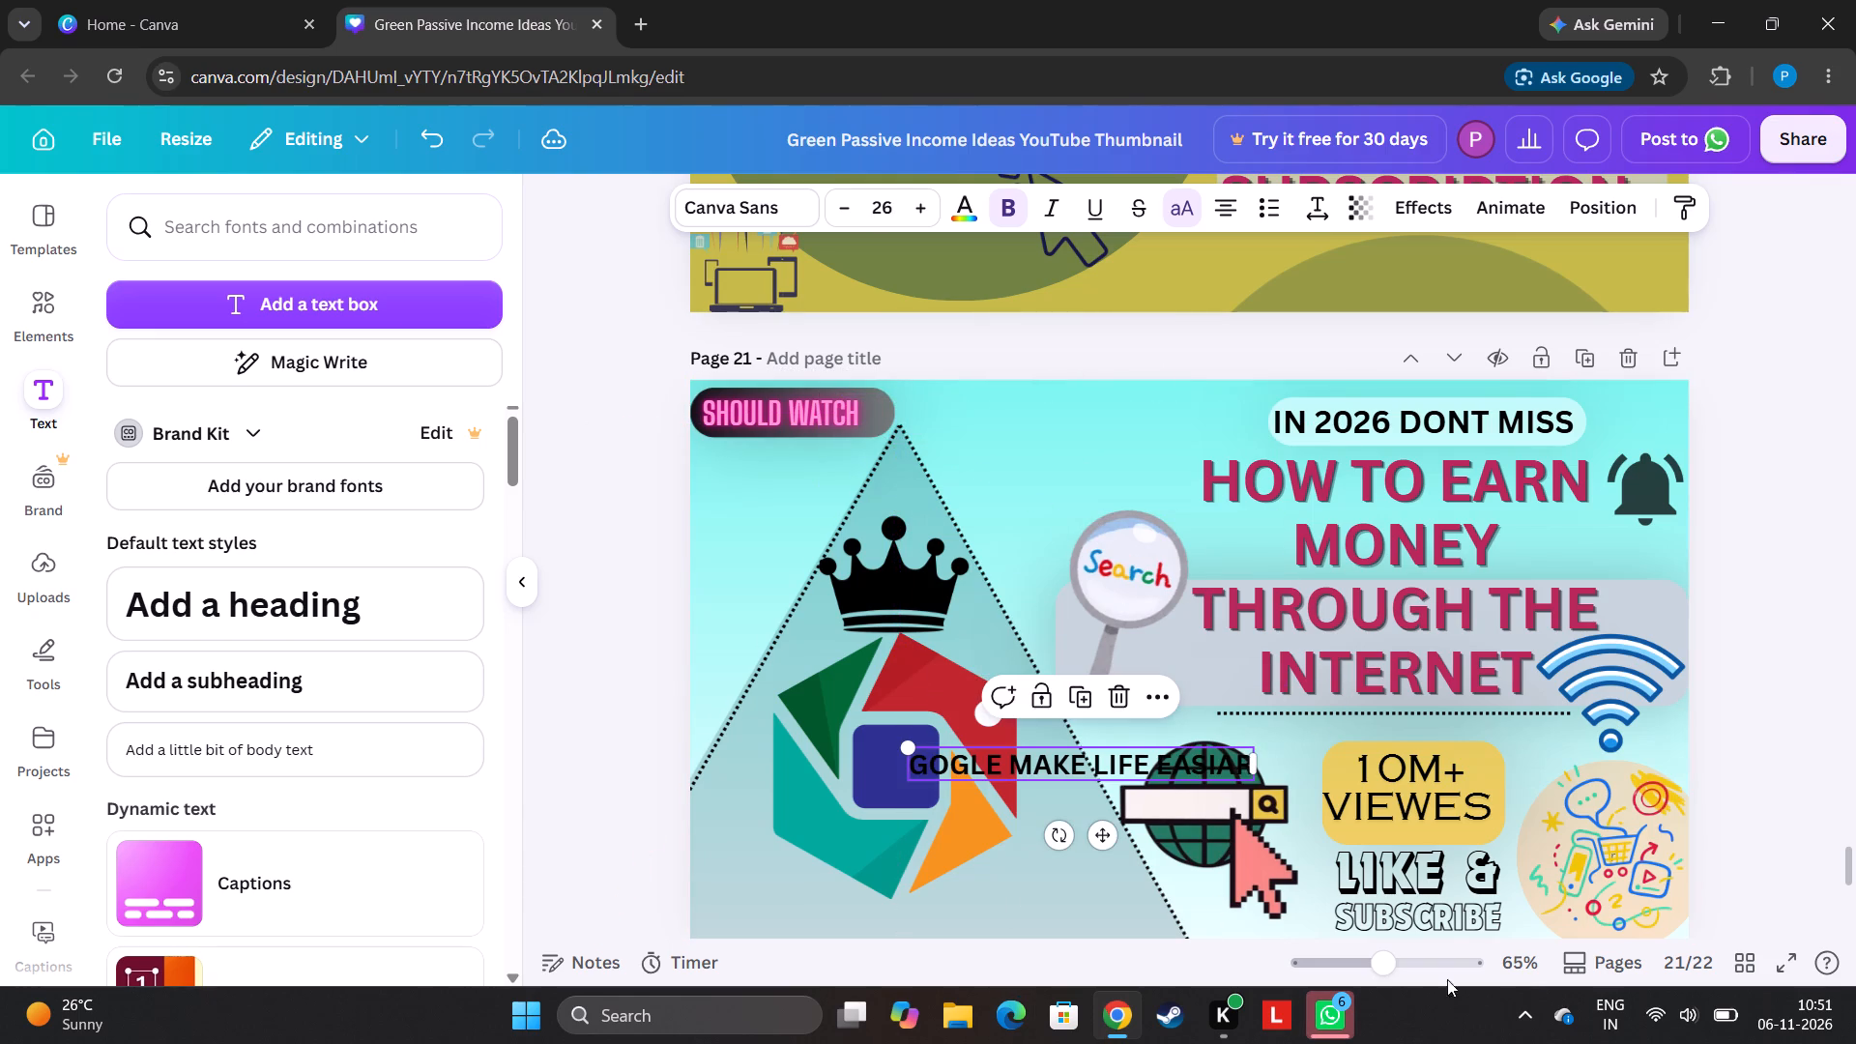
drag(1443, 921, 1087, 463)
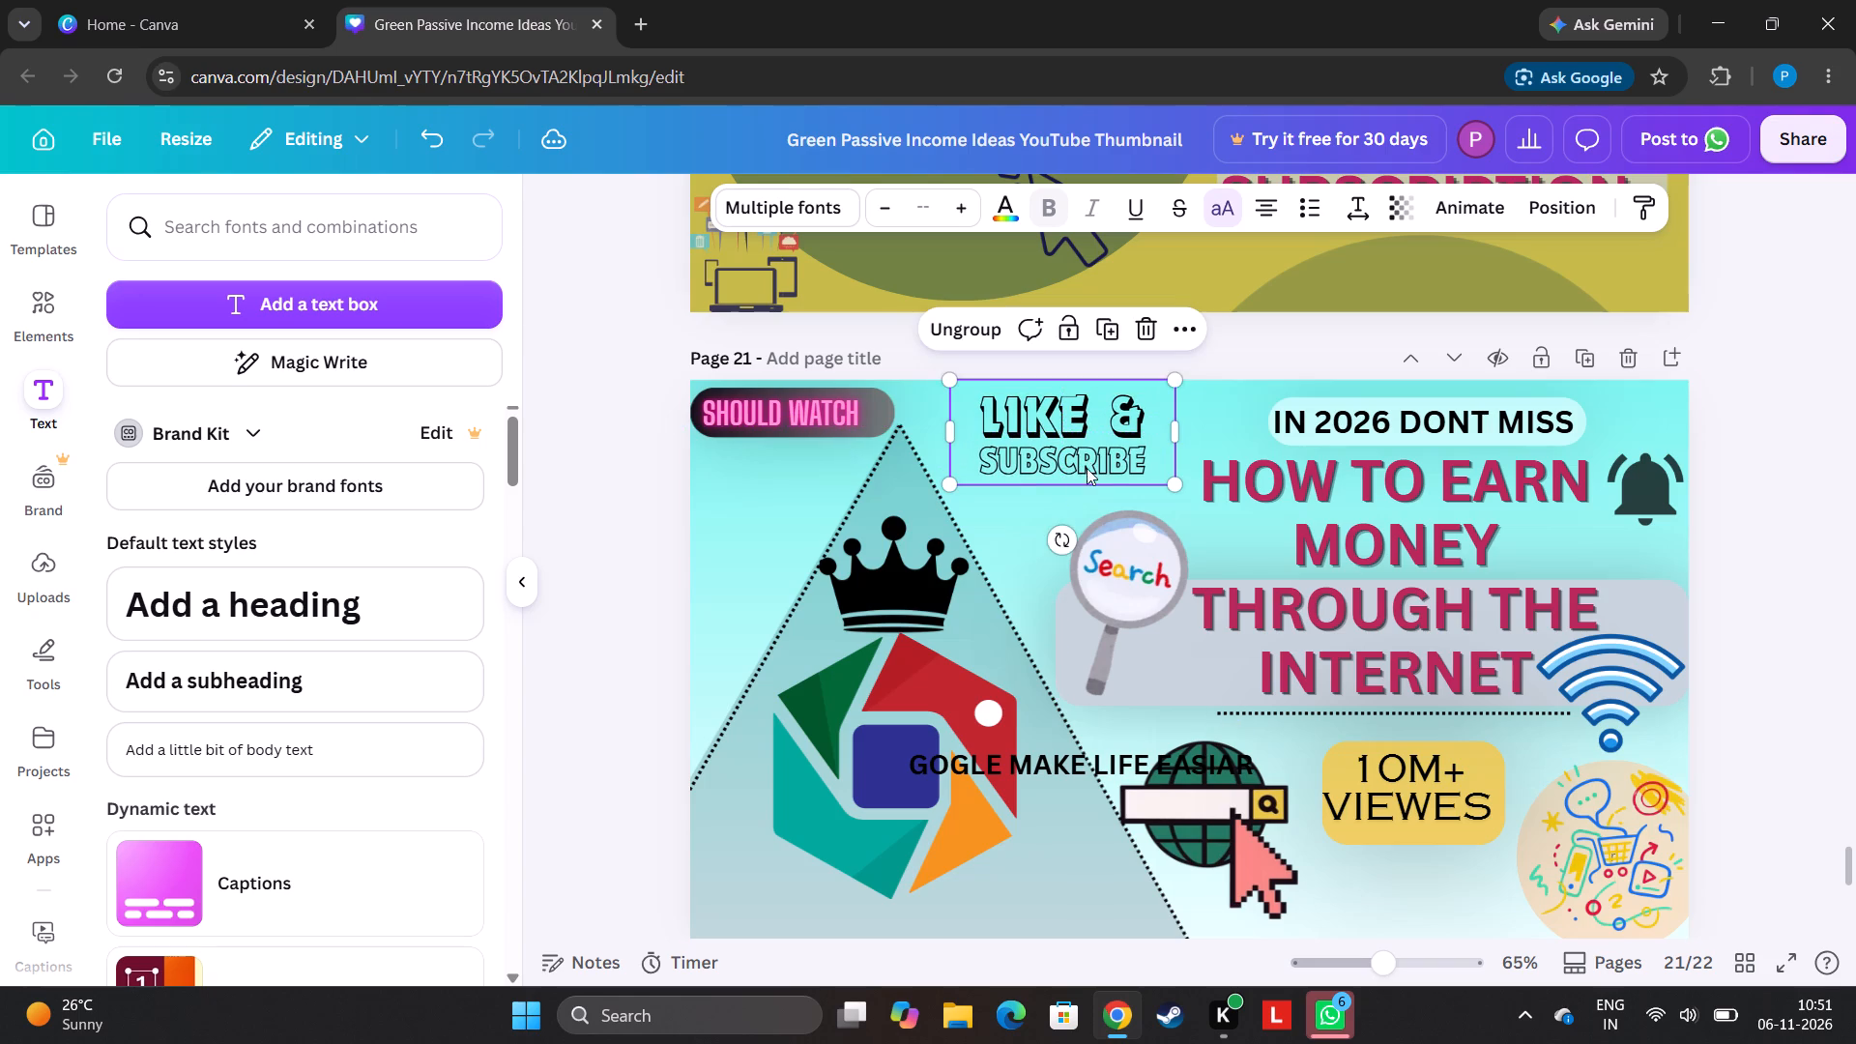
Place the GOGLE MAKE LIFE EASIAR heading below the 10M+ VIEWES badge, shrink it to size 21.9 and wrap it onto two lines.
drag(1032, 754, 1357, 890)
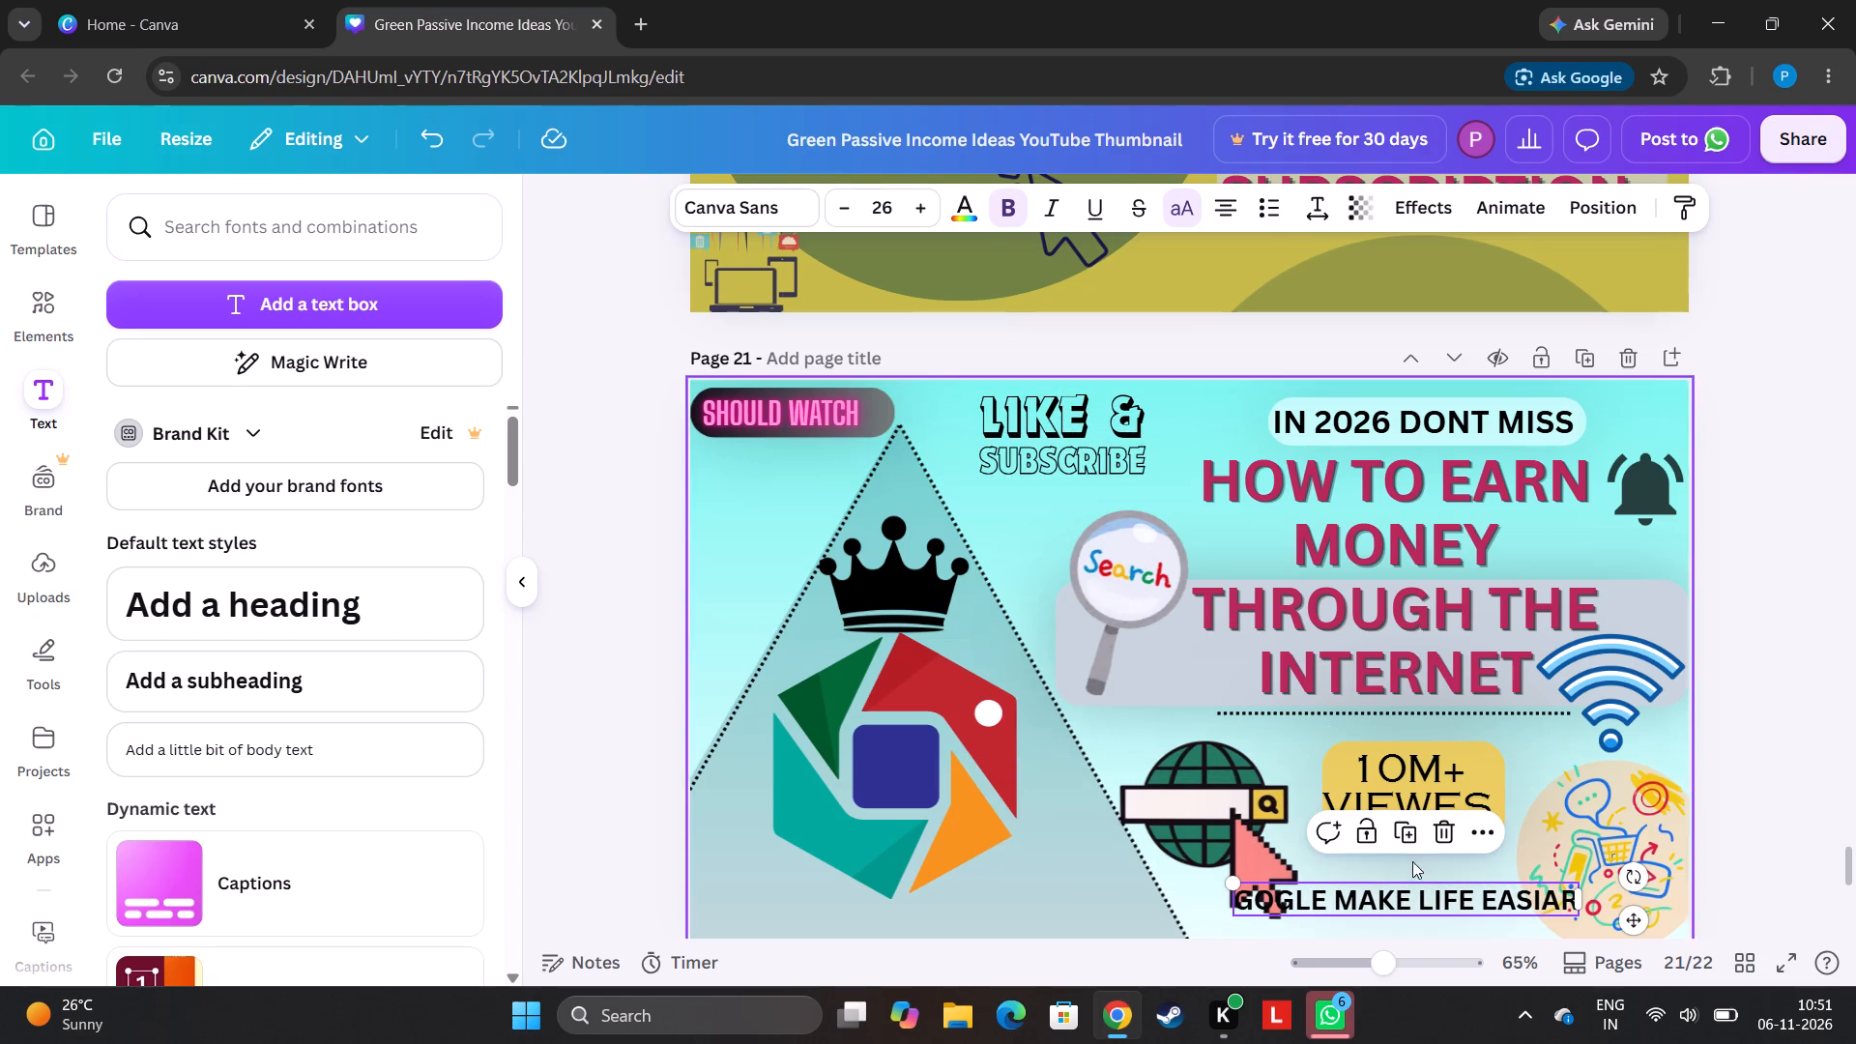
drag(1238, 880, 1269, 884)
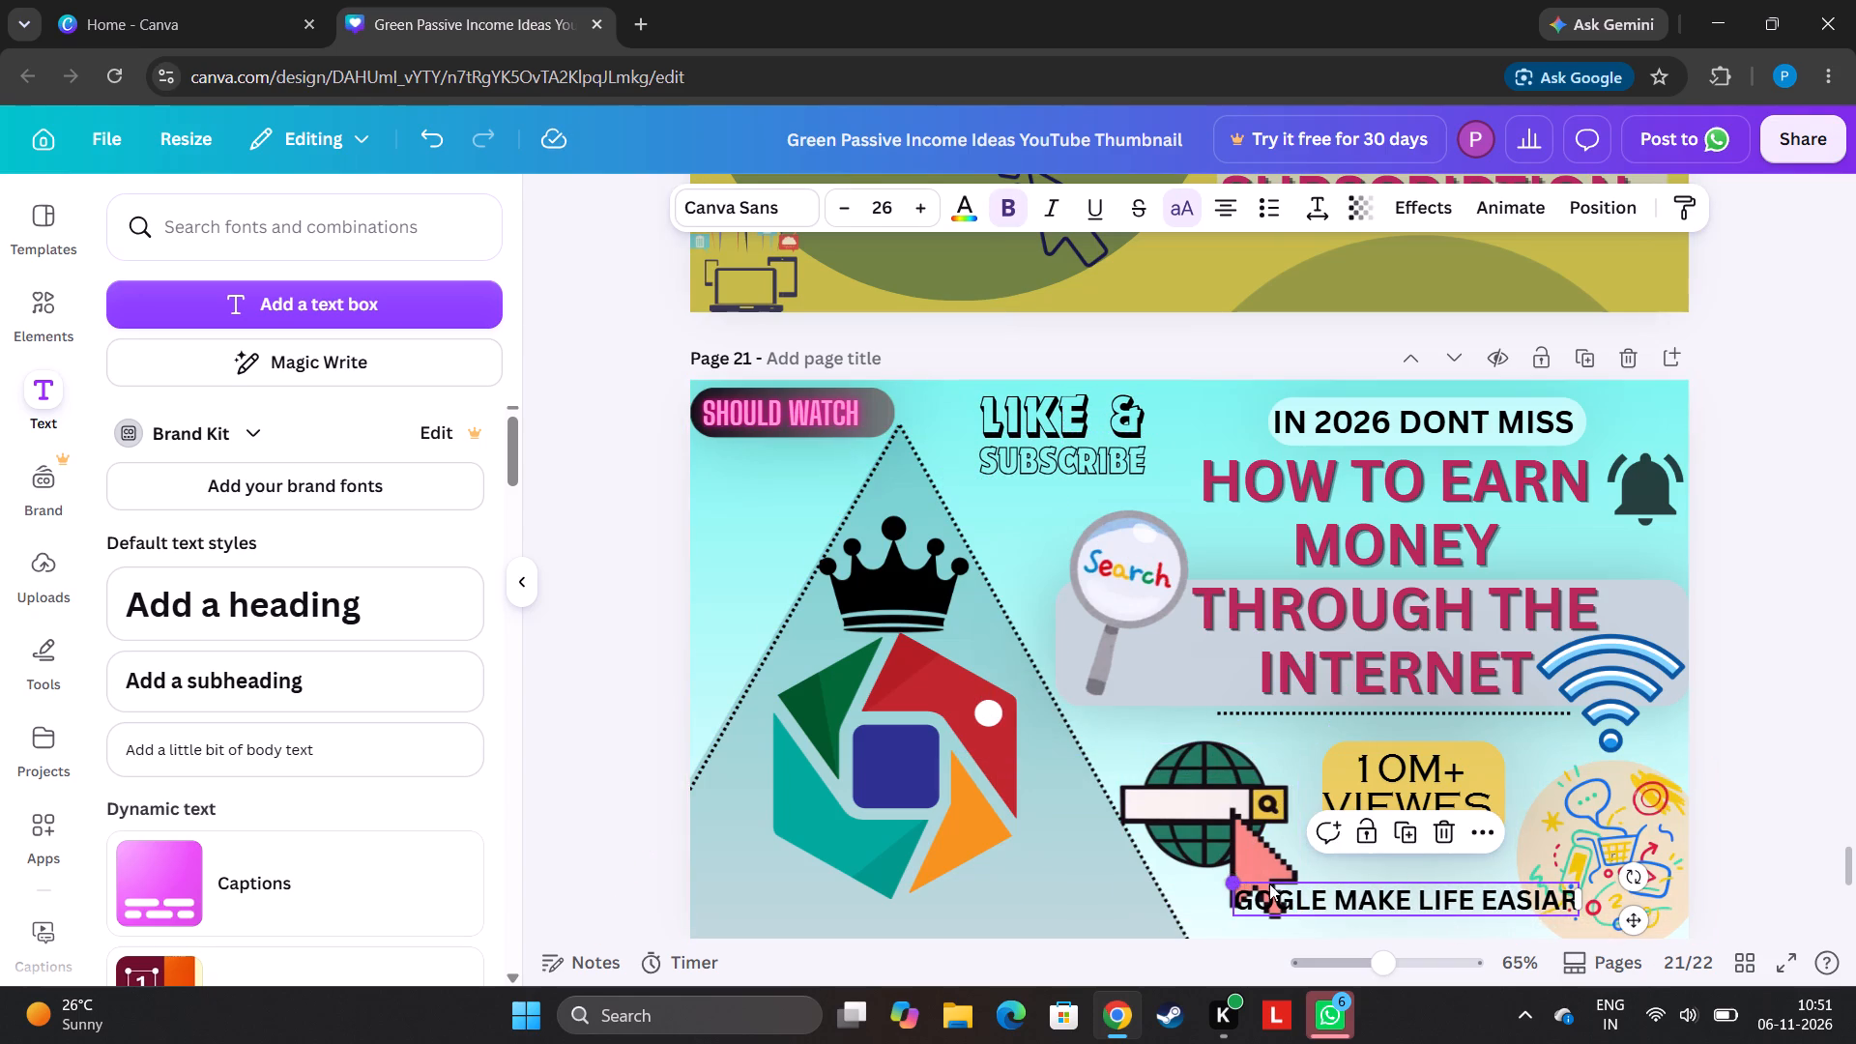
drag(1269, 884, 1291, 888)
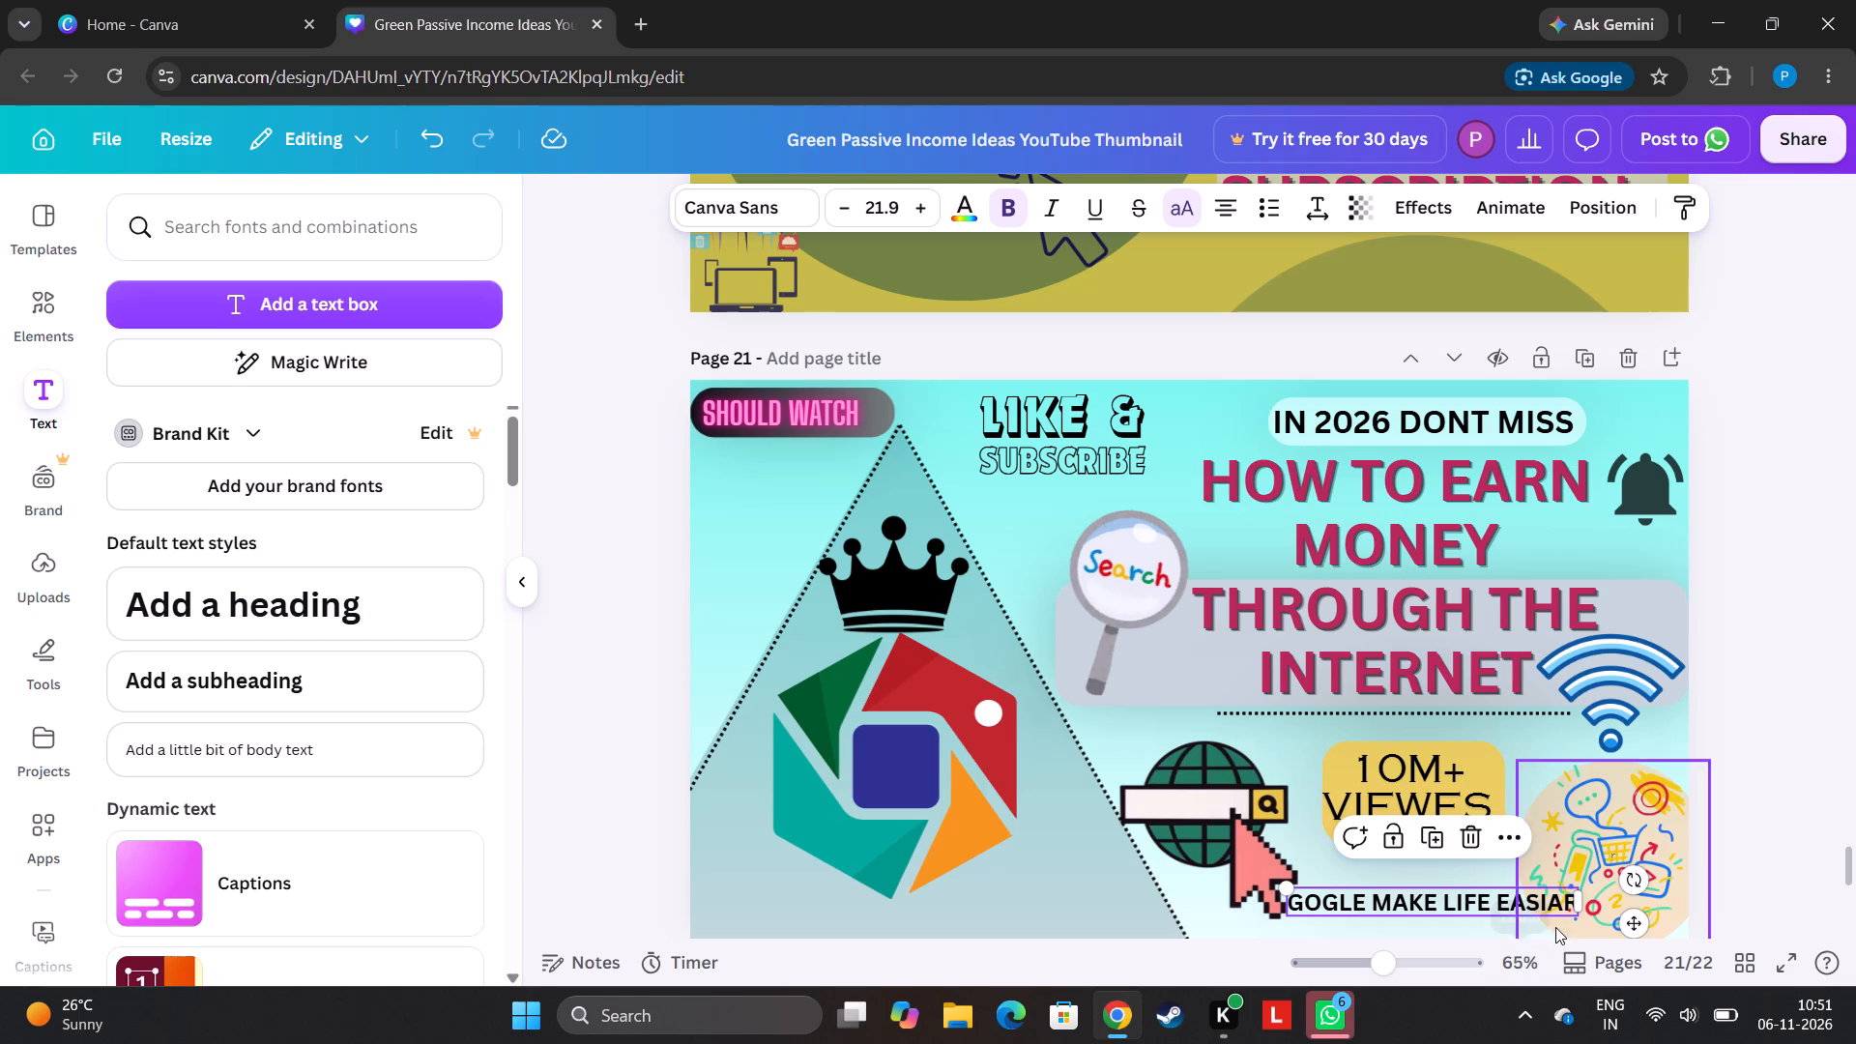
drag(1577, 899, 1556, 901)
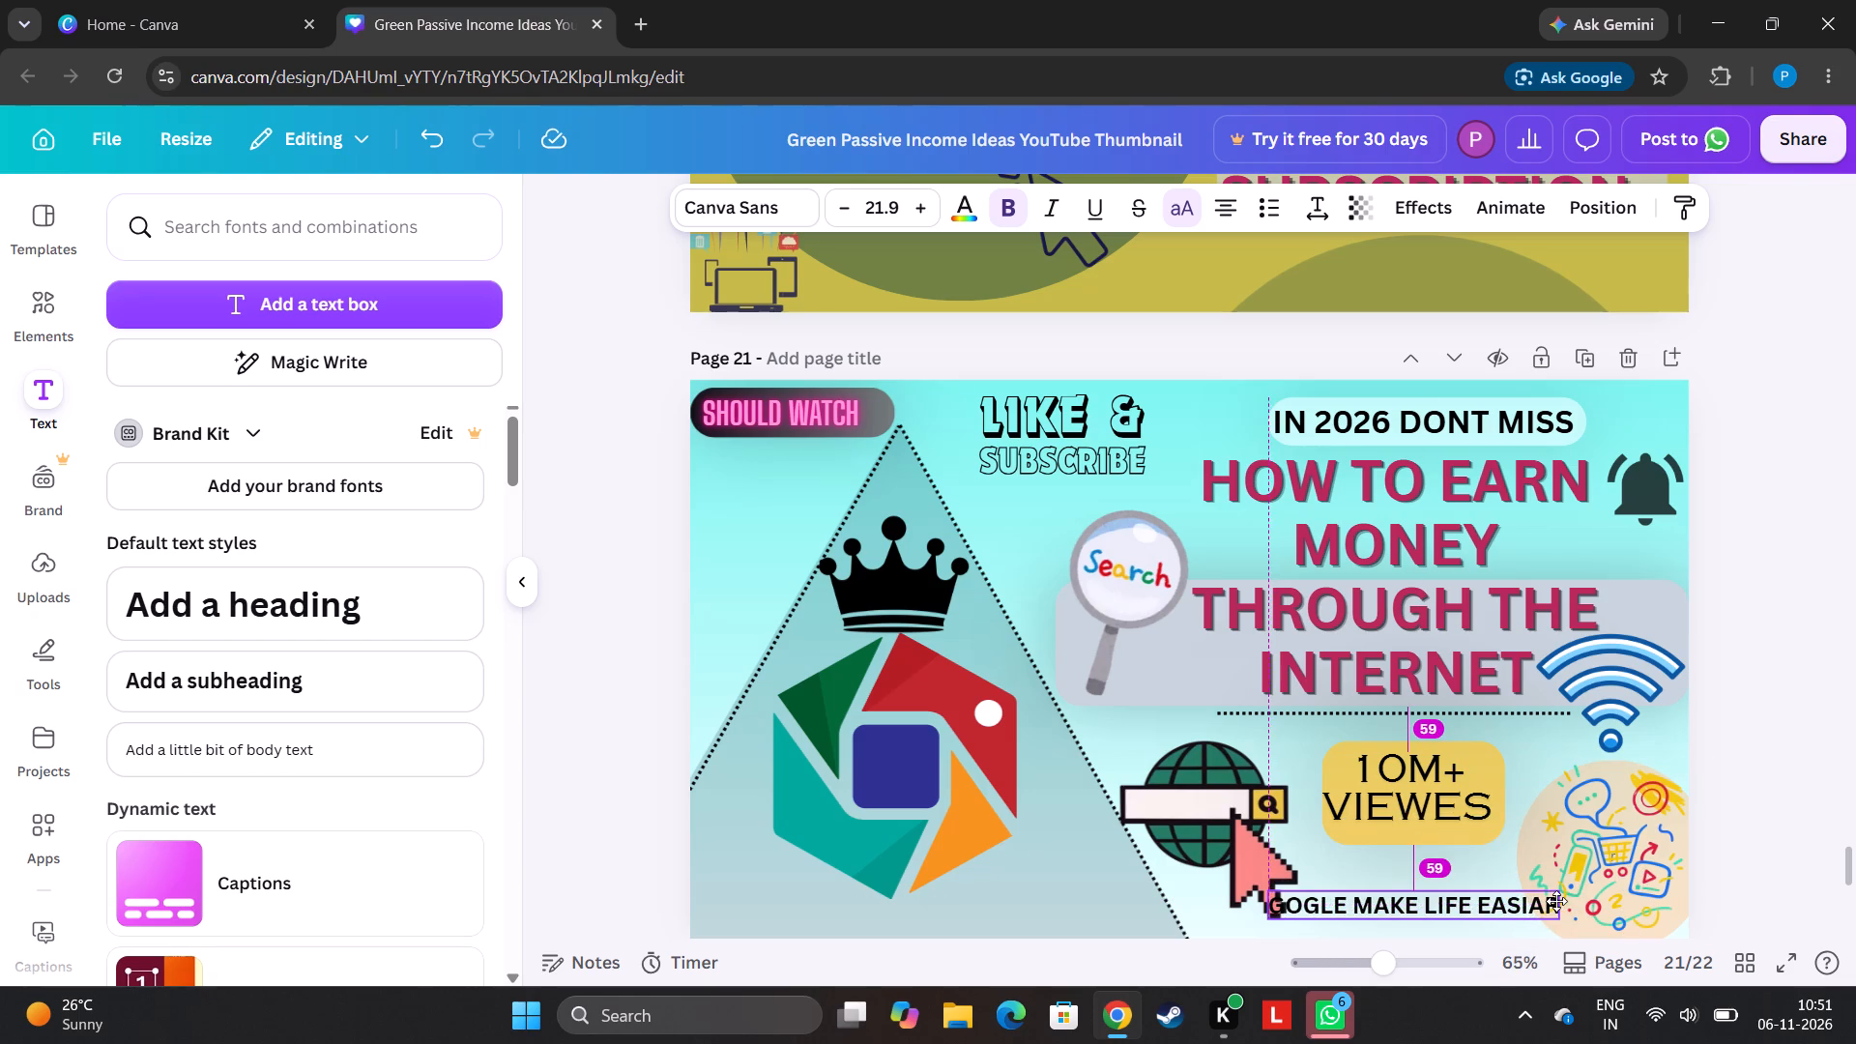
drag(1556, 901, 1591, 867)
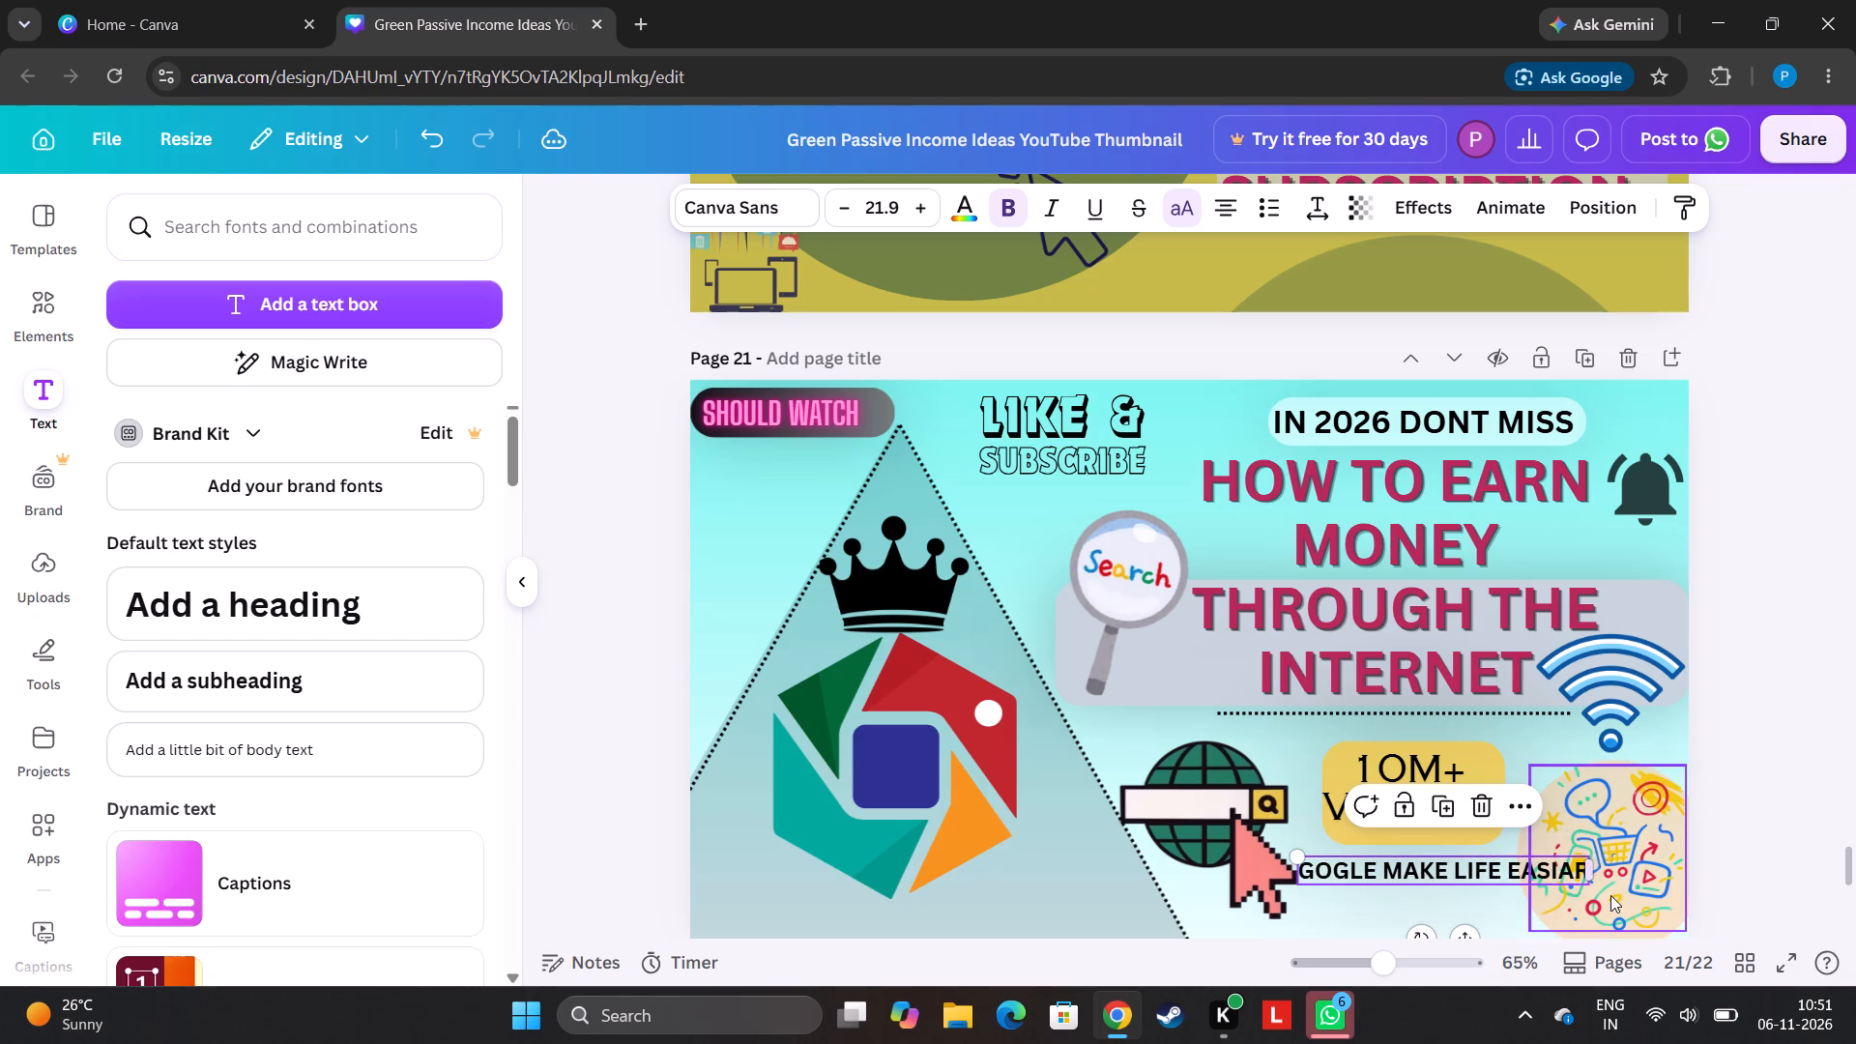
drag(1592, 867, 1518, 884)
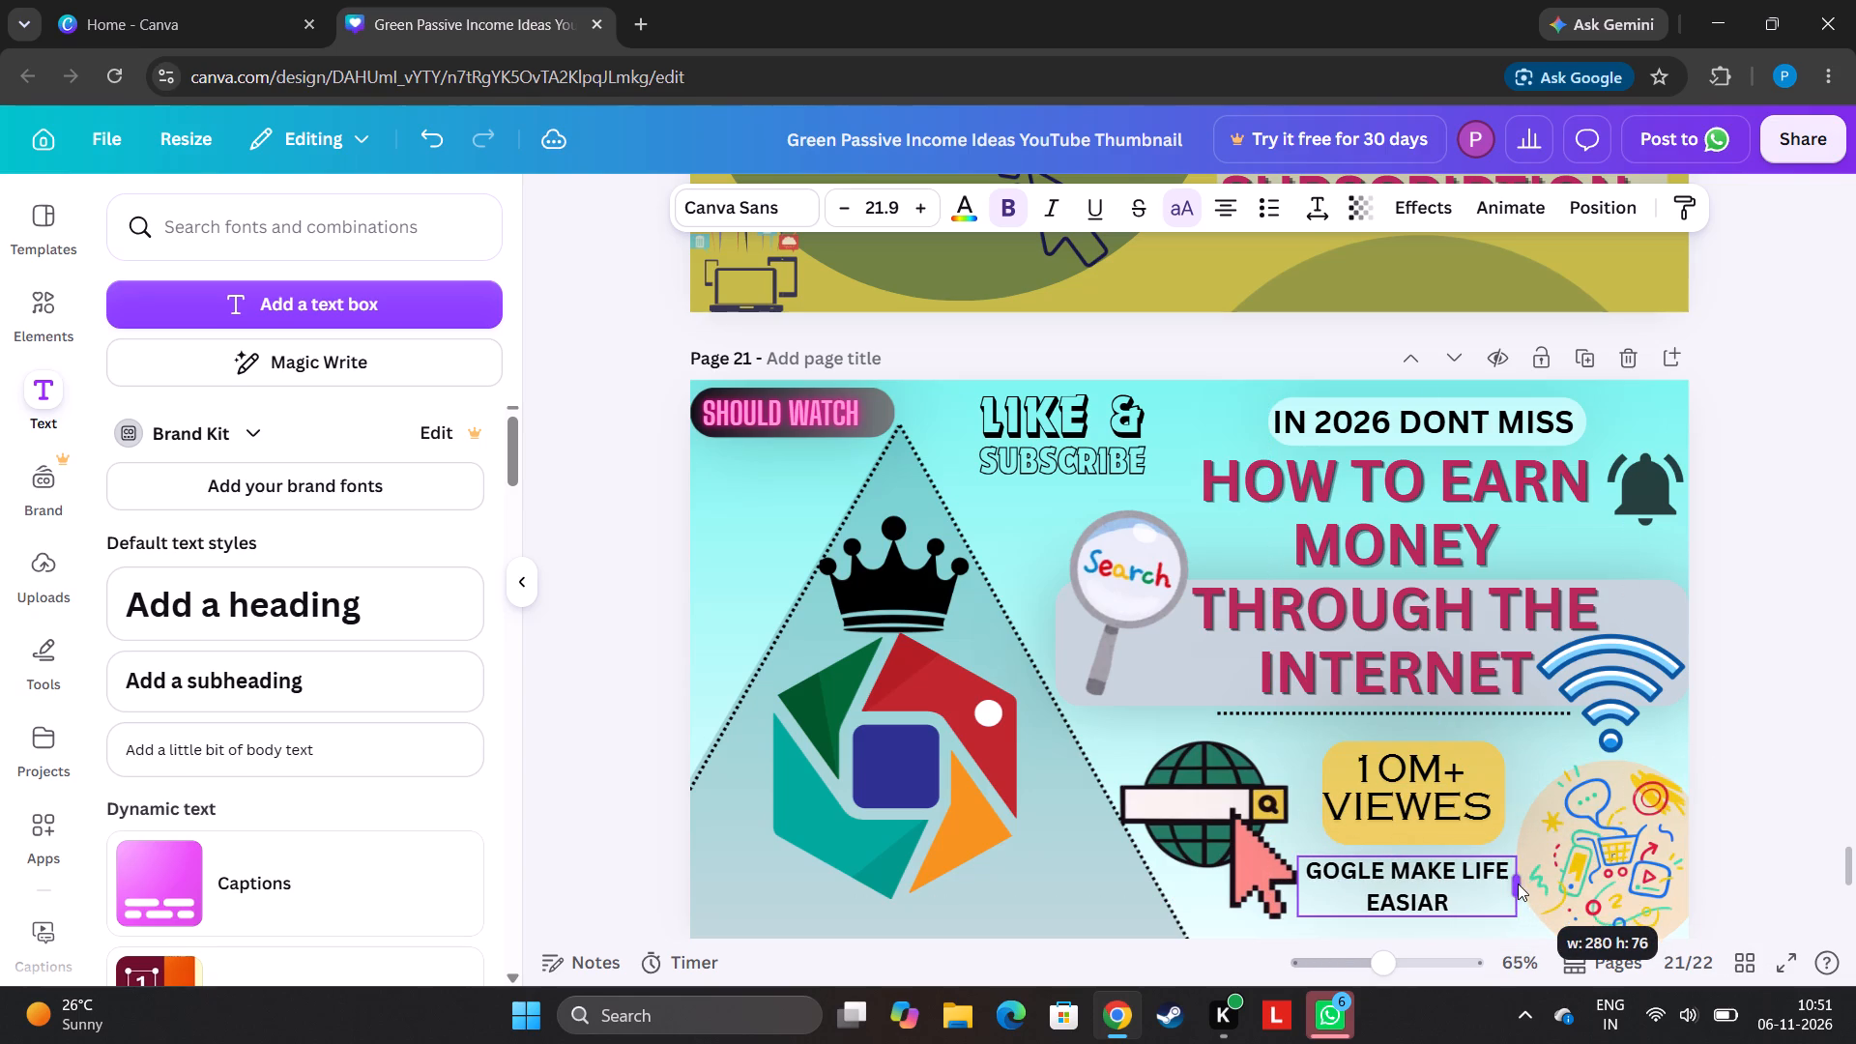
drag(1518, 884, 1493, 897)
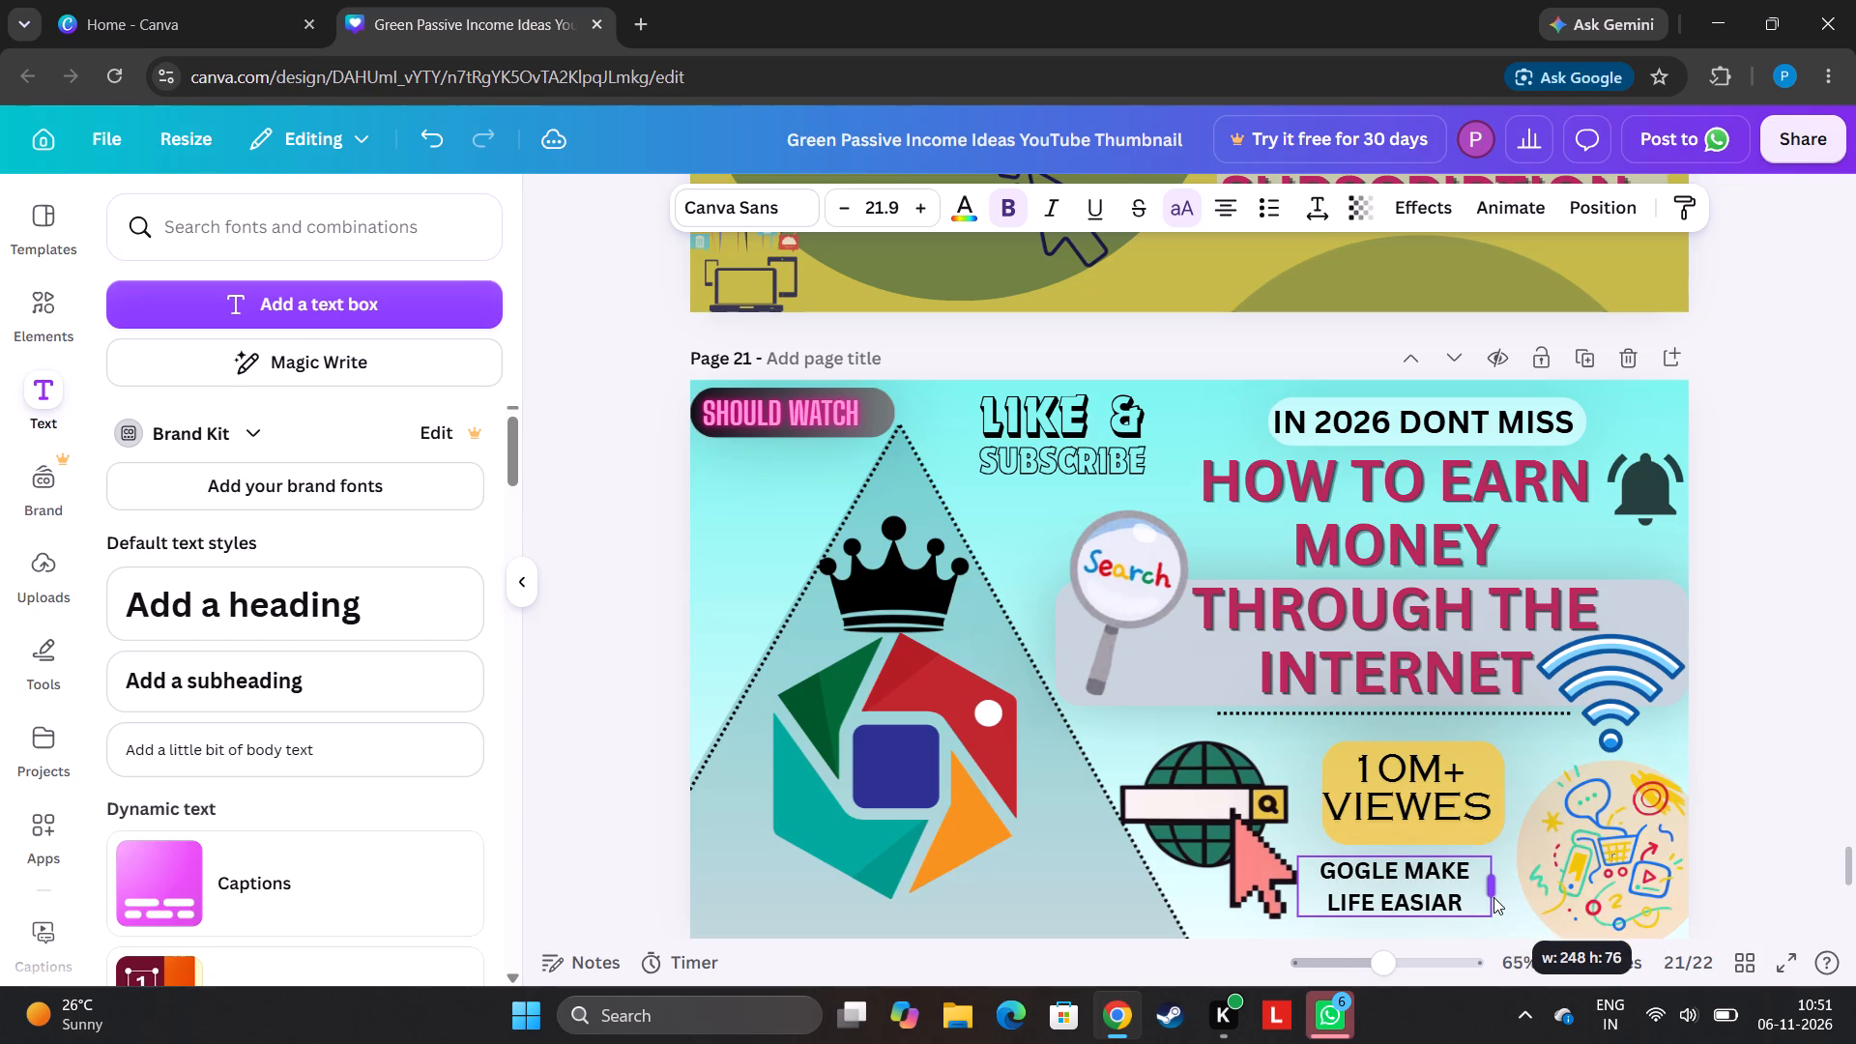
drag(1493, 897, 1498, 896)
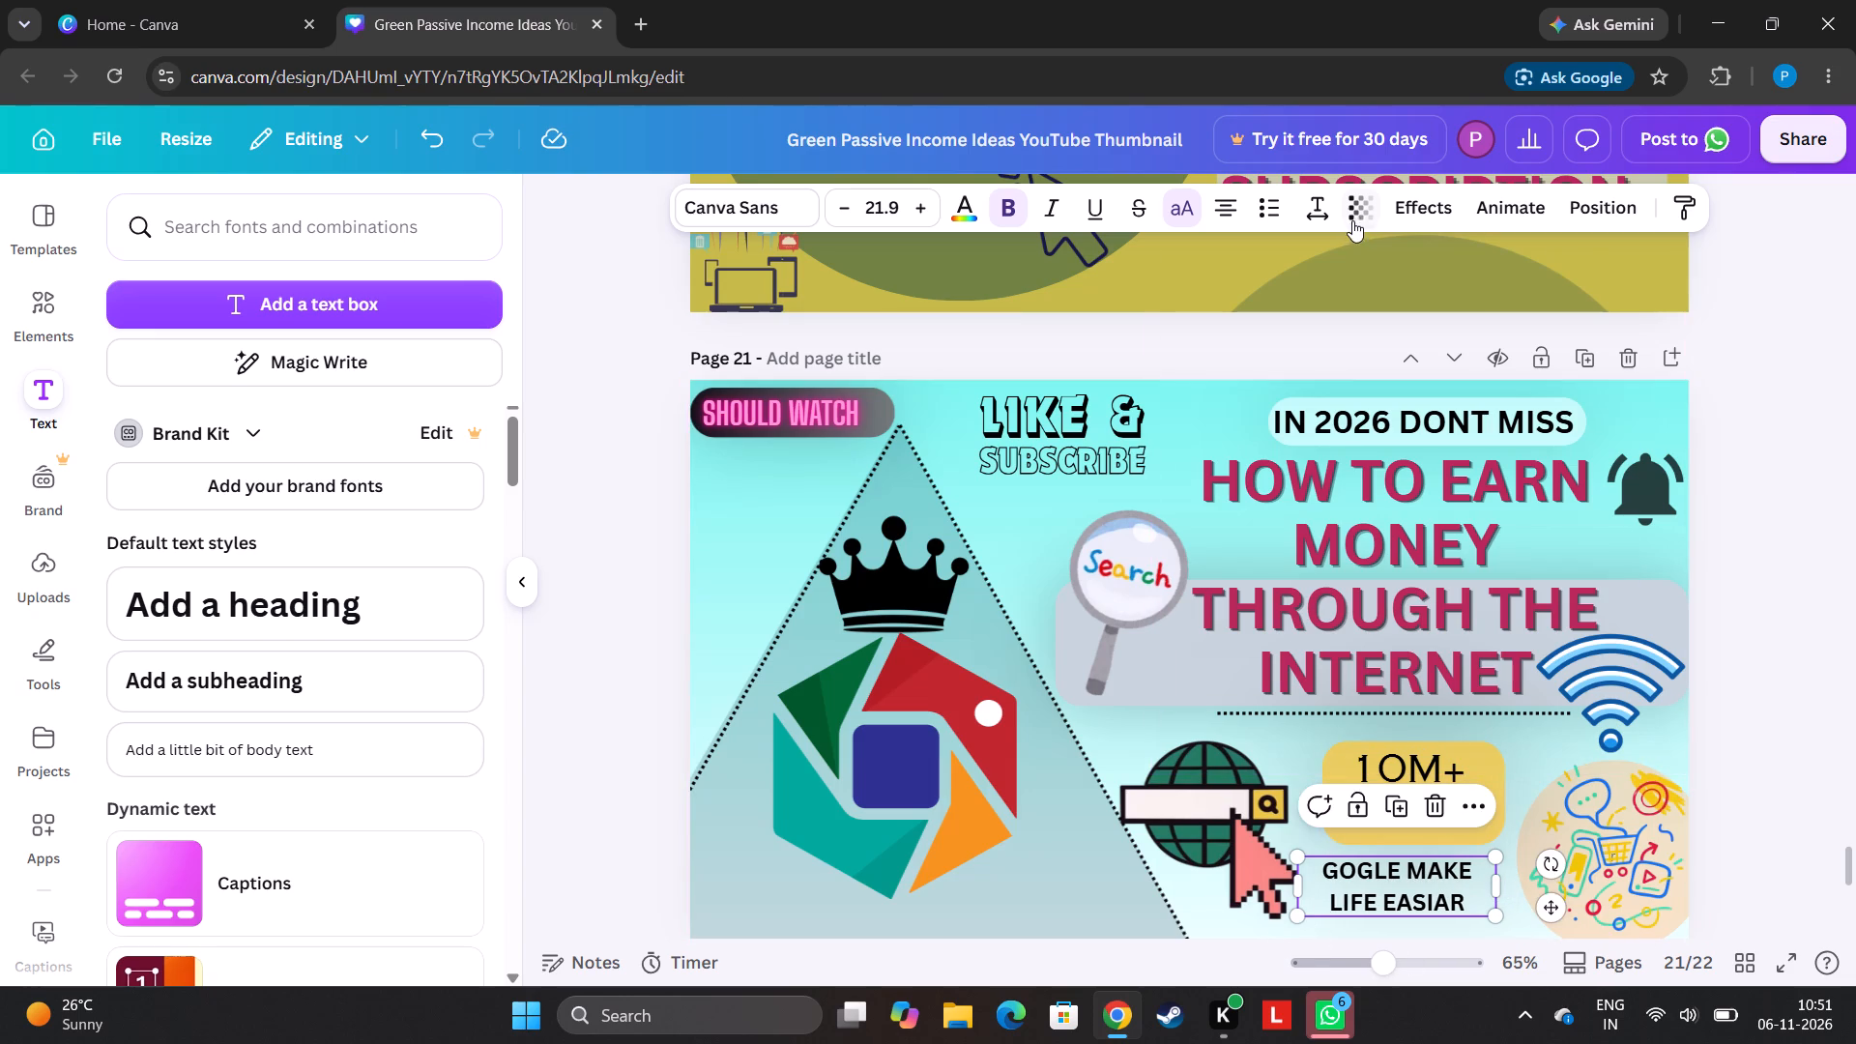
Tighten the small heading's line spacing to 1.05.
click(1321, 218)
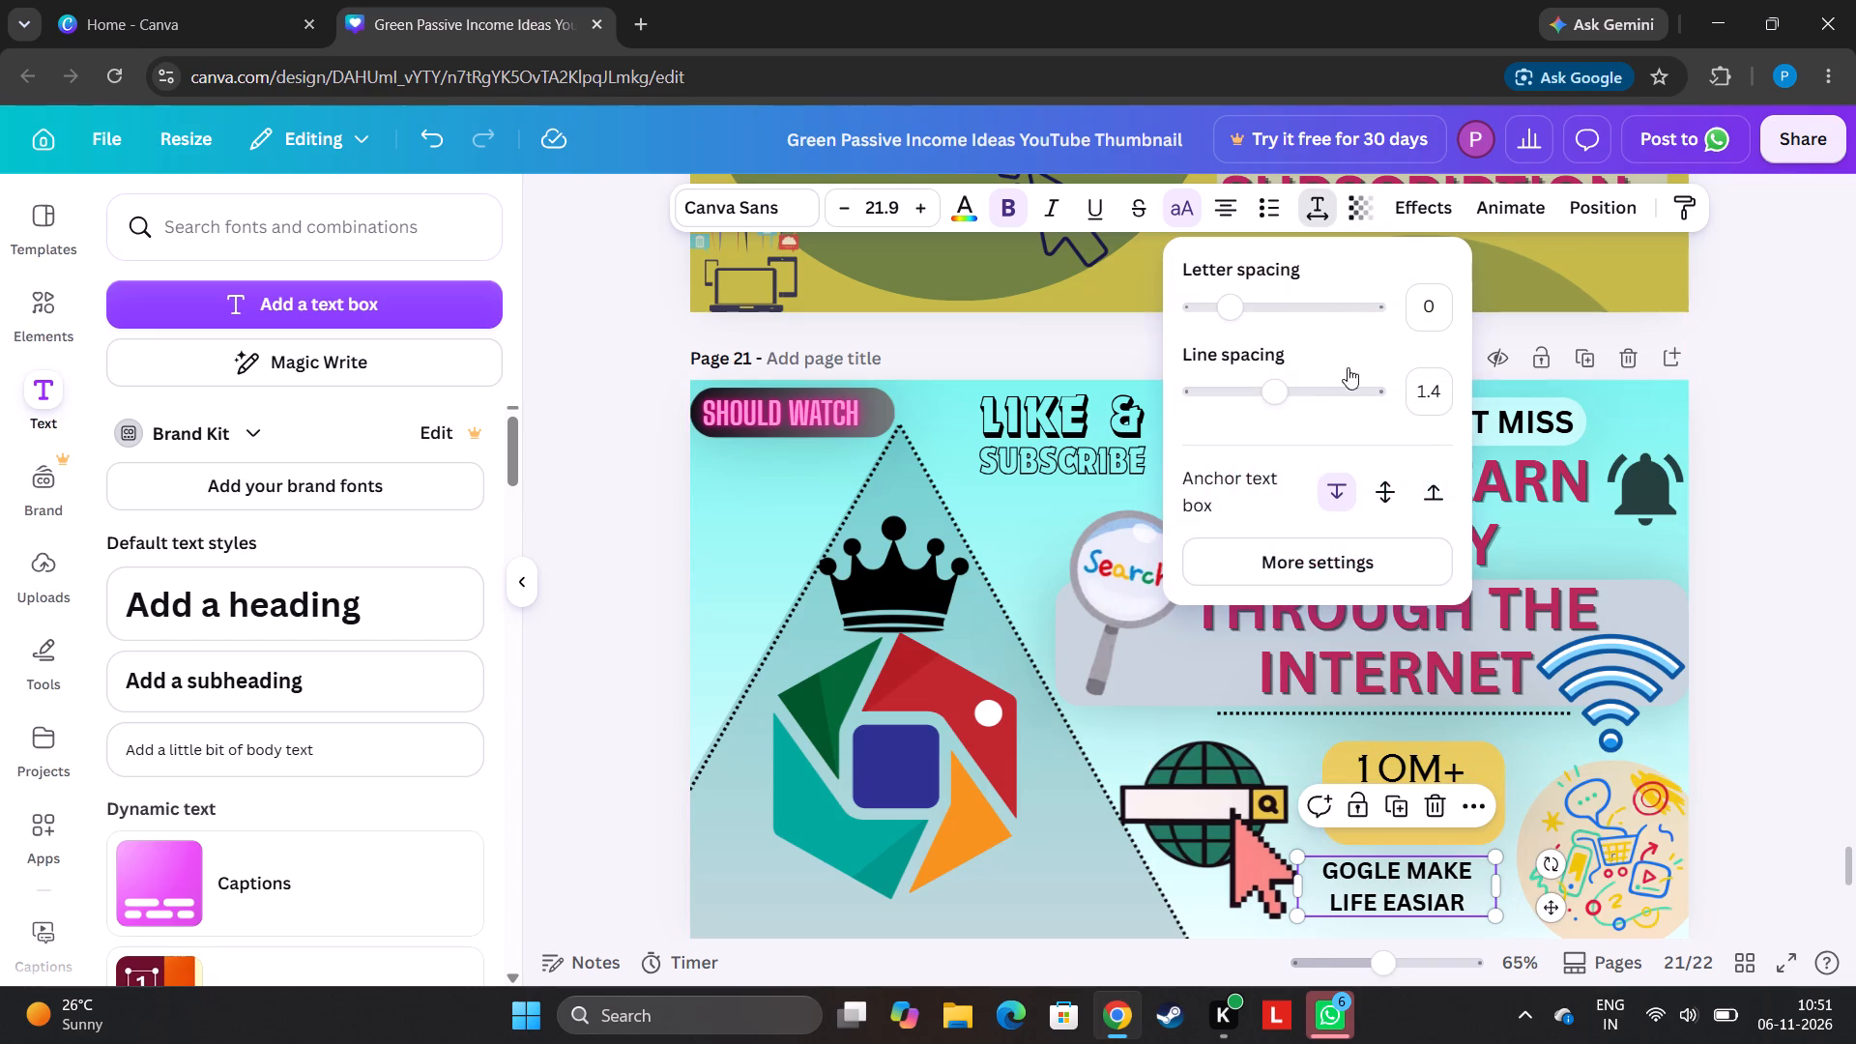
drag(1287, 394, 1246, 418)
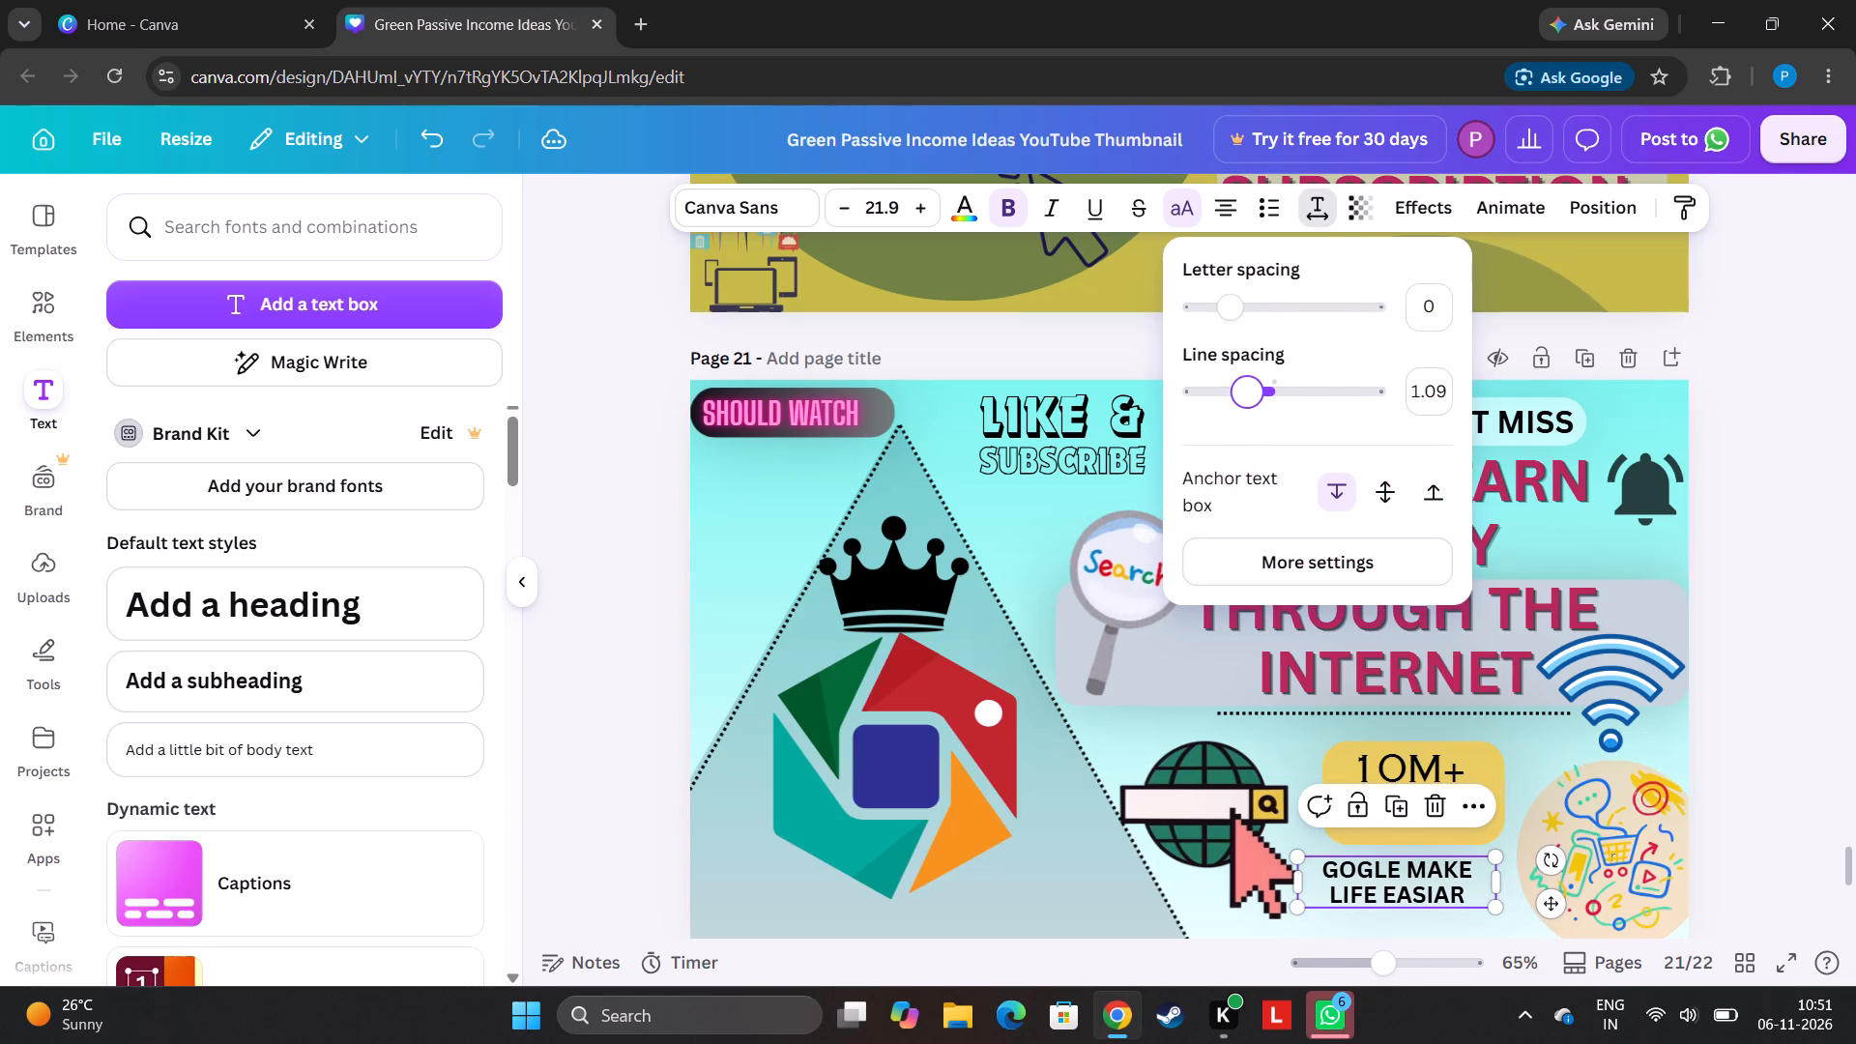
drag(1246, 418, 1242, 420)
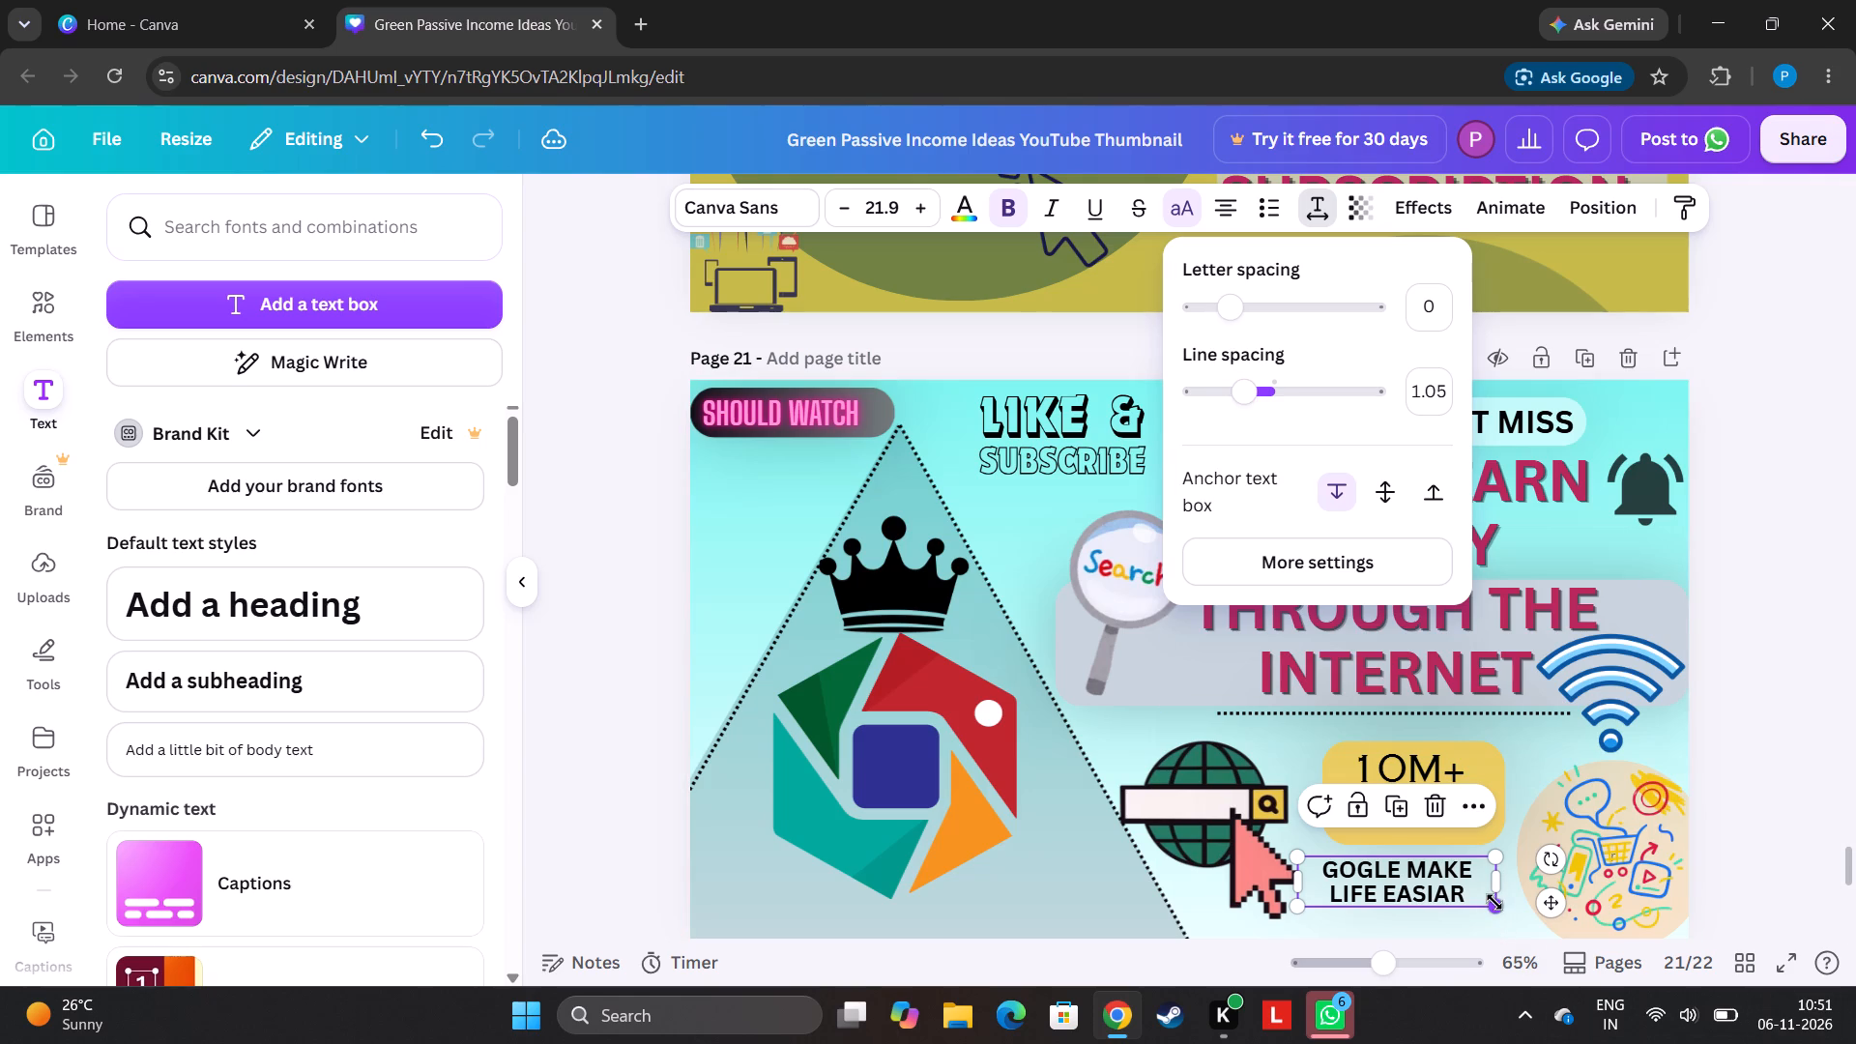
Enlarge the two-line heading to font size 28.7 and nudge it beneath the 10M+ VIEWES badge.
drag(1494, 902, 1545, 960)
click(1761, 759)
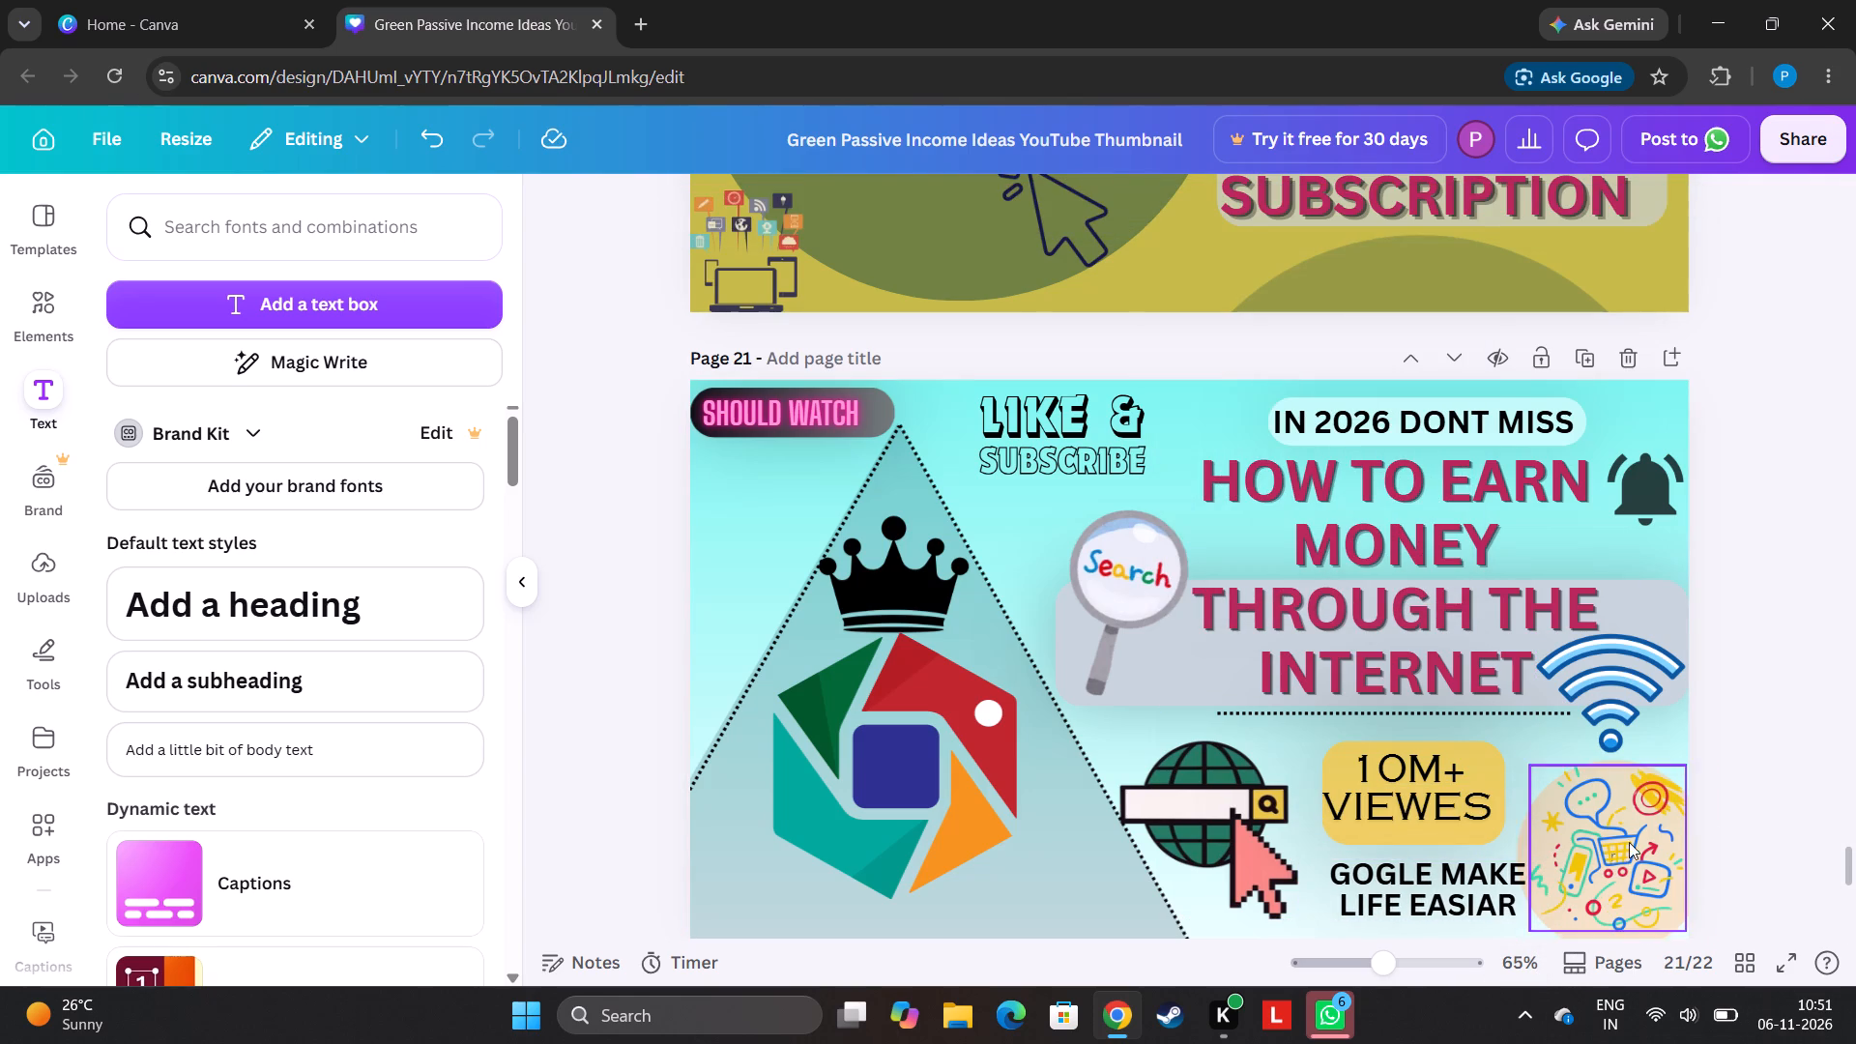
drag(1408, 883, 1401, 895)
Correct GOGLE to GOOGLE in the small heading and shift it slightly away from the doodle circle.
click(1369, 883)
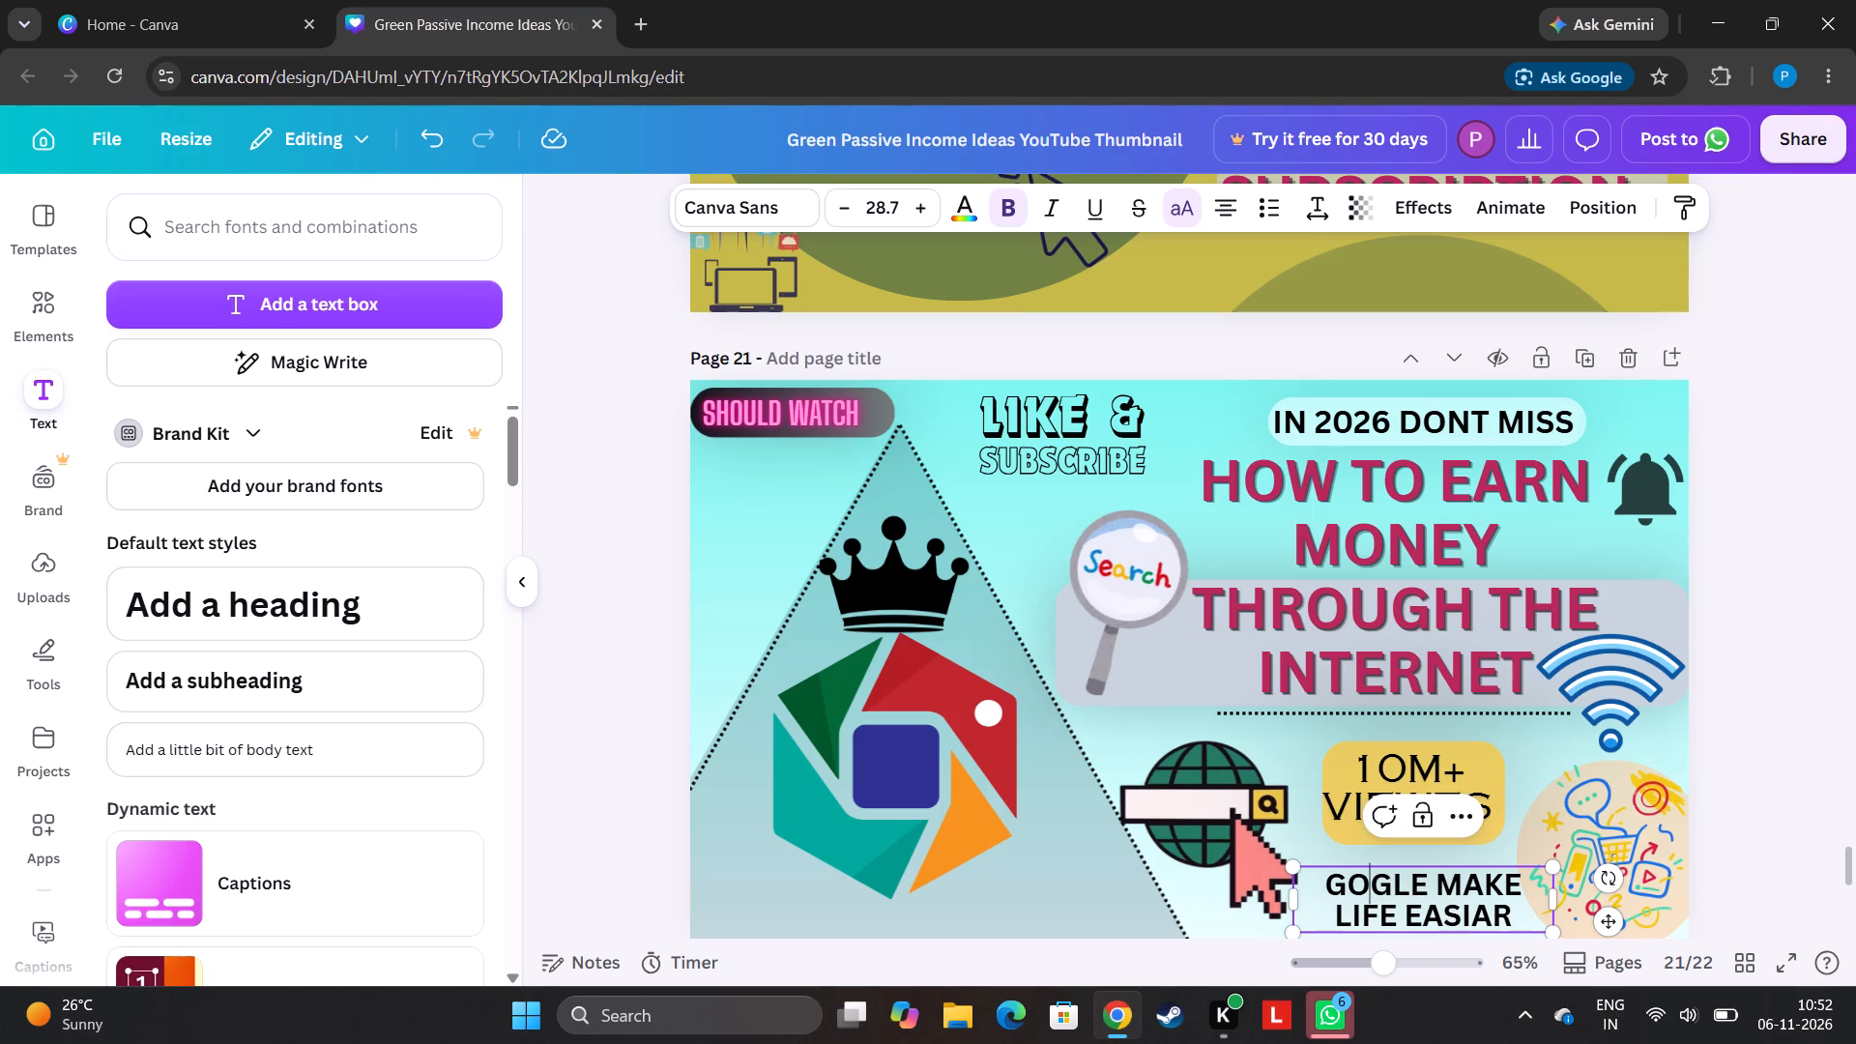
key(o)
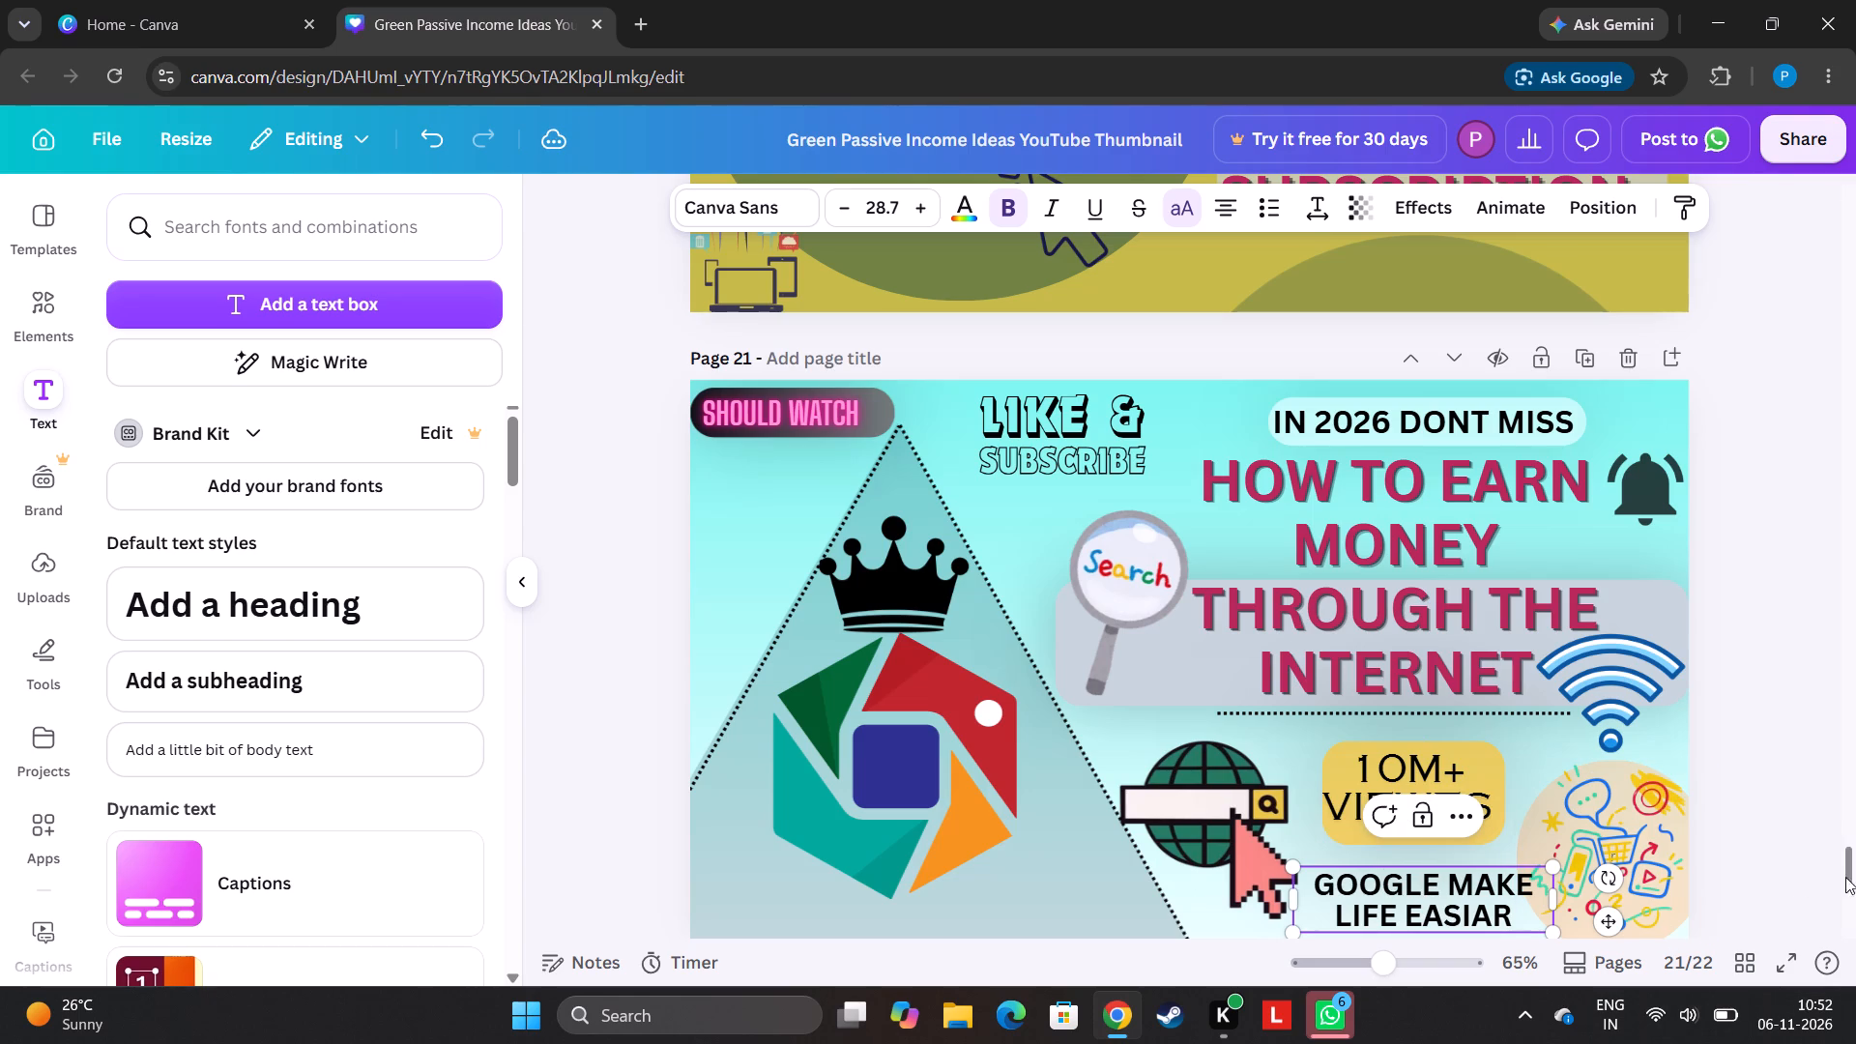
click(1794, 878)
drag(1390, 901, 1375, 902)
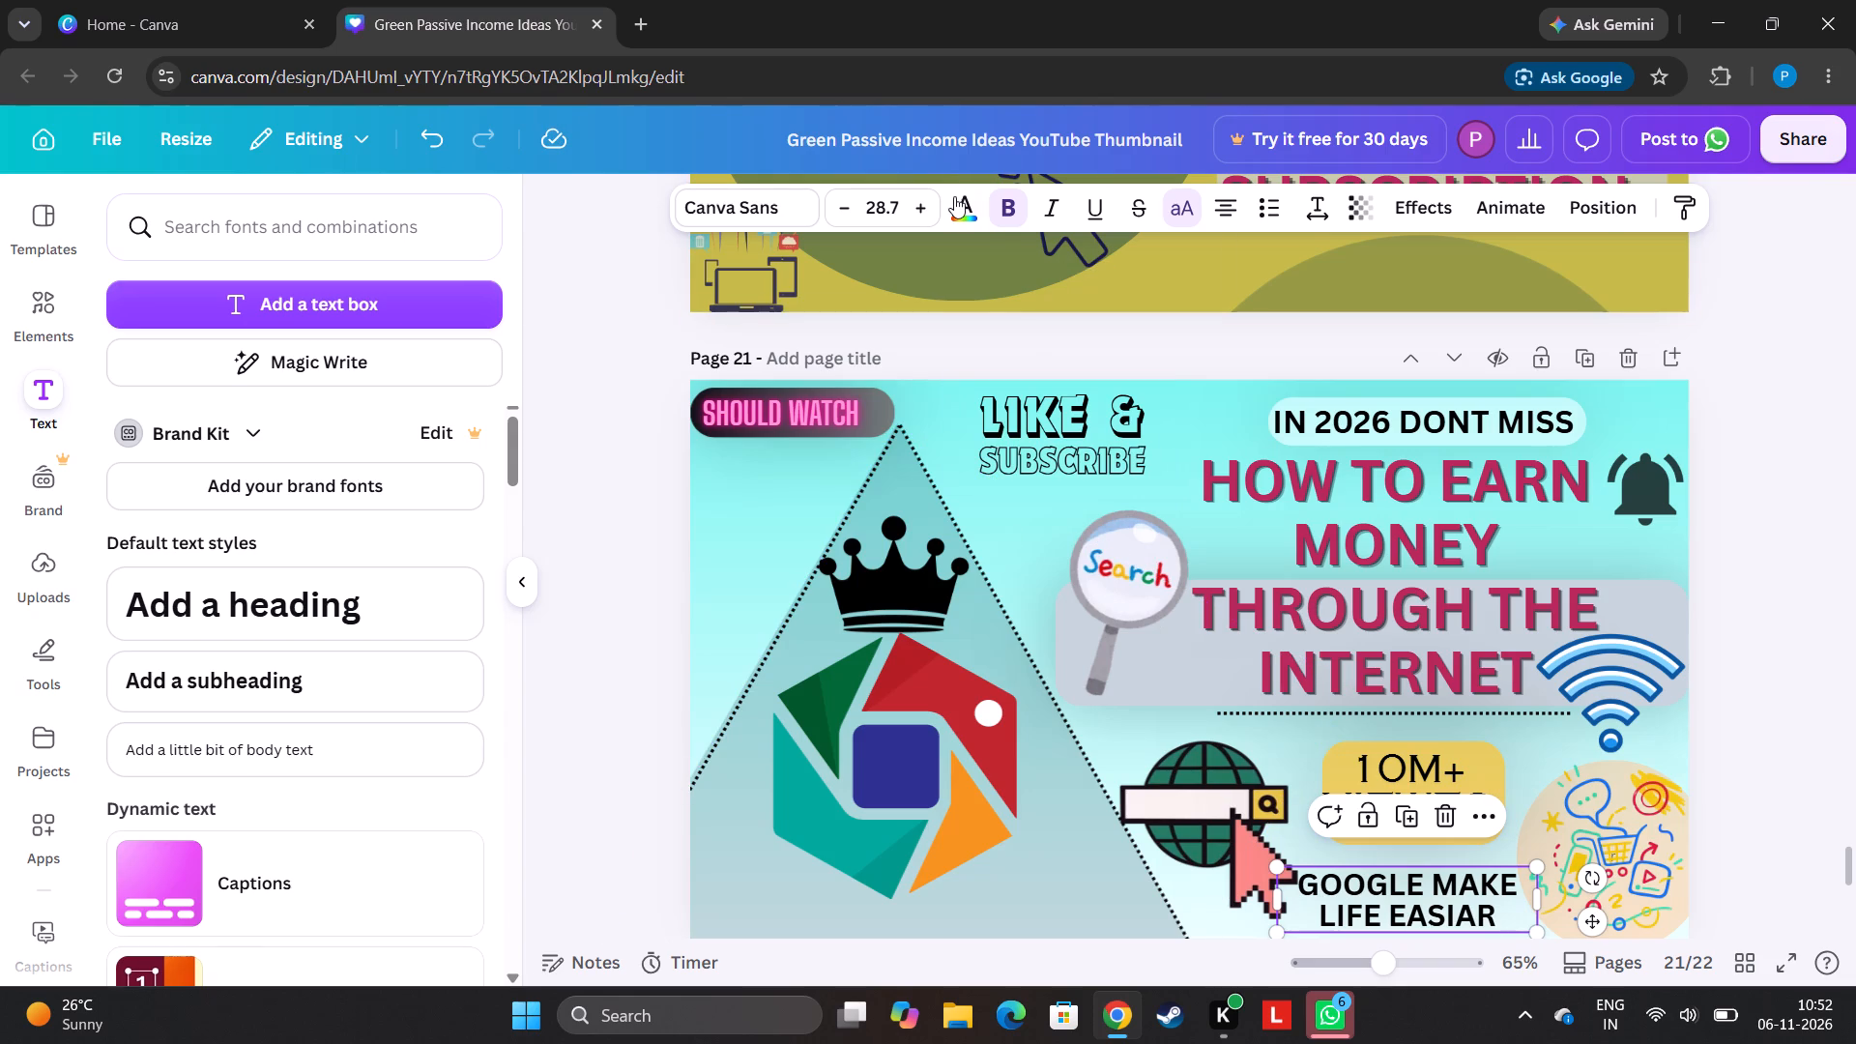
Colour the GOOGLE MAKE LIFE EASIAR heading bright pink.
click(954, 199)
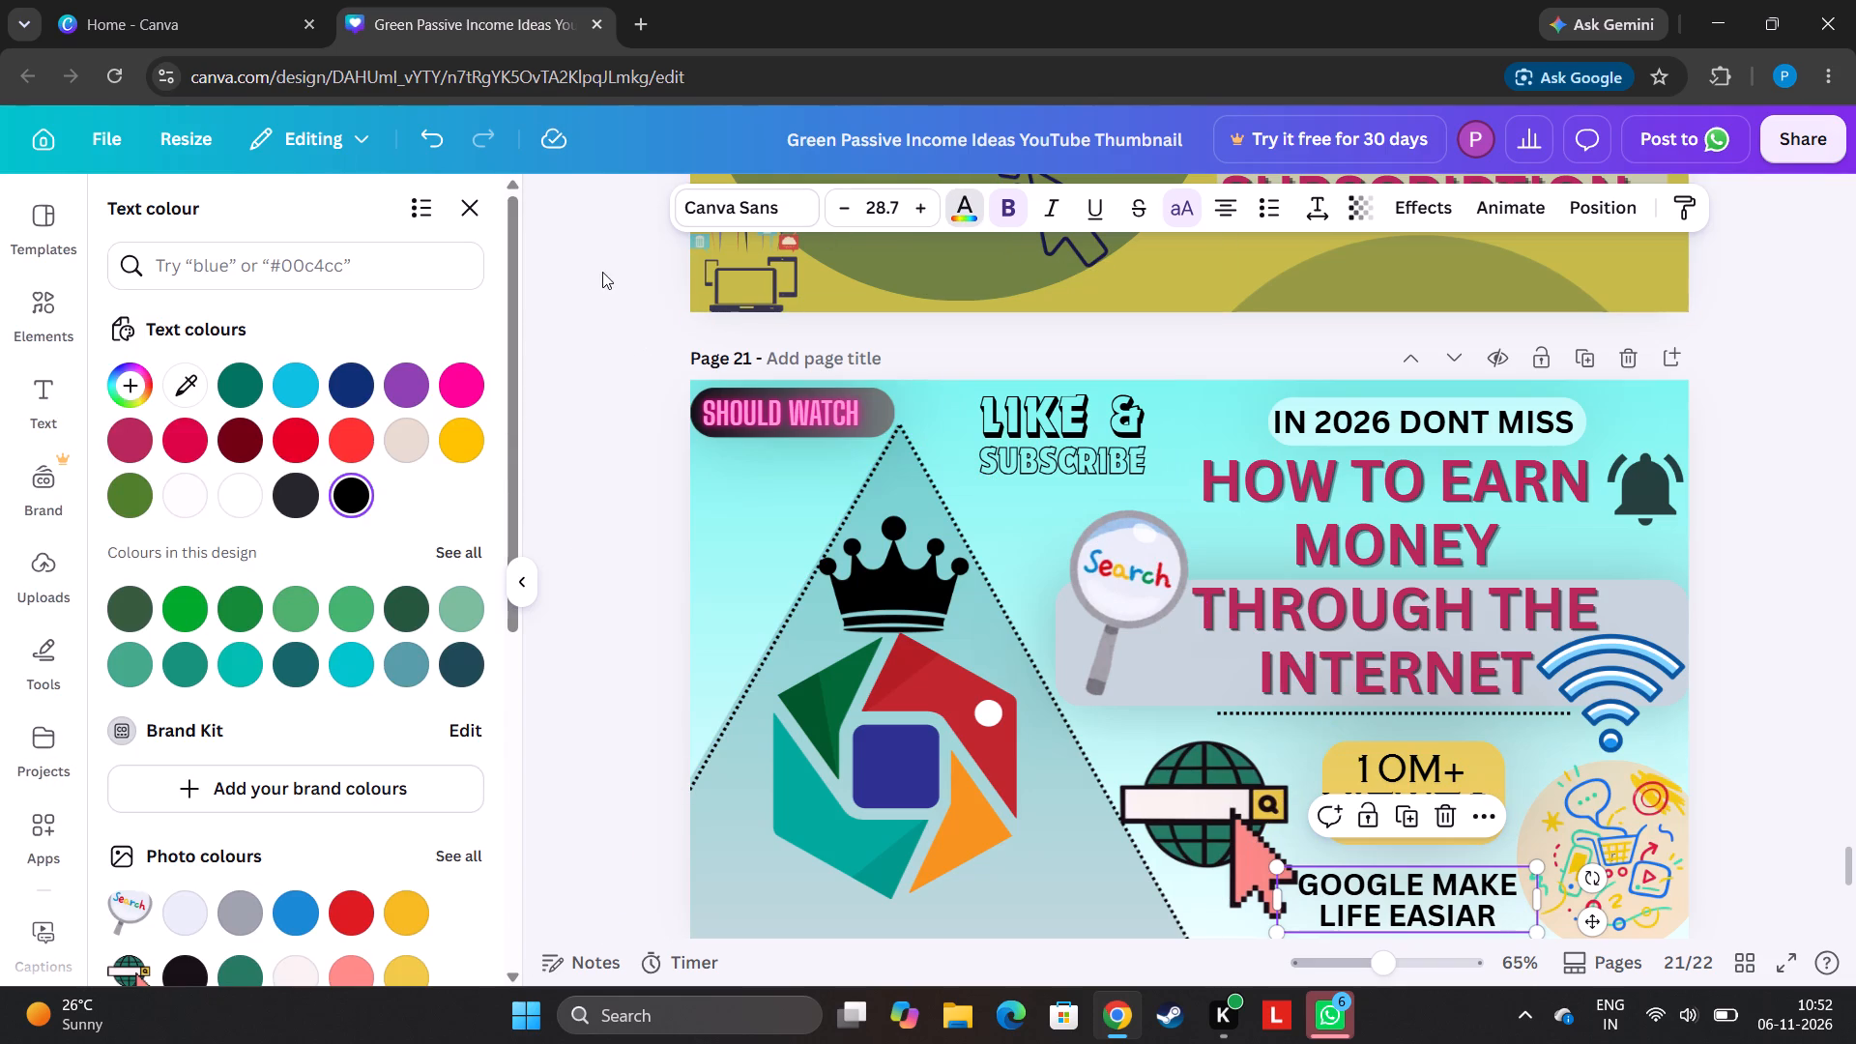
click(449, 390)
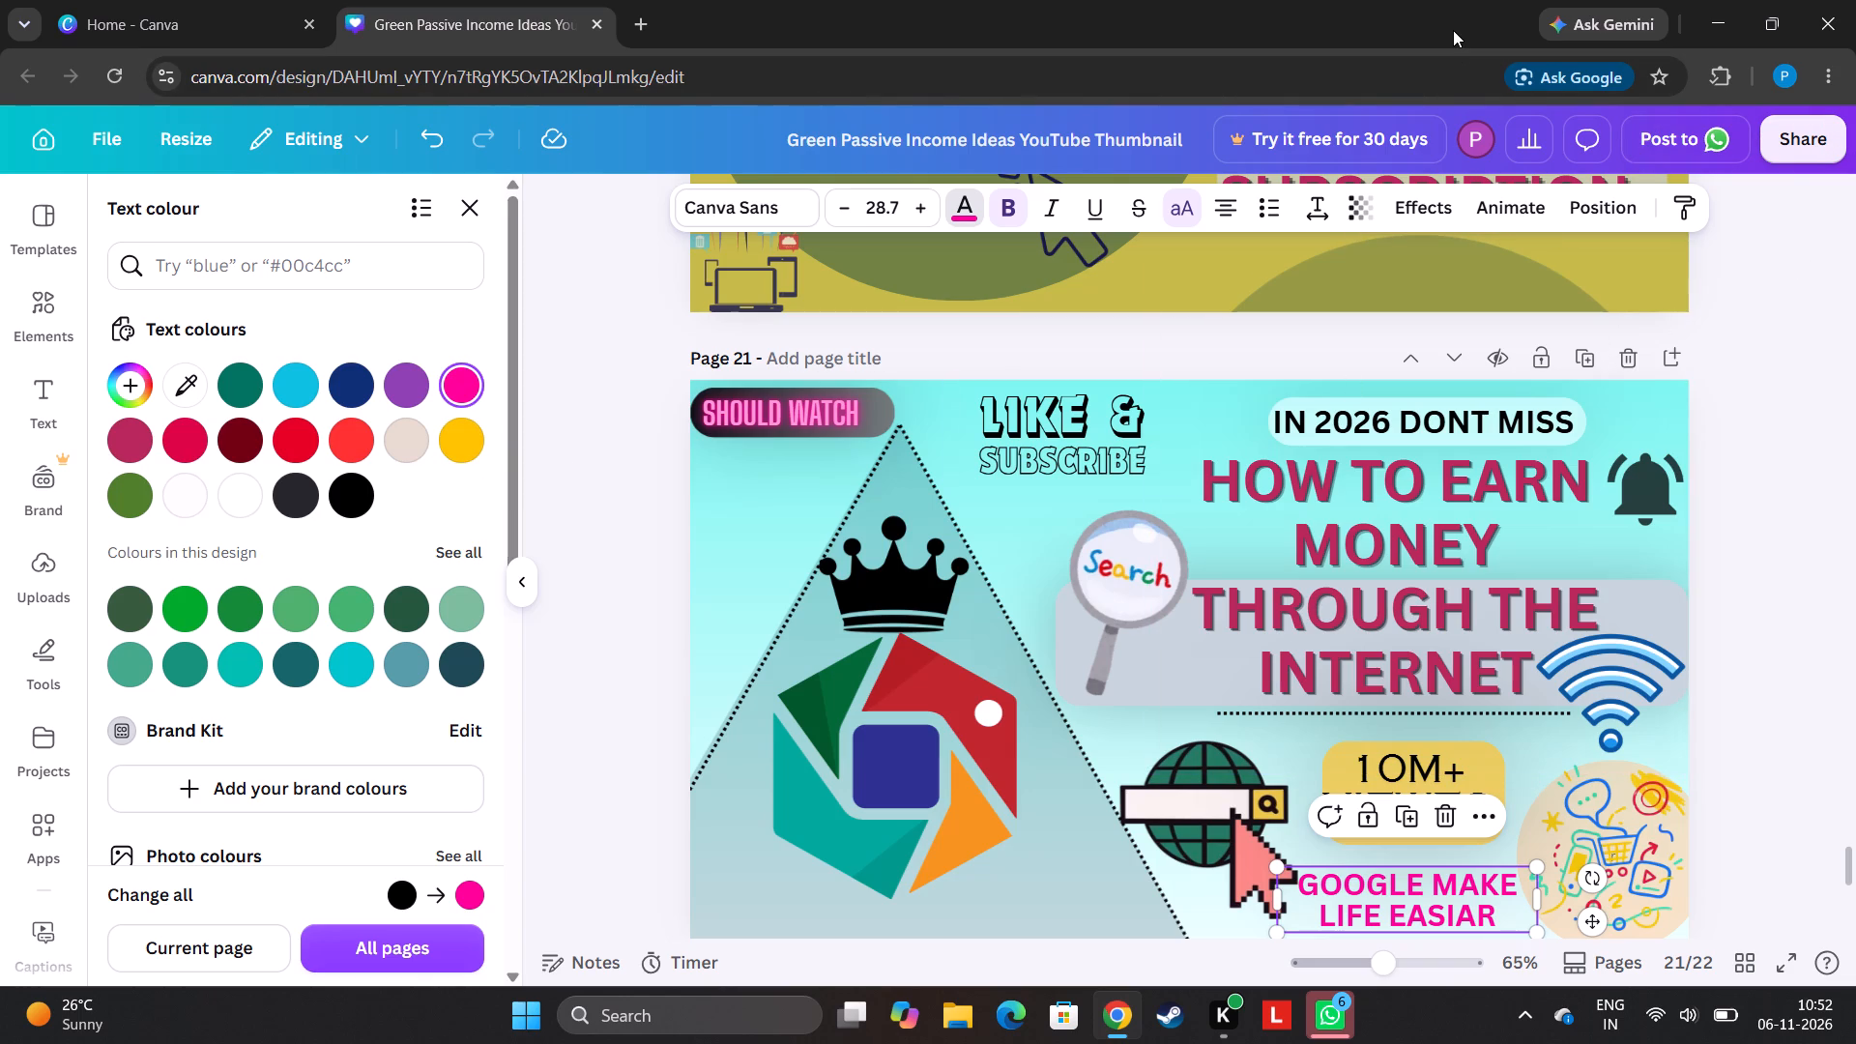
Give the pink GOOGLE MAKE LIFE EASIAR heading a Glow effect with intensity 72.
click(1449, 216)
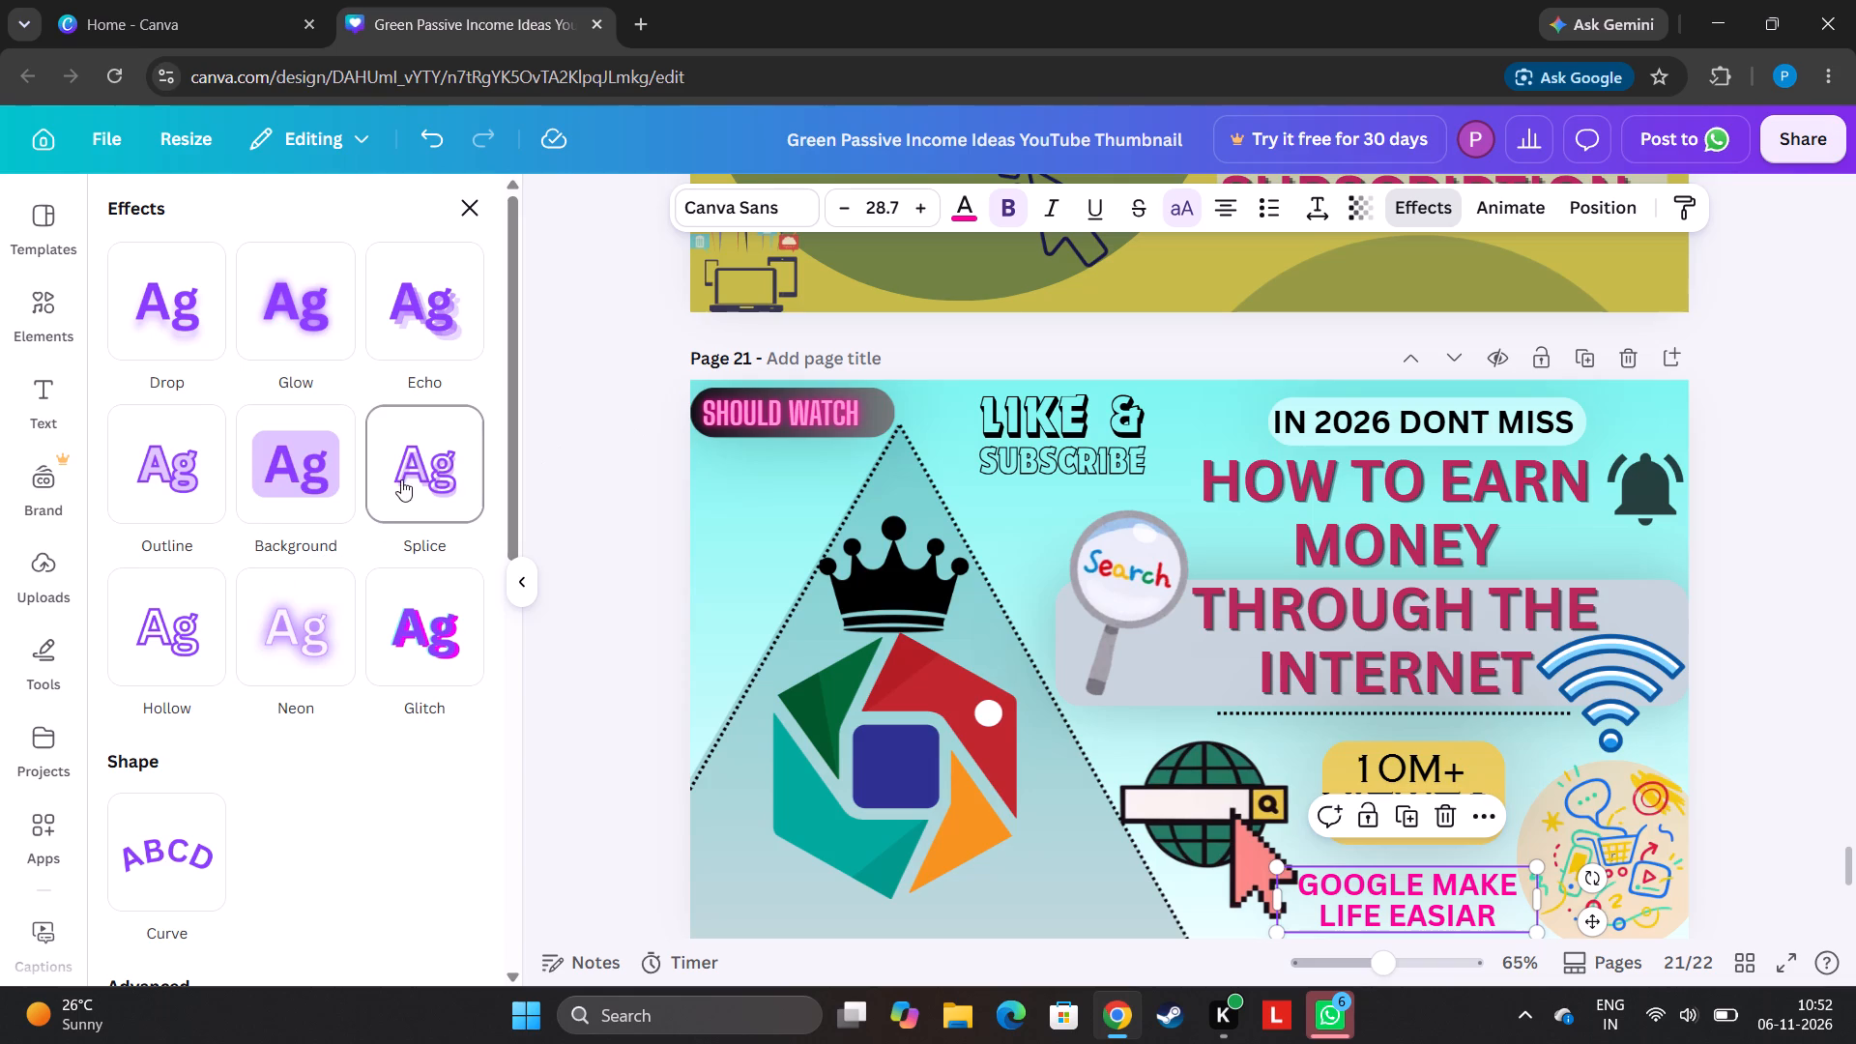
click(415, 305)
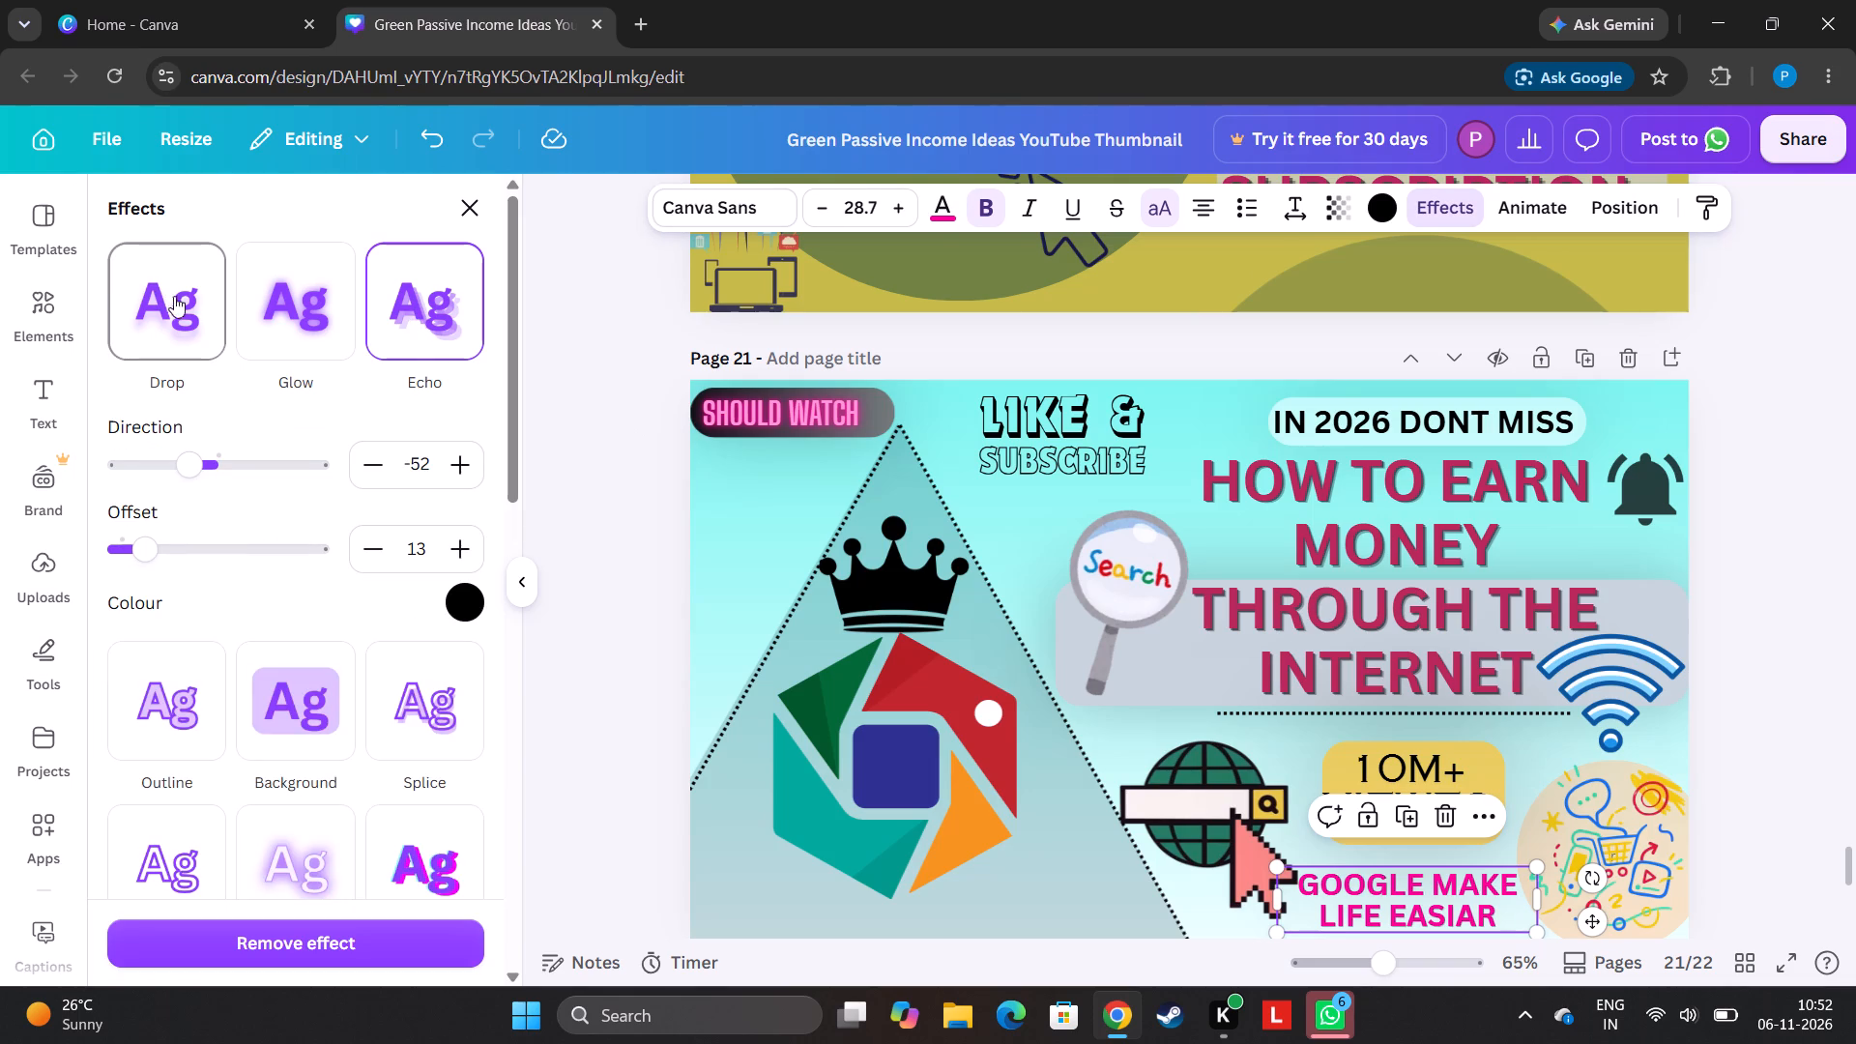
click(305, 304)
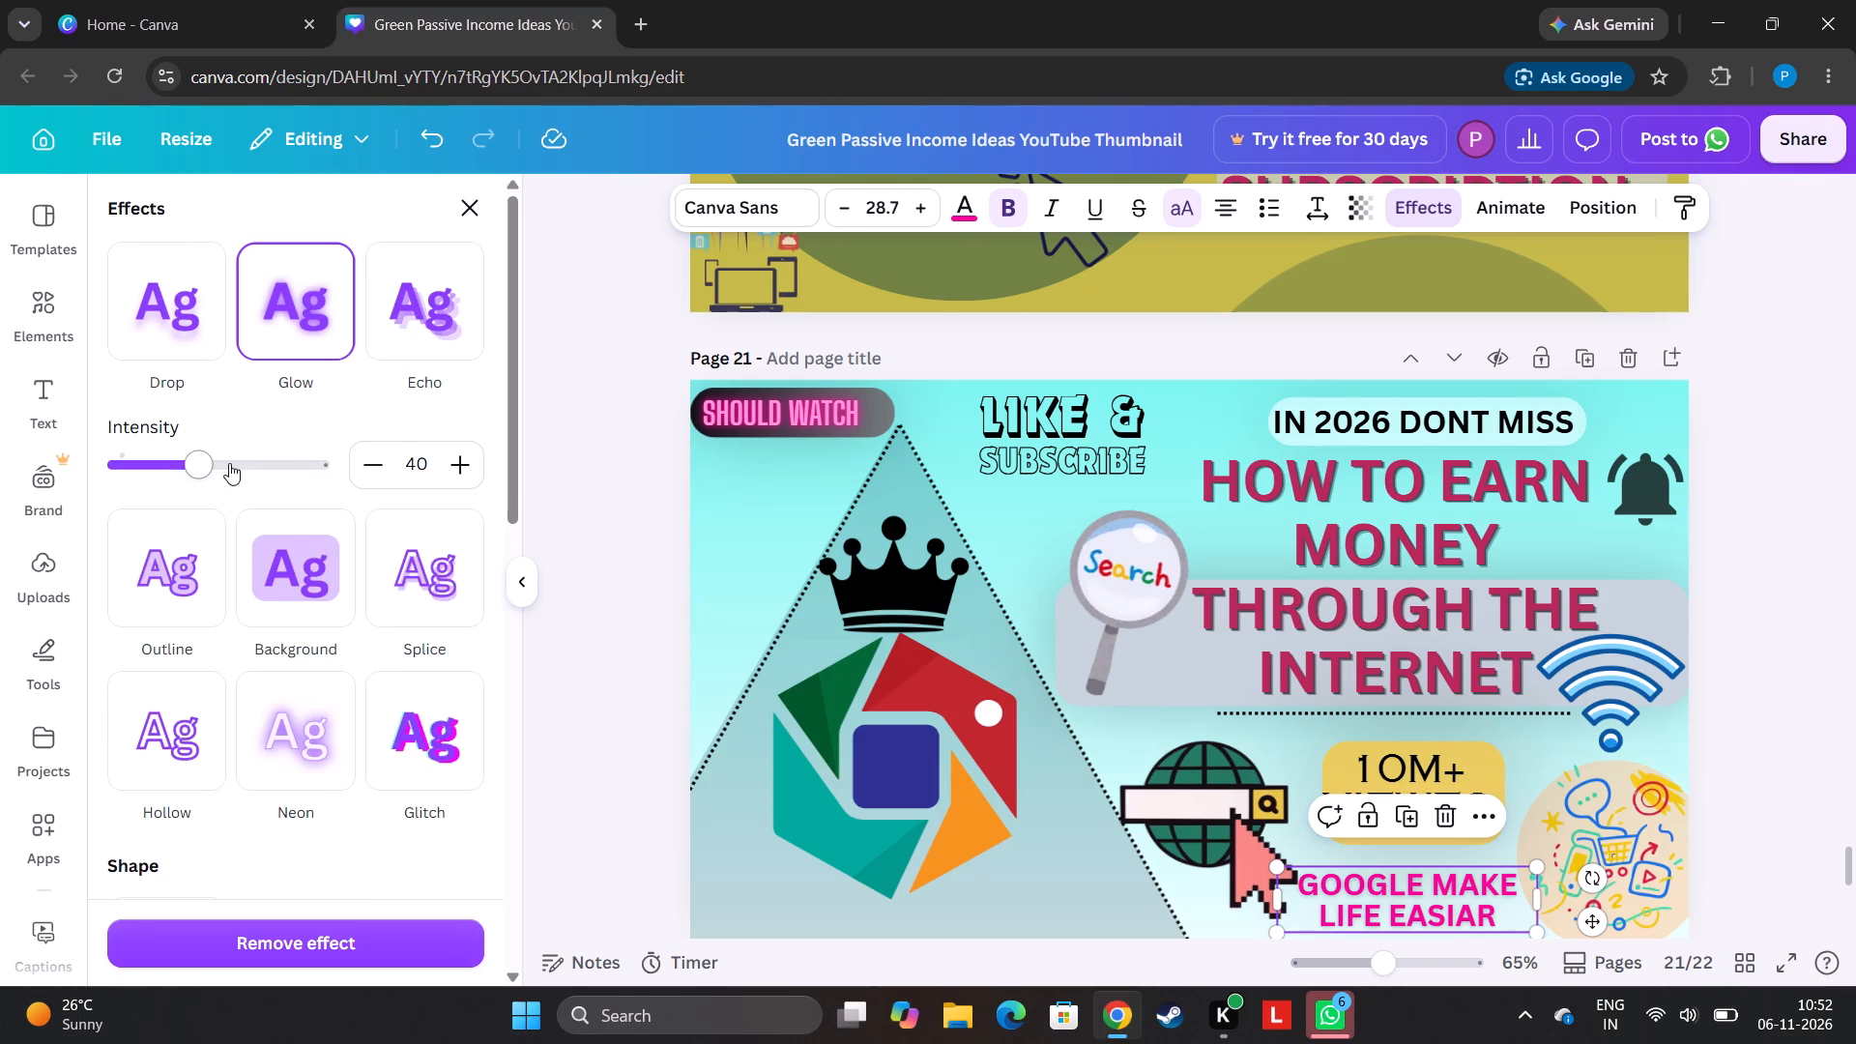
drag(194, 468, 298, 478)
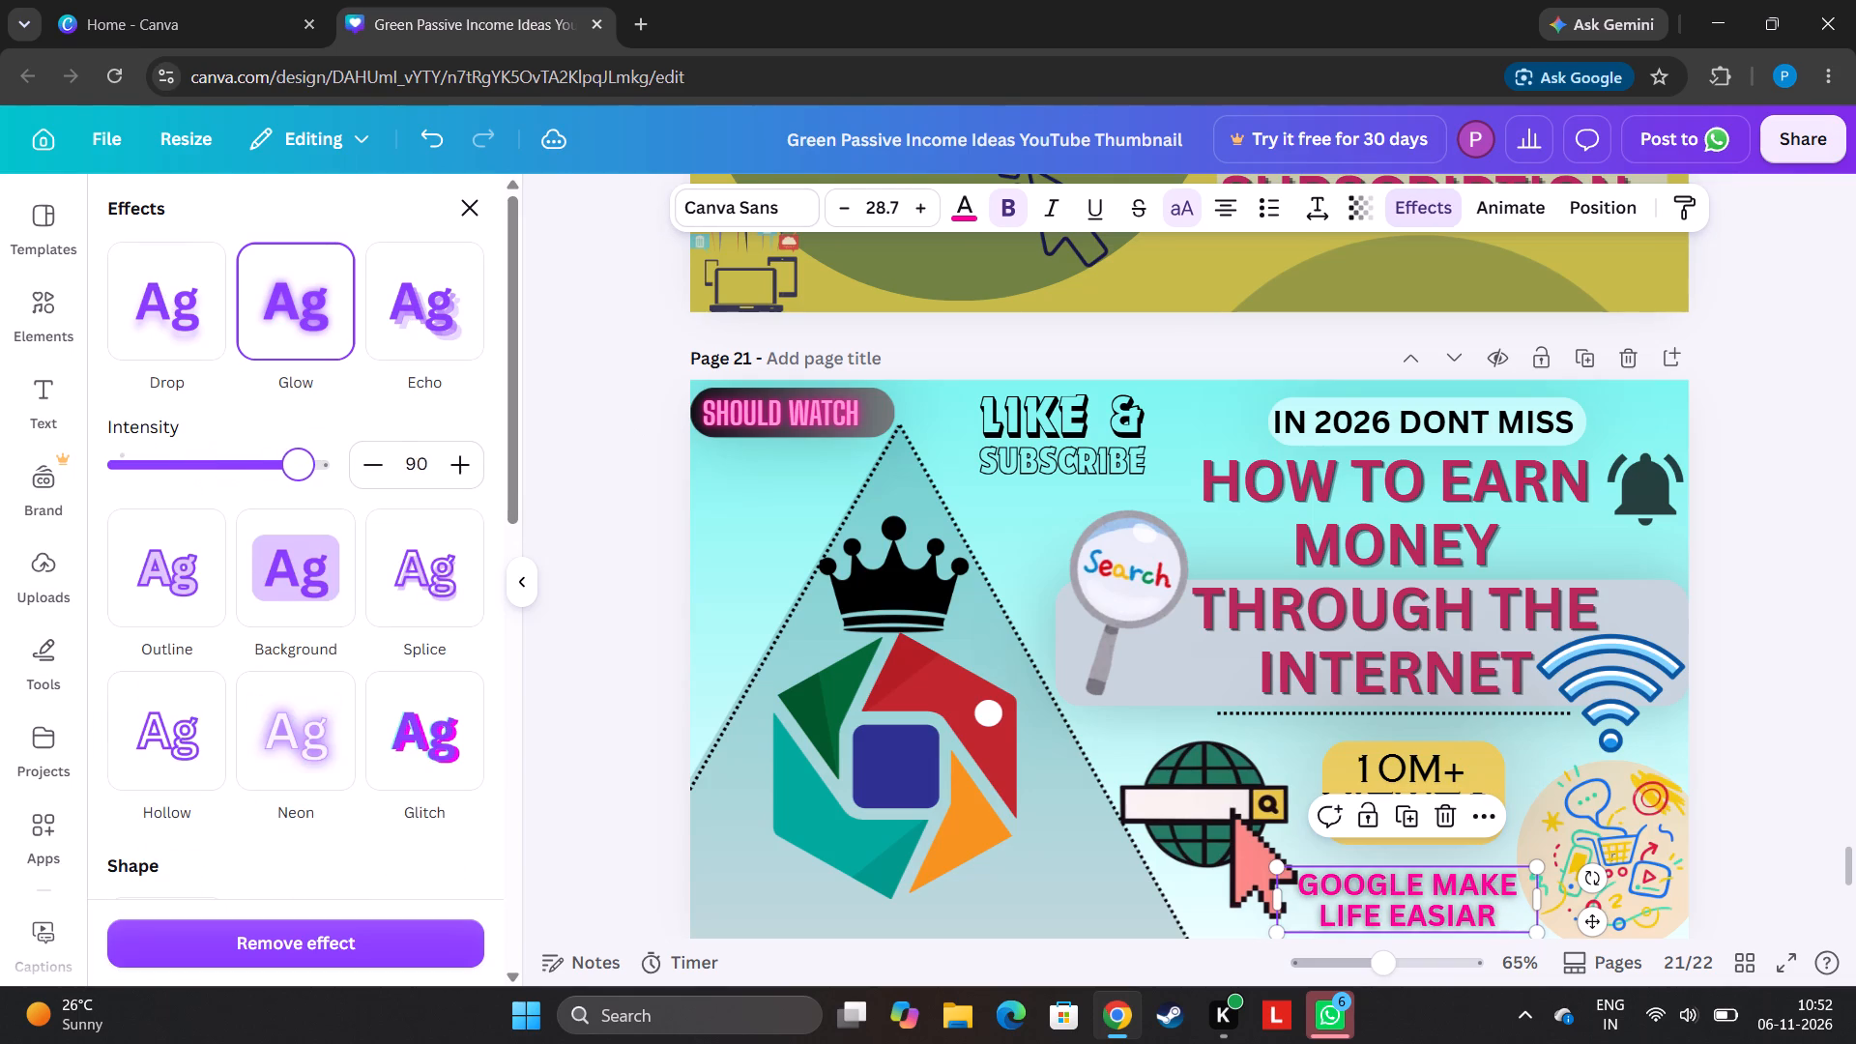
drag(298, 478, 264, 475)
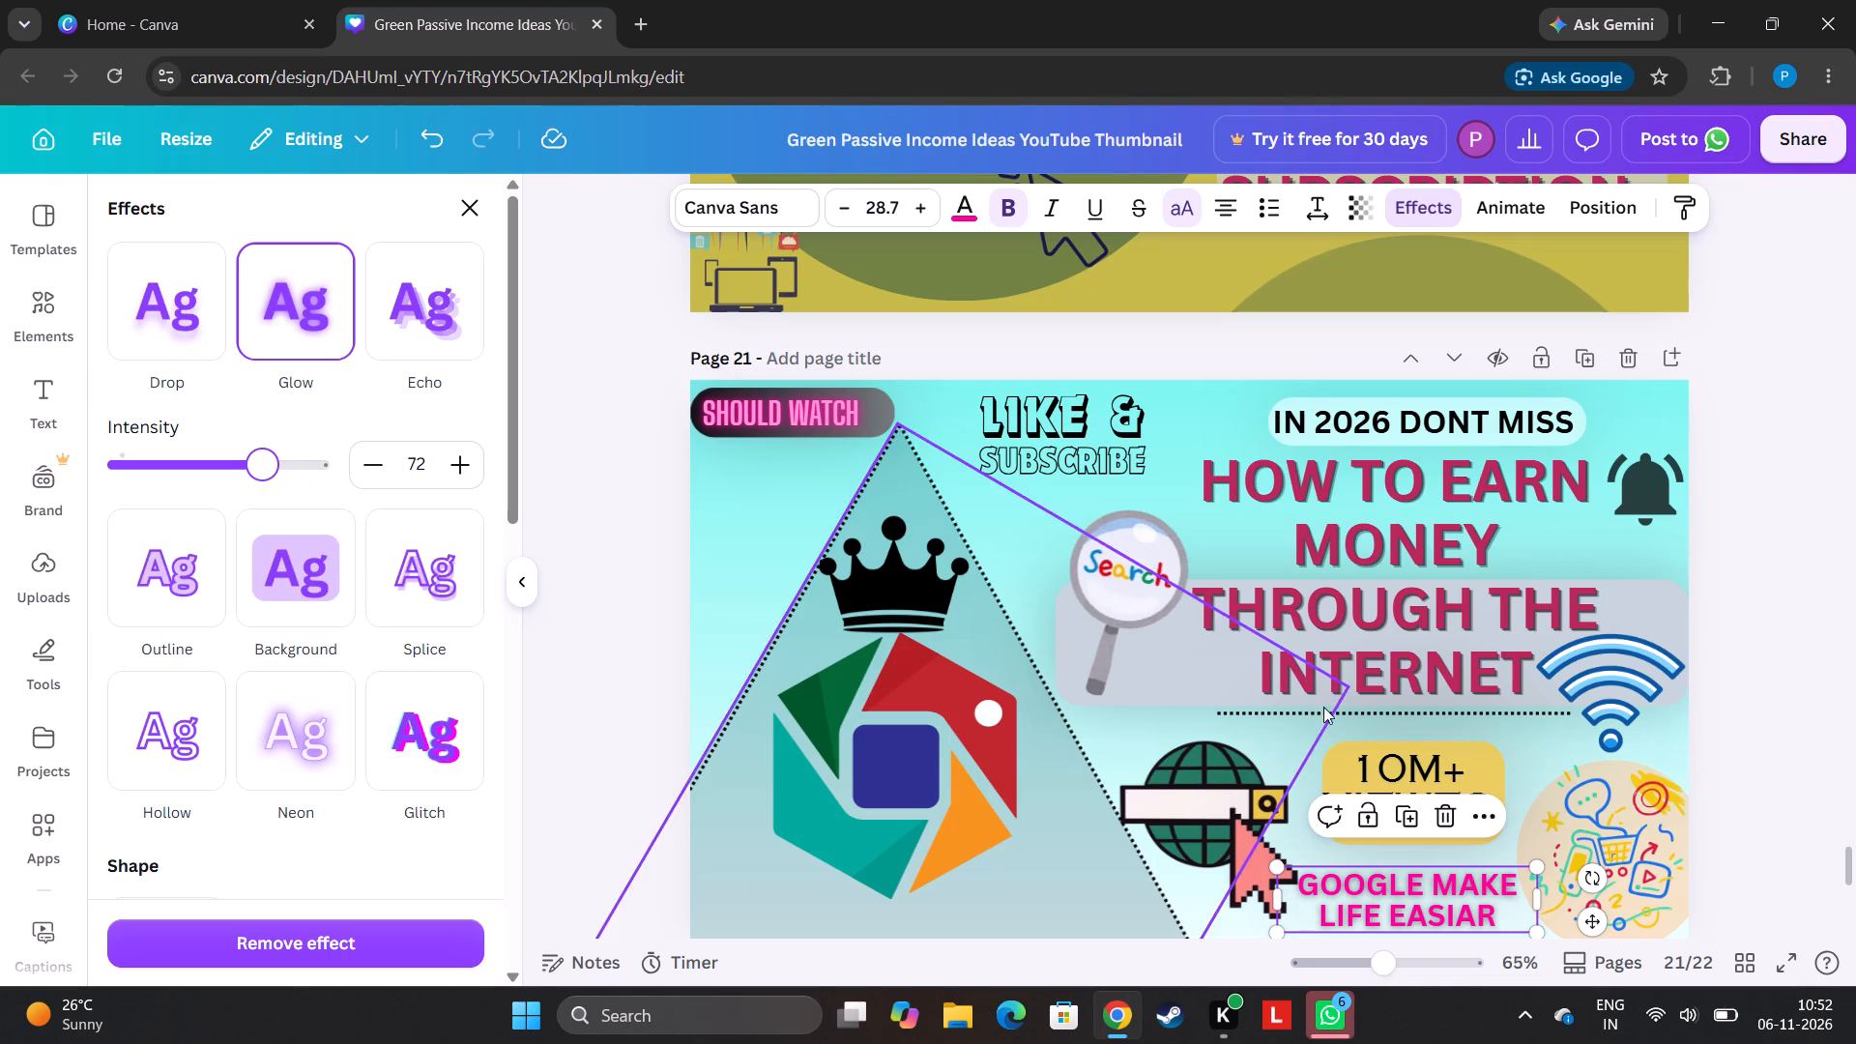
Apply an Echo effect with offset 36 to the IN 2026 DONT MISS label.
click(1414, 408)
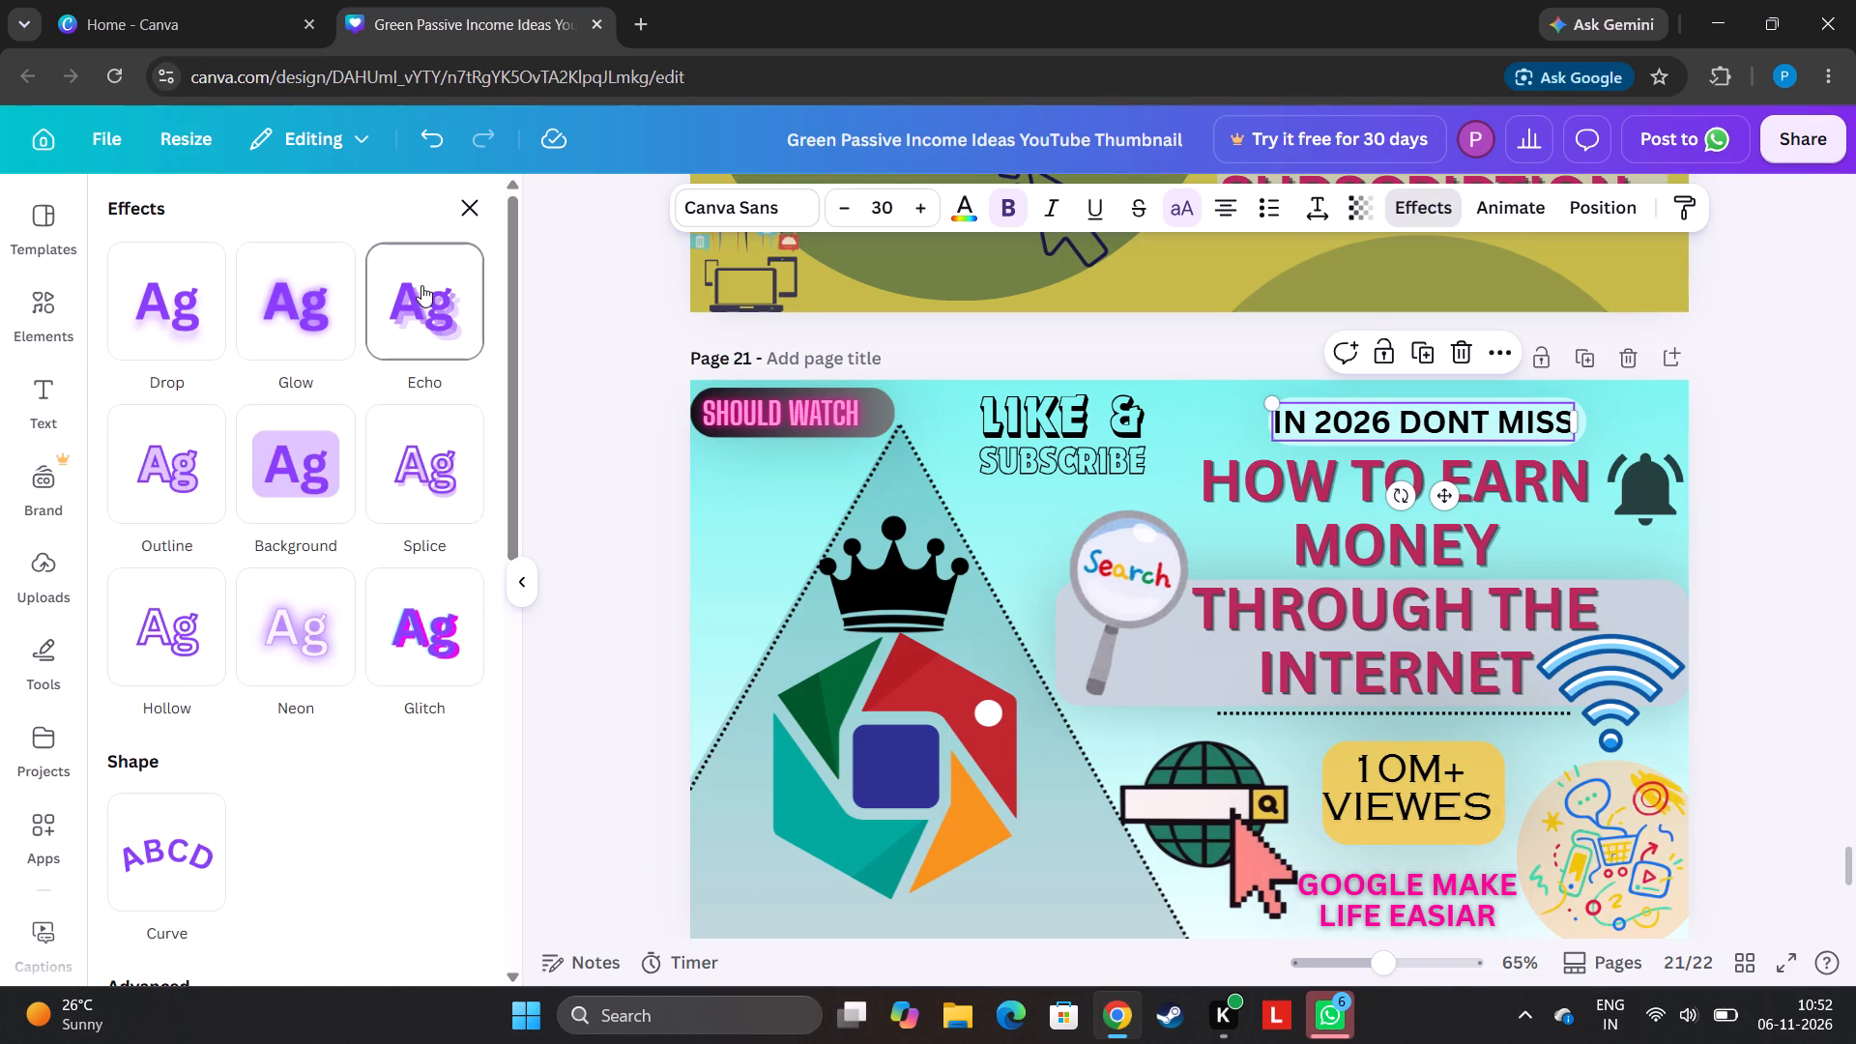
click(419, 311)
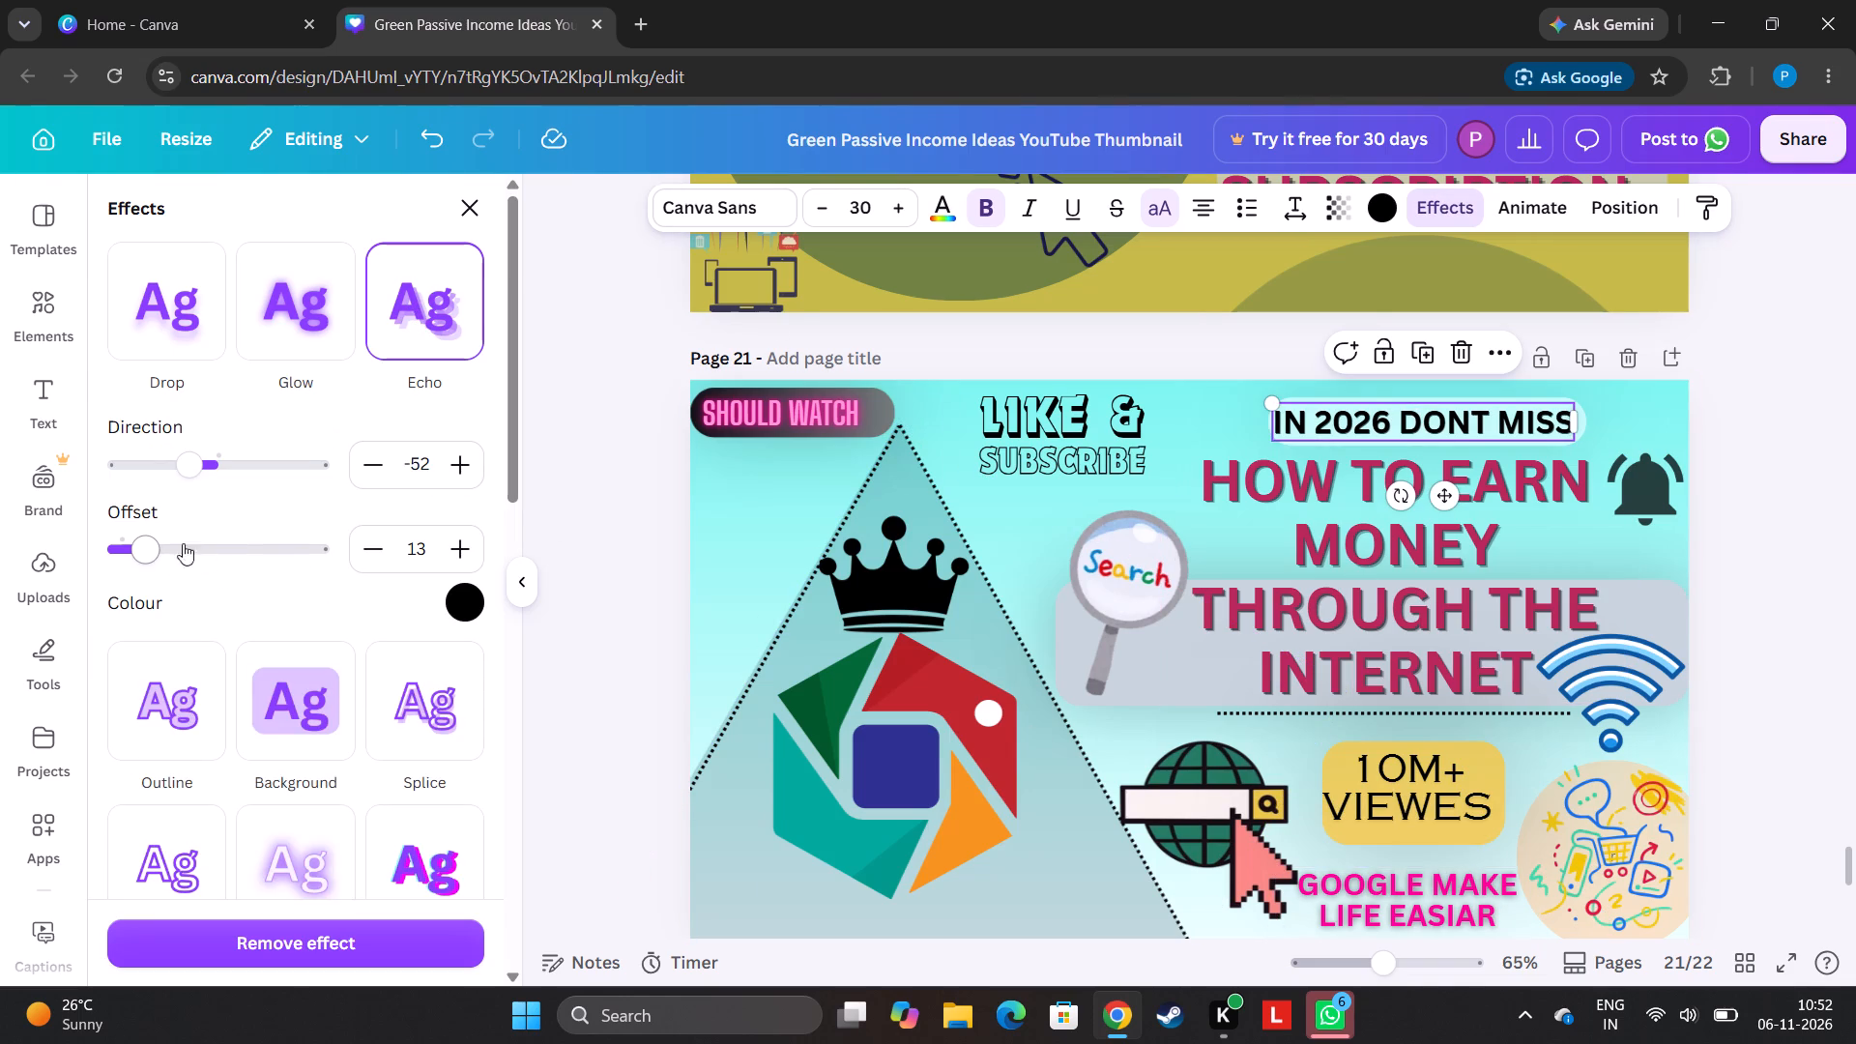
drag(134, 554, 203, 572)
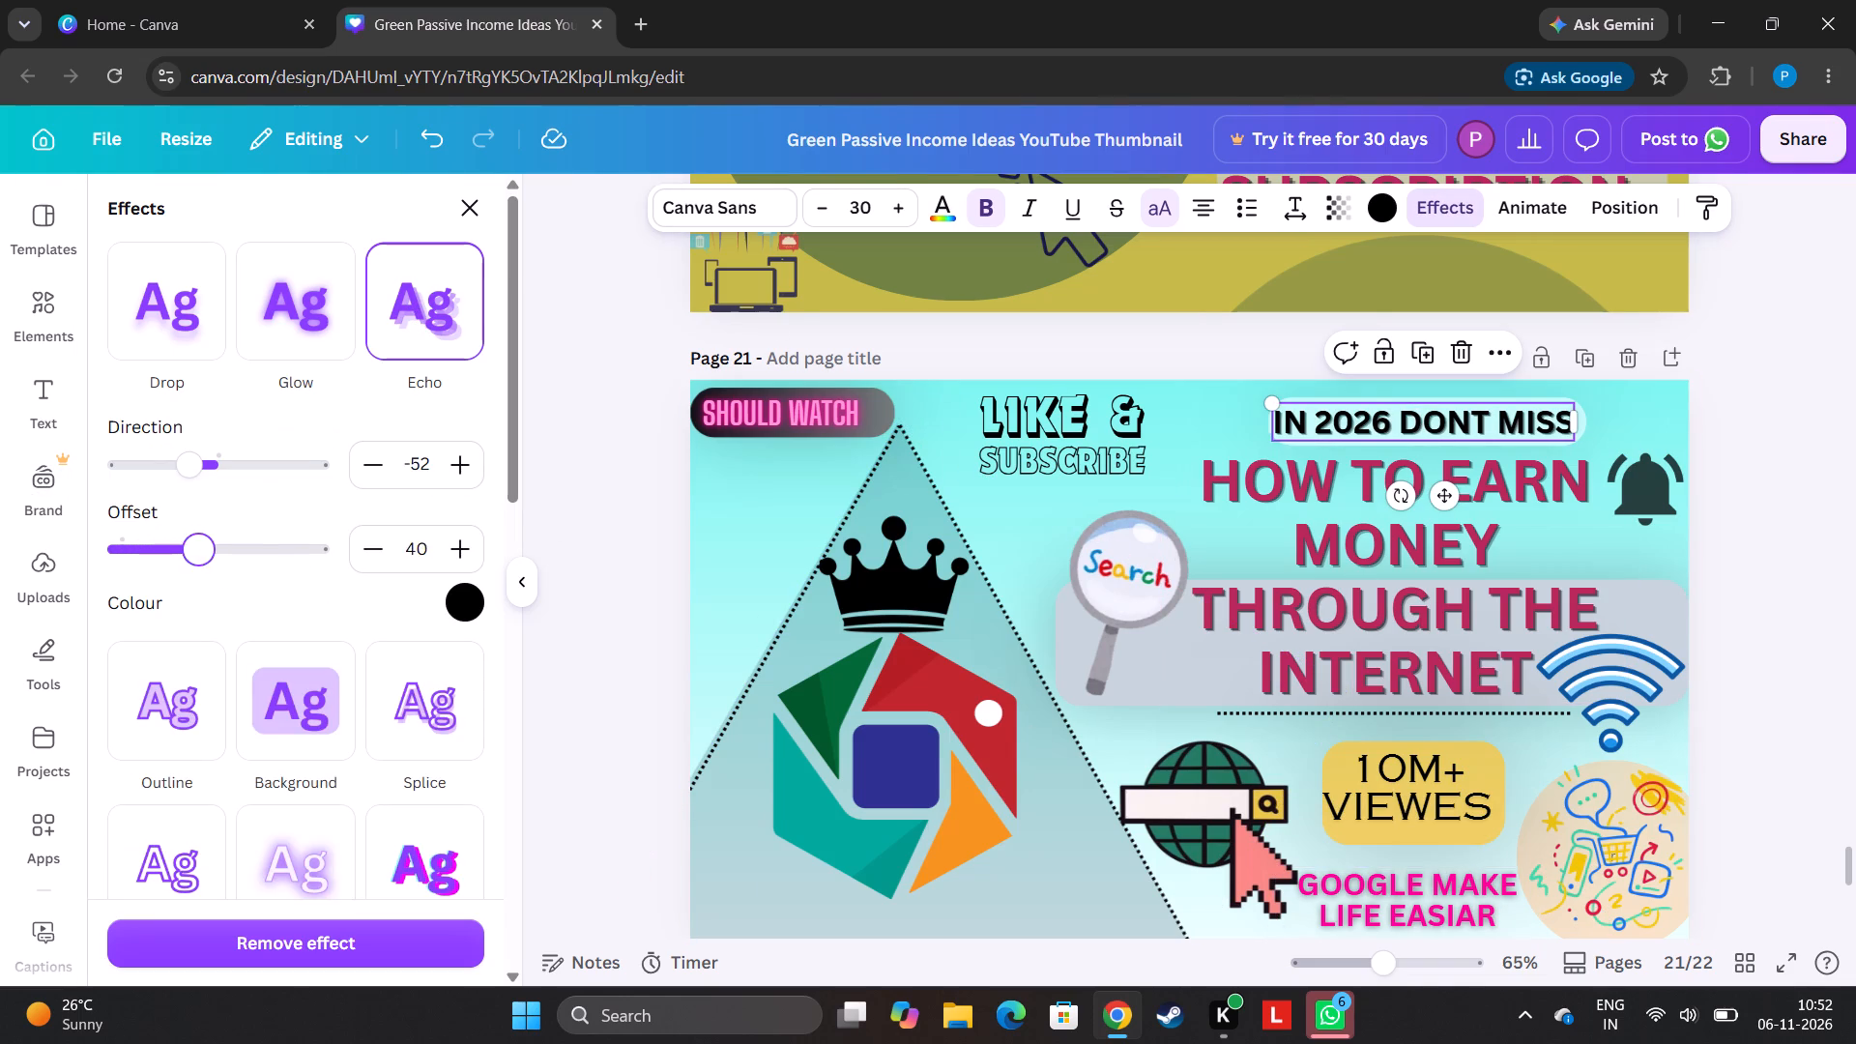
drag(203, 572, 189, 578)
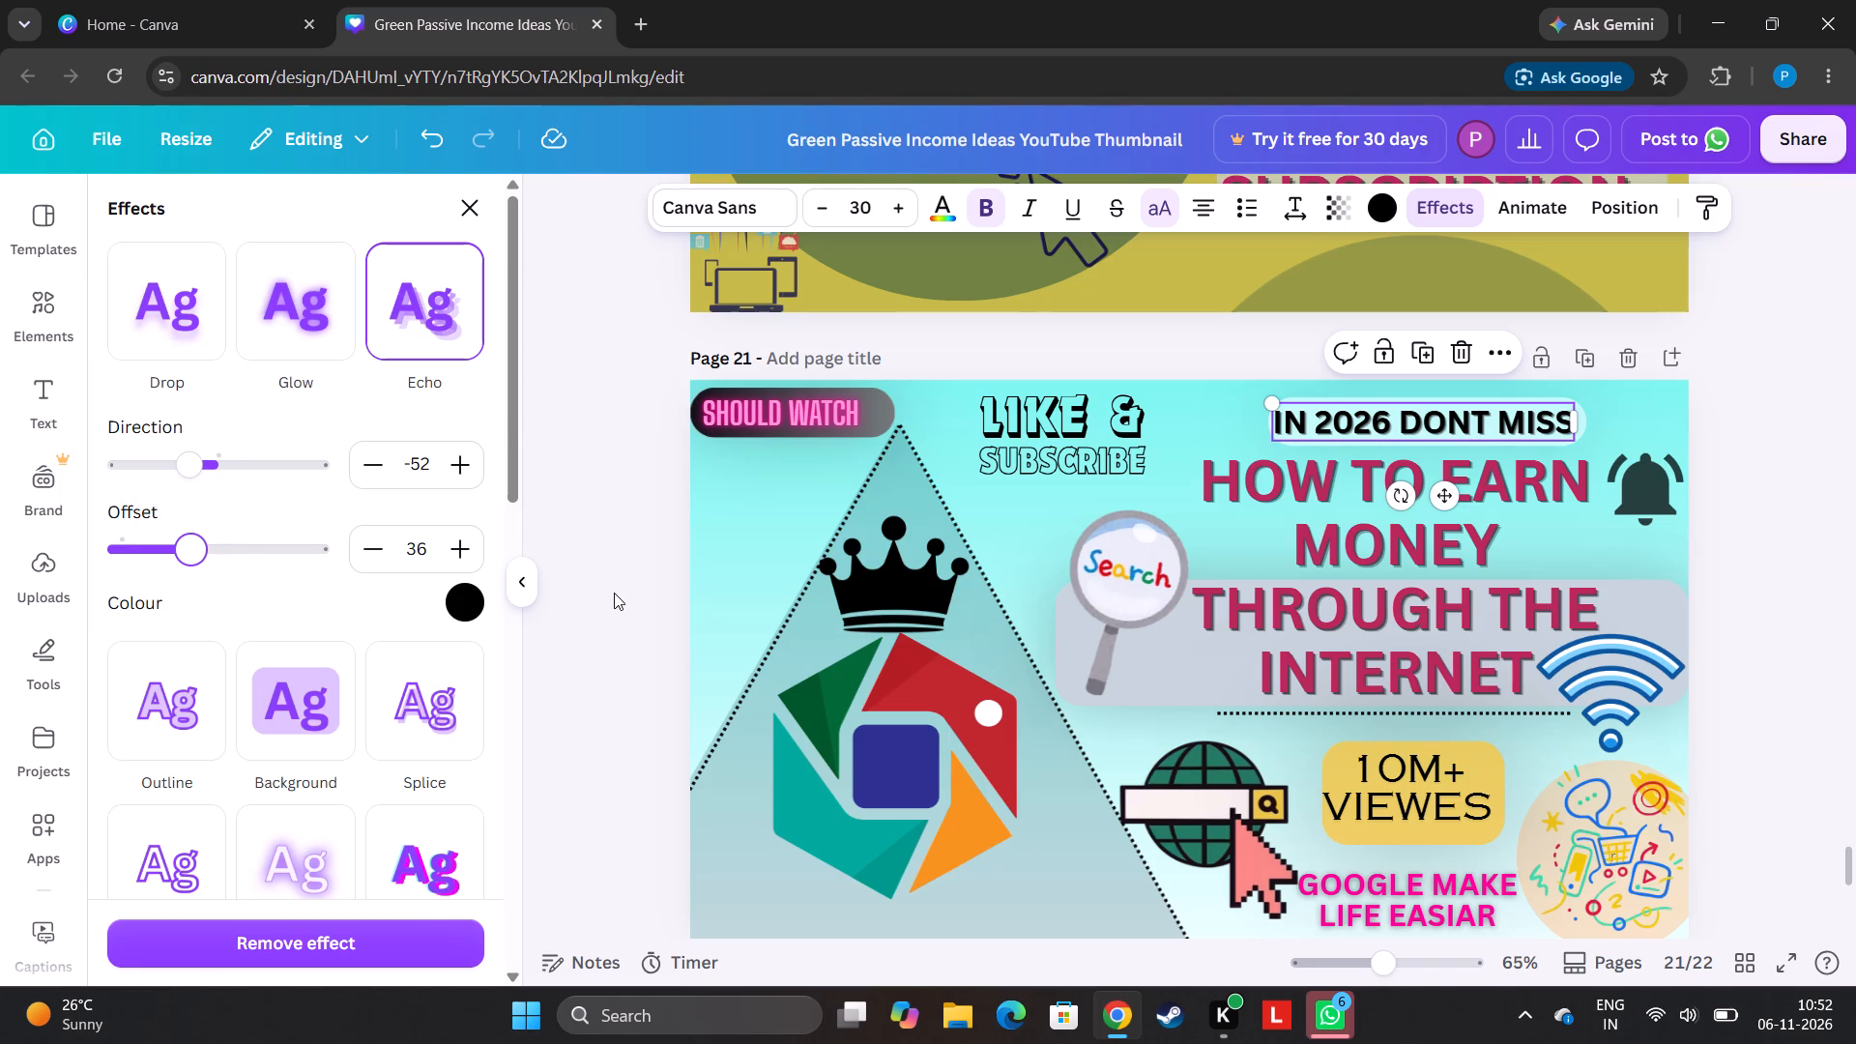
click(614, 593)
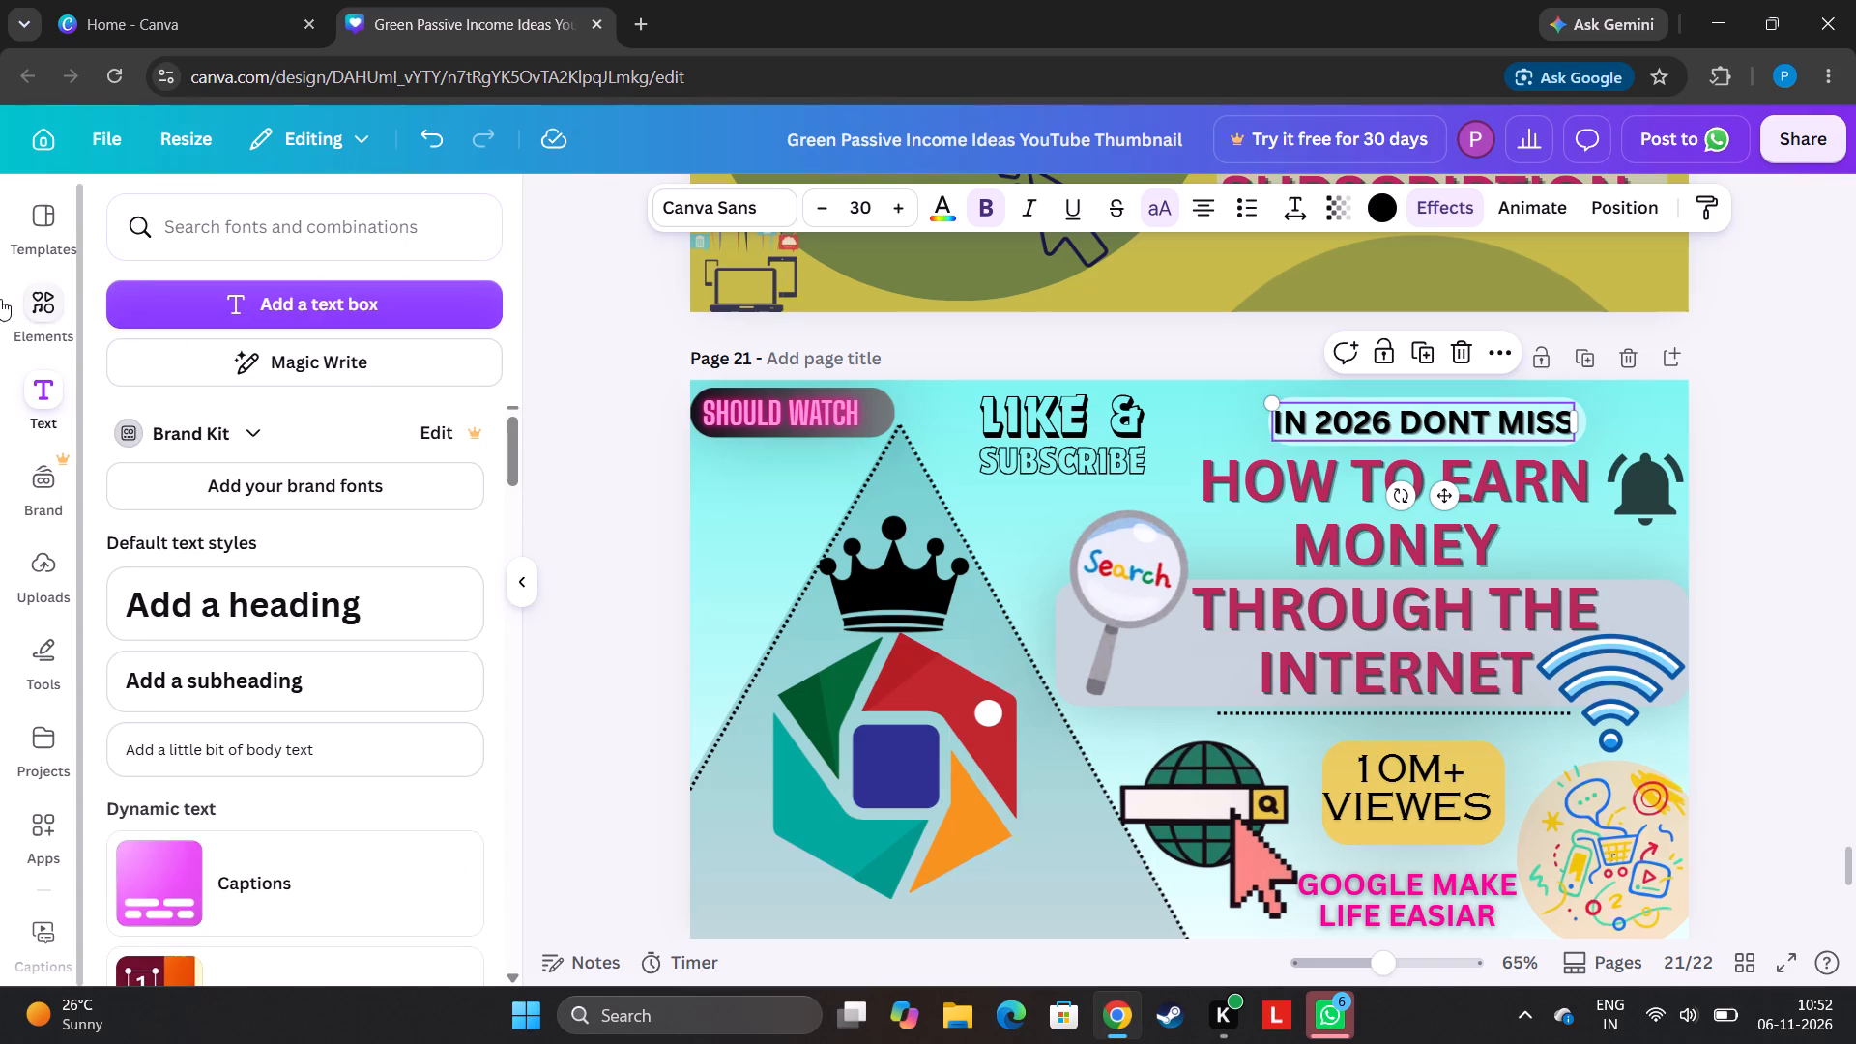
Add the recommended graphic of a hand holding a phone with a globe, shrink it, and place it near the bottom beside the globe search icon.
click(0, 299)
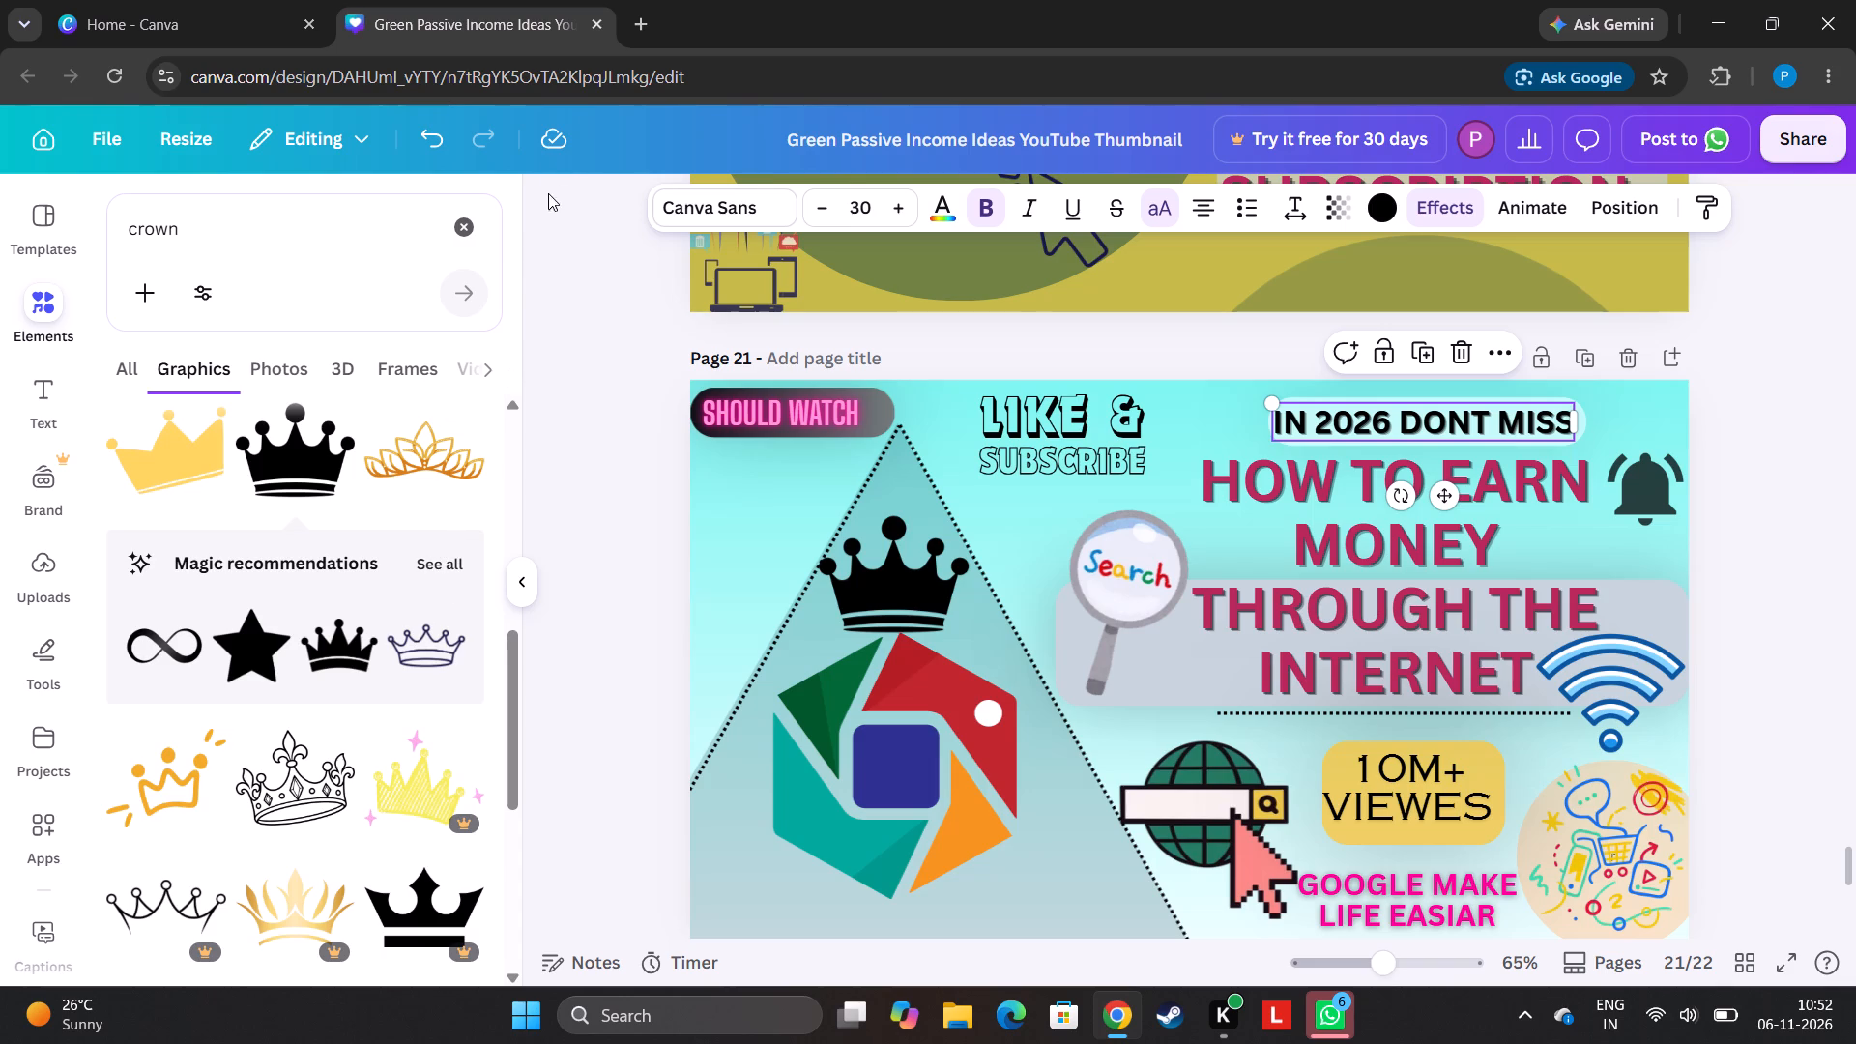
click(470, 240)
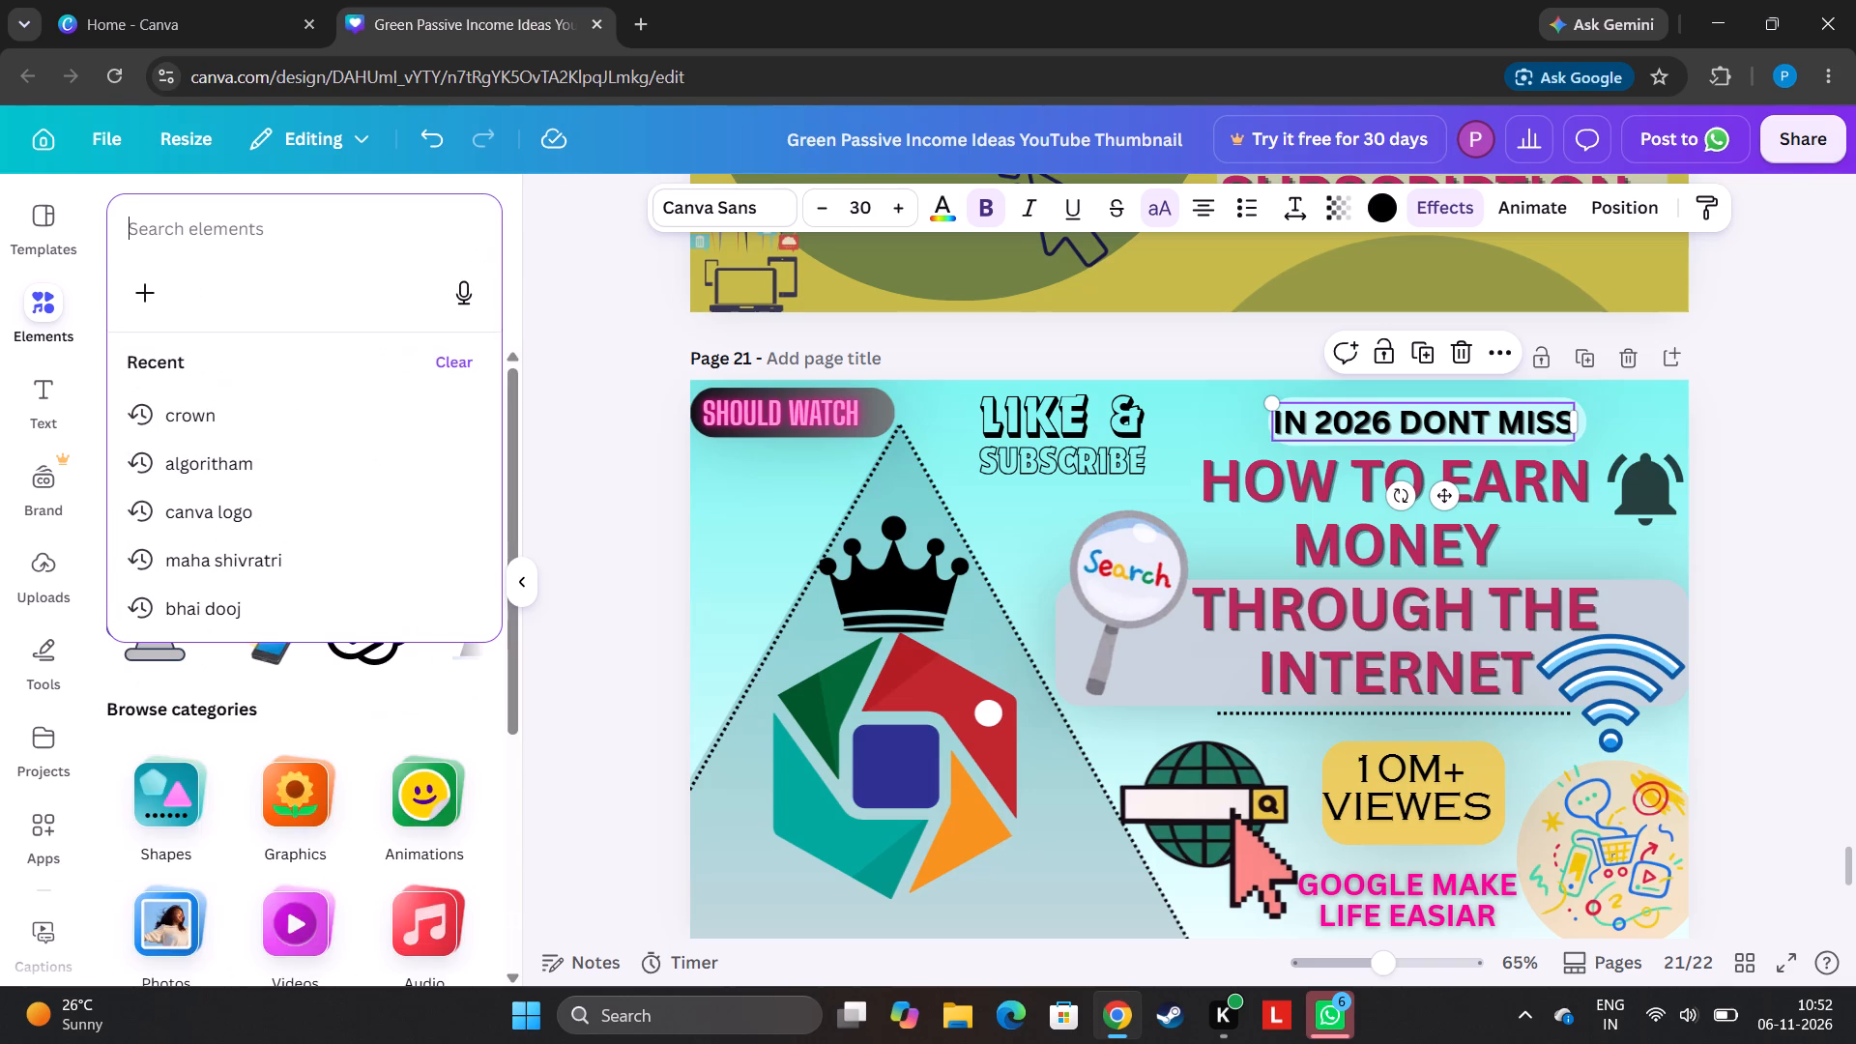
click(573, 534)
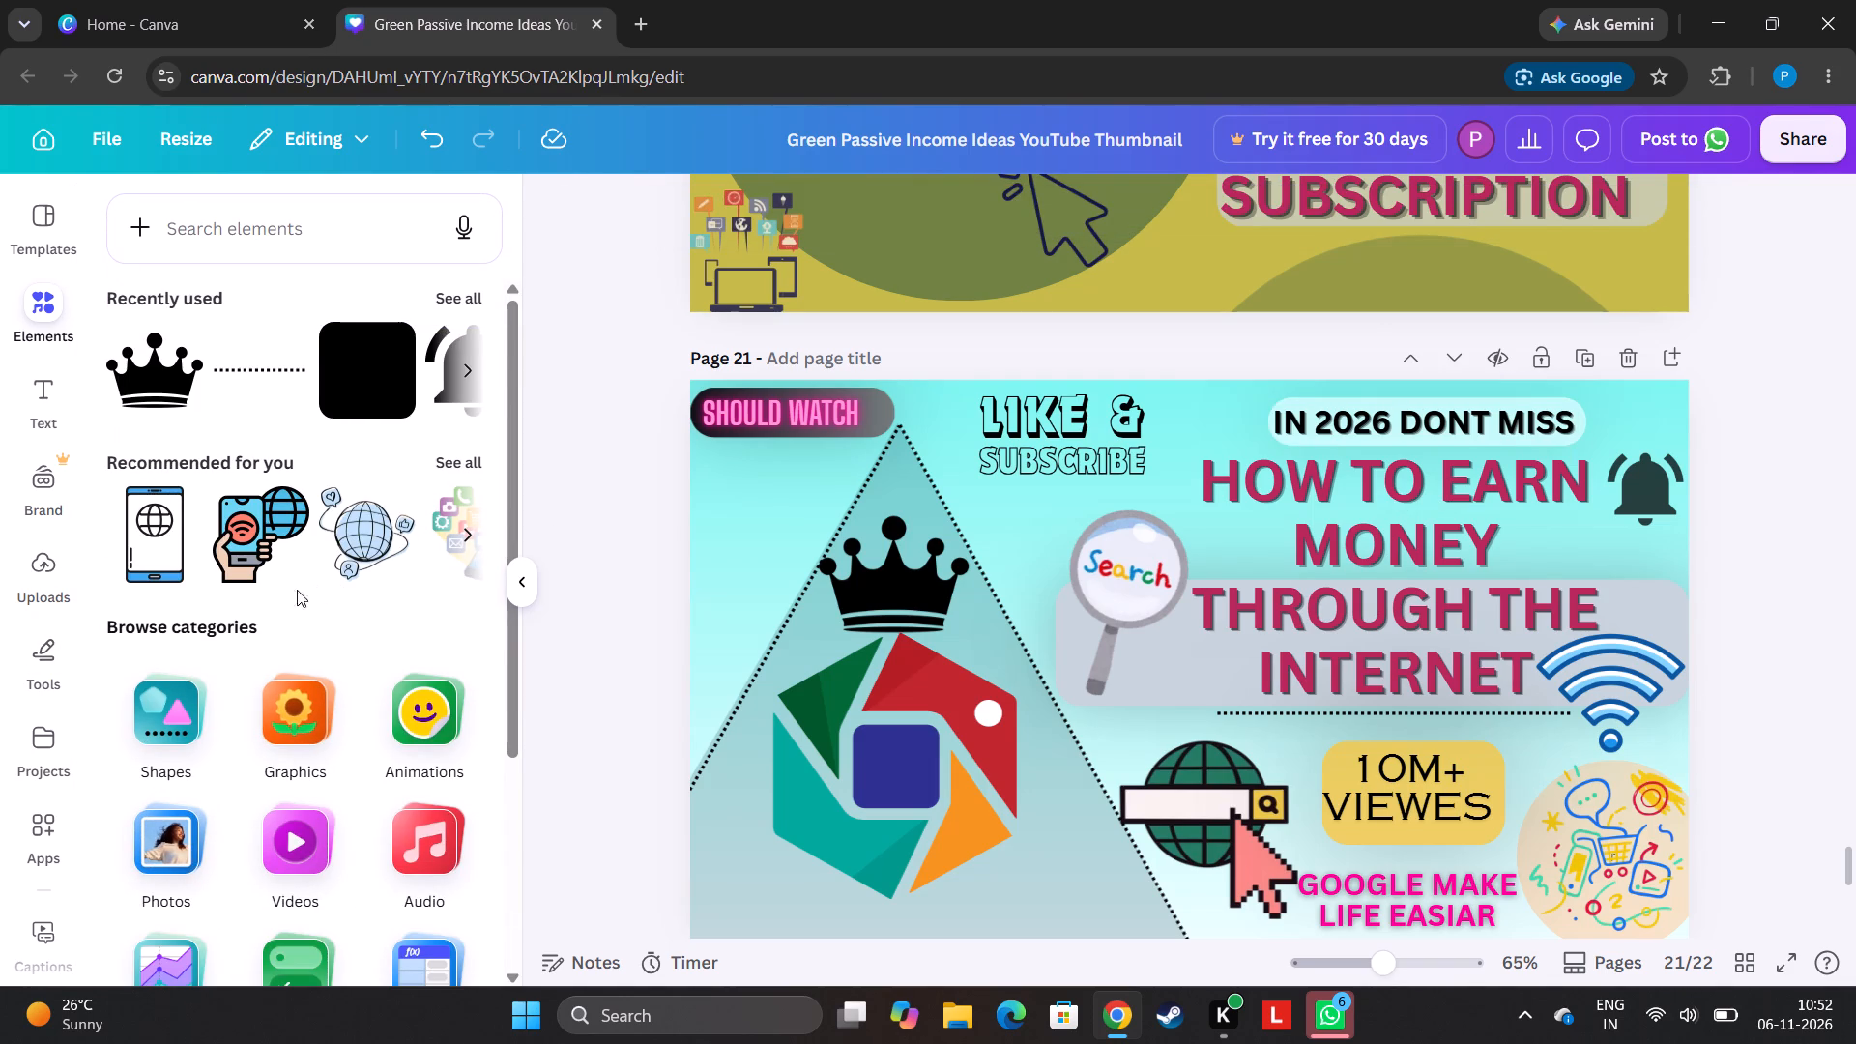
click(255, 558)
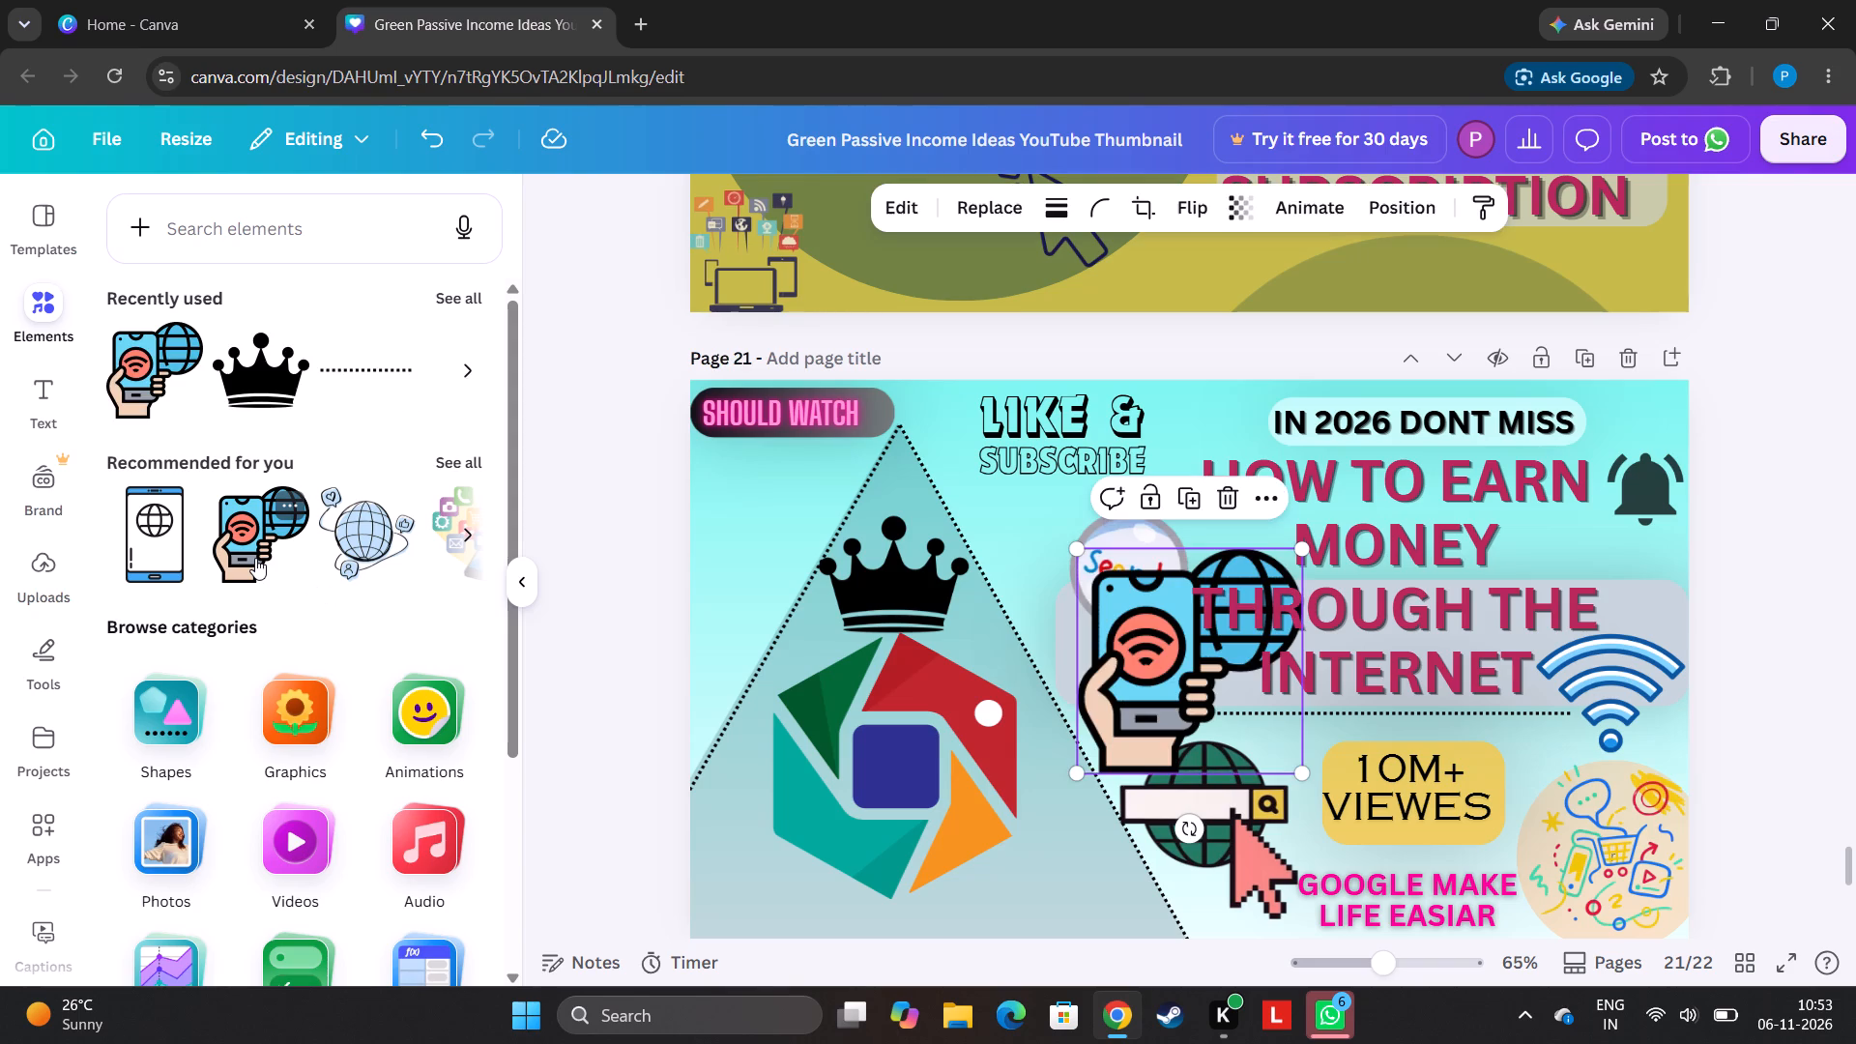
drag(1298, 548, 1261, 590)
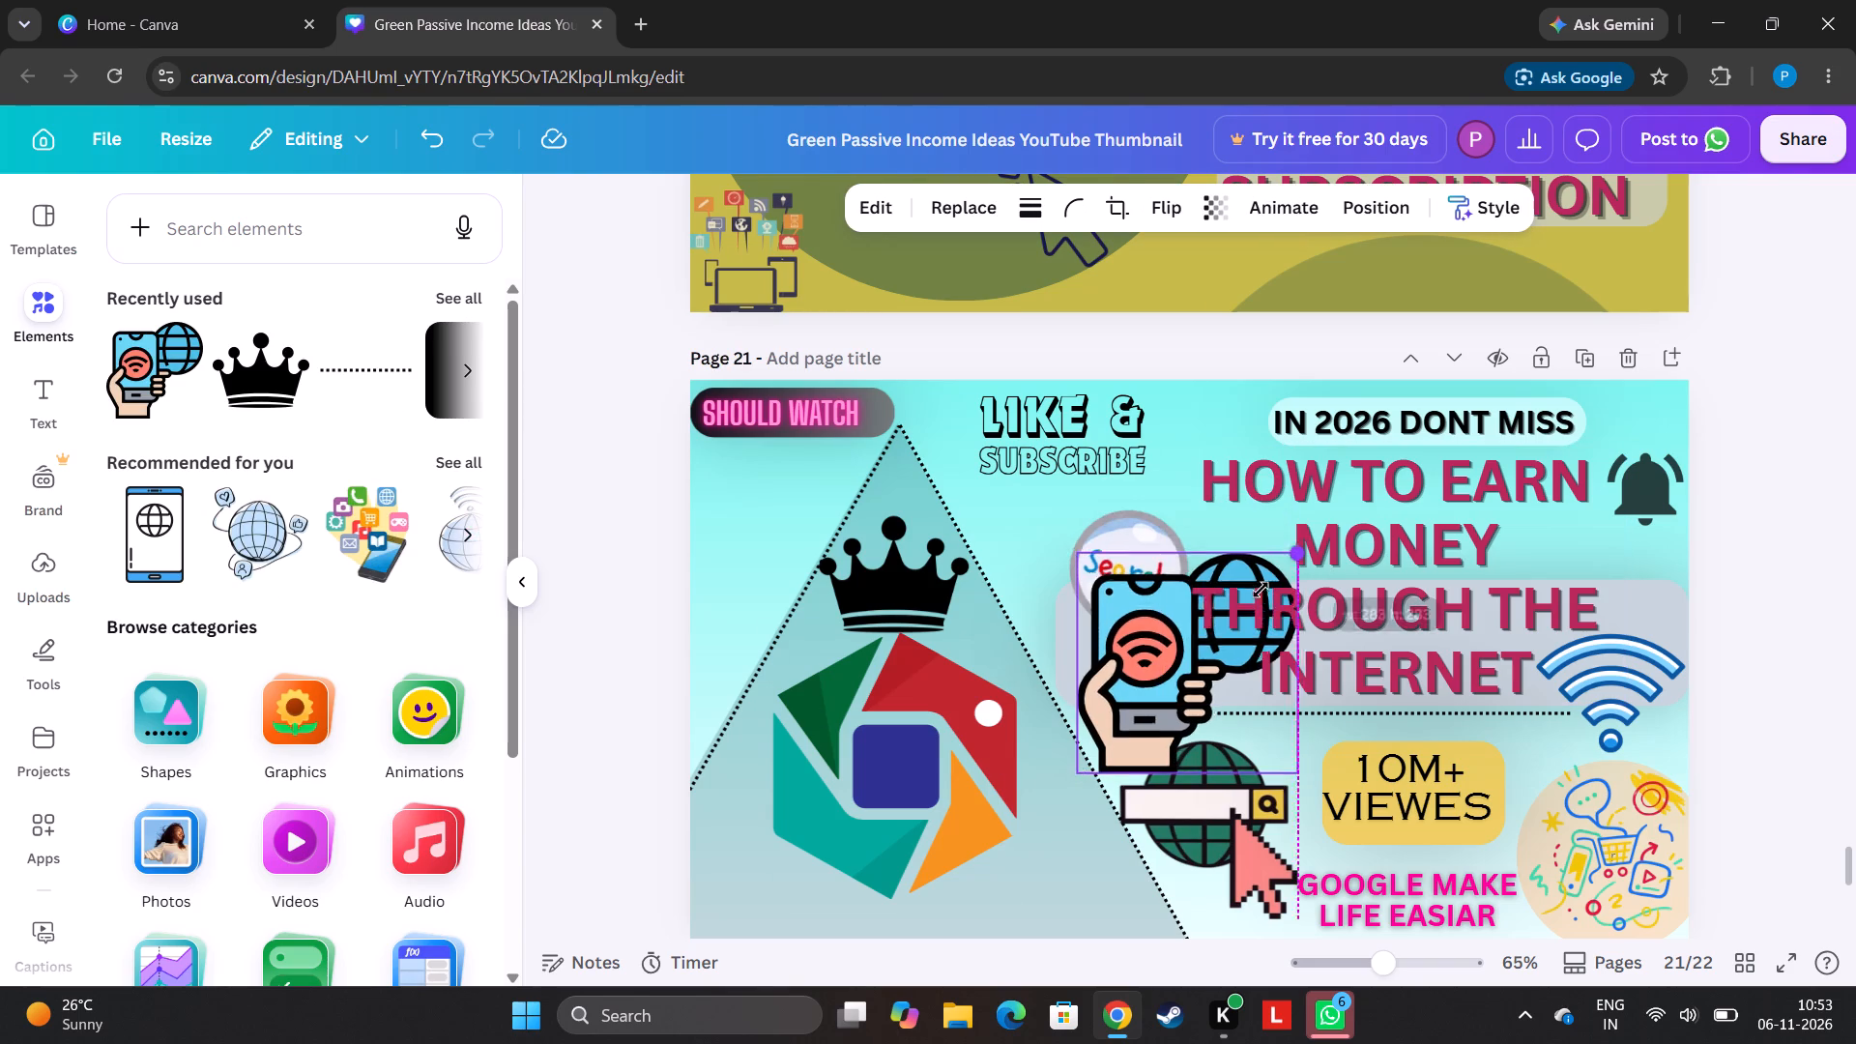
drag(1261, 590, 1118, 618)
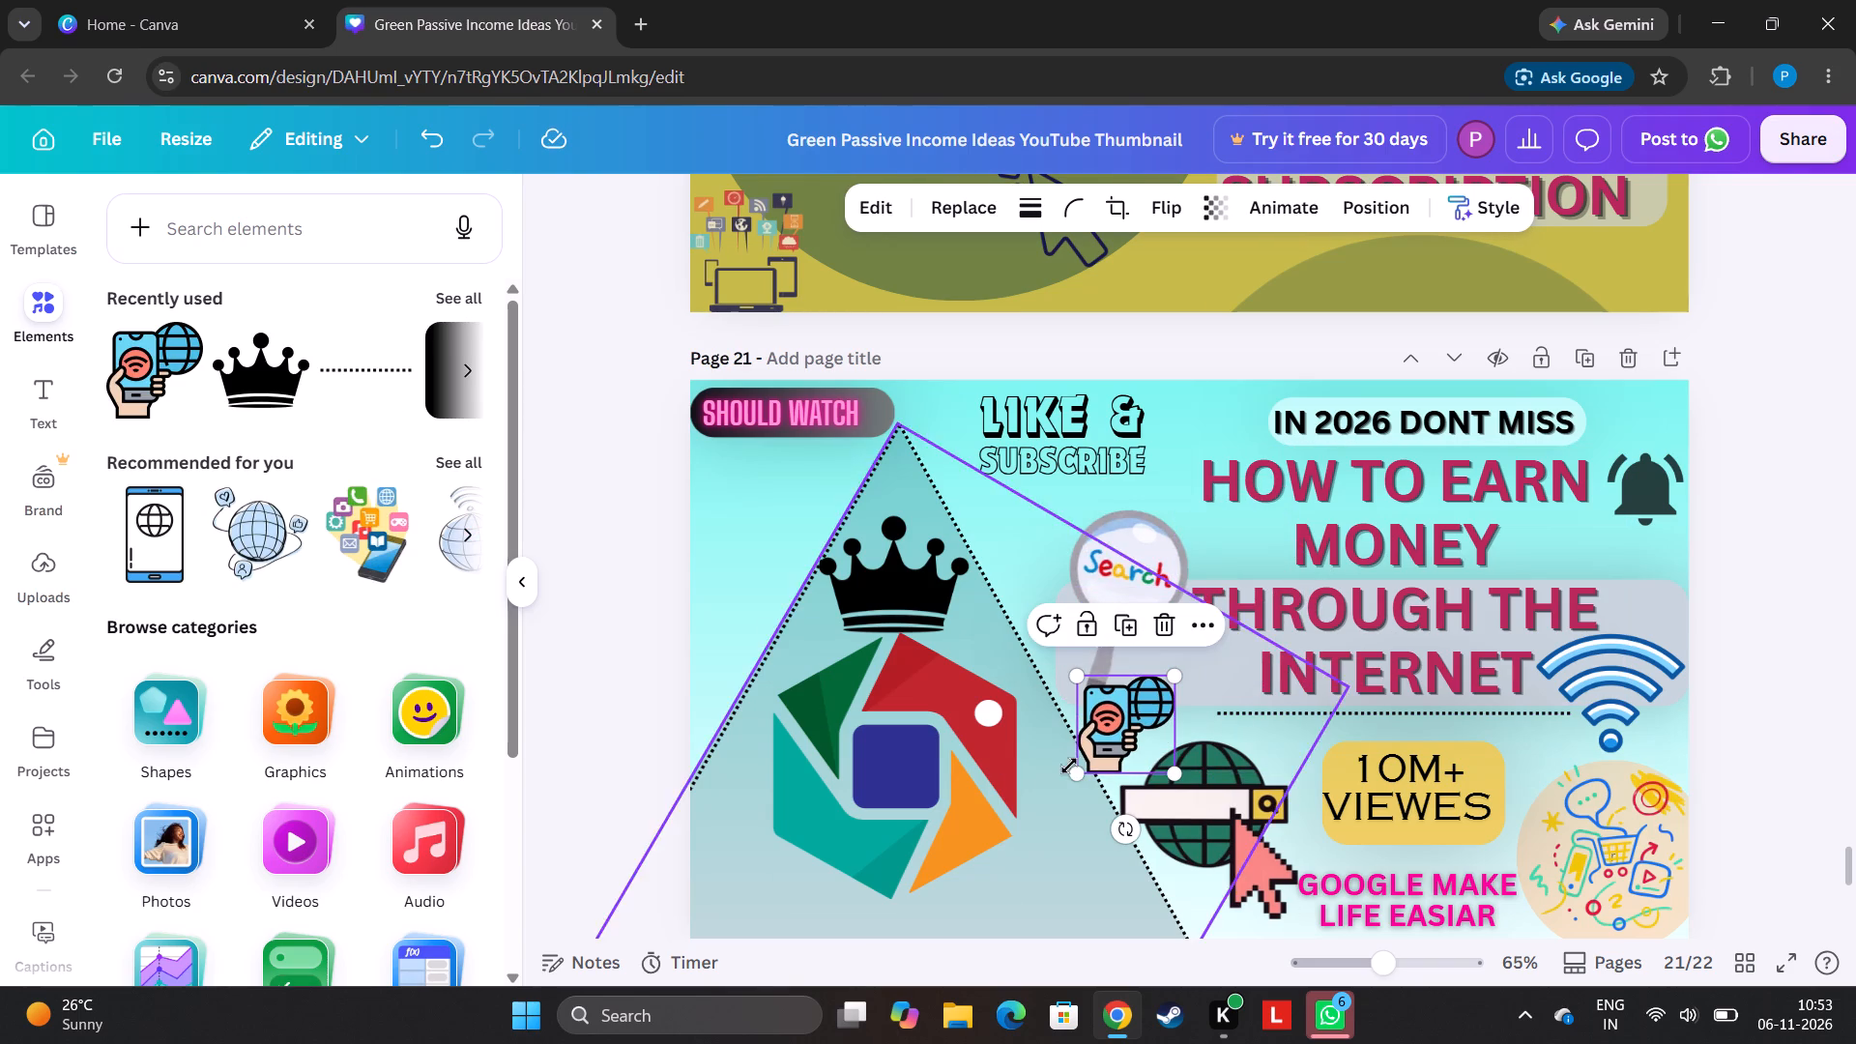
drag(1124, 721, 738, 516)
drag(739, 526, 1162, 878)
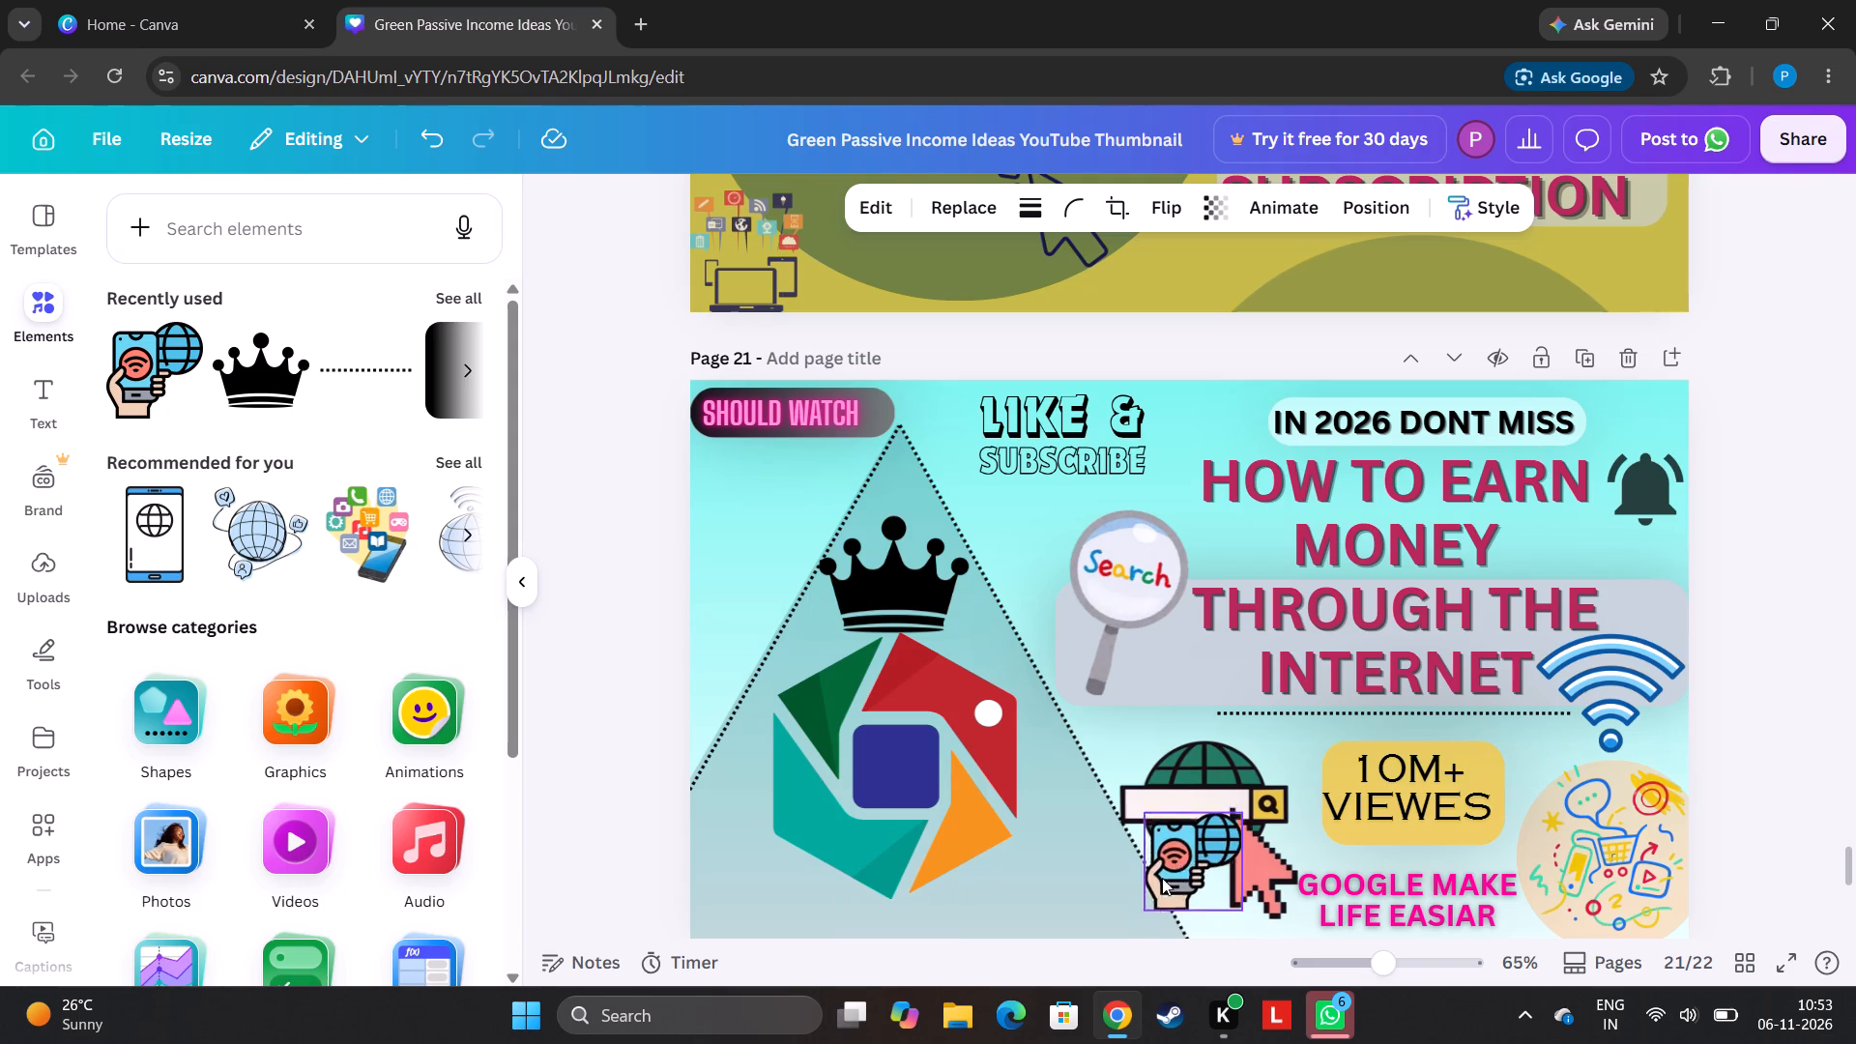
drag(1162, 878, 1080, 881)
drag(1080, 881, 1080, 899)
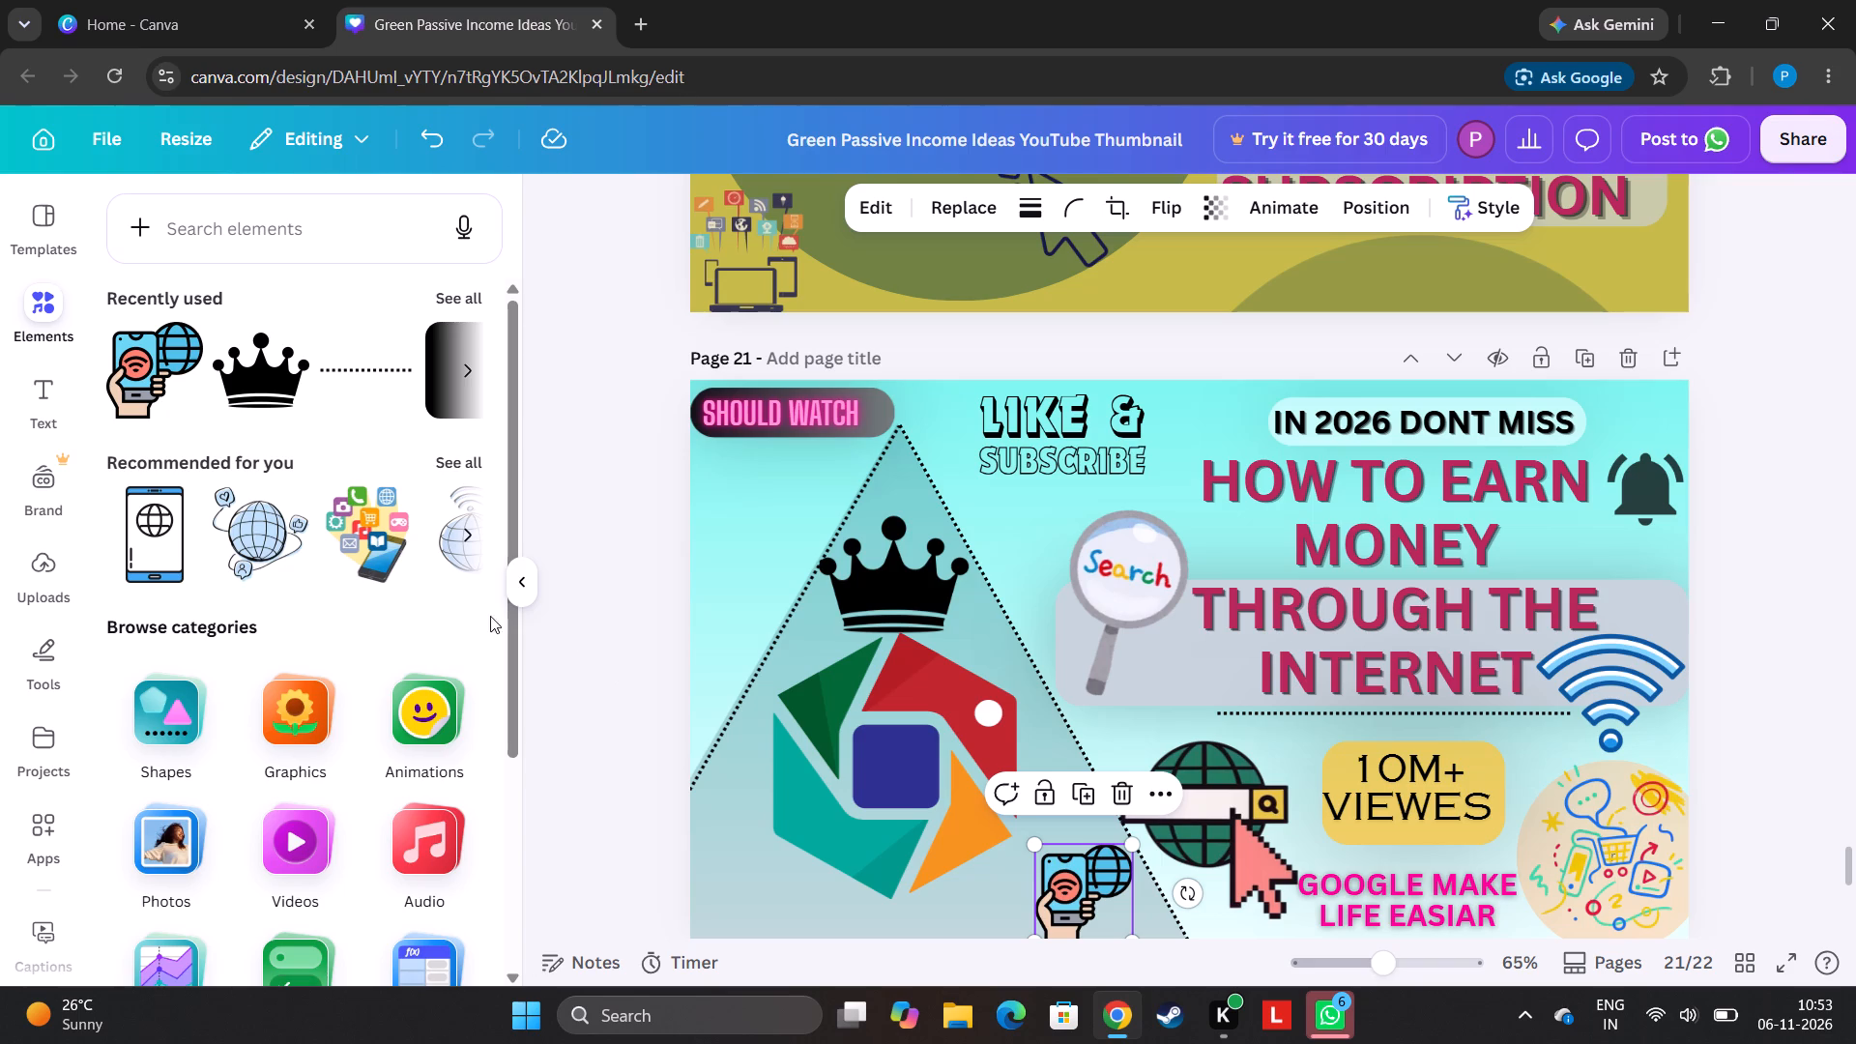
Add the recommended graphic of a phone with colourful app icons, shrink it, and place it just below the SHOULD WATCH label.
click(395, 538)
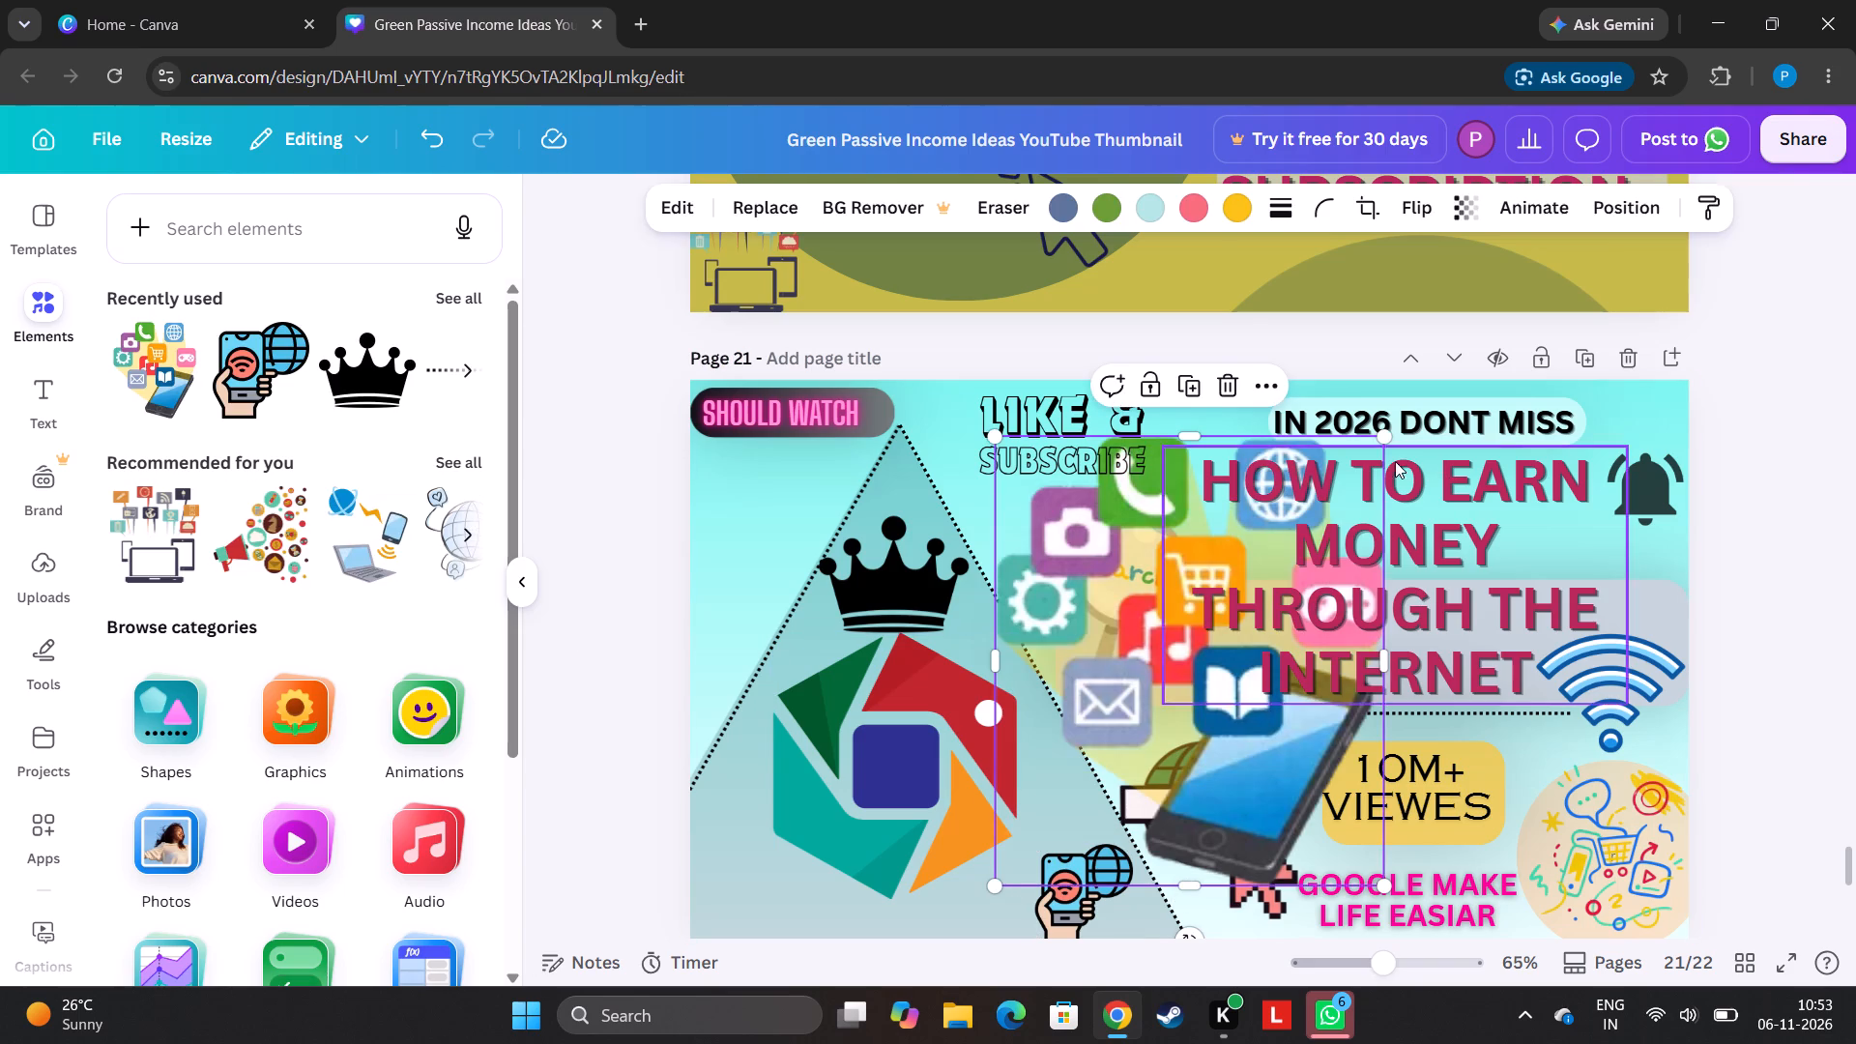
drag(1371, 430, 1223, 442)
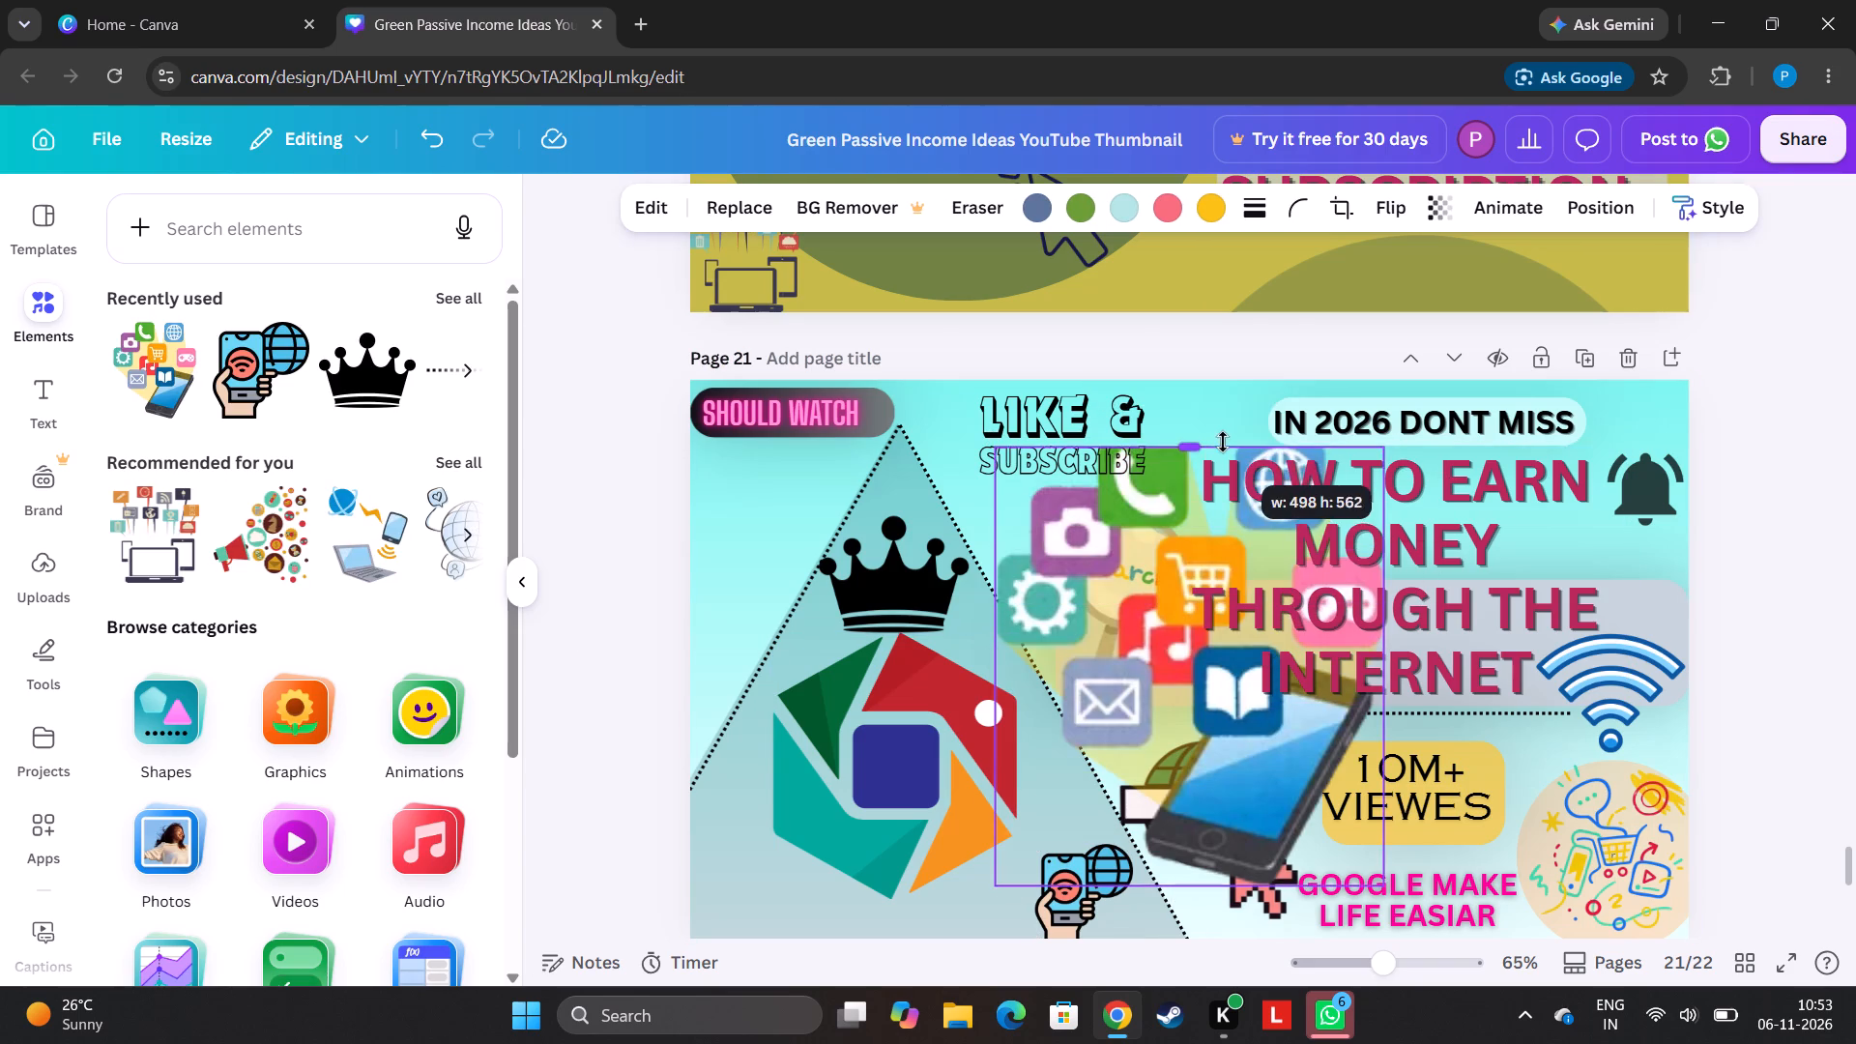
drag(1223, 442, 1229, 413)
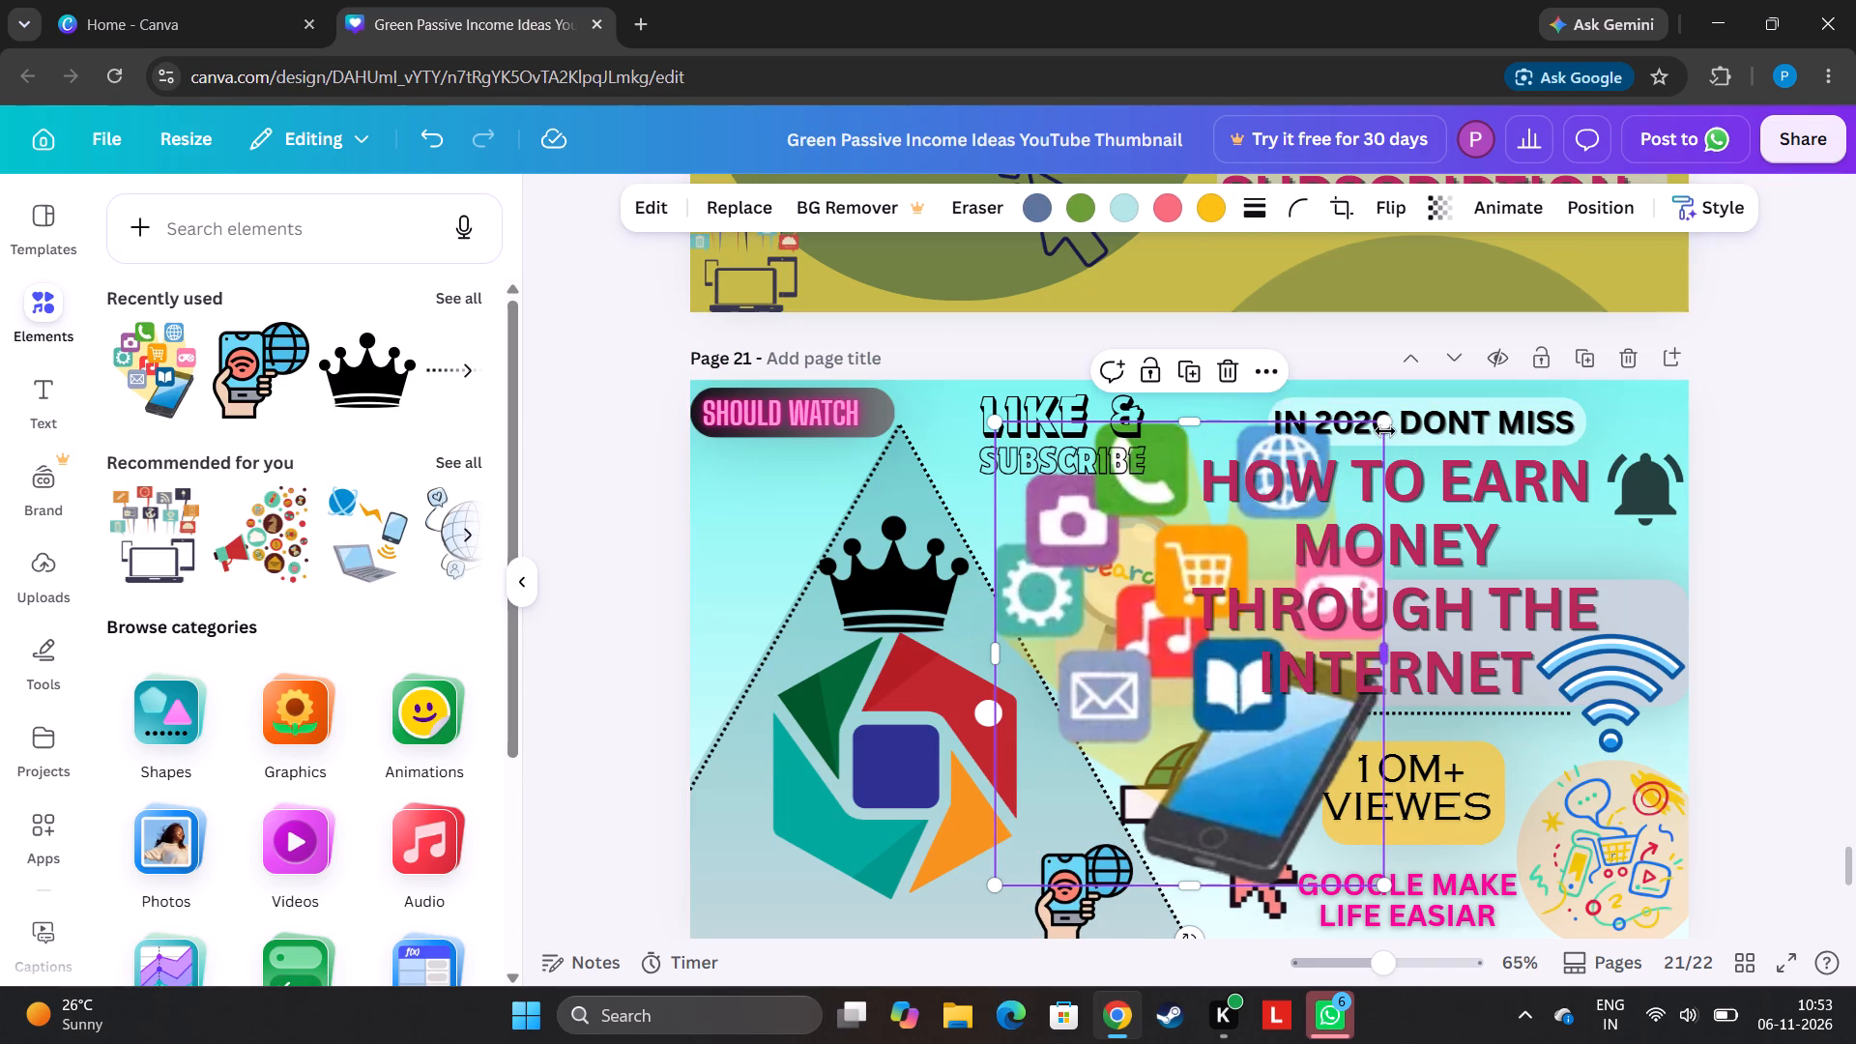
drag(1384, 424, 1117, 681)
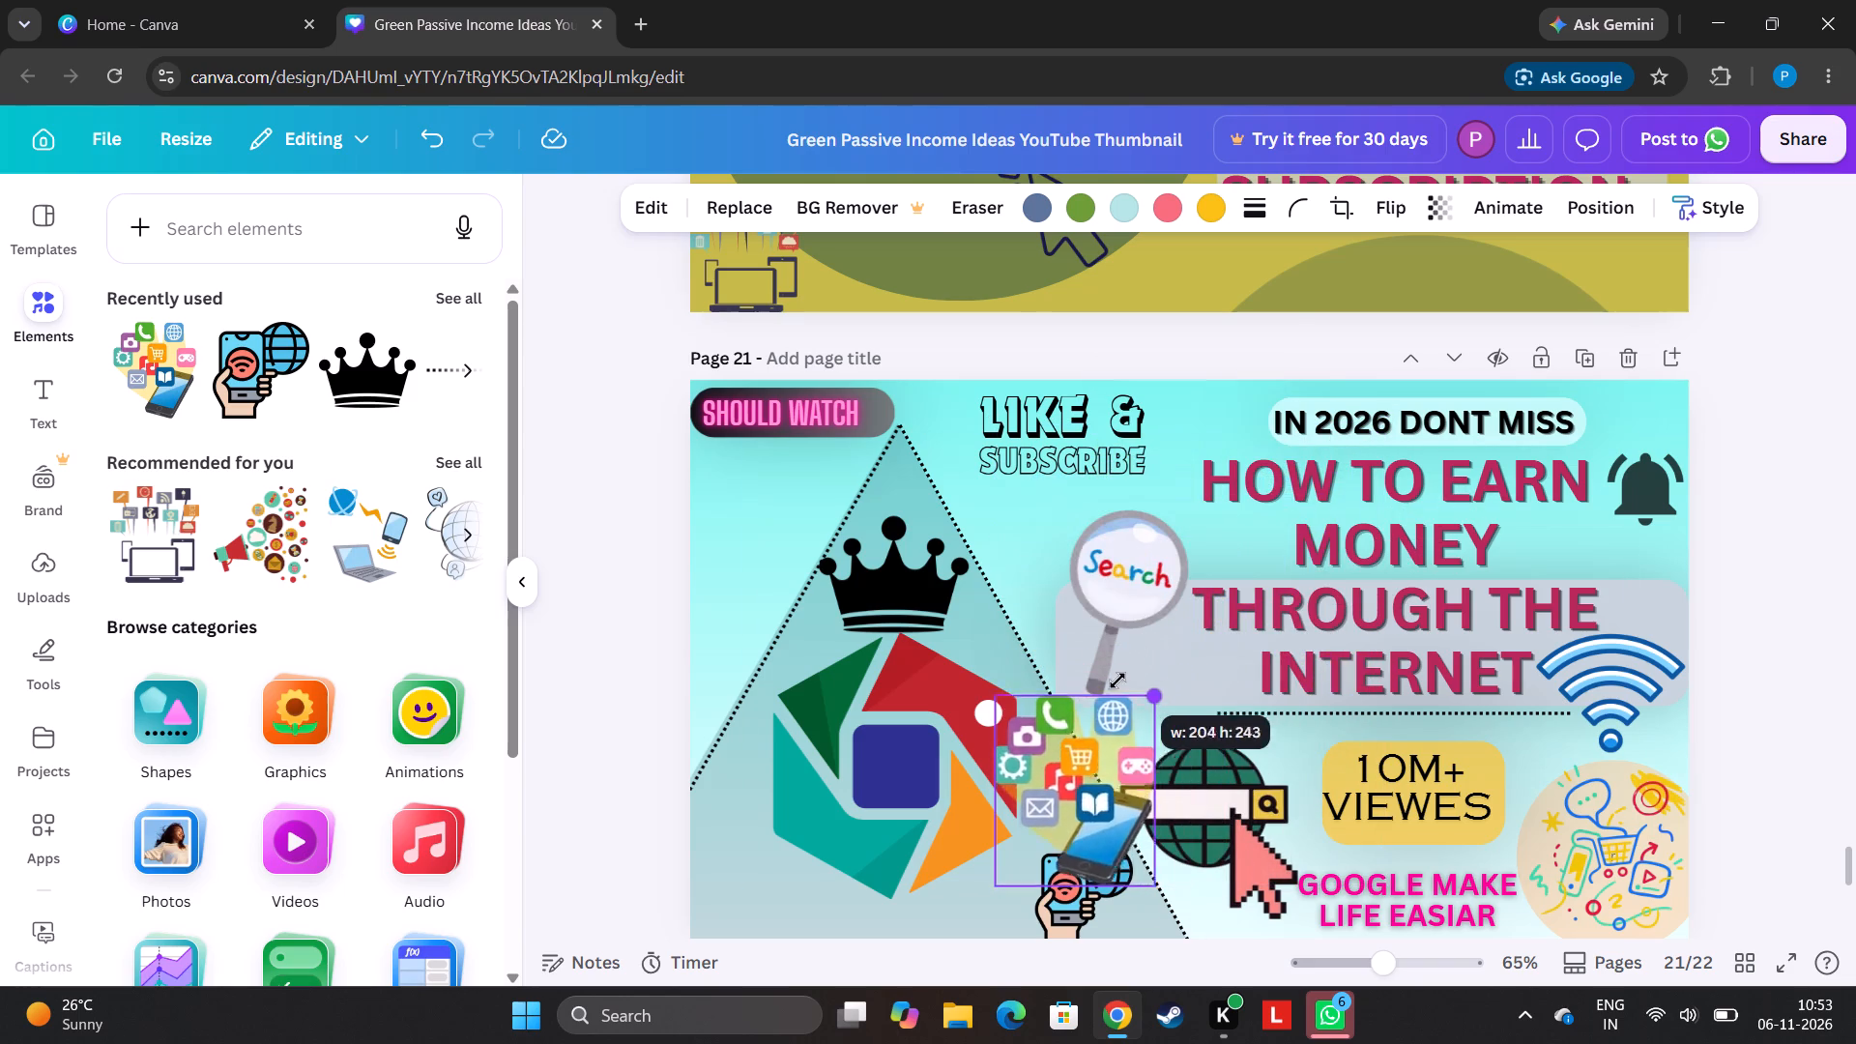
drag(1117, 681, 1087, 760)
drag(1029, 842, 952, 690)
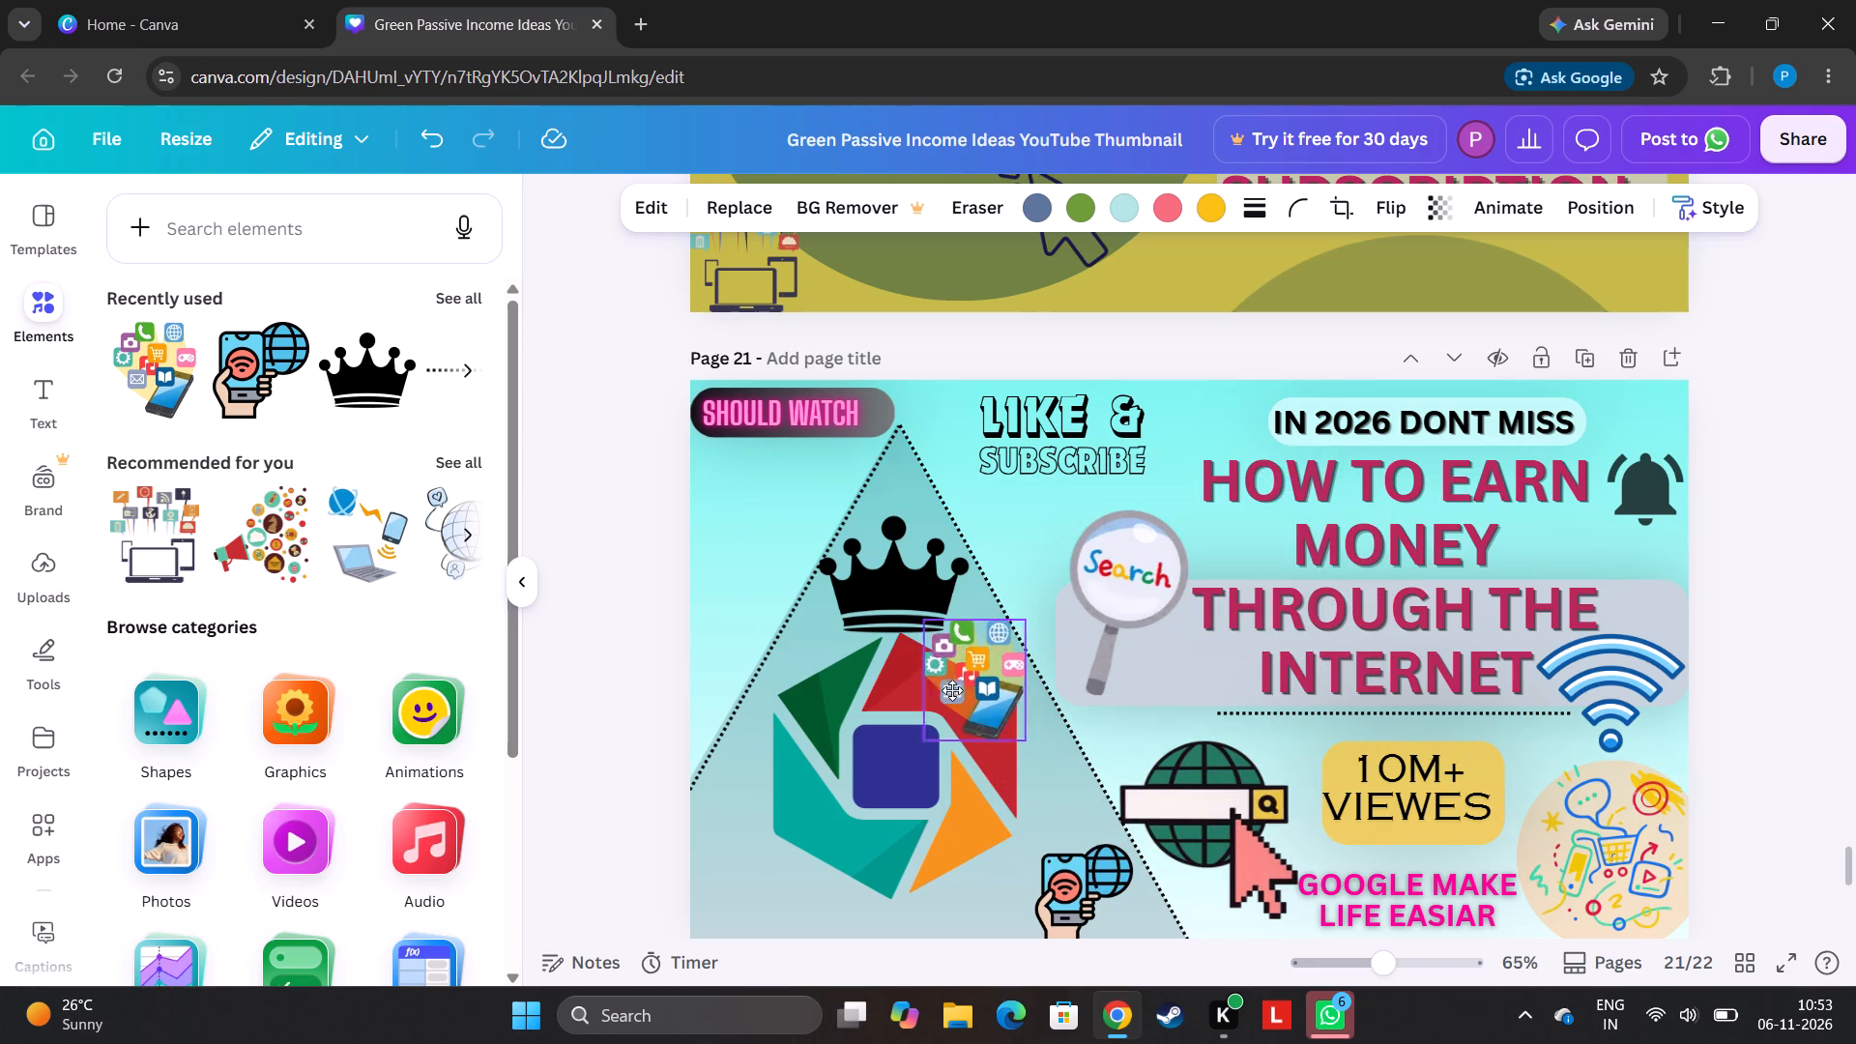
drag(952, 690, 735, 532)
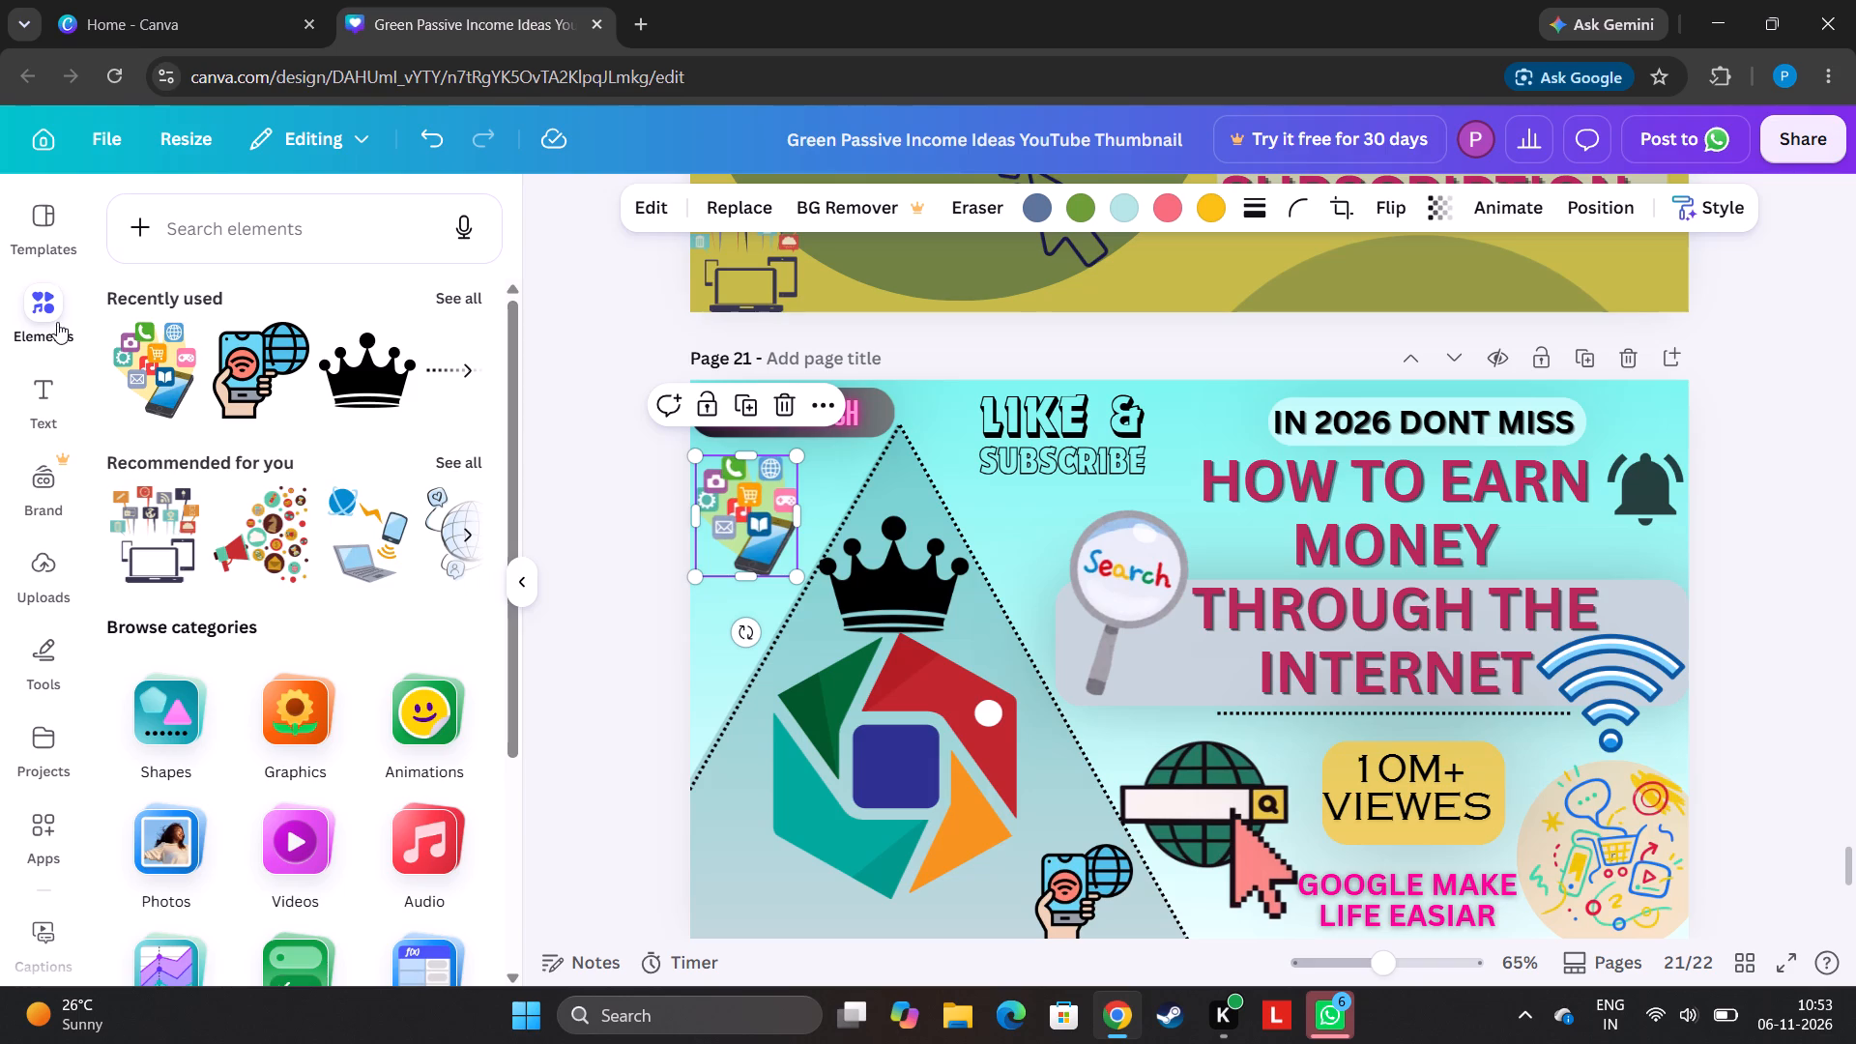
Duplicate the yellow rounded box behind 10M+ VIEWES and place the copy over the GOOGLE MAKE LIFE EASIAR heading.
click(166, 726)
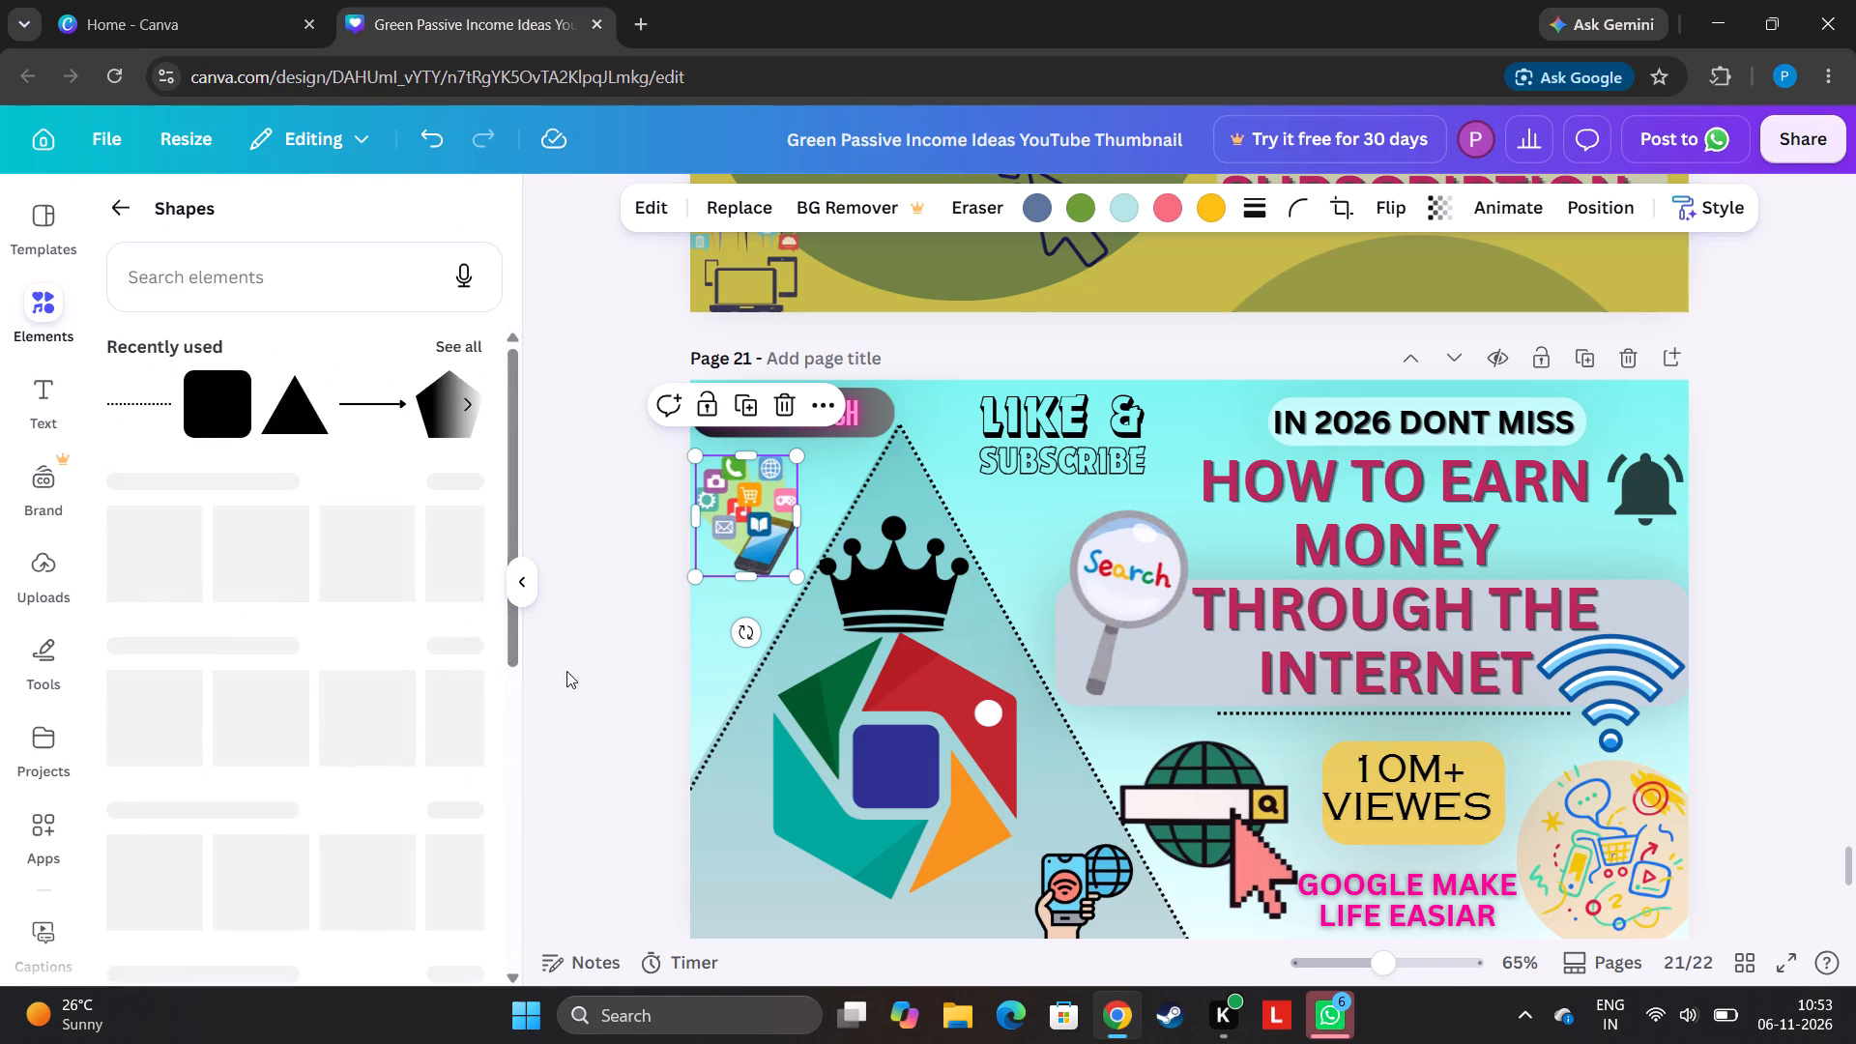
click(593, 637)
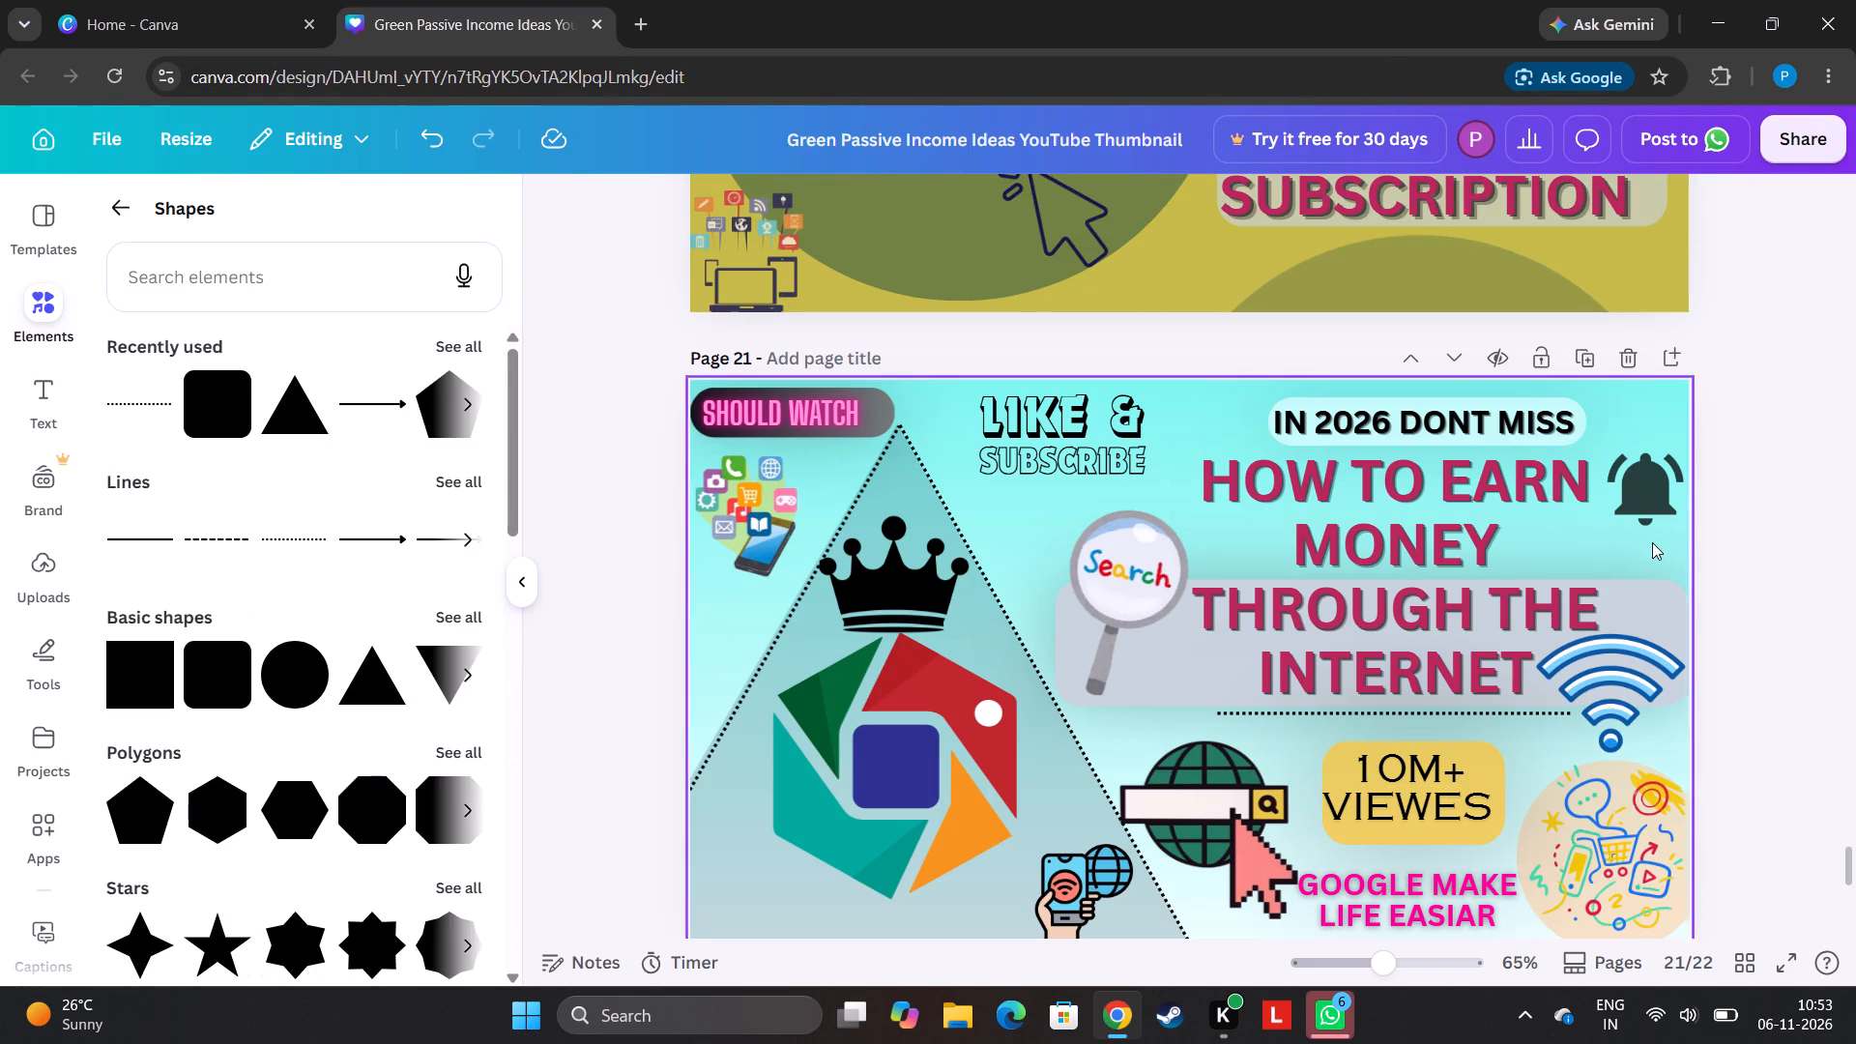
click(1477, 840)
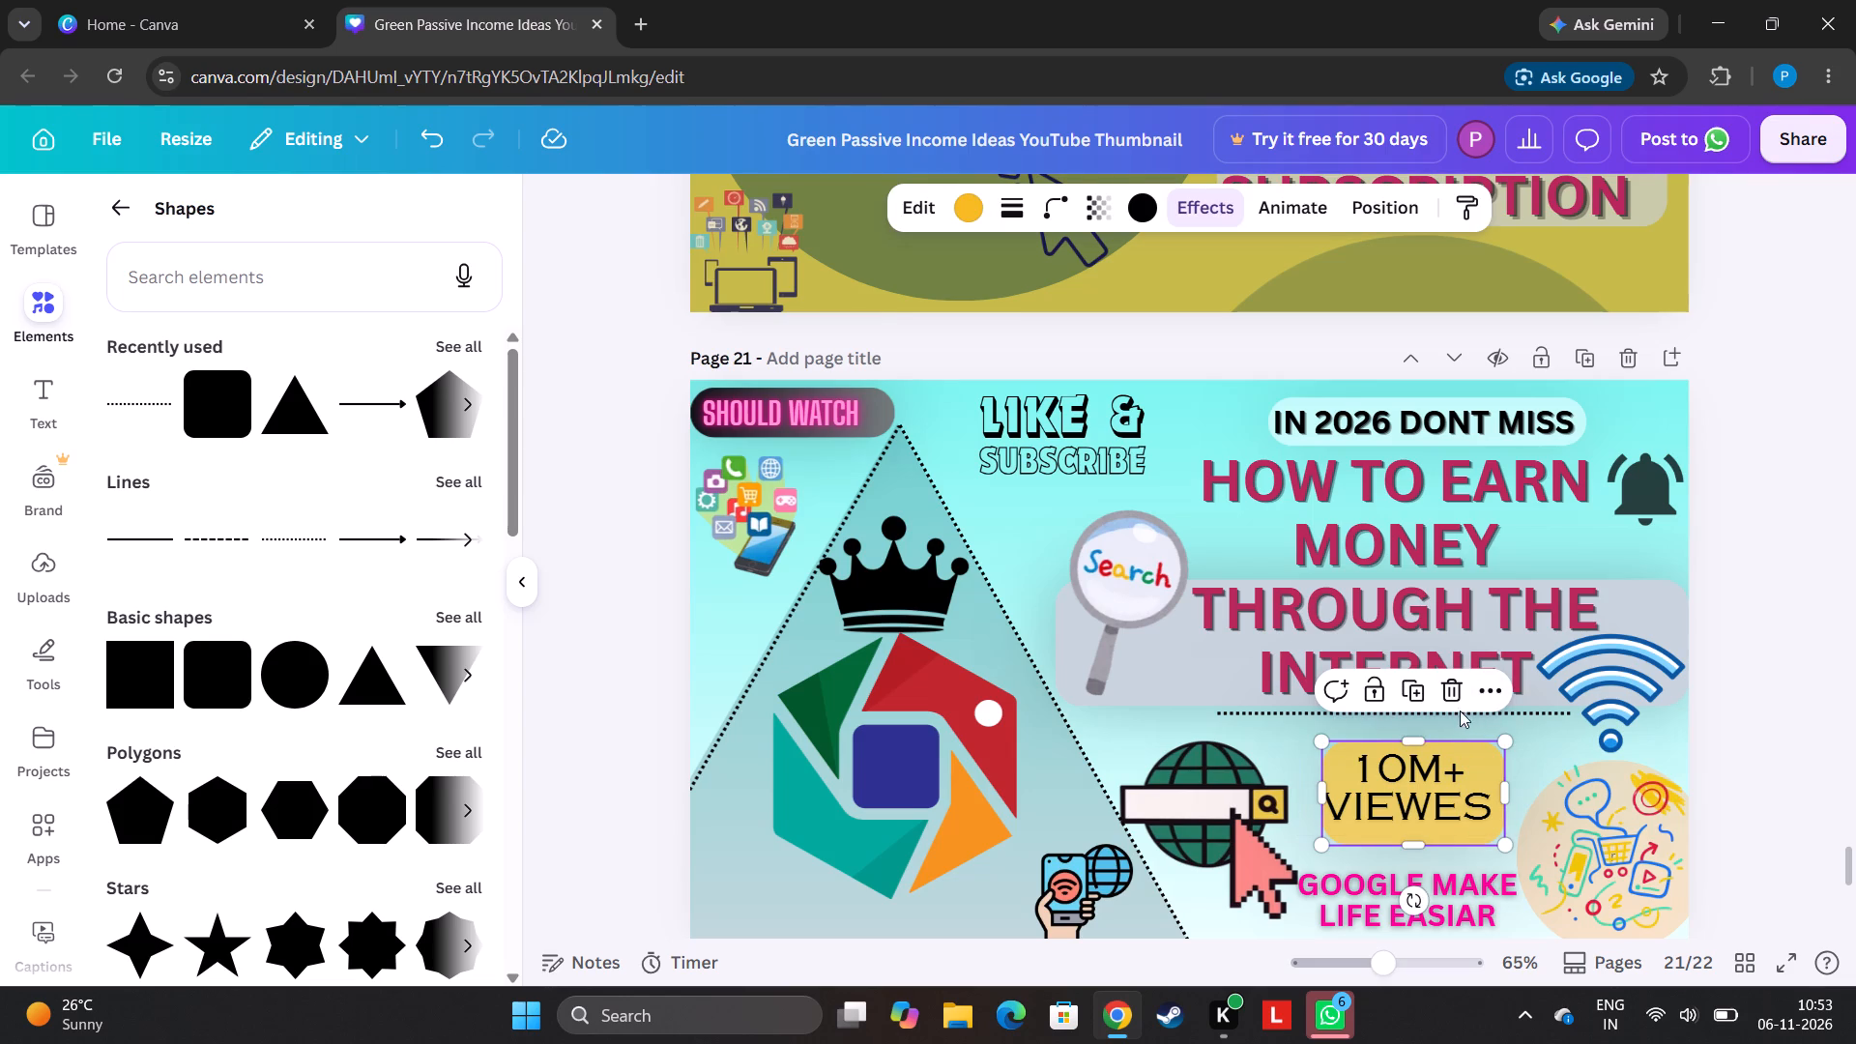
click(1413, 679)
drag(1458, 818, 1443, 864)
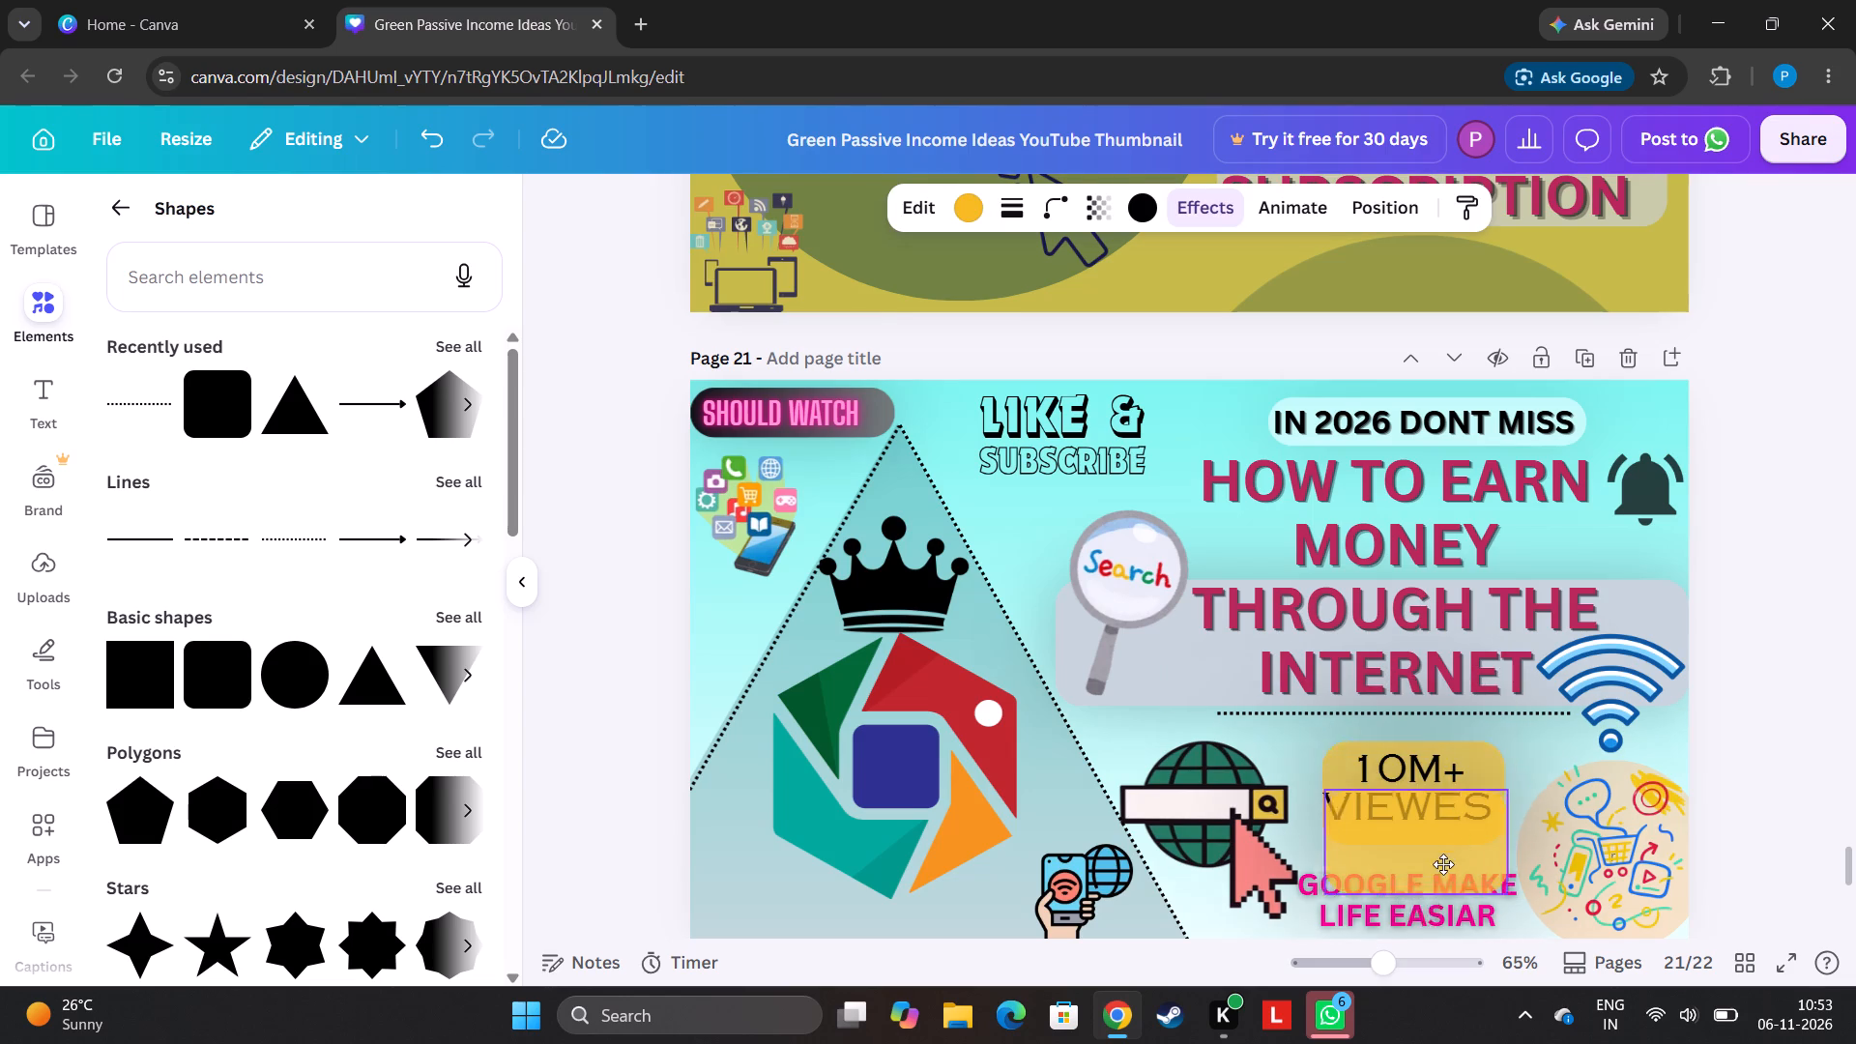
drag(1443, 864, 1429, 902)
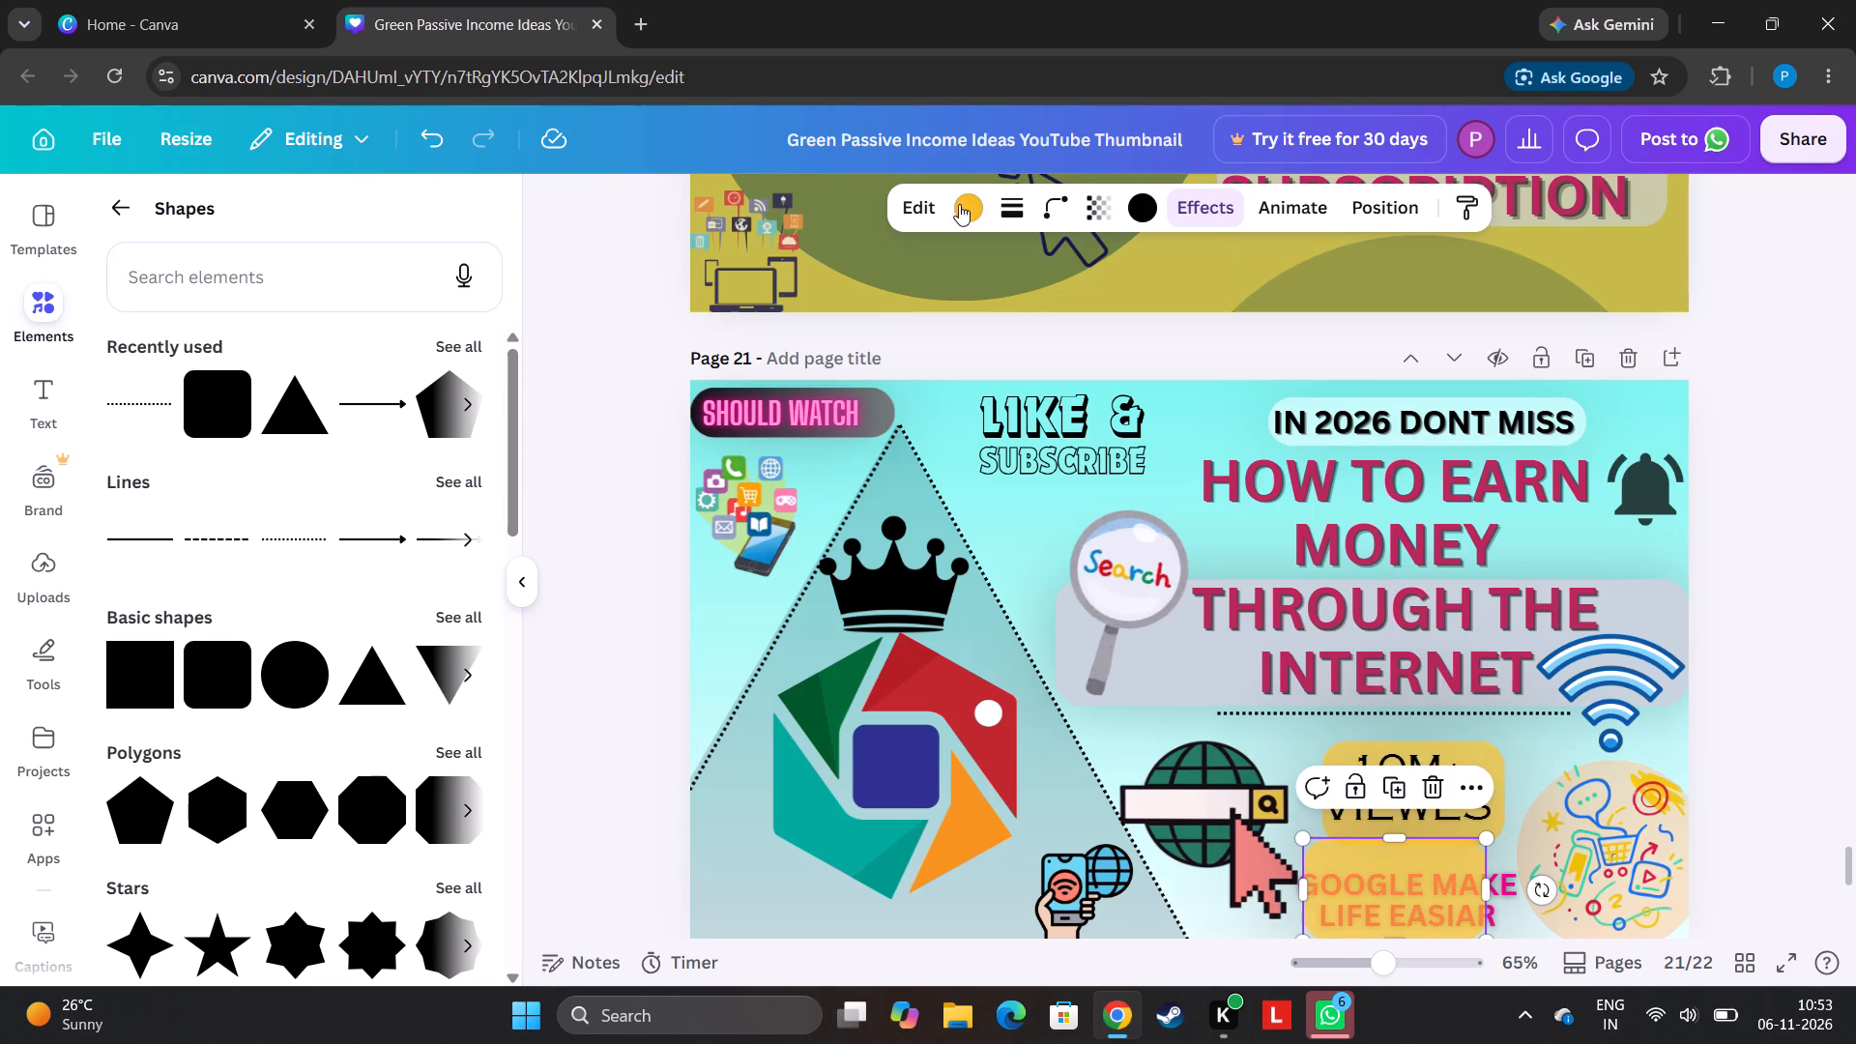
Try several fill colours on the duplicated box over the GOOGLE heading and settle on solid red.
click(960, 201)
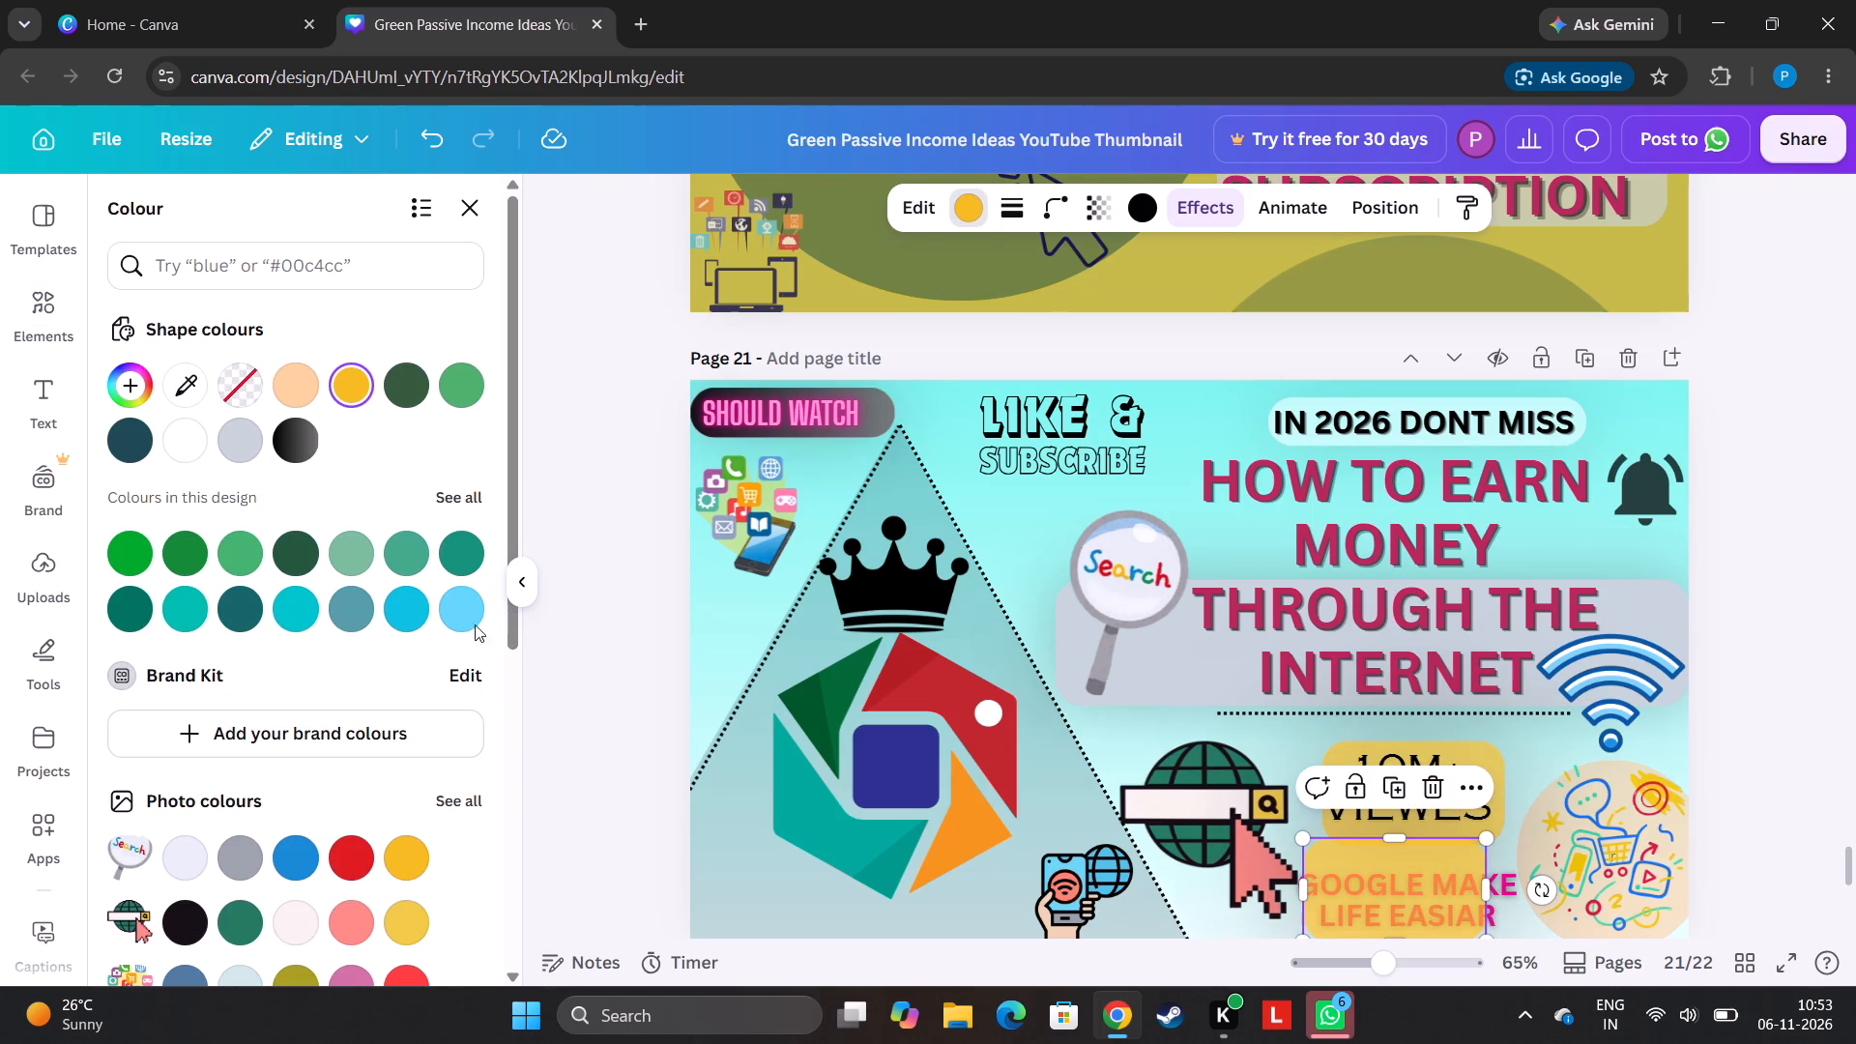
click(471, 608)
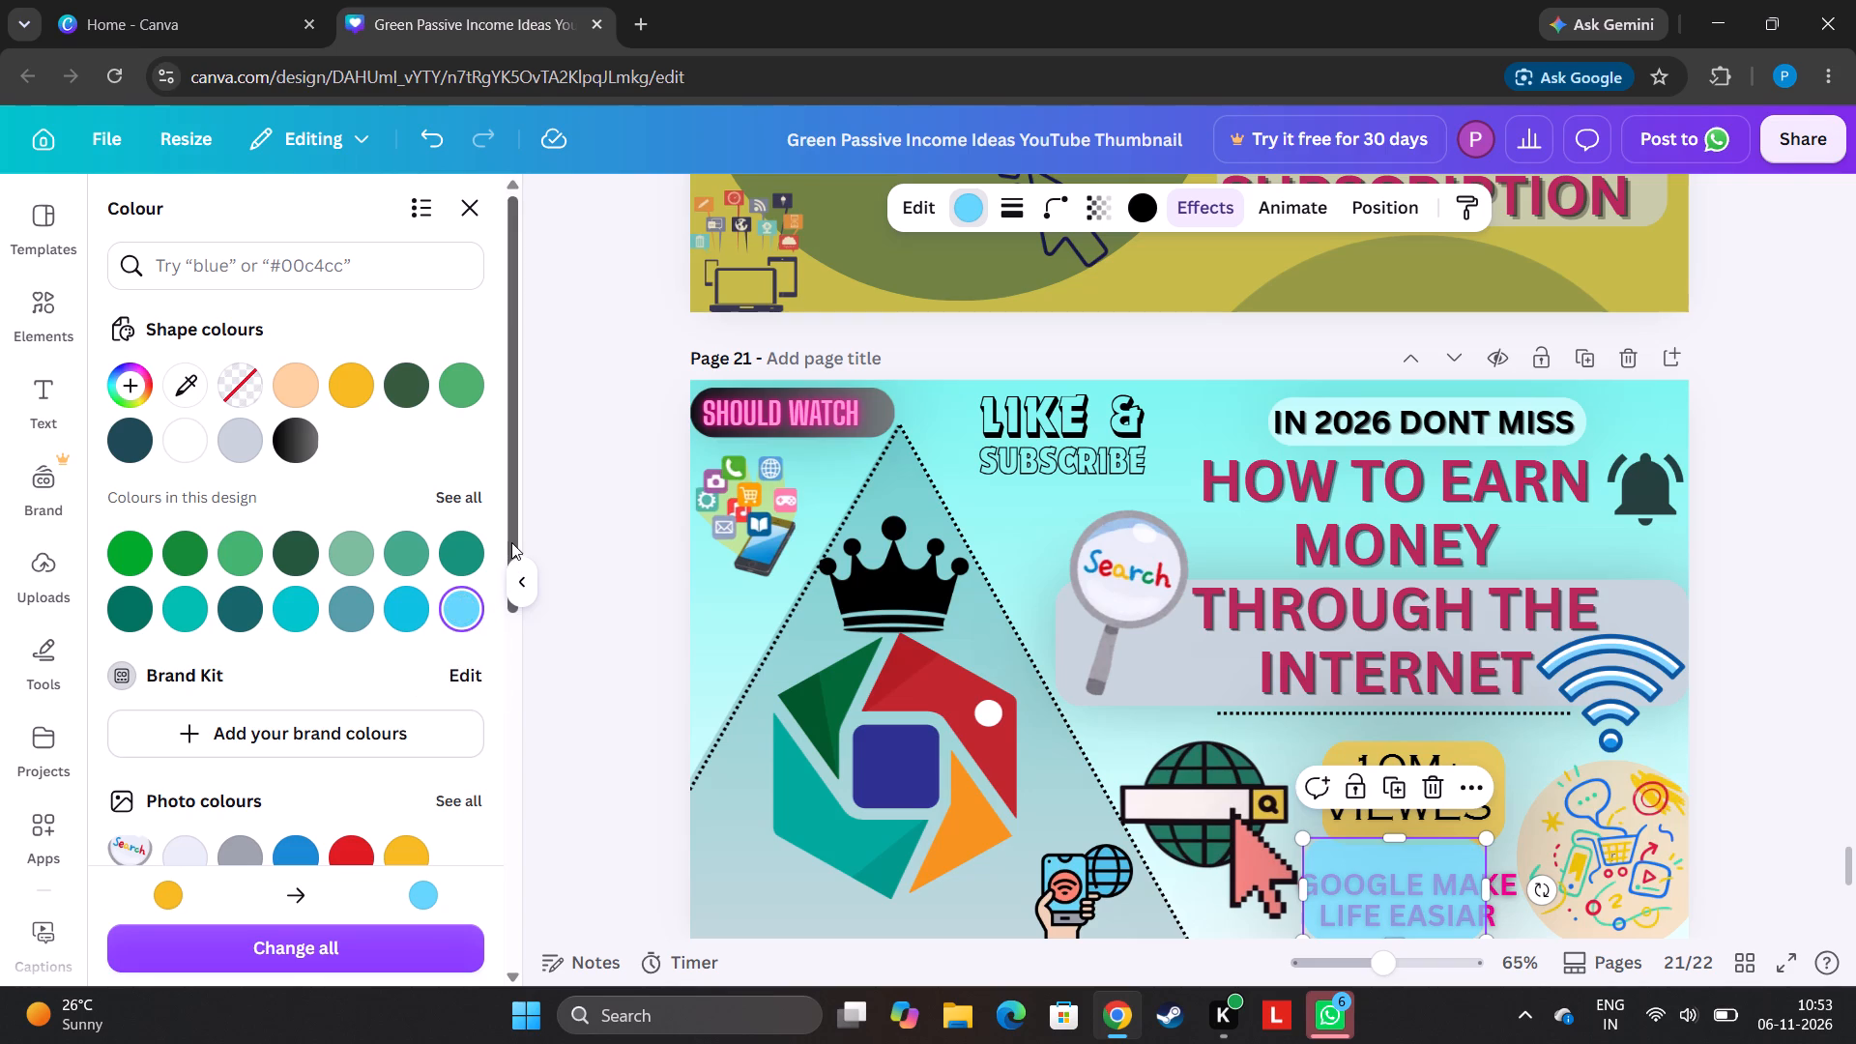
drag(512, 540, 528, 859)
click(479, 708)
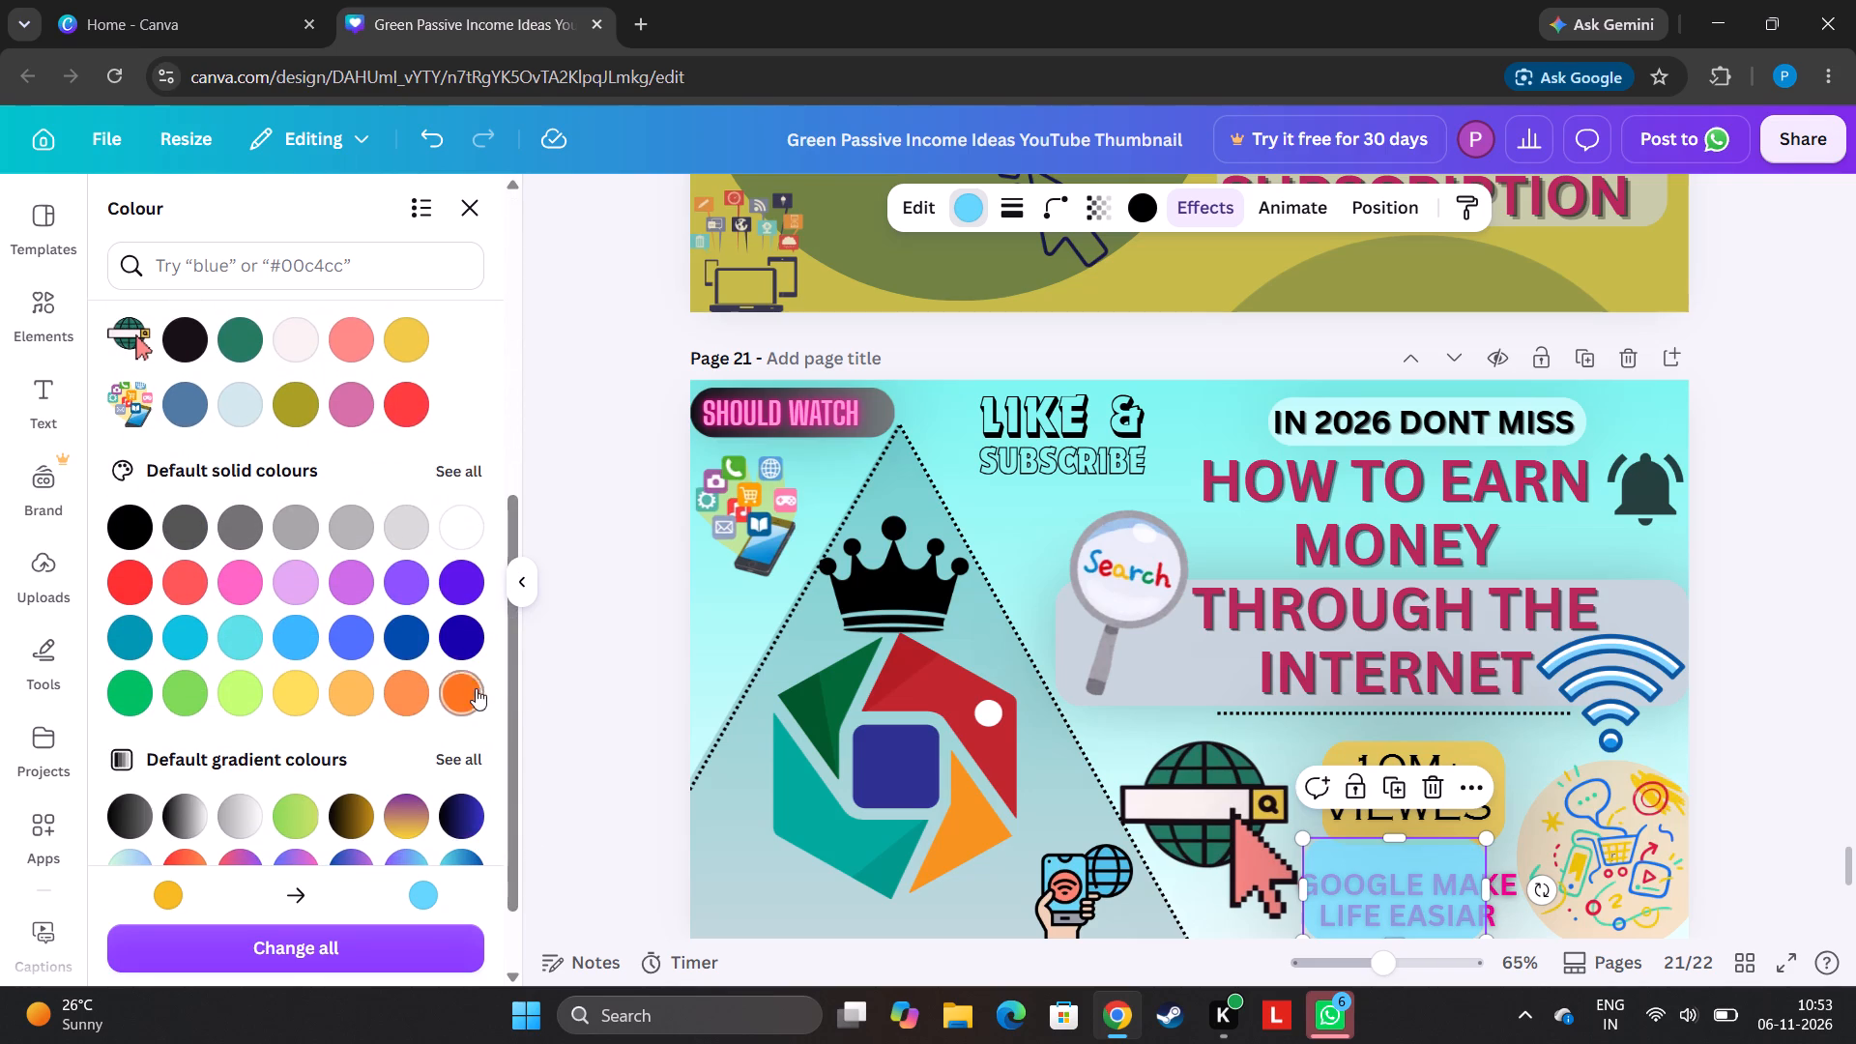
click(474, 680)
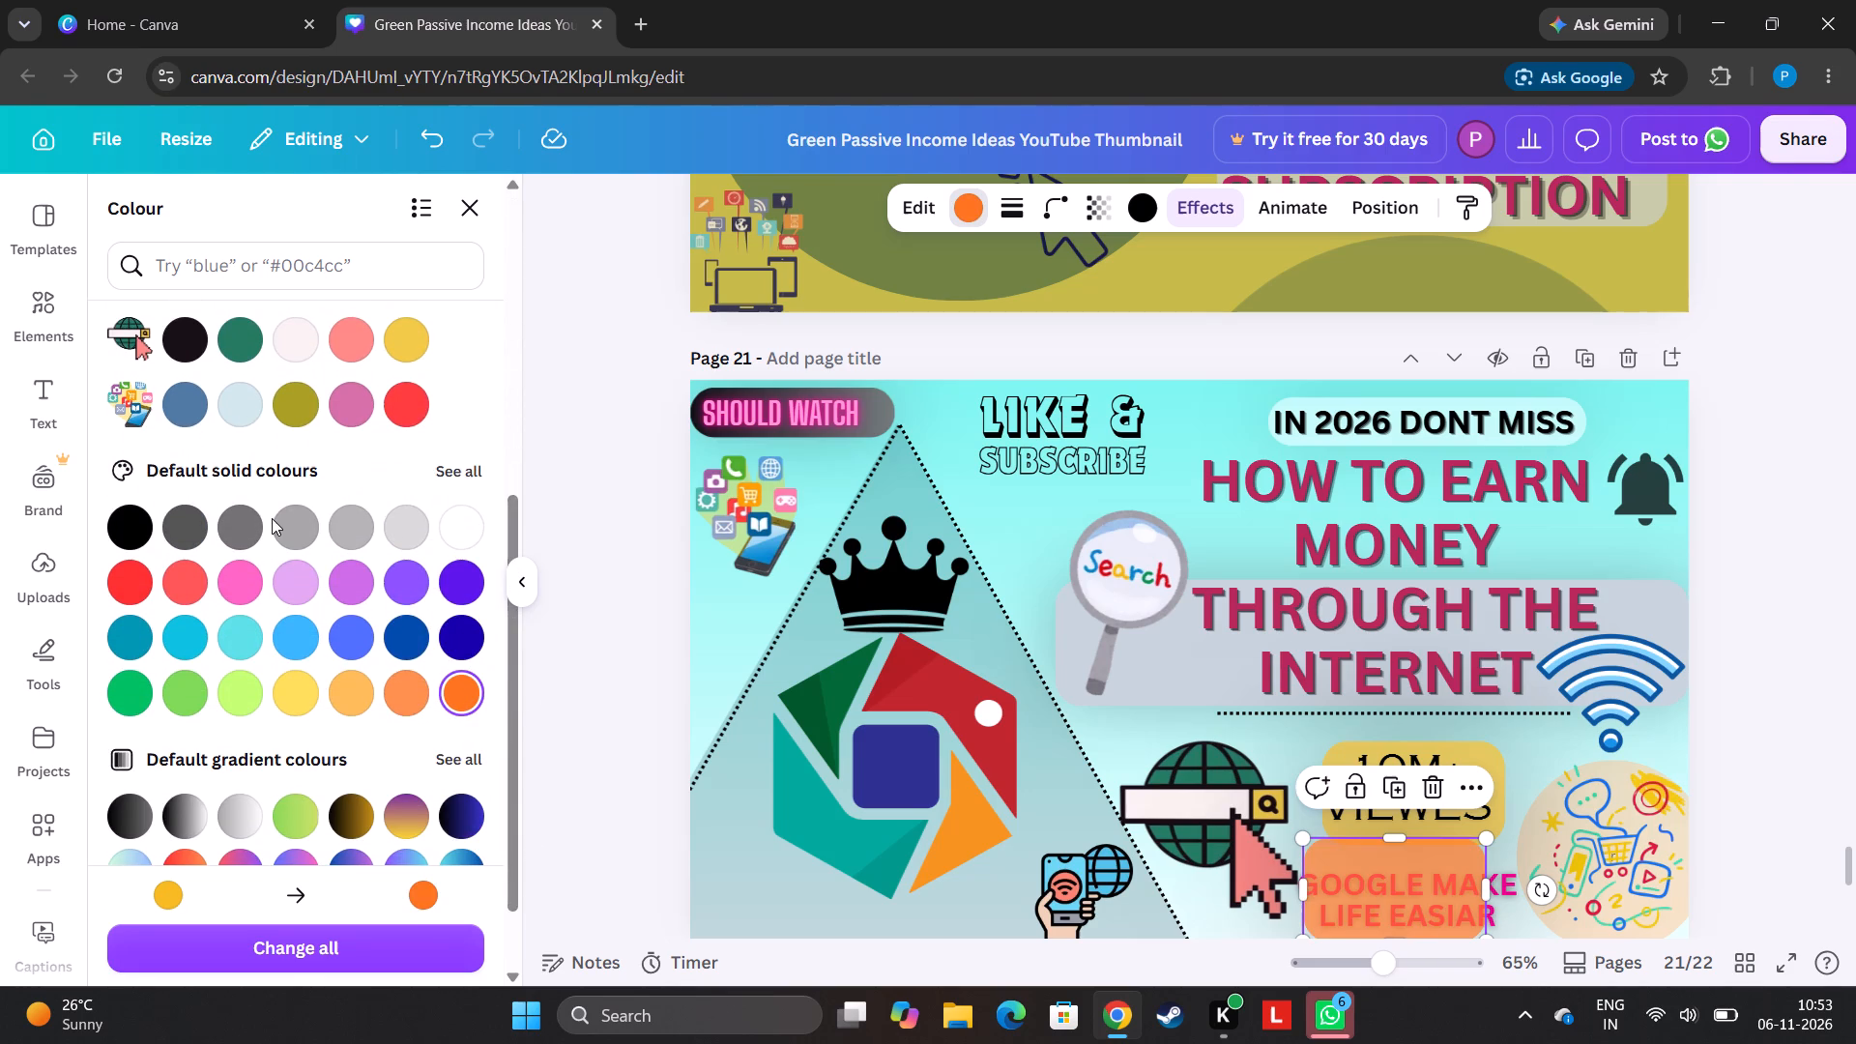
click(452, 534)
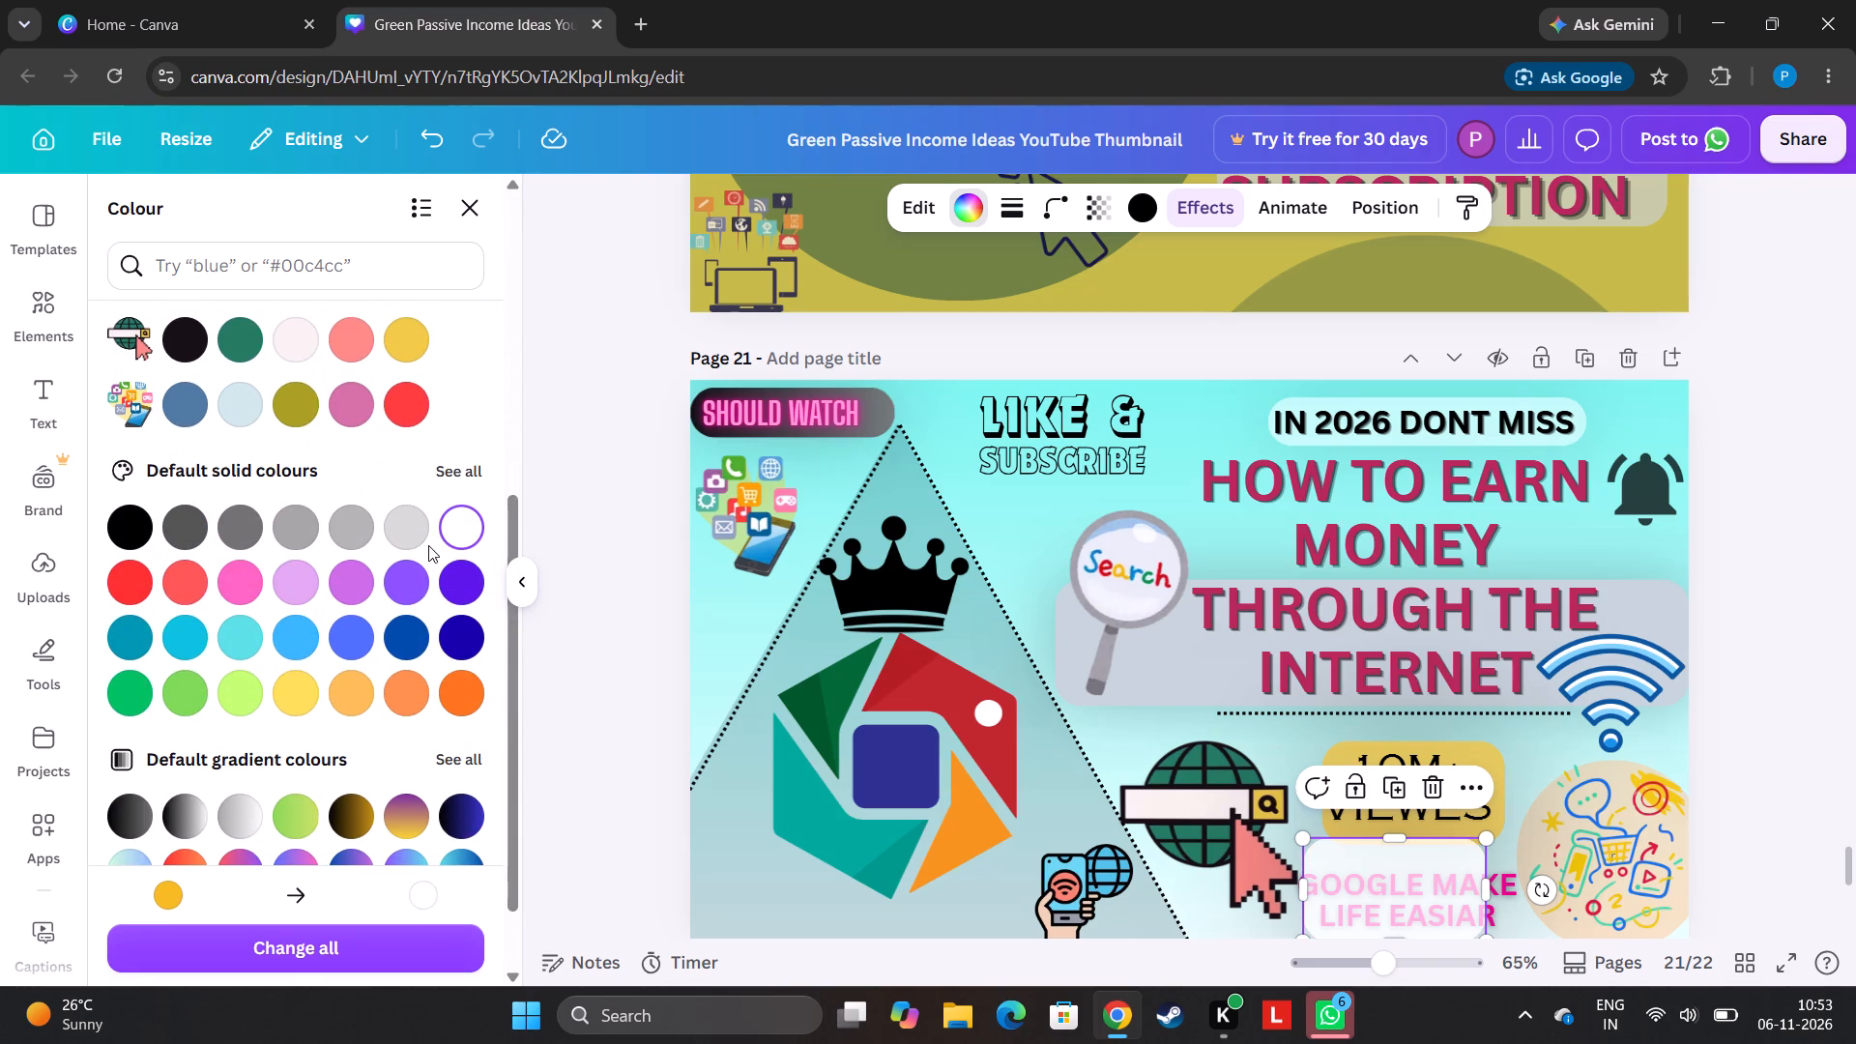
click(428, 545)
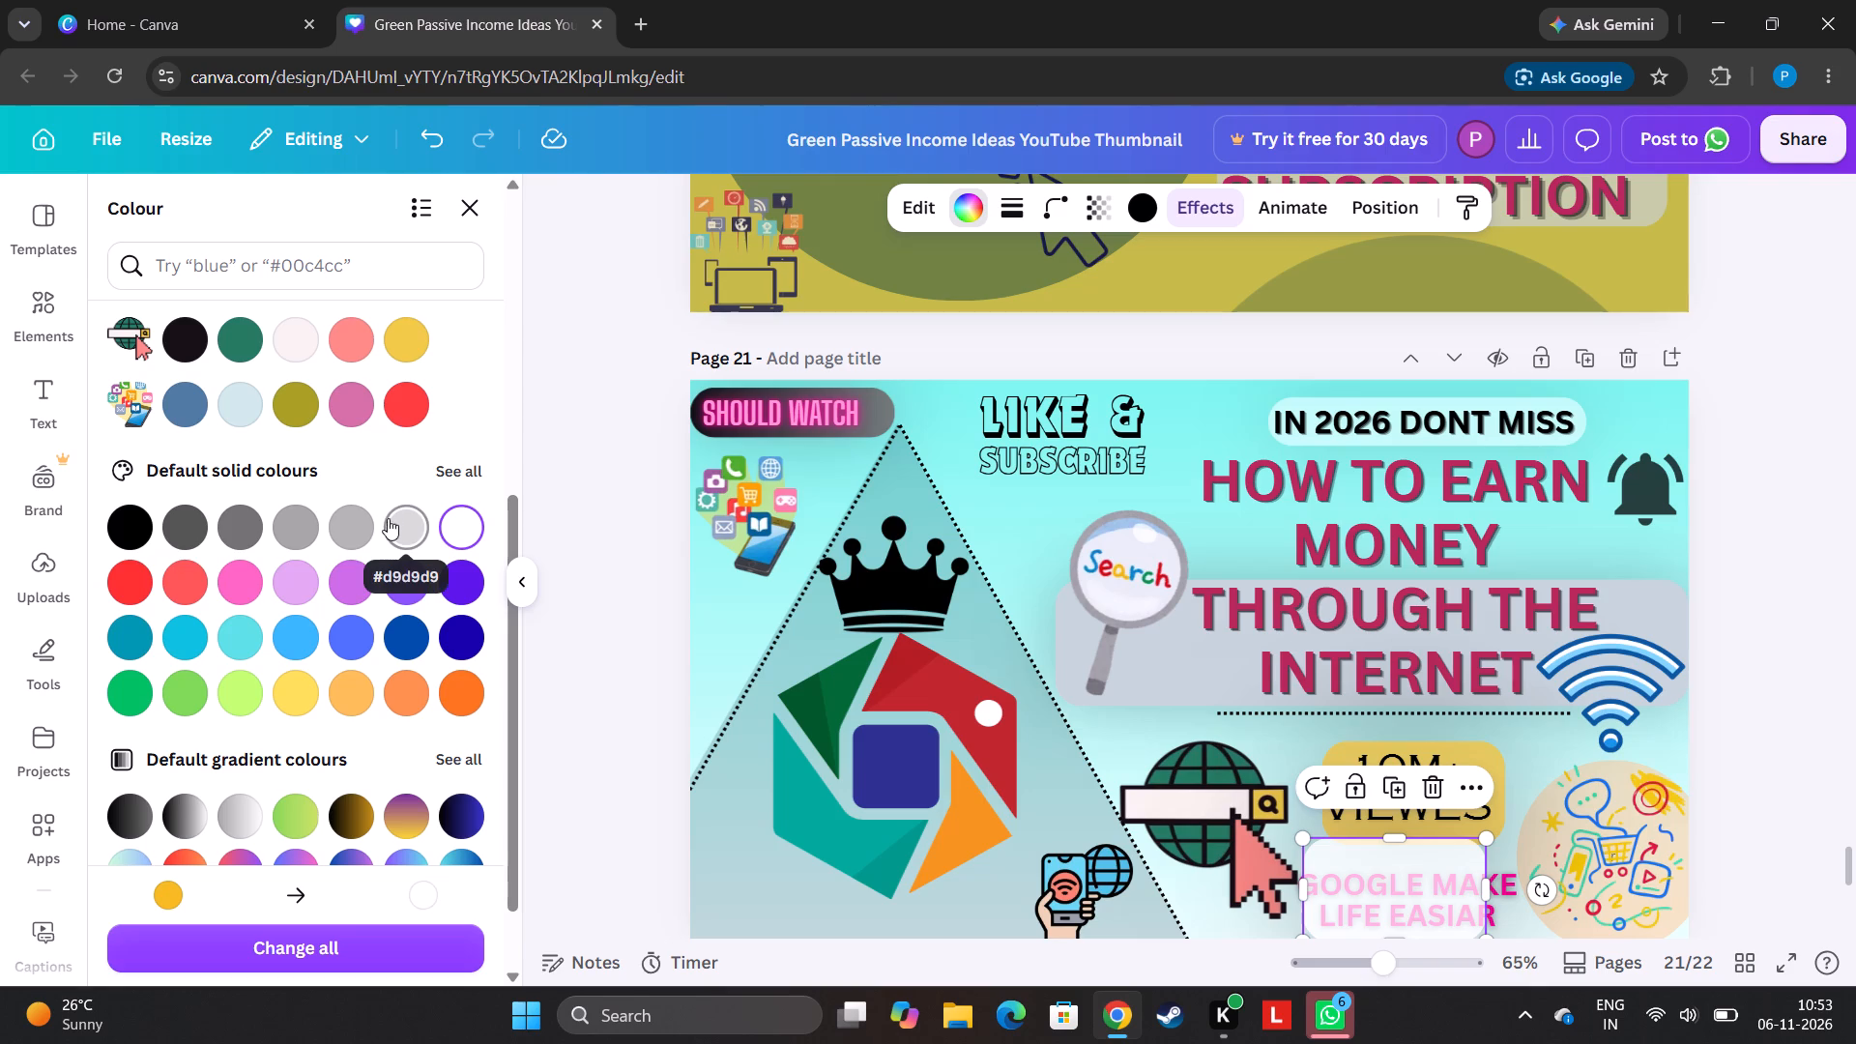
click(390, 510)
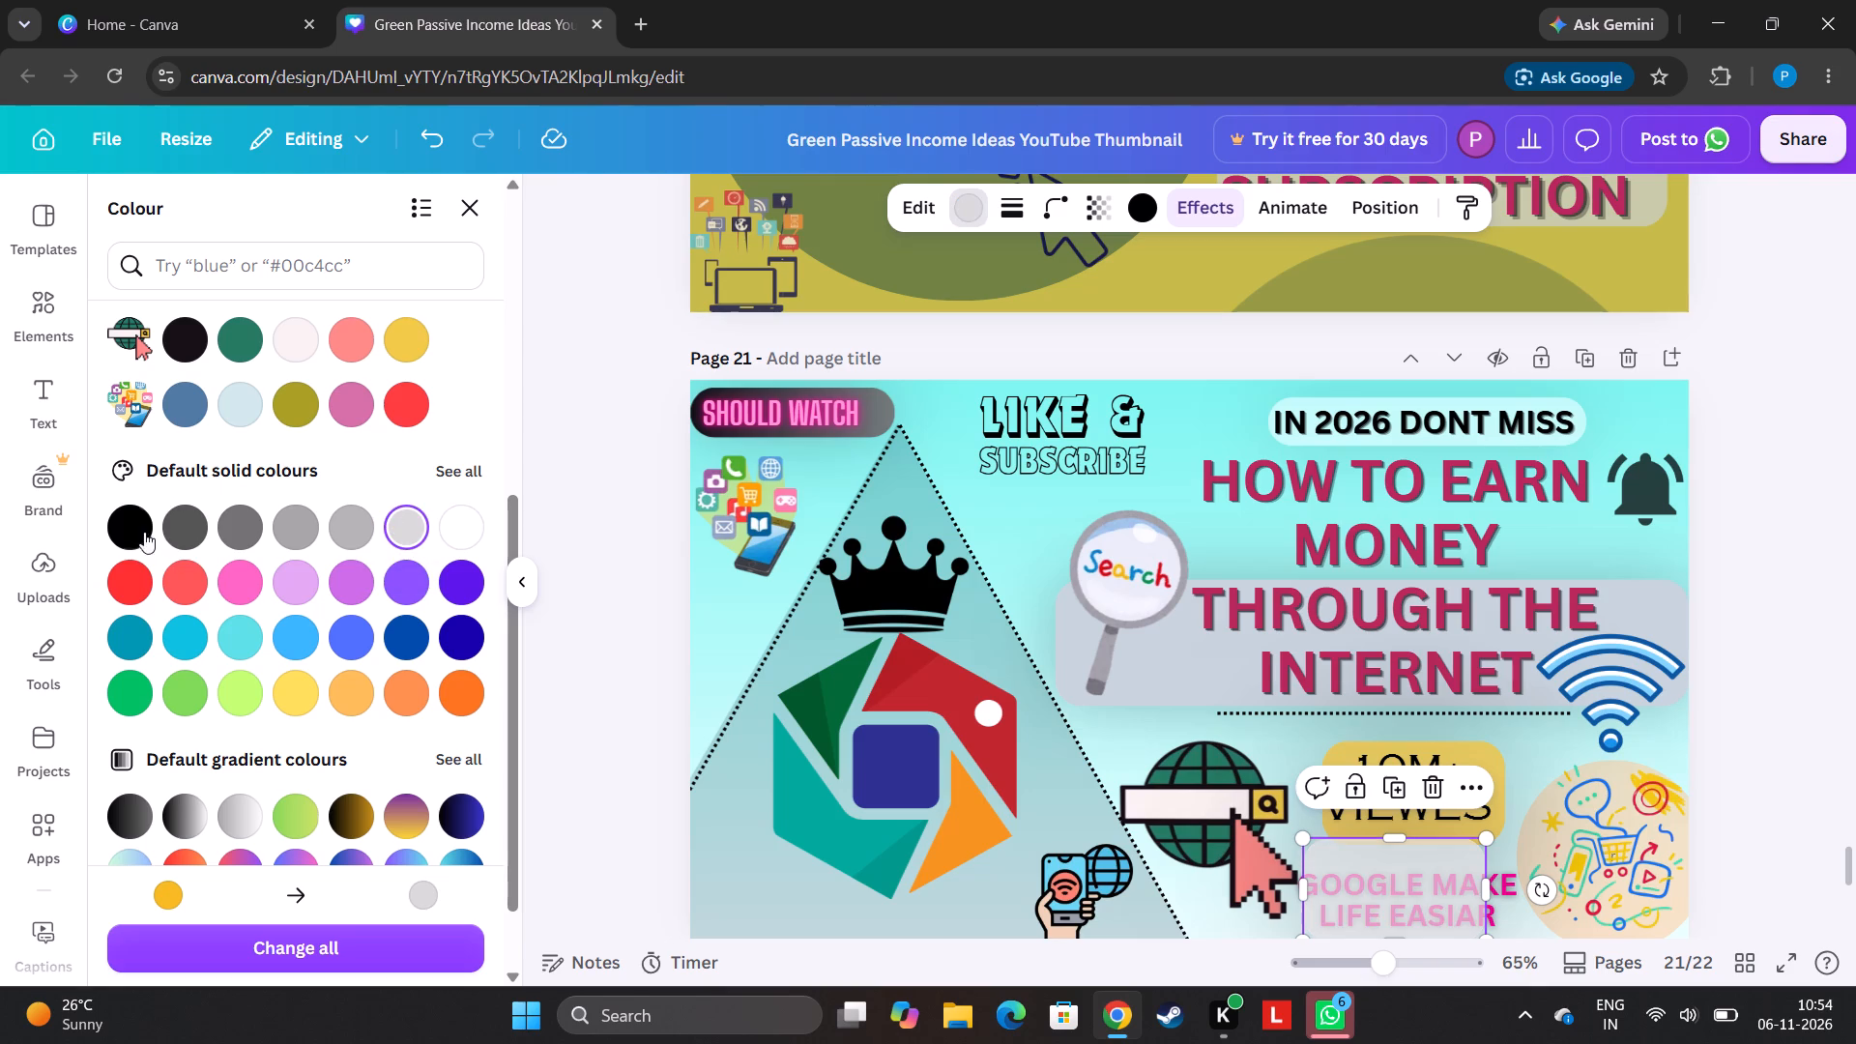
click(138, 536)
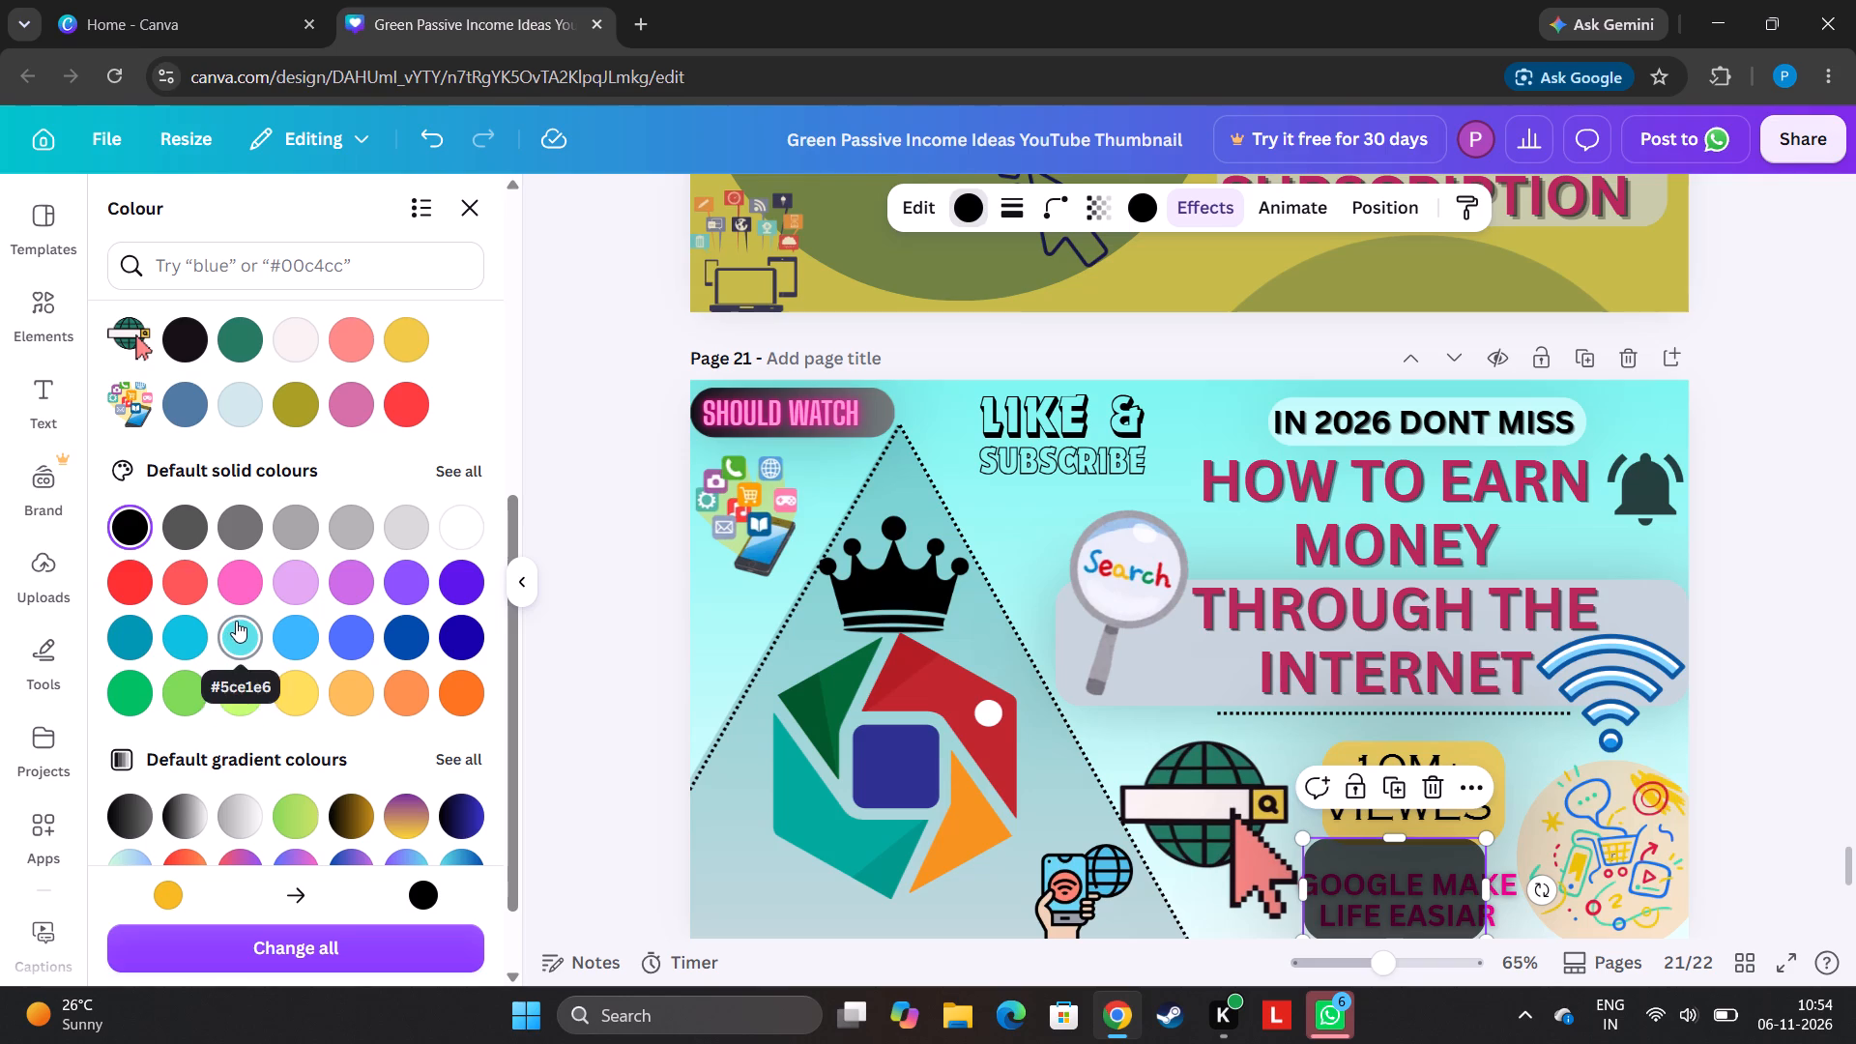
drag(240, 621, 249, 617)
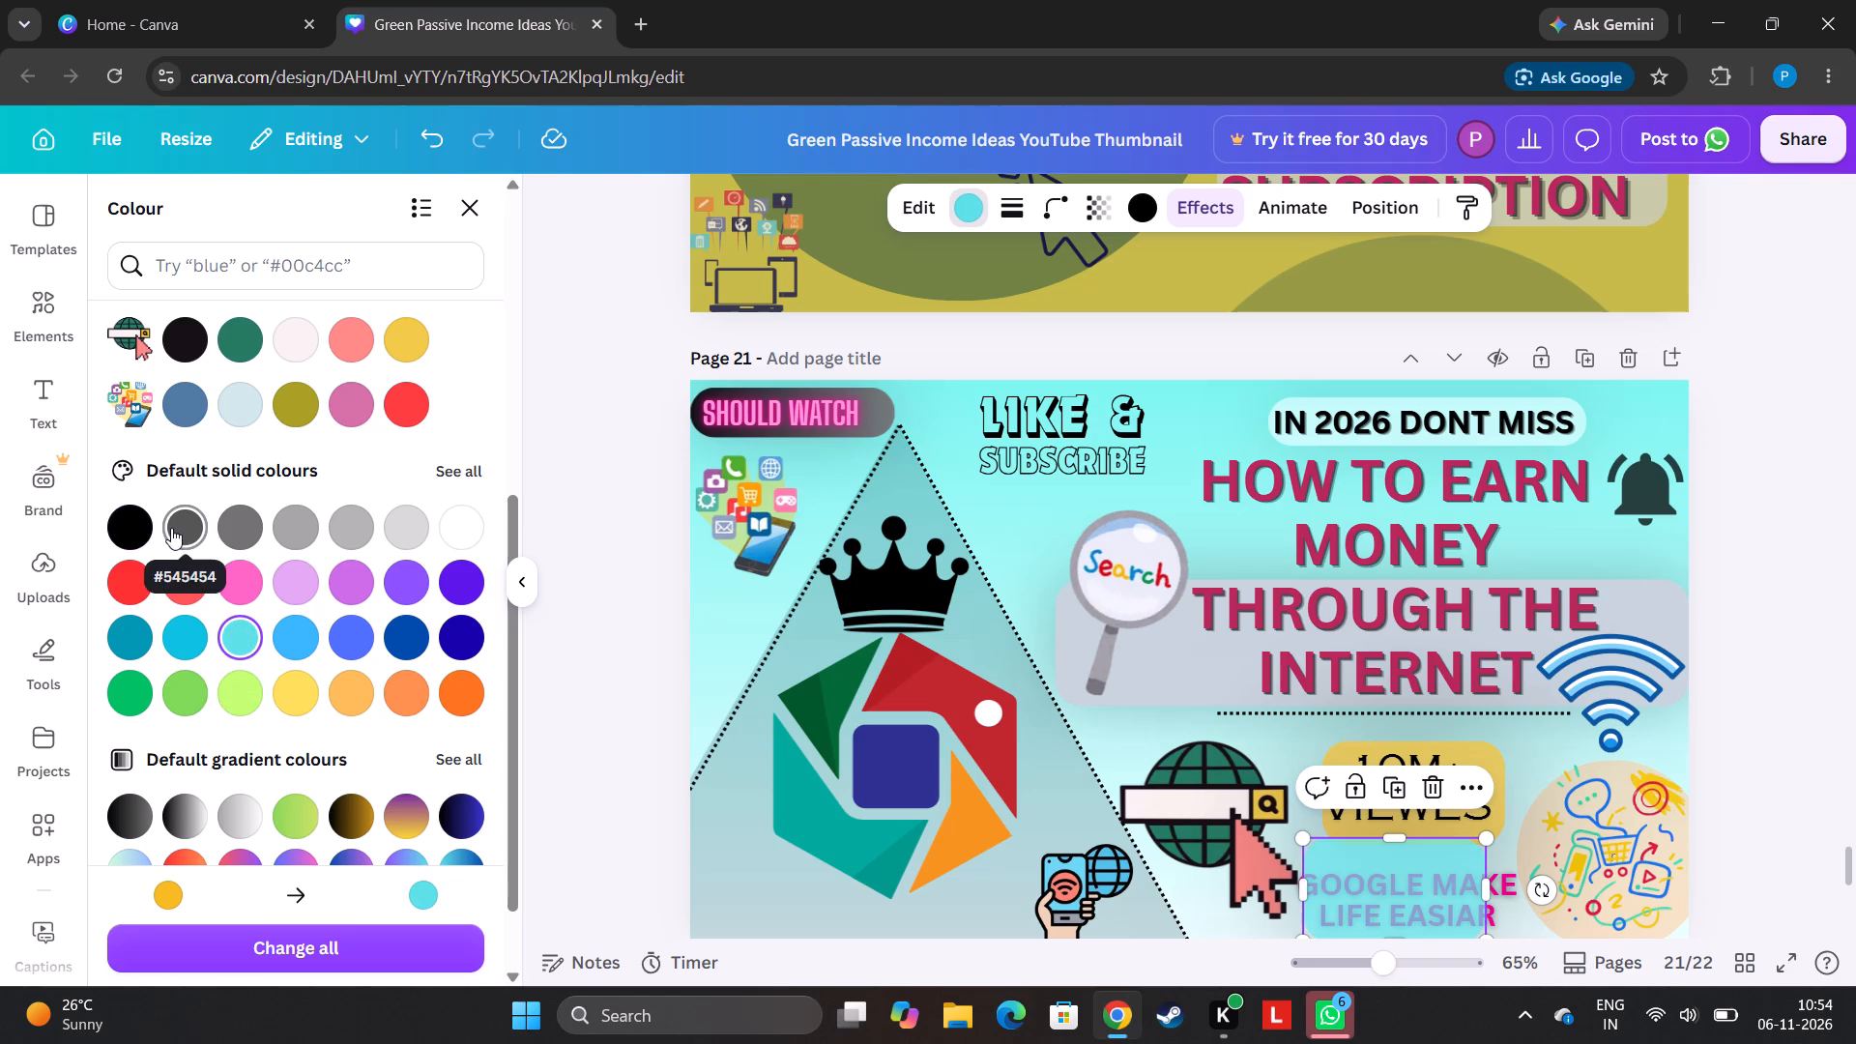
click(141, 571)
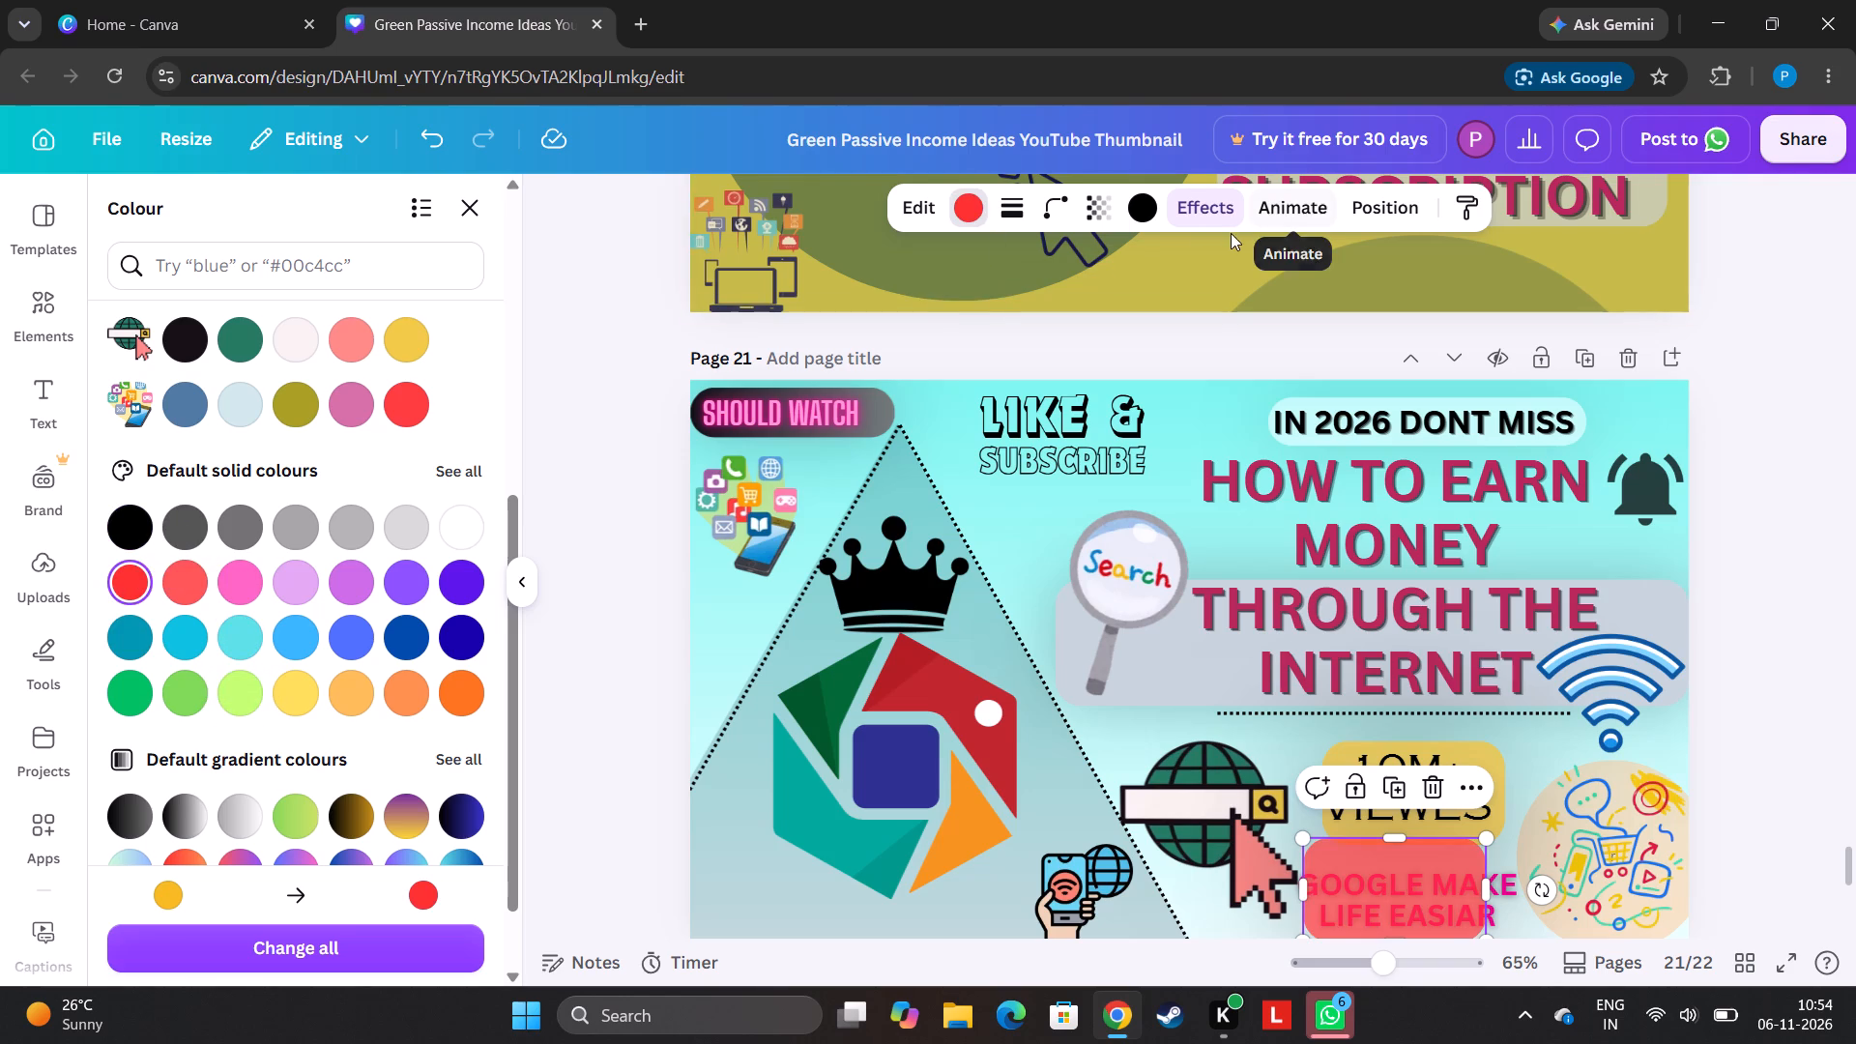
Set the red box's transparency to 23.
click(1093, 215)
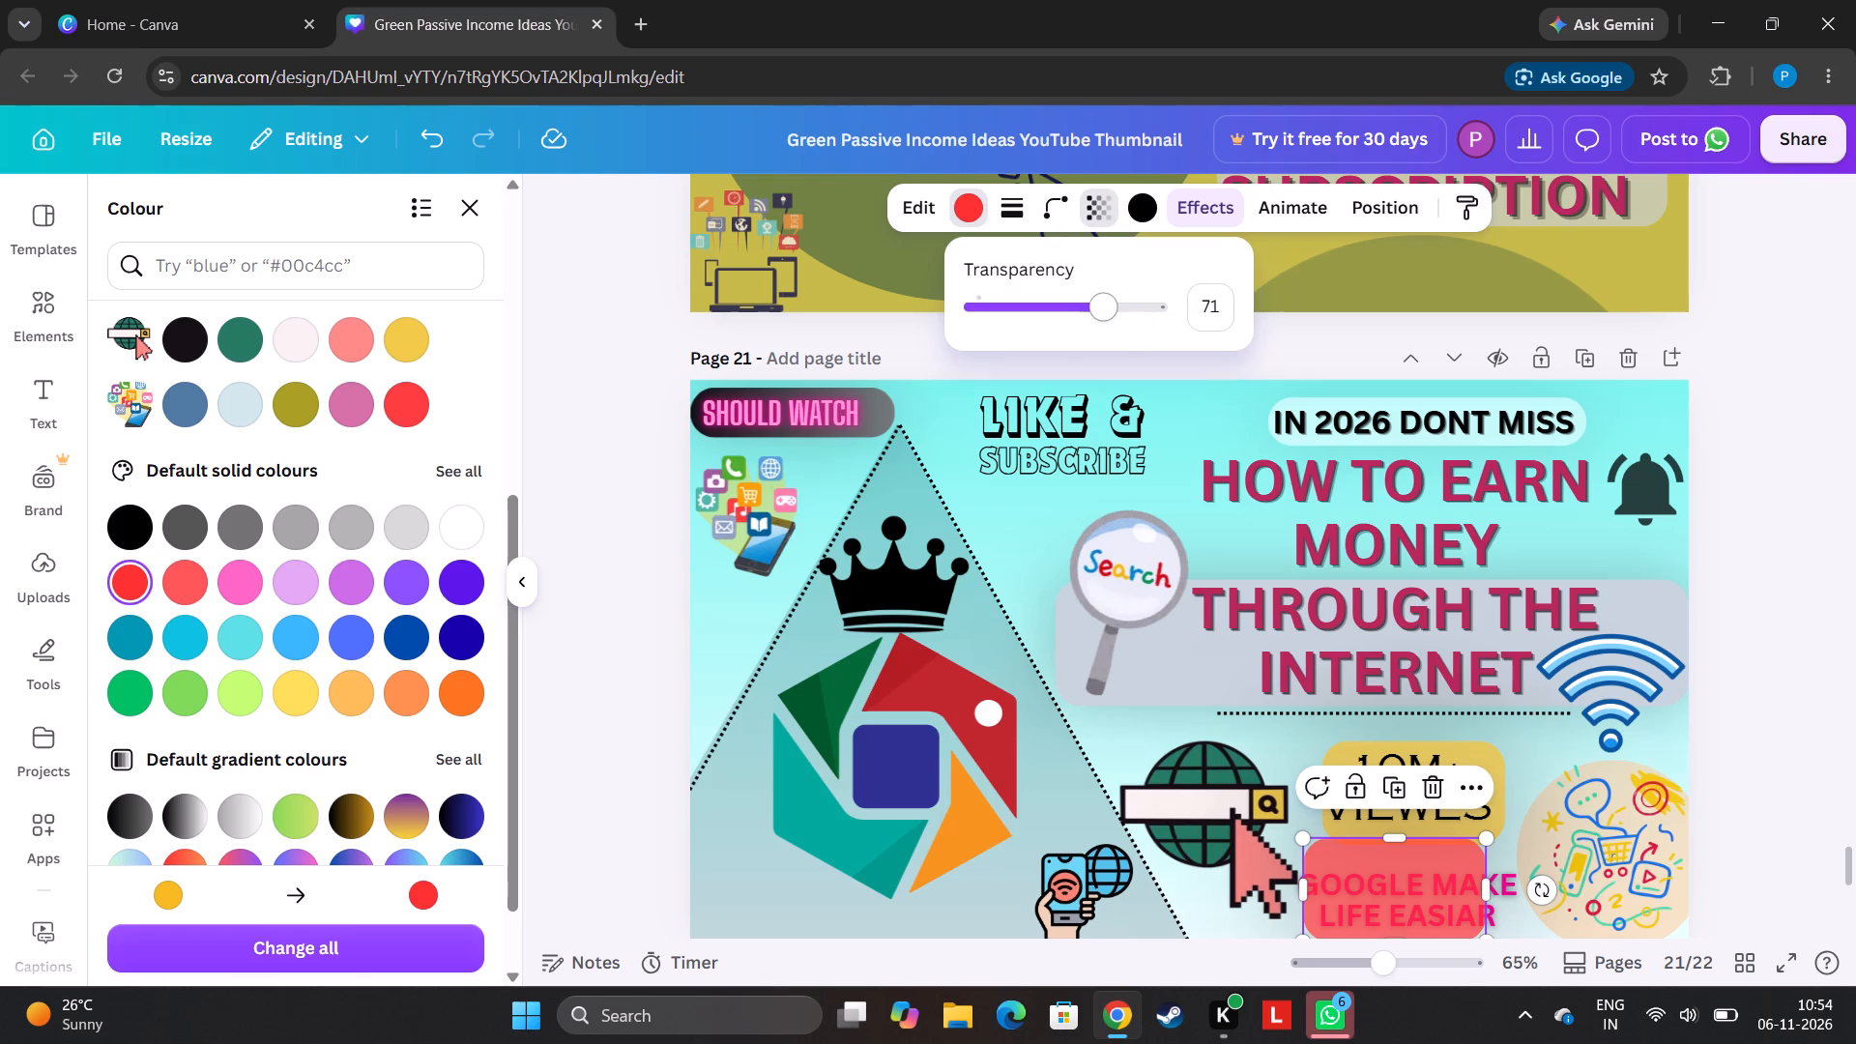
drag(1115, 320, 1041, 319)
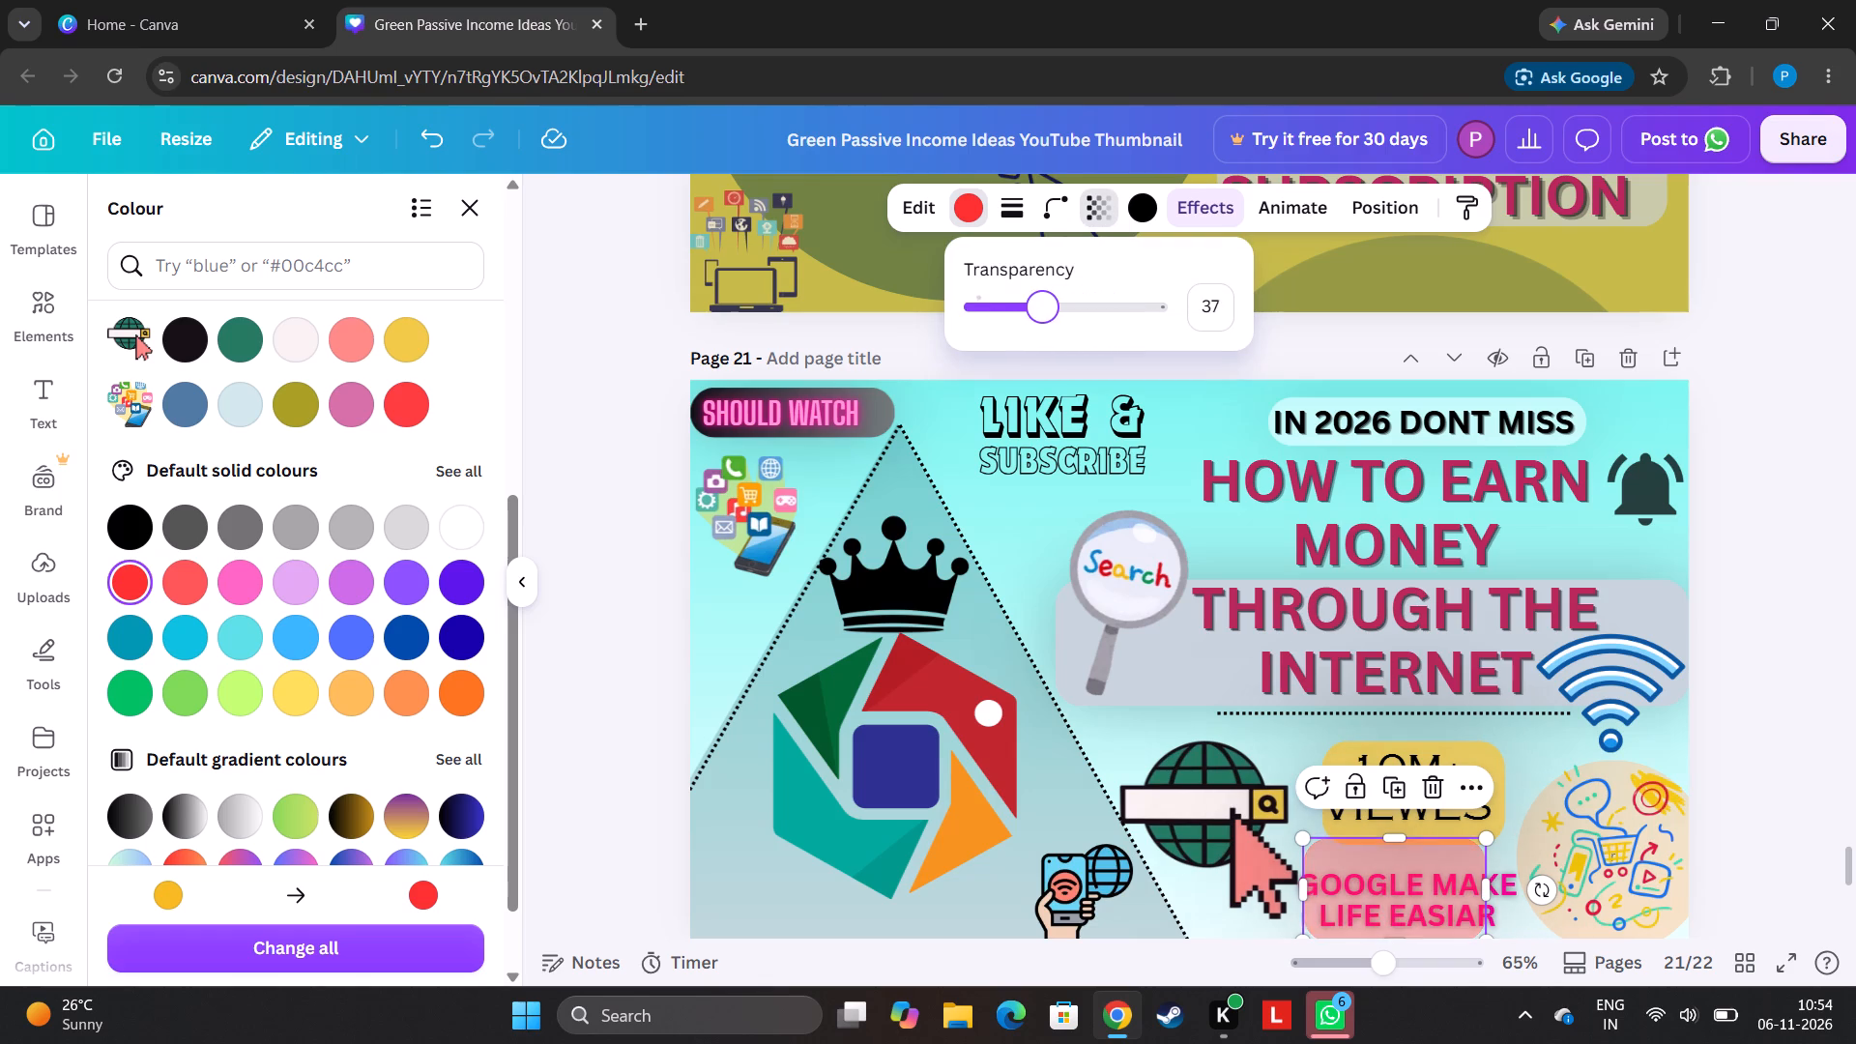
drag(1041, 319, 1014, 320)
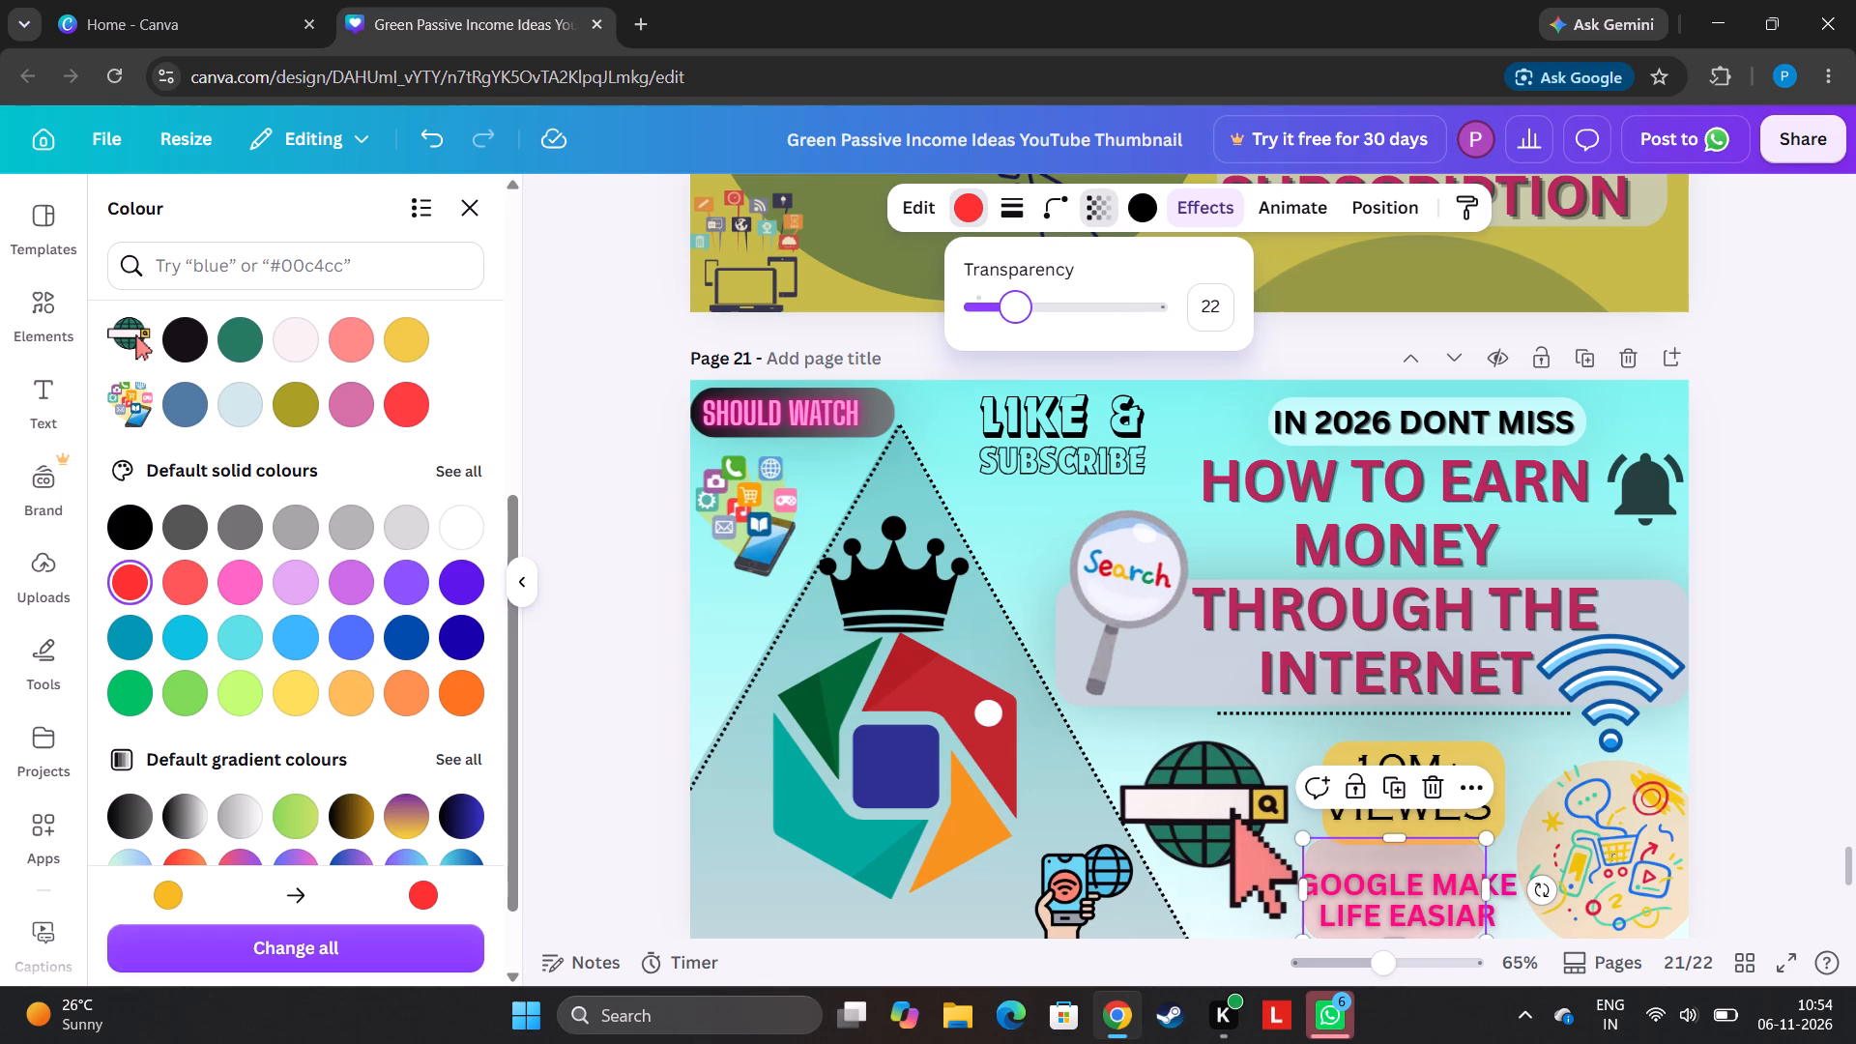
drag(1014, 320, 1015, 320)
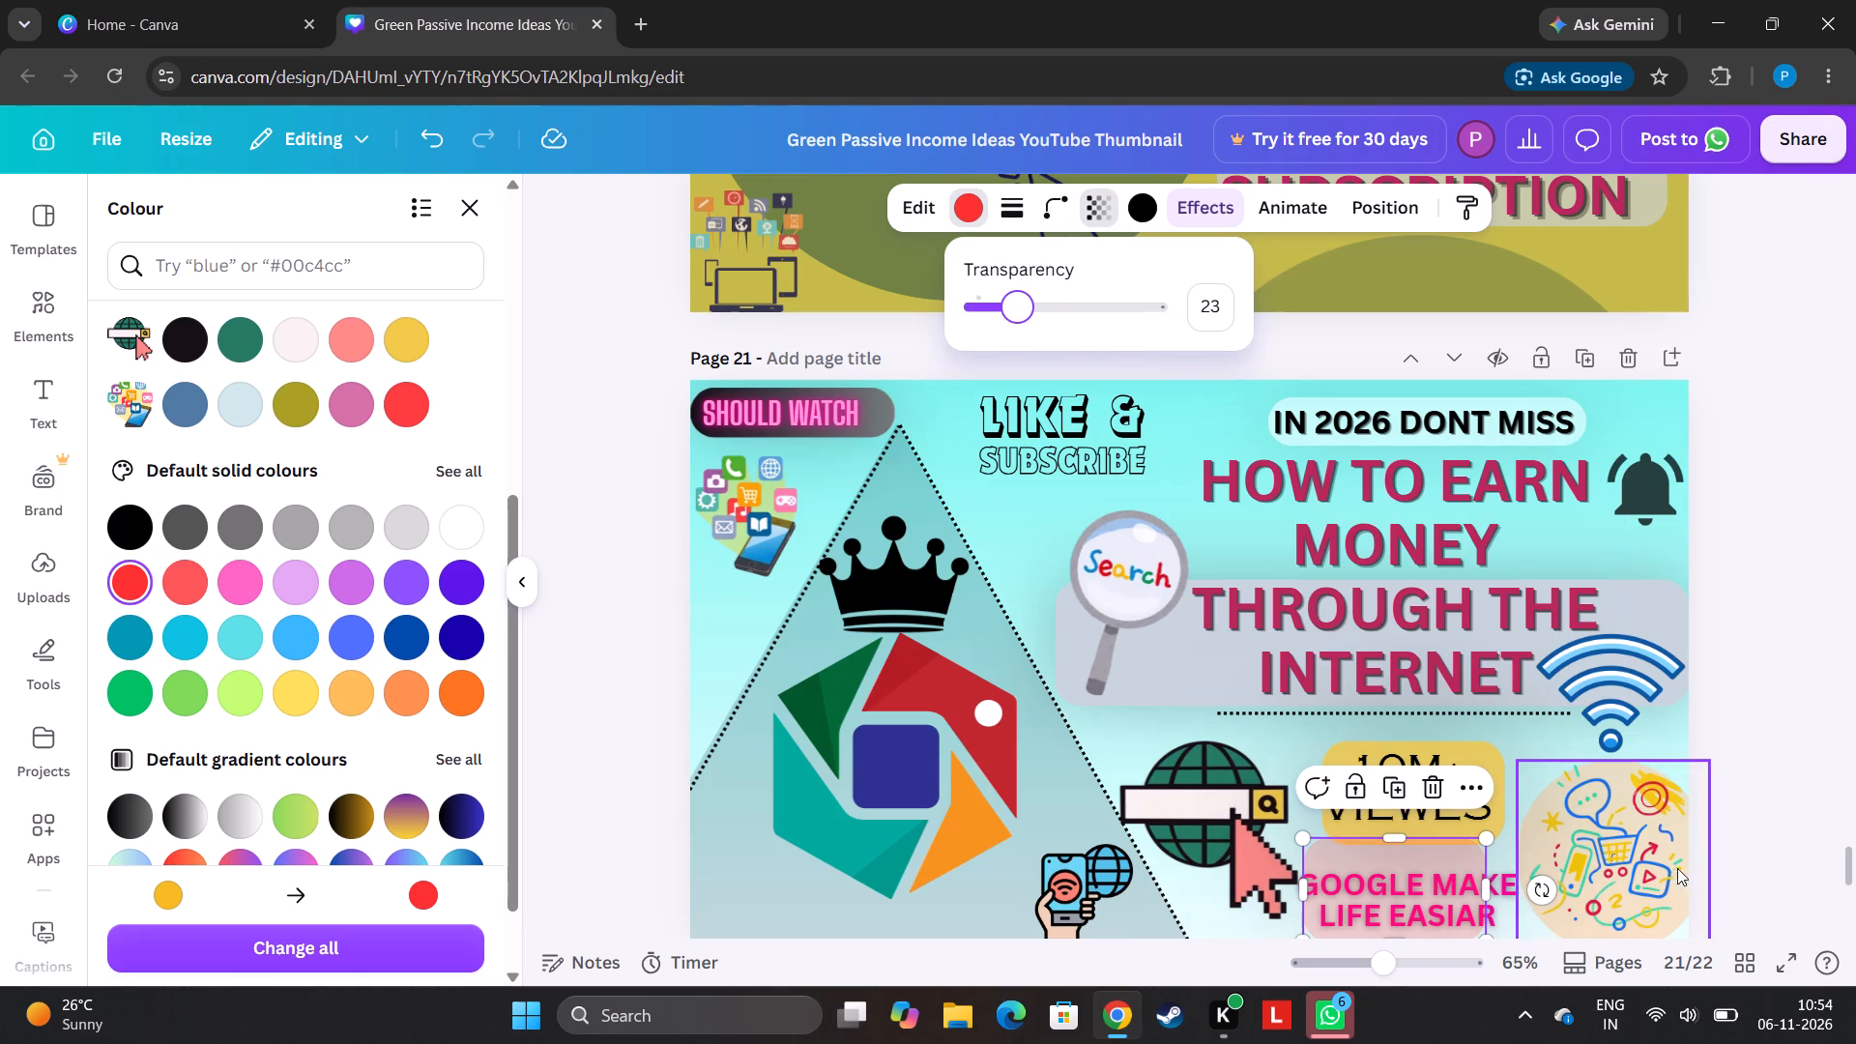
Resize the red box to fit around the GOOGLE MAKE LIFE EASIAR heading, widening both sides and reducing its height to about 109.
drag(1493, 890, 1522, 888)
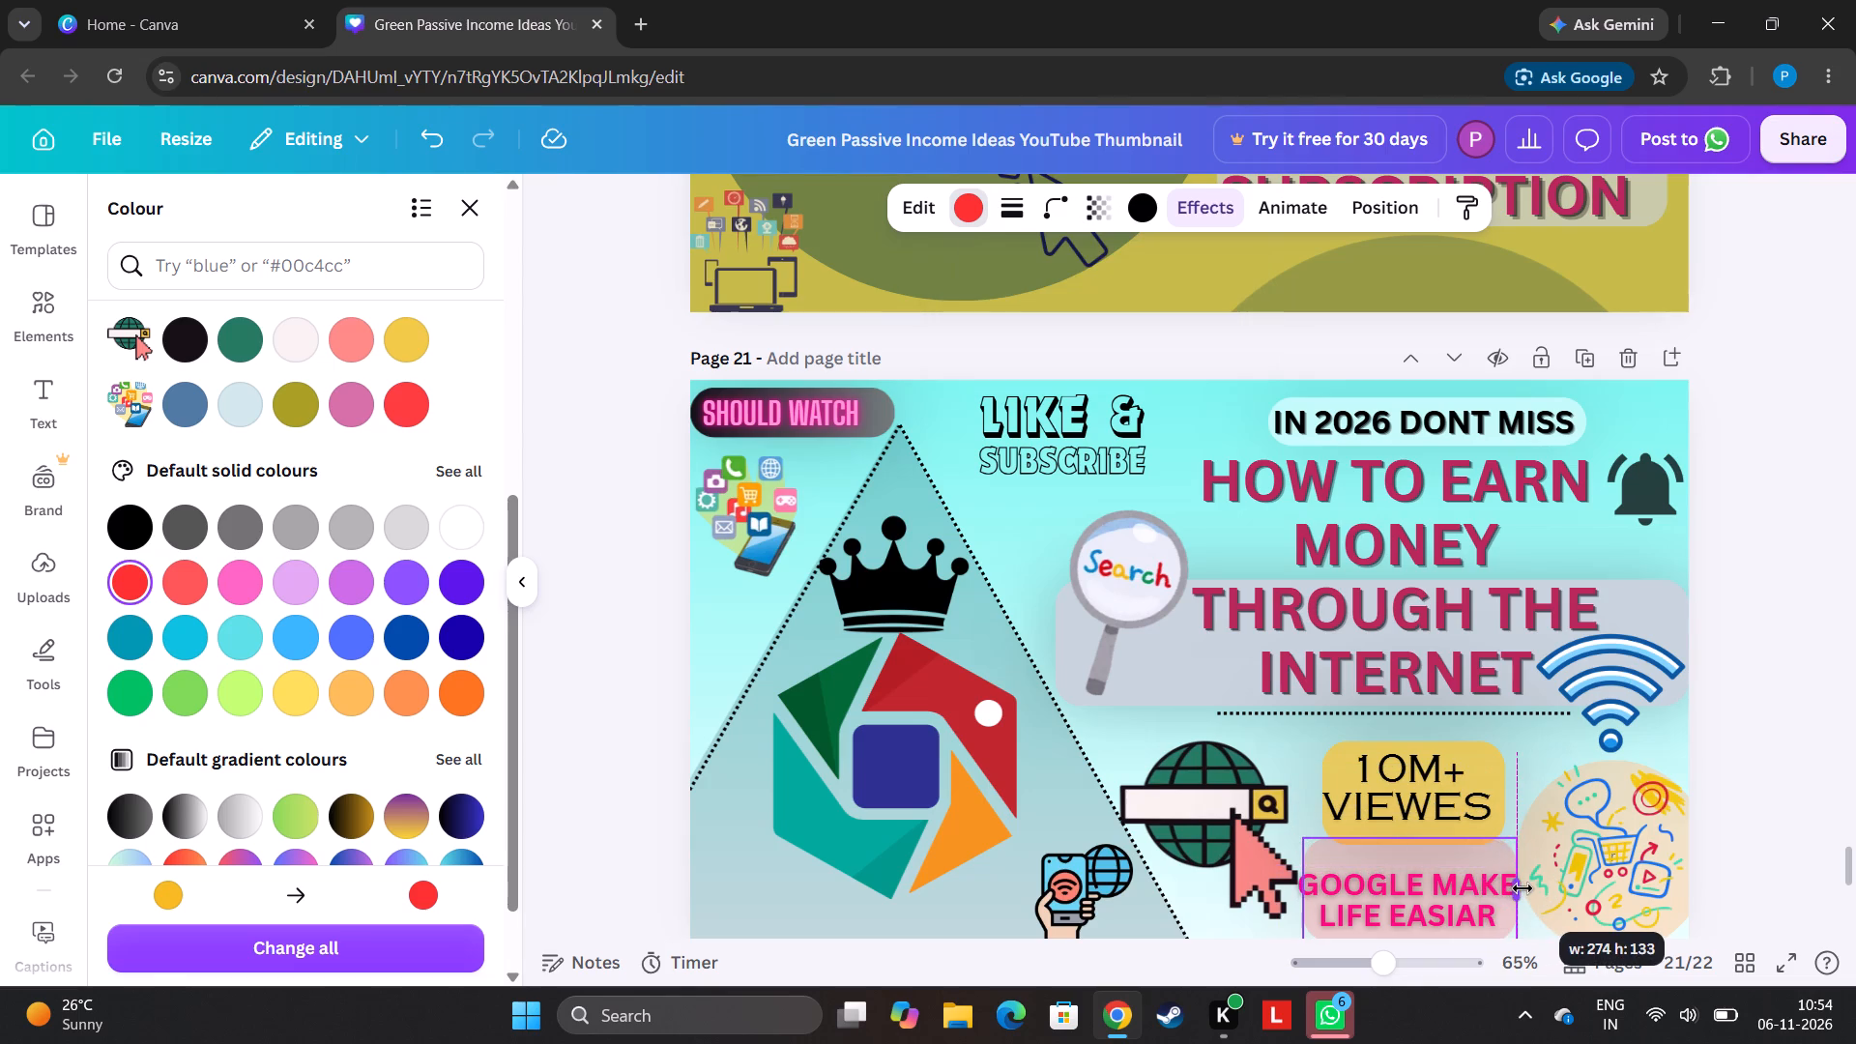
drag(1522, 888, 1532, 884)
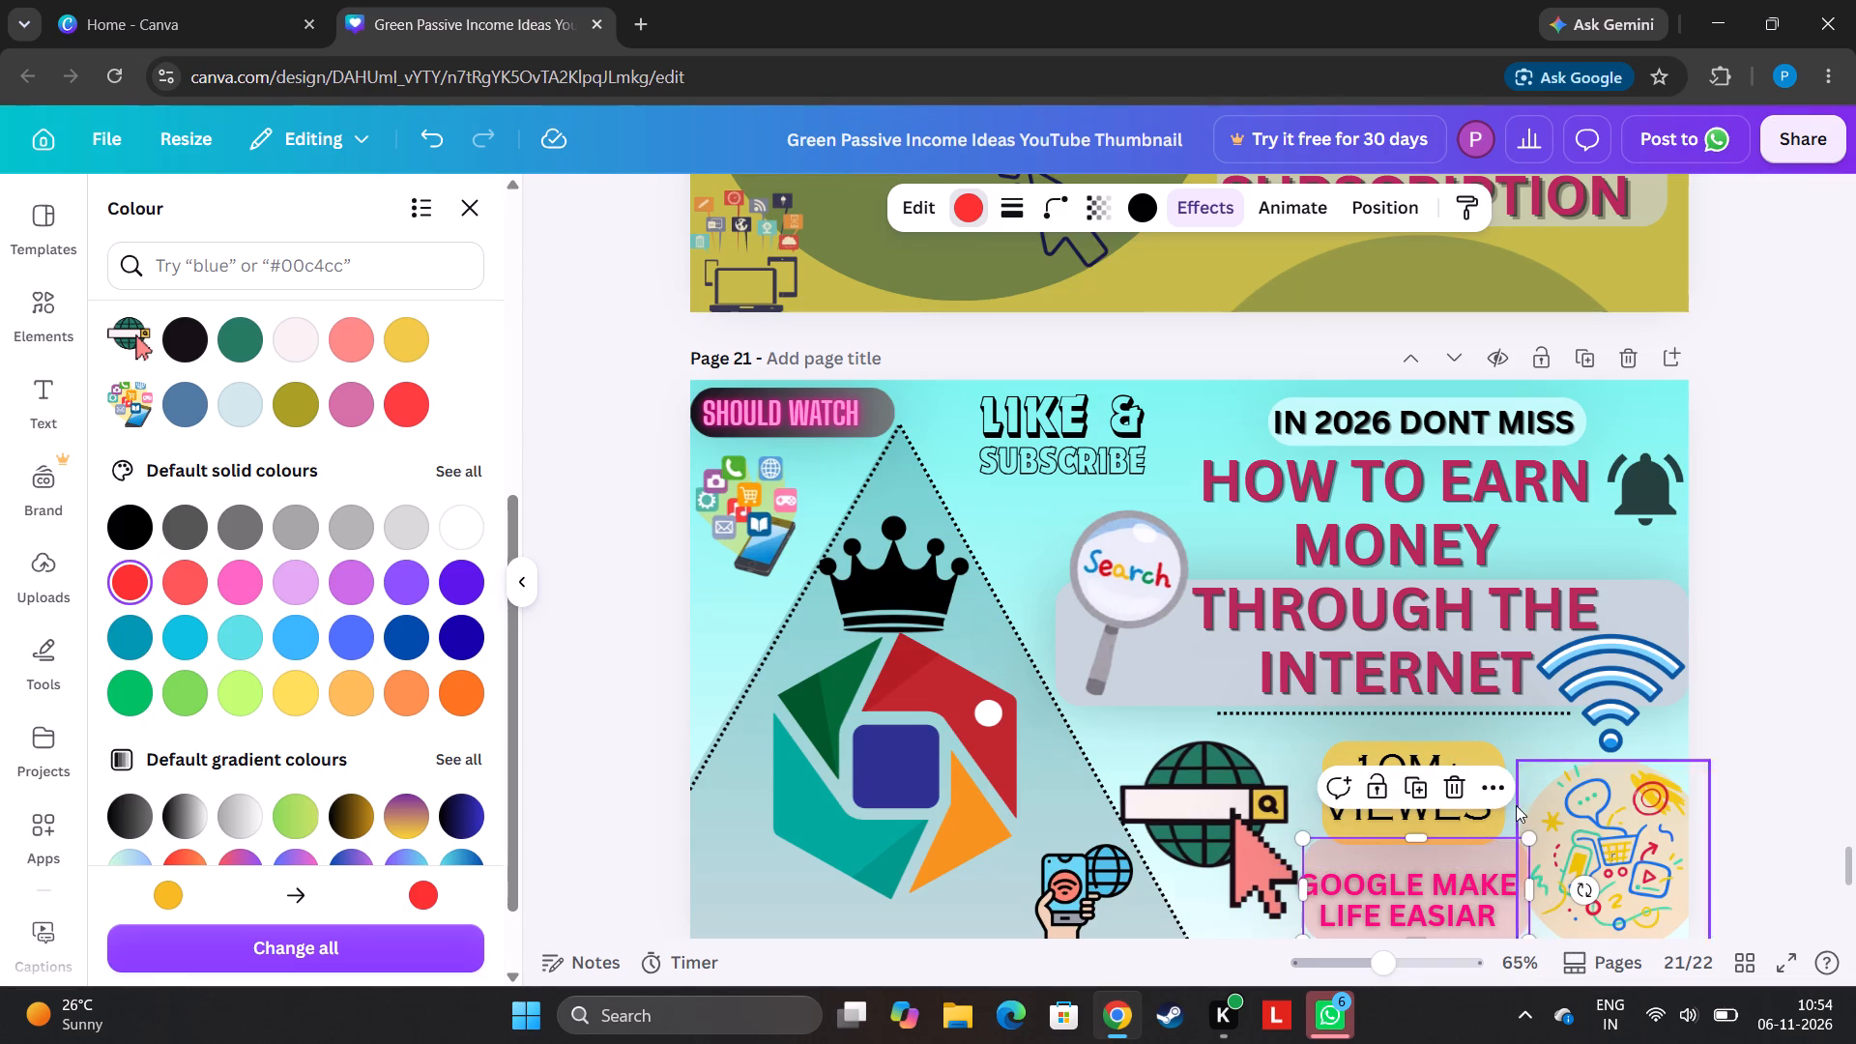
drag(1418, 832, 1416, 852)
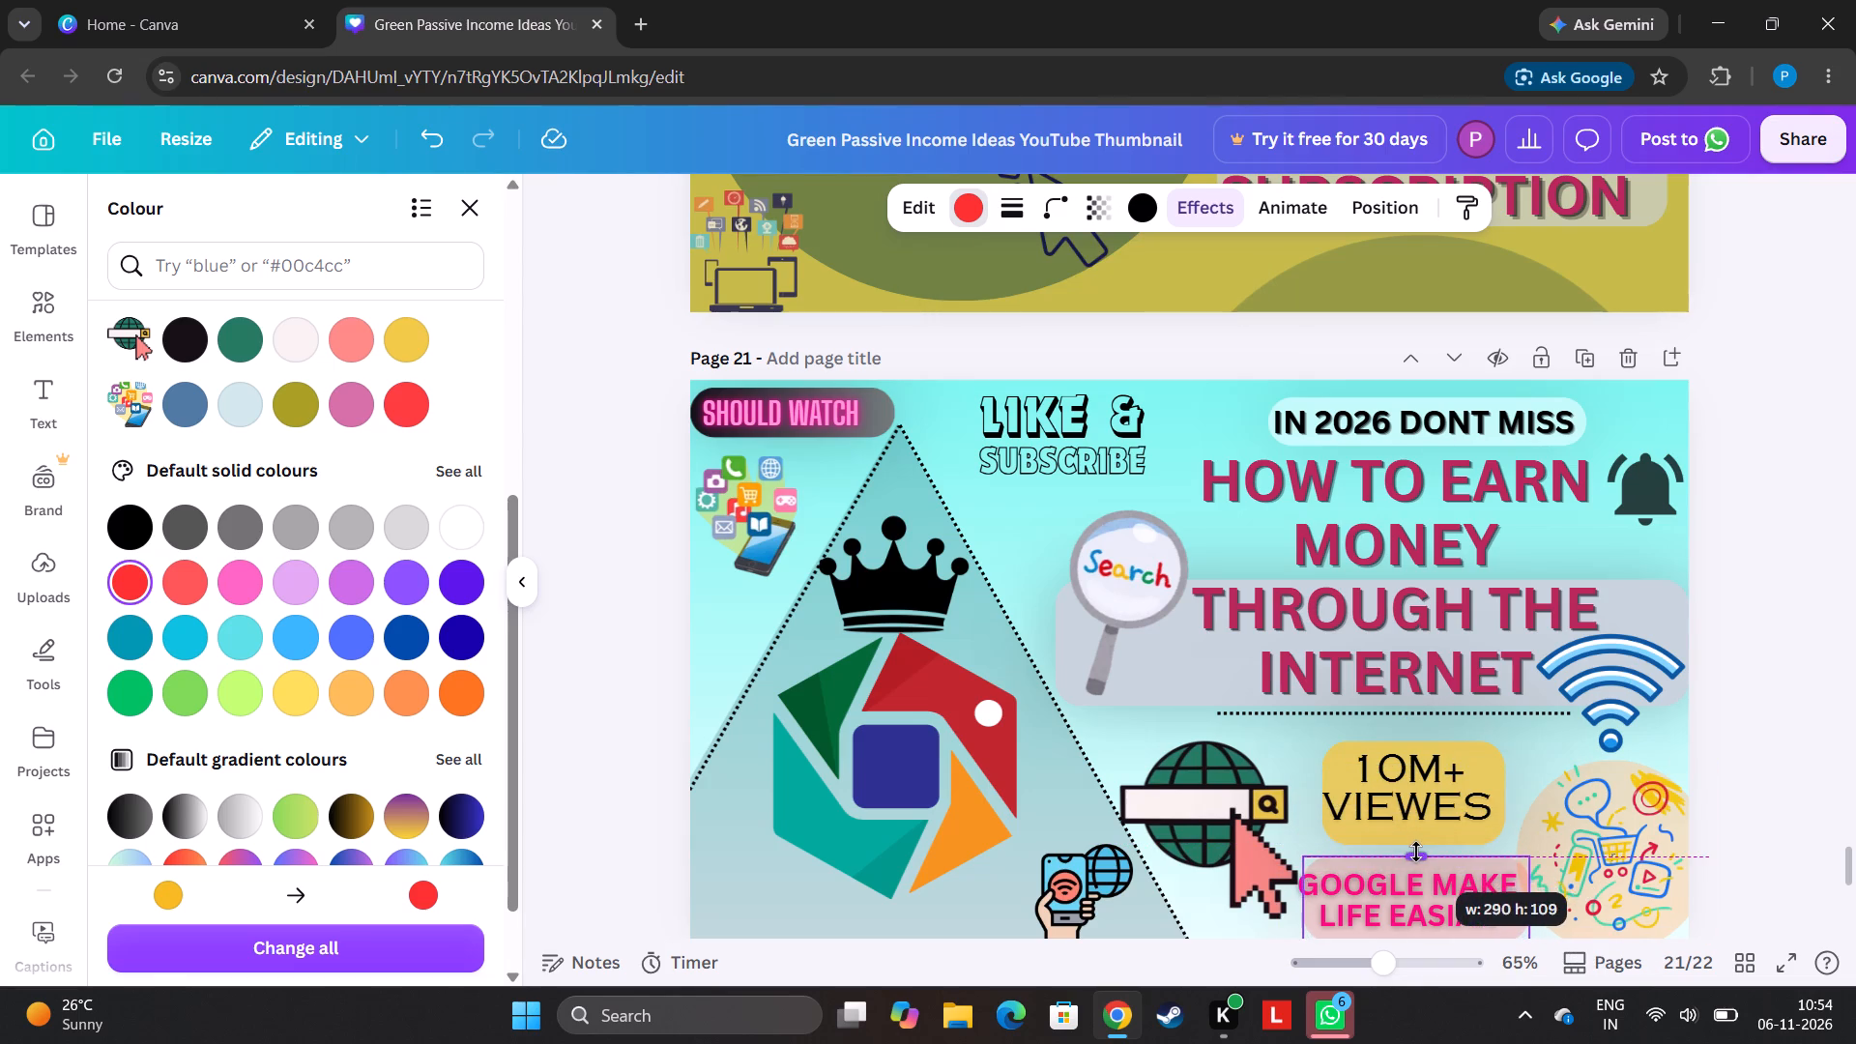
drag(1416, 852, 1415, 853)
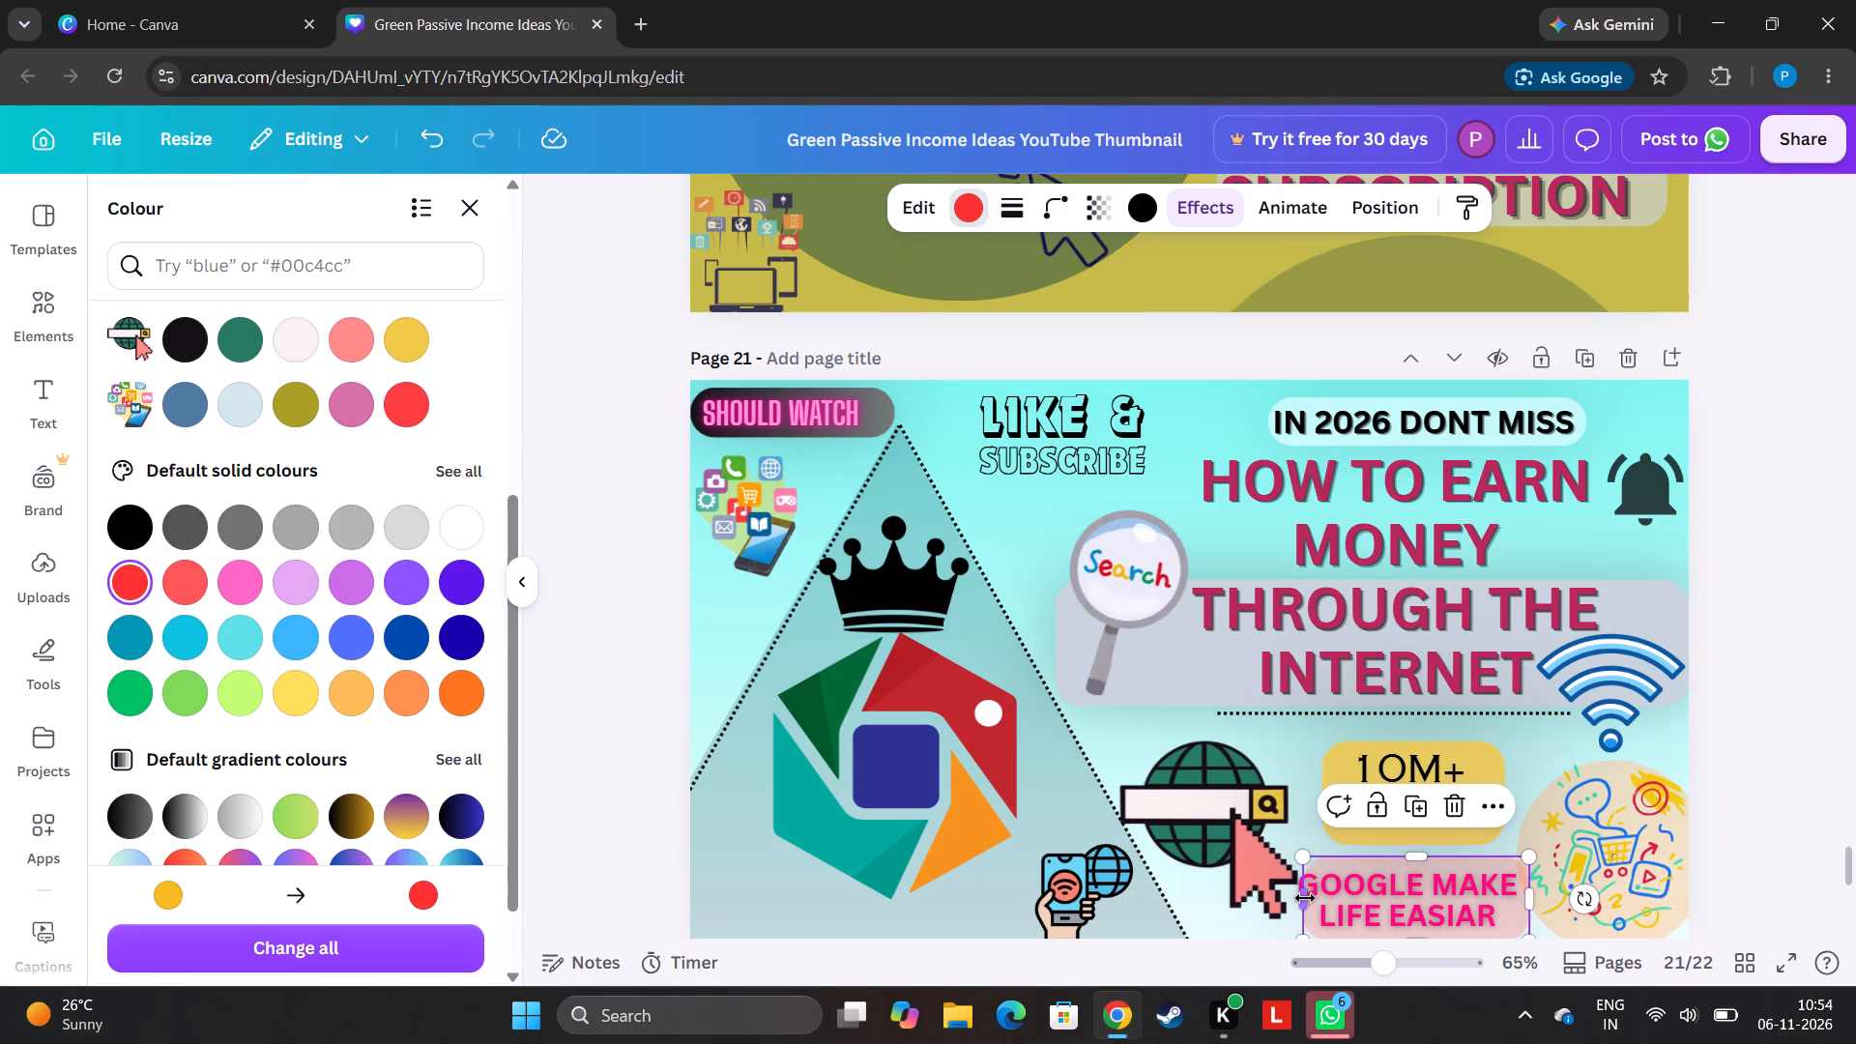
click(1306, 901)
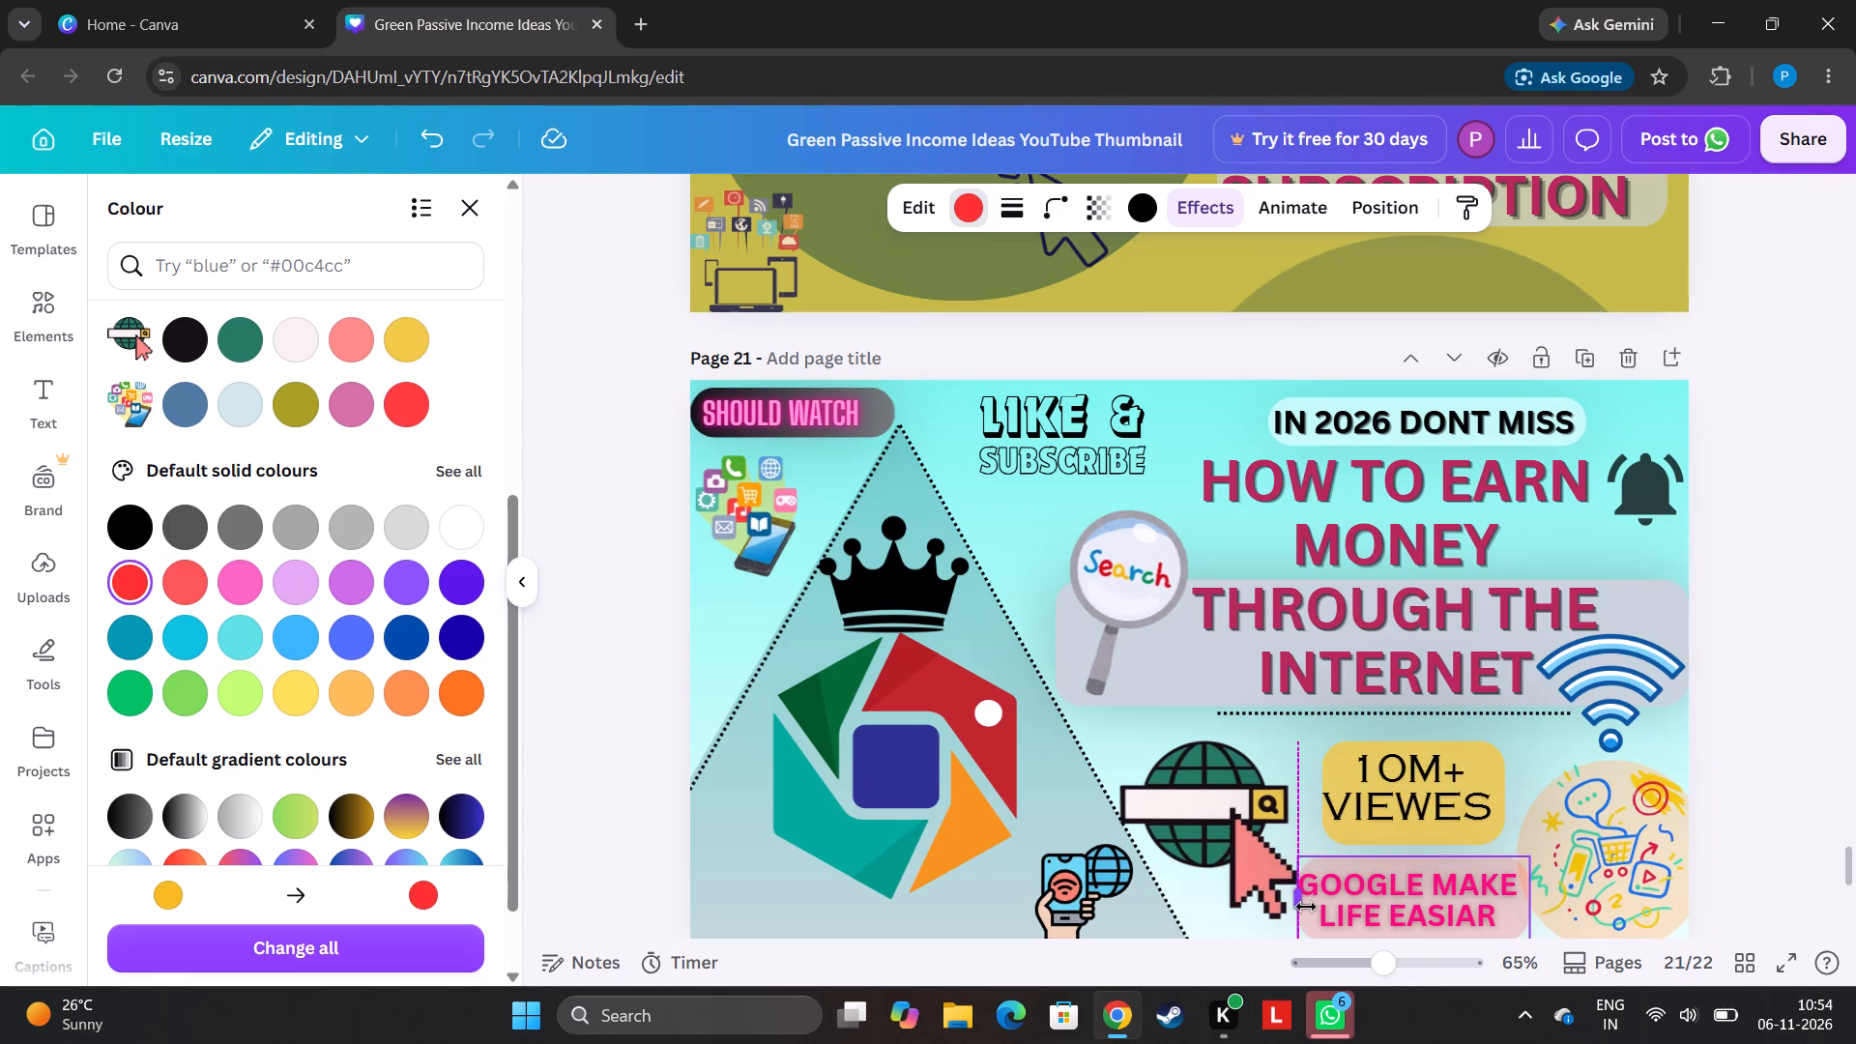